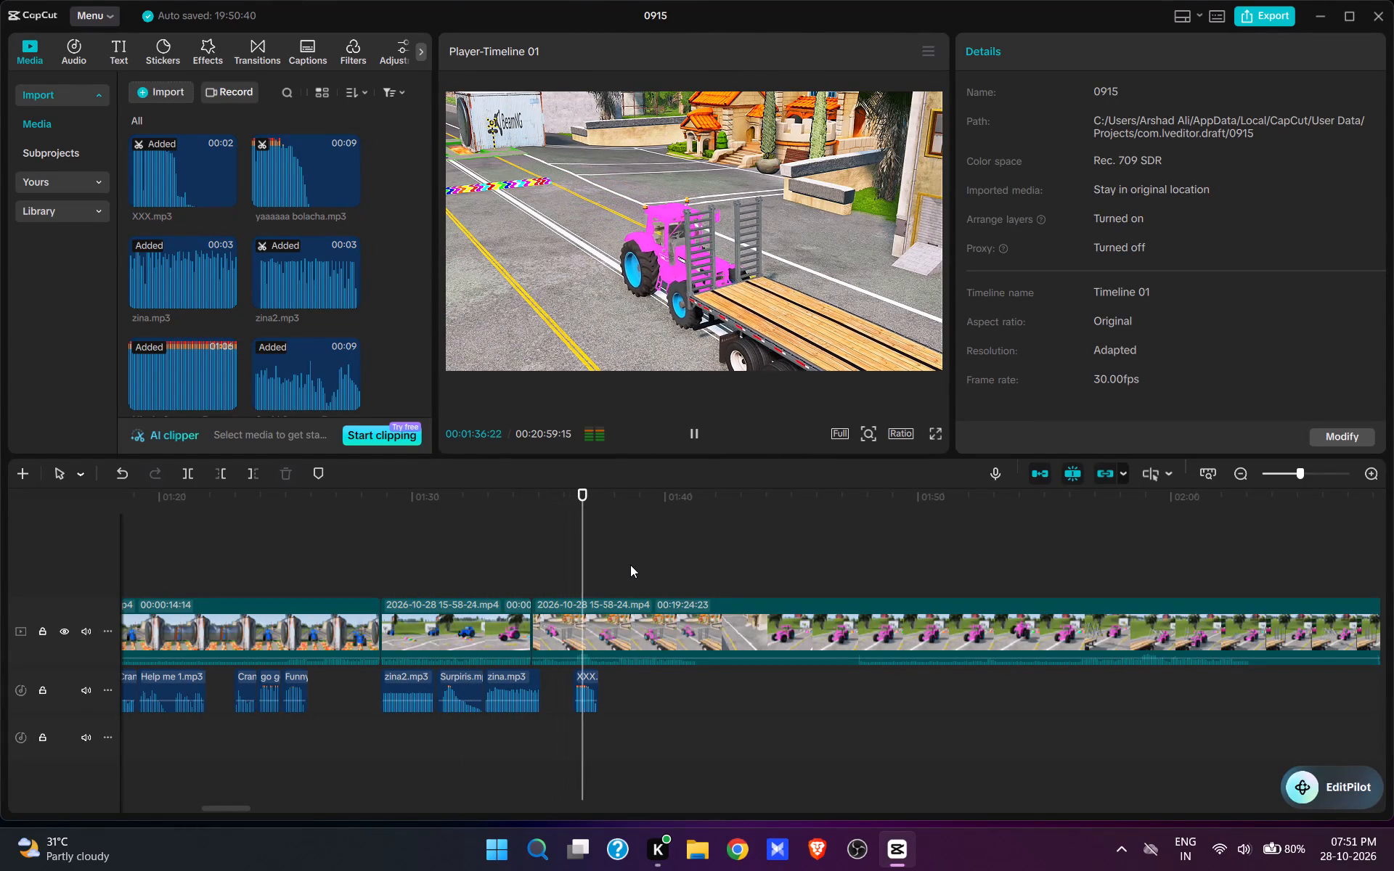
Audition Oh no funny.mp3 and add it to the audio track at 00:01:37:12, directly after the XXX.mp3 clip.
{"action": "key", "text": "space"}
{"action": "left_click", "coordinate": [598, 583]}
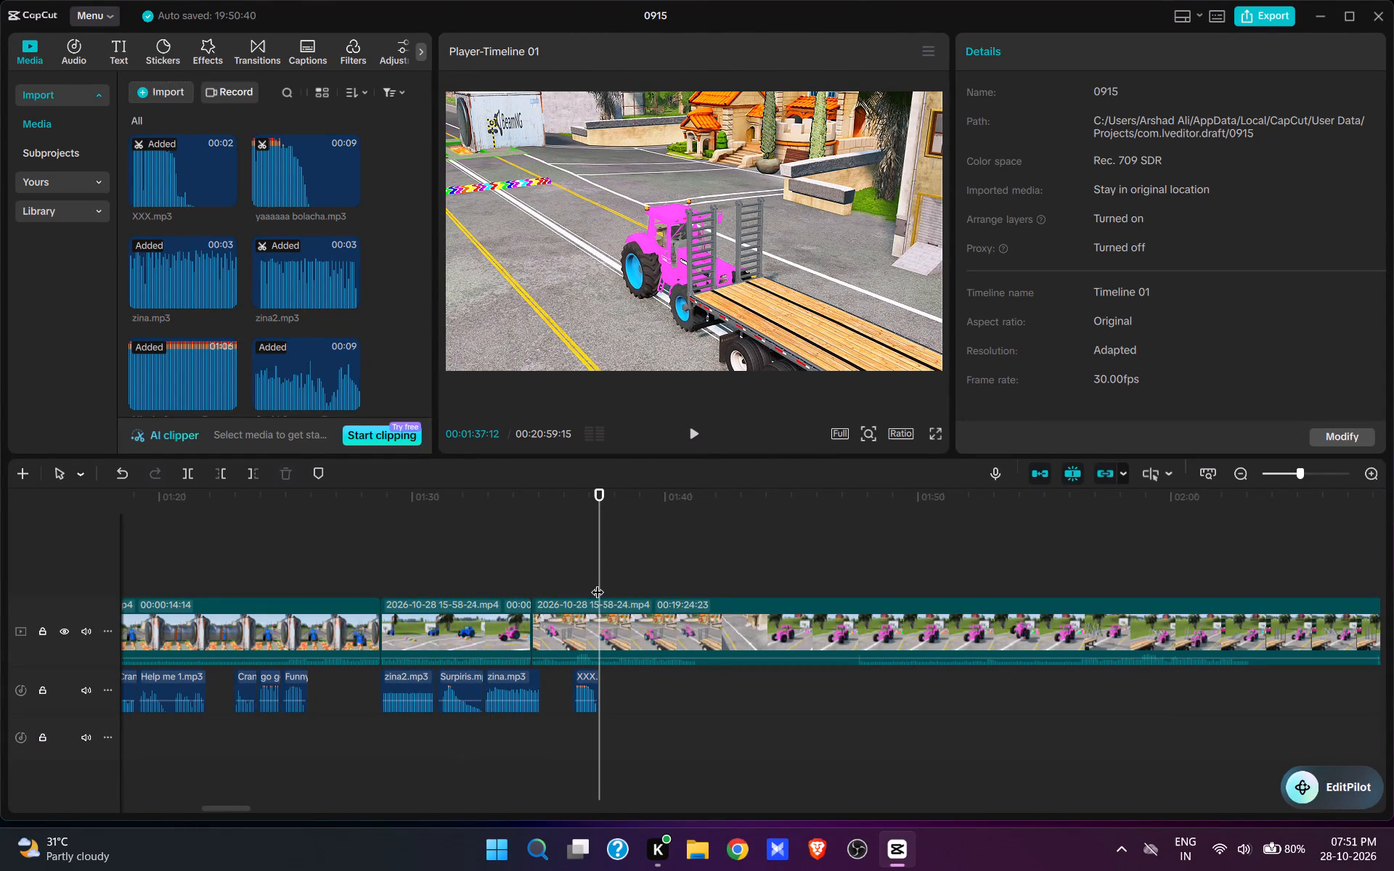
{"action": "scroll", "coordinate": [305, 366], "scroll_direction": "down", "scroll_amount": 2}
{"action": "scroll", "coordinate": [305, 365], "scroll_direction": "up", "scroll_amount": 9}
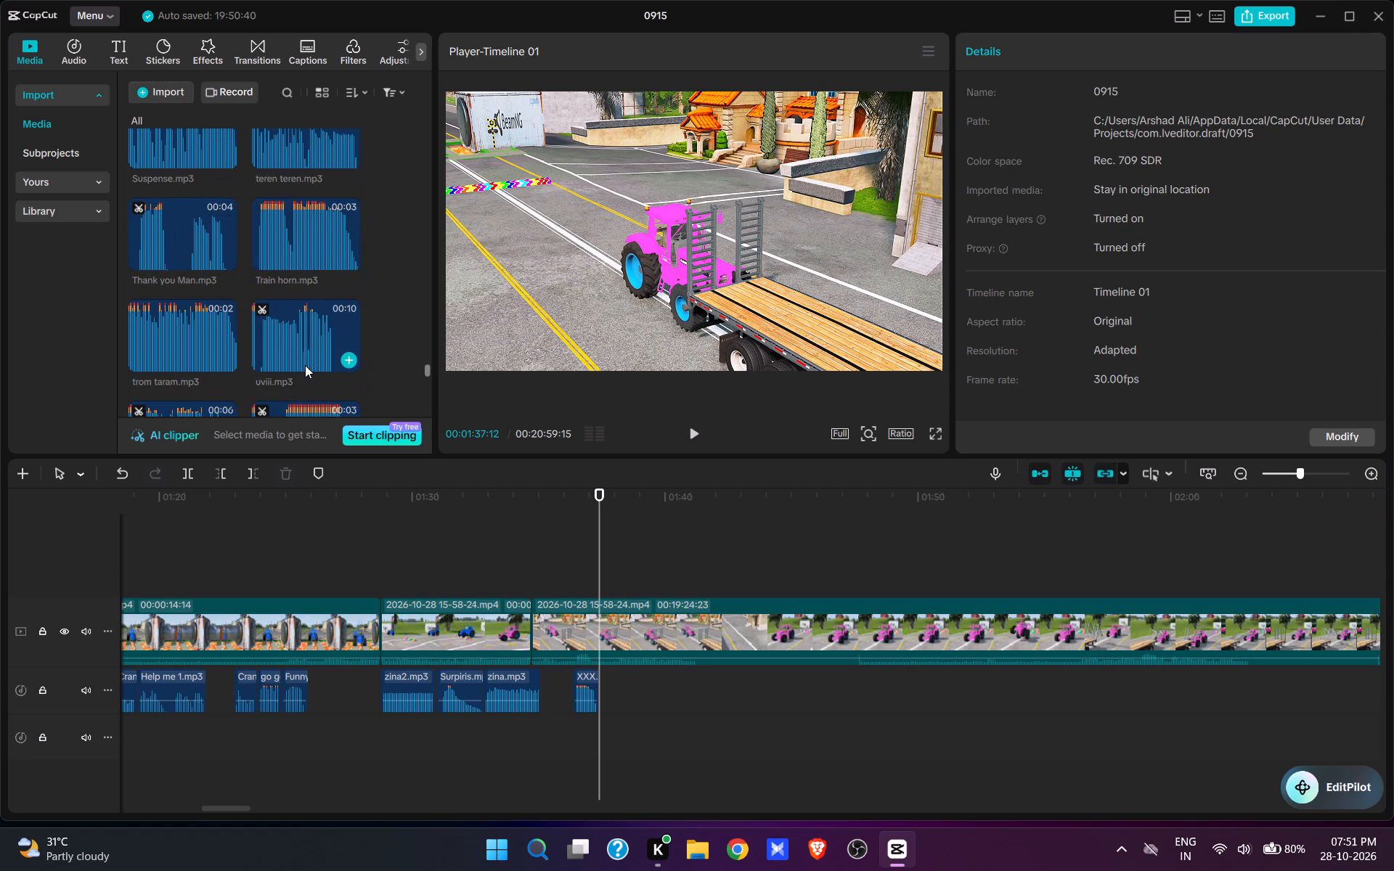
{"action": "scroll", "coordinate": [305, 365], "scroll_direction": "up", "scroll_amount": 16}
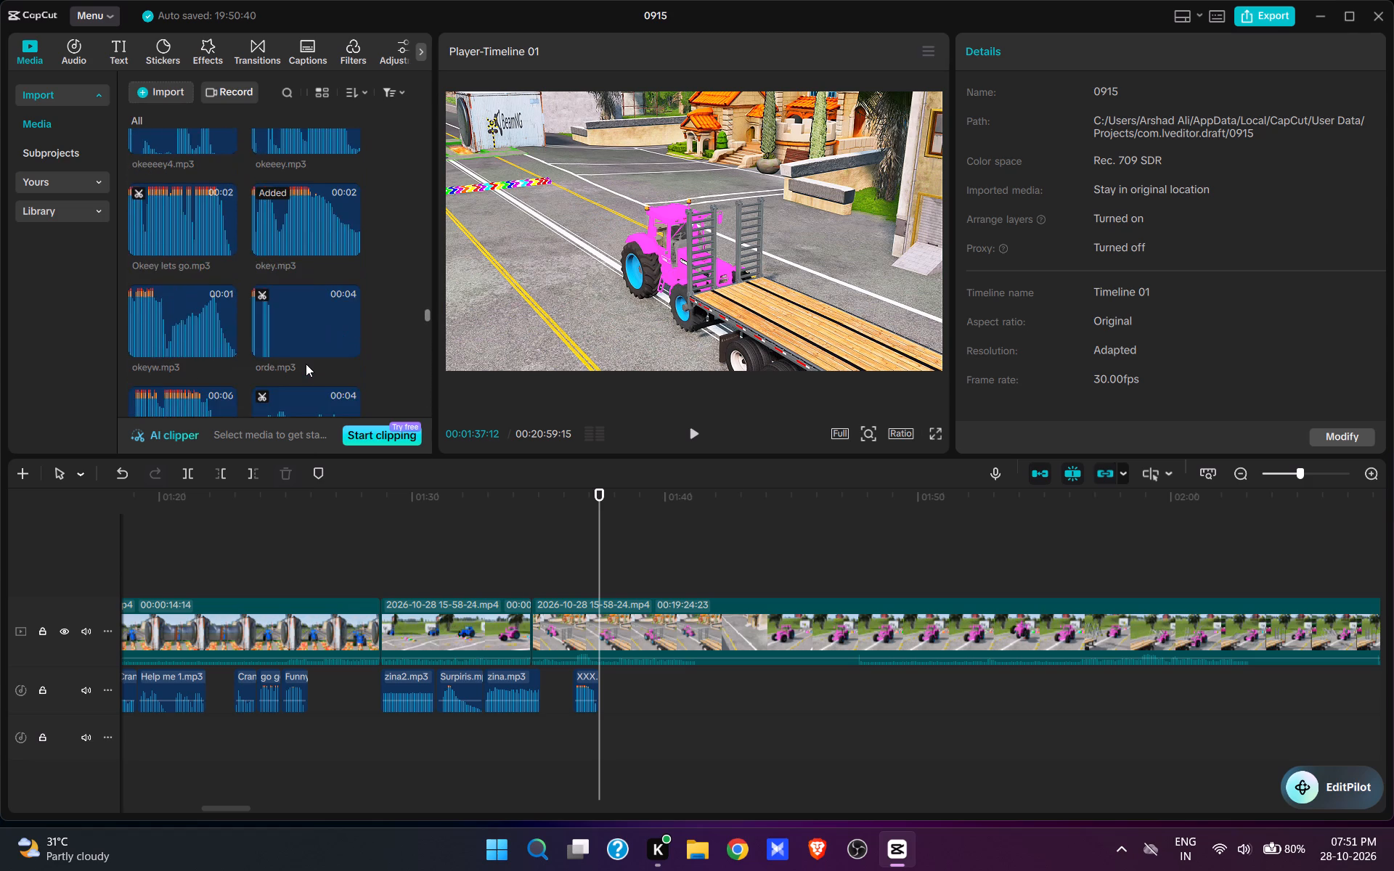
{"action": "scroll", "coordinate": [306, 364], "scroll_direction": "up", "scroll_amount": 5}
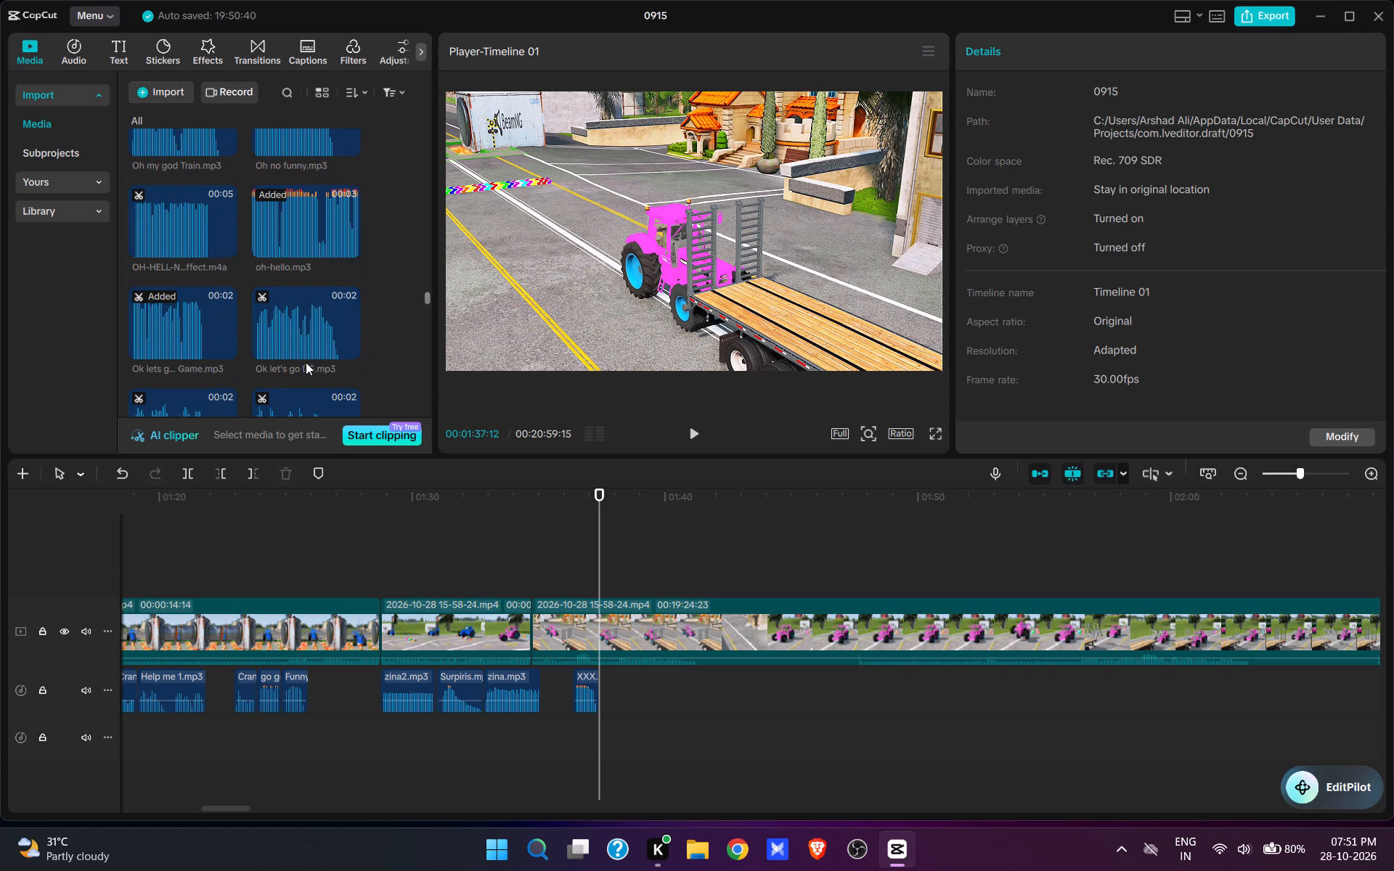
{"action": "left_click", "coordinate": [303, 154]}
{"action": "scroll", "coordinate": [309, 248], "scroll_direction": "up", "scroll_amount": 1}
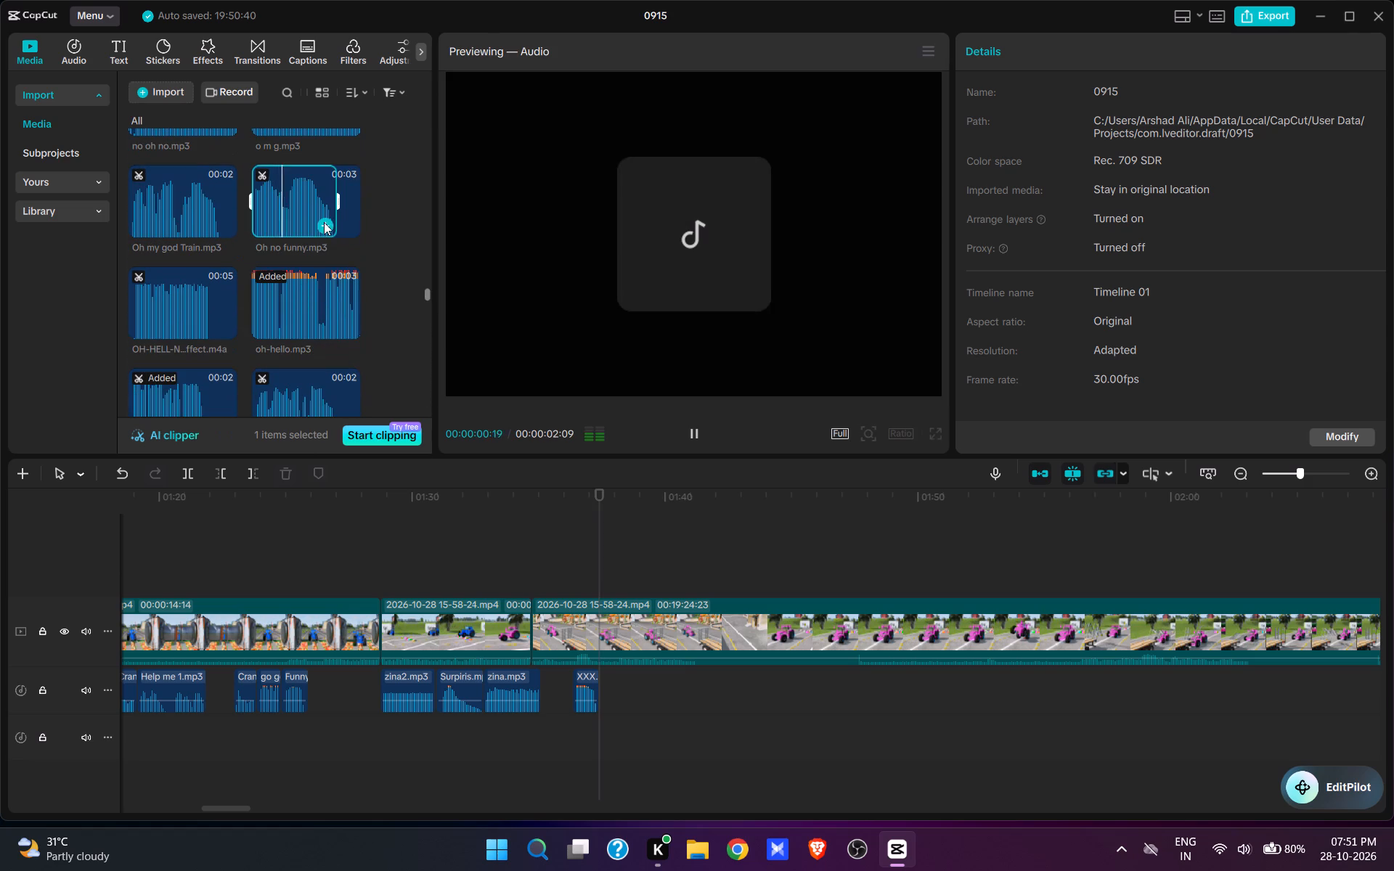
{"action": "left_click", "coordinate": [326, 224]}
Split the tractor video at 00:01:41:06 and cut away the footage from there to about 00:01:51:14.
{"action": "key", "text": "space"}
{"action": "left_click", "coordinate": [693, 427]}
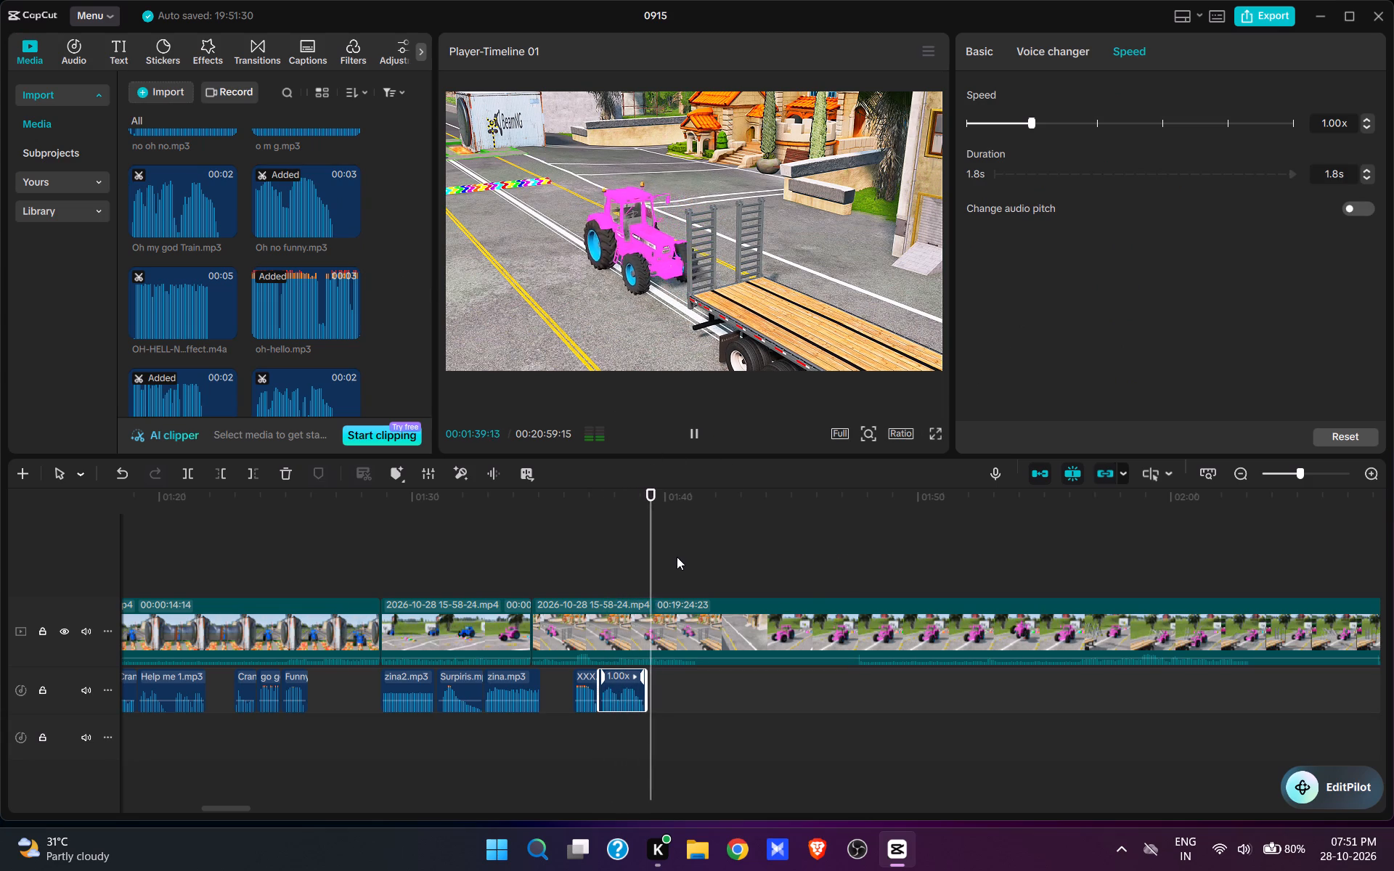
{"action": "key", "text": "space"}
{"action": "type", "text": "w"}
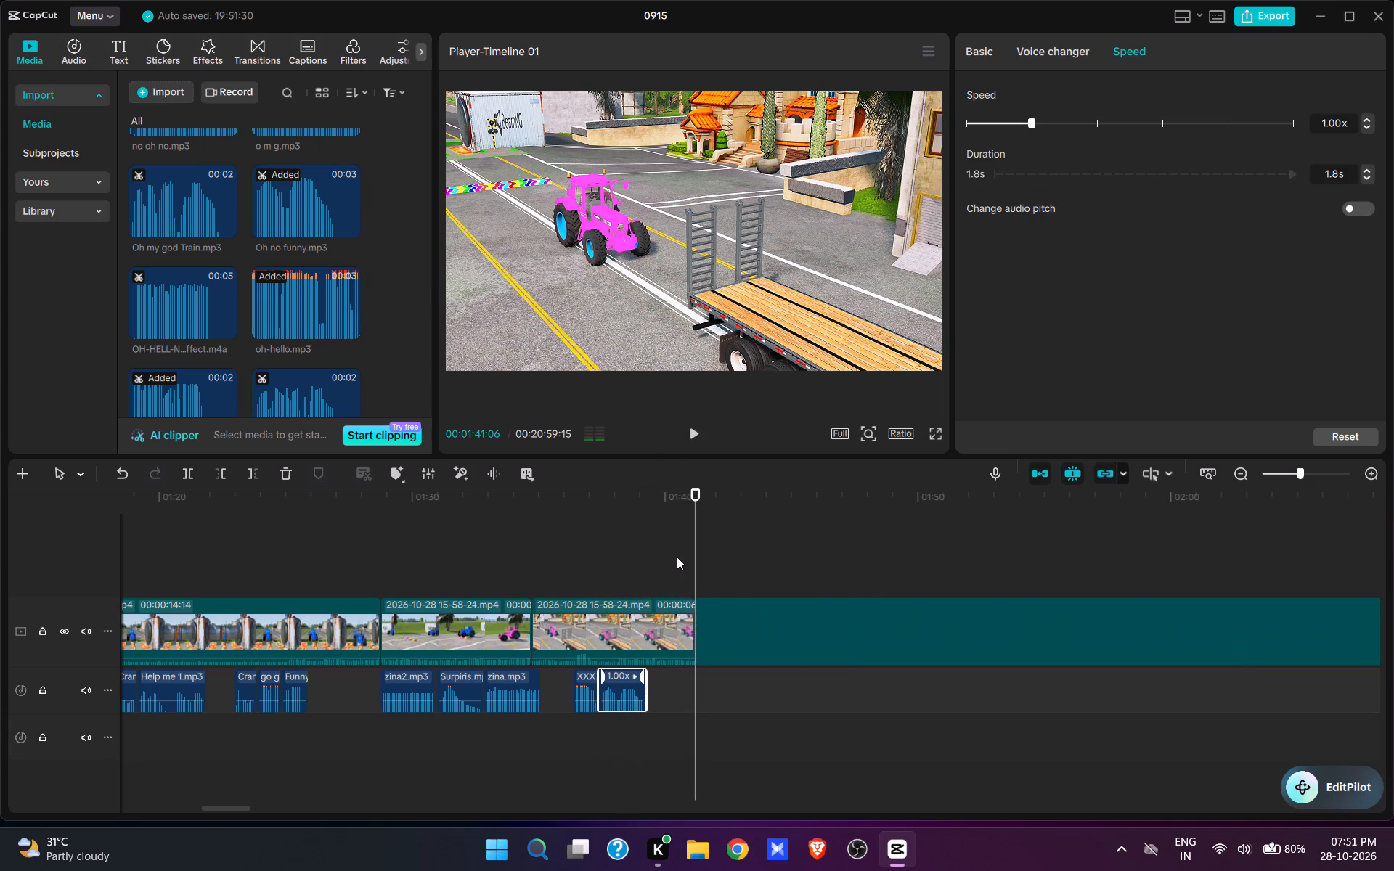
{"action": "left_click", "coordinate": [855, 583]}
{"action": "key", "text": "space"}
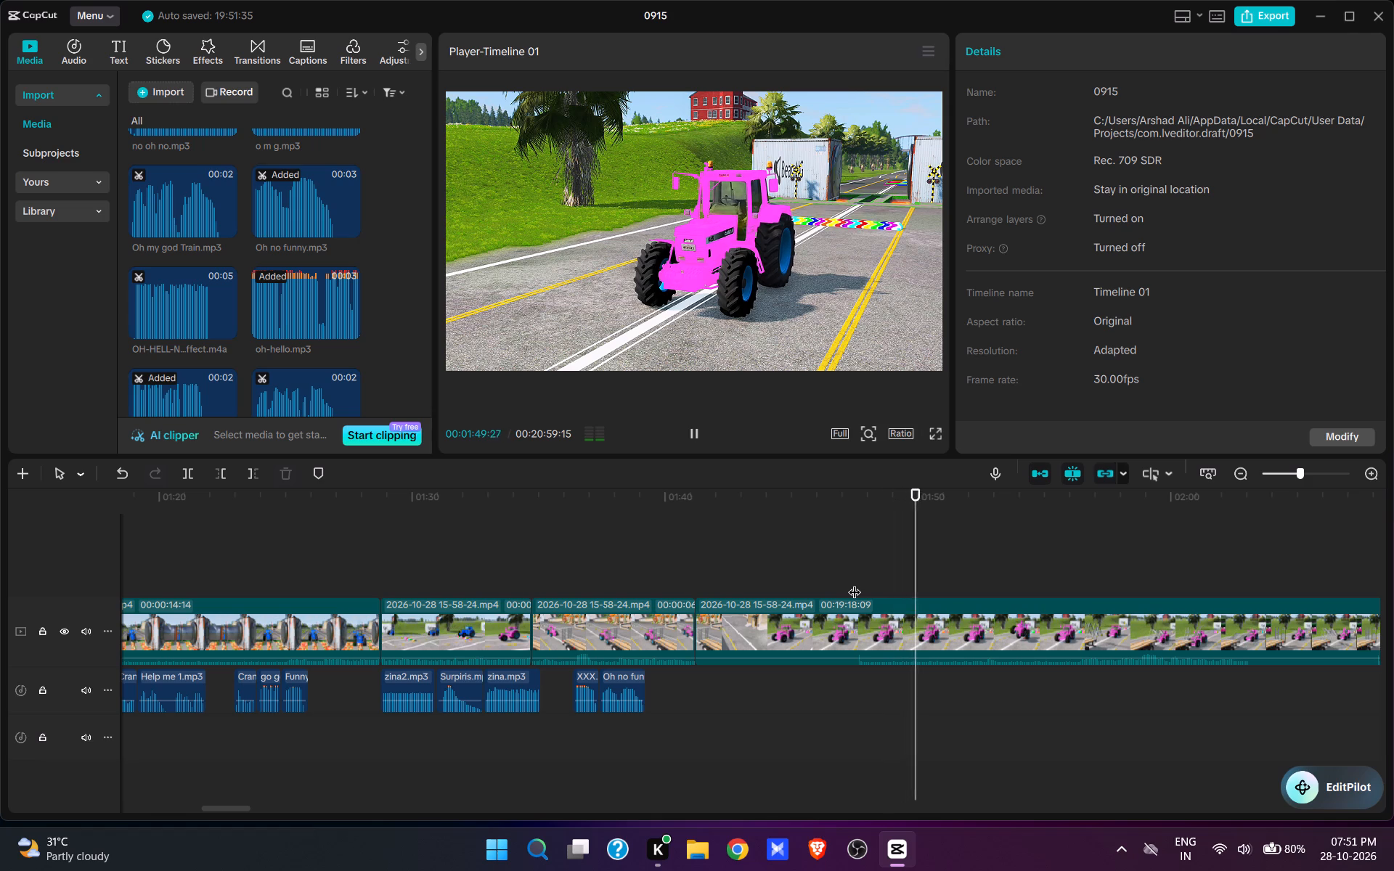
{"action": "key", "text": "space"}
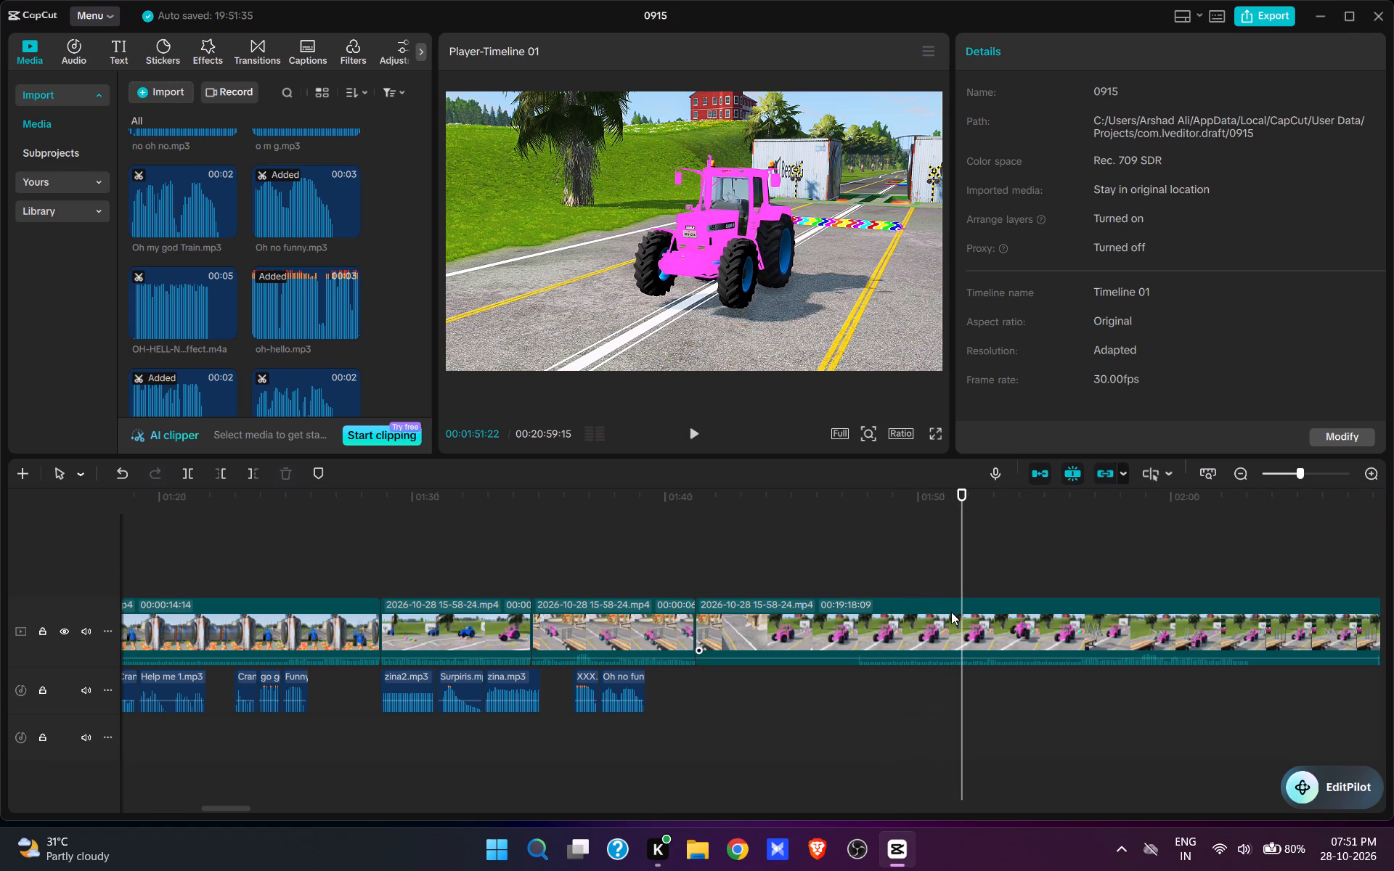
{"action": "left_click", "coordinate": [955, 585]}
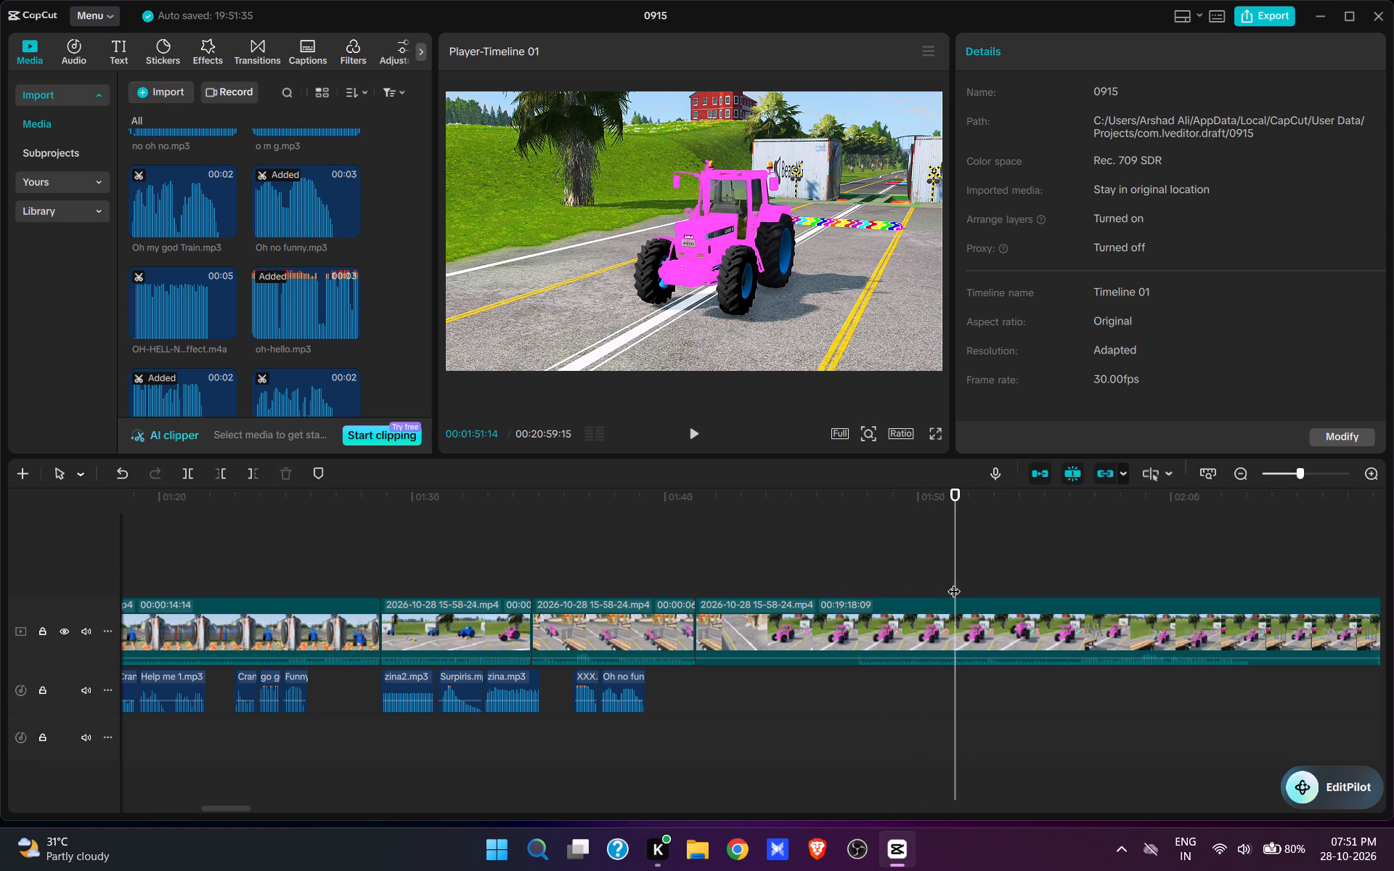
{"action": "left_click", "coordinate": [954, 582]}
{"action": "key", "text": "q"}
Copy the Help me 1.mp3 audio clip and paste it at the new cut at 00:01:41:06.
{"action": "key", "text": "space"}
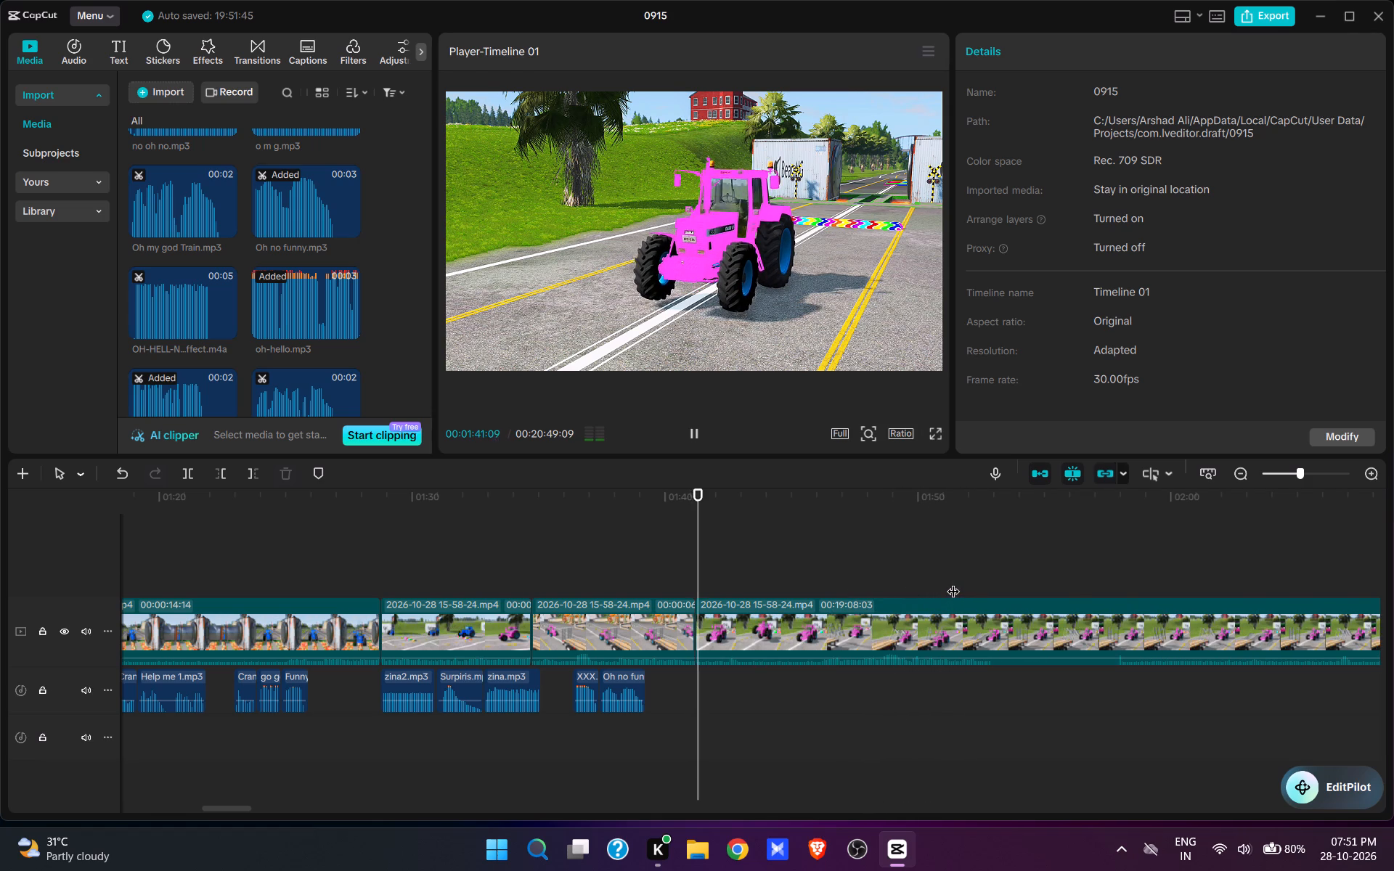
{"action": "key", "text": "space"}
{"action": "left_click", "coordinate": [696, 569]}
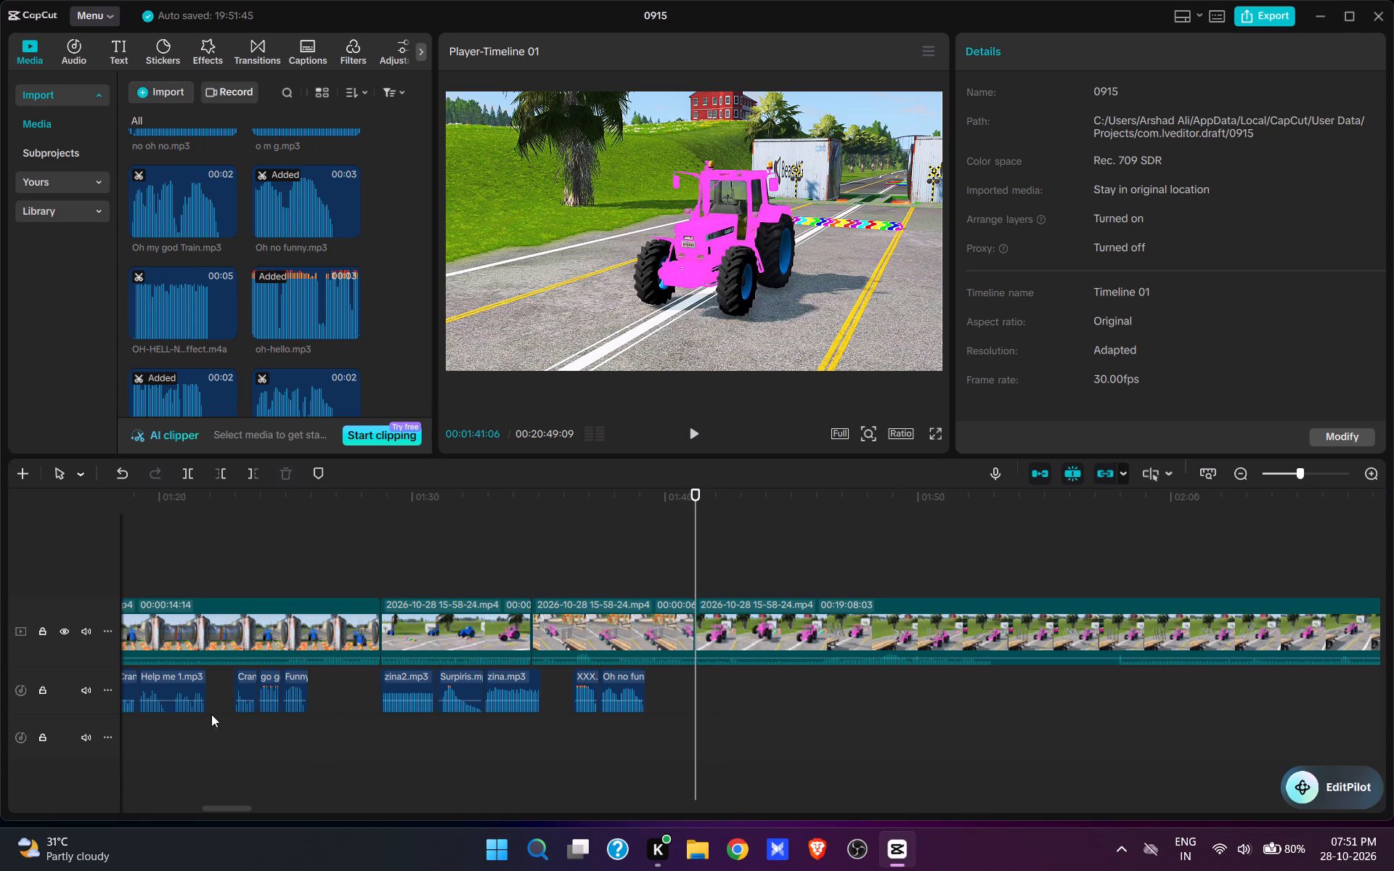
{"action": "left_click", "coordinate": [163, 700]}
{"action": "key", "text": "ctrl+c"}
{"action": "key", "text": "ctrl+v"}
Split the video at 00:01:45:03 and trim the end of the preceding piece back to 00:01:44:19.
{"action": "key", "text": "space"}
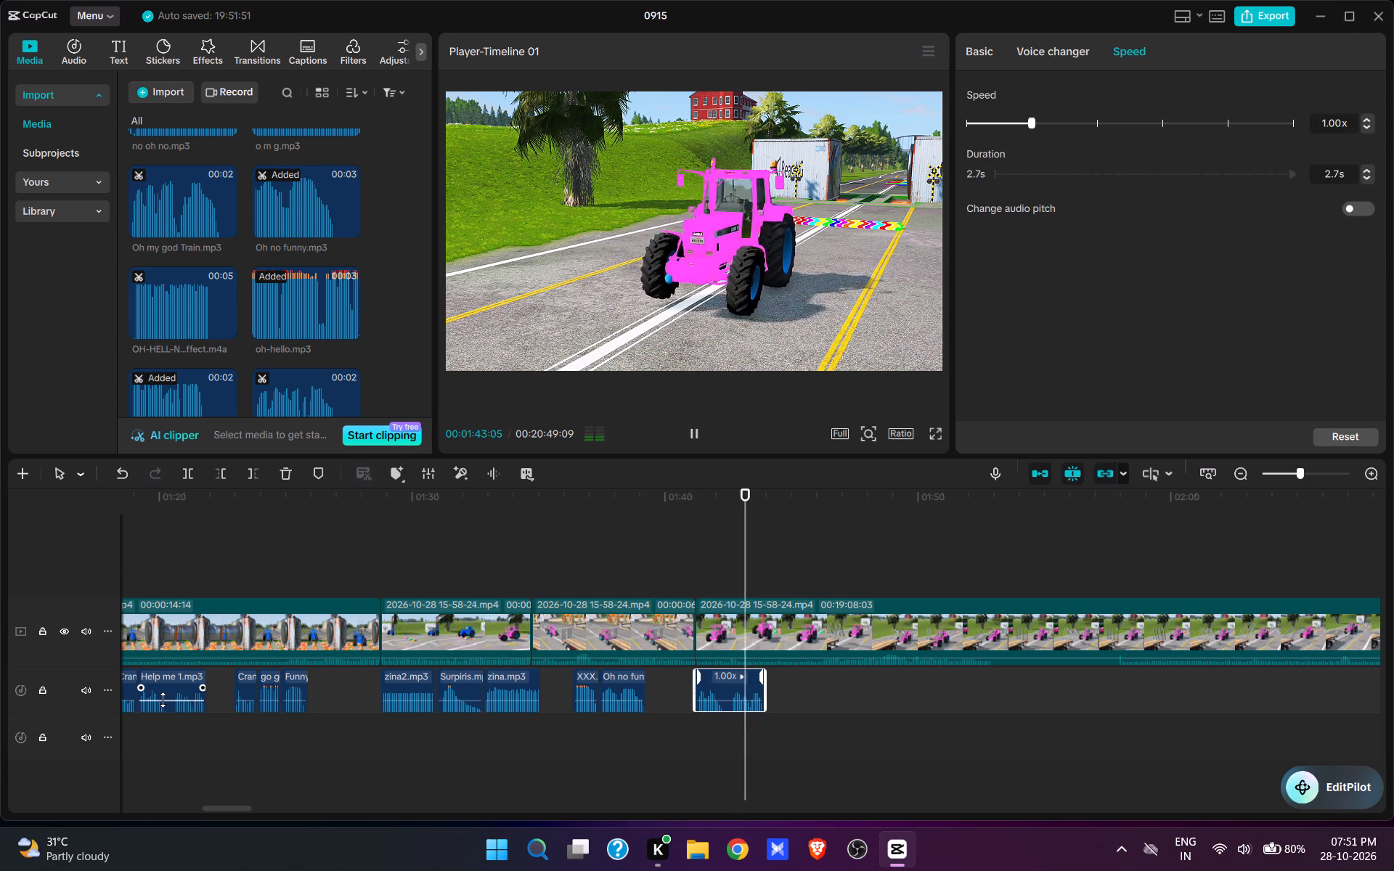
{"action": "key", "text": "space"}
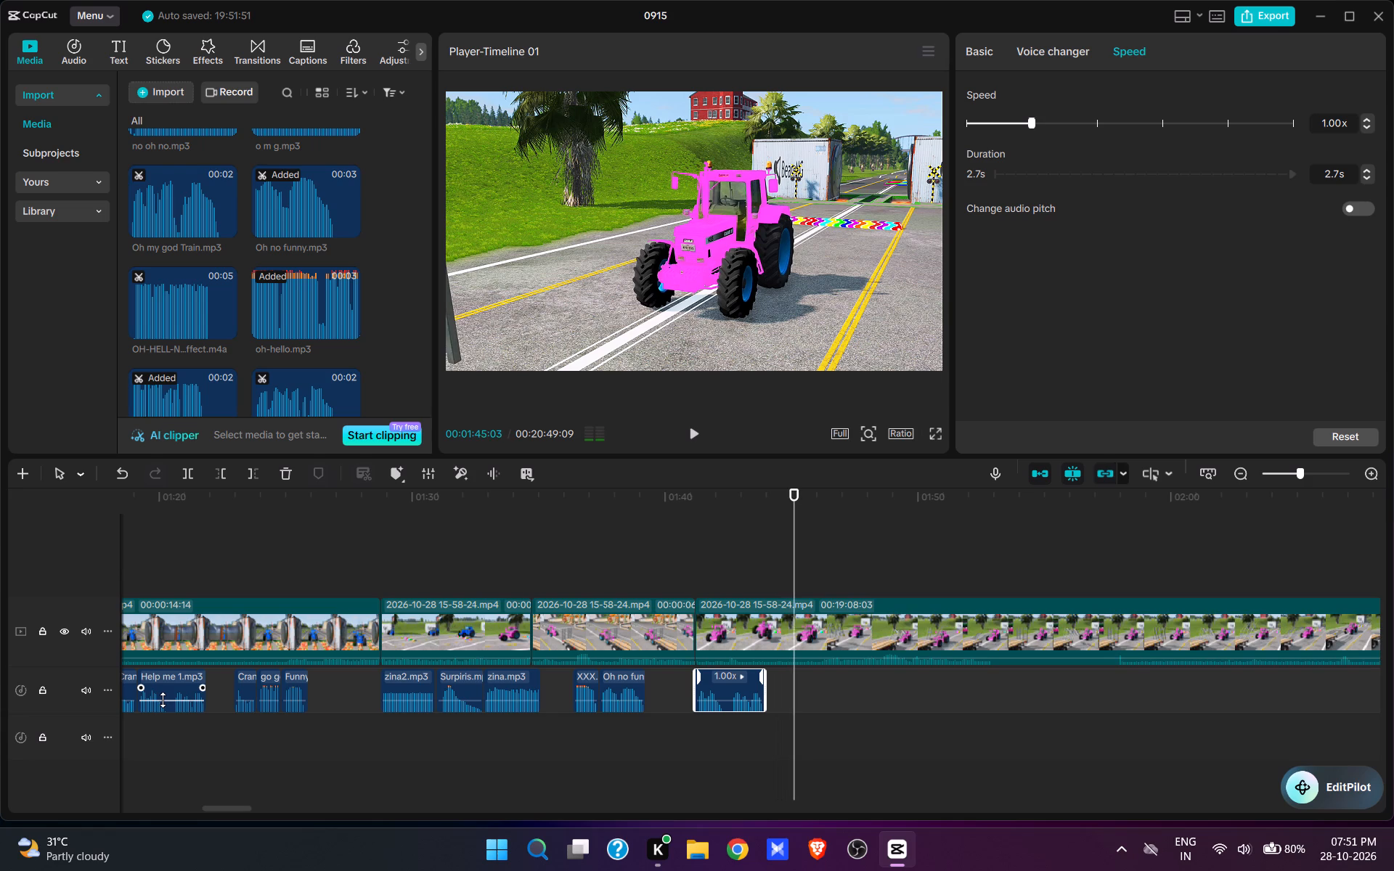
{"action": "type", "text": "w"}
{"action": "left_click", "coordinate": [783, 586]}
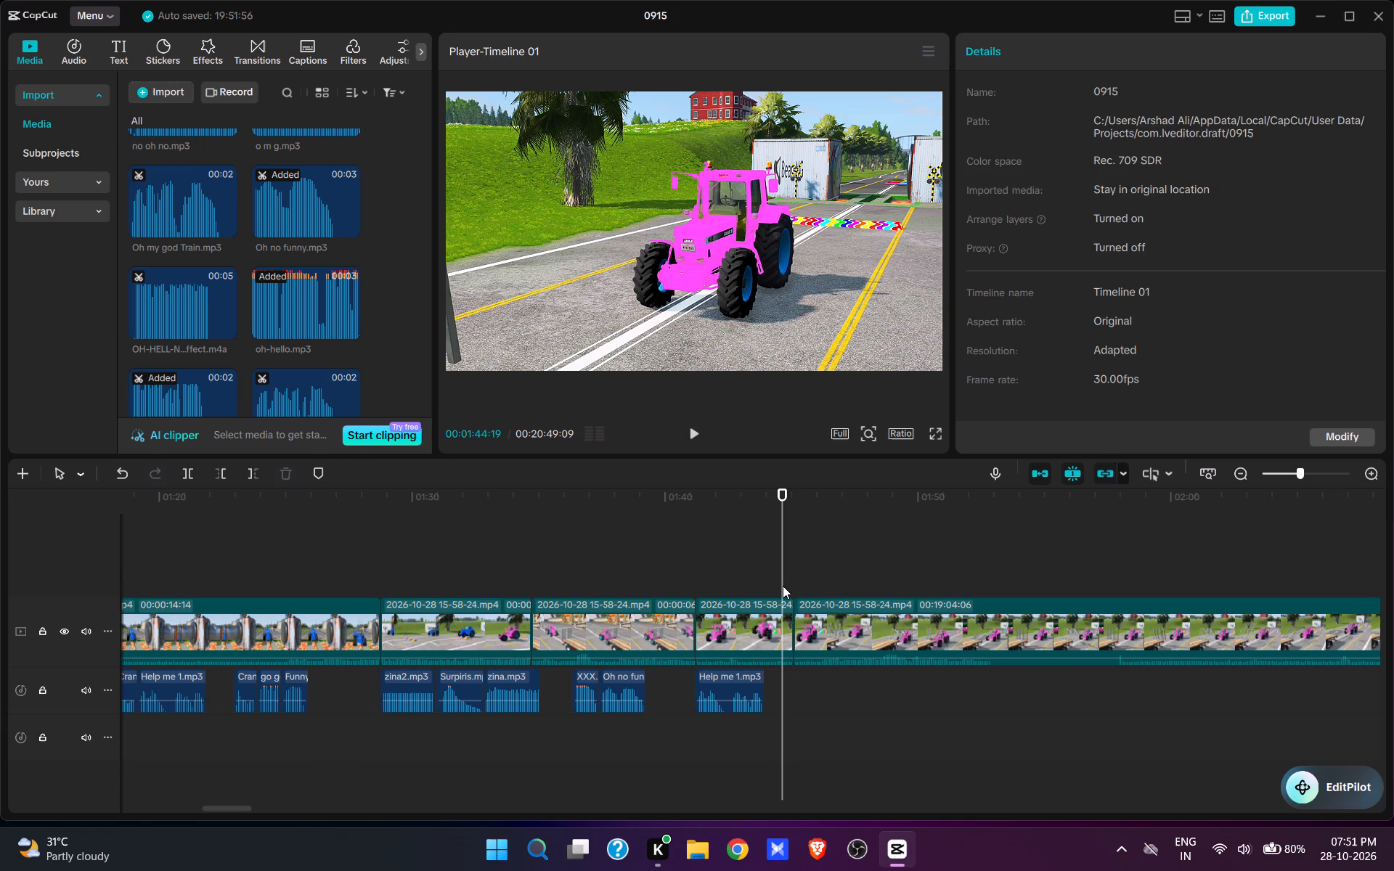
{"action": "key", "text": "e"}
Review the following footage and cut away its beginning, from the 00:01:44:19 cut up to 00:01:57:14.
{"action": "left_click", "coordinate": [728, 576]}
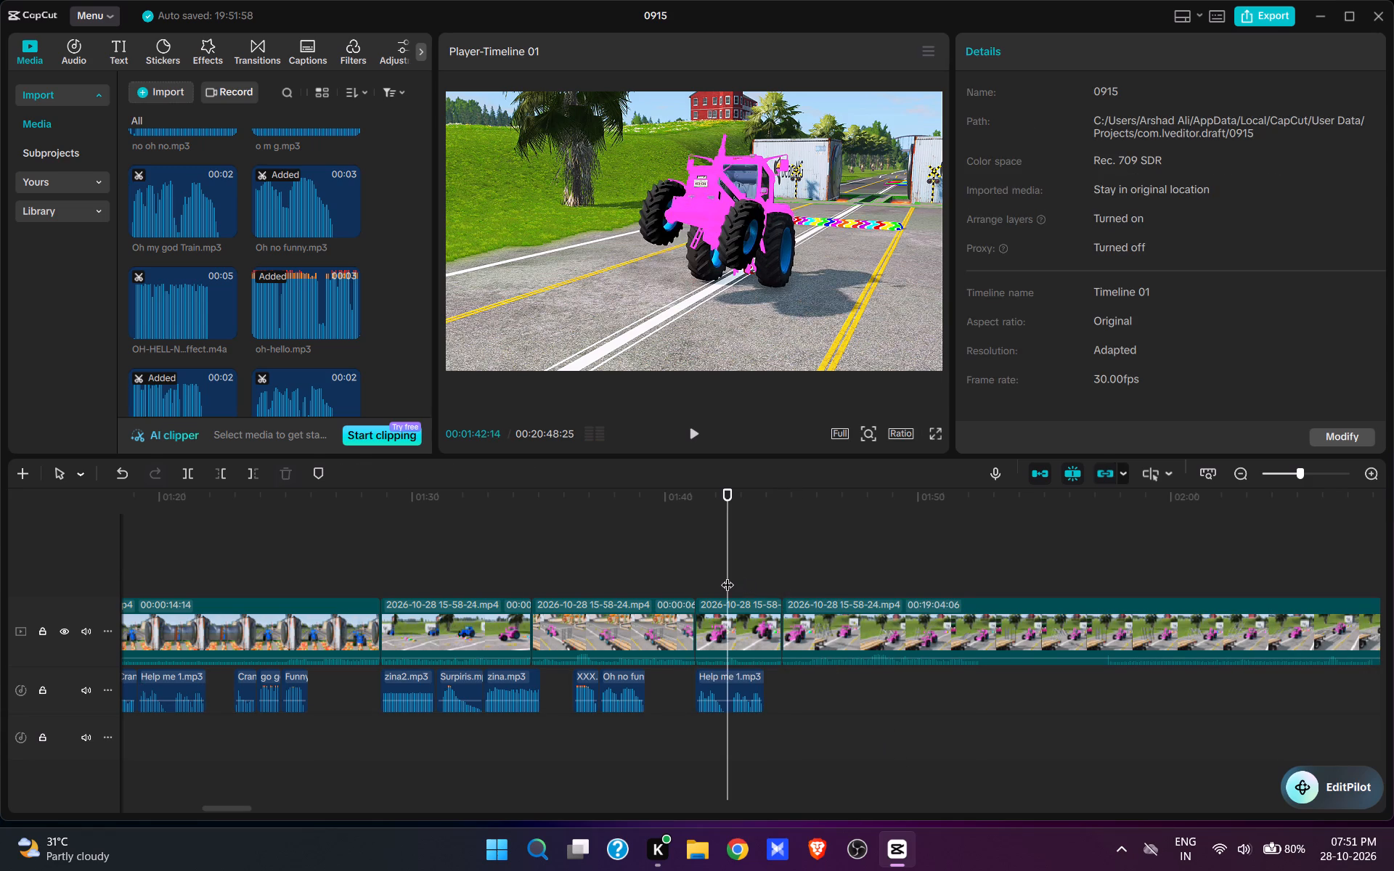
{"action": "key", "text": "space"}
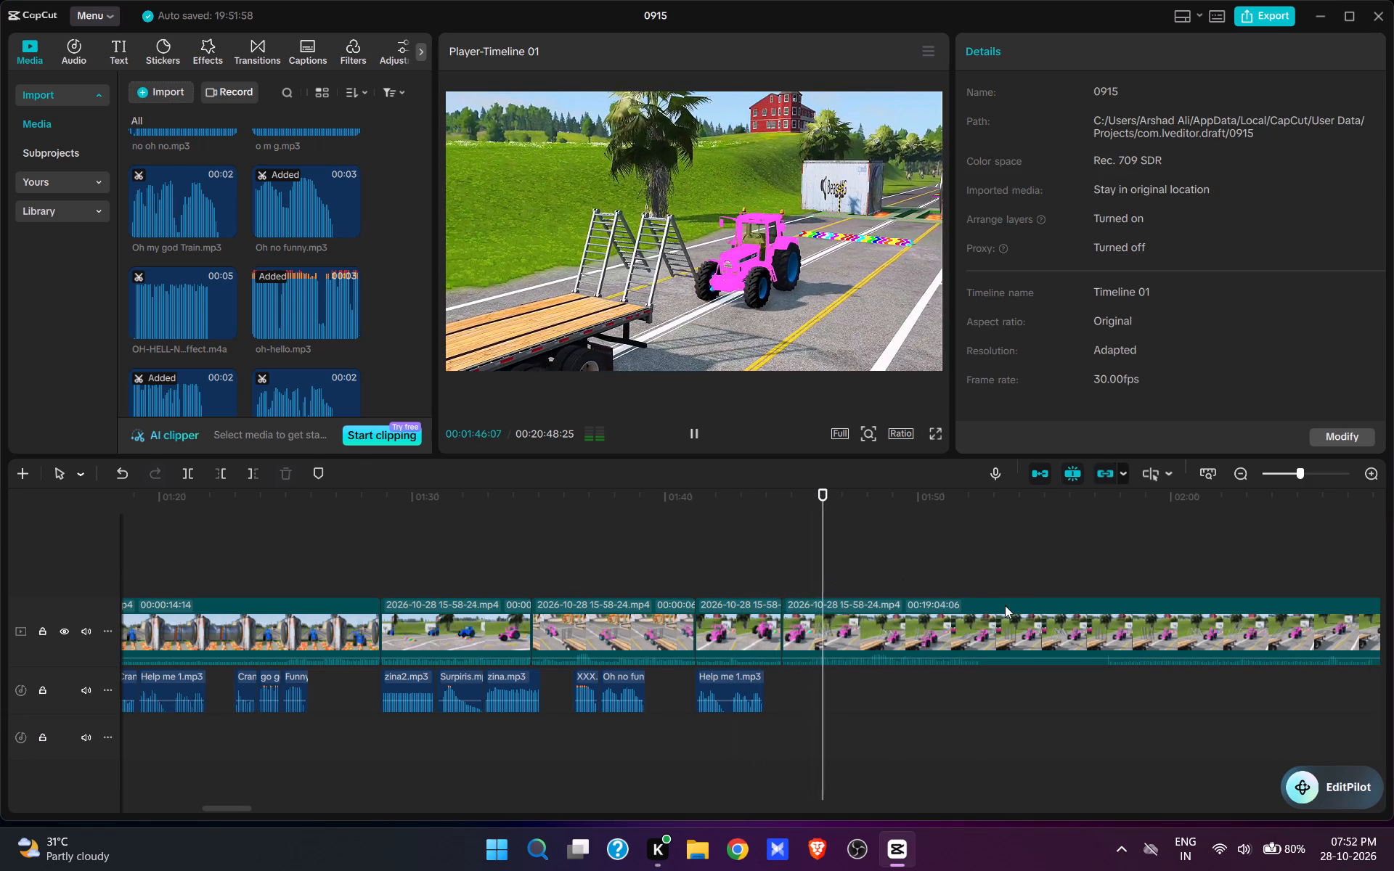
{"action": "left_click", "coordinate": [1095, 592]}
{"action": "key", "text": "space"}
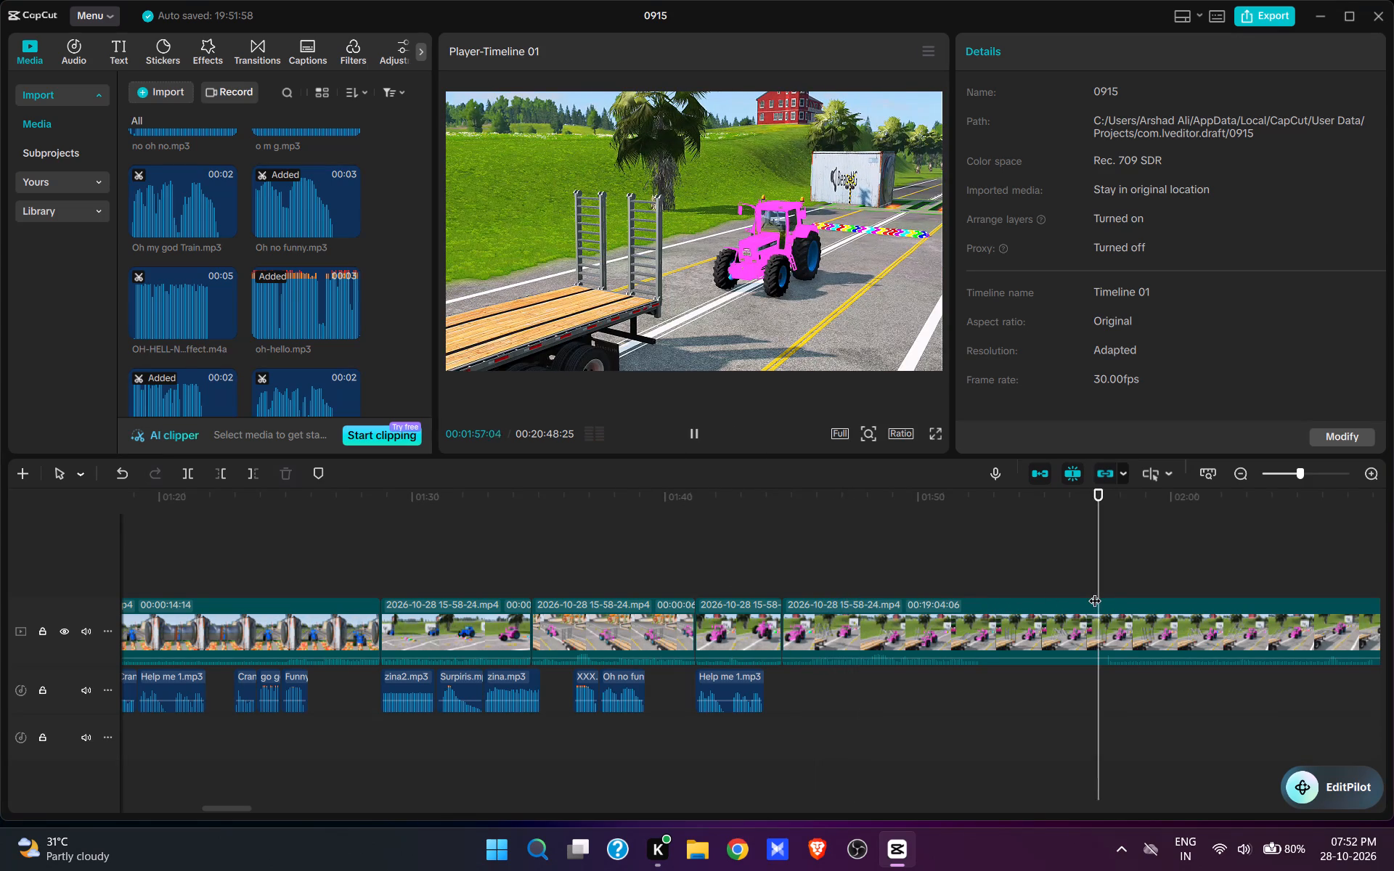
{"action": "key", "text": "space"}
{"action": "left_click", "coordinate": [1107, 576]}
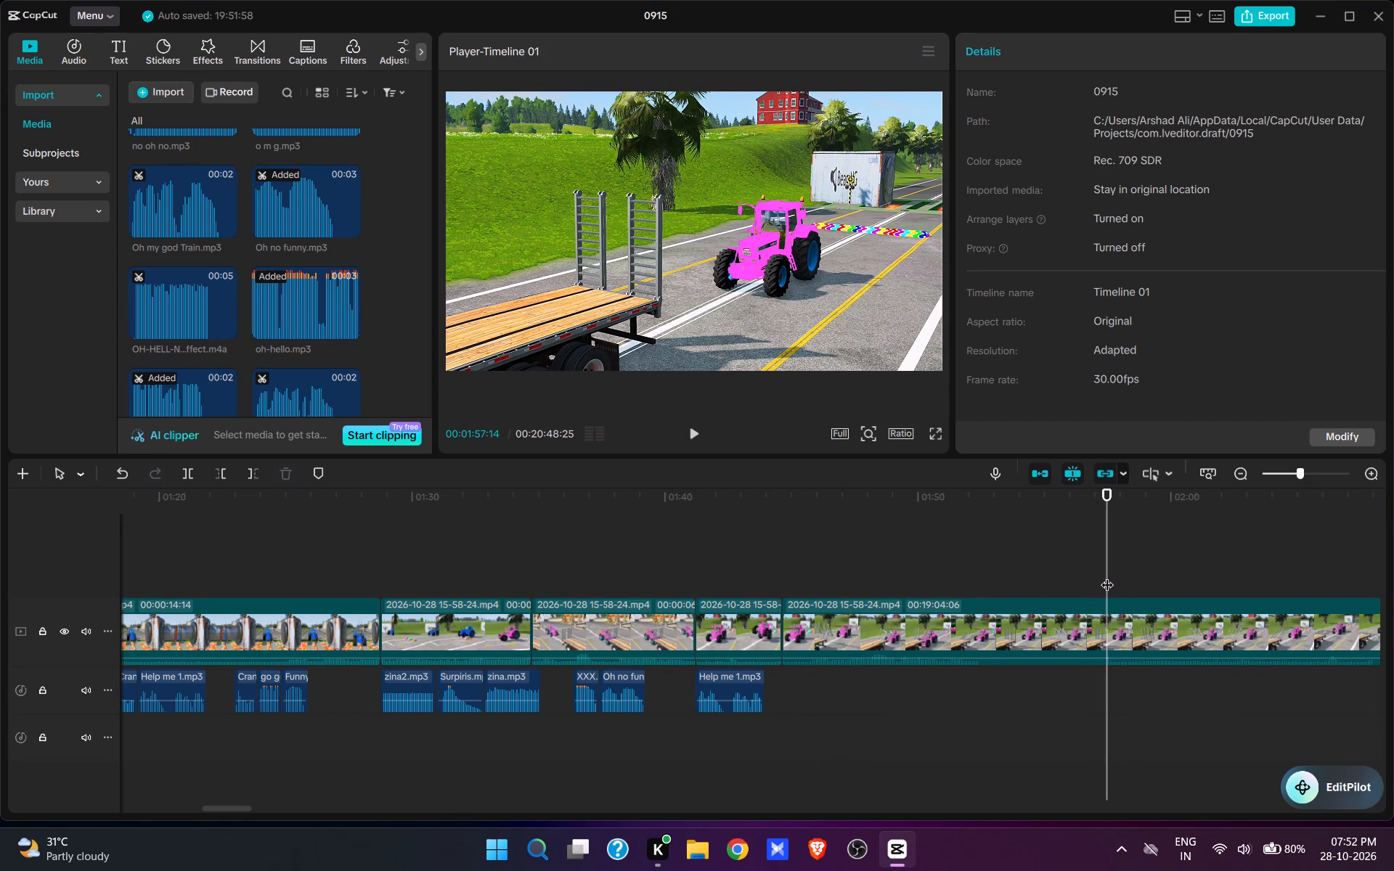
{"action": "key", "text": "q"}
Play the tractor and trailer shot and split the video at 00:01:54:06, when the ramps are lowered.
{"action": "left_click", "coordinate": [953, 568]}
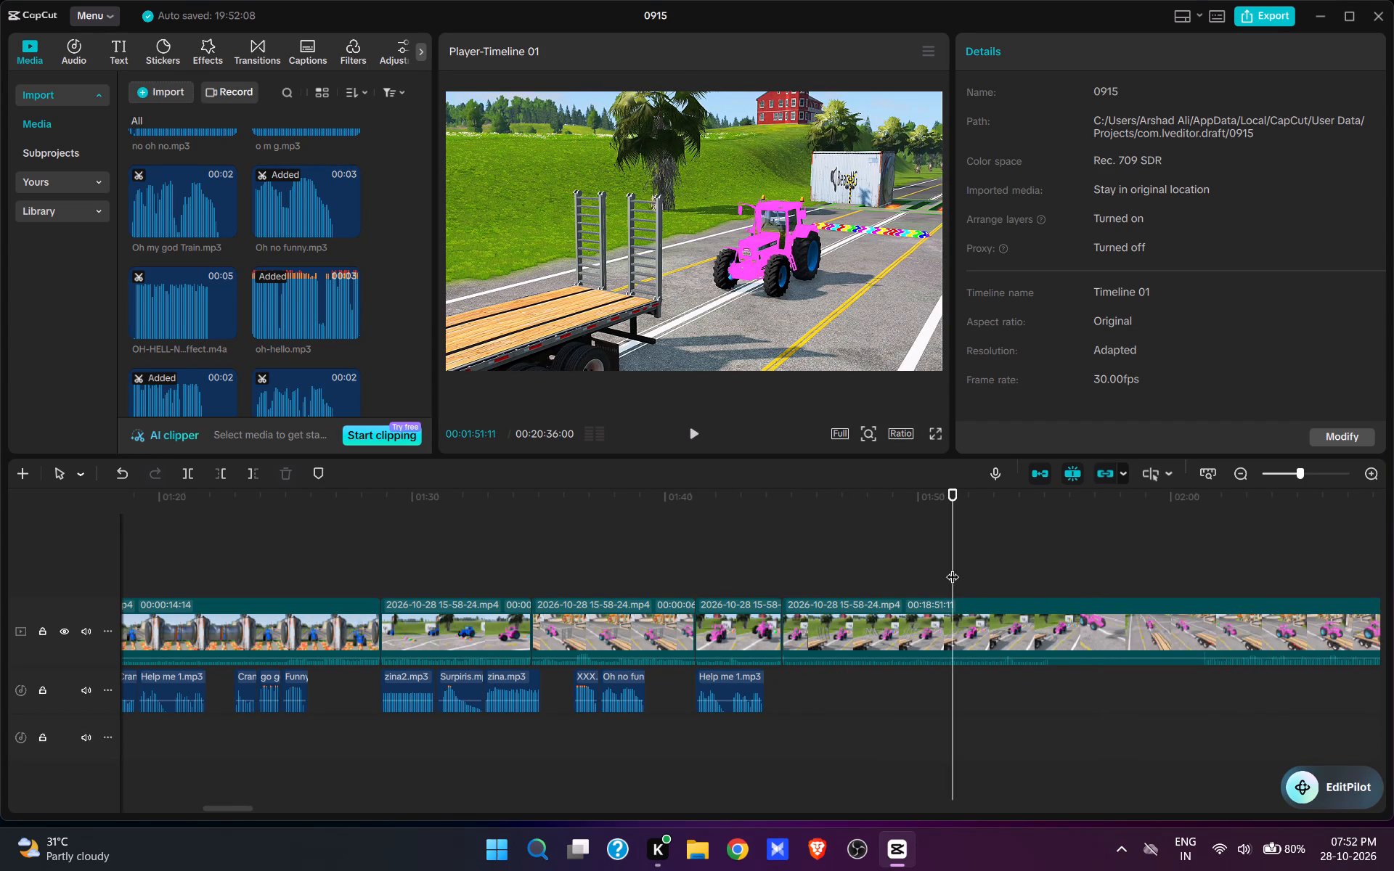
{"action": "key", "text": "space"}
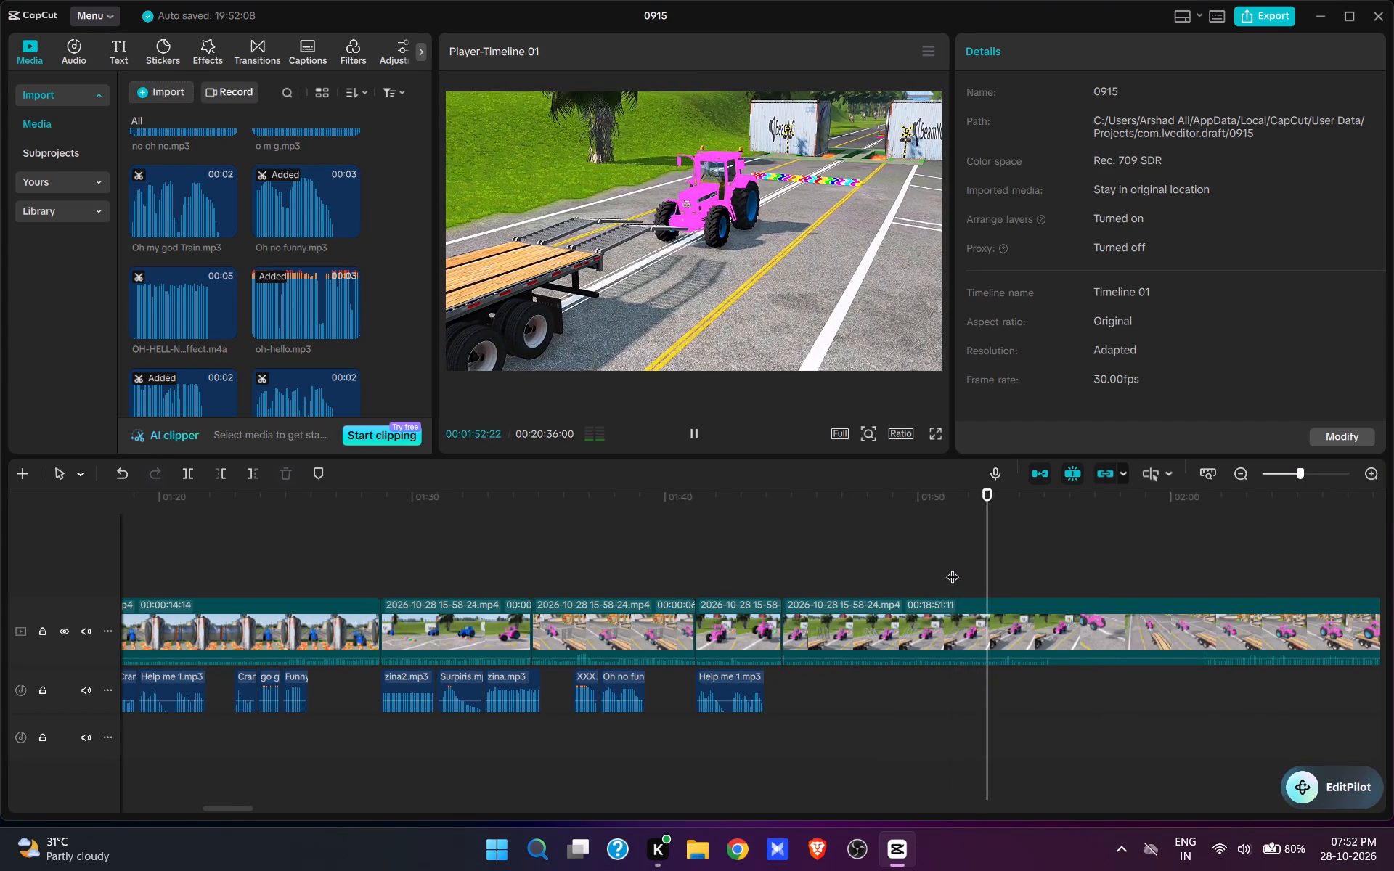
{"action": "key", "text": "space"}
{"action": "type", "text": "w"}
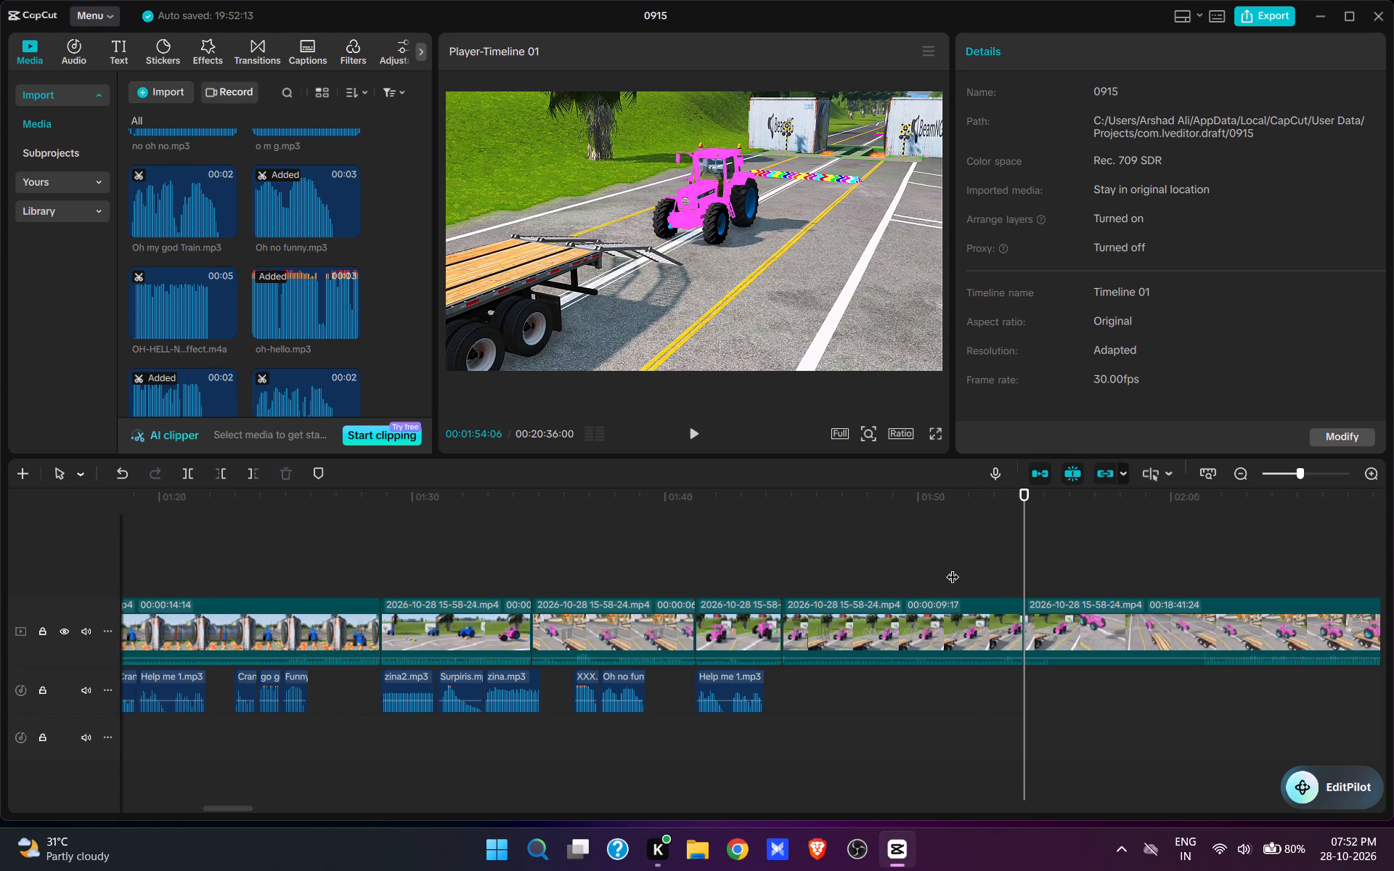
Audition the crane sounds and add Crane long.mp3 at 00:01:44:19, the start of the ramp-lowering clip.
{"action": "left_click", "coordinate": [779, 547]}
{"action": "scroll", "coordinate": [191, 279], "scroll_direction": "up", "scroll_amount": 3}
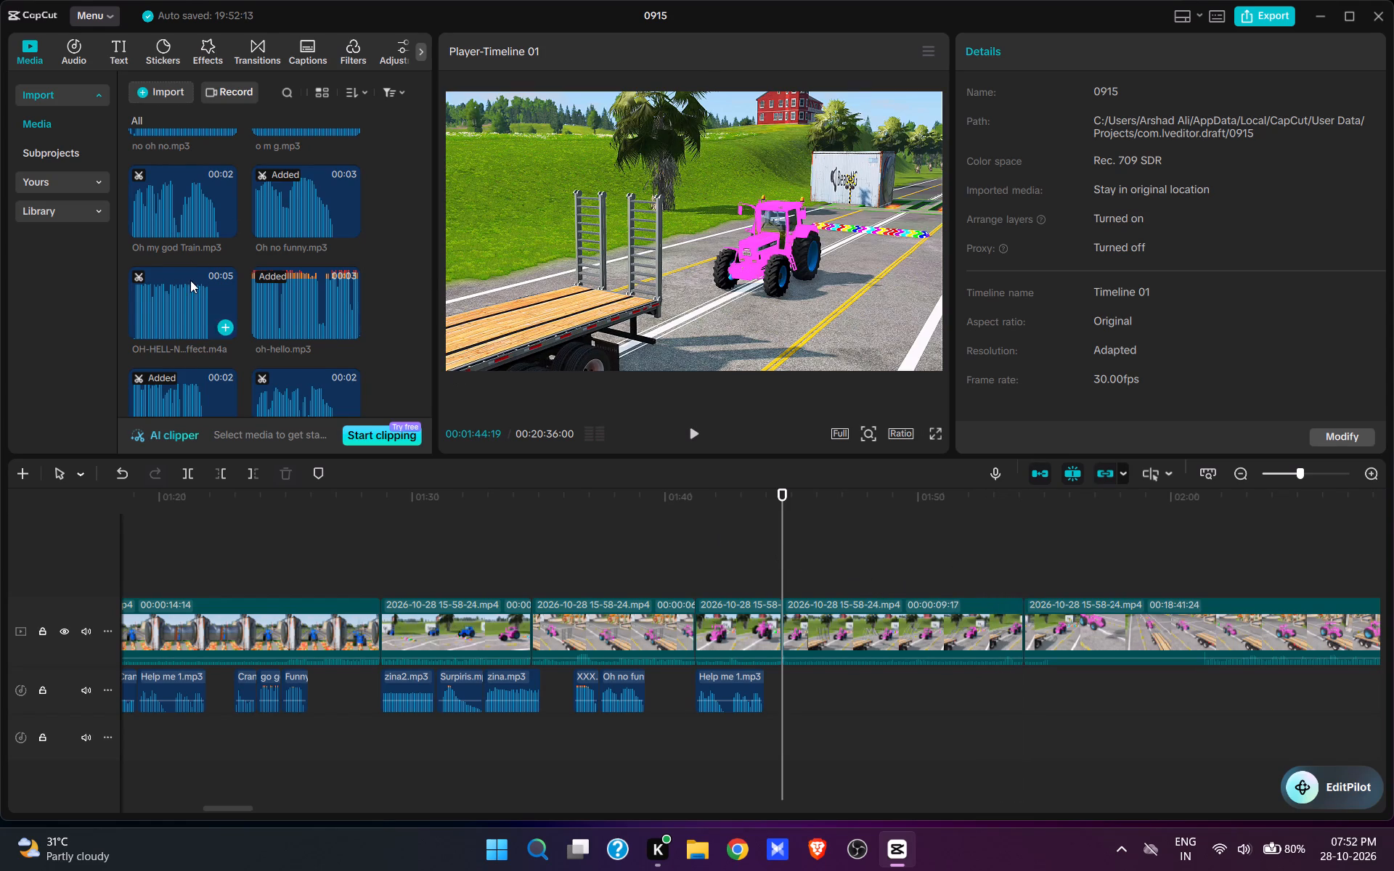
{"action": "scroll", "coordinate": [190, 280], "scroll_direction": "up", "scroll_amount": 16}
{"action": "scroll", "coordinate": [195, 282], "scroll_direction": "up", "scroll_amount": 15}
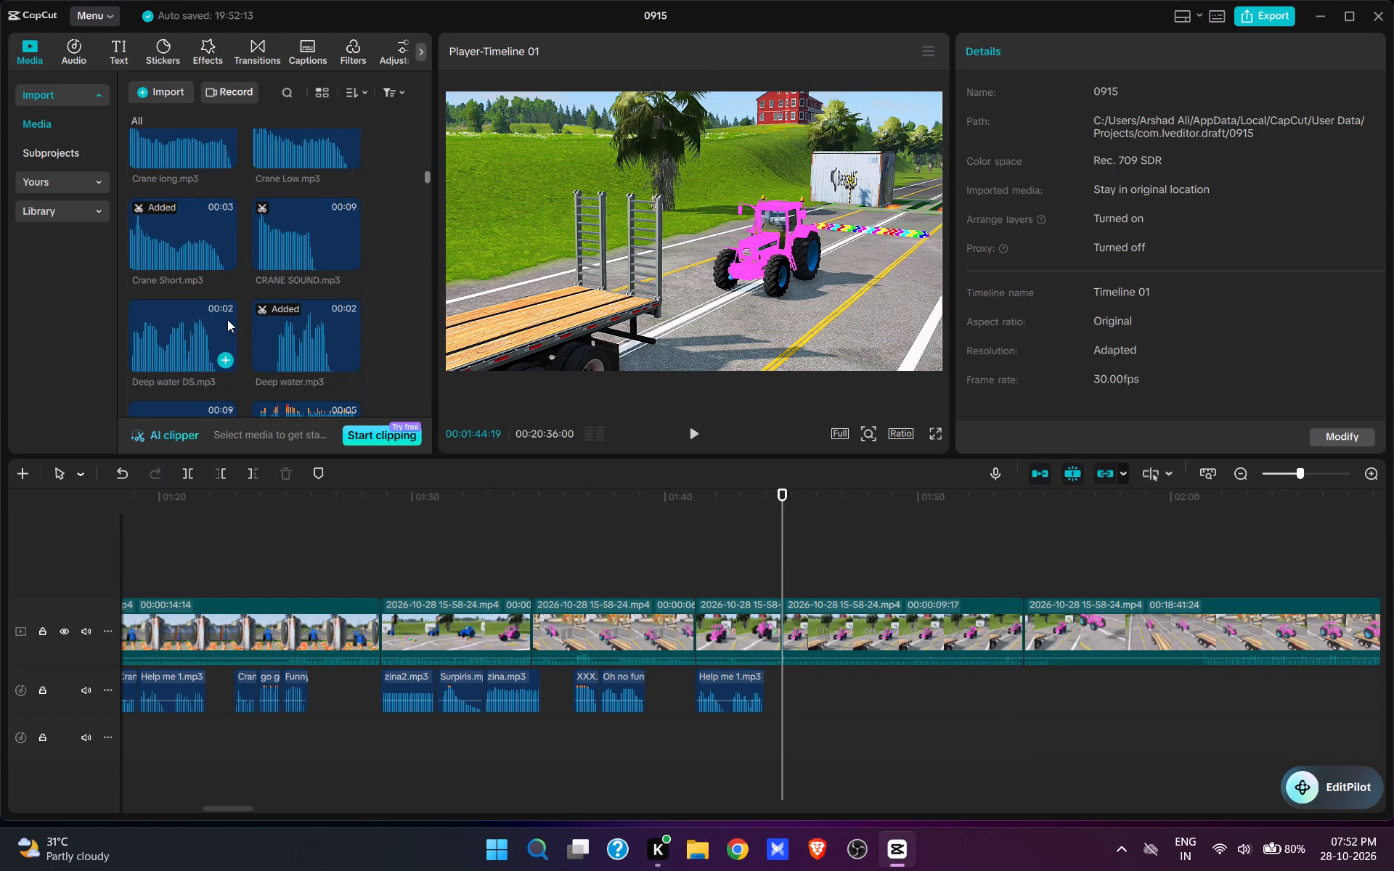
{"action": "left_click", "coordinate": [158, 244]}
{"action": "scroll", "coordinate": [182, 258], "scroll_direction": "up", "scroll_amount": 2}
{"action": "left_click", "coordinate": [182, 298]}
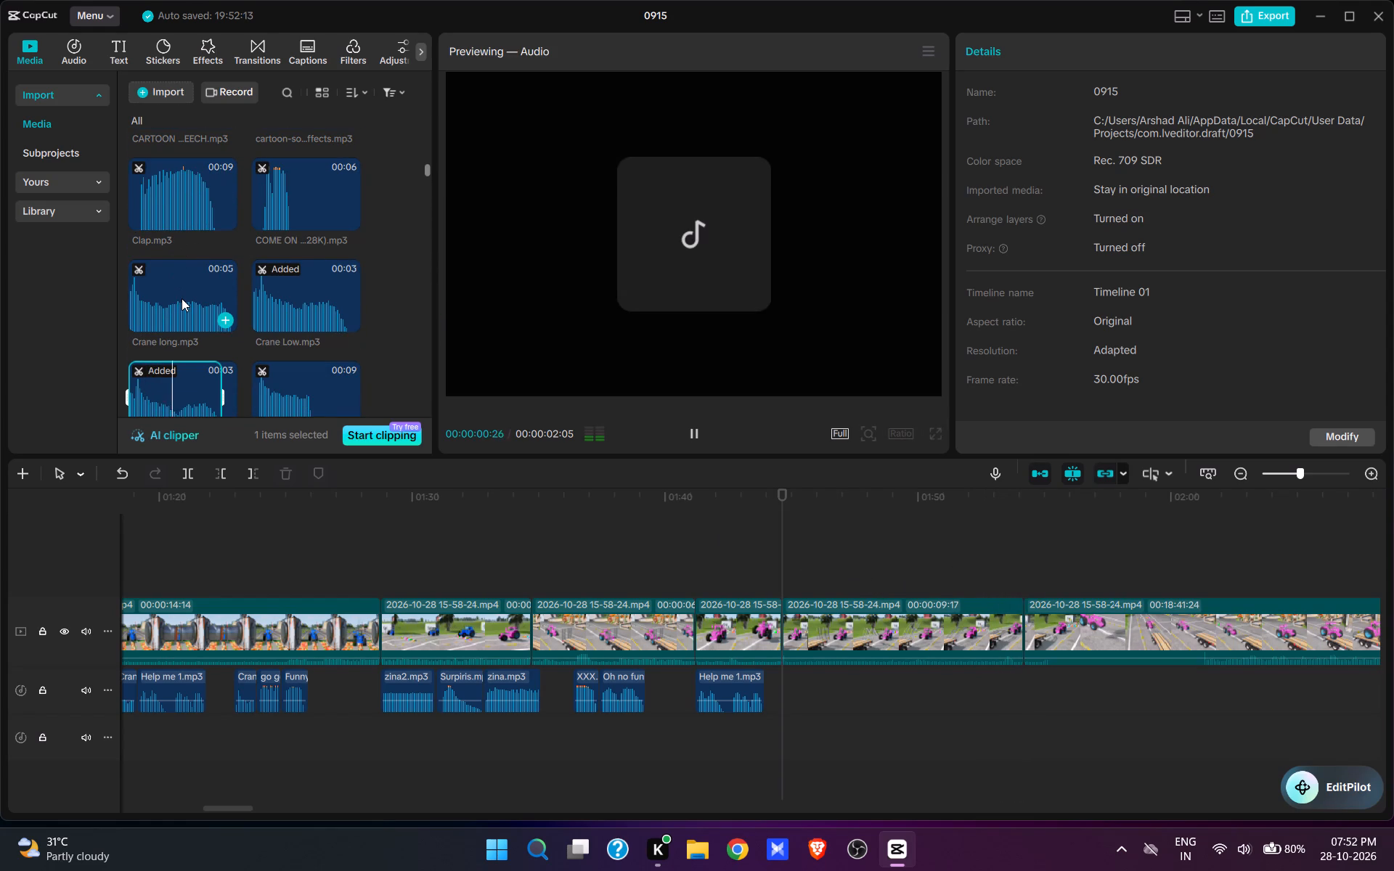
{"action": "left_click", "coordinate": [220, 323]}
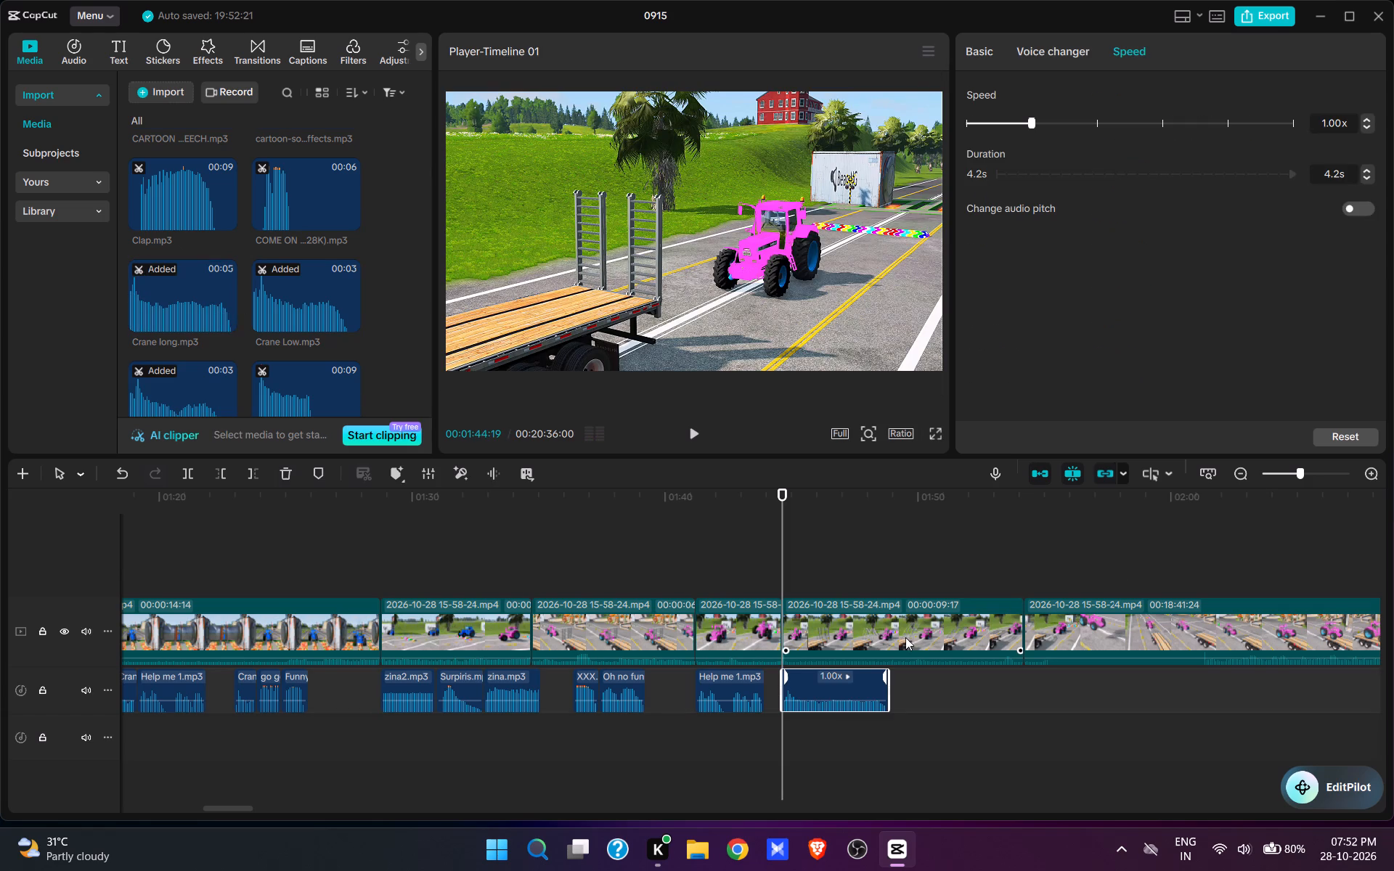
Speed up the ramp-lowering video clip by setting its duration to 4.2 s, matching the crane sound.
{"action": "left_click", "coordinate": [889, 634]}
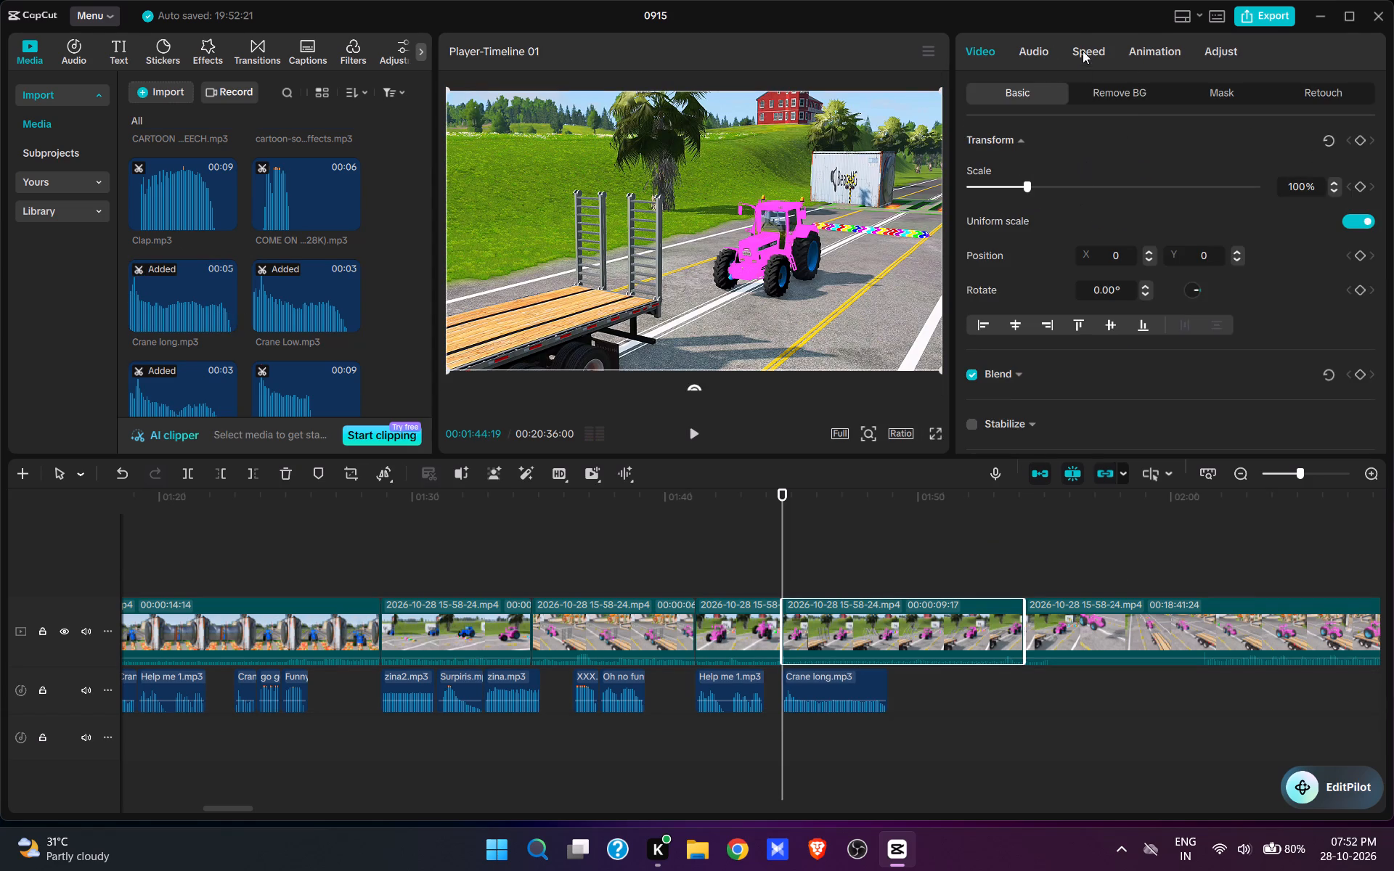
{"action": "left_click", "coordinate": [1083, 51]}
{"action": "left_click_drag", "start_coordinate": [1348, 220], "coordinate": [1197, 210]}
{"action": "type", "text": "4.2"}
{"action": "key", "text": "Return"}
Cut about 7 seconds from the start of the footage that follows the sped-up clip, up to the tractor approaching the trailer.
{"action": "key", "text": "space"}
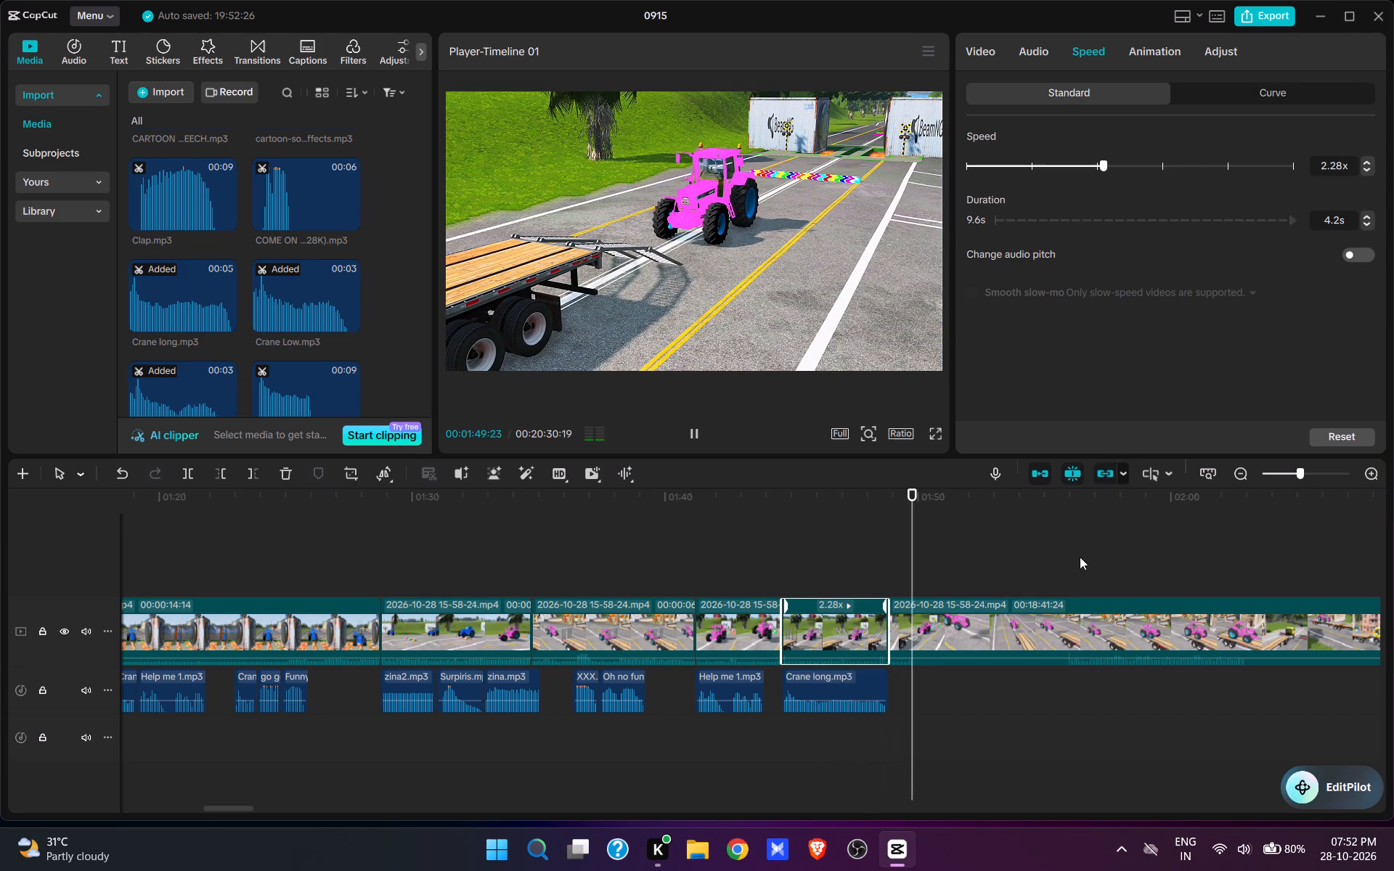
{"action": "left_click", "coordinate": [1059, 573]}
{"action": "key", "text": "space"}
{"action": "key", "text": "space"}
{"action": "type", "text": "q"}
Add yaaaaaa bolacha.mp3 to the audio track at 00:01:51:03, as the pink tractor climbs onto the trailer.
{"action": "key", "text": "space"}
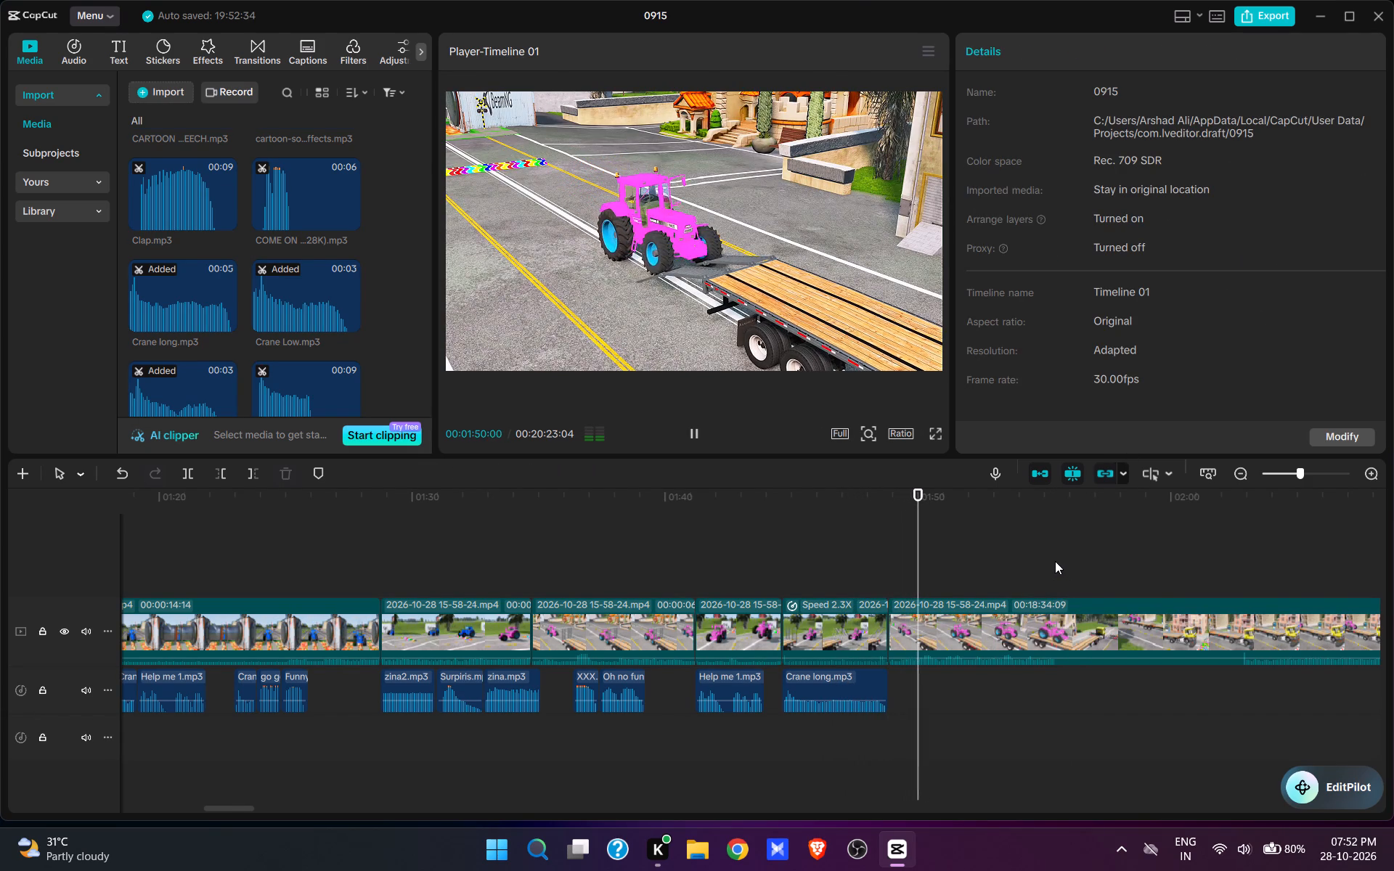
{"action": "key", "text": "space"}
{"action": "scroll", "coordinate": [334, 308], "scroll_direction": "down", "scroll_amount": 5}
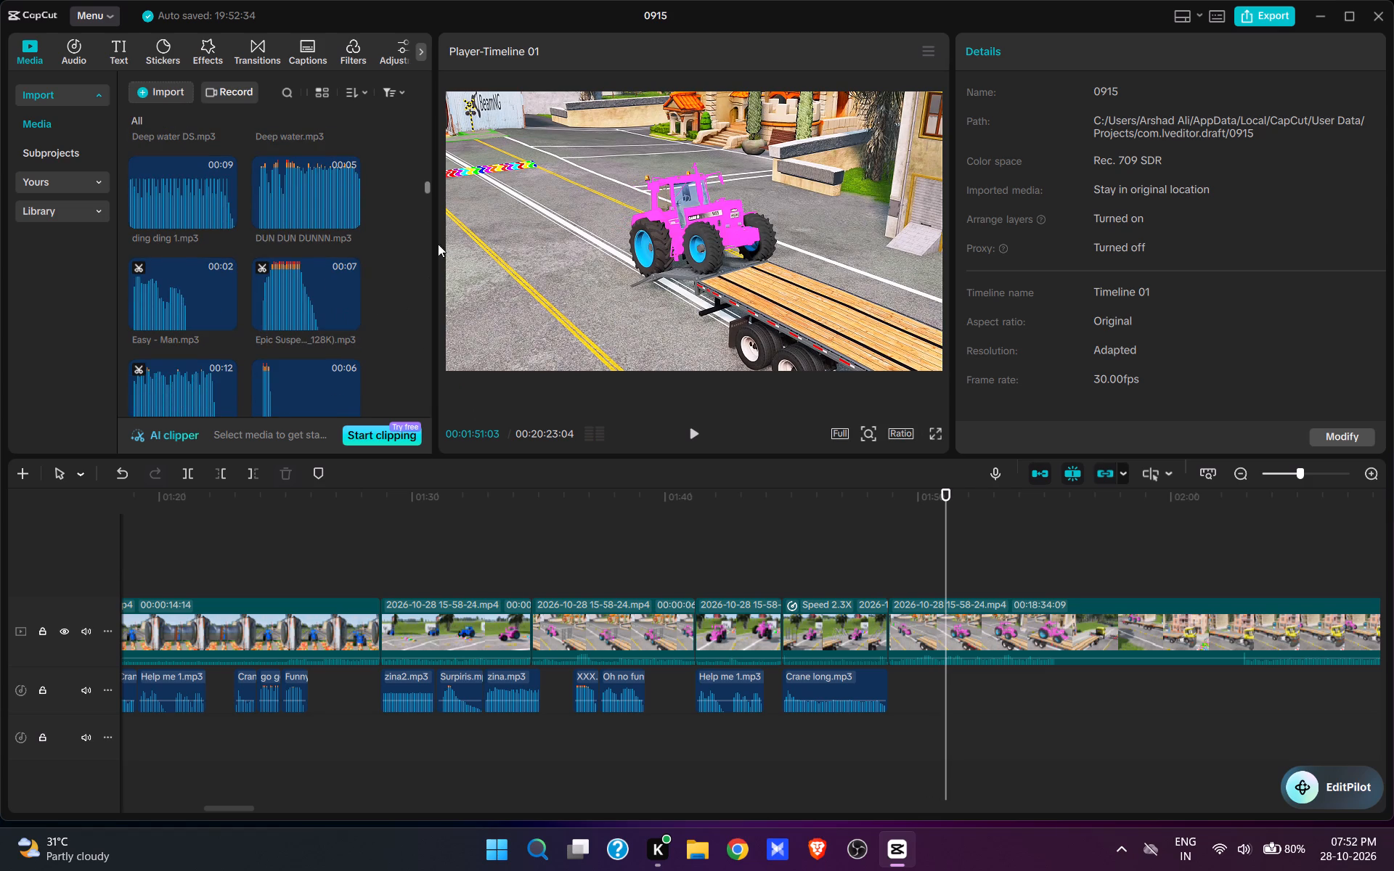
{"action": "left_click_drag", "start_coordinate": [425, 187], "coordinate": [431, 467]}
{"action": "scroll", "coordinate": [290, 339], "scroll_direction": "up", "scroll_amount": 3}
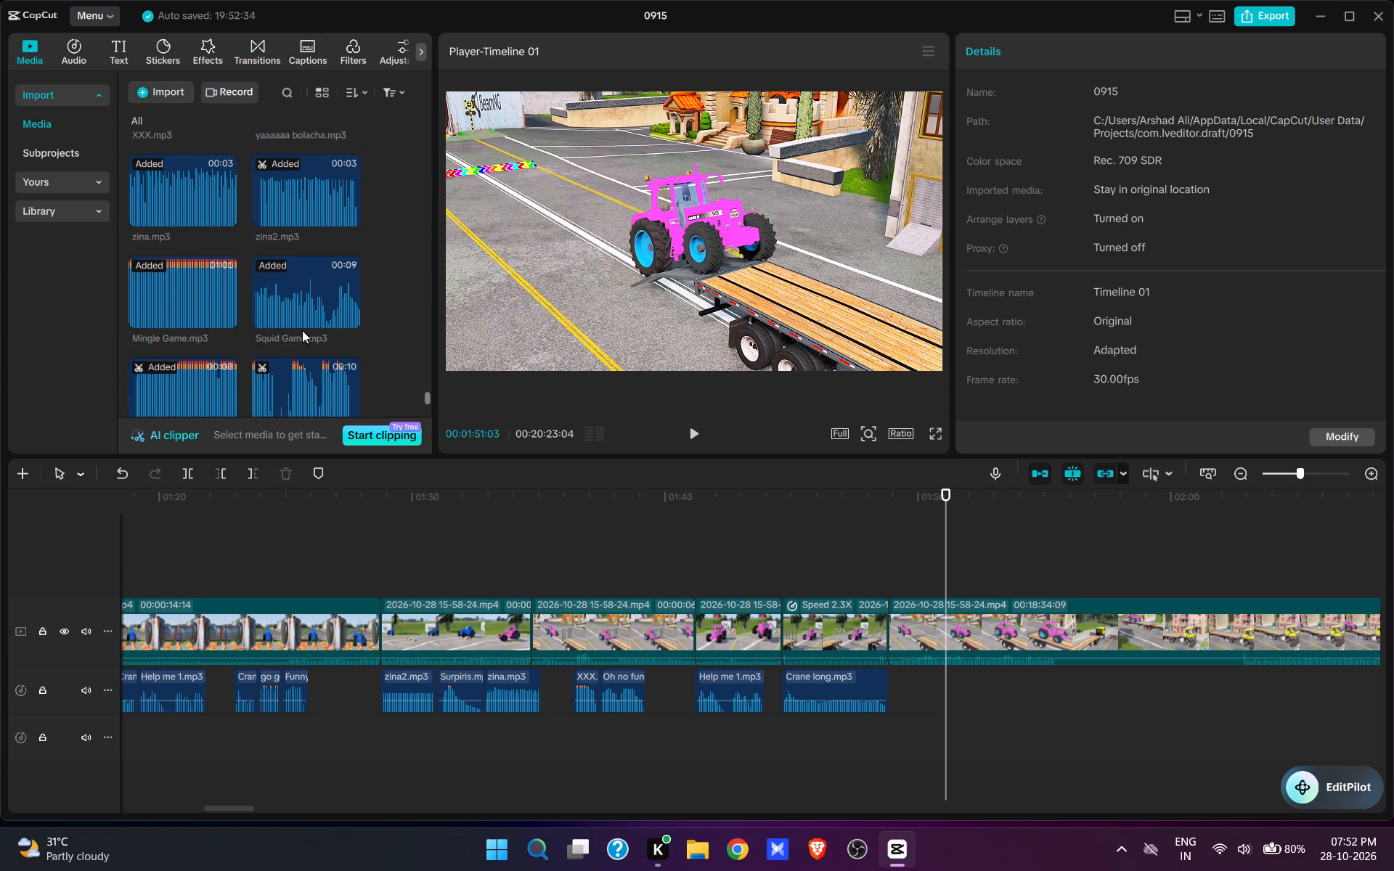
{"action": "scroll", "coordinate": [311, 324], "scroll_direction": "up", "scroll_amount": 1}
{"action": "left_click", "coordinate": [349, 195]}
Split the video at 00:01:54:07 and cut away about 9 seconds of the footage after it, up to the yellow truck shot.
{"action": "key", "text": "space"}
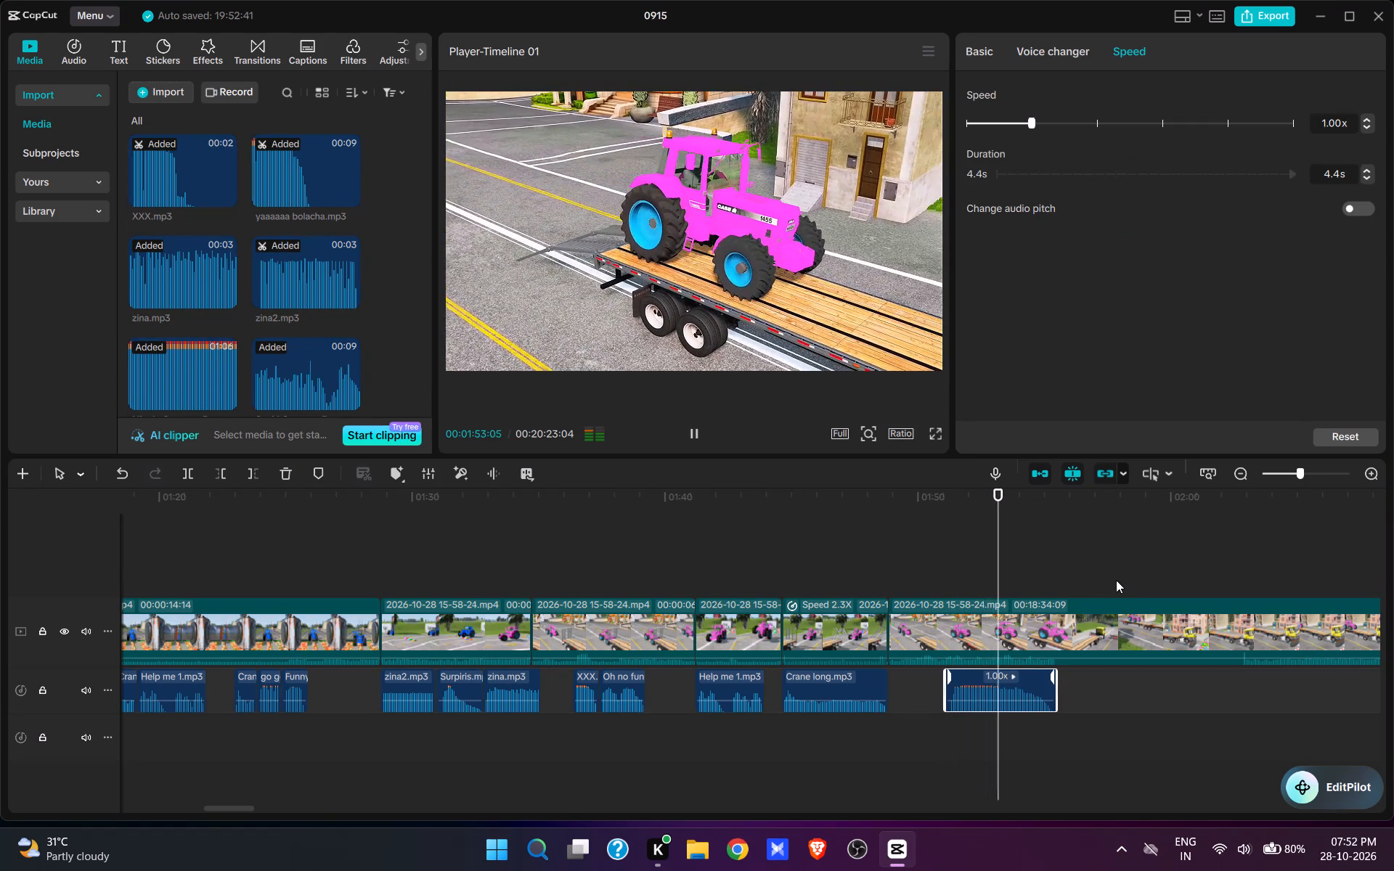
{"action": "key", "text": "space"}
{"action": "left_click", "coordinate": [1048, 632]}
{"action": "key", "text": "w"}
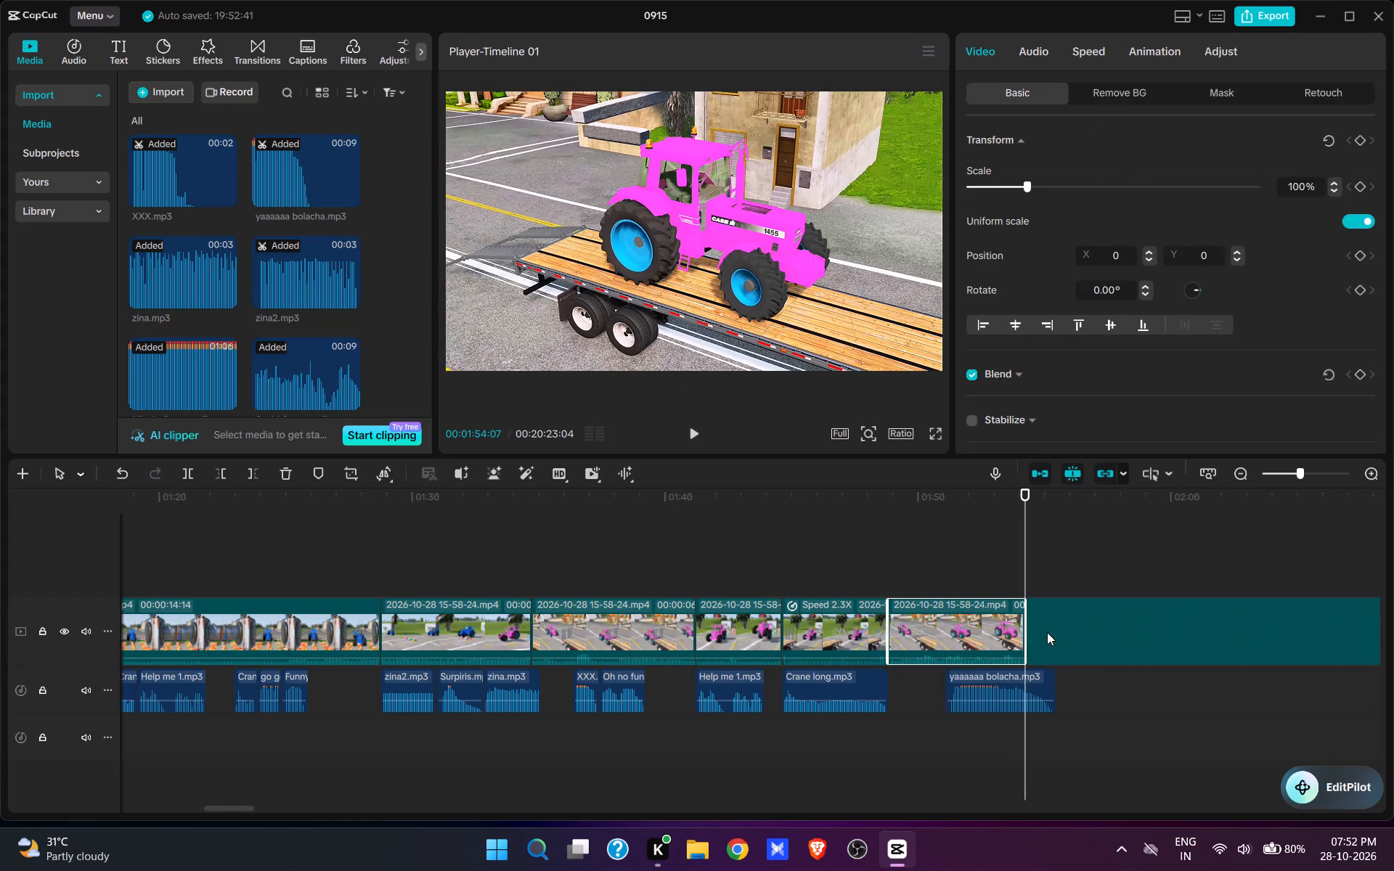
{"action": "left_click", "coordinate": [1229, 567]}
{"action": "key", "text": "space"}
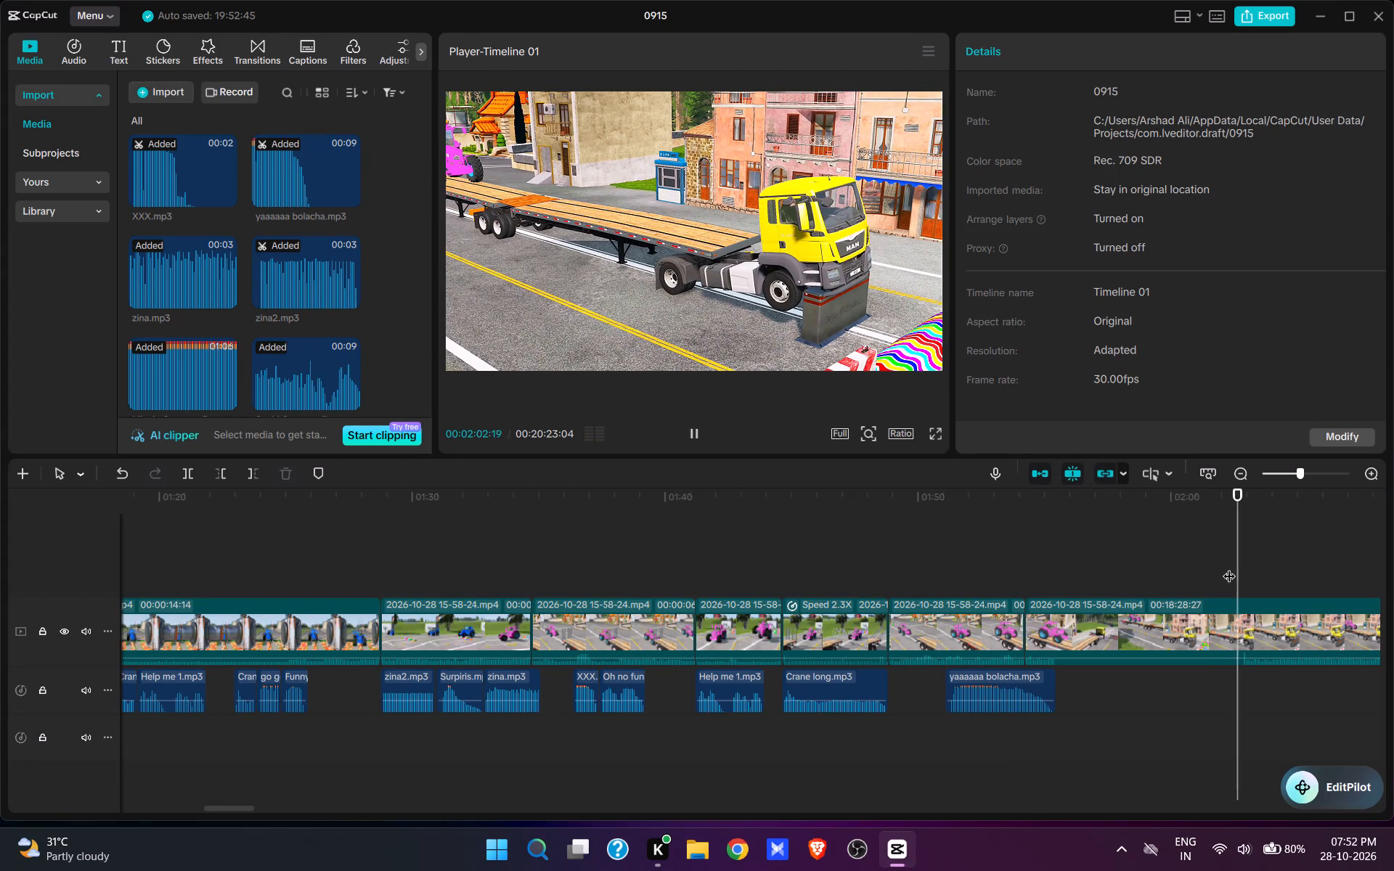
{"action": "key", "text": "space"}
{"action": "type", "text": "q"}
{"action": "key", "text": "space"}
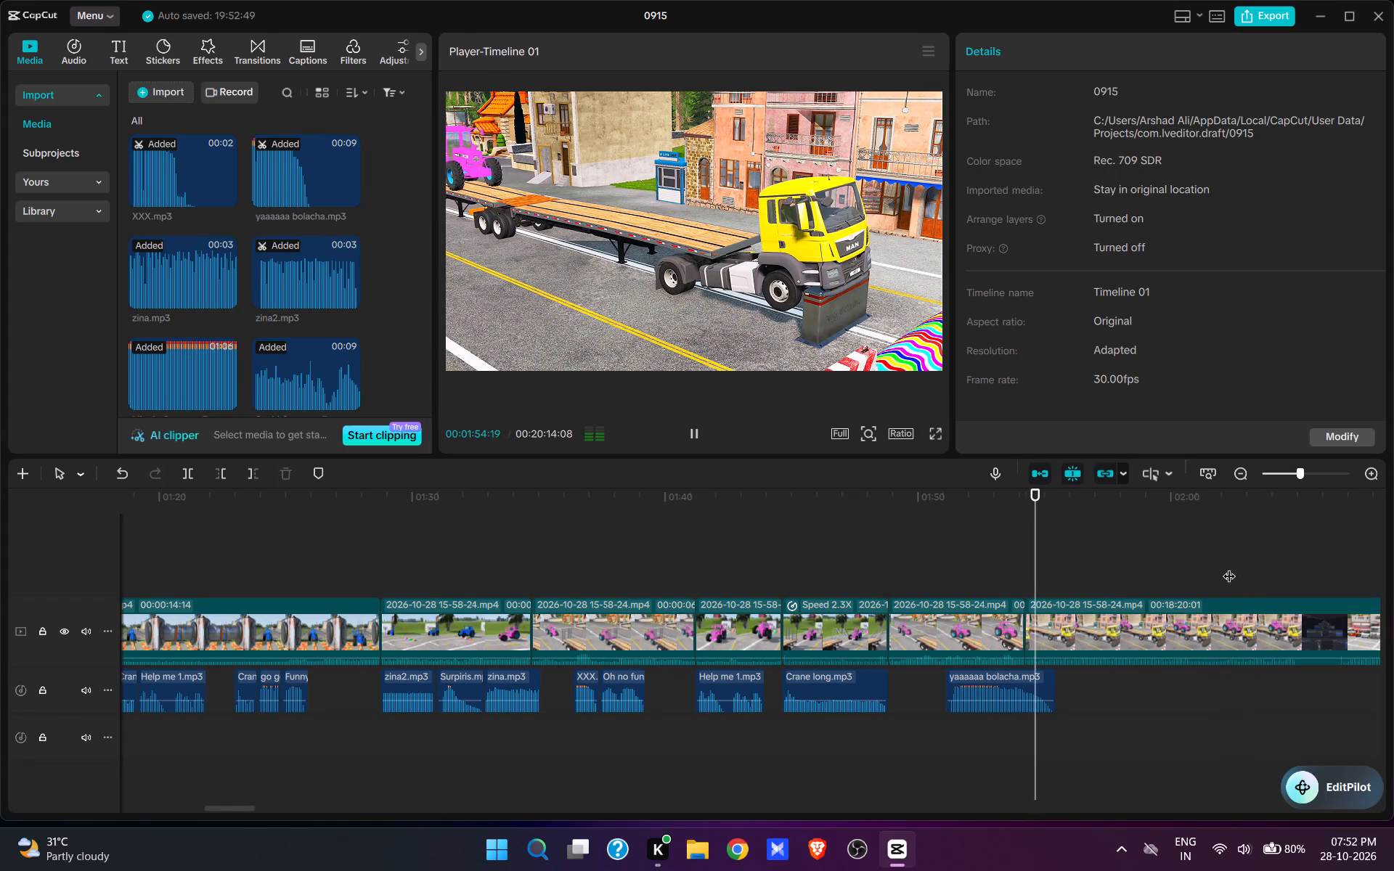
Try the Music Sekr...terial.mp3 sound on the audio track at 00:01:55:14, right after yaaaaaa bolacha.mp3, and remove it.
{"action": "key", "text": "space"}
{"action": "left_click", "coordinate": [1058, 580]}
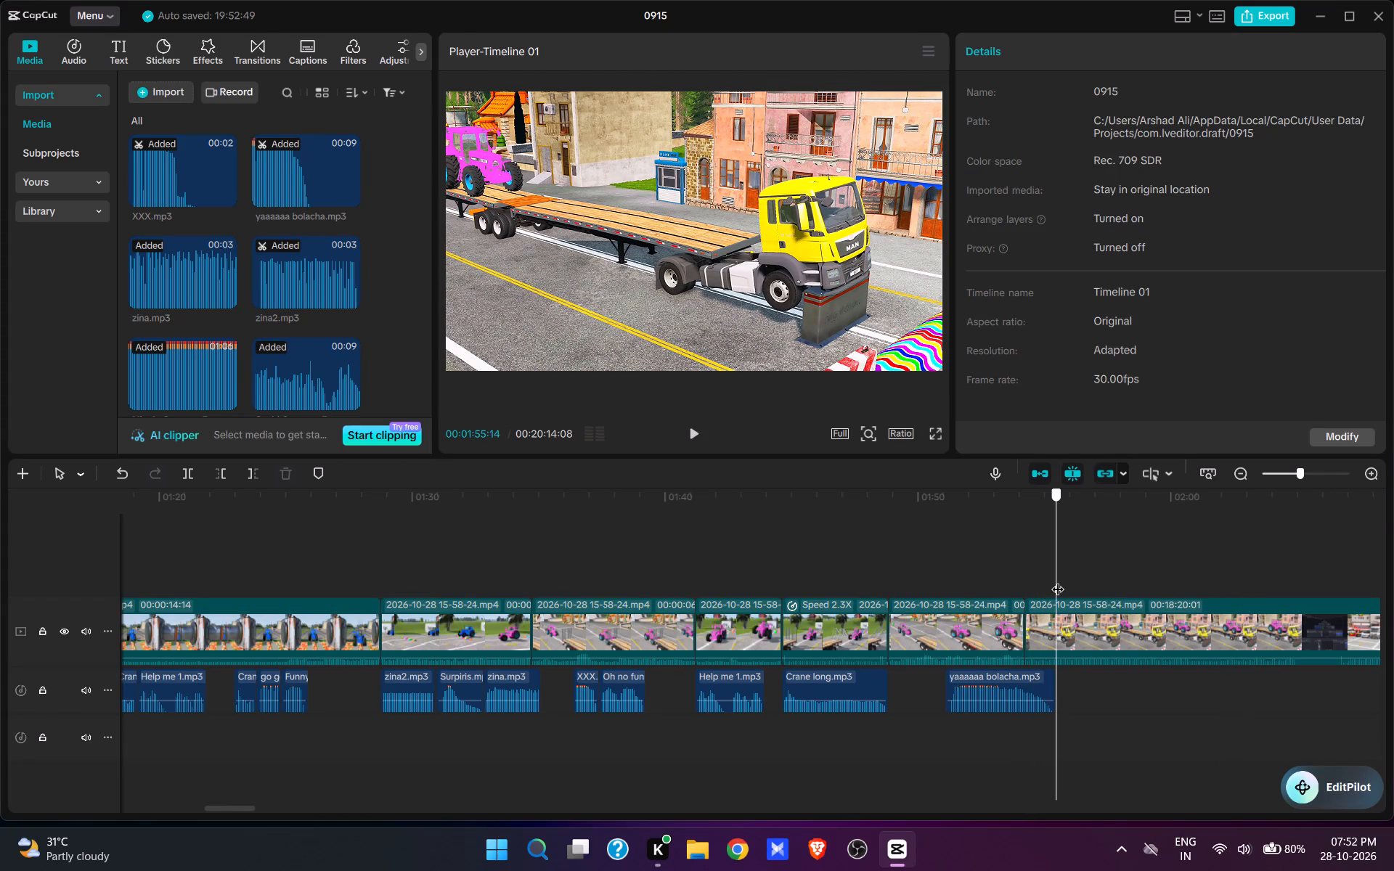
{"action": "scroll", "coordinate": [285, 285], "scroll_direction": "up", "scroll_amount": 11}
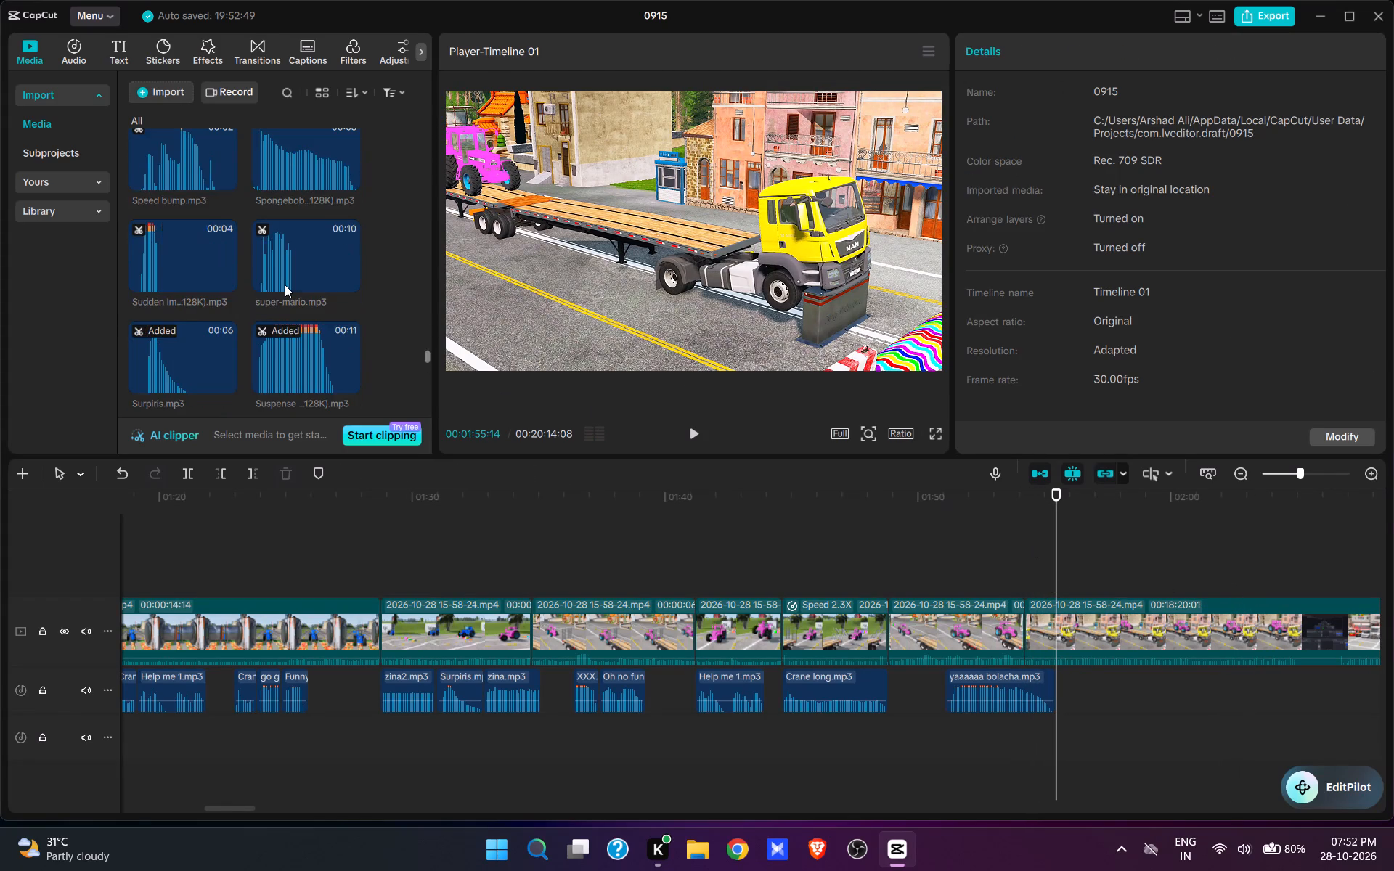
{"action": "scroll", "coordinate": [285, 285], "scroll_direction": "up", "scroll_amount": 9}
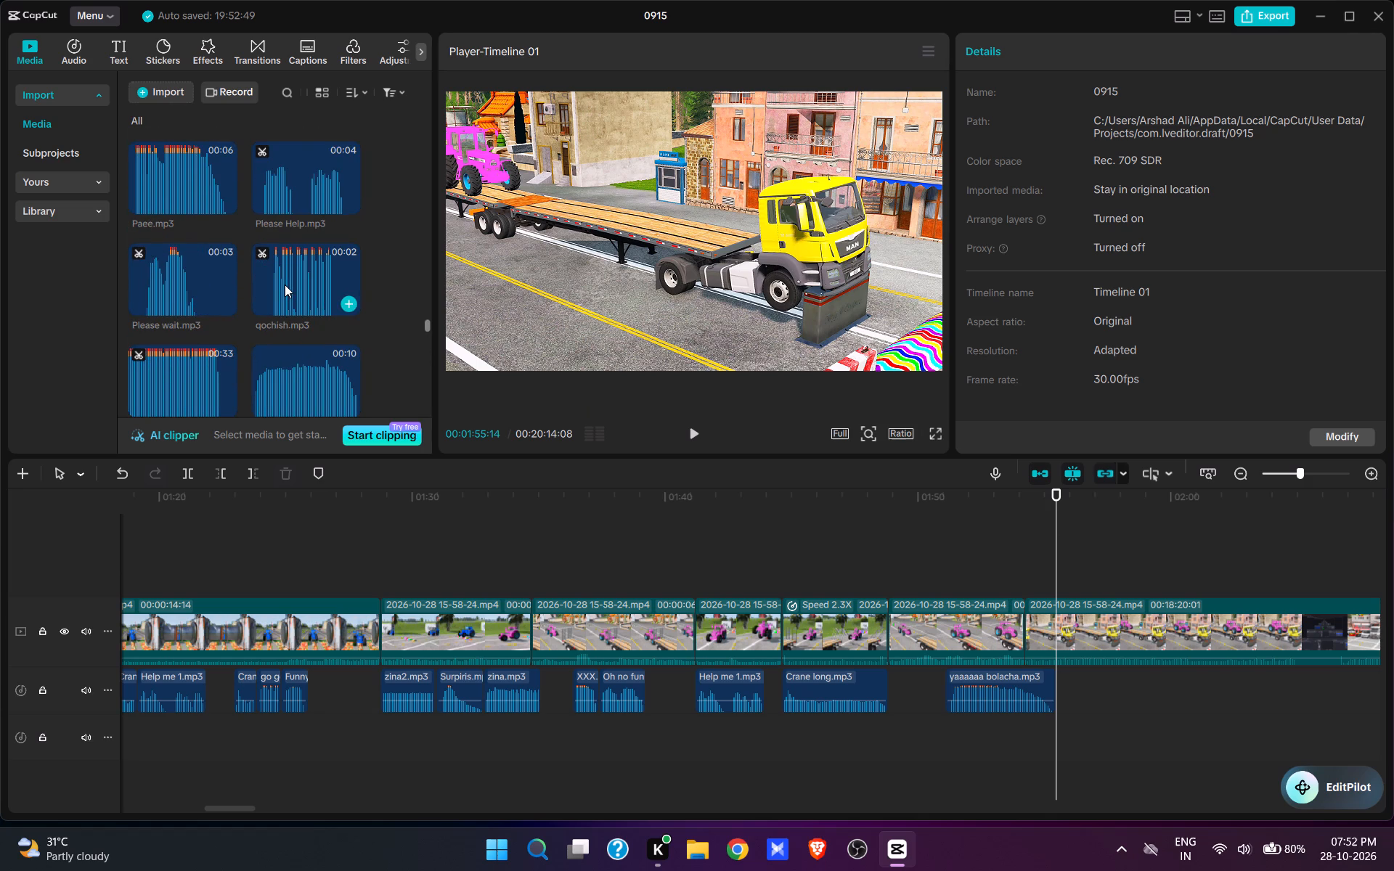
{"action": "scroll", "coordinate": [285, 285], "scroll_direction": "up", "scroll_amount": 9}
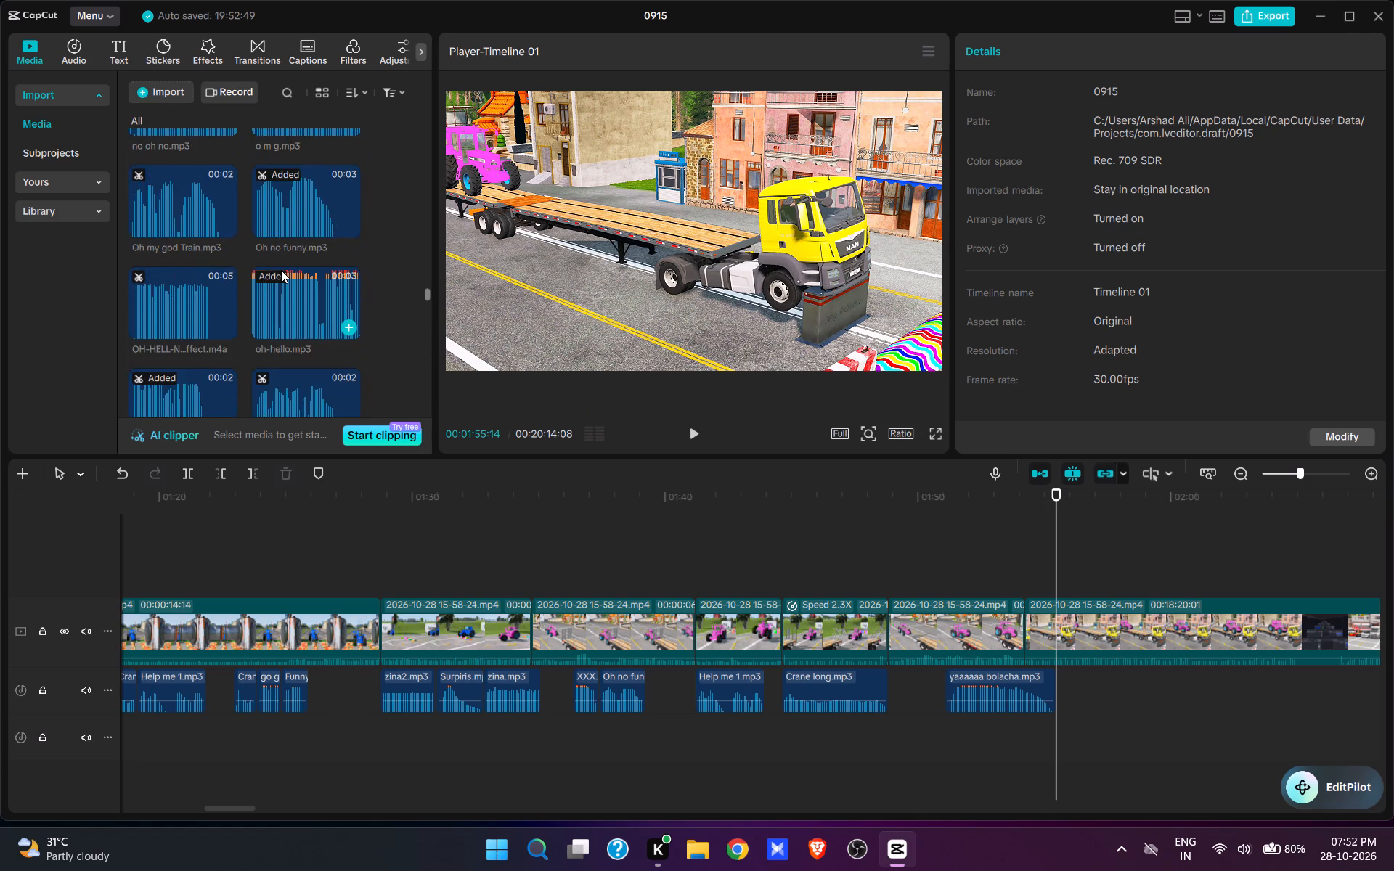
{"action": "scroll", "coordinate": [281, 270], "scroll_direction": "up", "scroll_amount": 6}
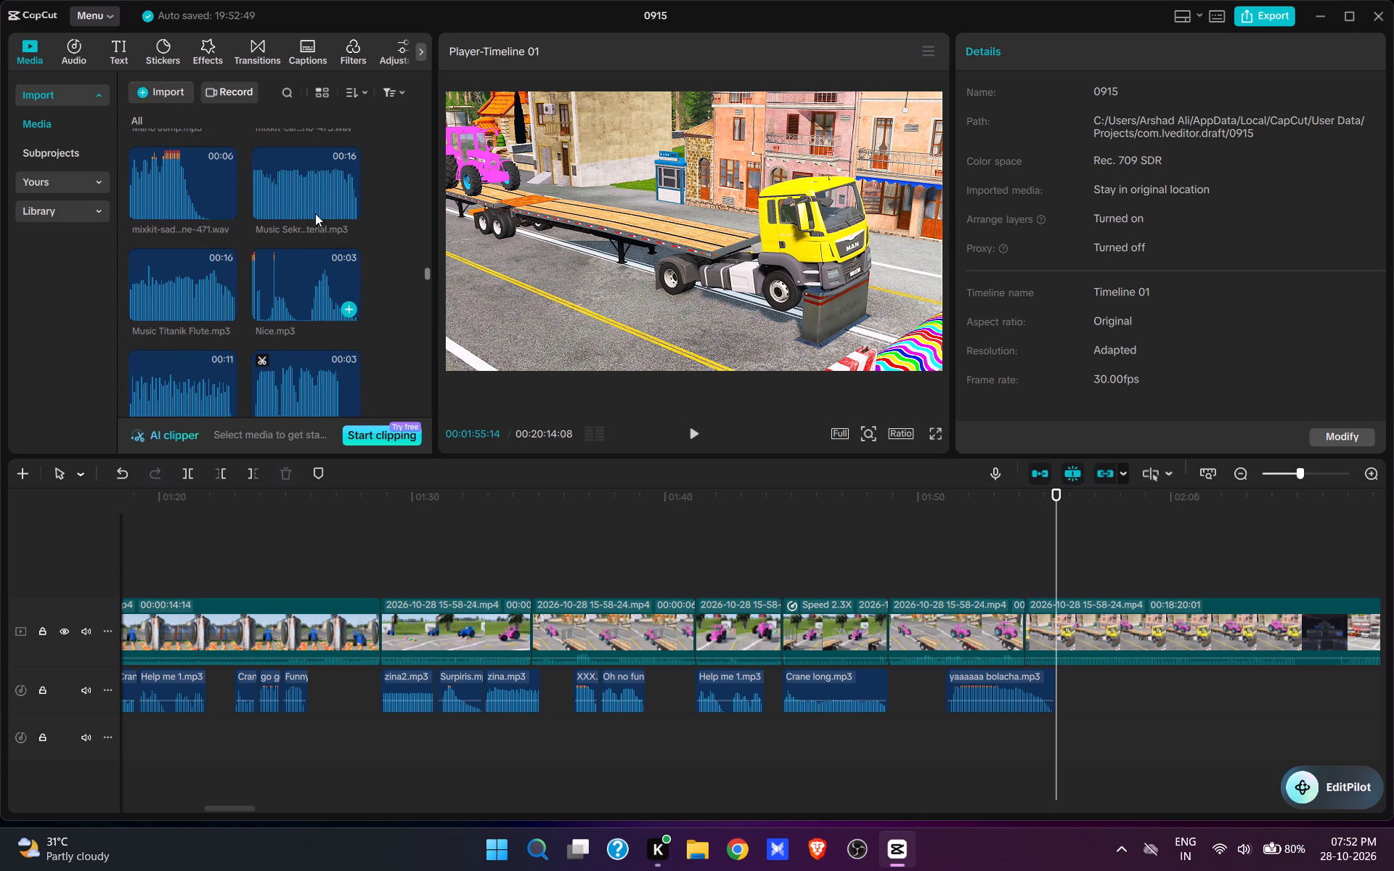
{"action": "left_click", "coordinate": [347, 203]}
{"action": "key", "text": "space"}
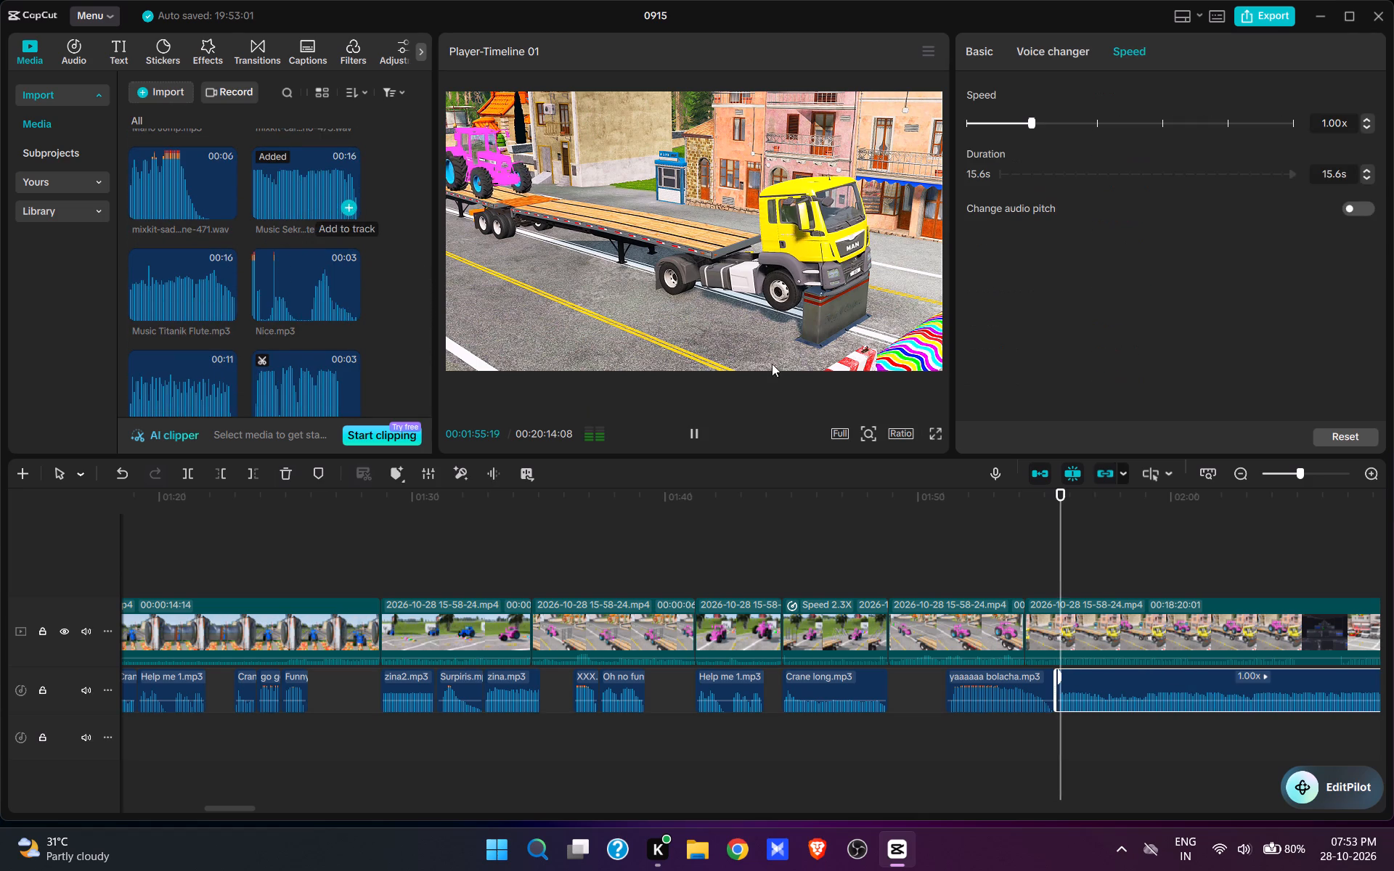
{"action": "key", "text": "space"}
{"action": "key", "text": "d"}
Add the mixkit-car...no-473.wav sound to the audio track at 00:01:55:14, right after yaaaaaa bolacha.mp3.
{"action": "left_click", "coordinate": [1045, 577]}
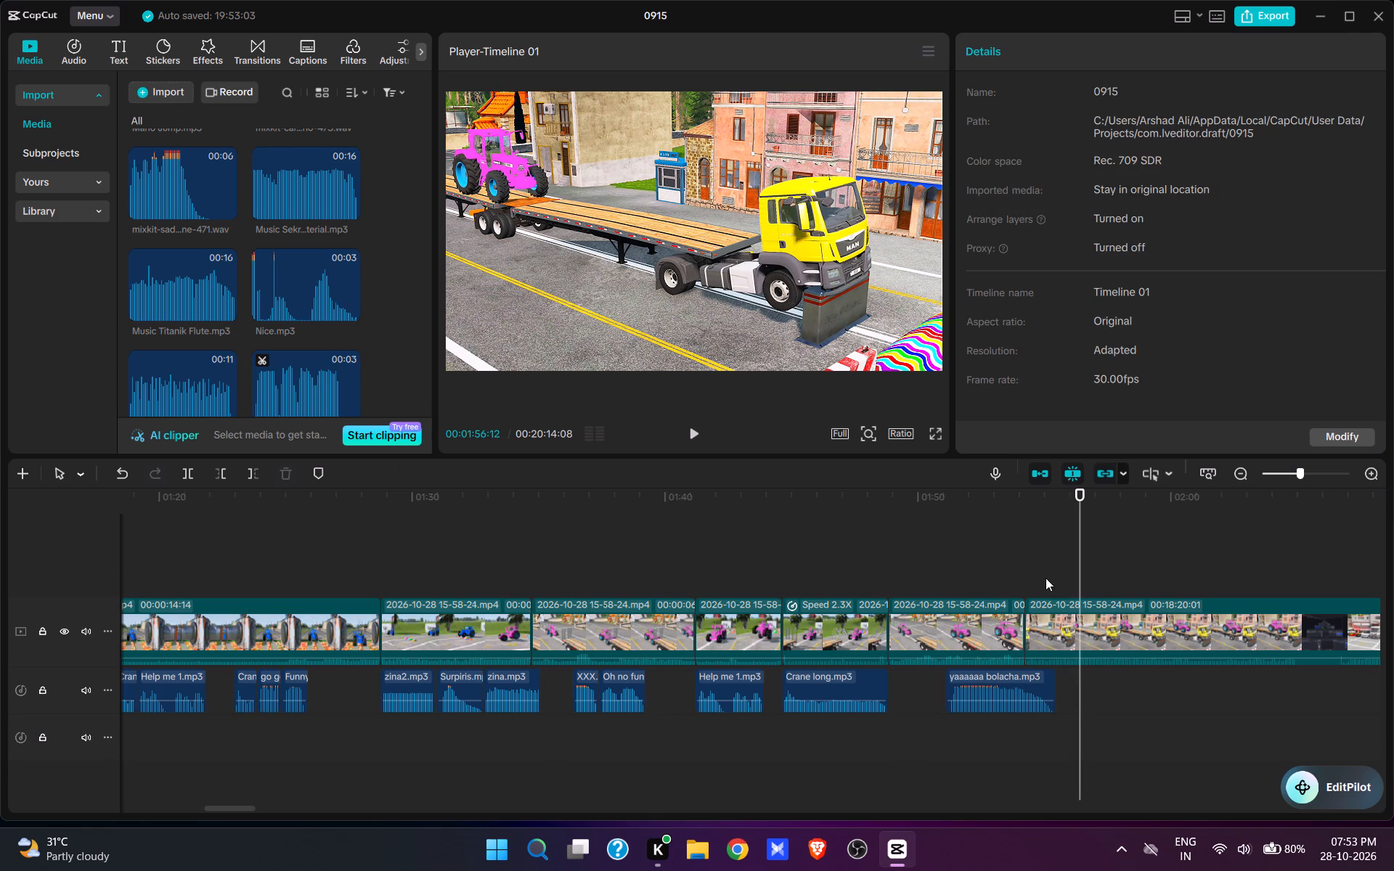
{"action": "left_click_drag", "start_coordinate": [1058, 579], "coordinate": [1064, 581]}
{"action": "left_click_drag", "start_coordinate": [1045, 560], "coordinate": [1053, 565]}
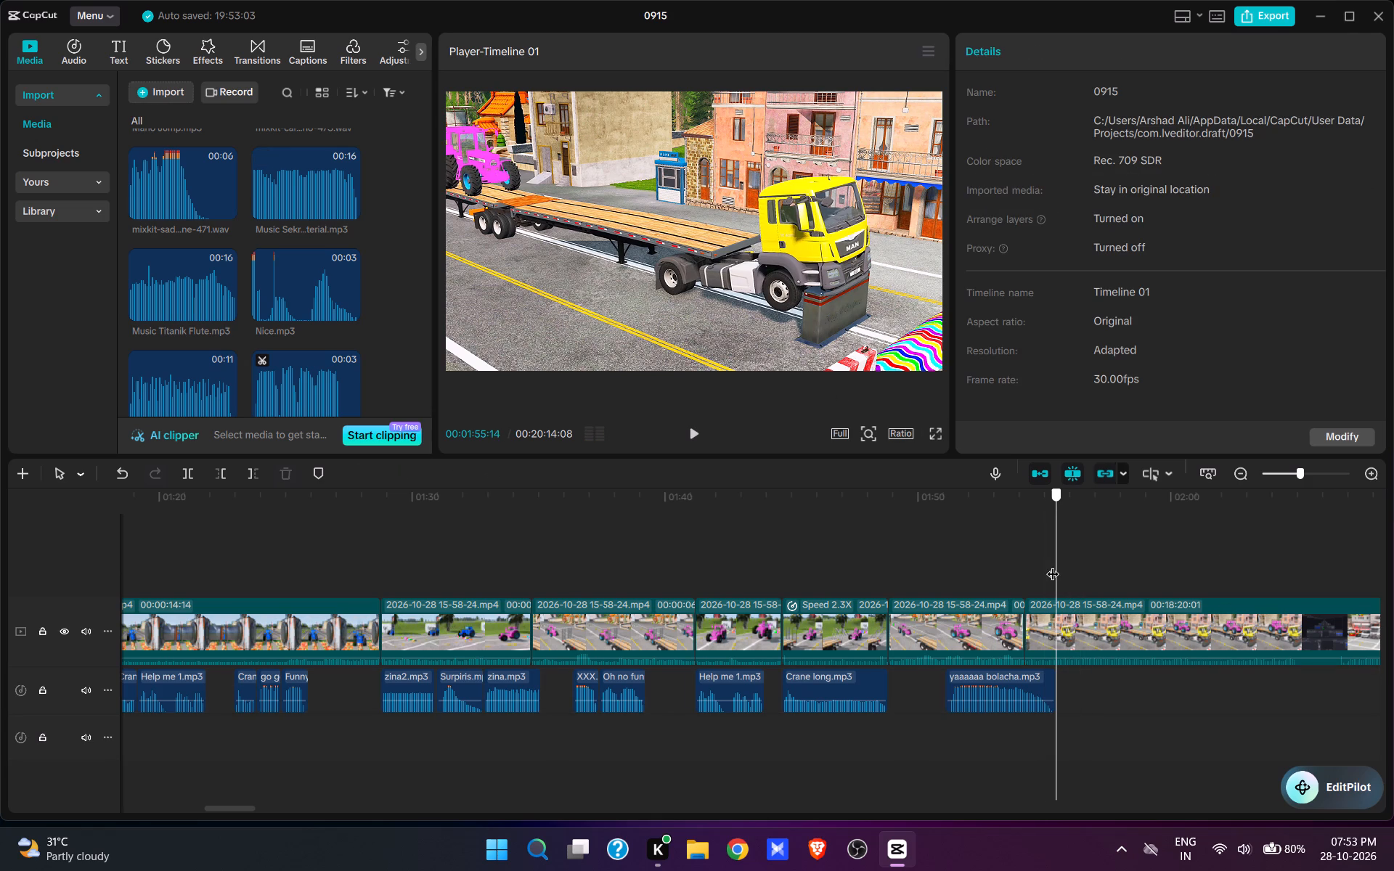
{"action": "left_click_drag", "start_coordinate": [1053, 565], "coordinate": [1053, 565]}
{"action": "scroll", "coordinate": [344, 303], "scroll_direction": "up", "scroll_amount": 1}
{"action": "left_click", "coordinate": [342, 184]}
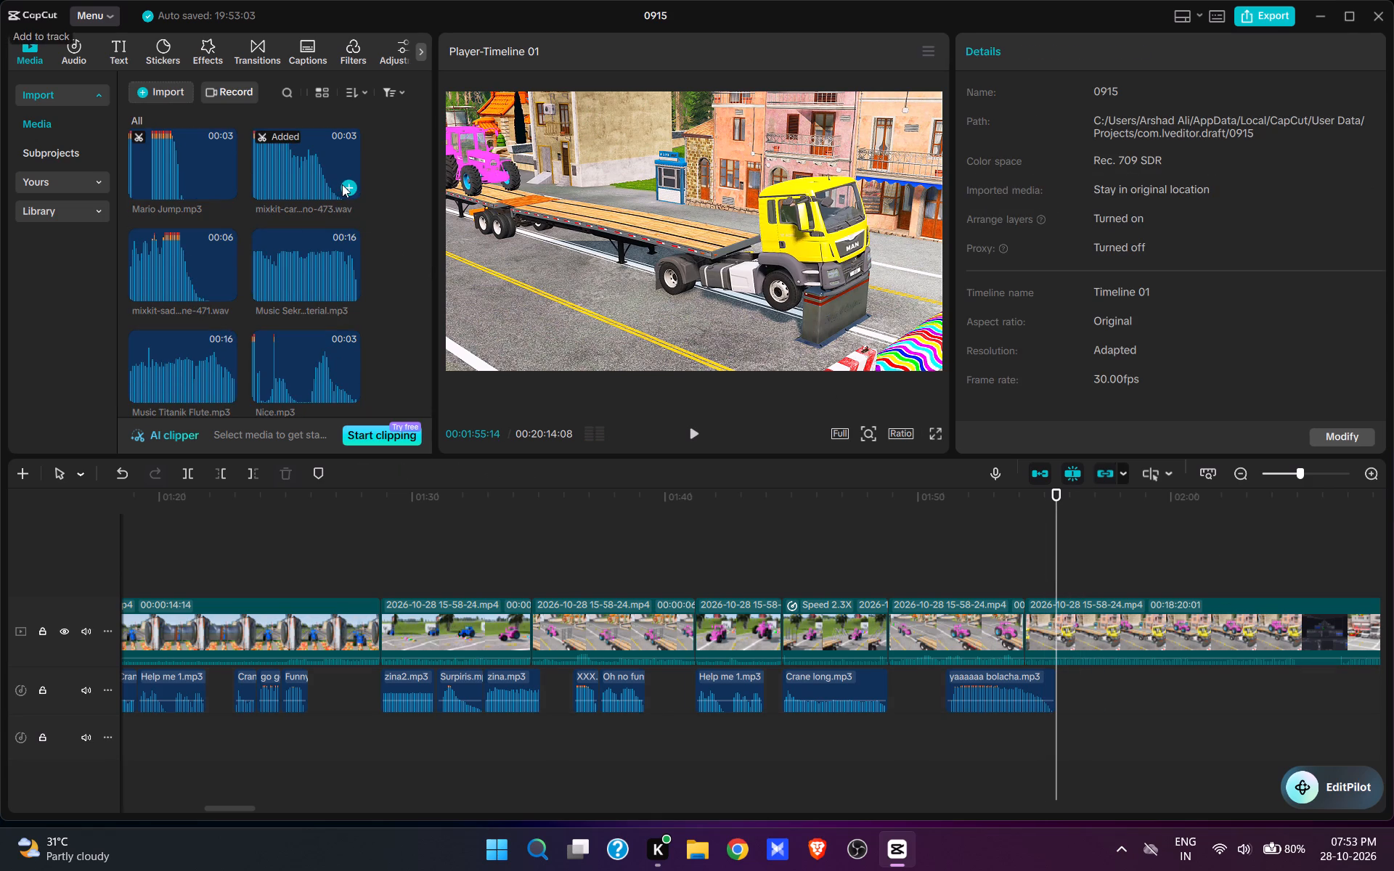
Split the video at 00:02:01:23 and cut away about 5 seconds after it, including the screen-recorder footage, up to the parked white truck shot.
{"action": "key", "text": "space"}
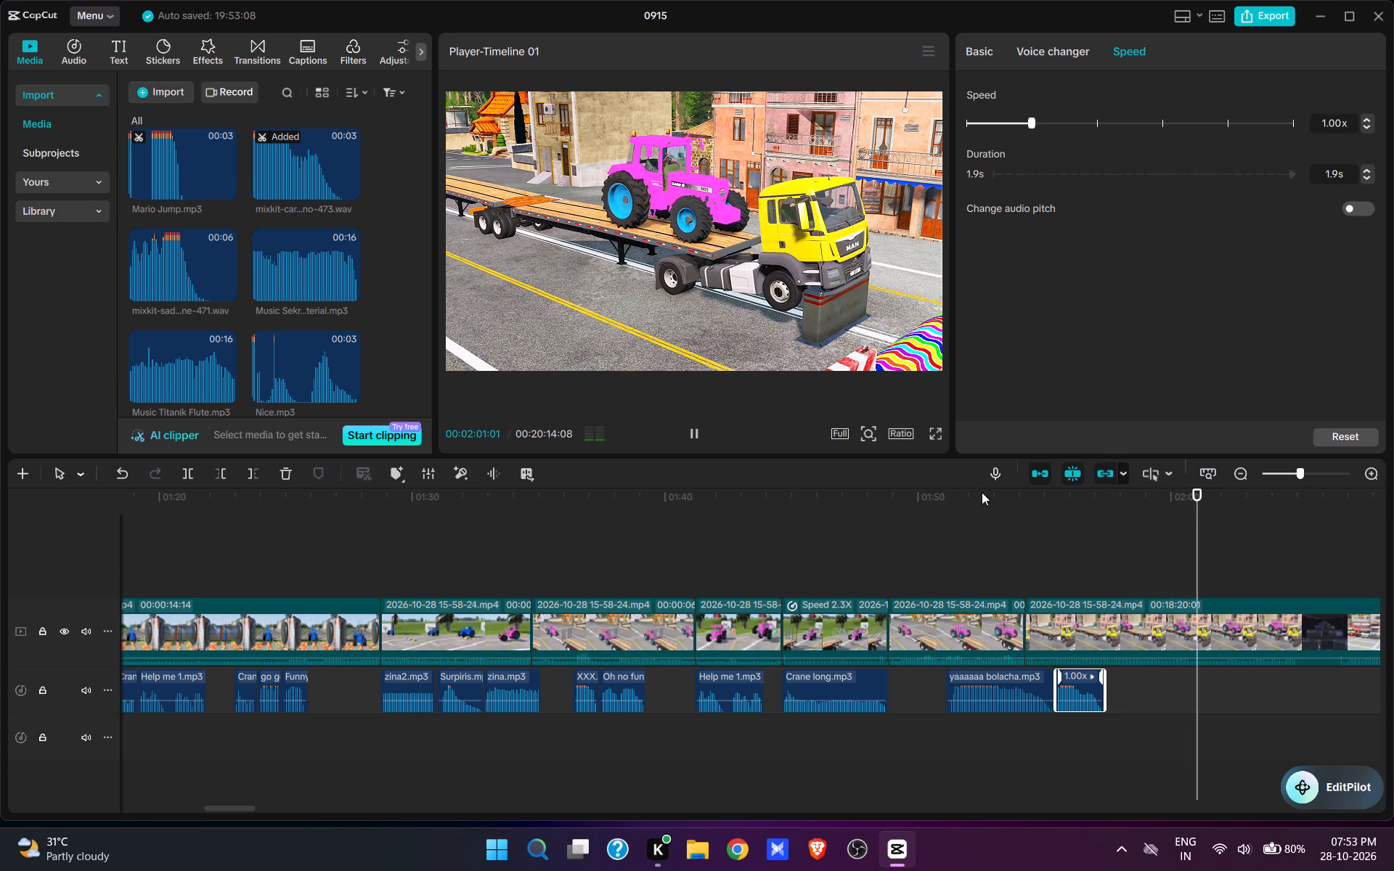
{"action": "key", "text": "space"}
{"action": "key", "text": "space"}
{"action": "key", "text": "space"}
{"action": "type", "text": "w"}
{"action": "left_click_drag", "start_coordinate": [1048, 579], "coordinate": [1054, 598]}
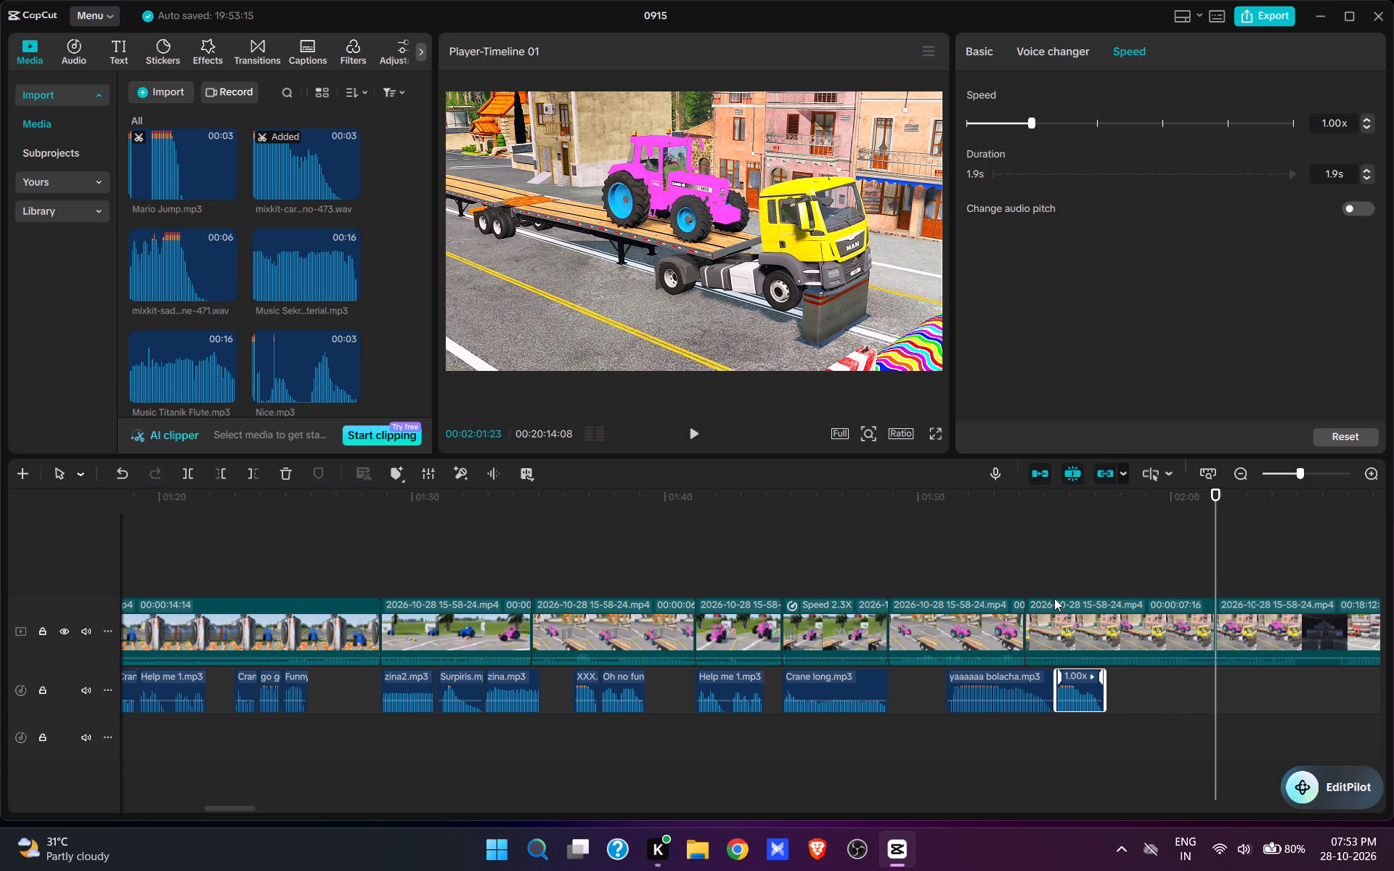
{"action": "left_click_drag", "start_coordinate": [1054, 598], "coordinate": [1002, 639]}
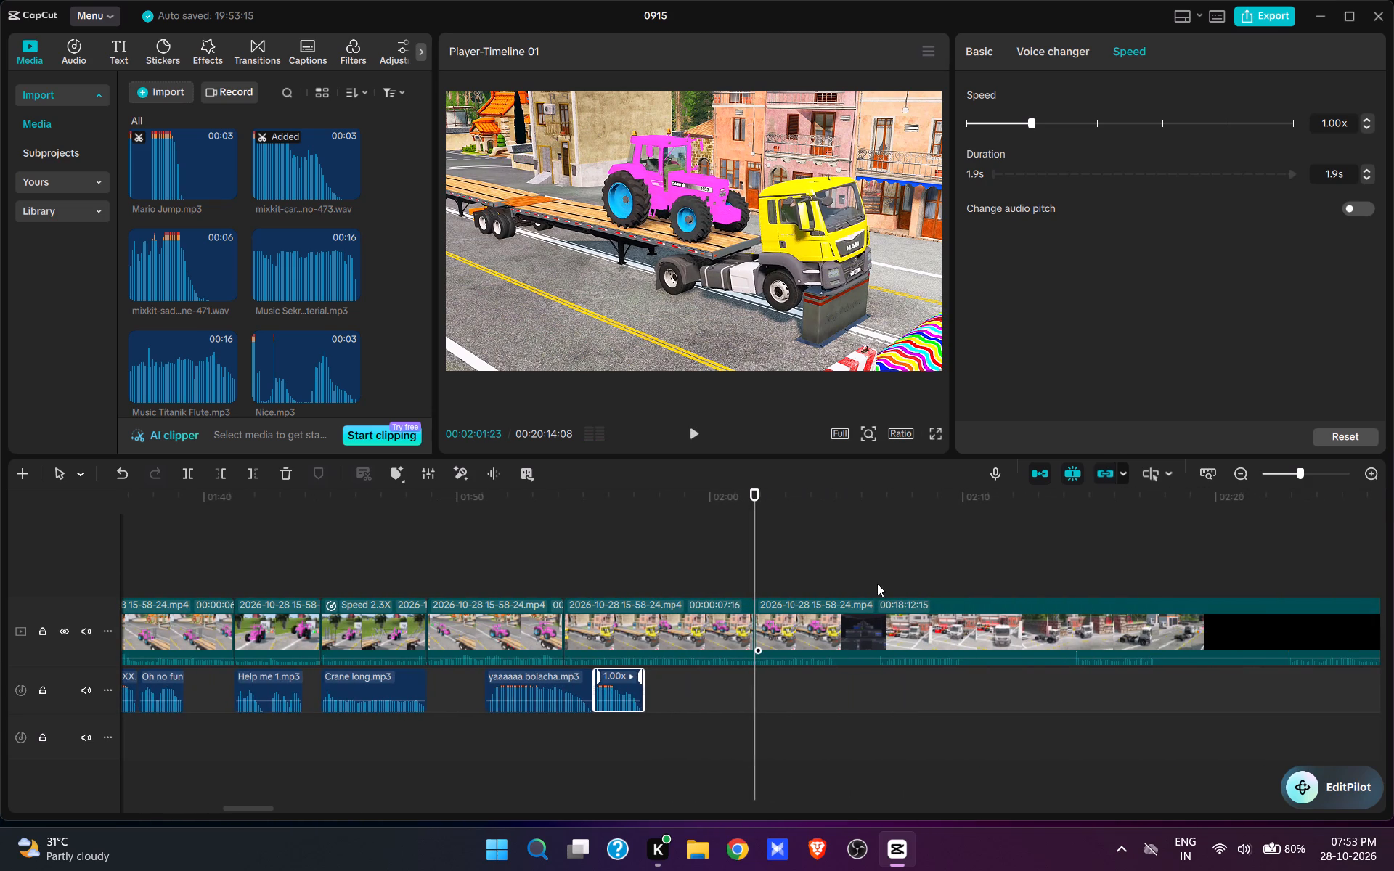
{"action": "left_click", "coordinate": [881, 572]}
{"action": "key", "text": "space"}
{"action": "key", "text": "space"}
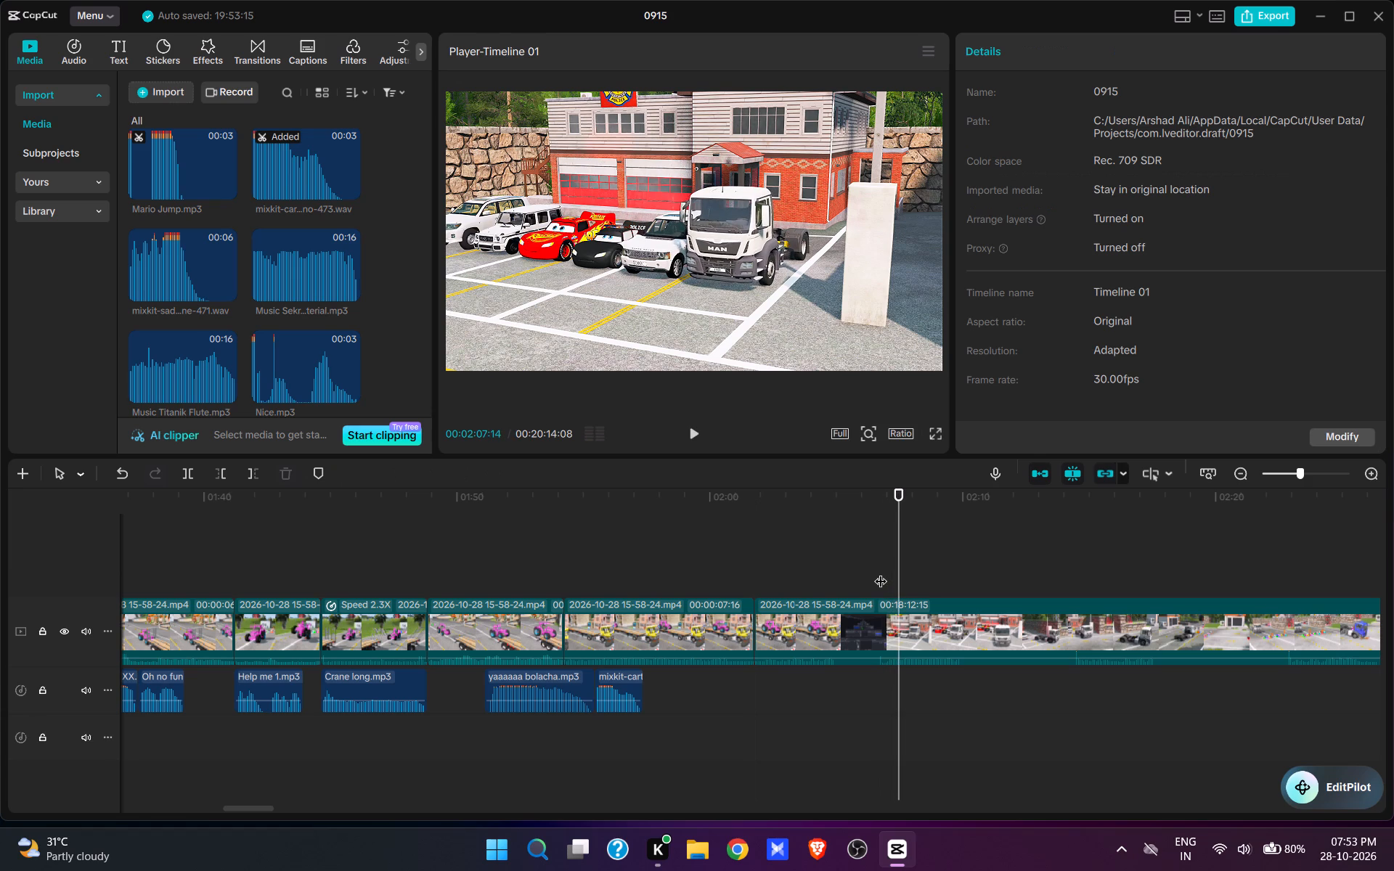
{"action": "left_click", "coordinate": [860, 572]}
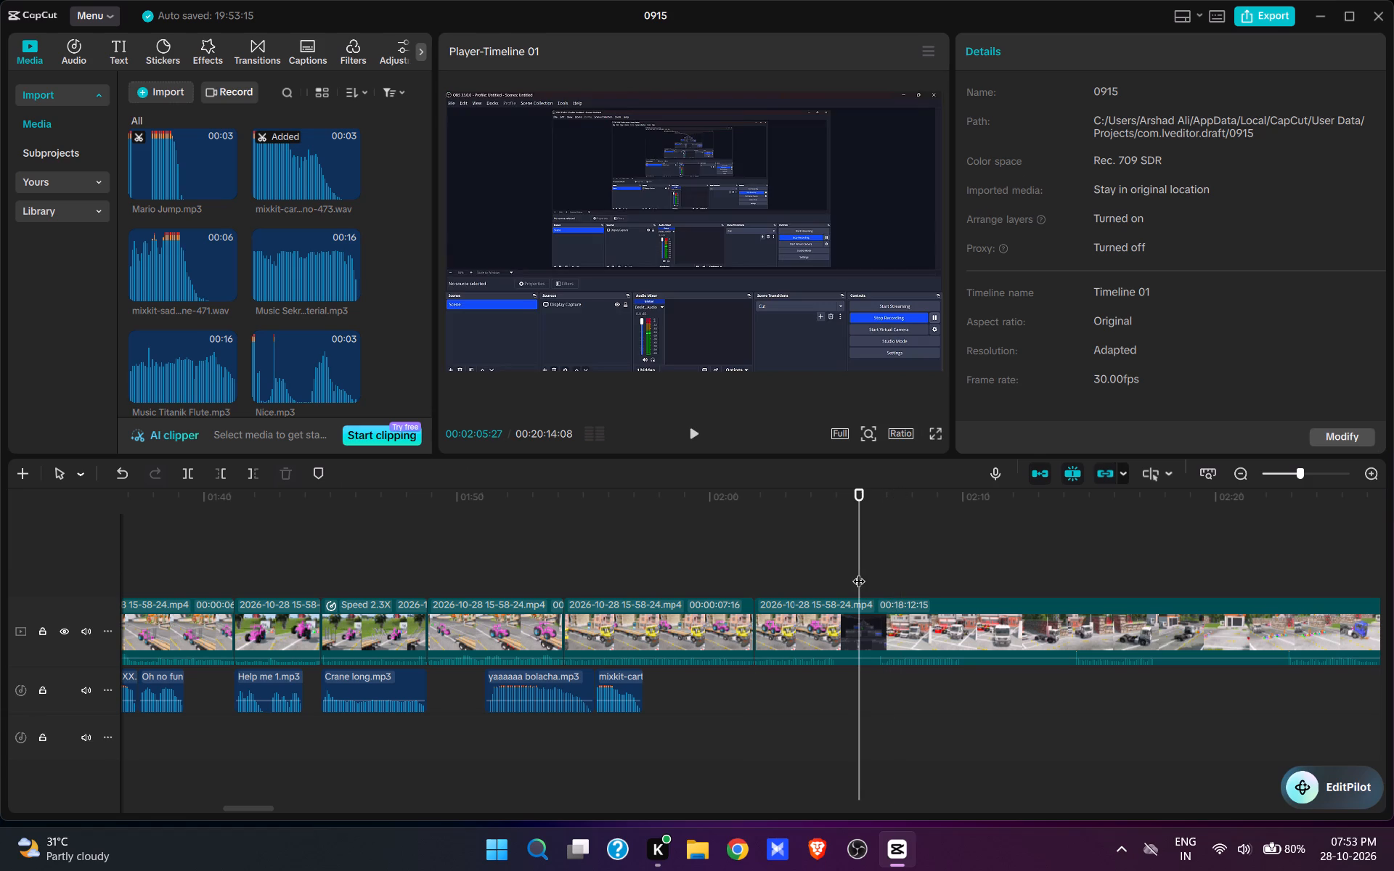
{"action": "key", "text": "space"}
{"action": "key", "text": "space"}
{"action": "type", "text": "q"}
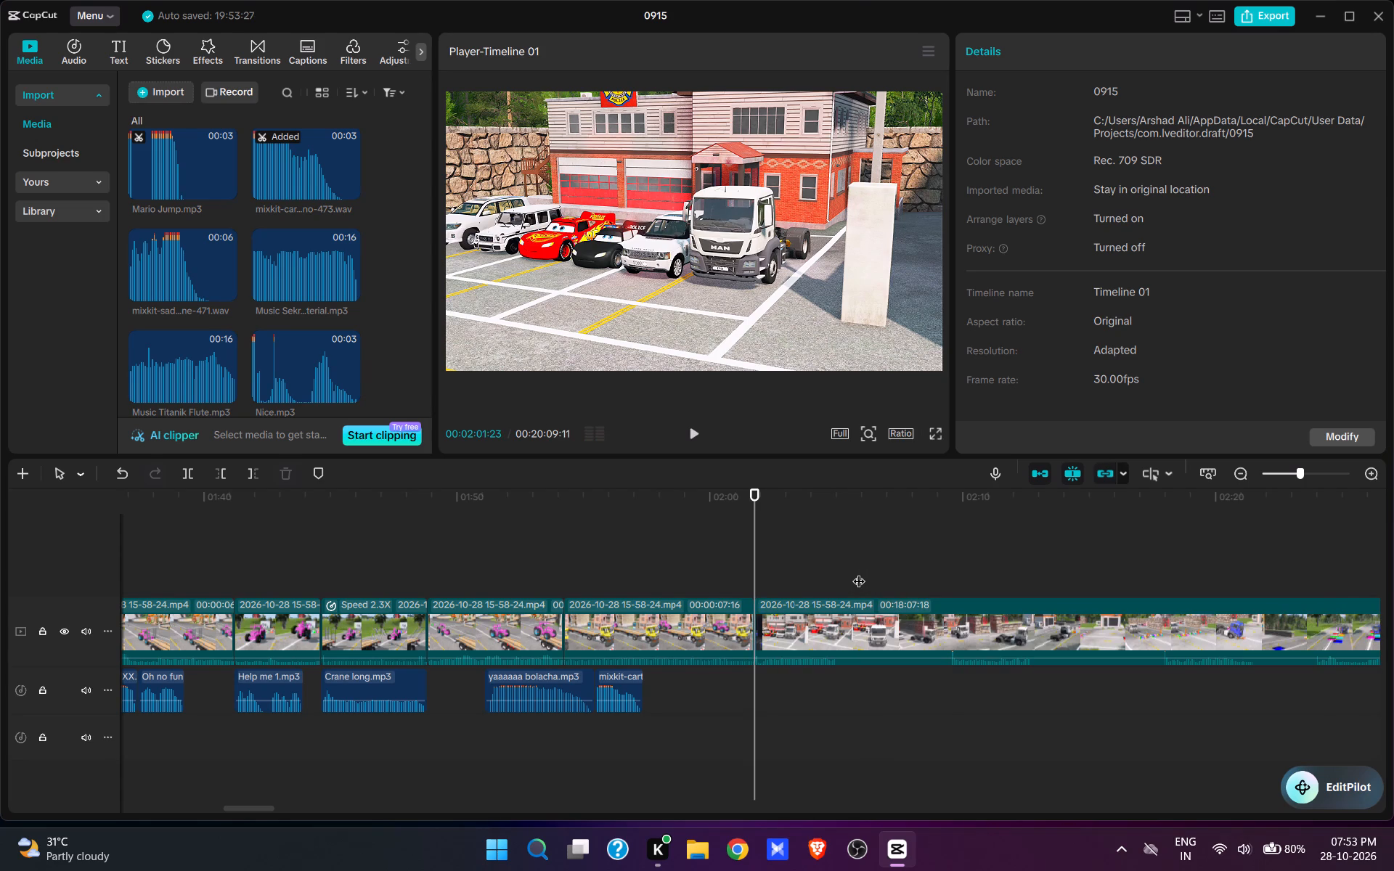
Add go go1.mp3 to the audio track at 00:02:01:23, where the parked white truck shot begins.
{"action": "key", "text": "space"}
{"action": "key", "text": "space"}
{"action": "left_click", "coordinate": [750, 567]}
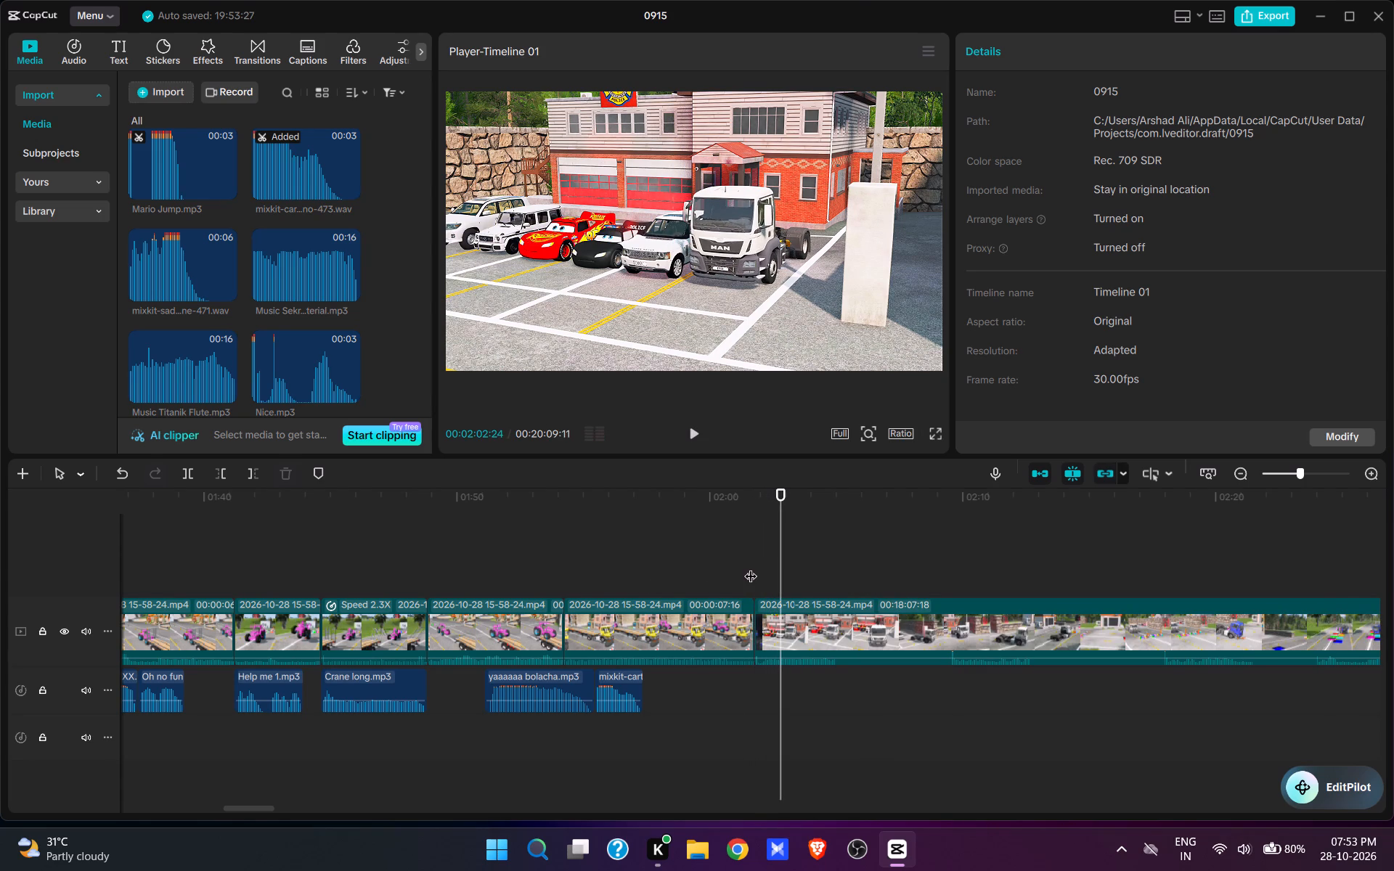
{"action": "scroll", "coordinate": [272, 275], "scroll_direction": "up", "scroll_amount": 6}
{"action": "scroll", "coordinate": [272, 275], "scroll_direction": "down", "scroll_amount": 8}
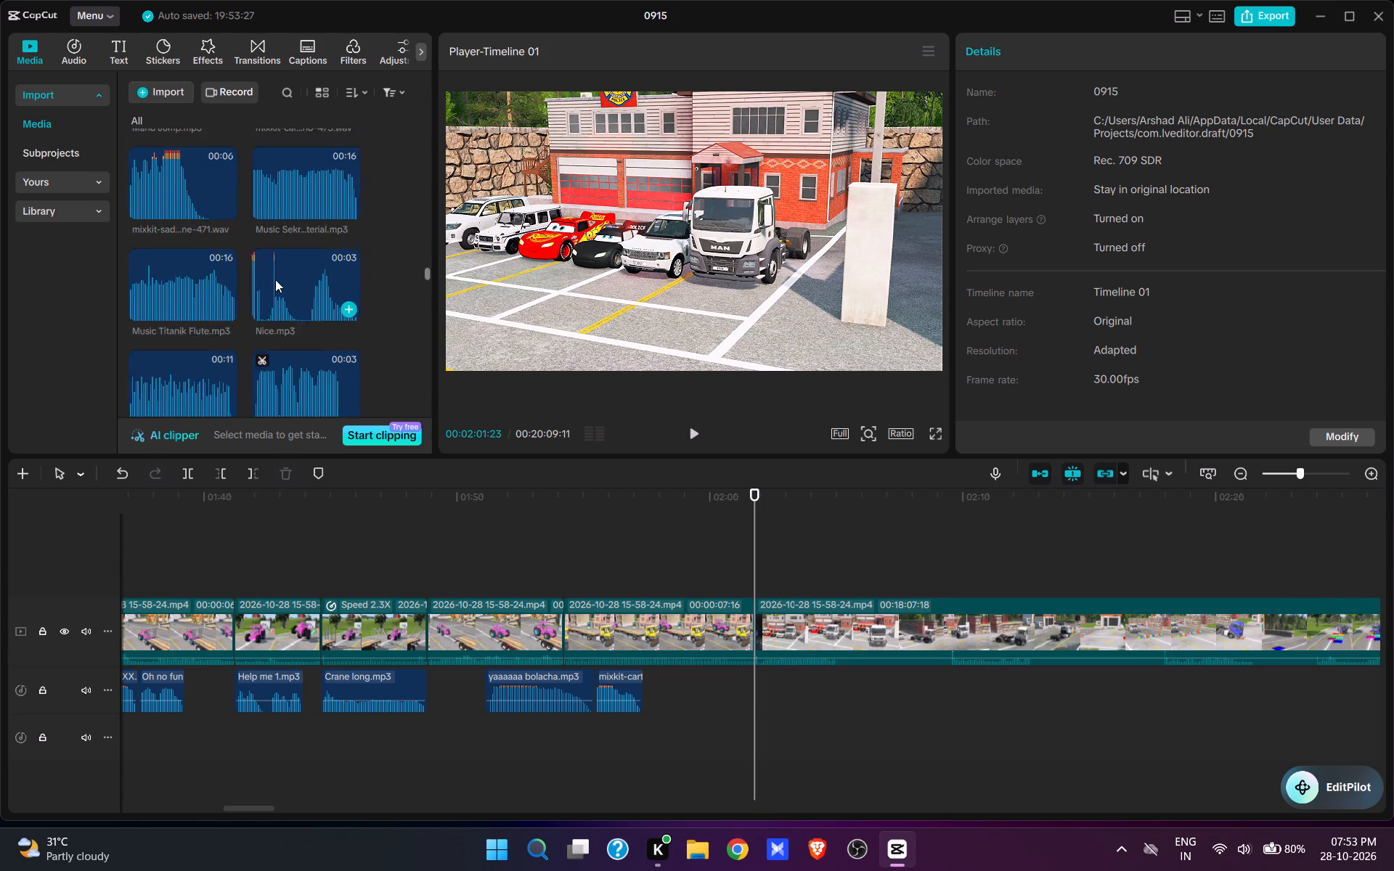
{"action": "scroll", "coordinate": [275, 279], "scroll_direction": "down", "scroll_amount": 2}
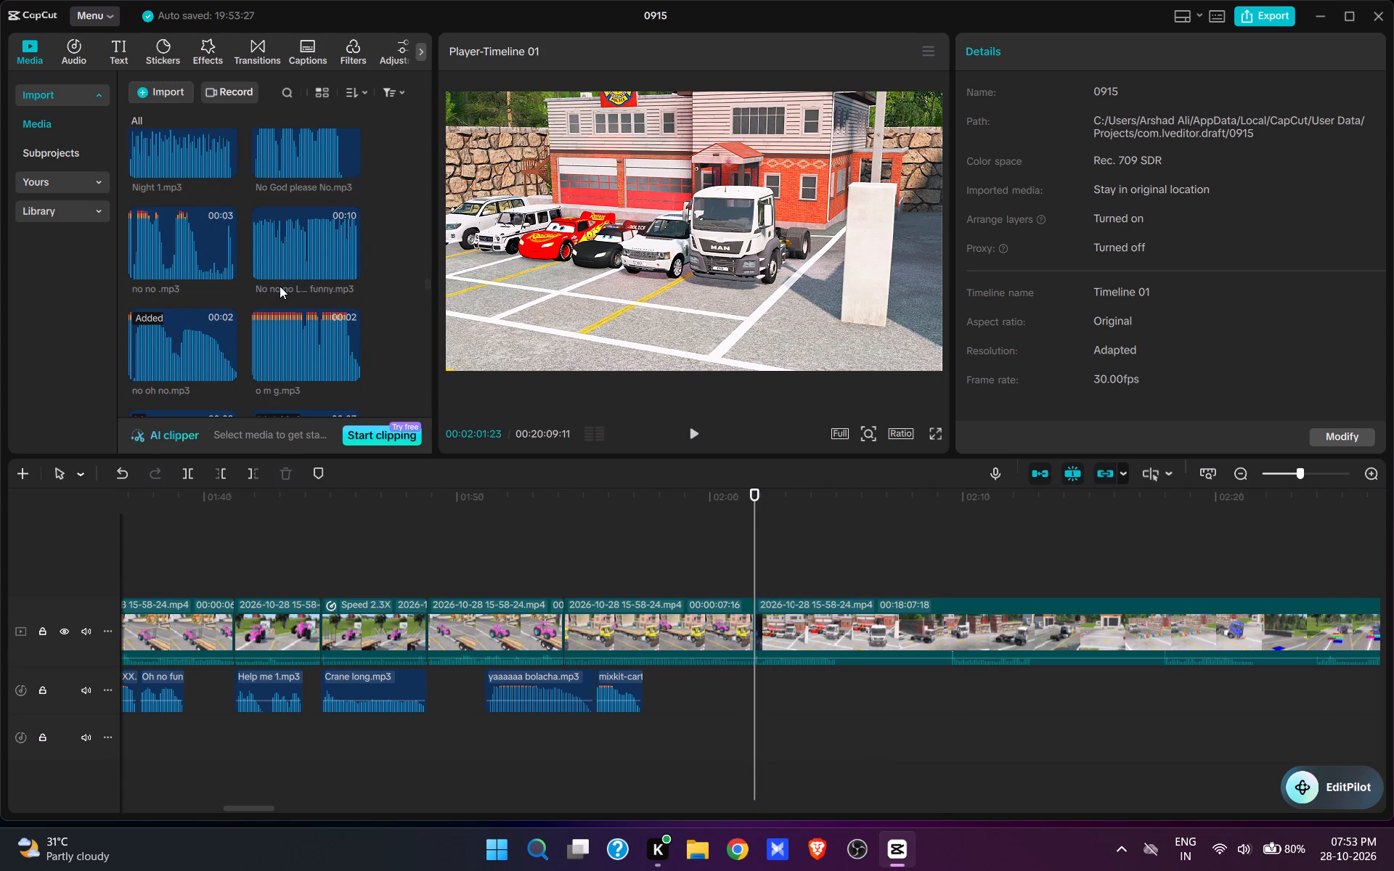
{"action": "scroll", "coordinate": [280, 286], "scroll_direction": "up", "scroll_amount": 8}
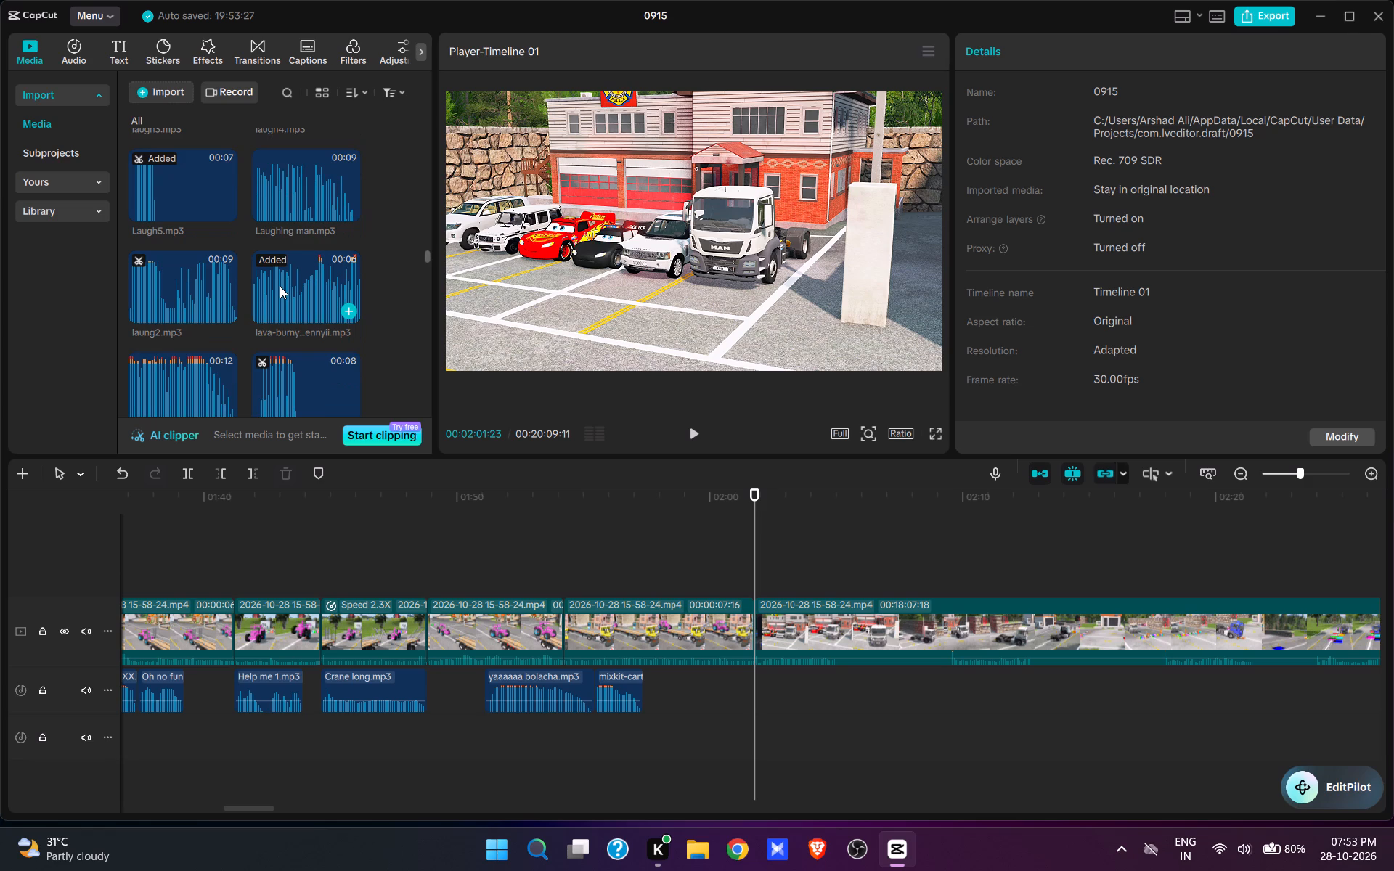
{"action": "scroll", "coordinate": [280, 286], "scroll_direction": "down", "scroll_amount": 1}
{"action": "scroll", "coordinate": [280, 286], "scroll_direction": "up", "scroll_amount": 11}
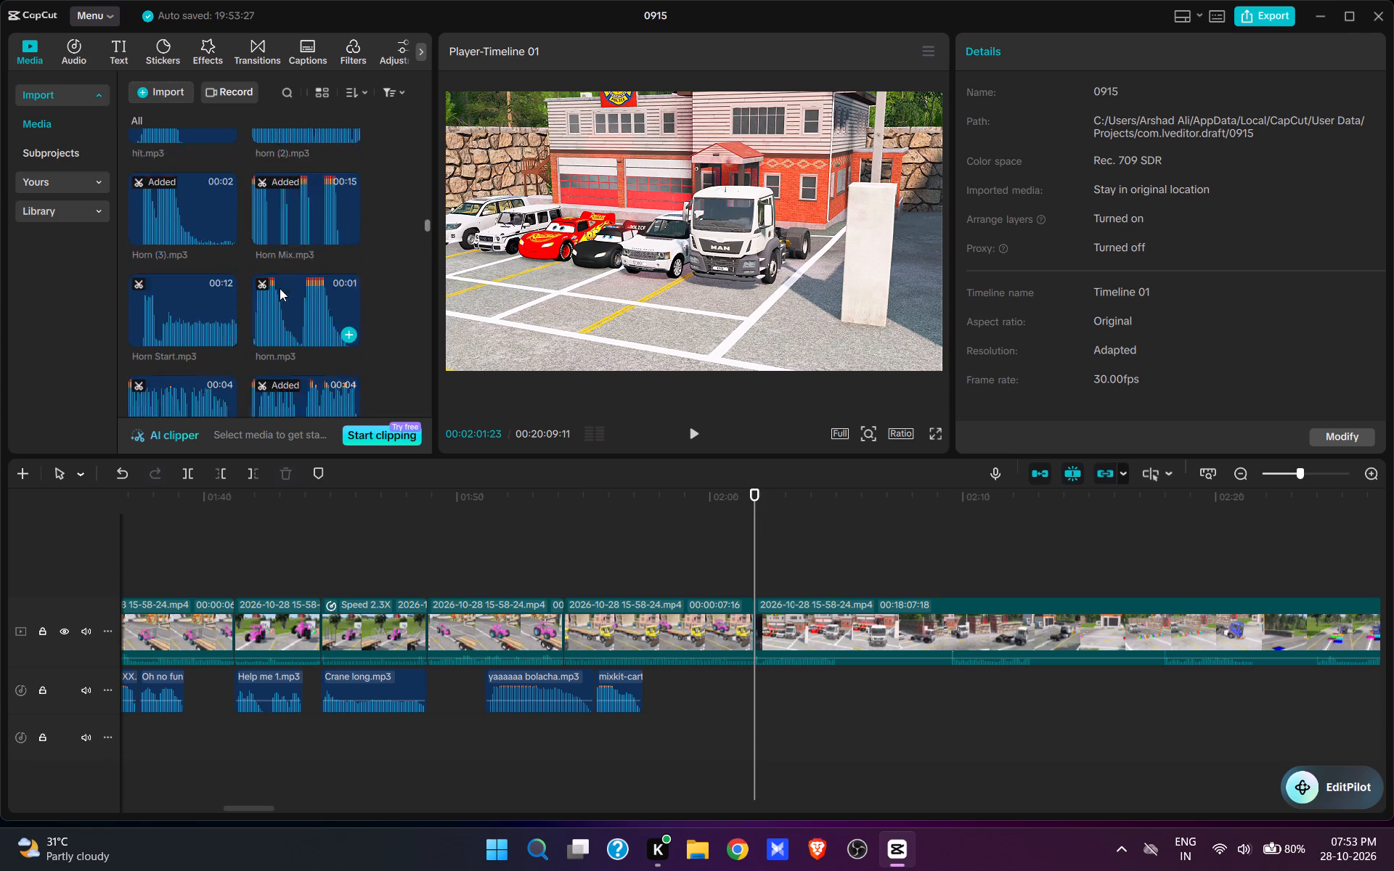
{"action": "scroll", "coordinate": [280, 288], "scroll_direction": "up", "scroll_amount": 4}
{"action": "left_click", "coordinate": [195, 221]}
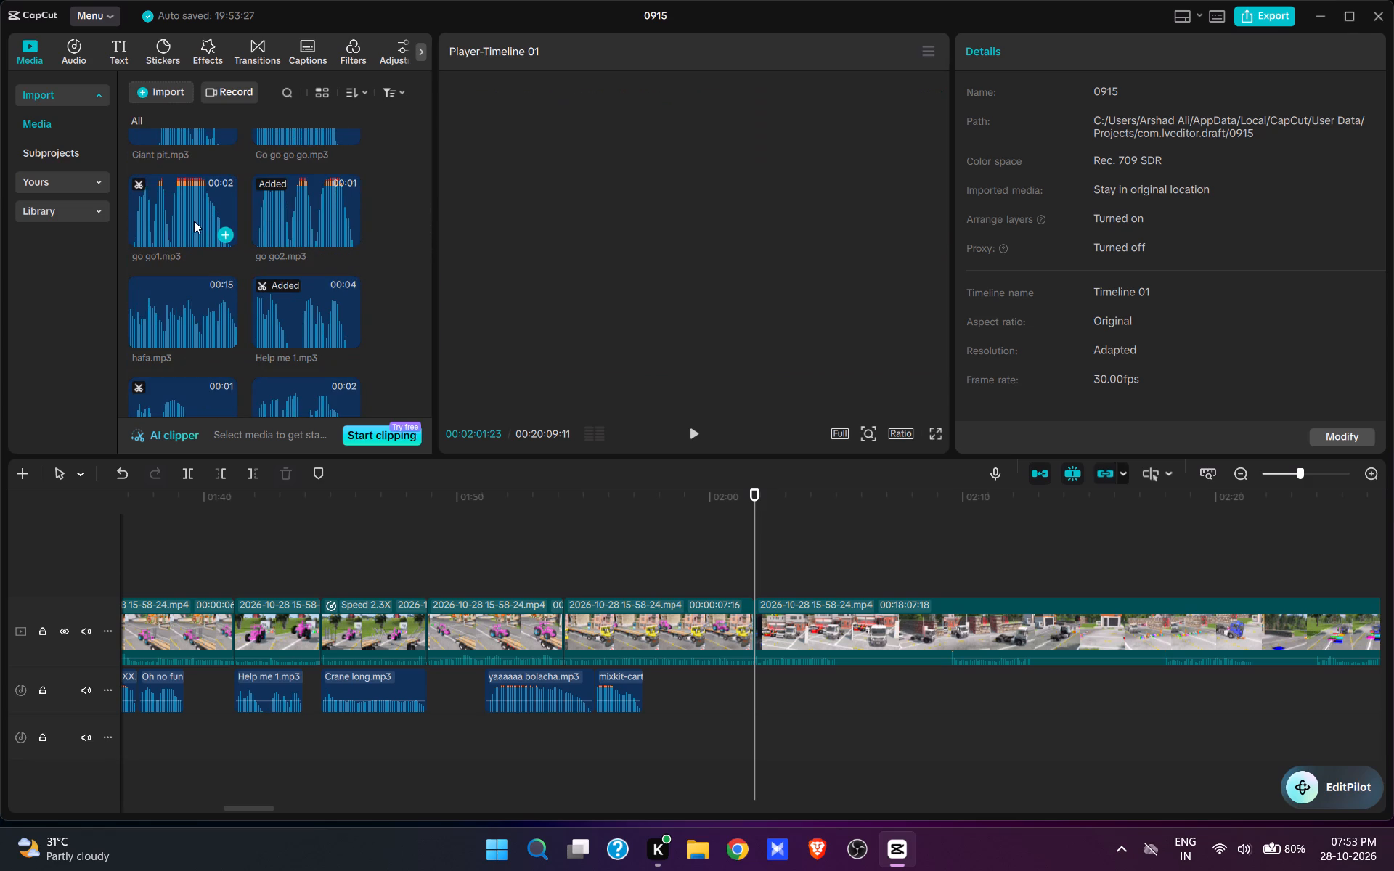
{"action": "left_click", "coordinate": [229, 233]}
{"action": "key", "text": "space"}
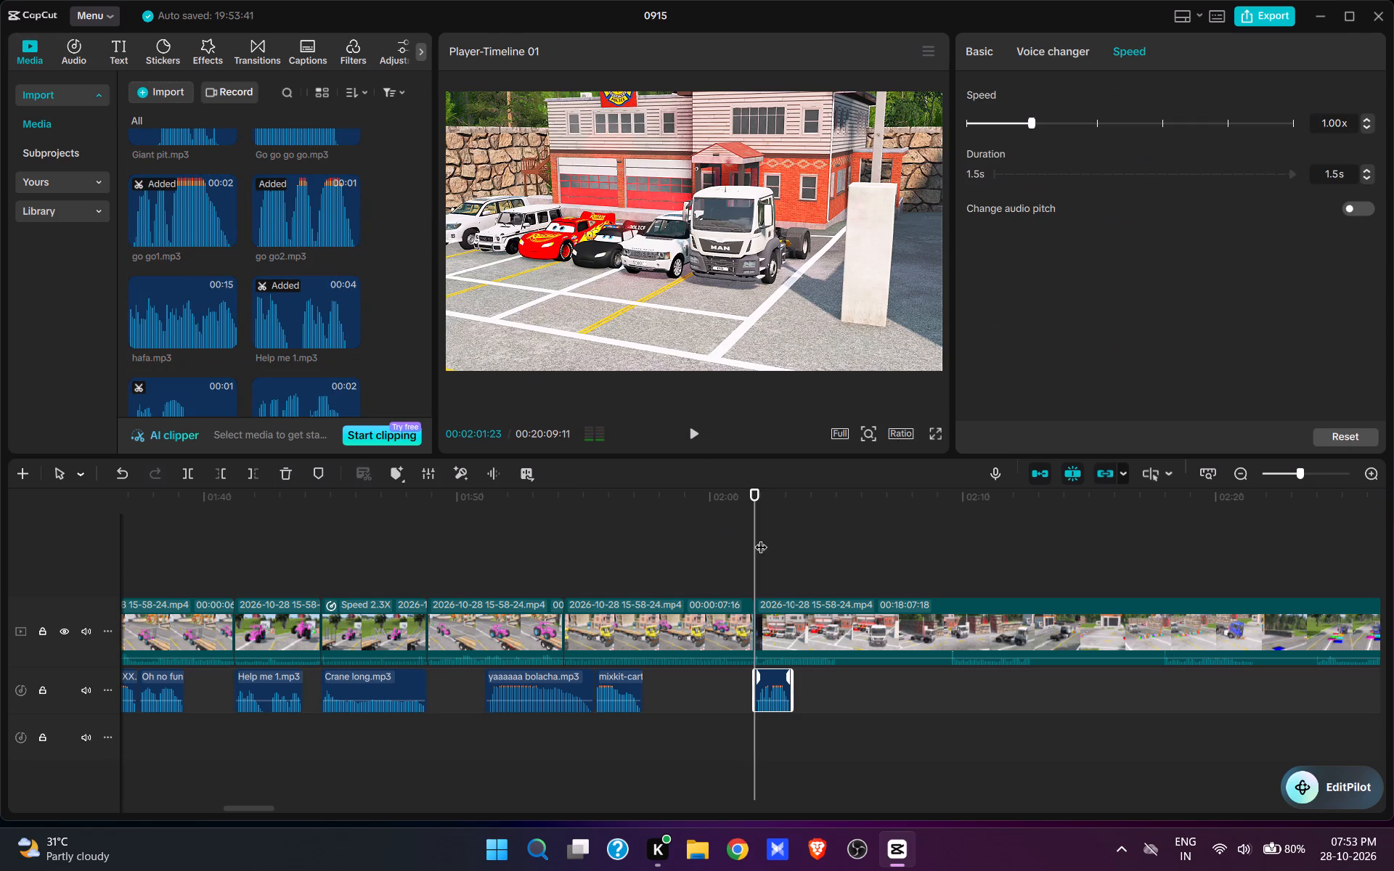
Add Easy - Man.mp3 to the audio track at 00:02:03:07, directly after go go1.mp3.
{"action": "left_click", "coordinate": [696, 436]}
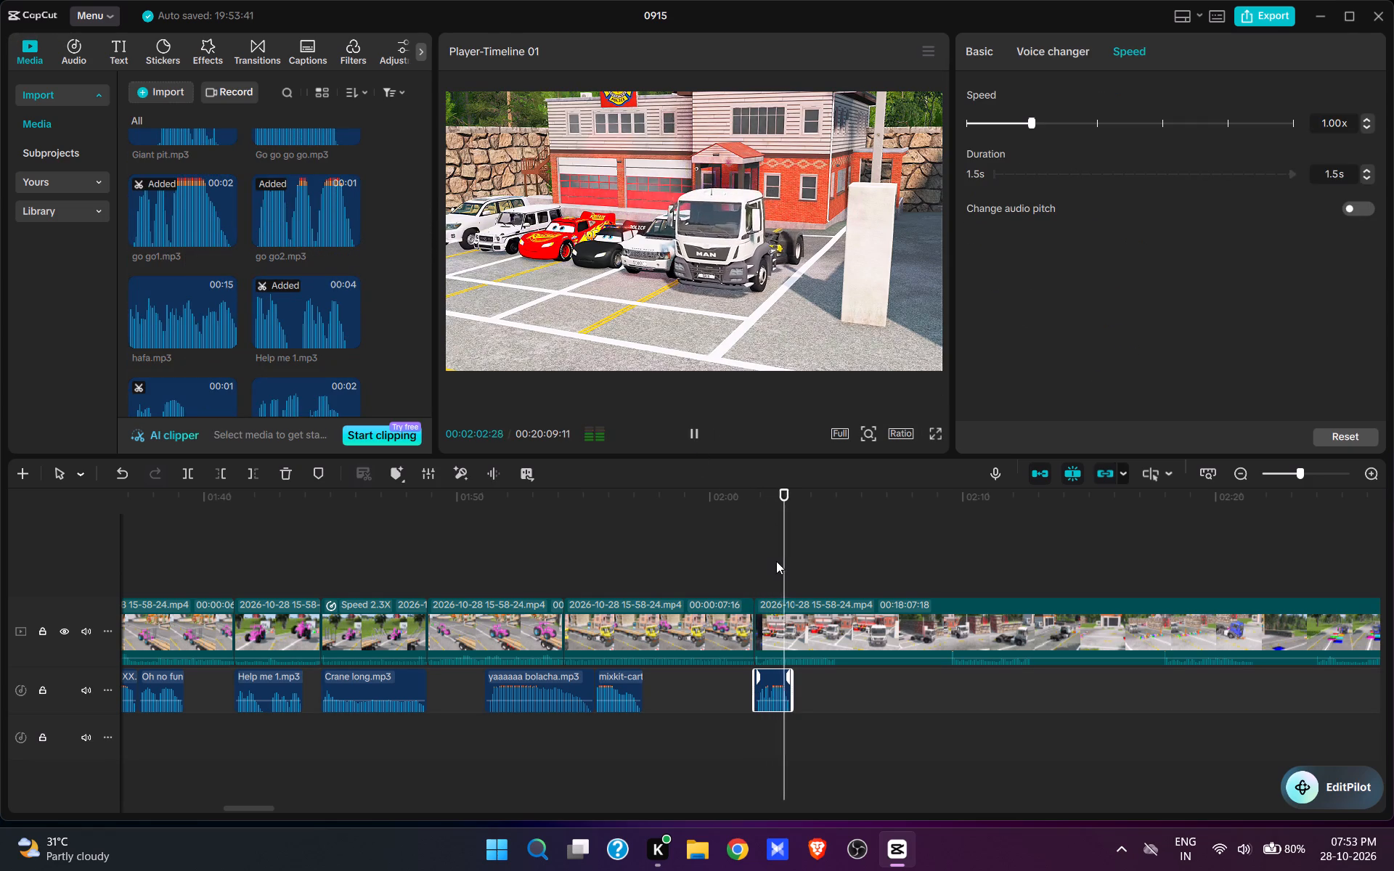
{"action": "key", "text": "space"}
{"action": "left_click", "coordinate": [797, 577]}
{"action": "scroll", "coordinate": [223, 319], "scroll_direction": "up", "scroll_amount": 6}
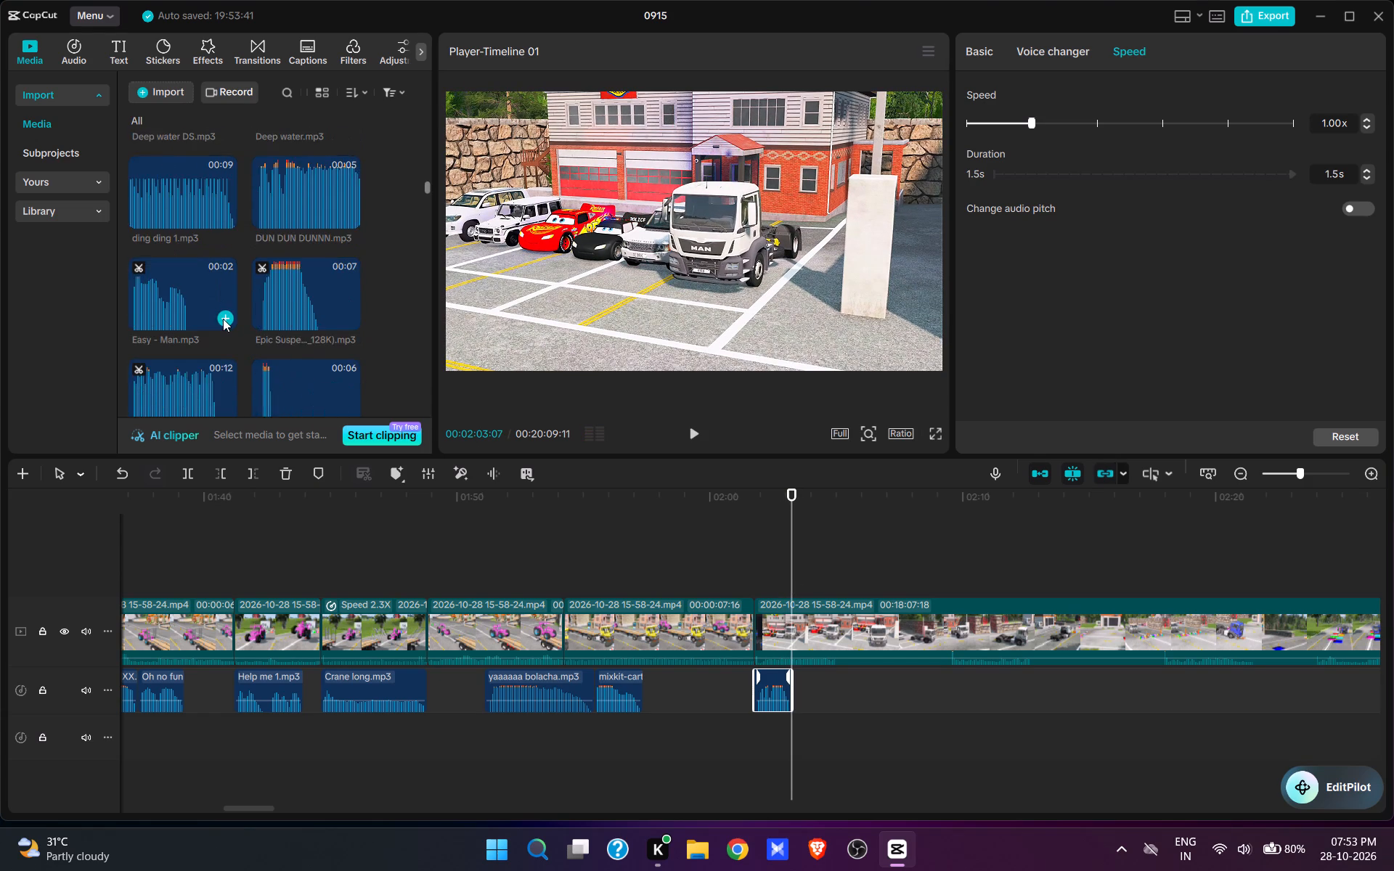
{"action": "scroll", "coordinate": [223, 319], "scroll_direction": "up", "scroll_amount": 8}
{"action": "scroll", "coordinate": [223, 319], "scroll_direction": "down", "scroll_amount": 2}
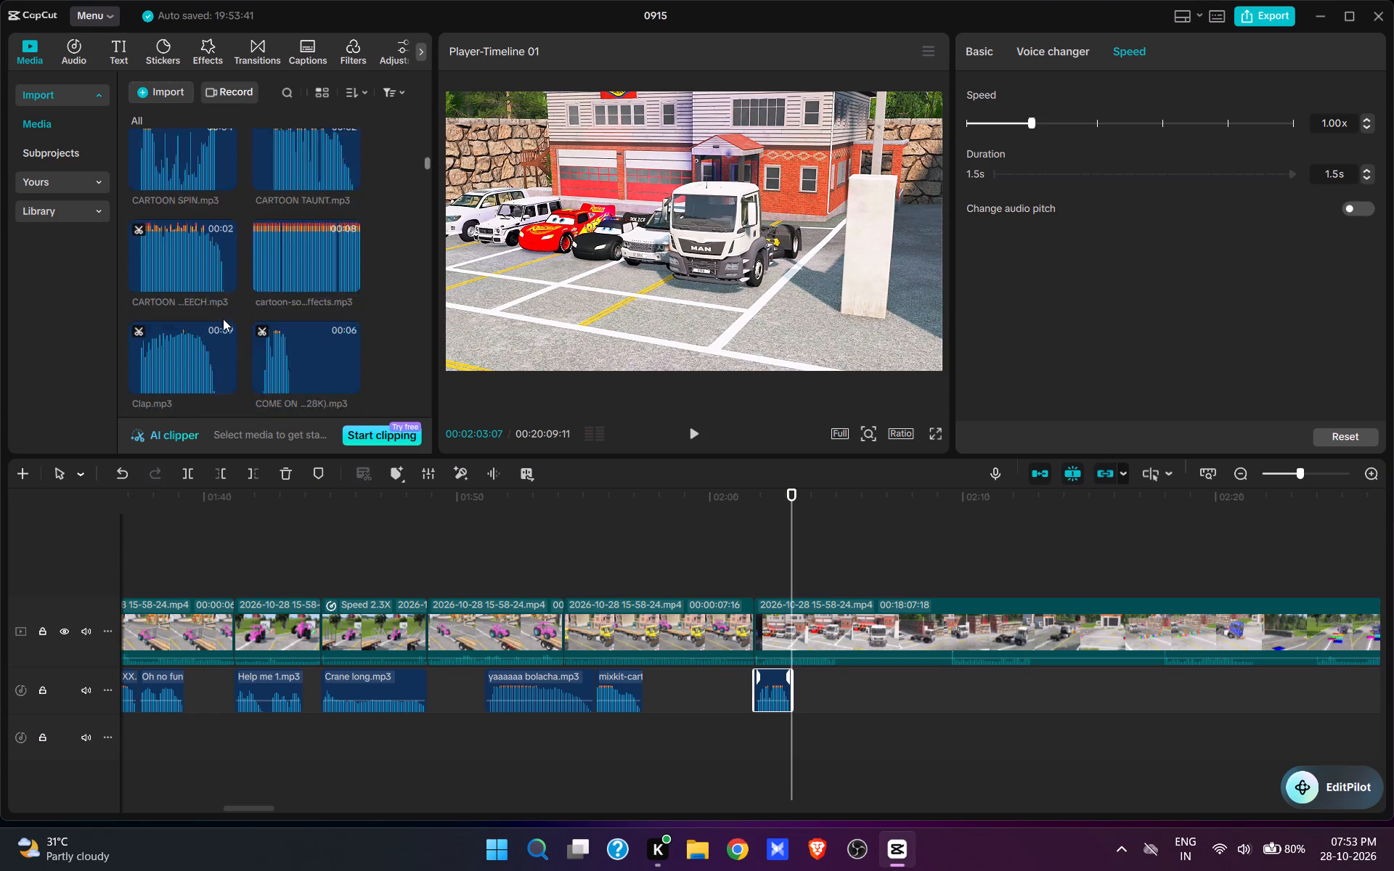
{"action": "scroll", "coordinate": [223, 319], "scroll_direction": "down", "scroll_amount": 4}
{"action": "scroll", "coordinate": [223, 319], "scroll_direction": "up", "scroll_amount": 1}
{"action": "scroll", "coordinate": [223, 319], "scroll_direction": "down", "scroll_amount": 2}
{"action": "scroll", "coordinate": [223, 319], "scroll_direction": "up", "scroll_amount": 3}
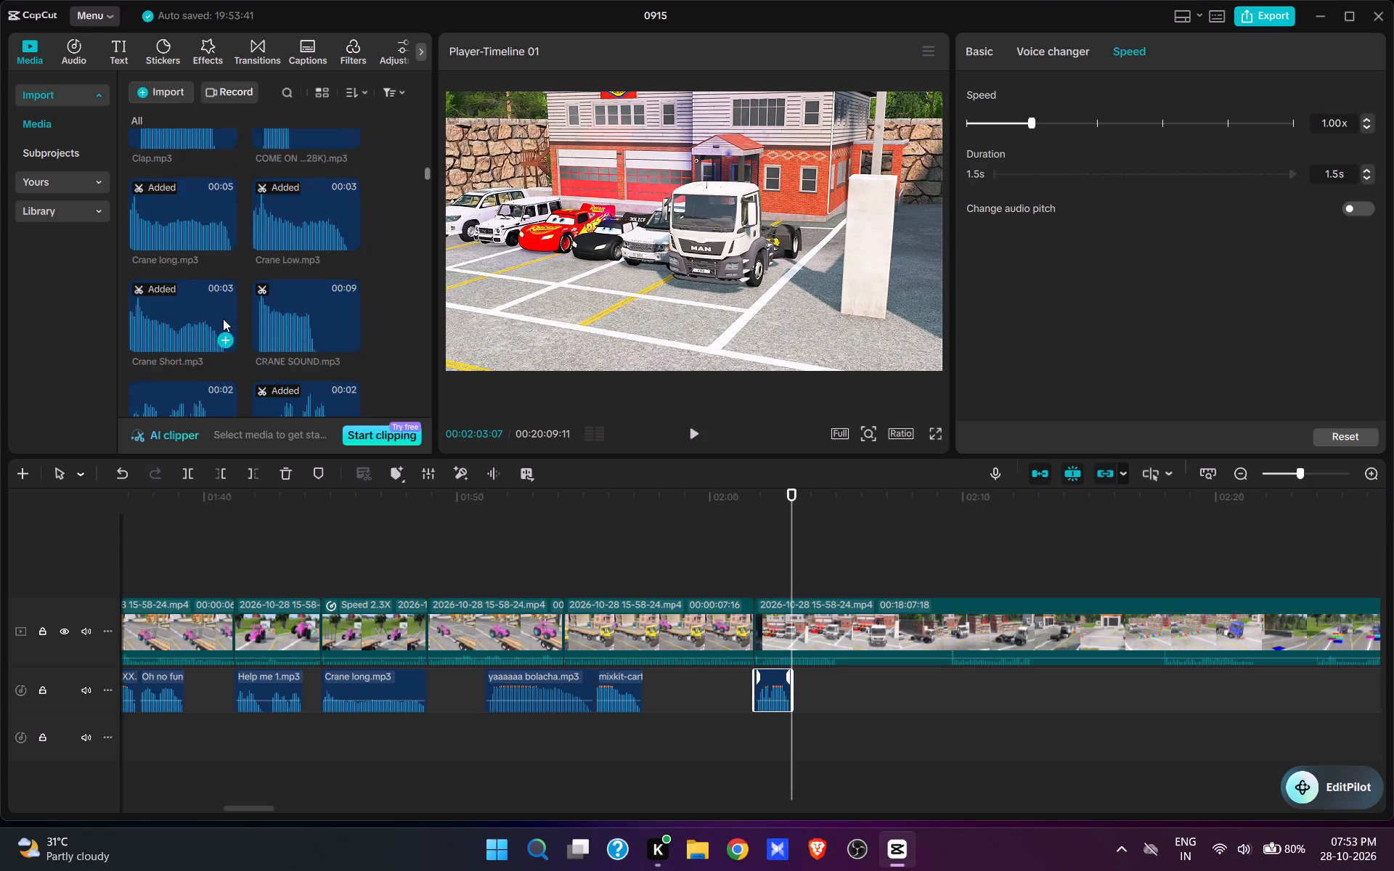
{"action": "scroll", "coordinate": [223, 319], "scroll_direction": "up", "scroll_amount": 6}
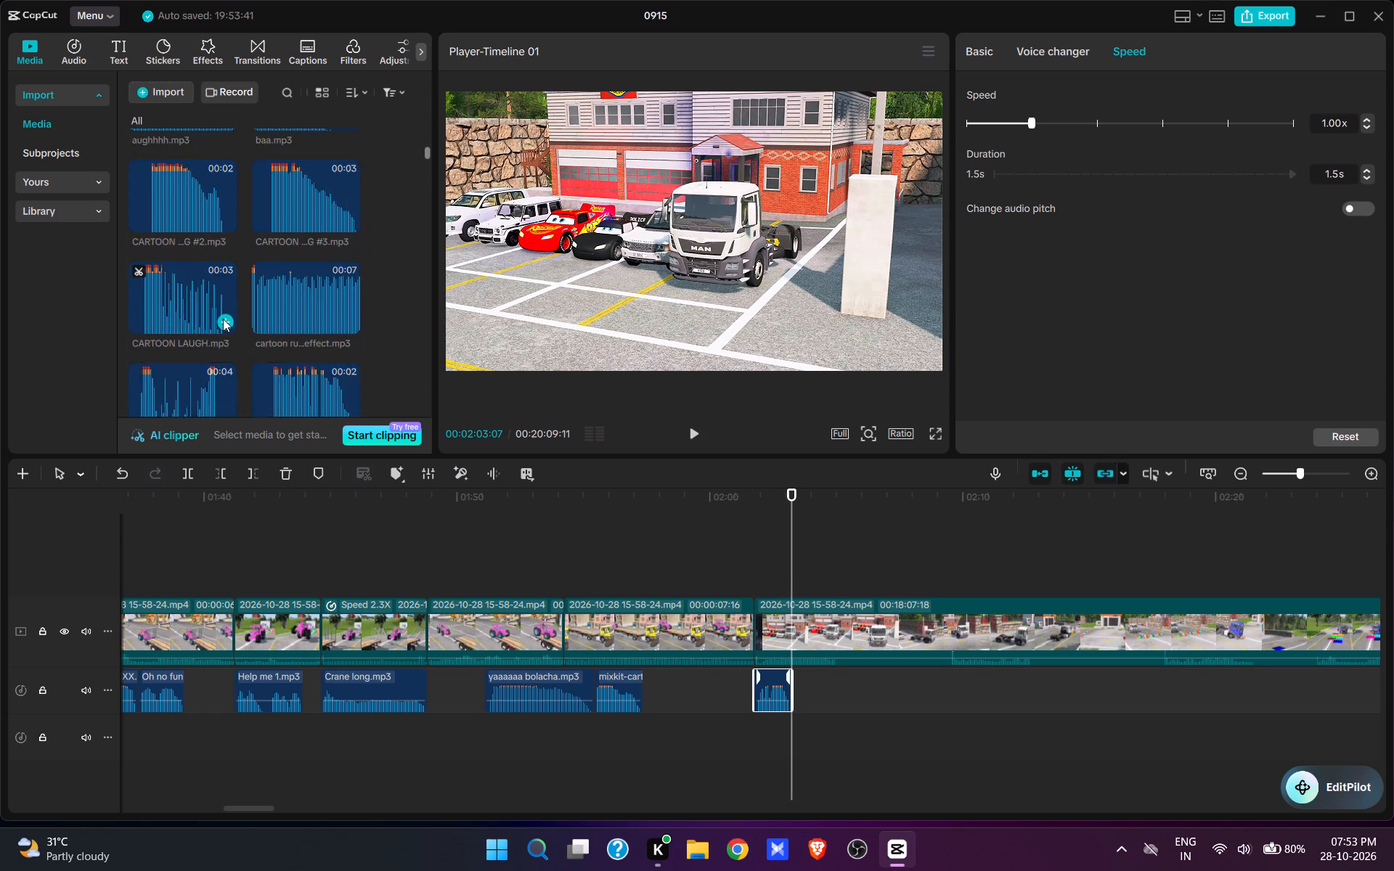
{"action": "scroll", "coordinate": [223, 319], "scroll_direction": "up", "scroll_amount": 14}
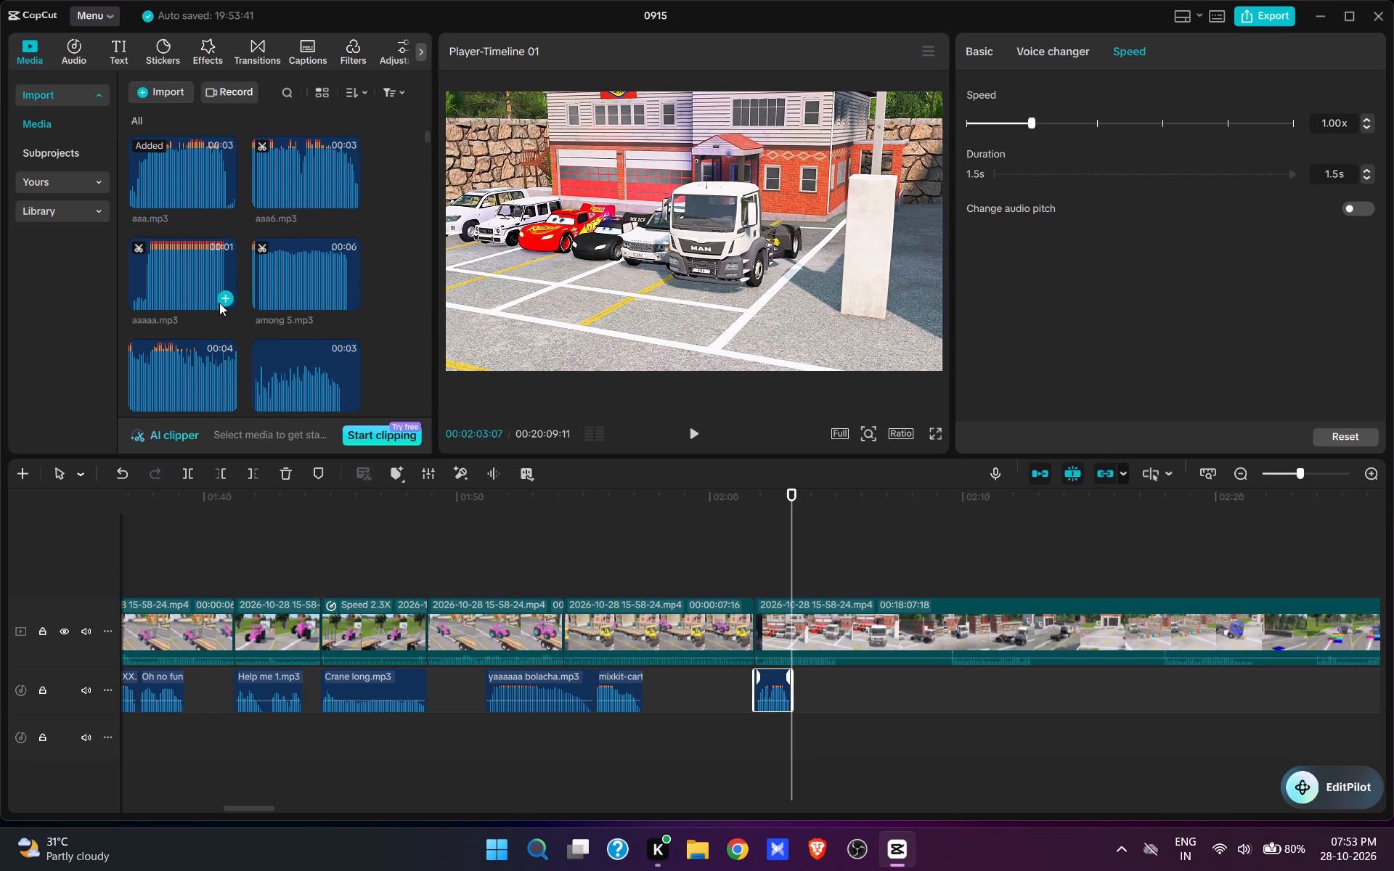
{"action": "scroll", "coordinate": [218, 298], "scroll_direction": "down", "scroll_amount": 15}
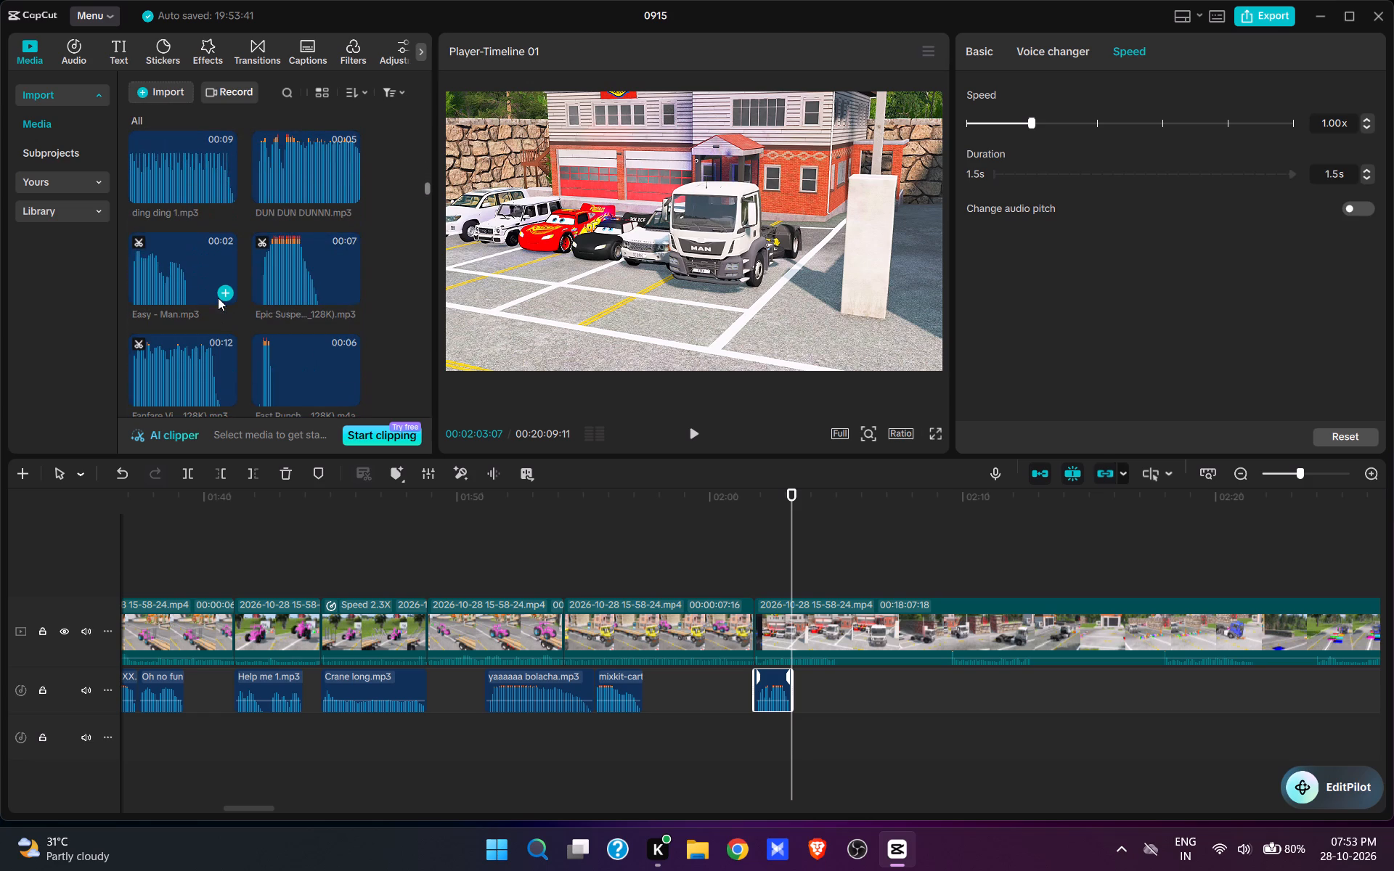
{"action": "left_click", "coordinate": [174, 293]}
{"action": "left_click", "coordinate": [176, 293]}
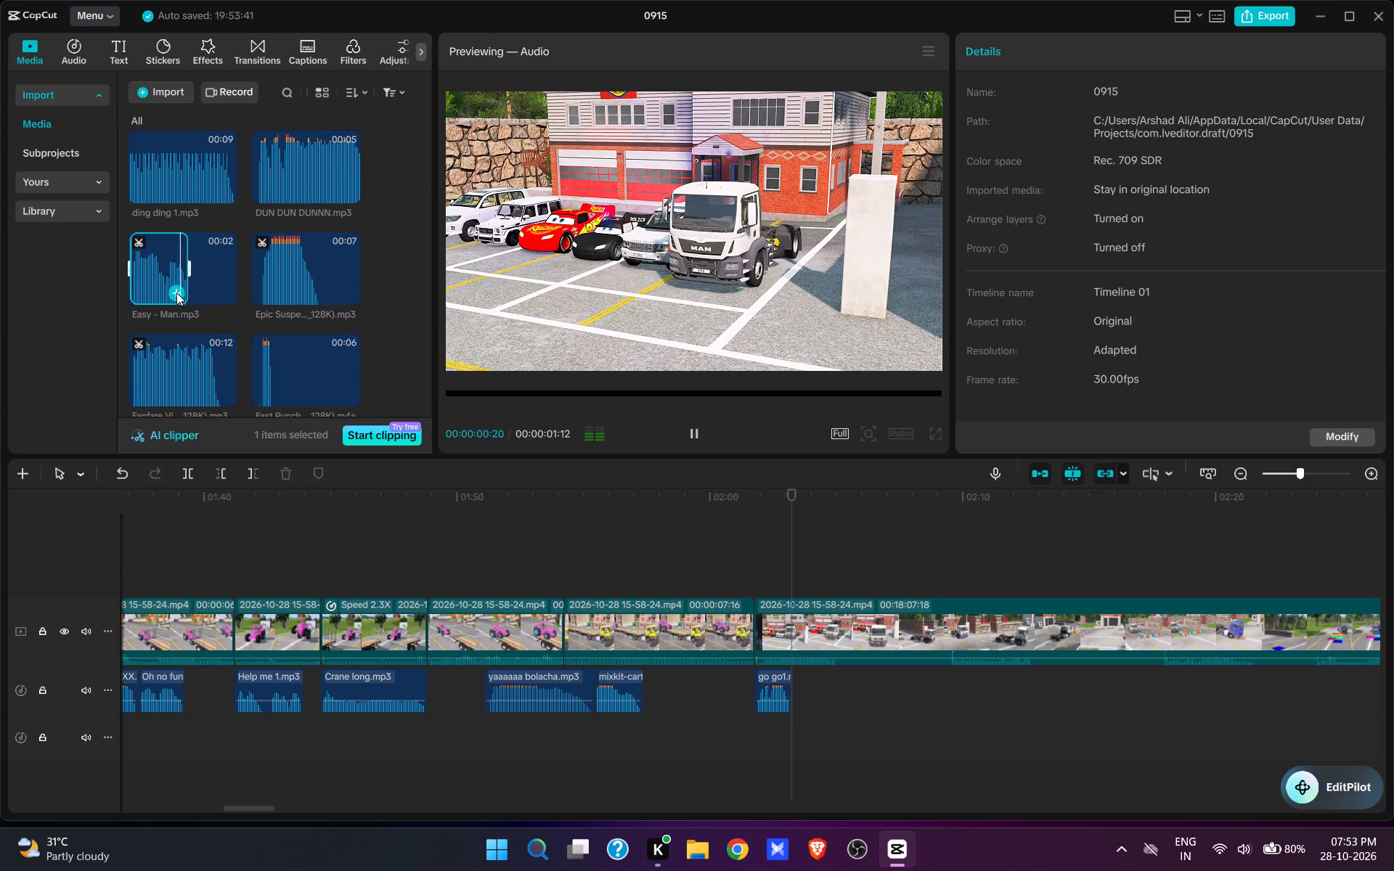
{"action": "key", "text": "space"}
Split the video at 00:02:04:27 and cut away about 5 seconds after it, up to the white truck turning onto the road.
{"action": "left_click", "coordinate": [686, 435]}
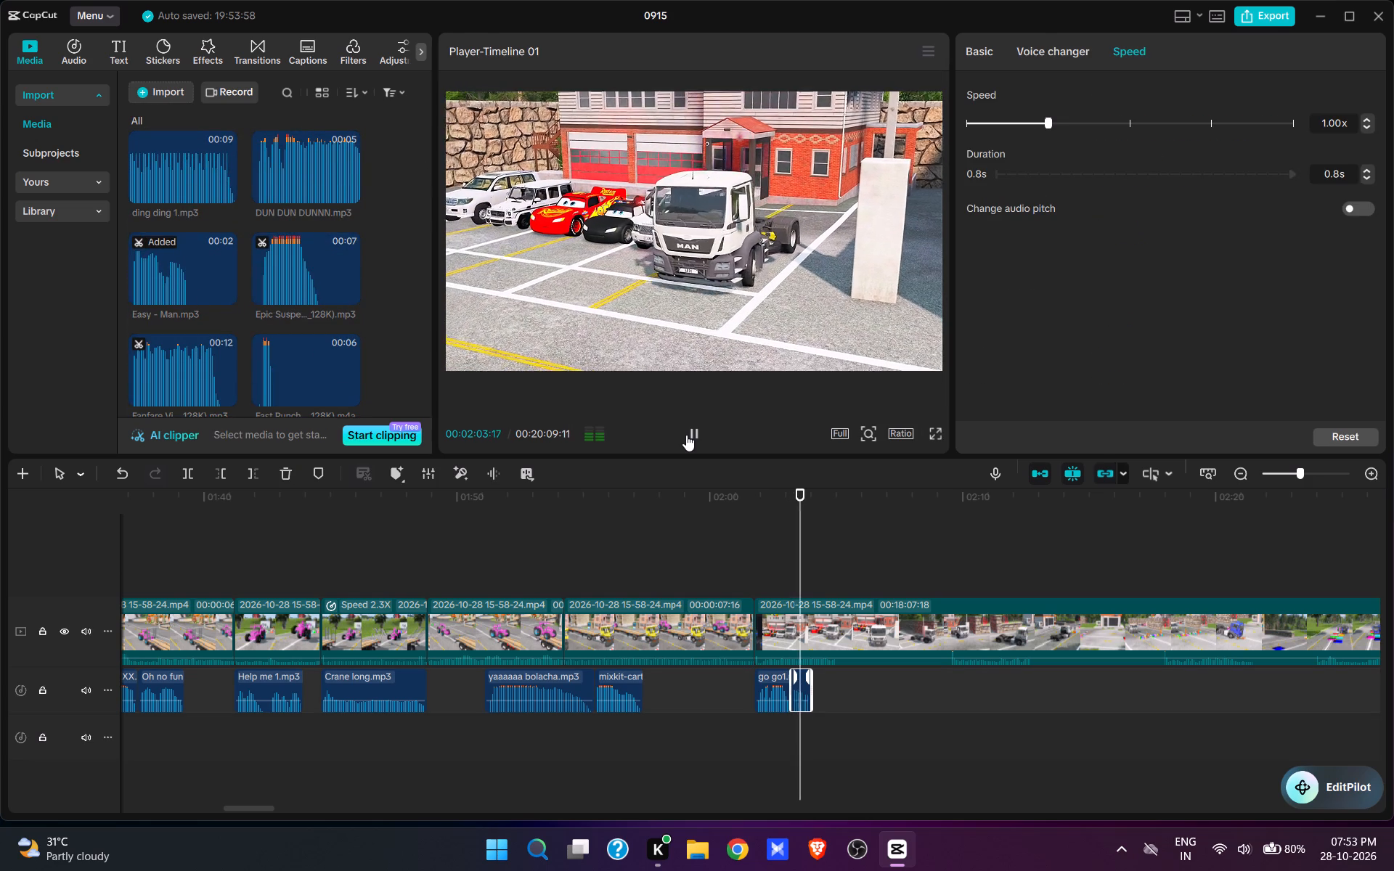
{"action": "key", "text": "space"}
{"action": "key", "text": "space"}
{"action": "key", "text": "space"}
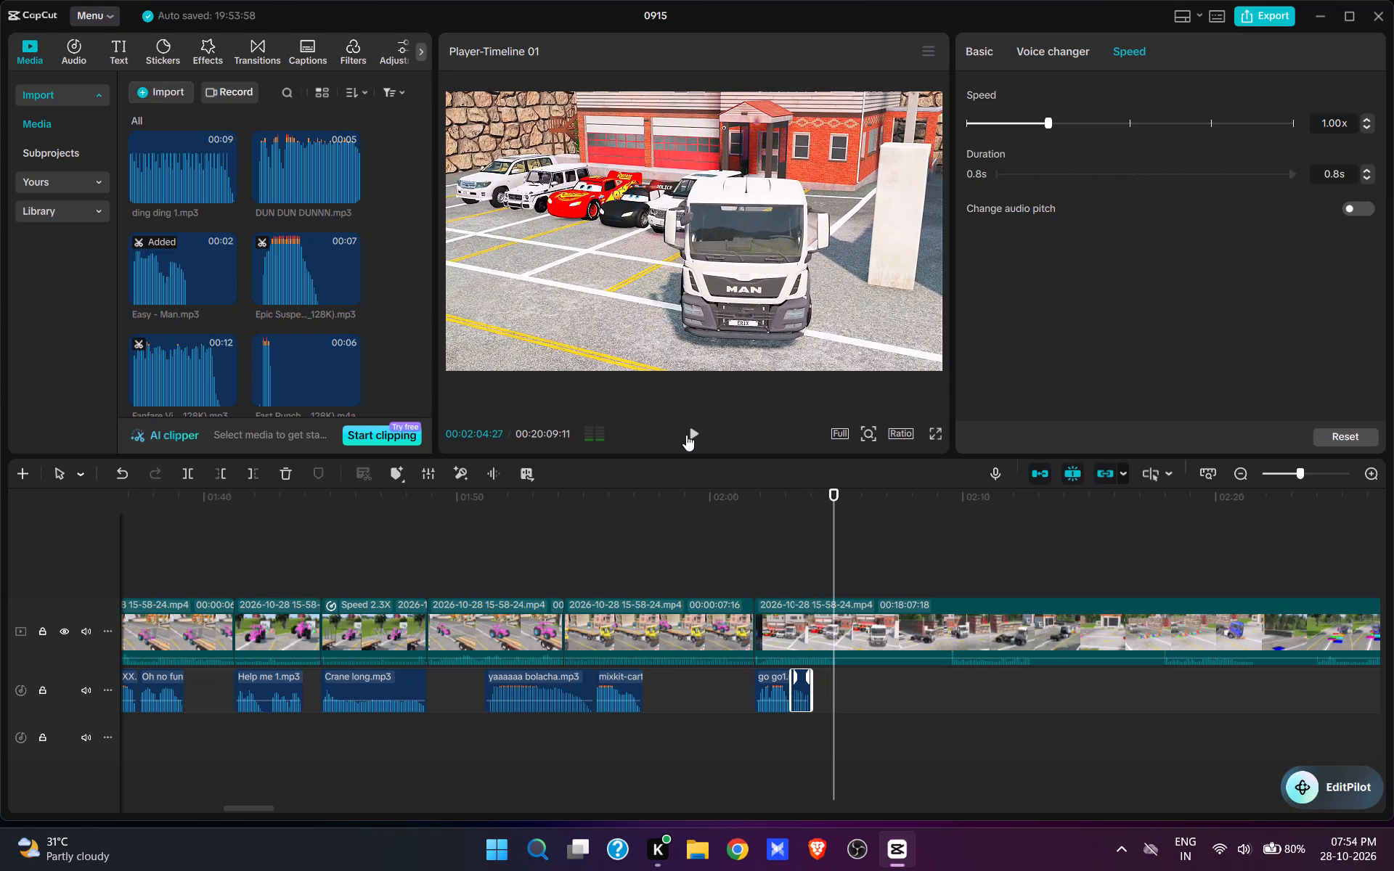
{"action": "key", "text": "w"}
{"action": "left_click", "coordinate": [955, 574]}
{"action": "left_click", "coordinate": [947, 566]}
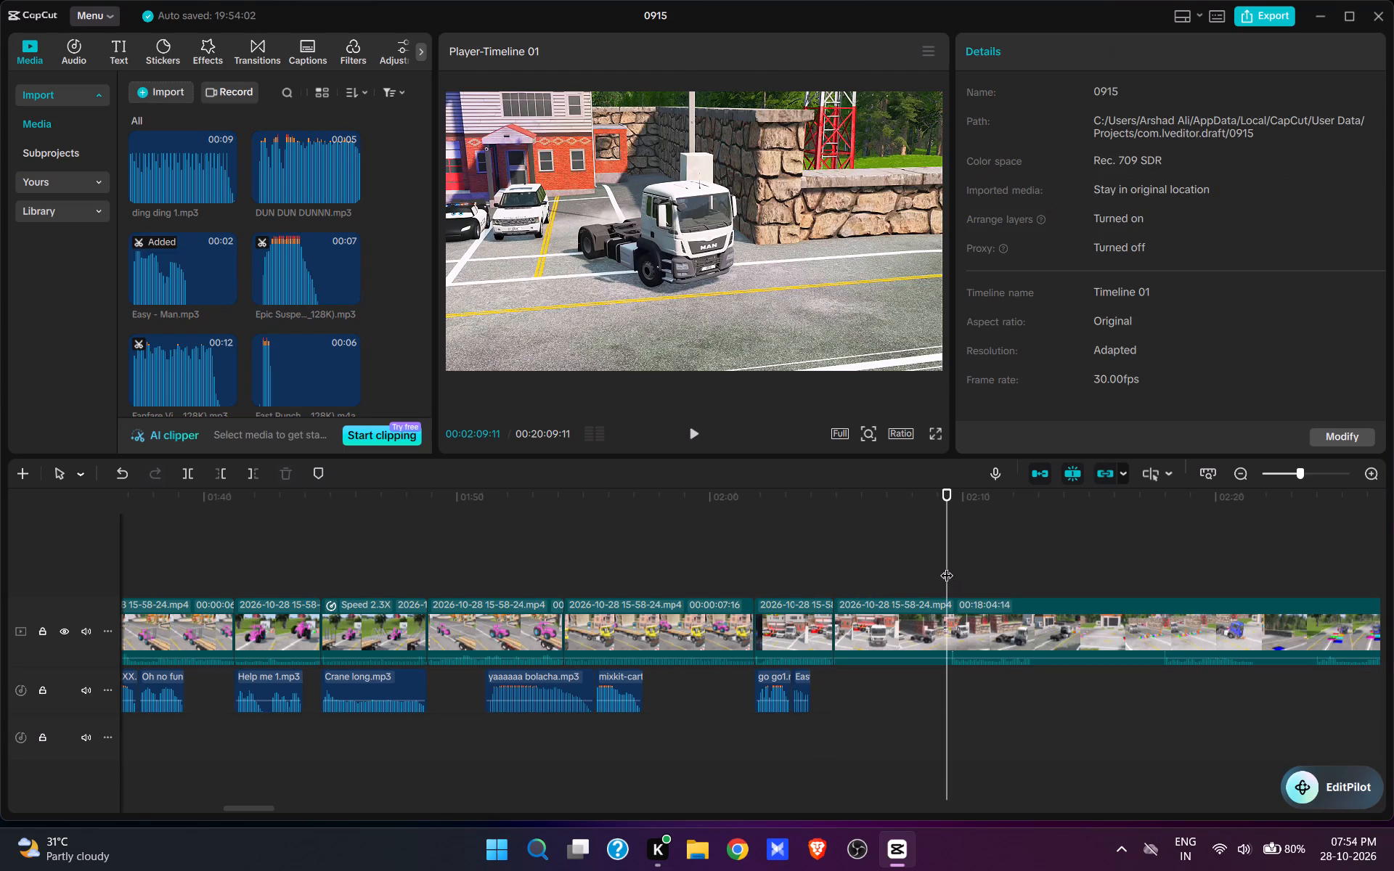
{"action": "key", "text": "space"}
{"action": "key", "text": "space"}
{"action": "type", "text": "q"}
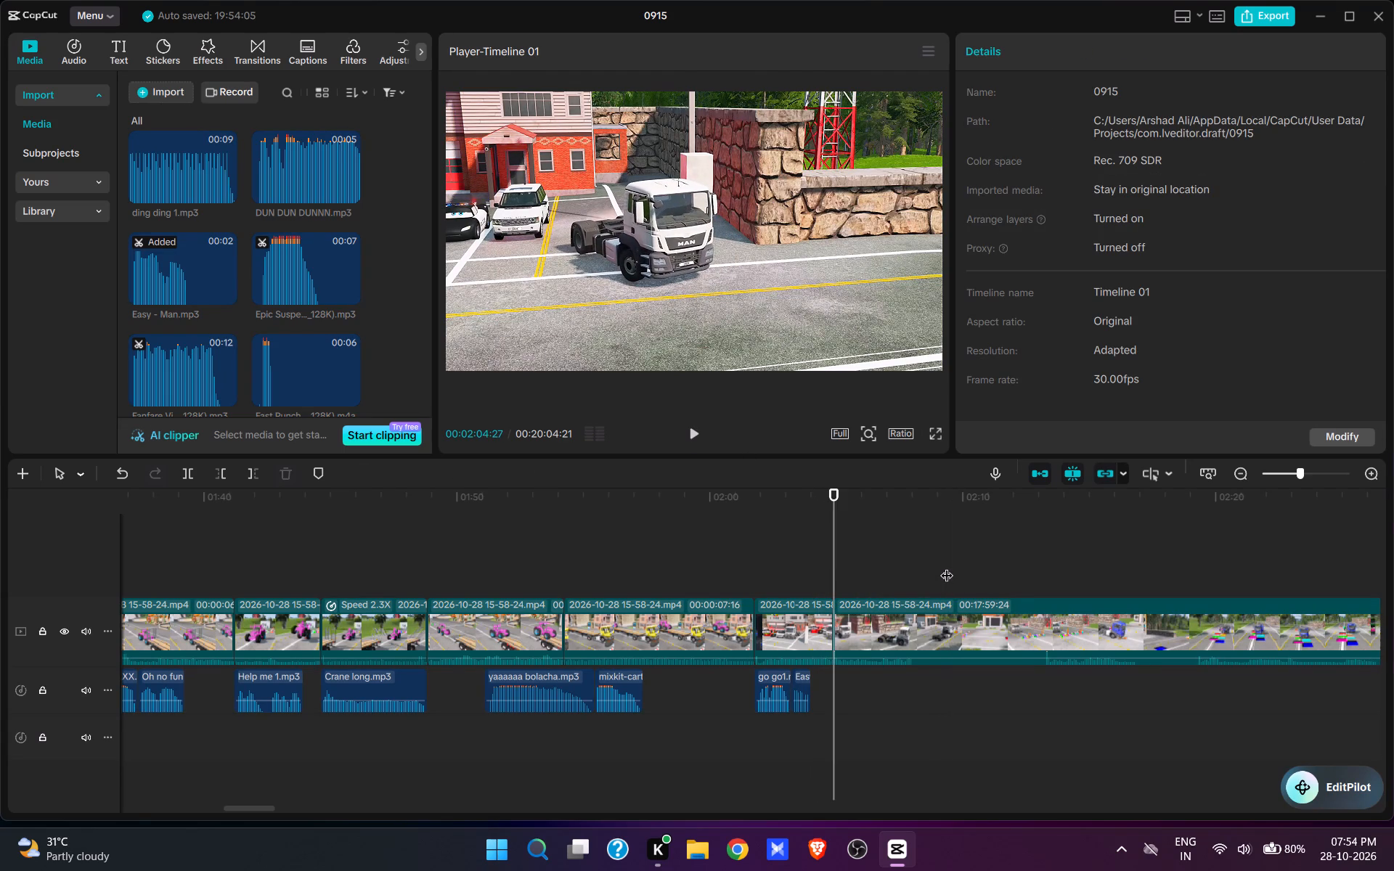
{"action": "key", "text": "space"}
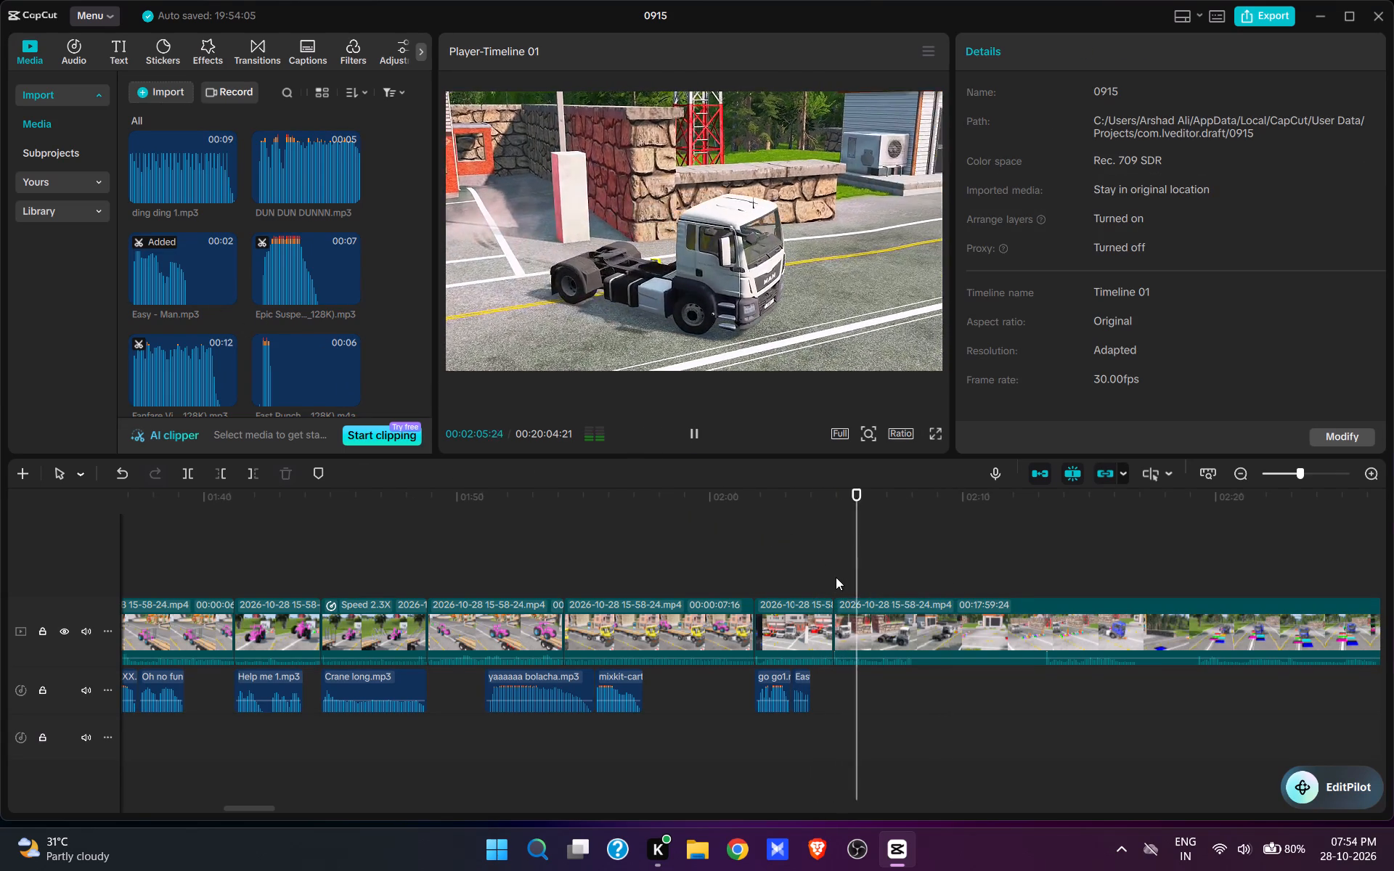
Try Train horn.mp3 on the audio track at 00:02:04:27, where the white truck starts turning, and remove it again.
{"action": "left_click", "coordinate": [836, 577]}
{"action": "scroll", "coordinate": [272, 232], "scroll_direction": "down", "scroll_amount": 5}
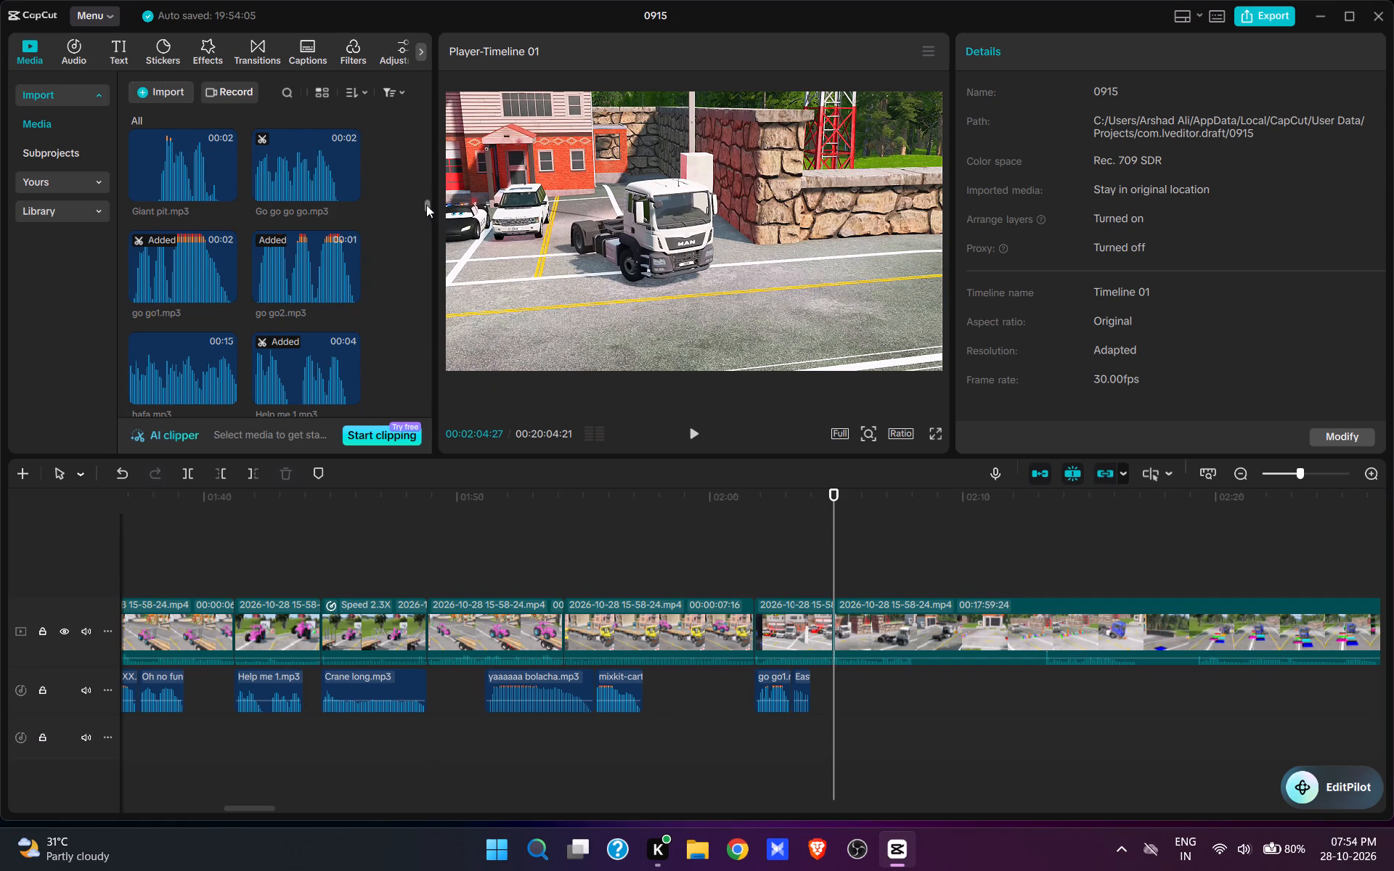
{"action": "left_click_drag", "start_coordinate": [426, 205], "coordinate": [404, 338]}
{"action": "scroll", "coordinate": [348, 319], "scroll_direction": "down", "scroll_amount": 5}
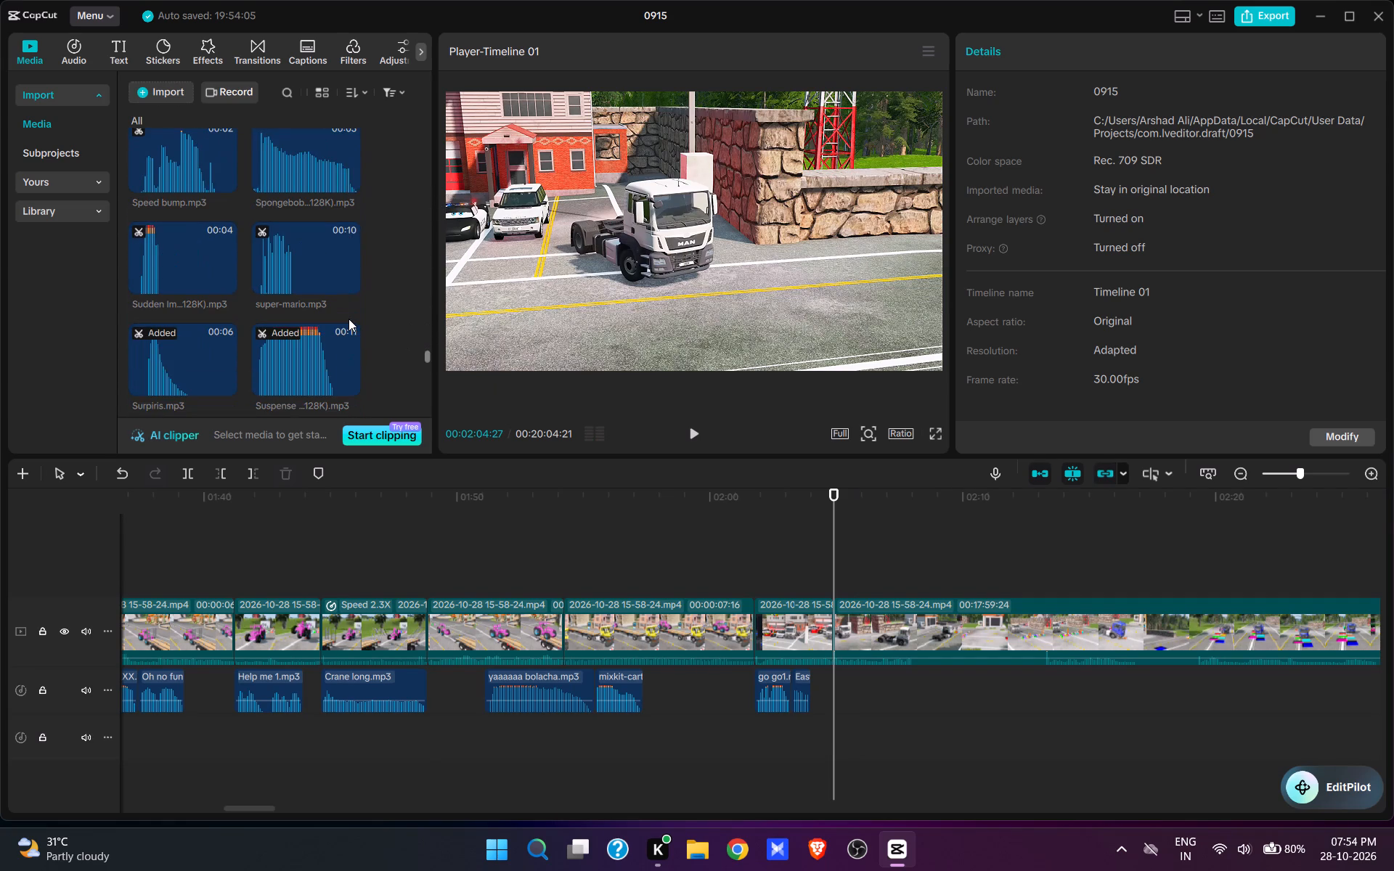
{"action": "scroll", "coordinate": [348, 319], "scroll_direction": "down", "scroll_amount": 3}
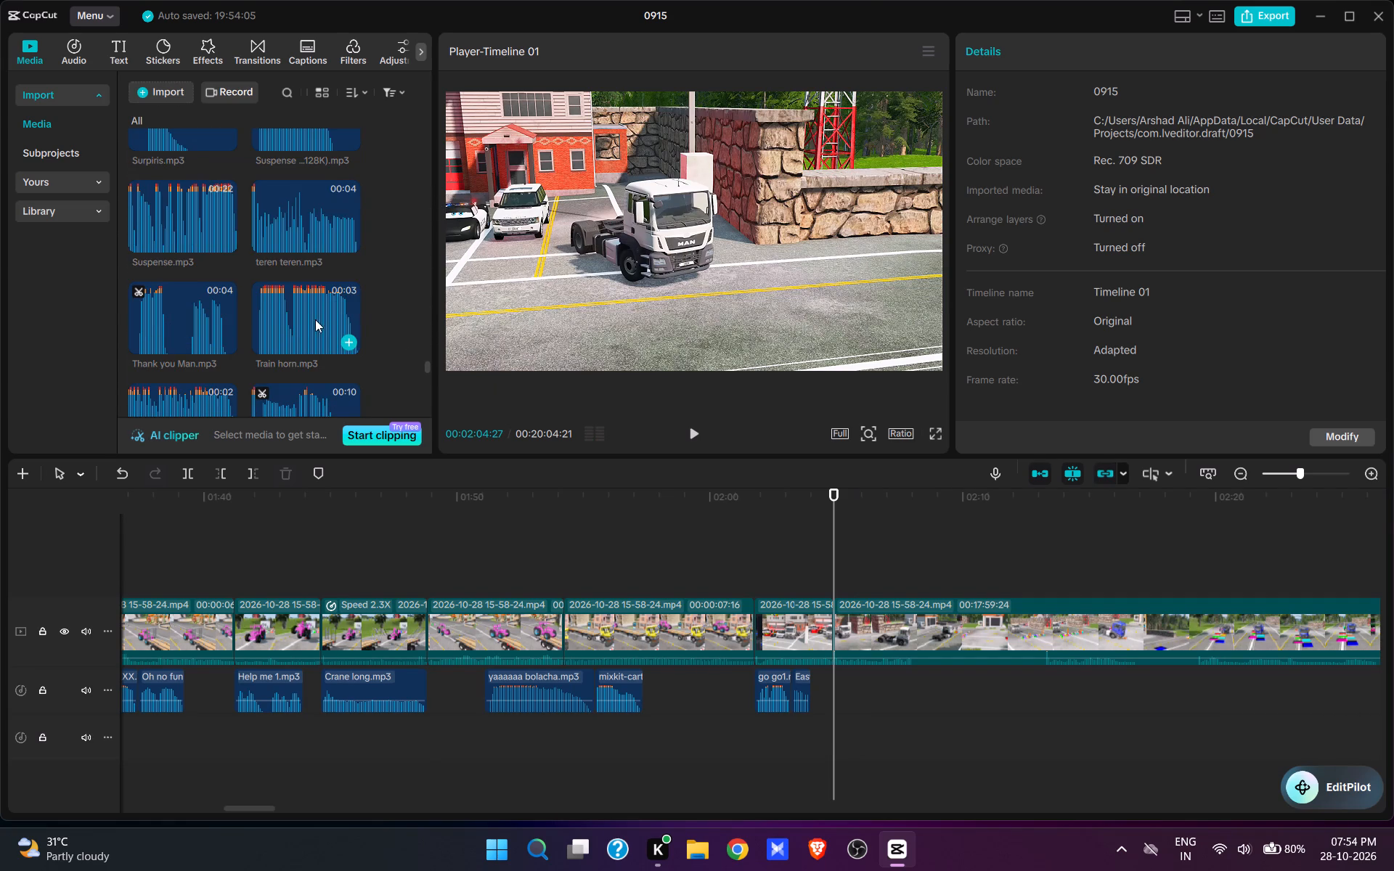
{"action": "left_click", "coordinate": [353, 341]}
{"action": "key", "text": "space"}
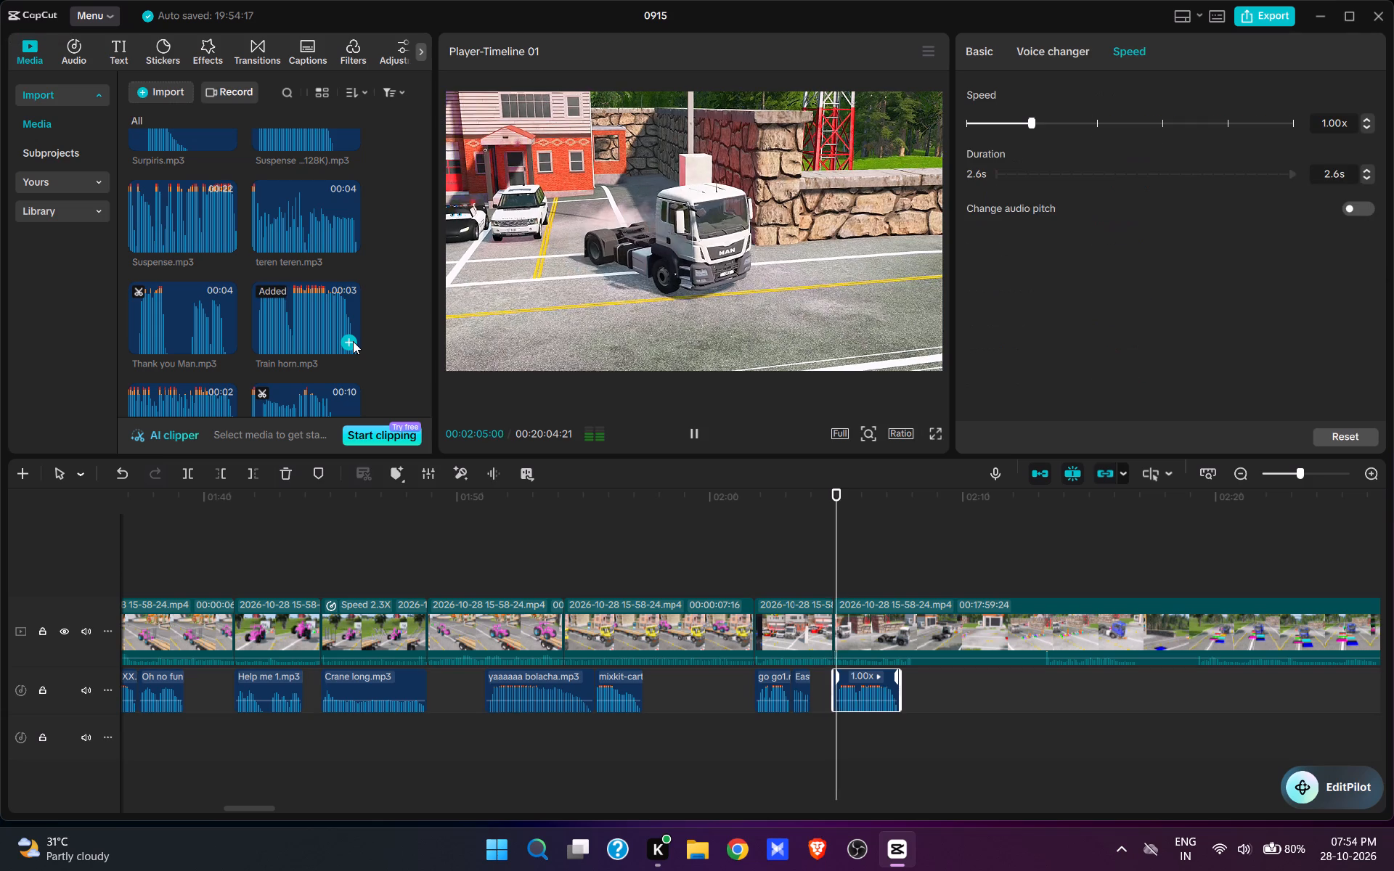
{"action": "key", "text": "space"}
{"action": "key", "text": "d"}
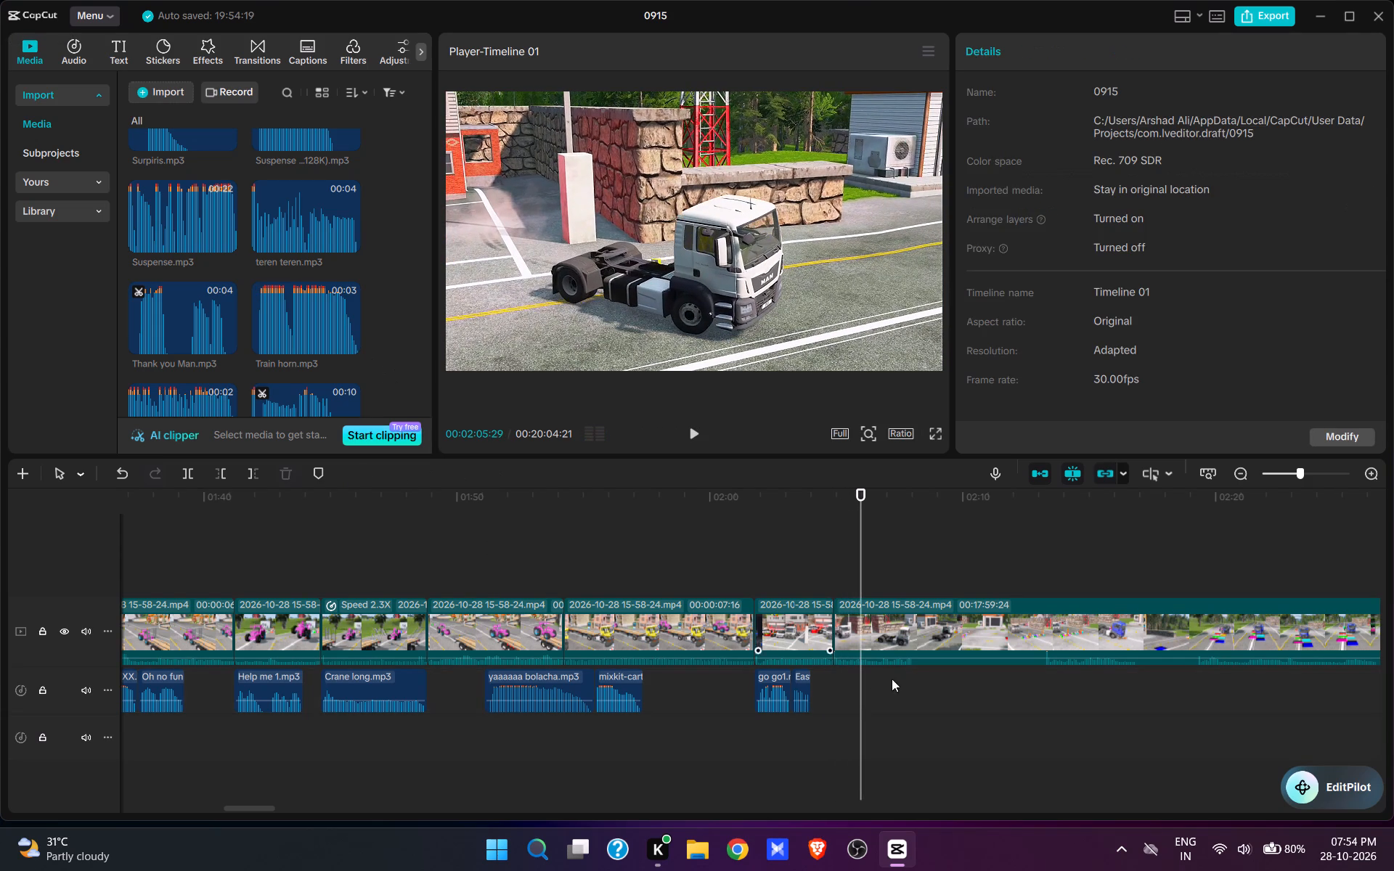
Add trom taram.mp3 to the audio track at 00:02:04:27, where the white truck starts turning onto the road.
{"action": "left_click", "coordinate": [833, 571]}
{"action": "scroll", "coordinate": [266, 345], "scroll_direction": "down", "scroll_amount": 1}
{"action": "left_click", "coordinate": [227, 363]}
{"action": "key", "text": "space"}
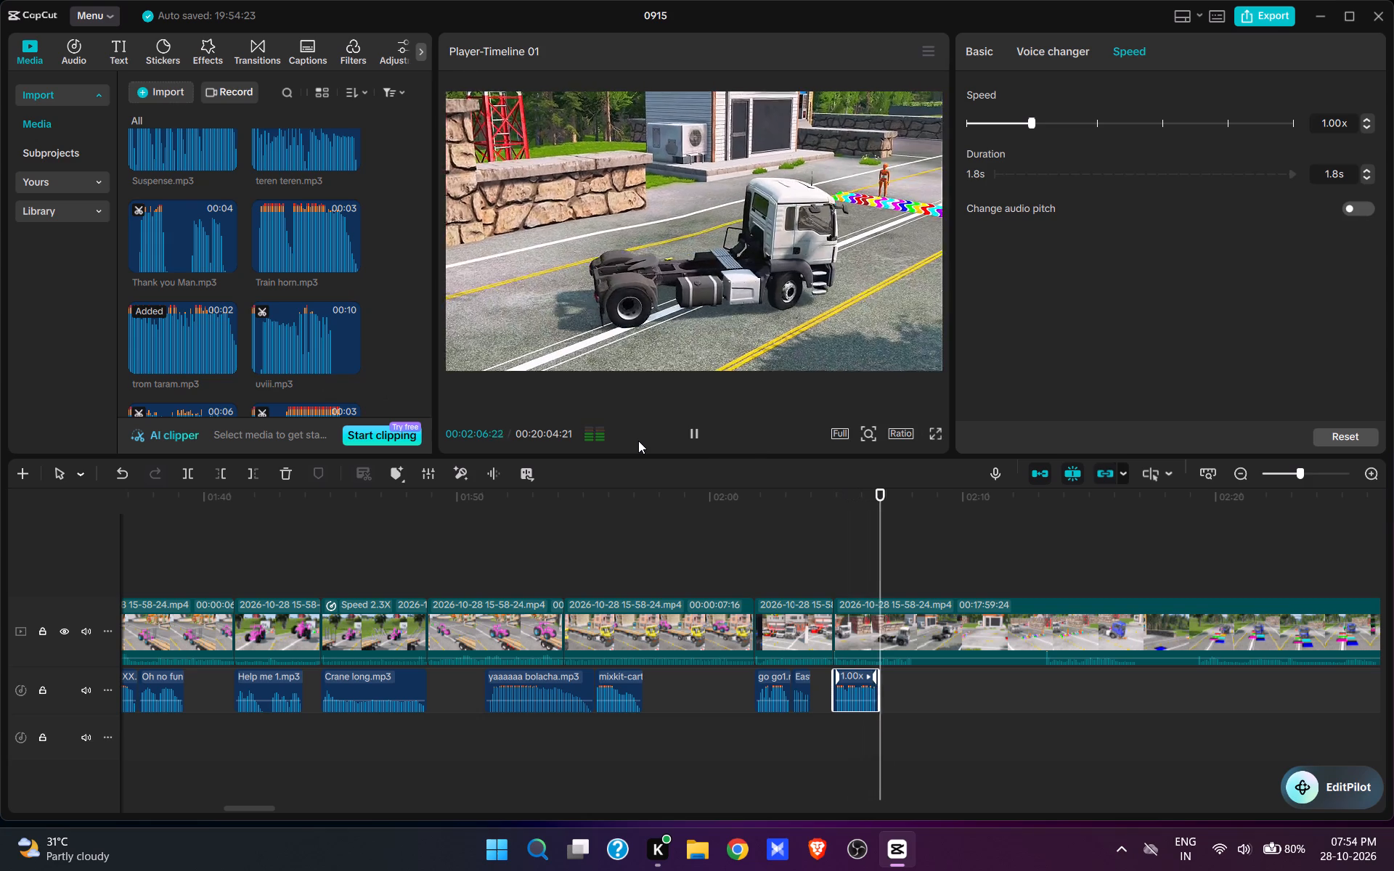
Split the video at 00:02:07:23 and cut away about 6 seconds after it, up to the white truck approaching the dummies.
{"action": "key", "text": "space"}
{"action": "key", "text": "w"}
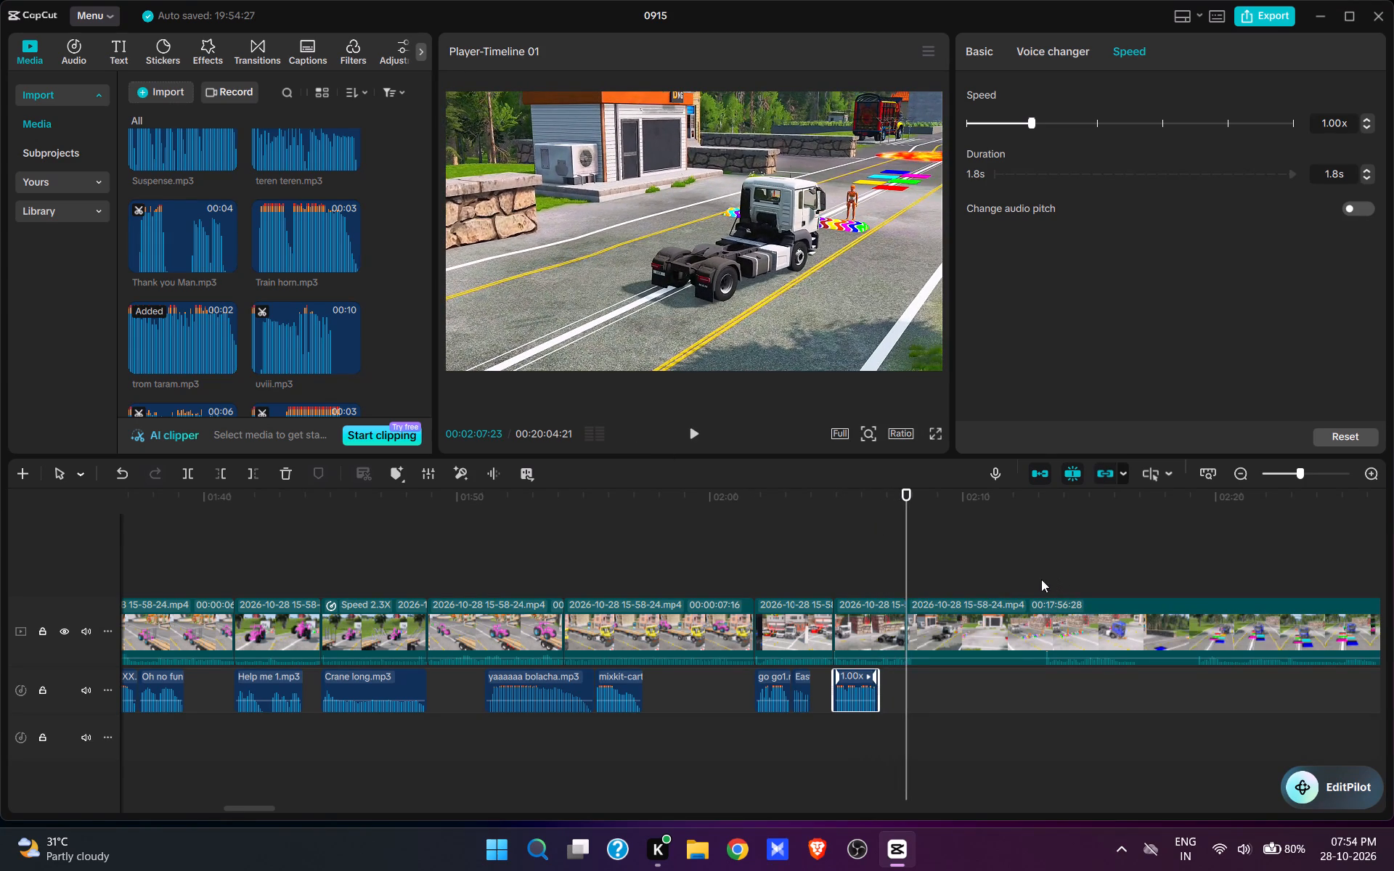
{"action": "left_click", "coordinate": [1041, 579]}
{"action": "key", "text": "space"}
{"action": "key", "text": "space"}
{"action": "type", "text": "q"}
Add Mario Jump.mp3 to the audio track at 00:02:08:13, where the truck reaches the rainbow speed bump.
{"action": "key", "text": "space"}
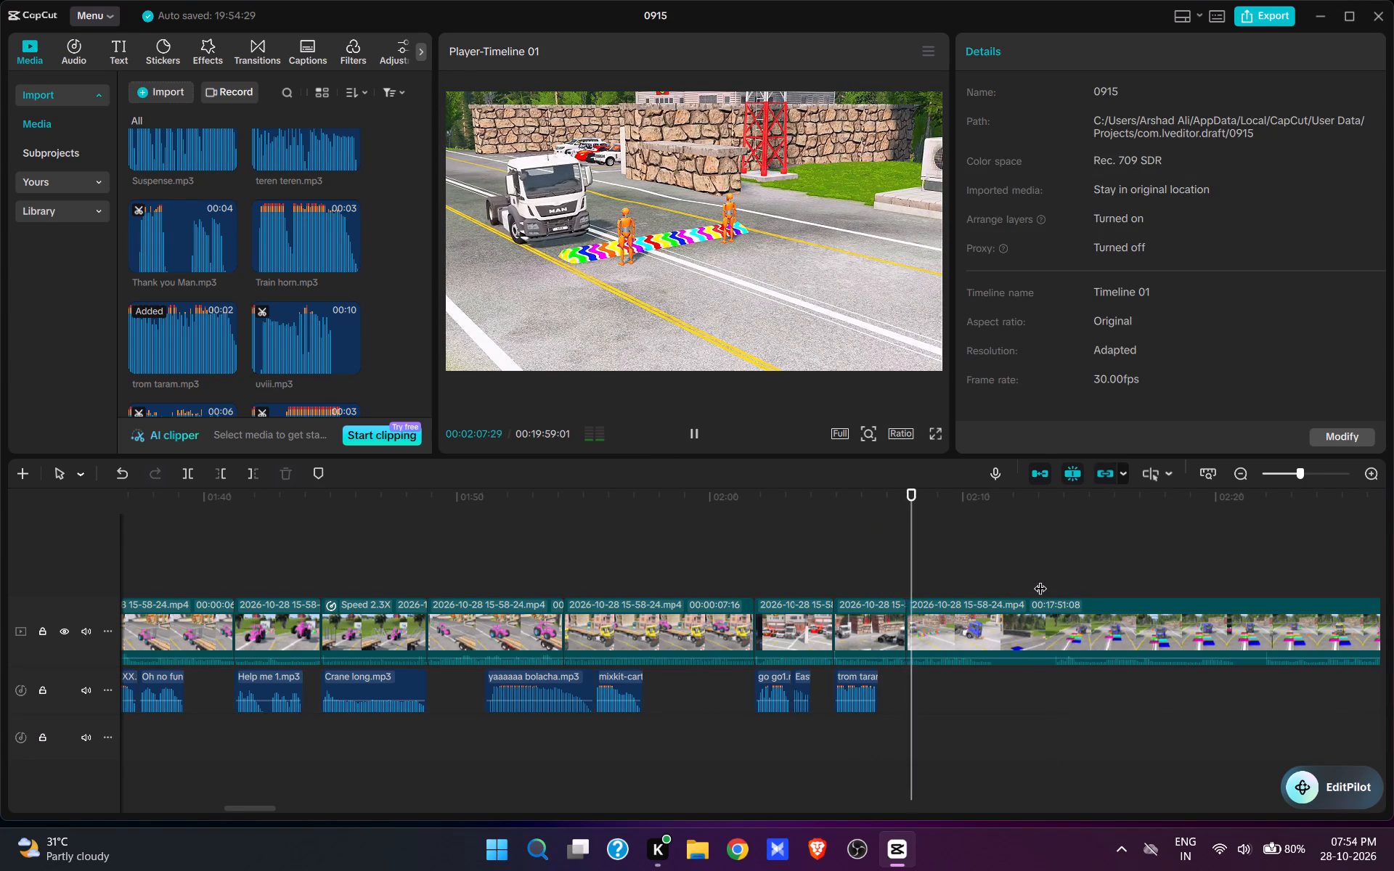
{"action": "key", "text": "space"}
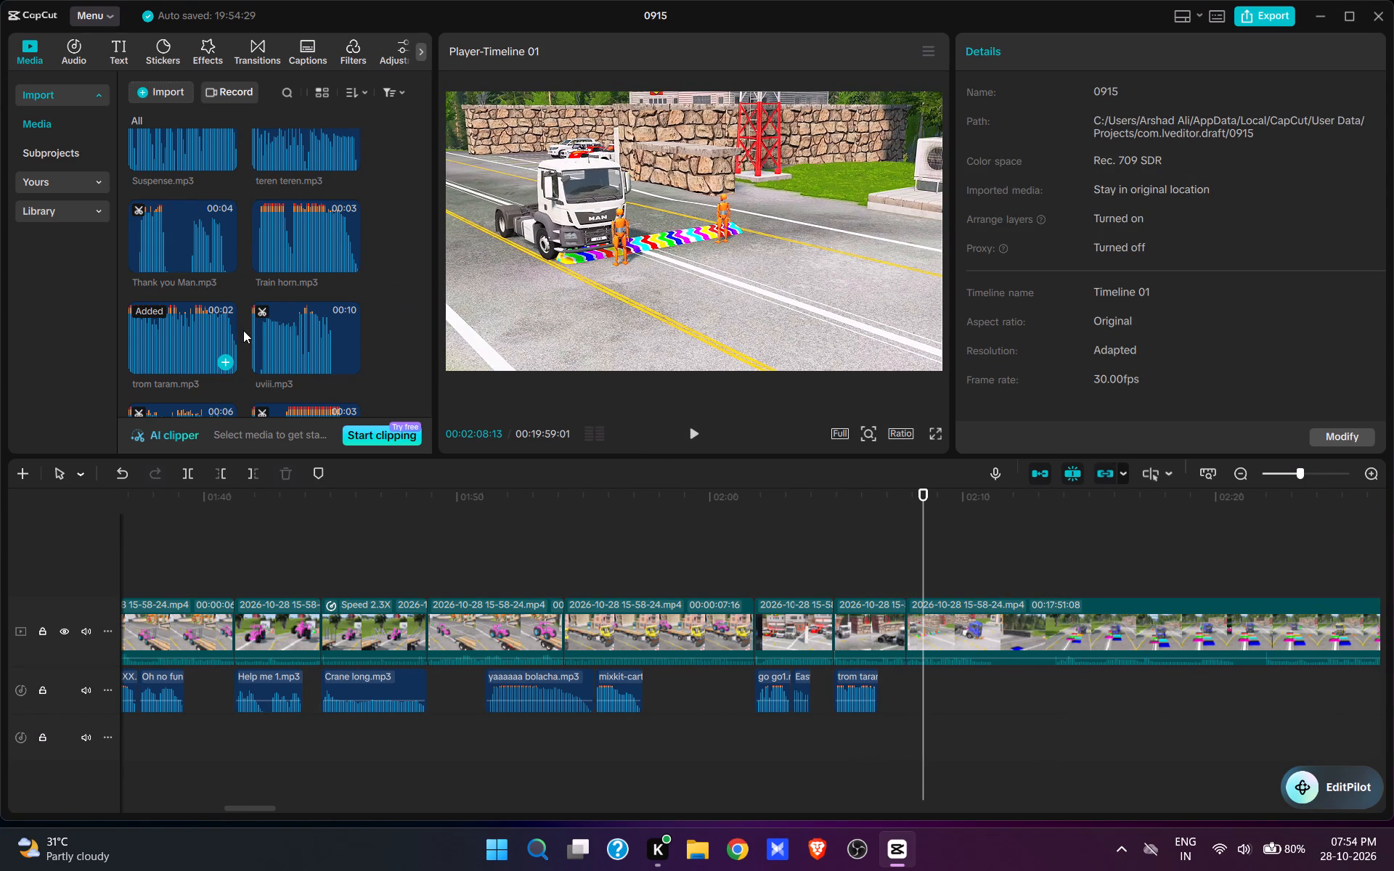
{"action": "scroll", "coordinate": [245, 330], "scroll_direction": "up", "scroll_amount": 4}
{"action": "scroll", "coordinate": [248, 316], "scroll_direction": "up", "scroll_amount": 20}
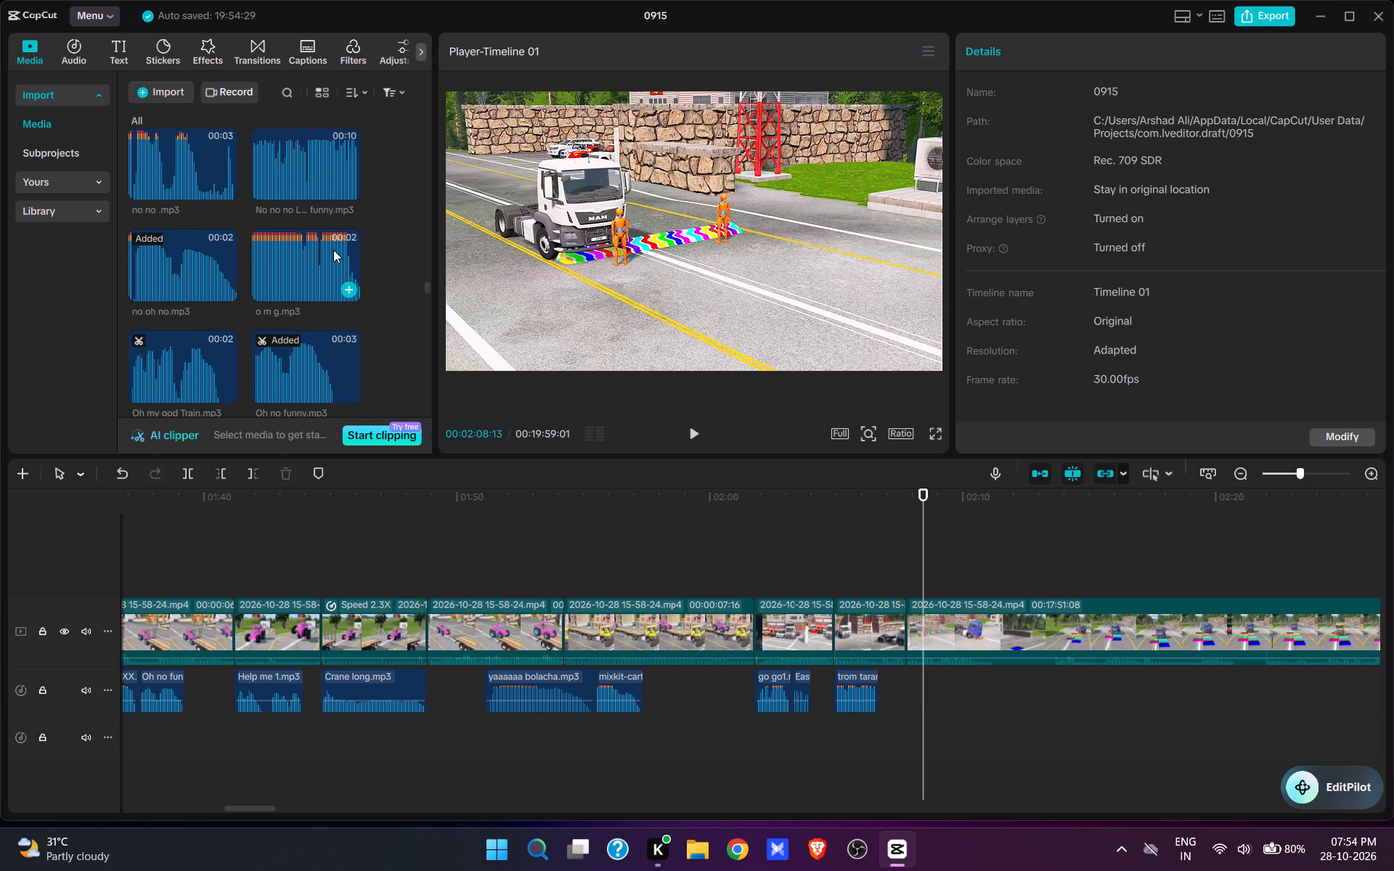
{"action": "scroll", "coordinate": [333, 250], "scroll_direction": "up", "scroll_amount": 5}
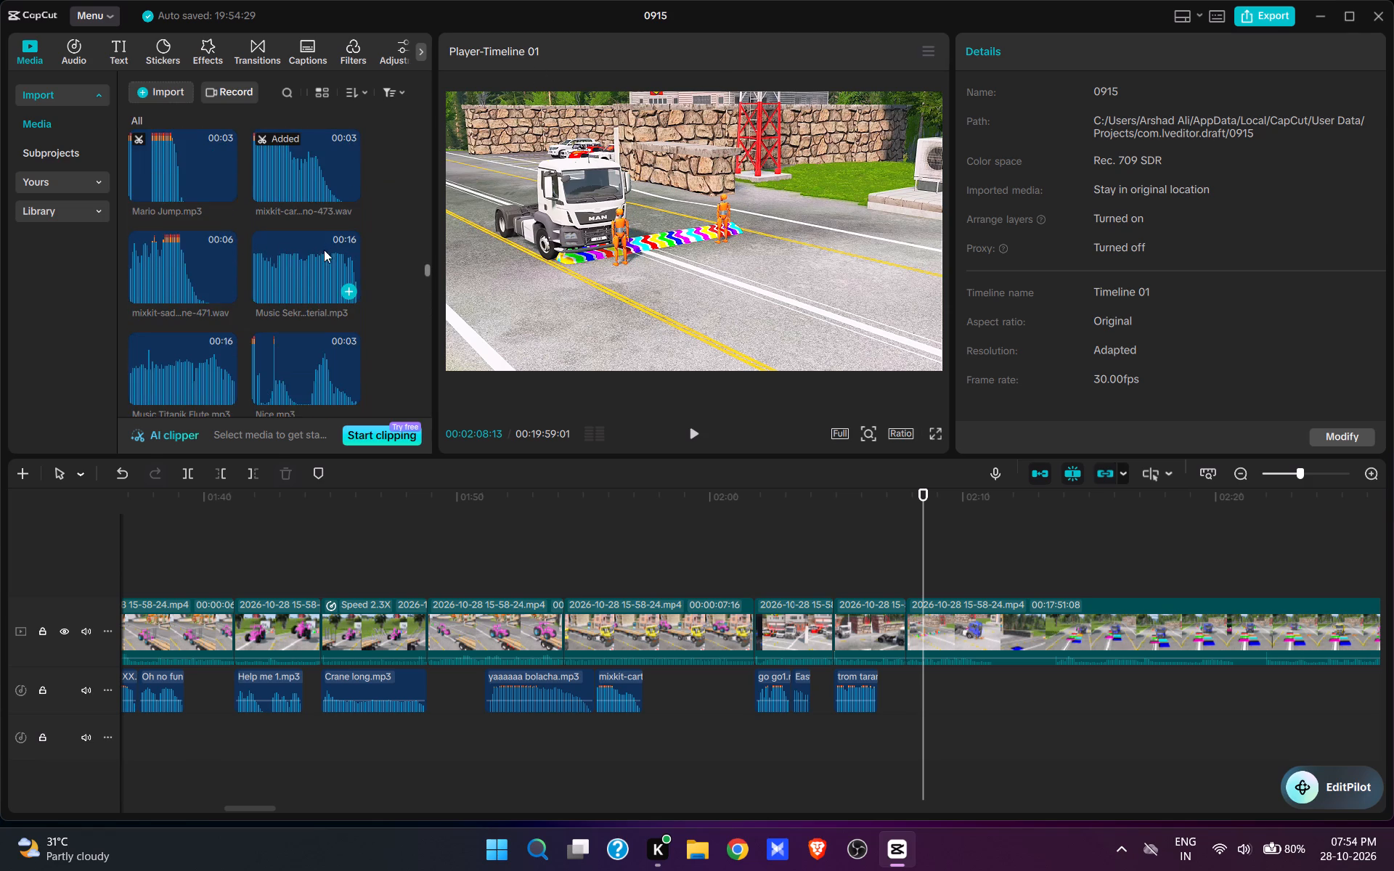
{"action": "left_click", "coordinate": [227, 188]}
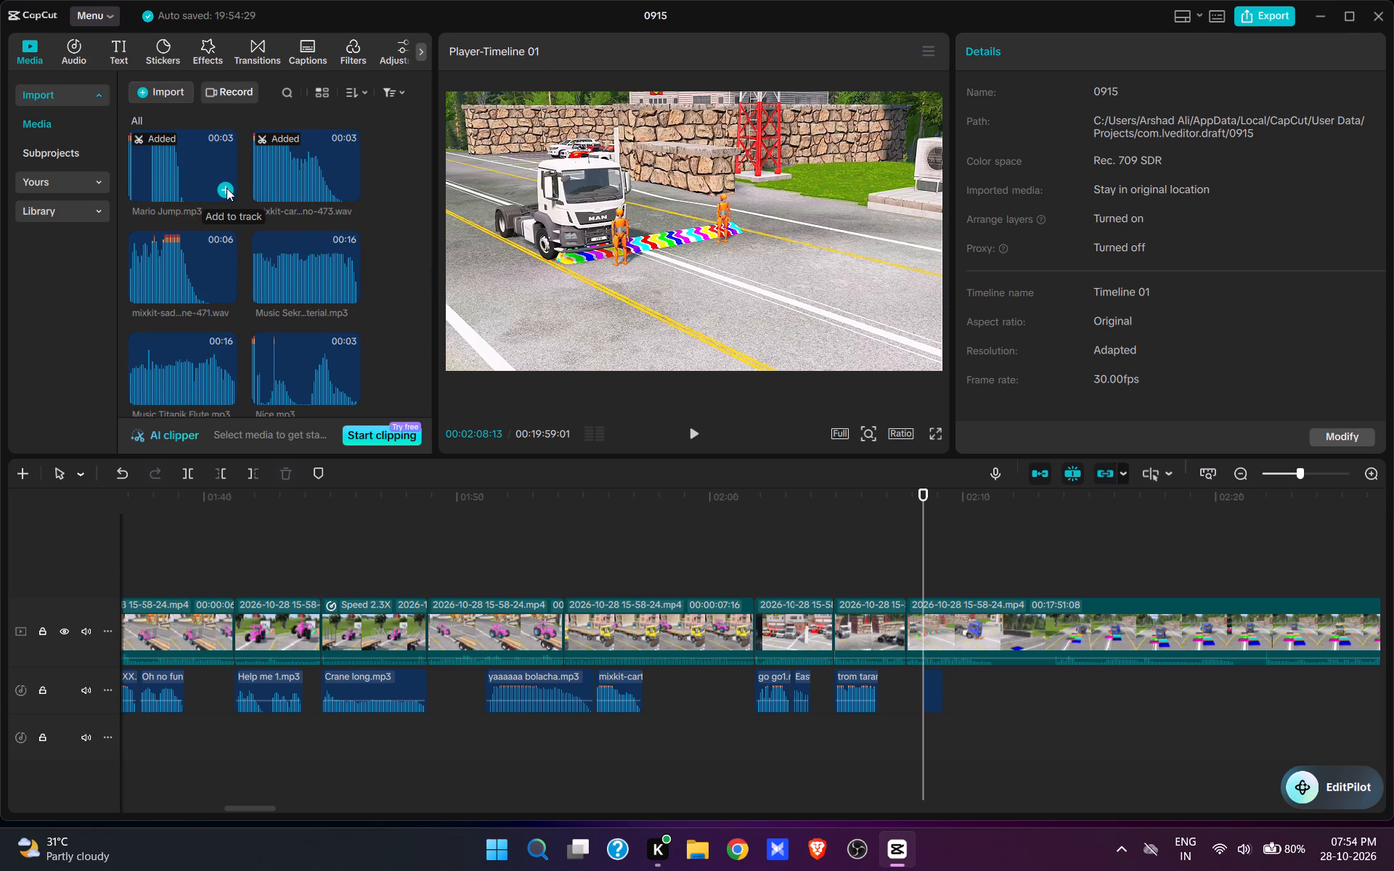
{"action": "key", "text": "space"}
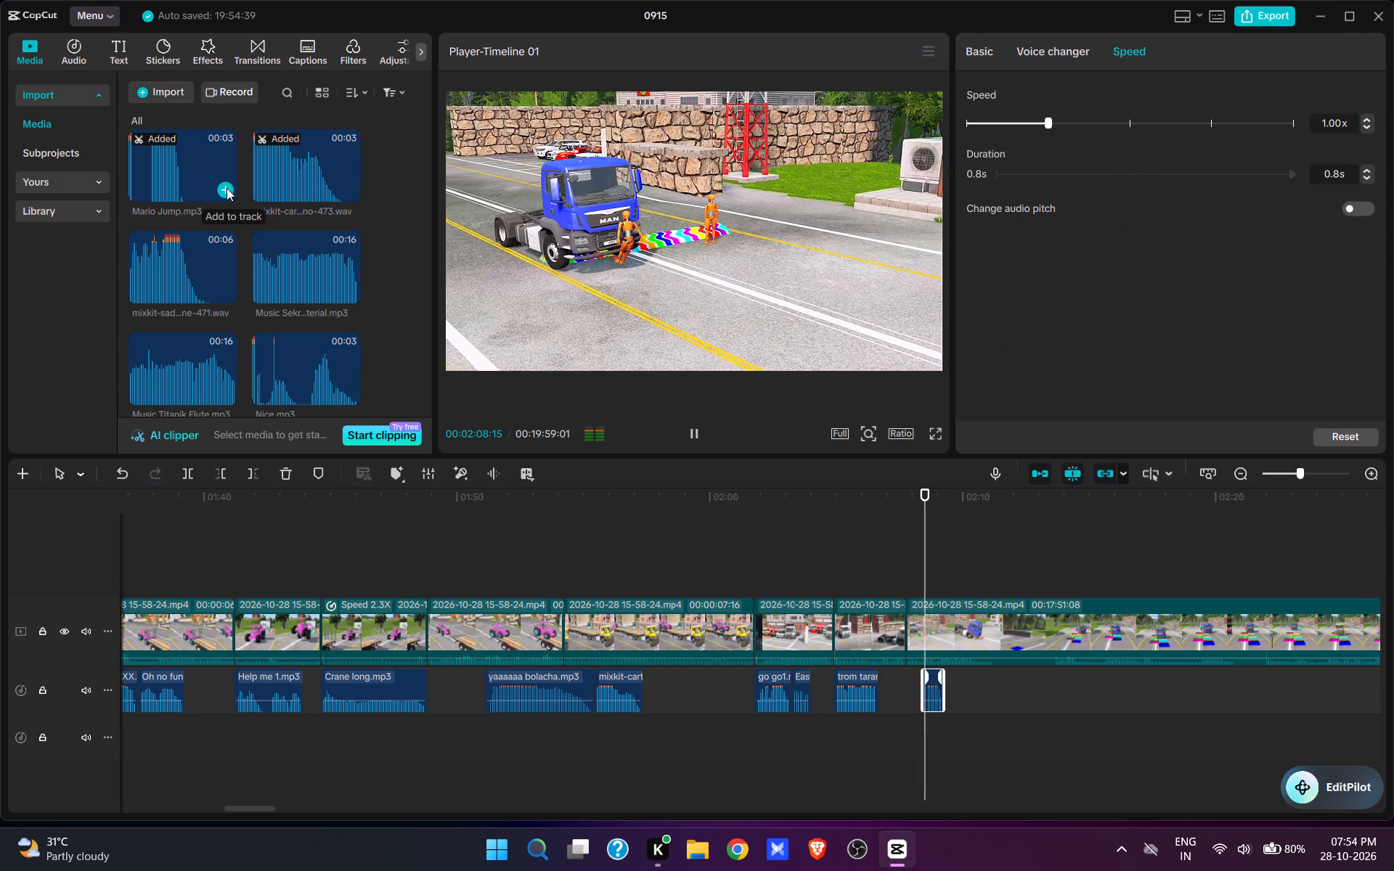
Add laugh3.mp3 to the audio track at 00:02:09:10 and trim its end to 00:02:10:26.
{"action": "key", "text": "space"}
{"action": "key", "text": "space"}
{"action": "key", "text": "space"}
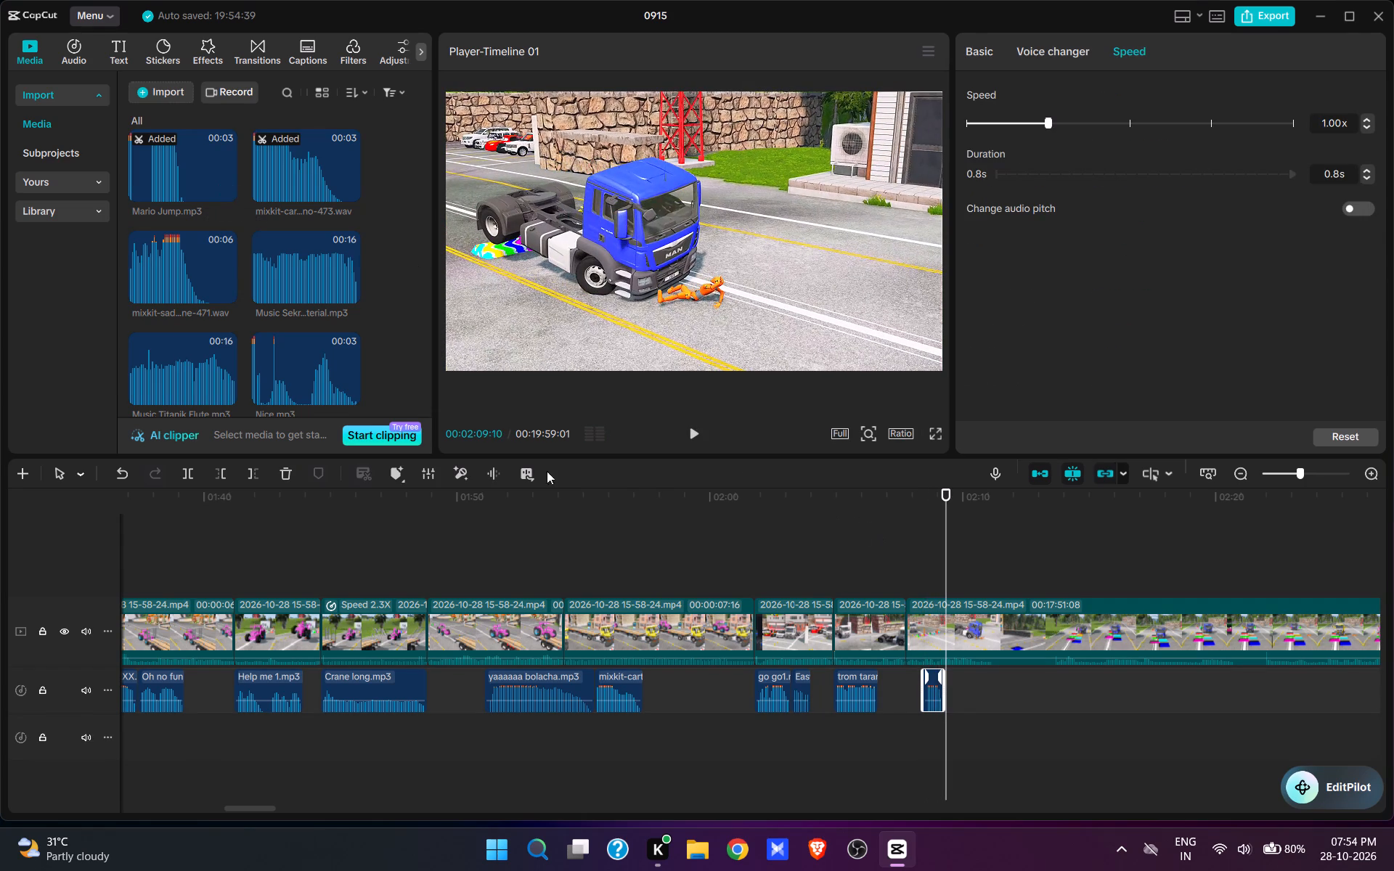
{"action": "scroll", "coordinate": [187, 282], "scroll_direction": "up", "scroll_amount": 9}
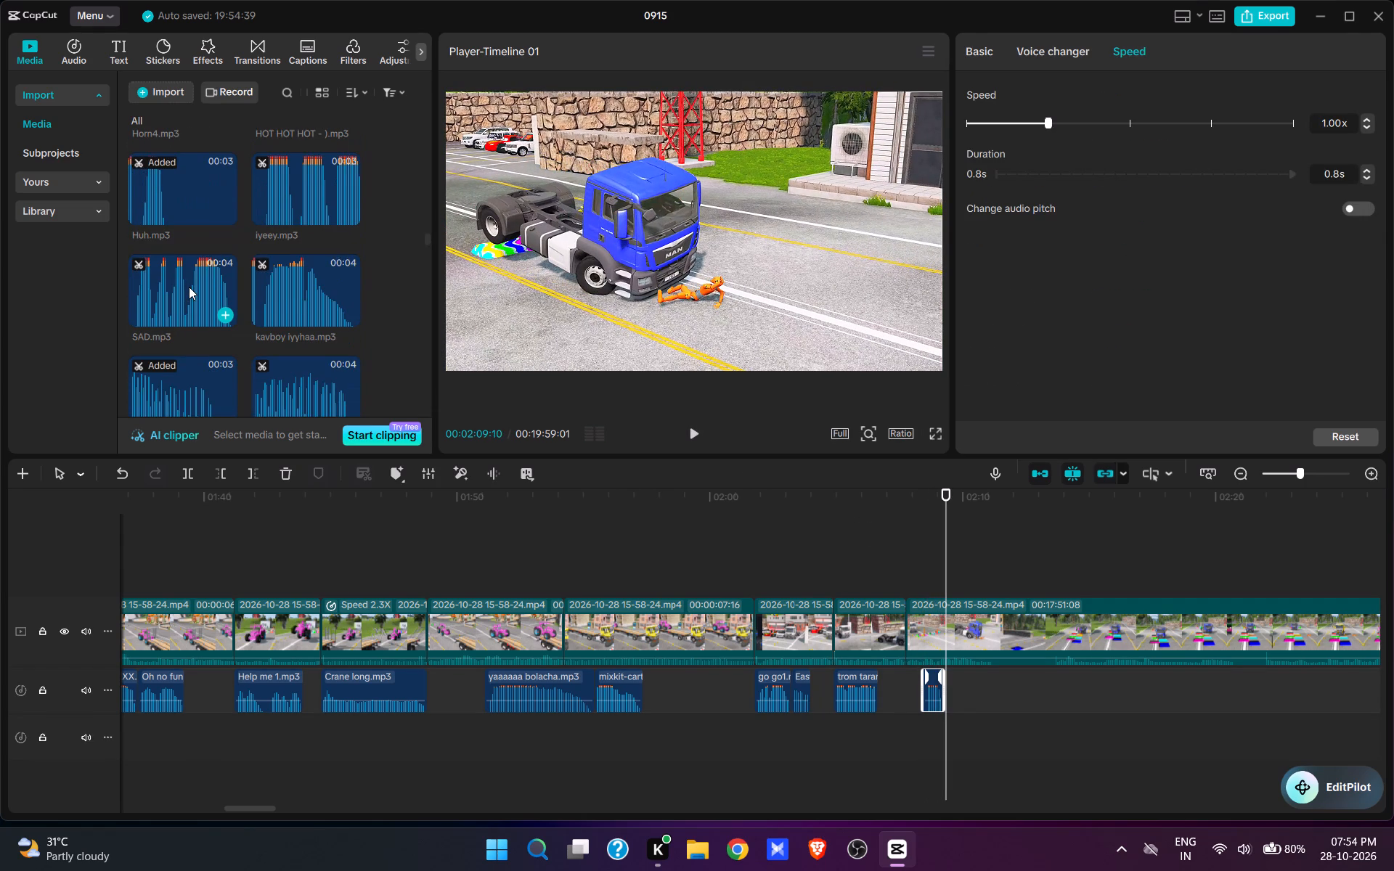
{"action": "scroll", "coordinate": [189, 287], "scroll_direction": "down", "scroll_amount": 1}
{"action": "left_click", "coordinate": [176, 311]}
{"action": "scroll", "coordinate": [231, 311], "scroll_direction": "down", "scroll_amount": 1}
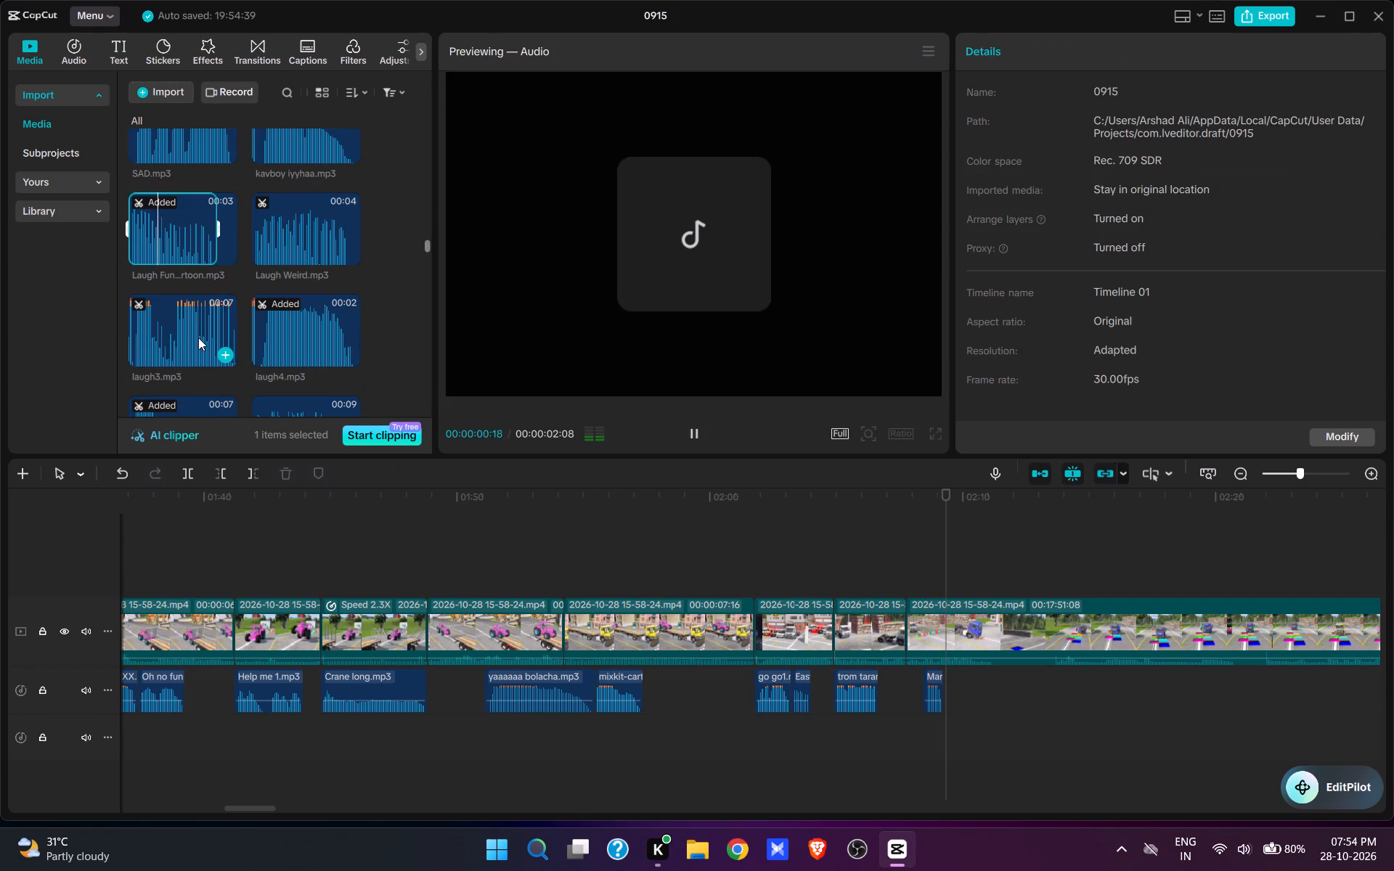
{"action": "left_click", "coordinate": [195, 338]}
{"action": "left_click", "coordinate": [229, 357]}
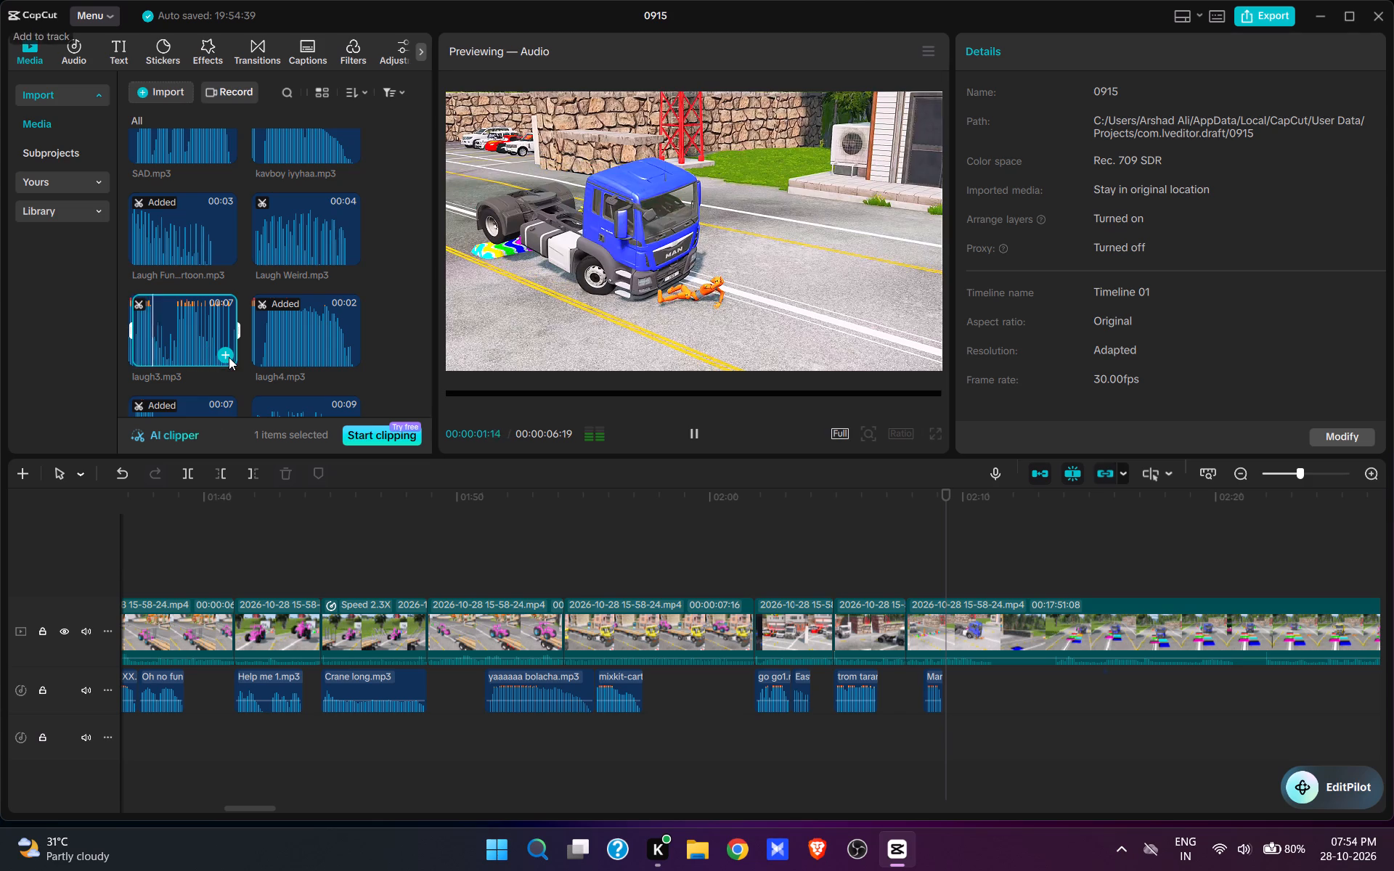
{"action": "key", "text": "space"}
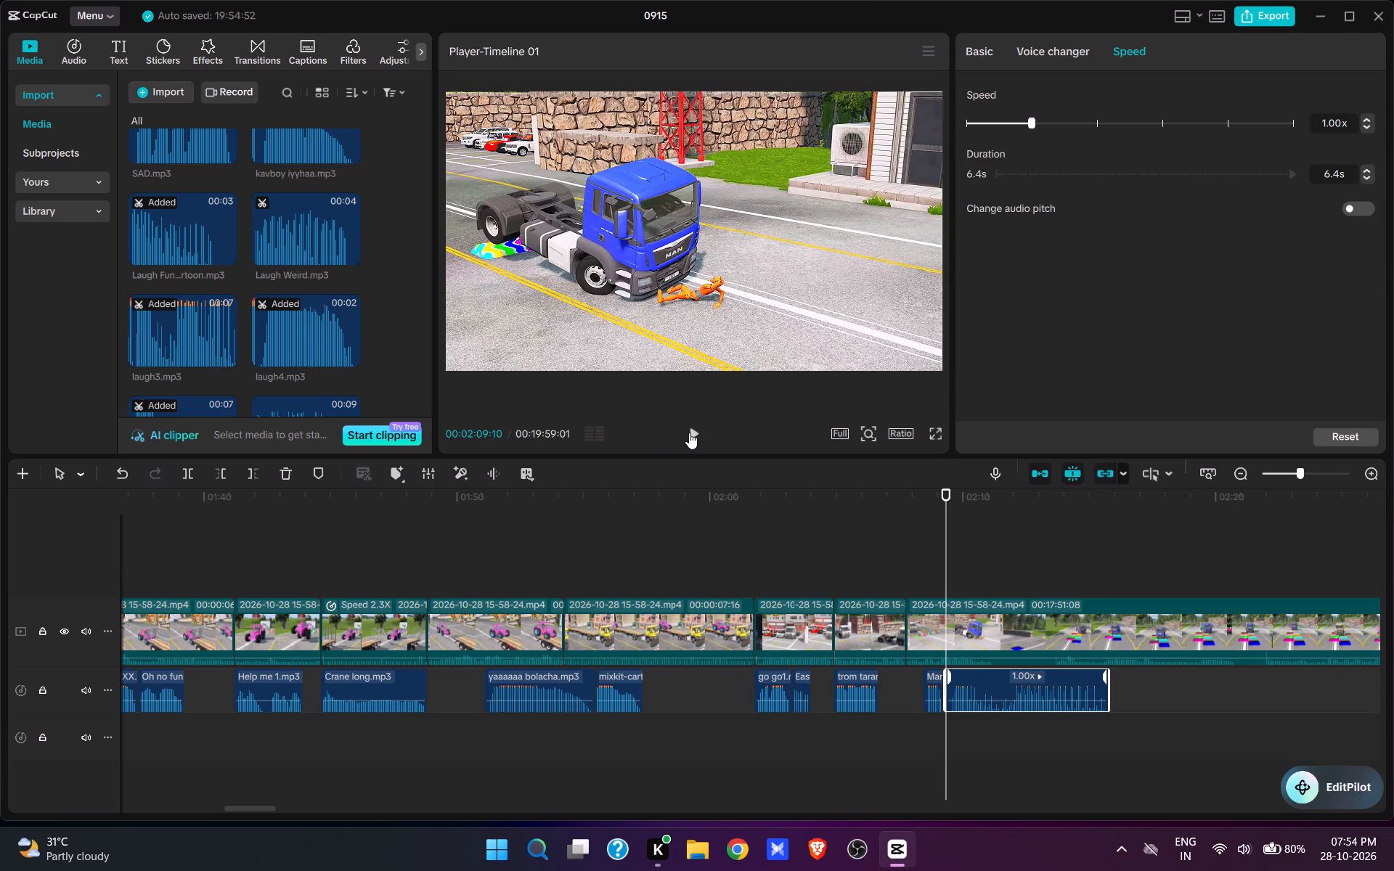
{"action": "left_click", "coordinate": [689, 433]}
{"action": "key", "text": "space"}
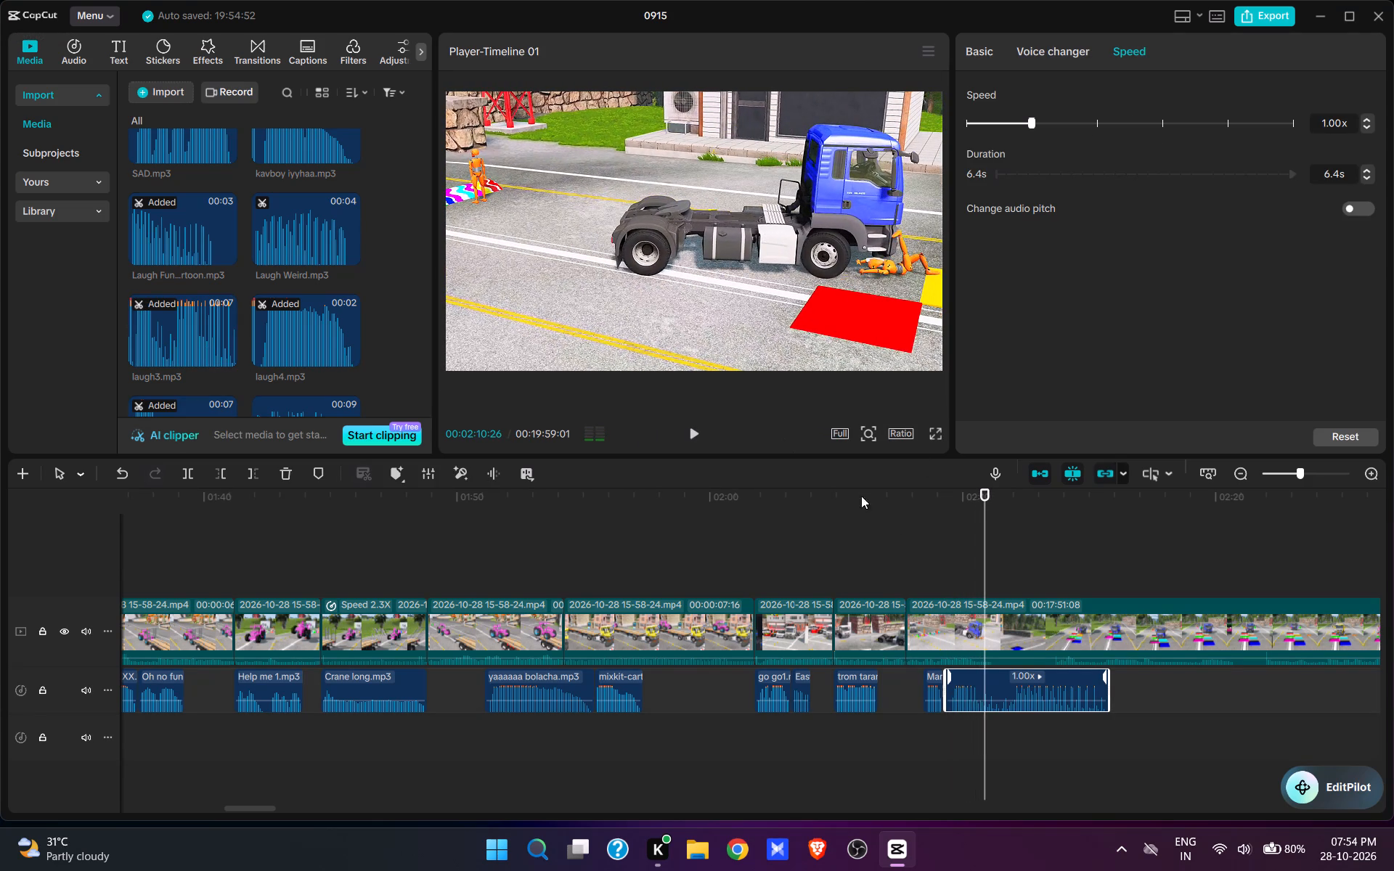
{"action": "key", "text": "e"}
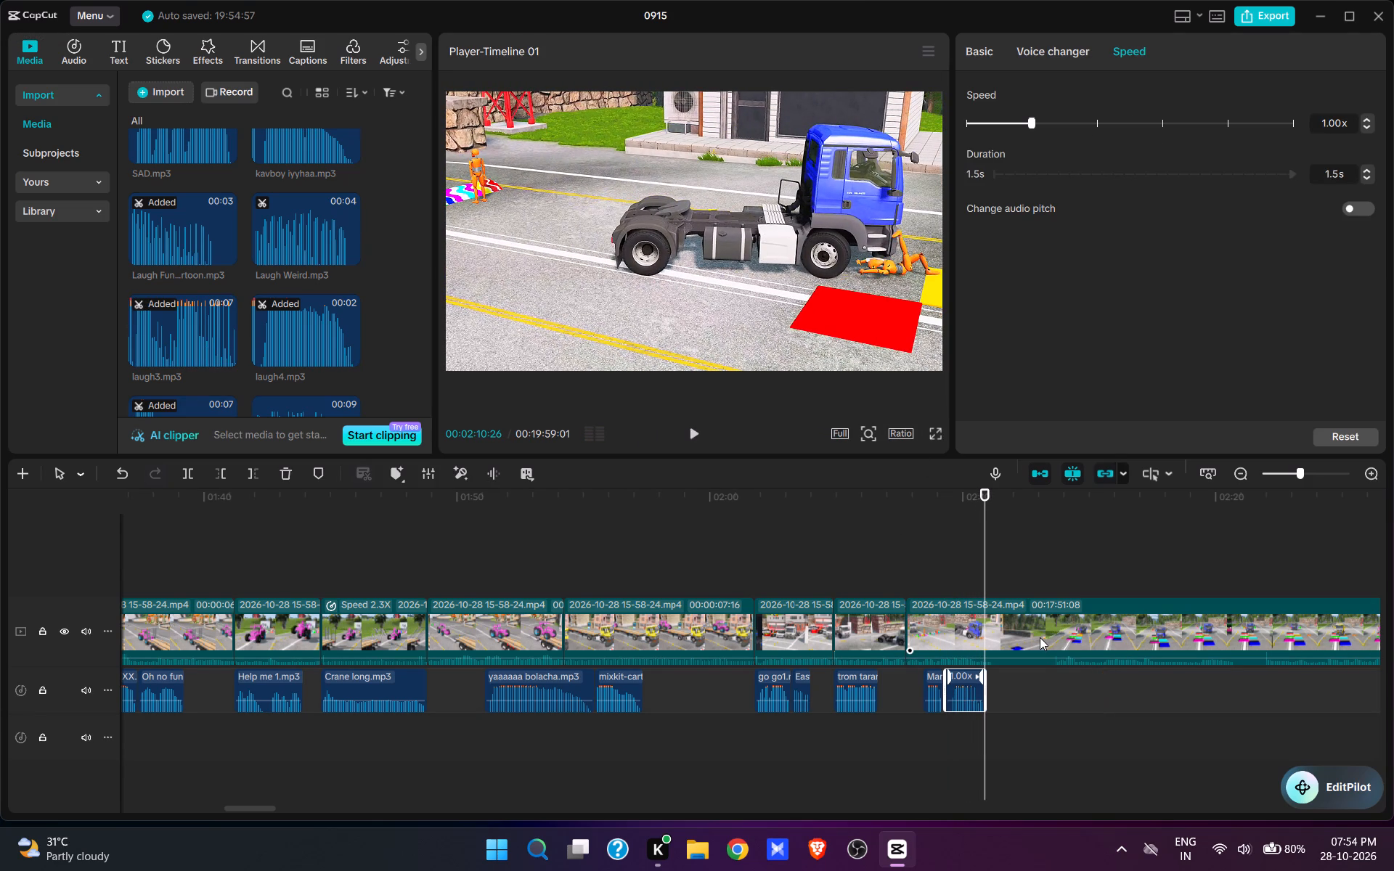
Split the video at 00:02:10:26 and cut away about 12 seconds after it, up to the blue truck waiting before the coloured squares.
{"action": "key", "text": "w"}
{"action": "left_click", "coordinate": [1038, 637]}
{"action": "key", "text": "w"}
{"action": "left_click", "coordinate": [1053, 571]}
{"action": "key", "text": "space"}
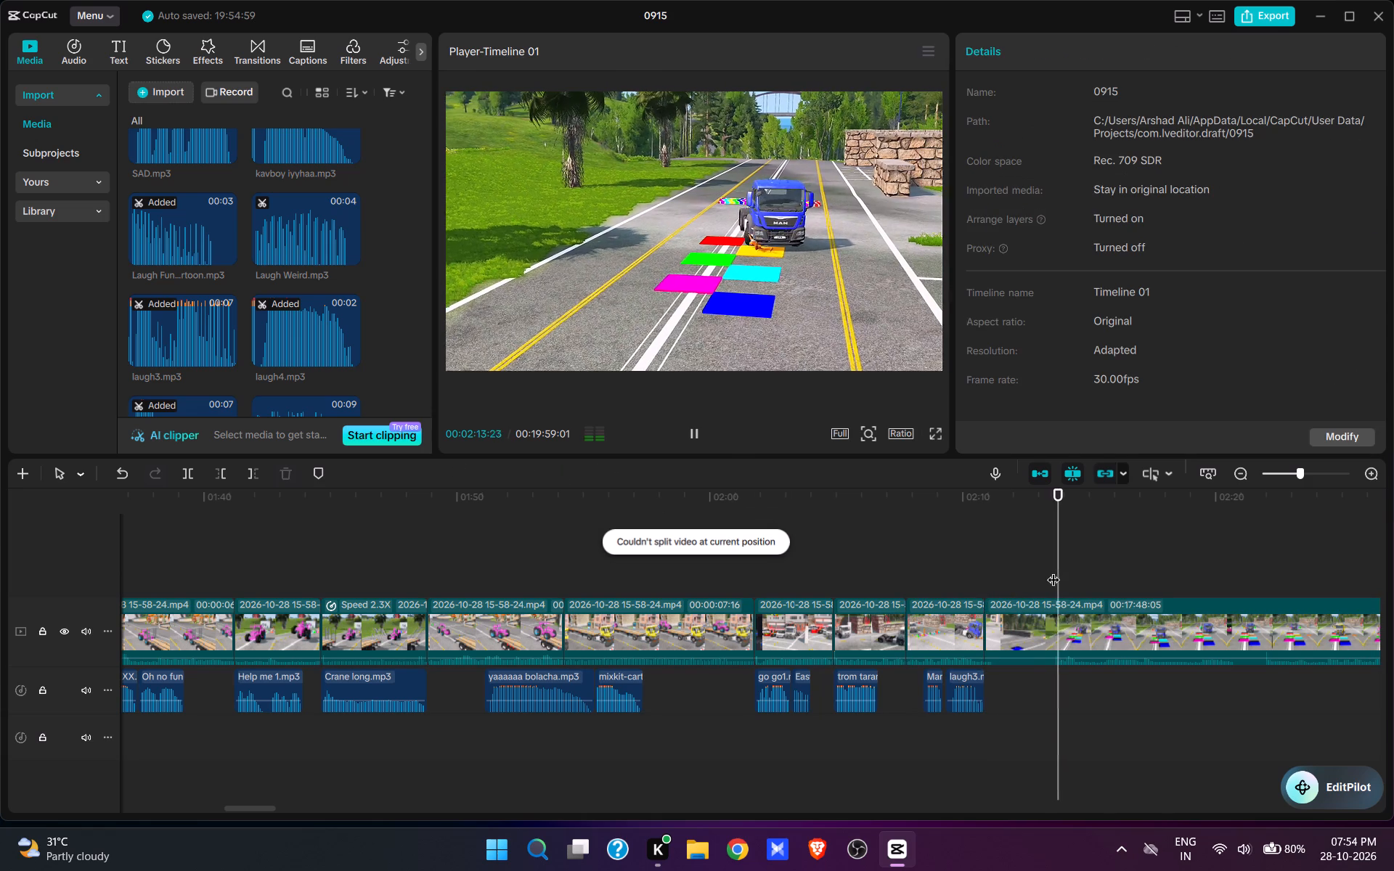
{"action": "key", "text": "space"}
{"action": "key", "text": "space"}
{"action": "left_click", "coordinate": [1144, 573]}
{"action": "key", "text": "space"}
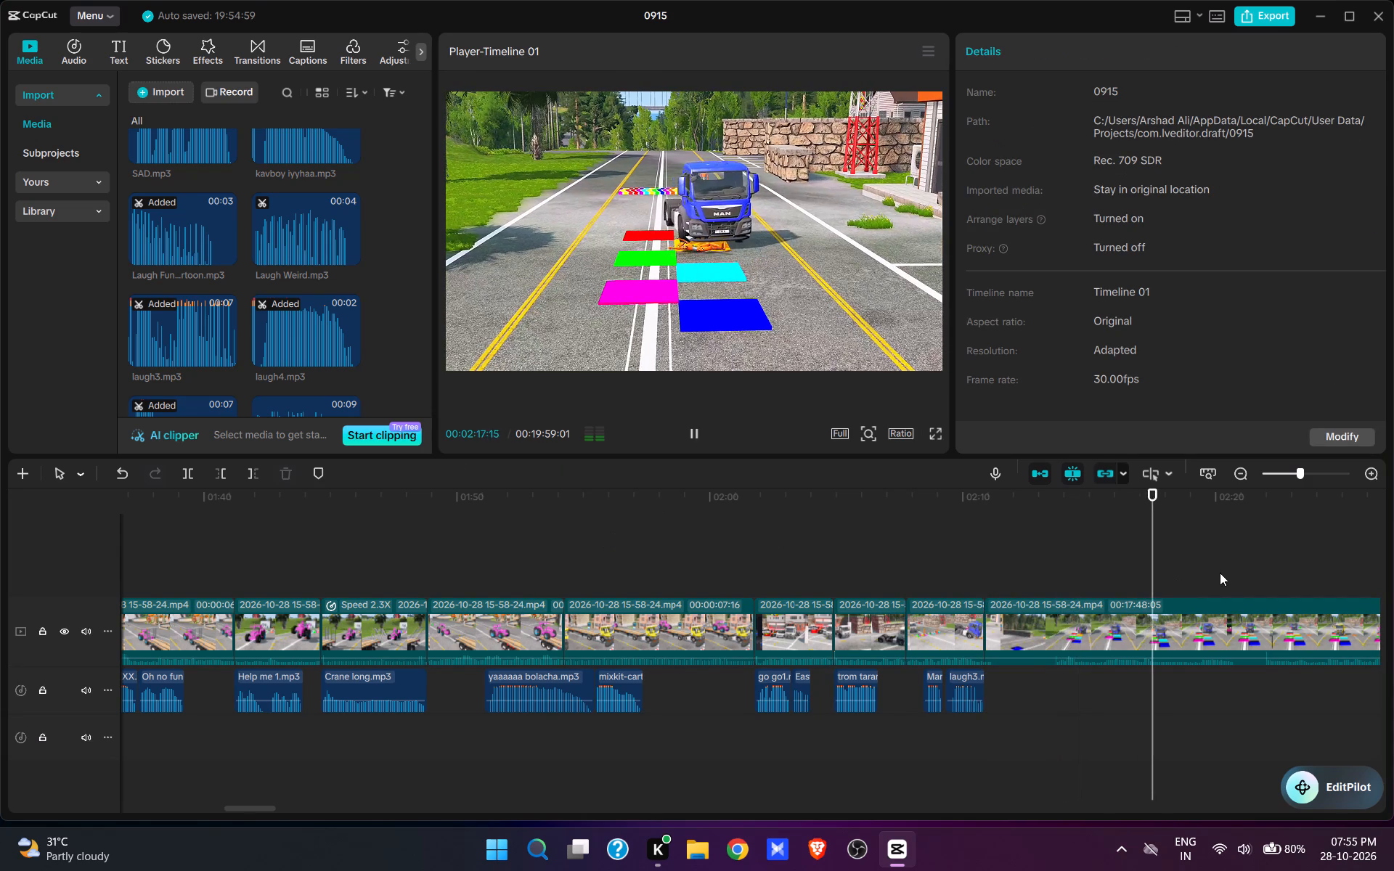
{"action": "left_click", "coordinate": [1220, 573]}
{"action": "left_click", "coordinate": [1260, 568]}
{"action": "key", "text": "space"}
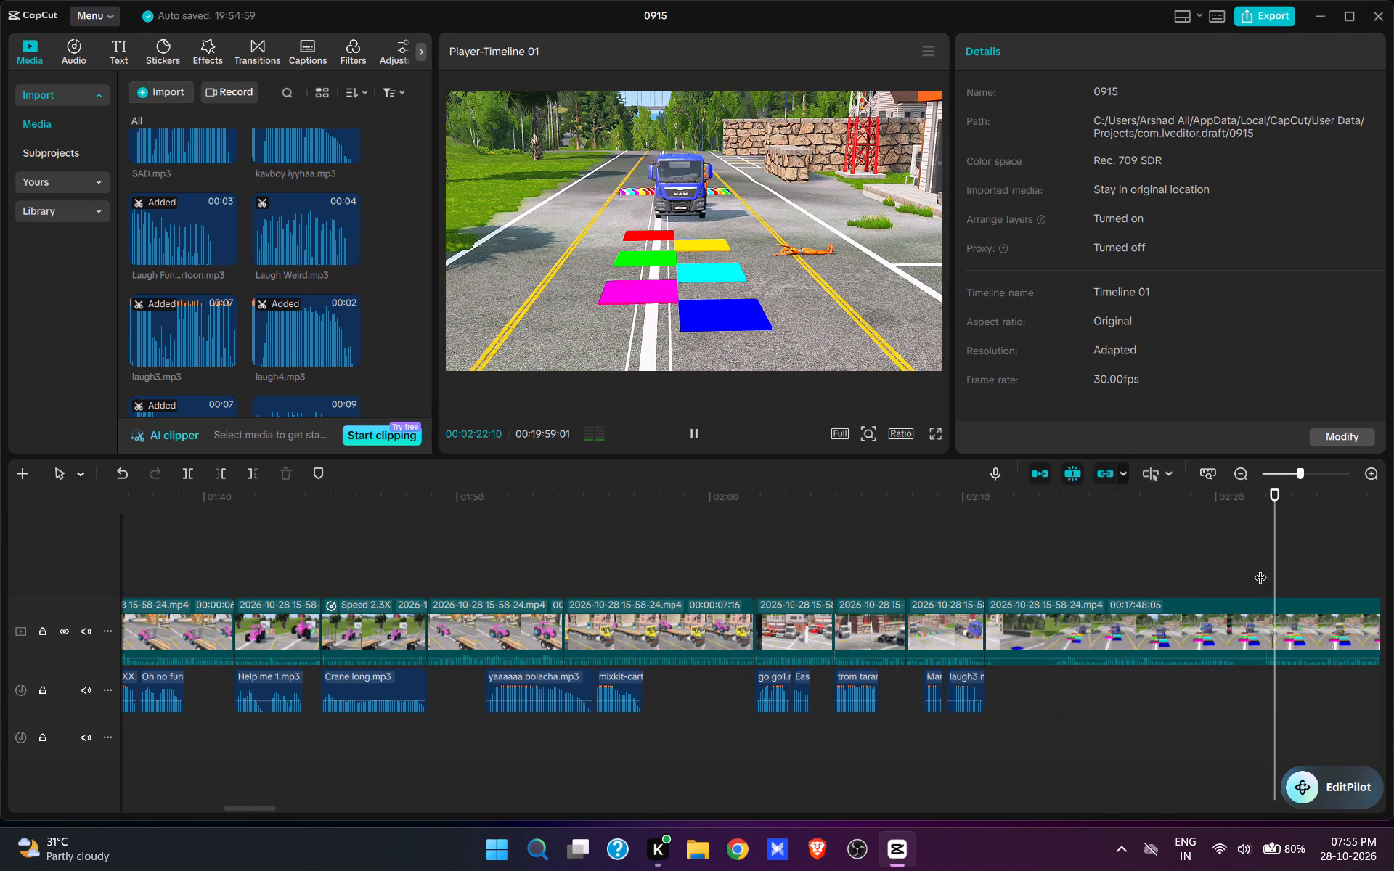
{"action": "key", "text": "space"}
{"action": "key", "text": "space"}
{"action": "key", "text": "space"}
{"action": "type", "text": "q"}
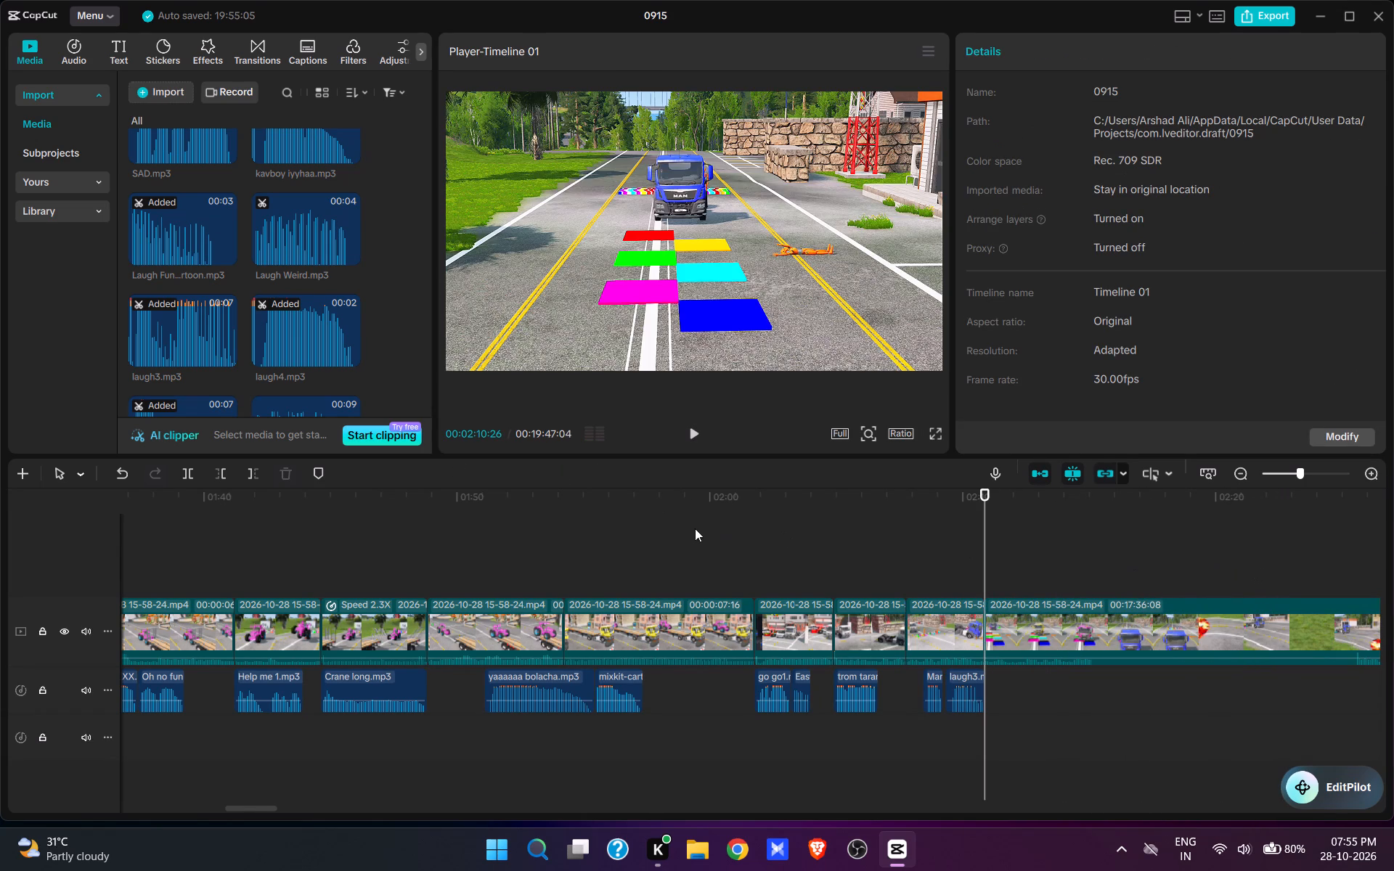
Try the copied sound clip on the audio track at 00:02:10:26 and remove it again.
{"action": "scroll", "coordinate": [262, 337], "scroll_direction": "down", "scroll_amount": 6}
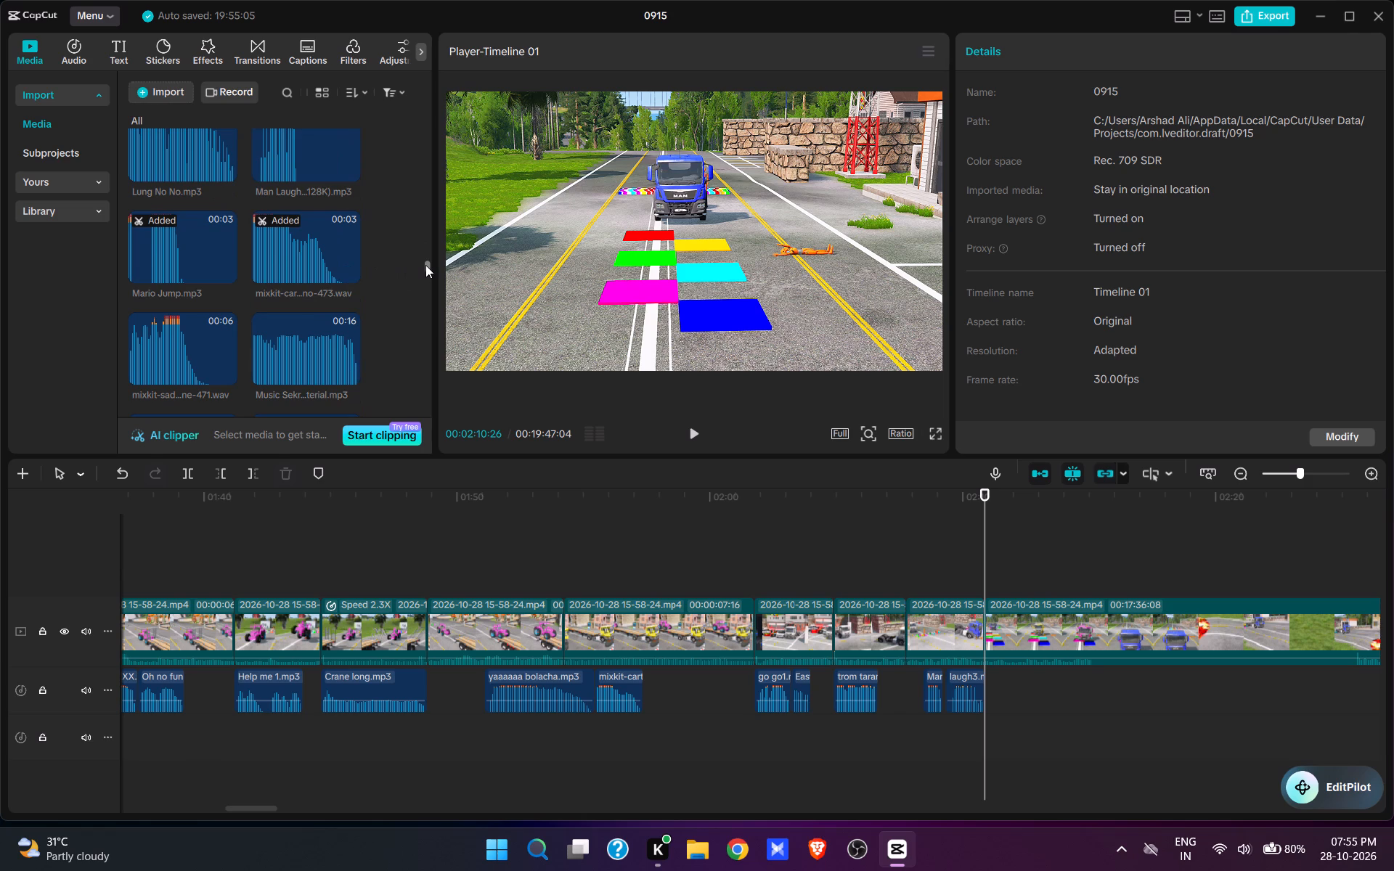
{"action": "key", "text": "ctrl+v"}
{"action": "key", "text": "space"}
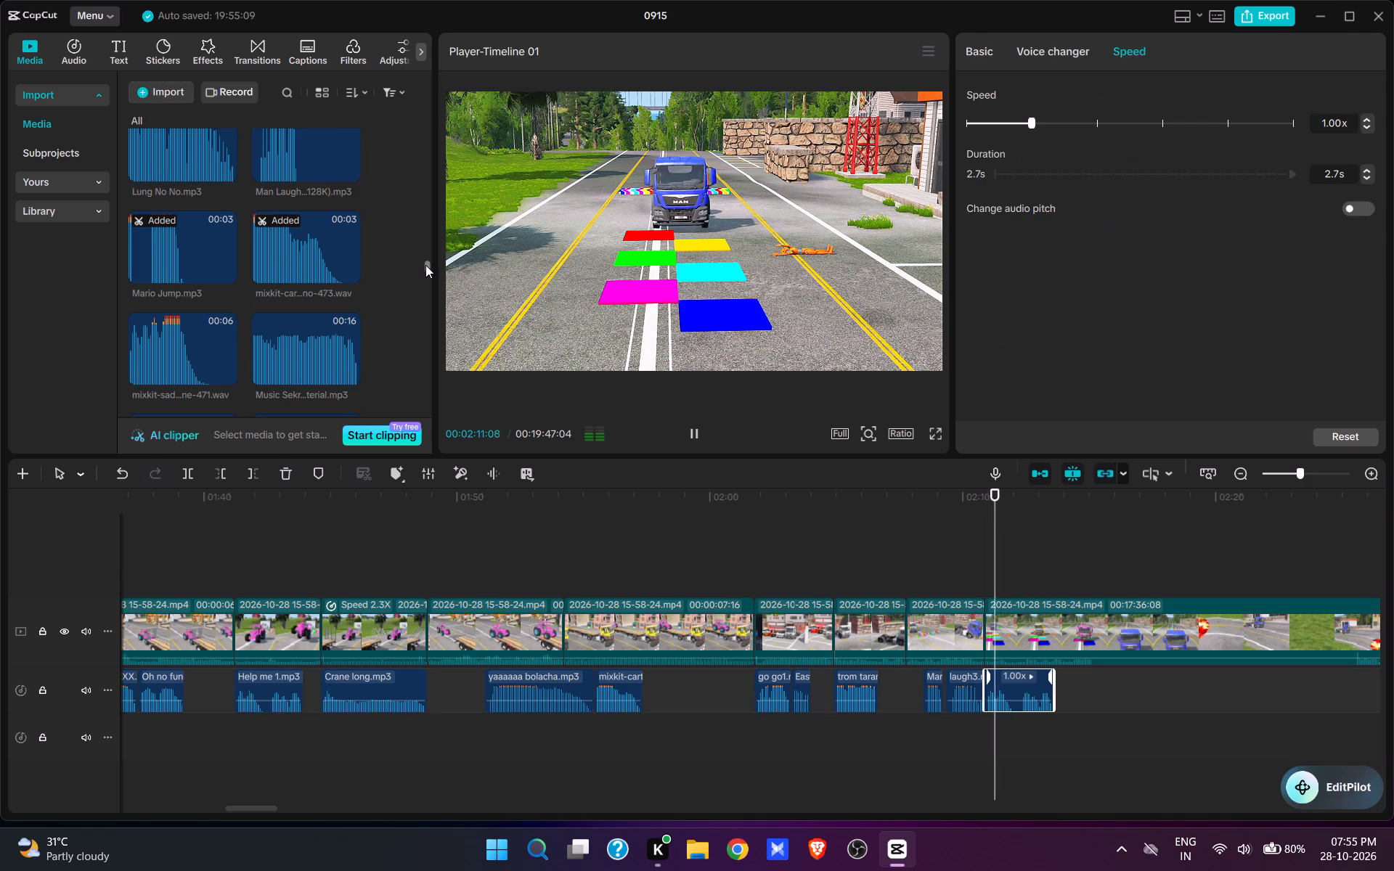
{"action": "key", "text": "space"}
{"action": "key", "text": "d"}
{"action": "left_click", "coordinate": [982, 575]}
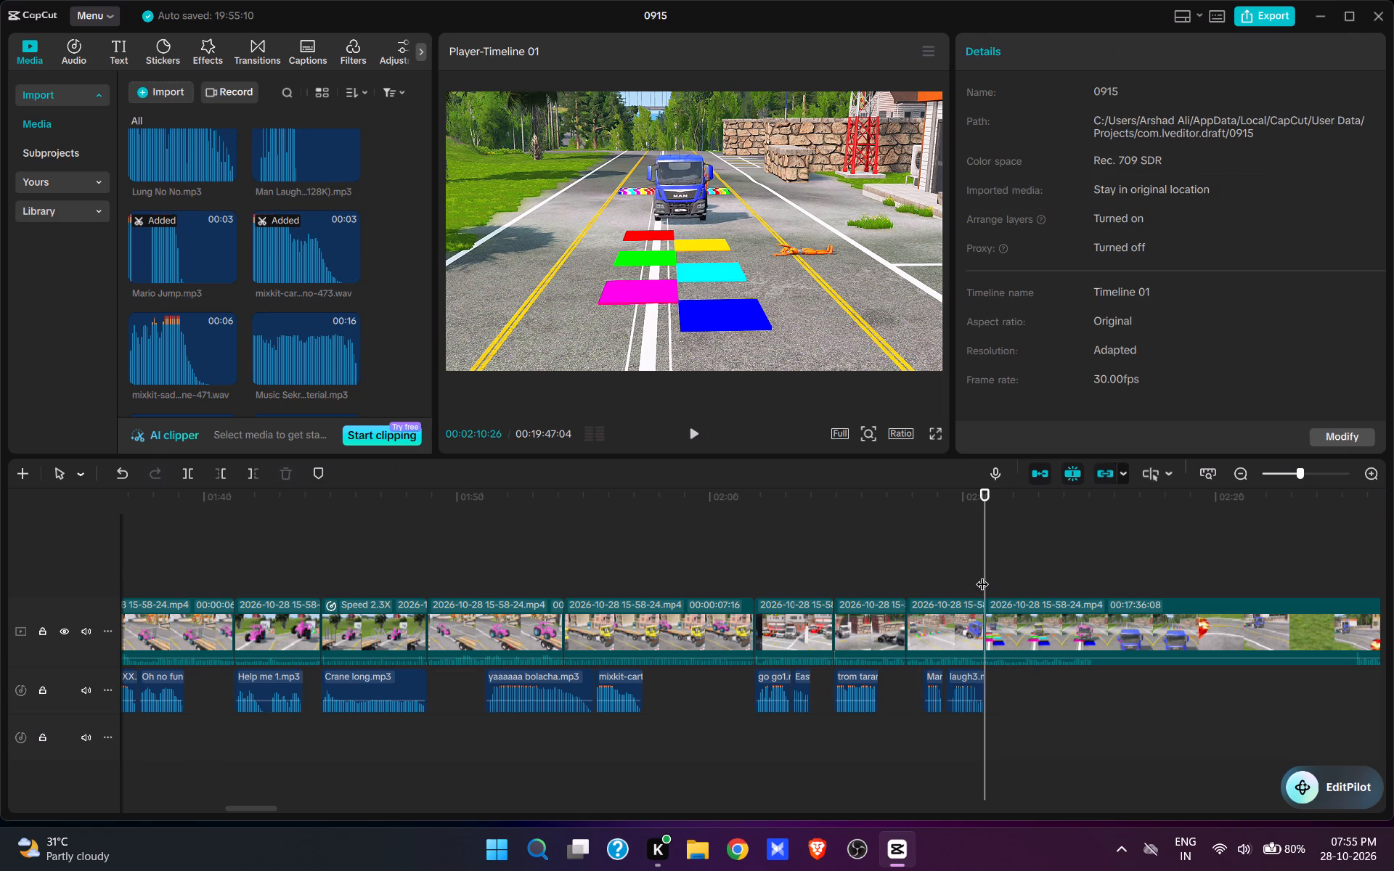
Add Mingle Game.mp3 to the audio track at 00:02:10:26 and trim its beginning so it starts at 00:02:11:10.
{"action": "scroll", "coordinate": [311, 253], "scroll_direction": "down", "scroll_amount": 7}
{"action": "left_click_drag", "start_coordinate": [426, 288], "coordinate": [420, 449]}
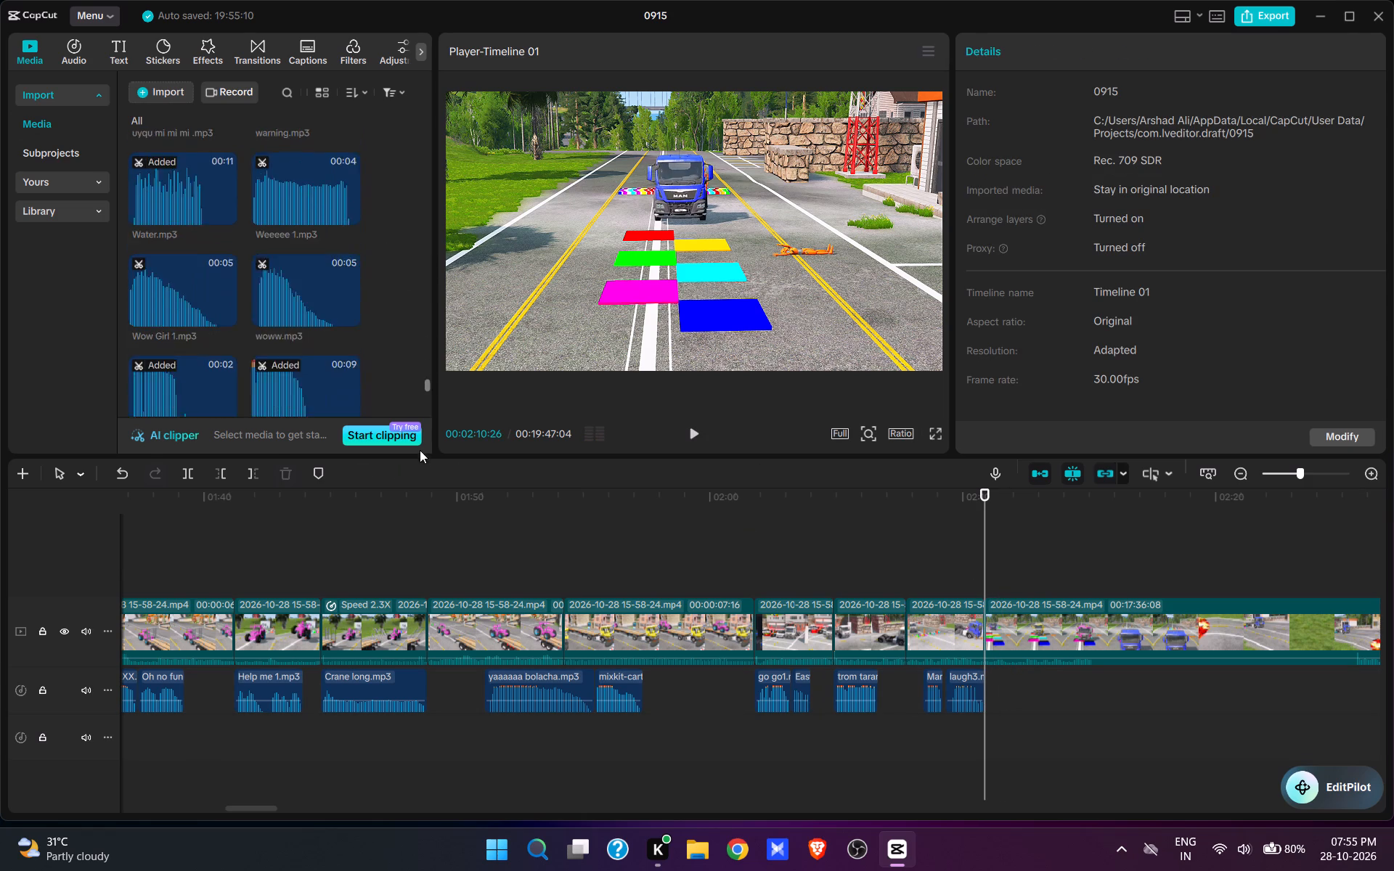
{"action": "scroll", "coordinate": [272, 271], "scroll_direction": "up", "scroll_amount": 1}
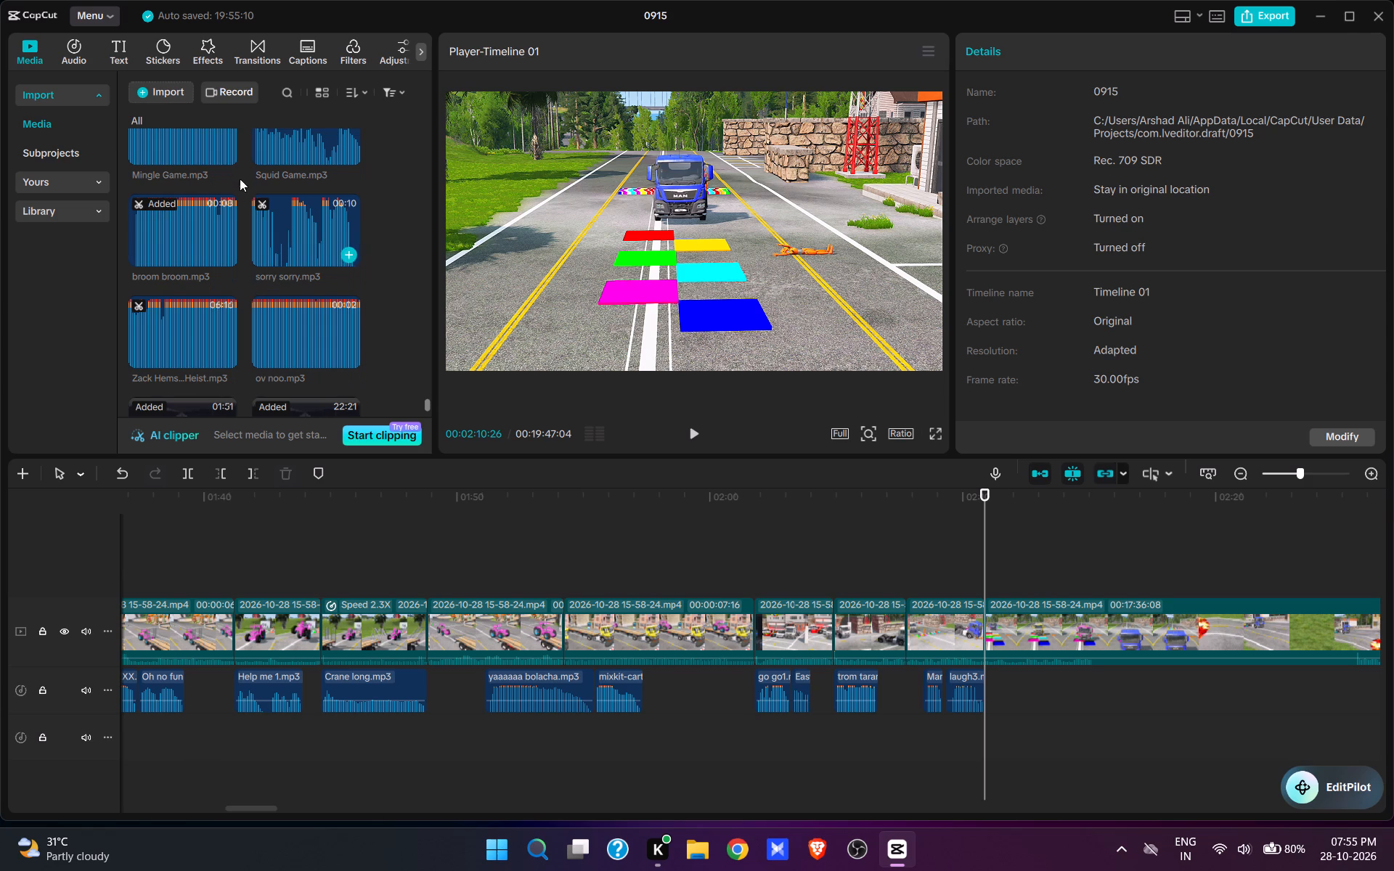
{"action": "left_click", "coordinate": [226, 154]}
{"action": "key", "text": "space"}
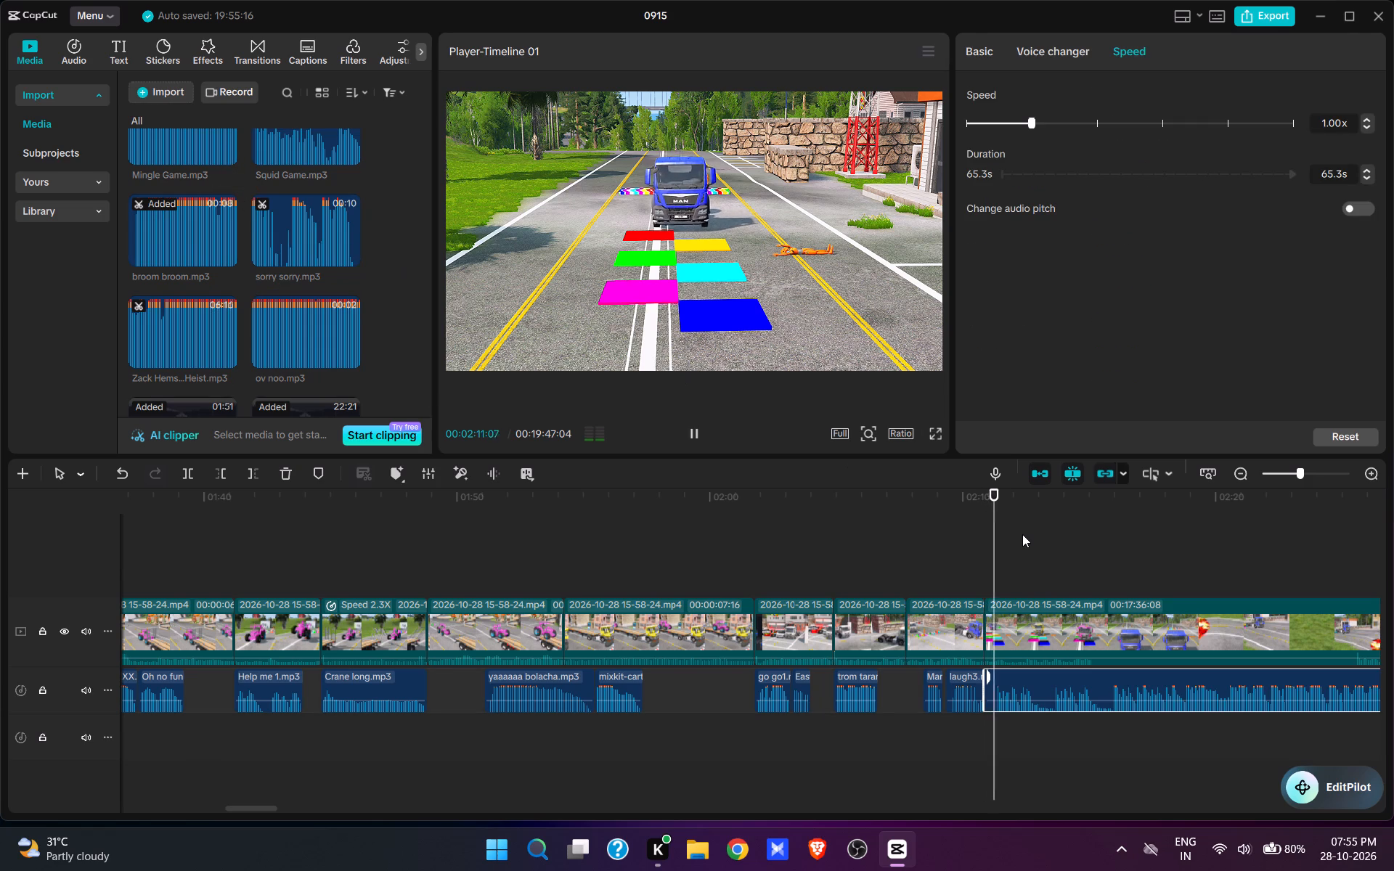
{"action": "key", "text": "space"}
{"action": "left_click", "coordinate": [1014, 587]}
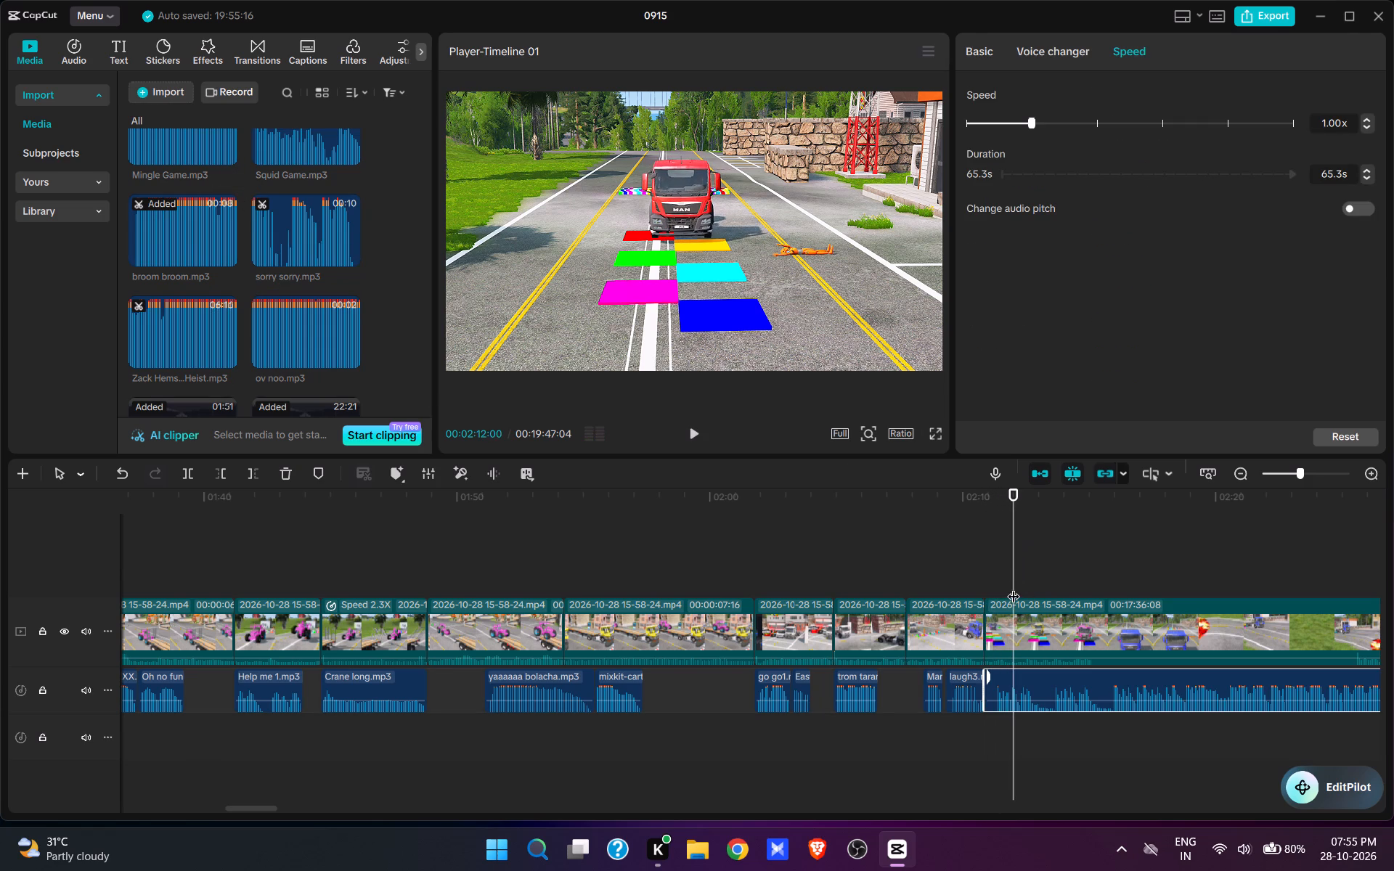
{"action": "left_click", "coordinate": [1009, 585]}
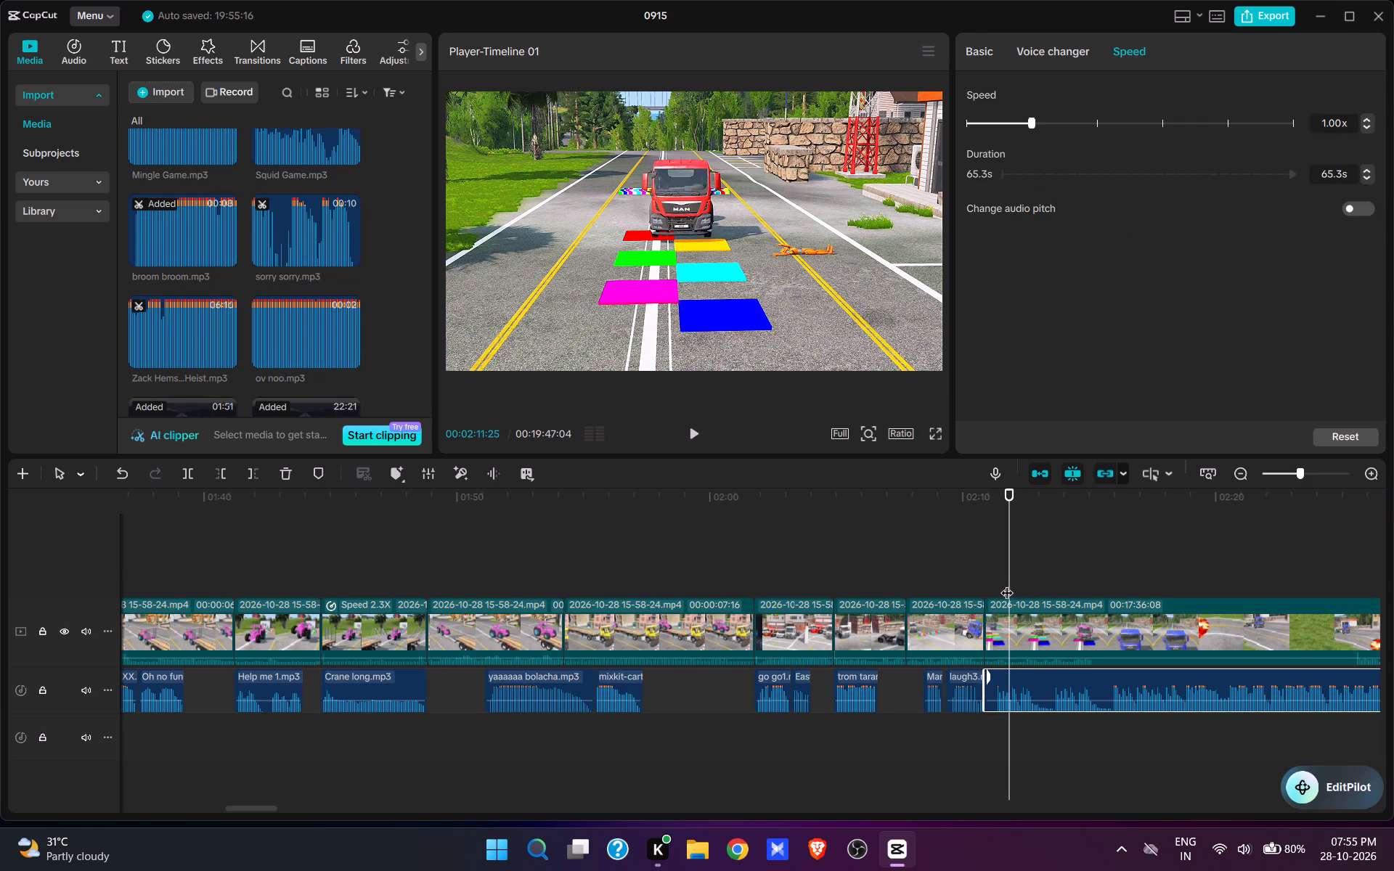
{"action": "left_click", "coordinate": [1006, 583]}
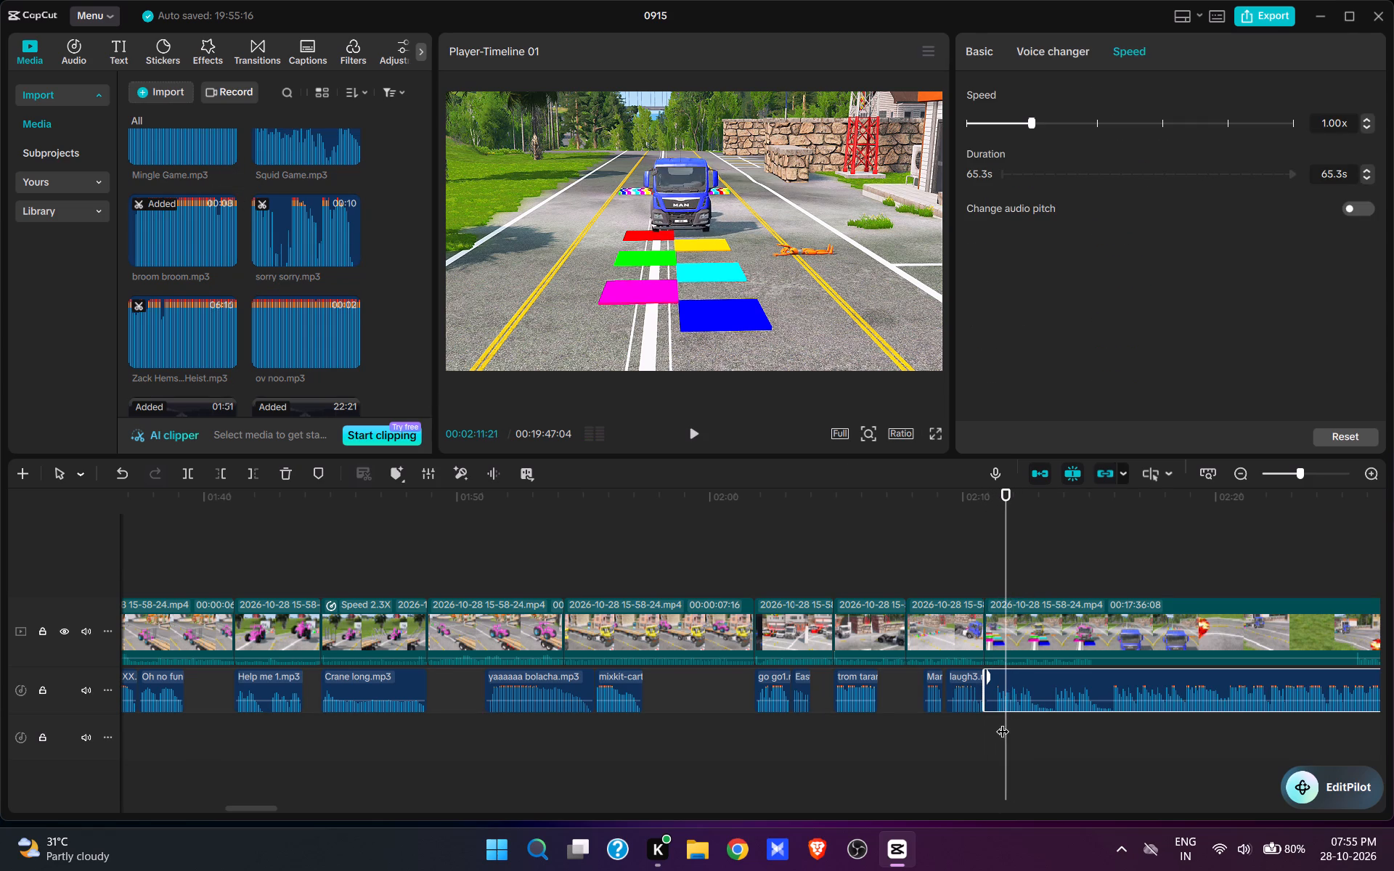
{"action": "left_click_drag", "start_coordinate": [1003, 722], "coordinate": [995, 720]}
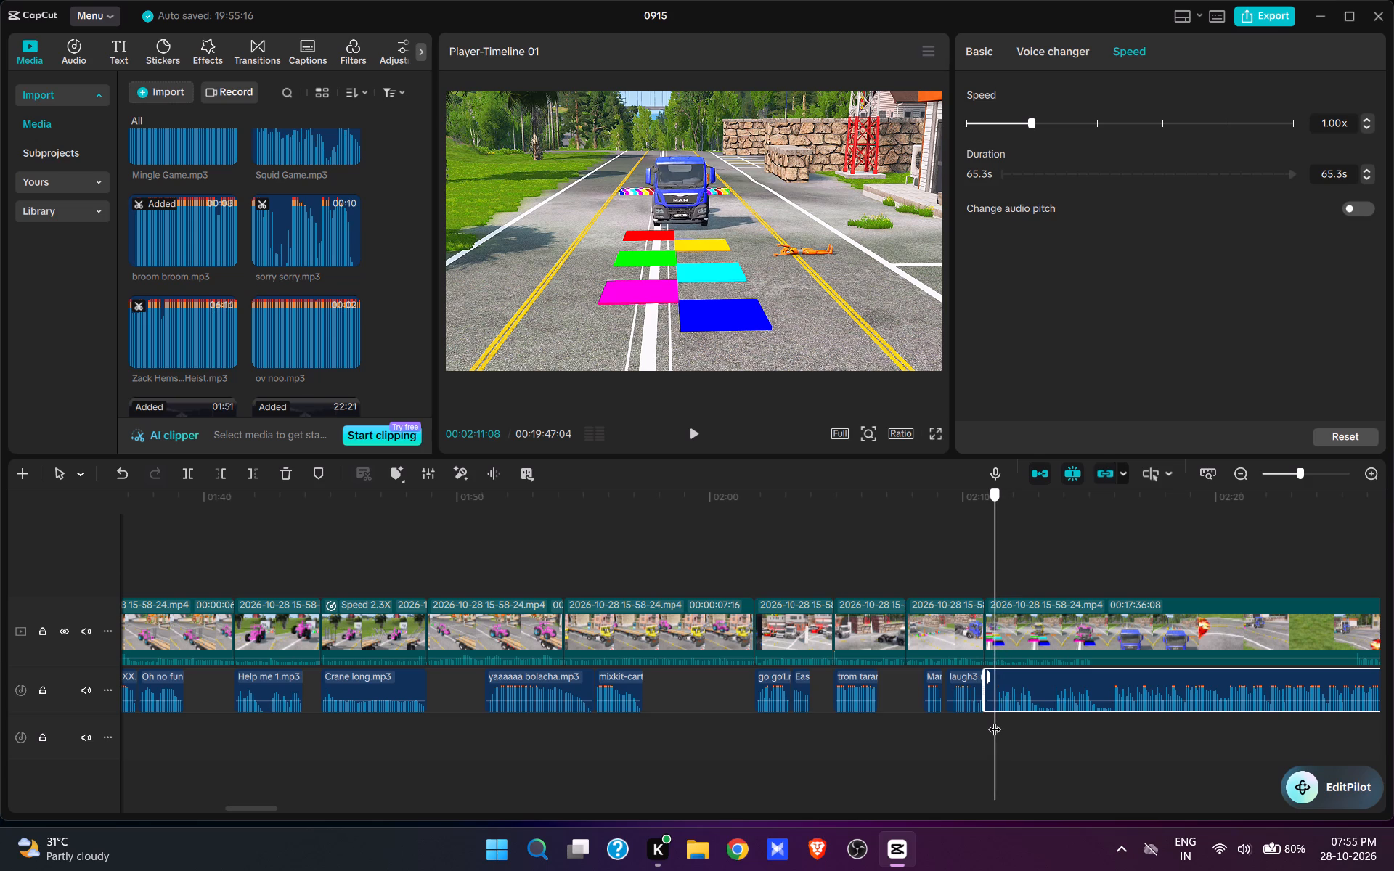
{"action": "left_click_drag", "start_coordinate": [995, 720], "coordinate": [996, 720]}
{"action": "key", "text": "q"}
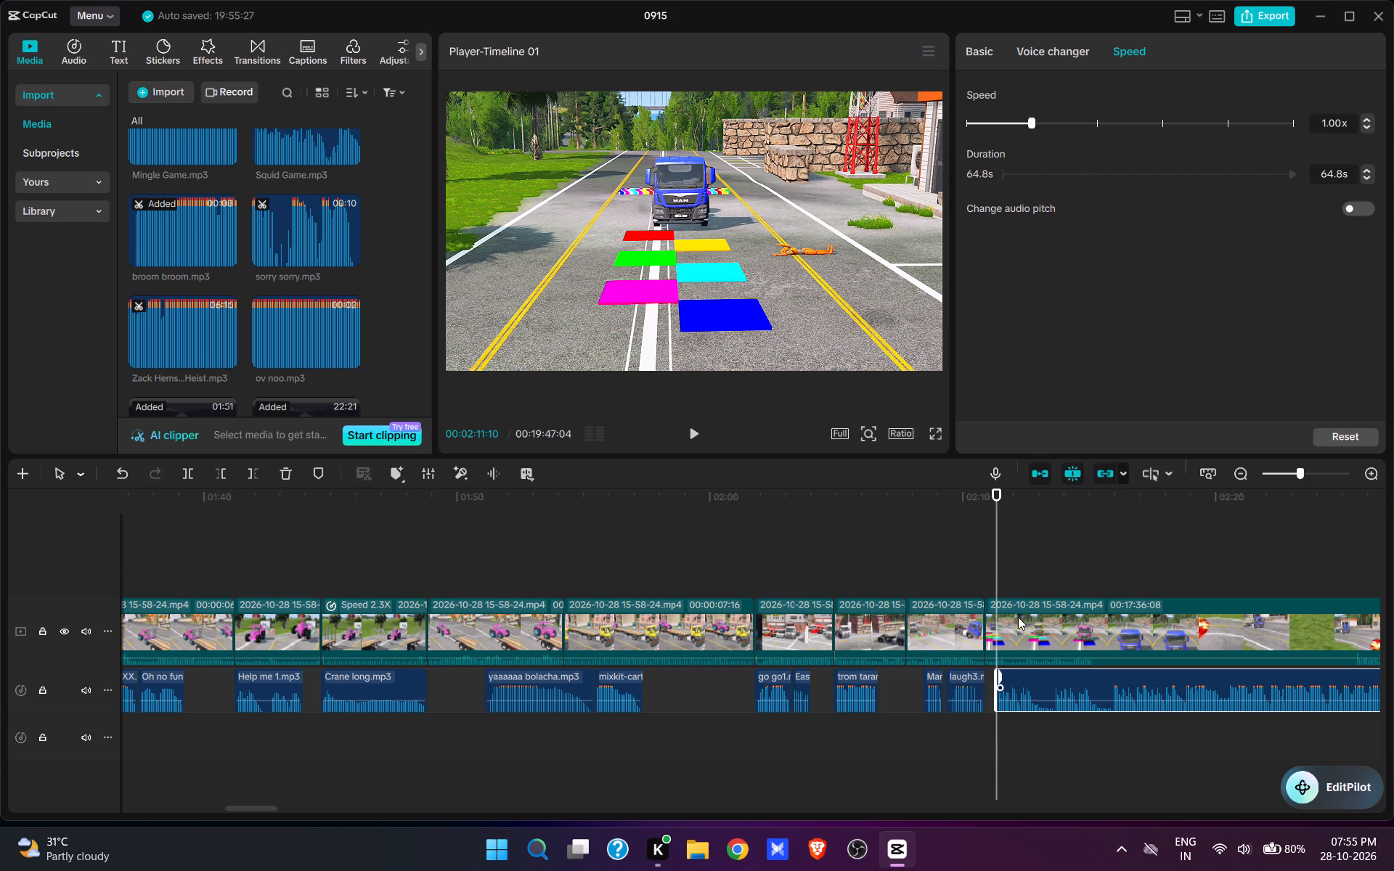
Move the Mingle Game.mp3 clip on the audio track so it starts at 00:02:11:26.
{"action": "left_click", "coordinate": [1008, 585]}
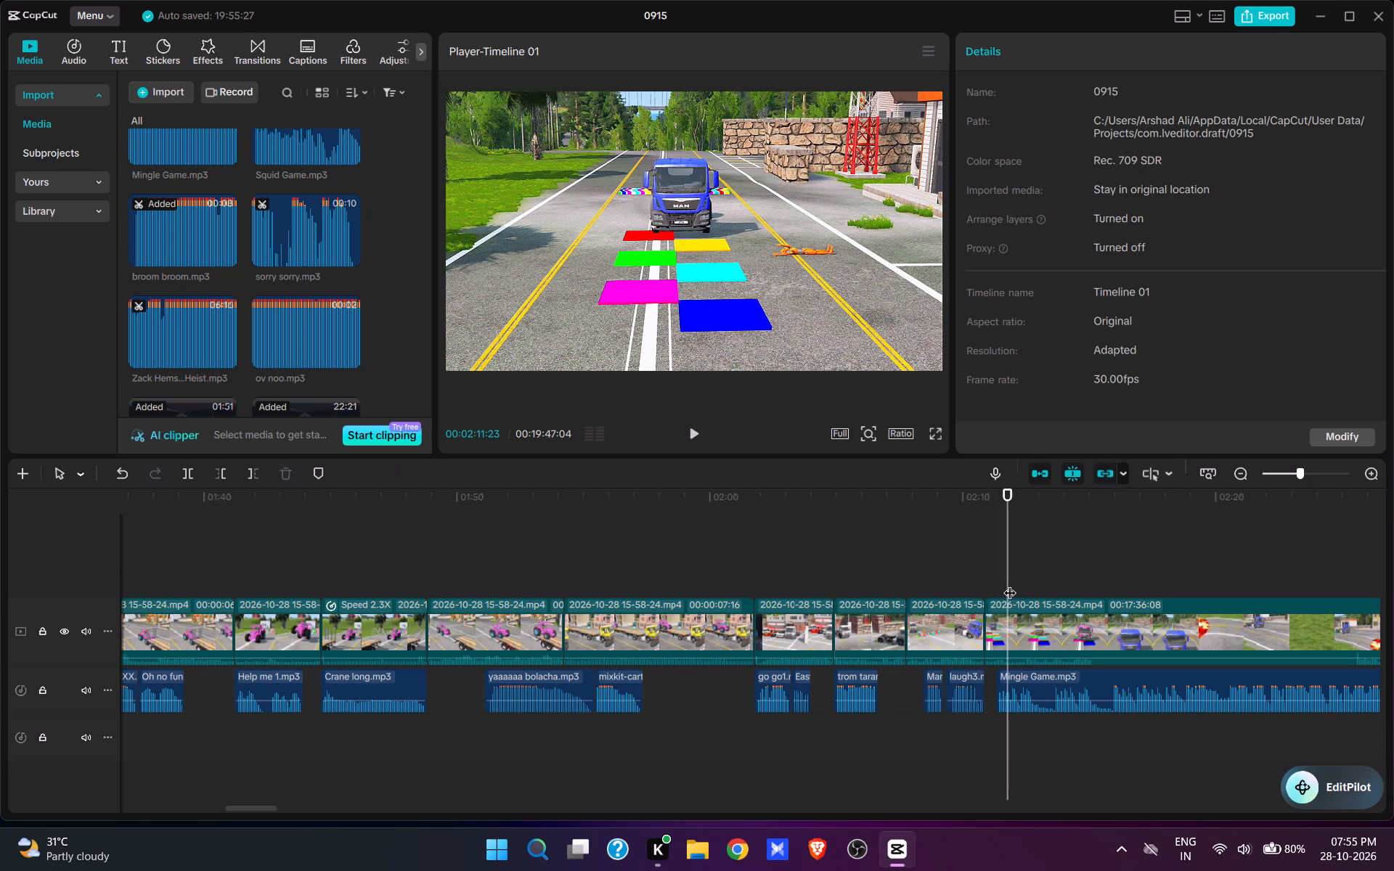
{"action": "left_click", "coordinate": [1010, 584]}
{"action": "left_click_drag", "start_coordinate": [1038, 679], "coordinate": [1052, 675]}
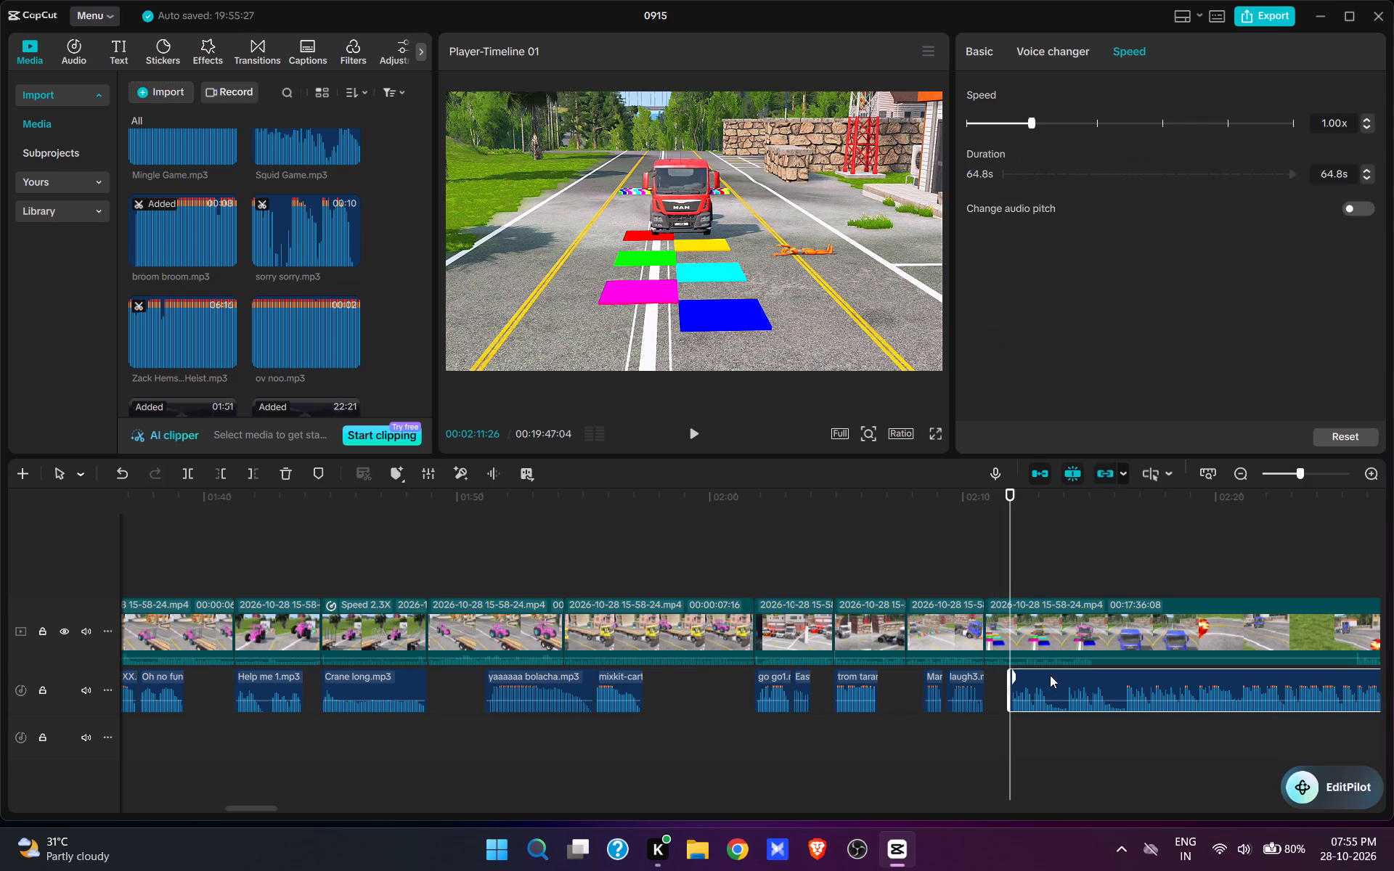
Trim the end of the Mingle Game.mp3 clip to 00:02:14:27 and copy the clip.
{"action": "left_click", "coordinate": [958, 528]}
{"action": "key", "text": "space"}
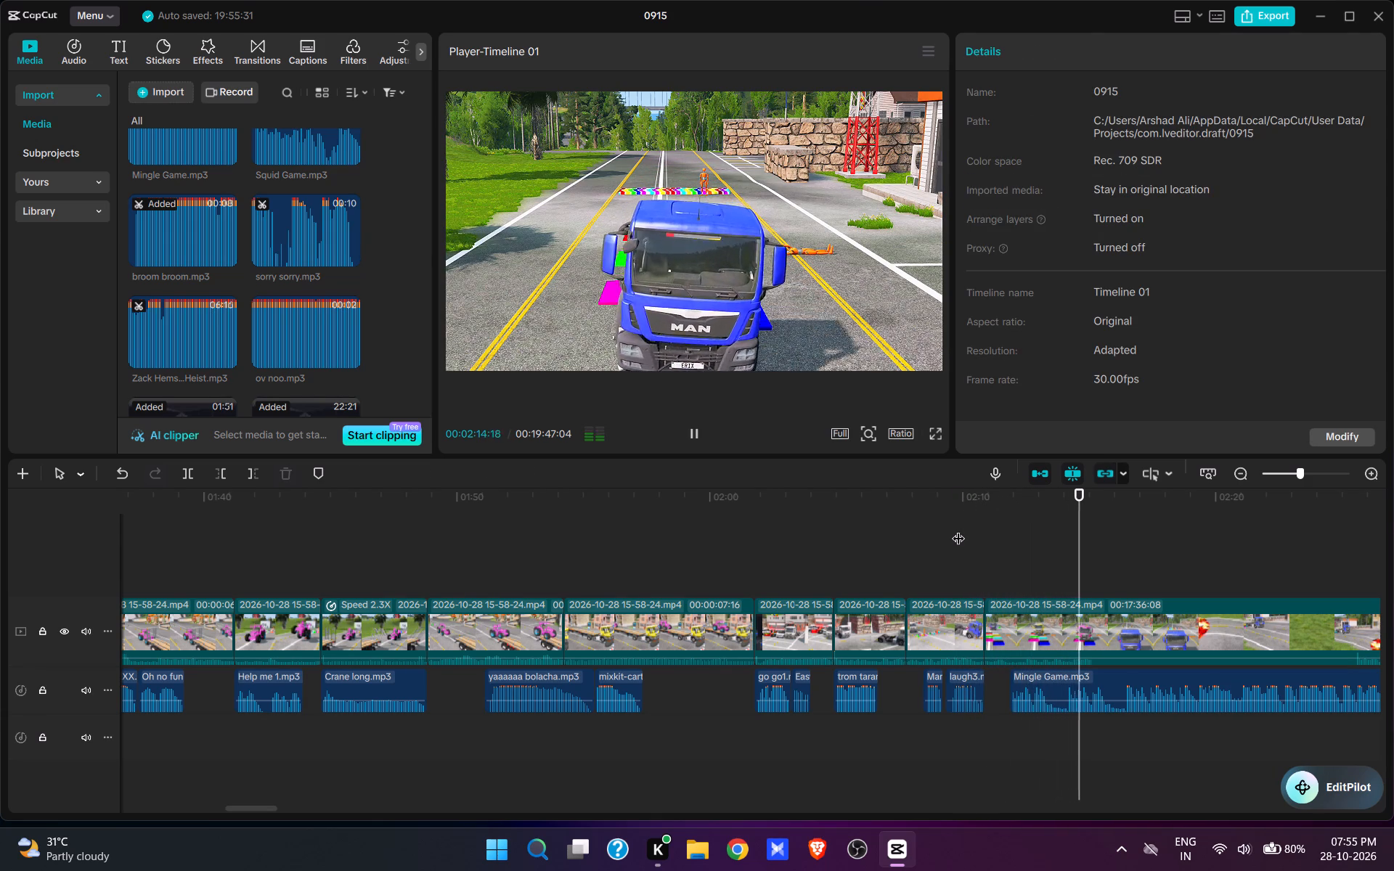
{"action": "key", "text": "space"}
{"action": "left_click", "coordinate": [1083, 578]}
{"action": "key", "text": "space"}
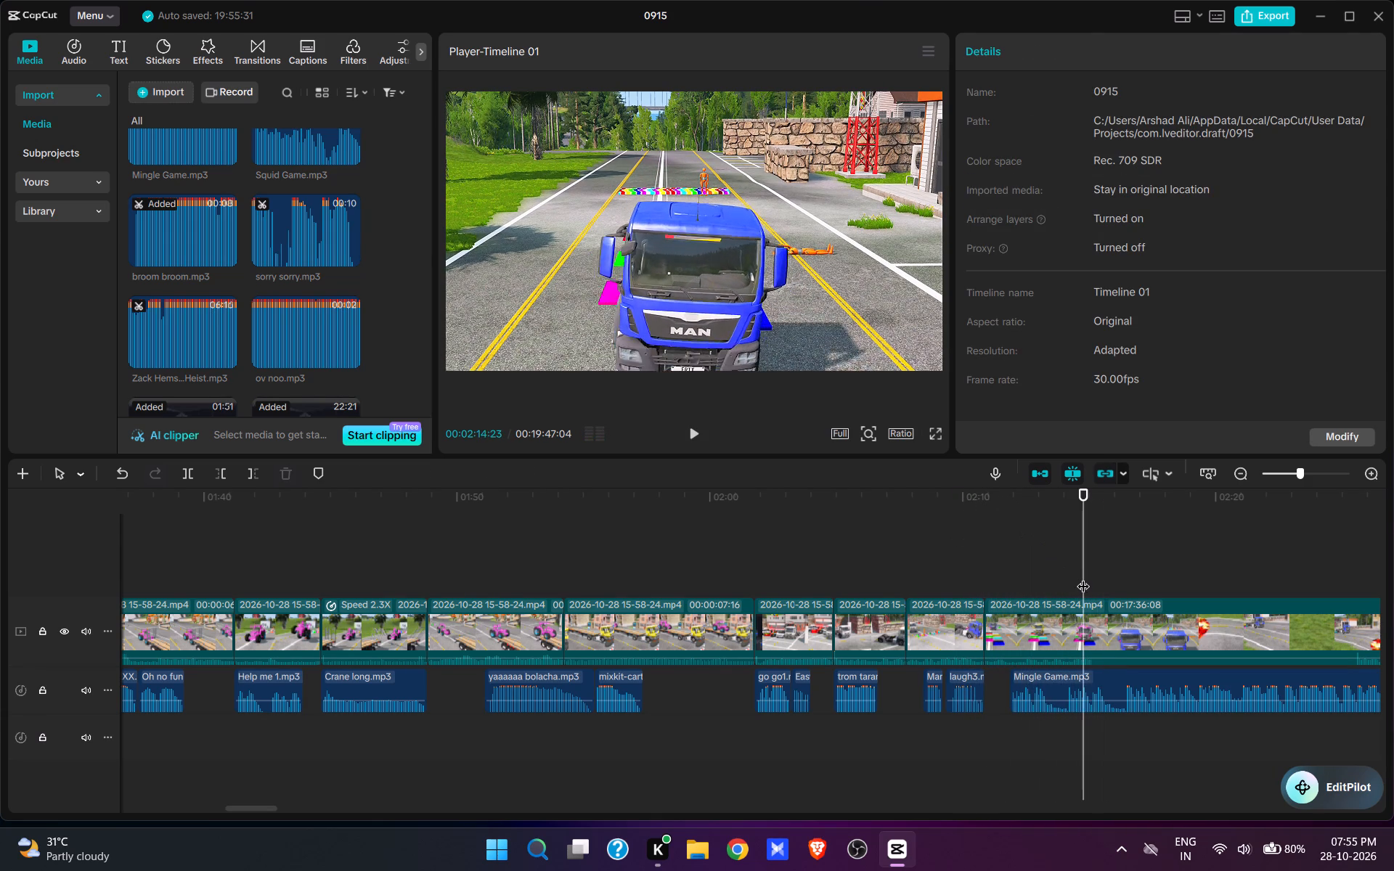
{"action": "key", "text": "space"}
{"action": "left_click", "coordinate": [1060, 577]}
{"action": "key", "text": "space"}
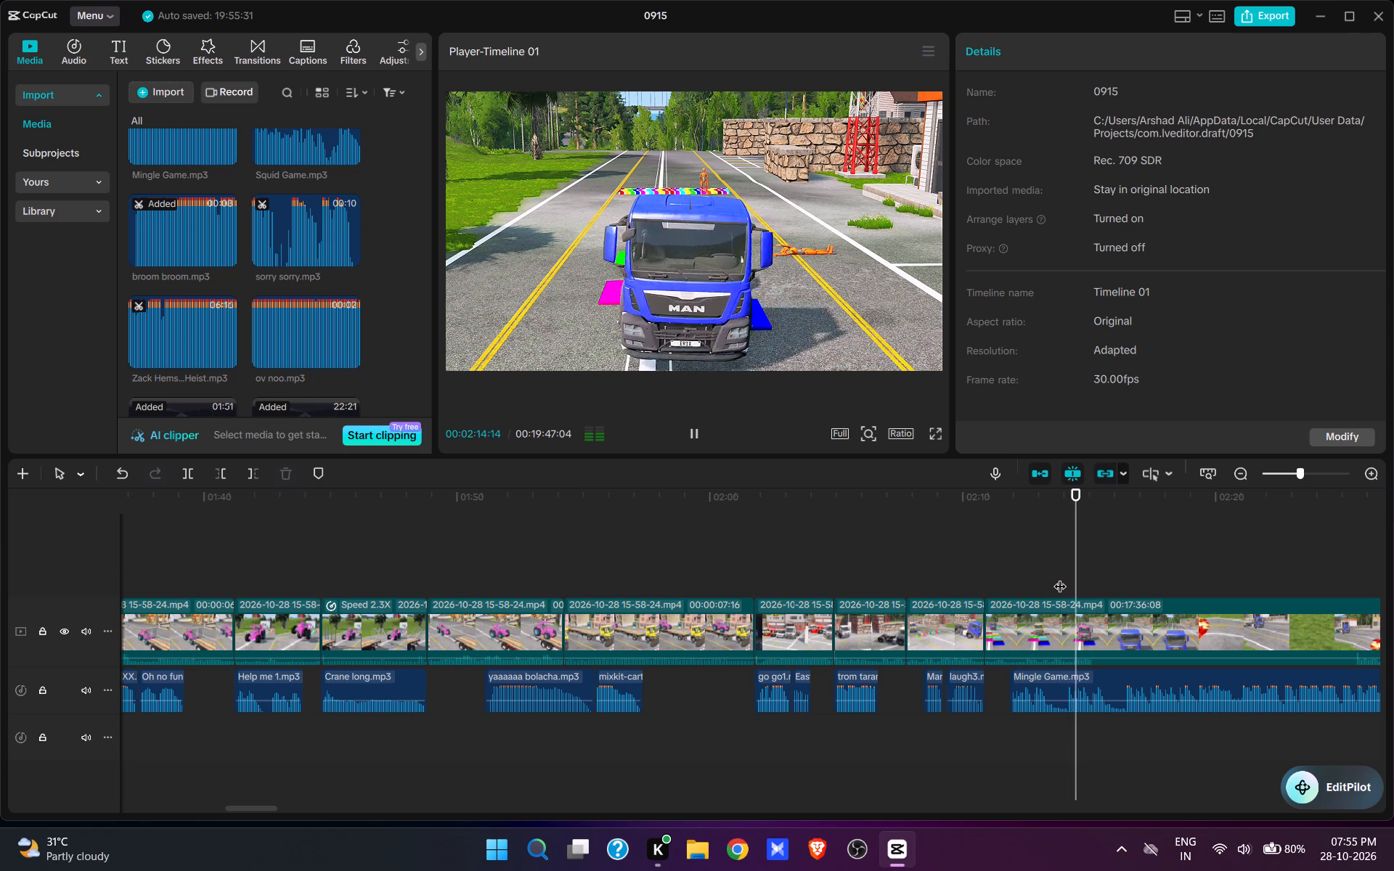
{"action": "key", "text": "space"}
{"action": "left_click", "coordinate": [1046, 575]}
{"action": "key", "text": "space"}
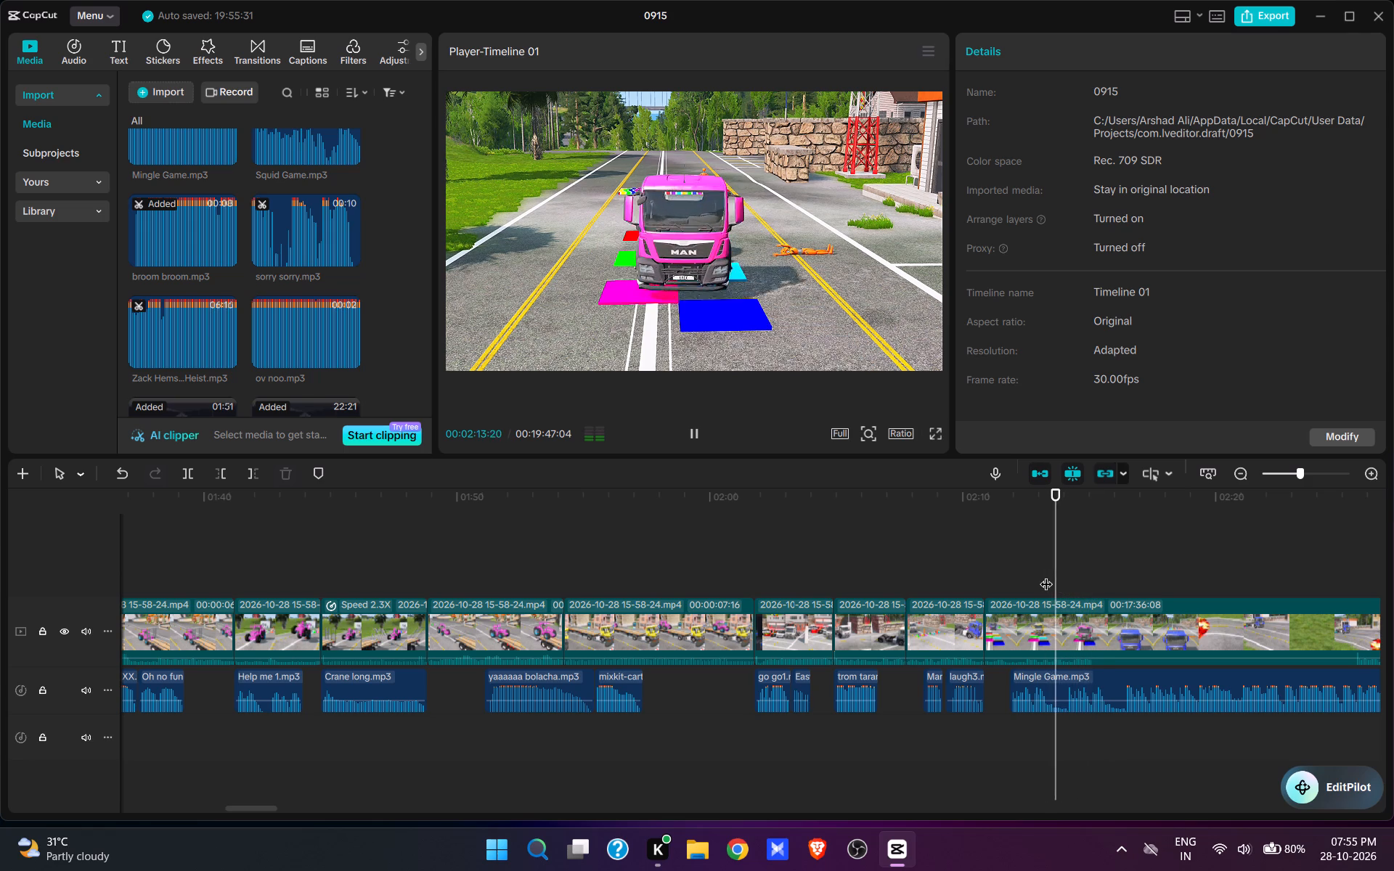
{"action": "key", "text": "space"}
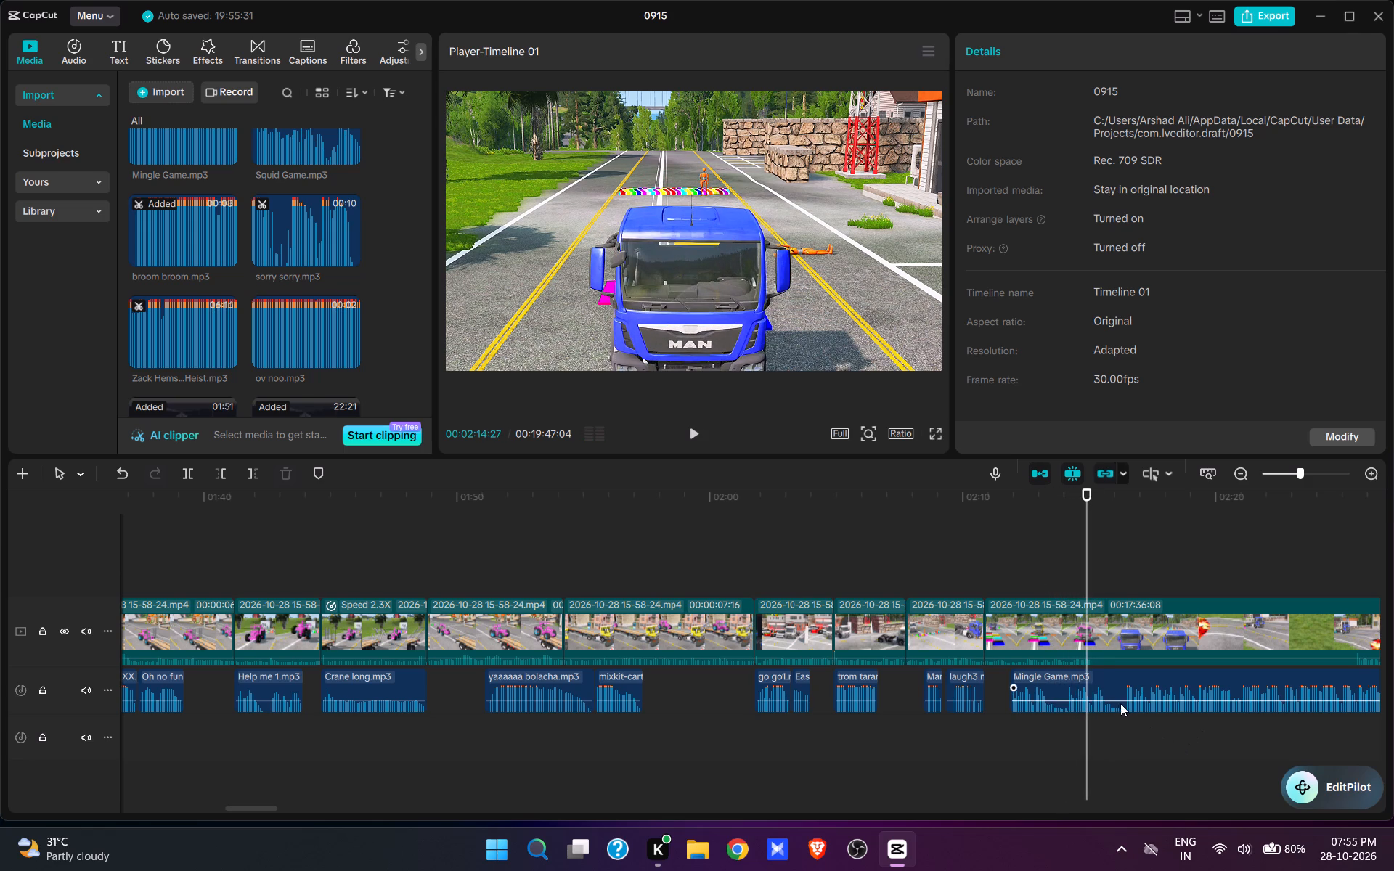
{"action": "left_click", "coordinate": [1120, 700]}
{"action": "key", "text": "e"}
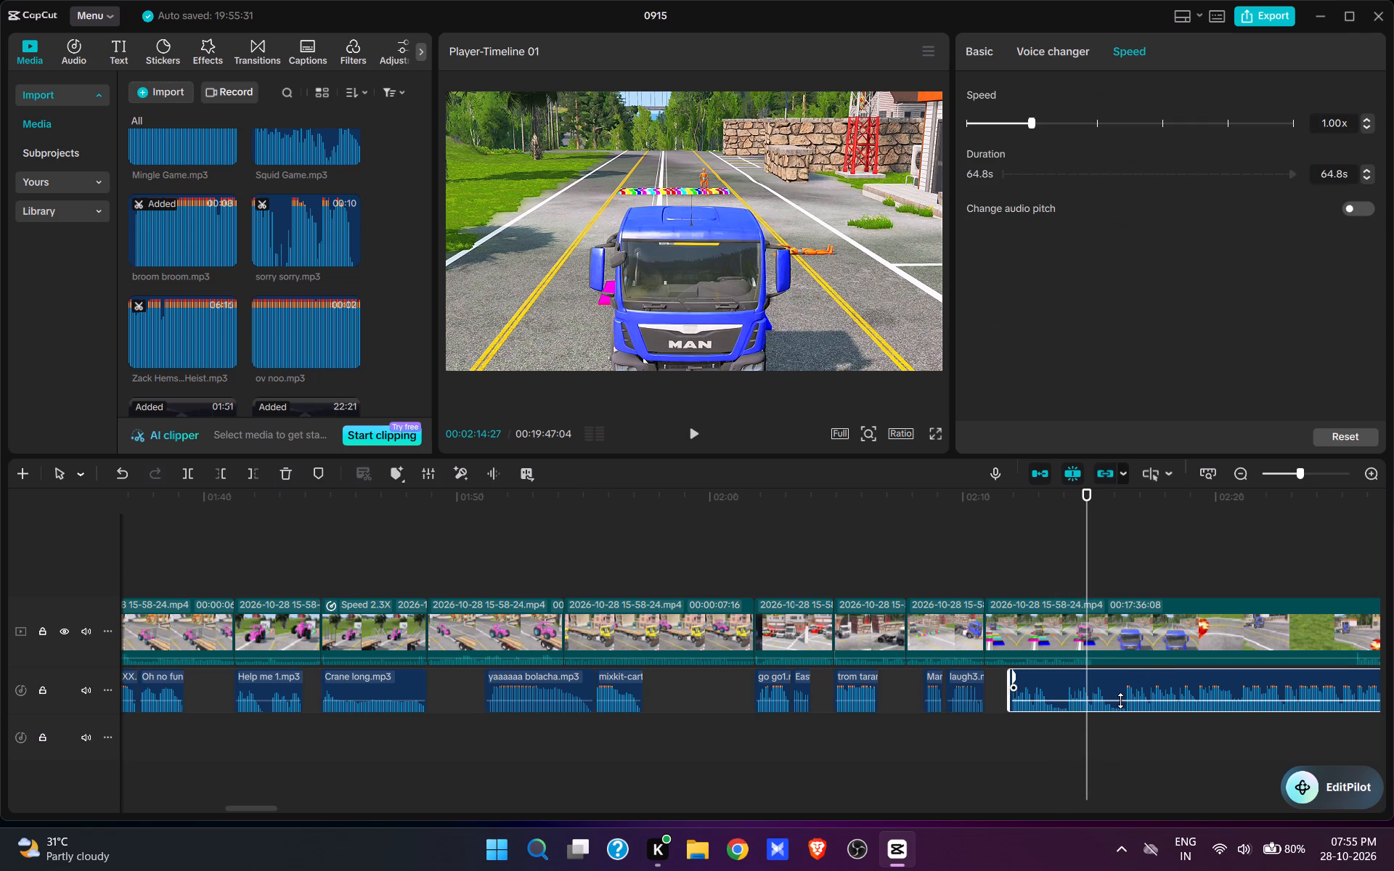
{"action": "left_click", "coordinate": [1056, 677]}
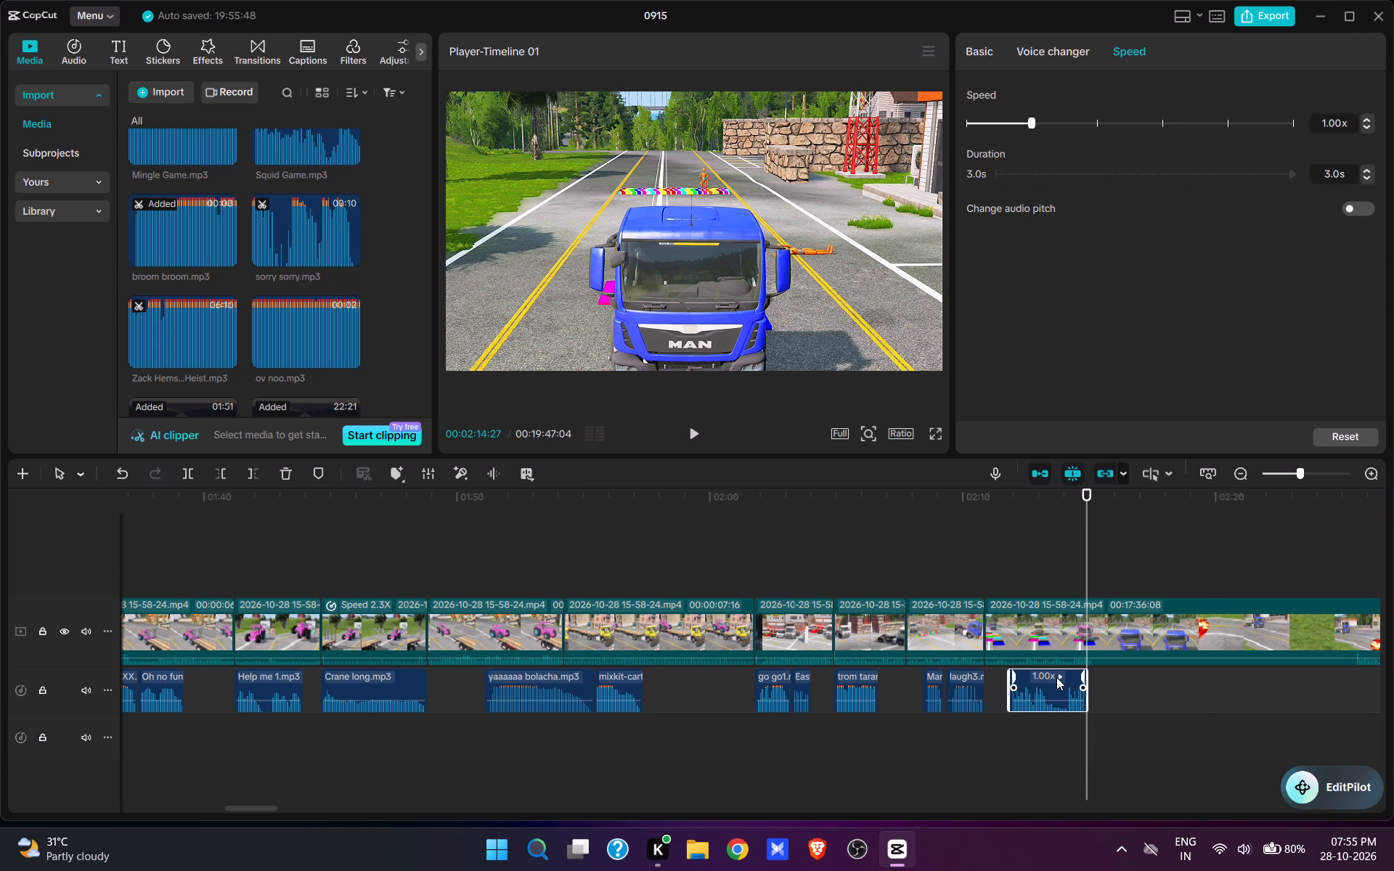
{"action": "key", "text": "ctrl+c"}
{"action": "key", "text": "ctrl+c"}
Split the video at 00:02:14:27, in line with the end of the Mingle Game.mp3 clip.
{"action": "left_click", "coordinate": [1031, 565]}
{"action": "left_click", "coordinate": [1058, 560]}
{"action": "key", "text": "space"}
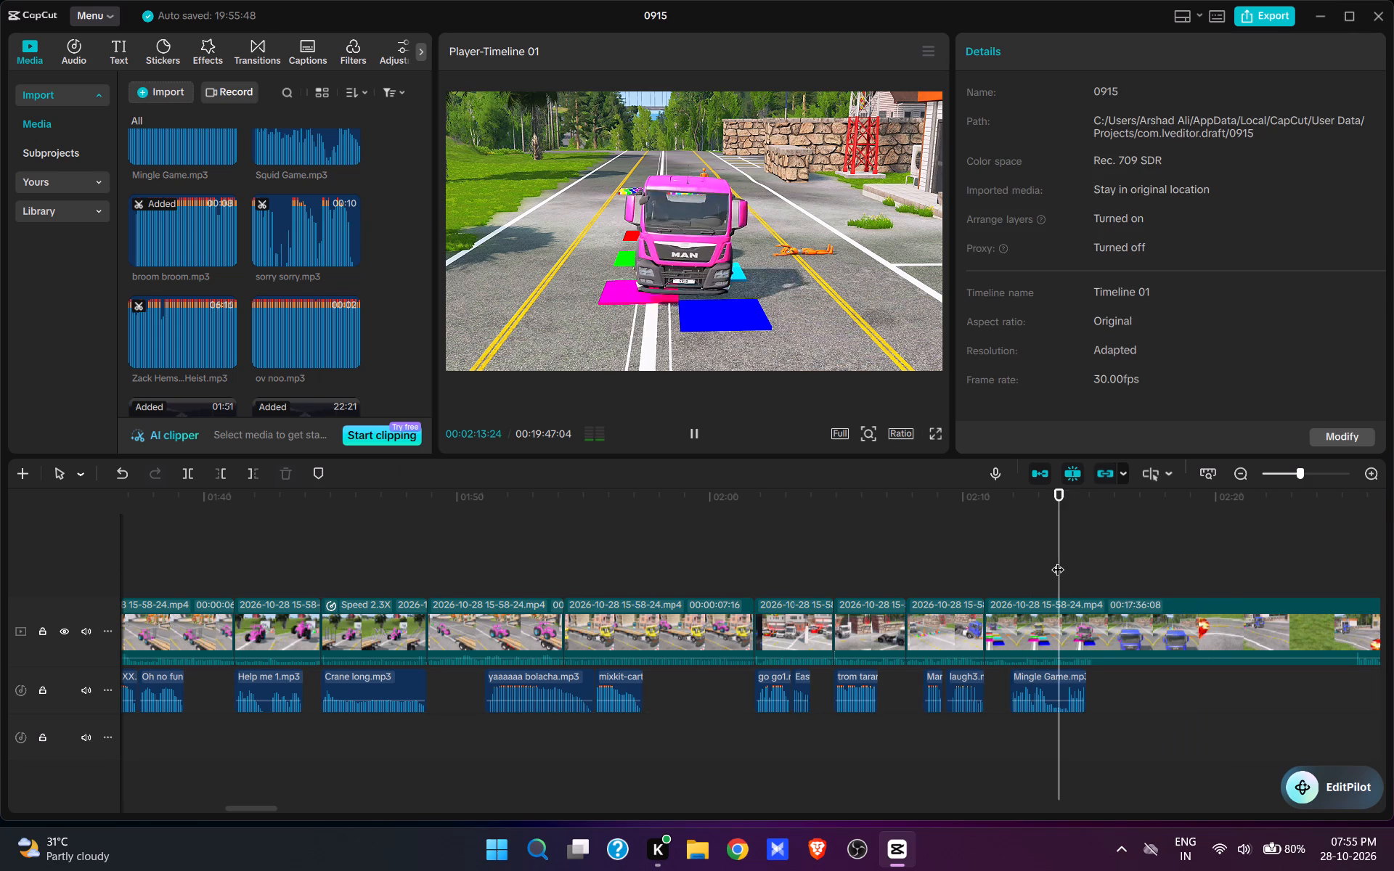
{"action": "key", "text": "space"}
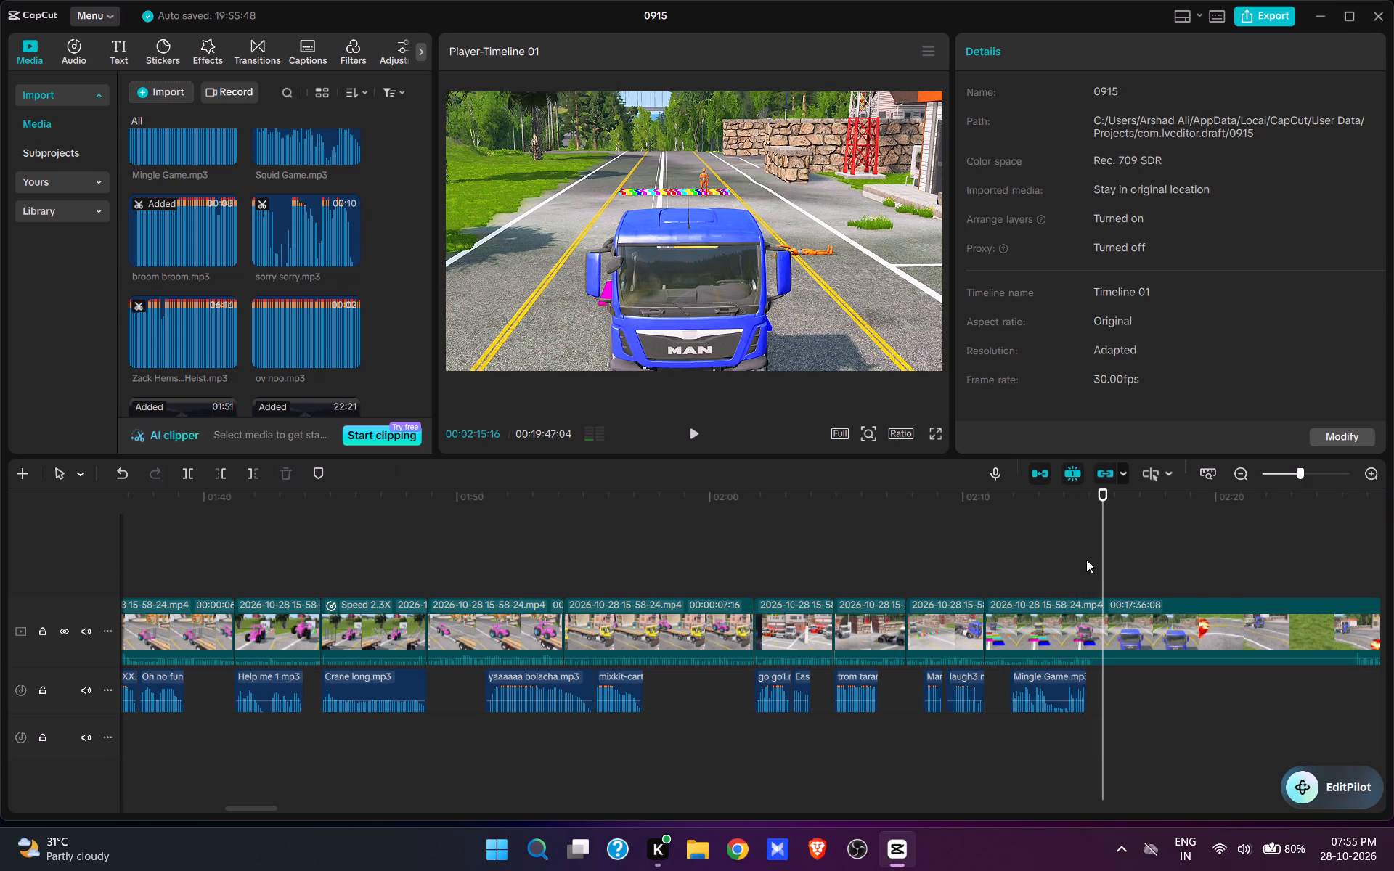
{"action": "left_click", "coordinate": [1085, 560]}
{"action": "left_click", "coordinate": [1085, 626]}
{"action": "key", "text": "w"}
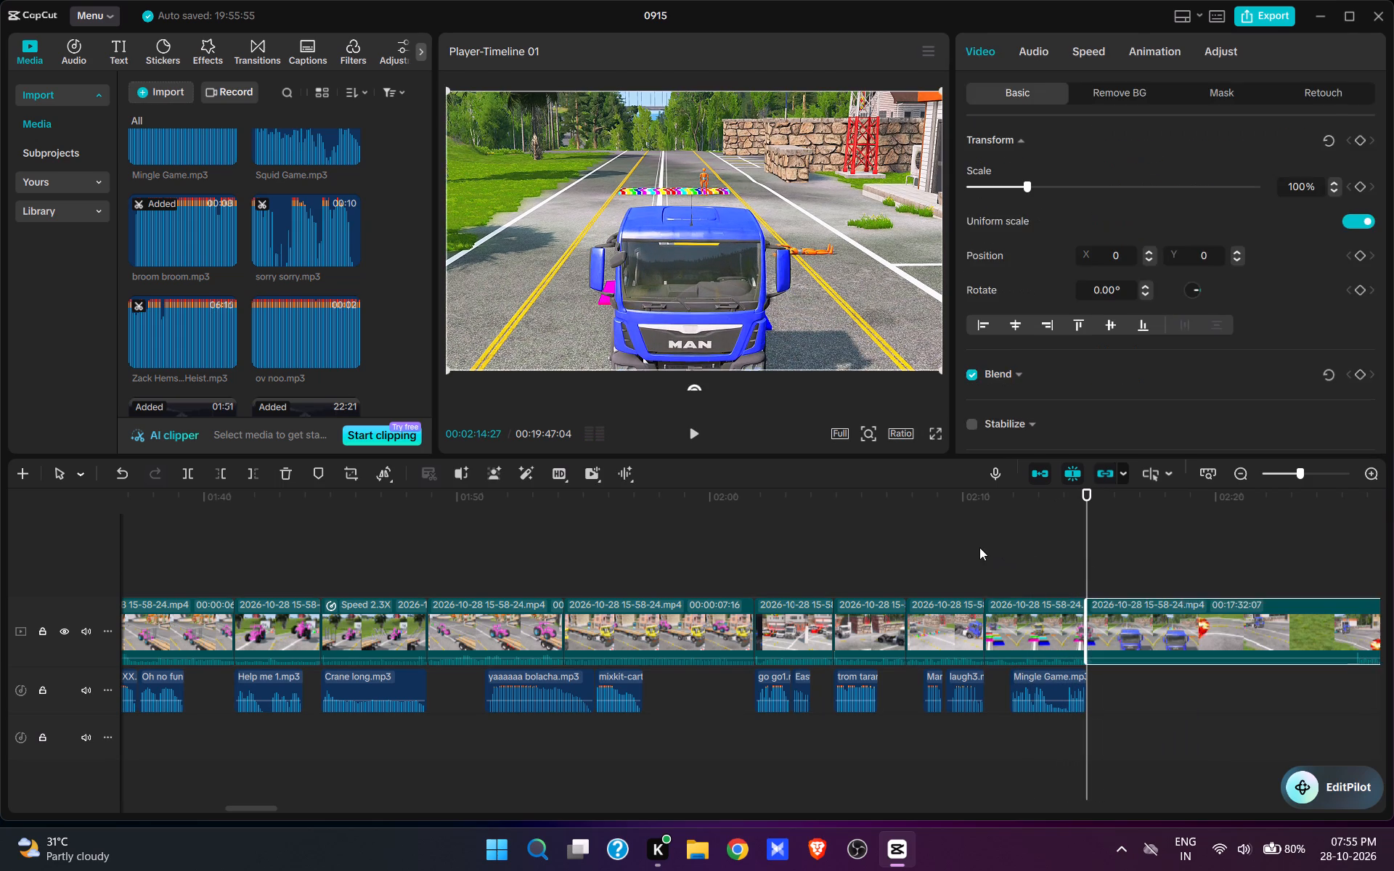
Extend the beginning of the Mingle Game.mp3 clip back to 00:02:11:22.
{"action": "left_click", "coordinate": [979, 547]}
{"action": "key", "text": "space"}
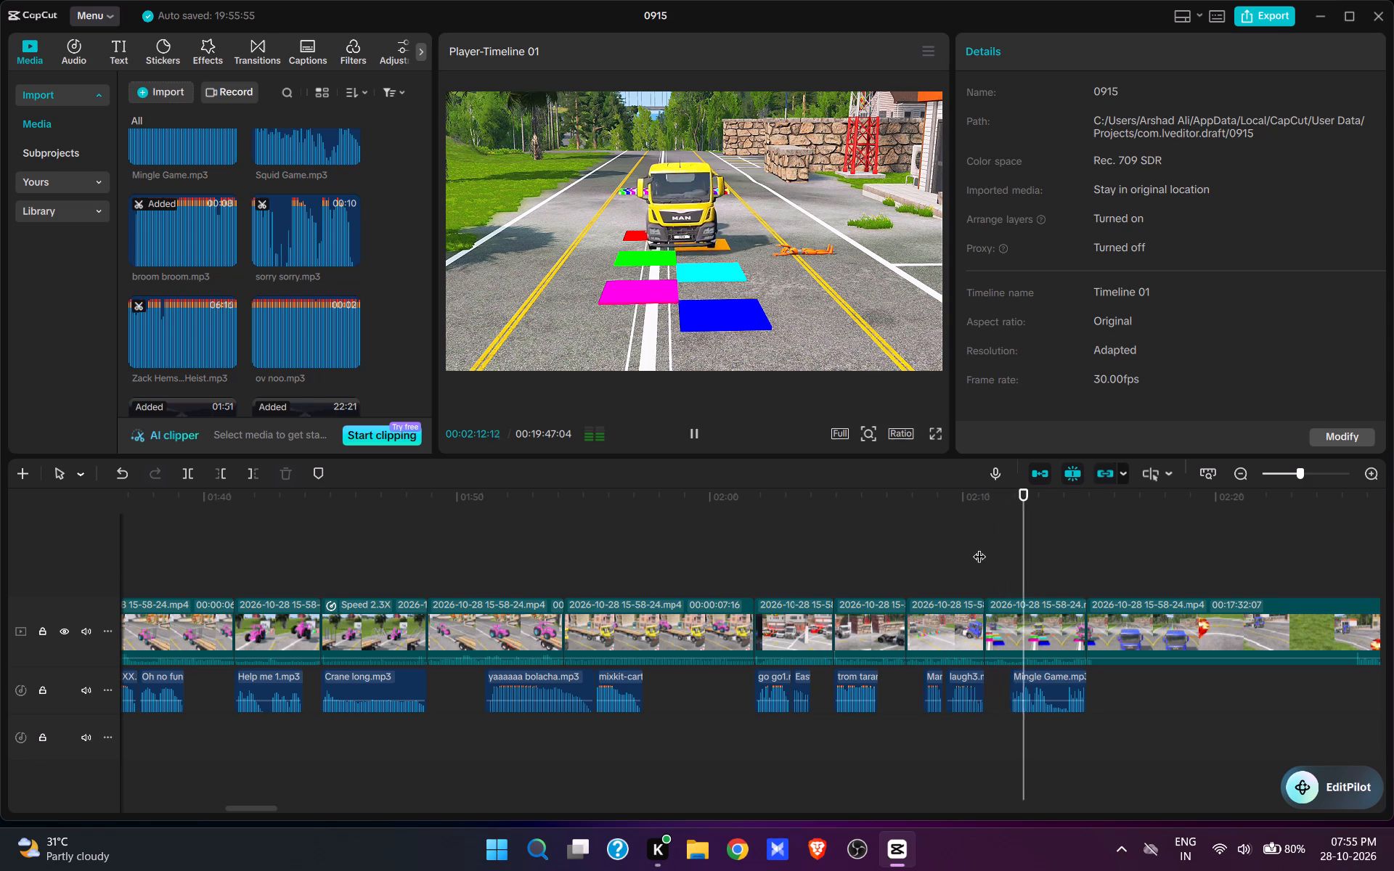
{"action": "key", "text": "space"}
{"action": "left_click", "coordinate": [1020, 684]}
{"action": "left_click", "coordinate": [1008, 703]}
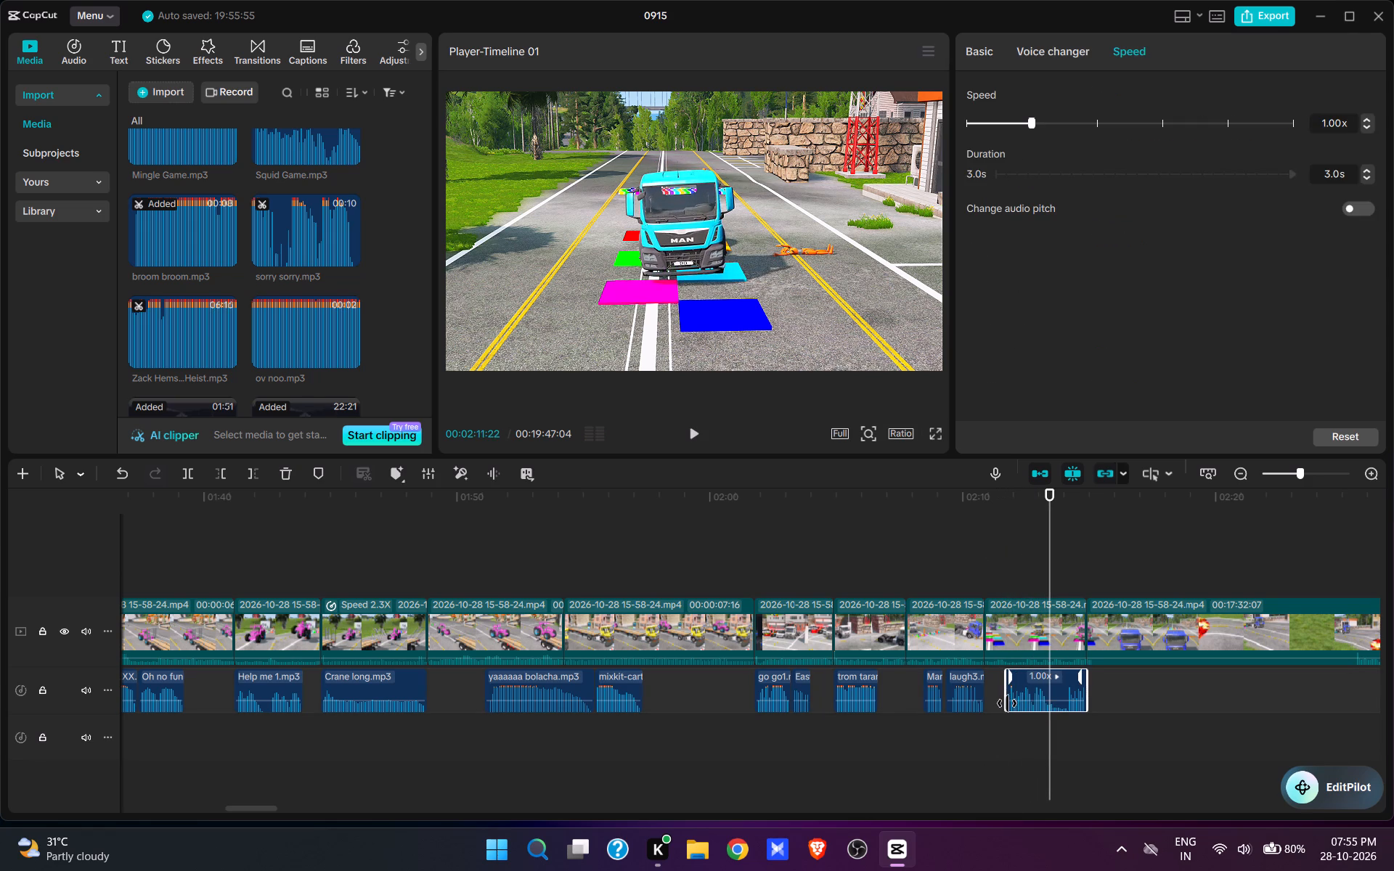
{"action": "left_click", "coordinate": [993, 540]}
{"action": "key", "text": "space"}
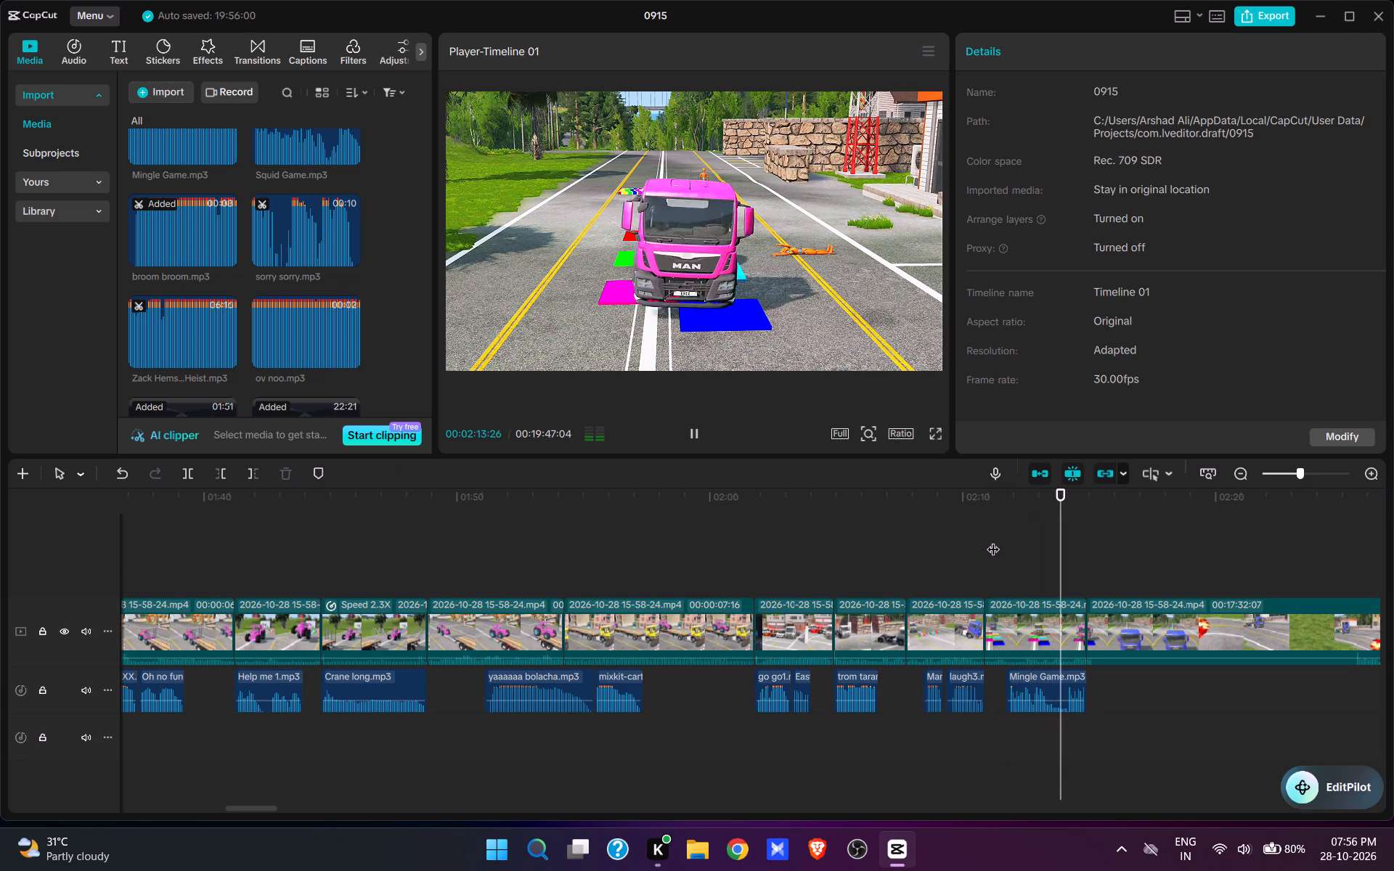
Cut away about 11 seconds of video after 00:02:14:27, up to the blue truck driving towards the lava pool.
{"action": "left_click", "coordinate": [1322, 555]}
{"action": "left_click_drag", "start_coordinate": [1353, 557], "coordinate": [1356, 579]}
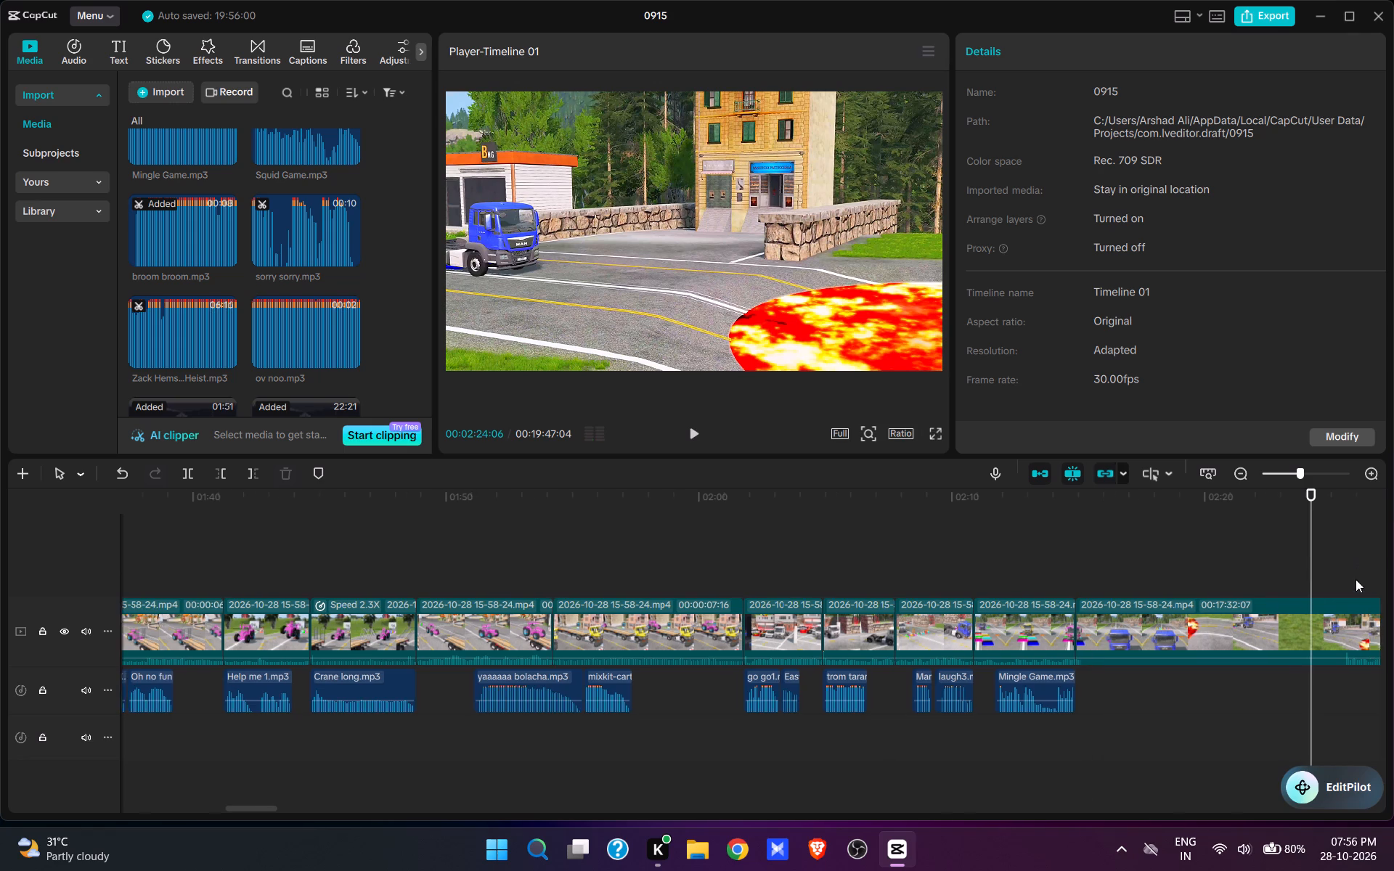
{"action": "left_click_drag", "start_coordinate": [1356, 579], "coordinate": [1088, 738]}
{"action": "key", "text": "space"}
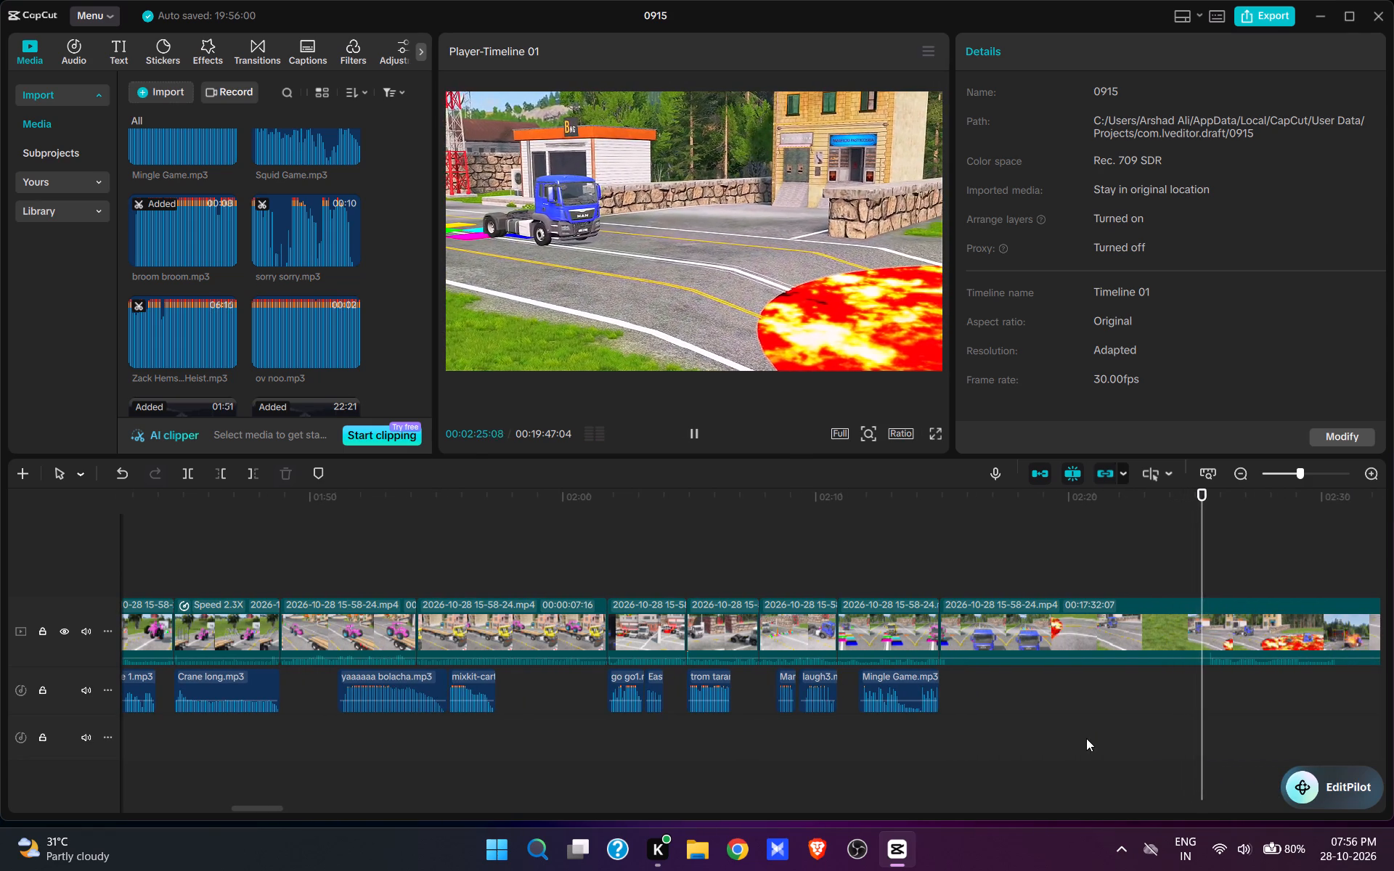
{"action": "key", "text": "space"}
{"action": "type", "text": "q"}
{"action": "key", "text": "space"}
{"action": "key", "text": "space"}
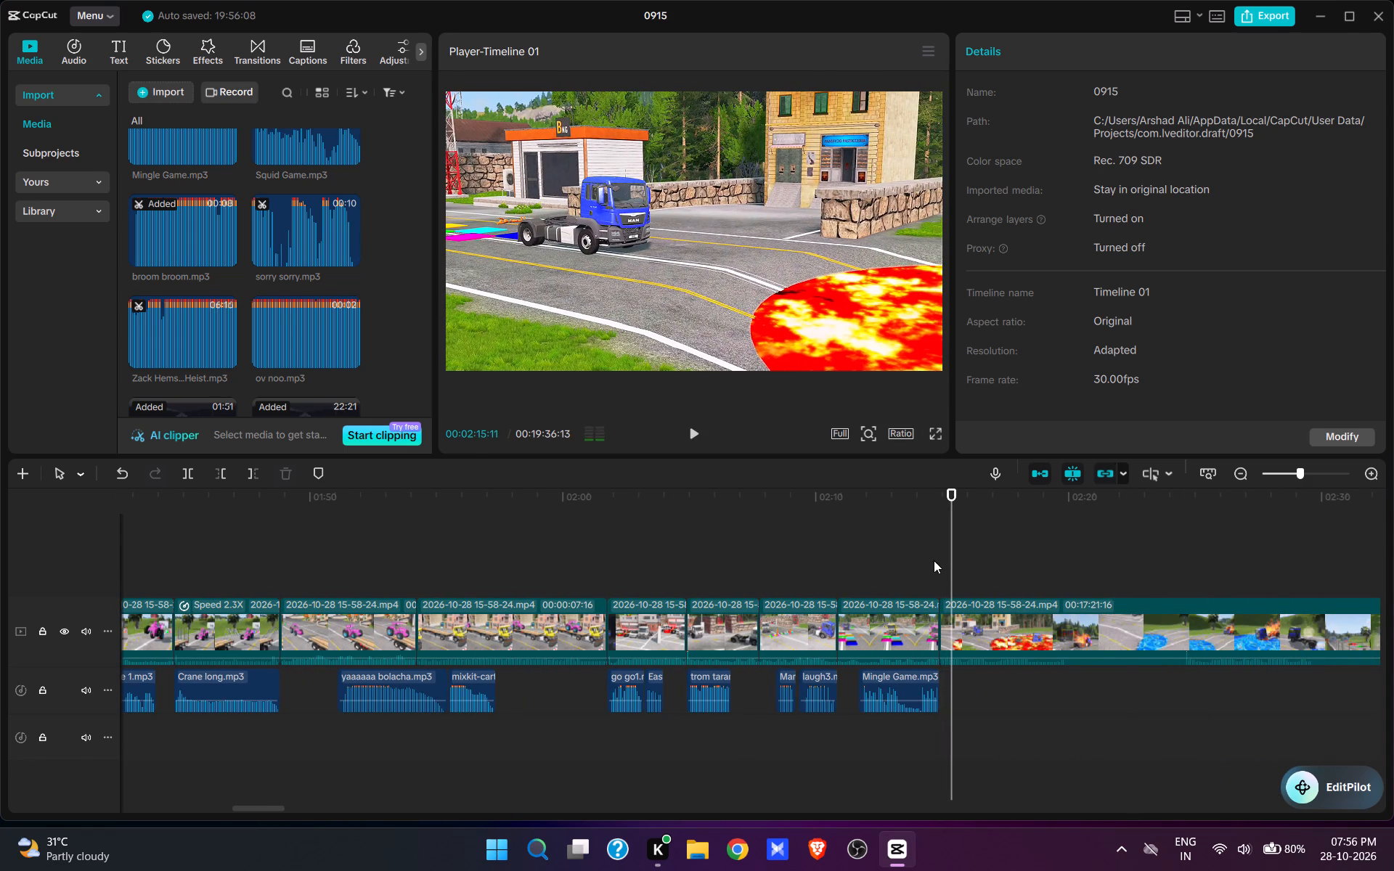
Add no no .mp3 from the imported media to the audio track at 00:02:14:27.
{"action": "left_click", "coordinate": [939, 566]}
{"action": "scroll", "coordinate": [212, 250], "scroll_direction": "up", "scroll_amount": 5}
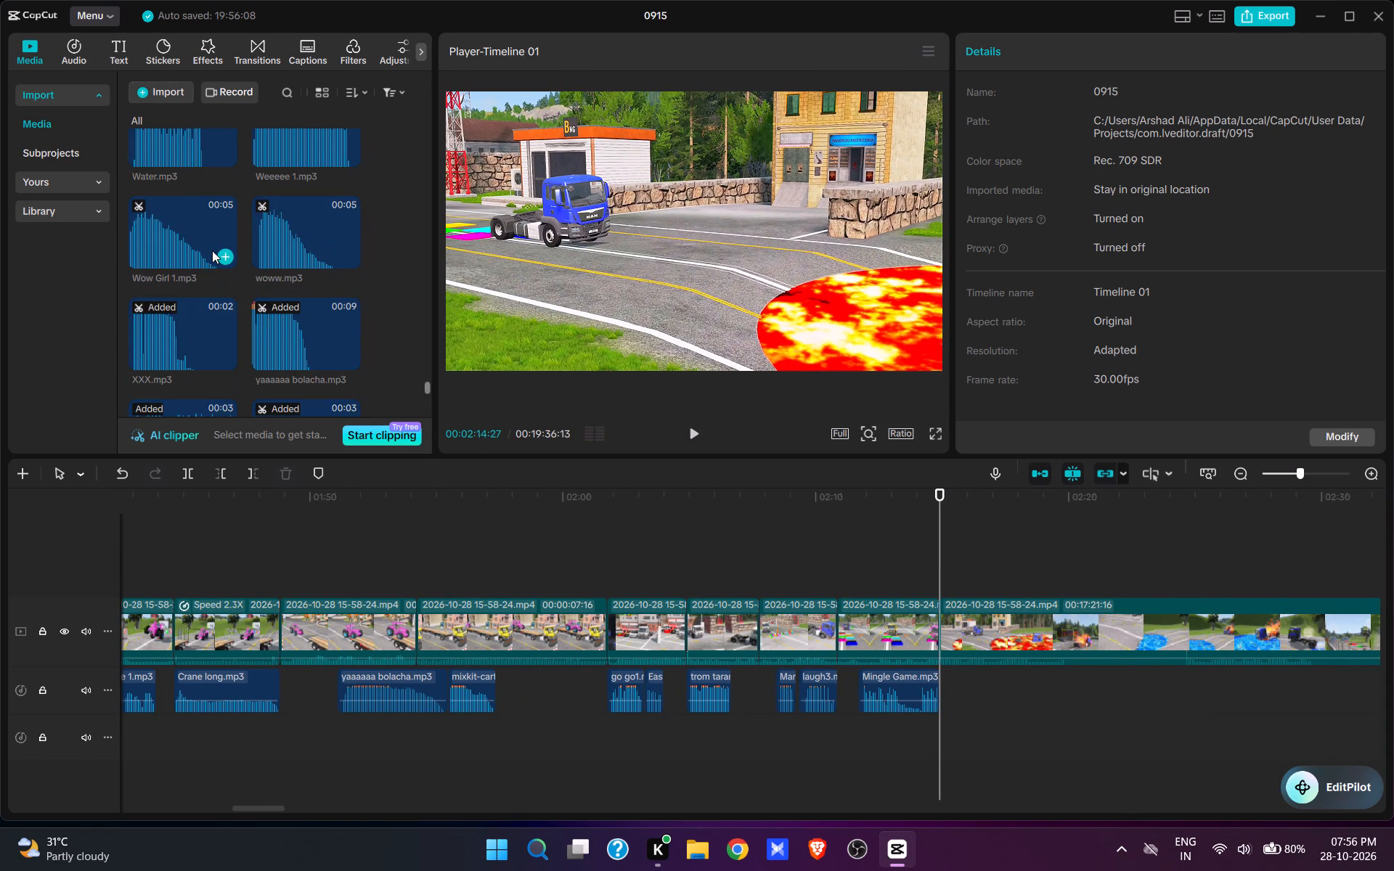
{"action": "scroll", "coordinate": [212, 250], "scroll_direction": "up", "scroll_amount": 19}
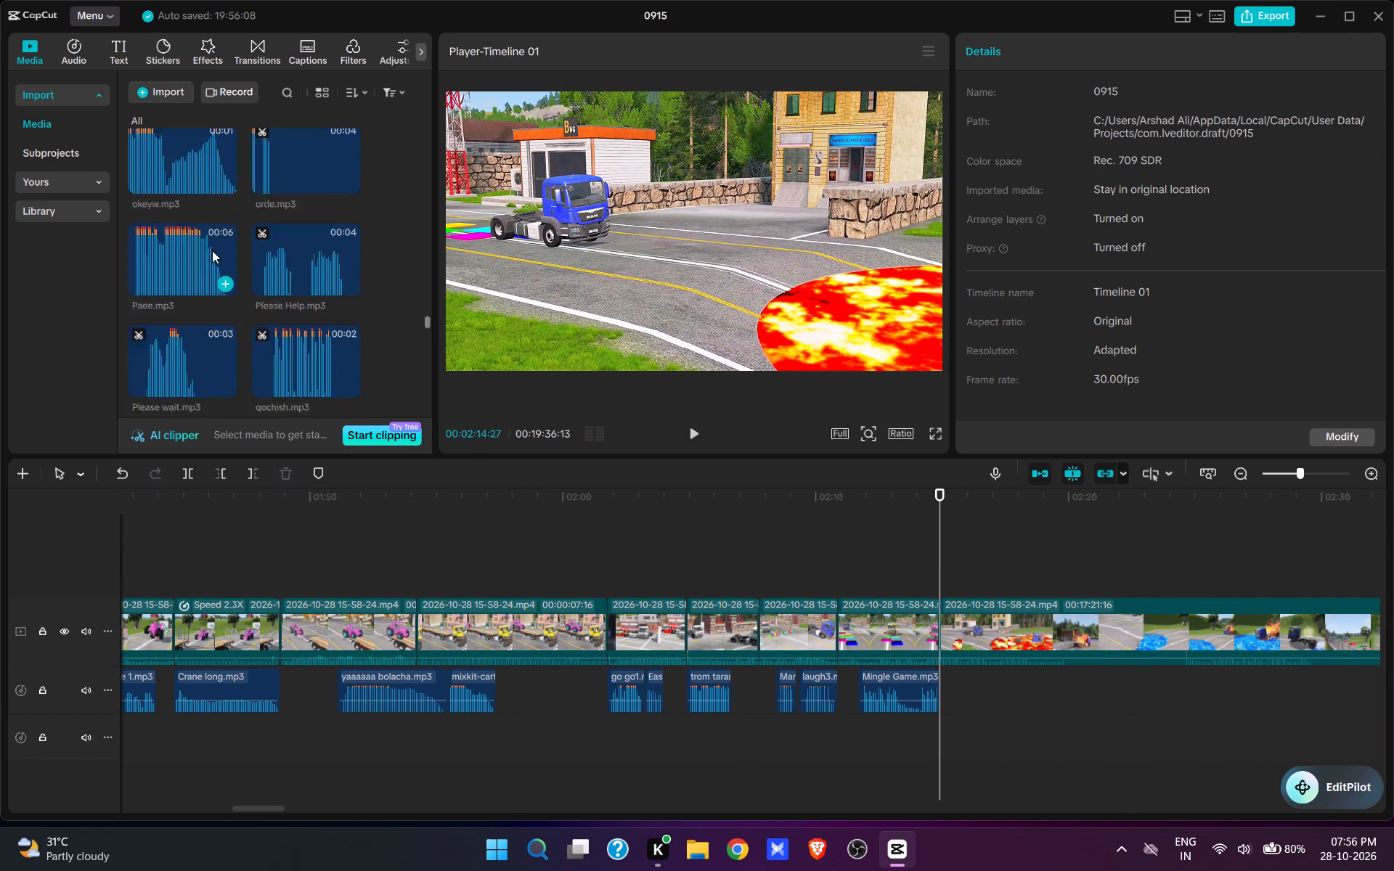
{"action": "scroll", "coordinate": [212, 250], "scroll_direction": "up", "scroll_amount": 7}
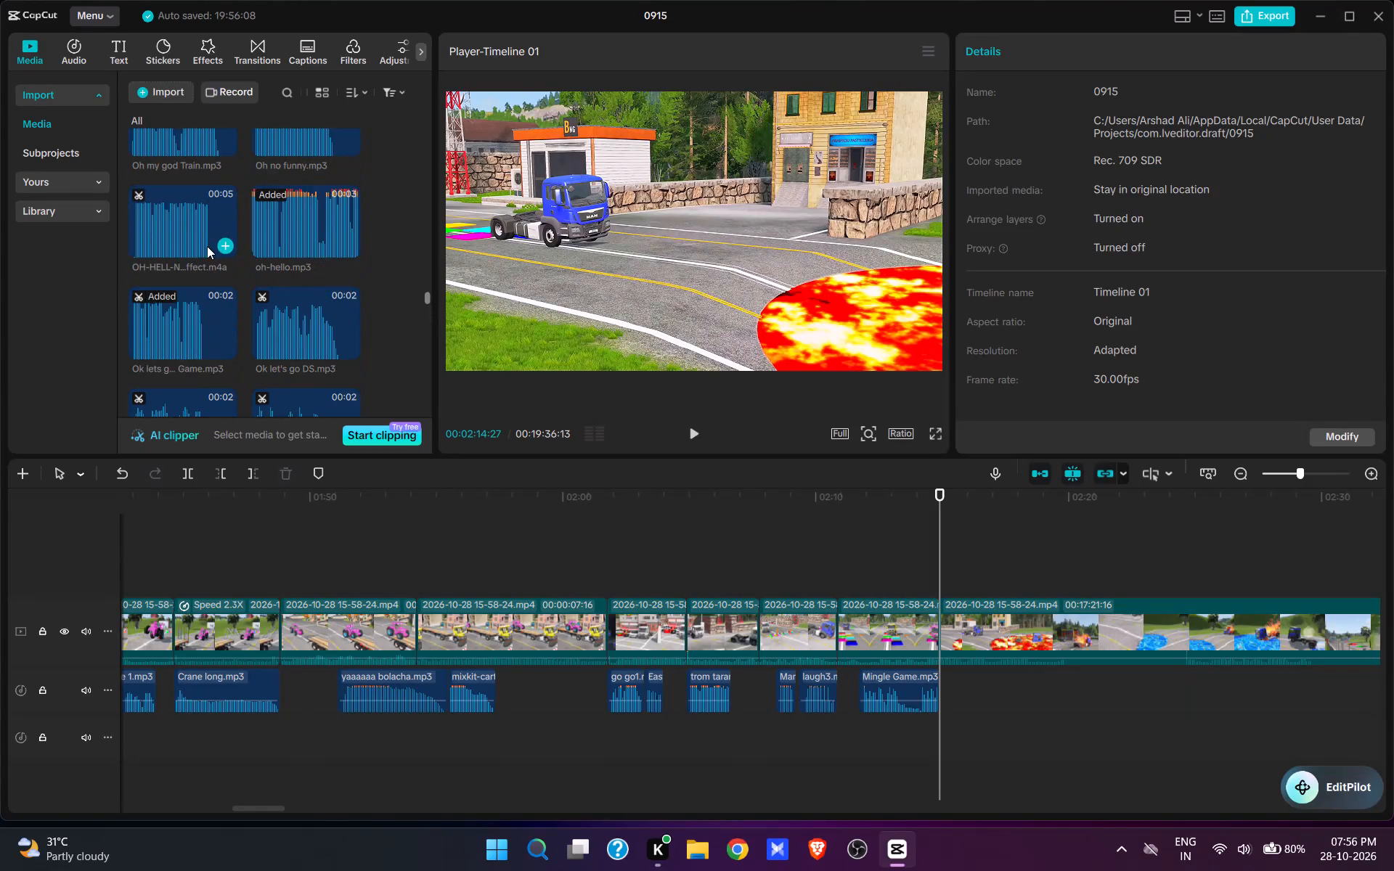
{"action": "scroll", "coordinate": [207, 246], "scroll_direction": "up", "scroll_amount": 2}
{"action": "left_click", "coordinate": [141, 186]}
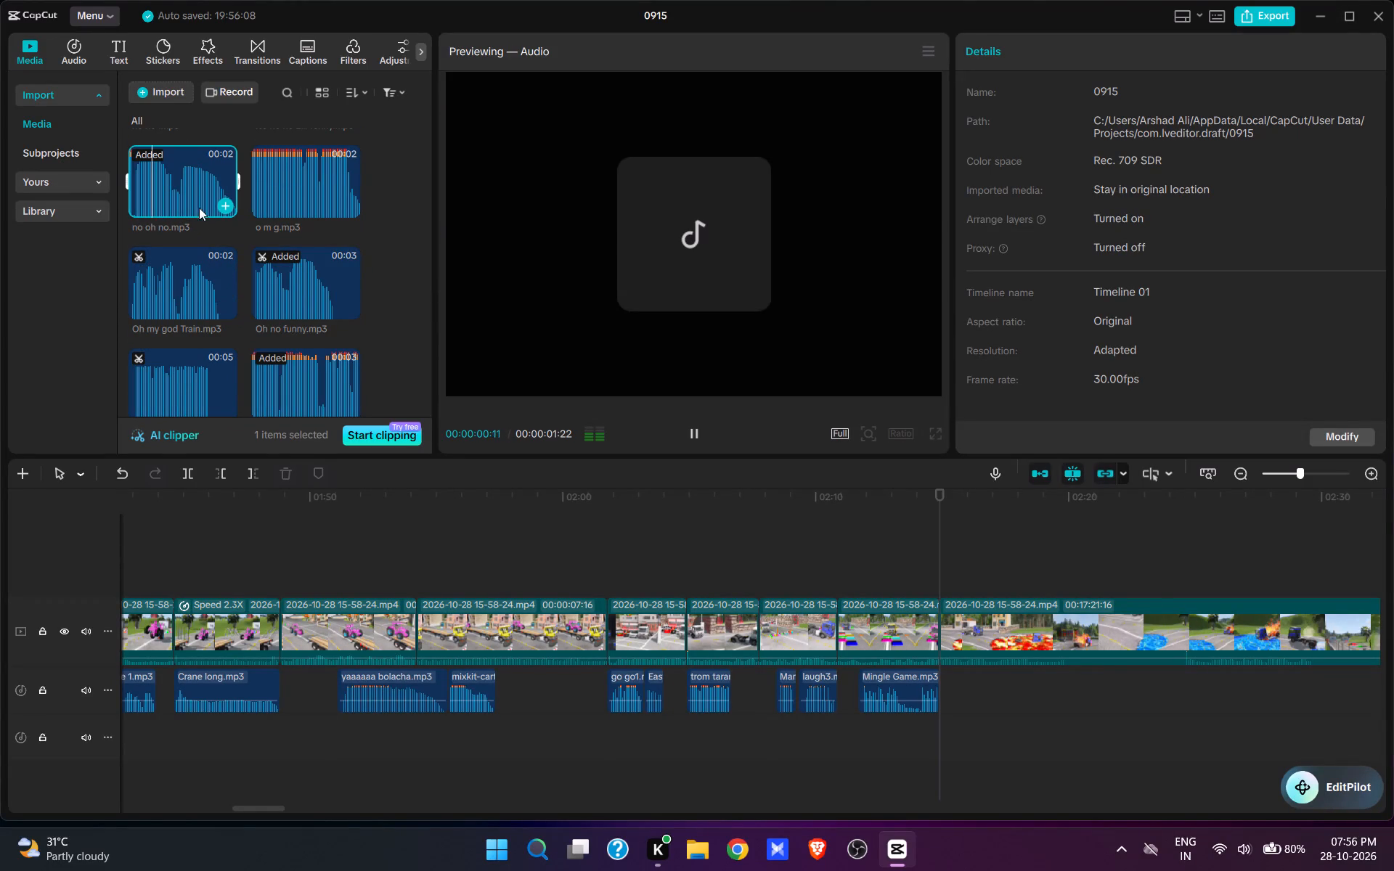
{"action": "scroll", "coordinate": [203, 287], "scroll_direction": "up", "scroll_amount": 1}
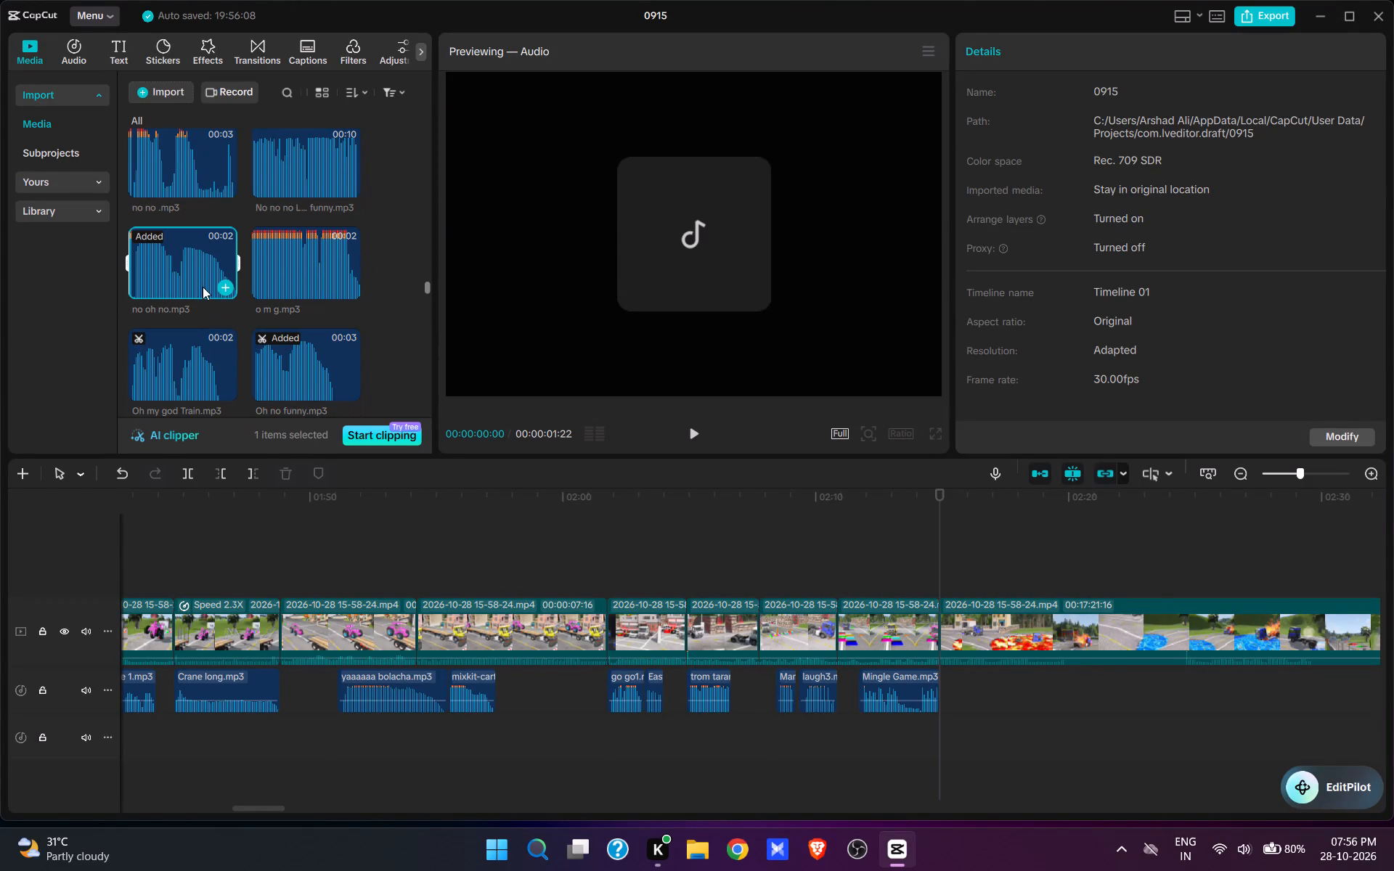
{"action": "left_click", "coordinate": [227, 181]}
{"action": "key", "text": "space"}
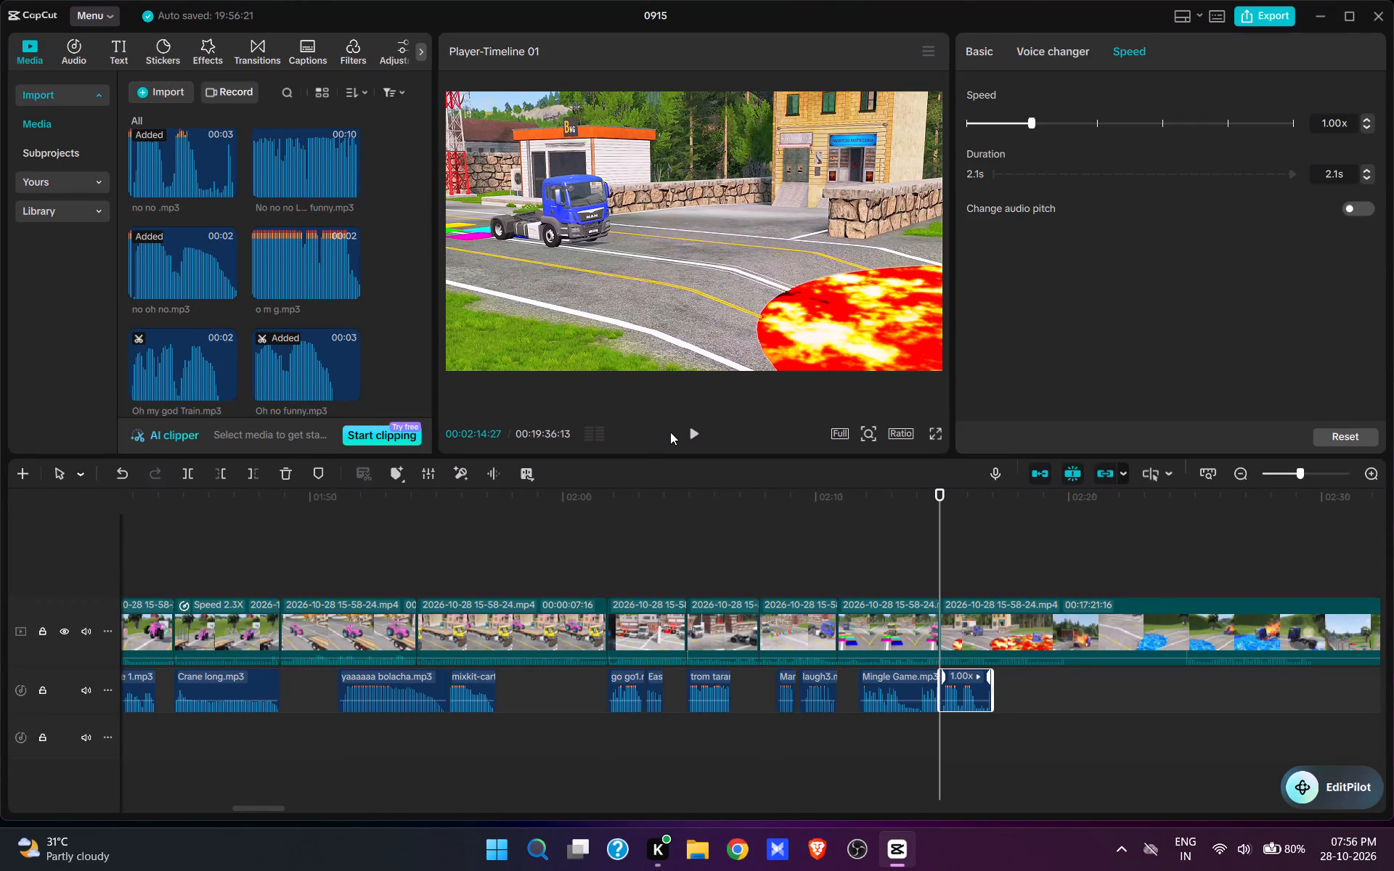
{"action": "left_click", "coordinate": [688, 432]}
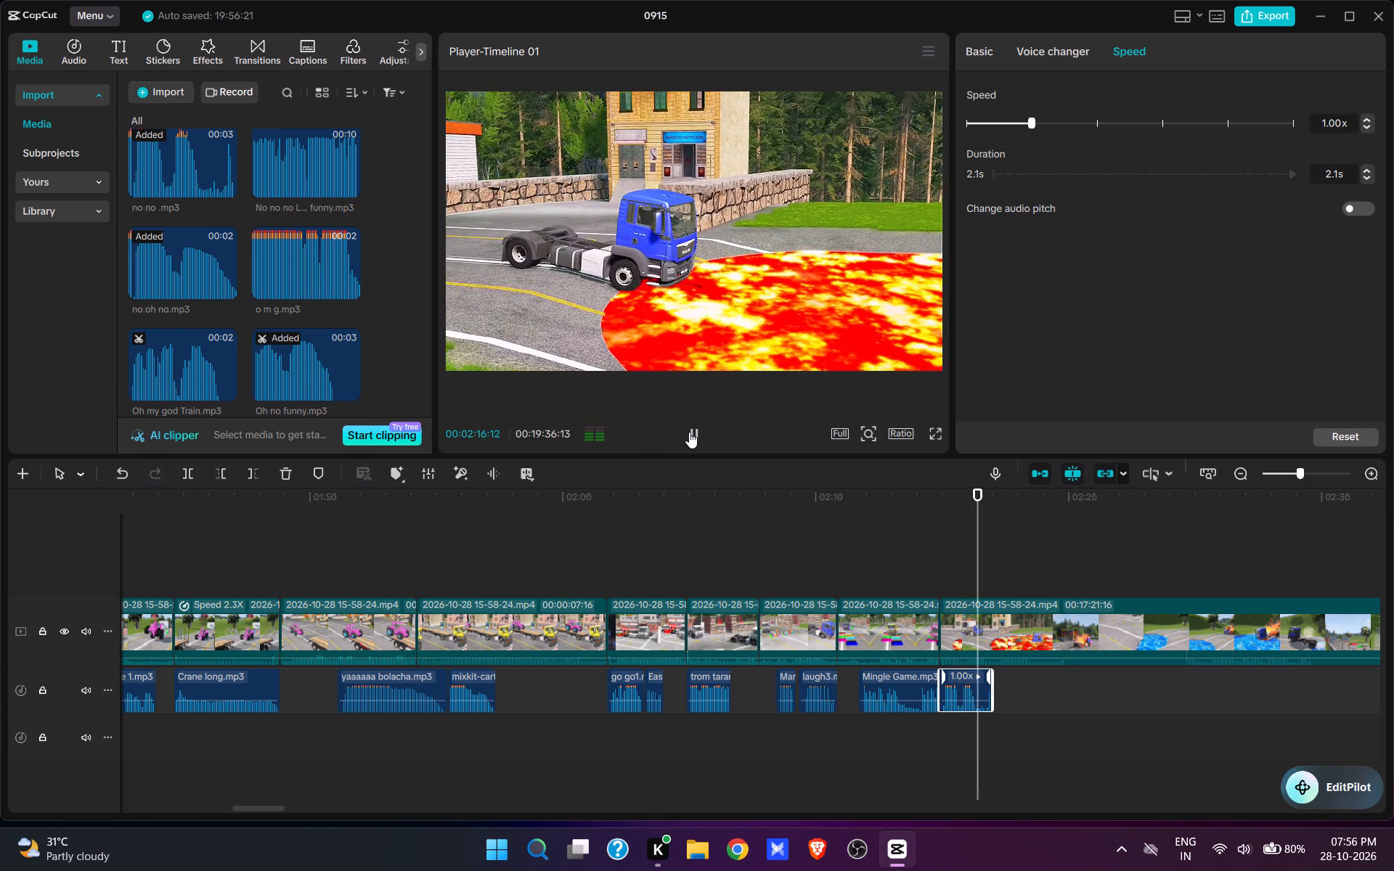
{"action": "key", "text": "space"}
Add the HOT HOT HOT sound from the imported media to the audio track at 00:02:16:29.
{"action": "left_click", "coordinate": [992, 576]}
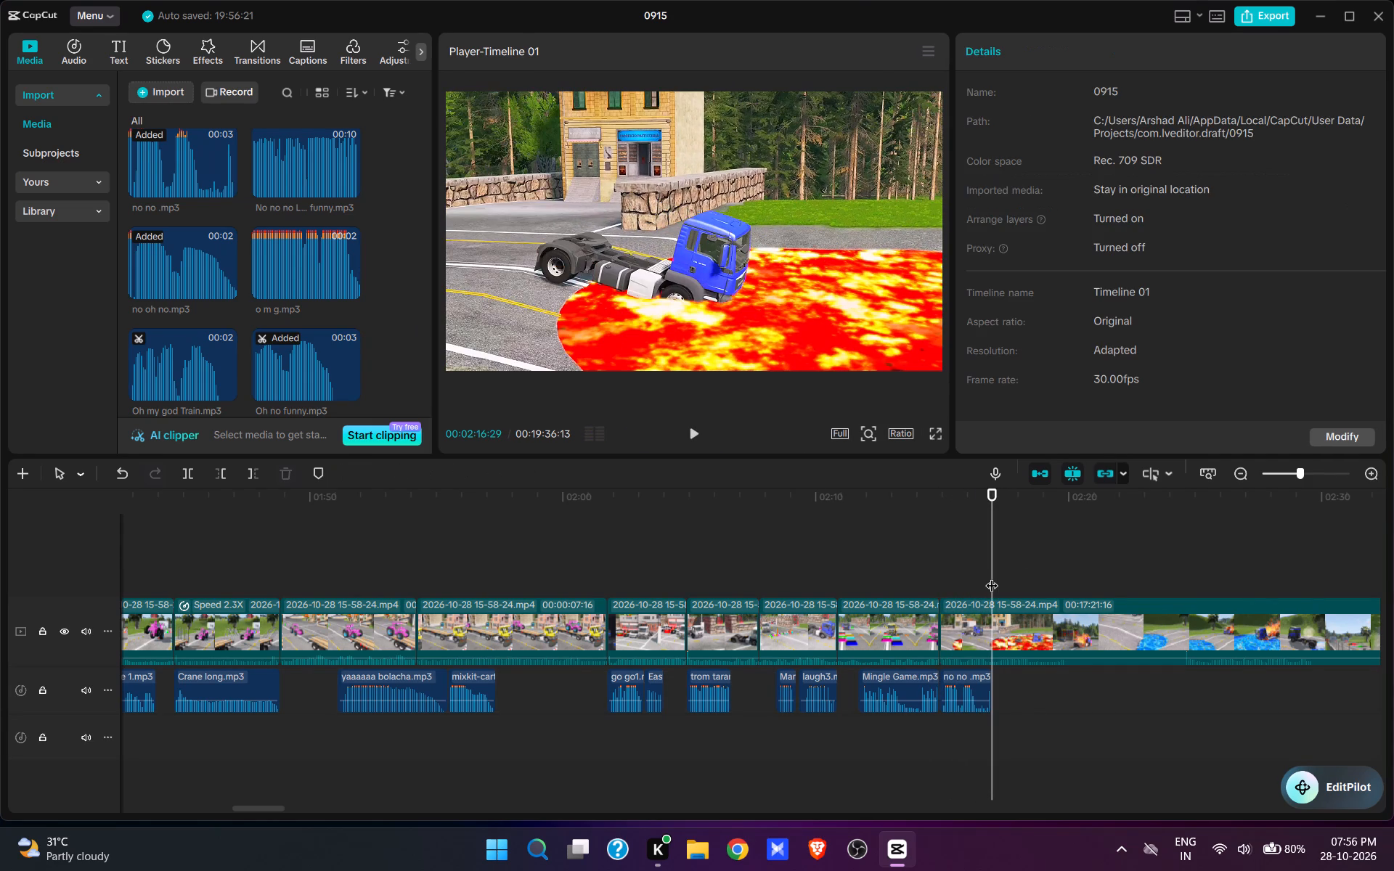
{"action": "scroll", "coordinate": [302, 318], "scroll_direction": "up", "scroll_amount": 8}
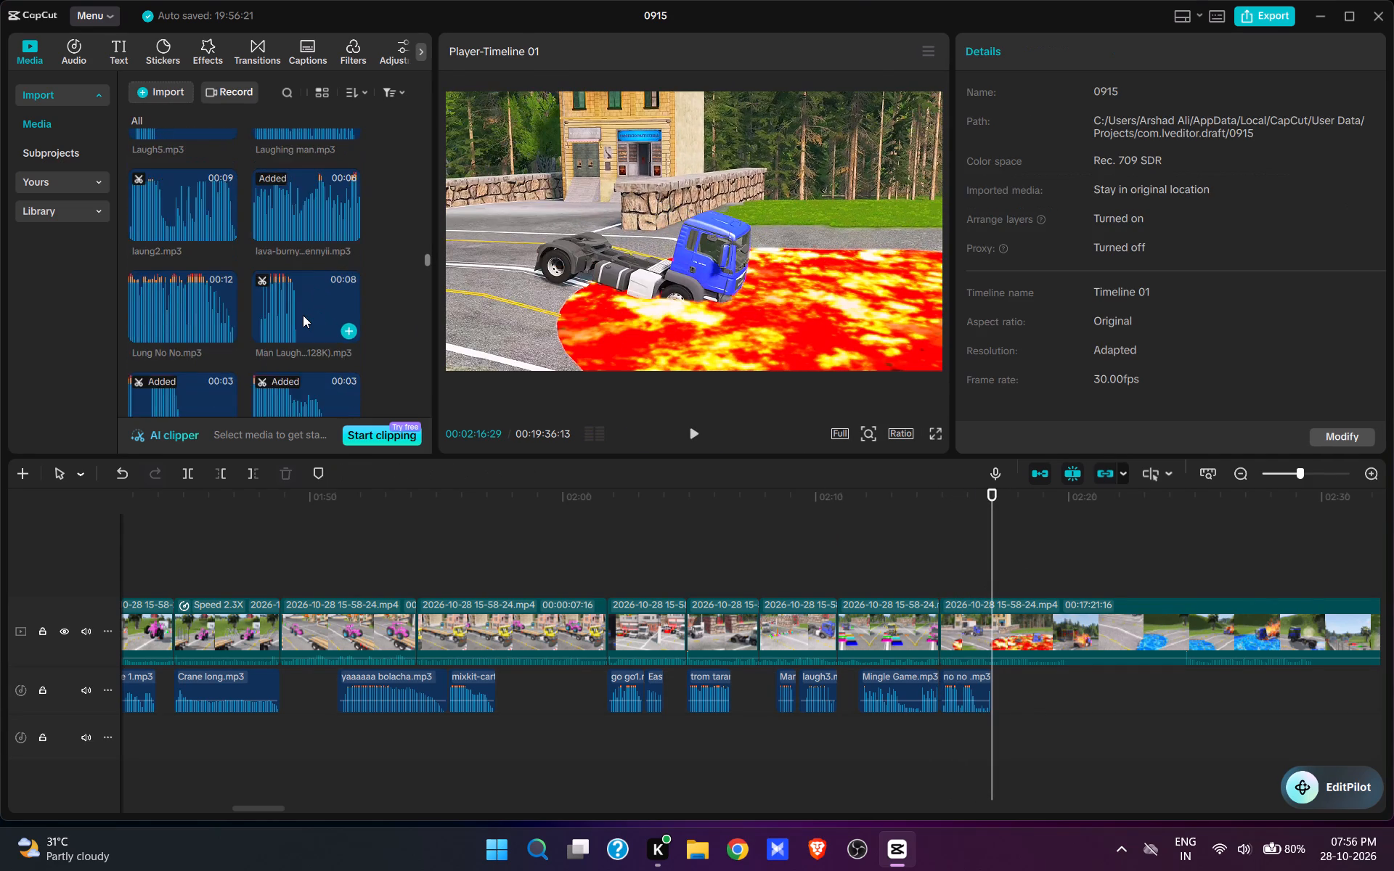
{"action": "scroll", "coordinate": [303, 316], "scroll_direction": "up", "scroll_amount": 7}
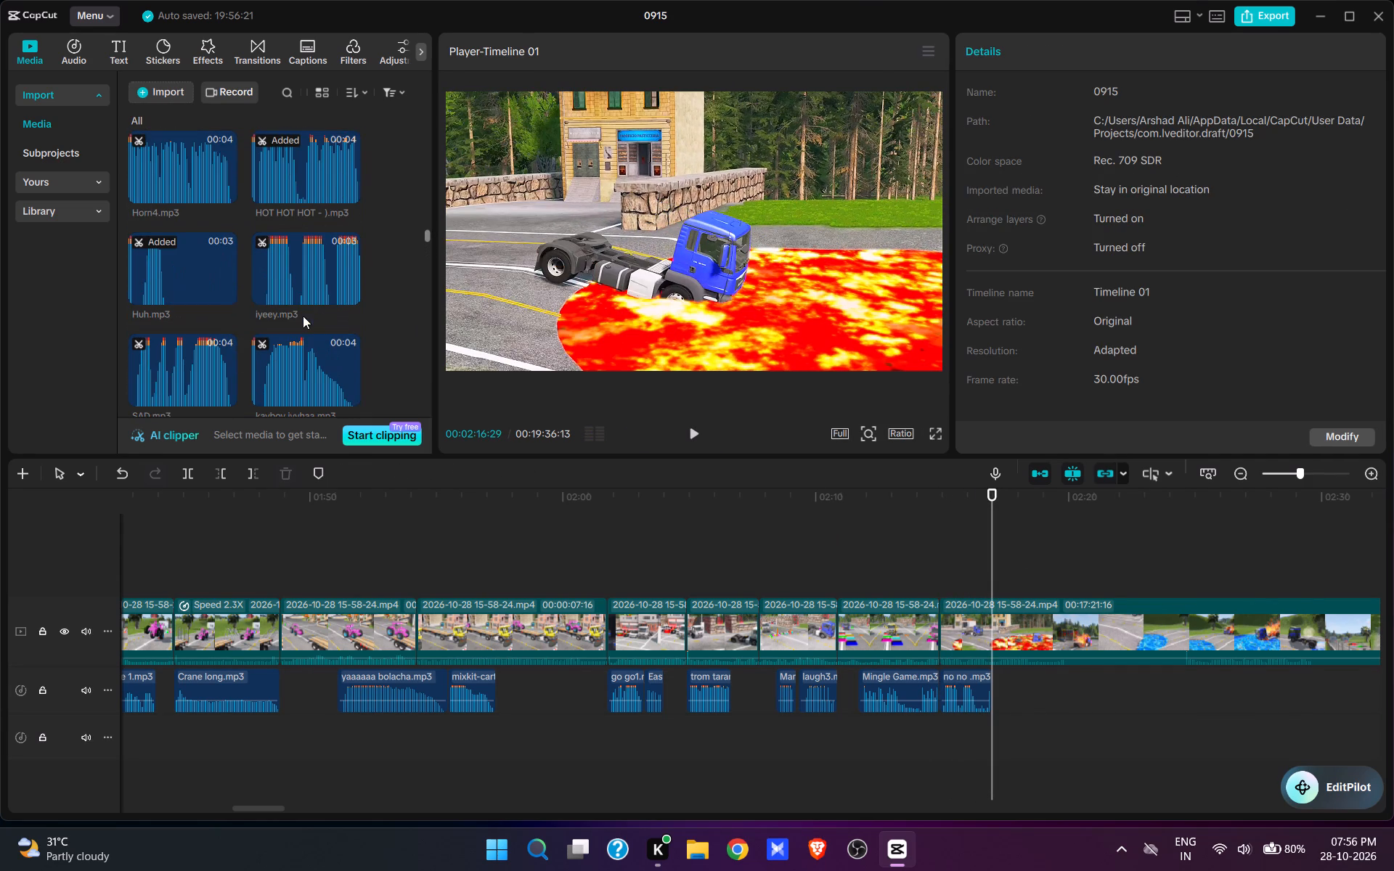
{"action": "left_click", "coordinate": [348, 194]}
Split the video at 00:02:19:20 and cut away about 5 seconds after it, up to the burning truck approaching the water pool.
{"action": "key", "text": "space"}
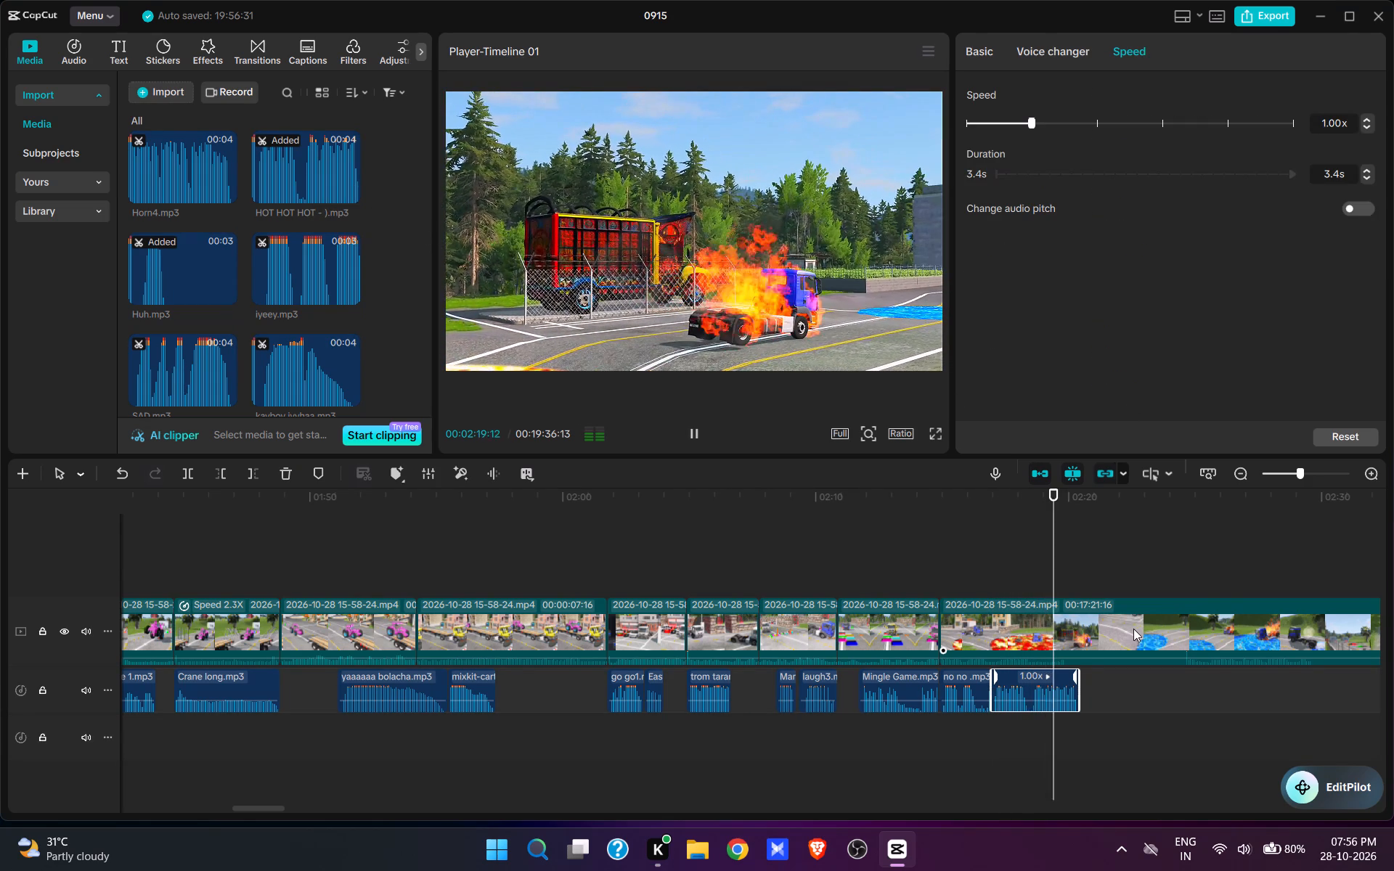
{"action": "key", "text": "space"}
{"action": "left_click", "coordinate": [1087, 645]}
{"action": "left_click", "coordinate": [1060, 585]}
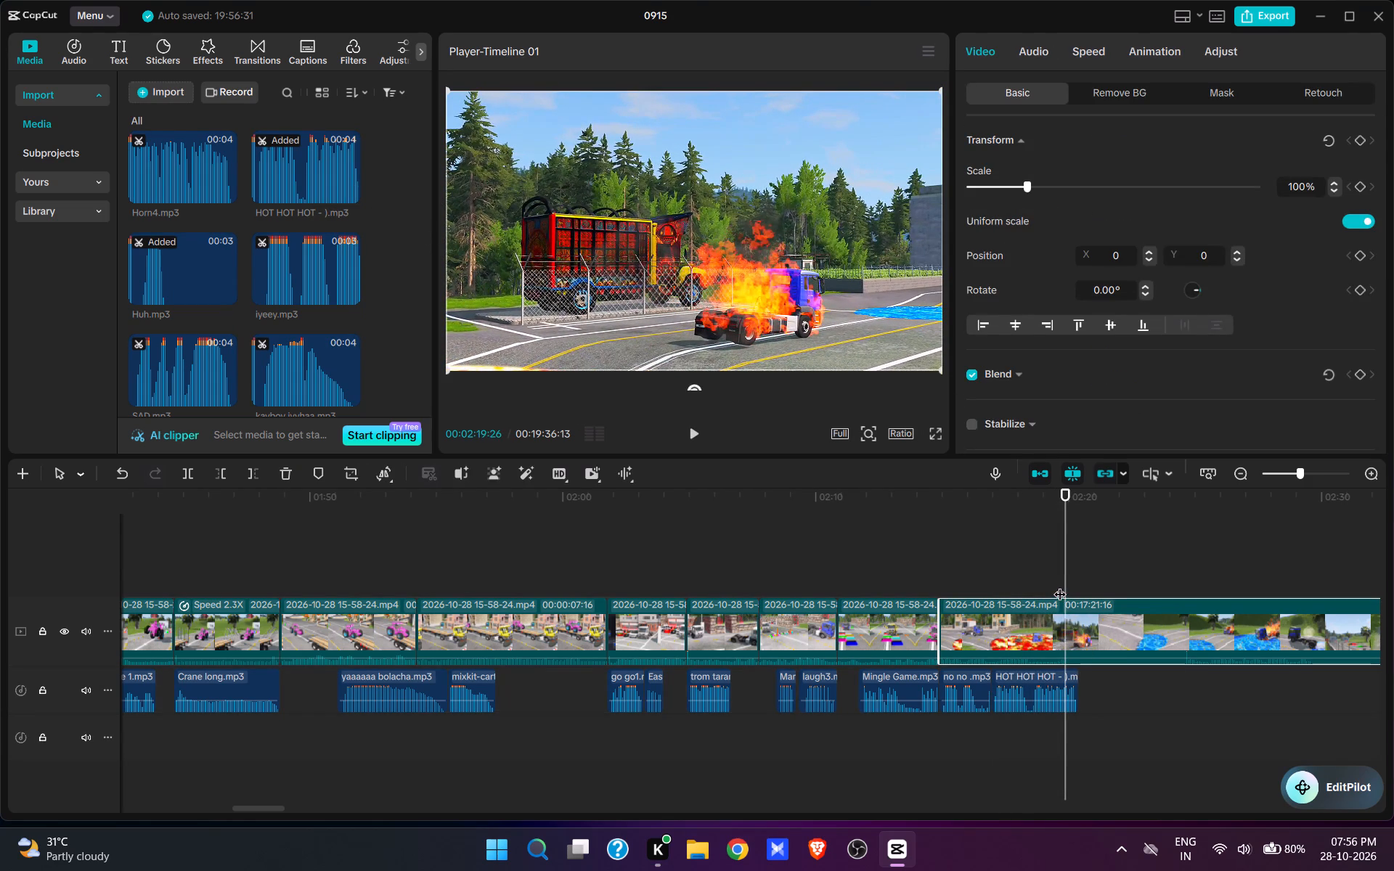
{"action": "left_click", "coordinate": [1052, 631]}
{"action": "key", "text": "w"}
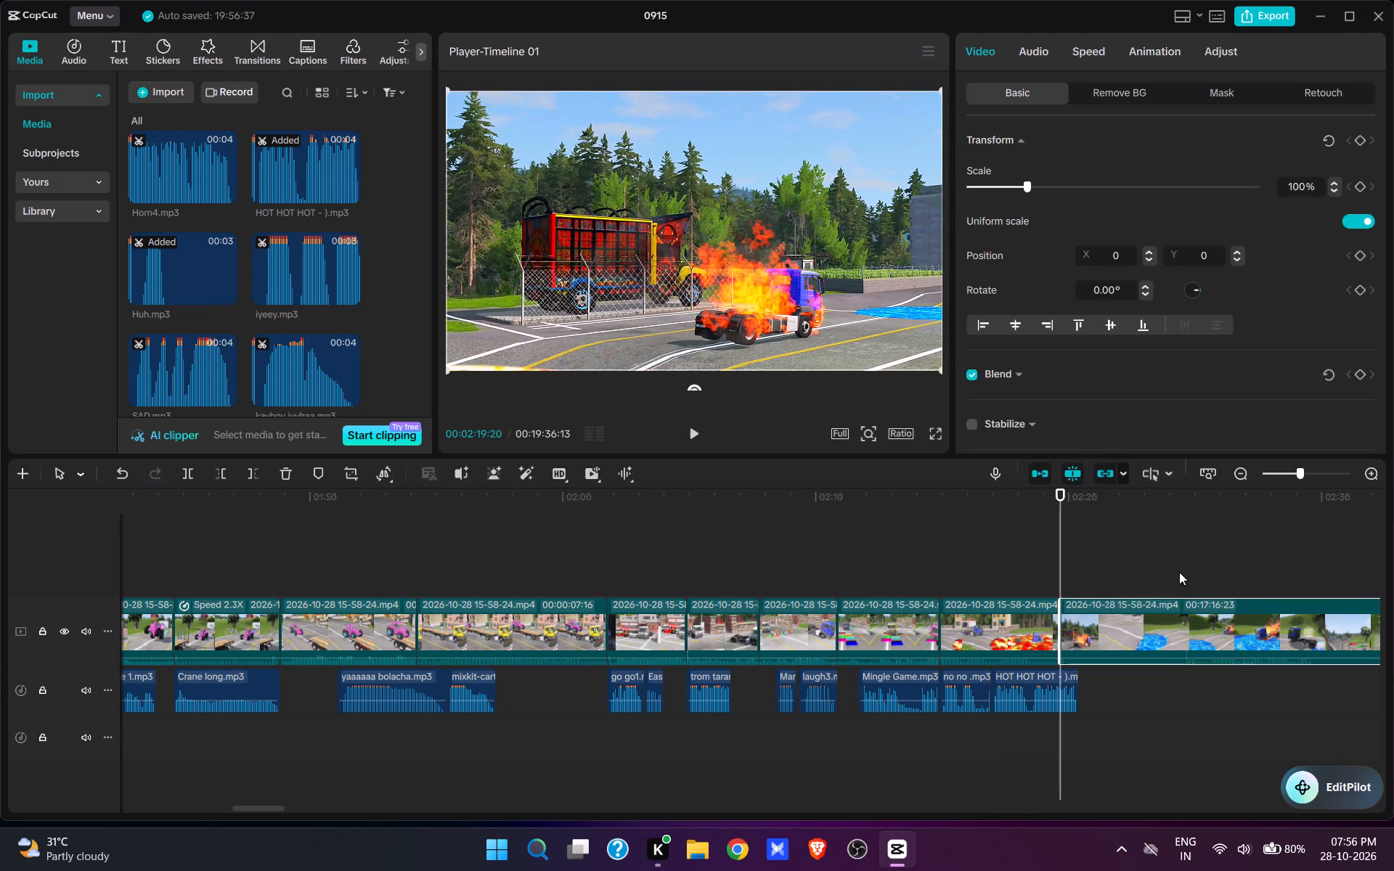
{"action": "left_click", "coordinate": [1178, 572]}
{"action": "key", "text": "space"}
{"action": "key", "text": "space"}
{"action": "type", "text": "q"}
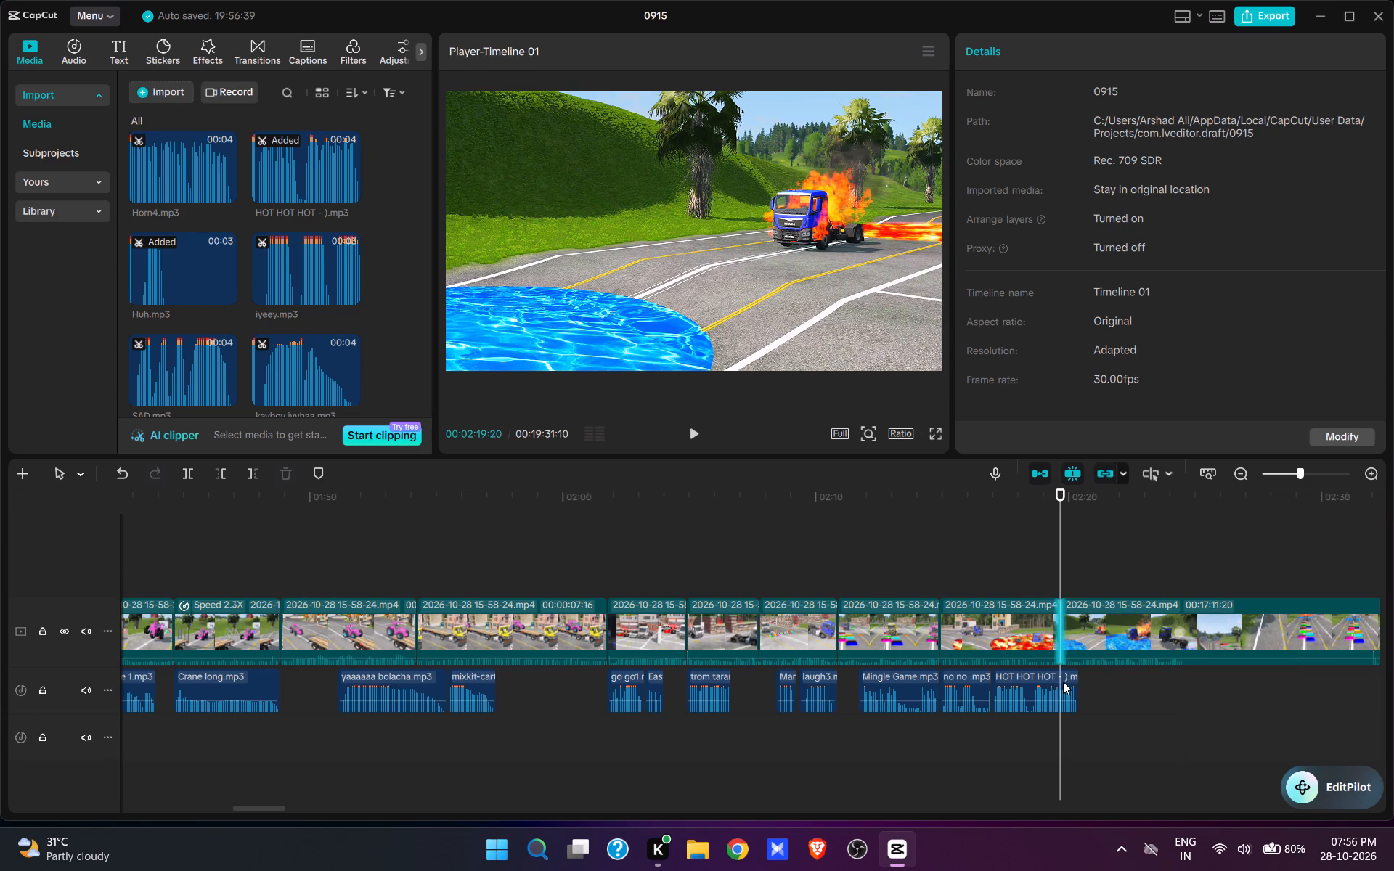
{"action": "key", "text": "space"}
{"action": "key", "text": "space"}
Add Scream Man.mp3 from the imported media to the audio track at 00:02:20:12, directly after the HOT HOT HOT sound, and play it back.
{"action": "left_click", "coordinate": [1083, 737]}
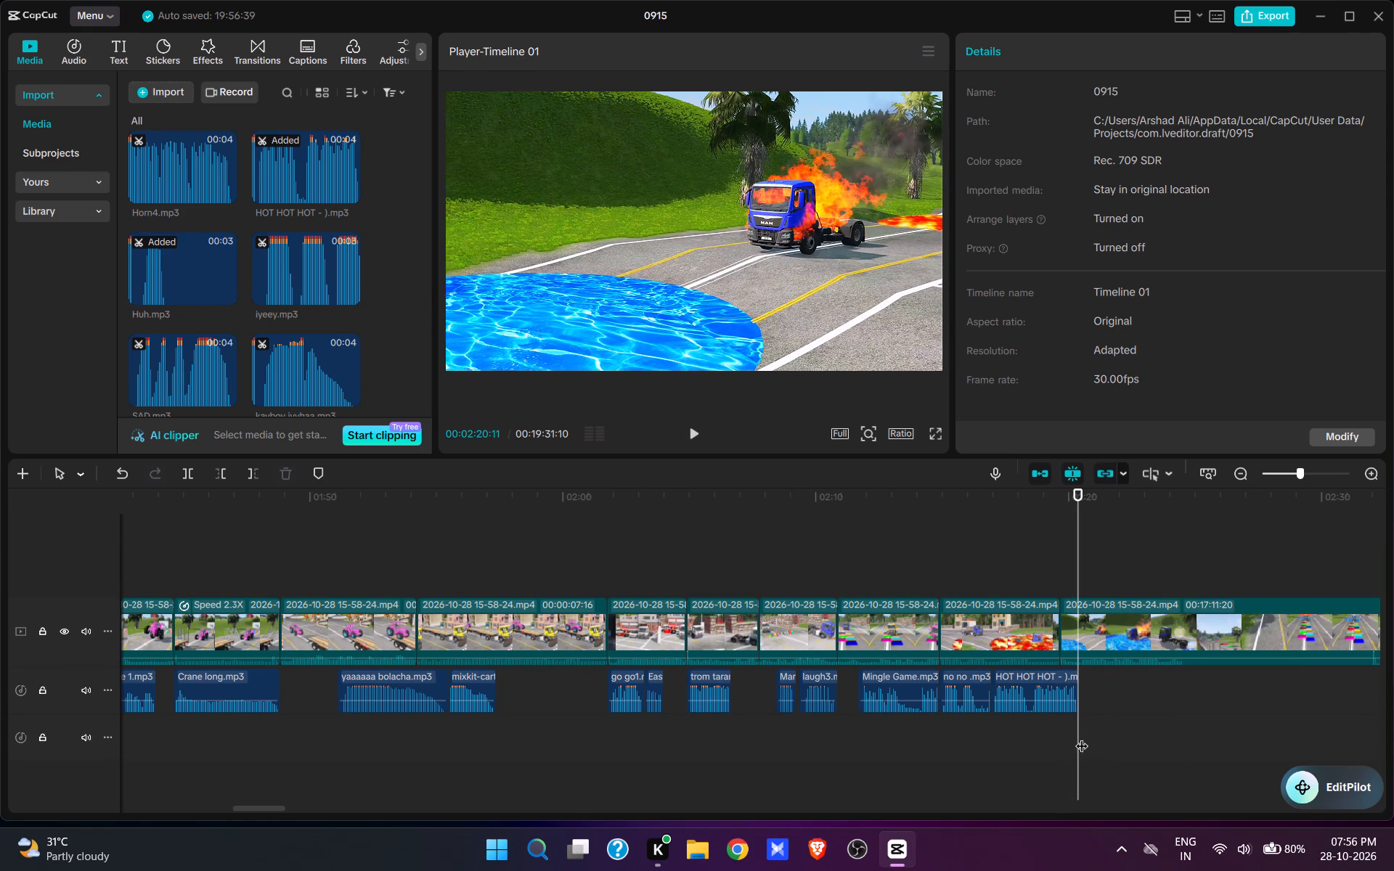
{"action": "scroll", "coordinate": [309, 286], "scroll_direction": "down", "scroll_amount": 6}
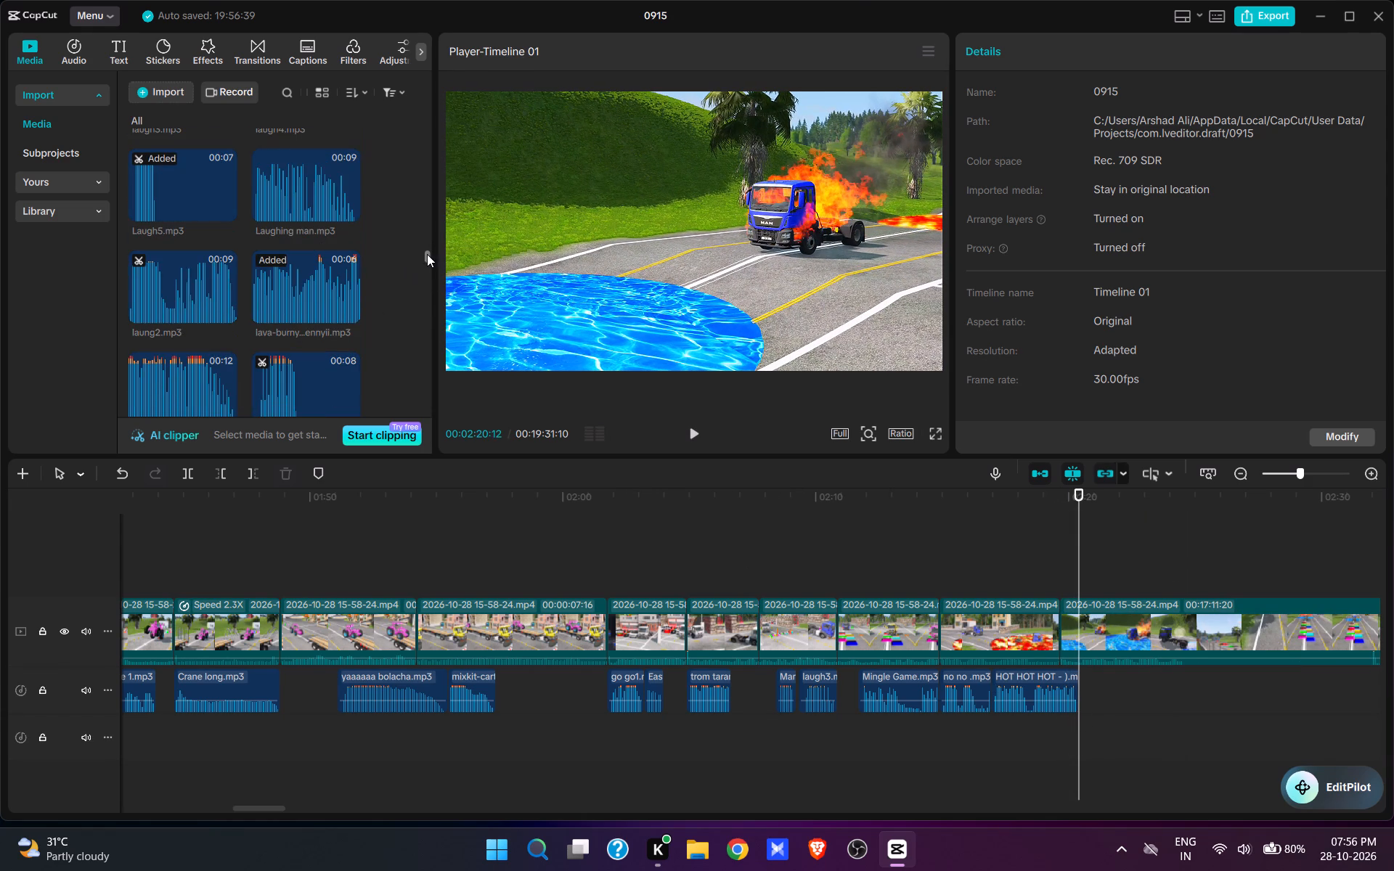
{"action": "left_click_drag", "start_coordinate": [427, 254], "coordinate": [447, 526]}
{"action": "scroll", "coordinate": [350, 342], "scroll_direction": "up", "scroll_amount": 5}
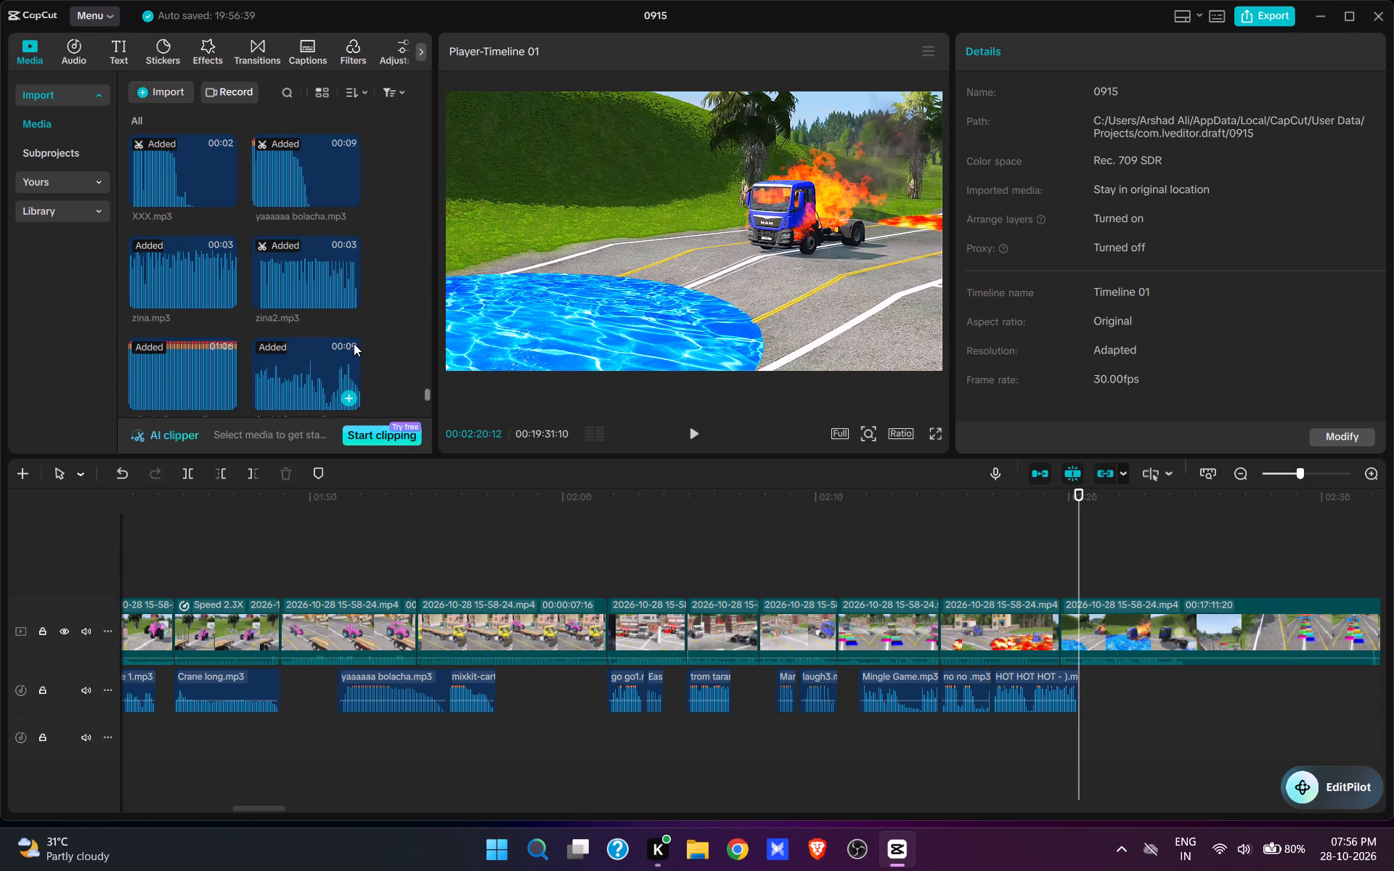
{"action": "scroll", "coordinate": [354, 343], "scroll_direction": "up", "scroll_amount": 4}
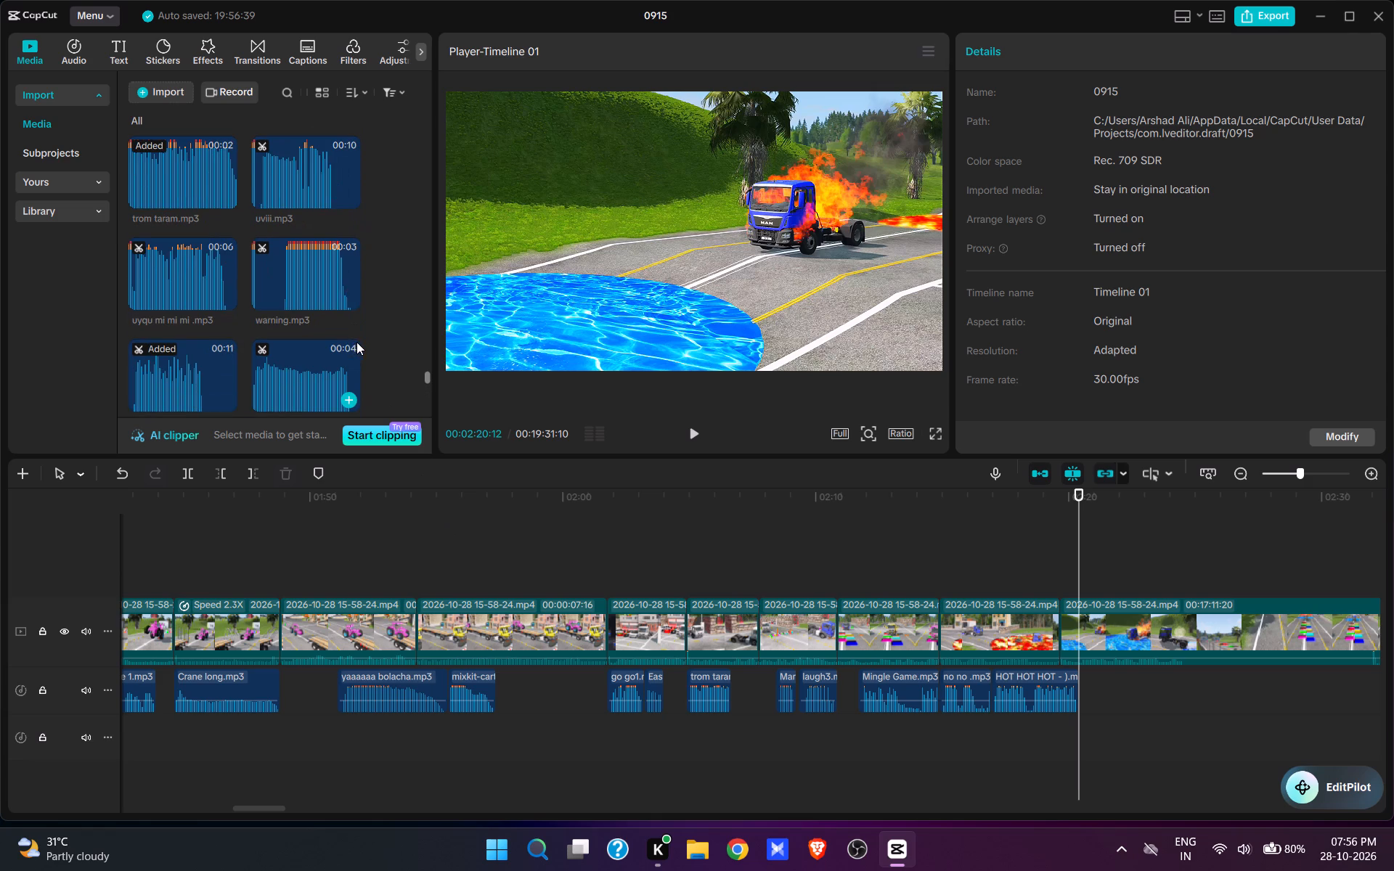
{"action": "scroll", "coordinate": [325, 326], "scroll_direction": "up", "scroll_amount": 2}
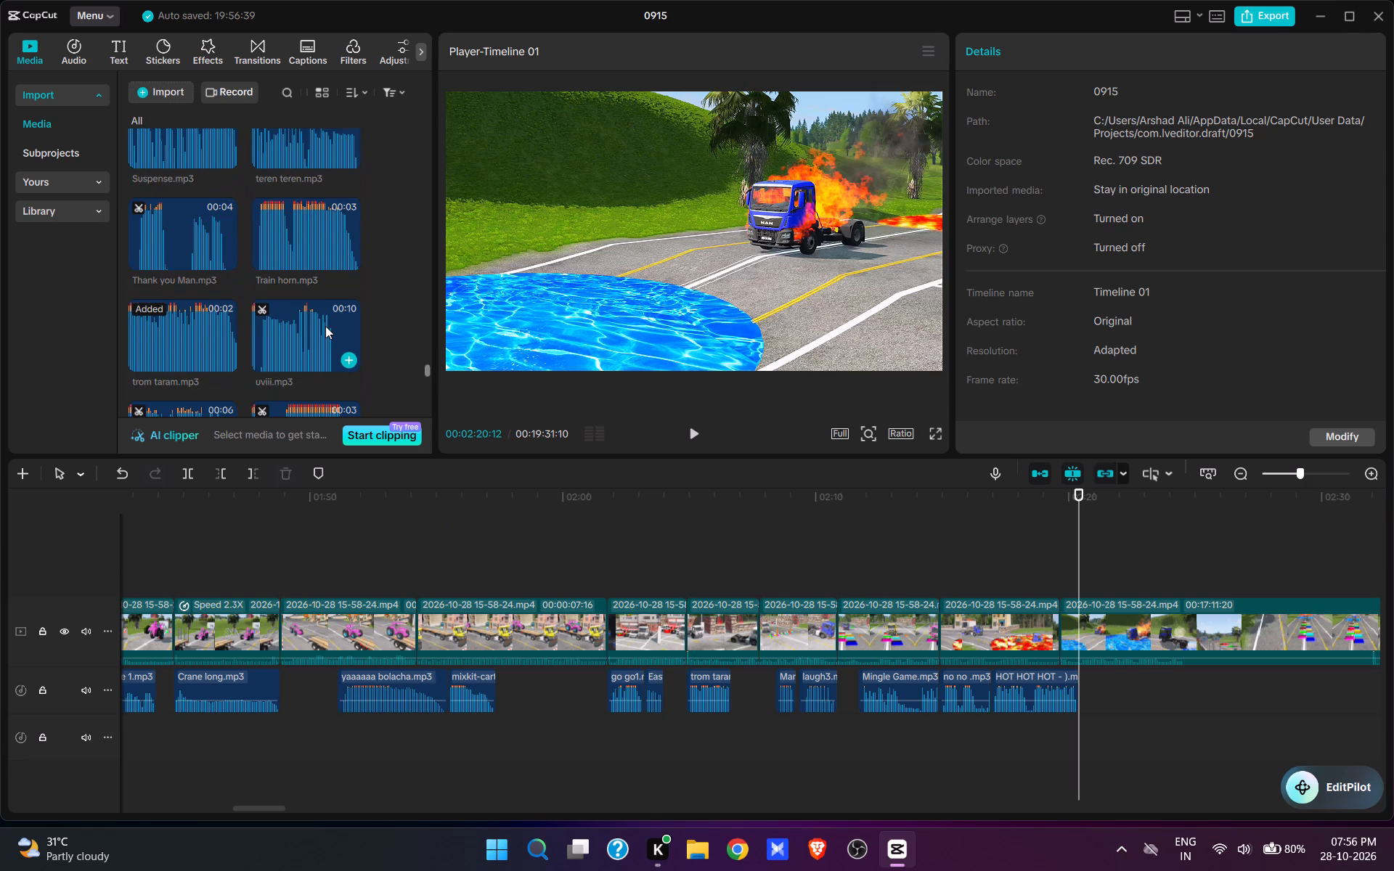
{"action": "scroll", "coordinate": [325, 326], "scroll_direction": "up", "scroll_amount": 3}
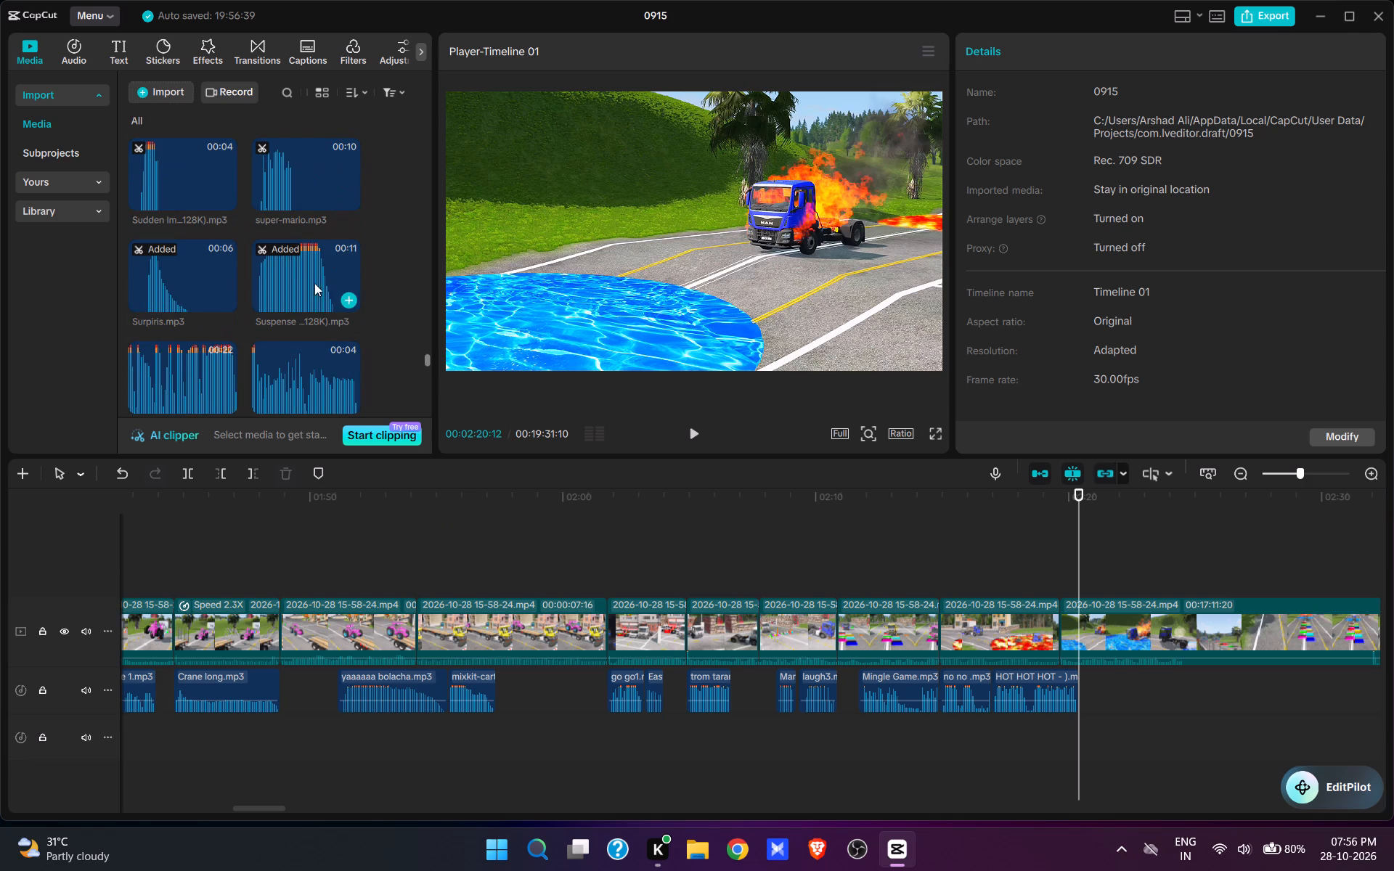
{"action": "scroll", "coordinate": [267, 292], "scroll_direction": "up", "scroll_amount": 1}
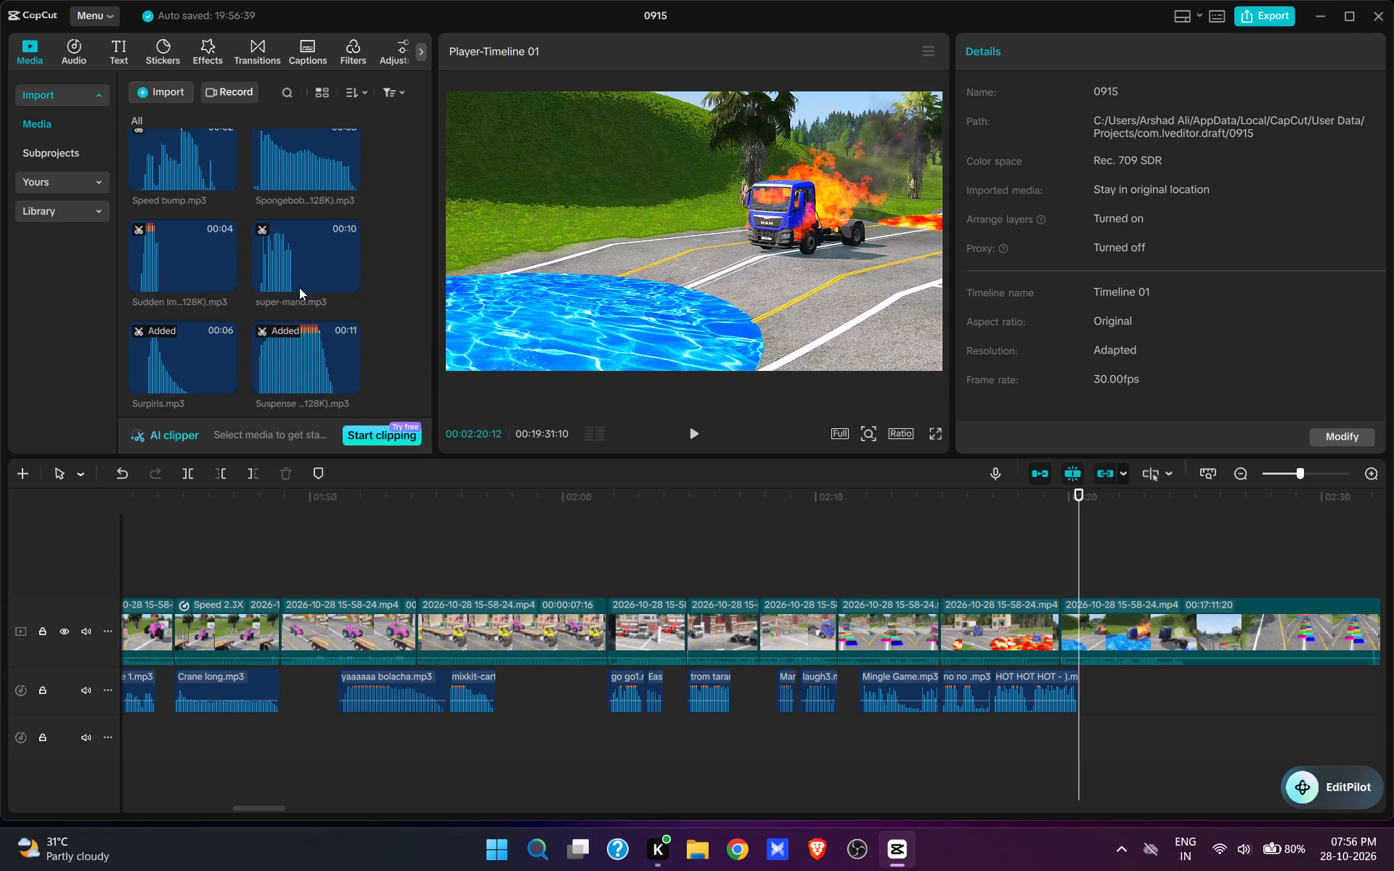
{"action": "scroll", "coordinate": [308, 310], "scroll_direction": "up", "scroll_amount": 1}
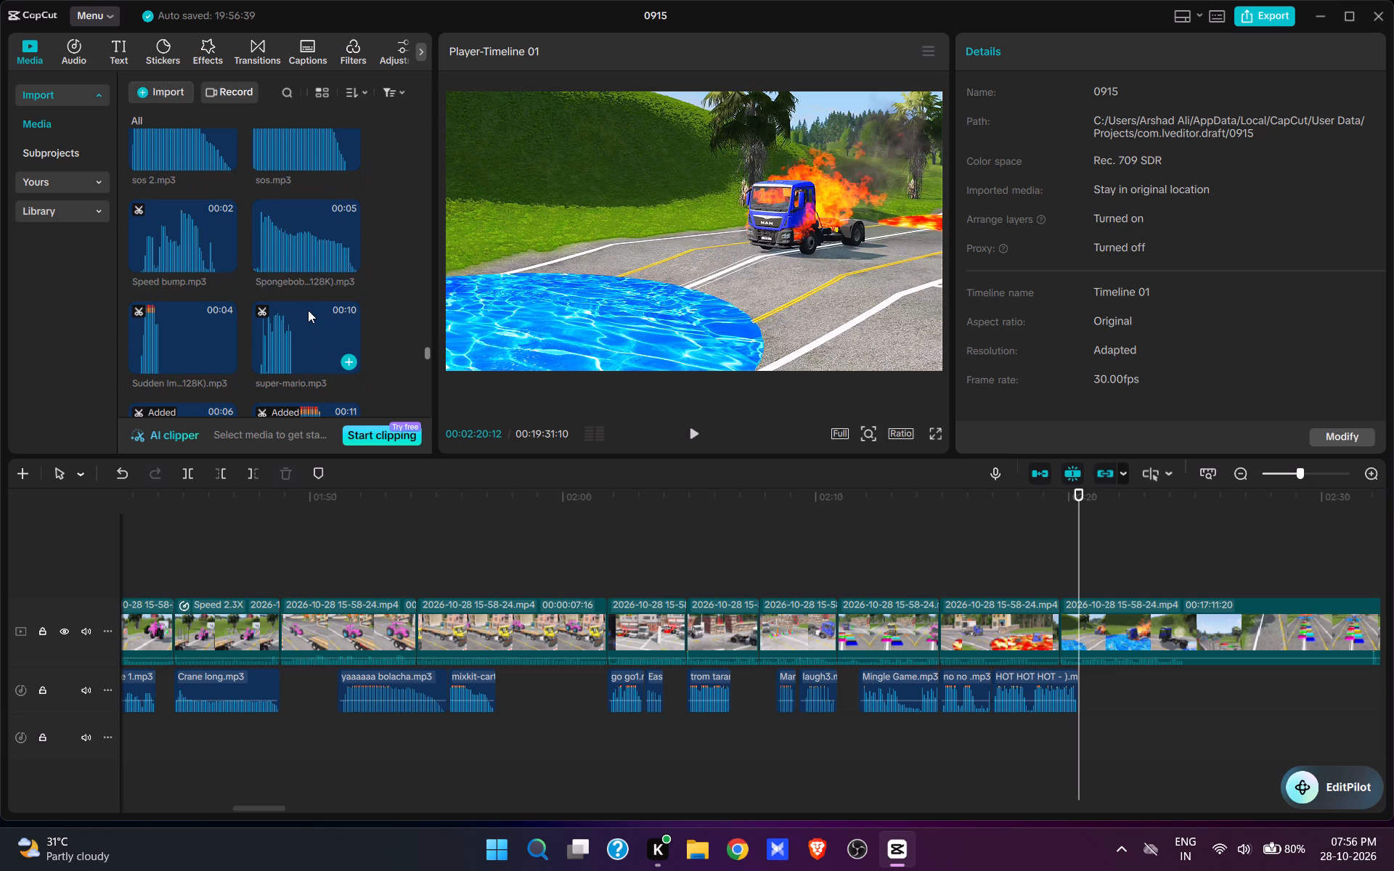
{"action": "scroll", "coordinate": [308, 310], "scroll_direction": "up", "scroll_amount": 3}
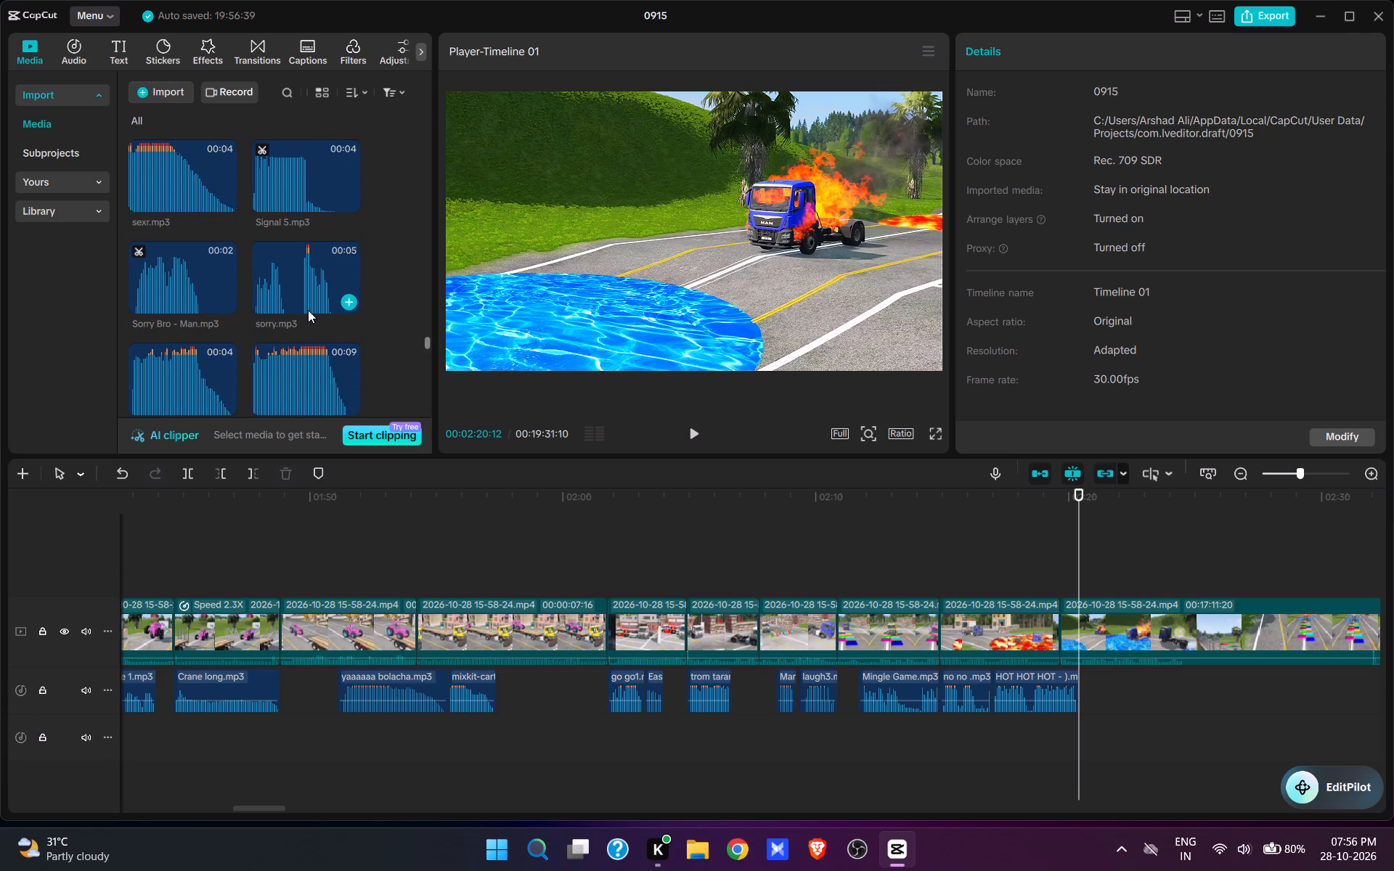
{"action": "scroll", "coordinate": [306, 310], "scroll_direction": "up", "scroll_amount": 1}
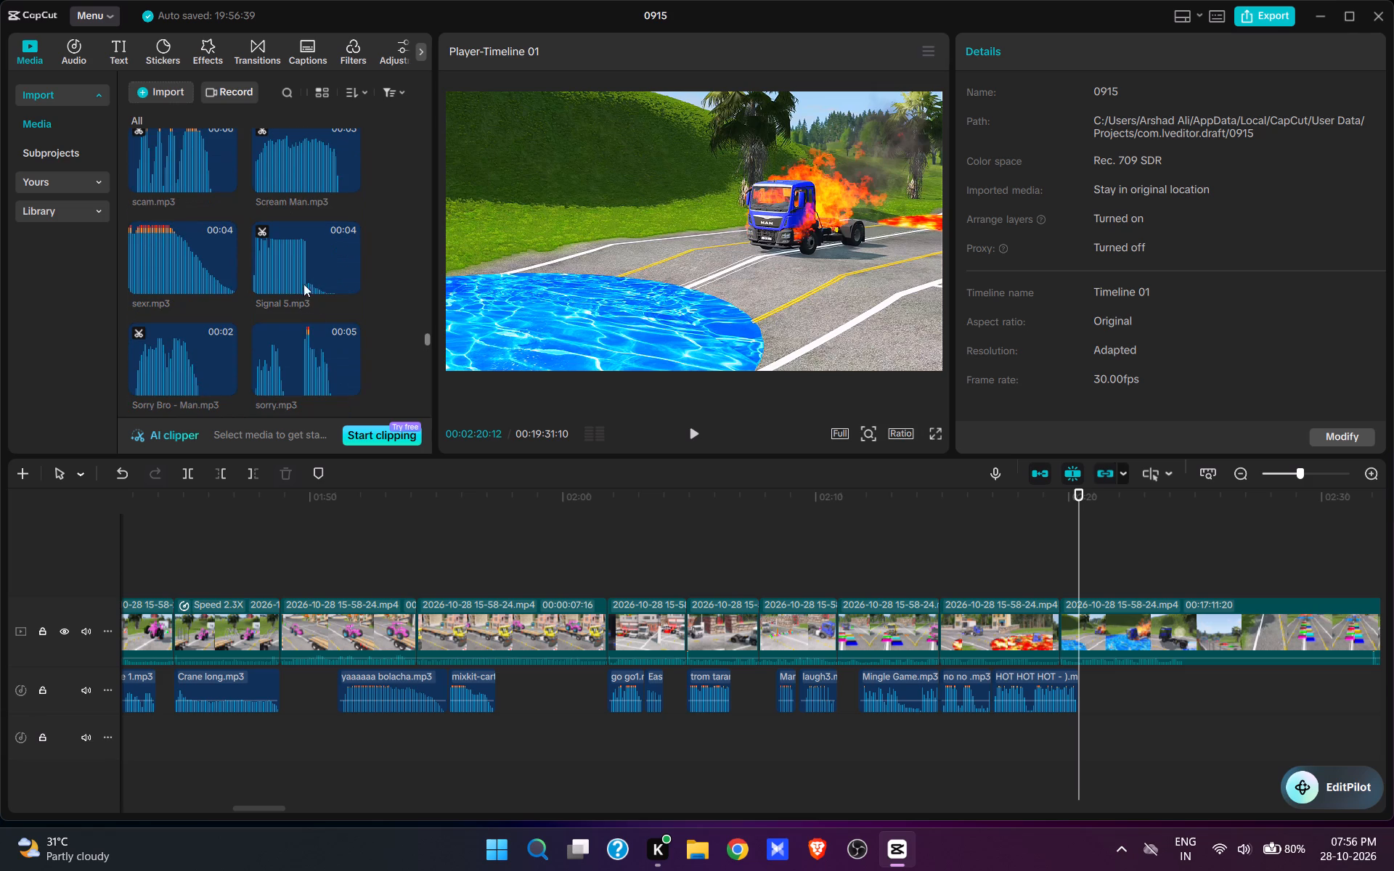
{"action": "left_click", "coordinate": [351, 181]}
{"action": "key", "text": "space"}
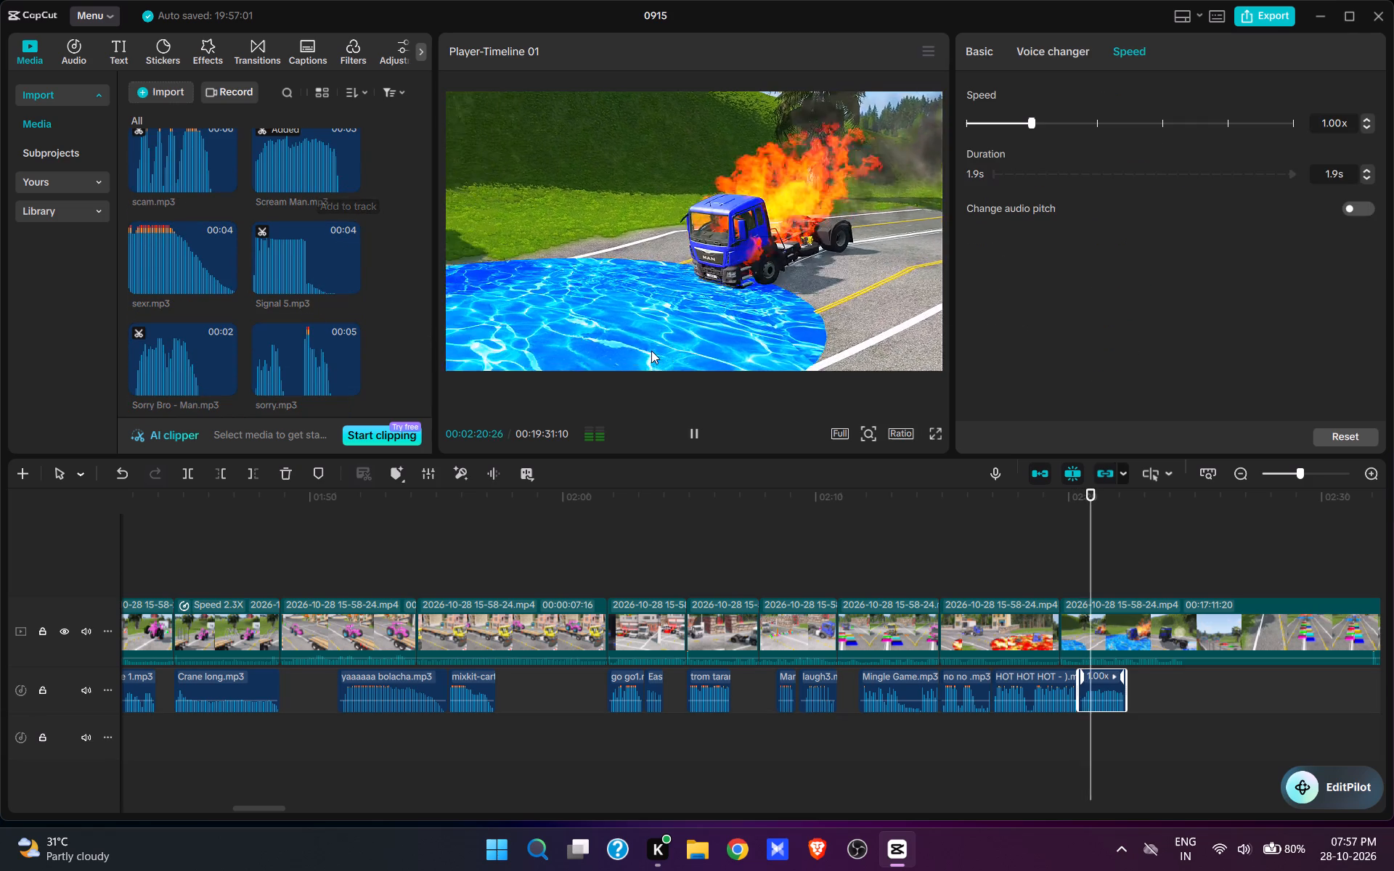
{"action": "key", "text": "space"}
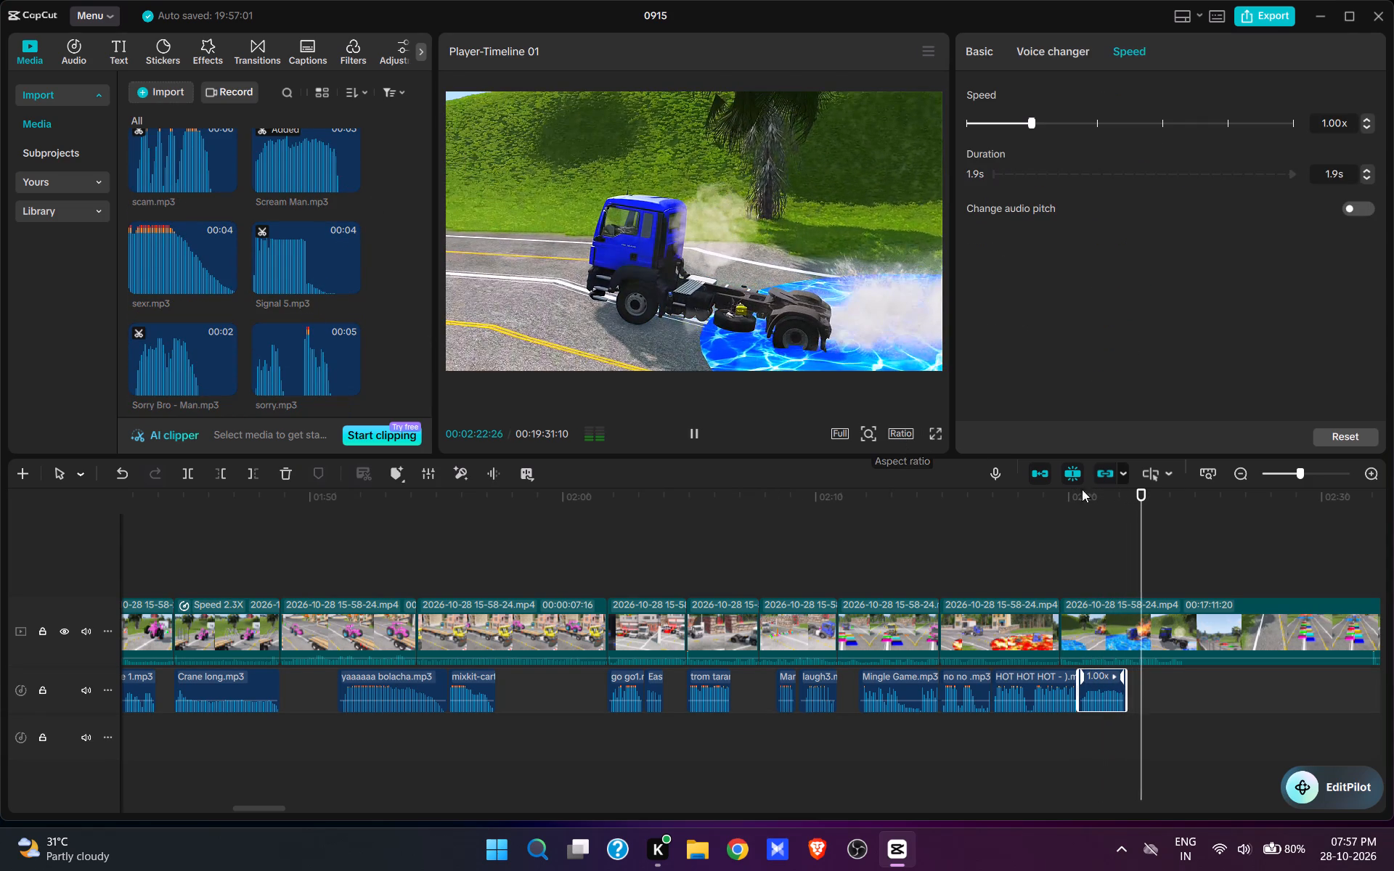
Look through the imported media for a sound effect to place at 00:02:22:08, directly after Scream Man.mp3.
{"action": "left_click", "coordinate": [1122, 584]}
{"action": "scroll", "coordinate": [324, 308], "scroll_direction": "up", "scroll_amount": 7}
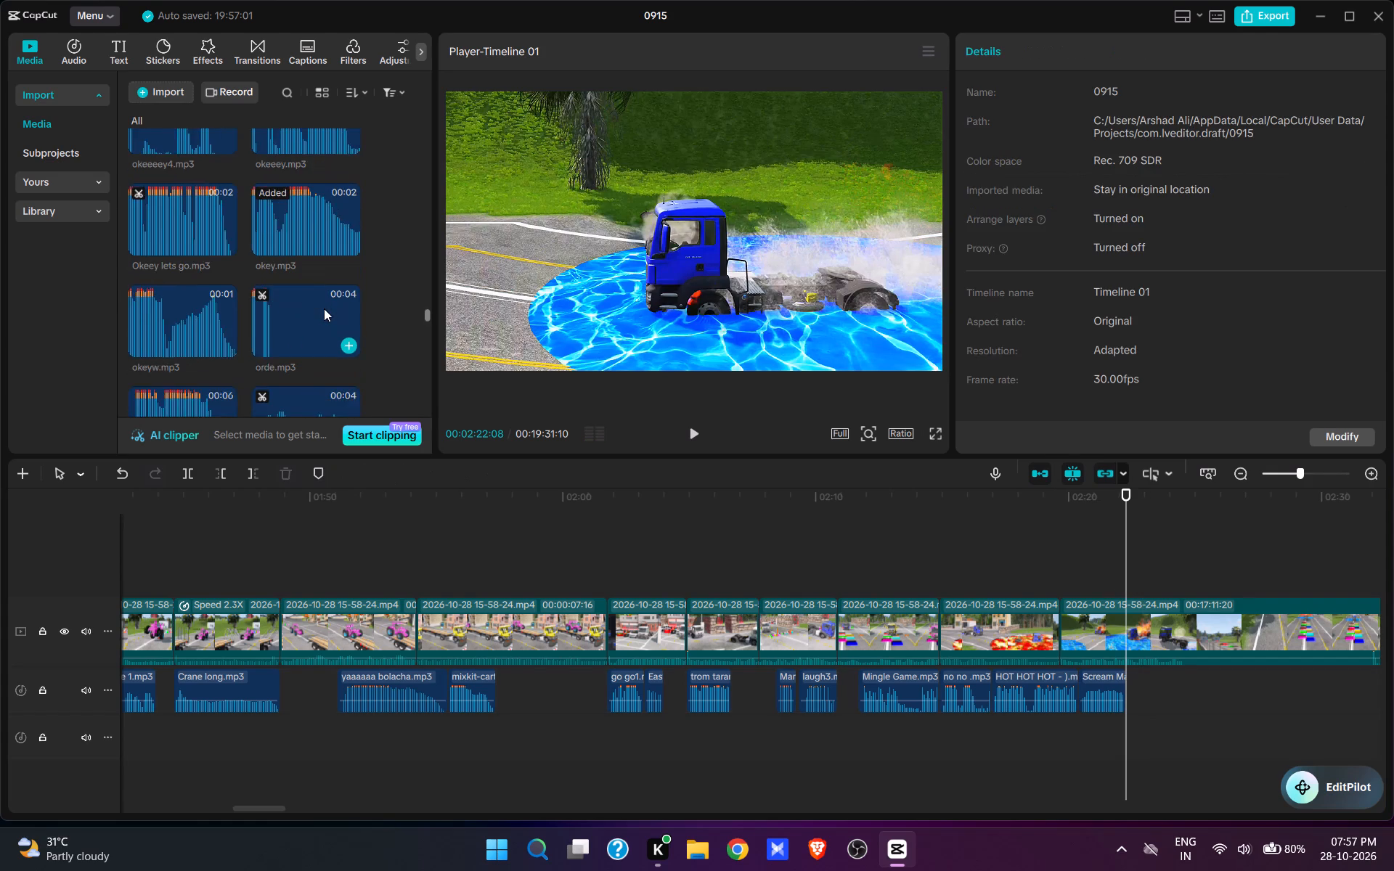
{"action": "scroll", "coordinate": [324, 308], "scroll_direction": "up", "scroll_amount": 11}
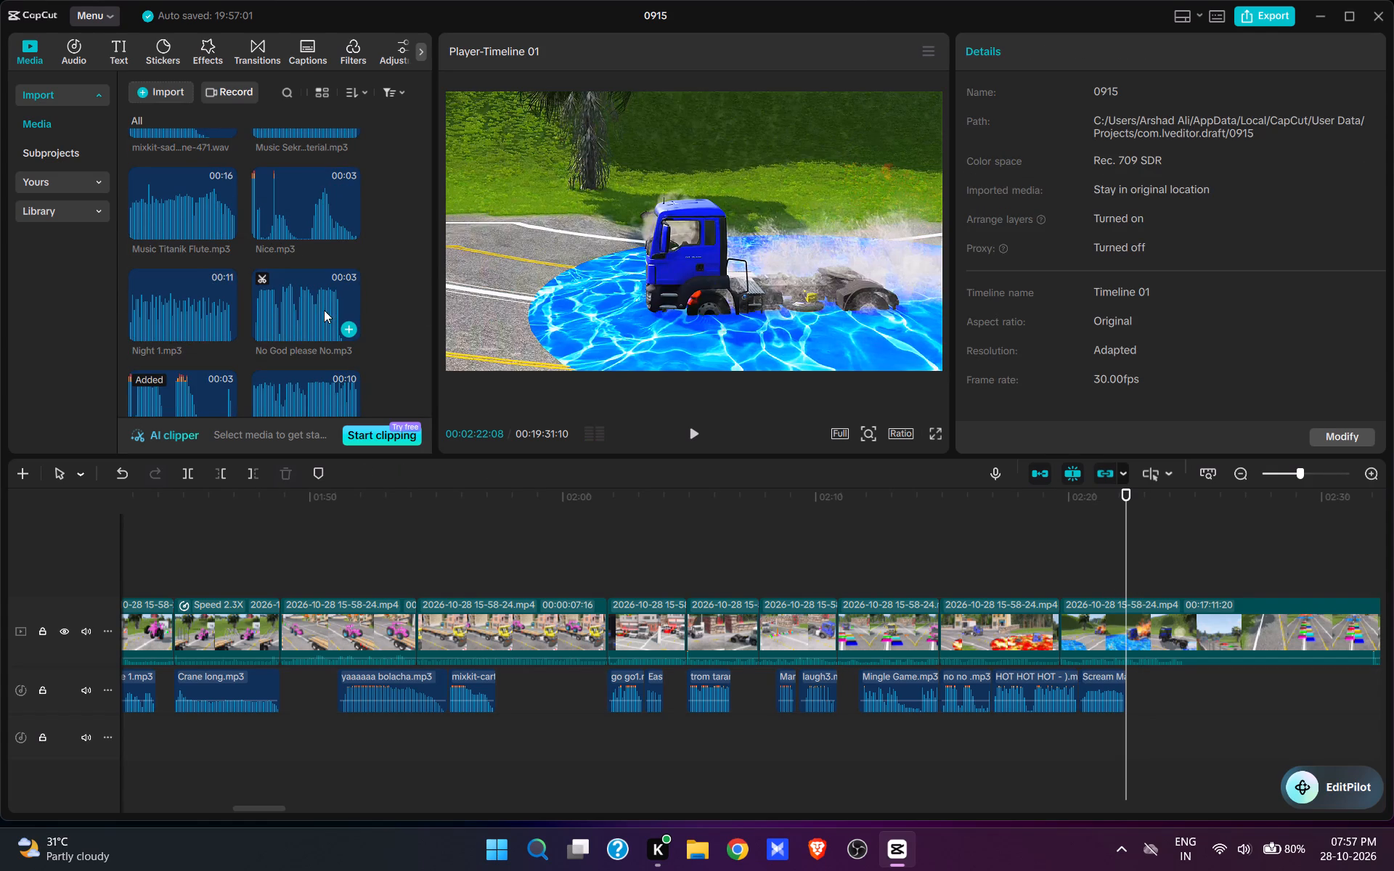
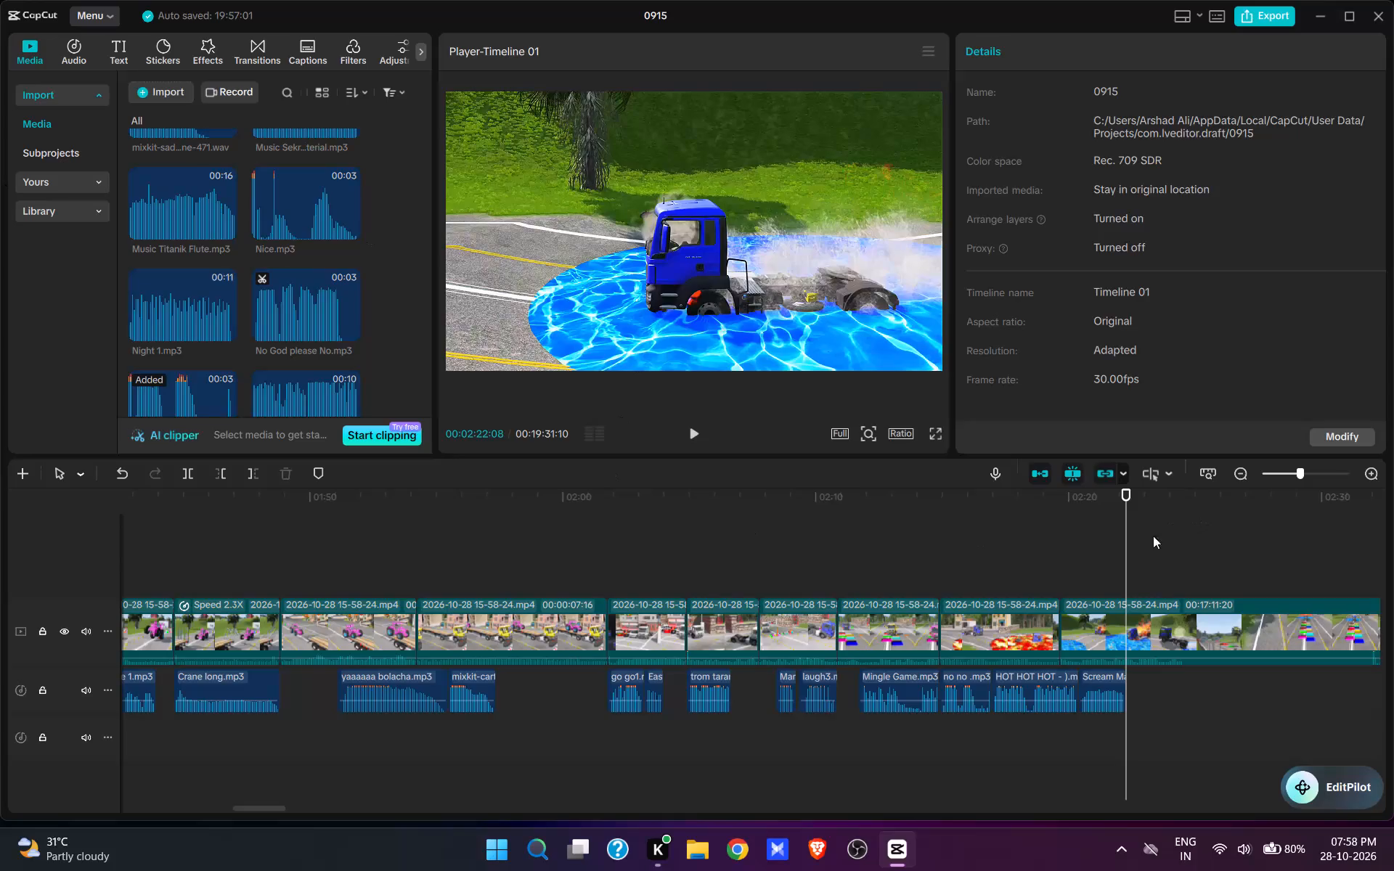
Replay the lava and water scene, and add the Man Laughing sound from the imported media at 00:02:22:08, directly after Scream Man.mp3.
{"action": "left_click", "coordinate": [986, 548]}
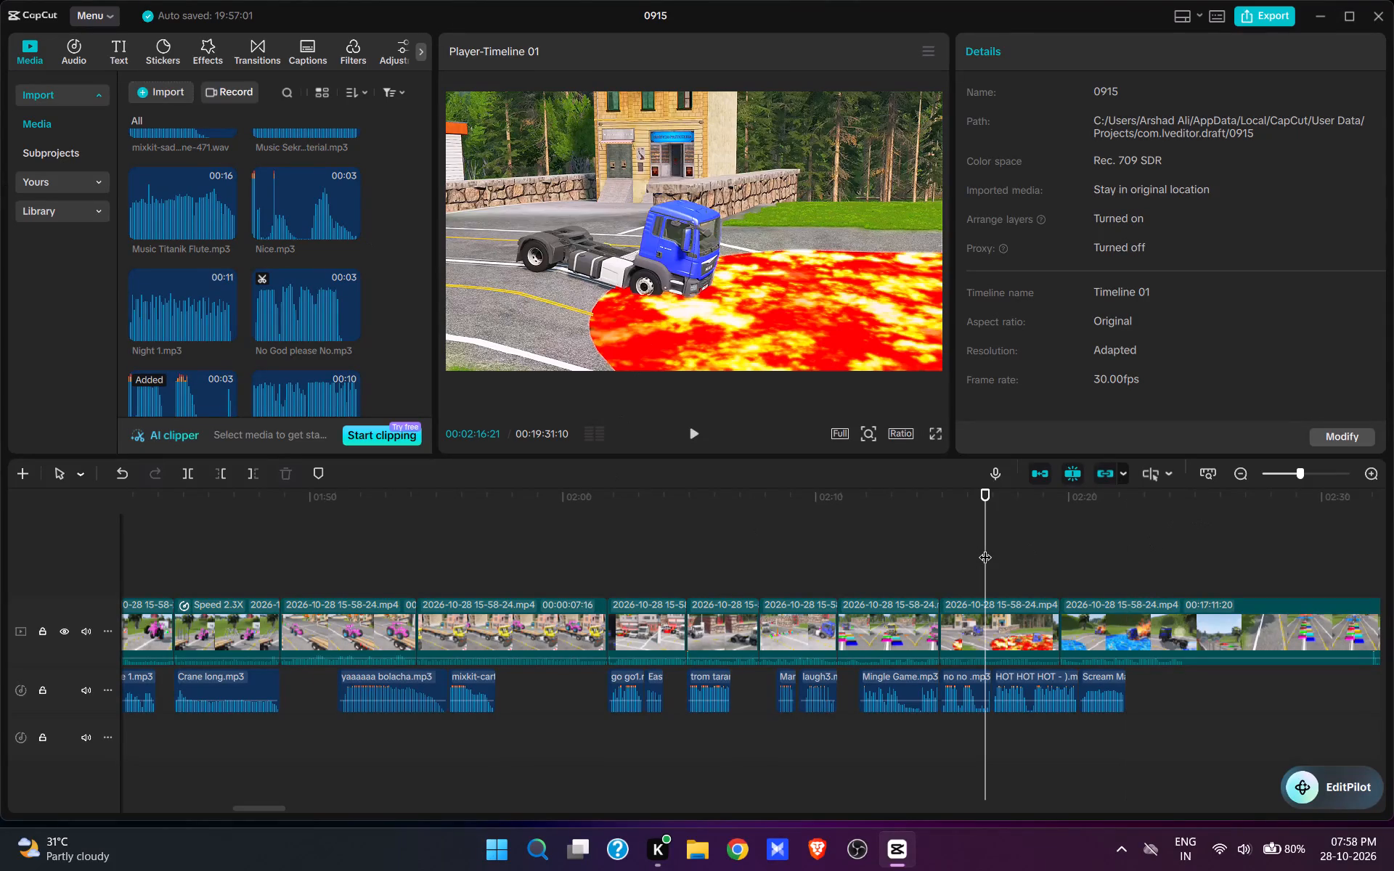
{"action": "key", "text": "space"}
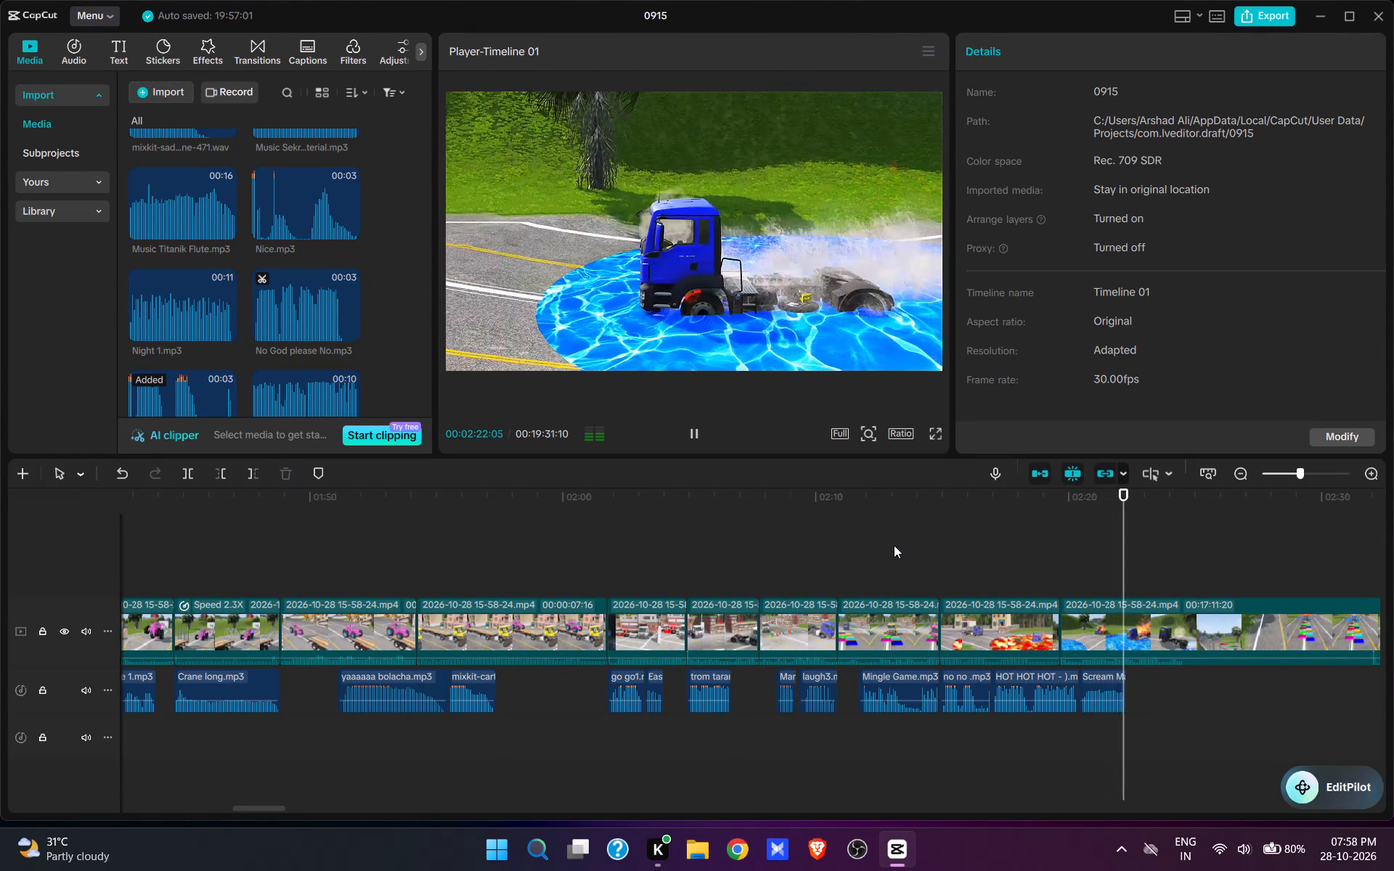
{"action": "key", "text": "space"}
{"action": "left_click", "coordinate": [1127, 583]}
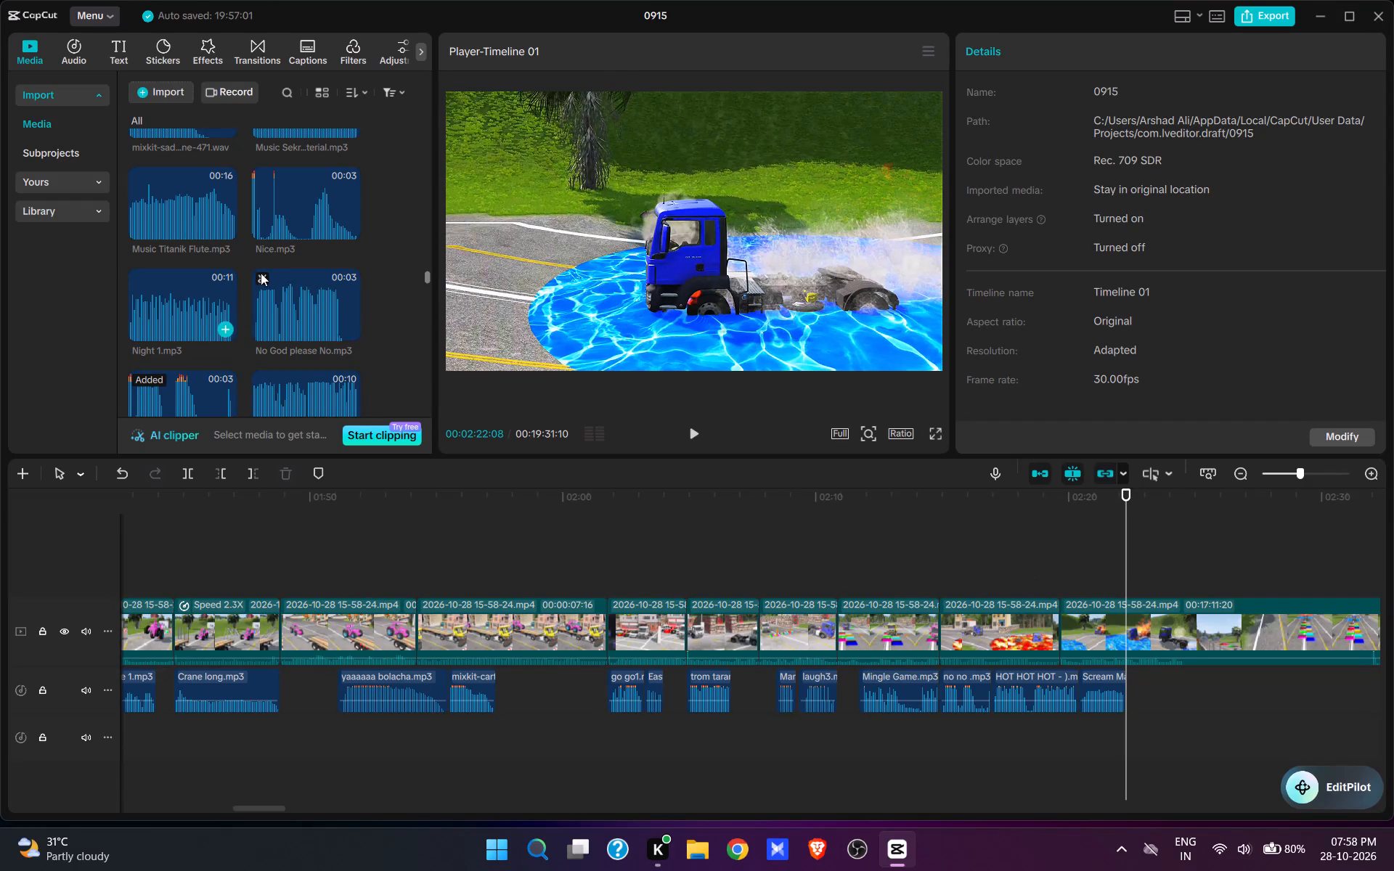
{"action": "scroll", "coordinate": [294, 291], "scroll_direction": "up", "scroll_amount": 8}
{"action": "scroll", "coordinate": [307, 232], "scroll_direction": "down", "scroll_amount": 2}
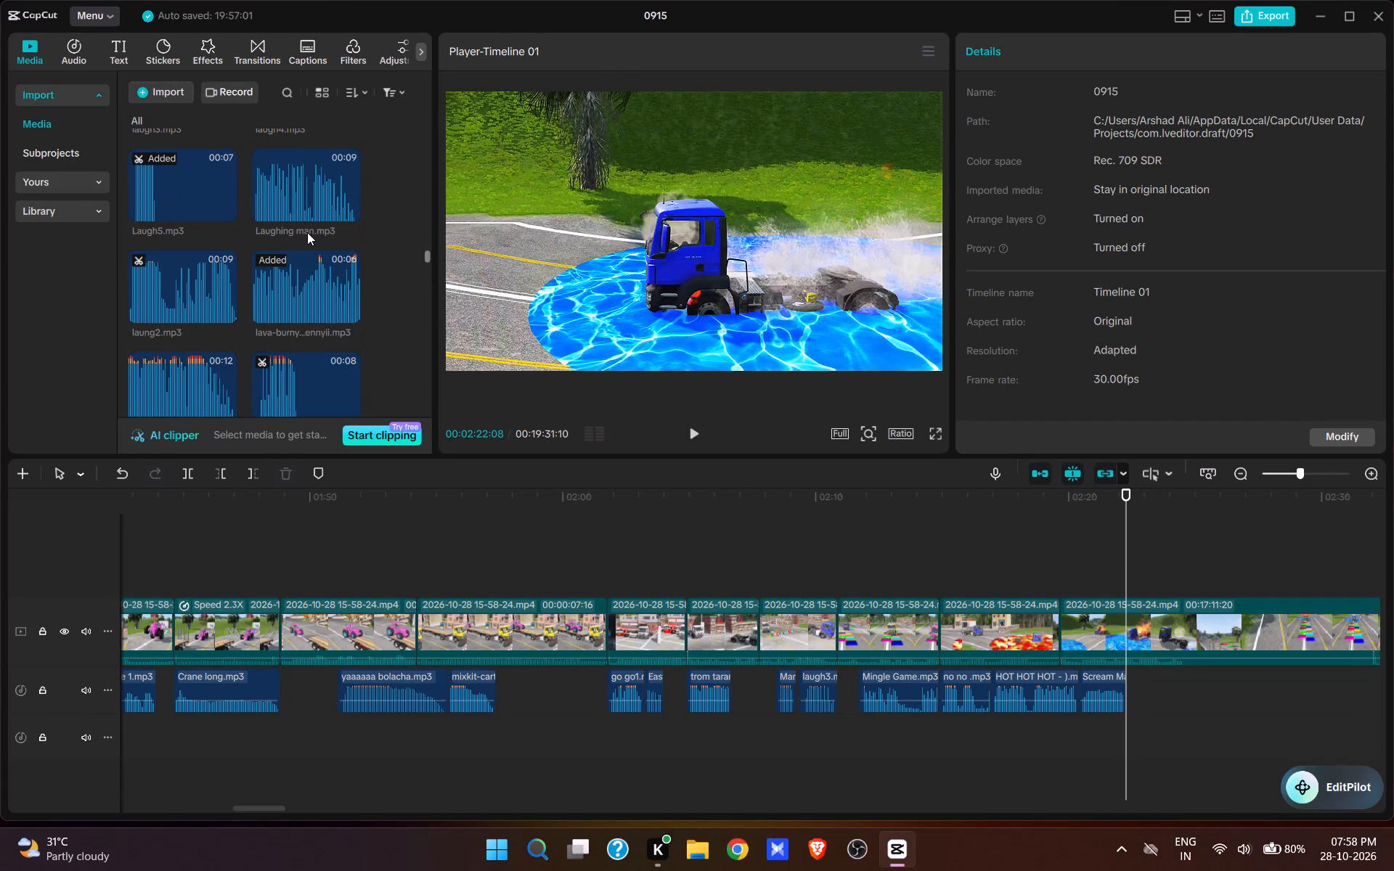
{"action": "scroll", "coordinate": [307, 232], "scroll_direction": "down", "scroll_amount": 2}
{"action": "left_click", "coordinate": [293, 217]}
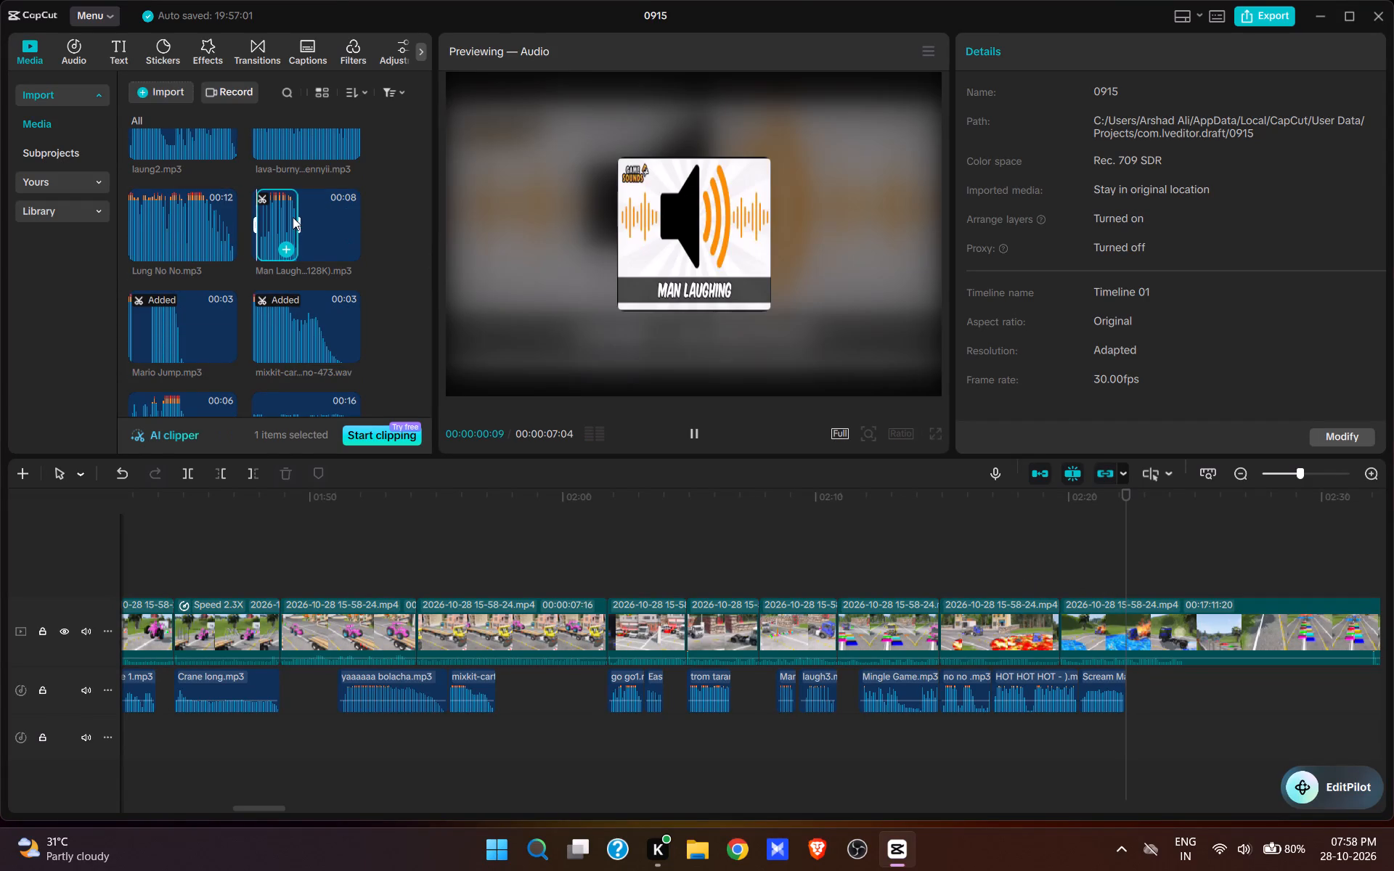
{"action": "left_click", "coordinate": [288, 250]}
{"action": "key", "text": "space"}
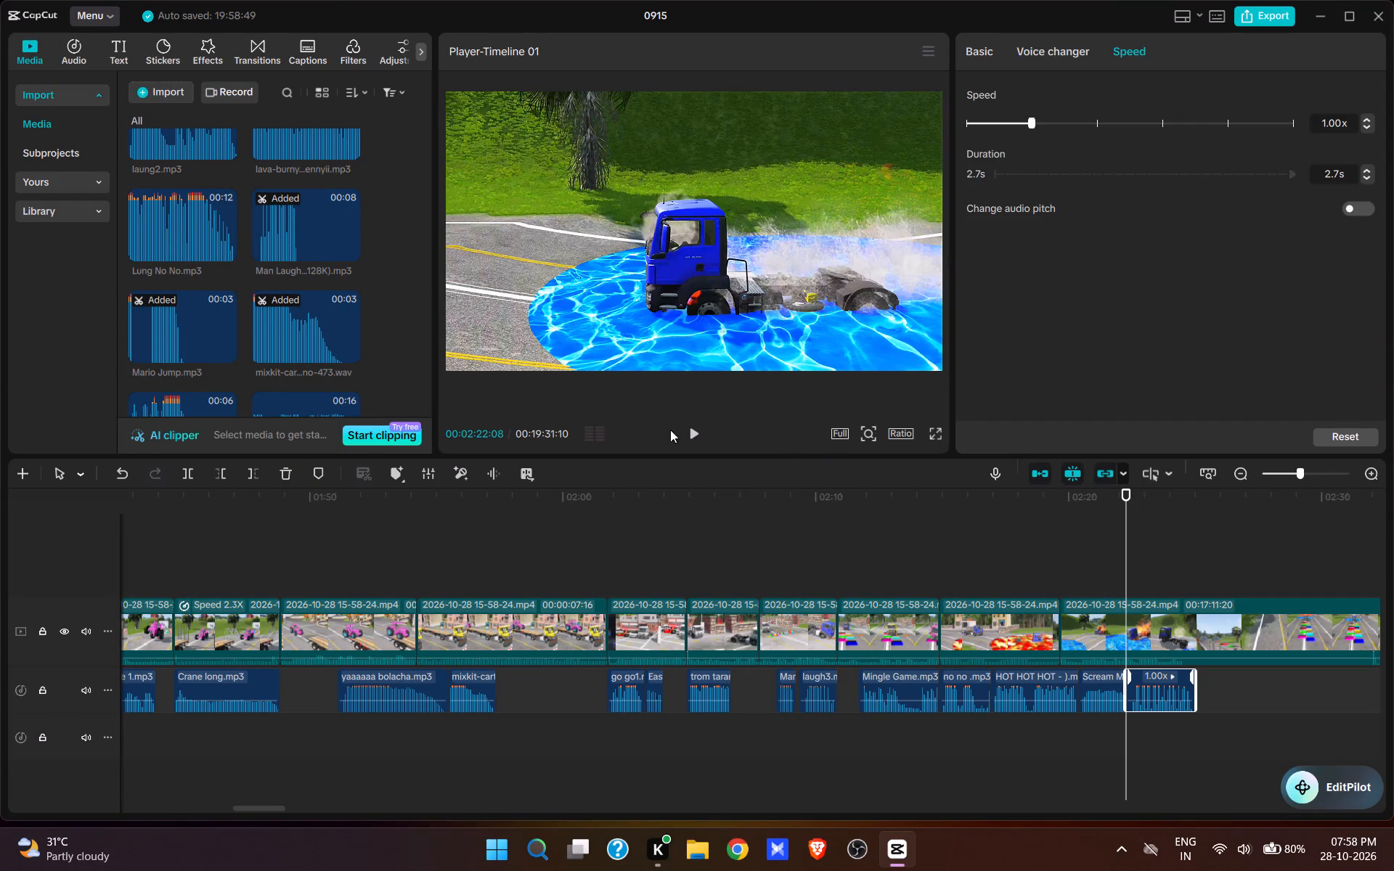
Trim the end of the Man Laughing sound to 00:02:24:08 and split the video at the same point.
{"action": "left_click", "coordinate": [684, 433]}
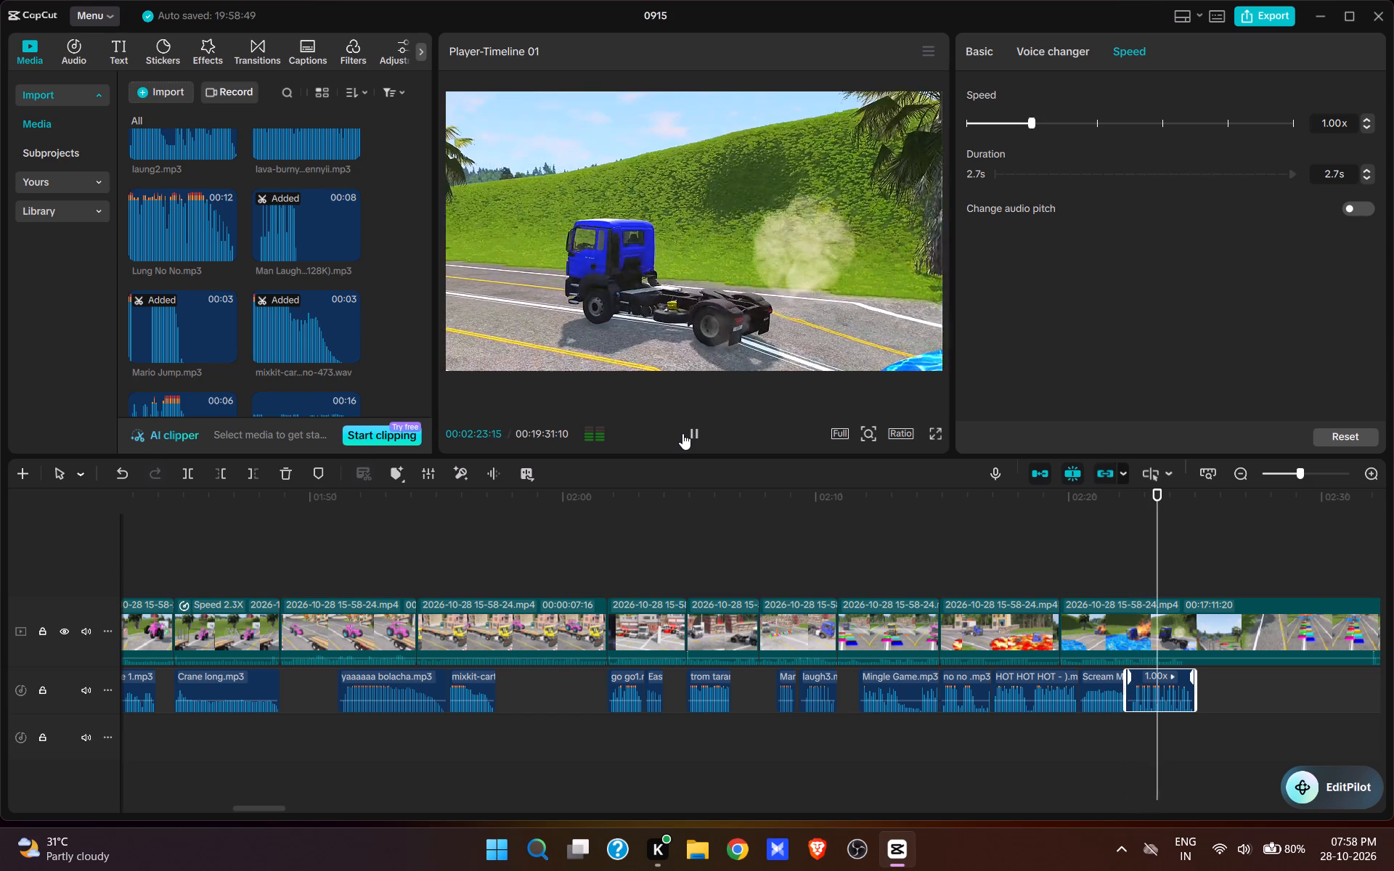
{"action": "key", "text": "space"}
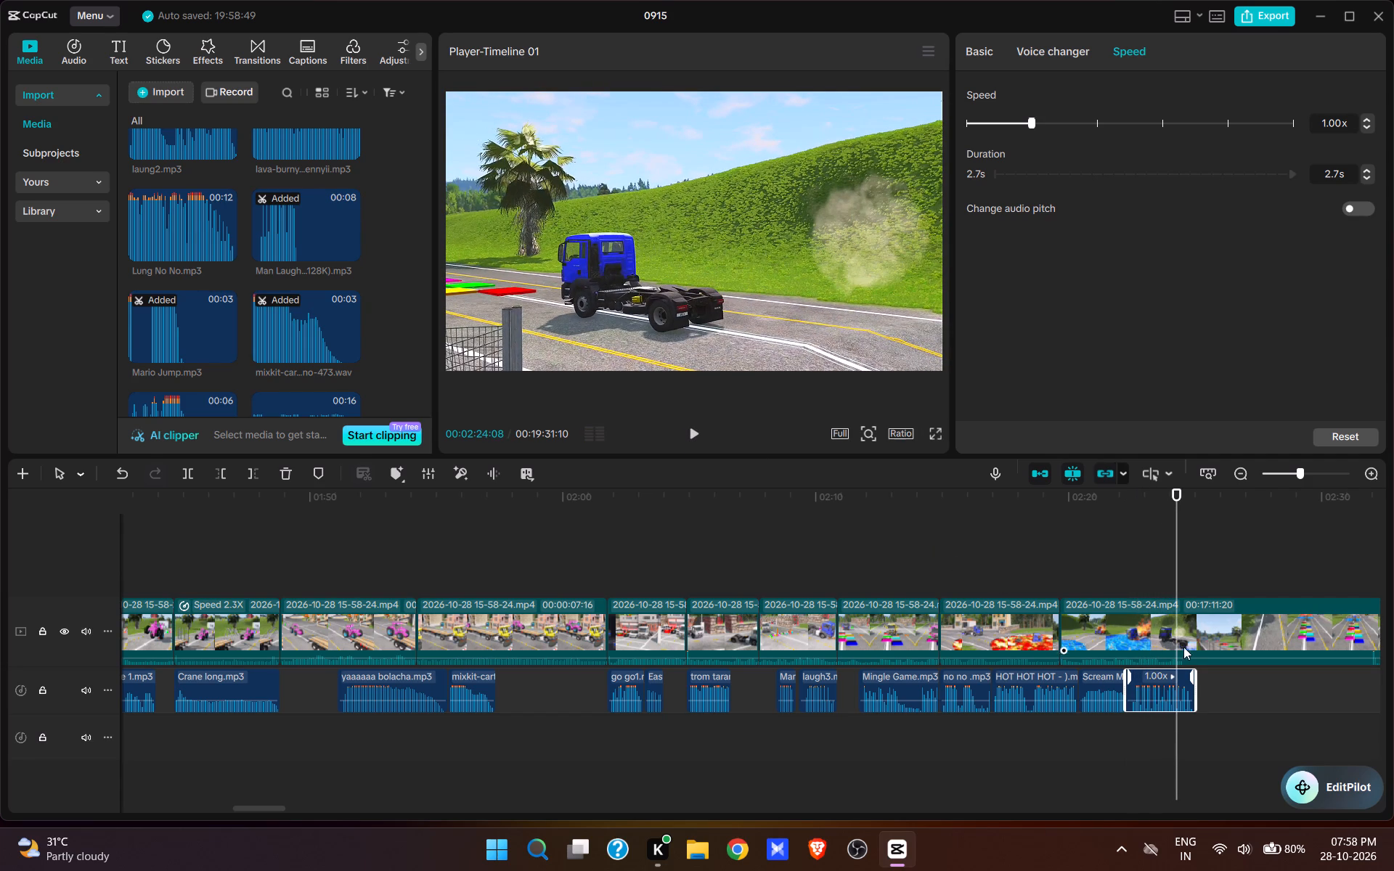
{"action": "key", "text": "e"}
{"action": "left_click", "coordinate": [1185, 649]}
{"action": "key", "text": "w"}
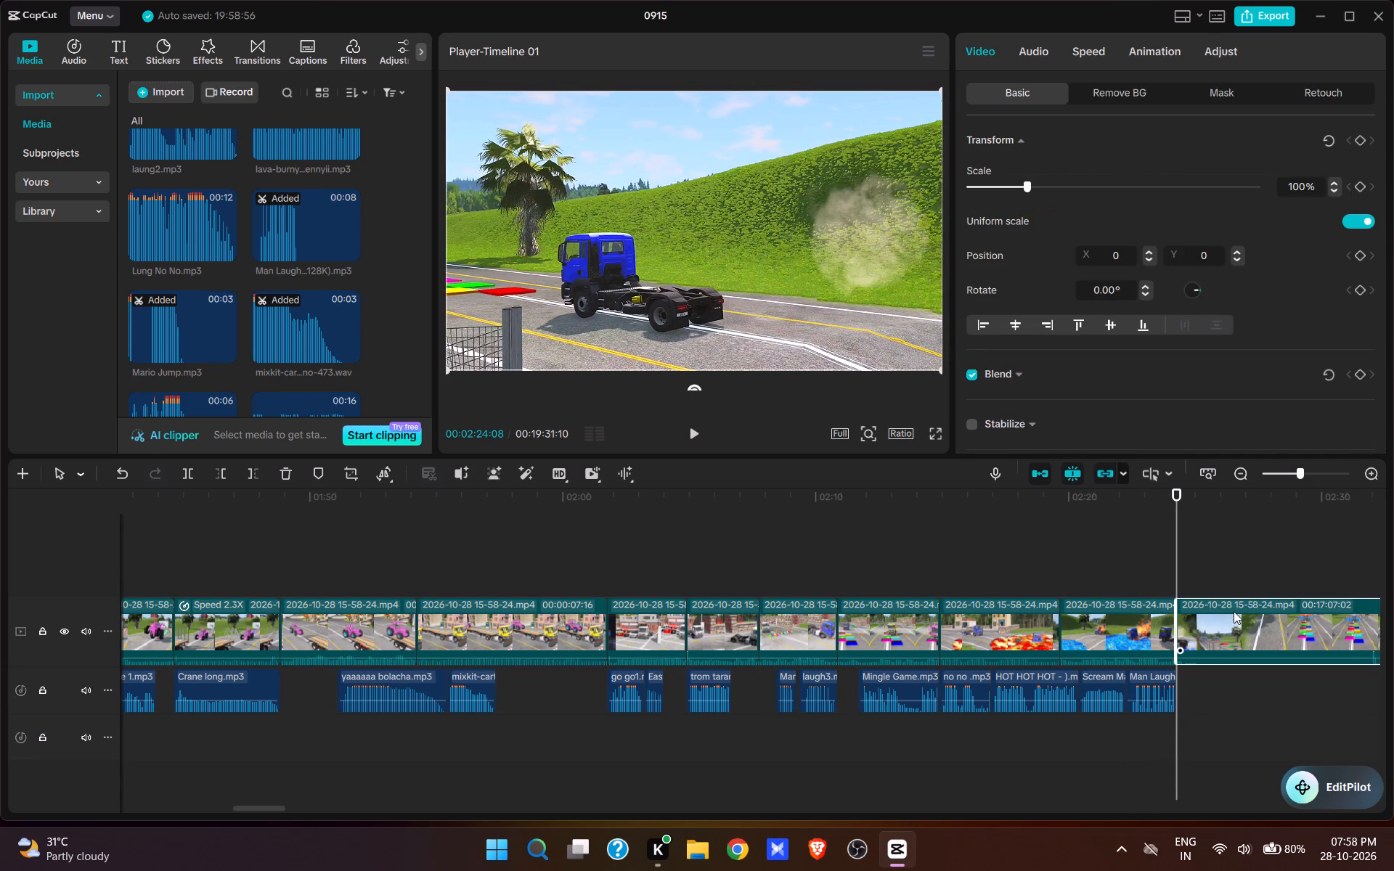
Cut away about 8 seconds of video after 00:02:24:08, up to the truck approaching the coloured ramps.
{"action": "left_click_drag", "start_coordinate": [1199, 699], "coordinate": [1102, 734]}
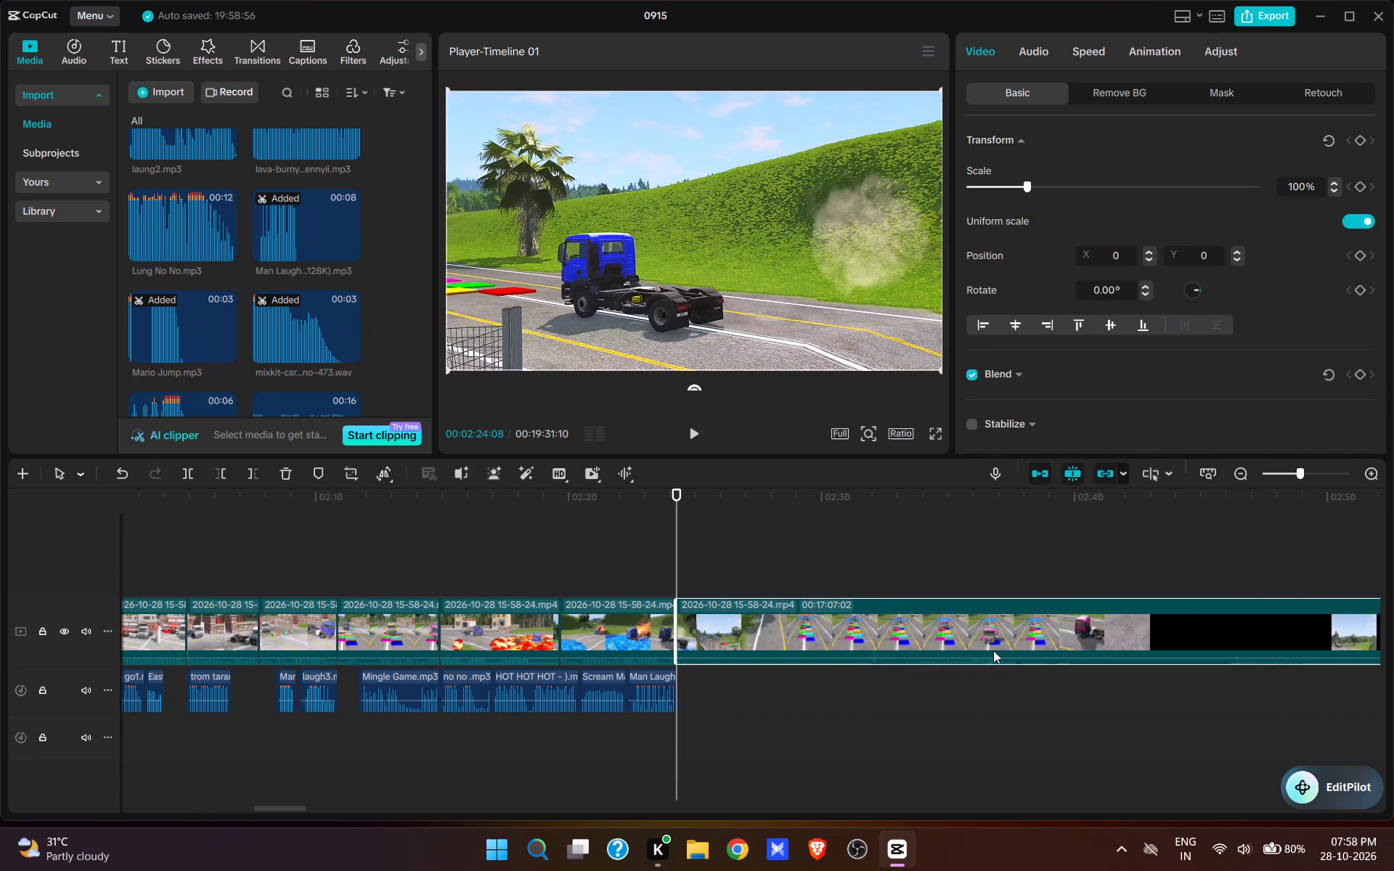
{"action": "left_click", "coordinate": [881, 579]}
{"action": "key", "text": "space"}
{"action": "left_click", "coordinate": [870, 584]}
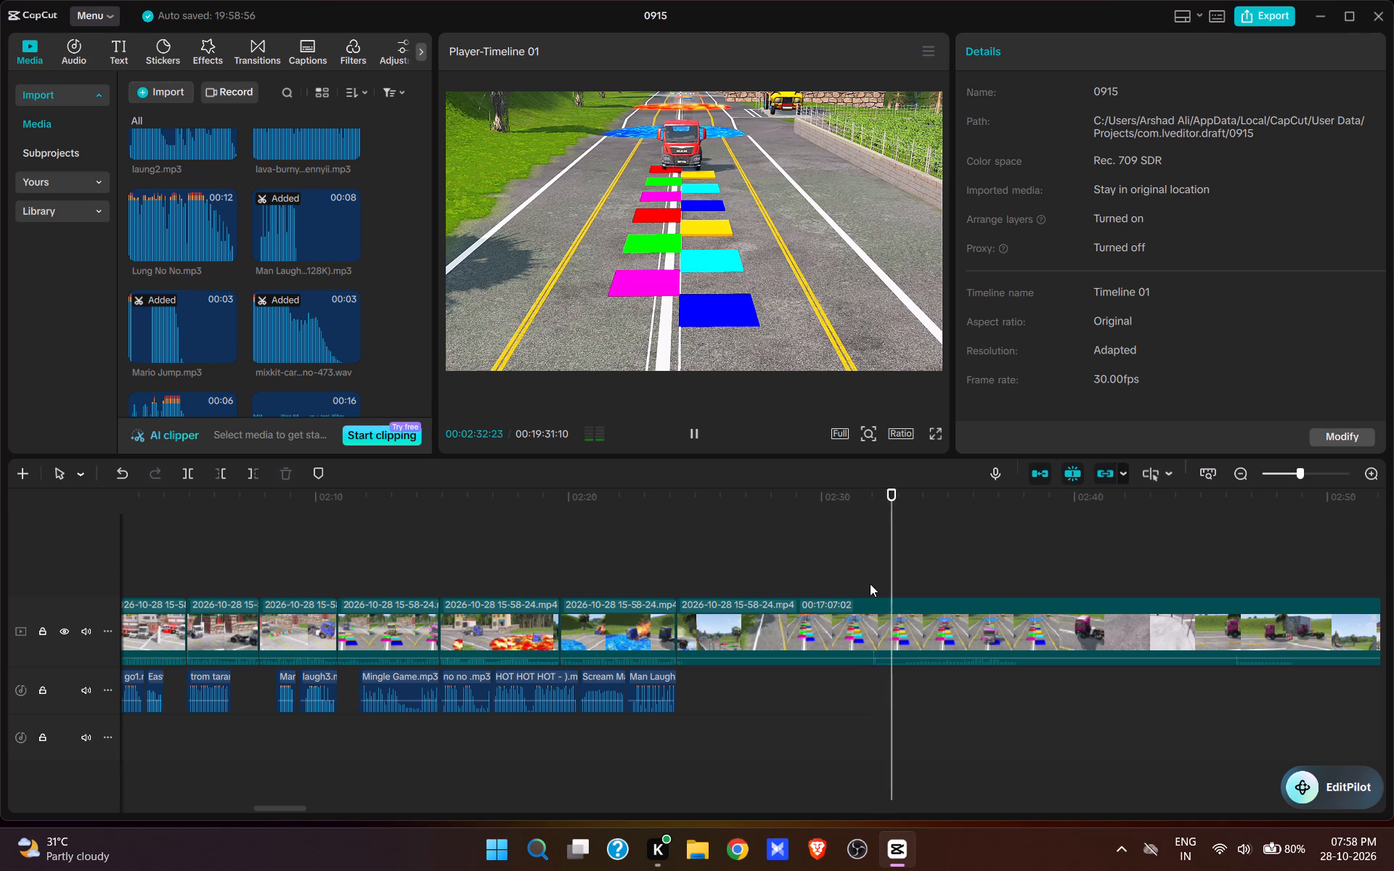
{"action": "key", "text": "space"}
{"action": "key", "text": "space"}
{"action": "type", "text": "q"}
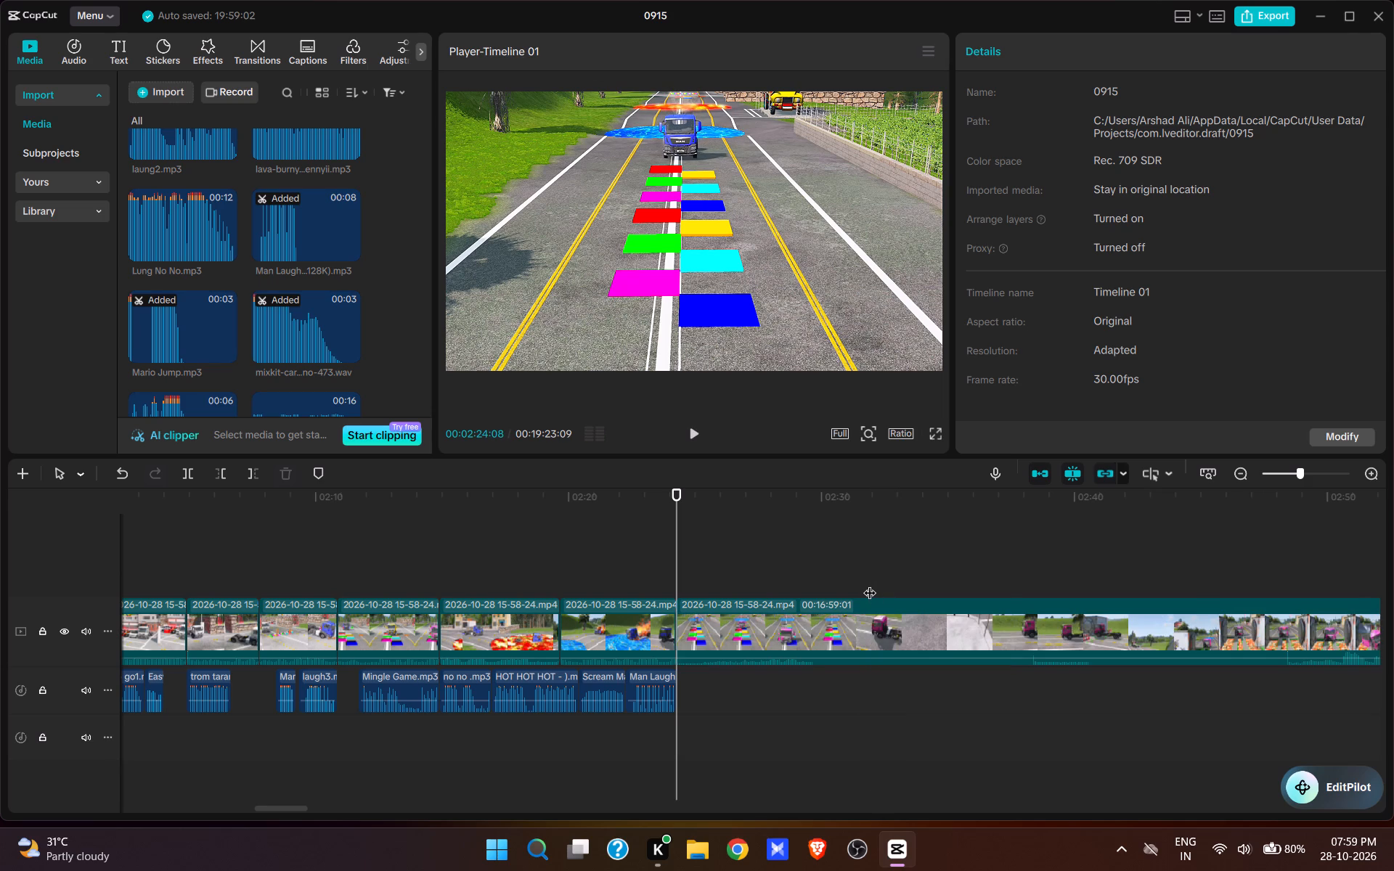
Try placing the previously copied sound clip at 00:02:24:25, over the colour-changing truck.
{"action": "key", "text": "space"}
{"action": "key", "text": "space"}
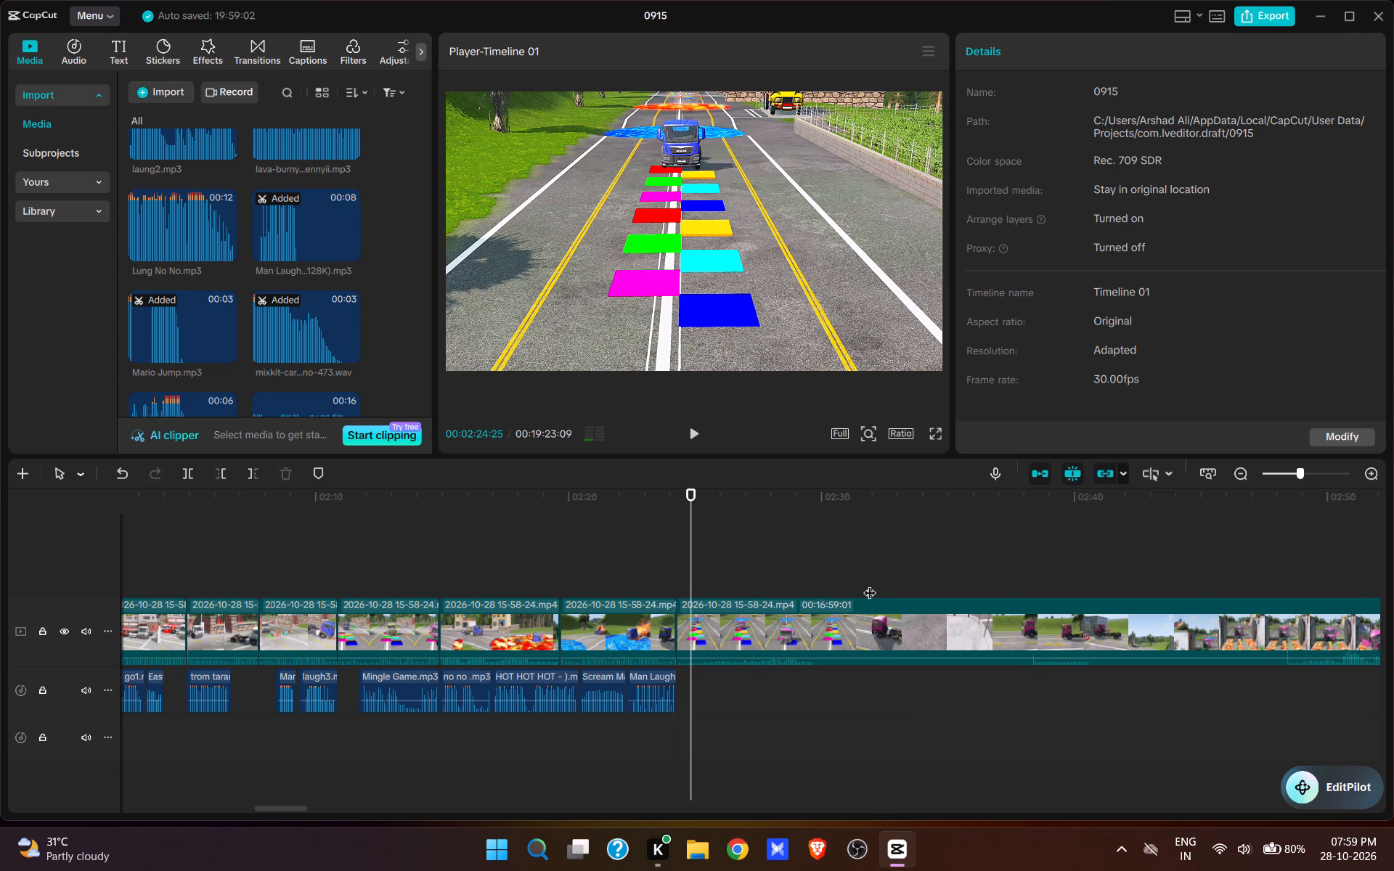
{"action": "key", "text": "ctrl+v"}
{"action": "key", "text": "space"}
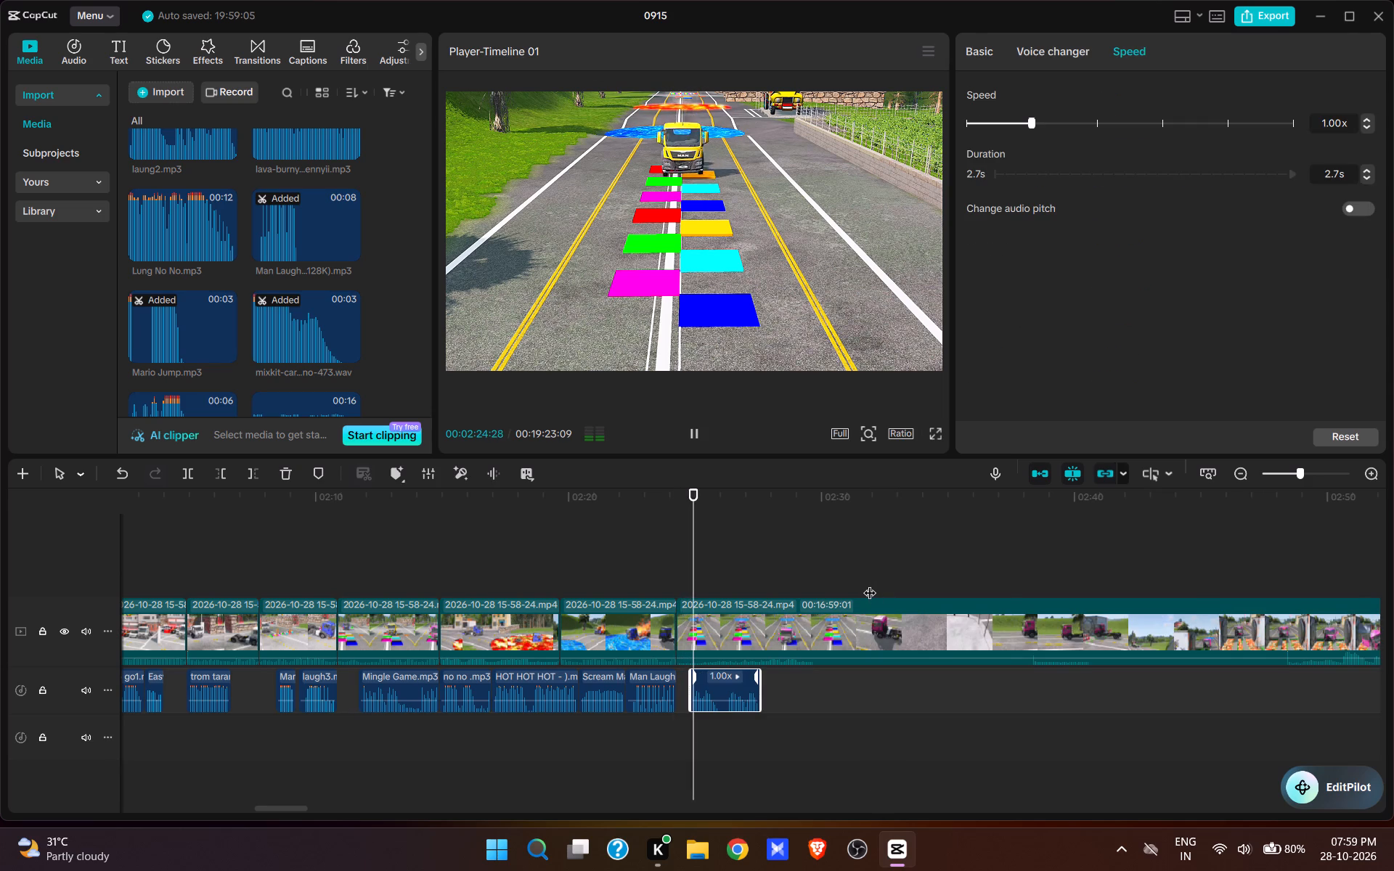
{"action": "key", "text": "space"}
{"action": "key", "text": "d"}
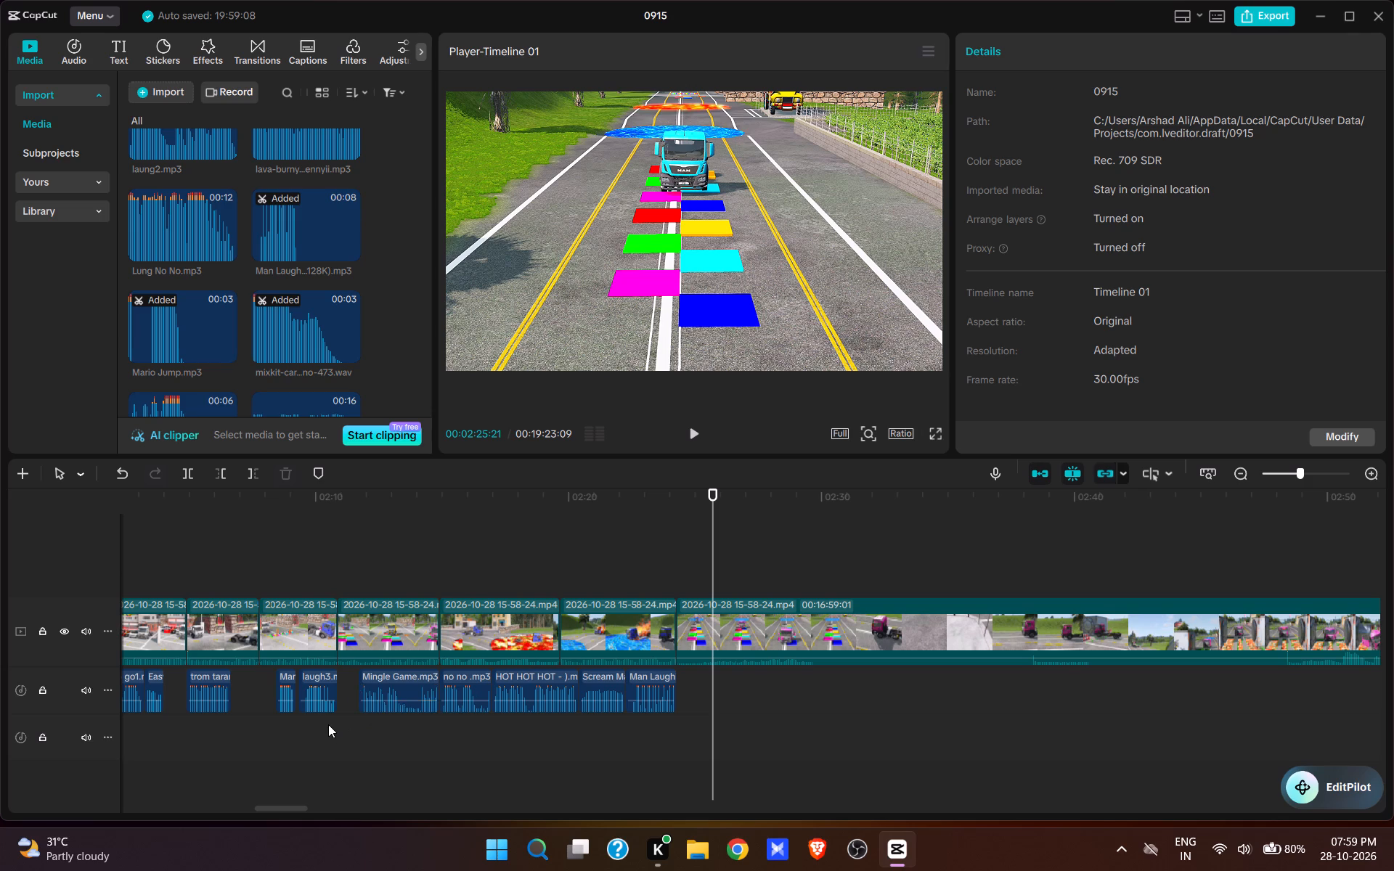
Copy the earlier Mingle Game.mp3 clip, paste it on the audio track at about 00:02:24:25 and play it back.
{"action": "left_click", "coordinate": [417, 702]}
{"action": "key", "text": "ctrl+c"}
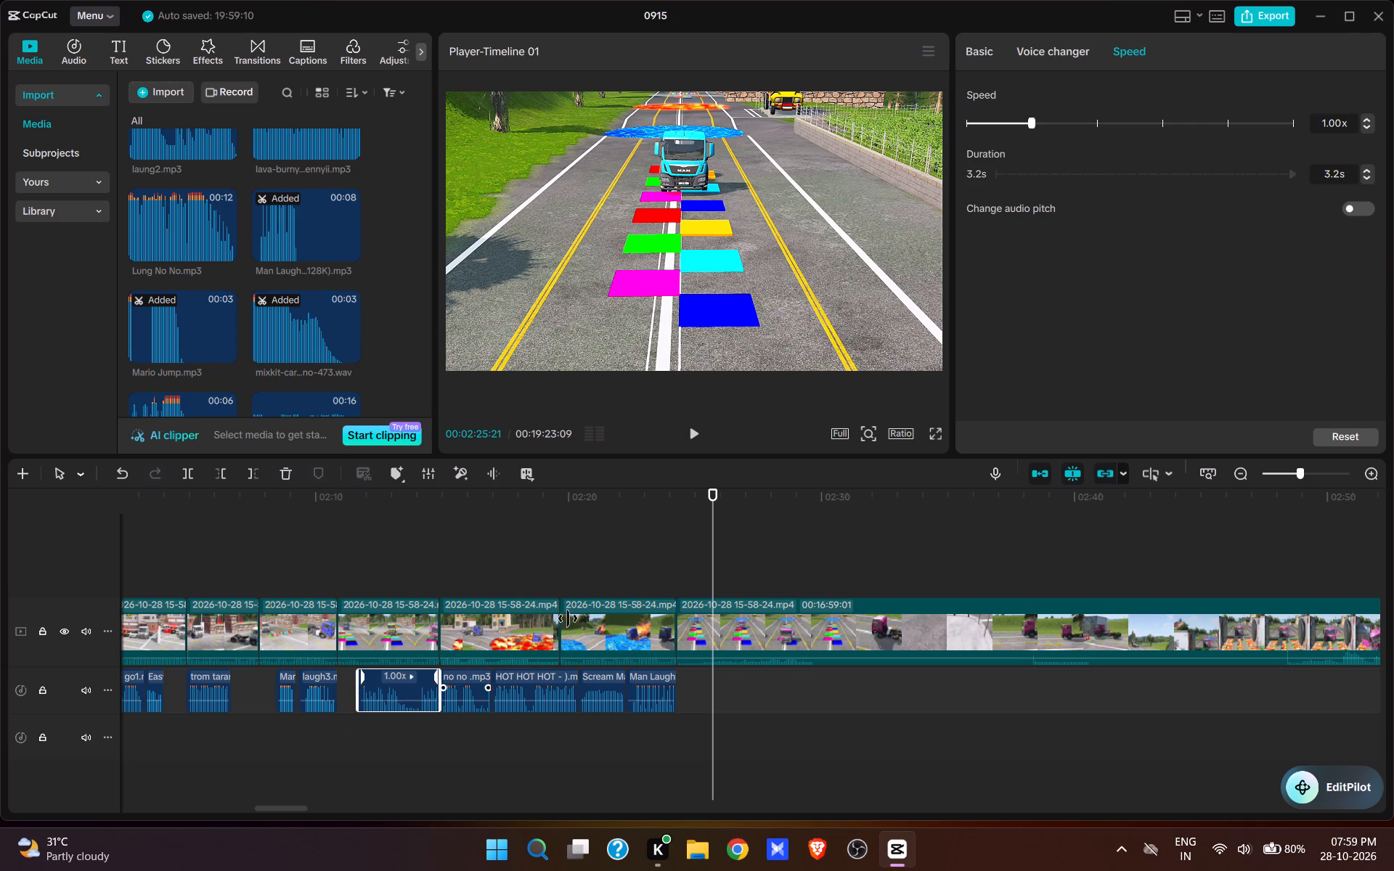
{"action": "left_click", "coordinate": [698, 583]}
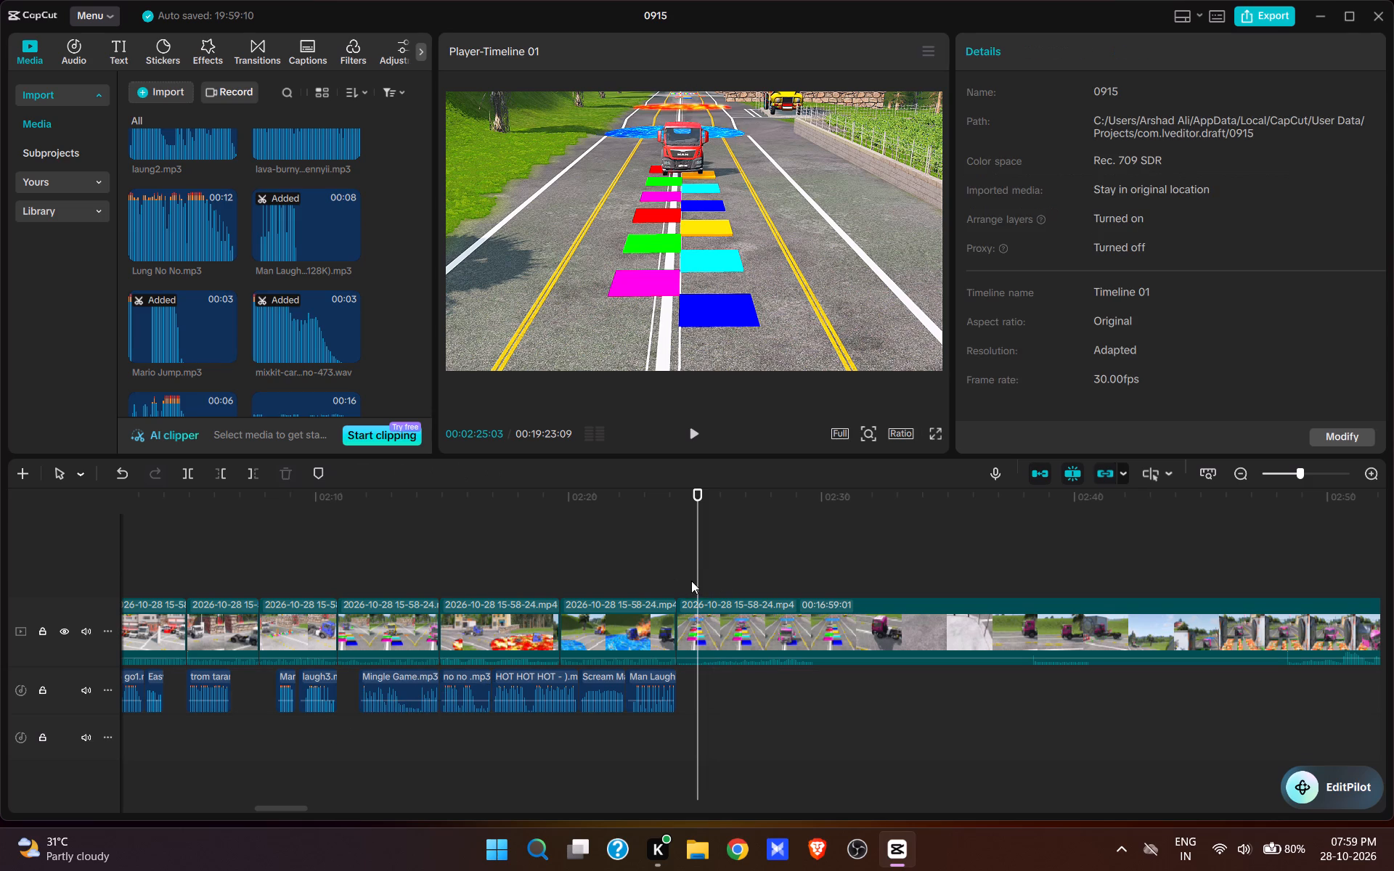
{"action": "left_click", "coordinate": [691, 581]}
{"action": "key", "text": "ctrl+v"}
{"action": "key", "text": "space"}
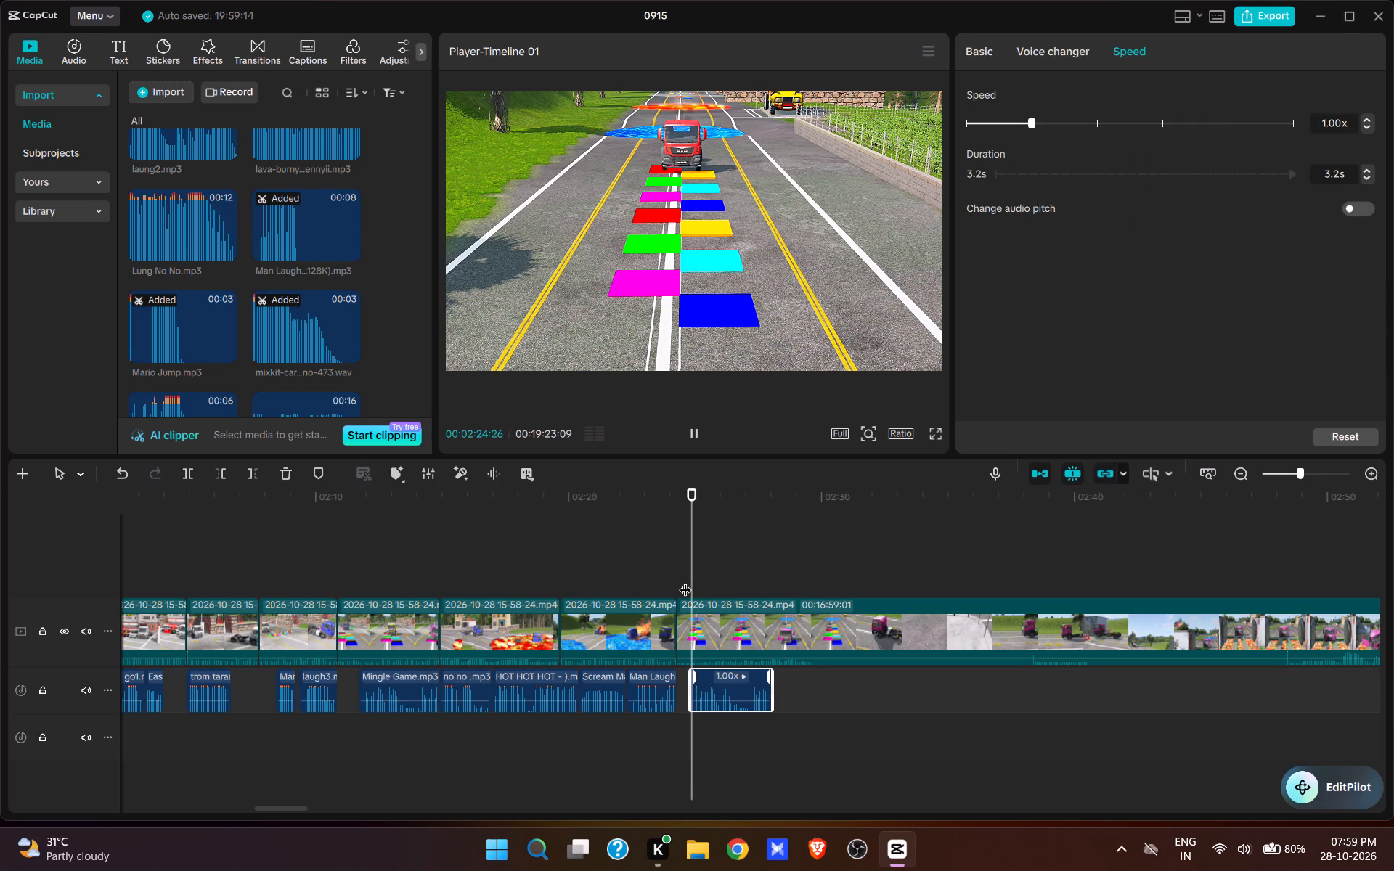
{"action": "key", "text": "space"}
{"action": "left_click", "coordinate": [688, 682]}
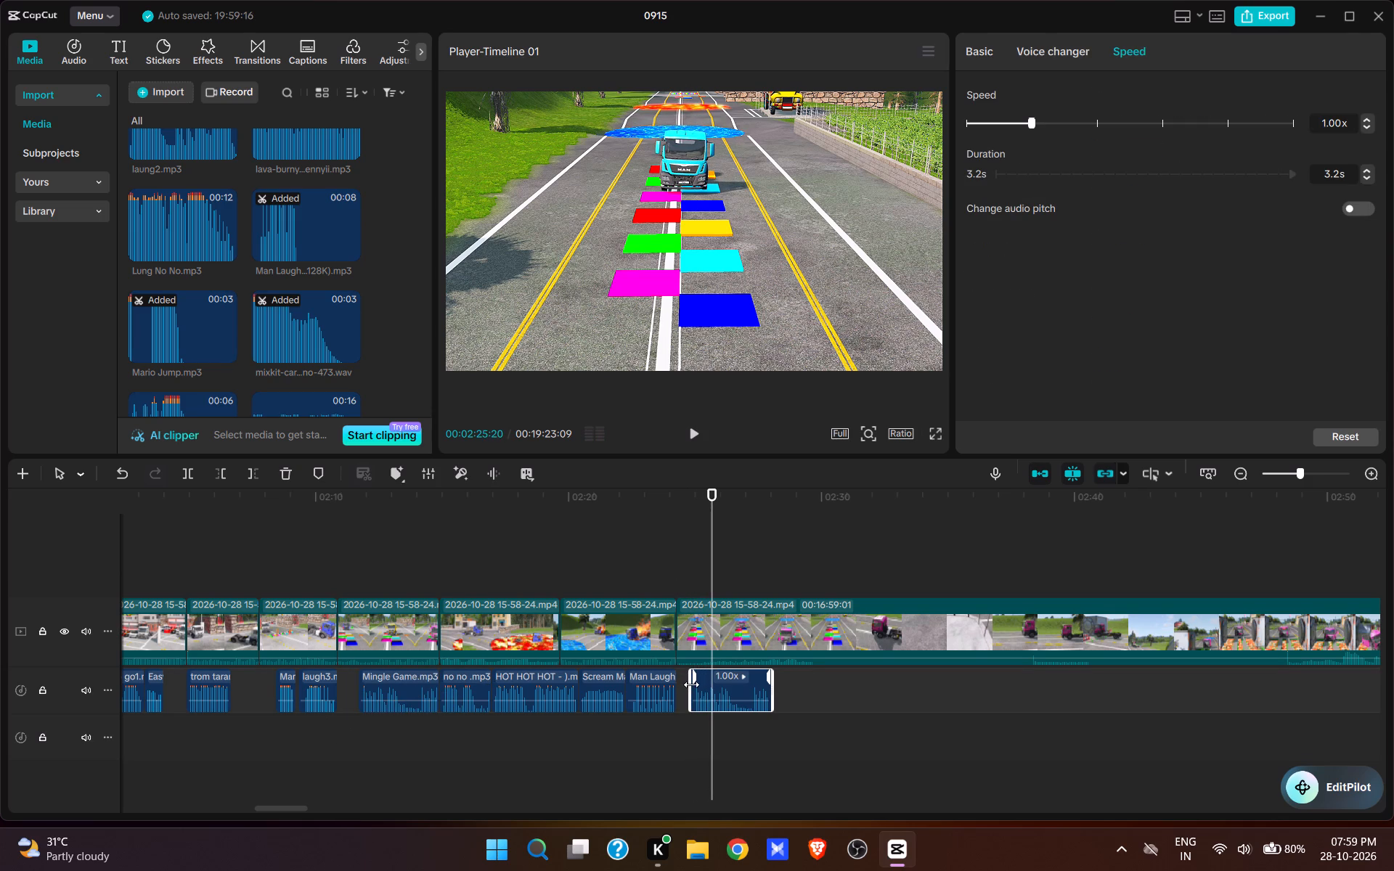
{"action": "left_click", "coordinate": [690, 684]}
{"action": "left_click", "coordinate": [703, 683]}
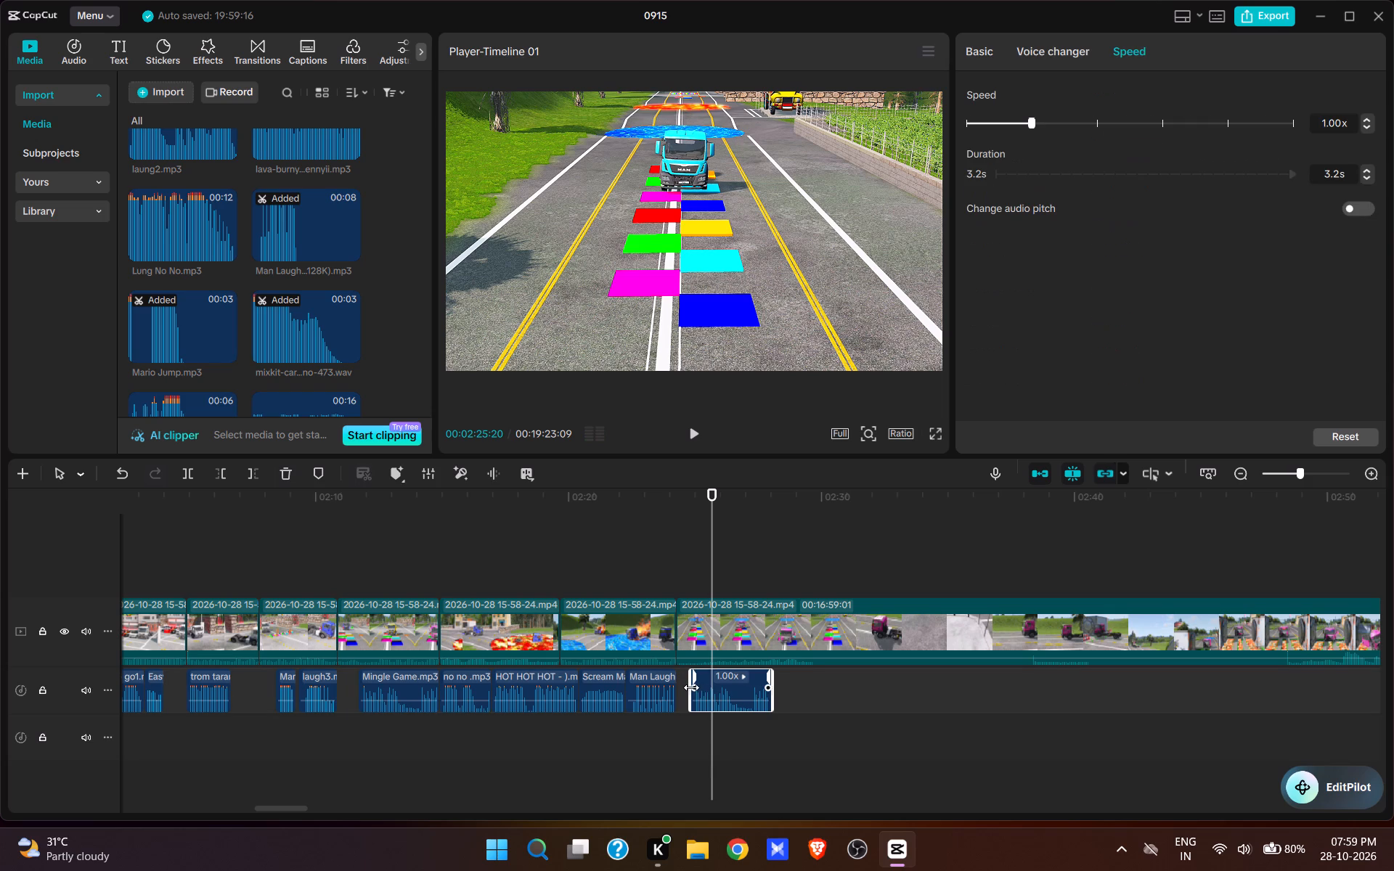
{"action": "left_click", "coordinate": [691, 687]}
{"action": "left_click", "coordinate": [683, 540]}
{"action": "key", "text": "space"}
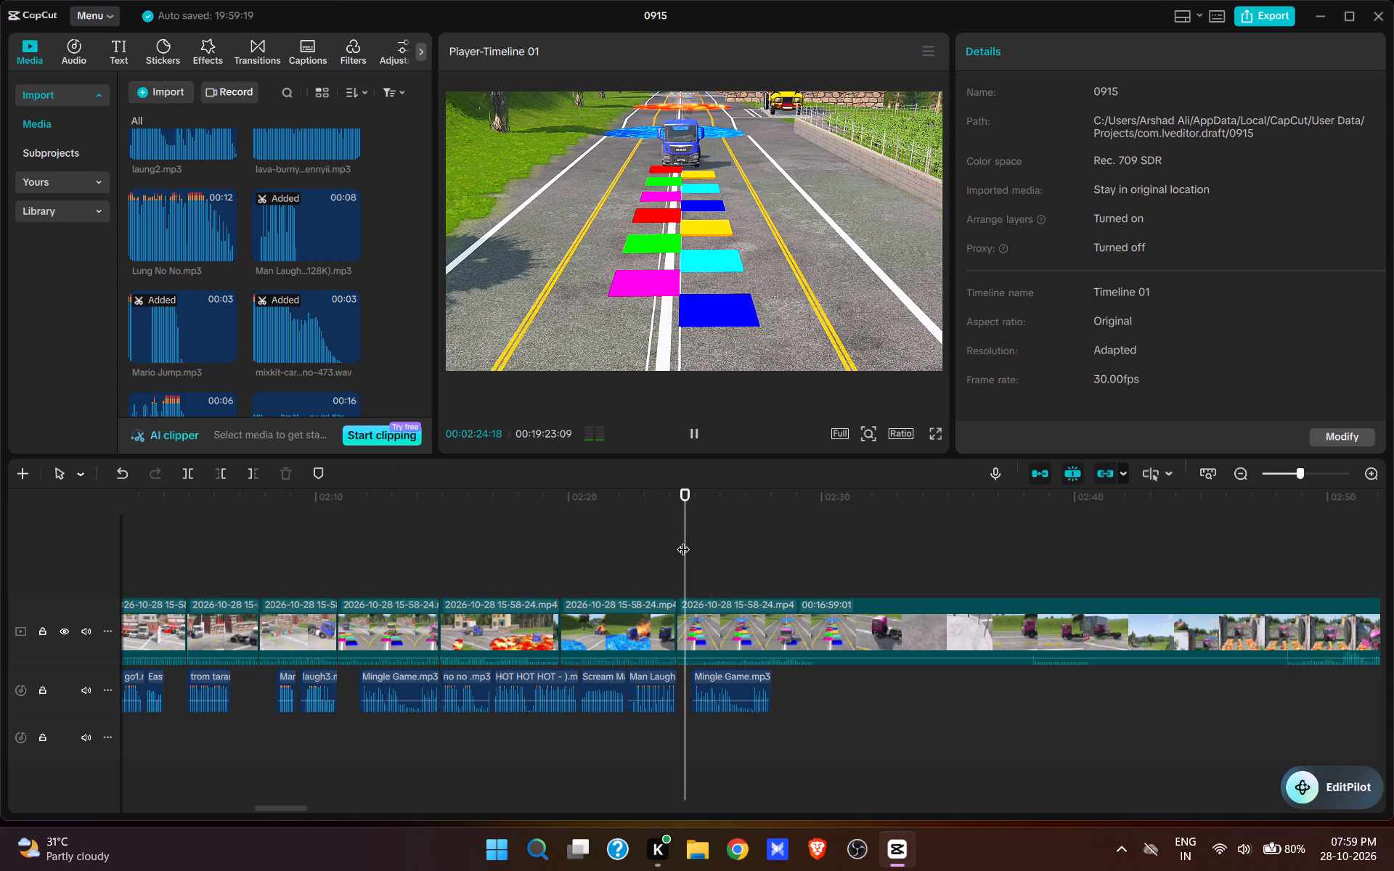
{"action": "key", "text": "space"}
Shift the pasted Mingle Game.mp3 clip to about 00:02:25:10 and trim its start up to 00:02:25:14.
{"action": "left_click", "coordinate": [698, 567]}
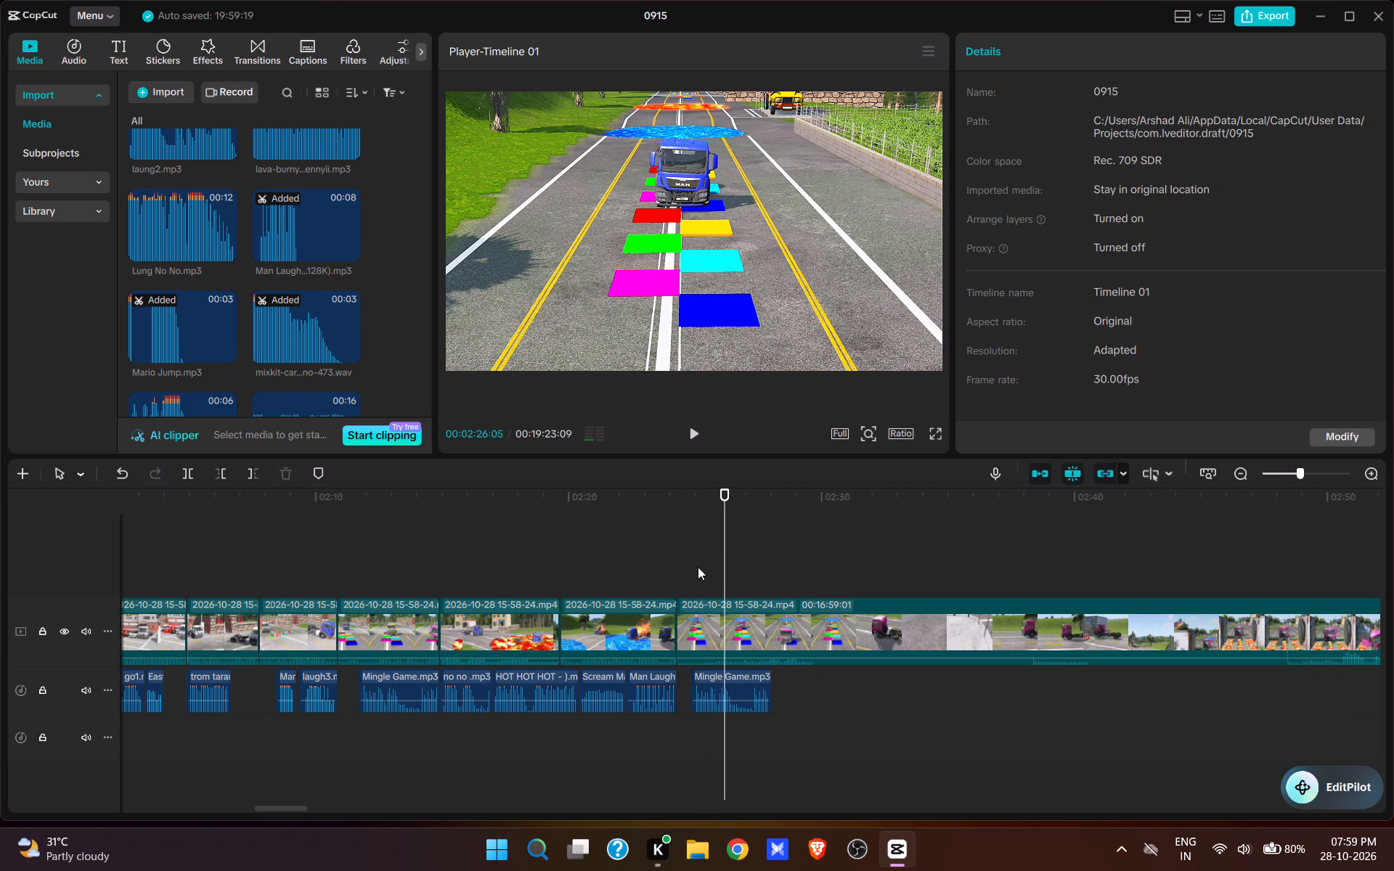
{"action": "left_click", "coordinate": [690, 567]}
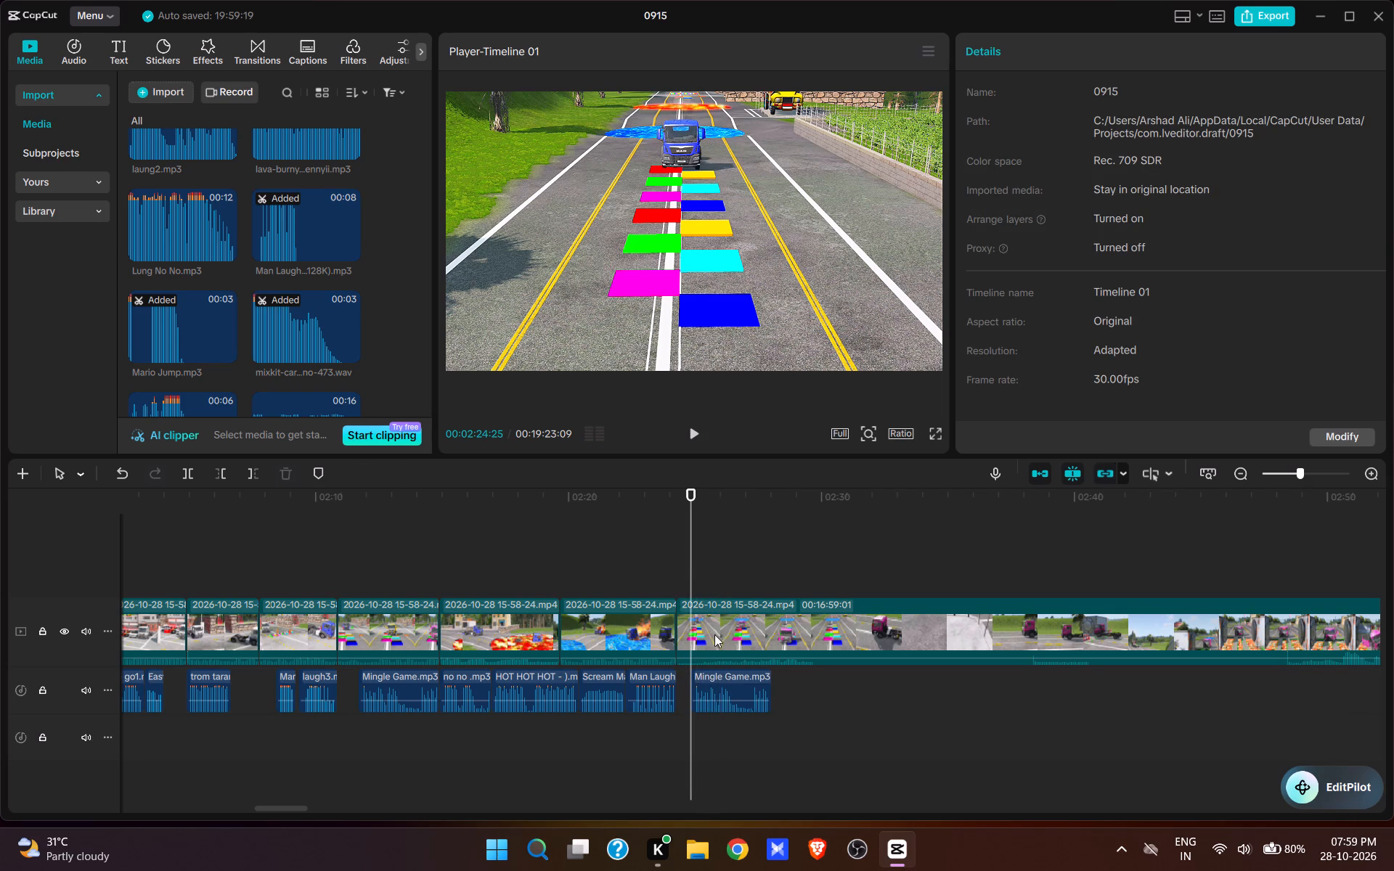
{"action": "left_click_drag", "start_coordinate": [720, 676], "coordinate": [733, 676]}
{"action": "scroll", "coordinate": [870, 703], "scroll_direction": "up", "scroll_amount": 2, "text": "ctrl"}
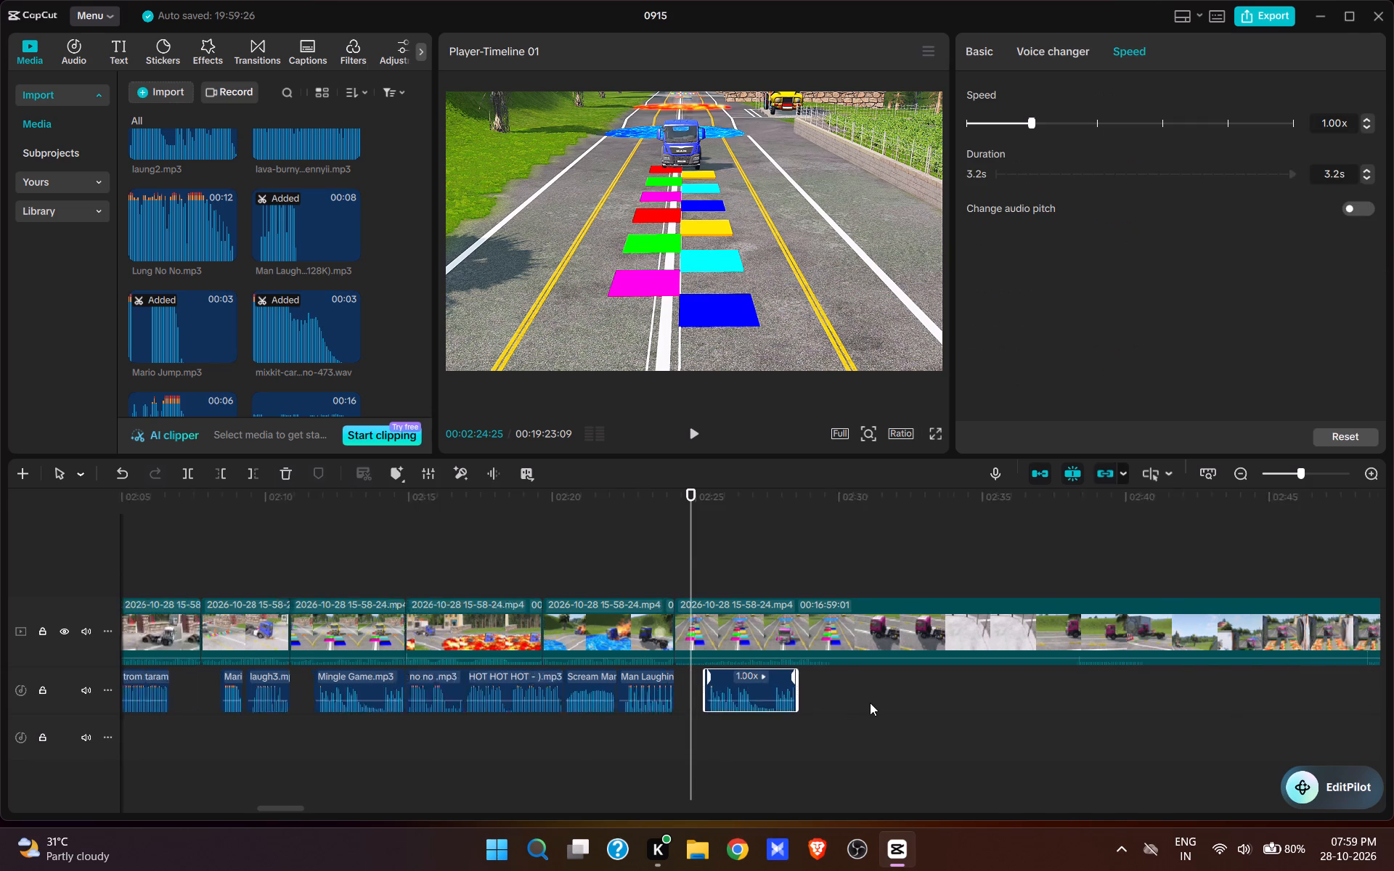
{"action": "scroll", "coordinate": [870, 703], "scroll_direction": "up", "scroll_amount": 3, "text": "ctrl"}
{"action": "left_click_drag", "start_coordinate": [690, 754], "coordinate": [712, 751]}
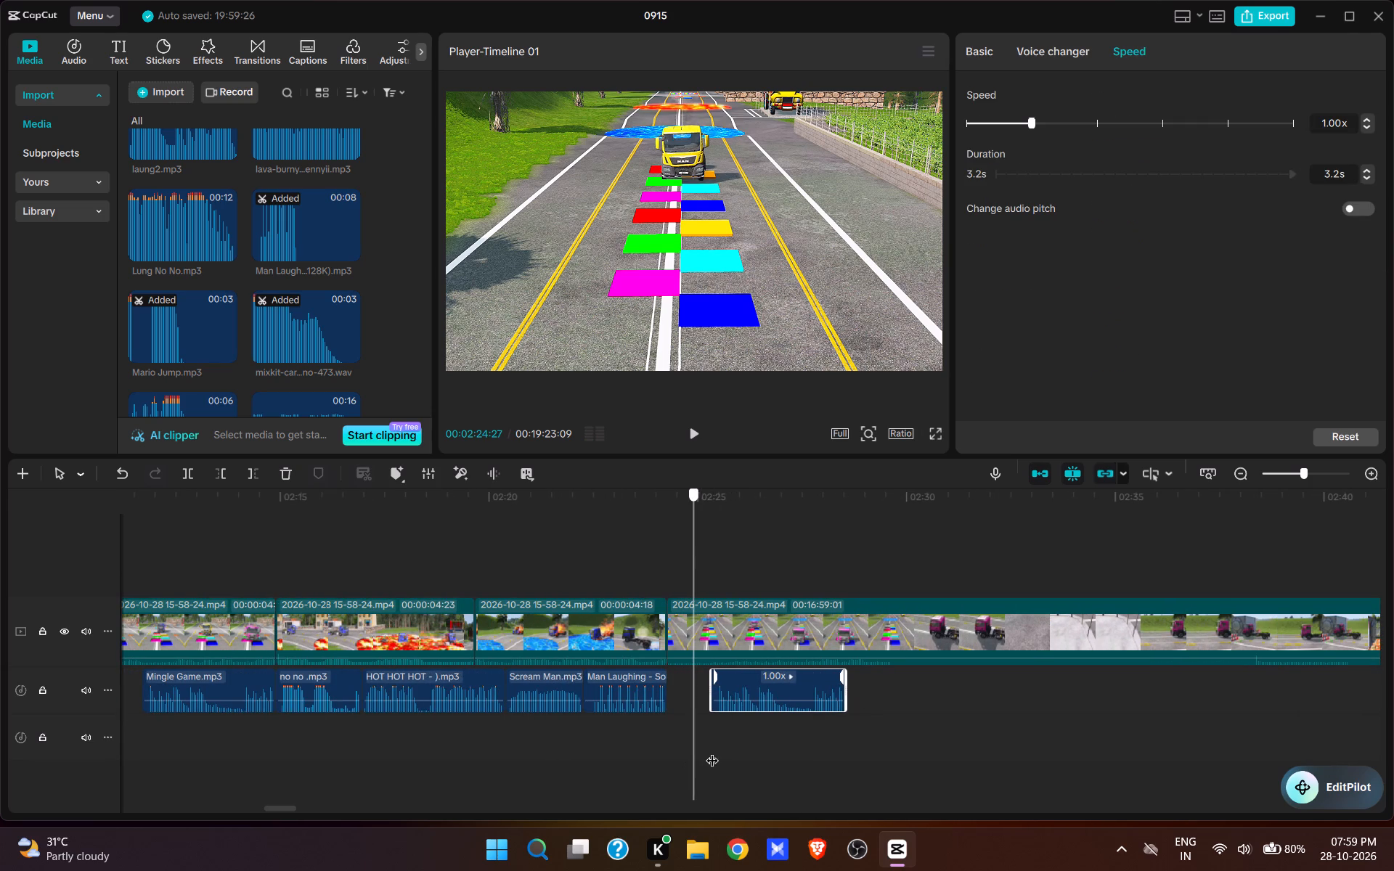
{"action": "left_click_drag", "start_coordinate": [712, 751], "coordinate": [718, 753]}
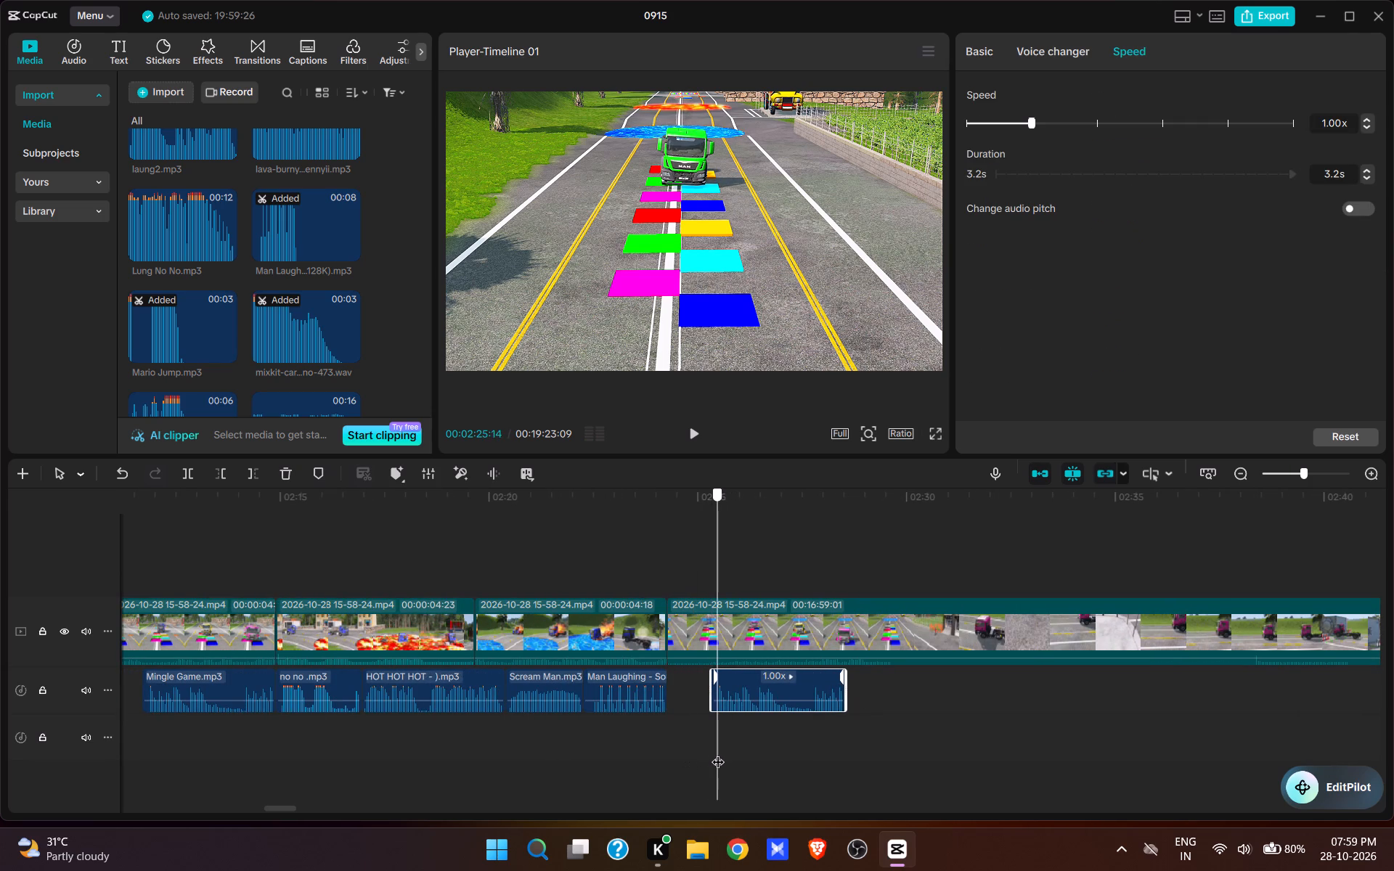
{"action": "left_click_drag", "start_coordinate": [718, 753], "coordinate": [717, 752]}
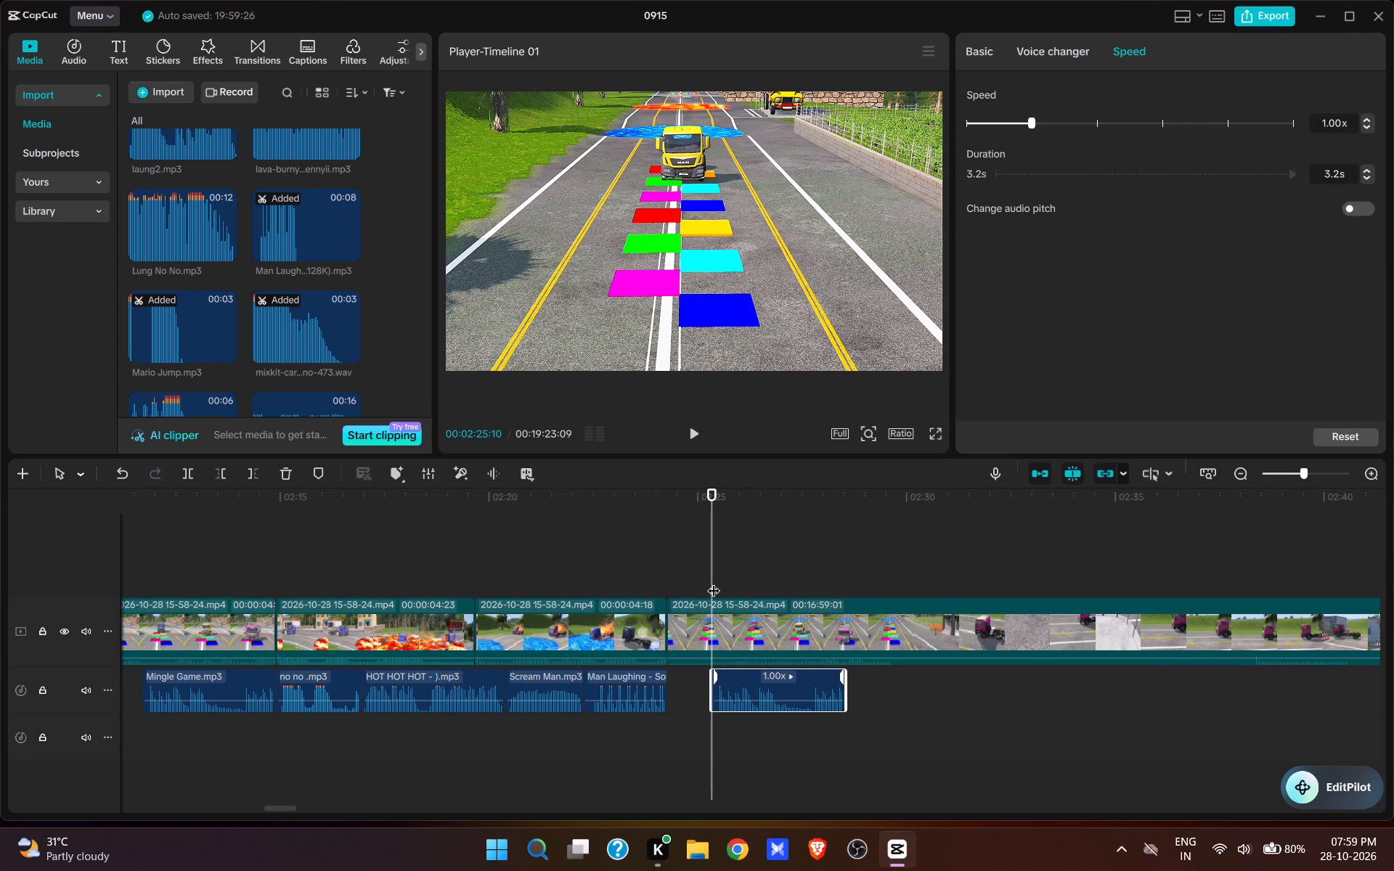
{"action": "left_click", "coordinate": [714, 581]}
{"action": "left_click", "coordinate": [714, 581]}
{"action": "scroll", "coordinate": [715, 581], "scroll_direction": "up", "scroll_amount": 6, "text": "ctrl"}
{"action": "left_click_drag", "start_coordinate": [714, 739], "coordinate": [724, 741]}
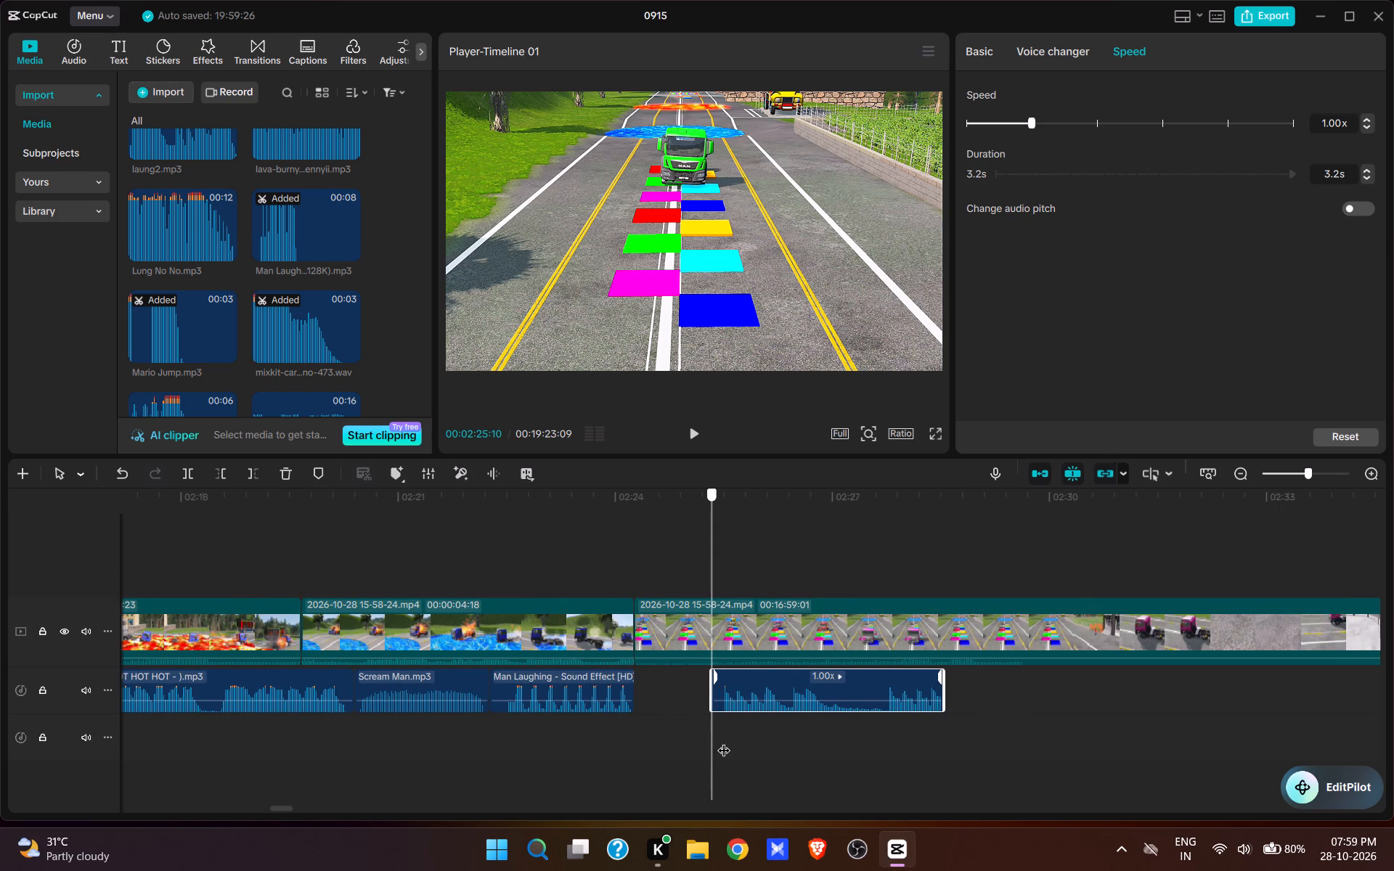
{"action": "left_click_drag", "start_coordinate": [724, 741], "coordinate": [720, 738]}
{"action": "key", "text": "q"}
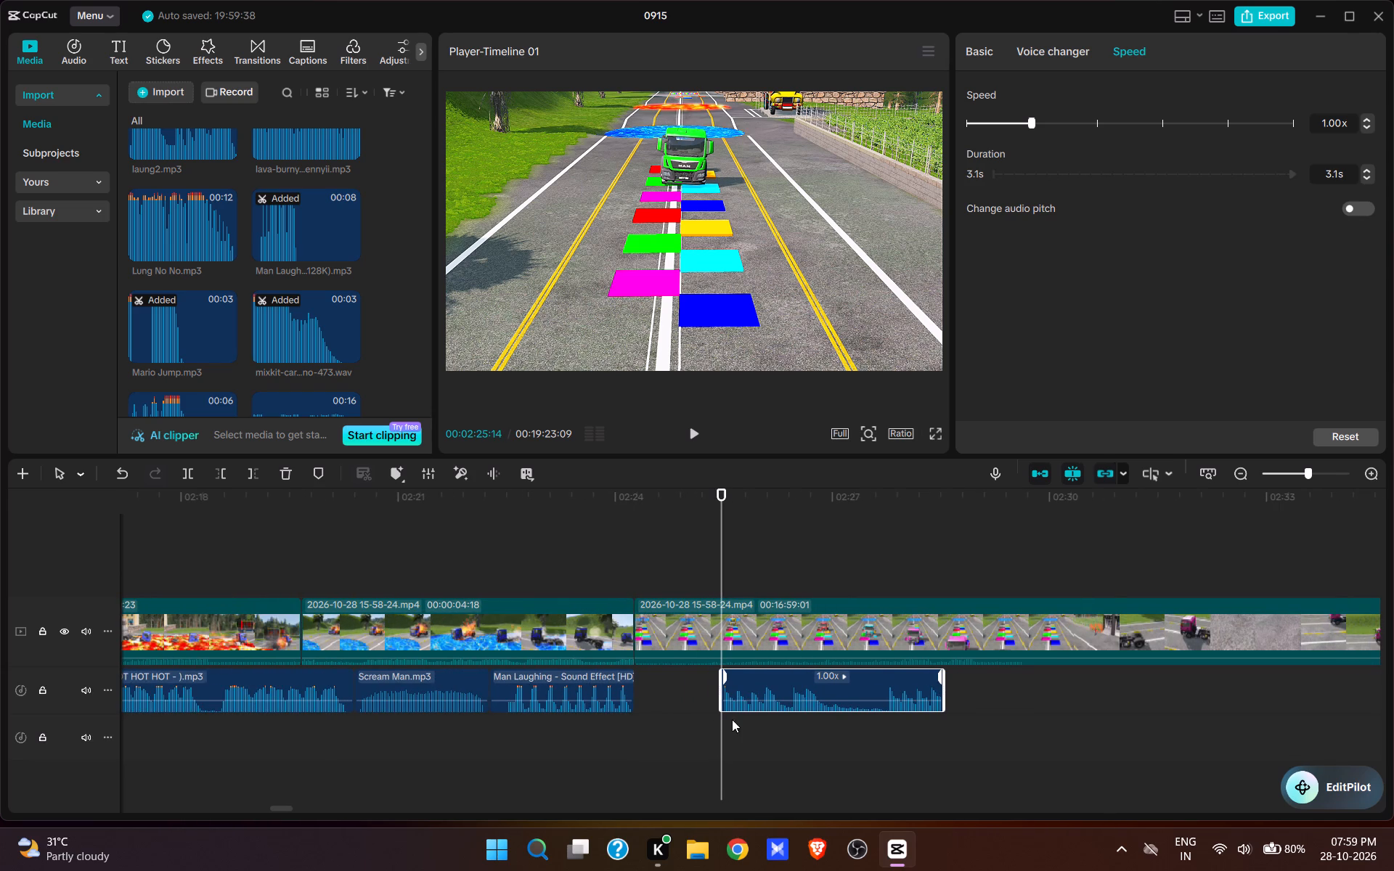
Move the trimmed Mingle Game.mp3 clip to start at 00:02:24:26, matching the truck's colour change, and play it back.
{"action": "scroll", "coordinate": [673, 701], "scroll_direction": "down", "scroll_amount": 3, "text": "ctrl"}
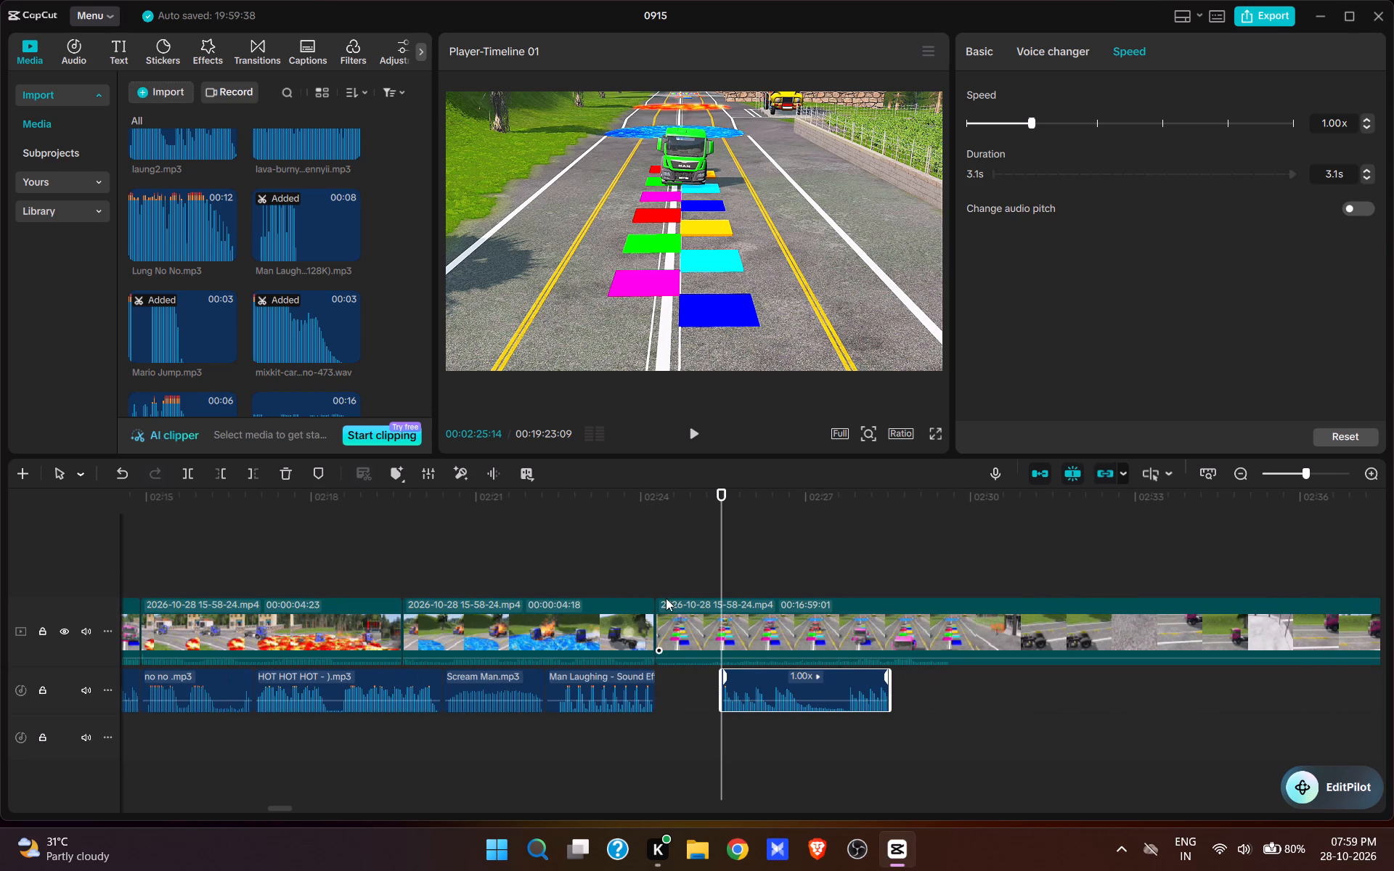
{"action": "left_click", "coordinate": [661, 576]}
{"action": "scroll", "coordinate": [661, 576], "scroll_direction": "down", "scroll_amount": 1, "text": "ctrl"}
{"action": "key", "text": "space"}
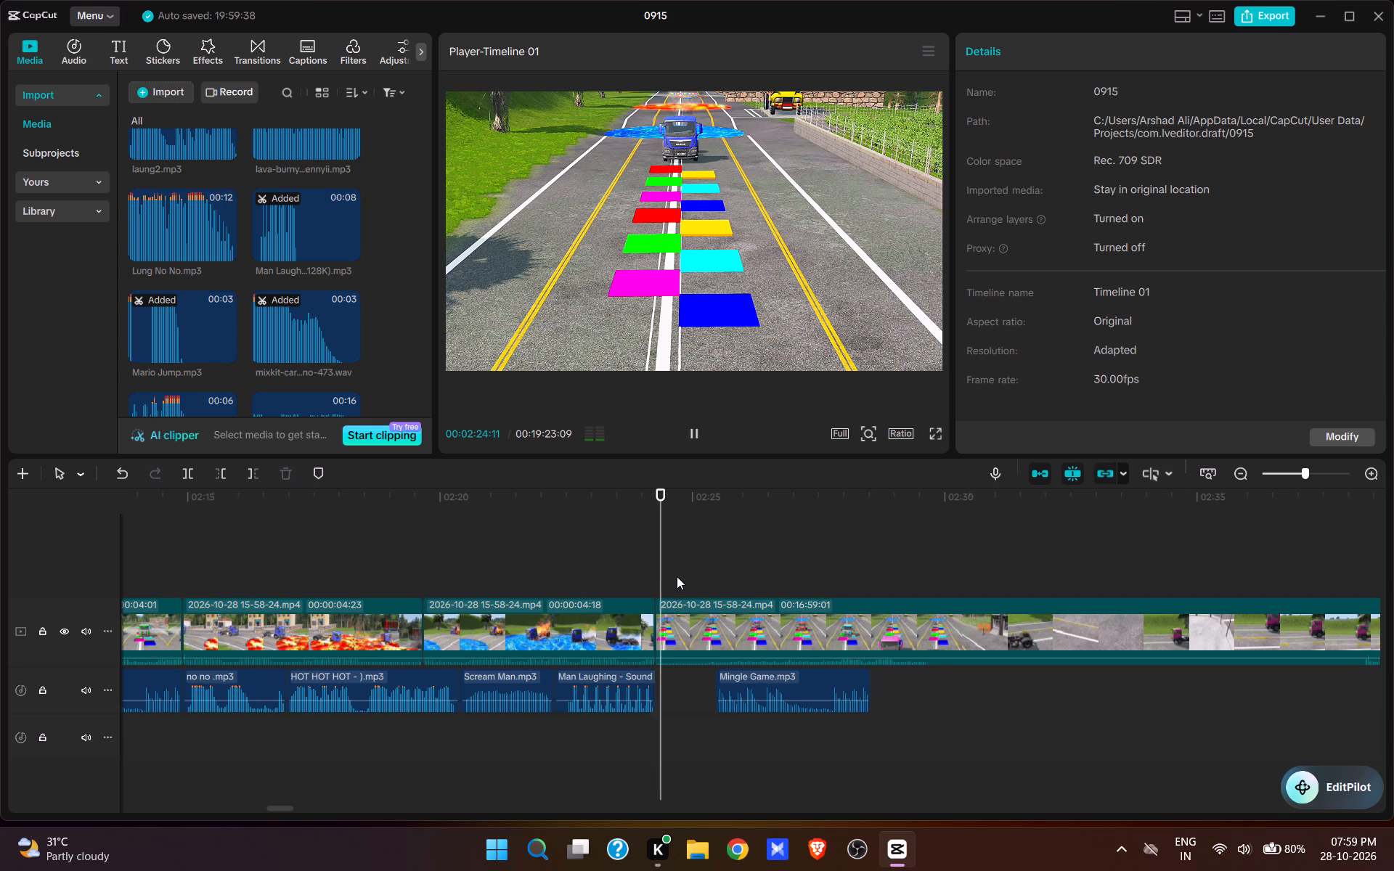
{"action": "key", "text": "space"}
{"action": "key", "text": "space"}
{"action": "key", "text": "space"}
{"action": "left_click_drag", "start_coordinate": [778, 678], "coordinate": [769, 678]}
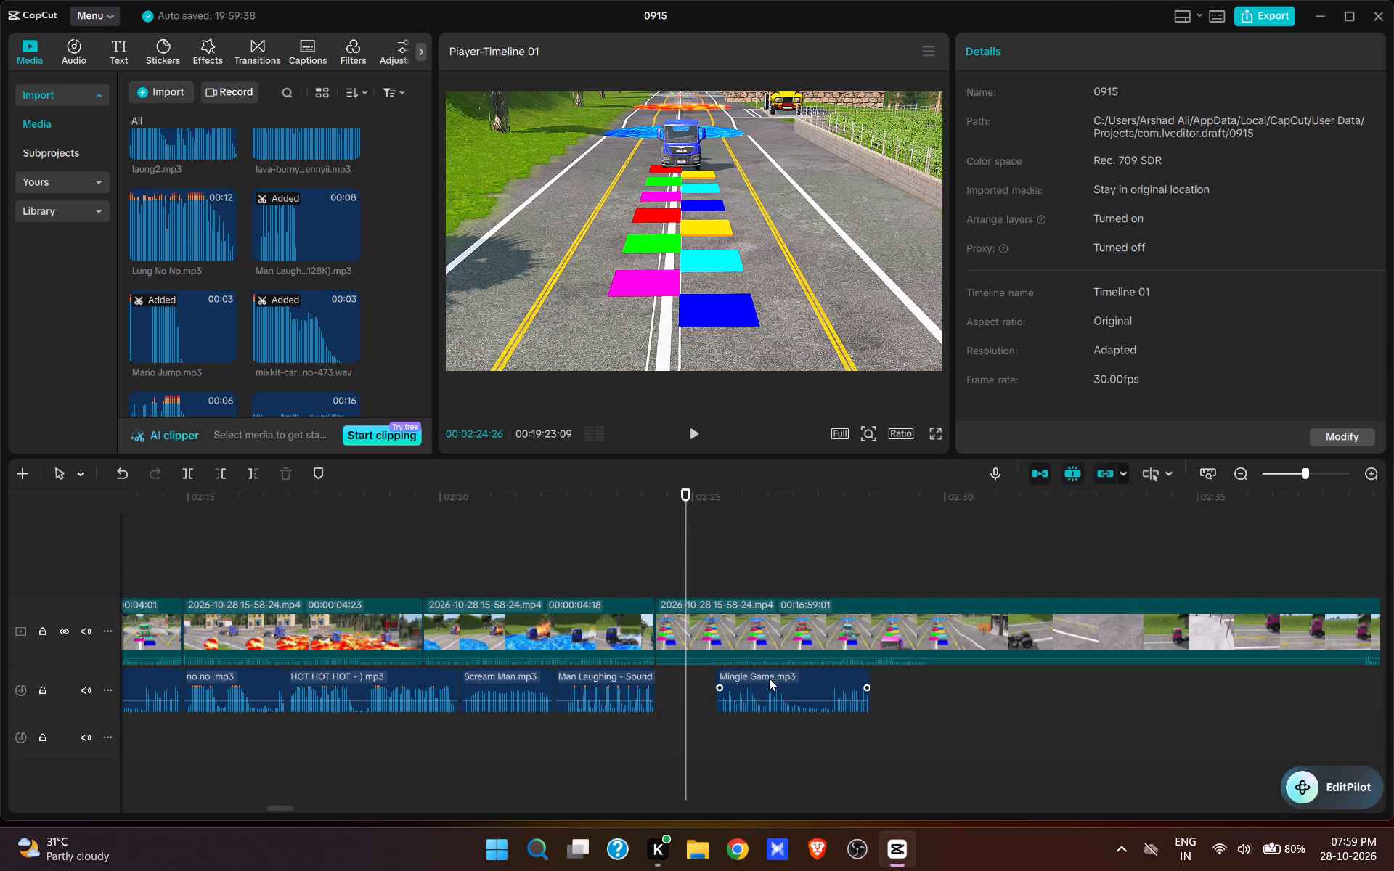
{"action": "left_click_drag", "start_coordinate": [769, 678], "coordinate": [751, 678]}
{"action": "key", "text": "space"}
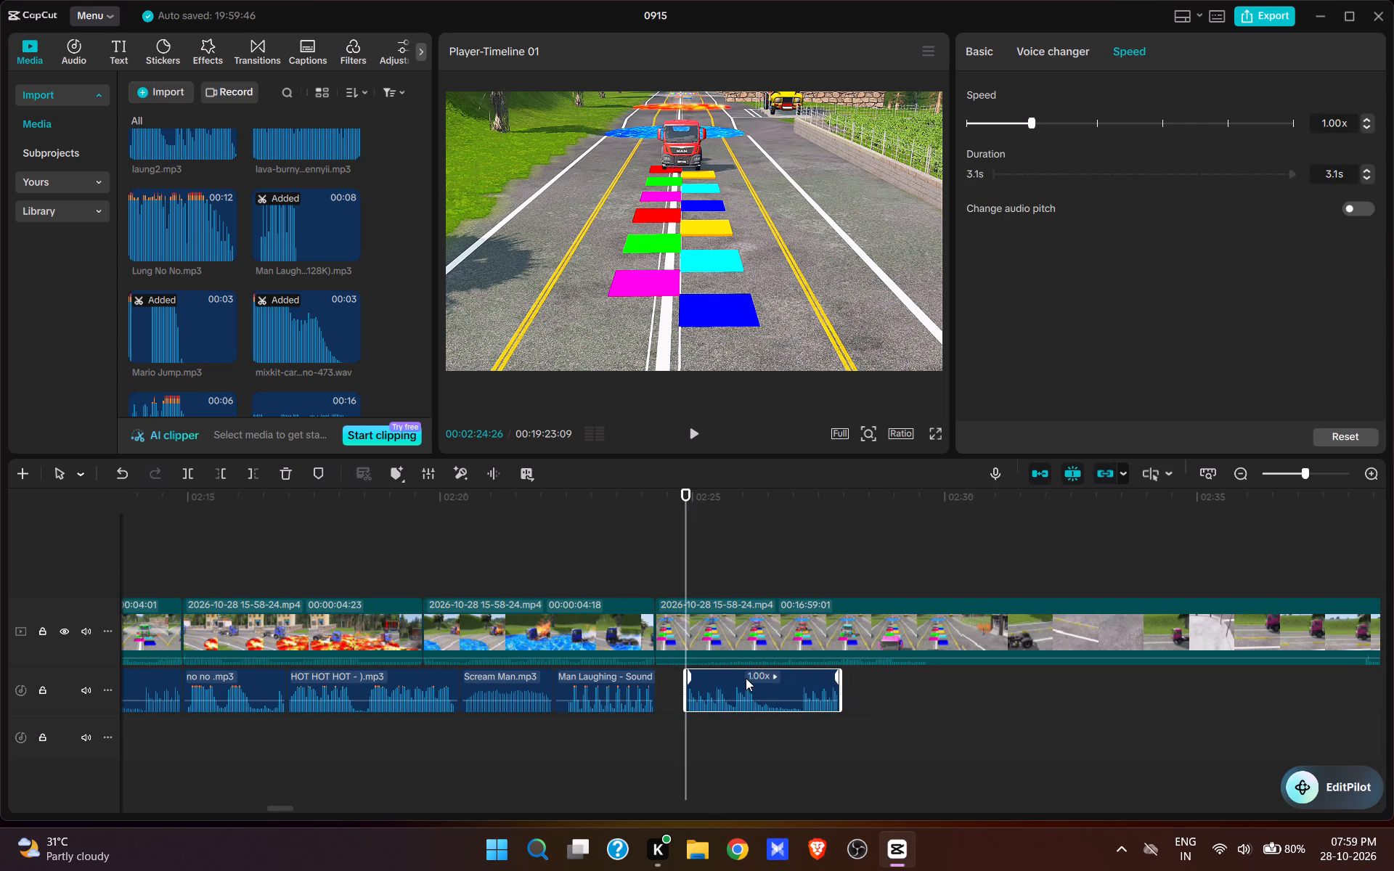
{"action": "key", "text": "space"}
{"action": "left_click", "coordinate": [635, 568]}
{"action": "key", "text": "space"}
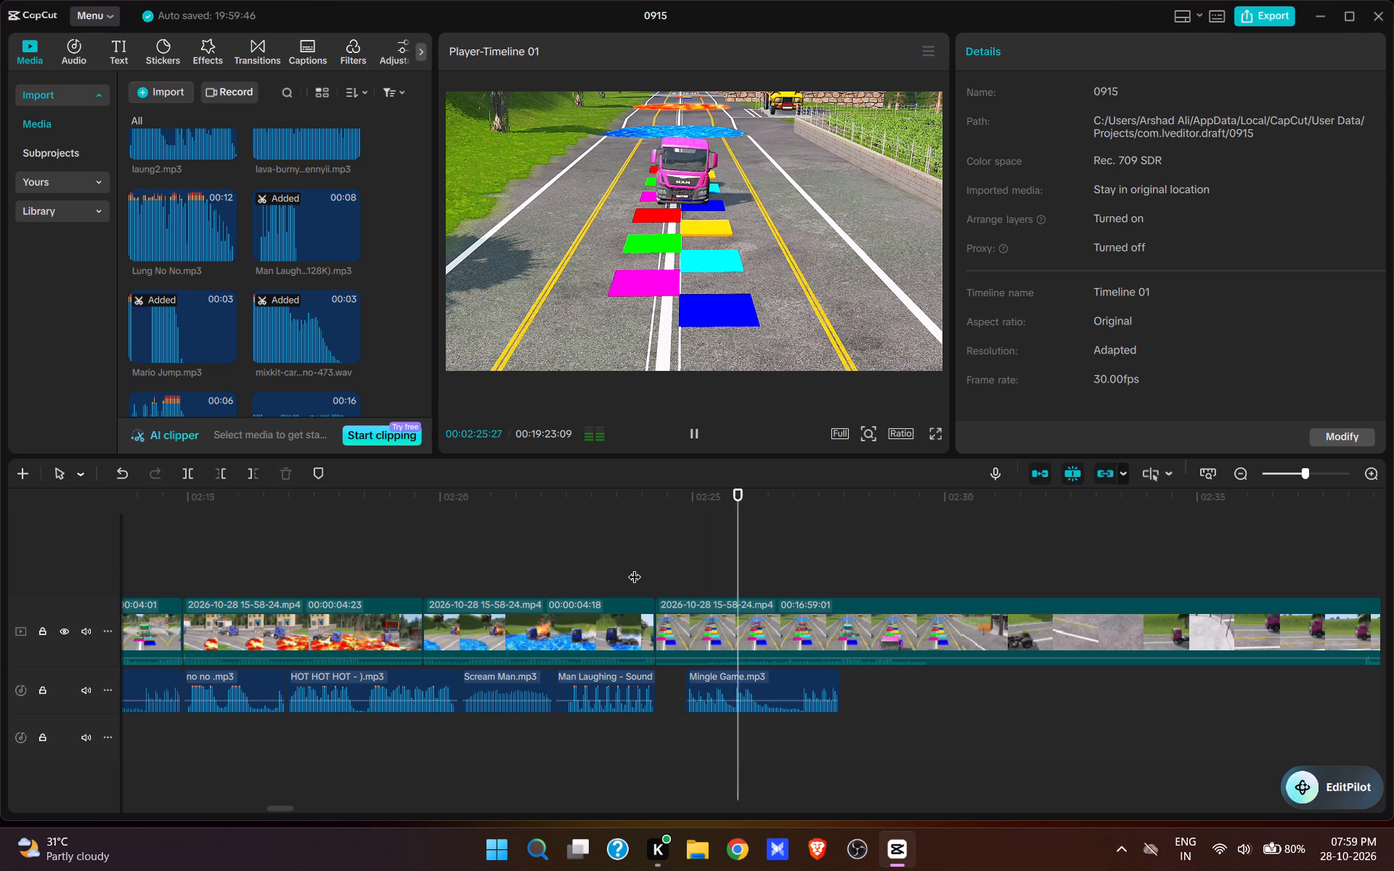
Extend the end of the Mingle Game.mp3 clip to a duration of about 4.3 s and play it back over the truck's colour changes.
{"action": "key", "text": "space"}
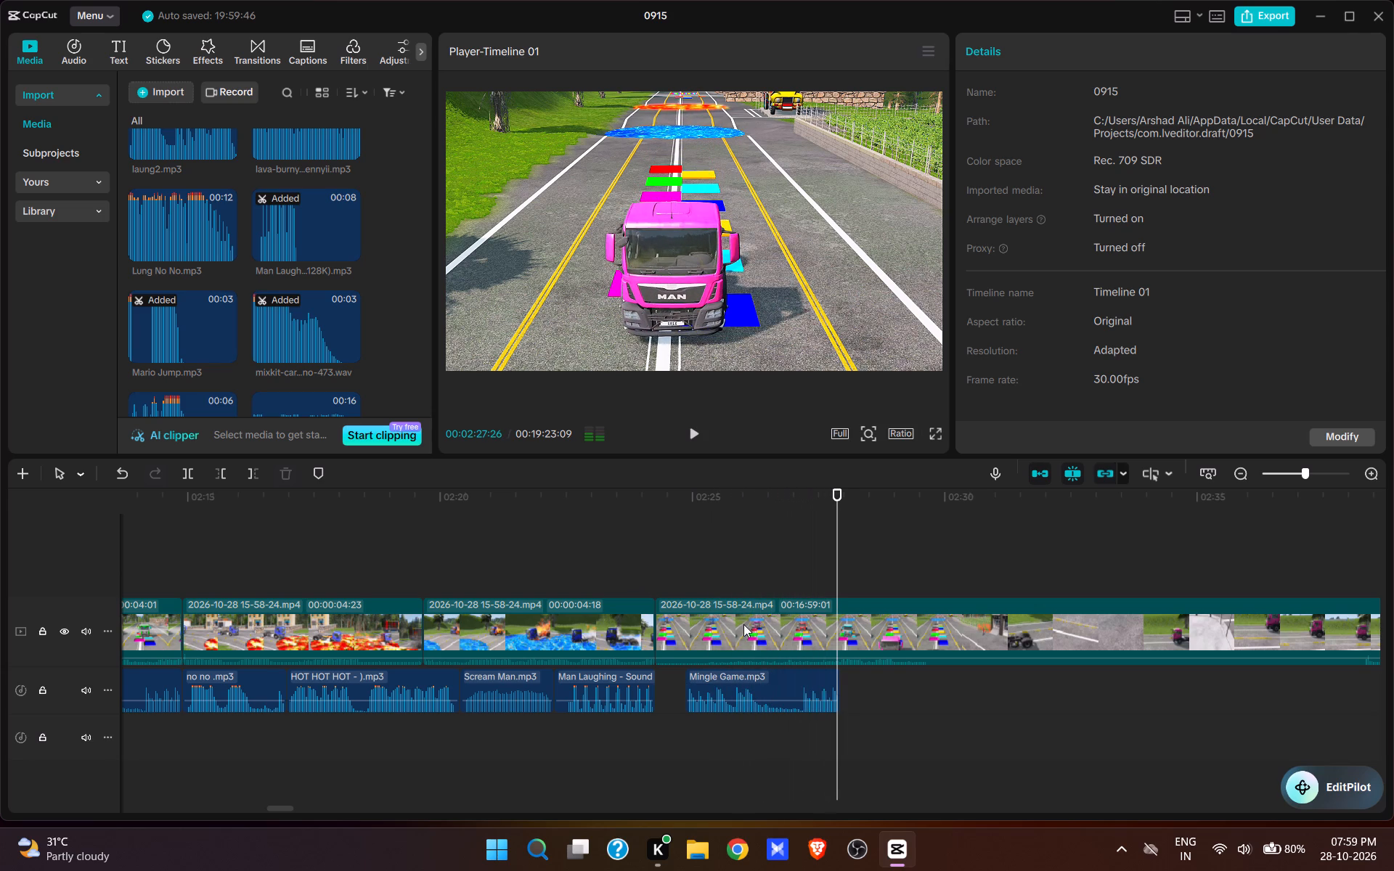
{"action": "left_click", "coordinate": [815, 687]}
{"action": "left_click_drag", "start_coordinate": [839, 689], "coordinate": [857, 687]}
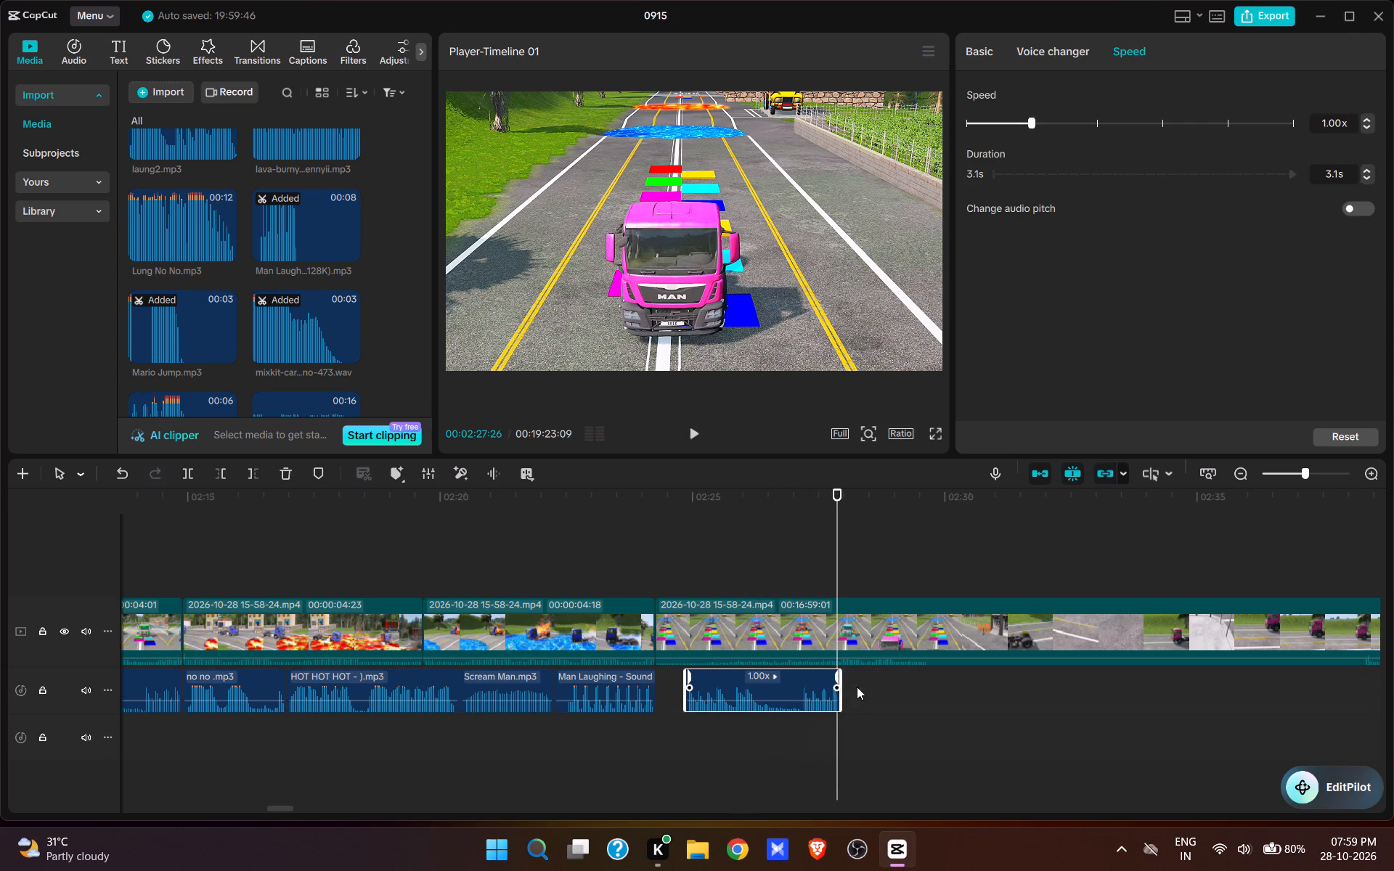
{"action": "left_click_drag", "start_coordinate": [857, 687], "coordinate": [867, 685]}
{"action": "key", "text": "ctrl+z"}
{"action": "left_click", "coordinate": [842, 683]}
{"action": "left_click", "coordinate": [783, 693]}
{"action": "left_click_drag", "start_coordinate": [844, 689], "coordinate": [876, 686]}
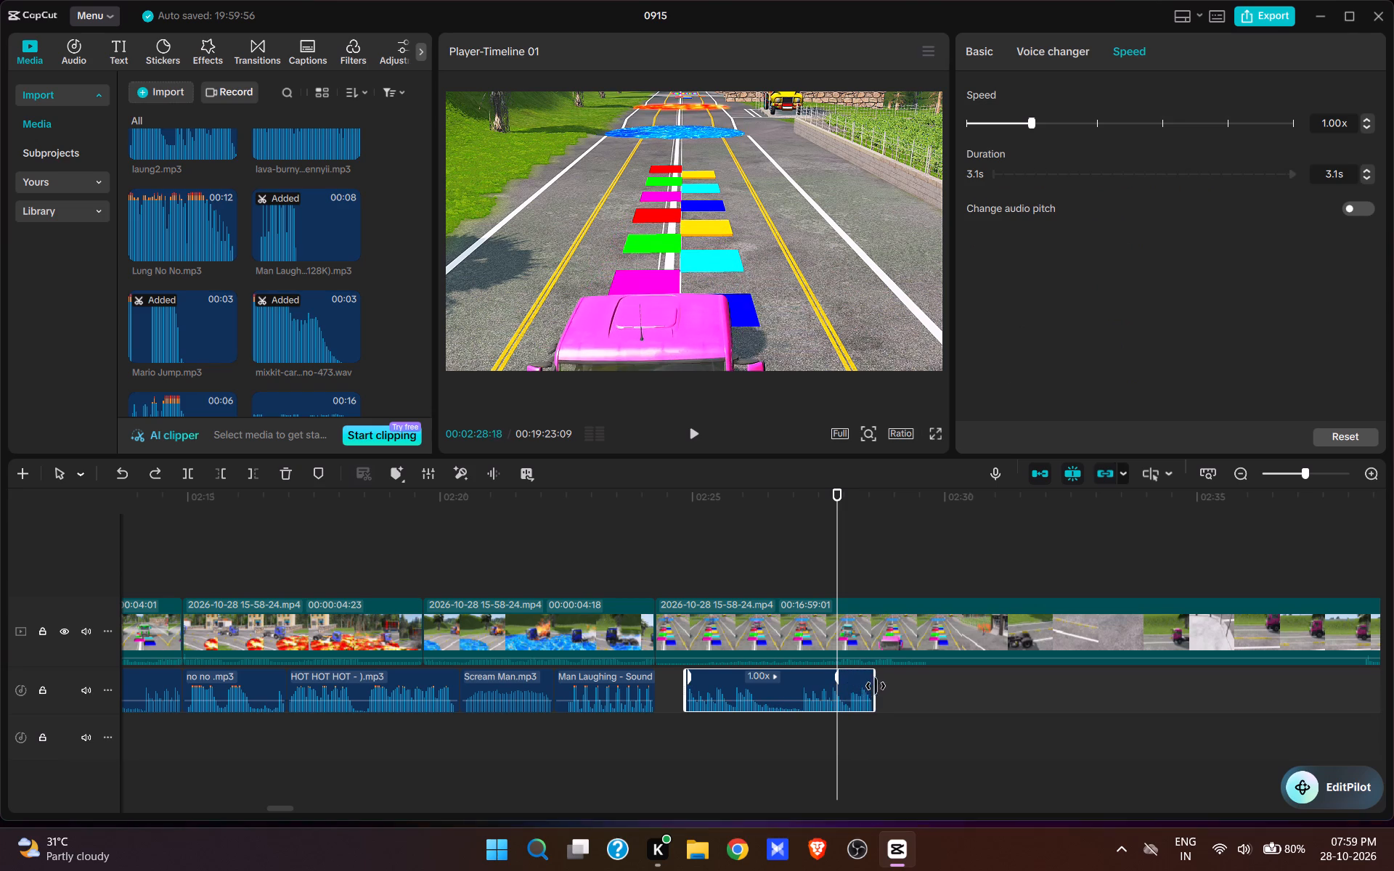
{"action": "left_click_drag", "start_coordinate": [876, 686], "coordinate": [899, 682]}
{"action": "left_click", "coordinate": [674, 549]}
{"action": "key", "text": "space"}
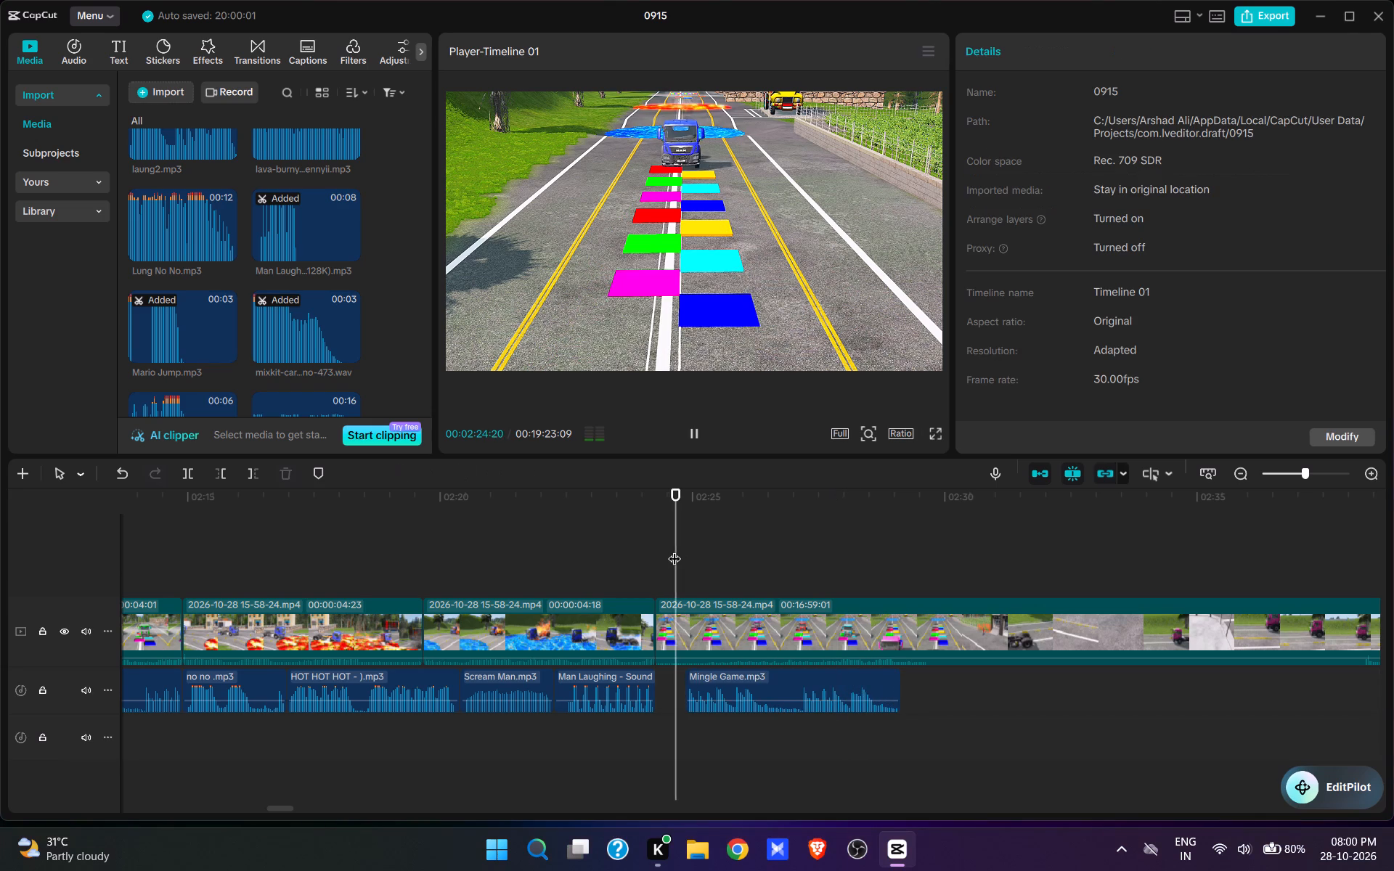
{"action": "left_click", "coordinate": [650, 550]}
{"action": "key", "text": "space"}
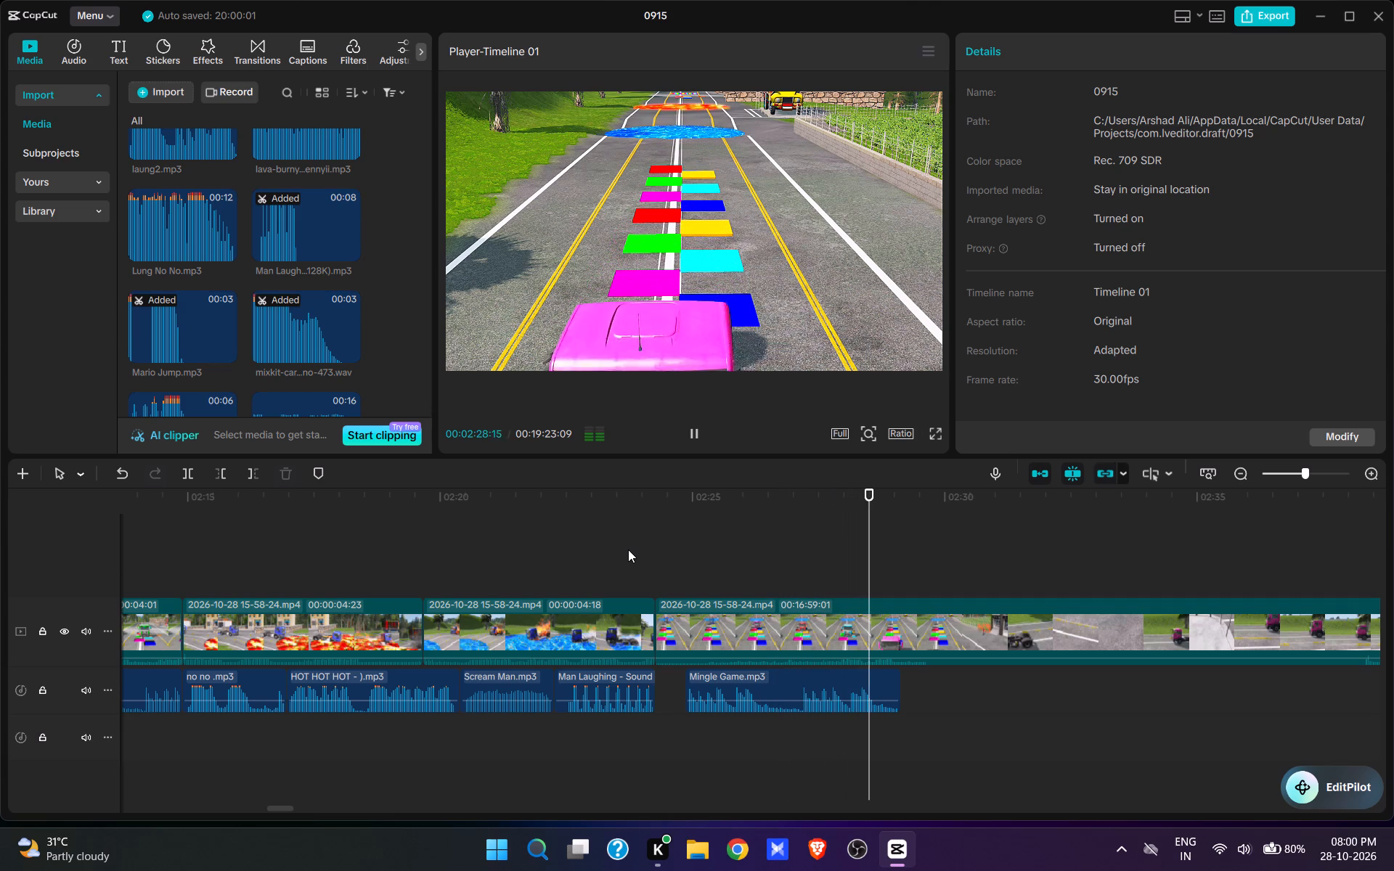
Trim the end of the Mingle Game.mp3 clip to 00:02:28:27, giving it a duration of 4.0 s.
{"action": "key", "text": "space"}
{"action": "left_click", "coordinate": [868, 684]}
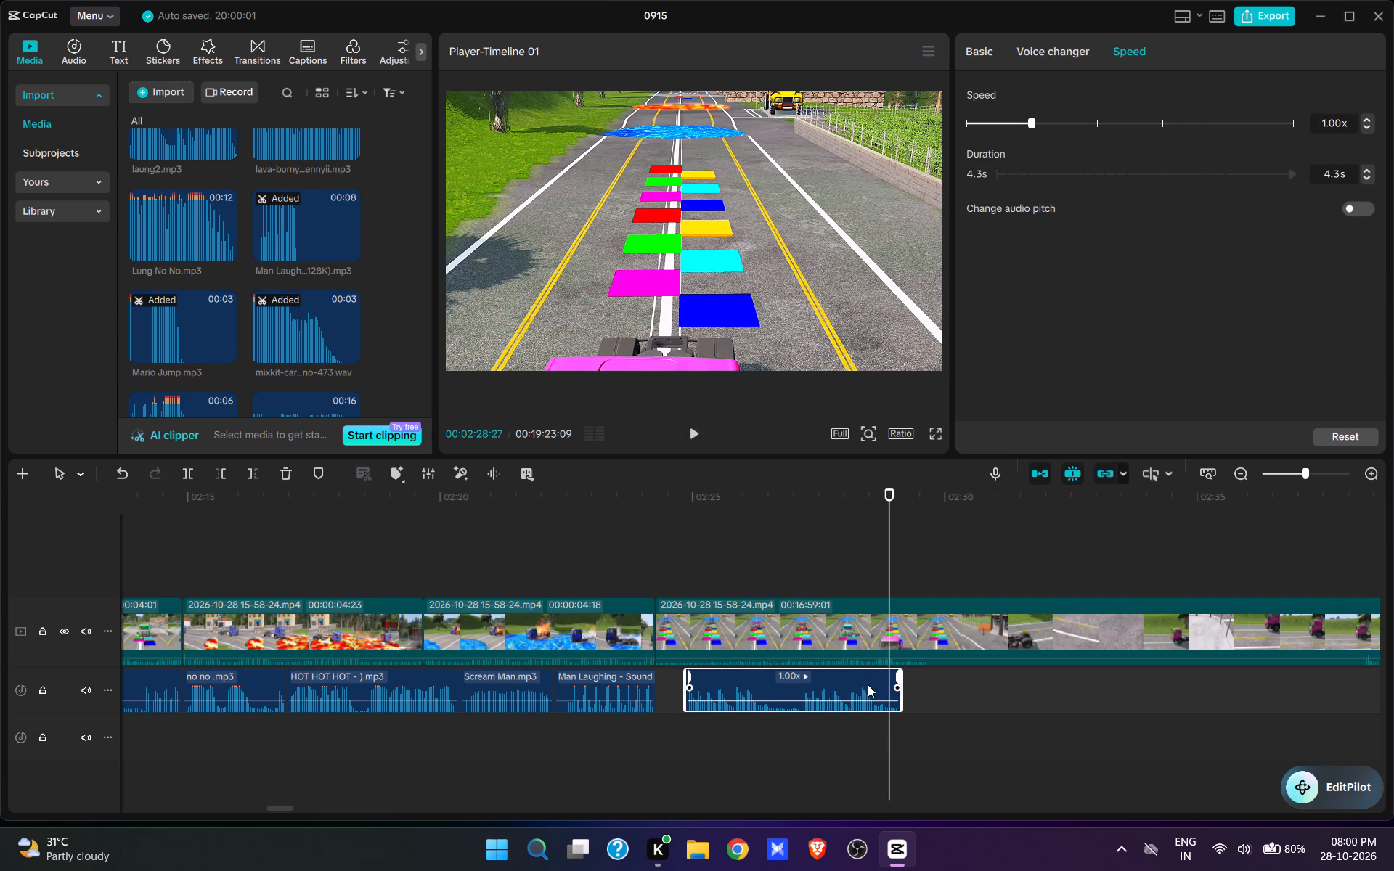
{"action": "type", "text": "e"}
Split the video at 00:02:29:13, cut out about 9 s of footage up to the pink truck's side view, and play the join.
{"action": "key", "text": "space"}
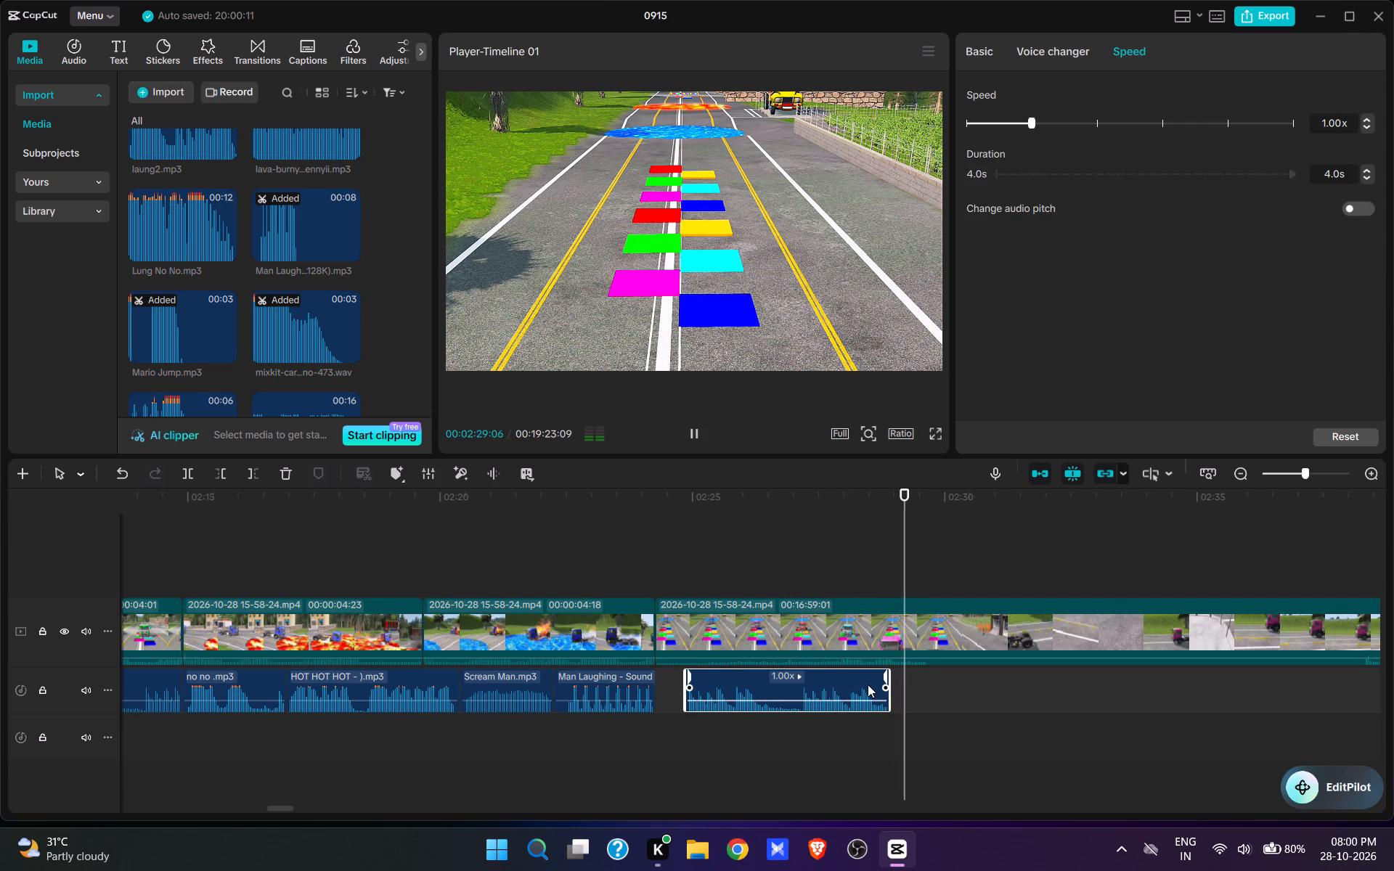
{"action": "key", "text": "space"}
{"action": "key", "text": "w"}
{"action": "left_click", "coordinate": [1178, 585]}
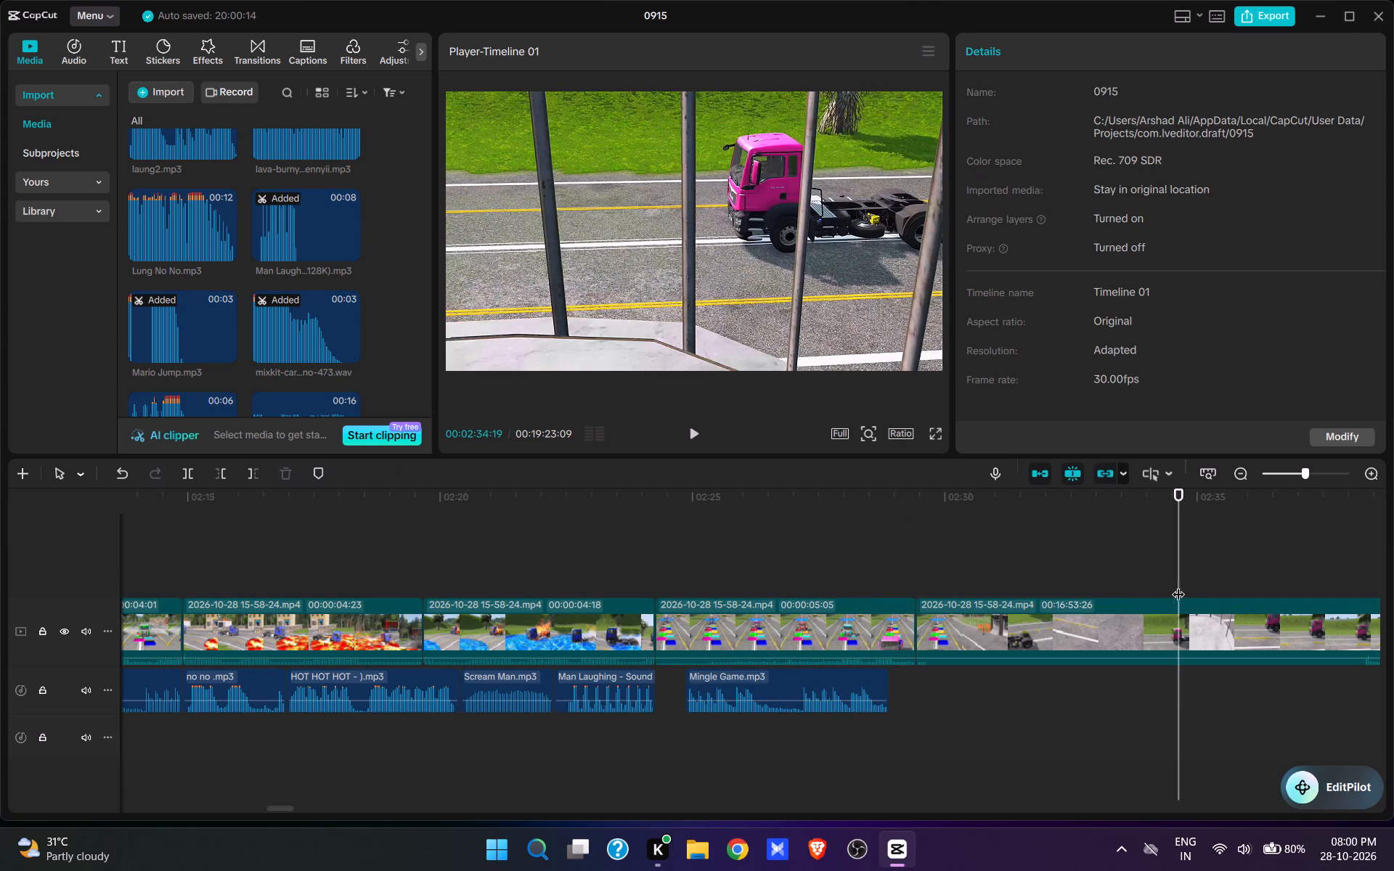
{"action": "left_click_drag", "start_coordinate": [1218, 624], "coordinate": [992, 706]}
{"action": "left_click", "coordinate": [1030, 571]}
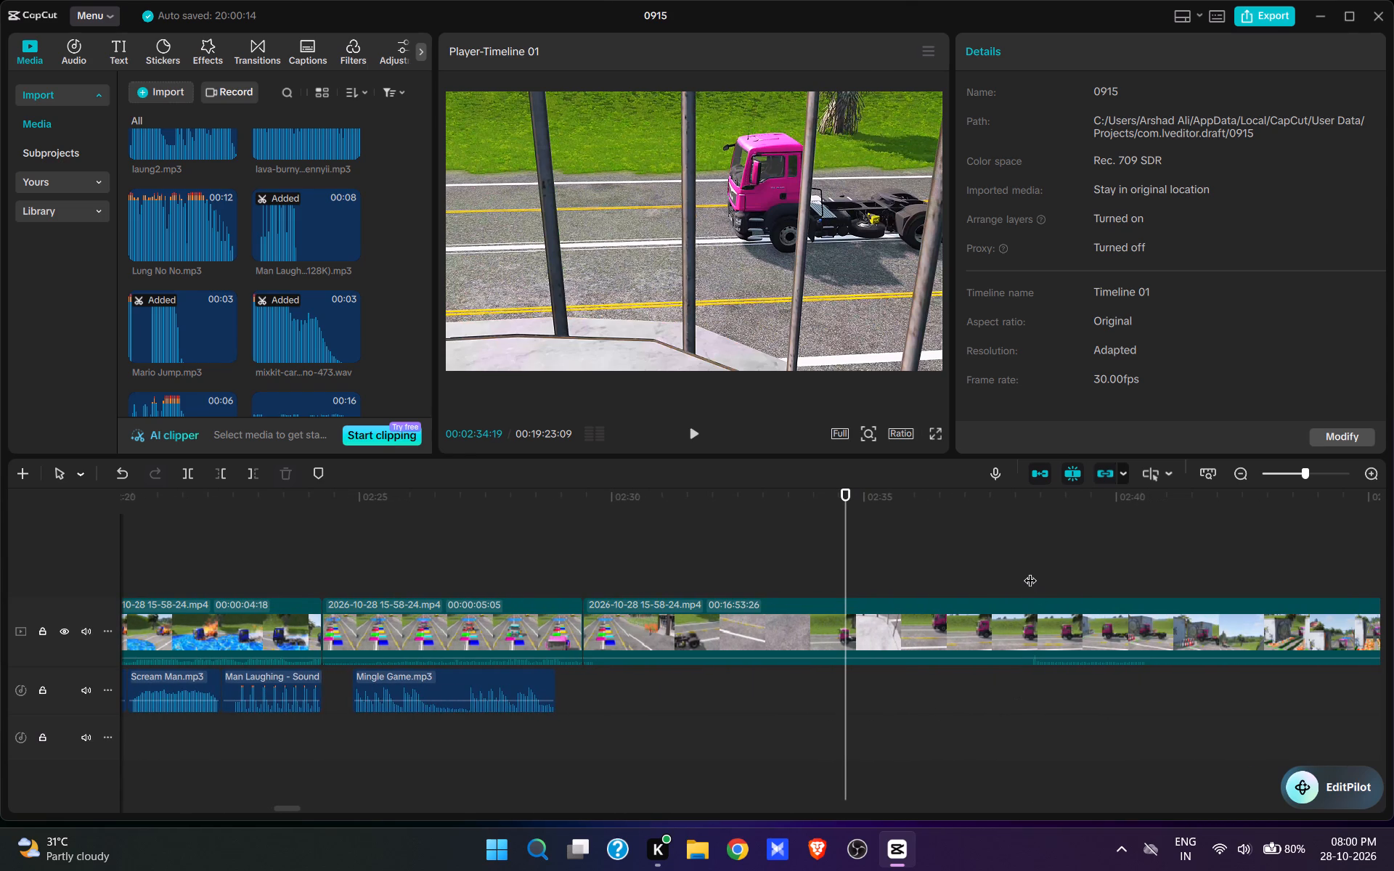
{"action": "type", "text": "q"}
{"action": "key", "text": "space"}
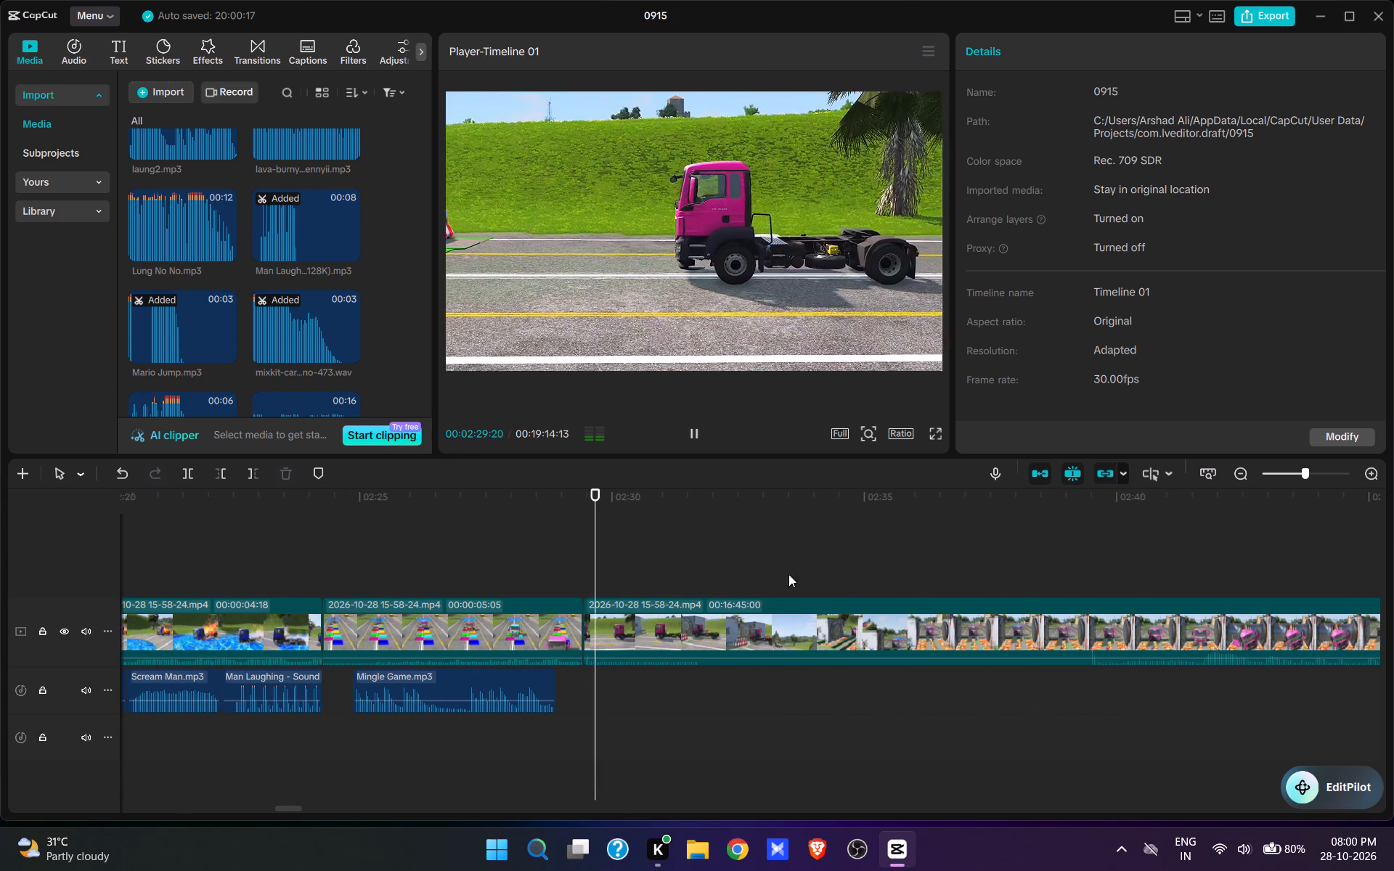
{"action": "key", "text": "space"}
Find zina2.mp3 in the imported media, add it to the audio track at 00:02:29:13 and play it back.
{"action": "left_click", "coordinate": [586, 564]}
{"action": "scroll", "coordinate": [332, 281], "scroll_direction": "down", "scroll_amount": 7}
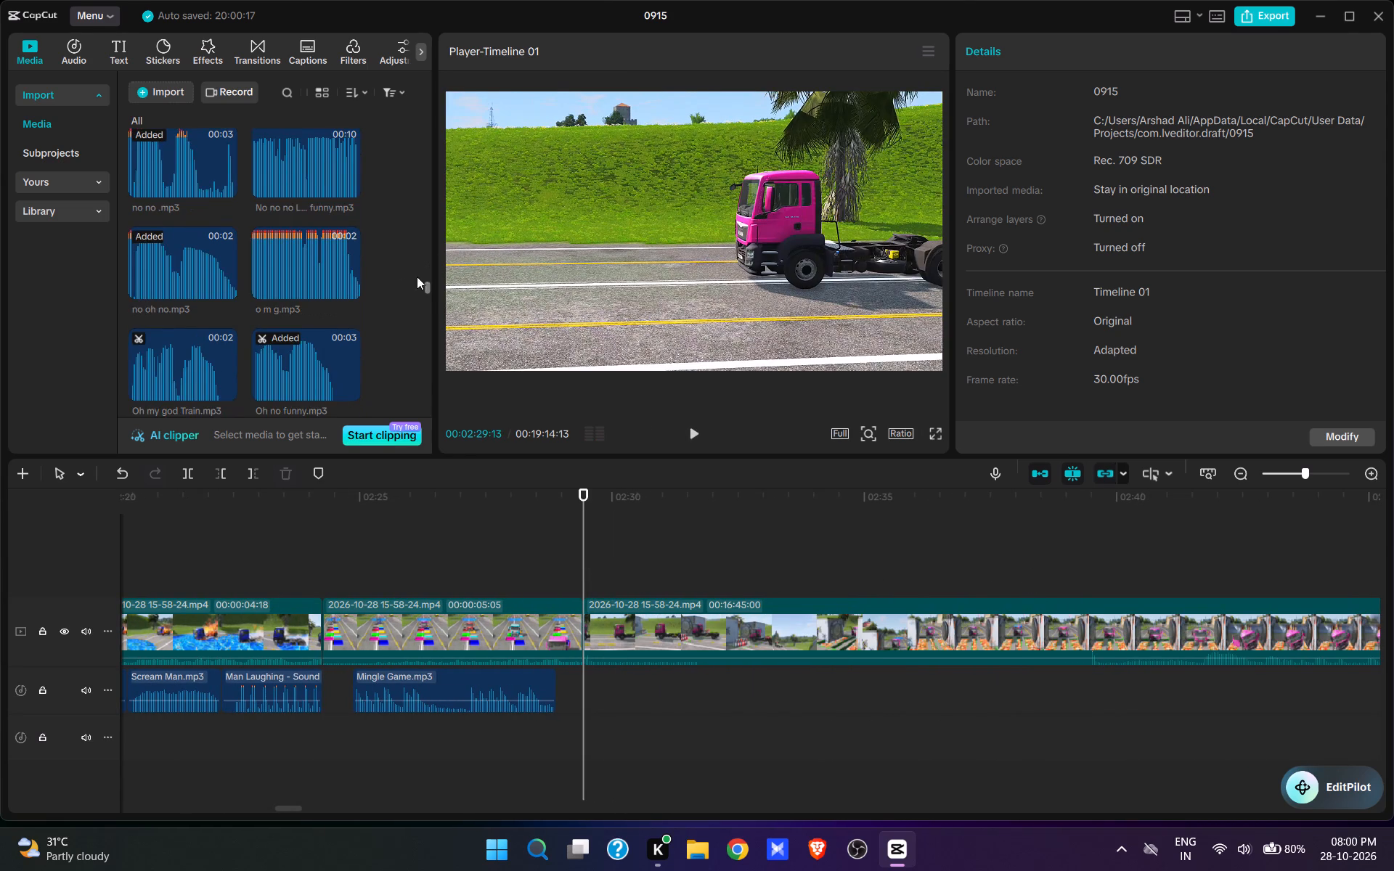
{"action": "left_click_drag", "start_coordinate": [430, 290], "coordinate": [433, 439]}
{"action": "scroll", "coordinate": [248, 303], "scroll_direction": "up", "scroll_amount": 5}
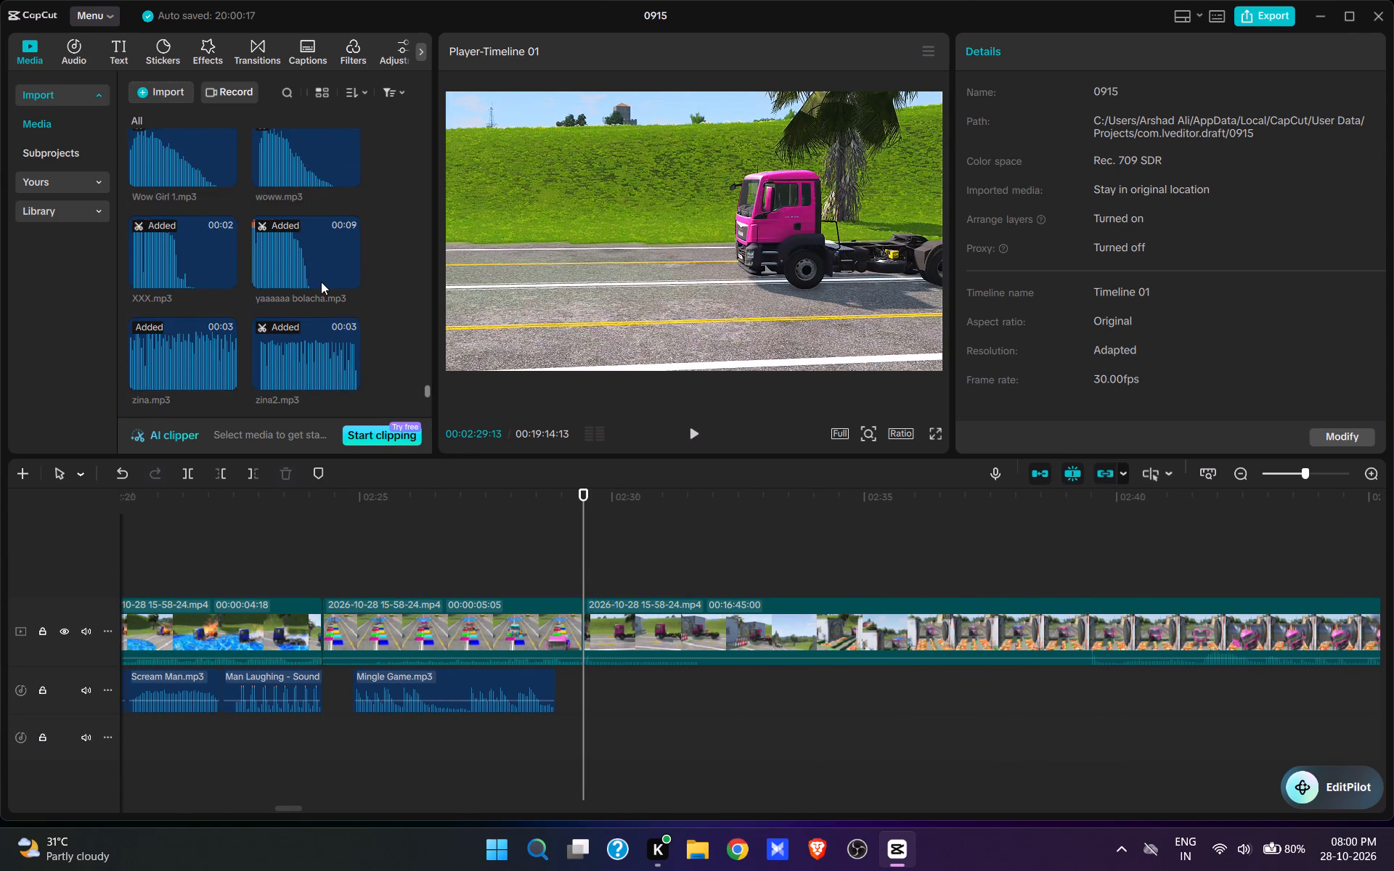
{"action": "scroll", "coordinate": [320, 282], "scroll_direction": "up", "scroll_amount": 4}
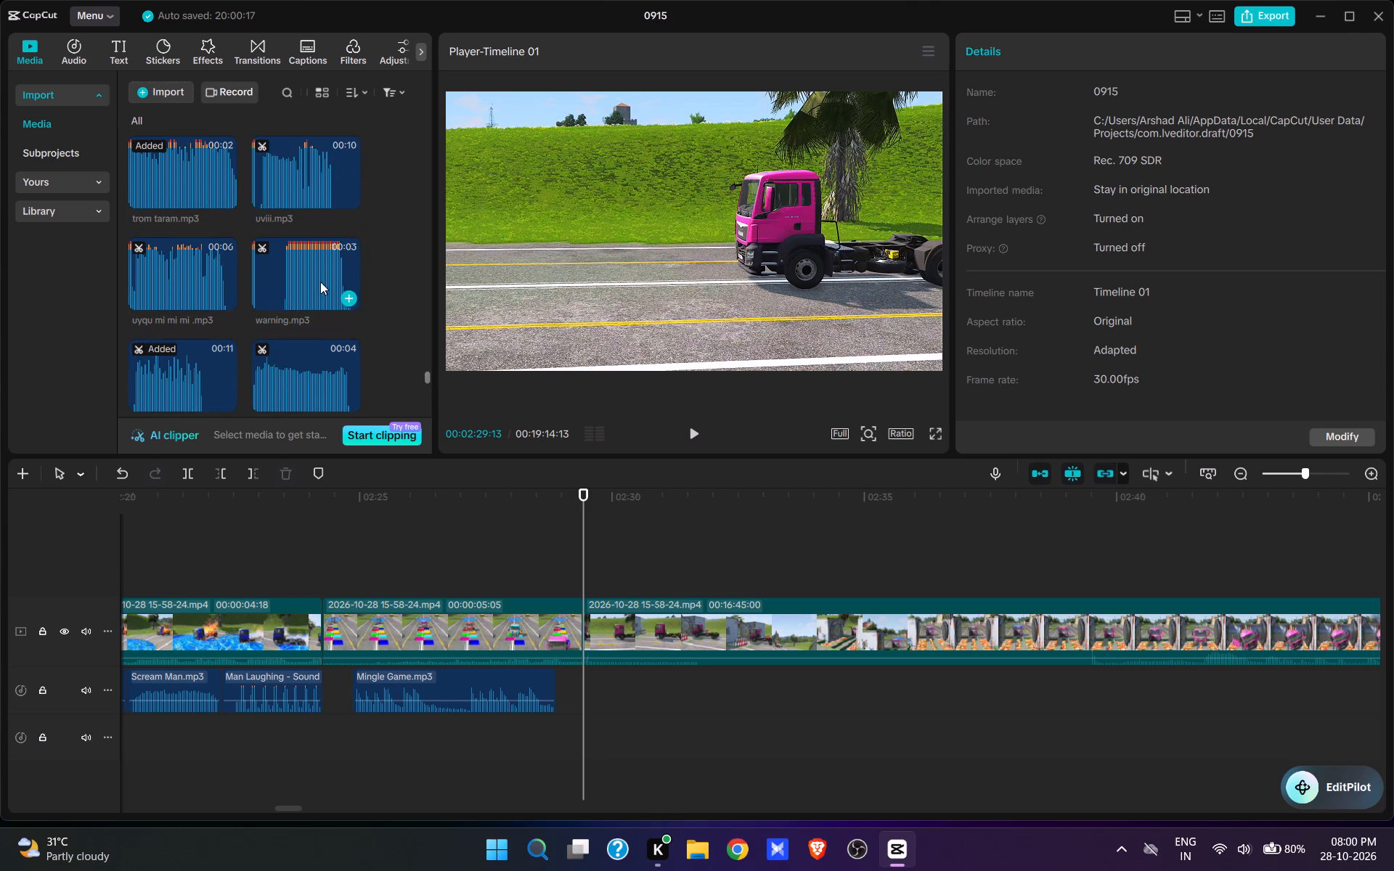
{"action": "scroll", "coordinate": [320, 282], "scroll_direction": "down", "scroll_amount": 10}
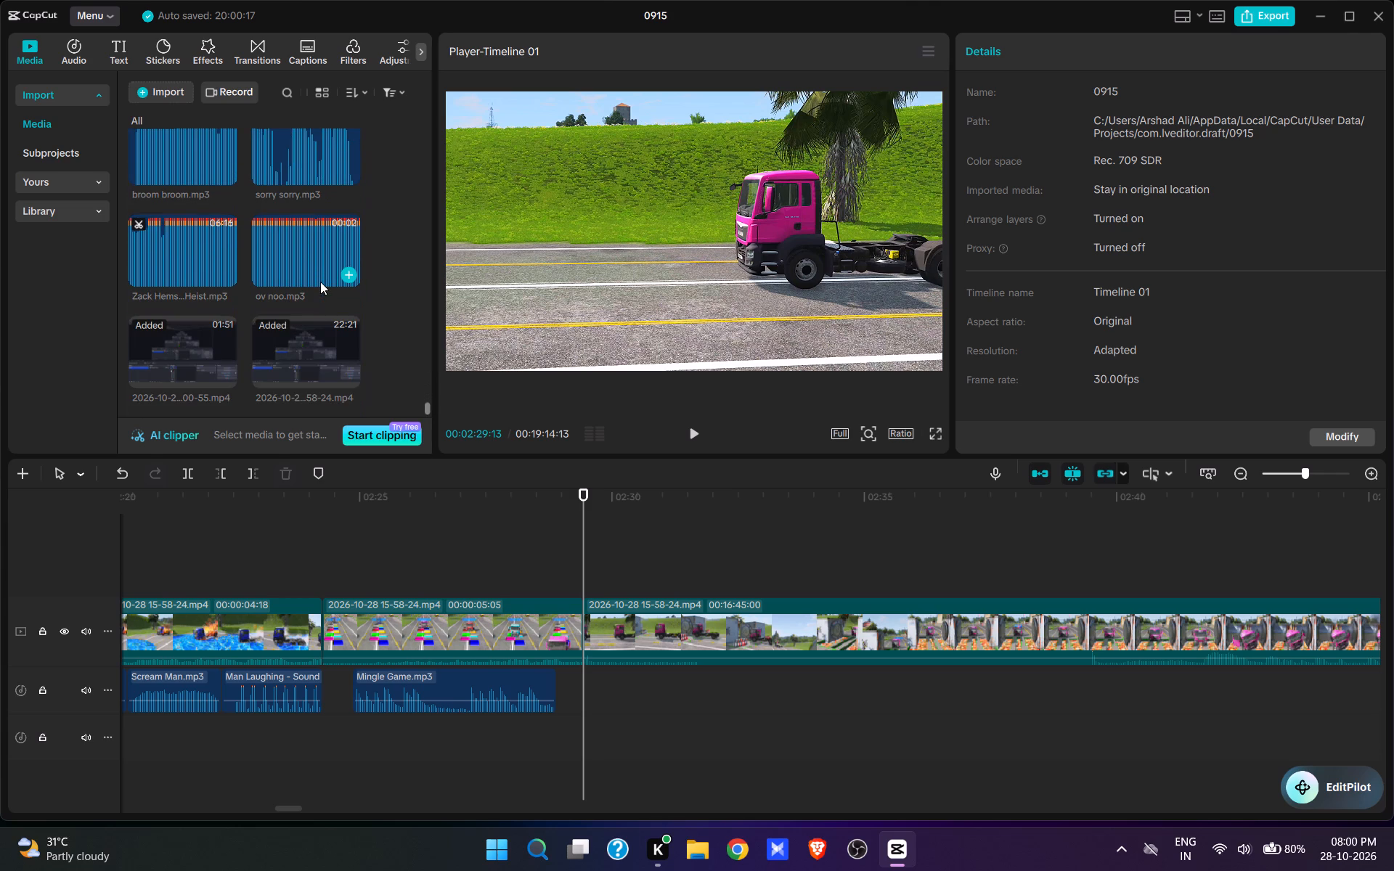
{"action": "scroll", "coordinate": [320, 282], "scroll_direction": "down", "scroll_amount": 1}
{"action": "scroll", "coordinate": [320, 282], "scroll_direction": "up", "scroll_amount": 3}
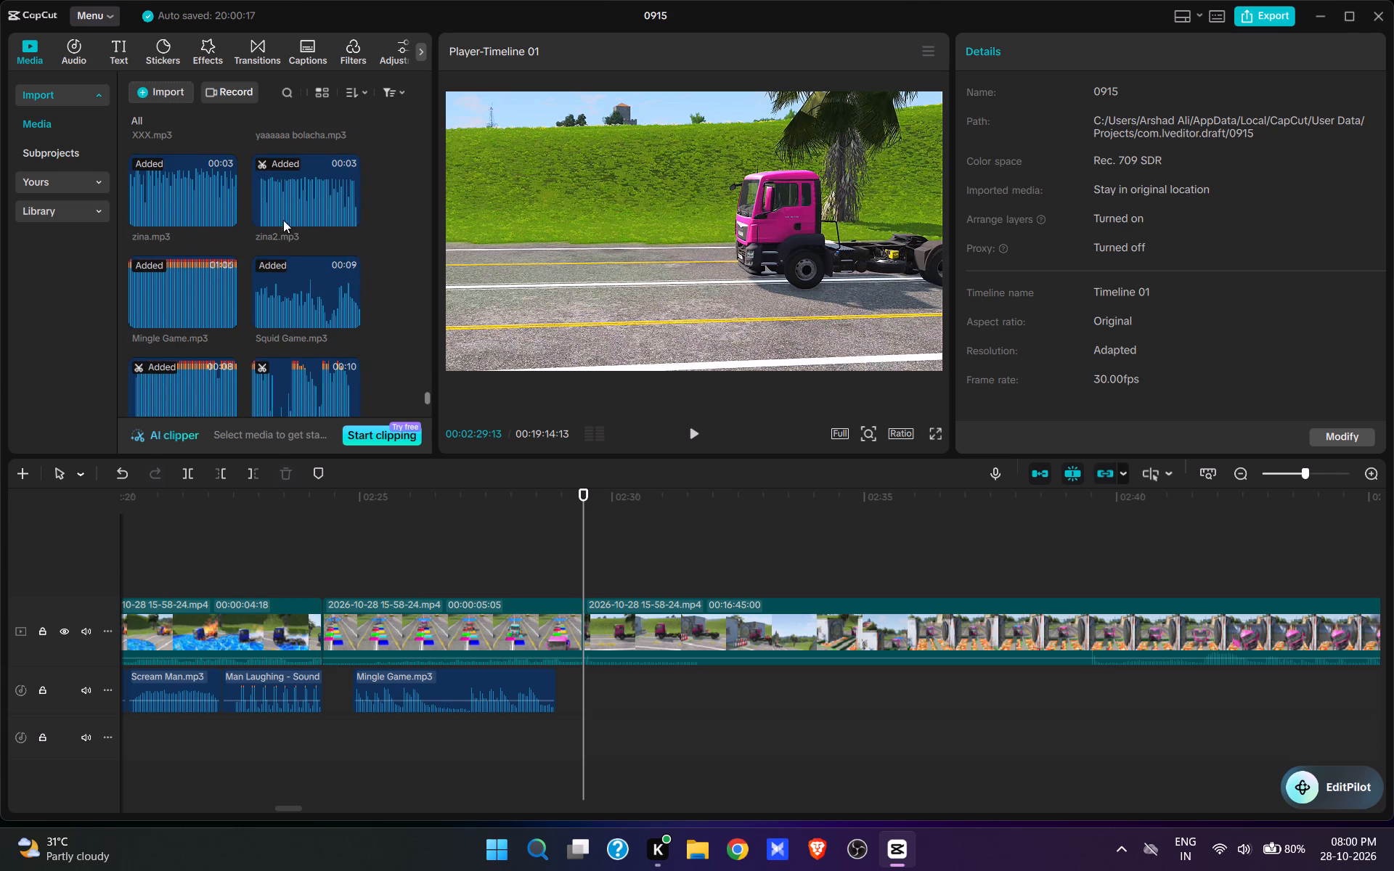
{"action": "left_click", "coordinate": [351, 217]}
{"action": "key", "text": "space"}
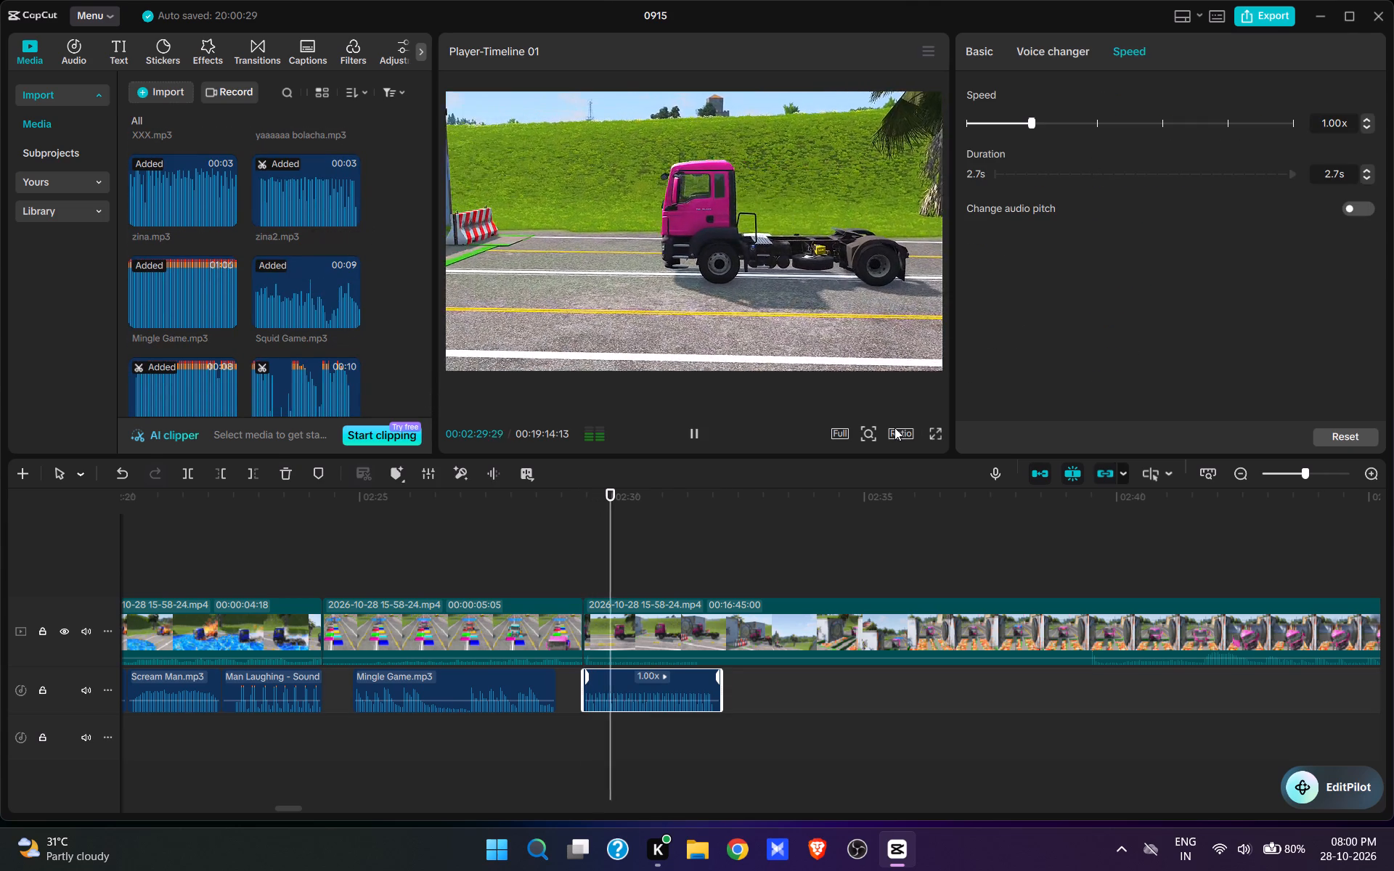
Split the video at 00:02:31:17, cut out about 8 s up to the truck's front view between the containers, and play the join.
{"action": "key", "text": "space"}
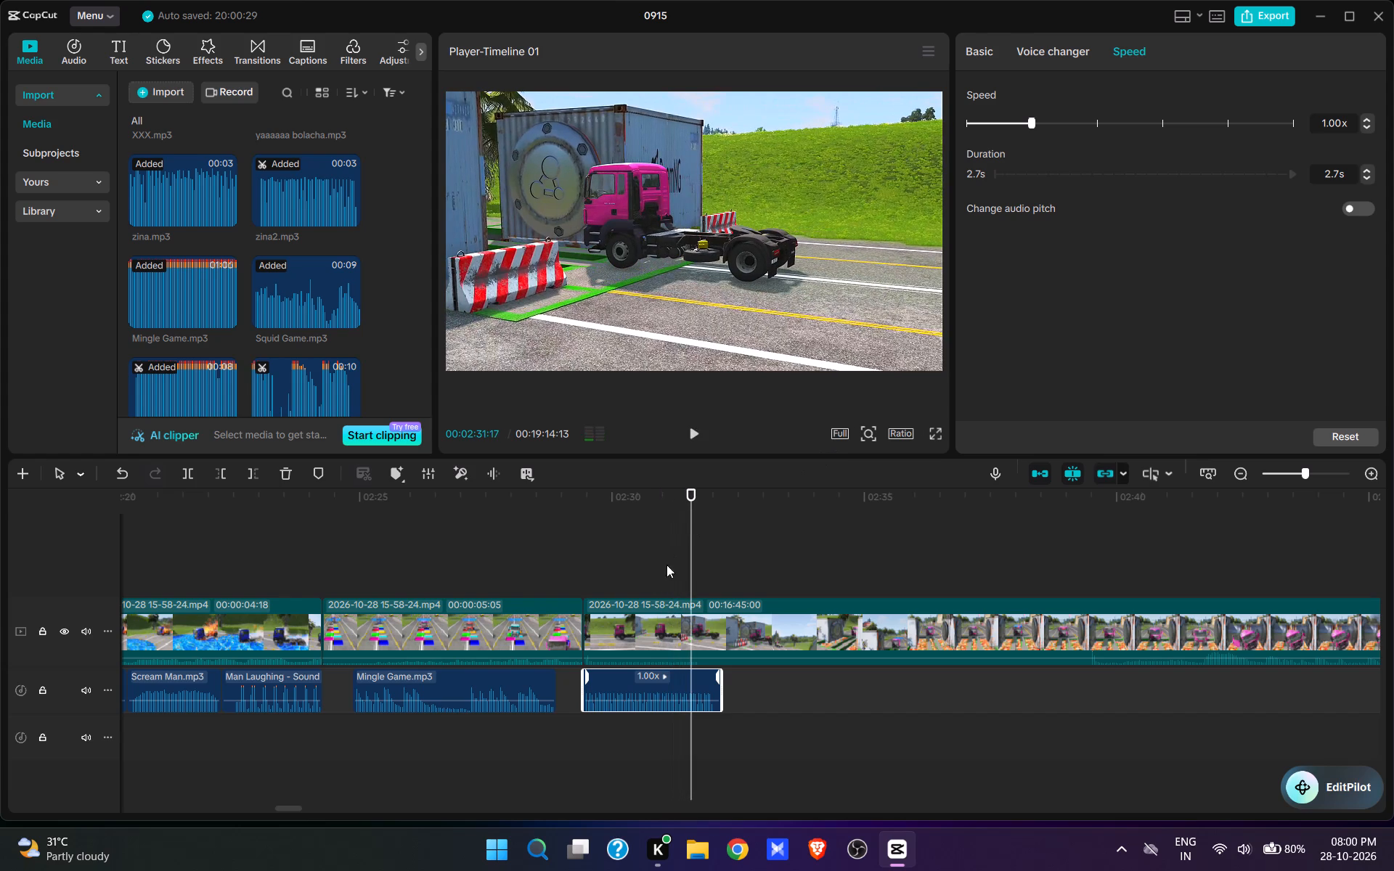
{"action": "left_click", "coordinate": [705, 631]}
{"action": "key", "text": "w"}
{"action": "left_click", "coordinate": [1081, 576]}
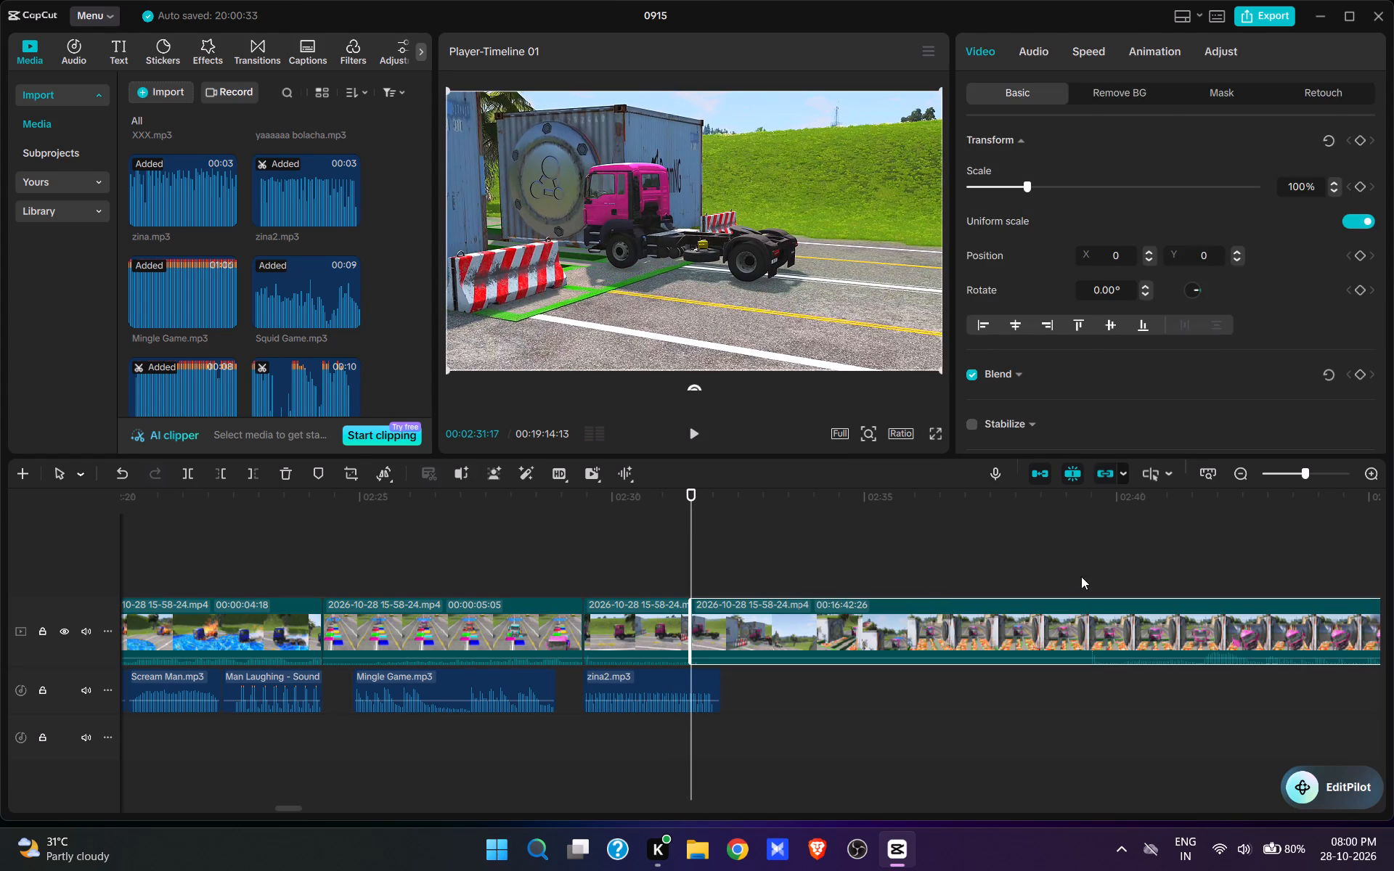
{"action": "key", "text": "space"}
{"action": "key", "text": "space"}
{"action": "type", "text": "q"}
{"action": "key", "text": "space"}
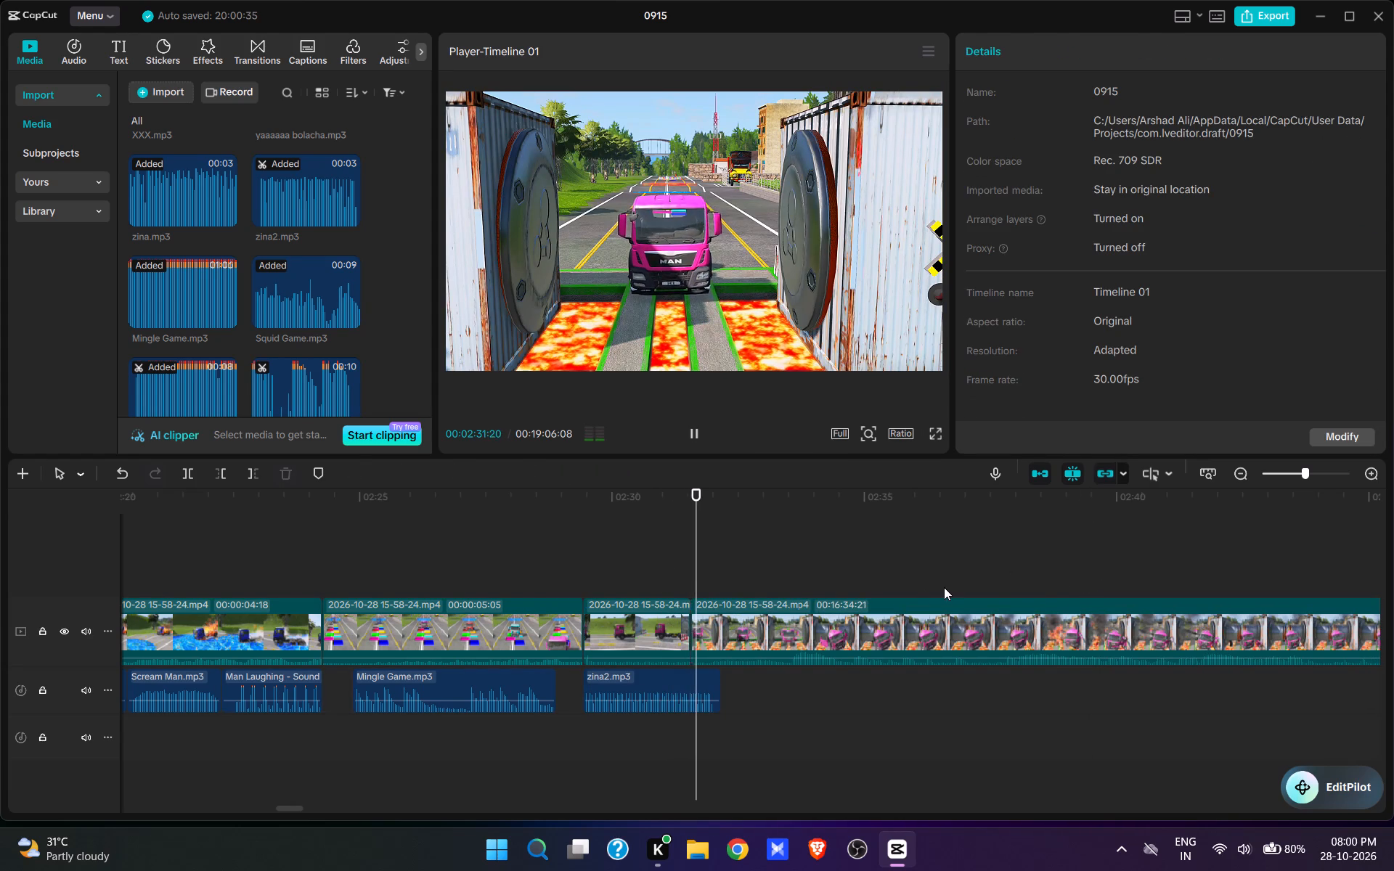
{"action": "key", "text": "space"}
Add sorry sorry.mp3 to the audio track at 00:02:34:23, over the crushed pink truck, and play it back.
{"action": "left_click", "coordinate": [663, 560]}
{"action": "key", "text": "space"}
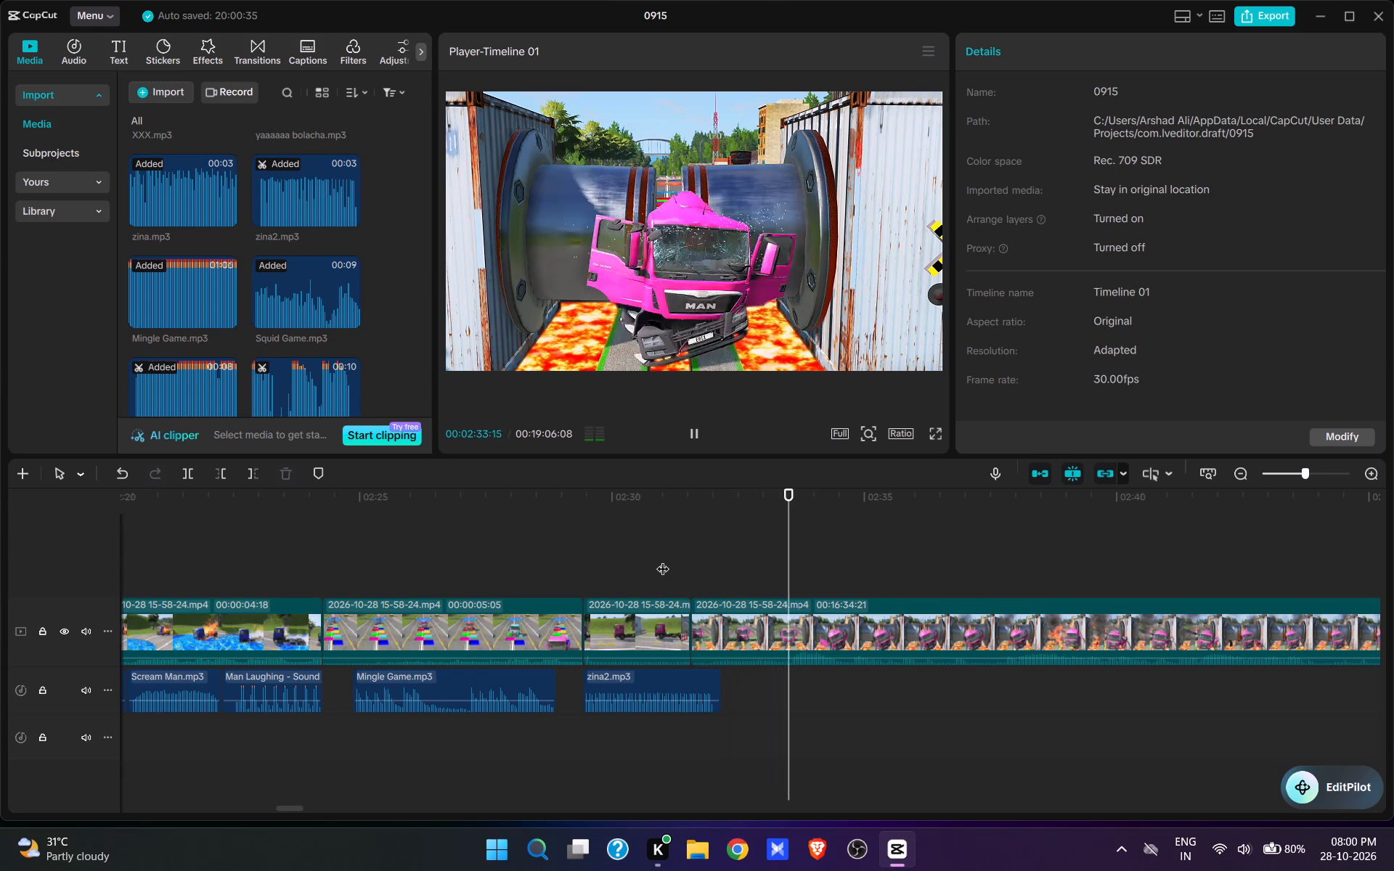
{"action": "key", "text": "space"}
{"action": "scroll", "coordinate": [314, 287], "scroll_direction": "down", "scroll_amount": 6}
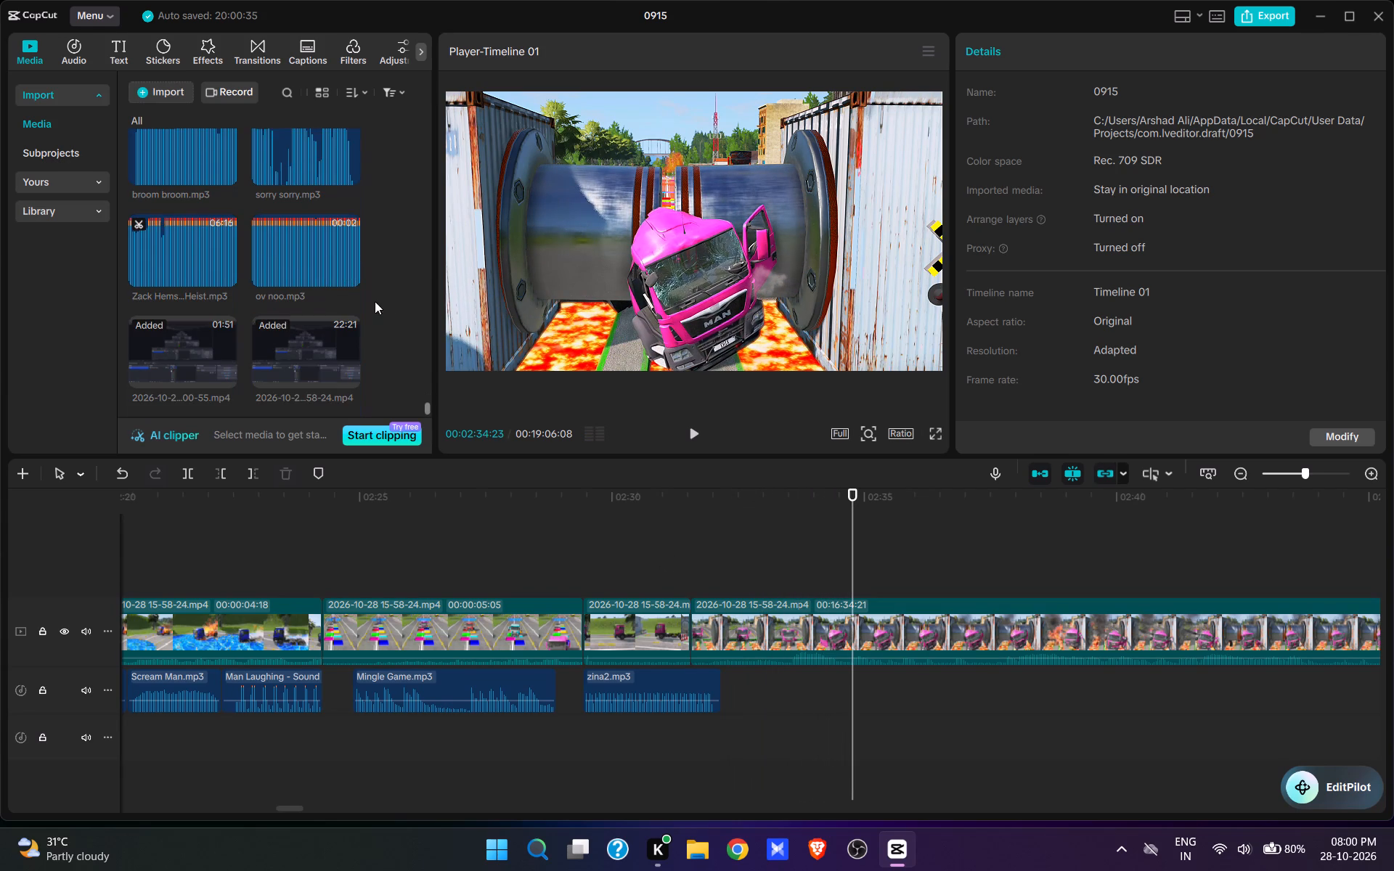
{"action": "left_click", "coordinate": [349, 171]}
{"action": "key", "text": "space"}
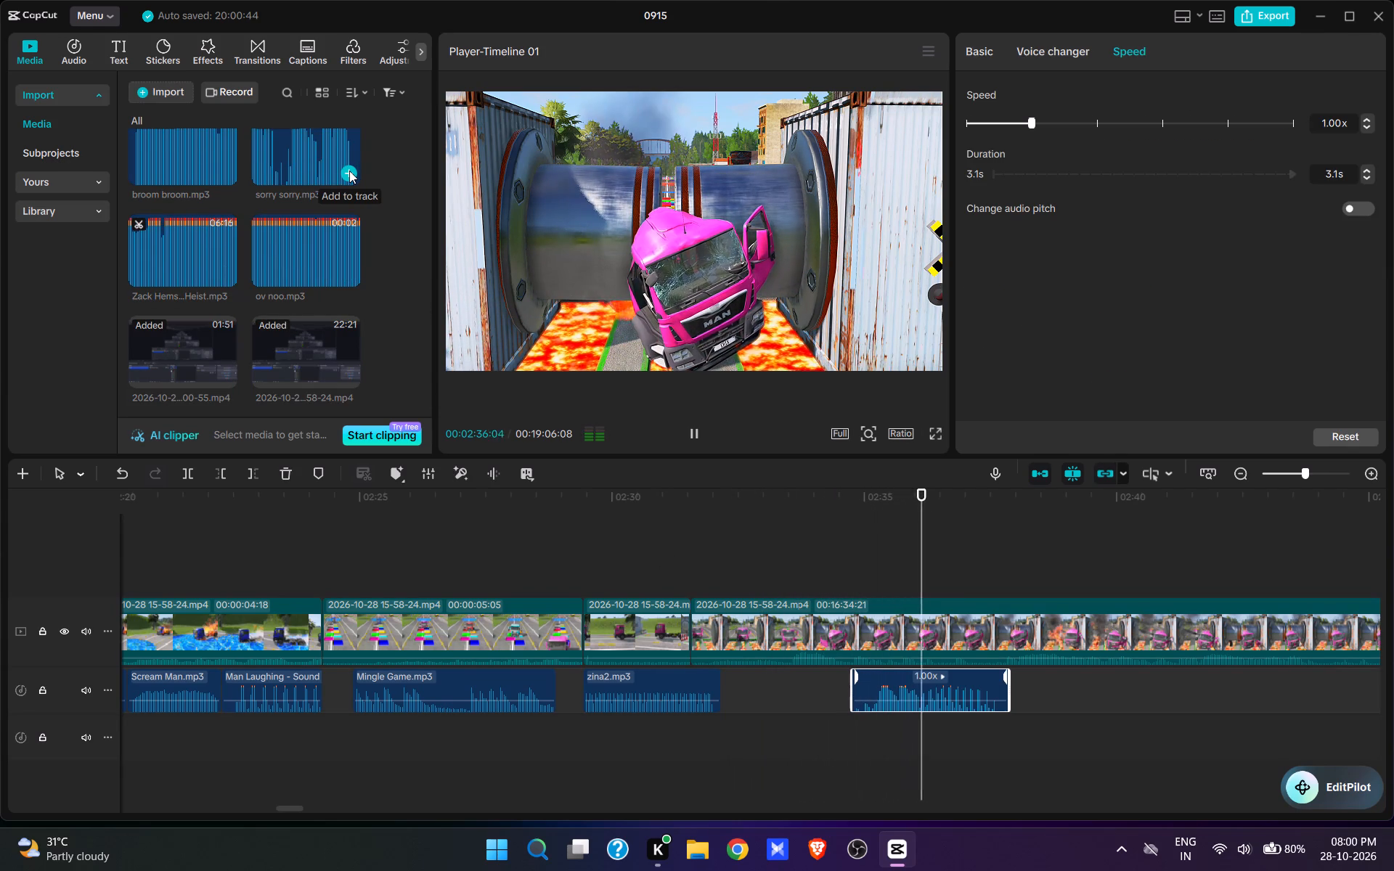
{"action": "key", "text": "space"}
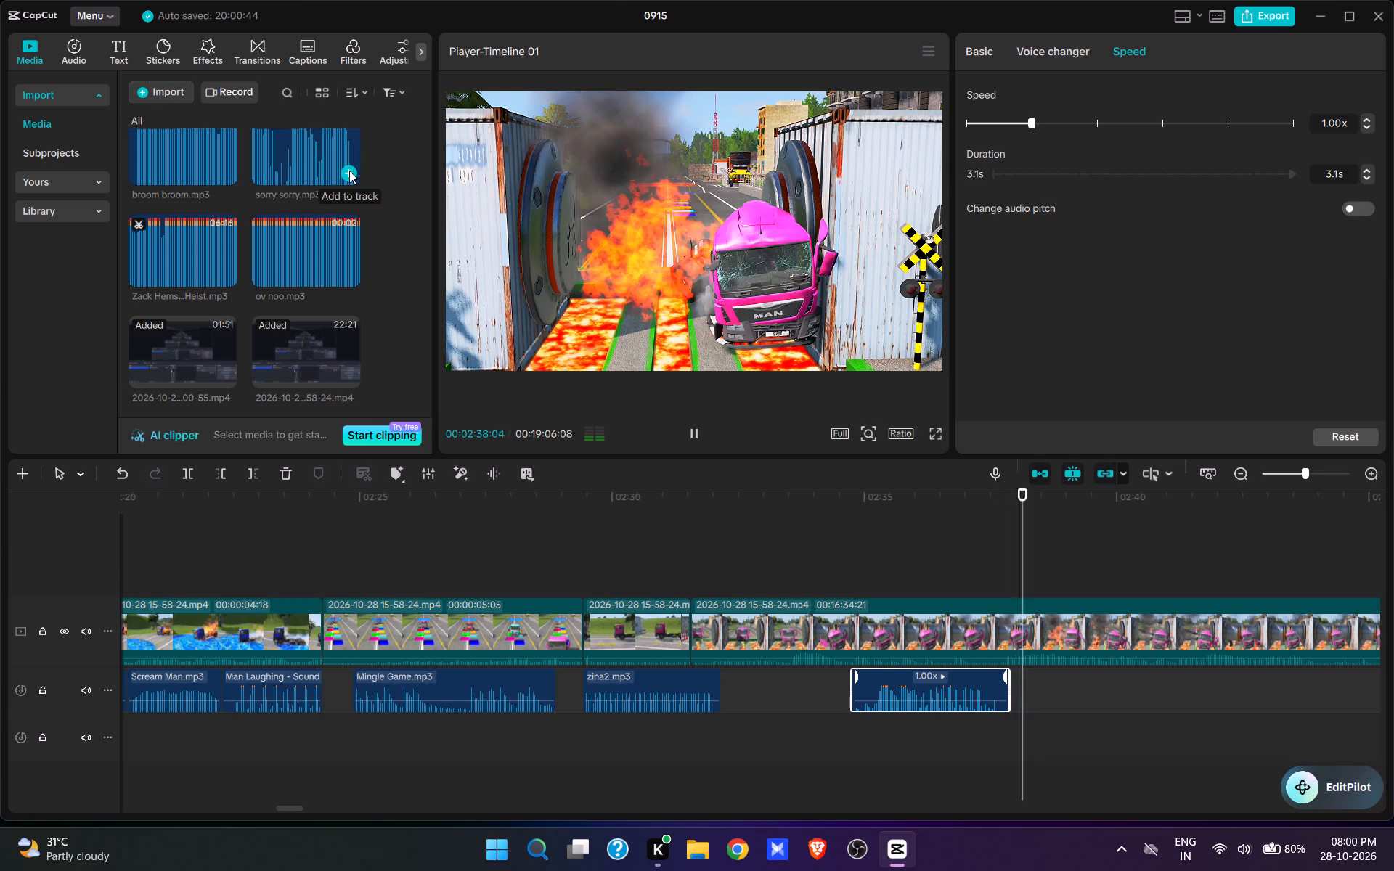
{"action": "key", "text": "space"}
{"action": "left_click", "coordinate": [841, 520]}
{"action": "key", "text": "space"}
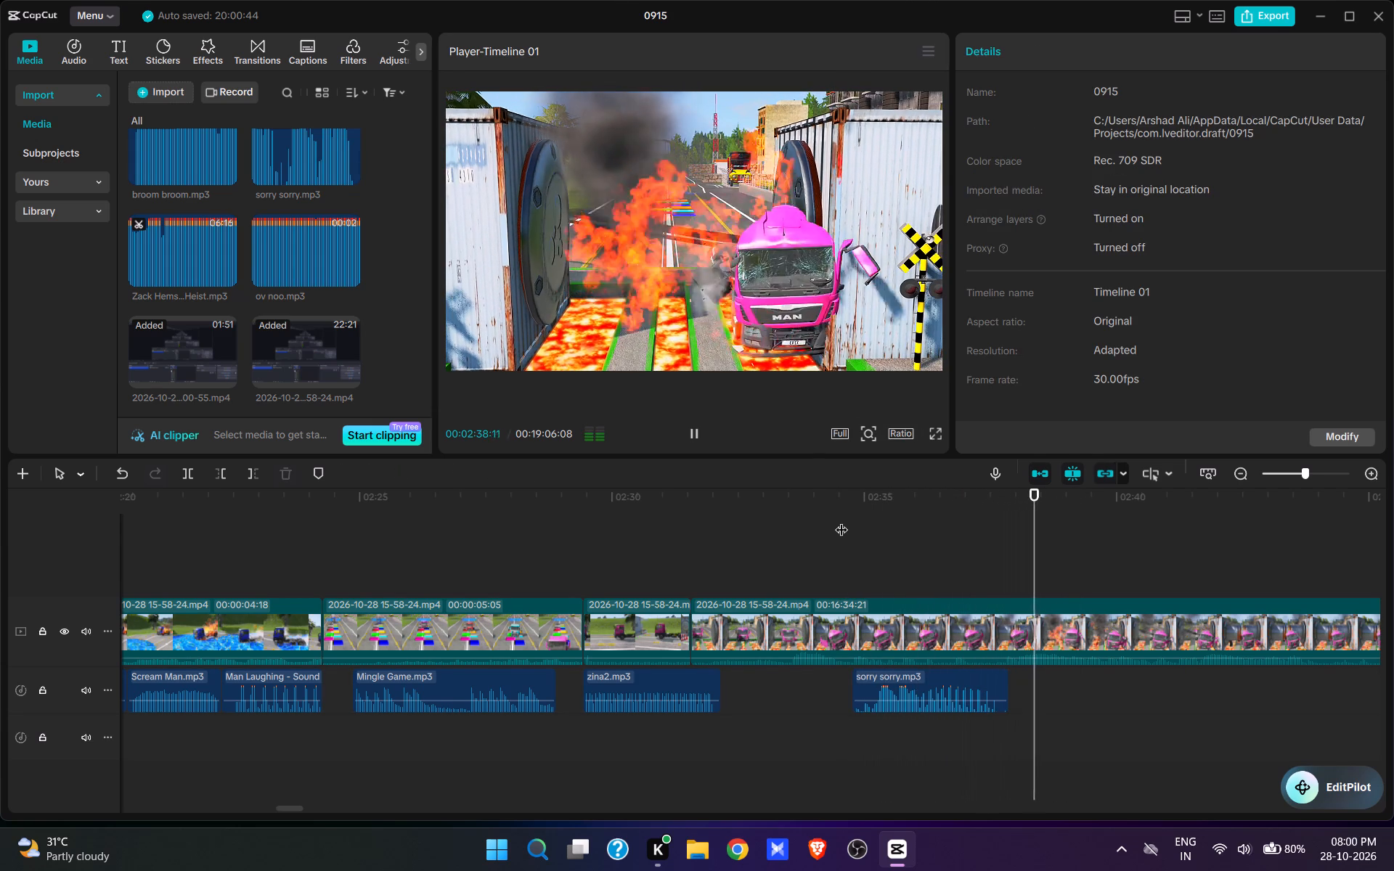
{"action": "key", "text": "space"}
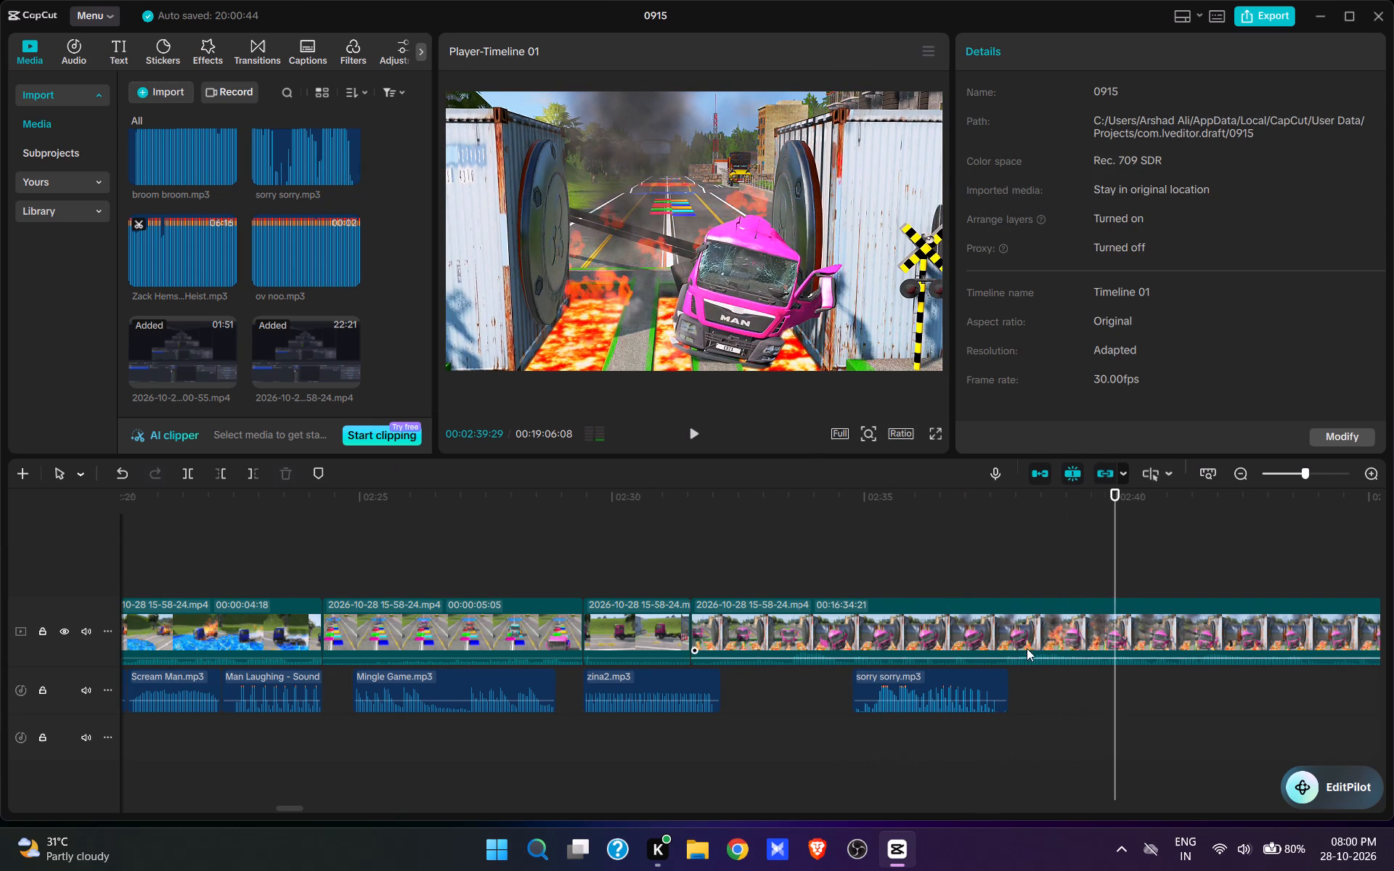
Preview Laughing man.mp3 from the imported media, add it to the audio track at 00:02:38:00 and play it back.
{"action": "left_click", "coordinate": [1002, 576]}
{"action": "left_click_drag", "start_coordinate": [1002, 576], "coordinate": [1015, 579]}
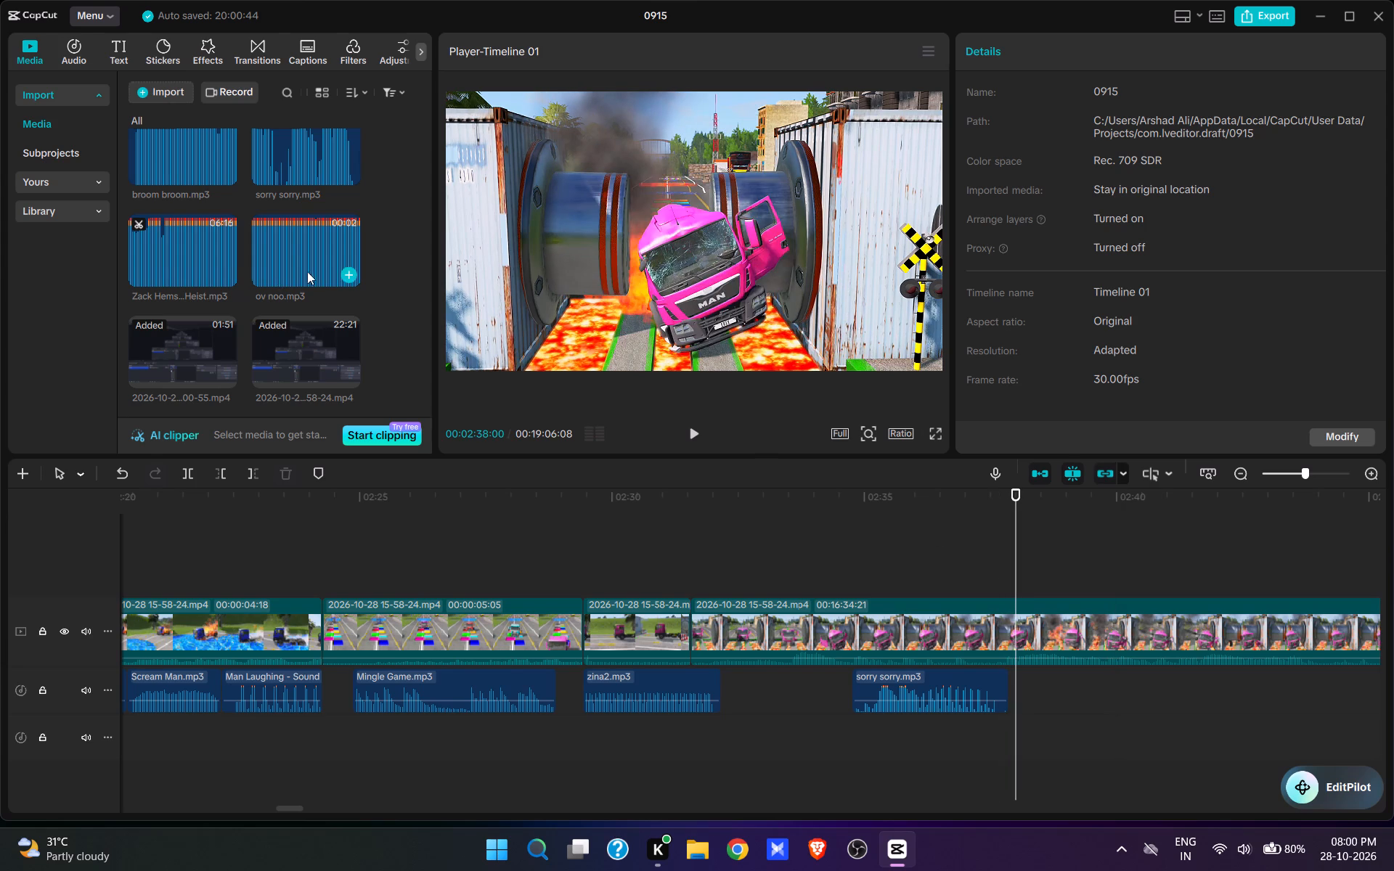
{"action": "scroll", "coordinate": [309, 271], "scroll_direction": "up", "scroll_amount": 20}
{"action": "scroll", "coordinate": [309, 271], "scroll_direction": "up", "scroll_amount": 8}
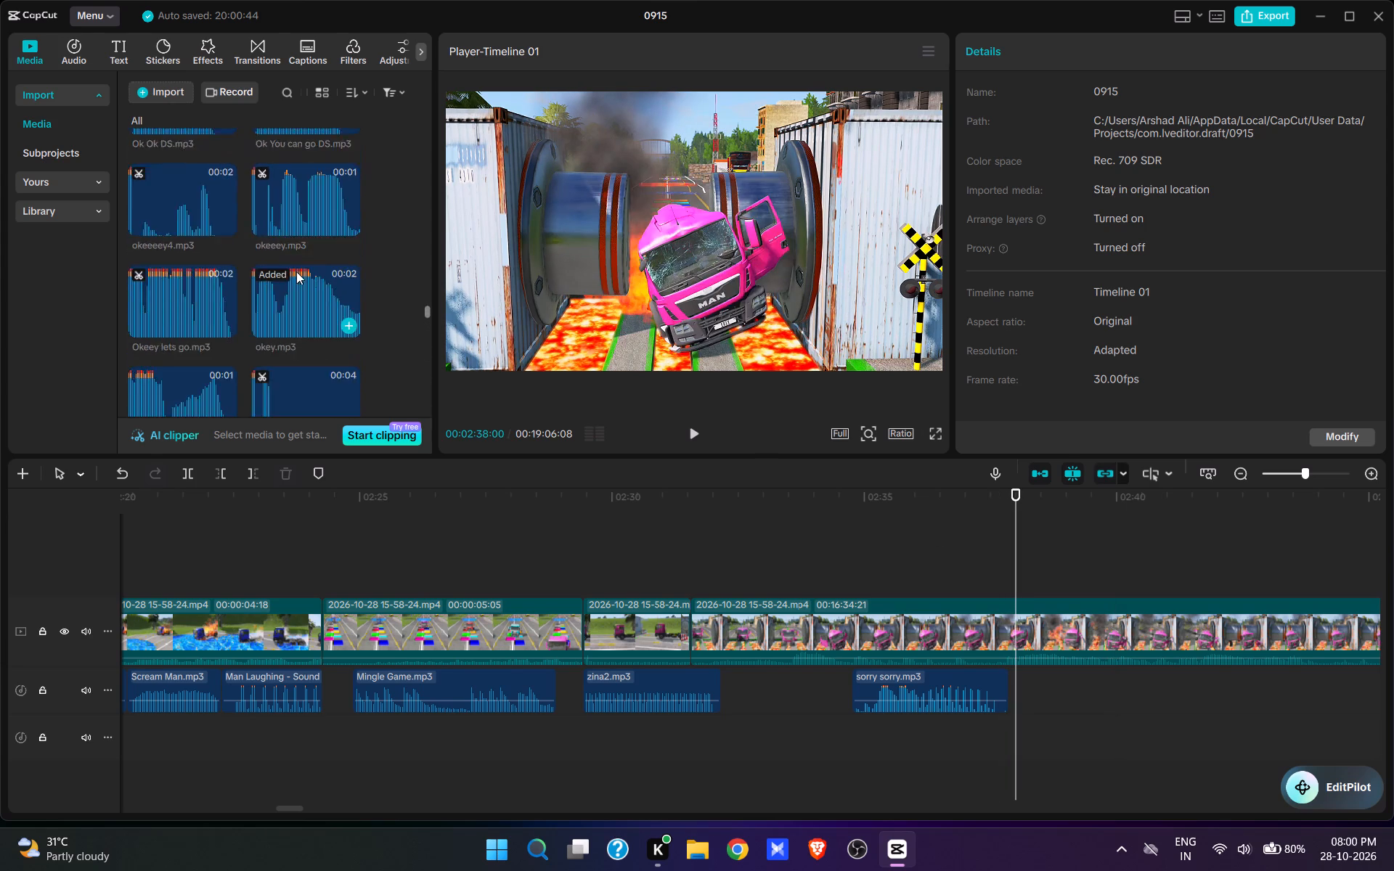
{"action": "scroll", "coordinate": [296, 271], "scroll_direction": "up", "scroll_amount": 15}
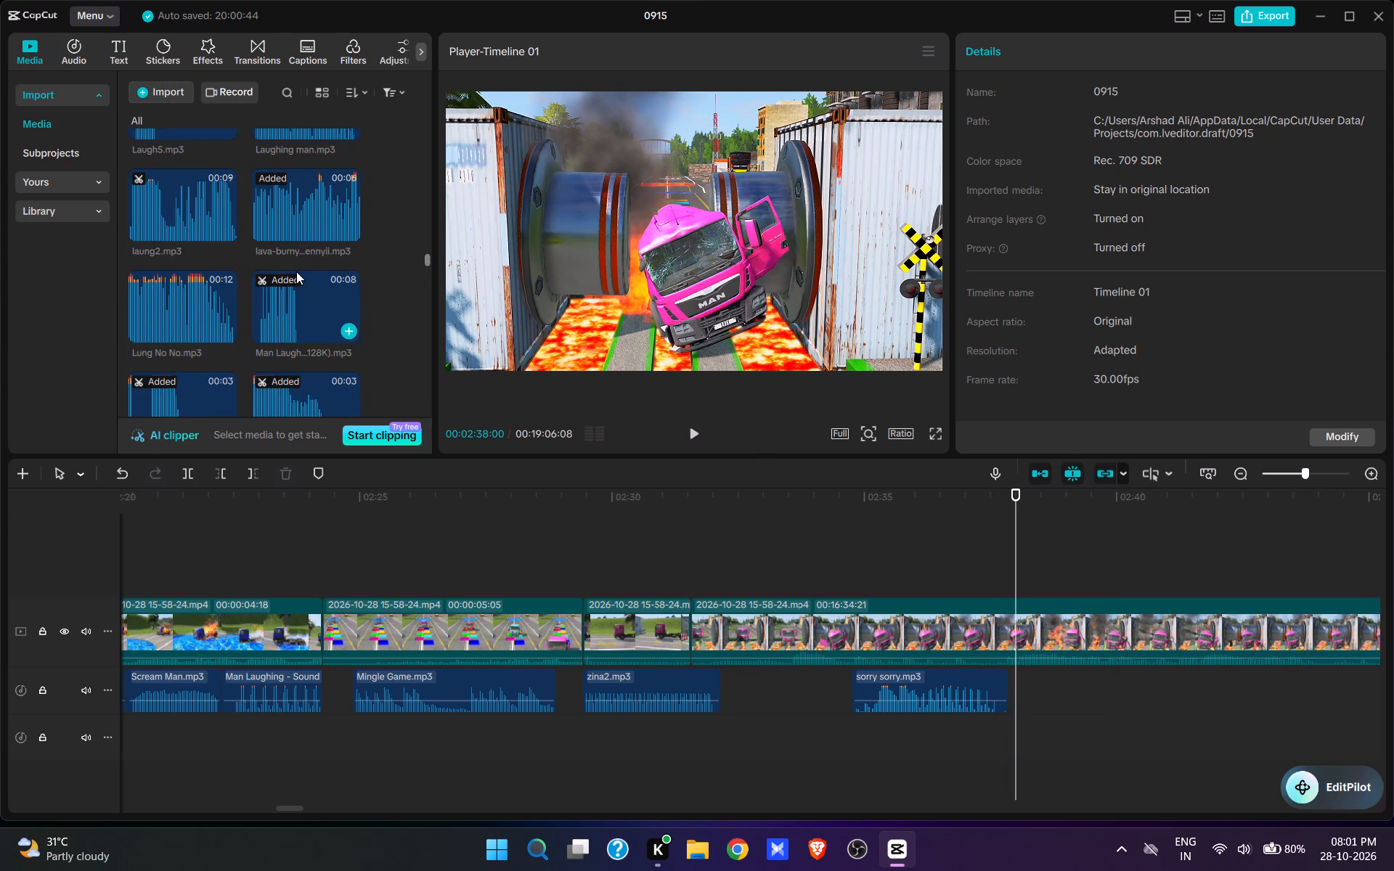
{"action": "scroll", "coordinate": [296, 271], "scroll_direction": "up", "scroll_amount": 1}
{"action": "left_click", "coordinate": [301, 191]}
{"action": "scroll", "coordinate": [314, 285], "scroll_direction": "up", "scroll_amount": 1}
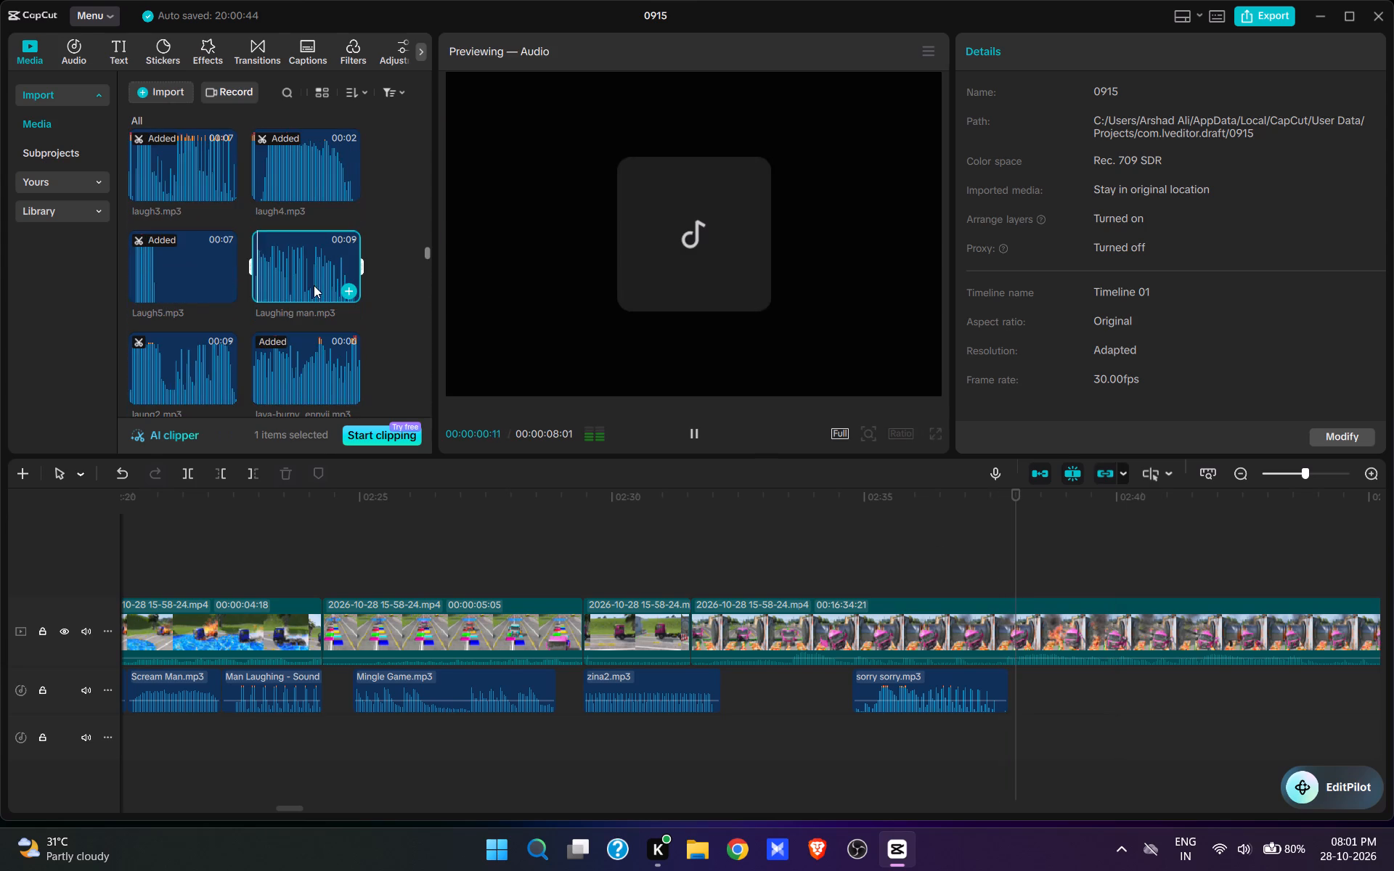
{"action": "scroll", "coordinate": [309, 248], "scroll_direction": "up", "scroll_amount": 3}
{"action": "scroll", "coordinate": [309, 248], "scroll_direction": "down", "scroll_amount": 2}
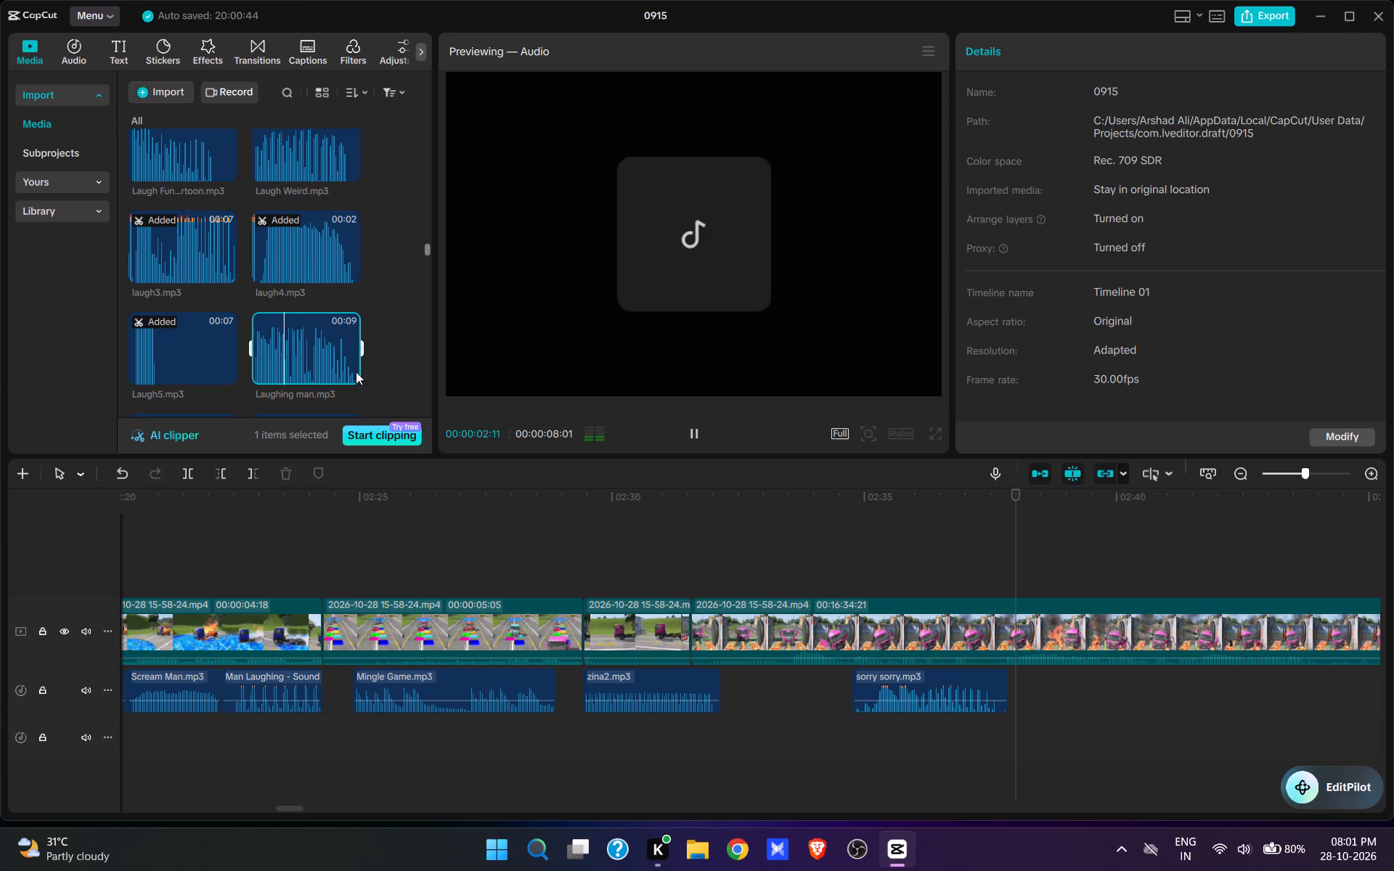
{"action": "left_click", "coordinate": [352, 371]}
{"action": "key", "text": "space"}
{"action": "left_click", "coordinate": [688, 435]}
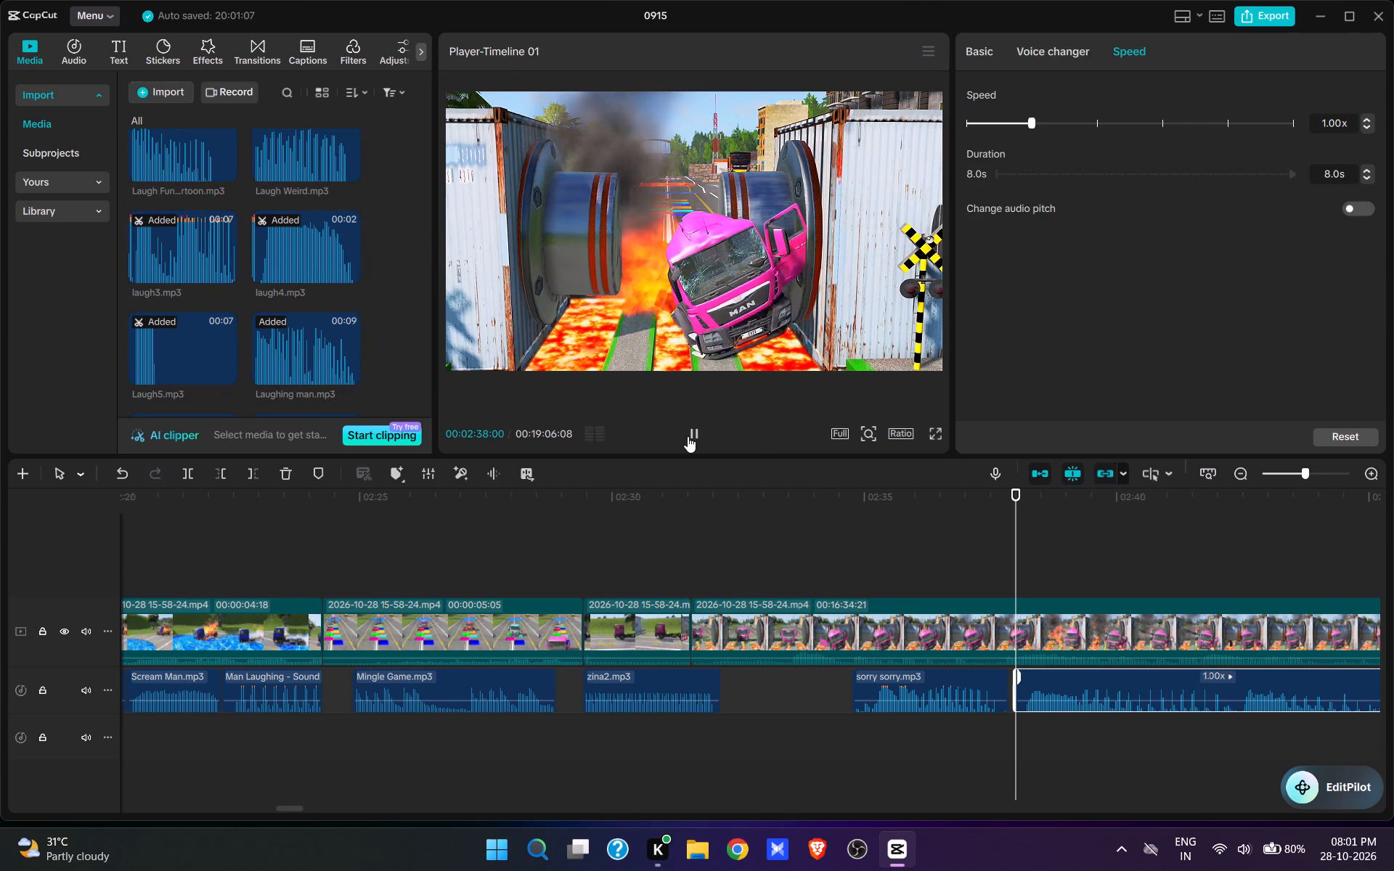
{"action": "left_click_drag", "start_coordinate": [955, 509], "coordinate": [943, 584]}
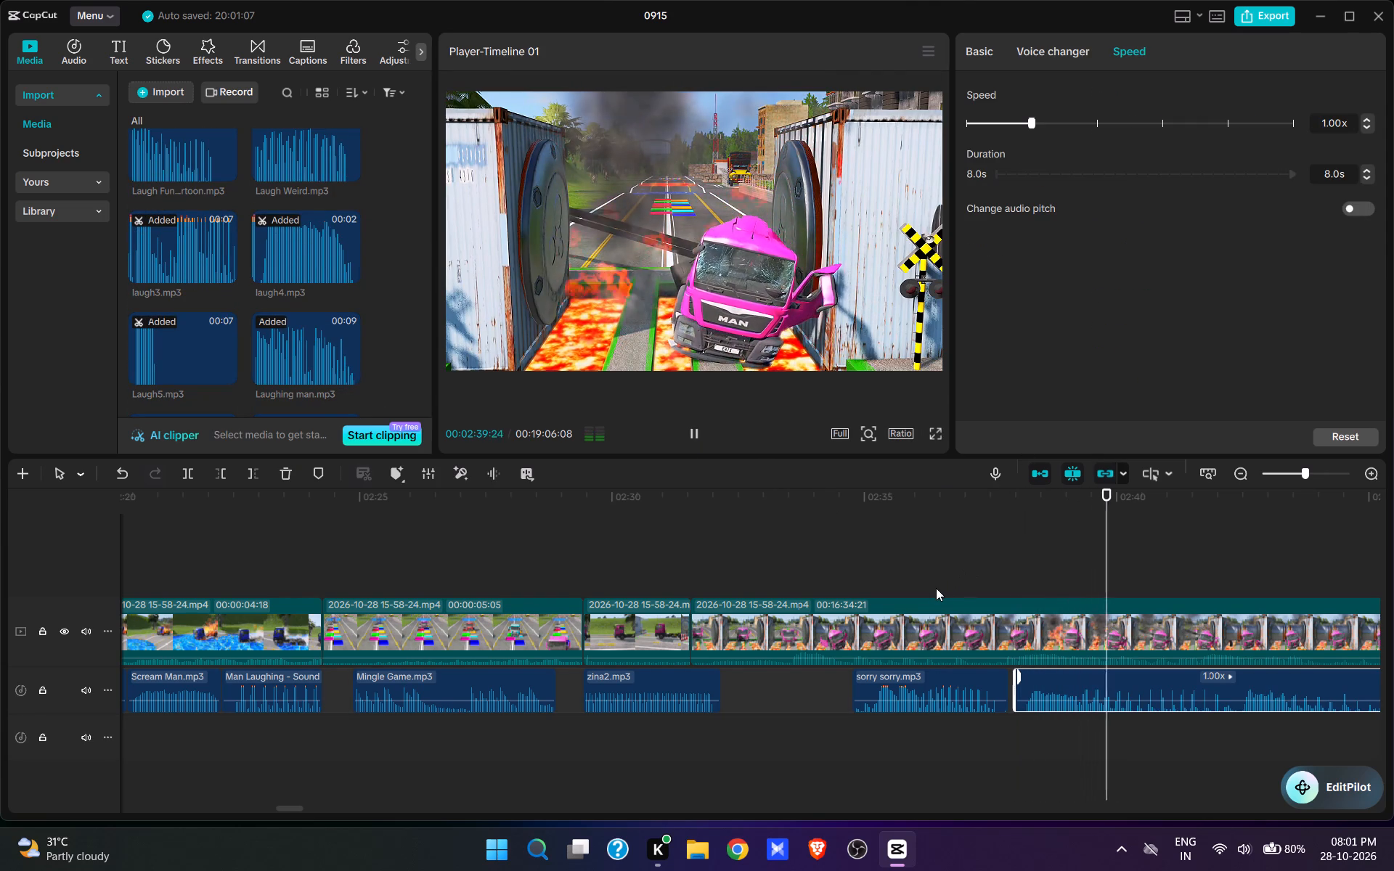
Play on through the crushed pink truck footage and trim the end of Laughing man.mp3 at 00:02:45:01.
{"action": "scroll", "coordinate": [934, 588], "scroll_direction": "down", "scroll_amount": 5, "text": "ctrl"}
{"action": "left_click_drag", "start_coordinate": [930, 589], "coordinate": [941, 596]}
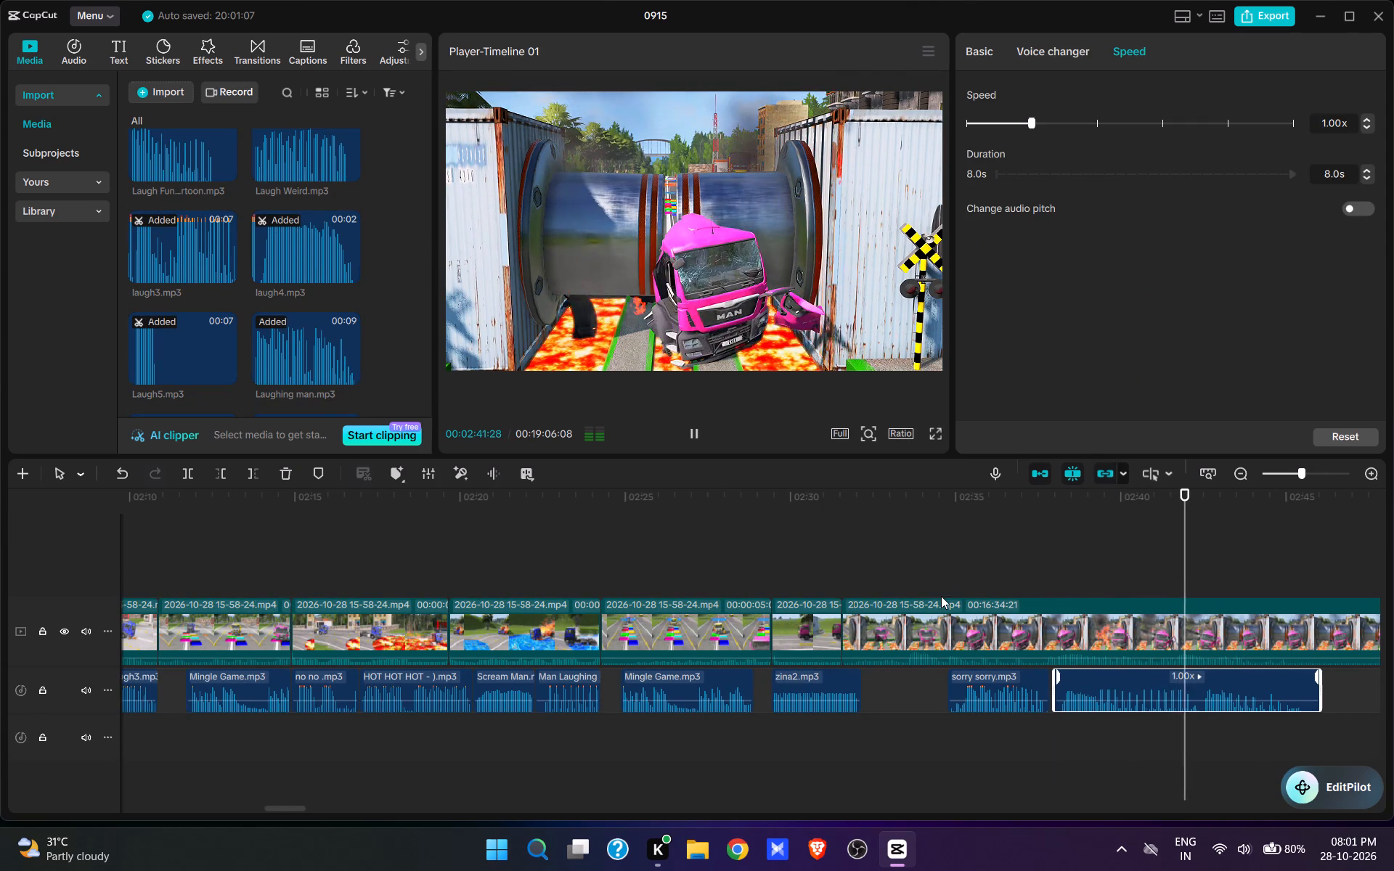
{"action": "left_click_drag", "start_coordinate": [941, 596], "coordinate": [940, 596]}
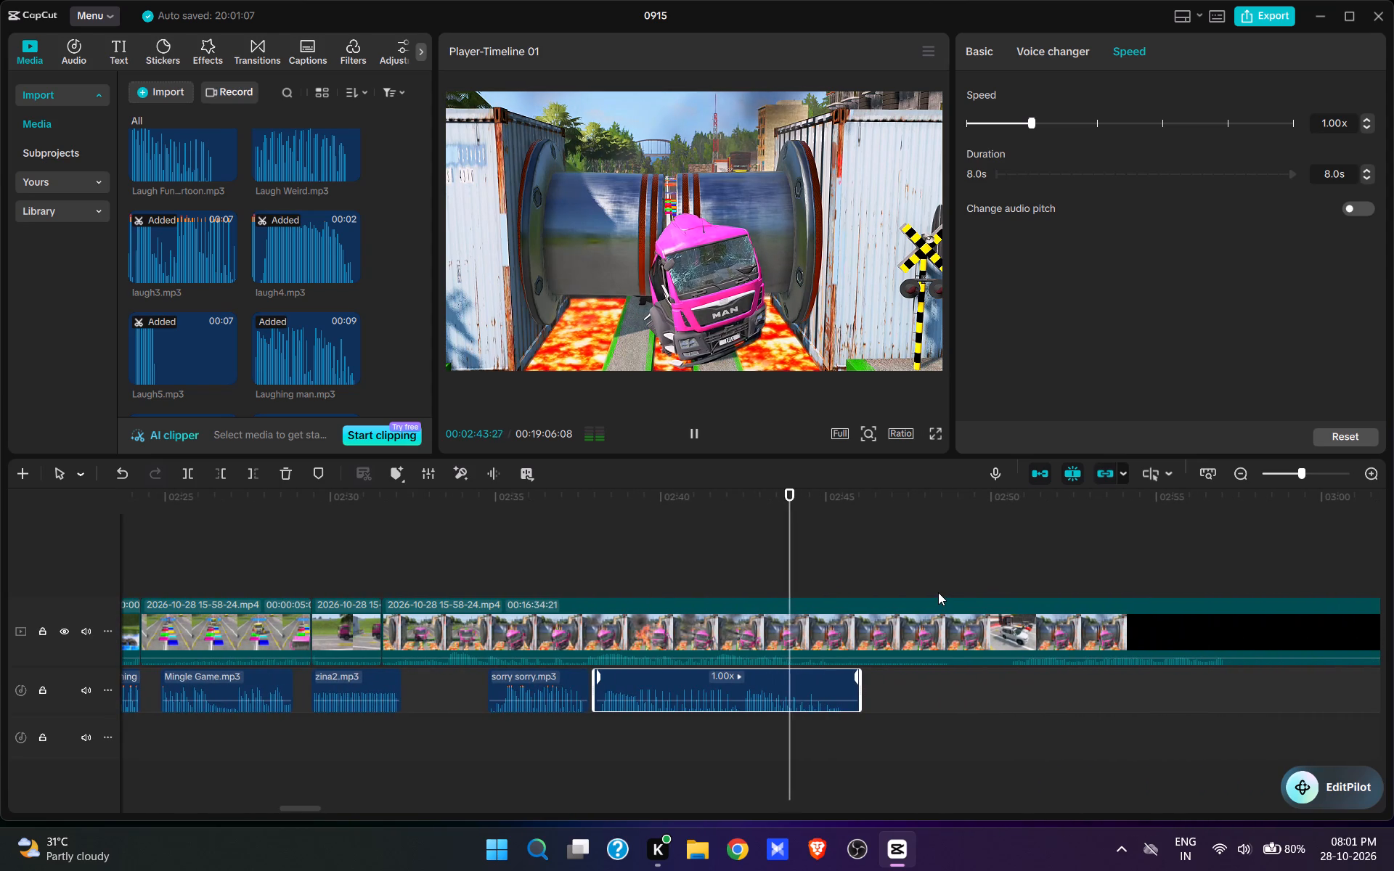
{"action": "key", "text": "space"}
{"action": "key", "text": "space"}
{"action": "key", "text": "space"}
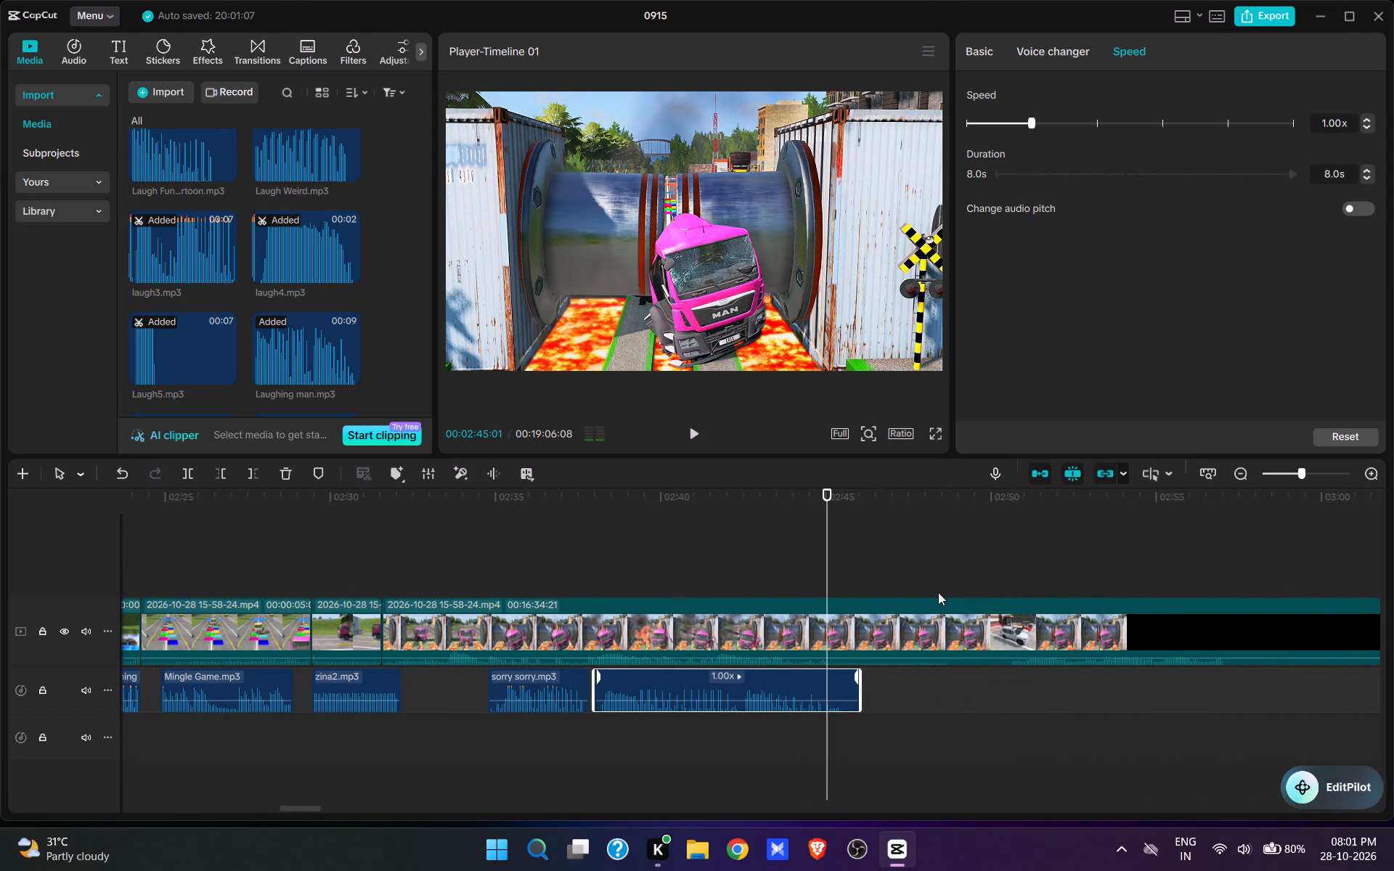
{"action": "type", "text": "e"}
Split the video at 00:02:45:01, cut out about 5.5 s up to the white SUV parked by the fire station, and play the join.
{"action": "left_click", "coordinate": [835, 645]}
{"action": "key", "text": "w"}
{"action": "left_click", "coordinate": [1004, 578]}
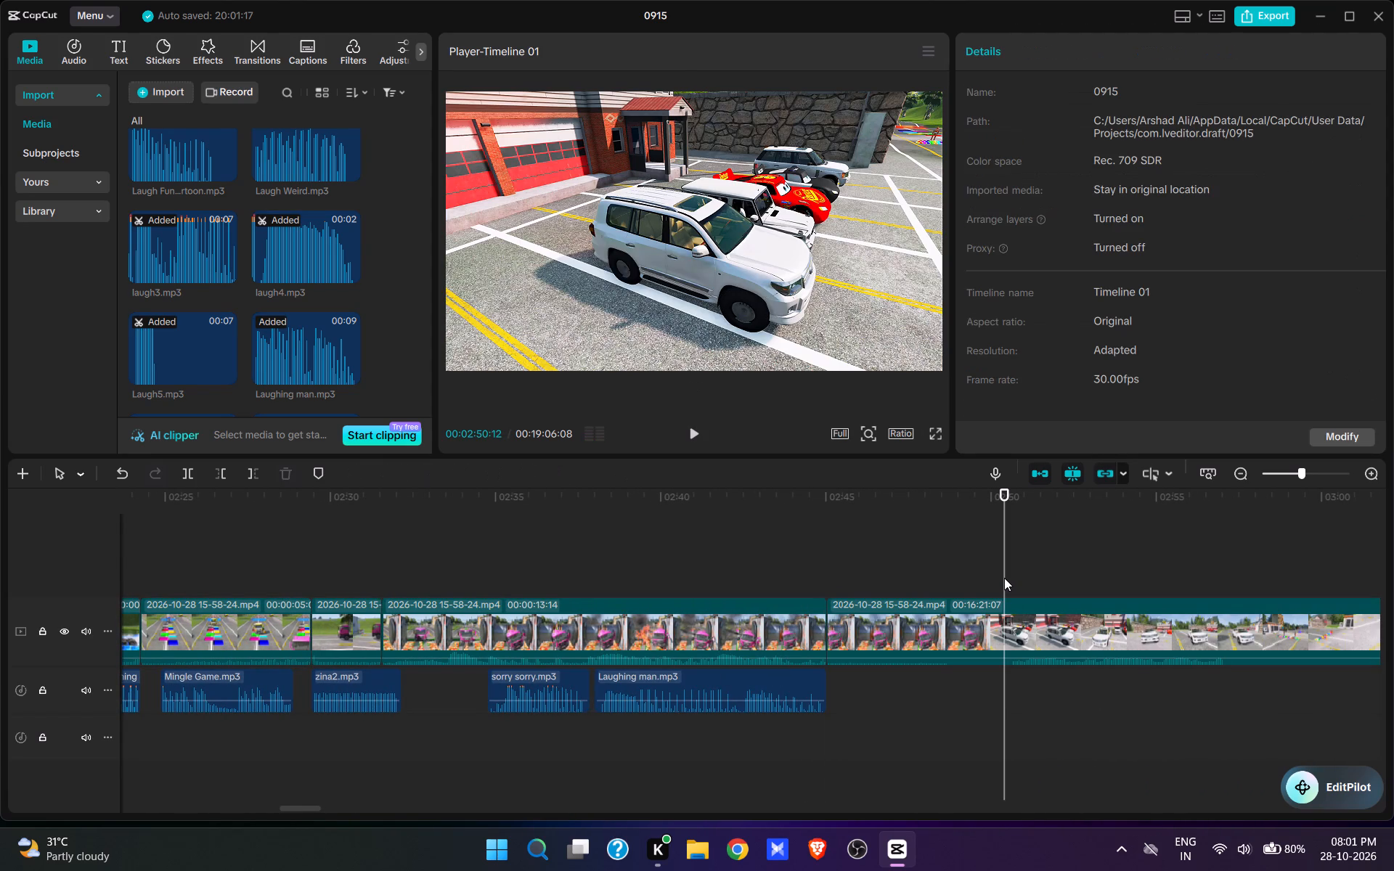
{"action": "key", "text": "space"}
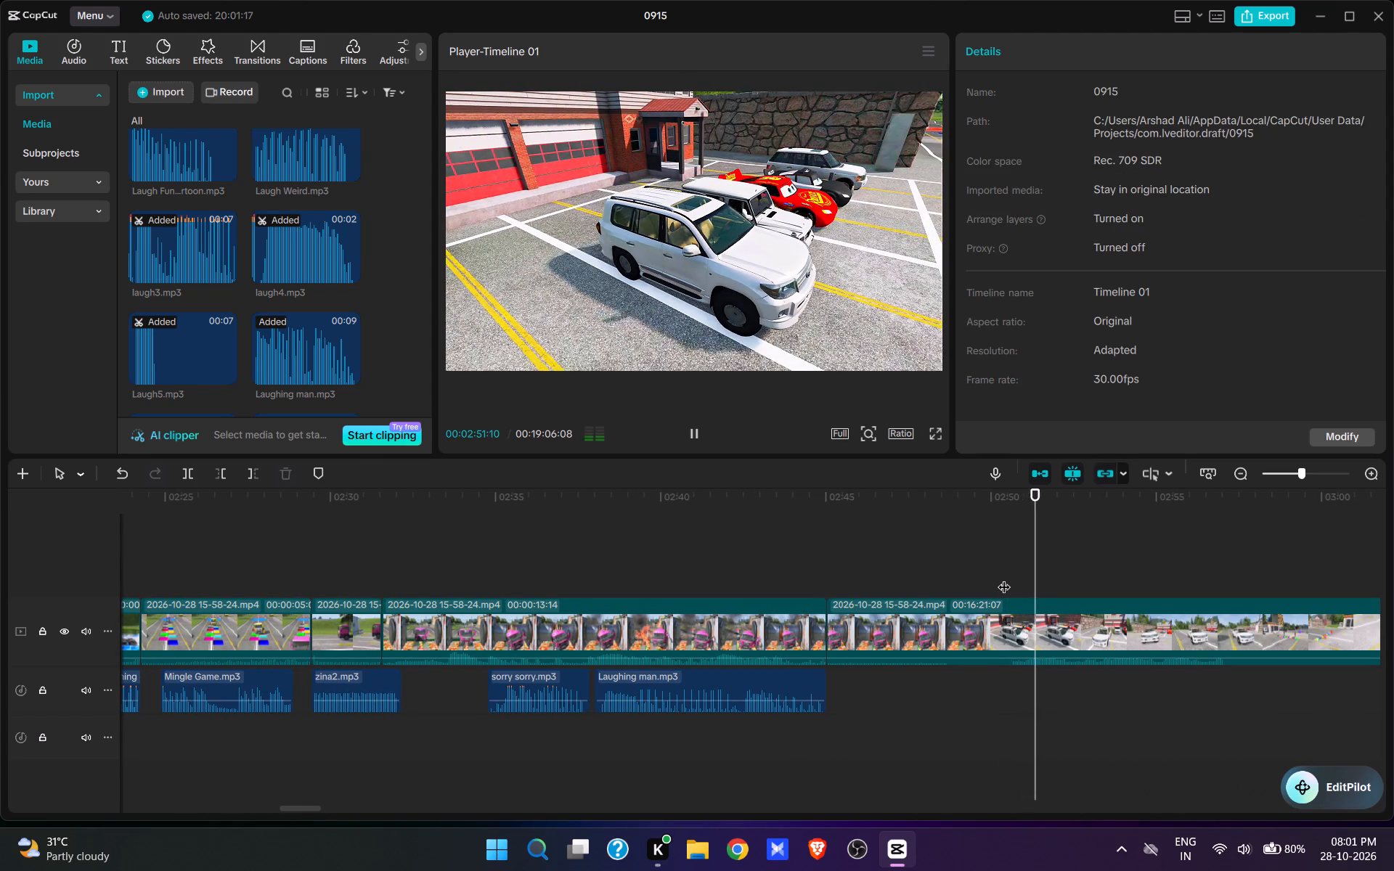
{"action": "key", "text": "space"}
{"action": "left_click", "coordinate": [1013, 578]}
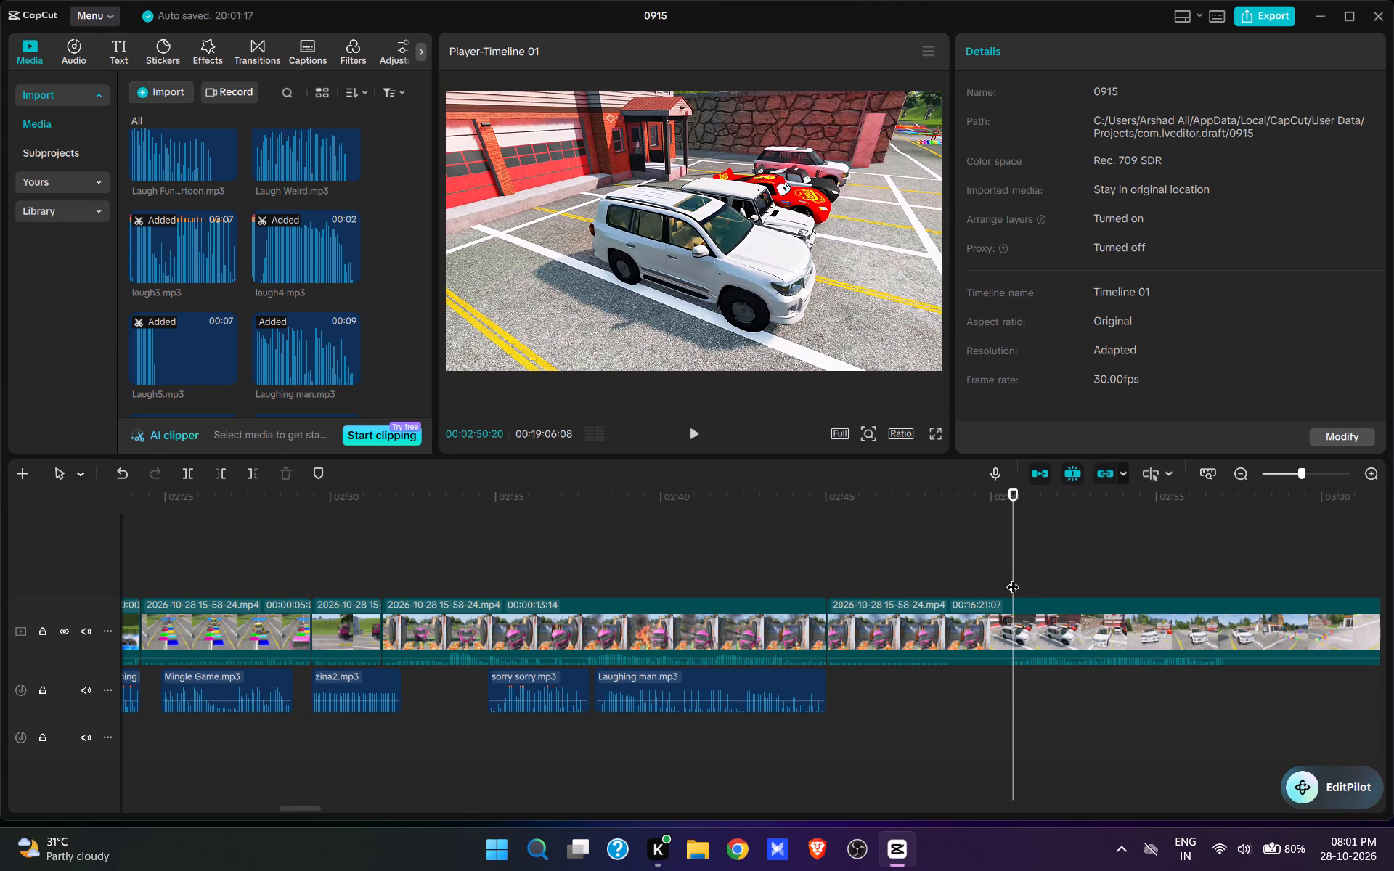
{"action": "left_click", "coordinate": [1008, 573]}
{"action": "left_click", "coordinate": [1001, 573]}
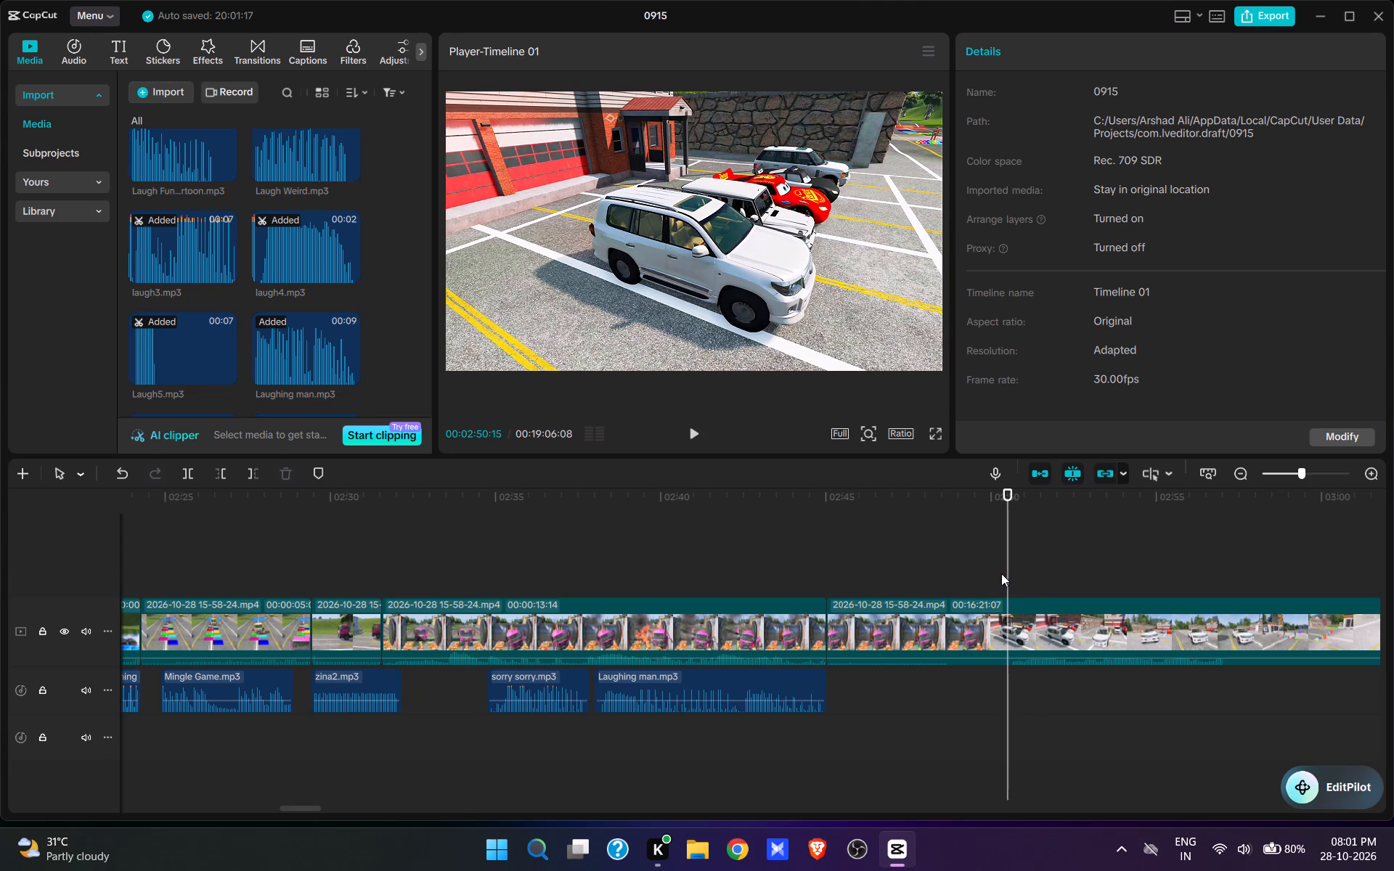
{"action": "left_click", "coordinate": [987, 574]}
{"action": "key", "text": "space"}
{"action": "key", "text": "space"}
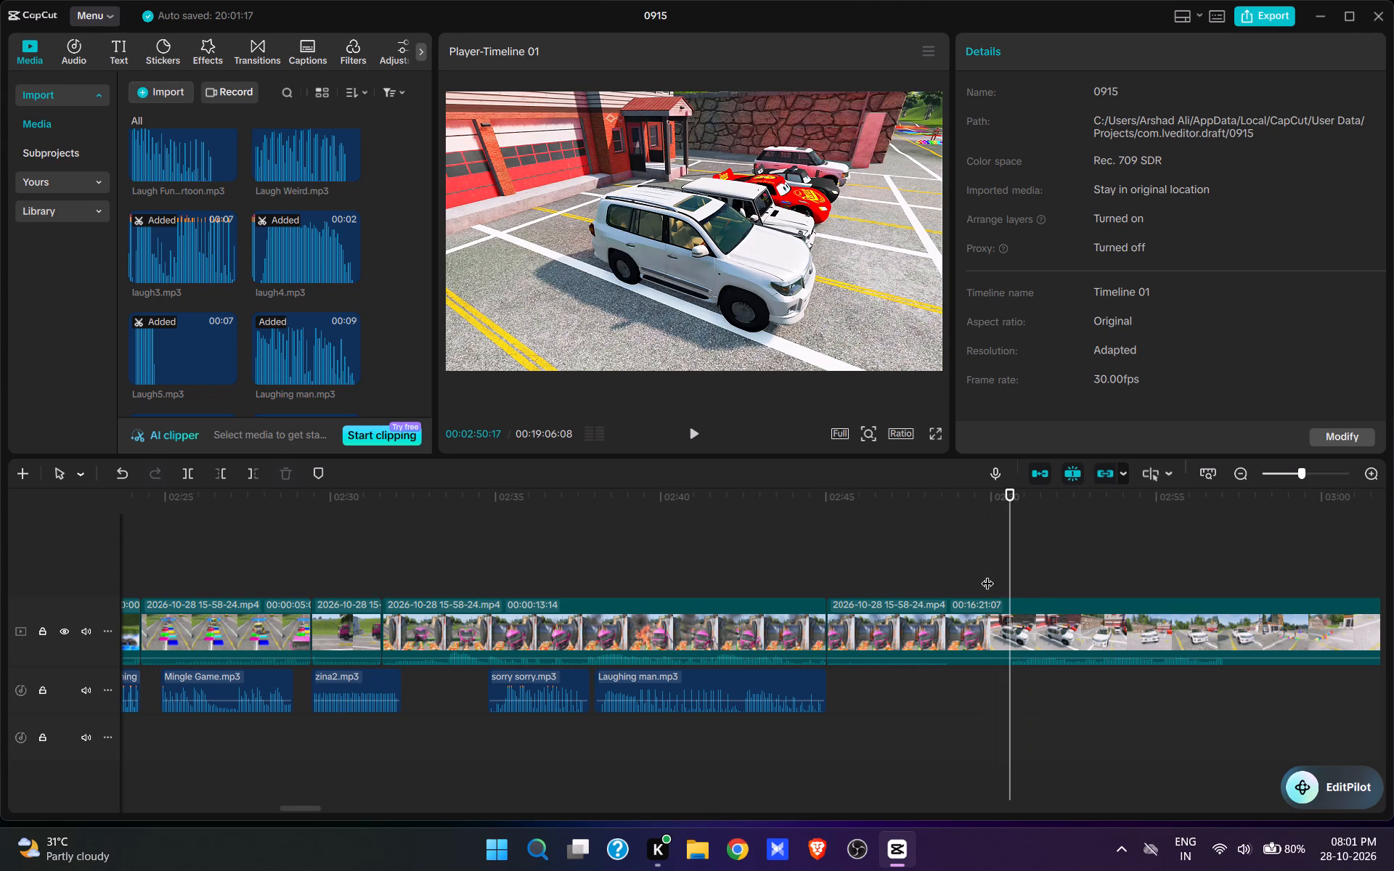
{"action": "type", "text": "q"}
{"action": "key", "text": "space"}
{"action": "key", "text": "space"}
Find the "Ok lets g... Game.mp3" sound in the imported media, add it to the audio track at 00:02:45:01 and play it back.
{"action": "left_click", "coordinate": [833, 563]}
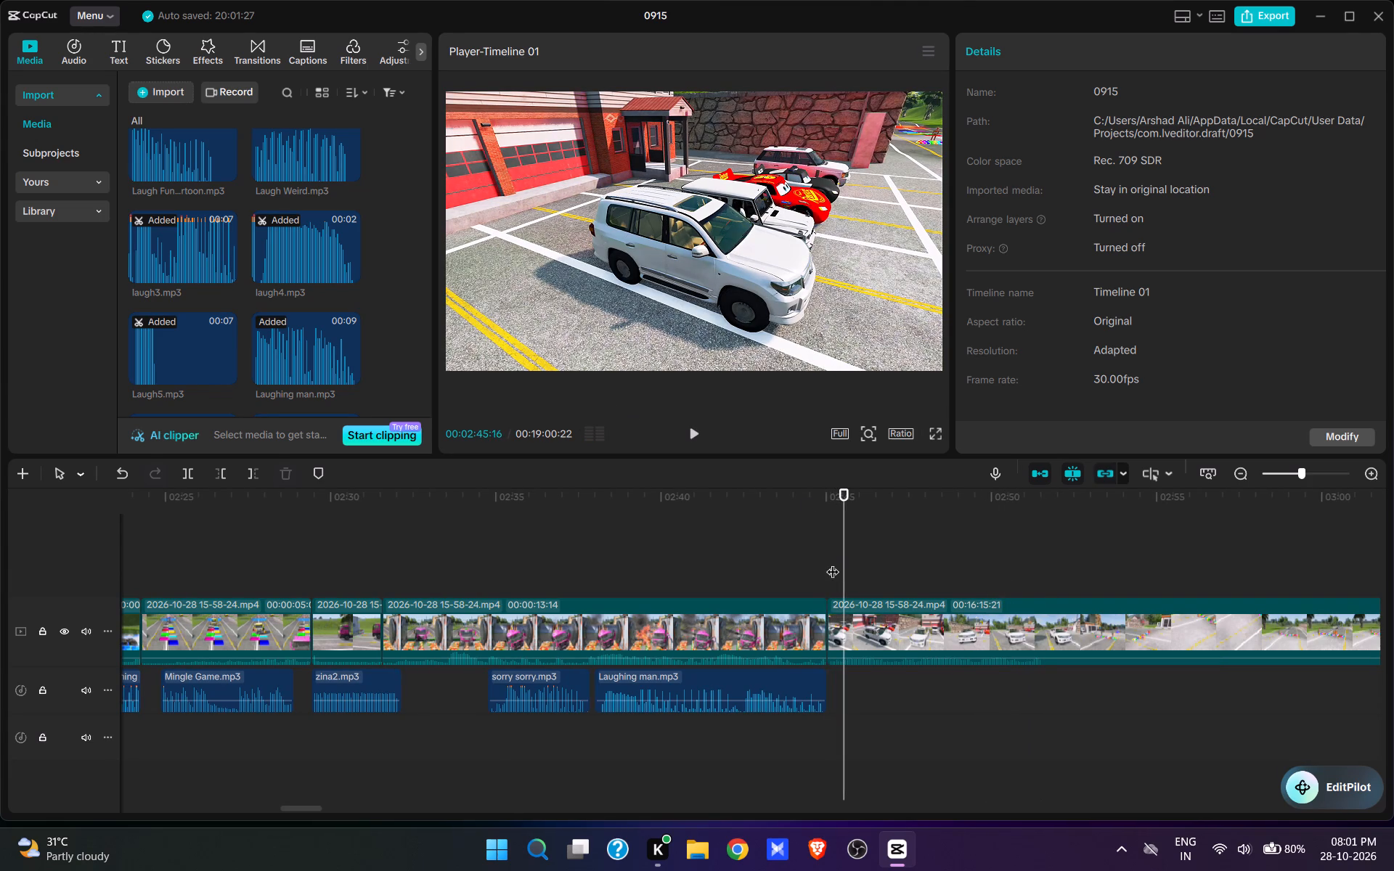
{"action": "scroll", "coordinate": [314, 288], "scroll_direction": "up", "scroll_amount": 18}
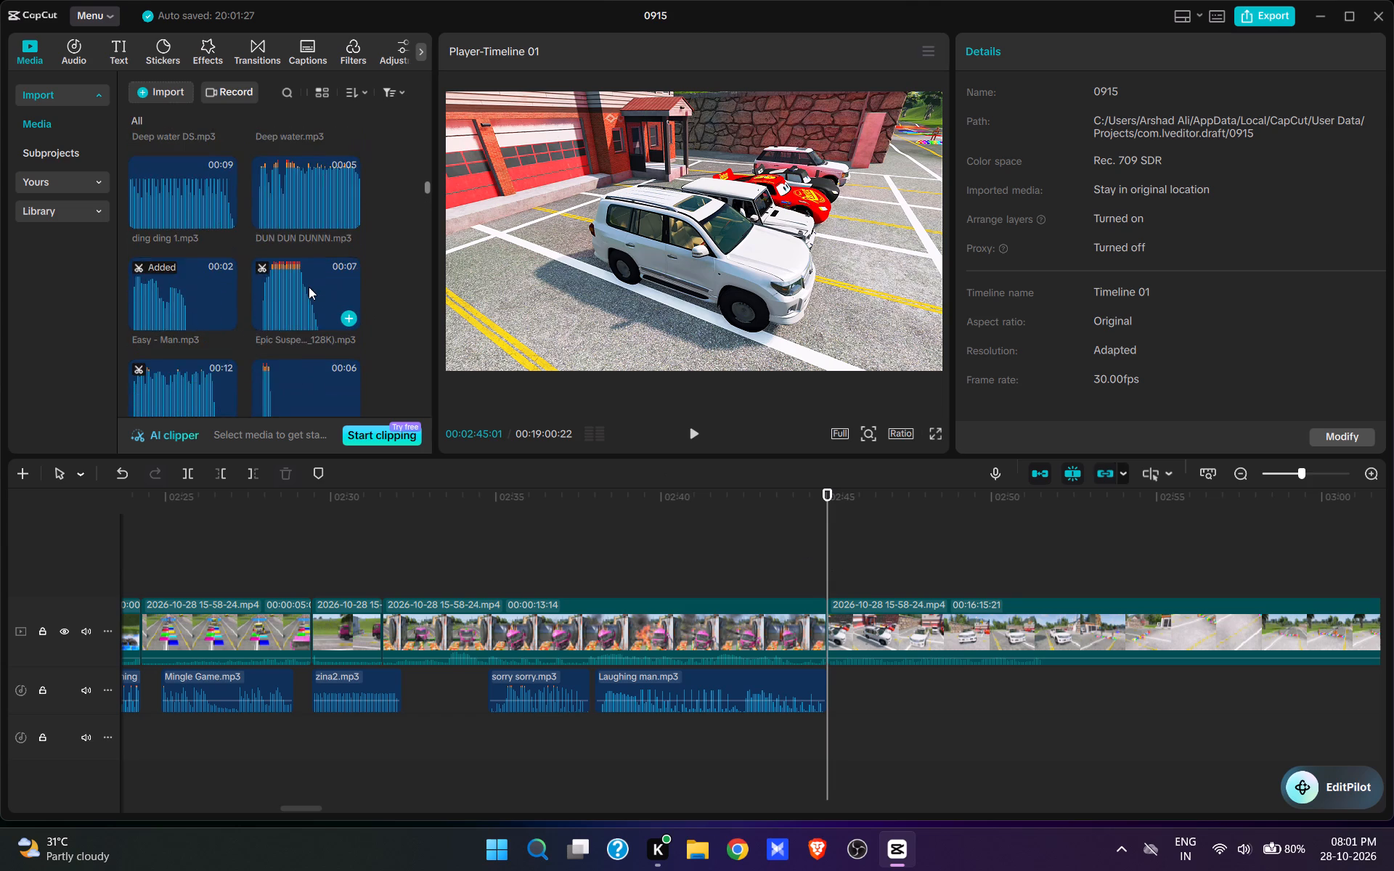
{"action": "scroll", "coordinate": [309, 287], "scroll_direction": "down", "scroll_amount": 8}
{"action": "scroll", "coordinate": [303, 281], "scroll_direction": "up", "scroll_amount": 1}
{"action": "scroll", "coordinate": [284, 295], "scroll_direction": "down", "scroll_amount": 18}
{"action": "scroll", "coordinate": [287, 282], "scroll_direction": "down", "scroll_amount": 7}
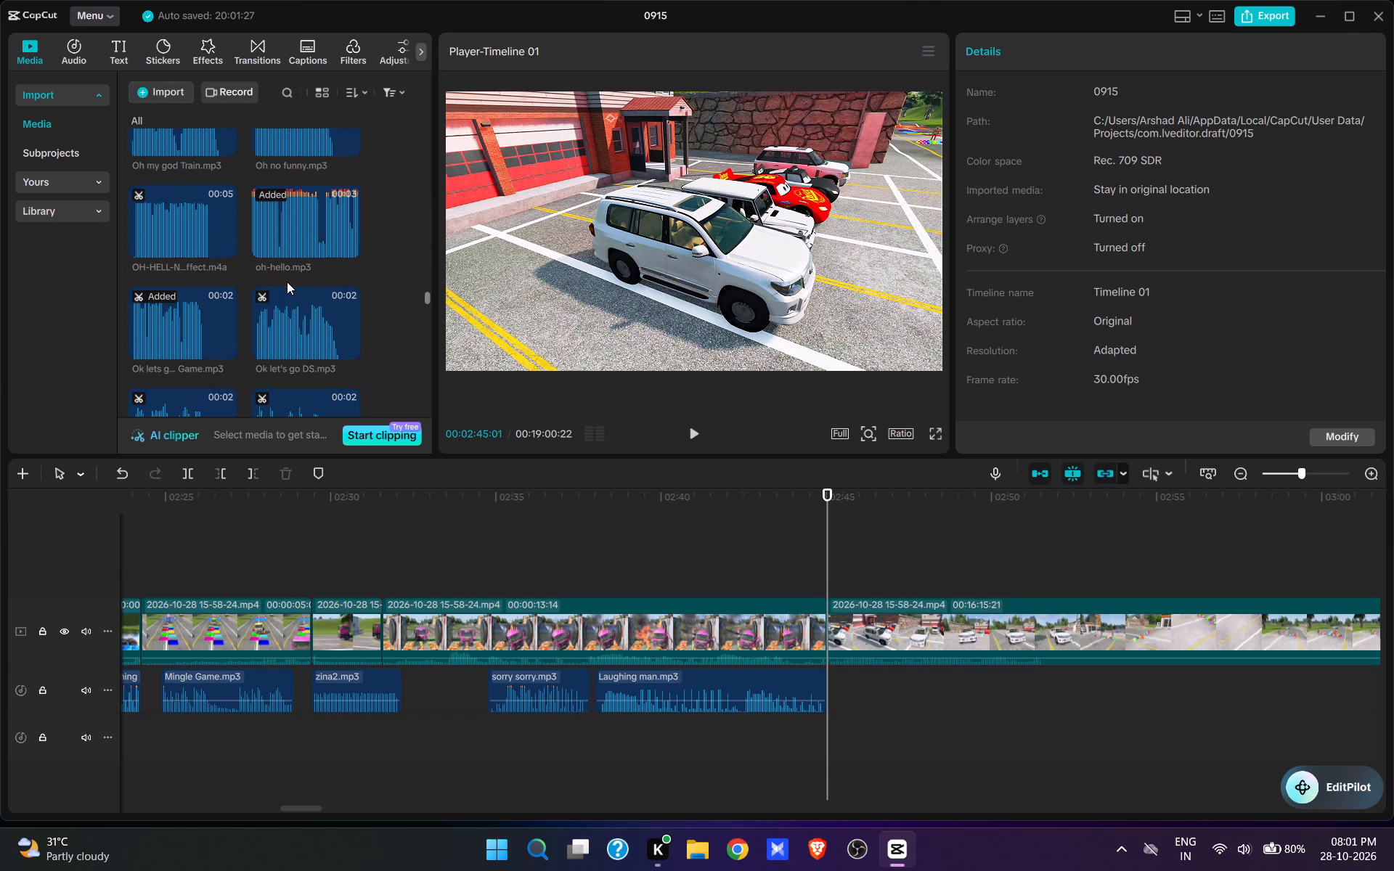
{"action": "left_click", "coordinate": [175, 343]}
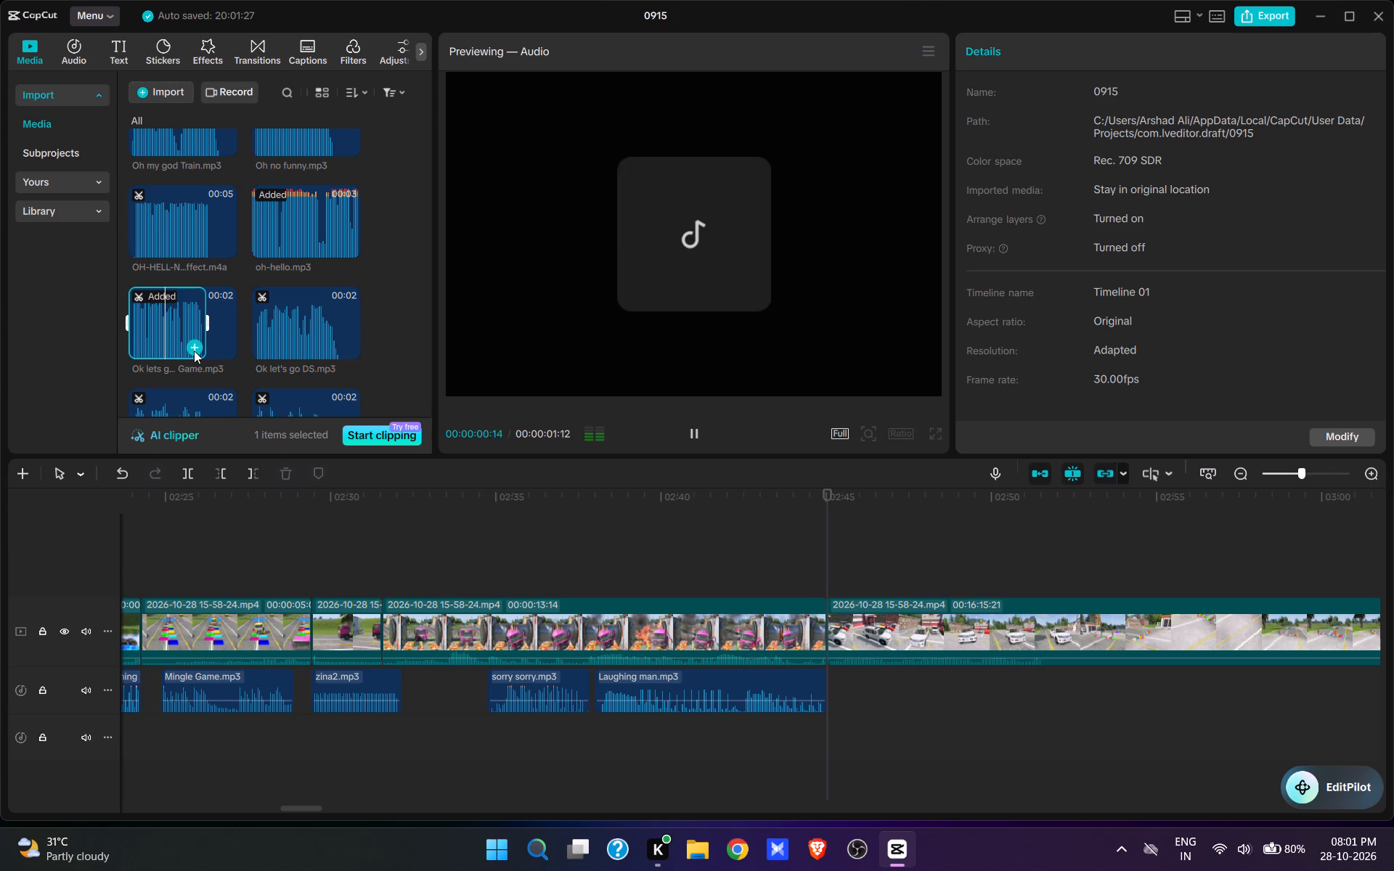
{"action": "left_click", "coordinate": [194, 351]}
{"action": "key", "text": "space"}
{"action": "left_click", "coordinate": [698, 433]}
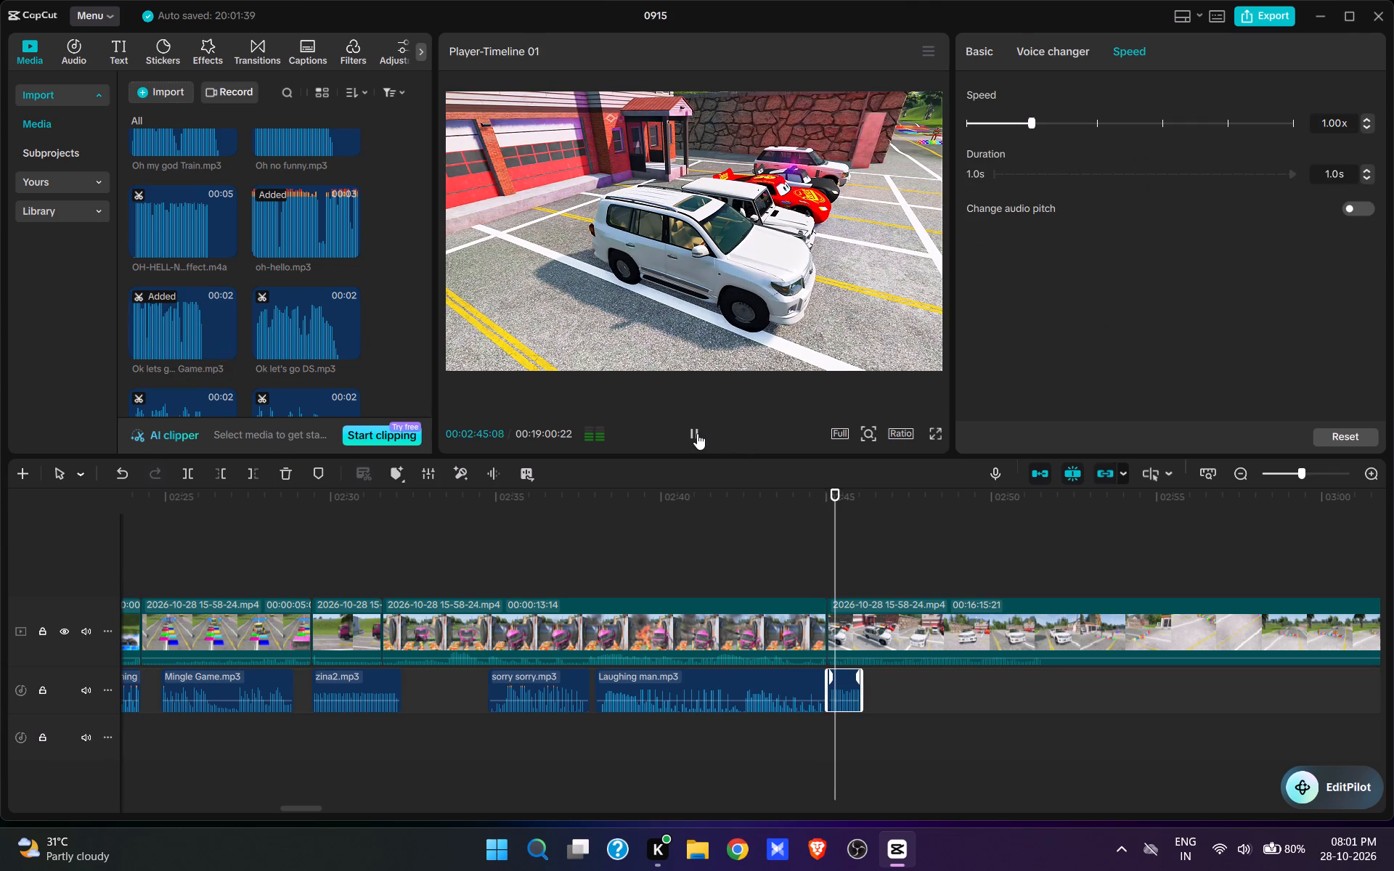
{"action": "key", "text": "space"}
Find kavboy iyyhaa.mp3 in the imported media, add it to the audio track at 00:02:46:02 and play it back.
{"action": "left_click", "coordinate": [863, 570]}
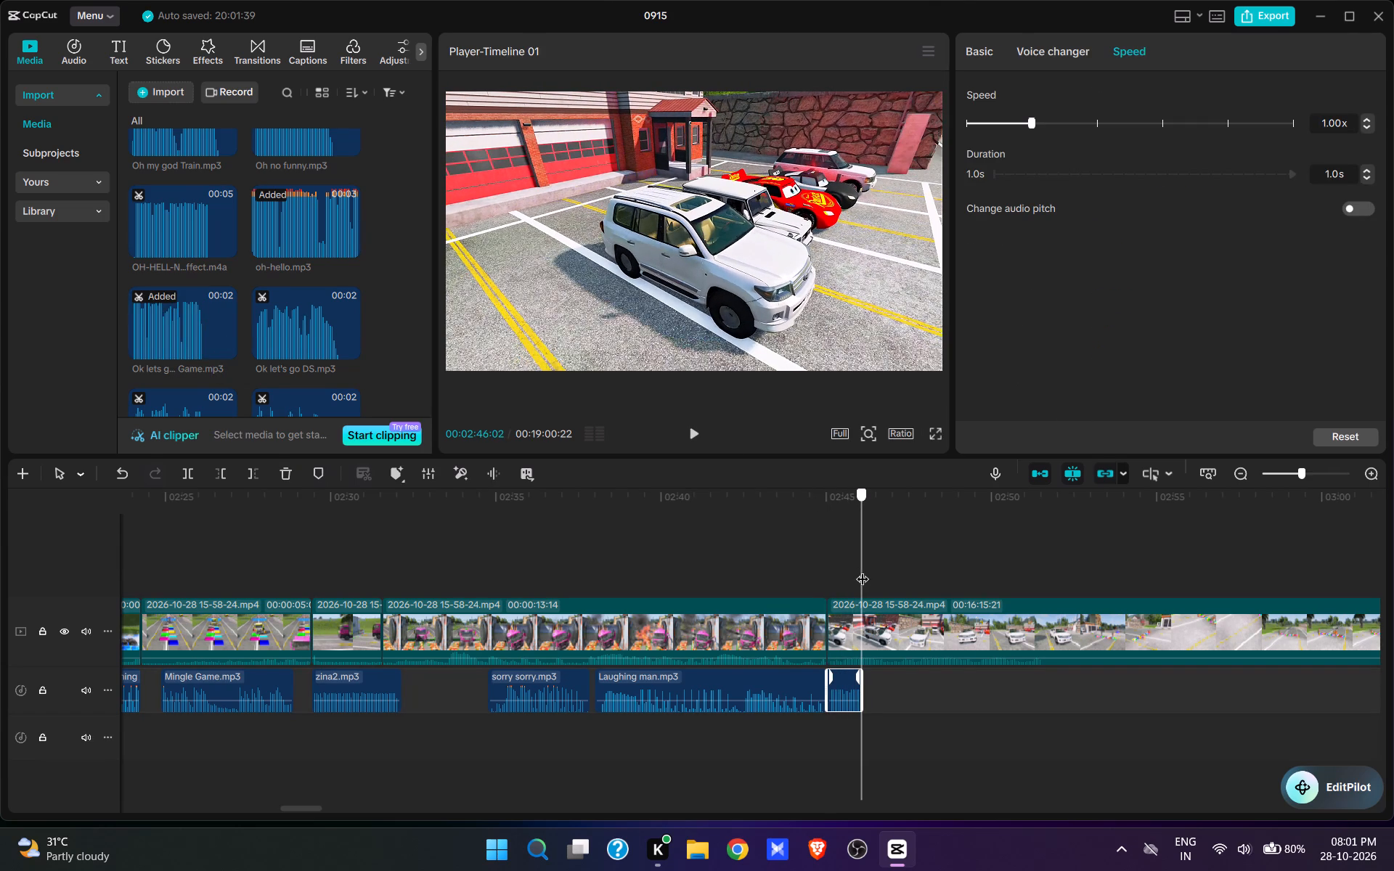
{"action": "scroll", "coordinate": [356, 334], "scroll_direction": "up", "scroll_amount": 8}
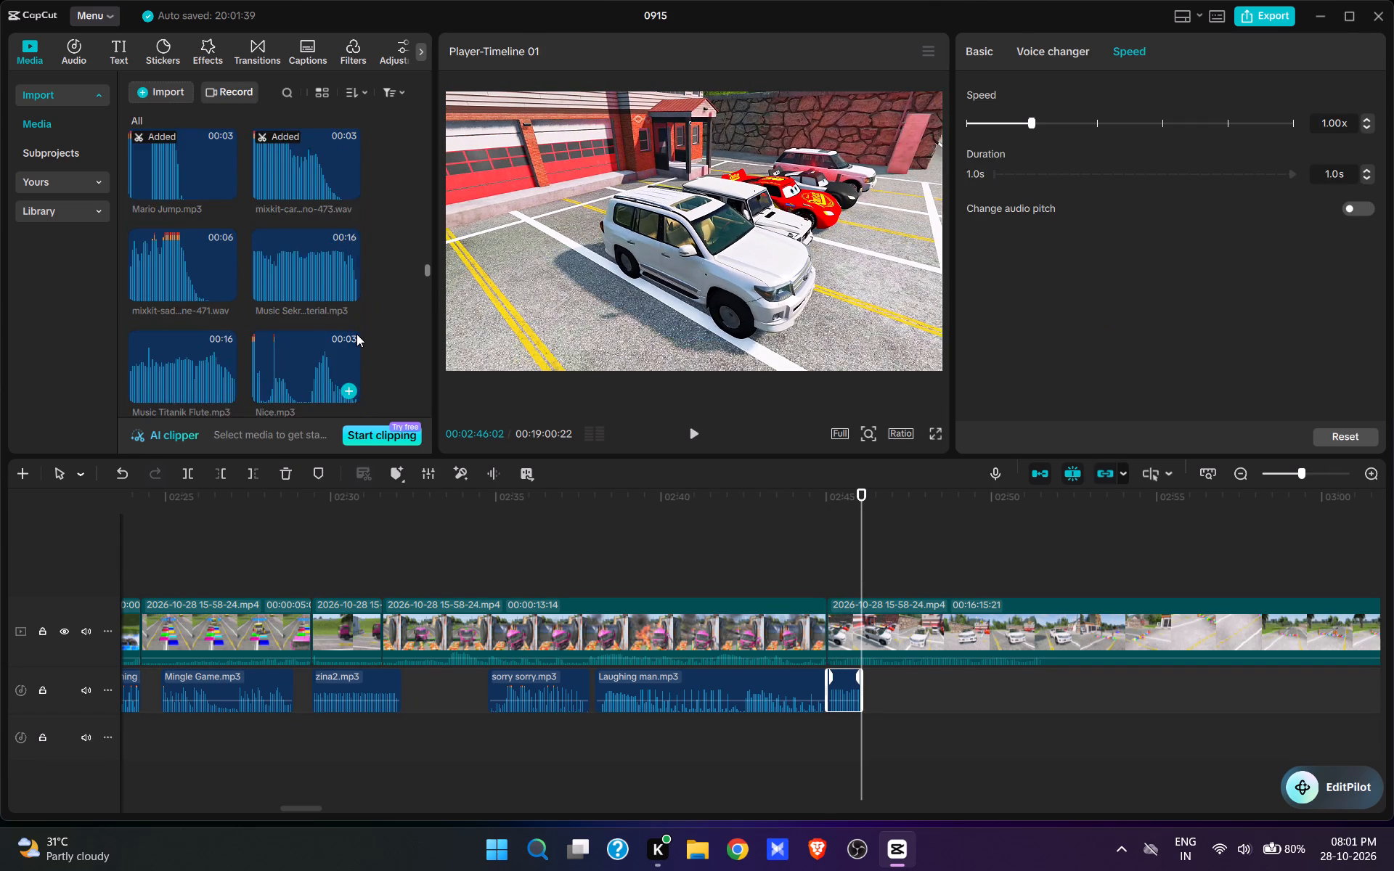
{"action": "scroll", "coordinate": [356, 334], "scroll_direction": "up", "scroll_amount": 3}
{"action": "left_click", "coordinate": [317, 223]}
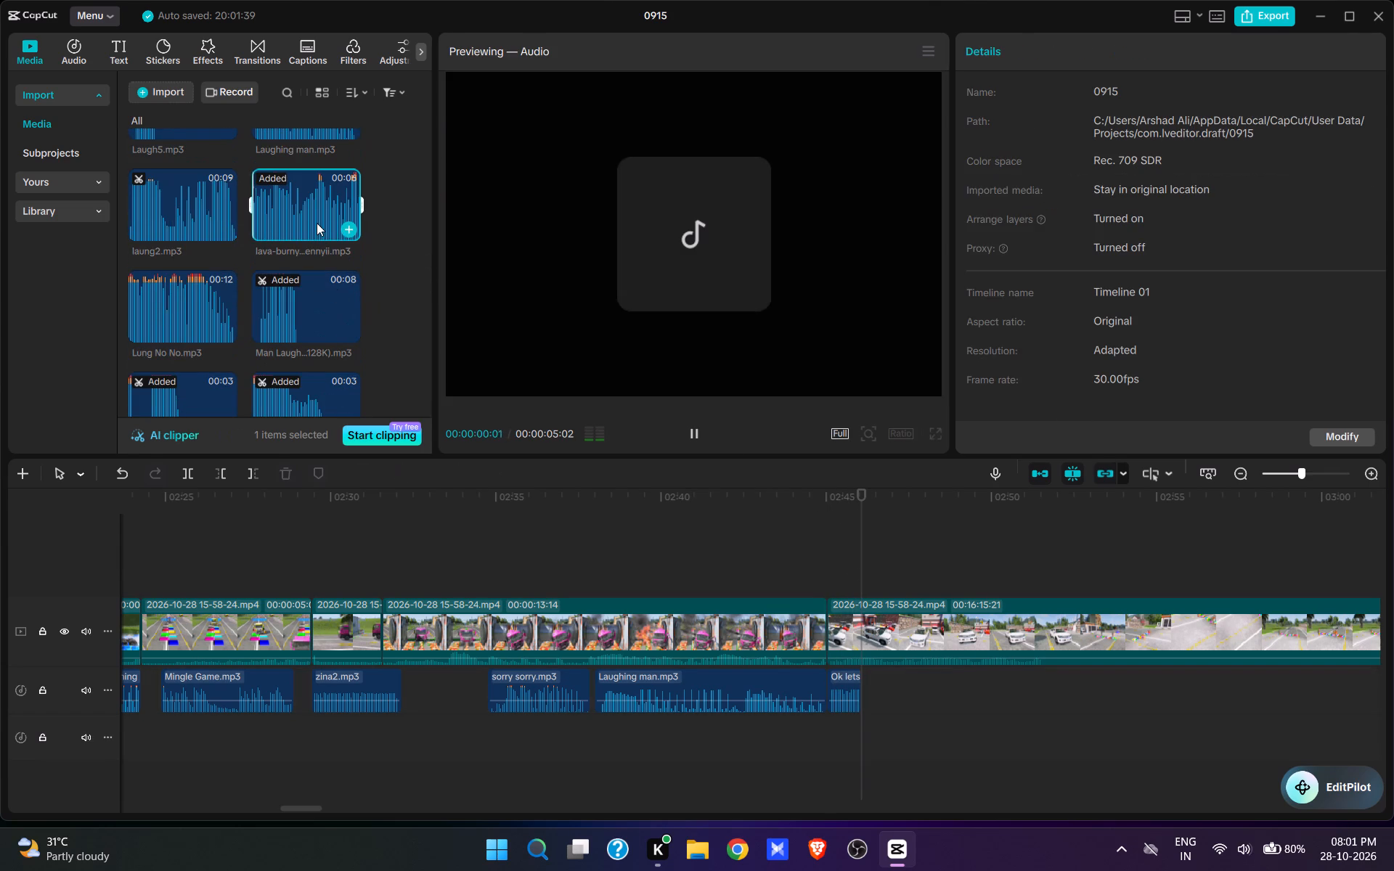
{"action": "scroll", "coordinate": [326, 286], "scroll_direction": "up", "scroll_amount": 4}
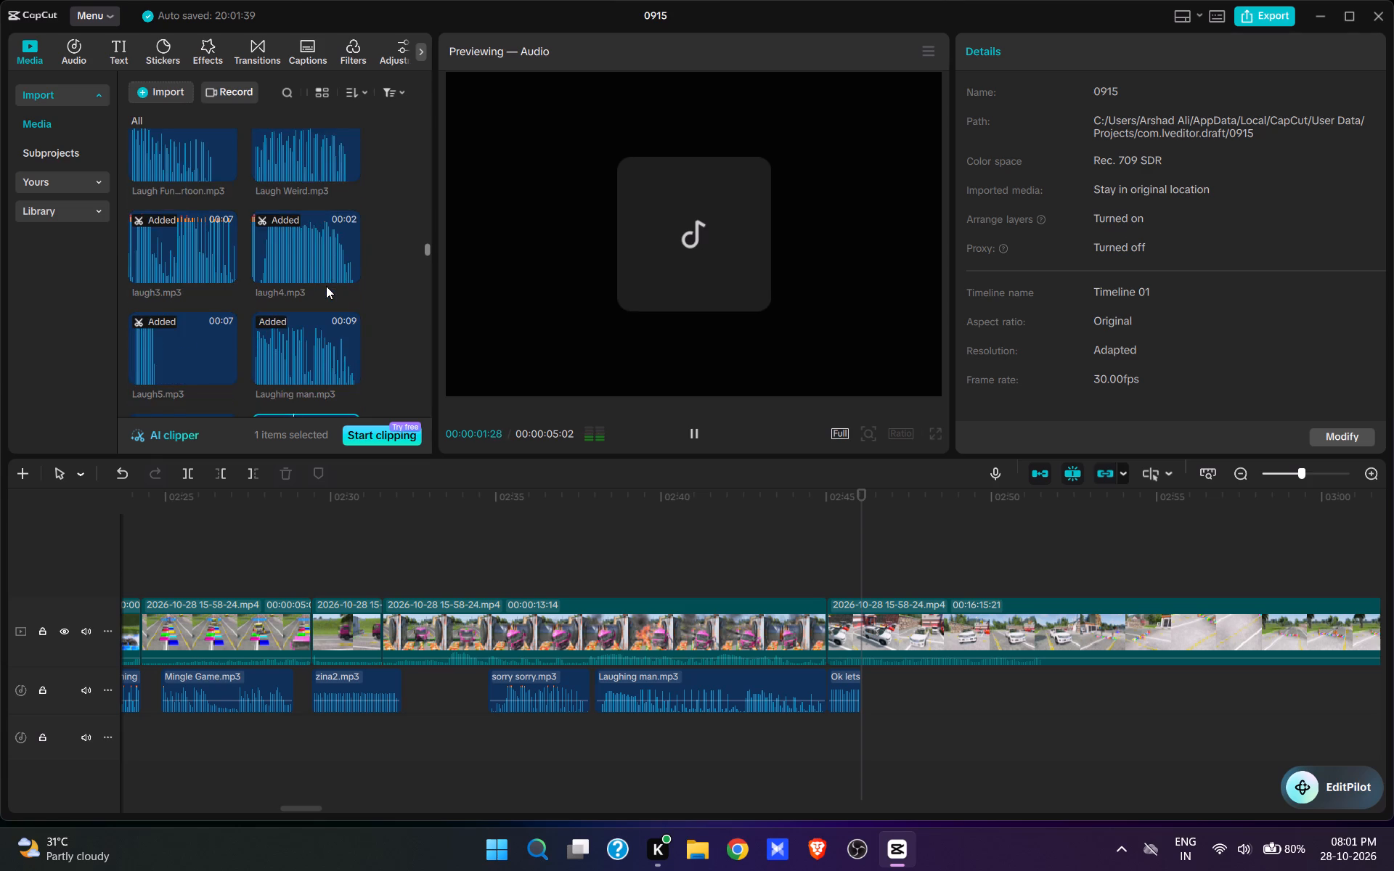
{"action": "scroll", "coordinate": [326, 286], "scroll_direction": "up", "scroll_amount": 1}
{"action": "left_click", "coordinate": [351, 226]}
{"action": "key", "text": "space"}
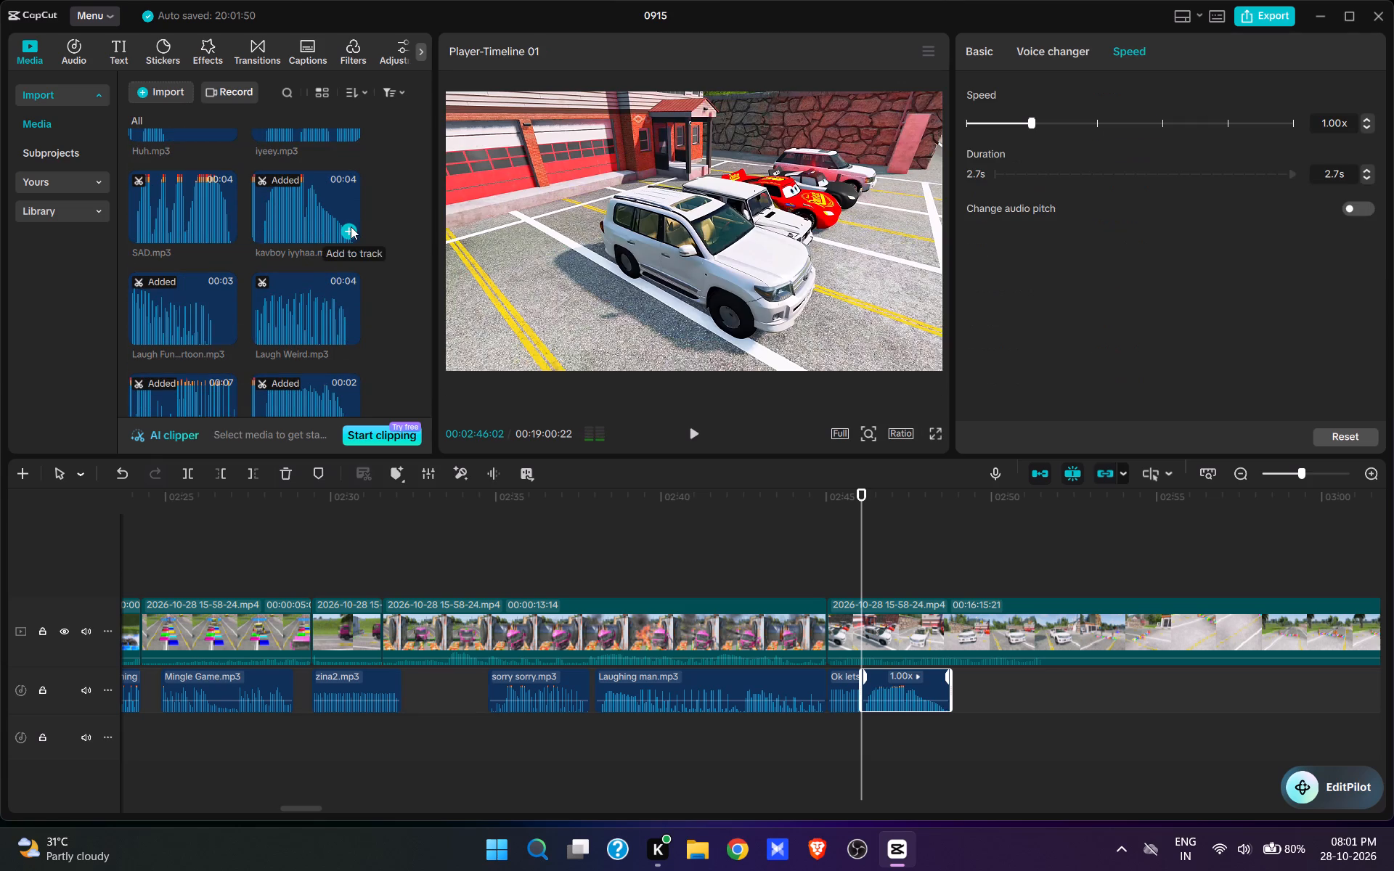
{"action": "left_click", "coordinate": [706, 431]}
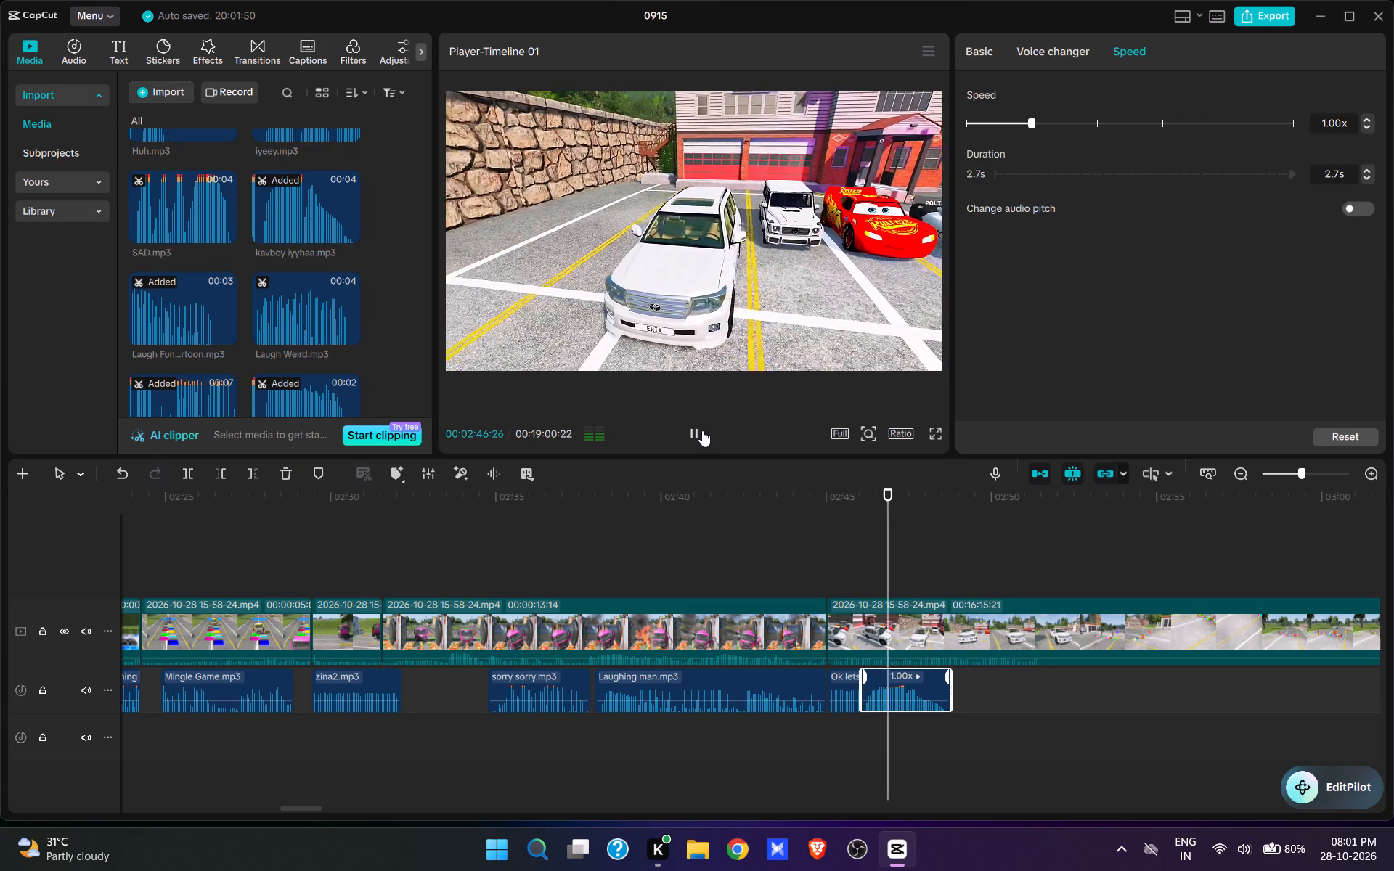
{"action": "key", "text": "space"}
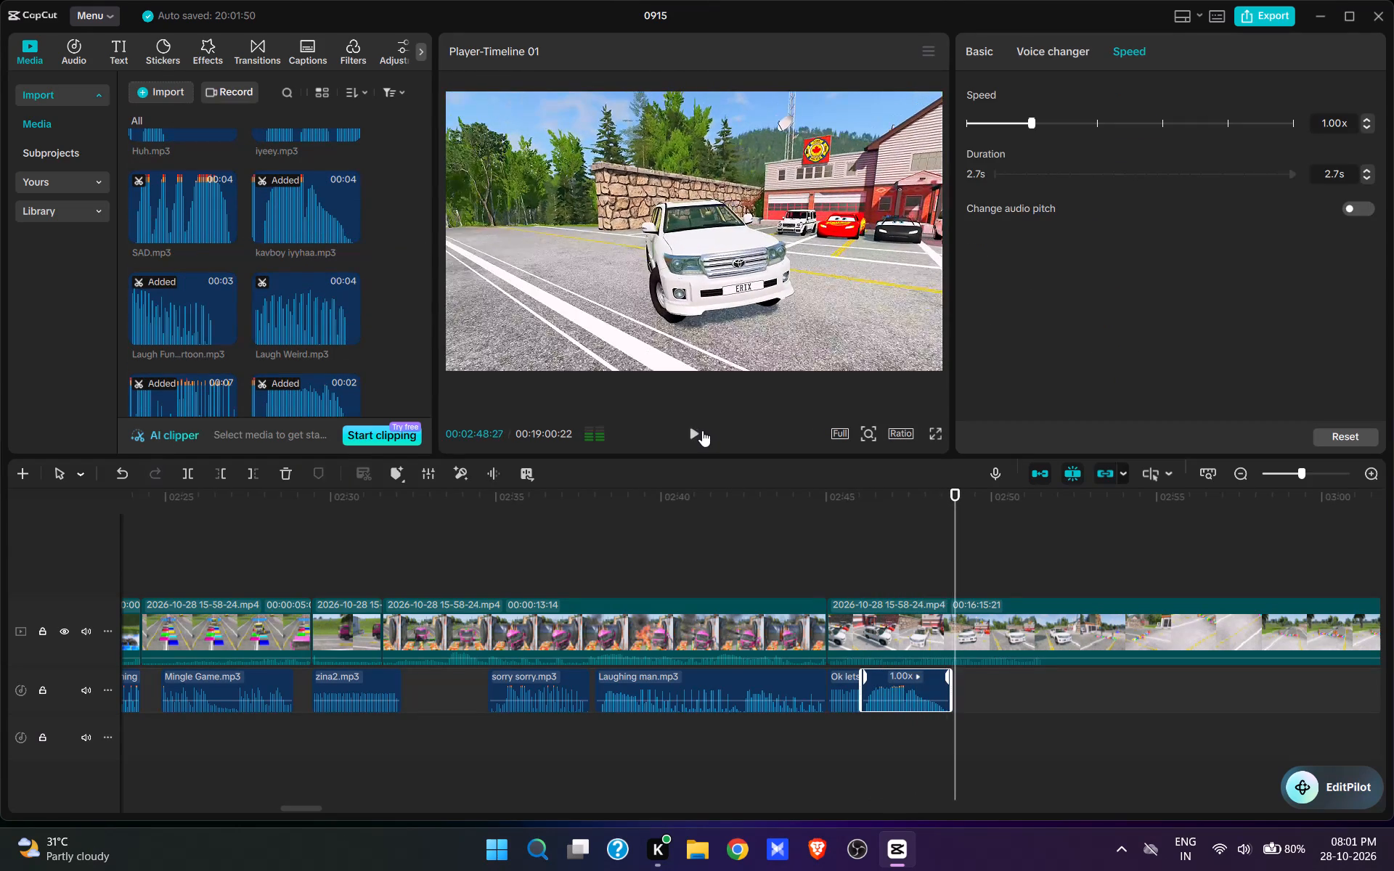
Play the white SUV driving away from the fire station and split the video at 00:02:51:11.
{"action": "key", "text": "space"}
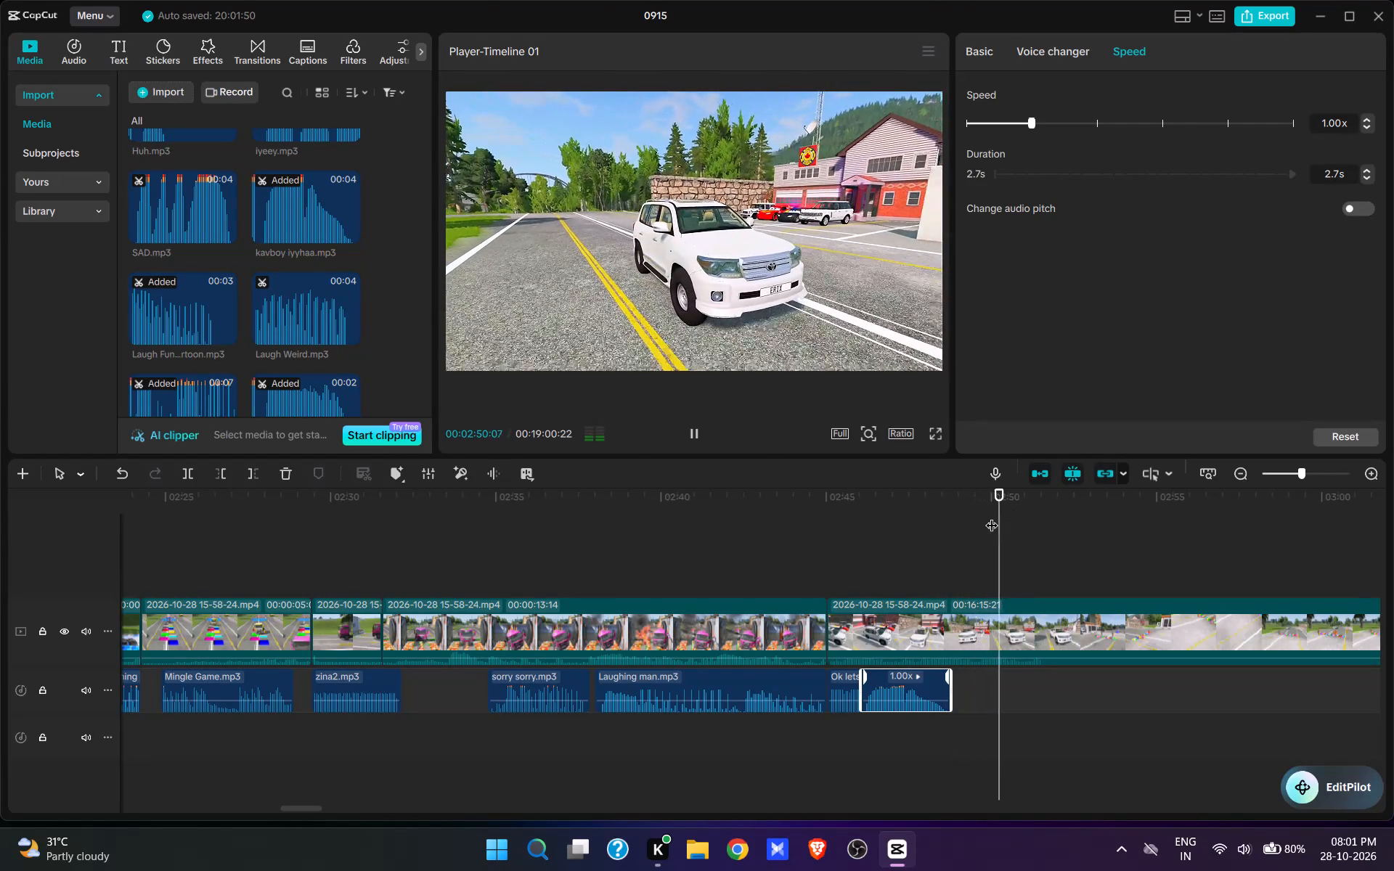
{"action": "key", "text": "space"}
{"action": "left_click", "coordinate": [951, 565]}
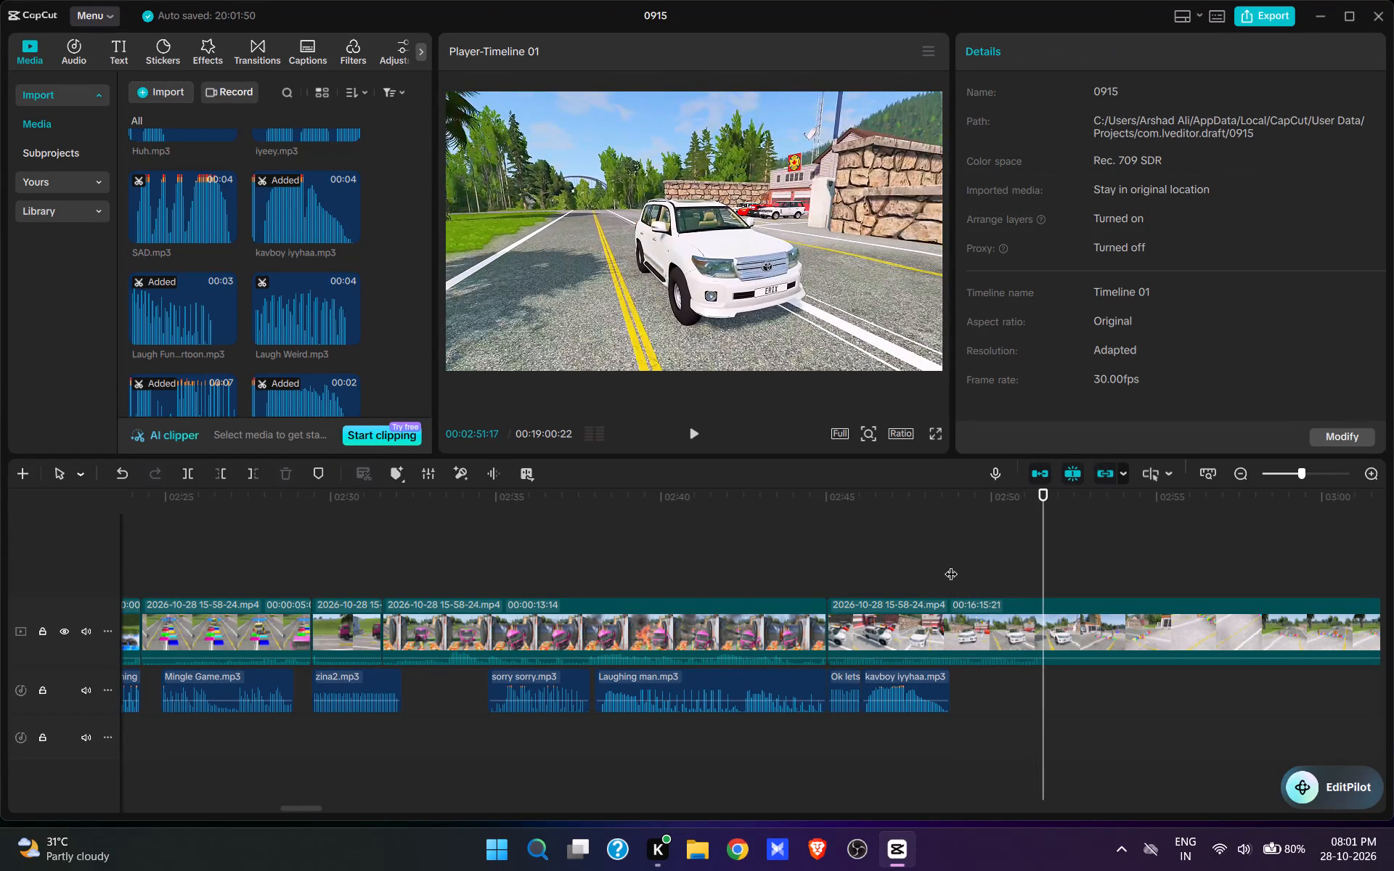
{"action": "key", "text": "space"}
{"action": "left_click", "coordinate": [950, 563]}
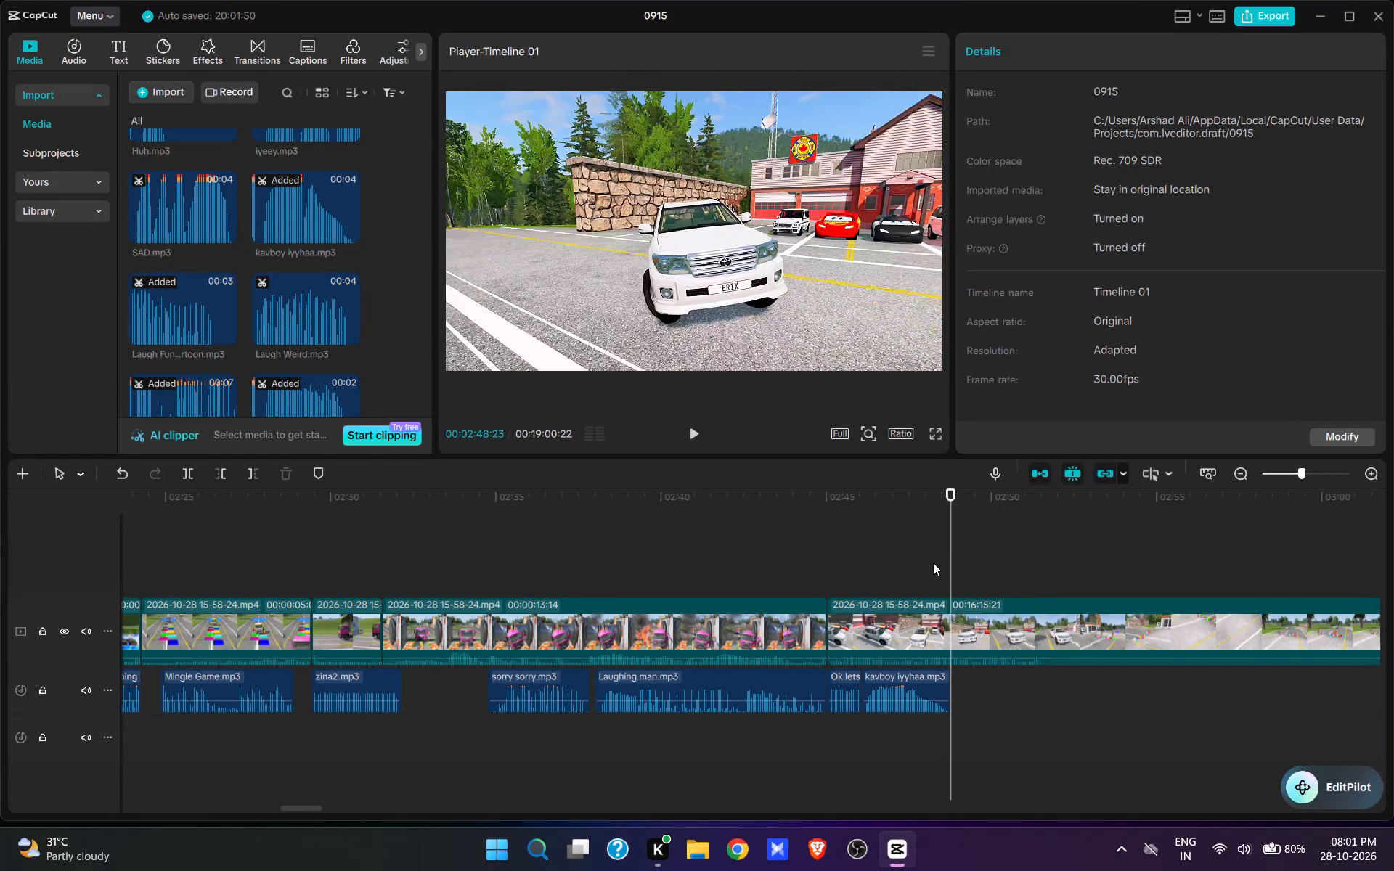
{"action": "left_click", "coordinate": [920, 561]}
{"action": "key", "text": "space"}
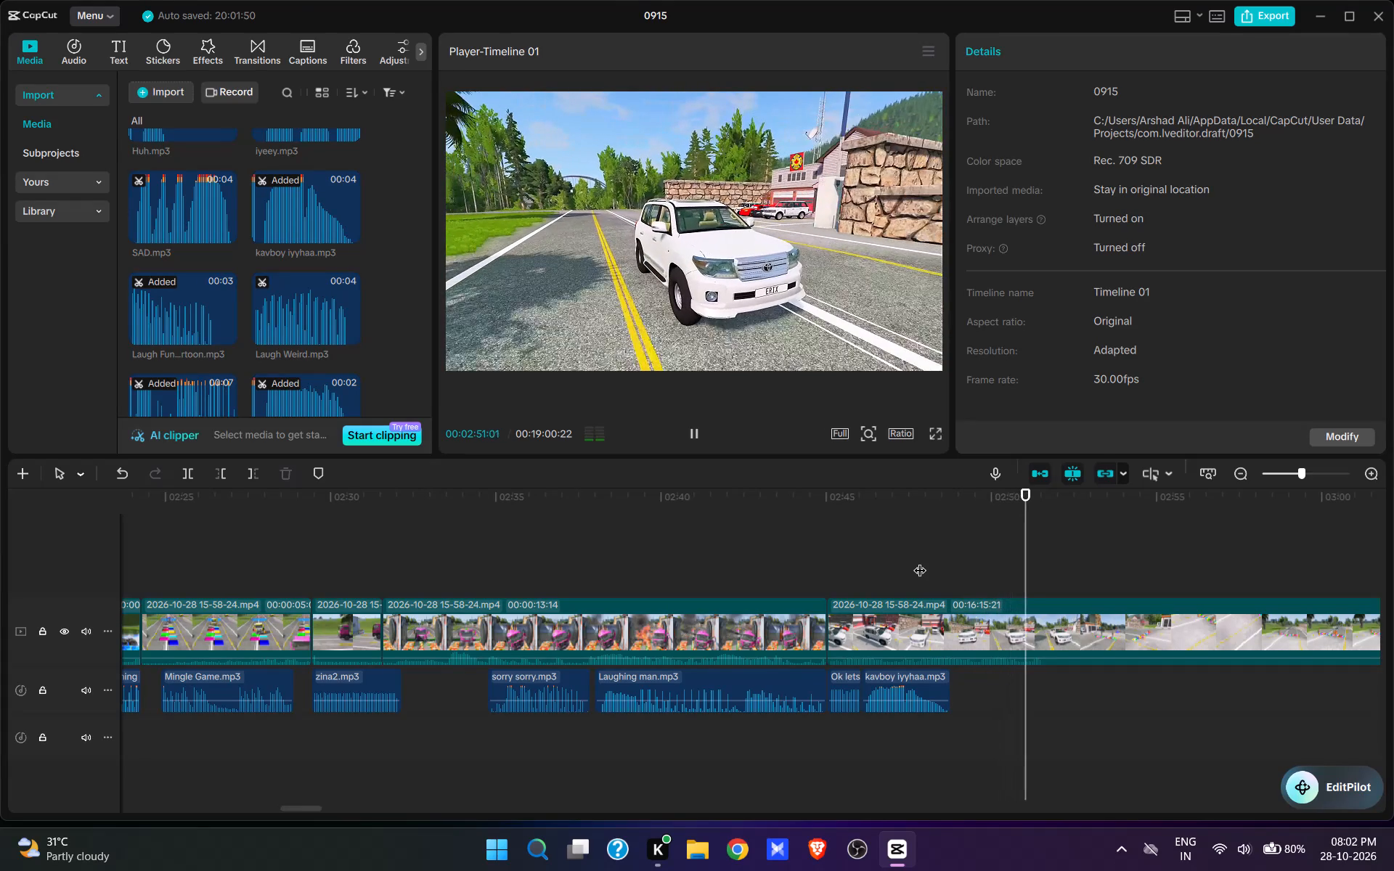
{"action": "key", "text": "space"}
{"action": "type", "text": "w"}
Cut out about 20 s after the split, up to the white SUV nearing the two orange dummies, and play the join.
{"action": "left_click_drag", "start_coordinate": [1217, 608], "coordinate": [1059, 683]}
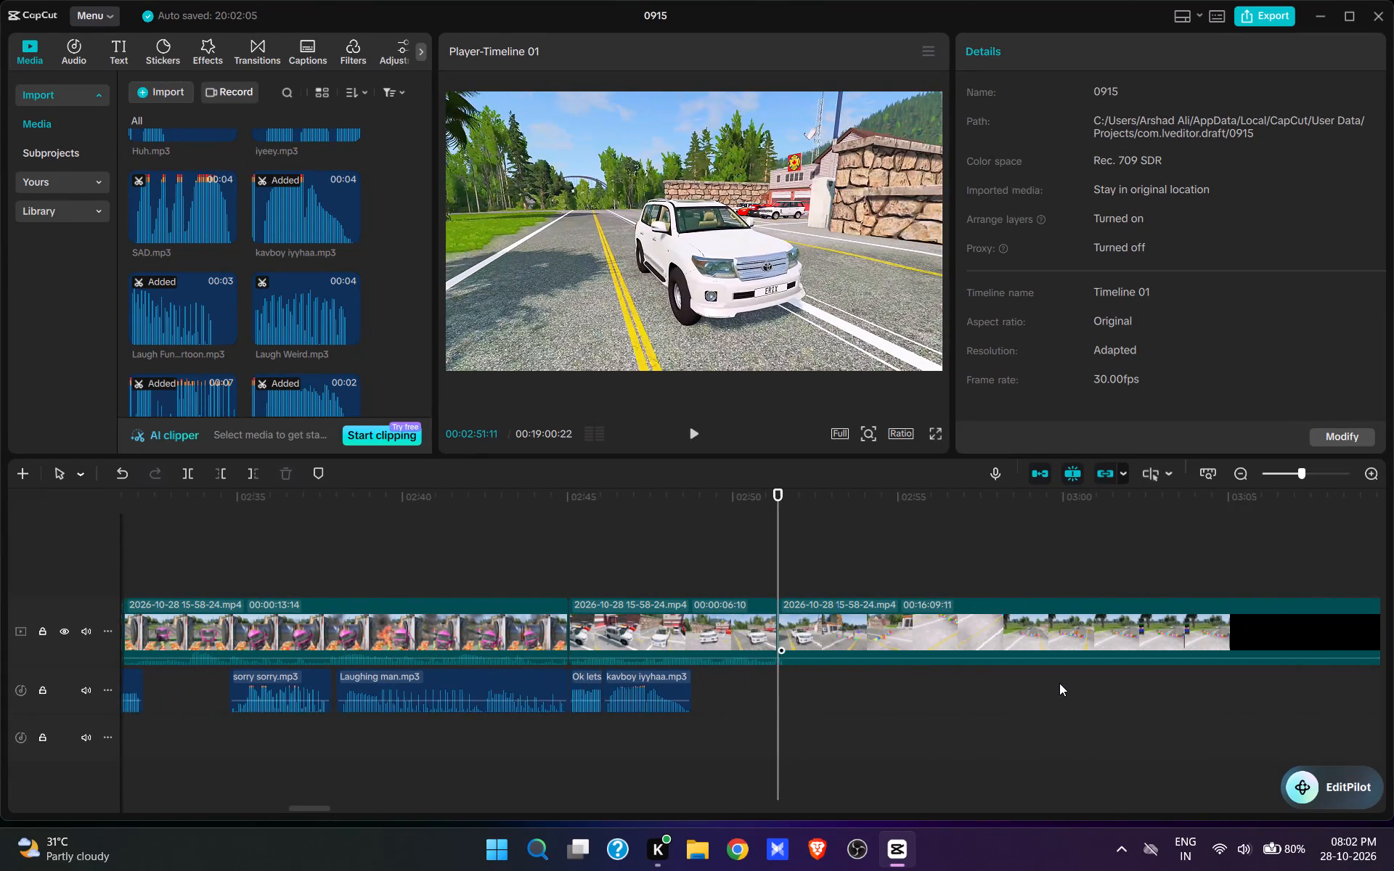
{"action": "left_click_drag", "start_coordinate": [1059, 683], "coordinate": [861, 700]}
{"action": "left_click", "coordinate": [913, 563]}
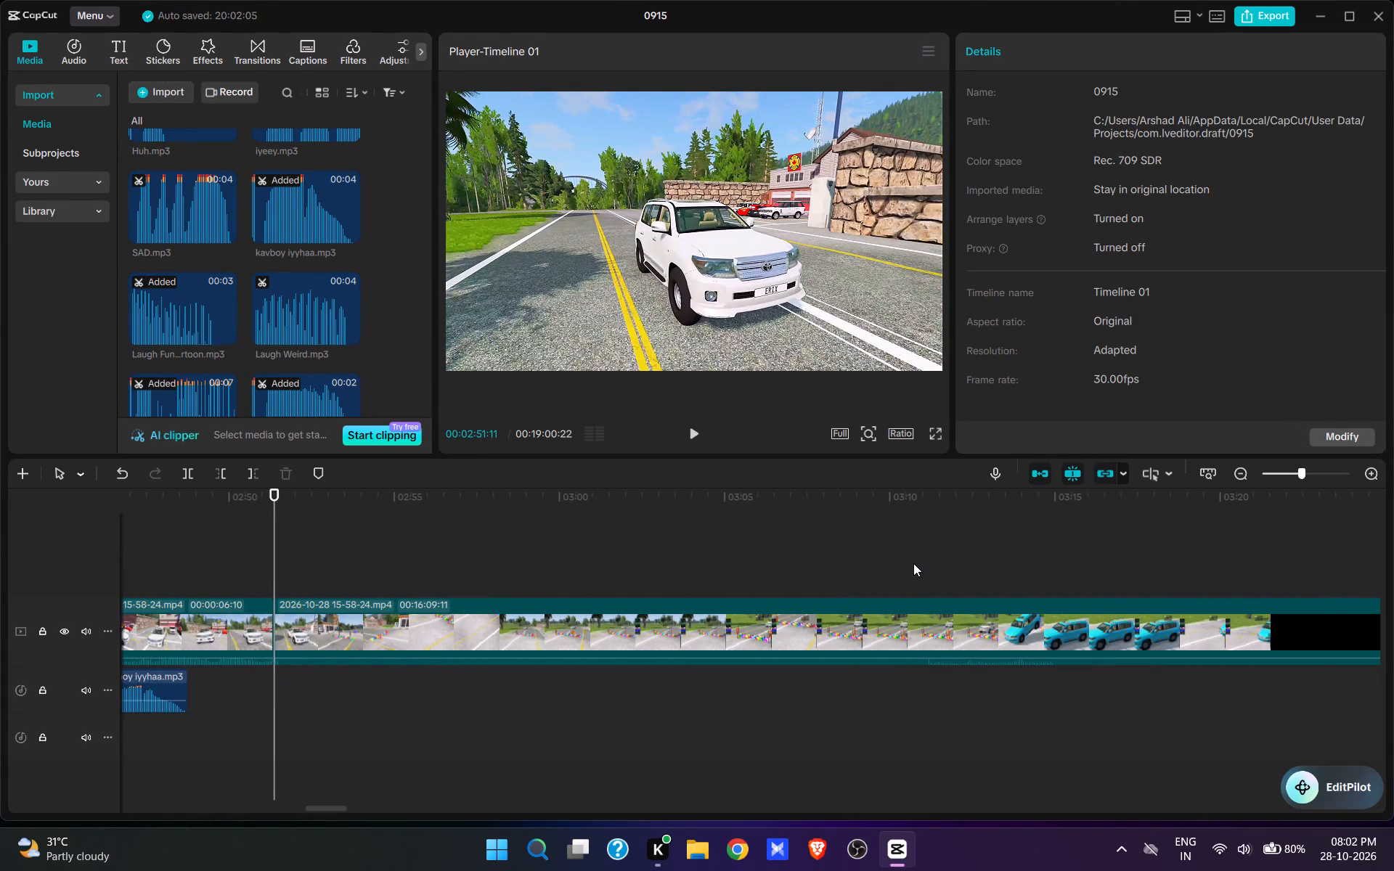
{"action": "key", "text": "space"}
{"action": "key", "text": "space"}
{"action": "type", "text": "q"}
{"action": "key", "text": "space"}
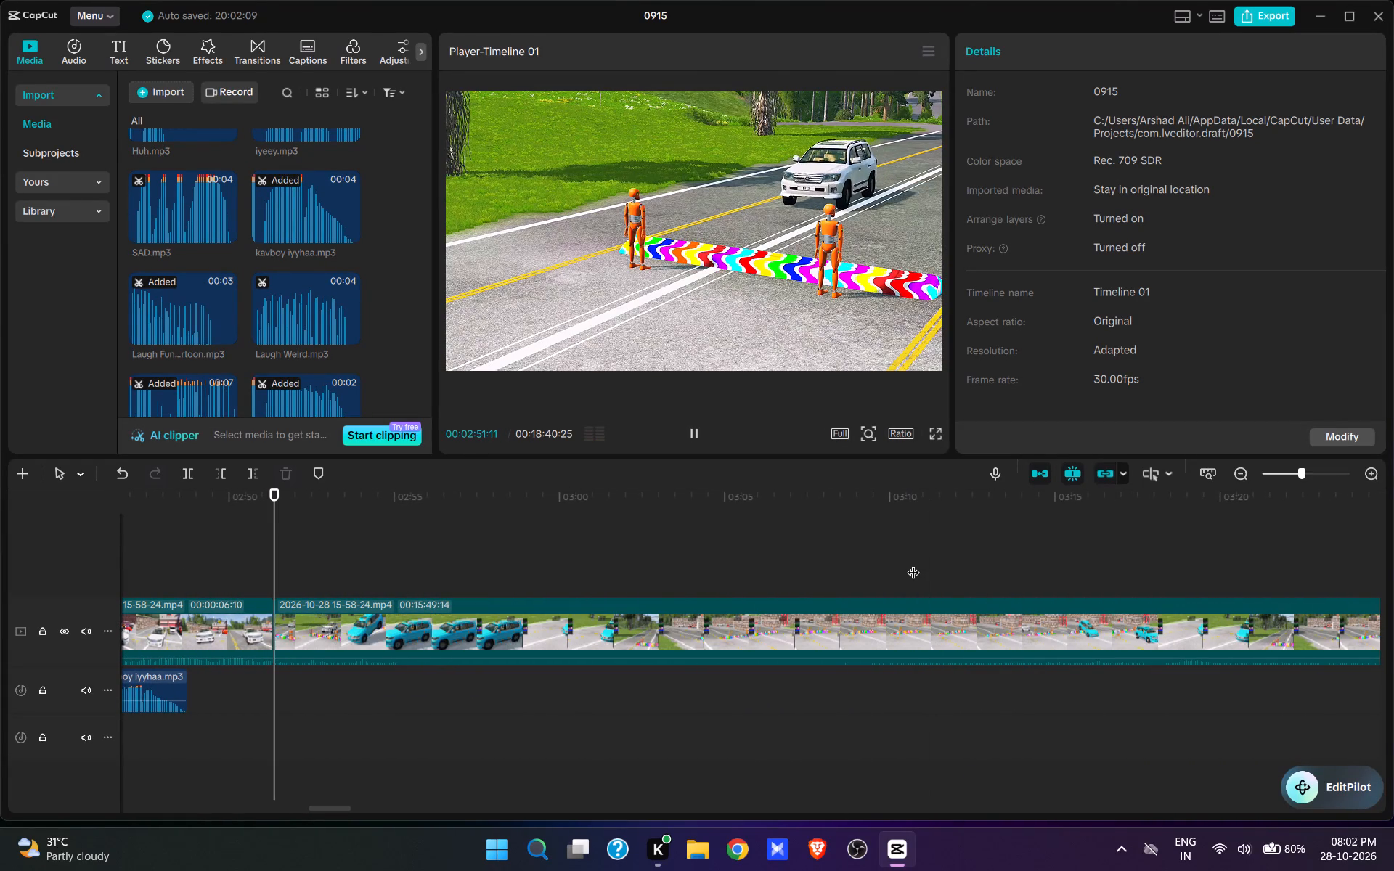
{"action": "key", "text": "space"}
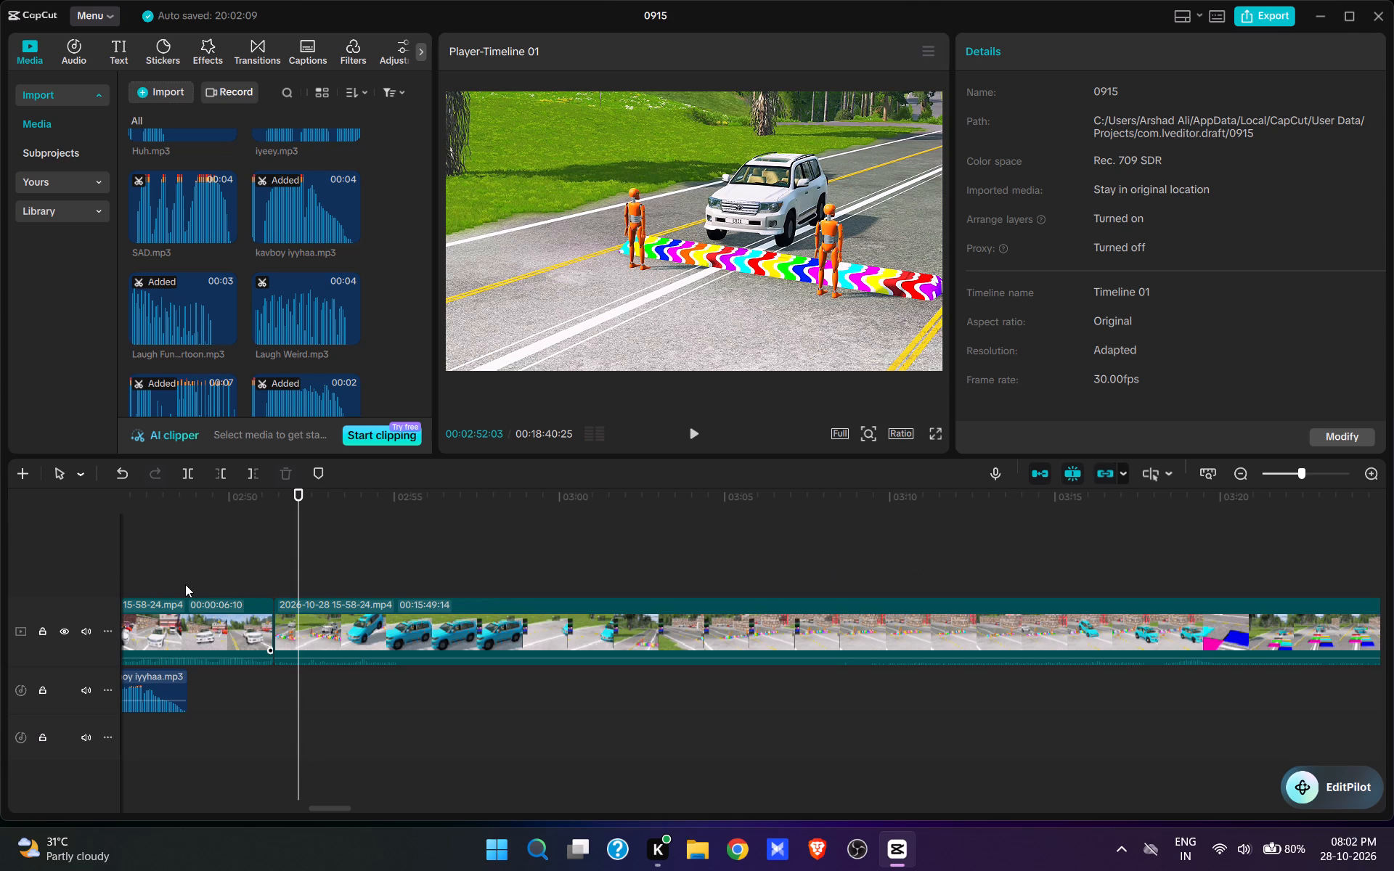
Find zina.mp3 in the imported media, add it to the audio track at 00:02:48:23 and play it back.
{"action": "left_click", "coordinate": [184, 584]}
{"action": "scroll", "coordinate": [228, 269], "scroll_direction": "down", "scroll_amount": 6}
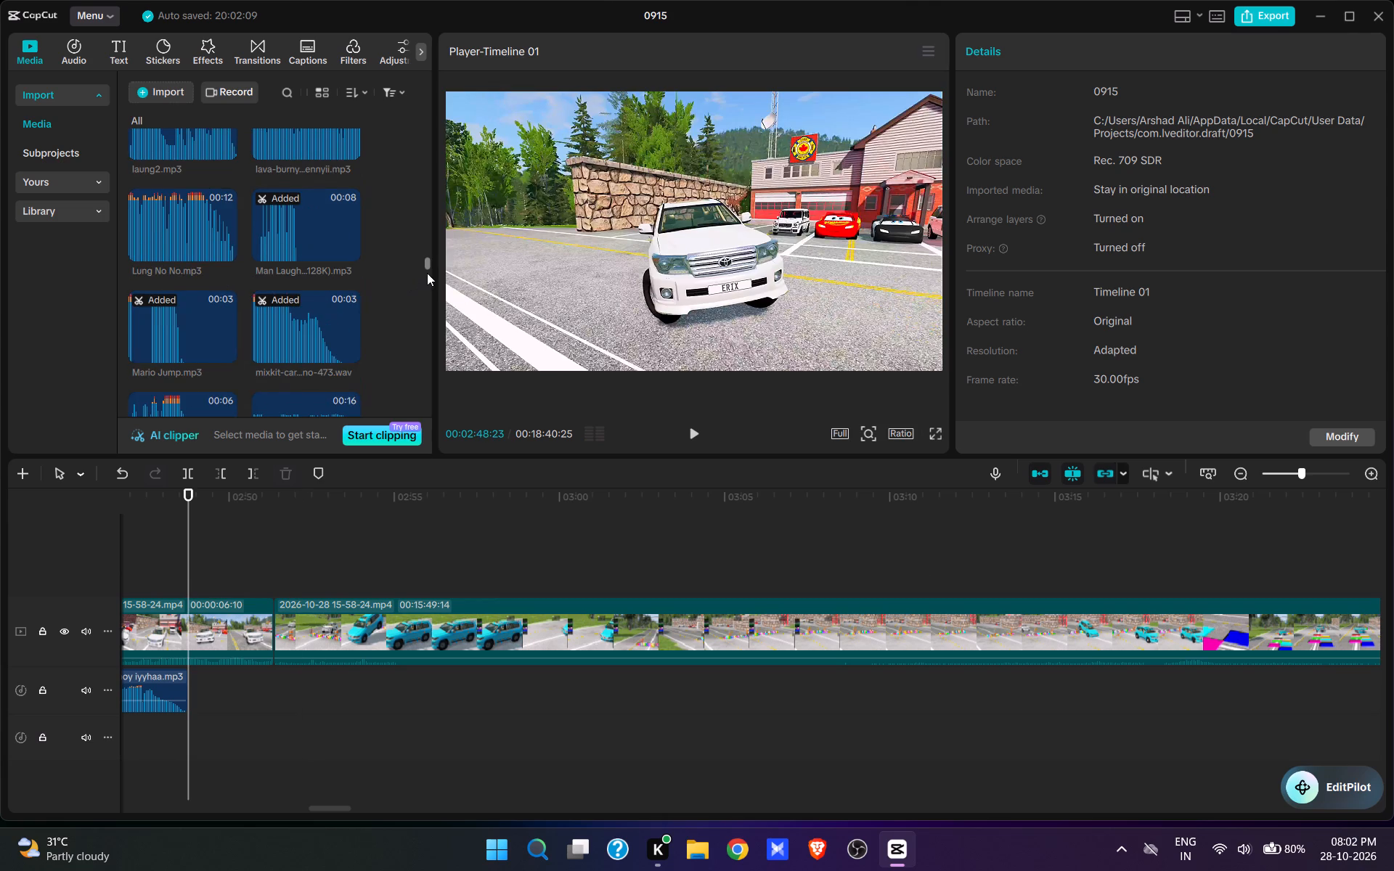
{"action": "left_click_drag", "start_coordinate": [427, 266], "coordinate": [423, 417]}
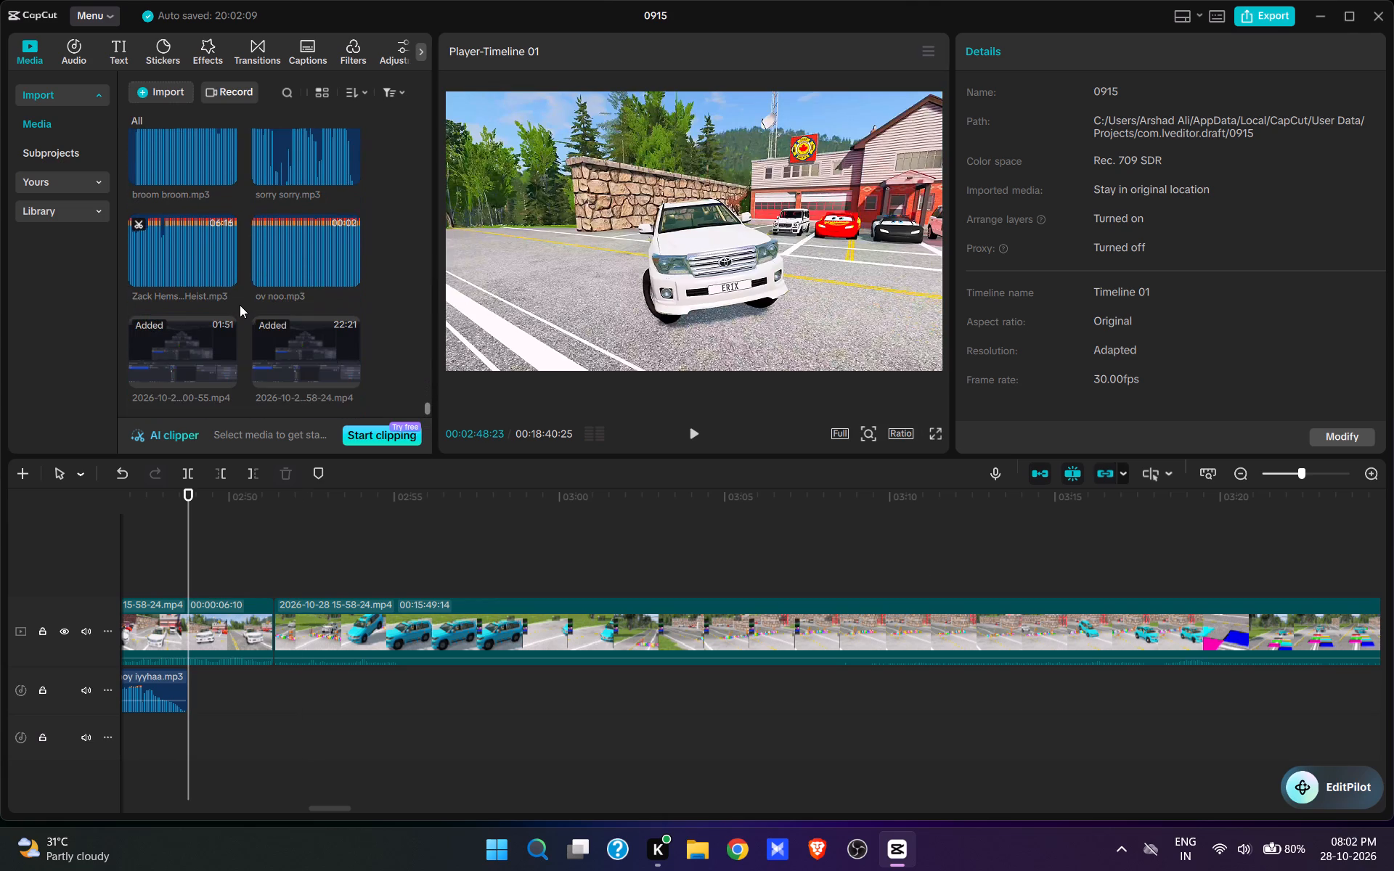
{"action": "scroll", "coordinate": [240, 305], "scroll_direction": "up", "scroll_amount": 3}
{"action": "left_click", "coordinate": [226, 210]}
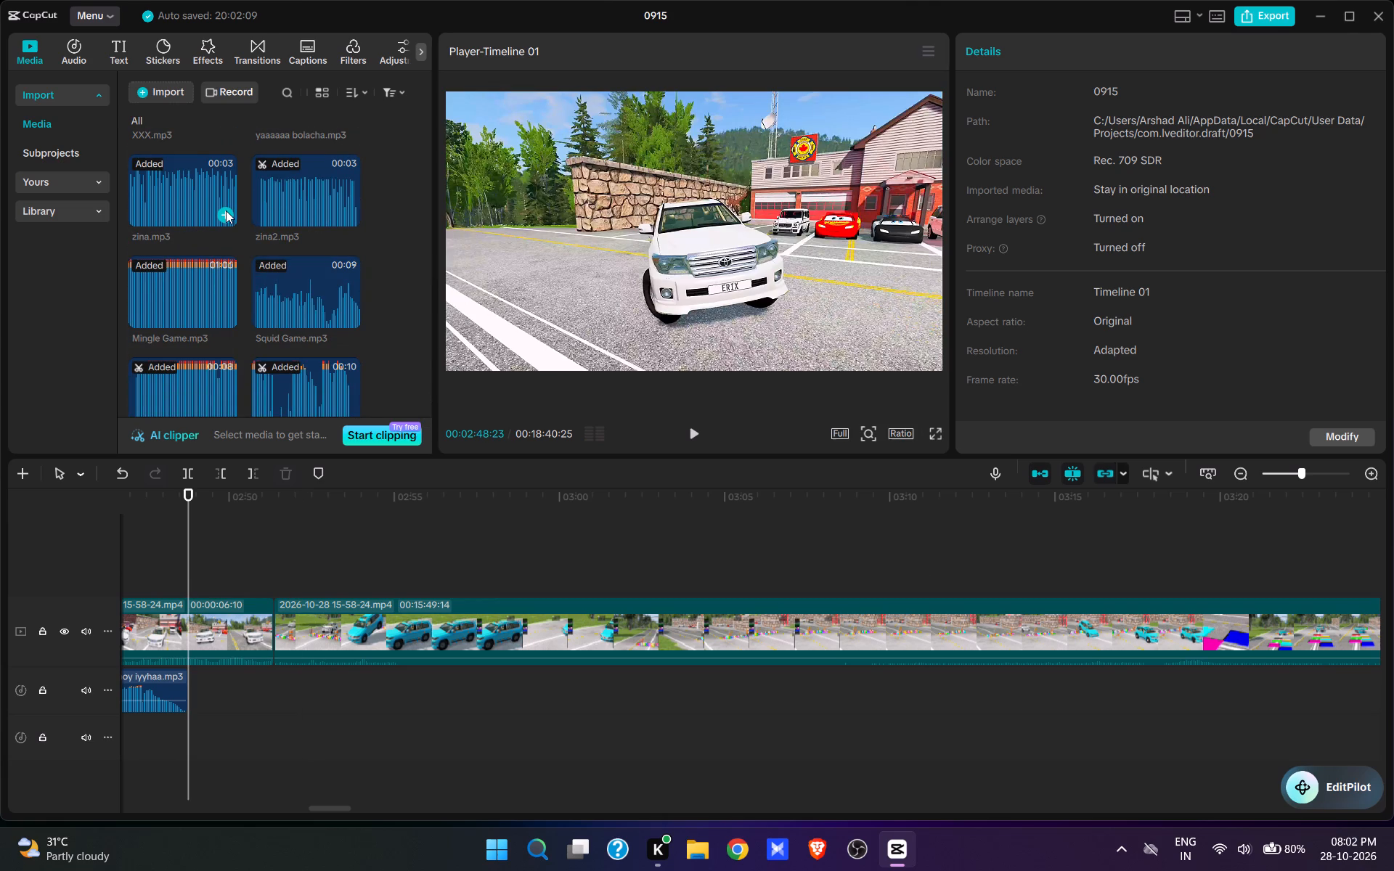
{"action": "key", "text": "space"}
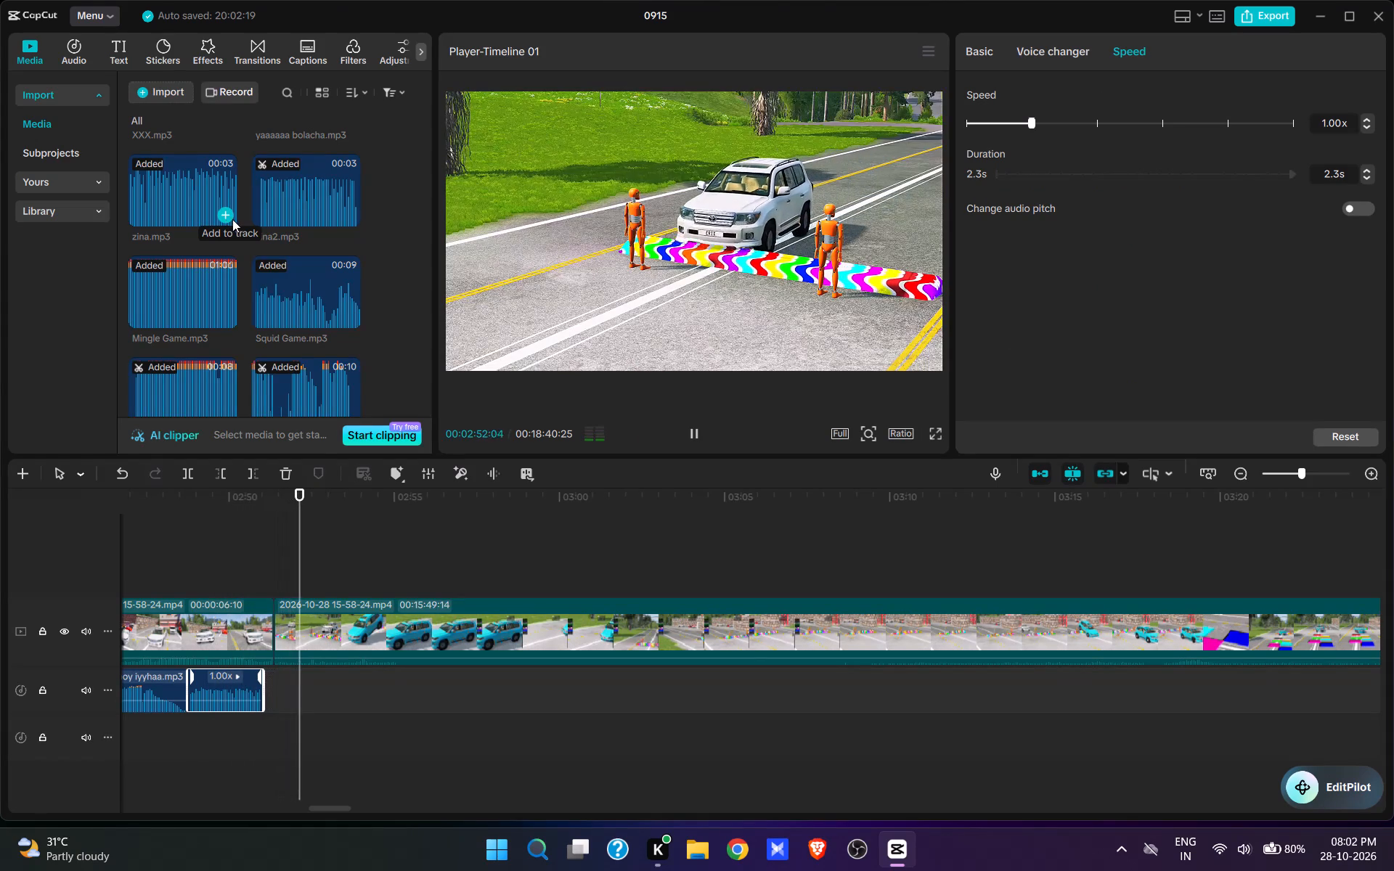
{"action": "key", "text": "space"}
Find laugh4.mp3 in the imported media, add it to the audio track at 00:02:52:04 and play it back.
{"action": "left_click", "coordinate": [299, 586]}
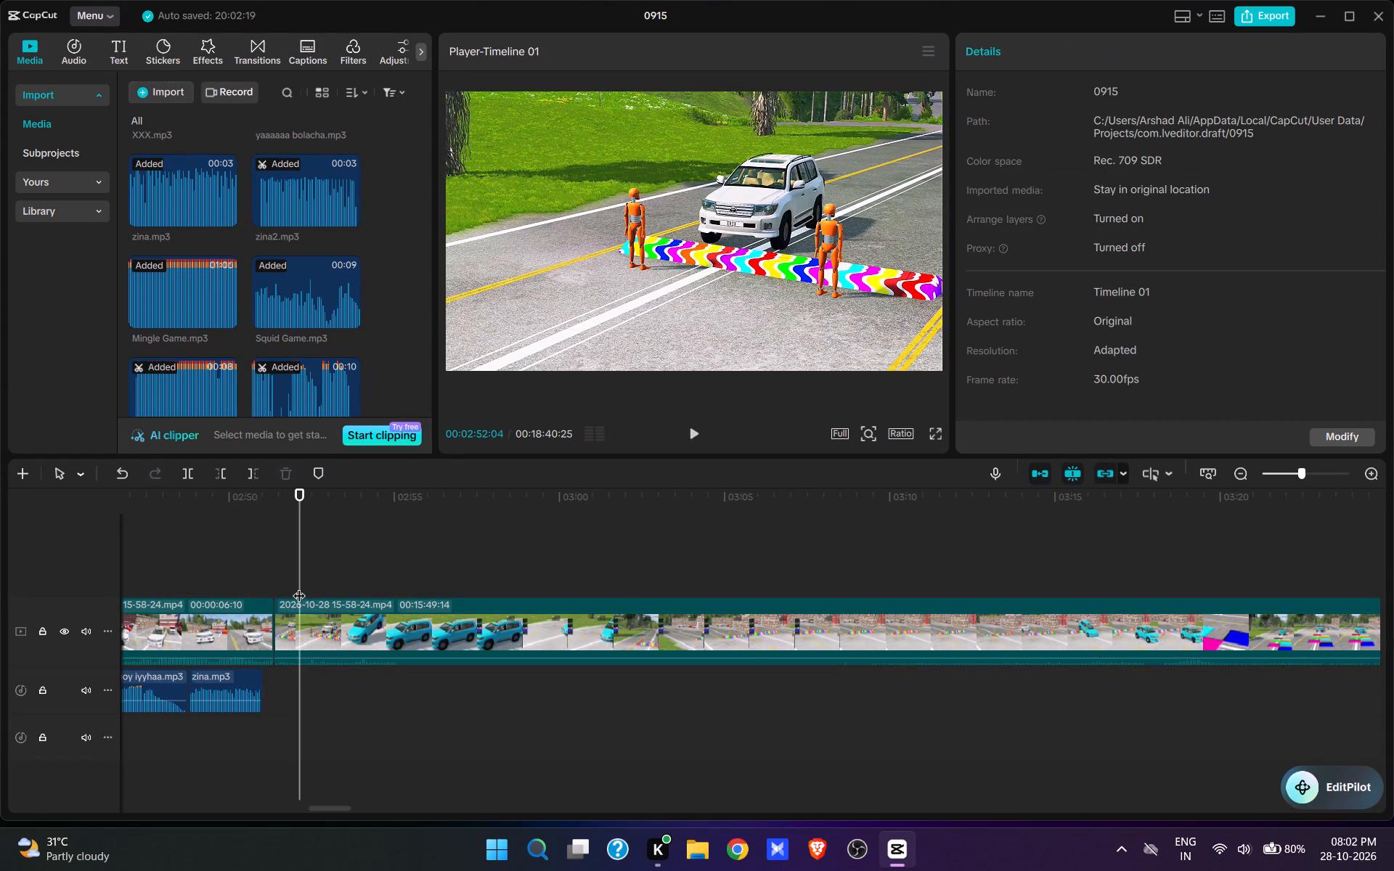
{"action": "scroll", "coordinate": [302, 319], "scroll_direction": "up", "scroll_amount": 11}
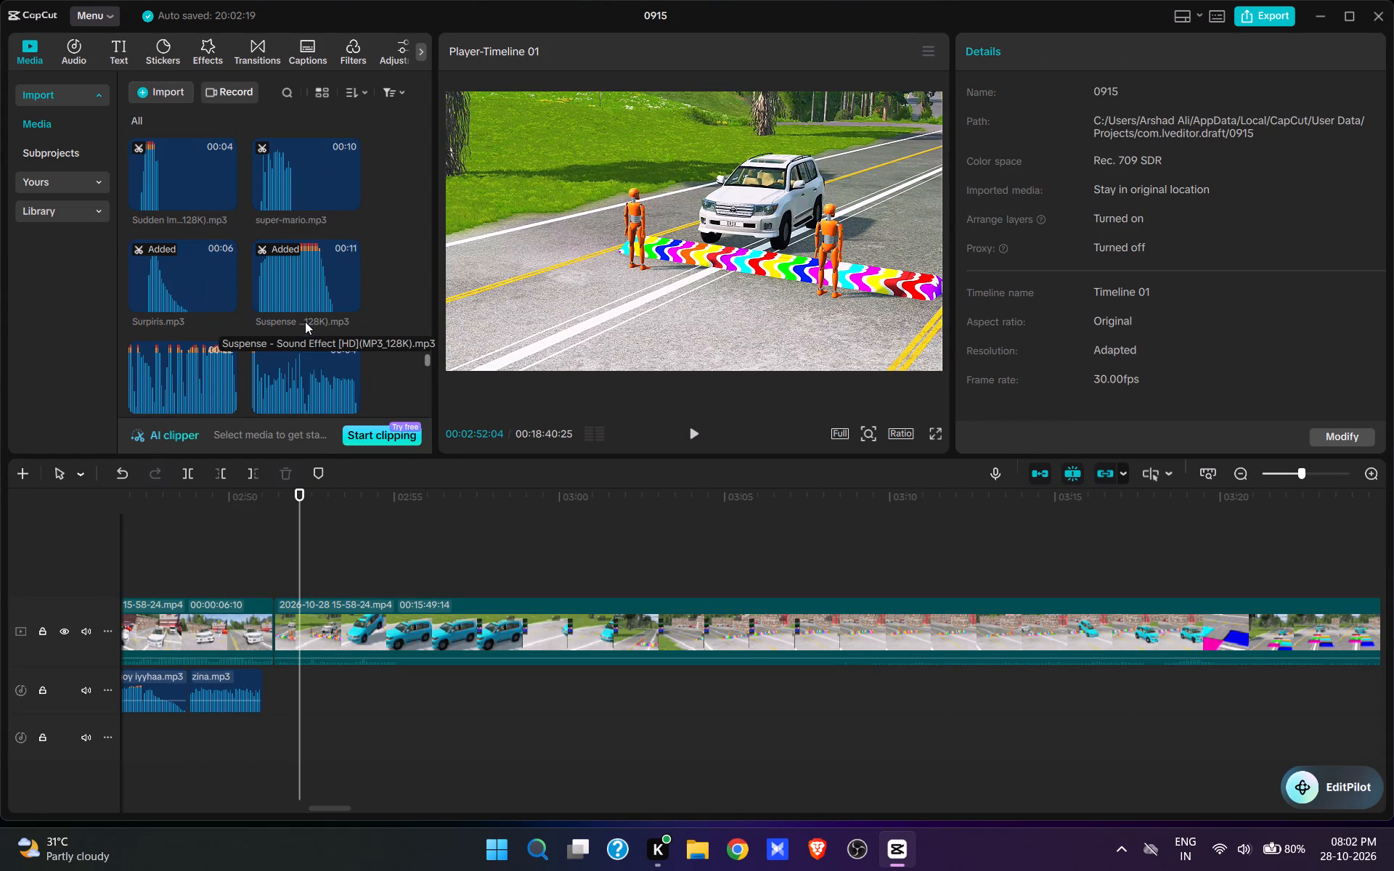
{"action": "scroll", "coordinate": [256, 249], "scroll_direction": "up", "scroll_amount": 10}
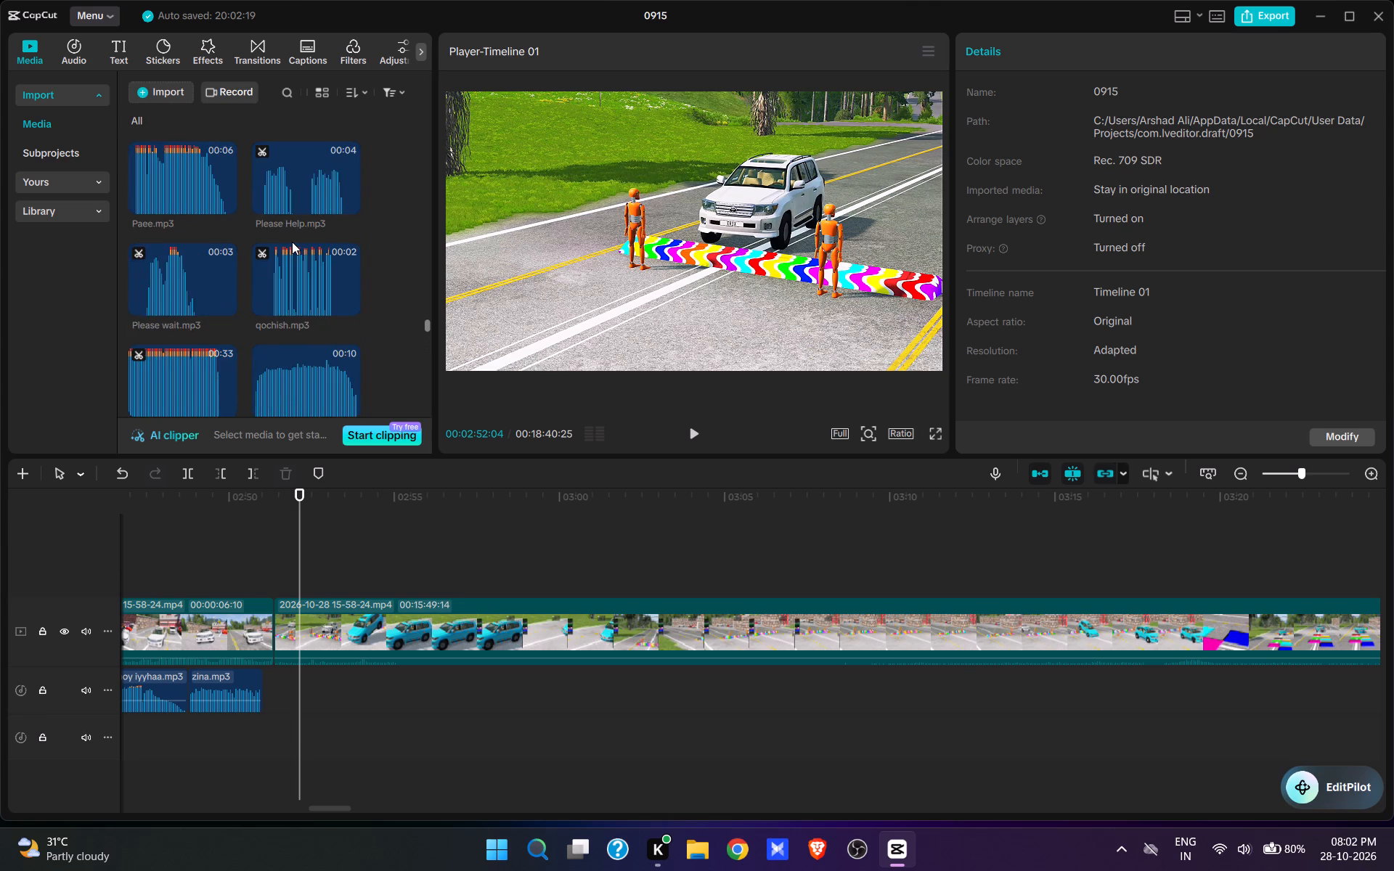
{"action": "scroll", "coordinate": [292, 242], "scroll_direction": "up", "scroll_amount": 11}
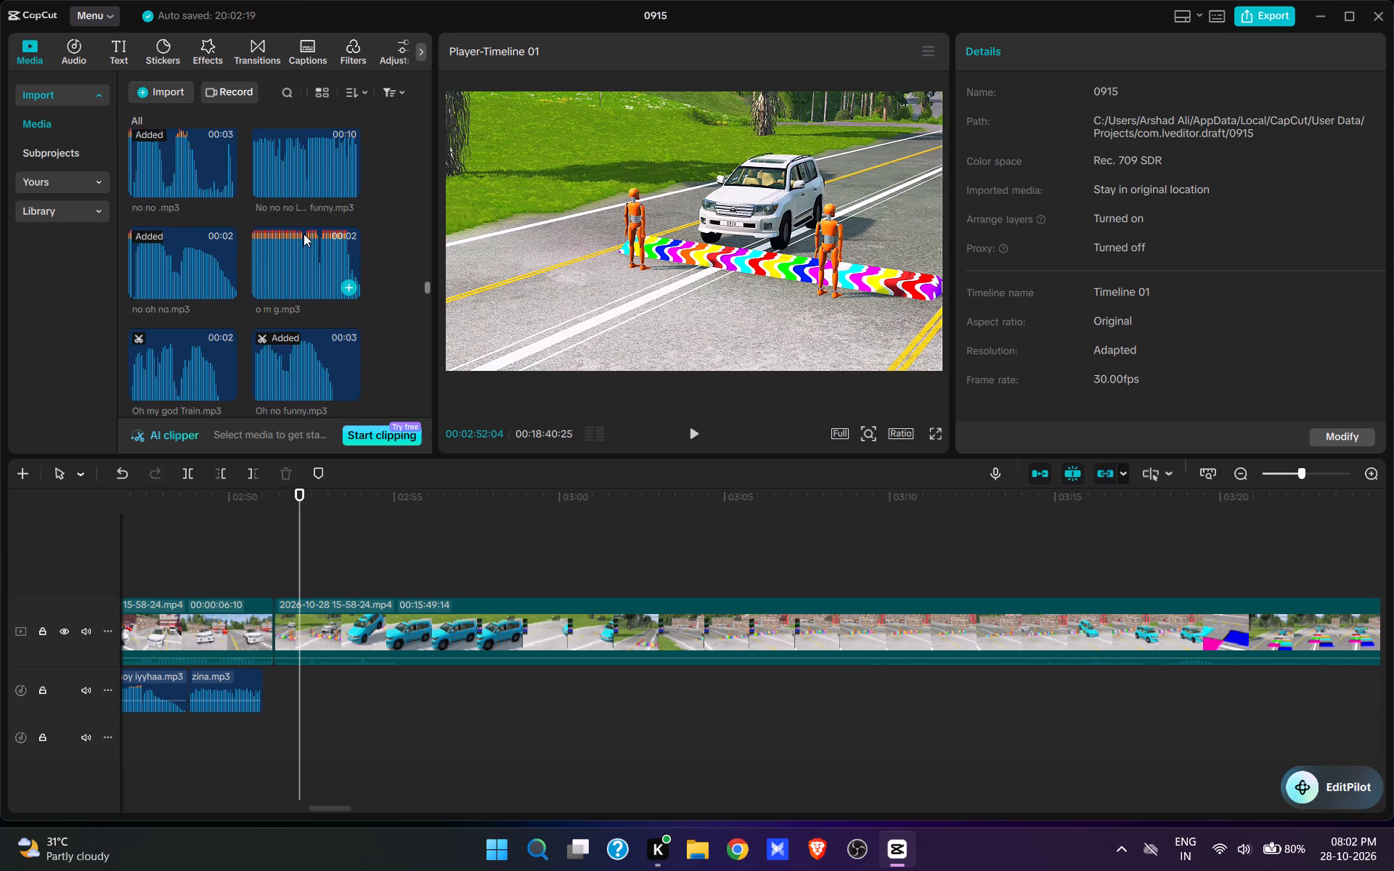
{"action": "scroll", "coordinate": [306, 234], "scroll_direction": "up", "scroll_amount": 3}
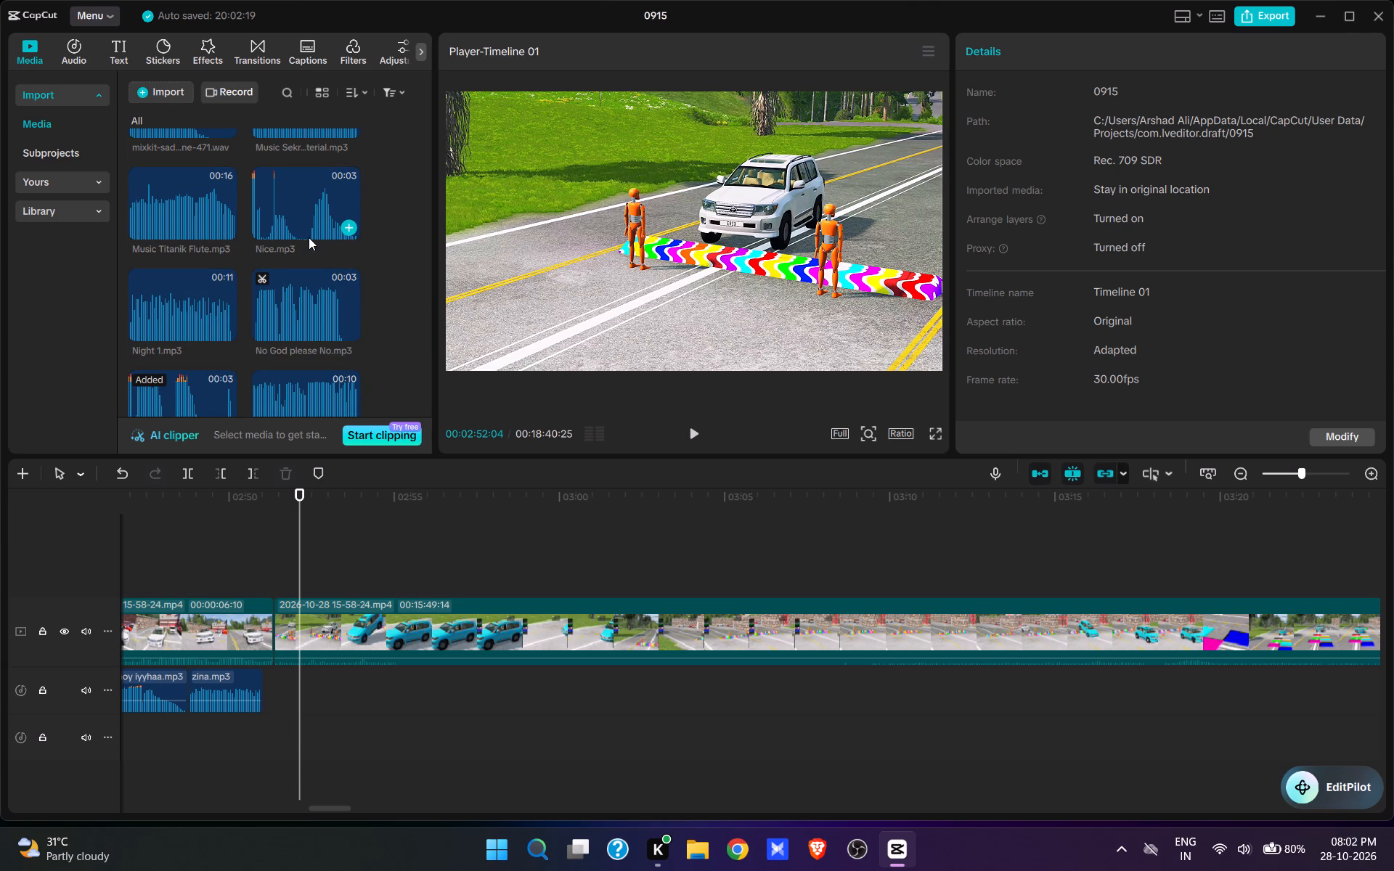
{"action": "scroll", "coordinate": [309, 239], "scroll_direction": "up", "scroll_amount": 7}
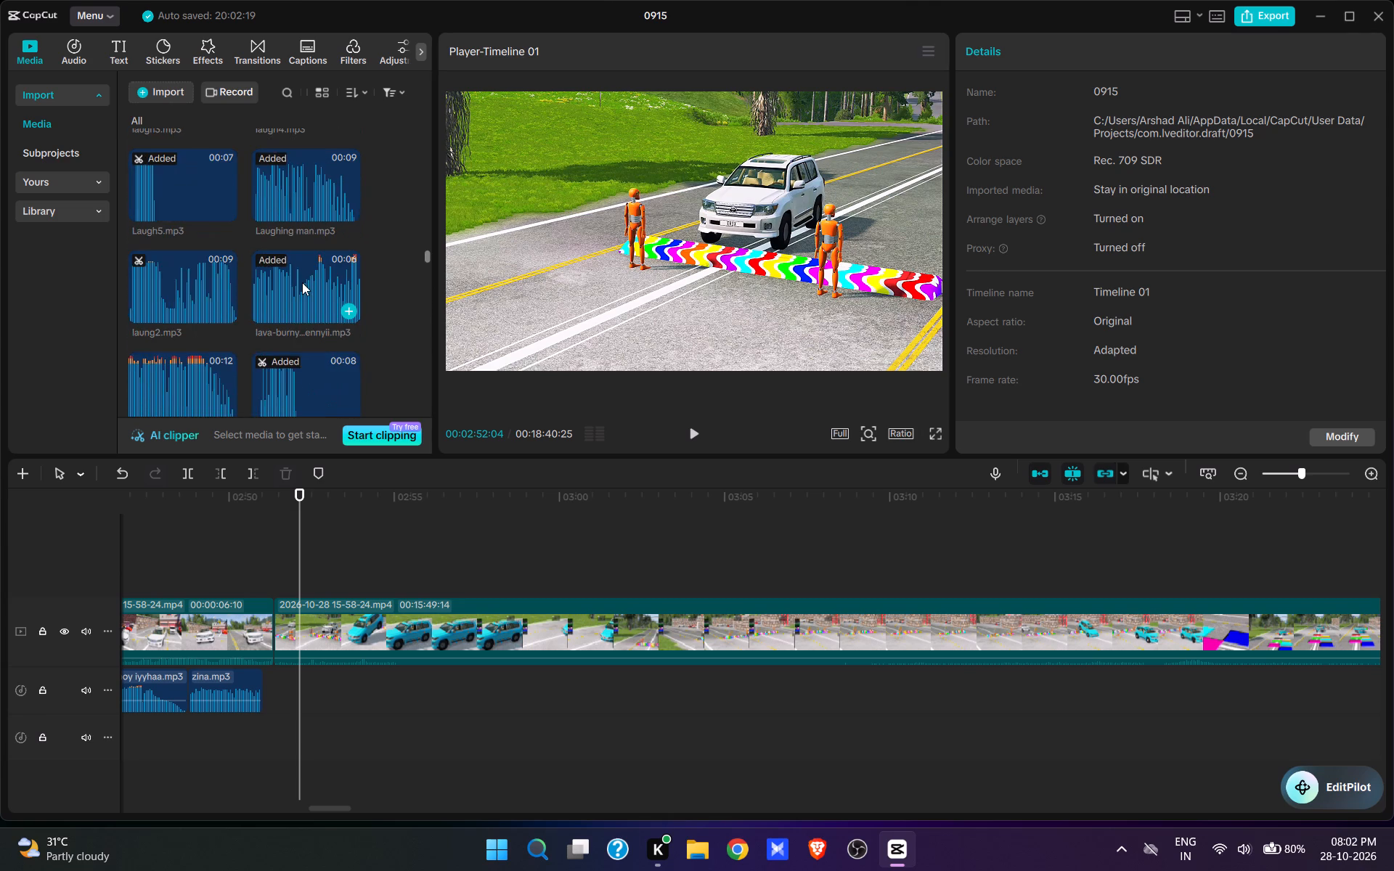
{"action": "scroll", "coordinate": [302, 282], "scroll_direction": "up", "scroll_amount": 1}
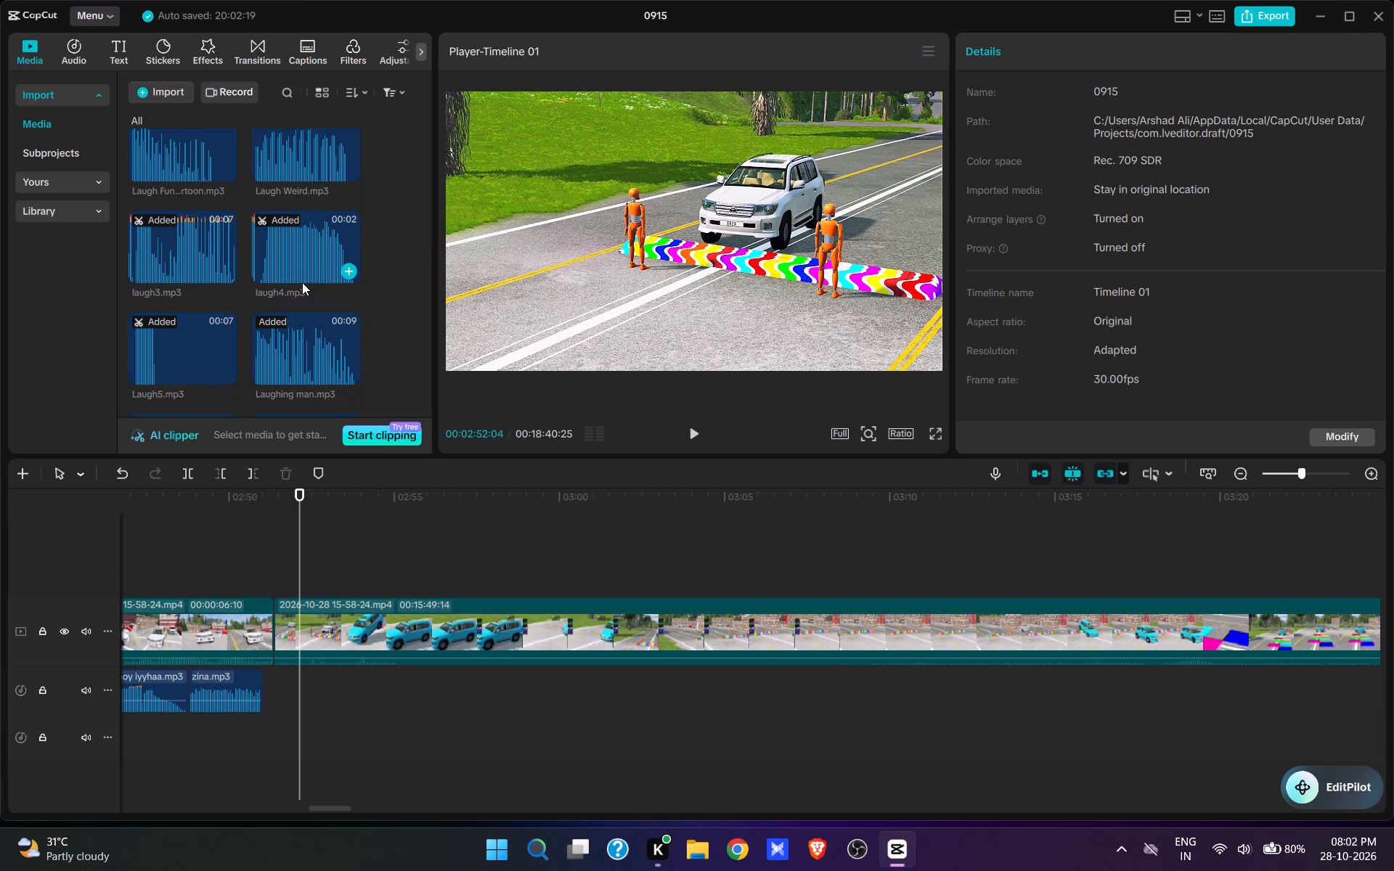
{"action": "left_click", "coordinate": [303, 267]}
{"action": "left_click", "coordinate": [347, 270]}
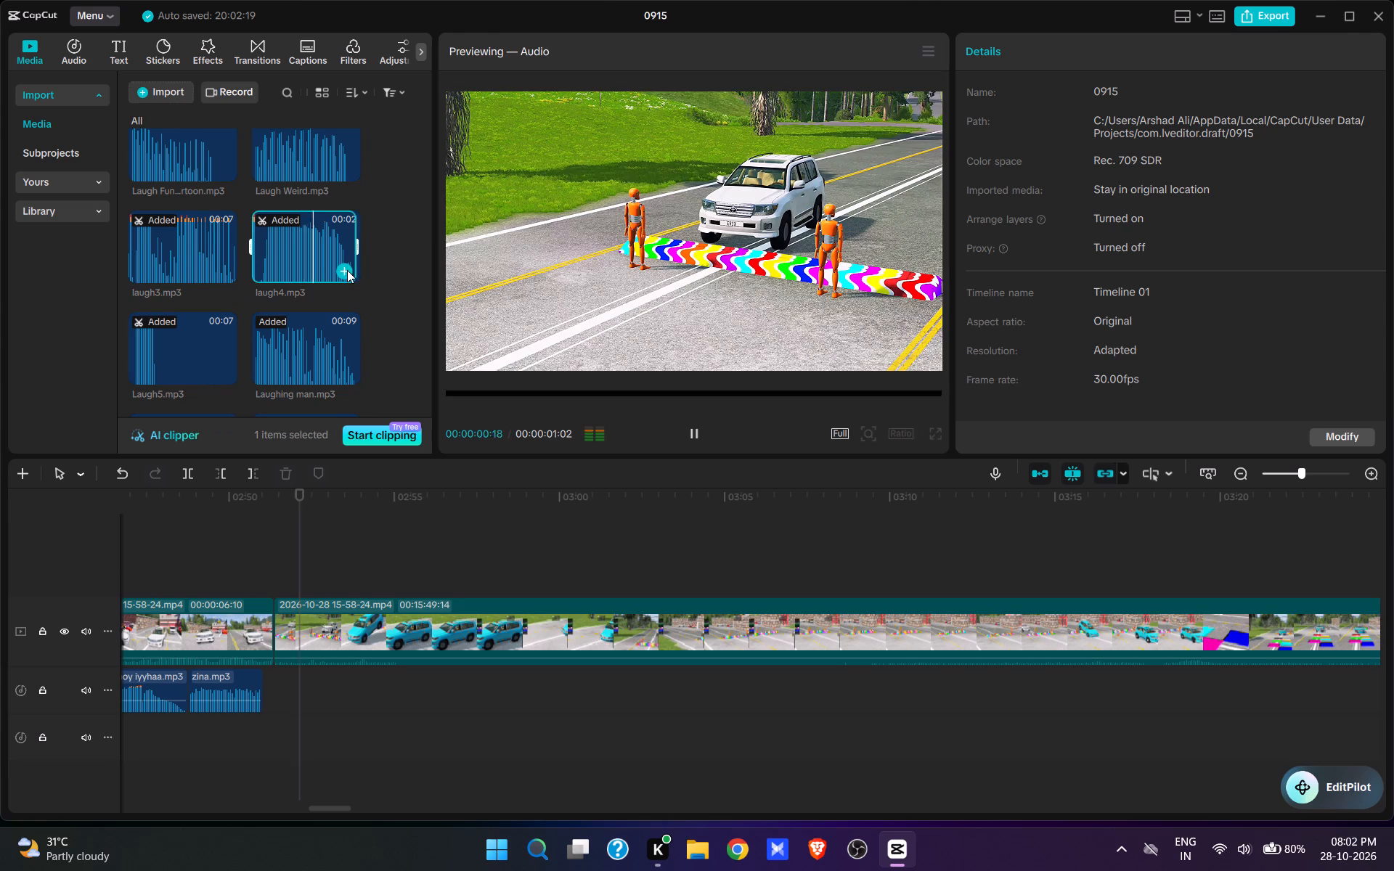
{"action": "key", "text": "space"}
{"action": "left_click", "coordinate": [704, 432]}
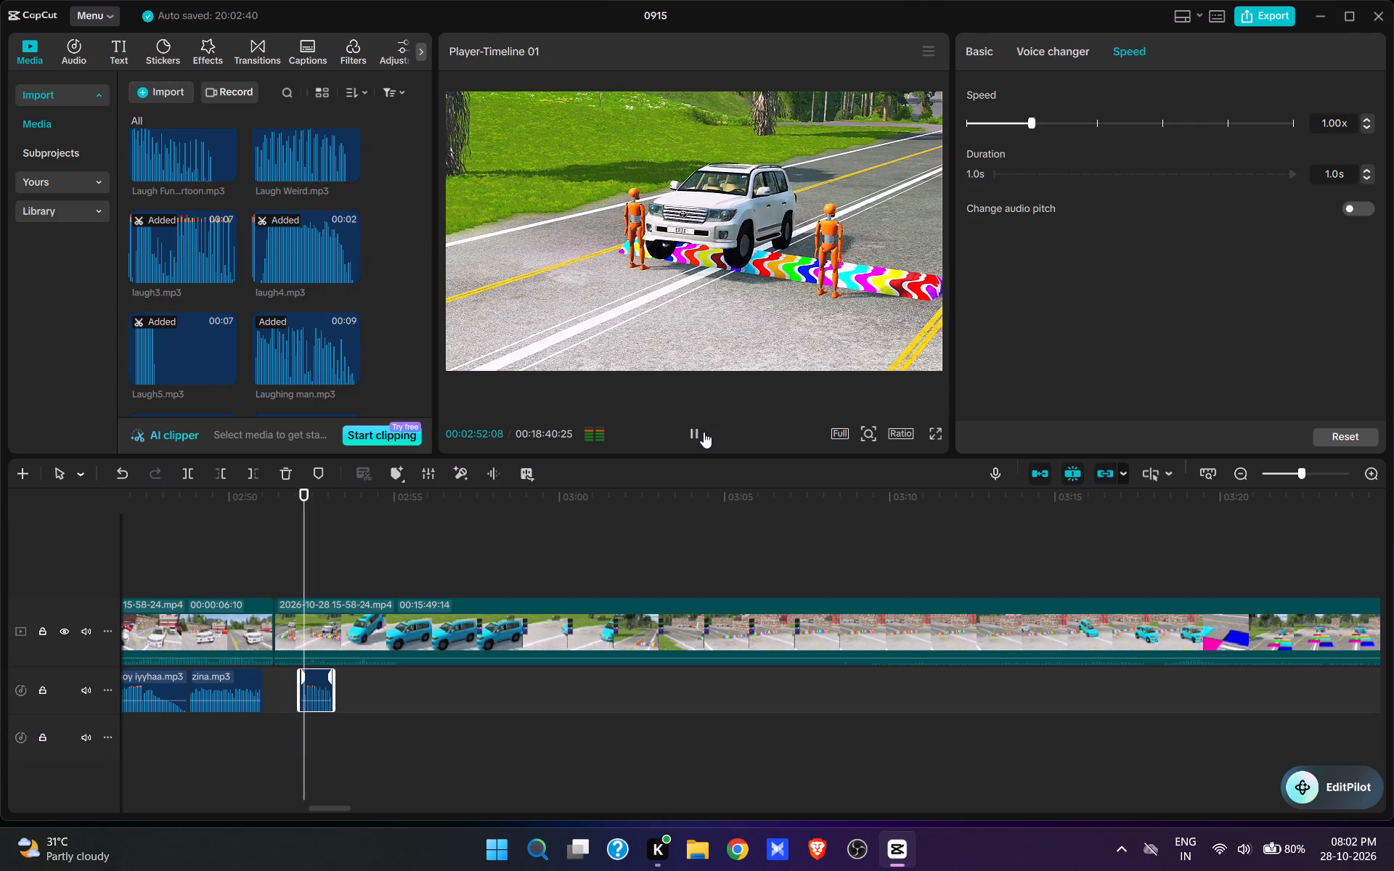
Play the turquoise SUV driving off past the fallen dummy and split the video at 00:02:54:29.
{"action": "key", "text": "space"}
{"action": "key", "text": "space"}
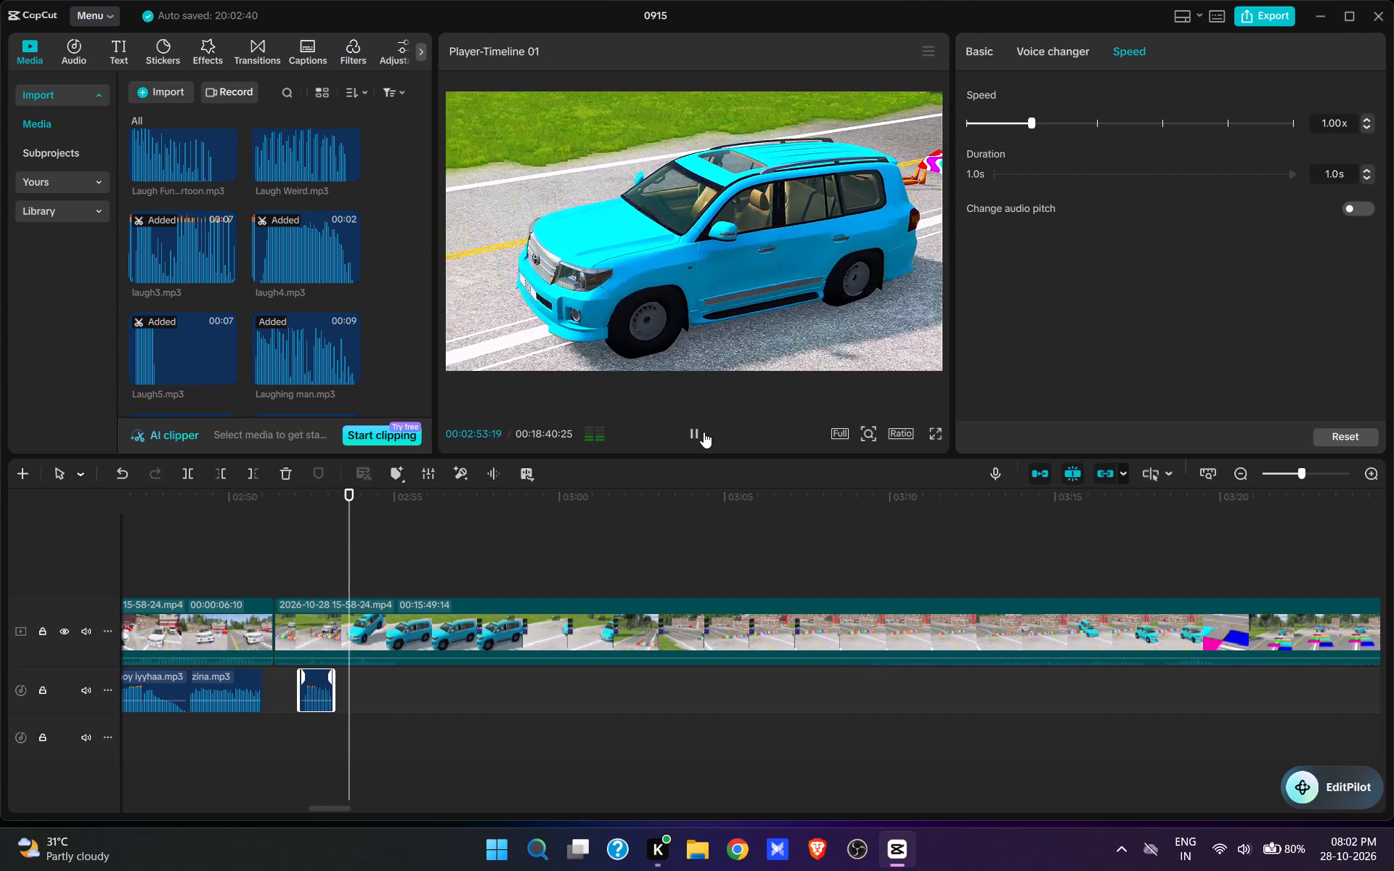
{"action": "key", "text": "space"}
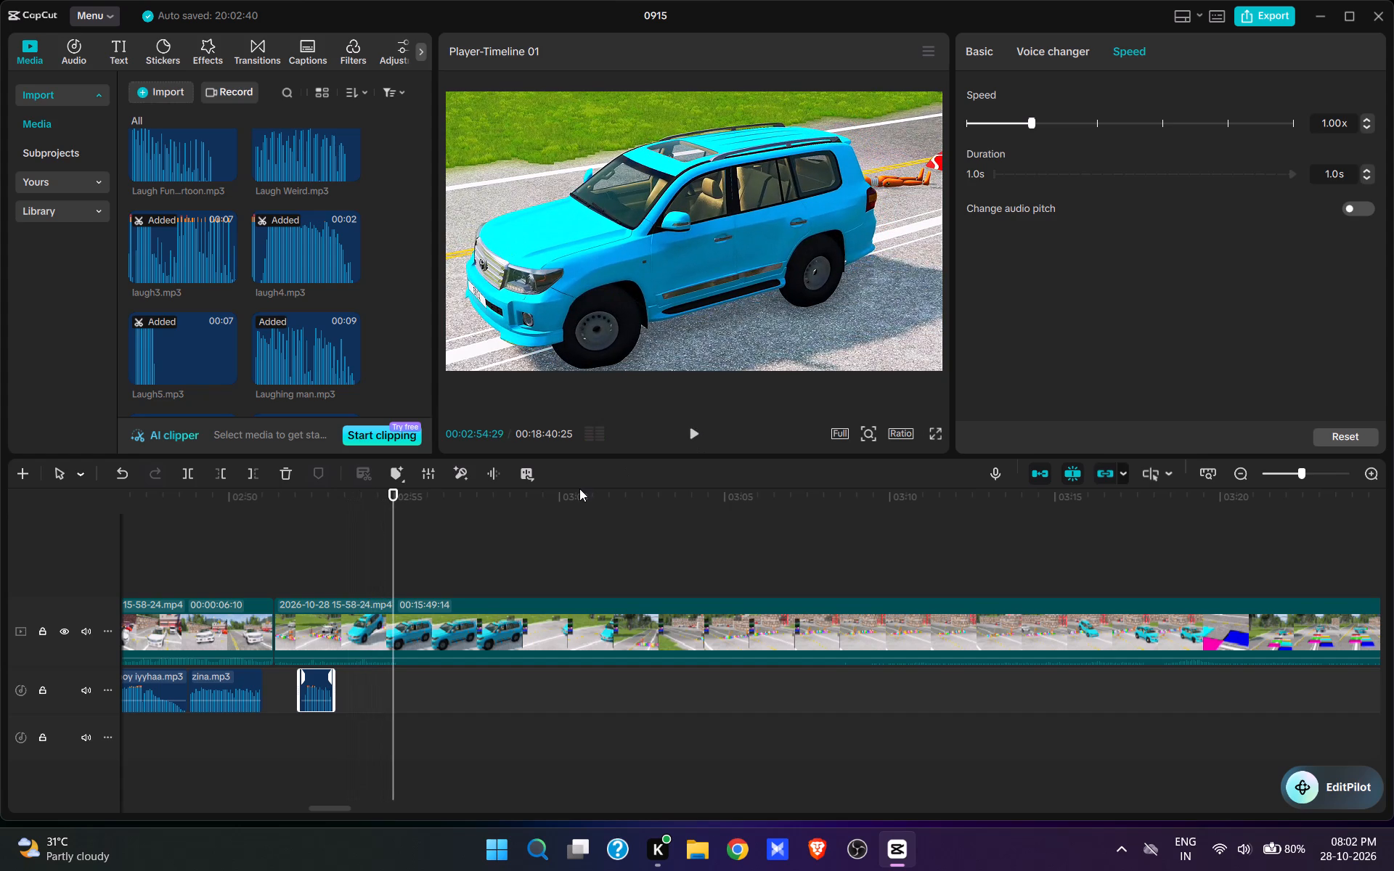
{"action": "key", "text": "w"}
Cut out about 18 s after the split, up to the white SUV nearing the two dummies by the stone wall.
{"action": "left_click", "coordinate": [847, 577]}
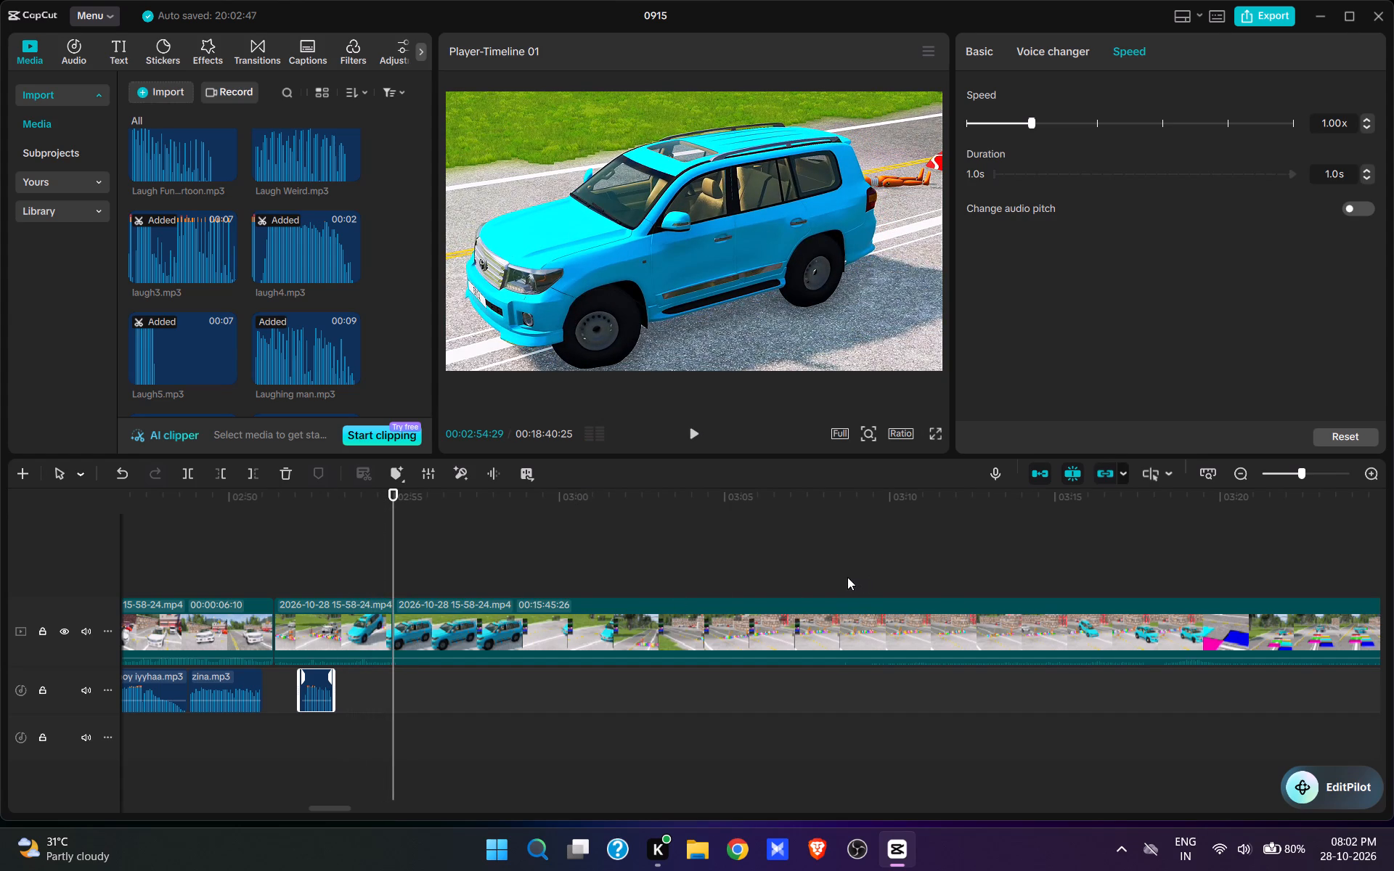
{"action": "key", "text": "space"}
{"action": "left_click", "coordinate": [1000, 571]}
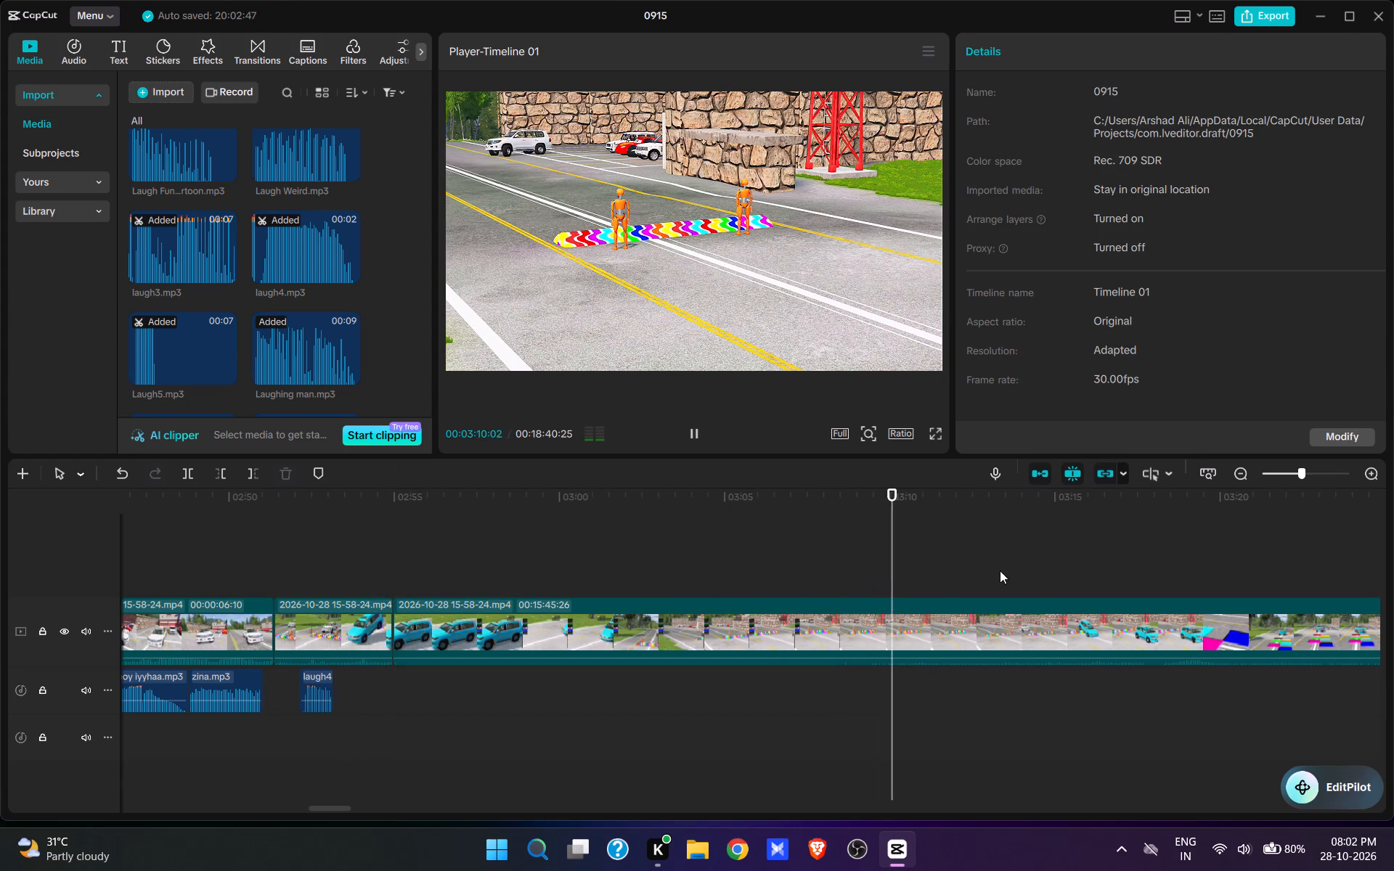
{"action": "key", "text": "space"}
{"action": "key", "text": "space"}
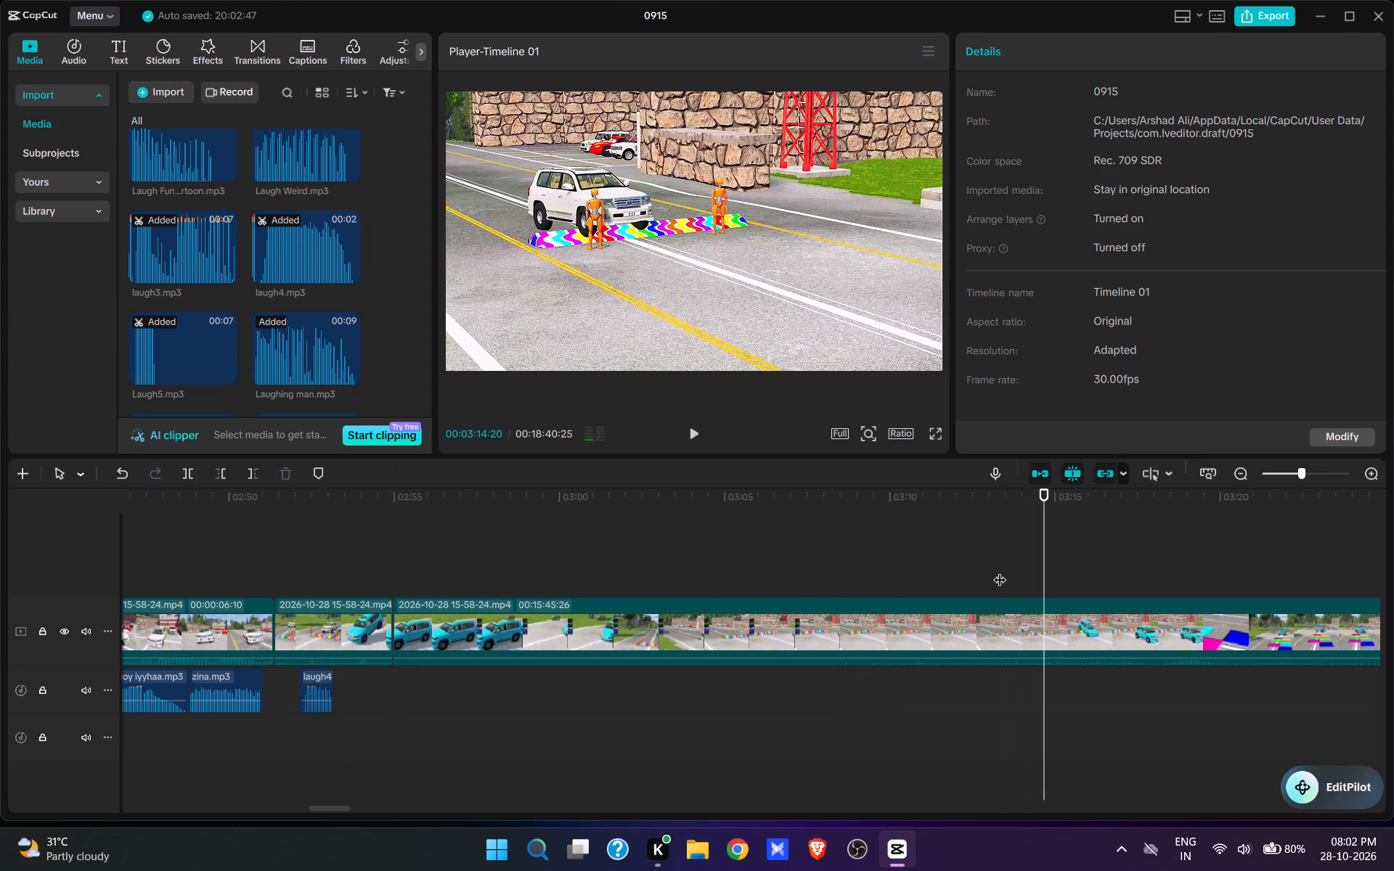
{"action": "key", "text": "space"}
{"action": "key", "text": "space"}
{"action": "key", "text": "space"}
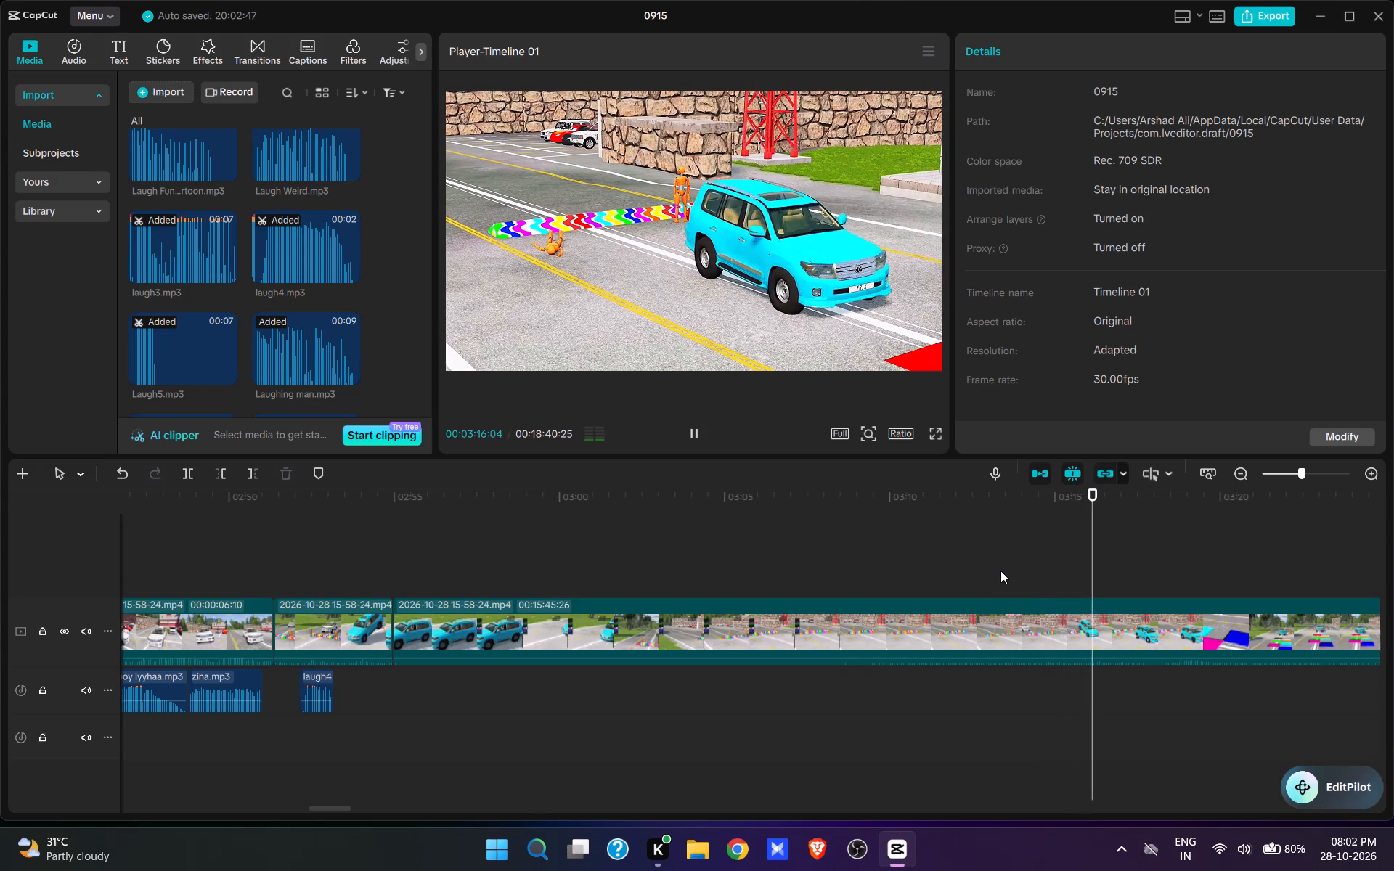
{"action": "key", "text": "space"}
{"action": "left_click", "coordinate": [961, 556]}
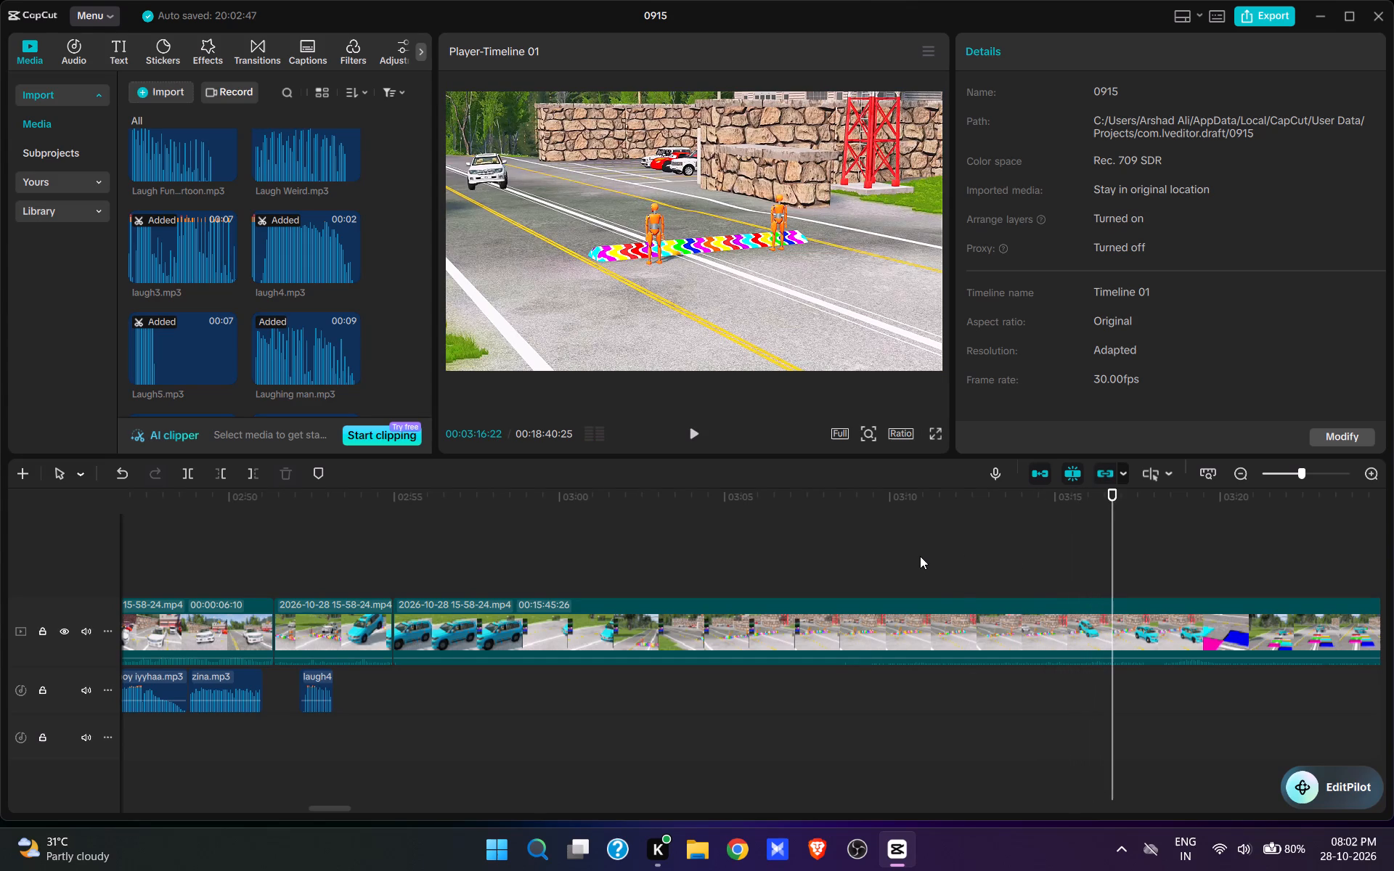
{"action": "key", "text": "space"}
{"action": "key", "text": "space"}
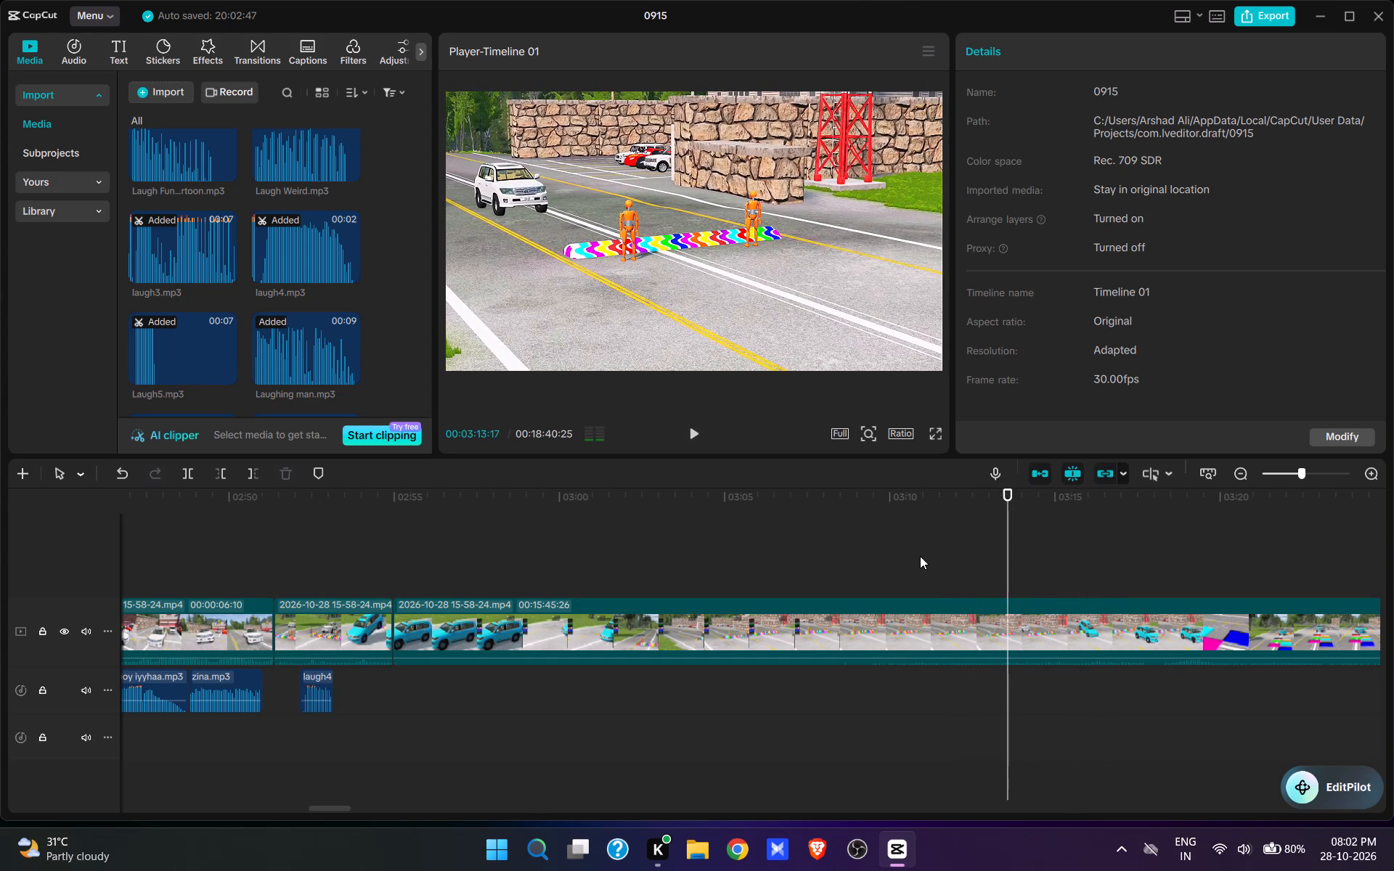
{"action": "type", "text": "q"}
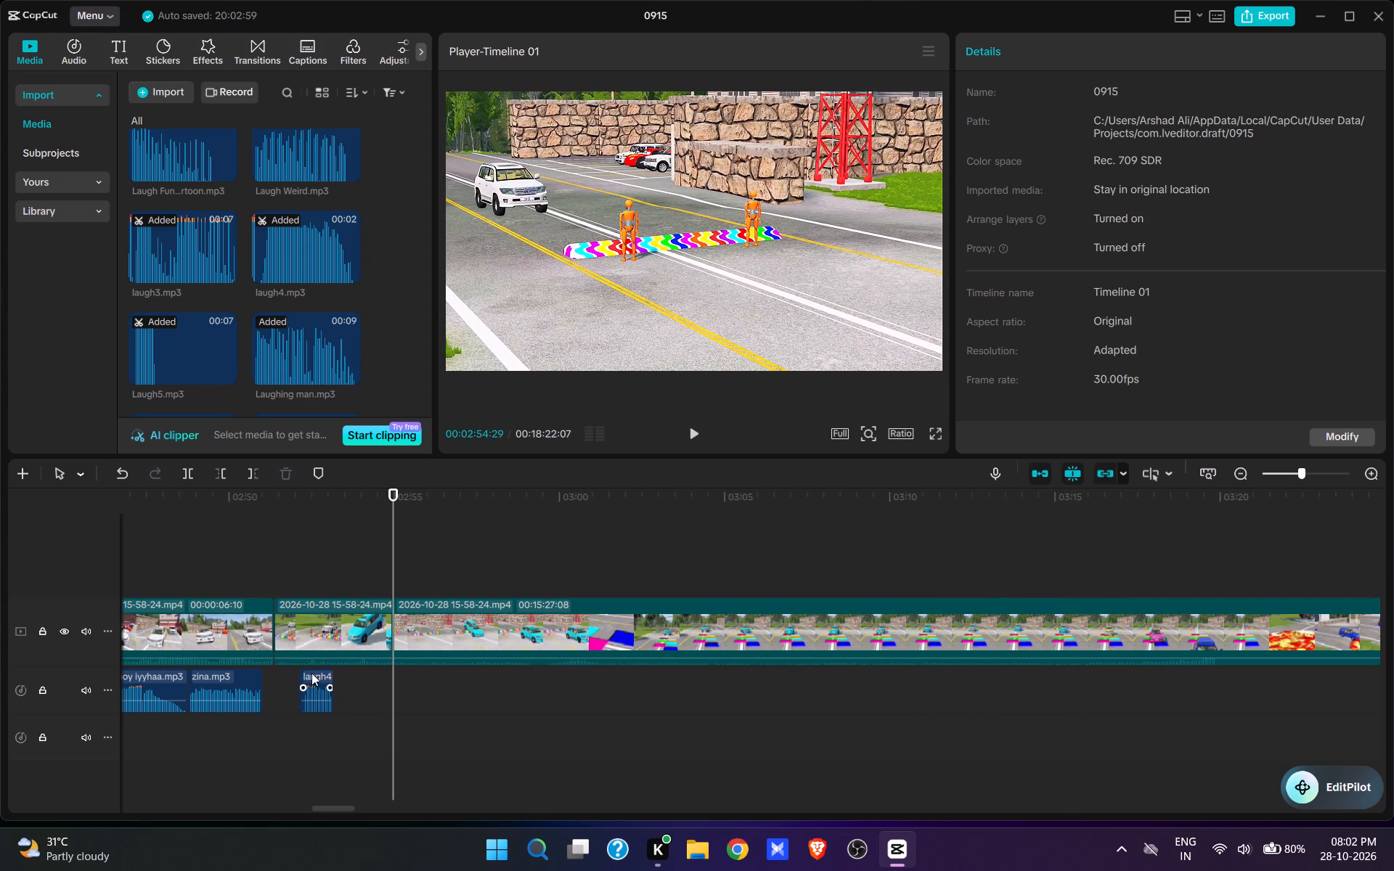
Move laugh4.mp3 to the start of the stone-wall clip at about 00:02:55 and play across the join.
{"action": "left_click_drag", "start_coordinate": [313, 673], "coordinate": [404, 673]}
{"action": "left_click", "coordinate": [326, 615]}
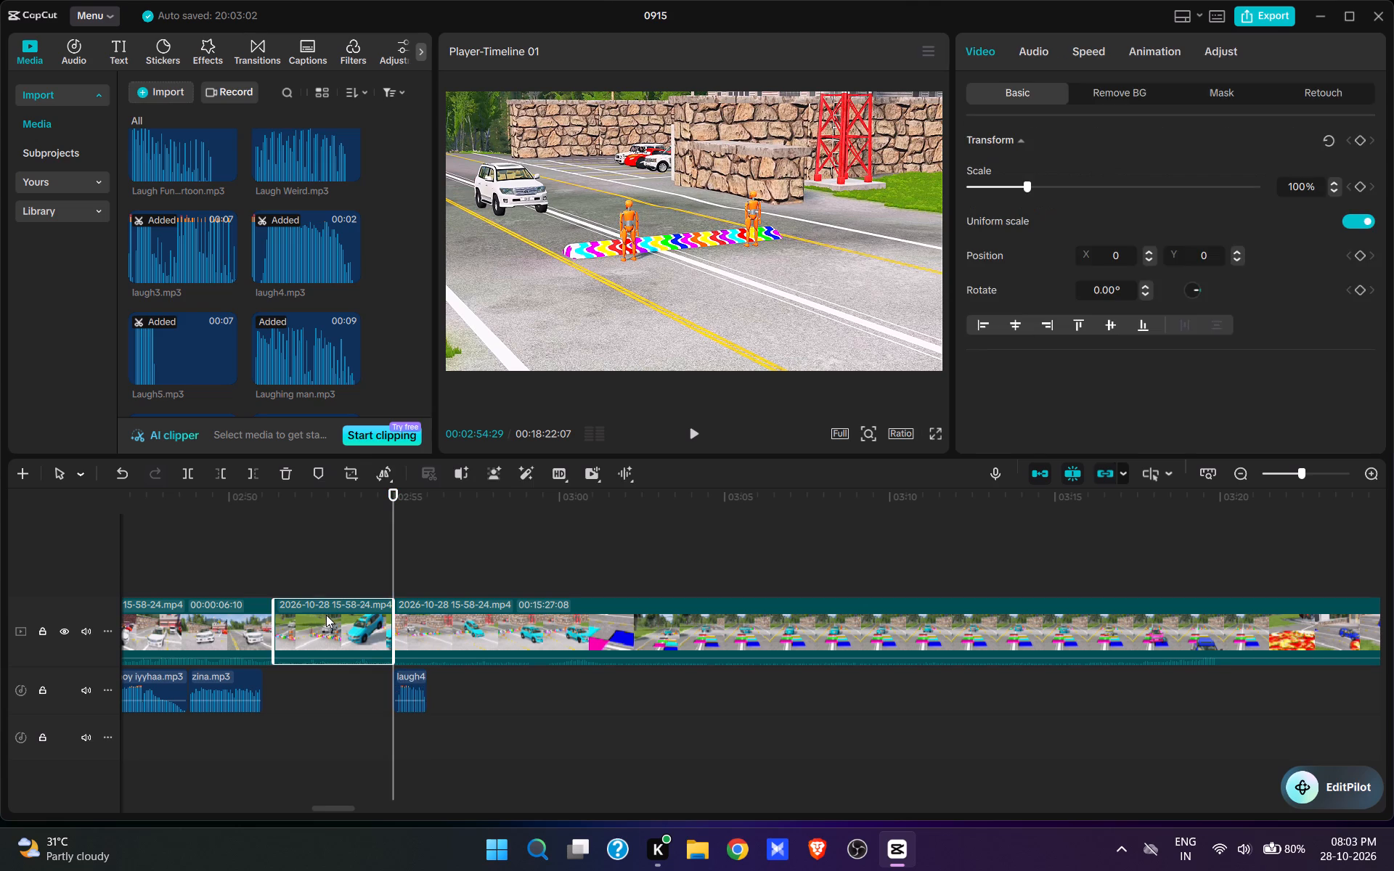
{"action": "left_click", "coordinate": [281, 570]}
{"action": "key", "text": "space"}
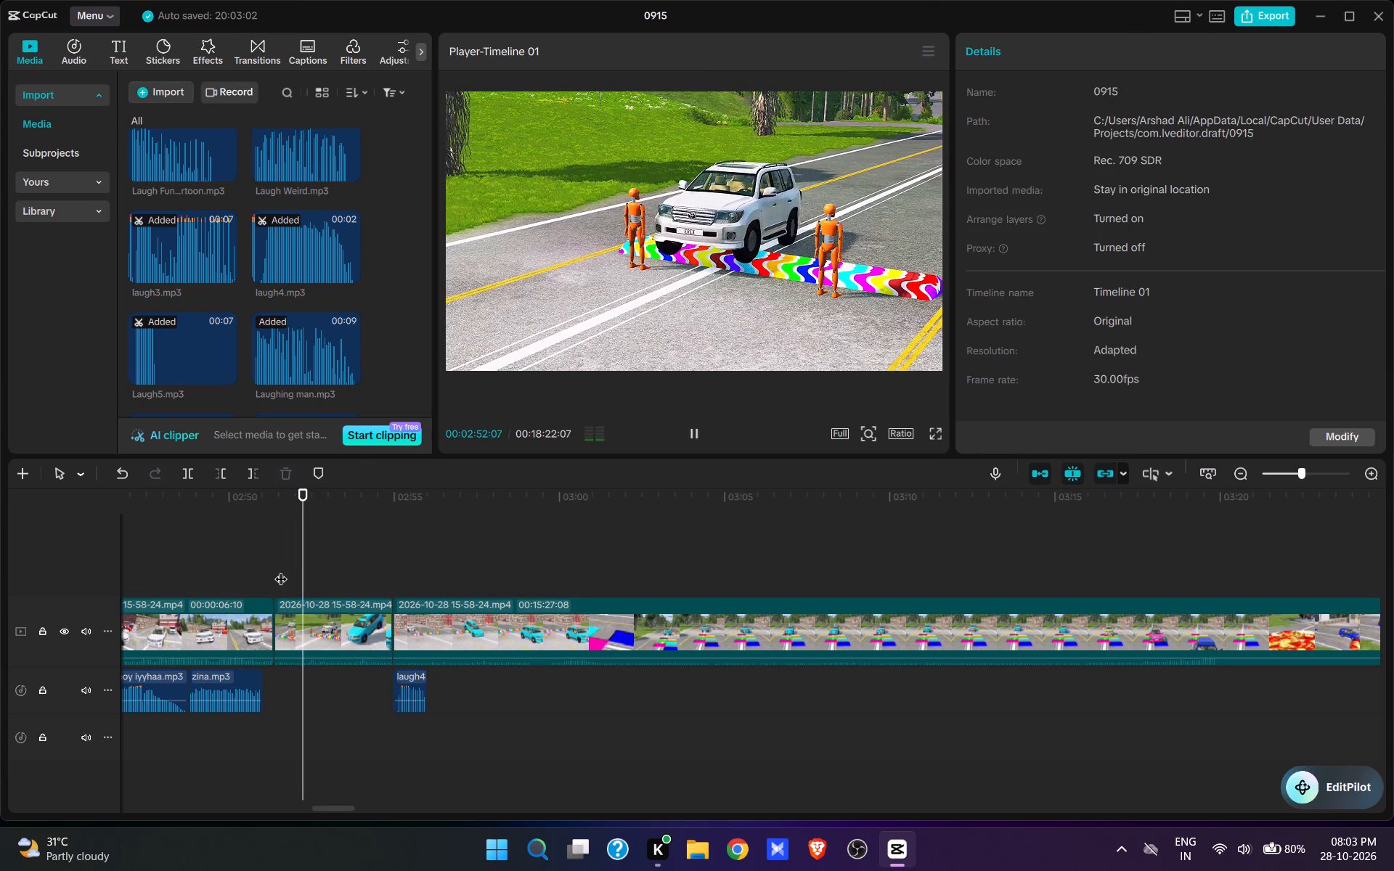
{"action": "key", "text": "space"}
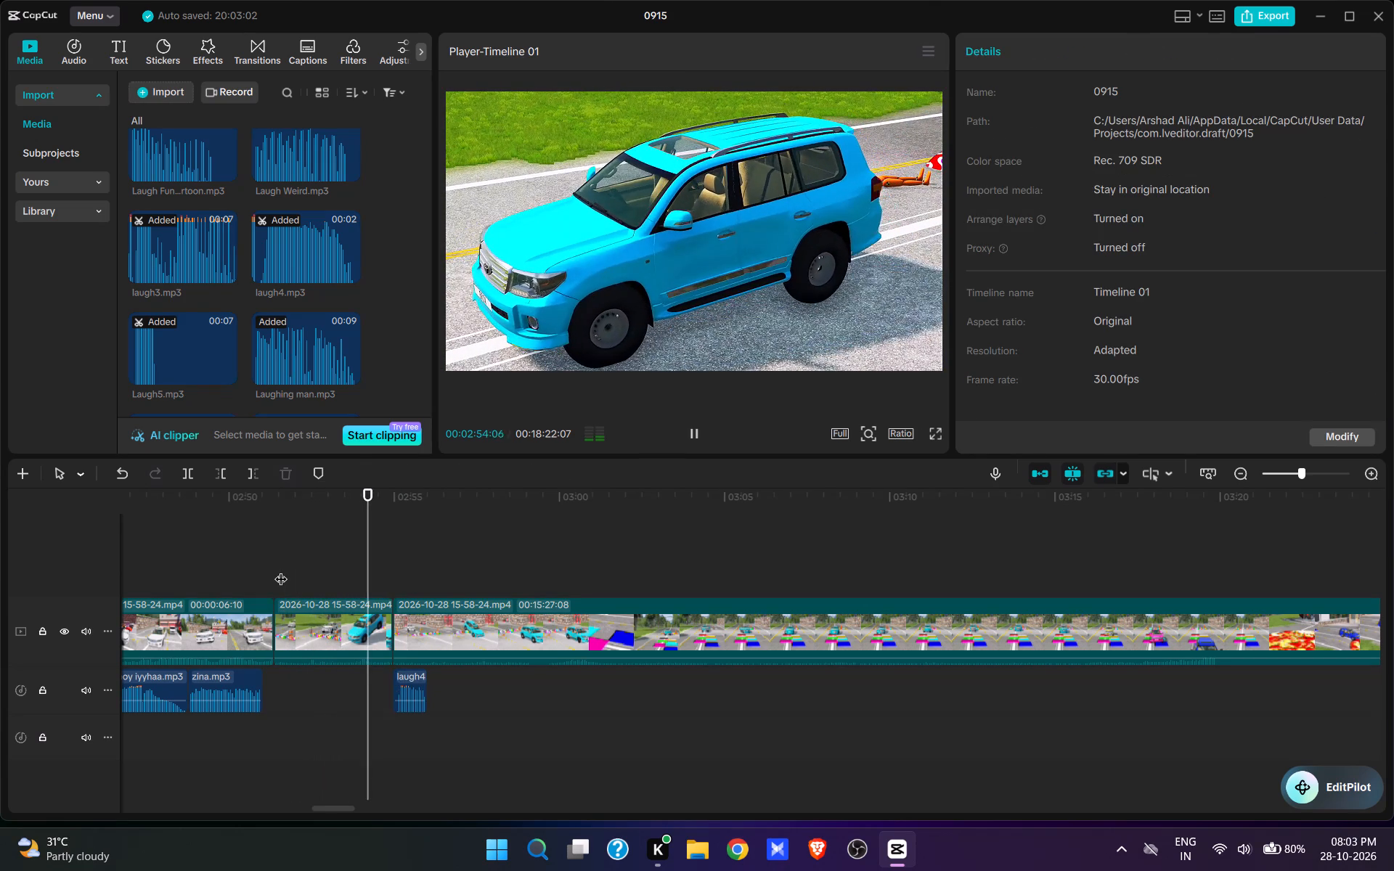
{"action": "key", "text": "space"}
{"action": "key", "text": "space"}
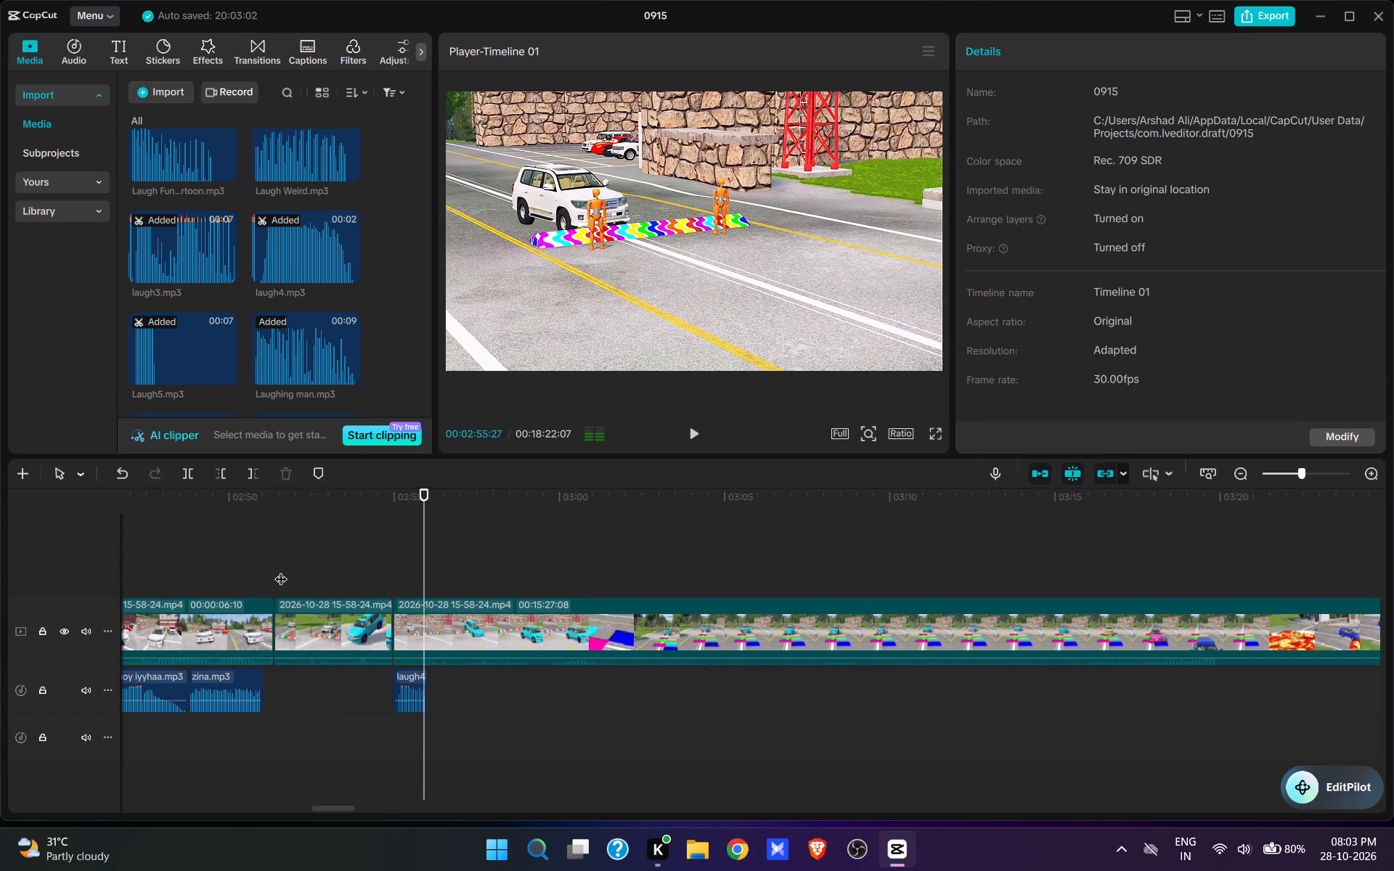
{"action": "key", "text": "space"}
{"action": "key", "text": "space"}
Delete the short clip between 00:02:51:11 and 00:02:54:29 and play the new join.
{"action": "left_click", "coordinate": [308, 642]}
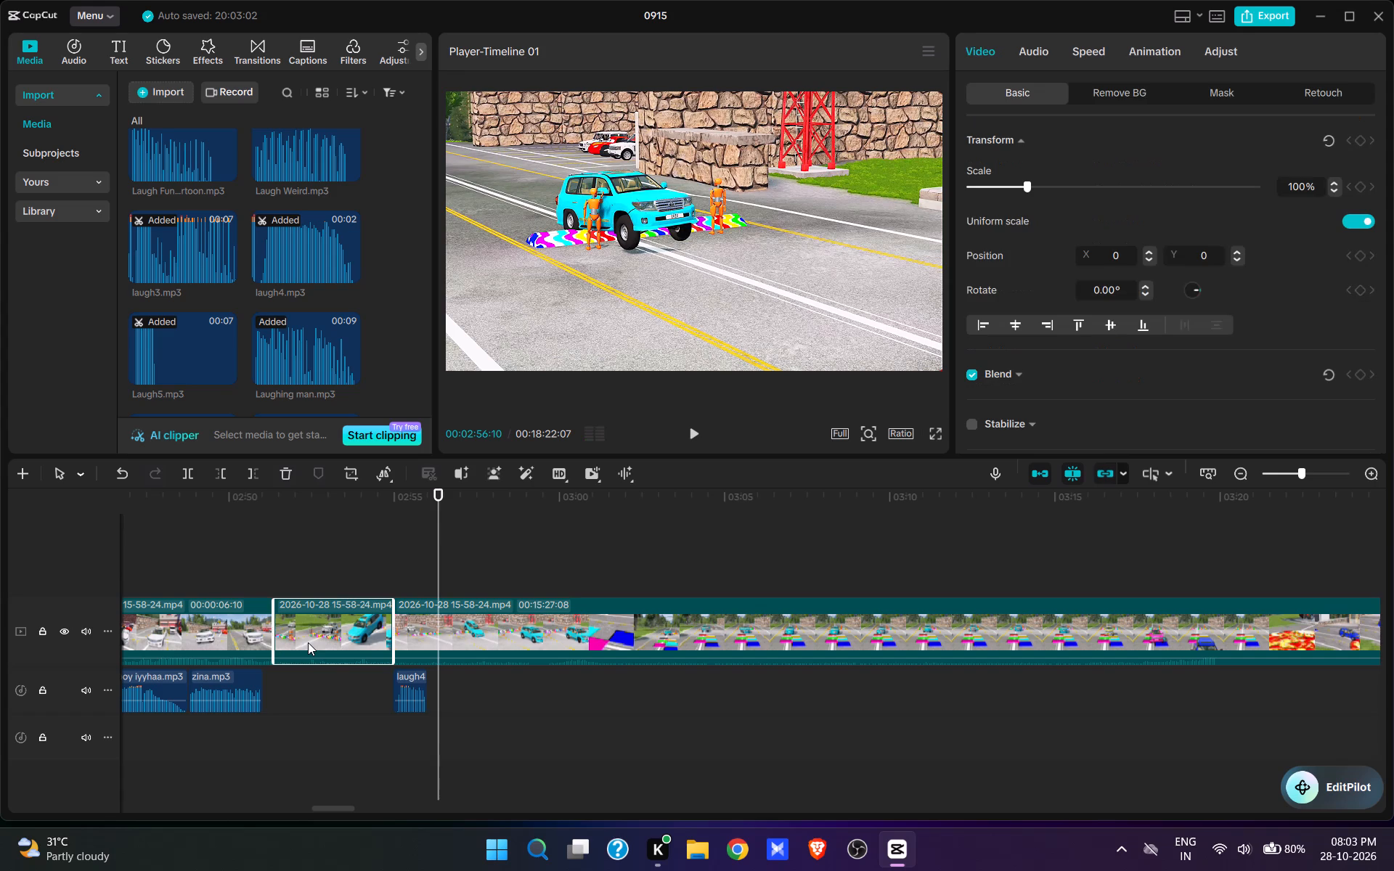
{"action": "key", "text": "d"}
{"action": "left_click", "coordinate": [260, 565]}
{"action": "key", "text": "space"}
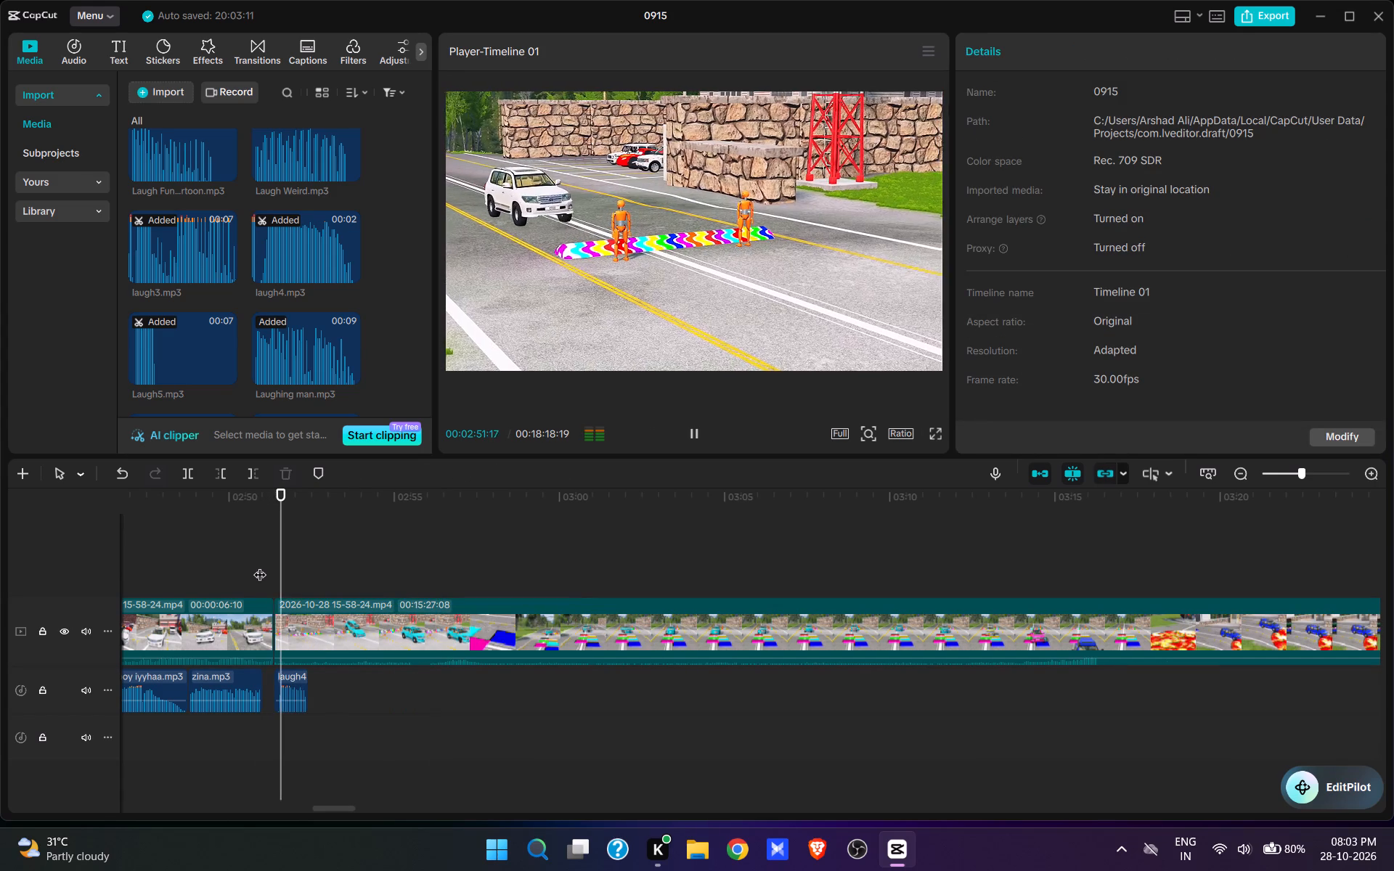
{"action": "key", "text": "space"}
Move laugh4.mp3 to about 00:02:52, where the SUV drives onto the coloured hump, and play it back.
{"action": "left_click_drag", "start_coordinate": [292, 674], "coordinate": [328, 674]}
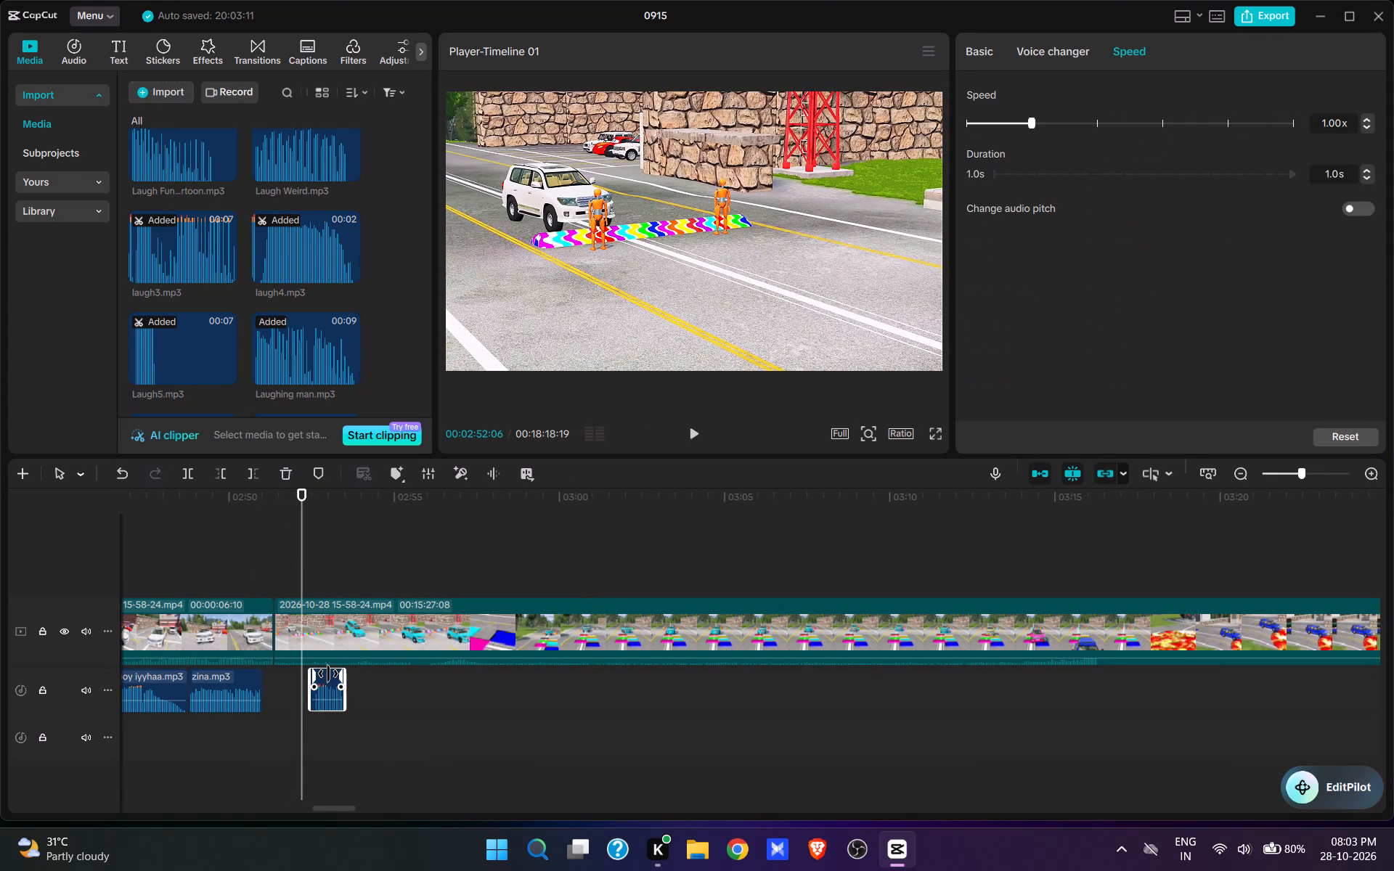
{"action": "left_click_drag", "start_coordinate": [328, 674], "coordinate": [324, 673]}
{"action": "left_click", "coordinate": [251, 558]}
{"action": "key", "text": "space"}
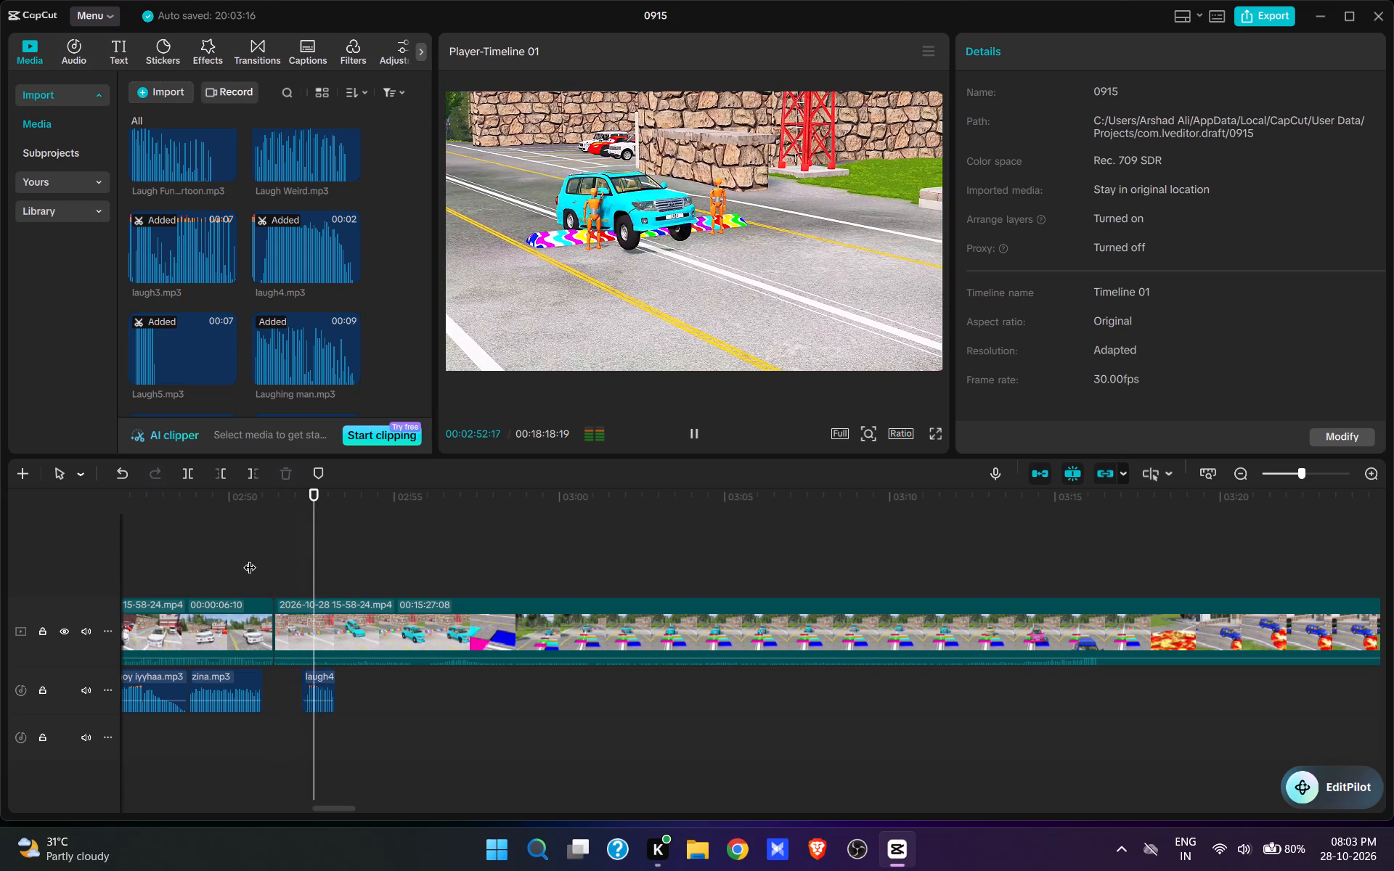
{"action": "key", "text": "space"}
Add Laugh5.mp3 to the audio track at 00:02:53:07, right after laugh4.mp3, and play it back.
{"action": "left_click", "coordinate": [329, 578]}
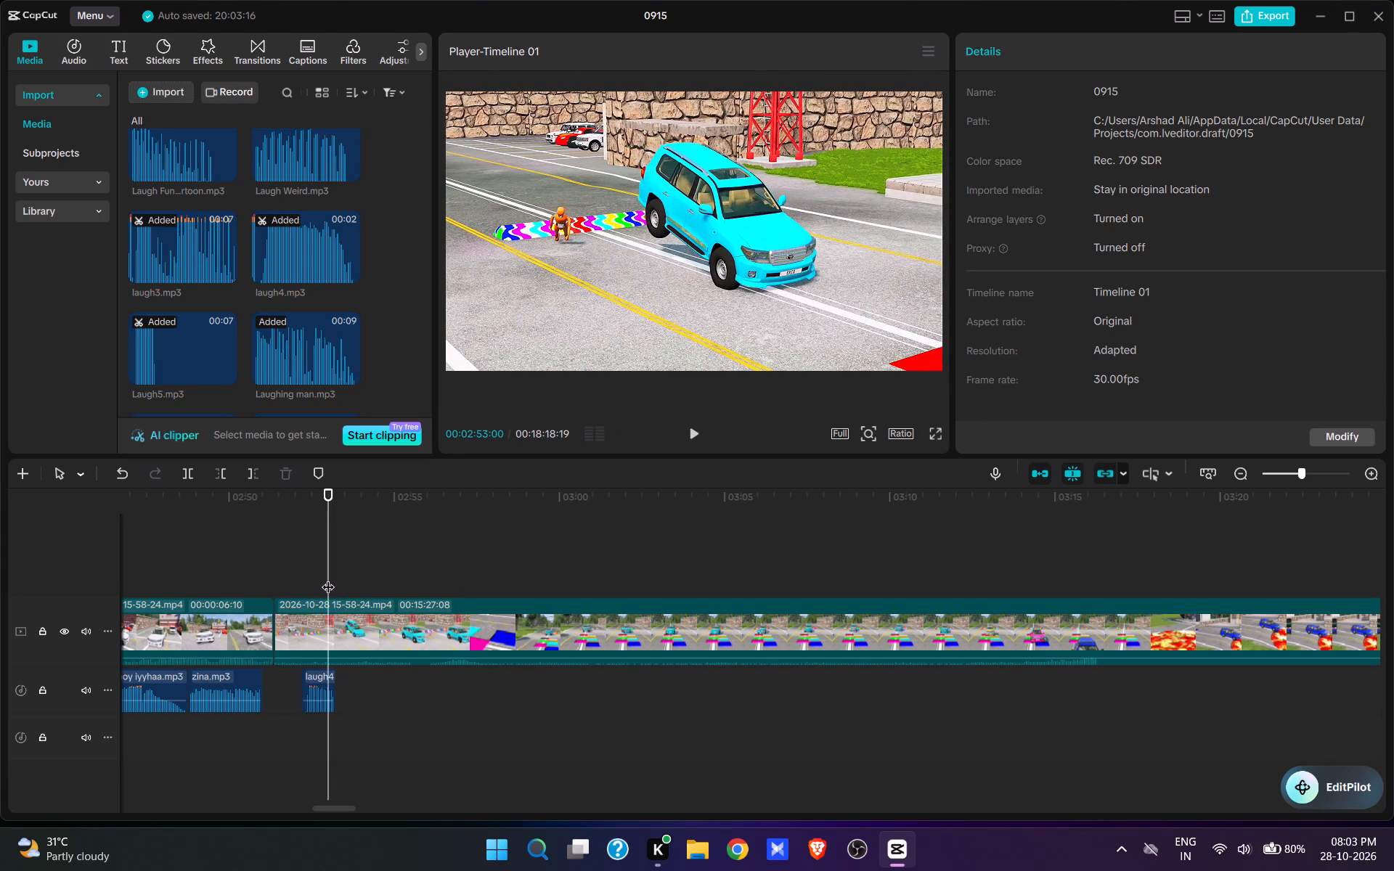
{"action": "left_click", "coordinate": [328, 578]}
{"action": "left_click", "coordinate": [224, 370]}
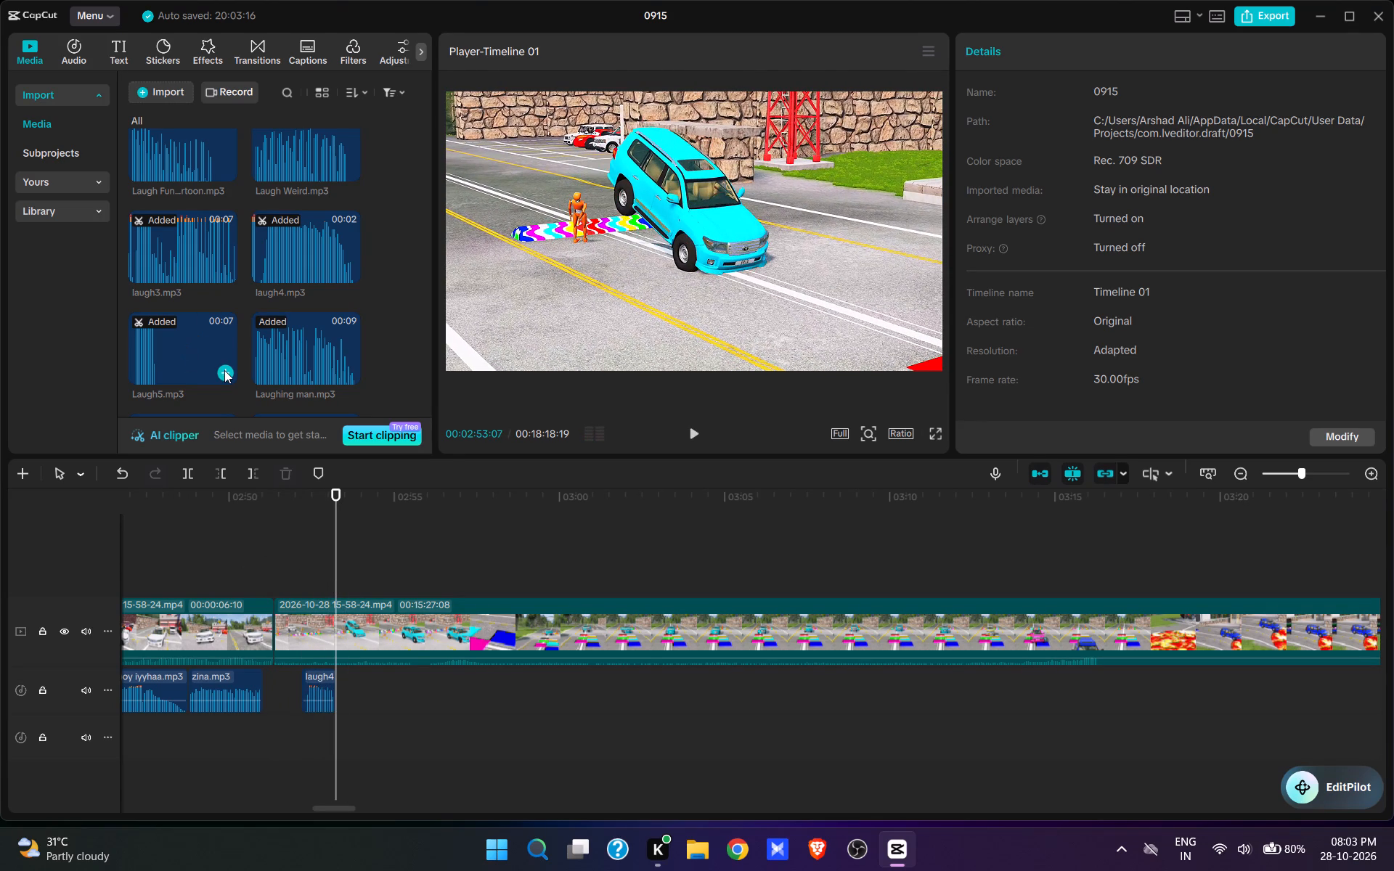
{"action": "key", "text": "space"}
{"action": "key", "text": "space"}
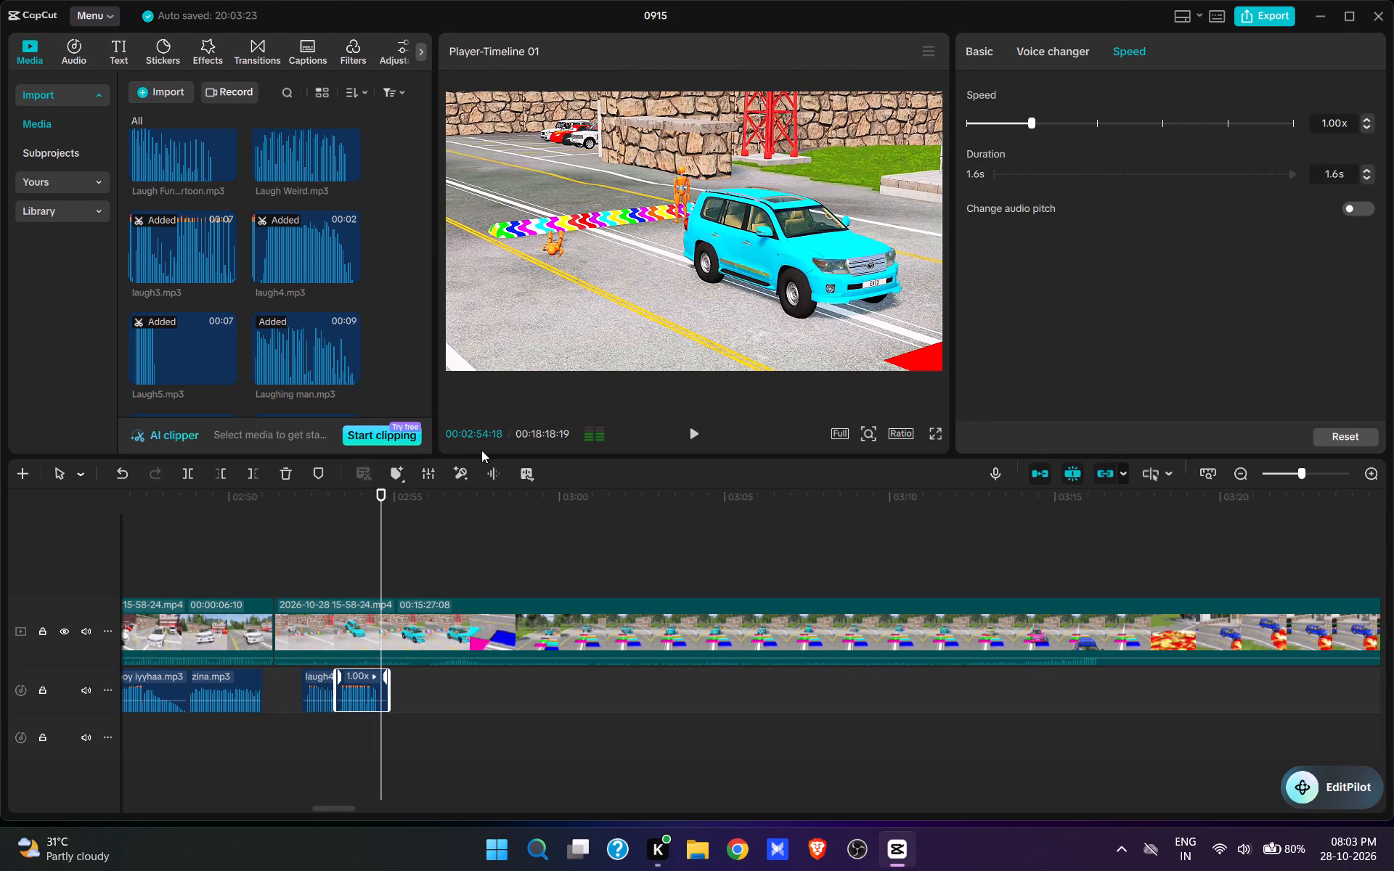
Play on past the turquoise SUV landing beyond the hump and split the video at 00:02:55:07.
{"action": "key", "text": "space"}
{"action": "key", "text": "space"}
{"action": "key", "text": "space"}
{"action": "key", "text": "space"}
{"action": "type", "text": "w"}
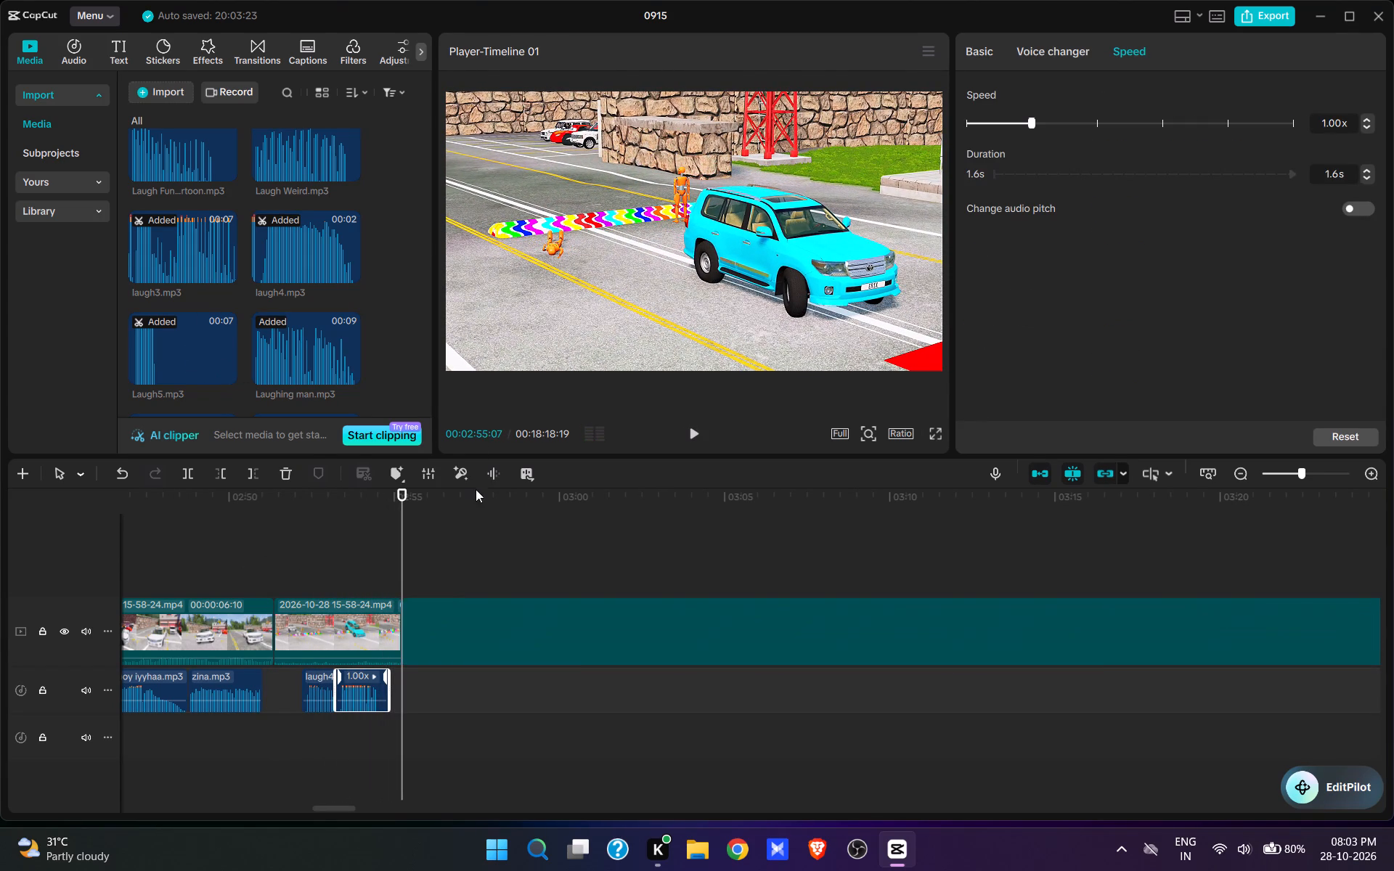
Cut out about 15 s after the split, up to the turquoise SUV facing the coloured plates on the road.
{"action": "left_click", "coordinate": [534, 563]}
{"action": "key", "text": "space"}
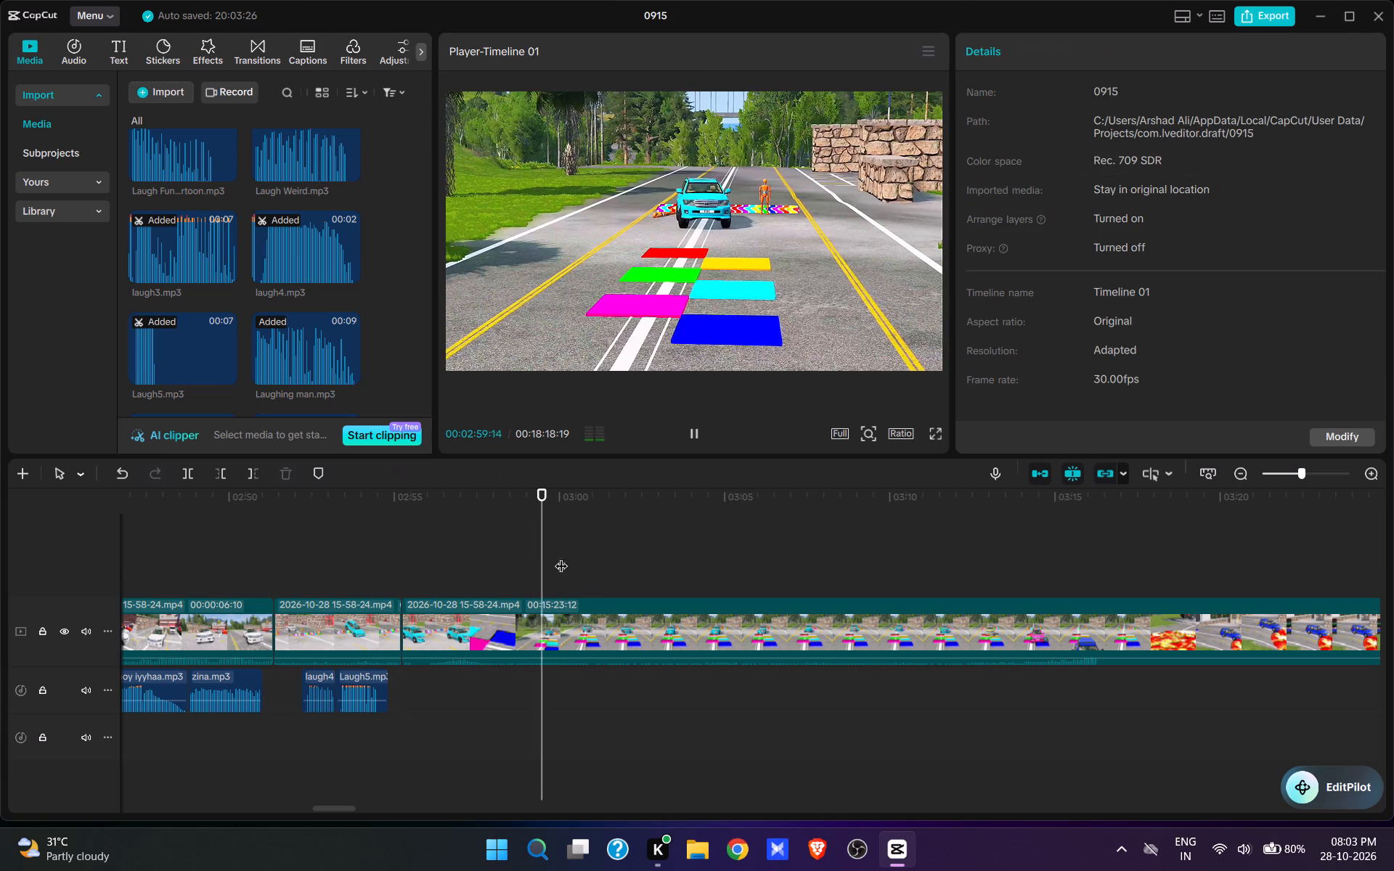
{"action": "left_click", "coordinate": [564, 557]}
{"action": "key", "text": "space"}
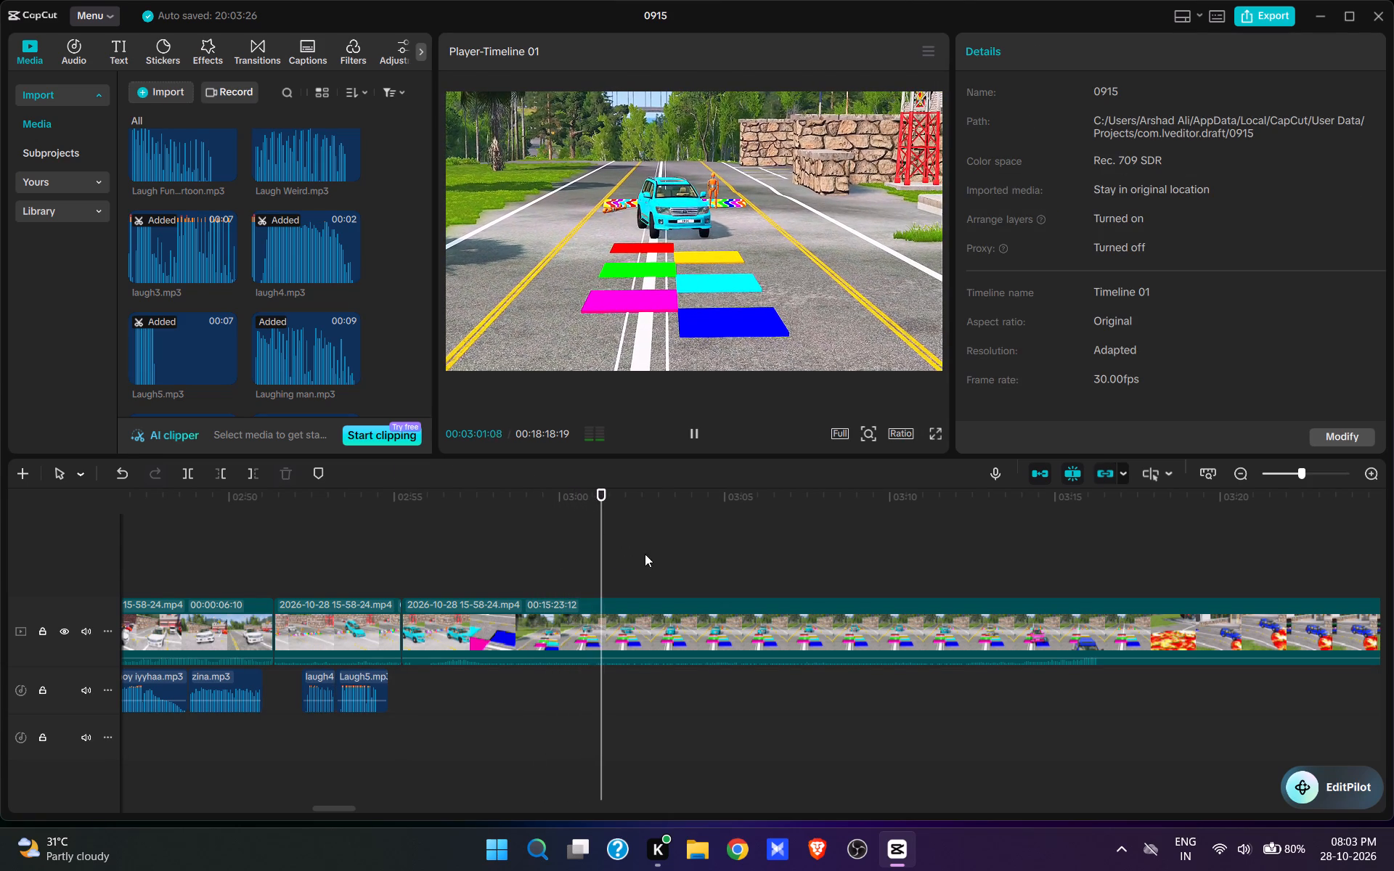
{"action": "left_click", "coordinate": [770, 549]}
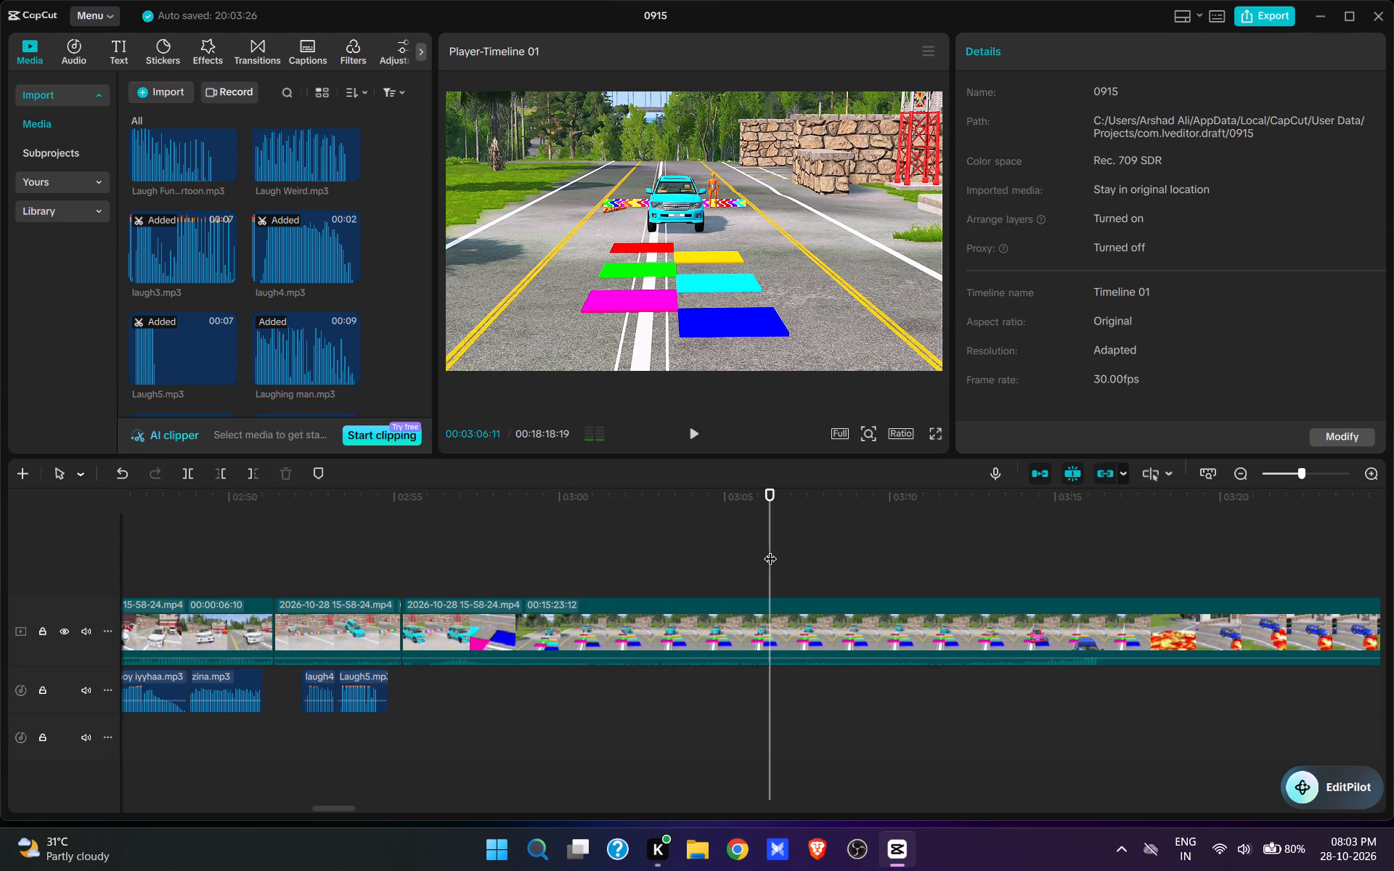
{"action": "key", "text": "space"}
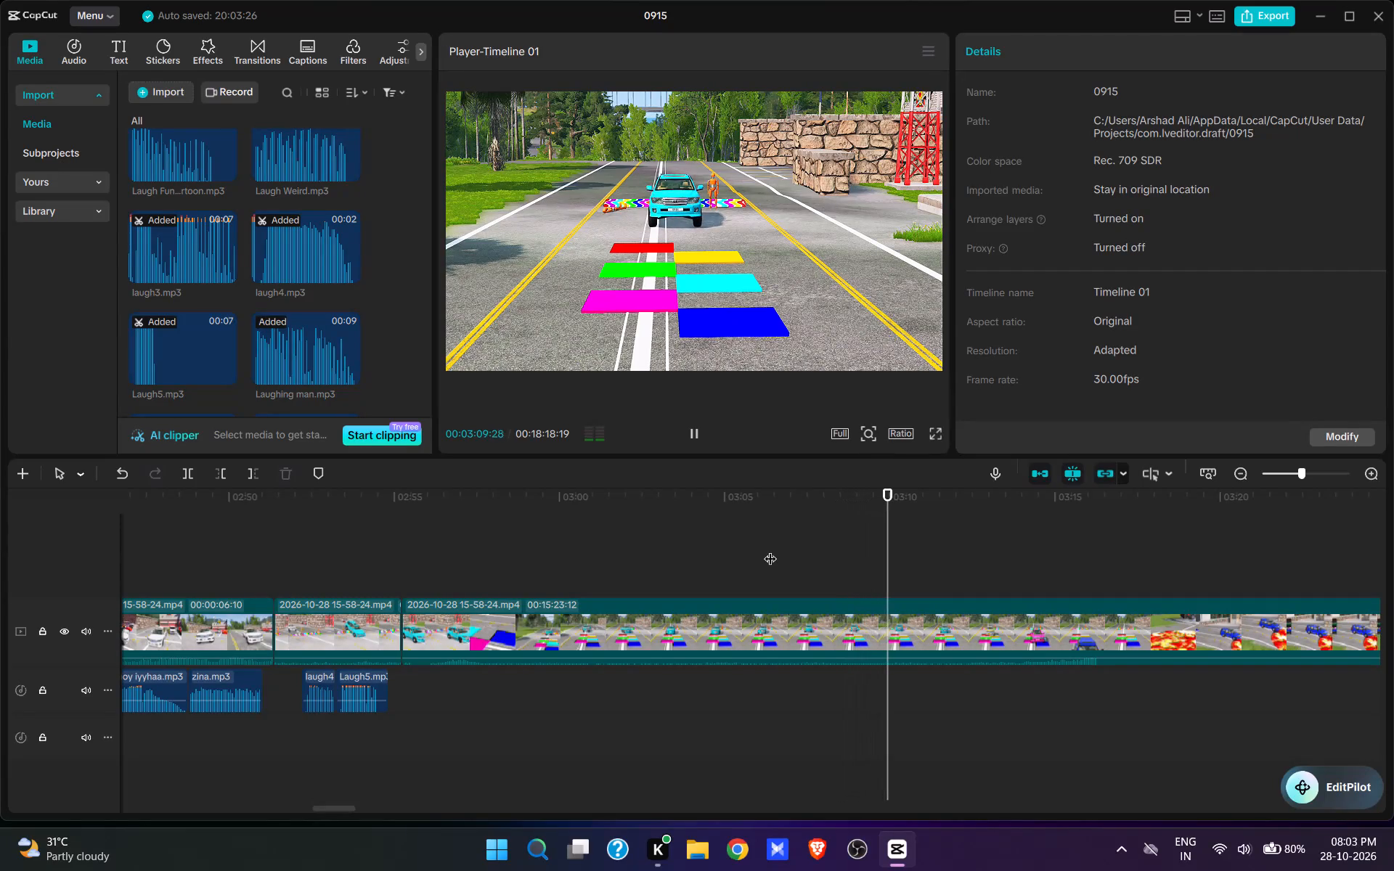
{"action": "key", "text": "space"}
{"action": "type", "text": "q"}
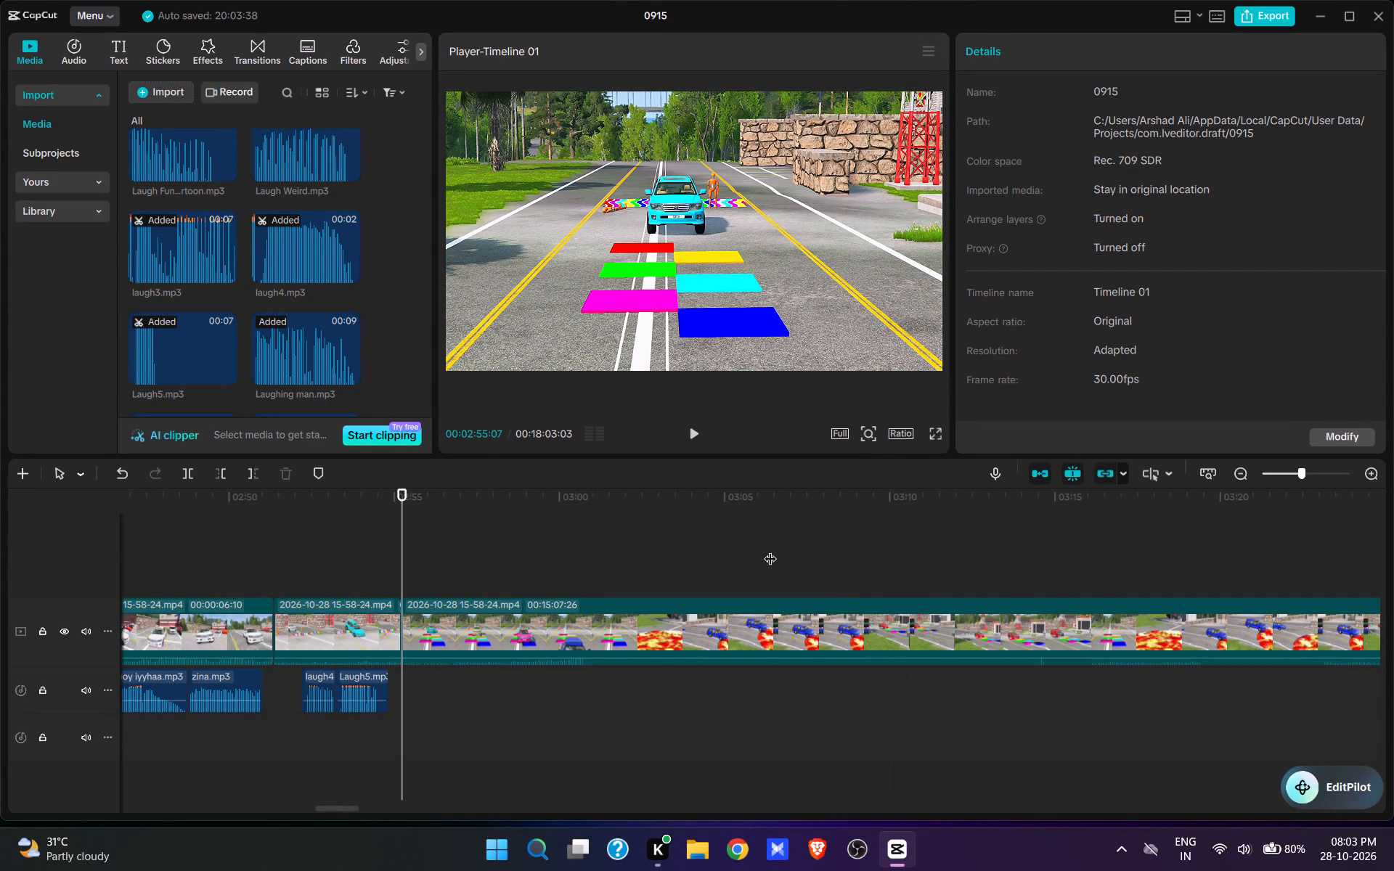
Paste Mingle Game.mp3 into the audio track at 00:02:56:01 and extend its end to a duration of 3.8 s.
{"action": "key", "text": "space"}
{"action": "key", "text": "space"}
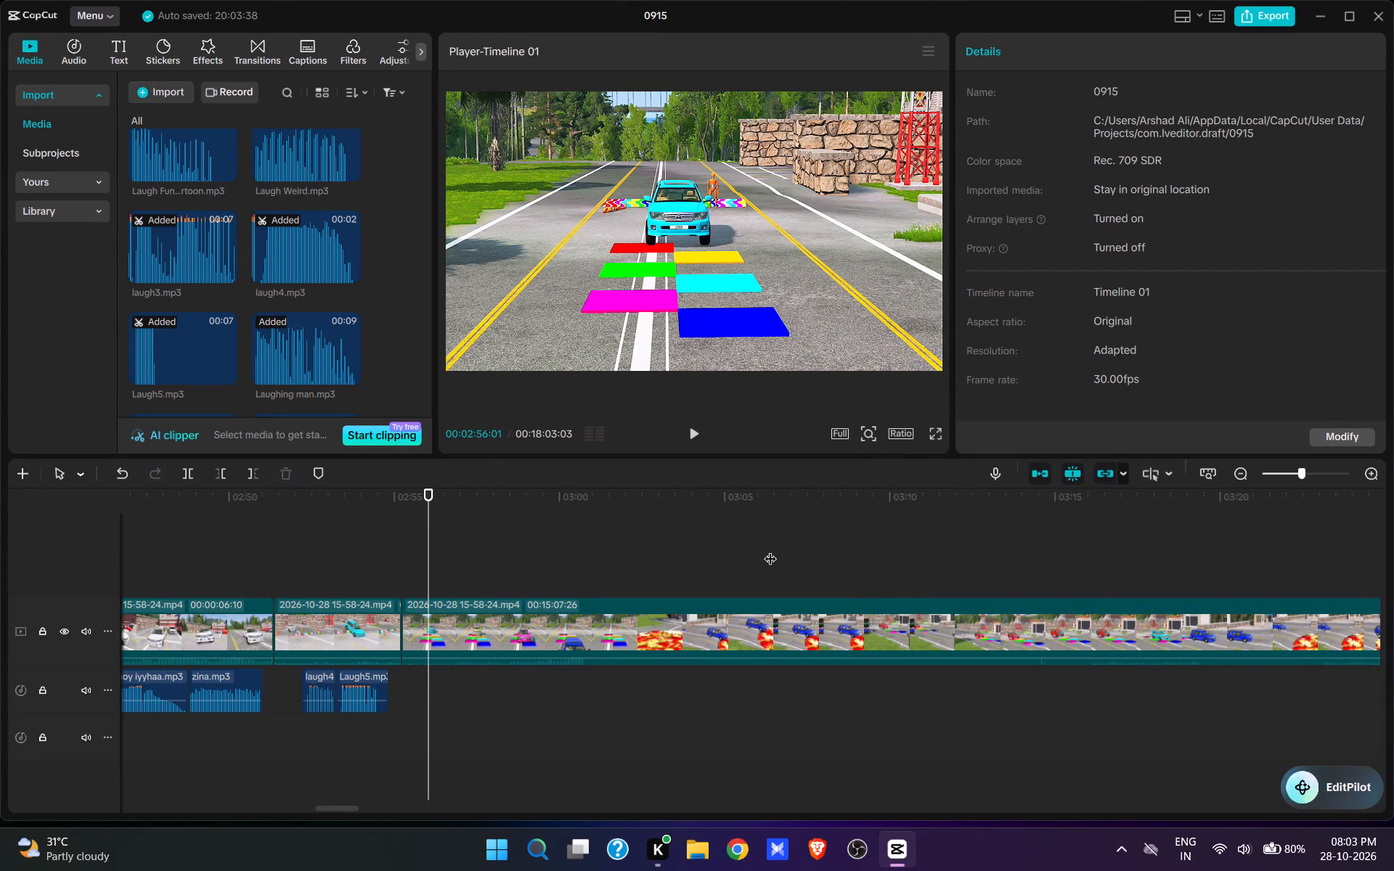
{"action": "key", "text": "ctrl+v"}
{"action": "key", "text": "space"}
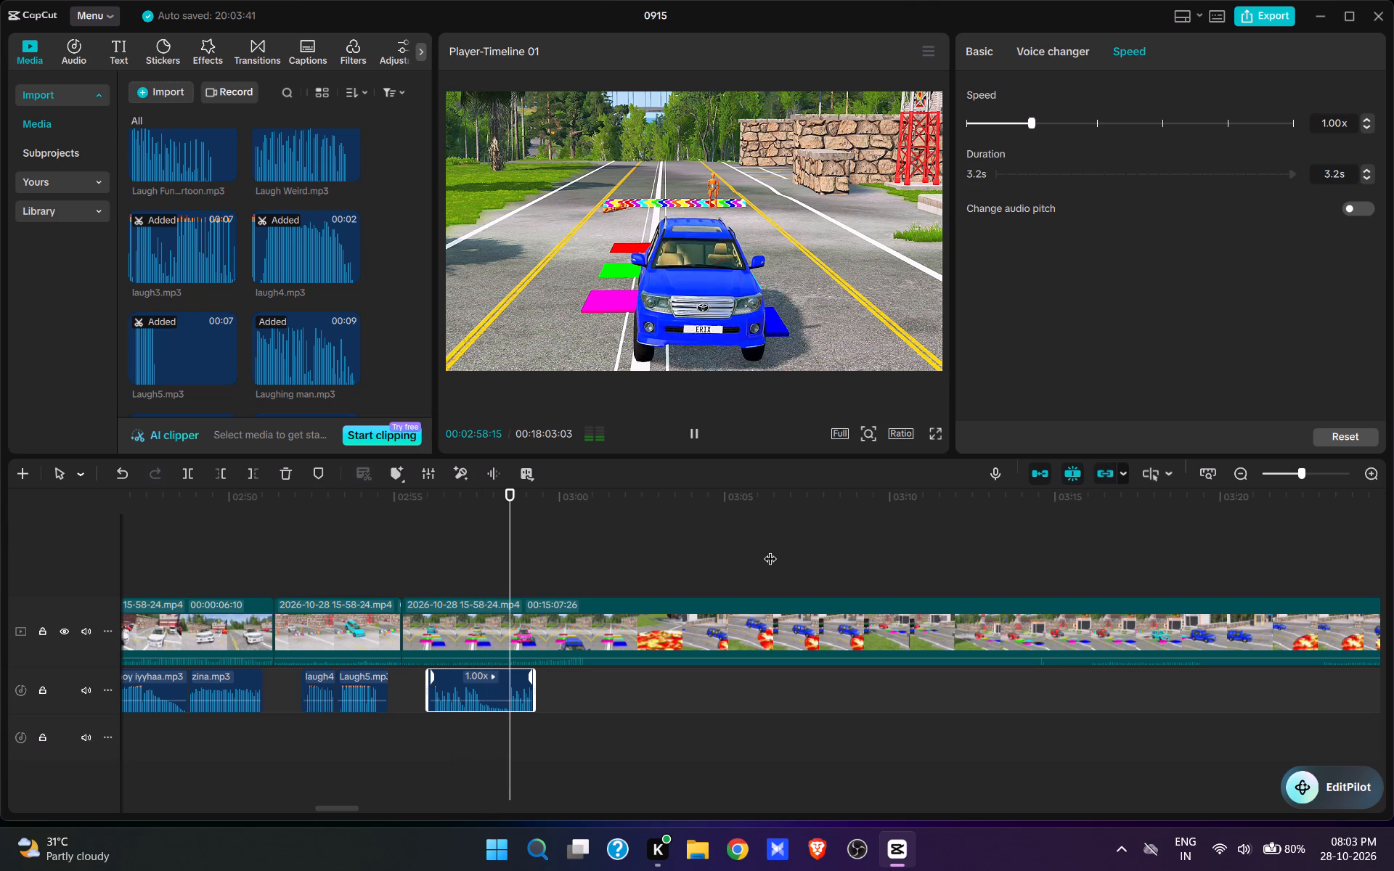
{"action": "key", "text": "space"}
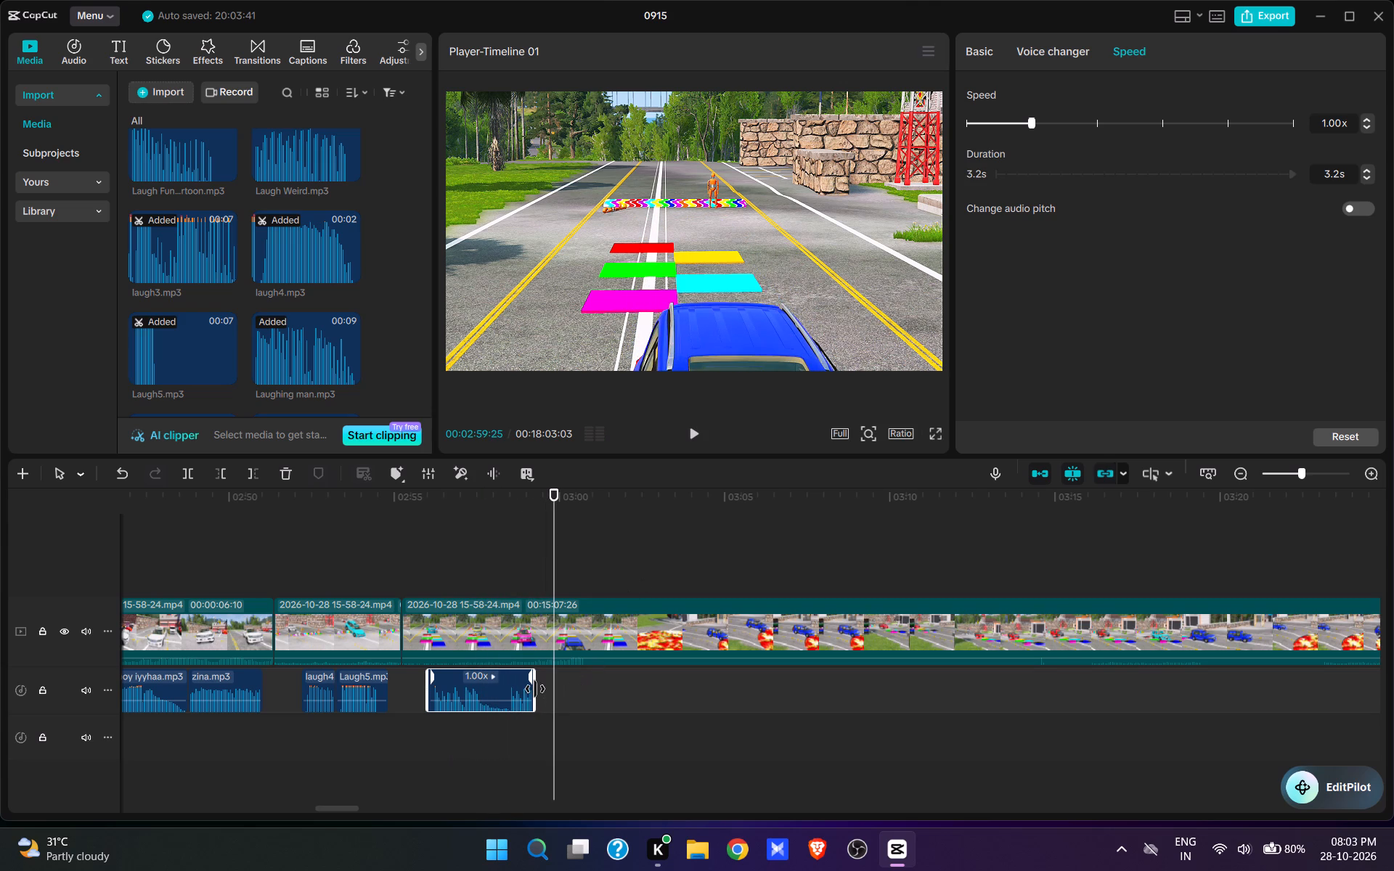
{"action": "left_click_drag", "start_coordinate": [534, 689], "coordinate": [553, 687]}
{"action": "left_click", "coordinate": [415, 562]}
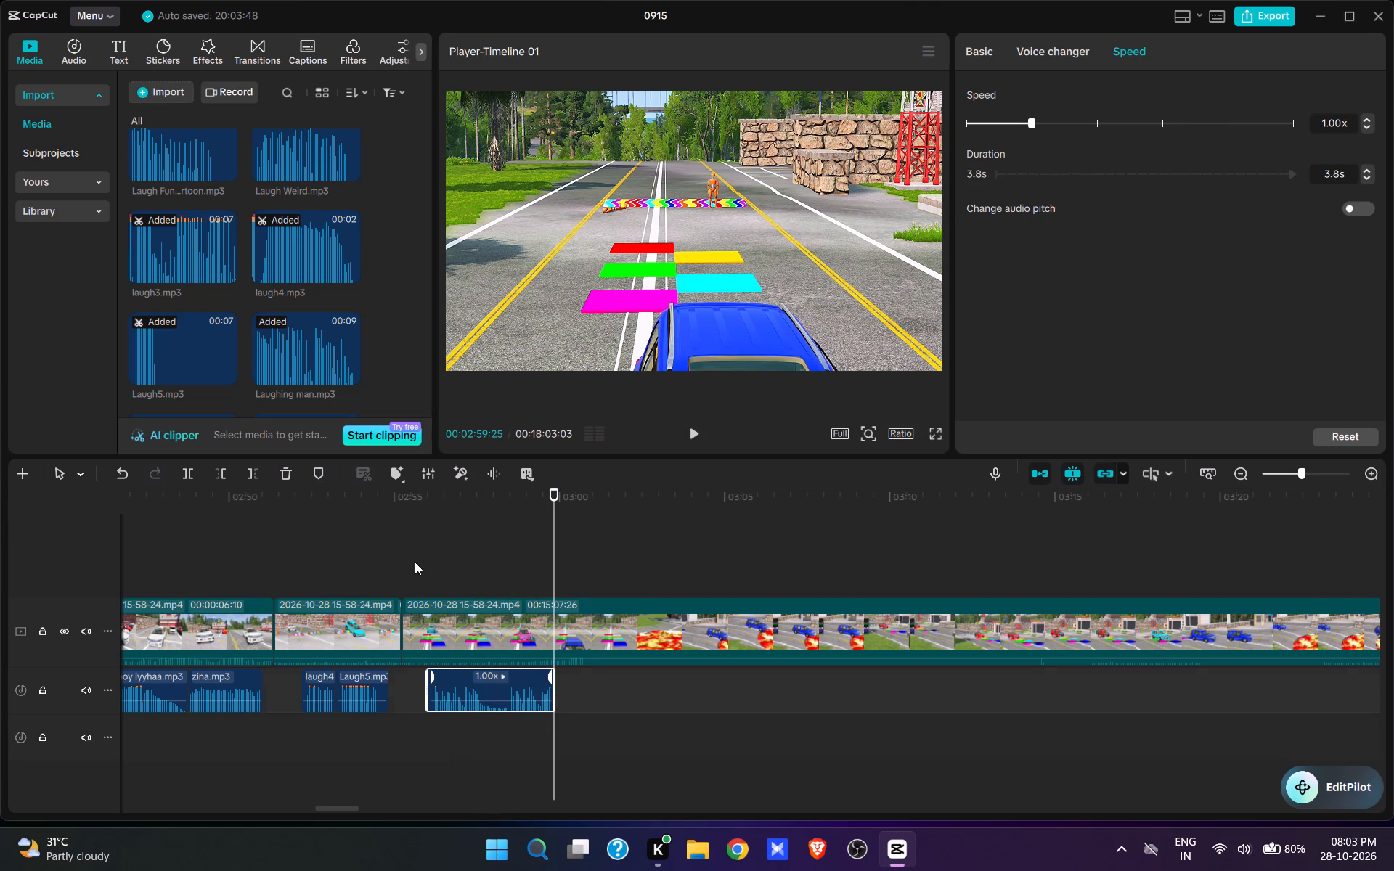
{"action": "left_click", "coordinate": [411, 561]}
{"action": "left_click", "coordinate": [403, 561]}
Play back the Mingle Game.mp3 section and split the video at 00:03:00:17, once the blue SUV has left the frame.
{"action": "key", "text": "space"}
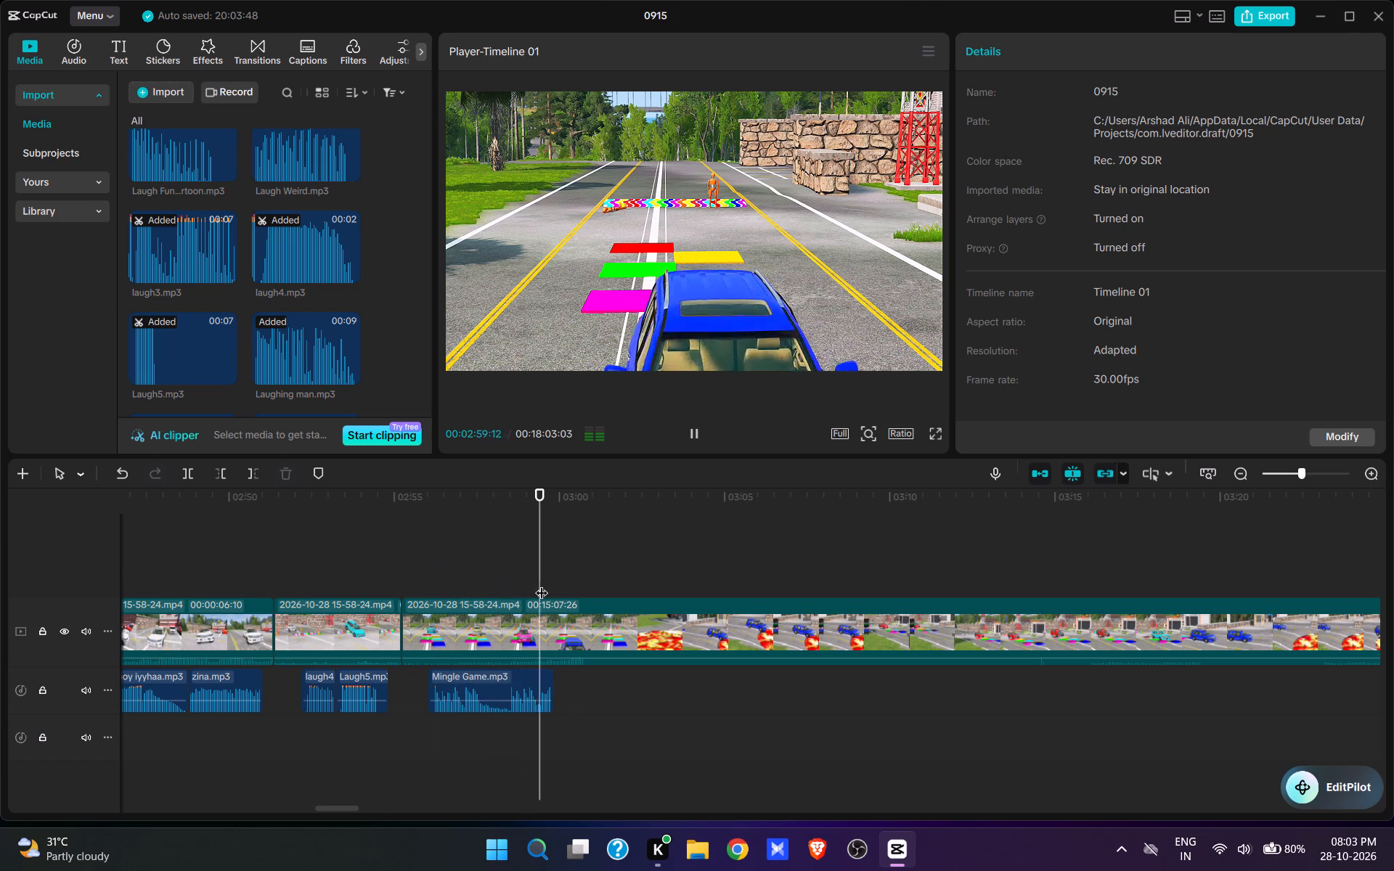
{"action": "key", "text": "space"}
{"action": "key", "text": "w"}
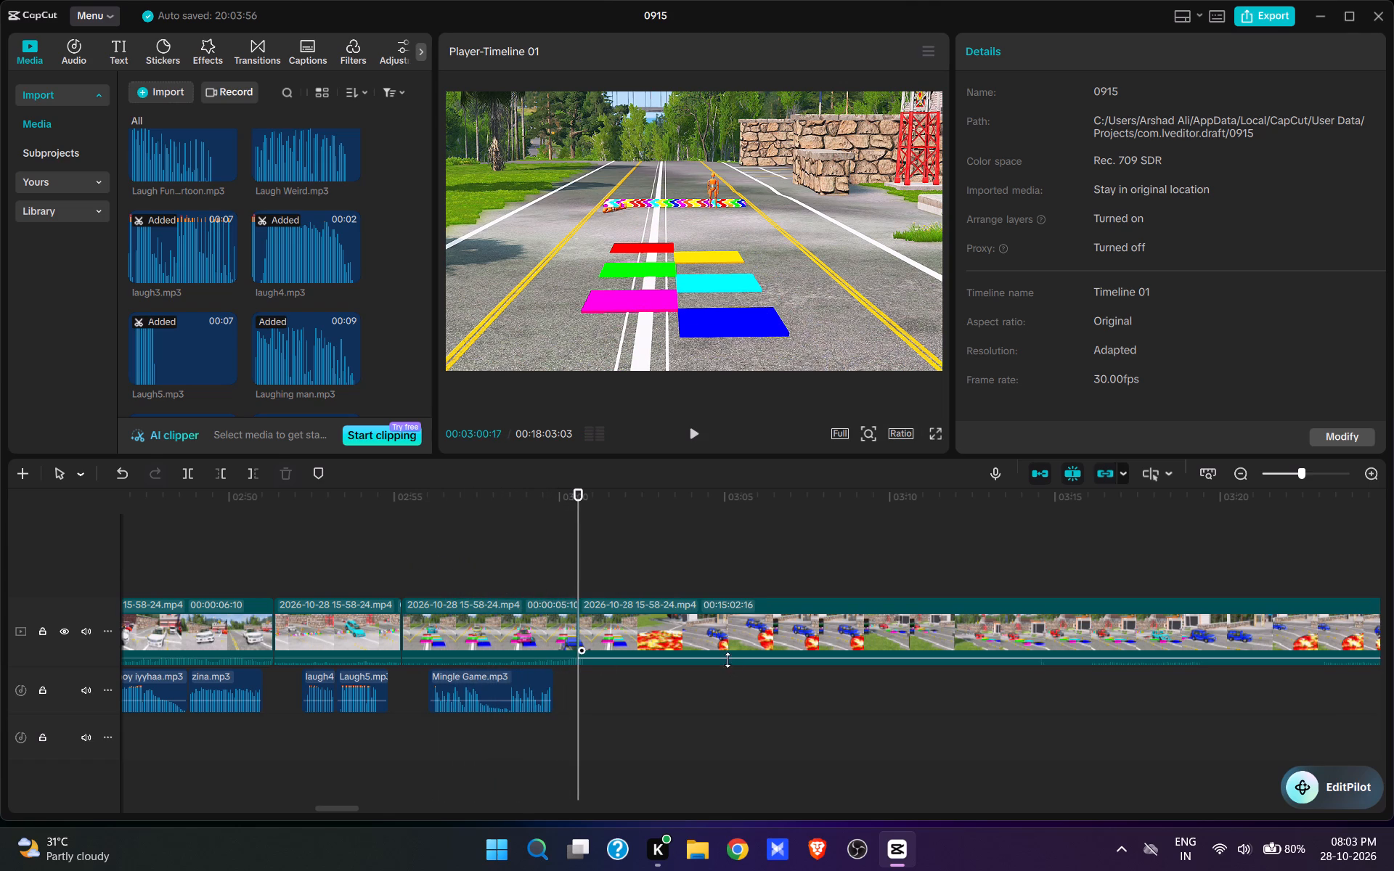
Review the side-view footage of the SUVs on the coloured plates around 00:03:14 to 00:03:18 and replay the Mingle Game.mp3 section.
{"action": "left_click", "coordinate": [1014, 573]}
{"action": "key", "text": "space"}
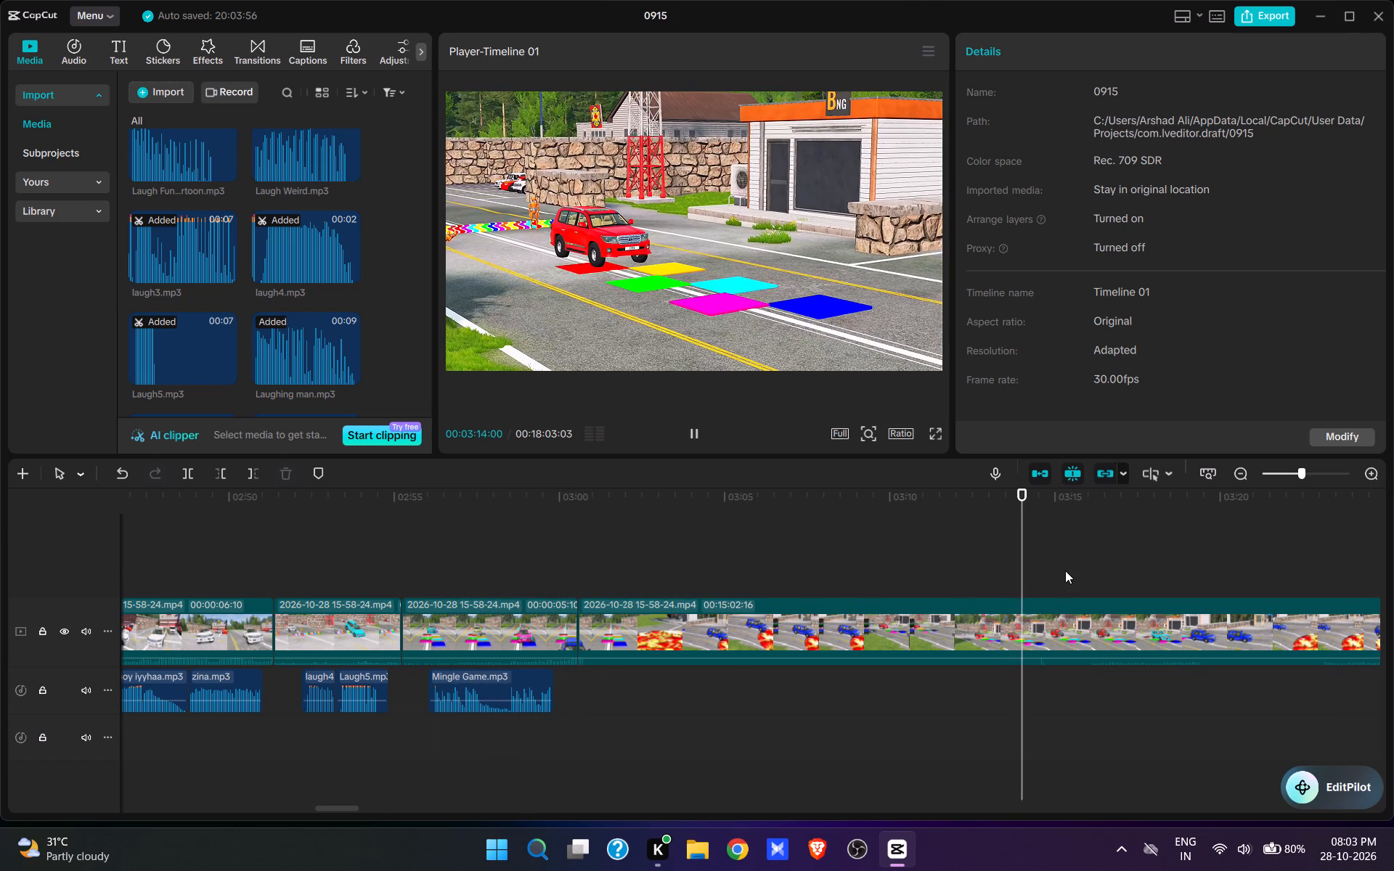
{"action": "left_click", "coordinate": [1073, 567]}
{"action": "key", "text": "space"}
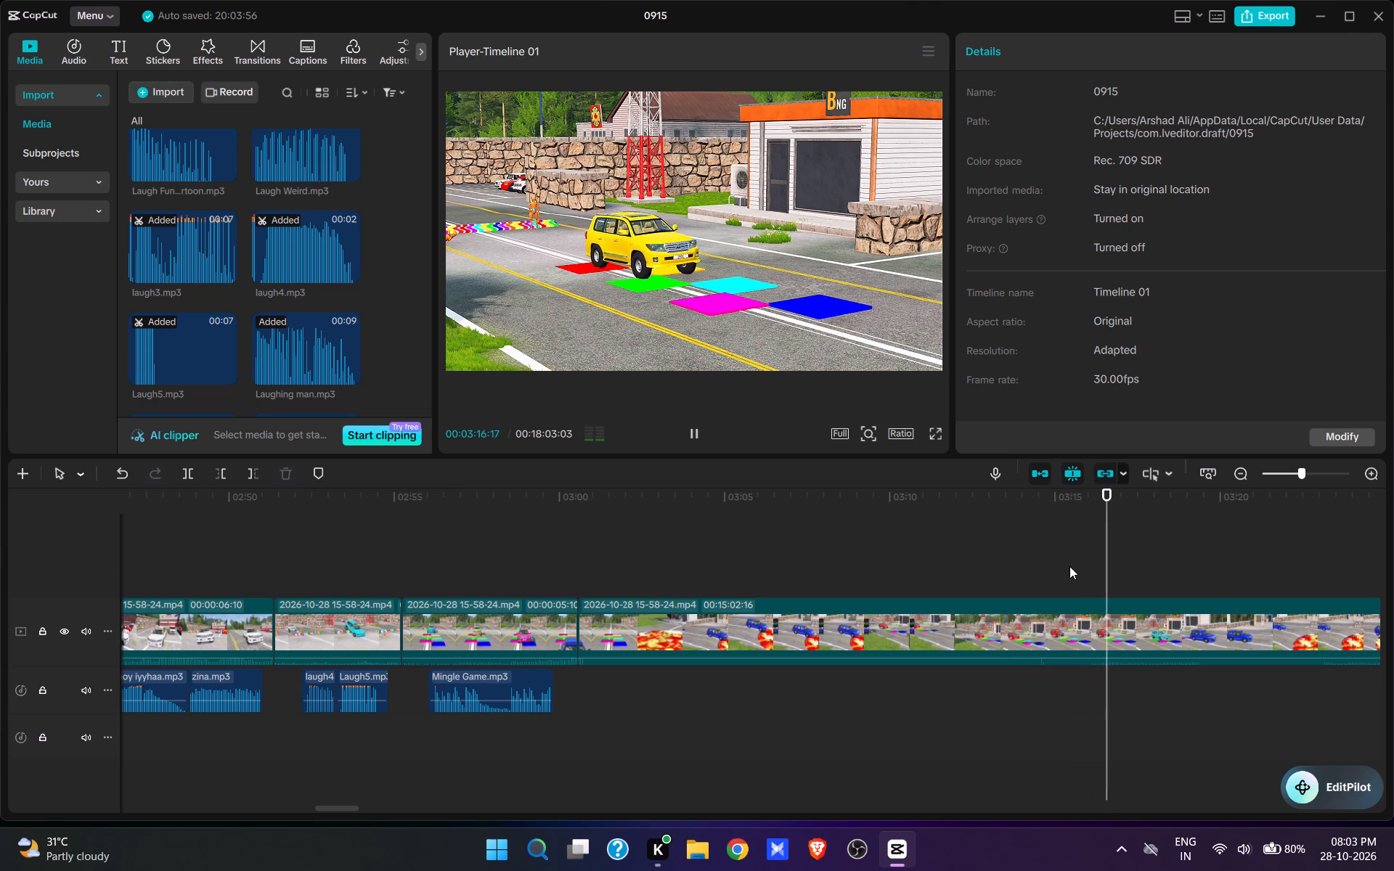
{"action": "left_click_drag", "start_coordinate": [1066, 600], "coordinate": [996, 647]}
{"action": "left_click_drag", "start_coordinate": [992, 648], "coordinate": [943, 680]}
{"action": "key", "text": "space"}
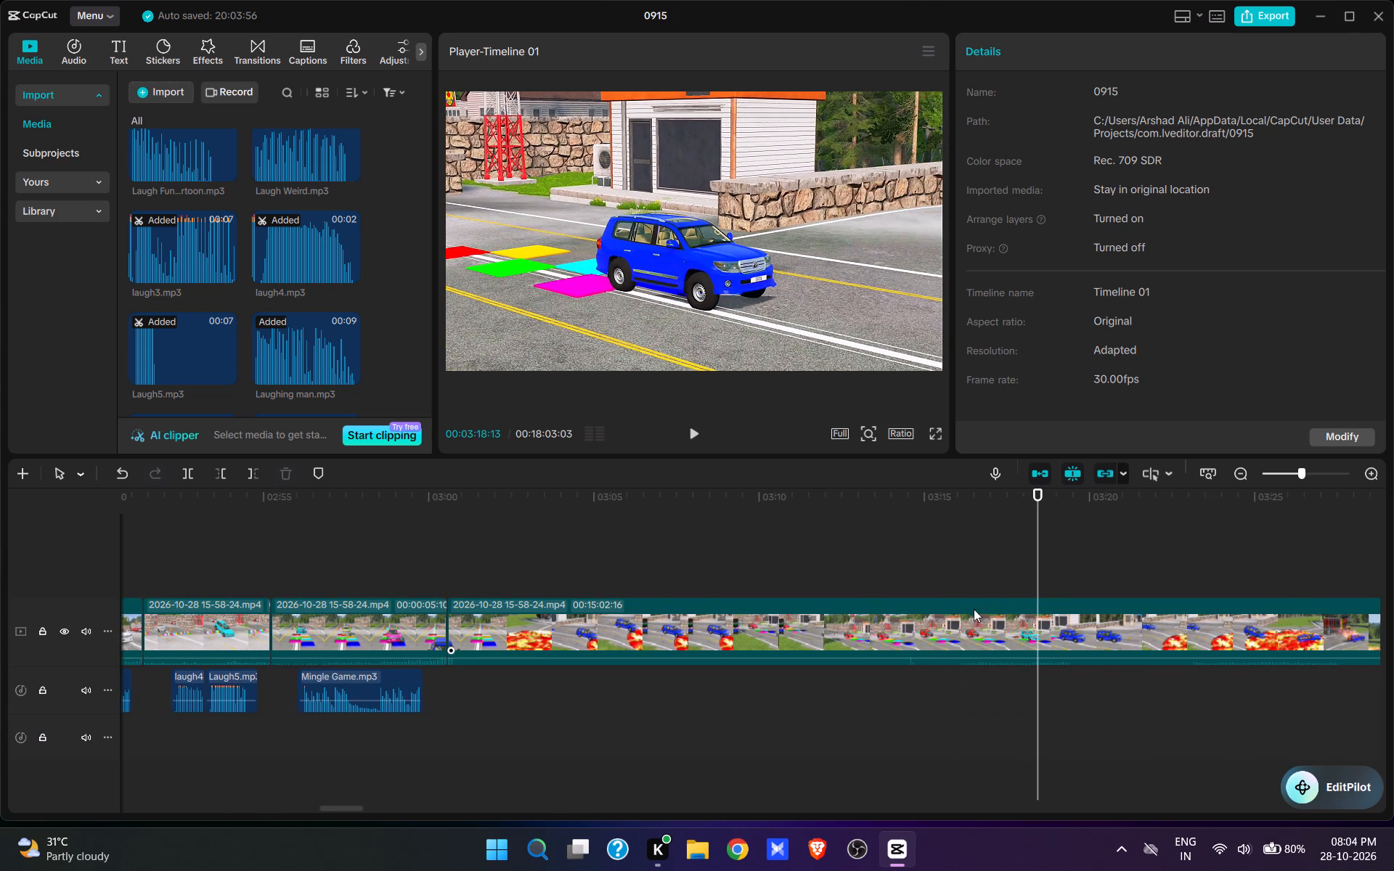
{"action": "left_click", "coordinate": [952, 574]}
{"action": "key", "text": "space"}
{"action": "key", "text": "space"}
{"action": "left_click", "coordinate": [952, 574]}
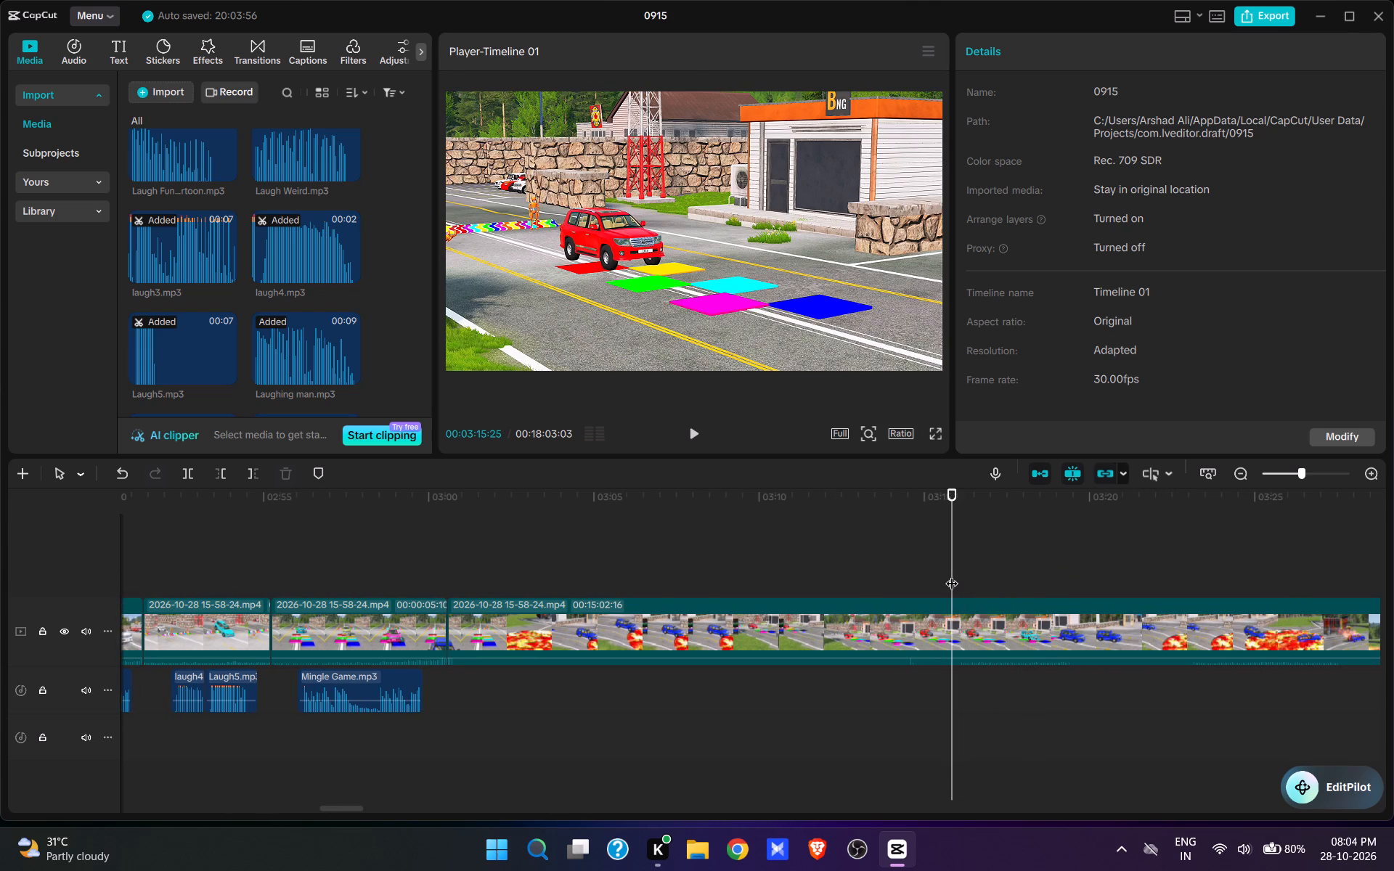
{"action": "left_click", "coordinate": [301, 569]}
{"action": "key", "text": "space"}
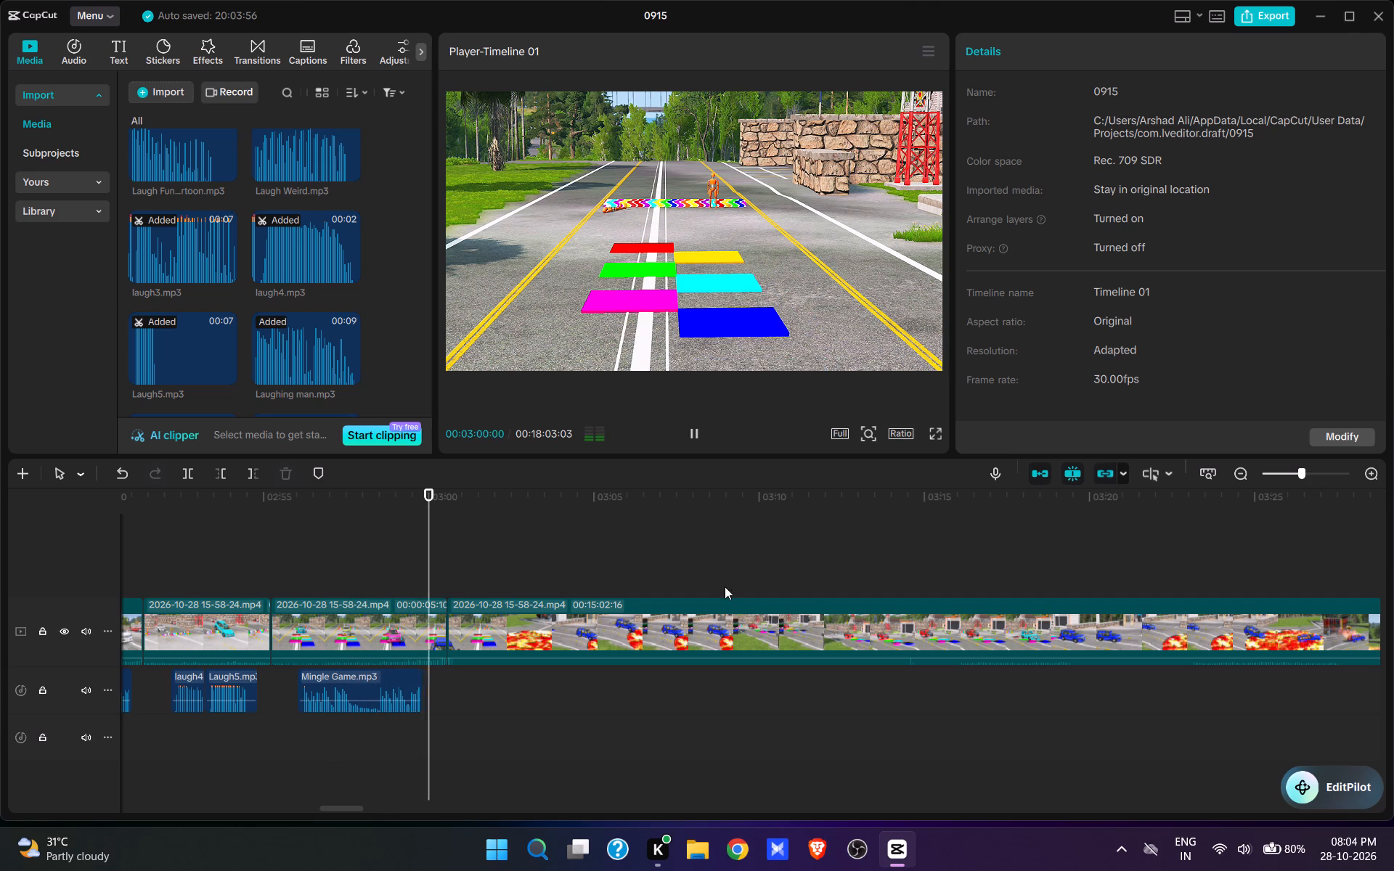
Cut out about 22 s after the split at 00:03:00:17, up to the blue SUV approaching the lava pool.
{"action": "left_click", "coordinate": [930, 587]}
{"action": "key", "text": "space"}
{"action": "left_click_drag", "start_coordinate": [935, 703], "coordinate": [876, 732]}
{"action": "key", "text": "space"}
{"action": "key", "text": "space"}
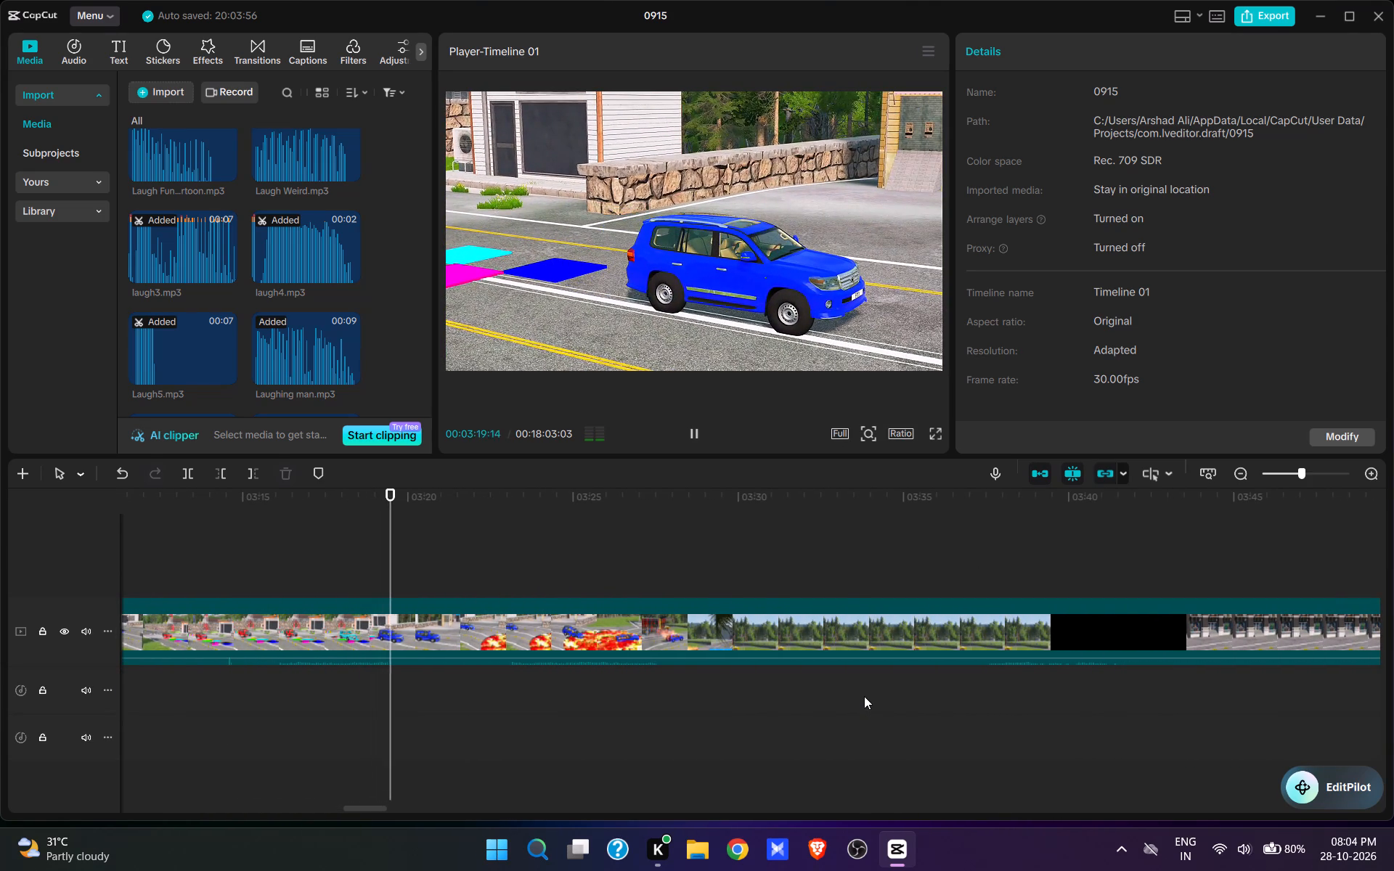
{"action": "key", "text": "space"}
{"action": "key", "text": "space"}
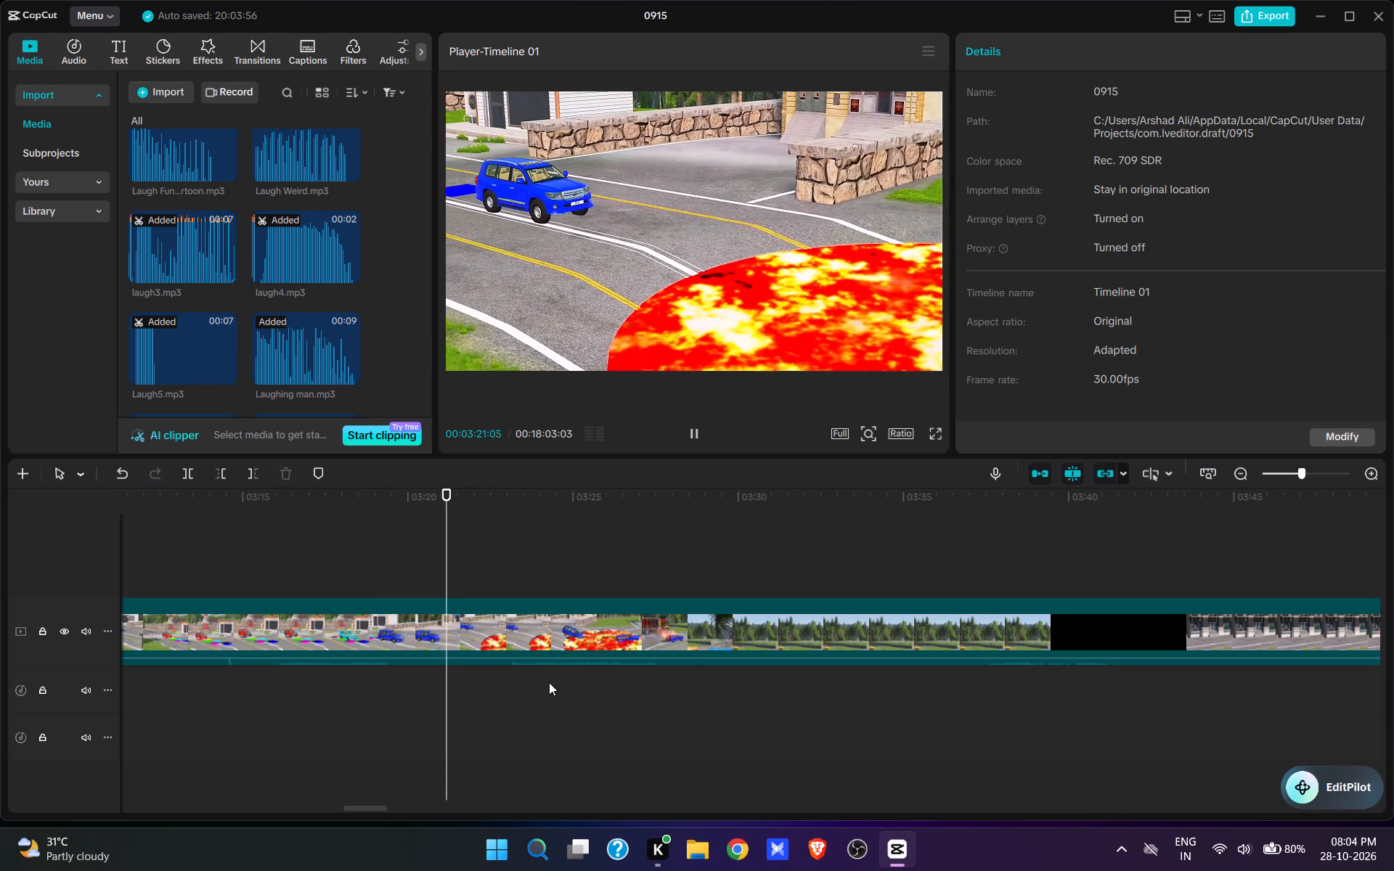
{"action": "key", "text": "space"}
{"action": "key", "text": "space"}
{"action": "key", "text": "space"}
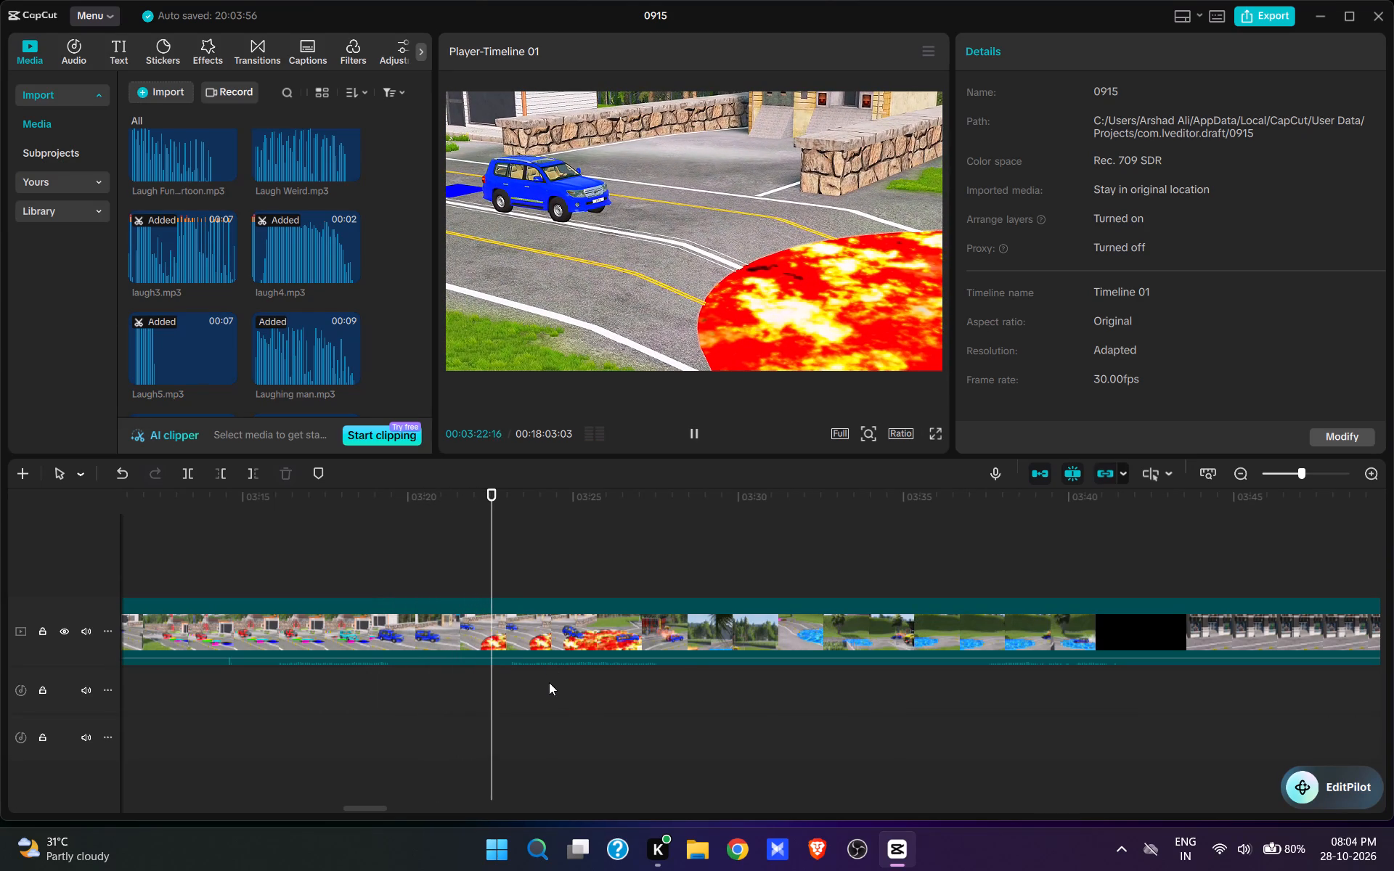
{"action": "key", "text": "space"}
{"action": "key", "text": "space"}
{"action": "left_click", "coordinate": [507, 568]}
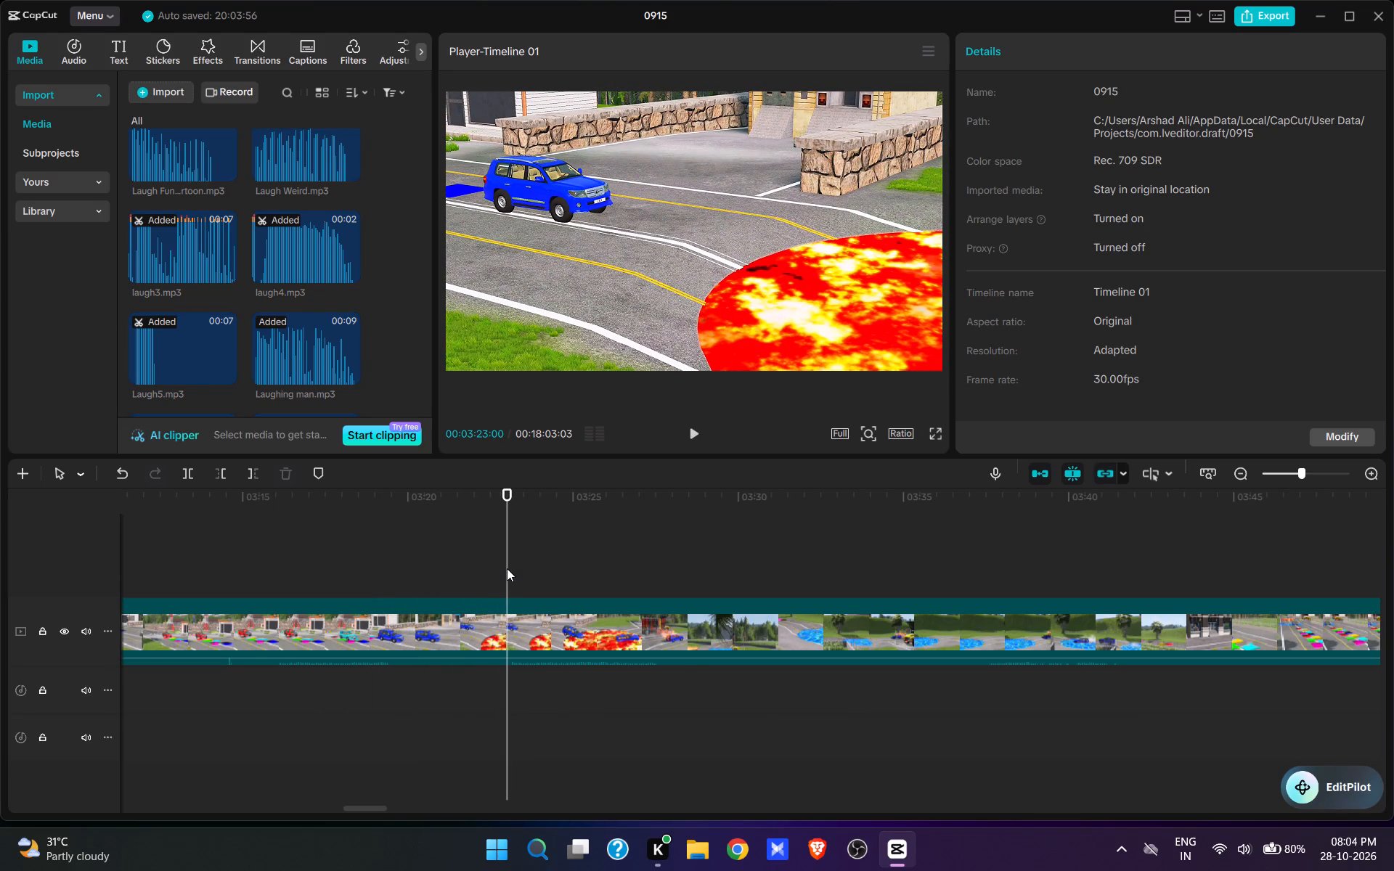
{"action": "key", "text": "q"}
Add ov noo.mp3 to the audio track at 00:03:00:17, where the blue SUV heads into the lava, and play it back.
{"action": "left_click_drag", "start_coordinate": [505, 573], "coordinate": [524, 568]}
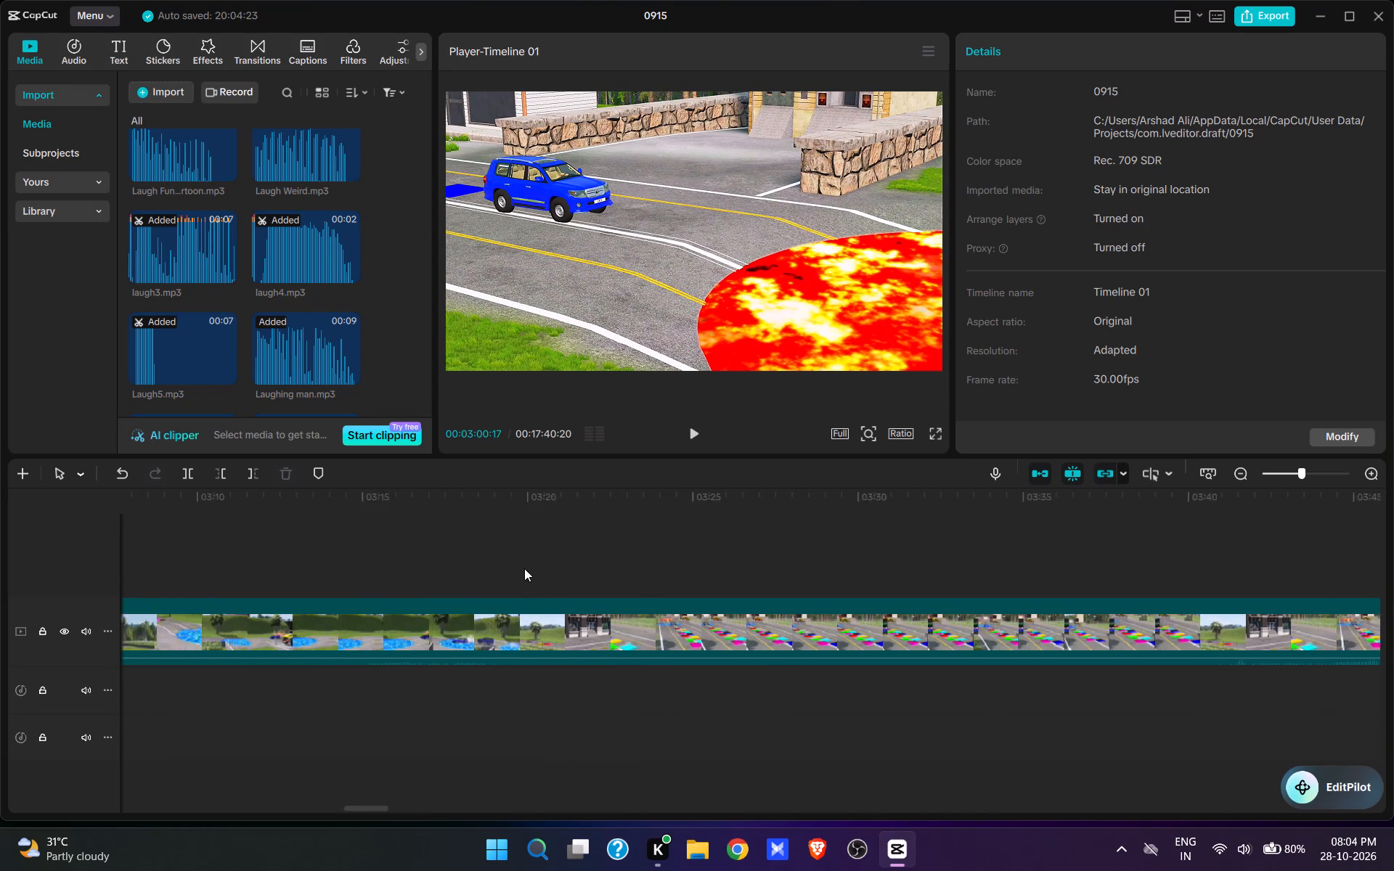
{"action": "left_click_drag", "start_coordinate": [524, 568], "coordinate": [584, 554]}
{"action": "key", "text": "space"}
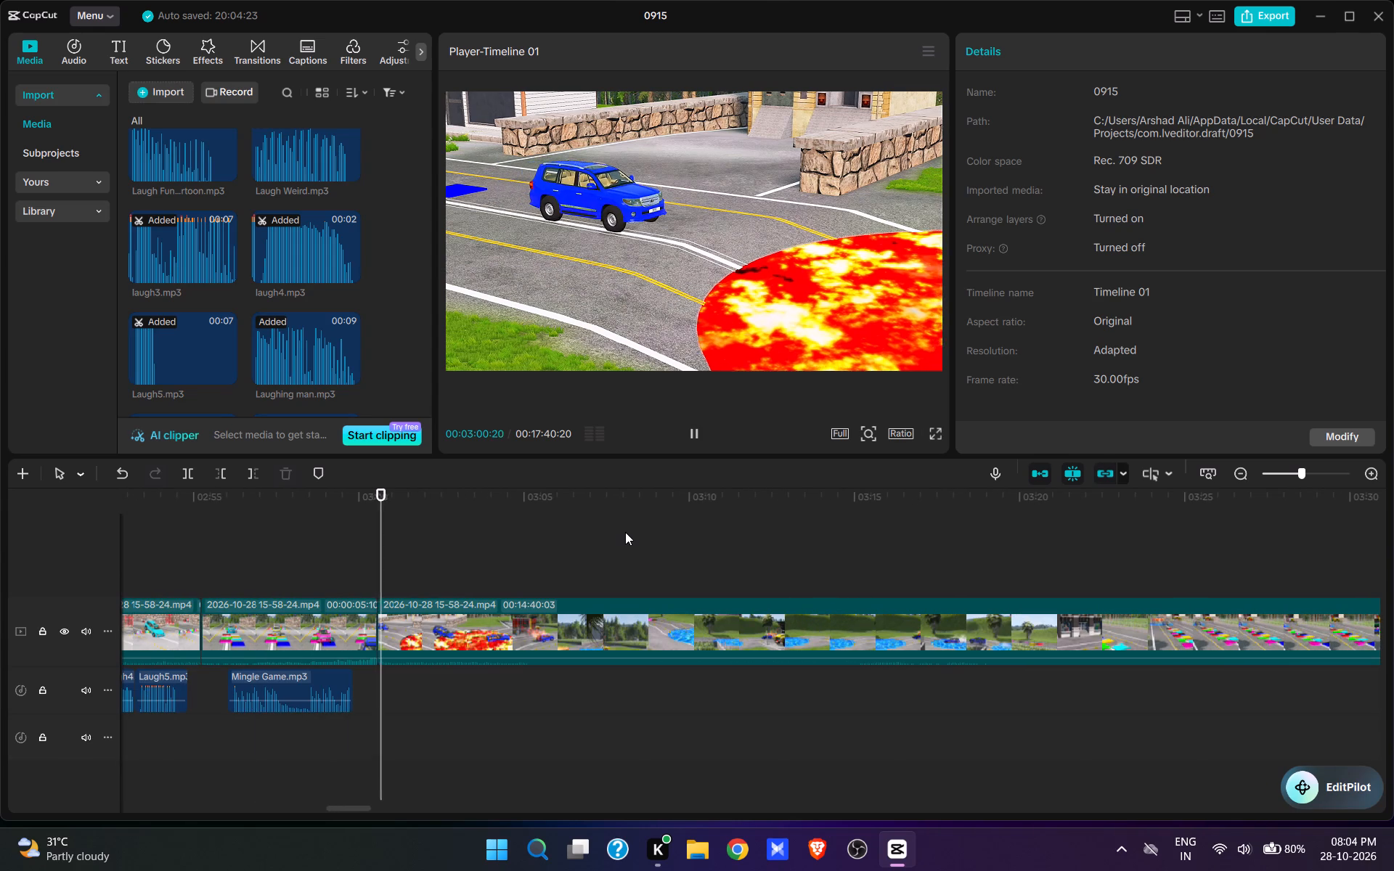
{"action": "key", "text": "space"}
{"action": "left_click", "coordinate": [375, 566]}
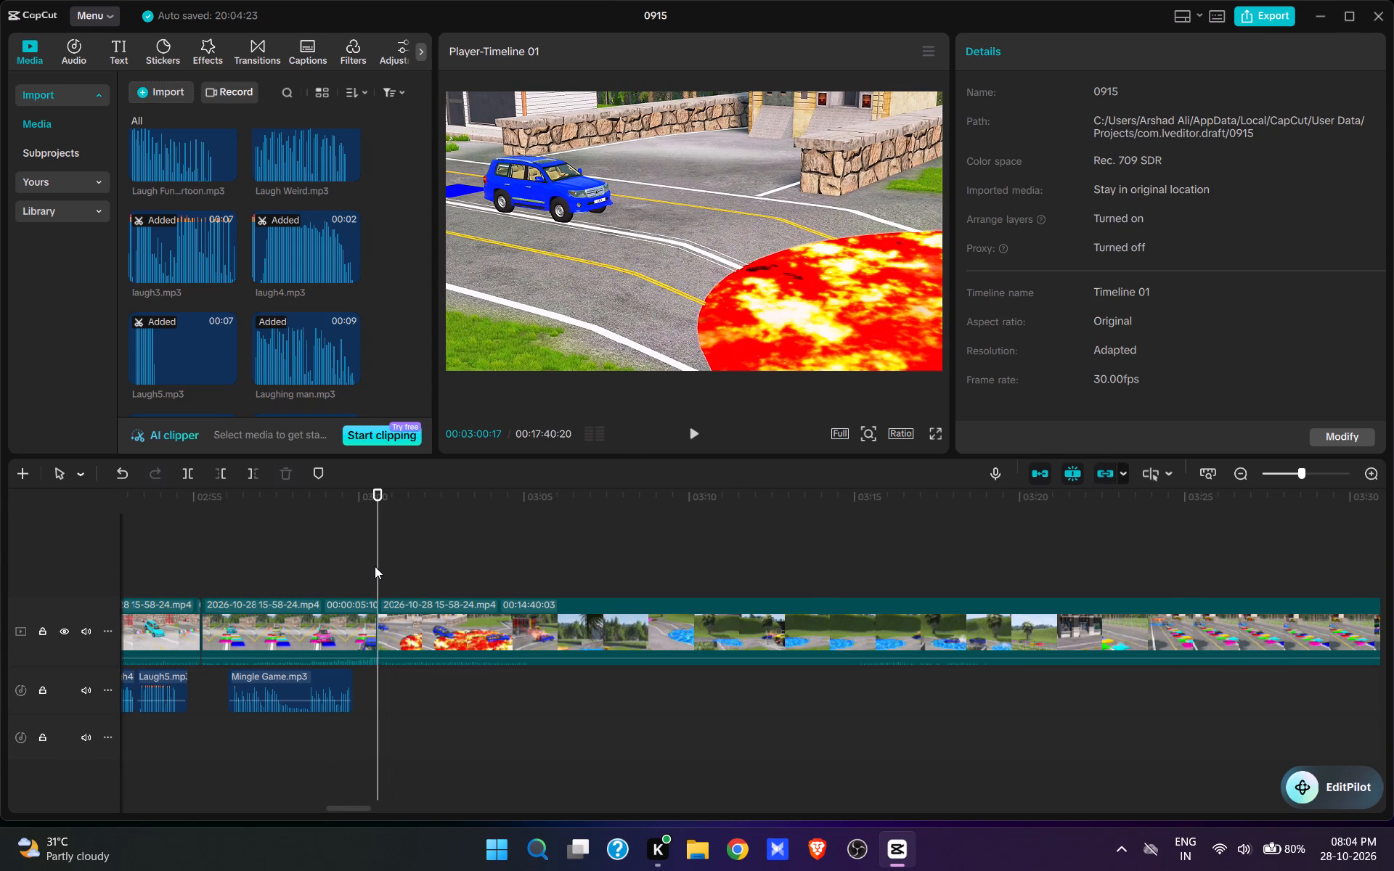
{"action": "scroll", "coordinate": [227, 237], "scroll_direction": "down", "scroll_amount": 6}
{"action": "left_click_drag", "start_coordinate": [425, 269], "coordinate": [426, 570]}
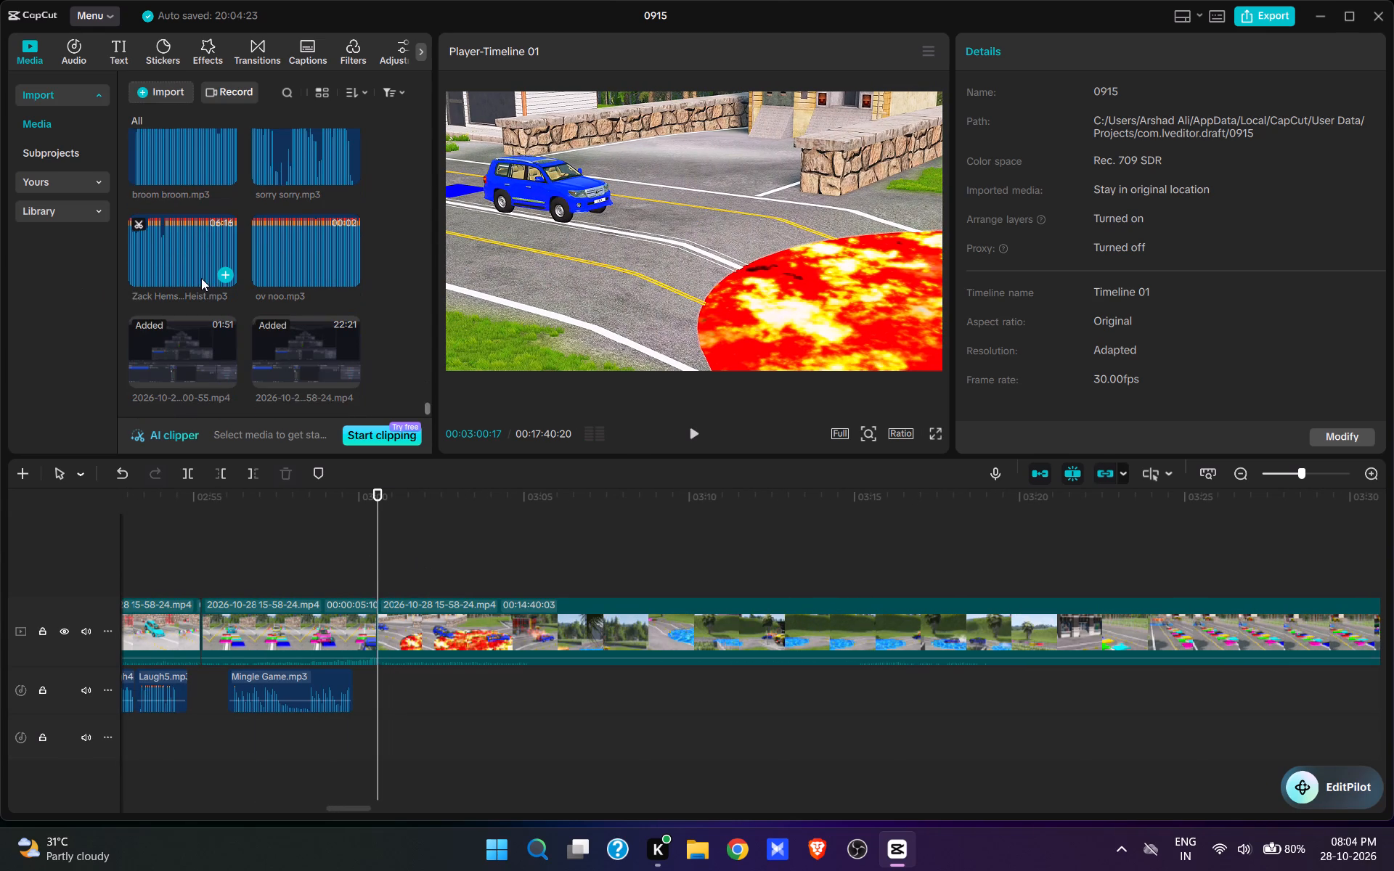
{"action": "scroll", "coordinate": [208, 237], "scroll_direction": "down", "scroll_amount": 4}
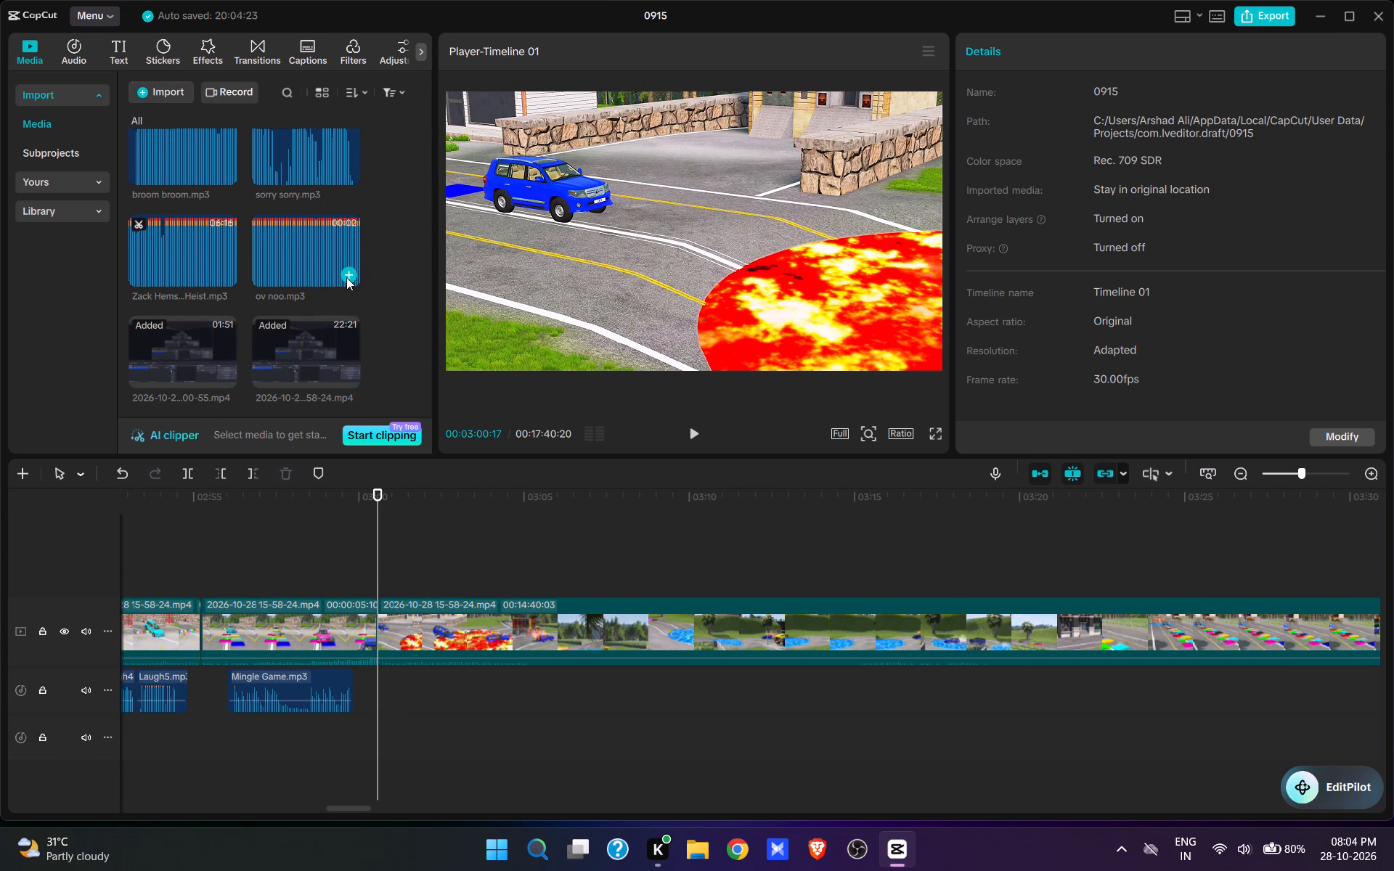
{"action": "left_click", "coordinate": [346, 277]}
{"action": "key", "text": "space"}
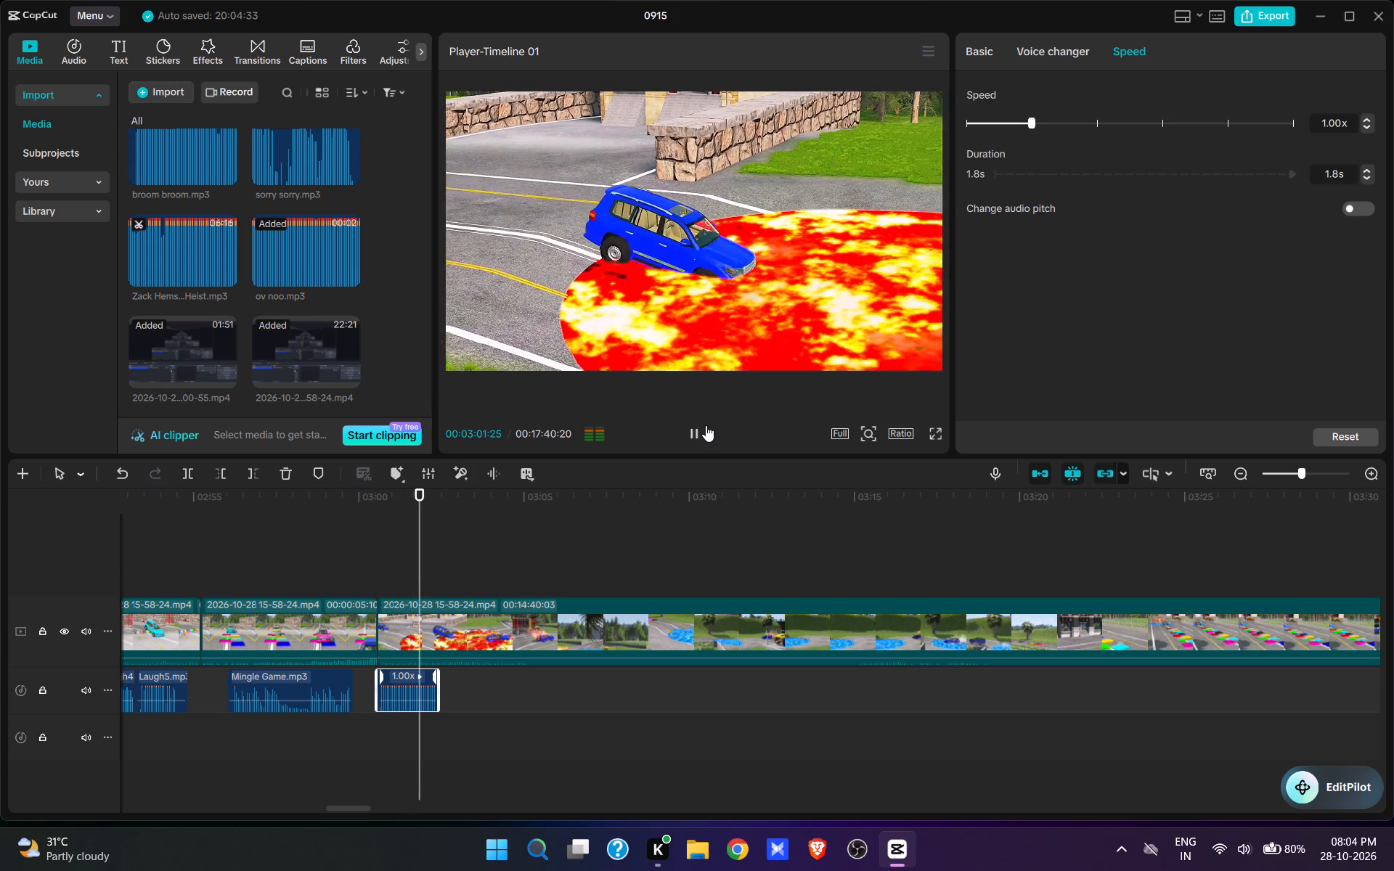
{"action": "key", "text": "space"}
{"action": "left_click", "coordinate": [442, 571]}
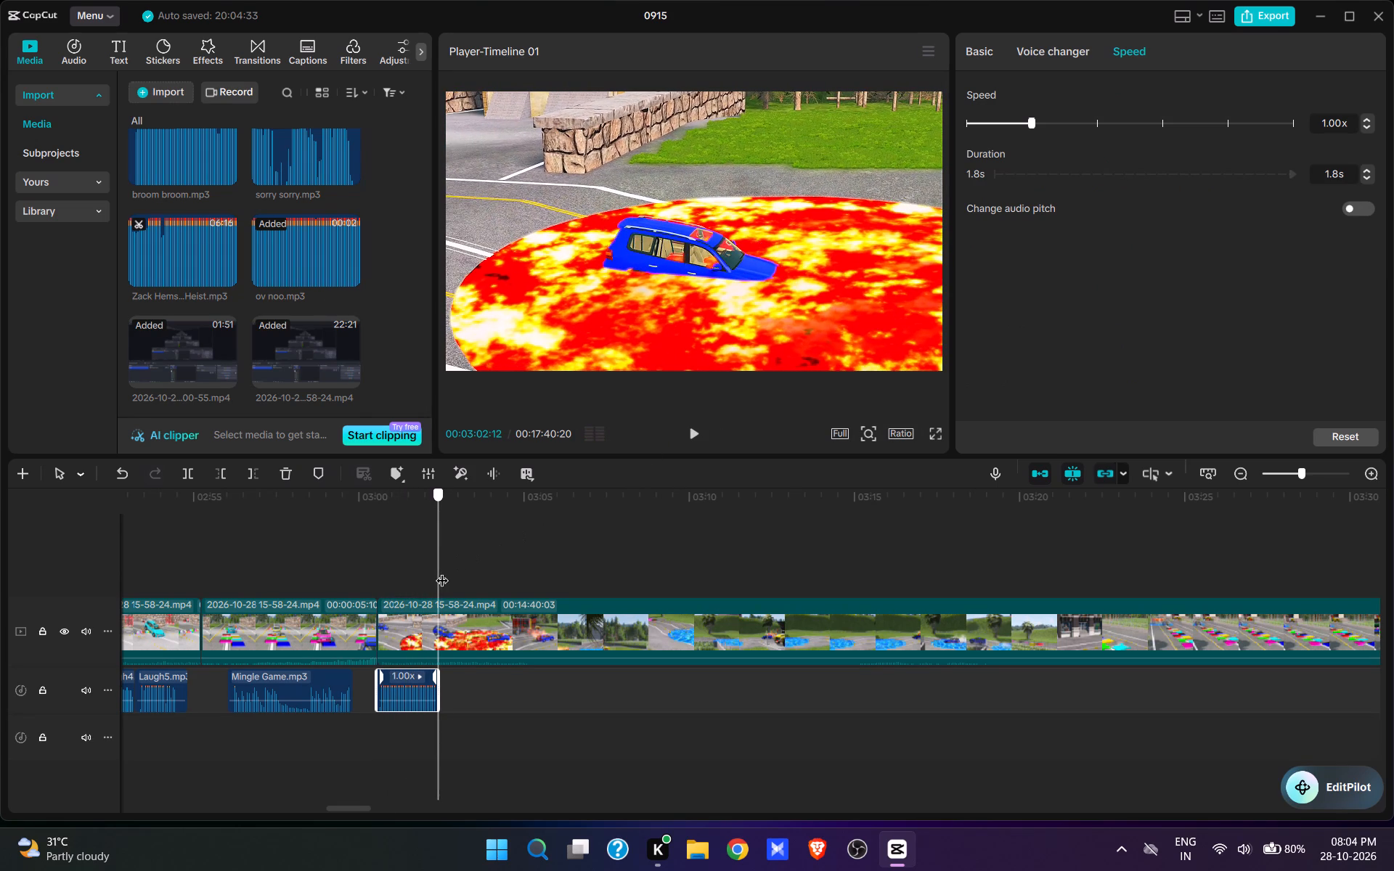
Add aaa.mp3 at 00:03:02:12, right after ov noo.mp3, and play on until the burning SUV is past the lava.
{"action": "scroll", "coordinate": [290, 287], "scroll_direction": "up", "scroll_amount": 4}
{"action": "left_click_drag", "start_coordinate": [427, 392], "coordinate": [445, 41]}
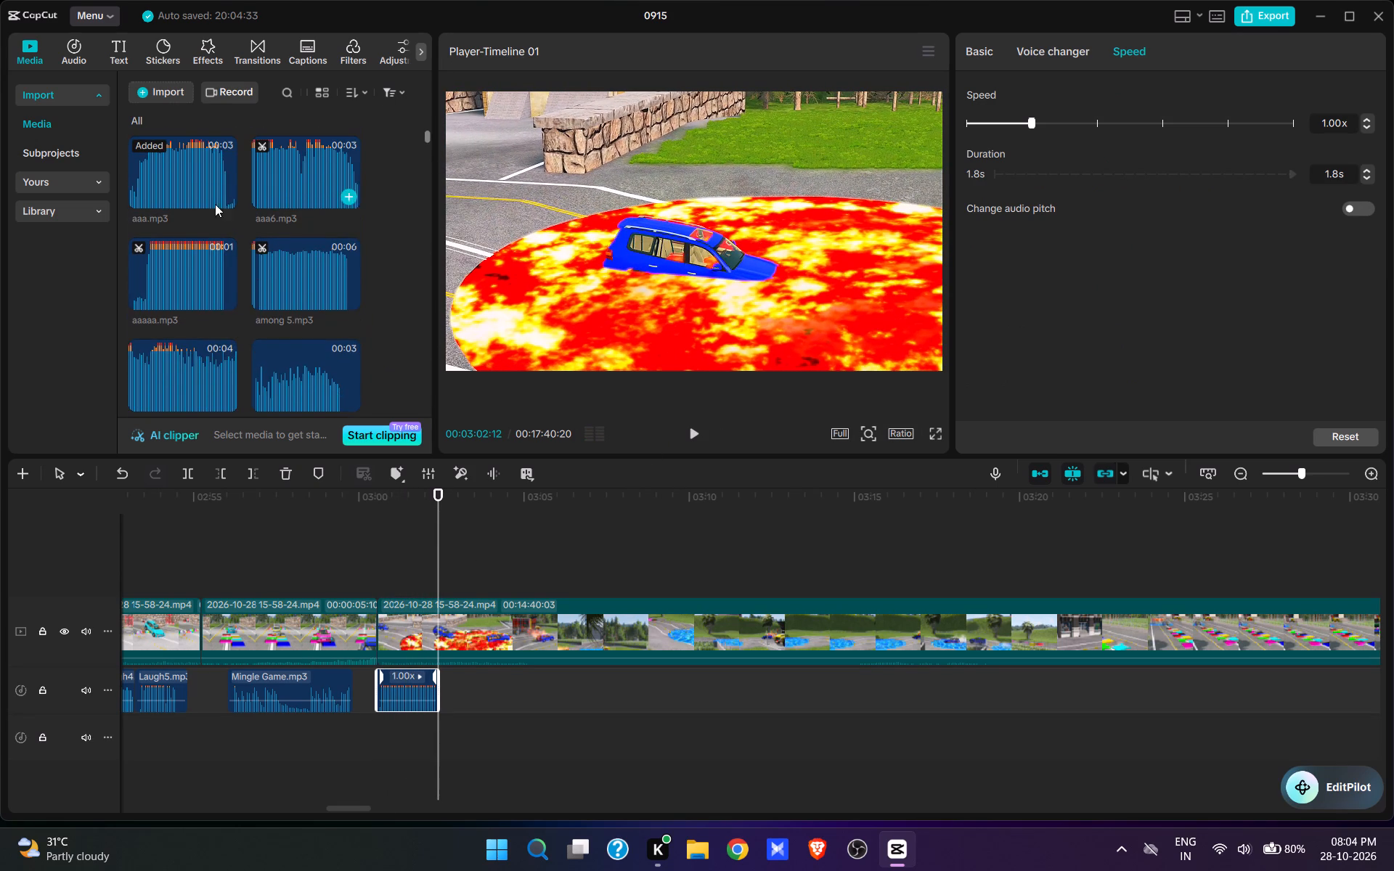
{"action": "left_click", "coordinate": [227, 195]}
{"action": "key", "text": "space"}
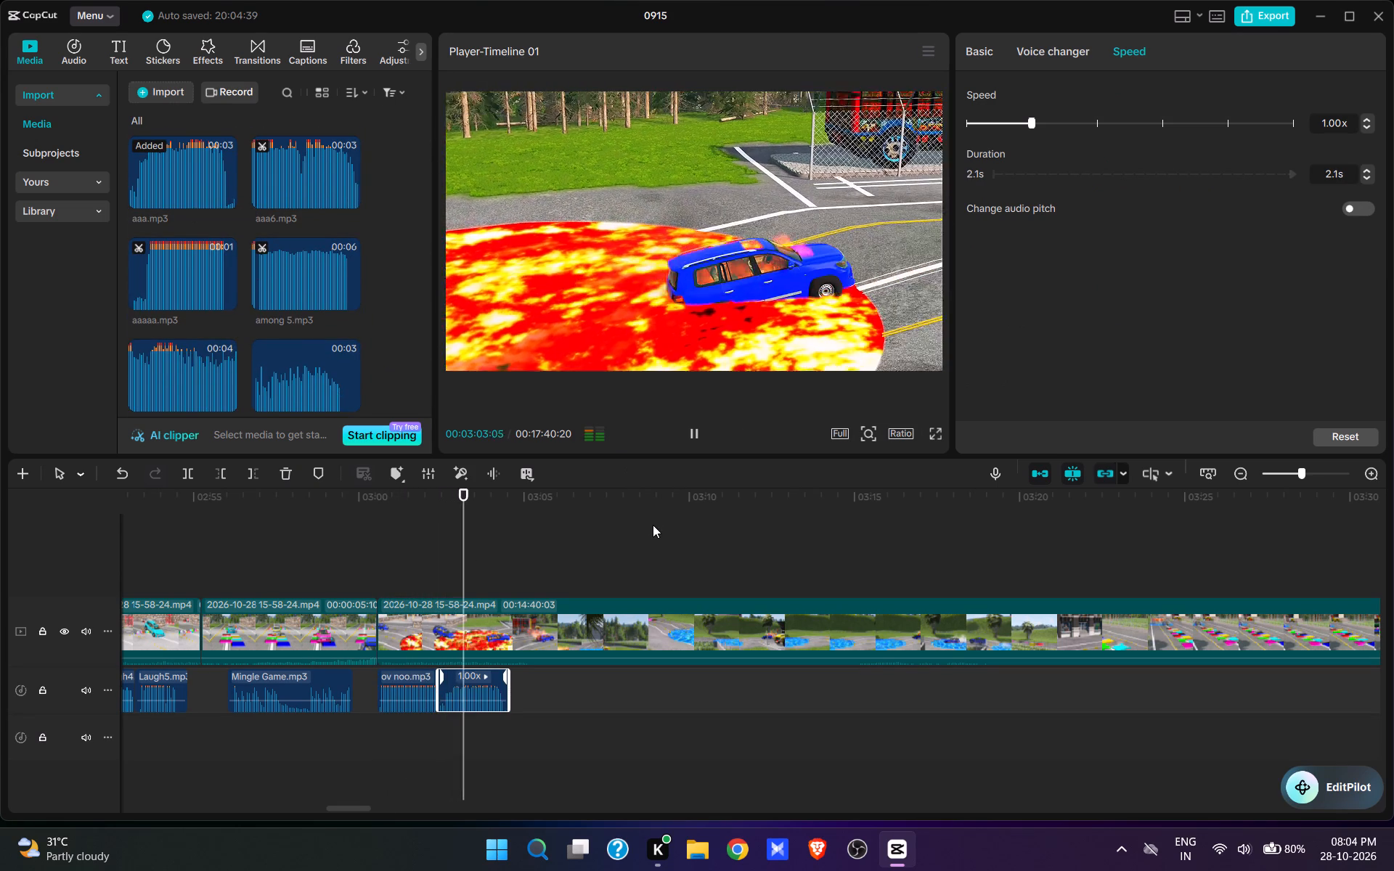
{"action": "key", "text": "space"}
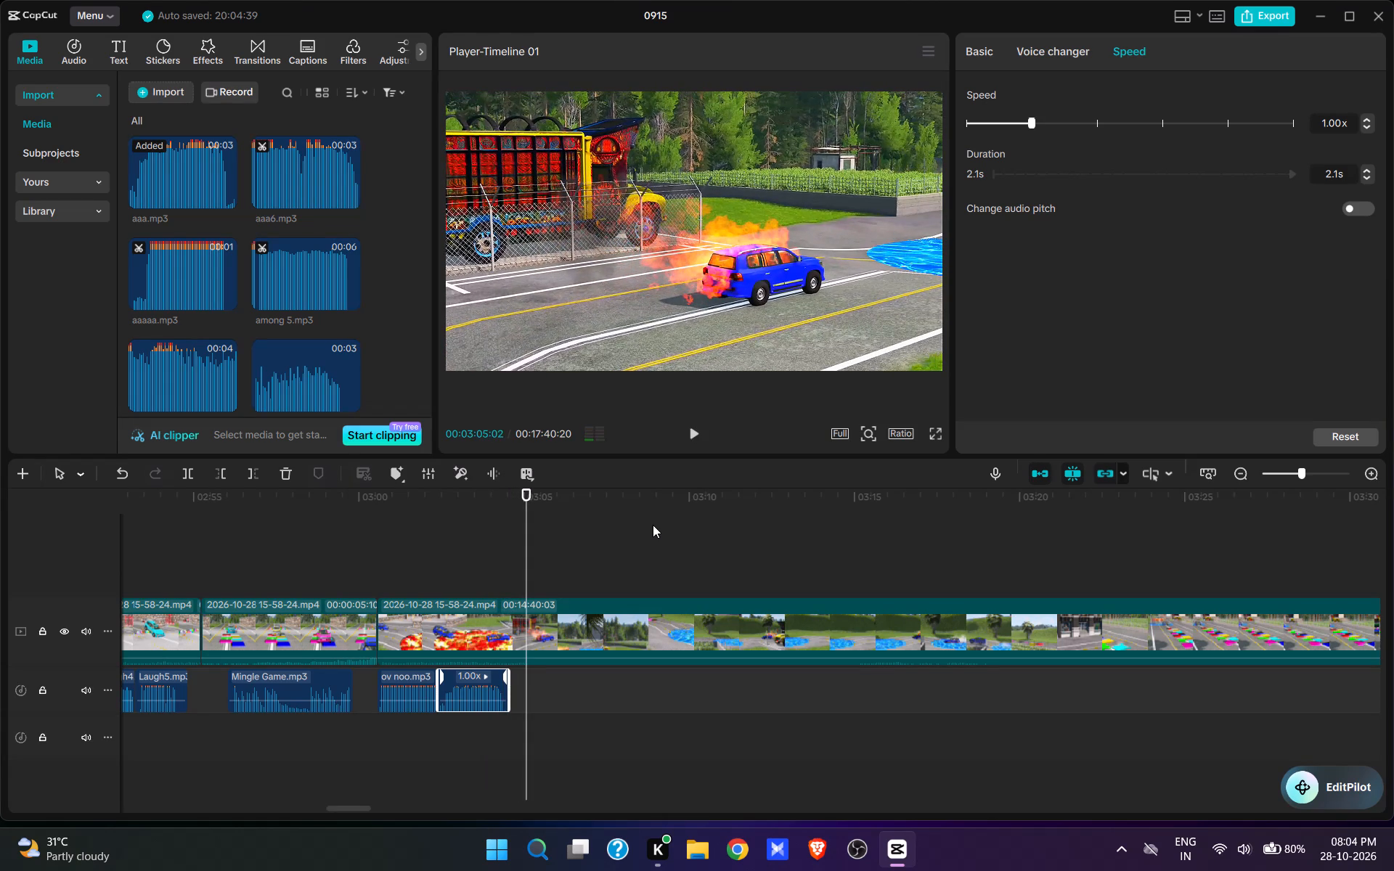
Split the video at 00:03:05:02 and cut out about 10 s, up to the burning blue SUV nearing the water pool.
{"action": "type", "text": "w"}
{"action": "left_click", "coordinate": [852, 555]}
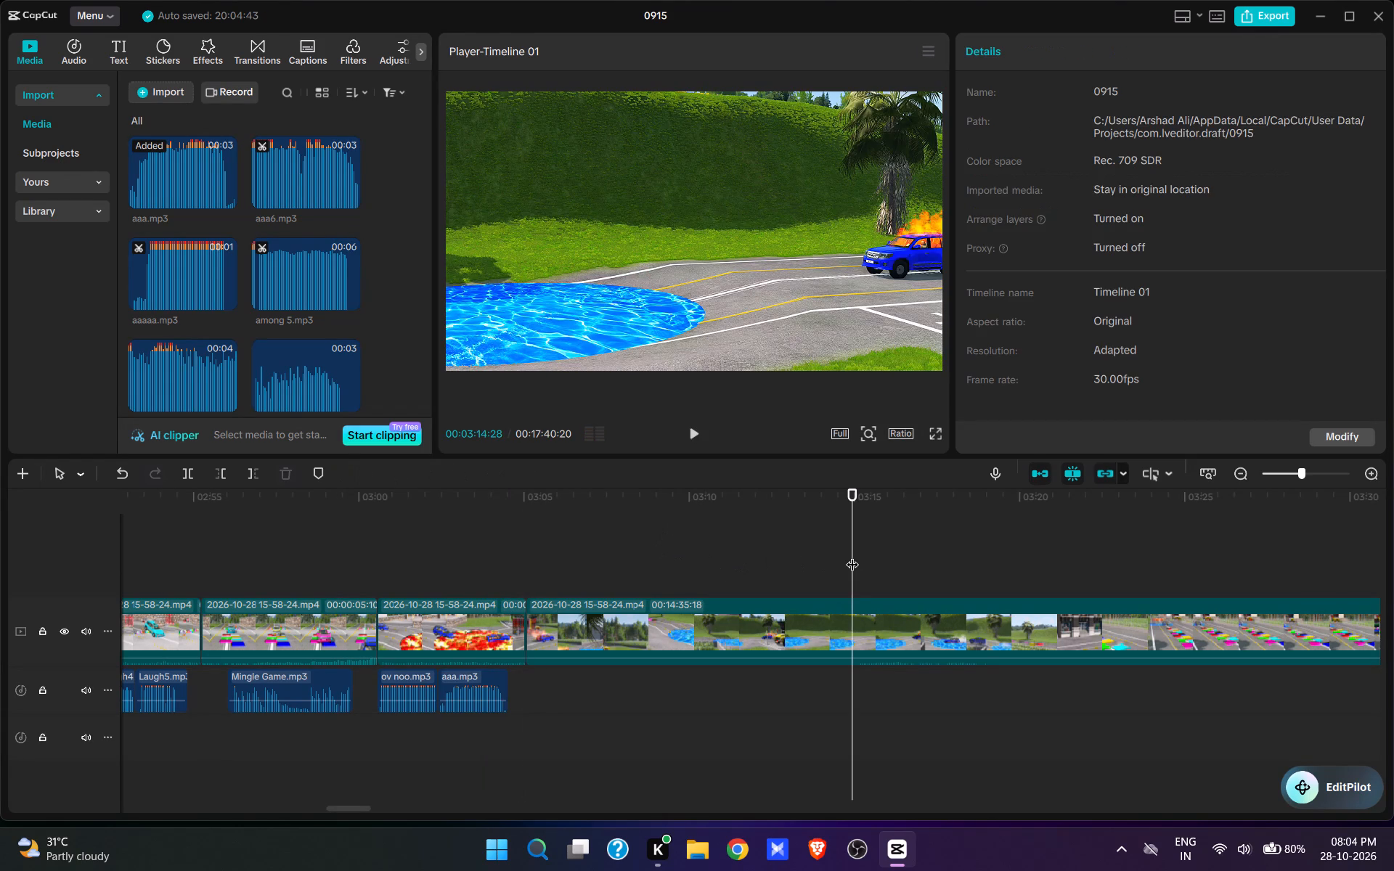
{"action": "type", "text": "q"}
Add the HOT HOT HOT sound to the audio track at 00:03:05:02, where the burning SUV approaches the pool, and play it back.
{"action": "key", "text": "space"}
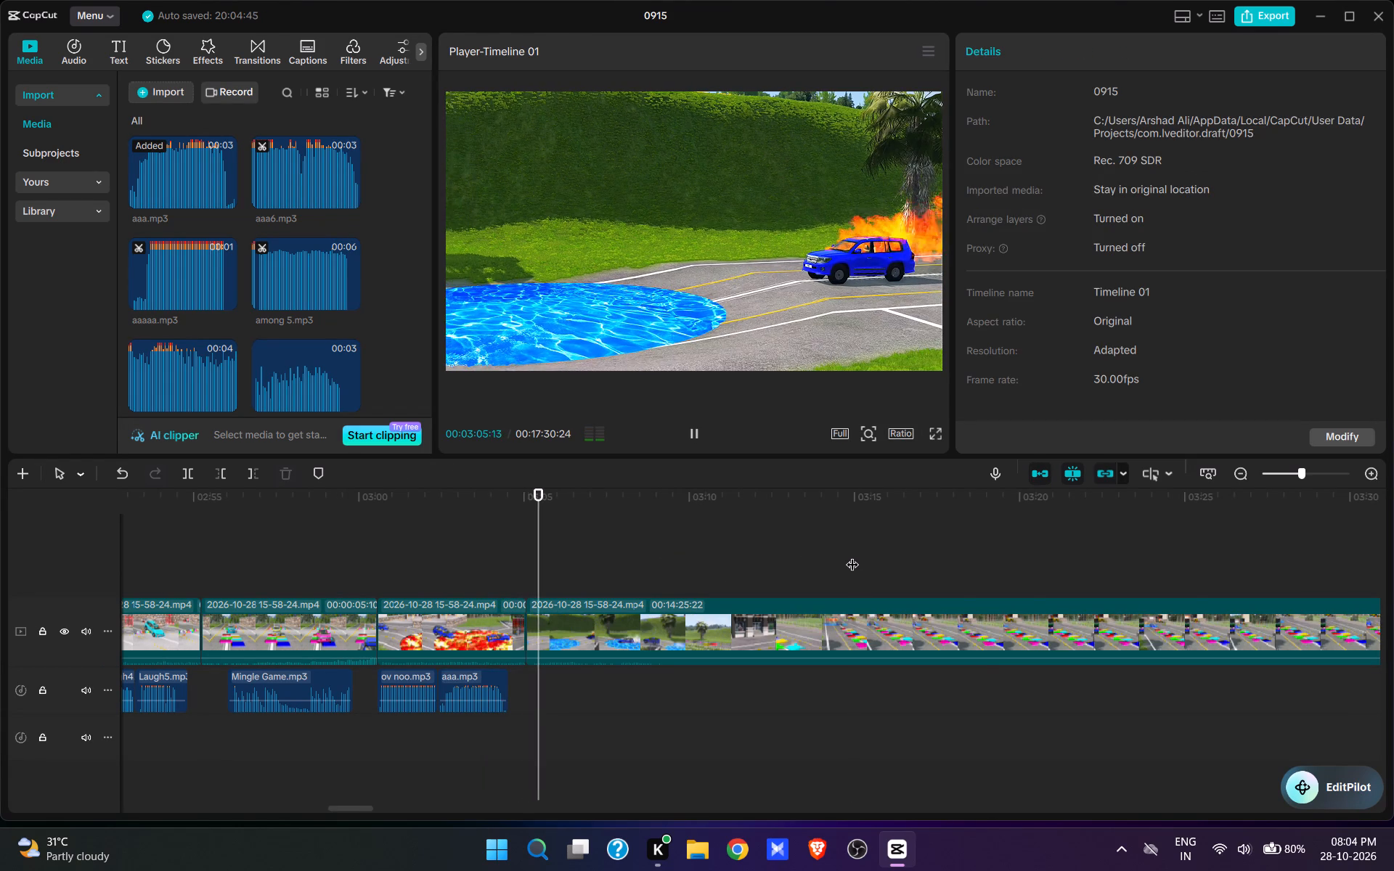
{"action": "key", "text": "space"}
{"action": "left_click", "coordinate": [523, 573]}
{"action": "scroll", "coordinate": [279, 290], "scroll_direction": "up", "scroll_amount": 7}
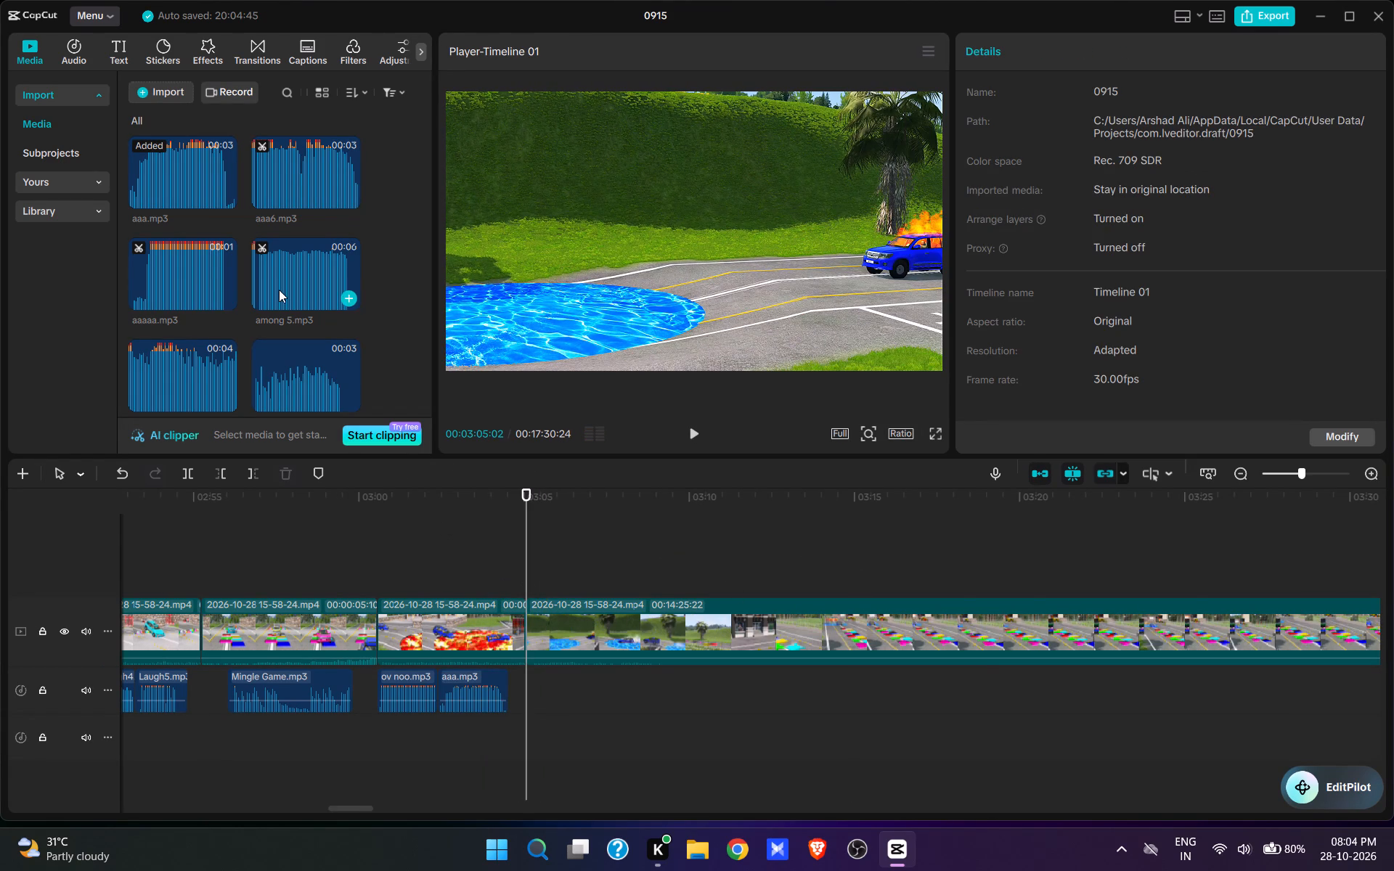
{"action": "scroll", "coordinate": [279, 290], "scroll_direction": "up", "scroll_amount": 12}
{"action": "scroll", "coordinate": [279, 290], "scroll_direction": "down", "scroll_amount": 11}
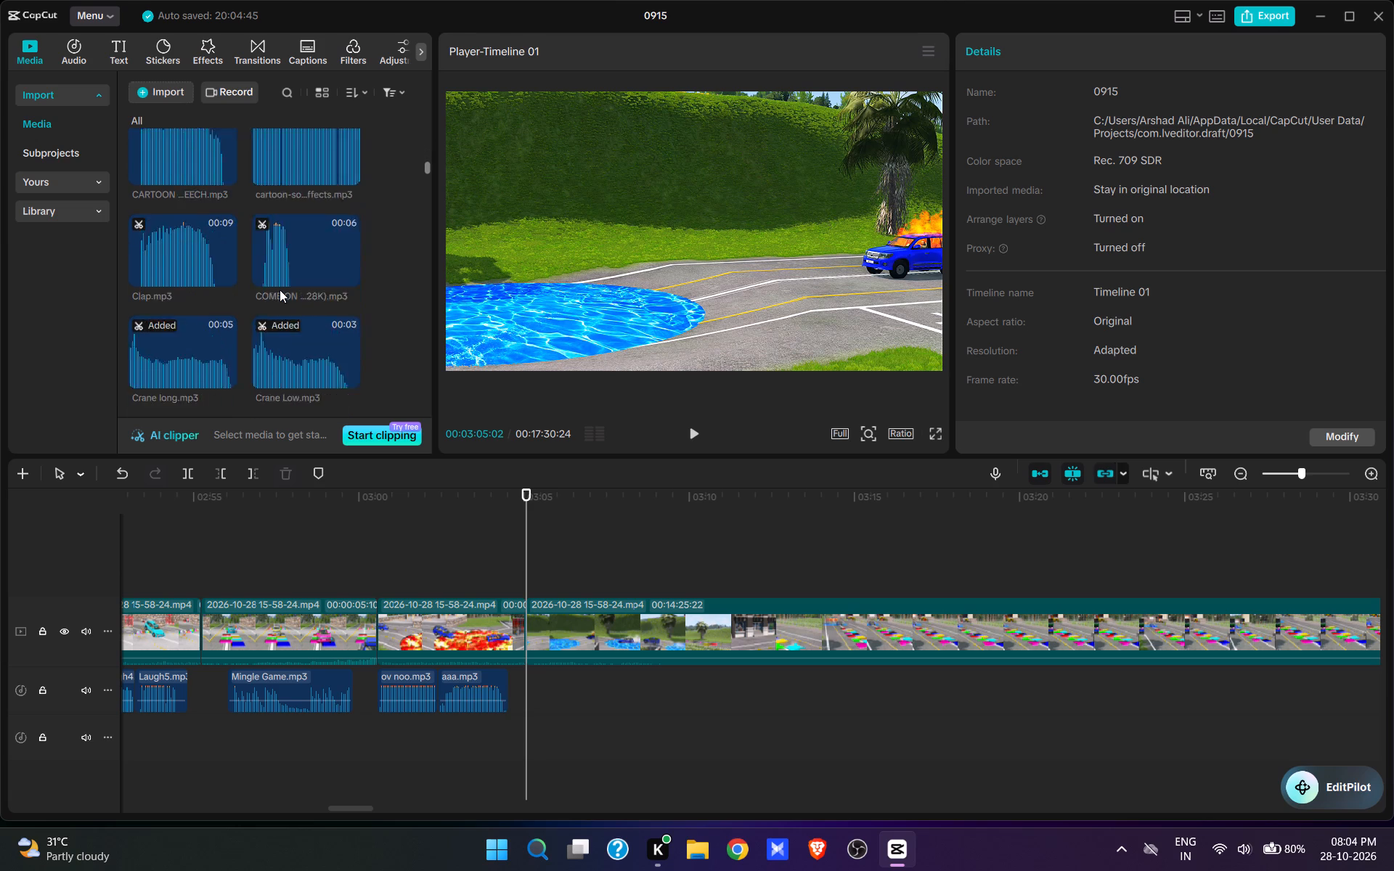
{"action": "scroll", "coordinate": [280, 290], "scroll_direction": "down", "scroll_amount": 15}
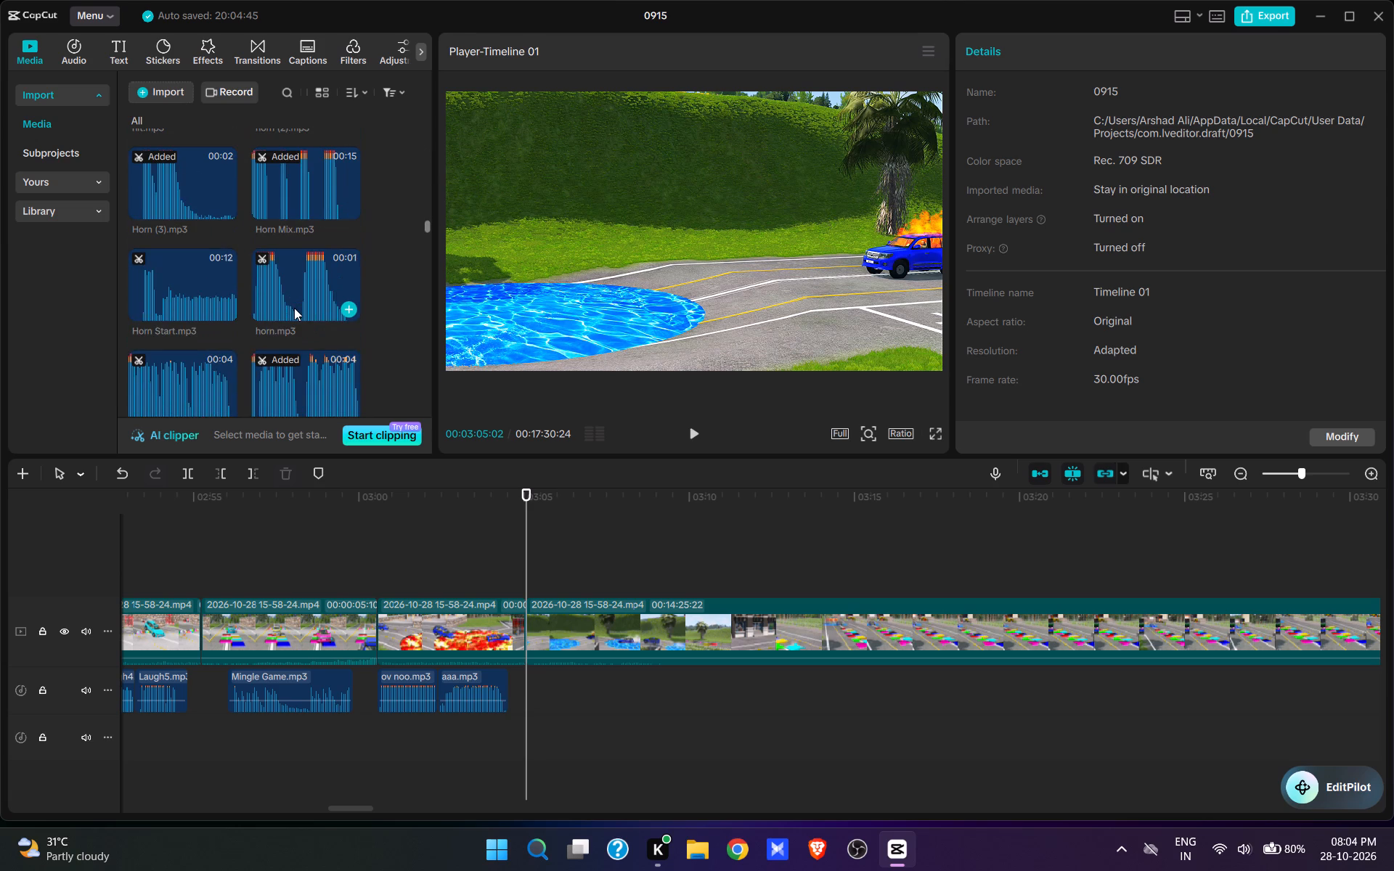
{"action": "scroll", "coordinate": [294, 308], "scroll_direction": "down", "scroll_amount": 1}
{"action": "left_click", "coordinate": [348, 329]}
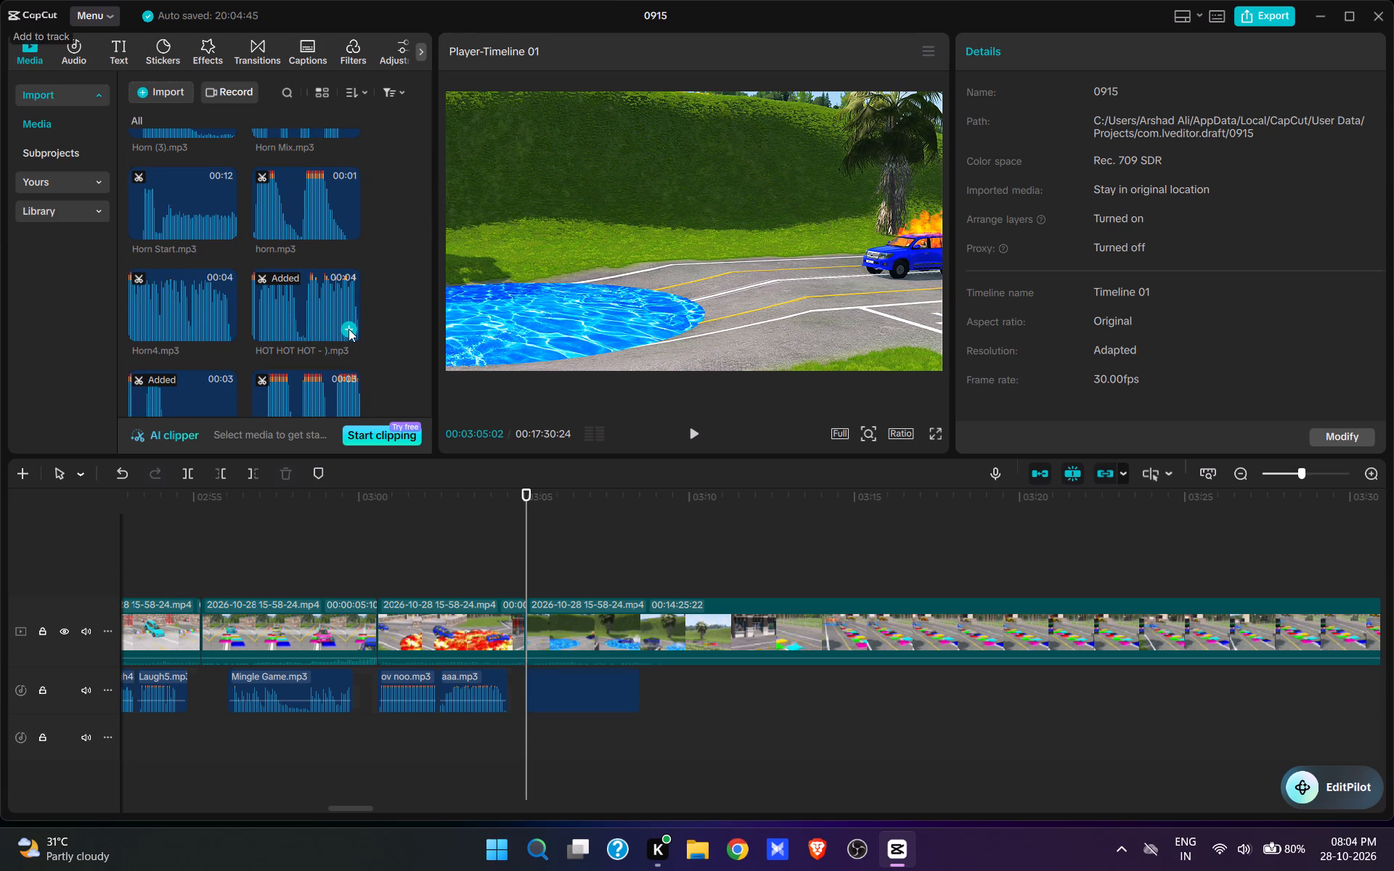
{"action": "key", "text": "space"}
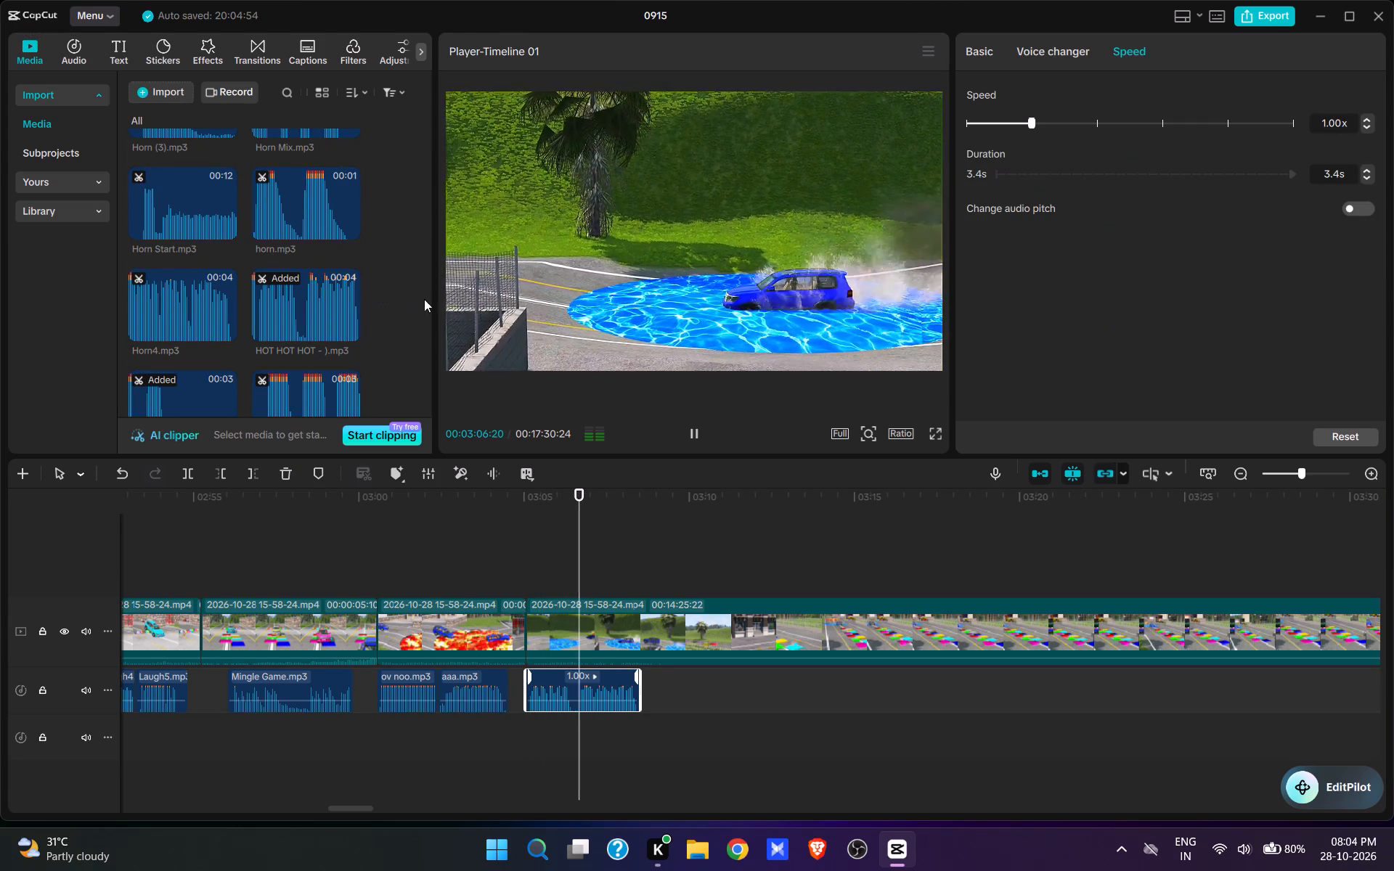
{"action": "key", "text": "space"}
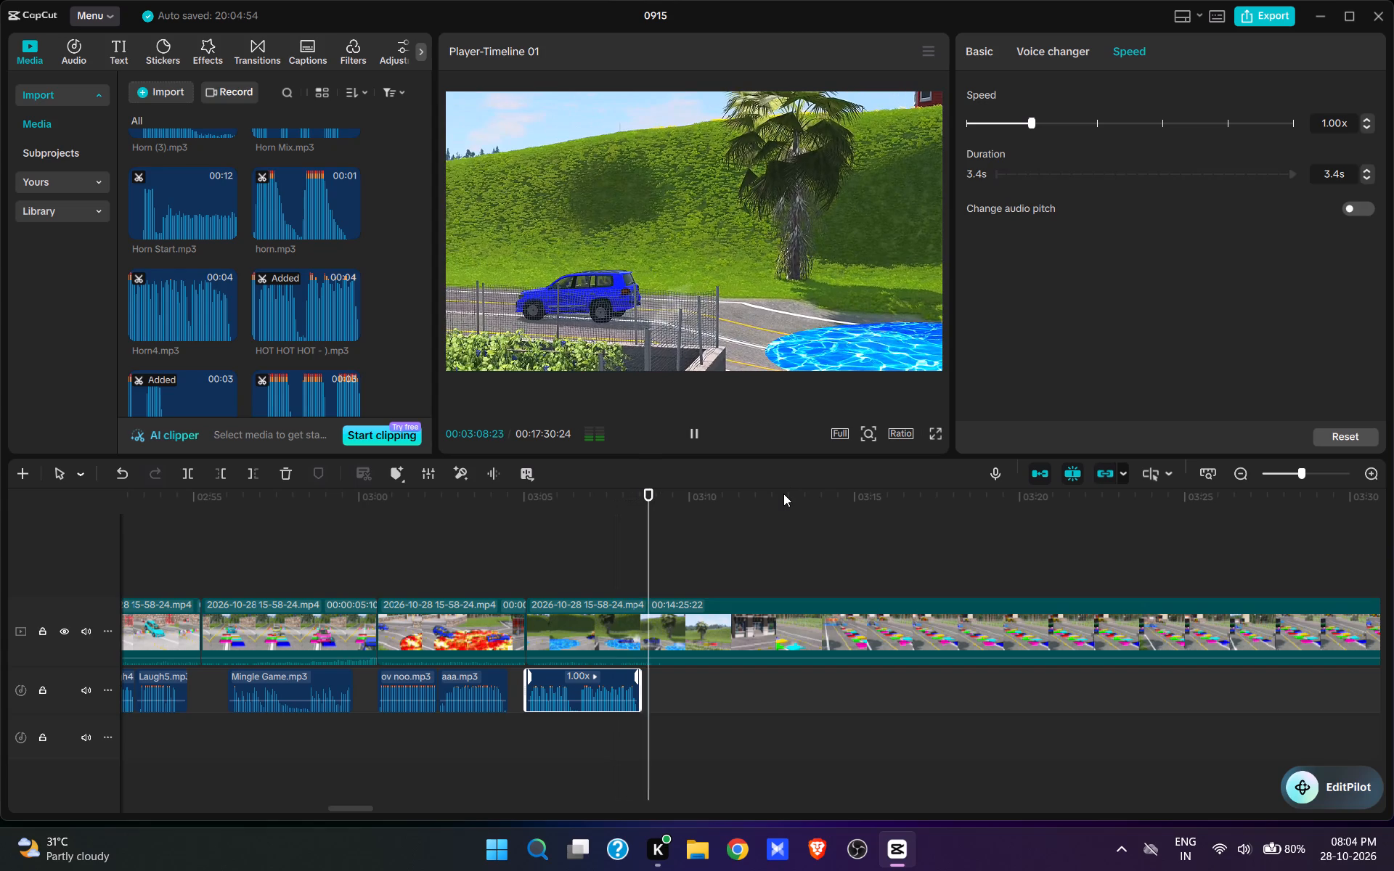
Split the video at 00:03:08:26, just after the HOT HOT HOT sound ends and the blue SUV has left the pool.
{"action": "key", "text": "space"}
{"action": "key", "text": "space"}
{"action": "left_click", "coordinate": [643, 578]}
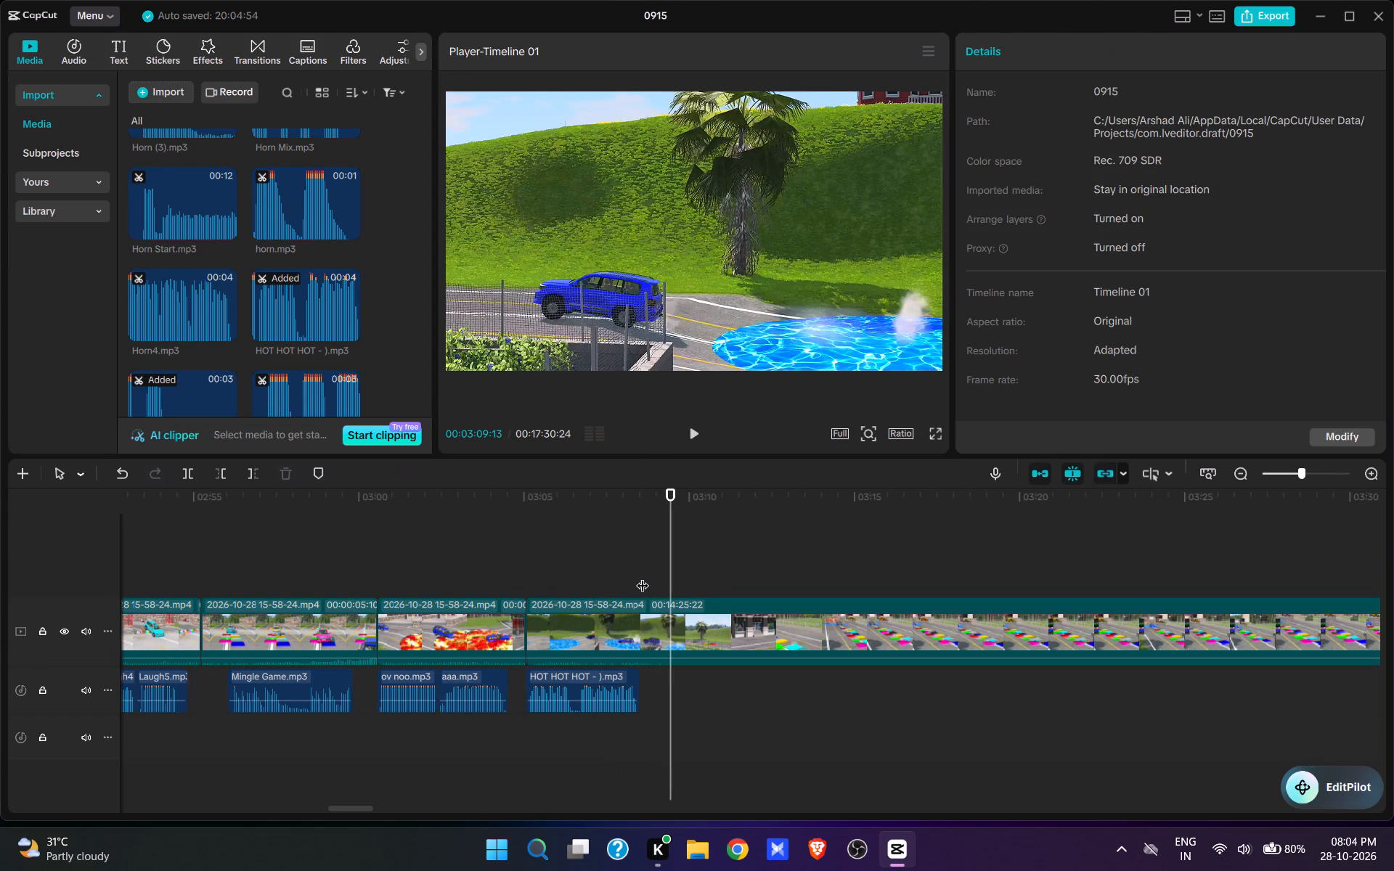
{"action": "key", "text": "space"}
{"action": "key", "text": "space"}
{"action": "type", "text": "w"}
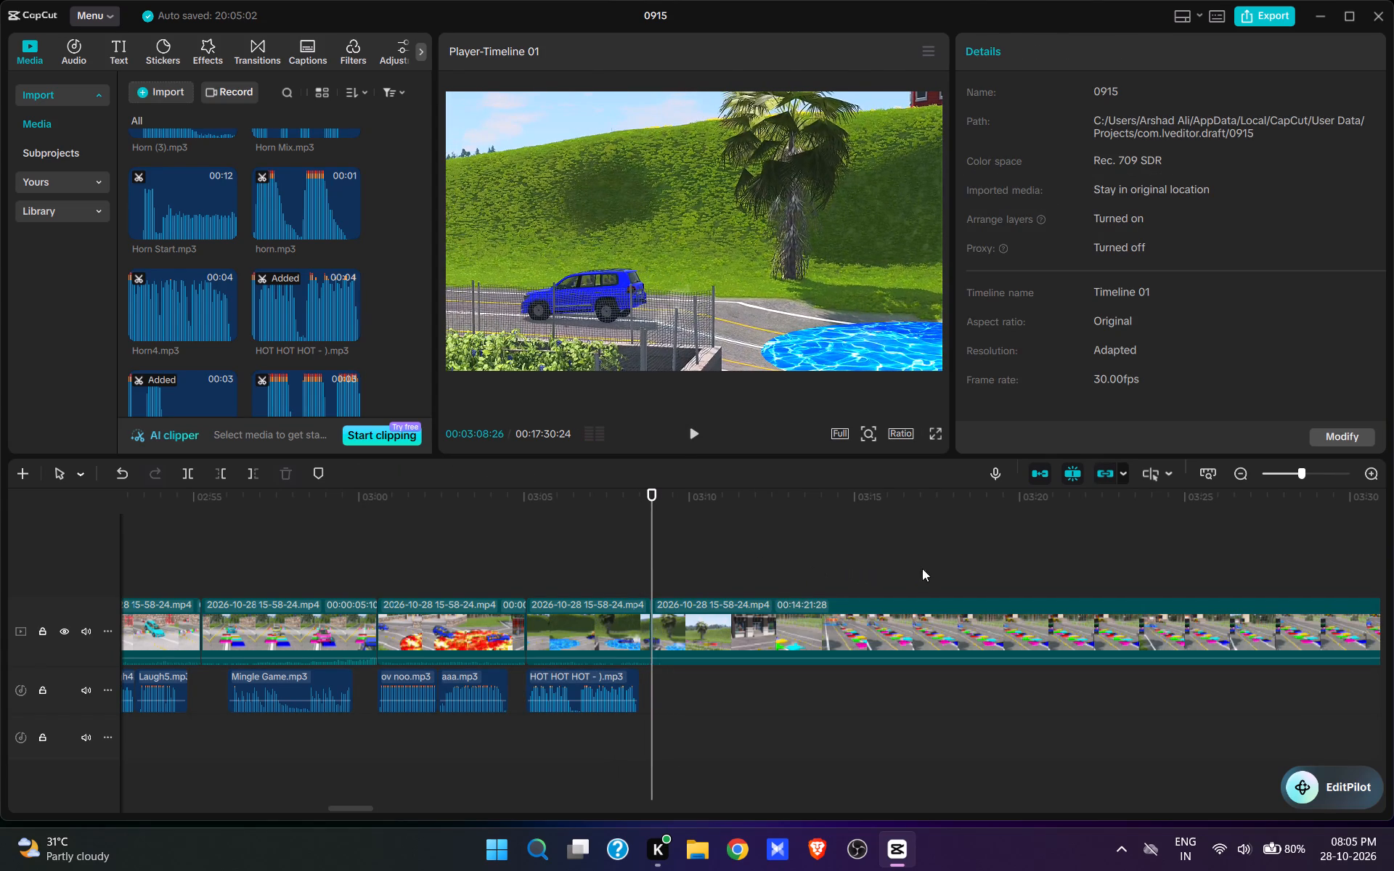
Cut out about 21 s after 00:03:08:26, up to the blue SUV nearing the coloured road tiles.
{"action": "left_click", "coordinate": [922, 568]}
{"action": "key", "text": "space"}
{"action": "left_click_drag", "start_coordinate": [922, 549], "coordinate": [929, 592]}
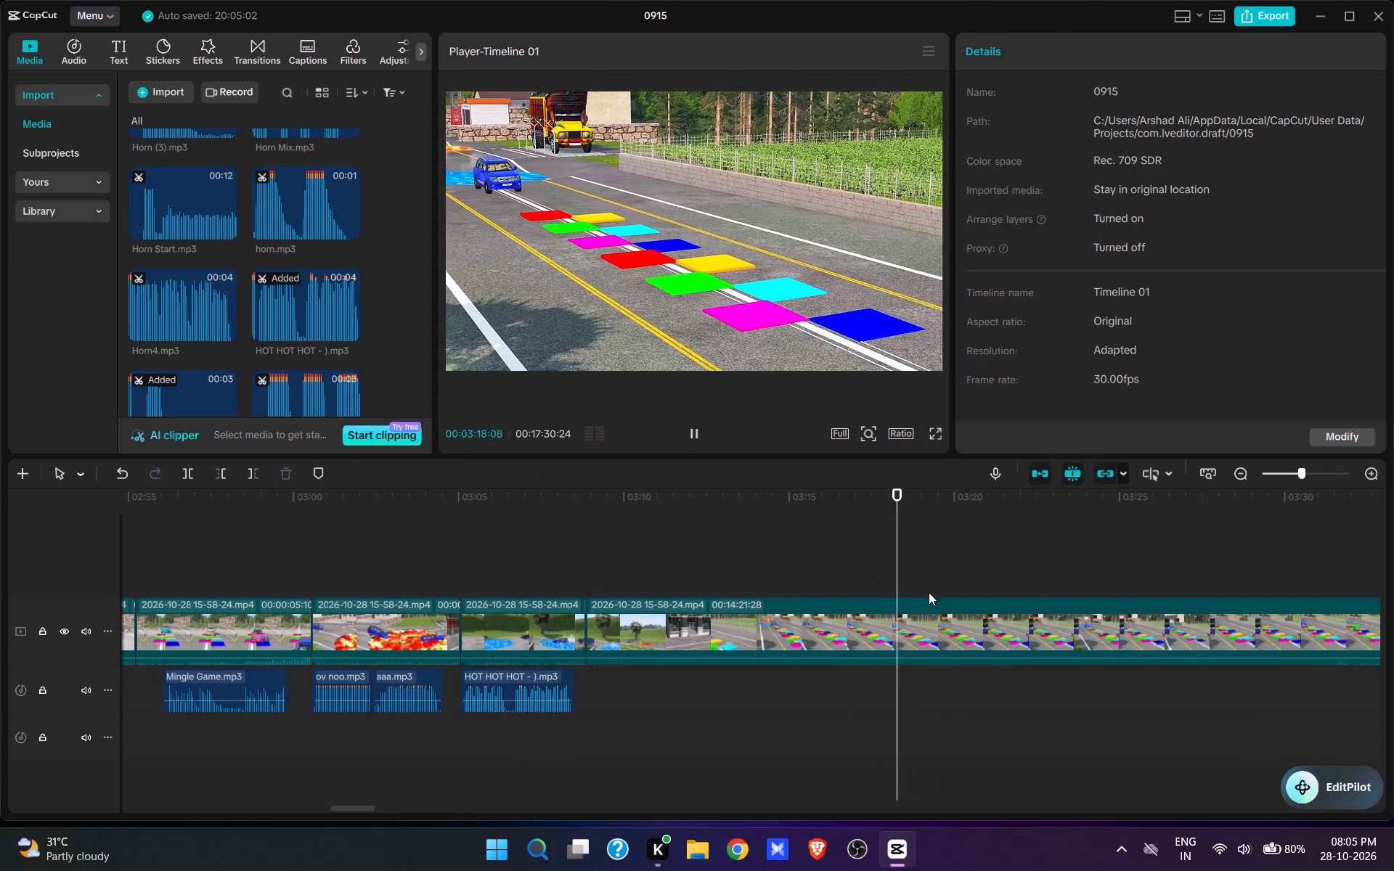
{"action": "left_click_drag", "start_coordinate": [929, 592], "coordinate": [868, 623]}
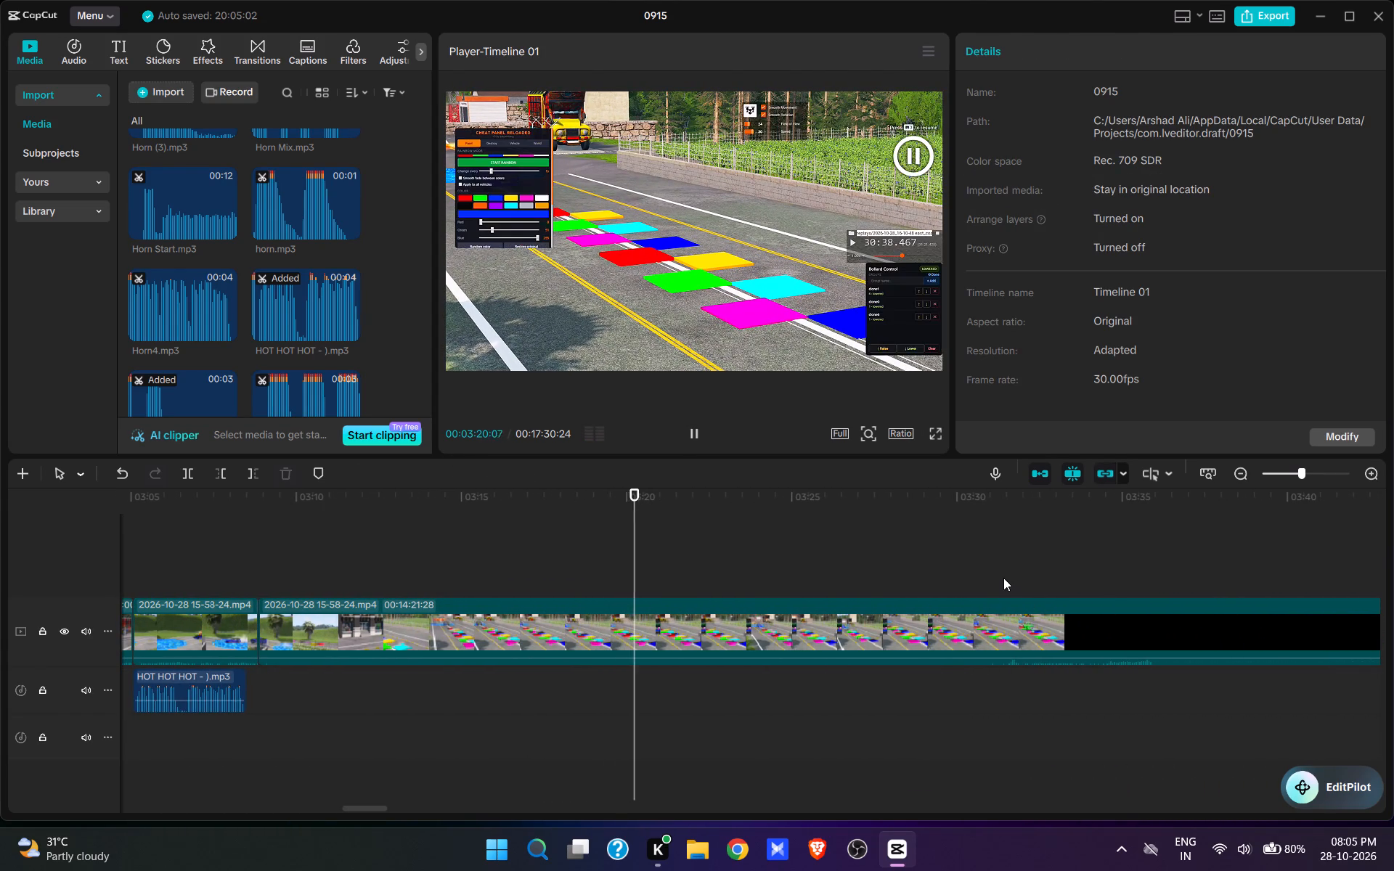
{"action": "left_click", "coordinate": [998, 578]}
{"action": "key", "text": "space"}
{"action": "left_click", "coordinate": [962, 571]}
{"action": "key", "text": "space"}
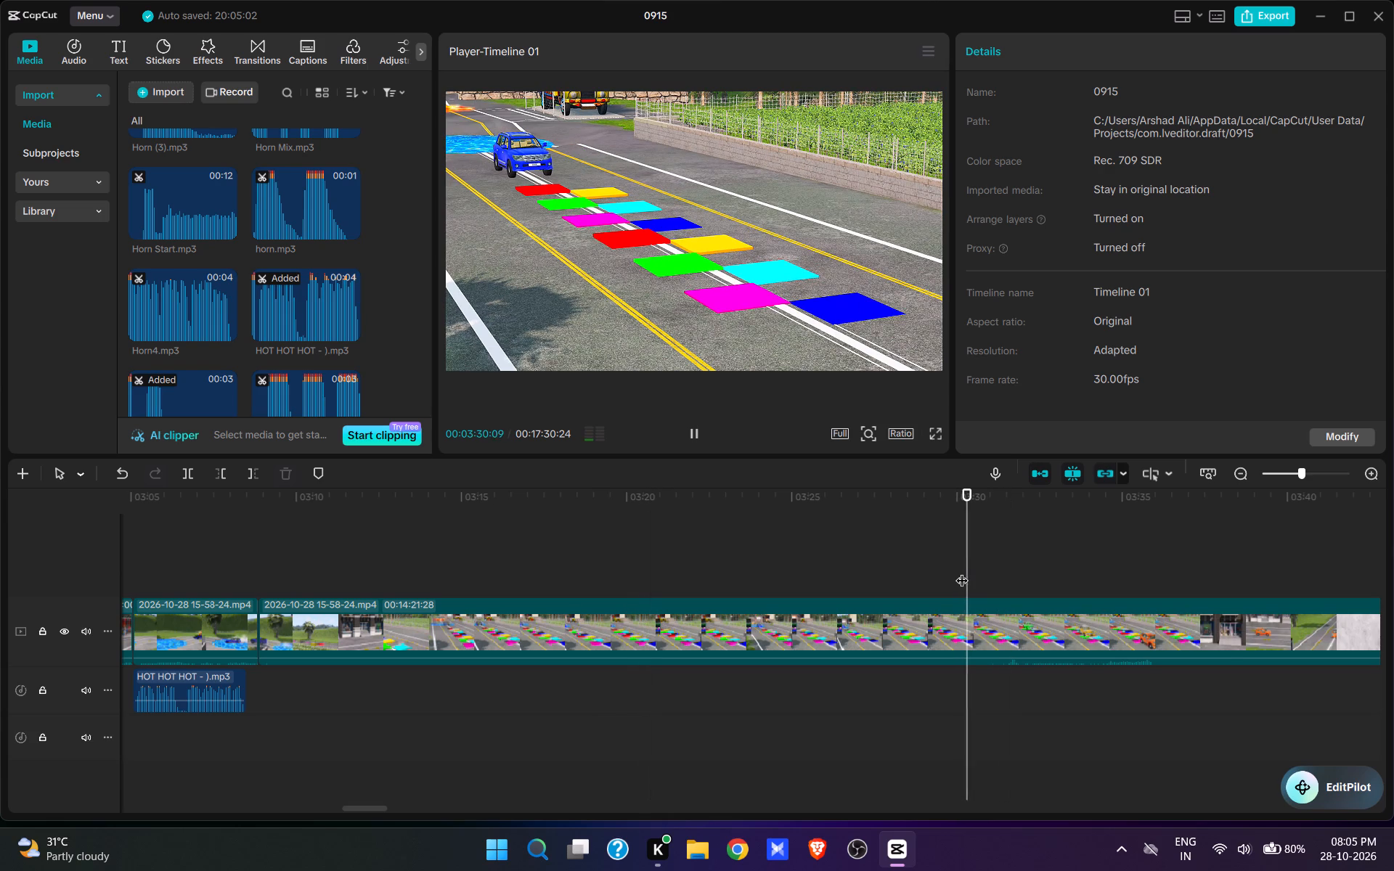
{"action": "key", "text": "space"}
{"action": "left_click", "coordinate": [966, 569]}
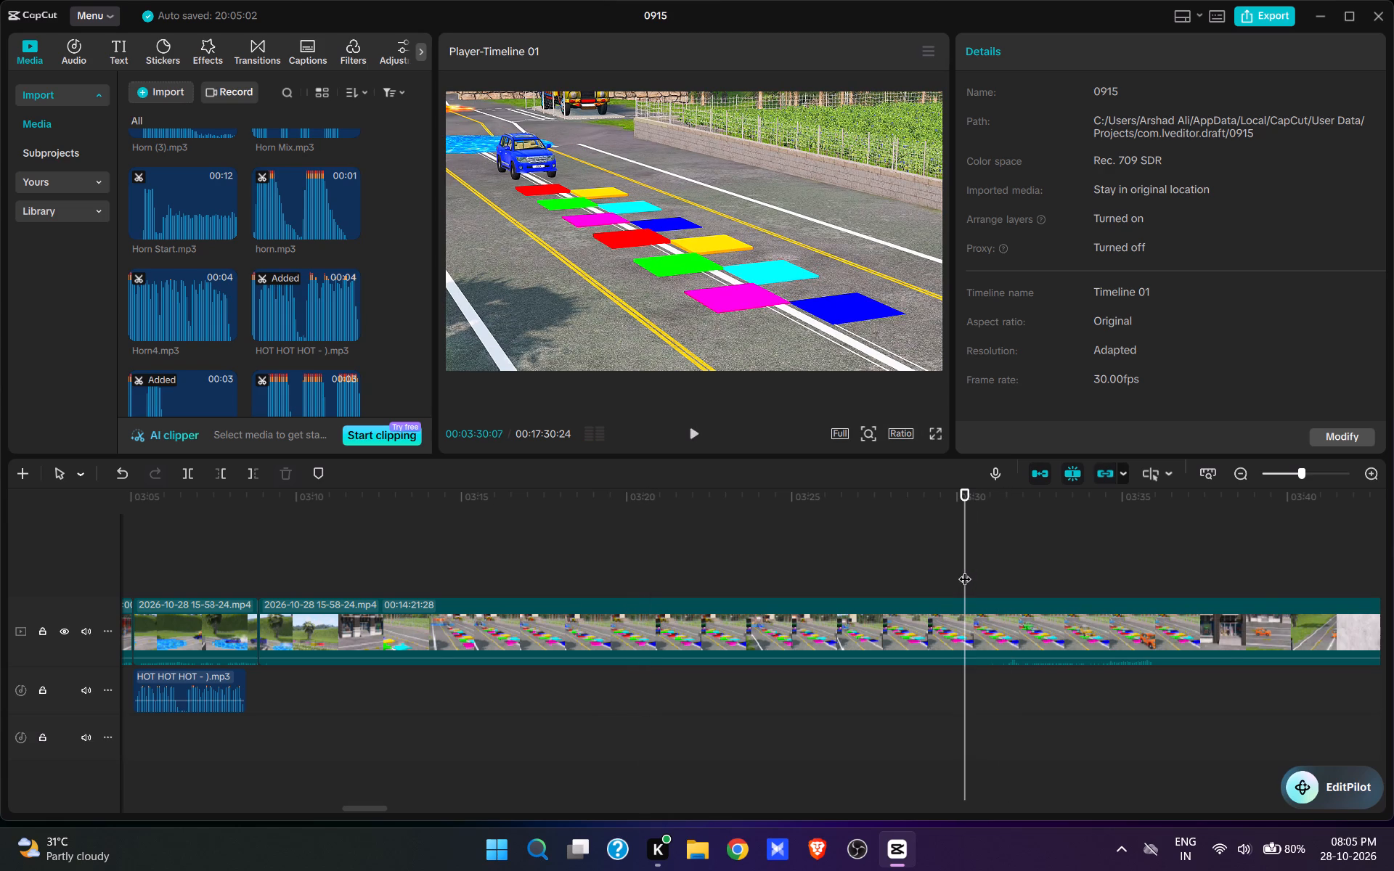
{"action": "key", "text": "q"}
{"action": "key", "text": "space"}
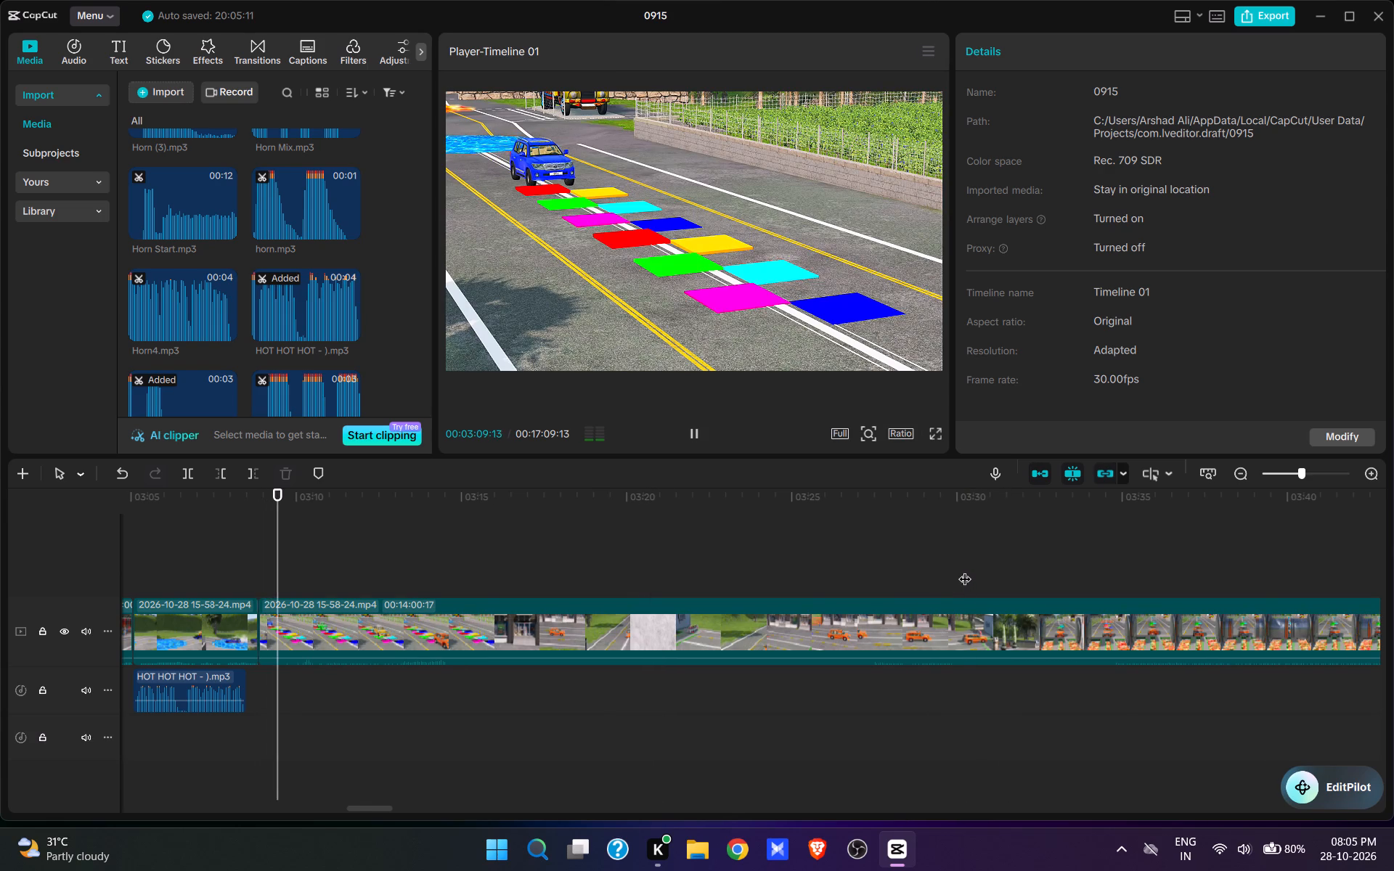
Paste the copied Mingle Game.mp3 clip at 00:03:09:19, where the SUV reaches the coloured tiles, and play it back.
{"action": "key", "text": "space"}
{"action": "key", "text": "ctrl+v"}
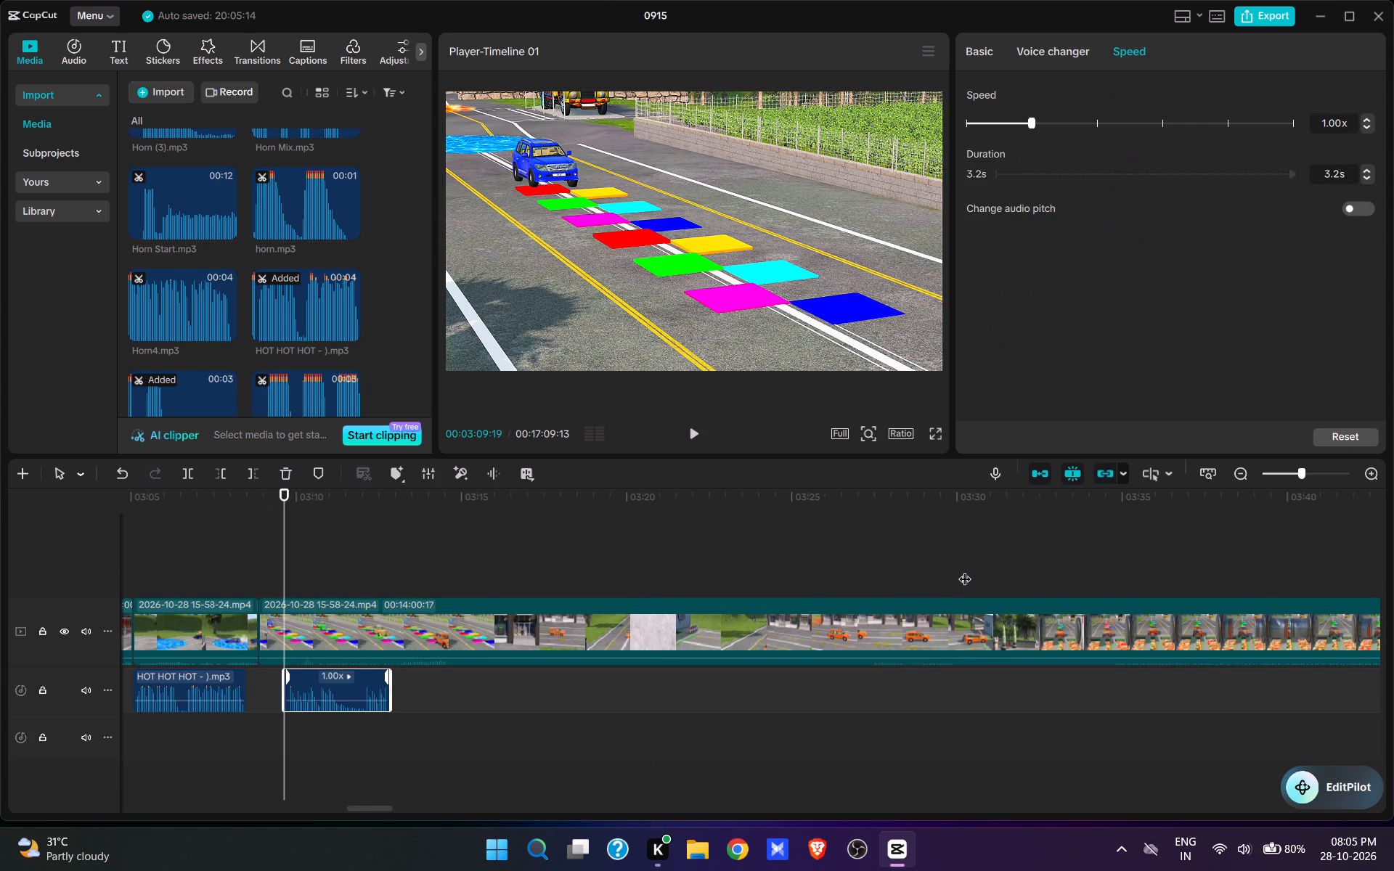
{"action": "key", "text": "space"}
{"action": "key", "text": "space"}
{"action": "left_click", "coordinate": [263, 577]}
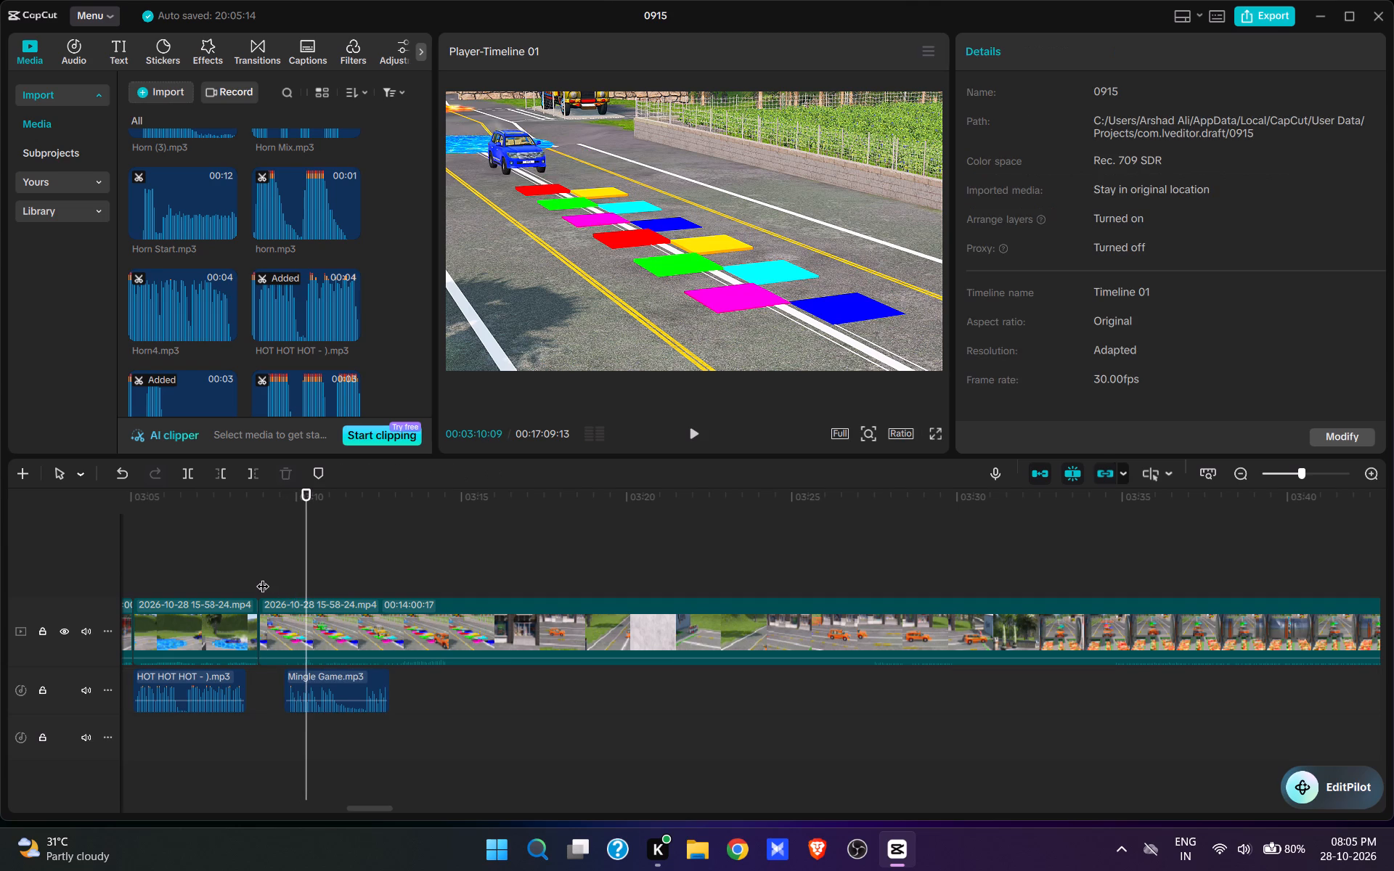
{"action": "key", "text": "space"}
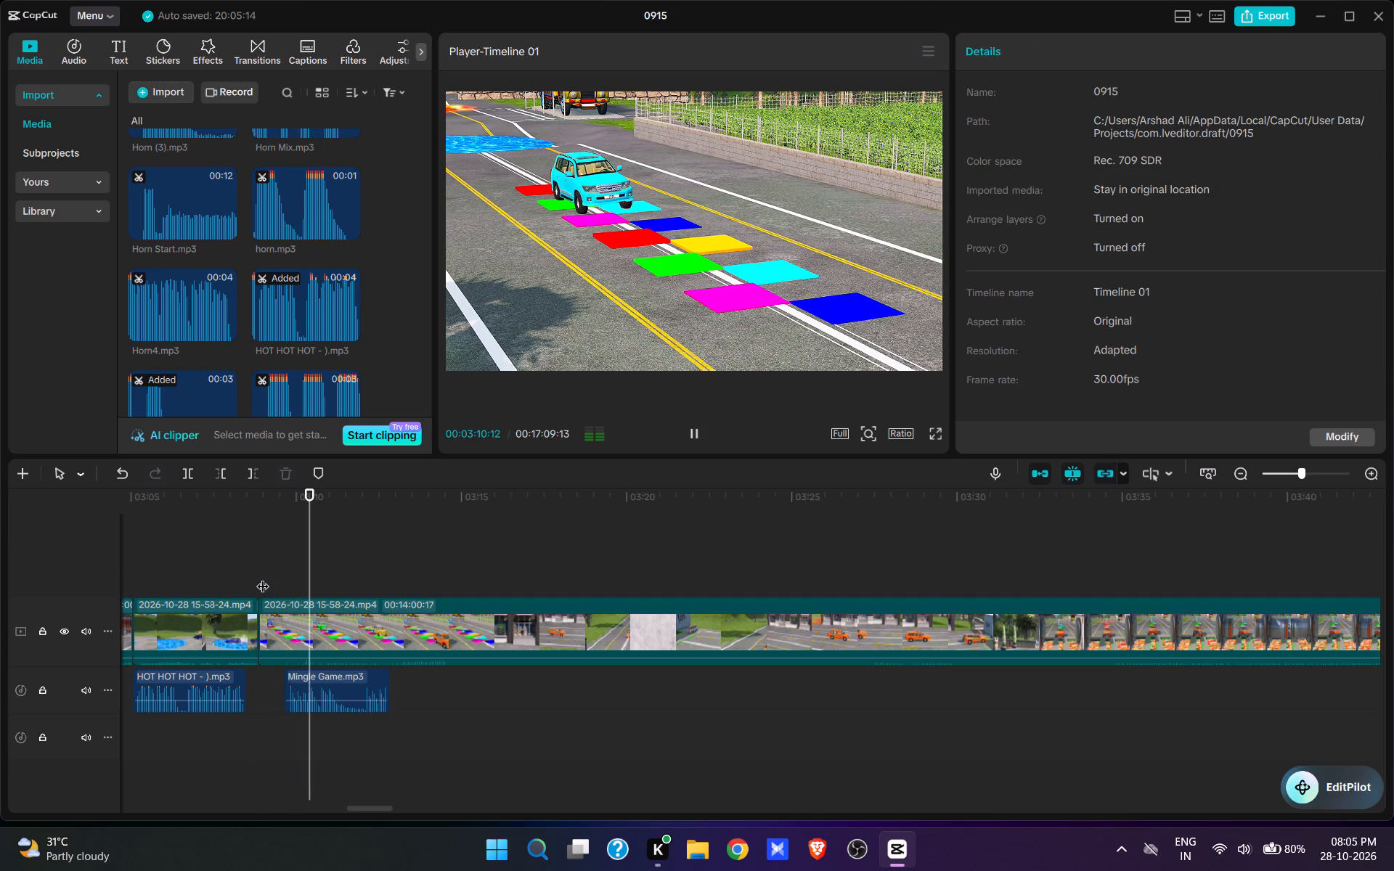
{"action": "key", "text": "space"}
{"action": "key", "text": "space"}
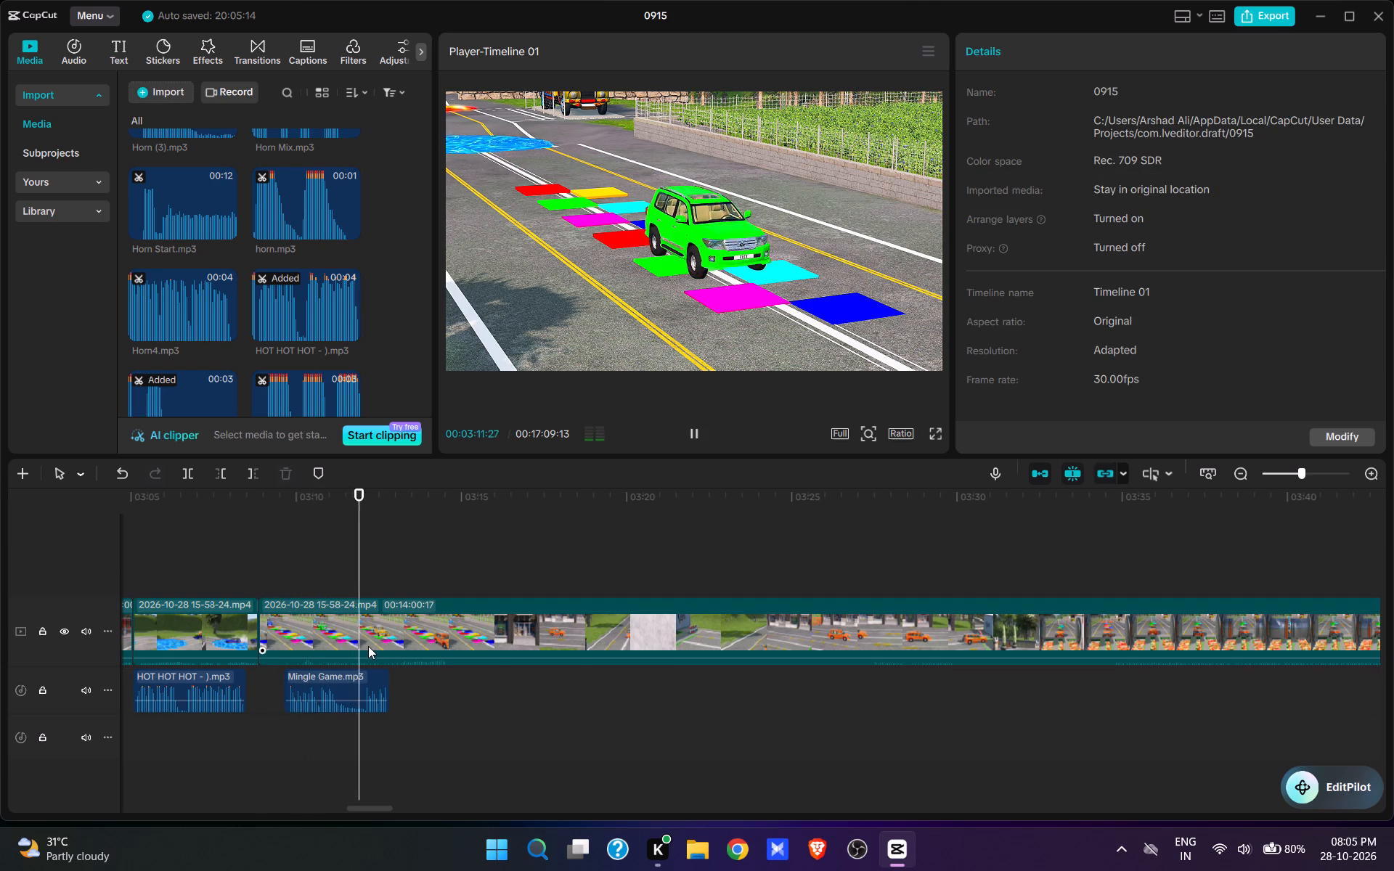
{"action": "key", "text": "space"}
Extend the end of the Mingle Game.mp3 clip over the coloured-tile scene to a duration of 4.6 s.
{"action": "left_click", "coordinate": [370, 693]}
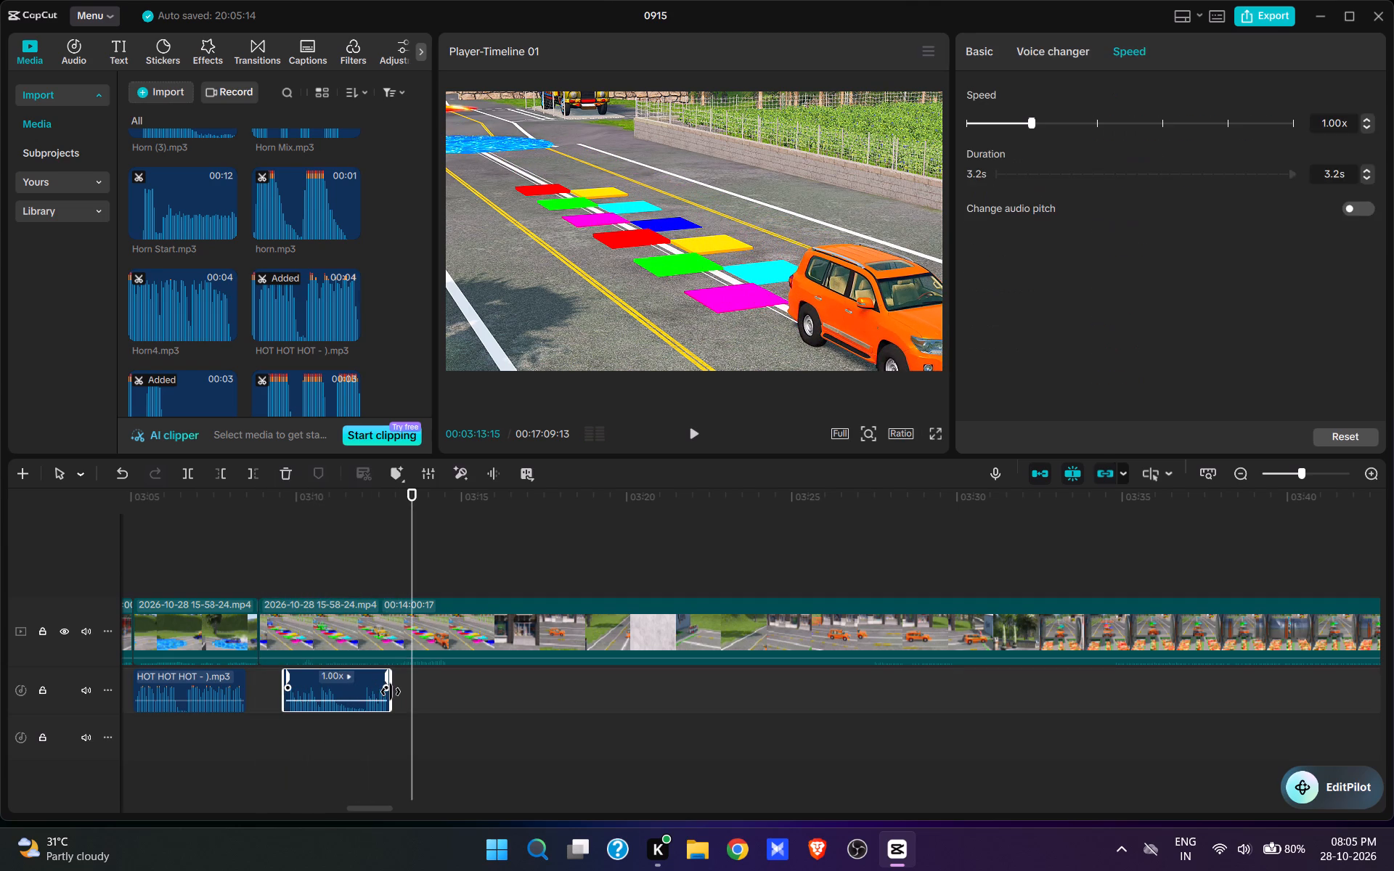
{"action": "left_click_drag", "start_coordinate": [391, 692], "coordinate": [405, 692]}
{"action": "left_click", "coordinate": [378, 692]}
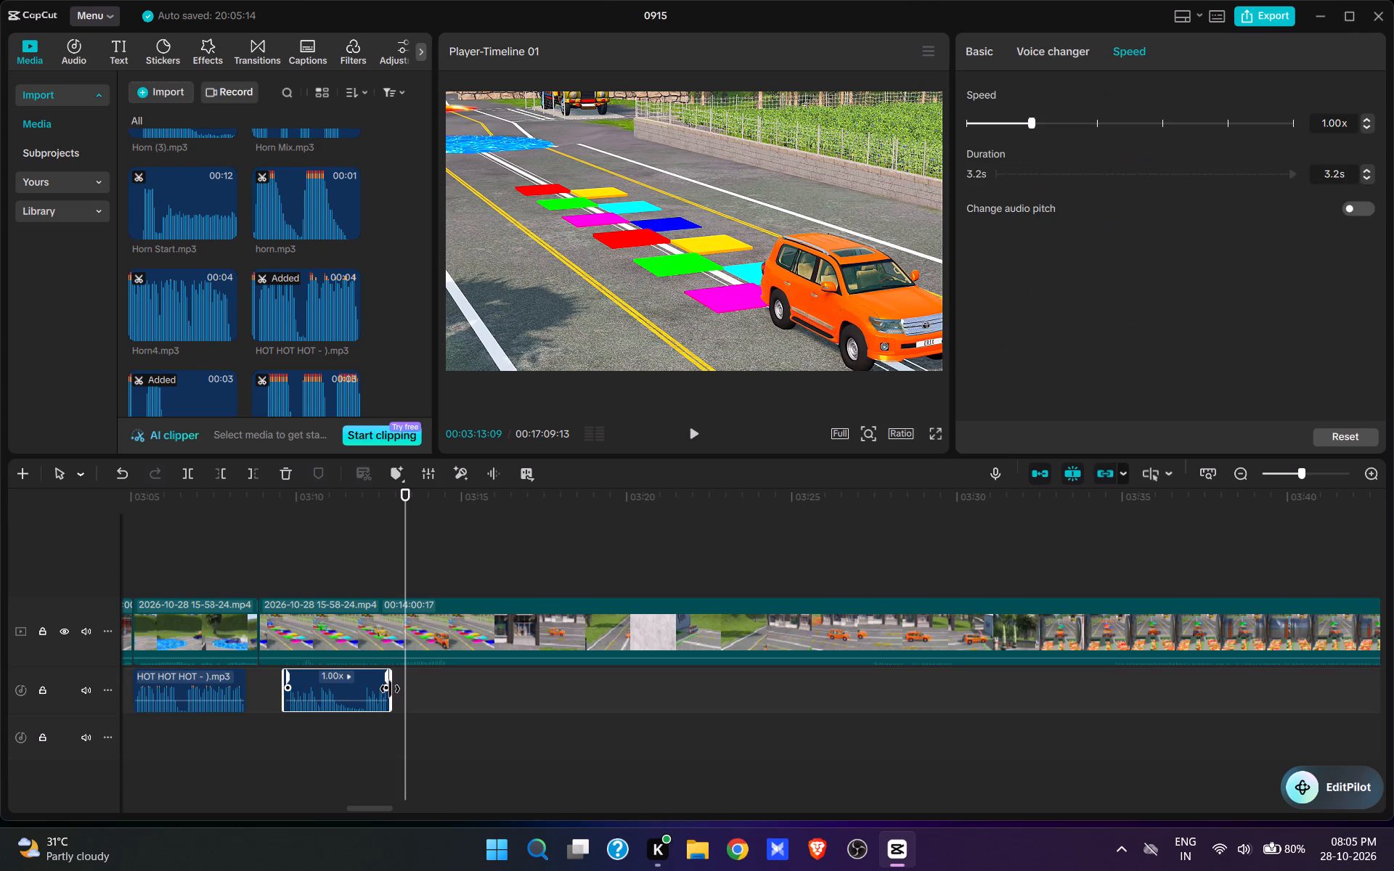
{"action": "left_click", "coordinate": [390, 689]}
{"action": "left_click", "coordinate": [375, 690]}
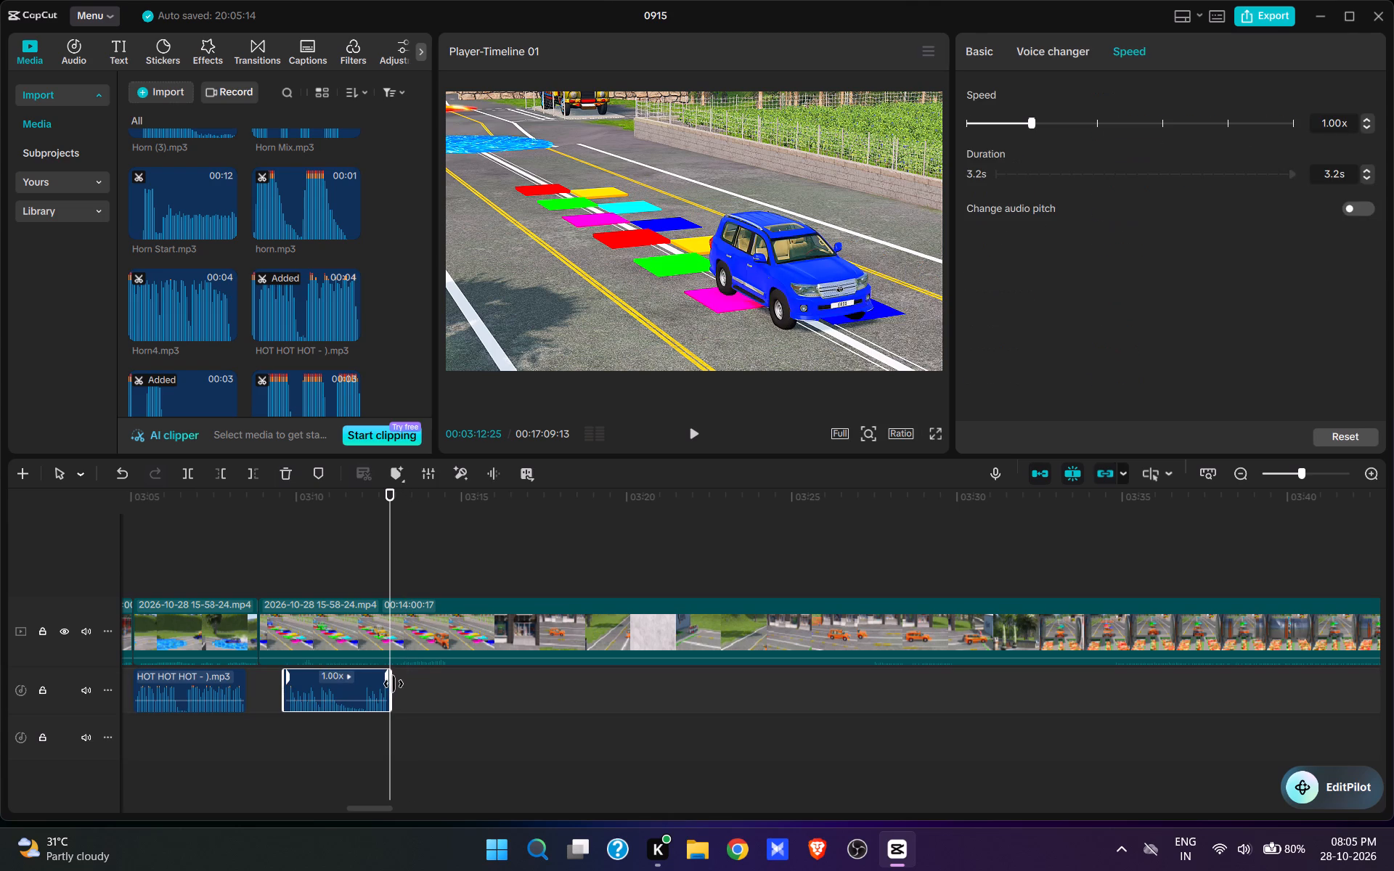
{"action": "left_click", "coordinate": [391, 684]}
{"action": "left_click", "coordinate": [379, 687]}
{"action": "left_click_drag", "start_coordinate": [393, 697], "coordinate": [422, 694]}
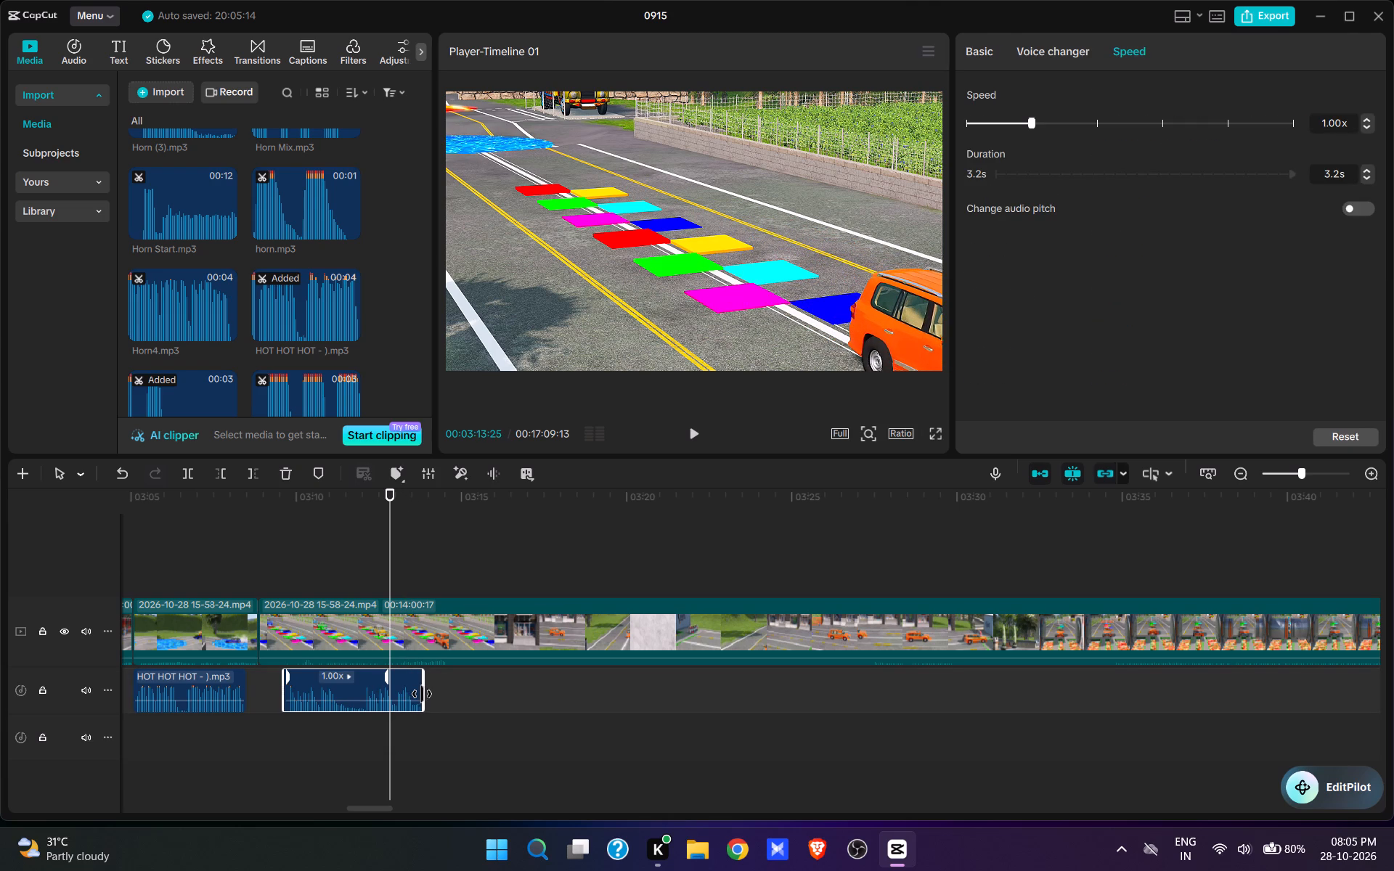
{"action": "left_click_drag", "start_coordinate": [422, 694], "coordinate": [433, 695]}
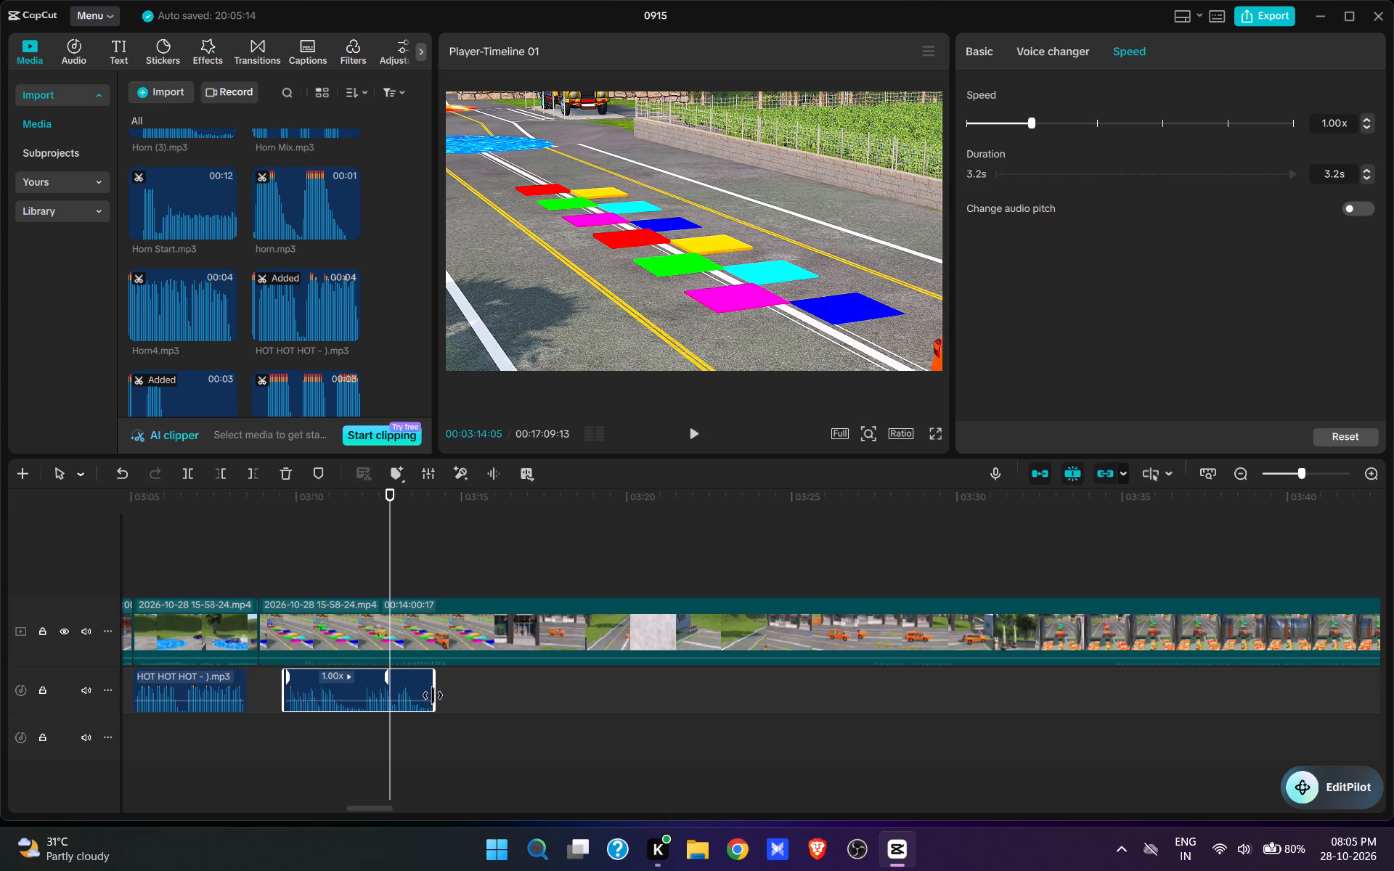
{"action": "left_click_drag", "start_coordinate": [433, 695], "coordinate": [434, 695]}
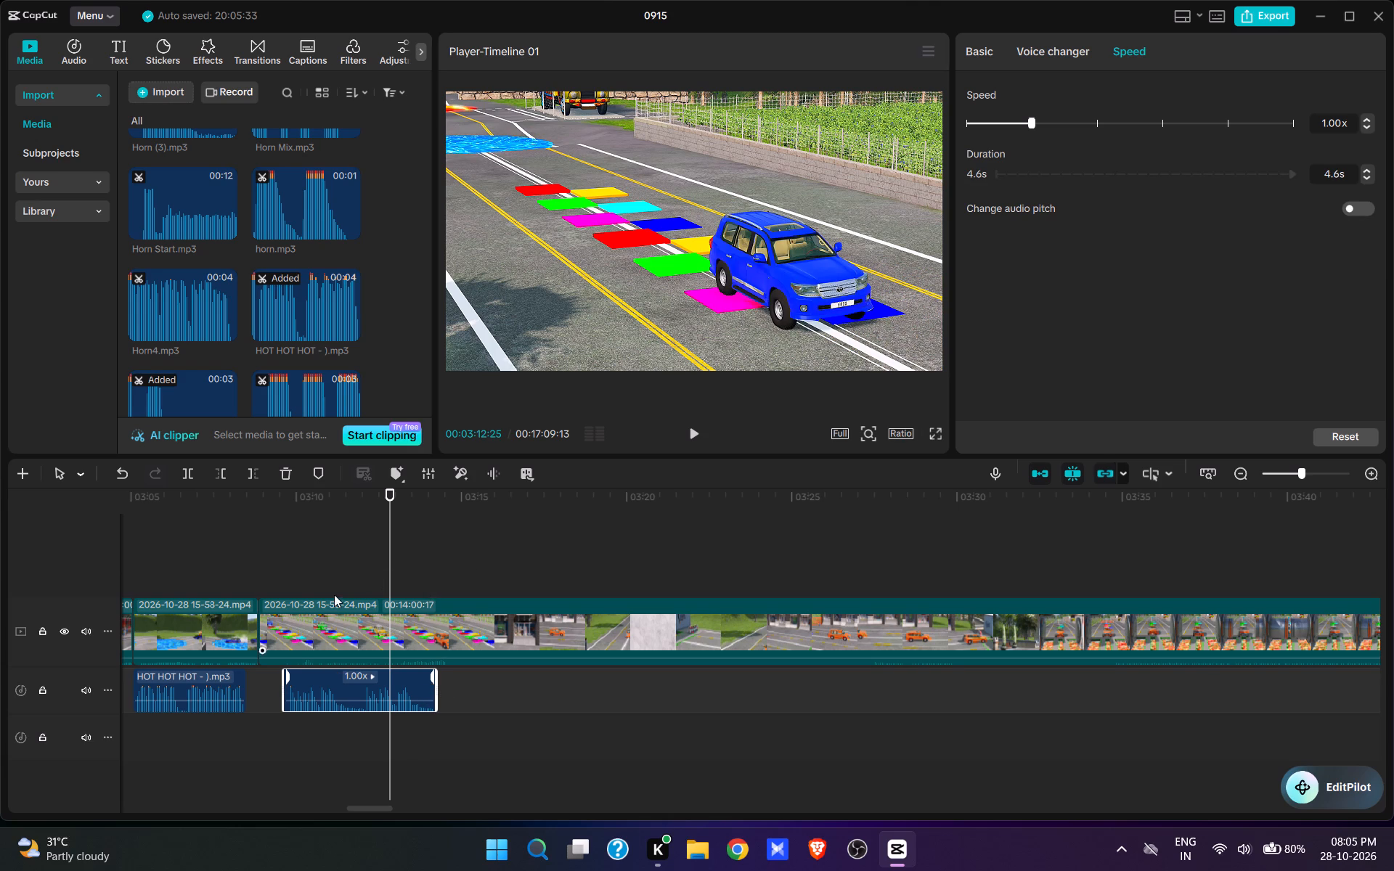
Play back the coloured-tile scene and split the video at 00:03:14:12, just after Mingle Game.mp3 ends.
{"action": "left_click", "coordinate": [217, 563]}
{"action": "key", "text": "space"}
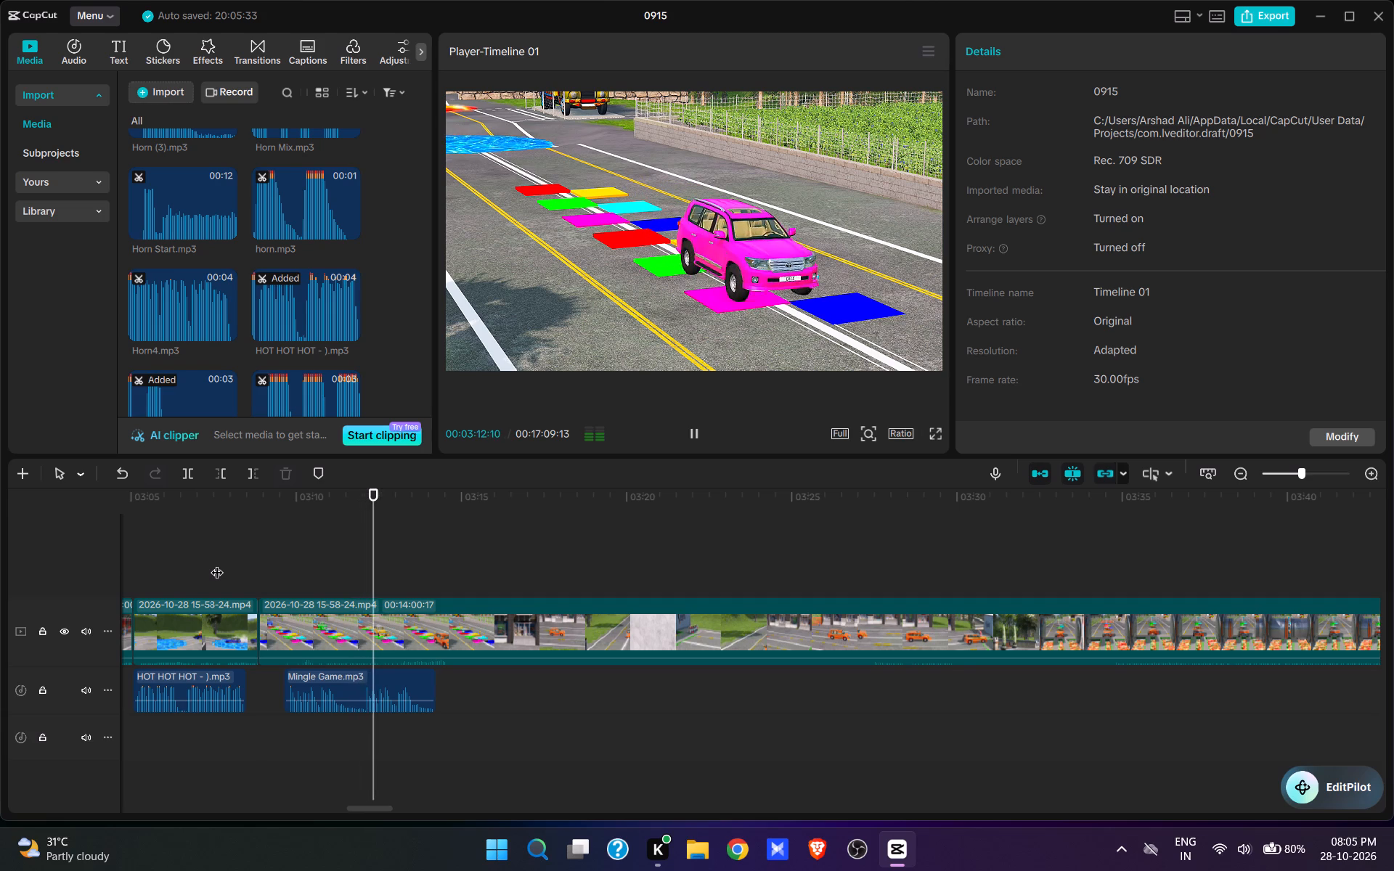
{"action": "key", "text": "space"}
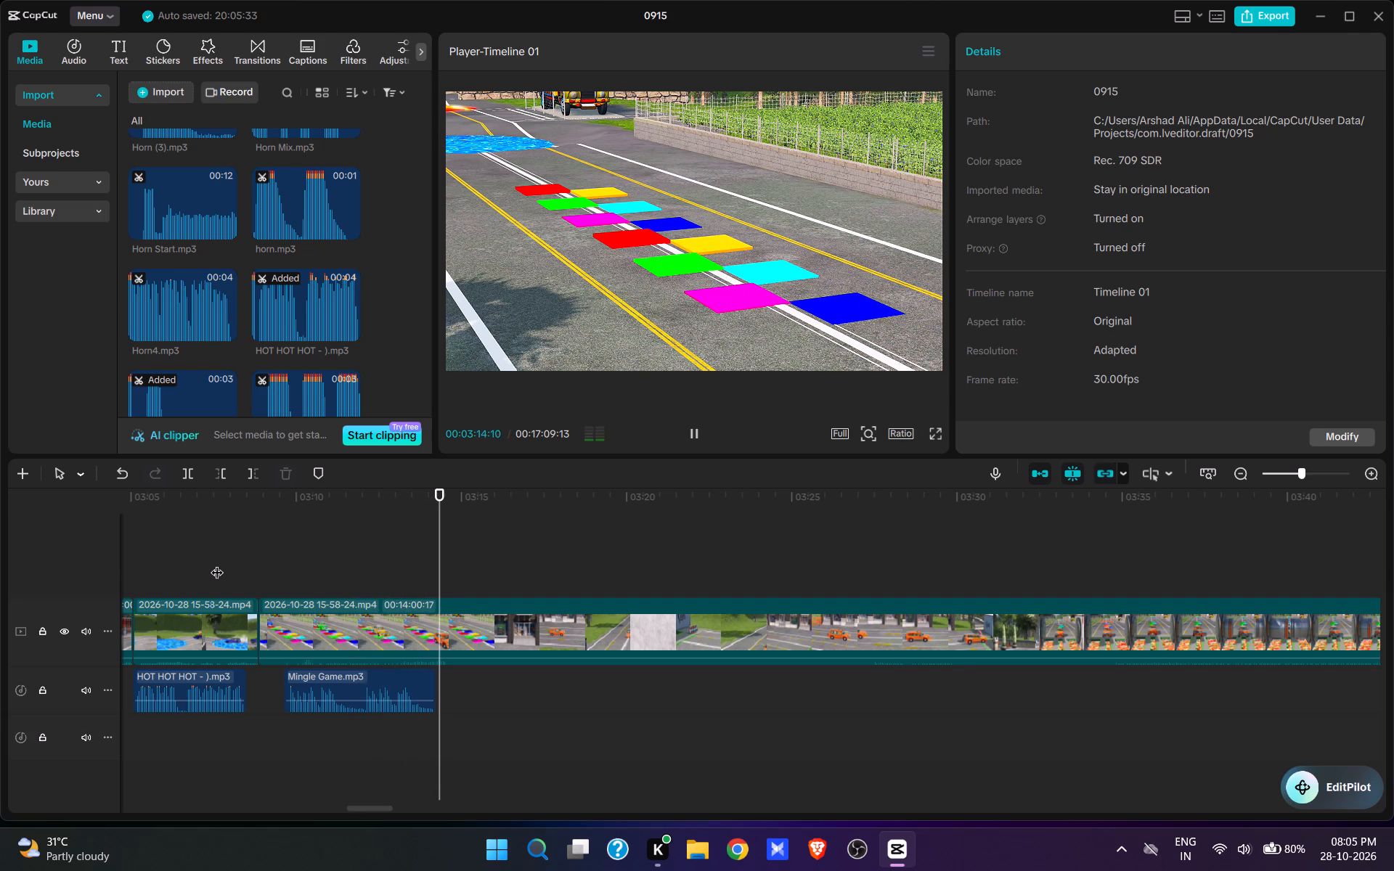
{"action": "key", "text": "w"}
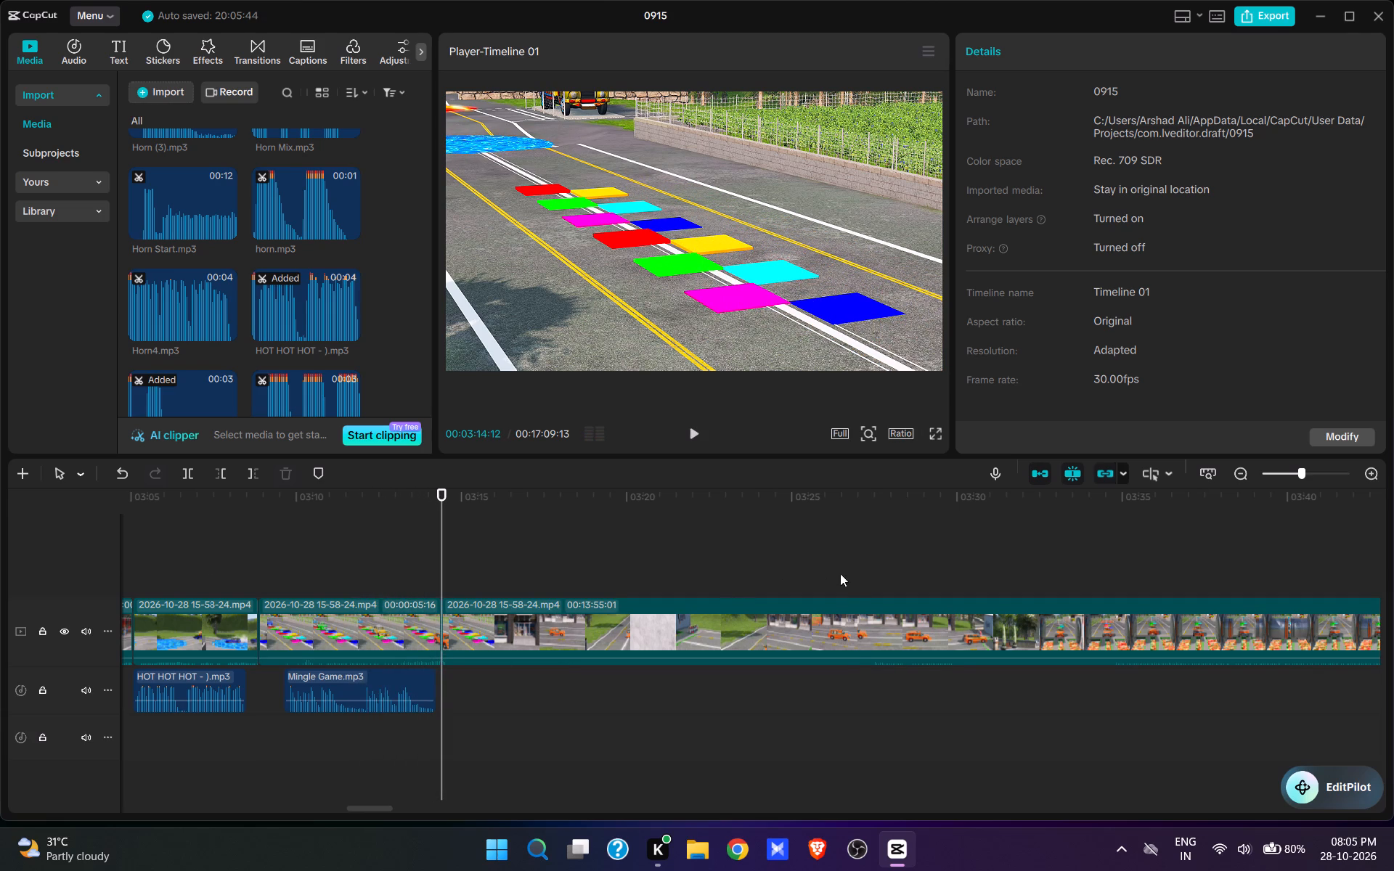
Cut out about 13 s after 00:03:14:12, up to the orange SUV driving past the shops.
{"action": "left_click", "coordinate": [857, 571]}
{"action": "key", "text": "space"}
{"action": "key", "text": "space"}
{"action": "key", "text": "space"}
{"action": "key", "text": "space"}
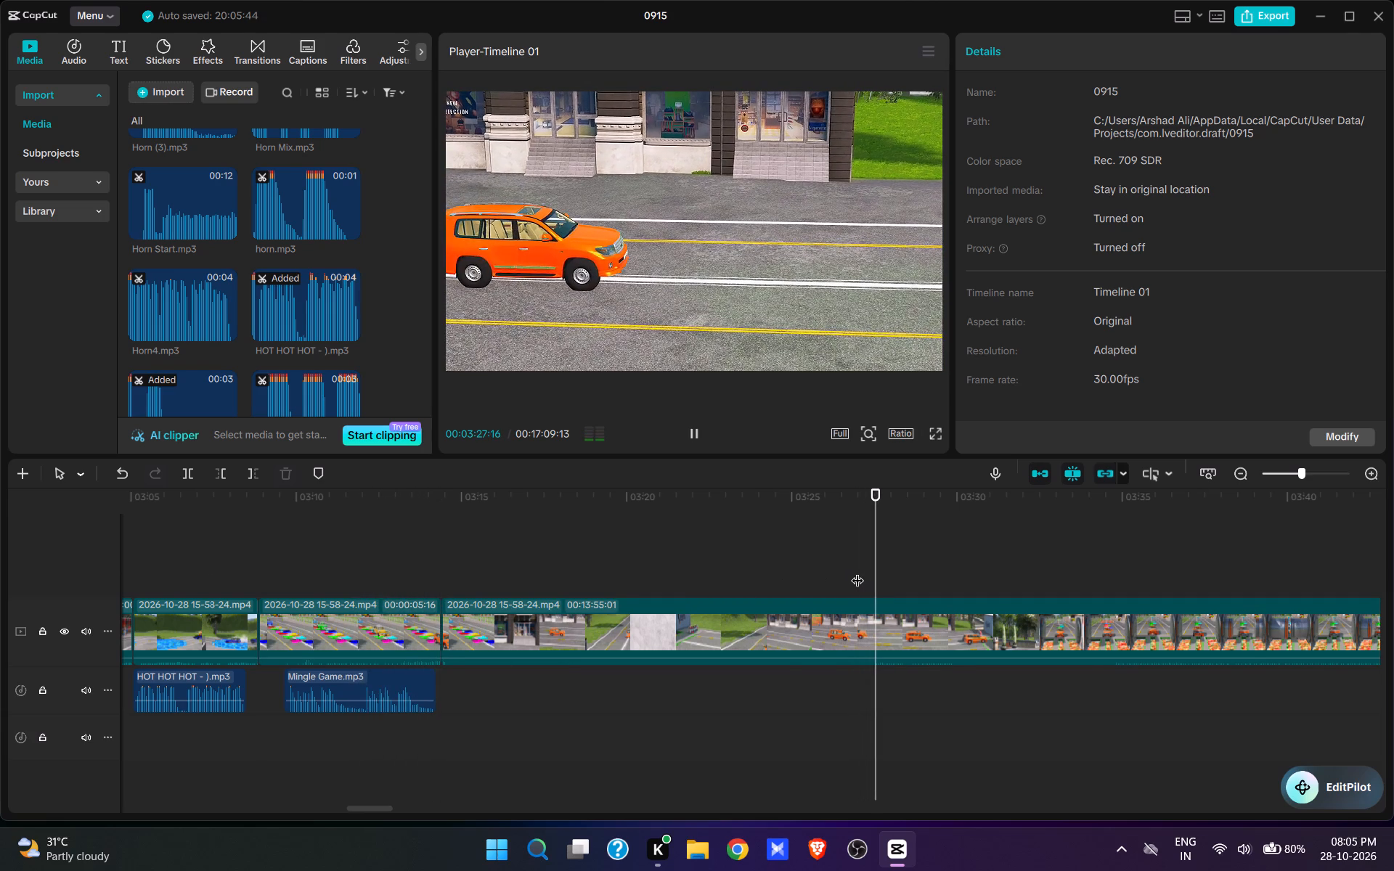
{"action": "type", "text": "q"}
{"action": "key", "text": "space"}
{"action": "key", "text": "space"}
Add the mixkit cartoon 473.wav sound to the audio track at 00:03:14:12, where the orange SUV passes the shops.
{"action": "left_click", "coordinate": [436, 560]}
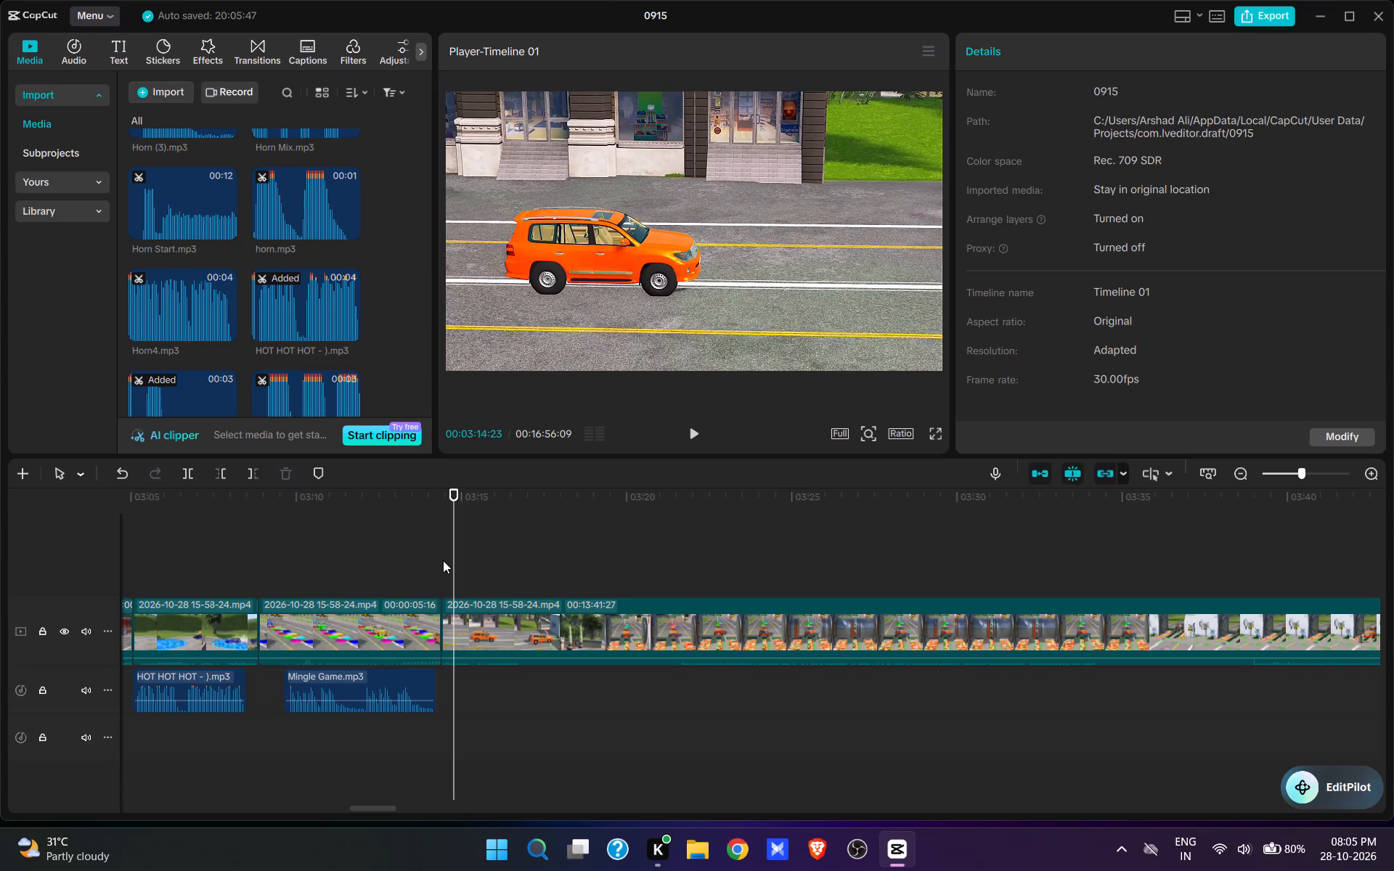
{"action": "left_click", "coordinate": [434, 558]}
{"action": "scroll", "coordinate": [289, 305], "scroll_direction": "up", "scroll_amount": 8}
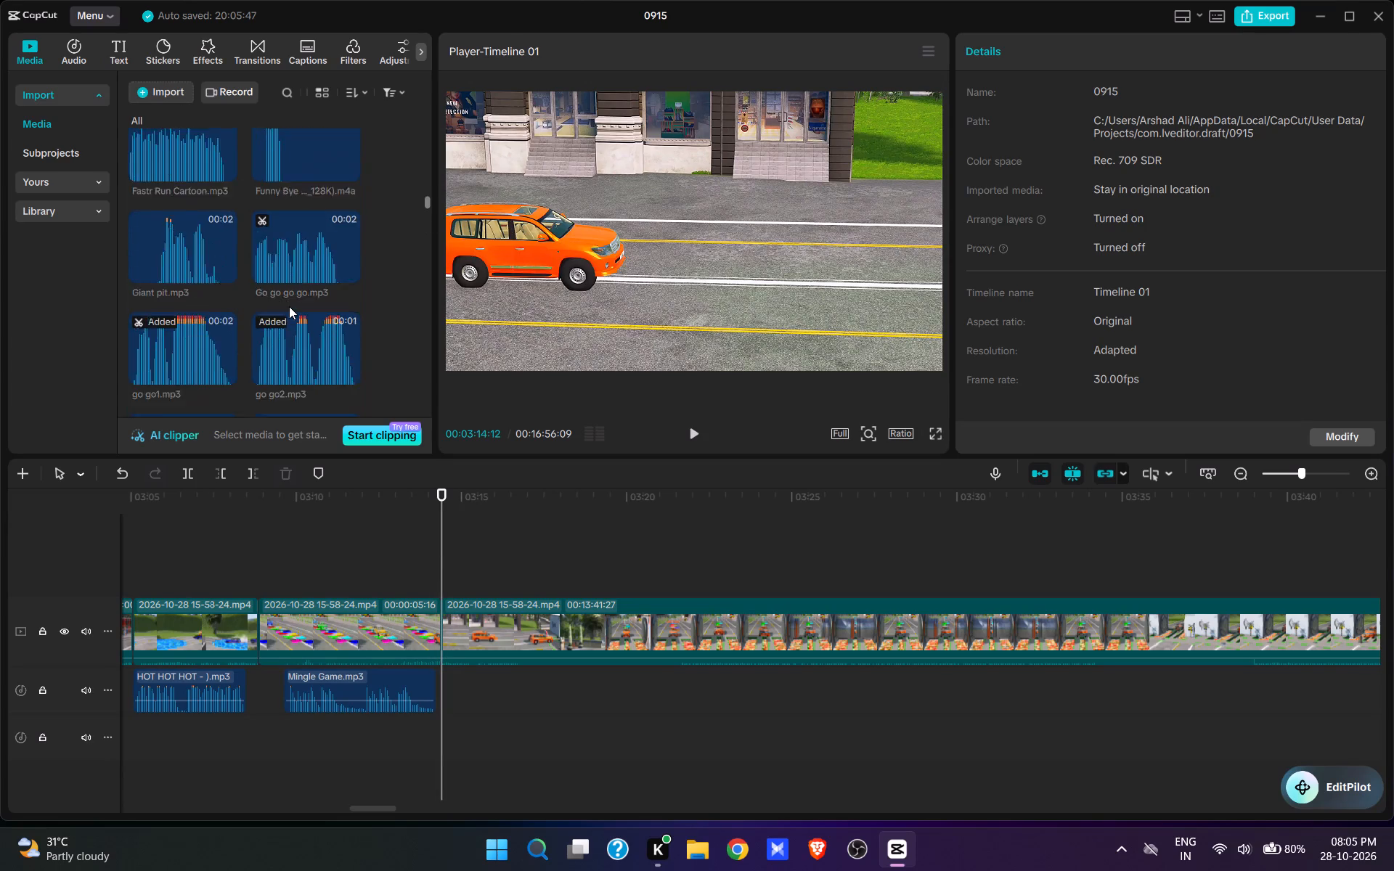
{"action": "scroll", "coordinate": [289, 306], "scroll_direction": "up", "scroll_amount": 8}
{"action": "scroll", "coordinate": [289, 309], "scroll_direction": "down", "scroll_amount": 11}
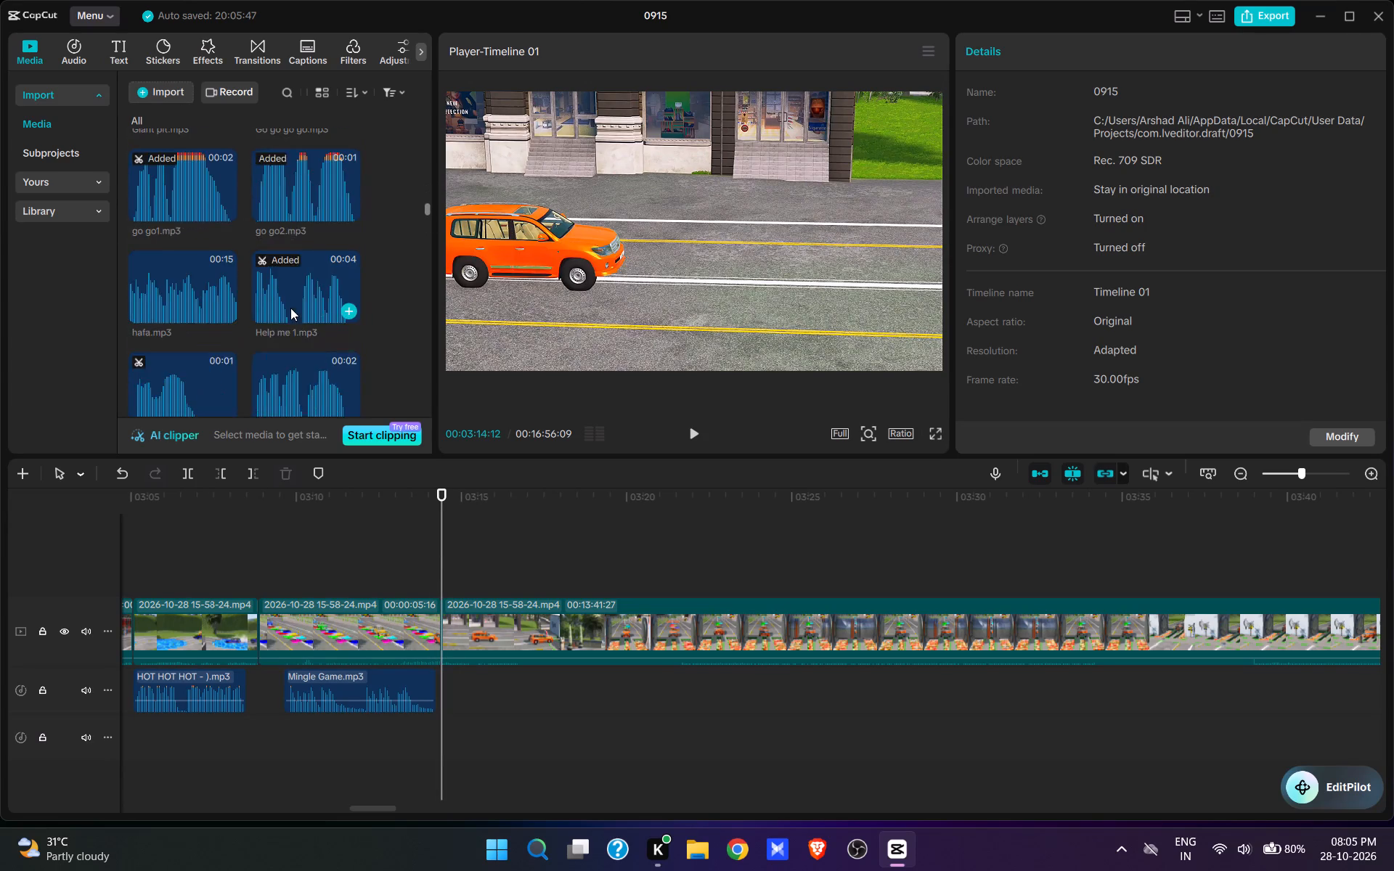
{"action": "scroll", "coordinate": [290, 308], "scroll_direction": "down", "scroll_amount": 16}
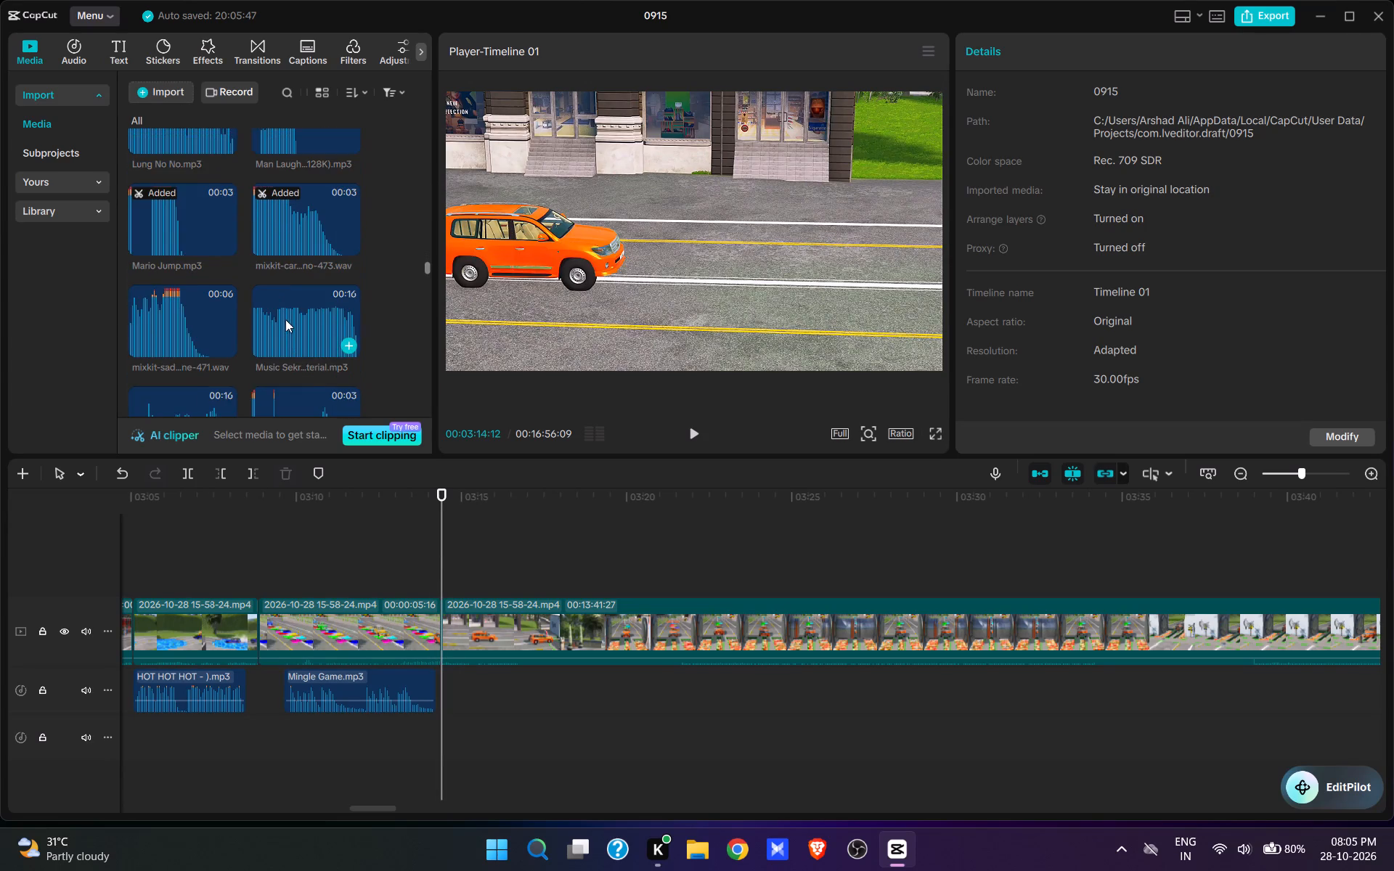
{"action": "scroll", "coordinate": [289, 319], "scroll_direction": "up", "scroll_amount": 1}
{"action": "left_click", "coordinate": [293, 279]}
{"action": "left_click", "coordinate": [327, 324]}
{"action": "key", "text": "space"}
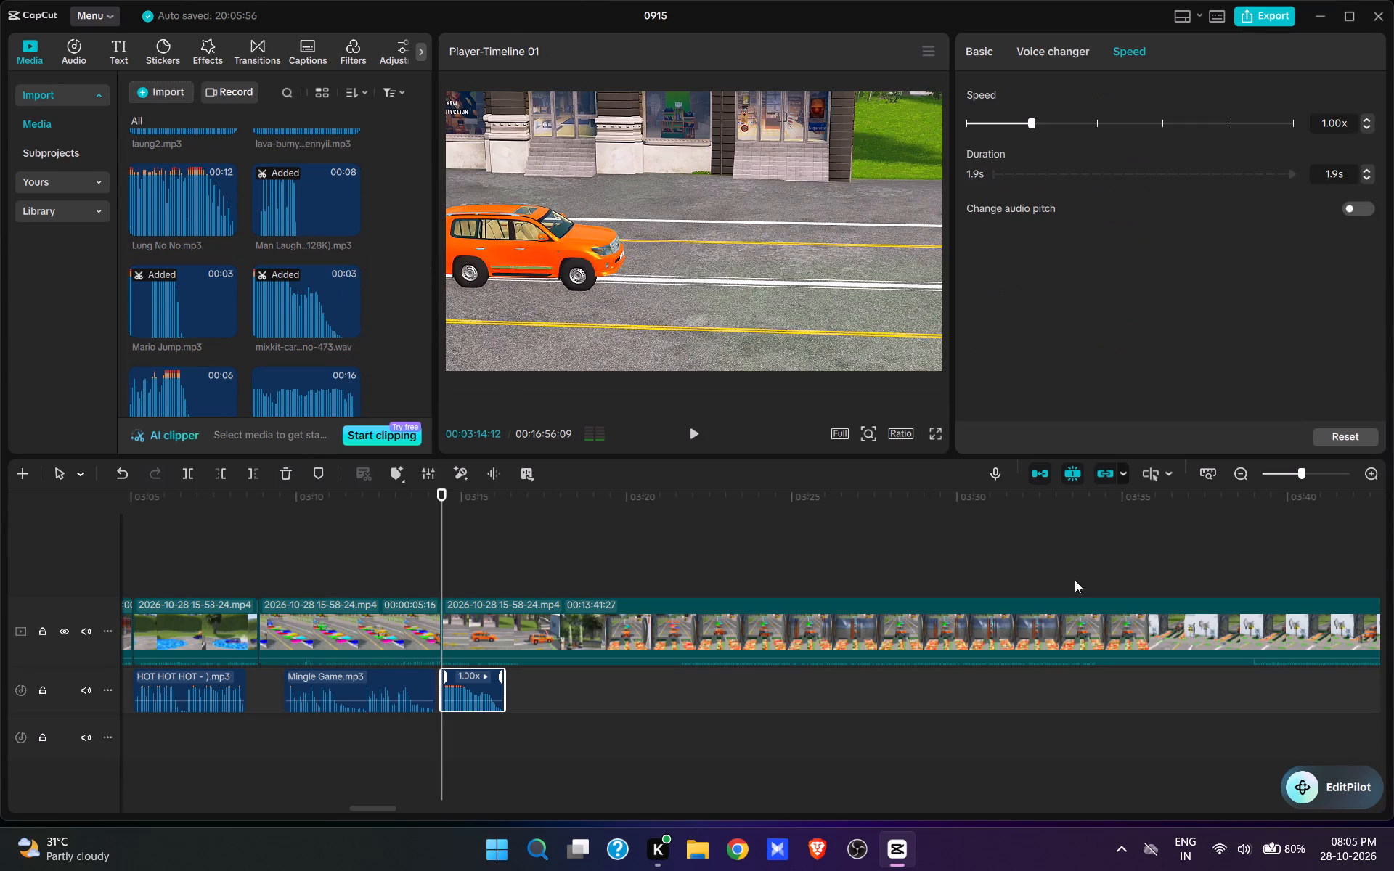
Play back the orange SUV scene and split the video at 00:03:16:17, just after the mixkit cartoon sound ends.
{"action": "left_click", "coordinate": [689, 432]}
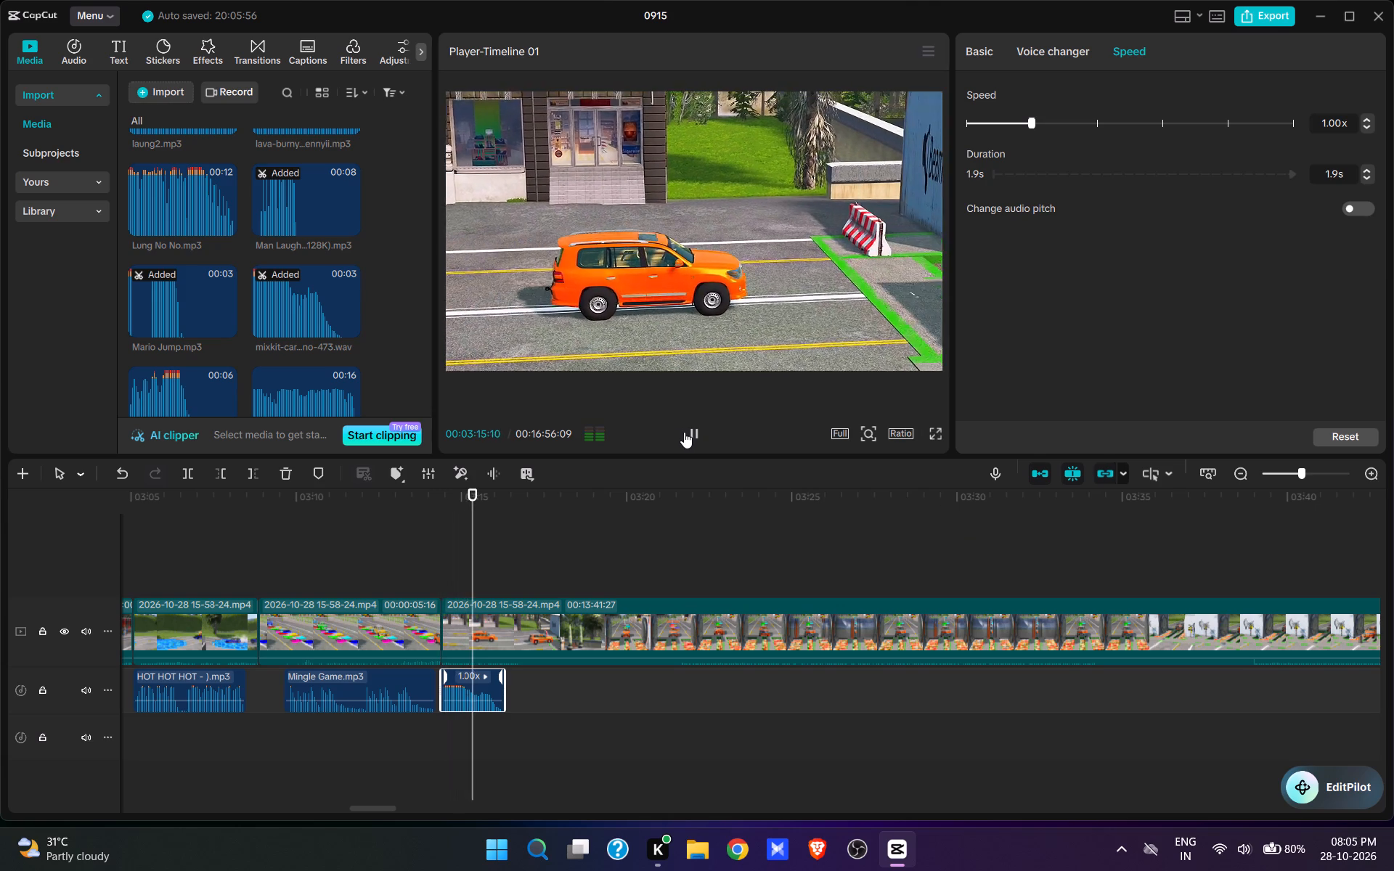
{"action": "key", "text": "space"}
{"action": "key", "text": "space"}
{"action": "key", "text": "space"}
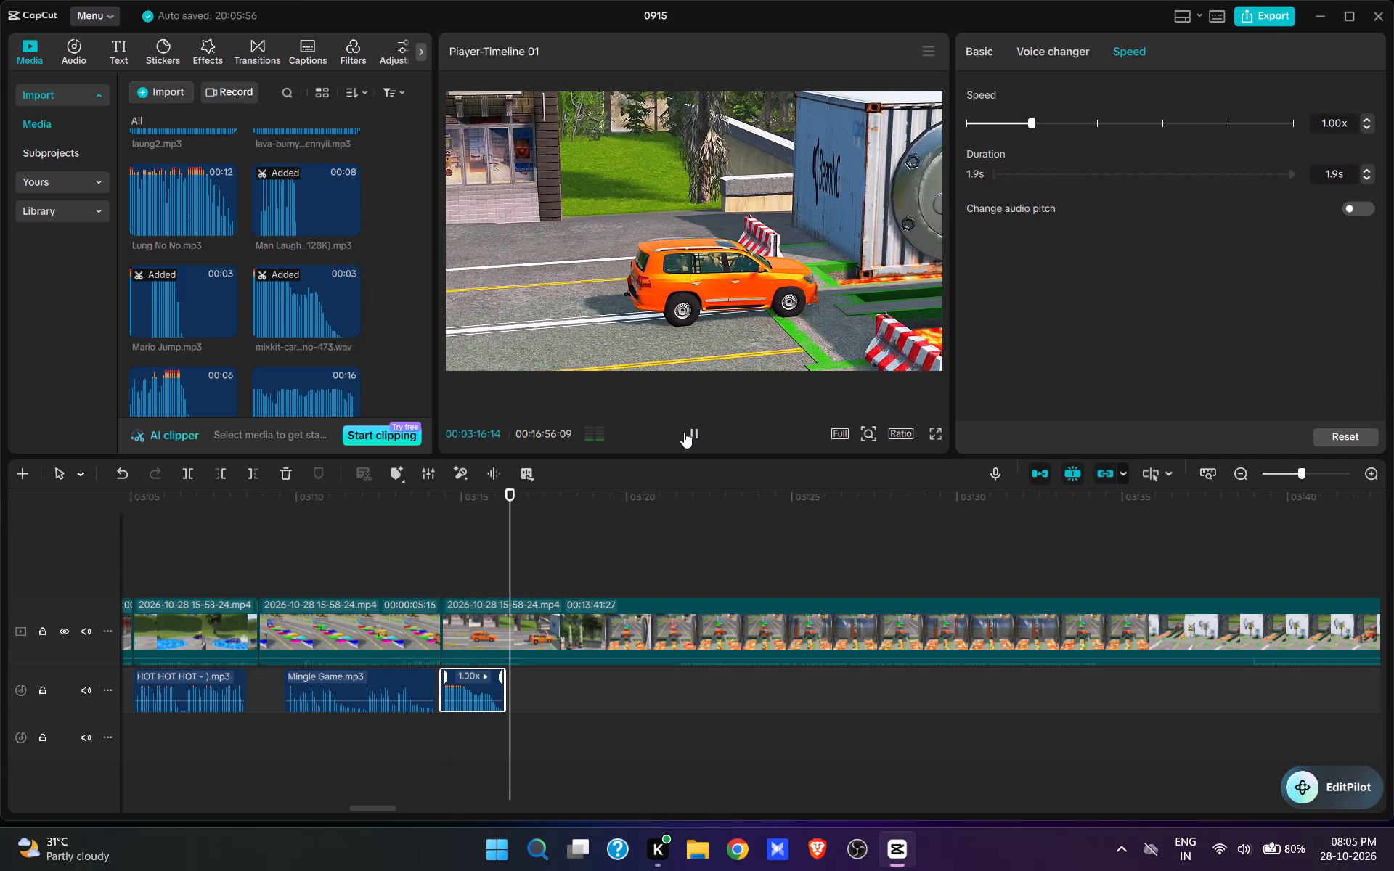
{"action": "type", "text": "w"}
Cut out about 5 s after 00:03:16:17, up to the orange SUV facing the lava between the containers, and play on.
{"action": "left_click", "coordinate": [677, 569]}
{"action": "key", "text": "space"}
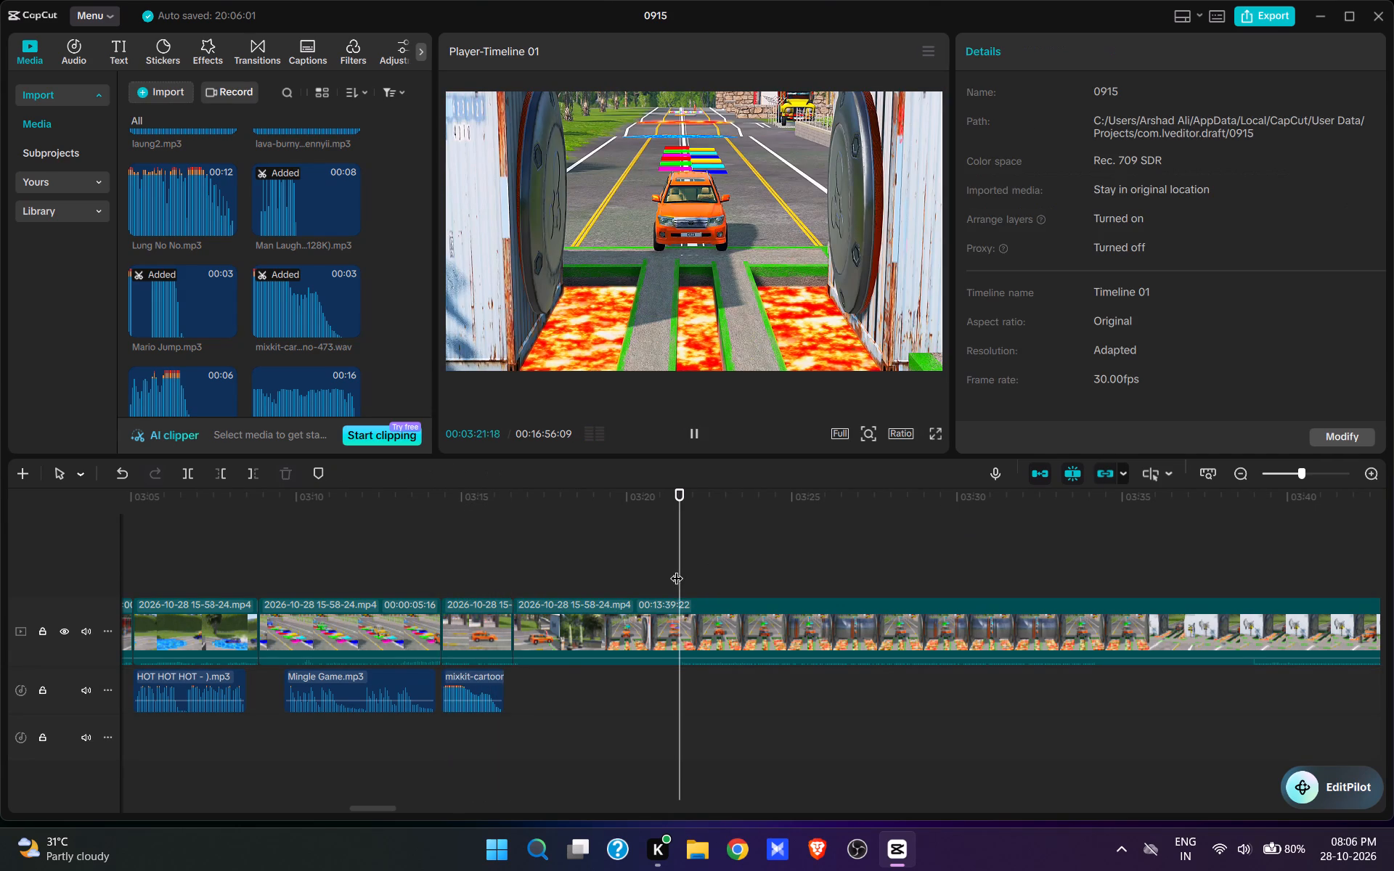
{"action": "type", "text": "q"}
{"action": "key", "text": "space"}
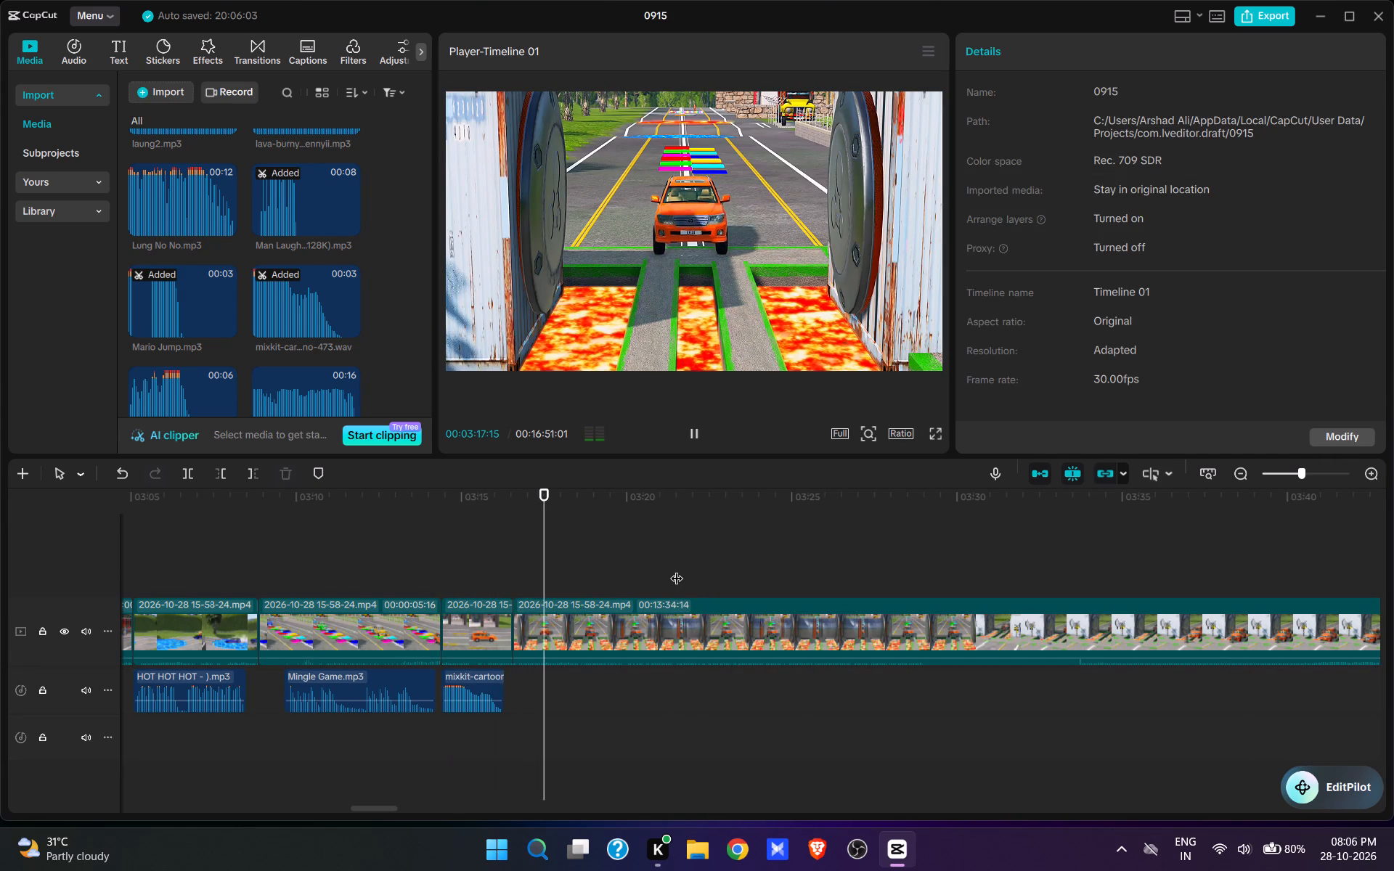
{"action": "key", "text": "space"}
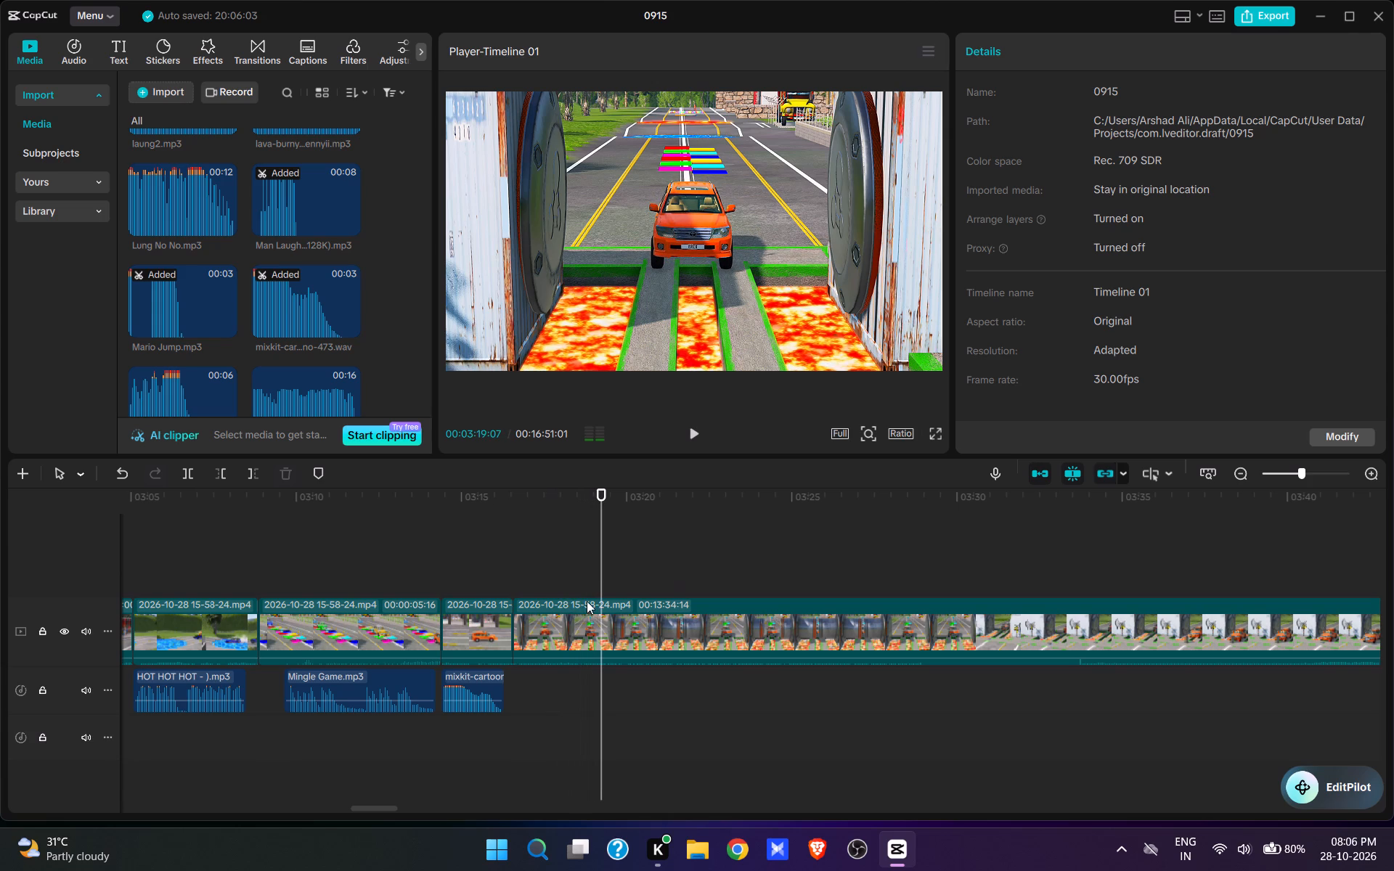
Add the 11 s Suspense (128K).mp3 sound at 00:03:16:17, where the orange SUV approaches the lava bridge.
{"action": "left_click", "coordinate": [513, 571]}
{"action": "scroll", "coordinate": [280, 297], "scroll_direction": "down", "scroll_amount": 7}
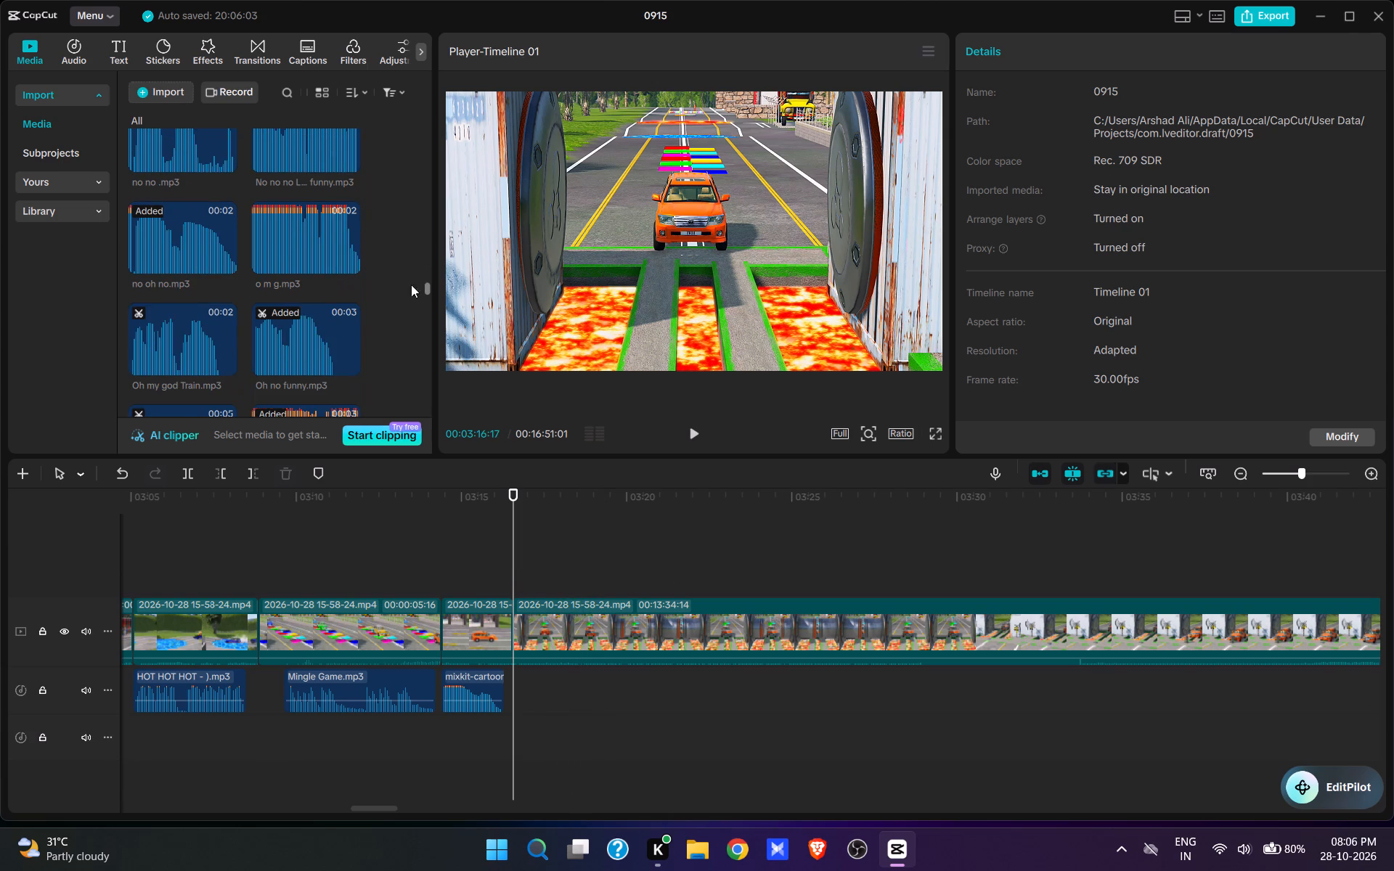
{"action": "left_click_drag", "start_coordinate": [427, 287], "coordinate": [427, 347]}
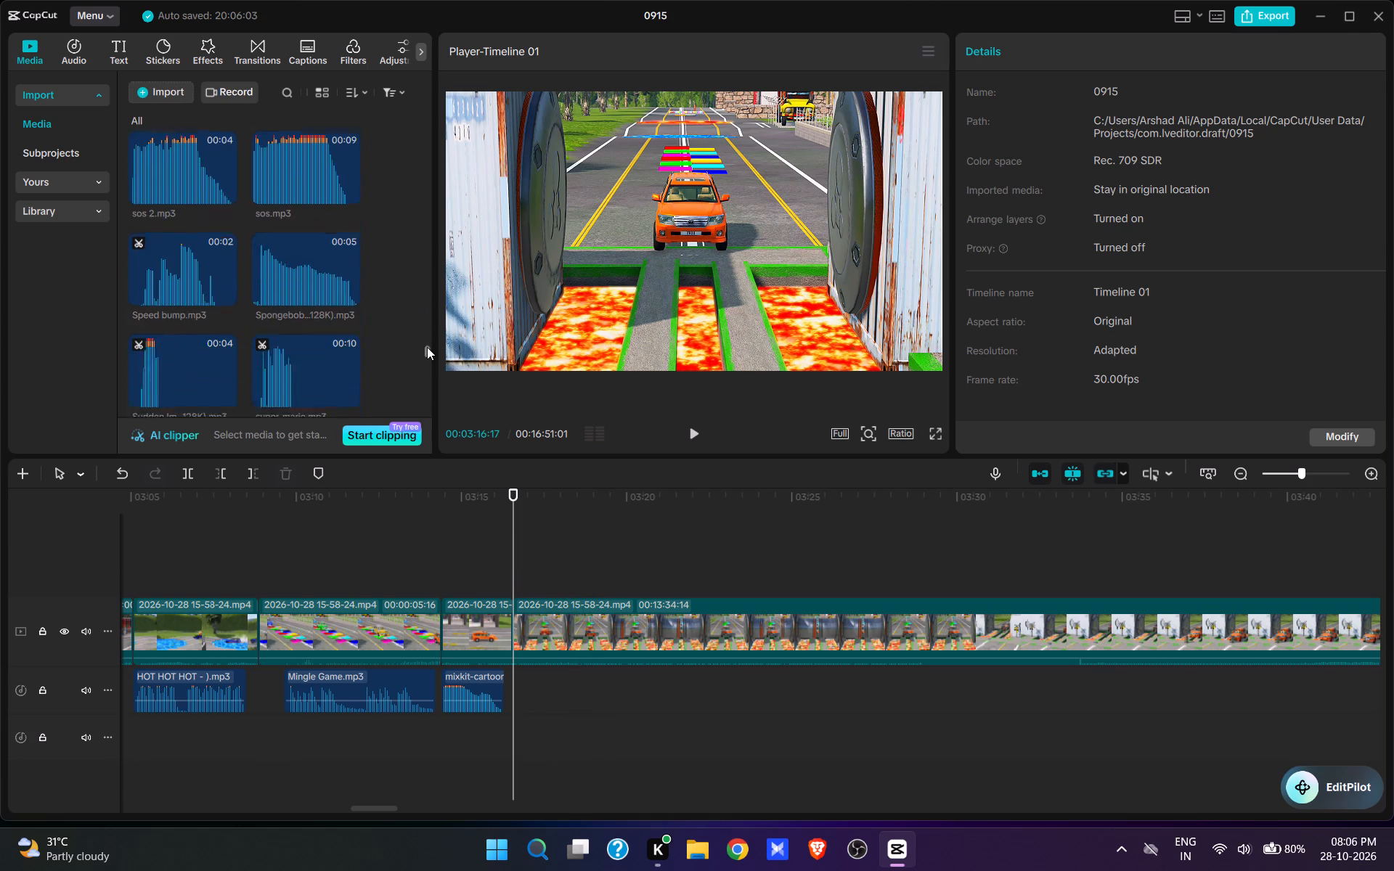
{"action": "left_click_drag", "start_coordinate": [427, 347], "coordinate": [427, 340]}
{"action": "left_click", "coordinate": [426, 340]}
{"action": "scroll", "coordinate": [340, 298], "scroll_direction": "down", "scroll_amount": 4}
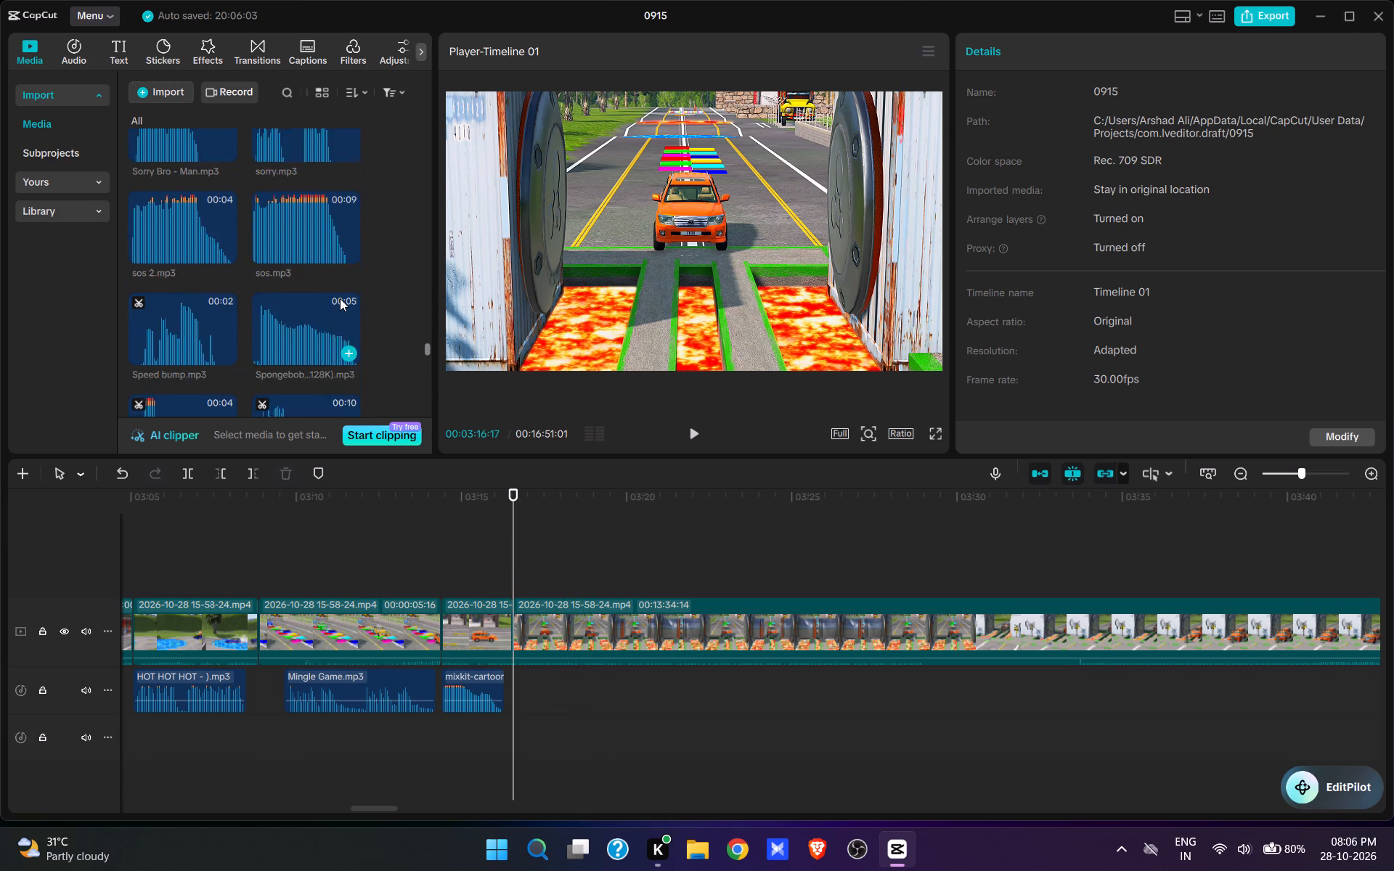
{"action": "scroll", "coordinate": [340, 298], "scroll_direction": "down", "scroll_amount": 3}
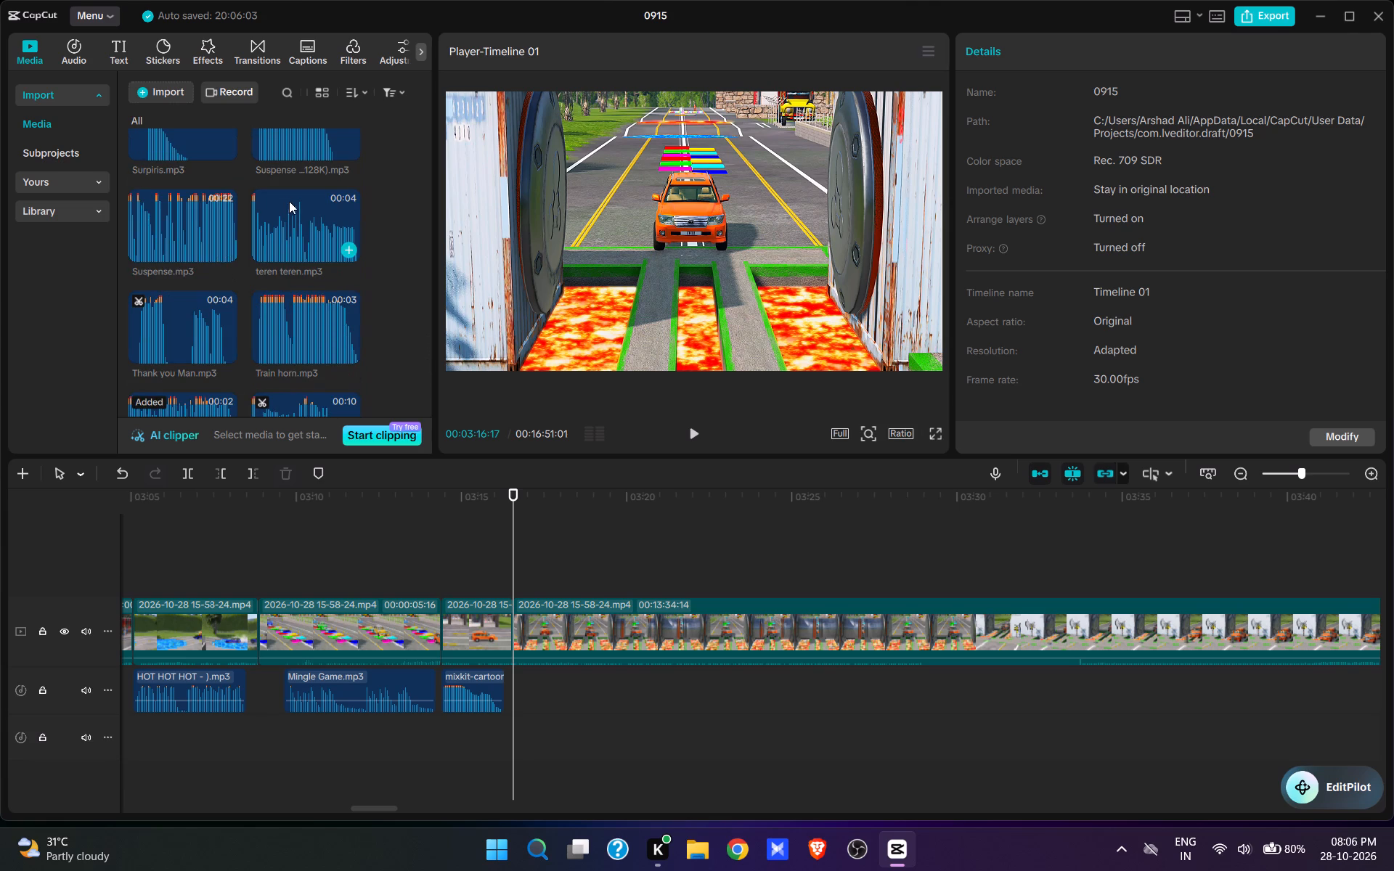
{"action": "scroll", "coordinate": [290, 250], "scroll_direction": "up", "scroll_amount": 1}
{"action": "left_click", "coordinate": [298, 231]}
{"action": "left_click", "coordinate": [325, 232]}
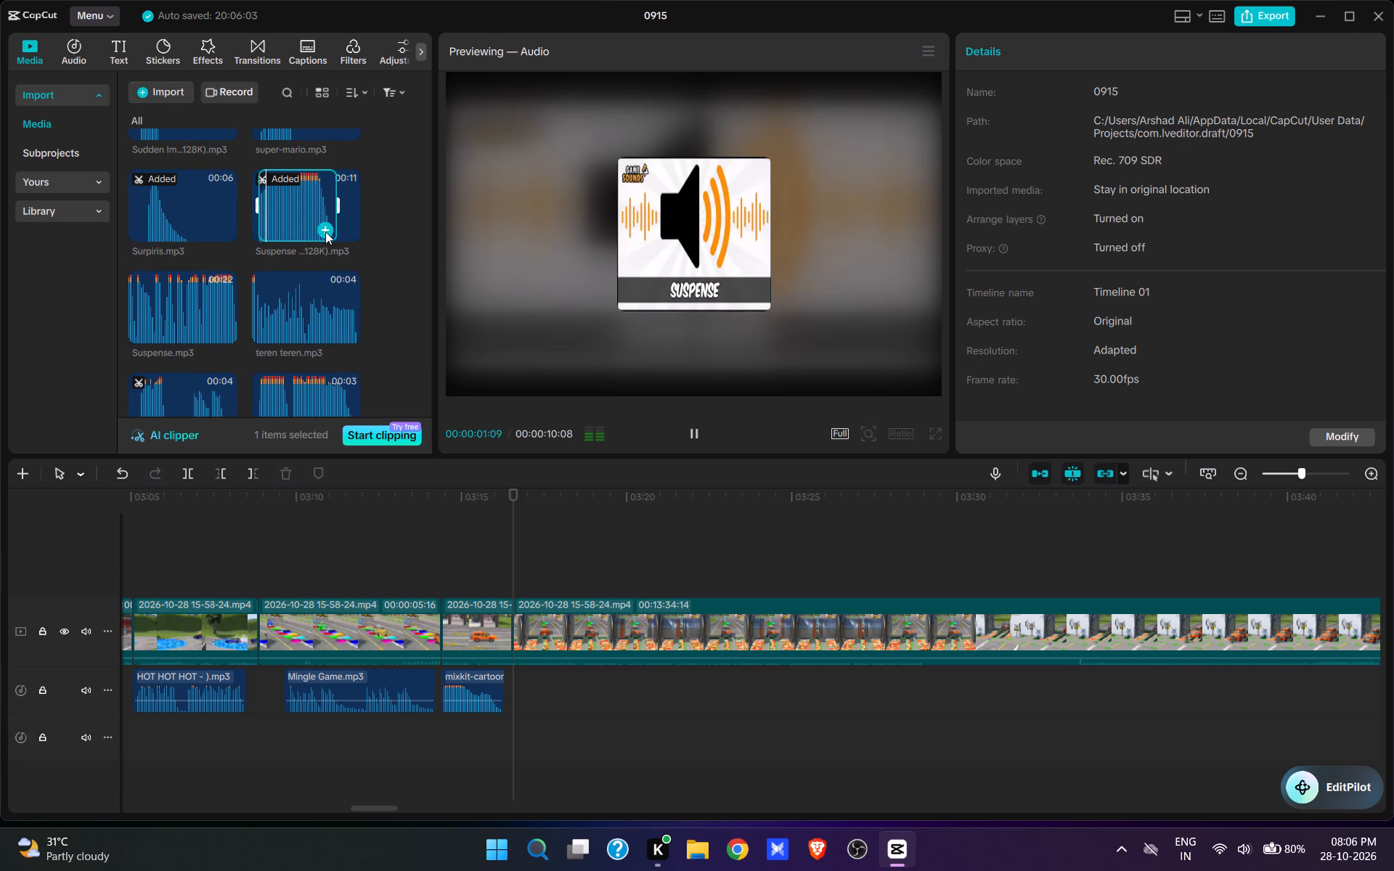
Trim the end of the Suspense sound to 00:03:19:08, where the cylinders start closing in front of the orange SUV.
{"action": "key", "text": "space"}
{"action": "left_click", "coordinate": [693, 432]}
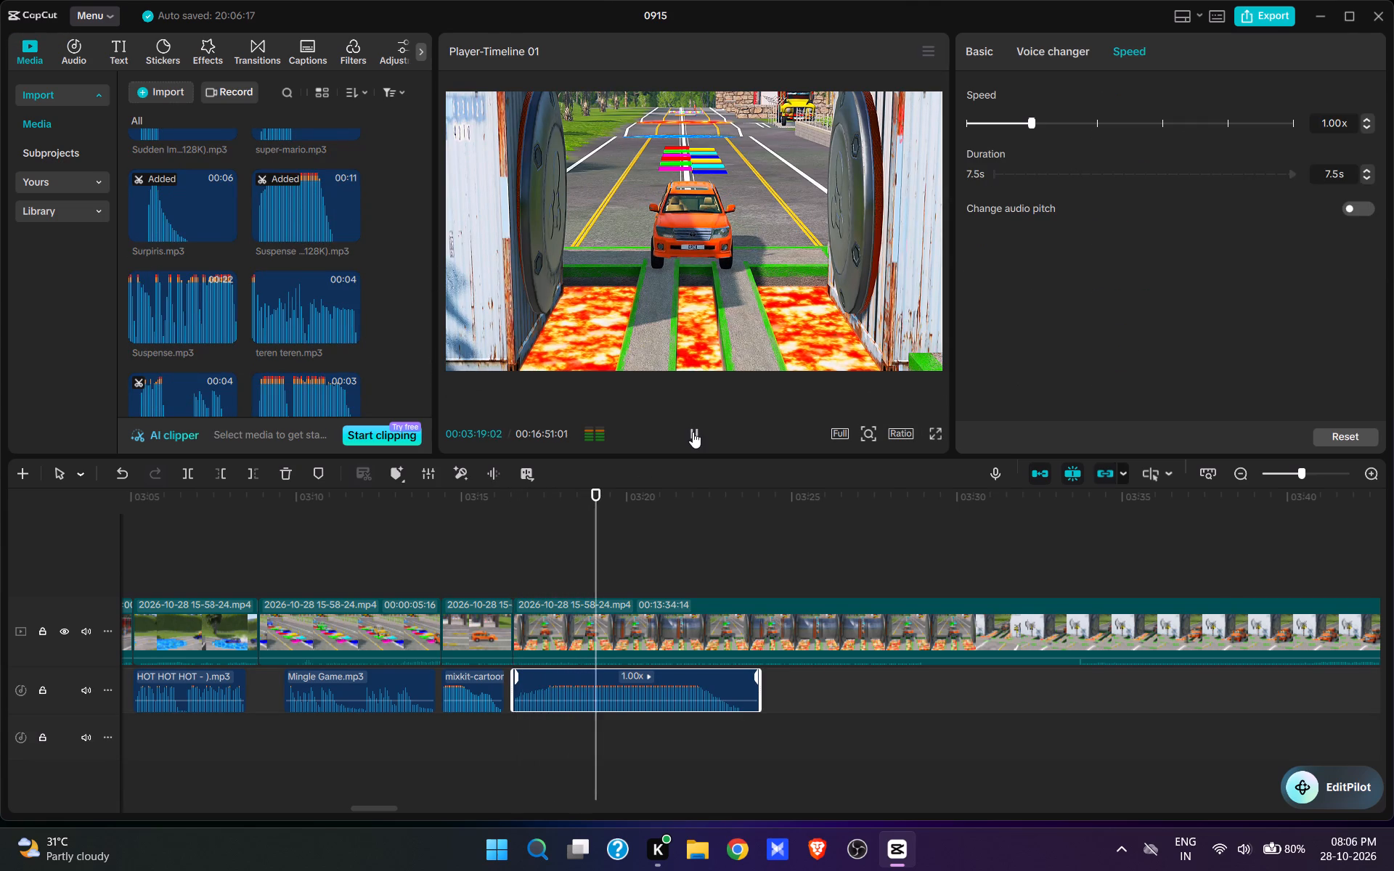
{"action": "key", "text": "space"}
{"action": "left_click", "coordinate": [614, 573]}
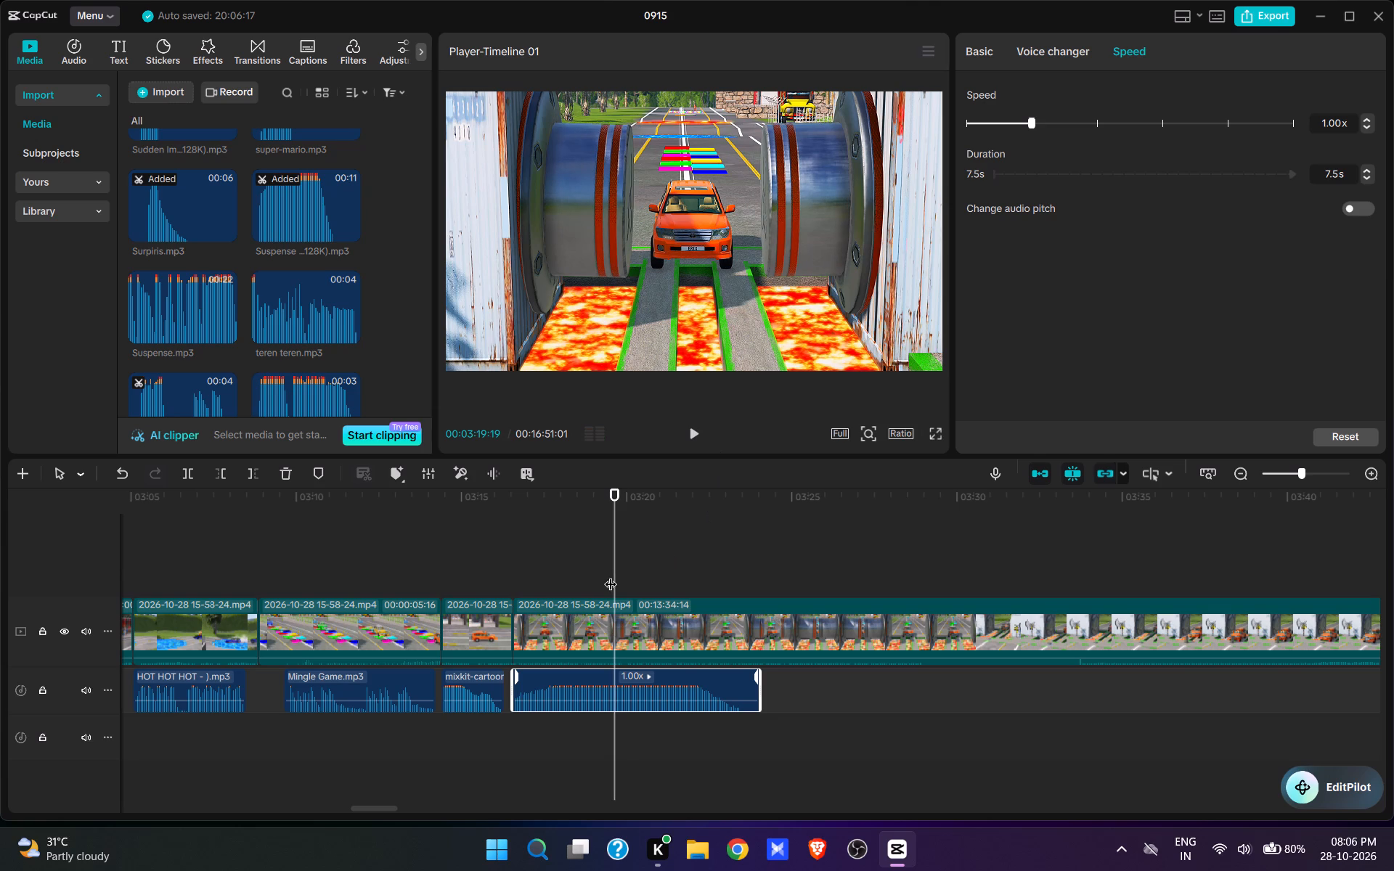
{"action": "left_click", "coordinate": [604, 575]}
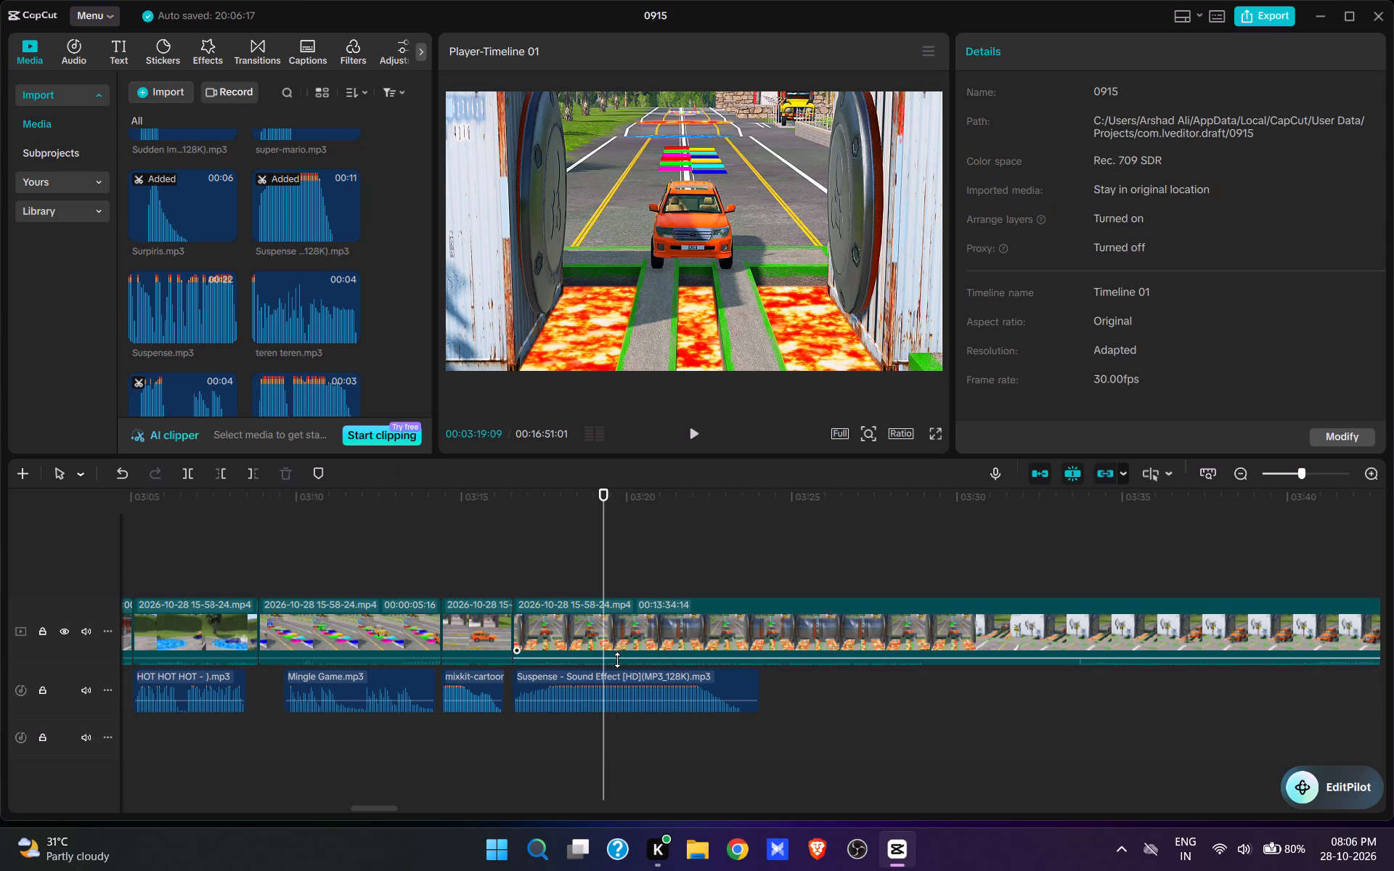
{"action": "key", "text": "space"}
{"action": "key", "text": "space"}
{"action": "left_click", "coordinate": [609, 583]}
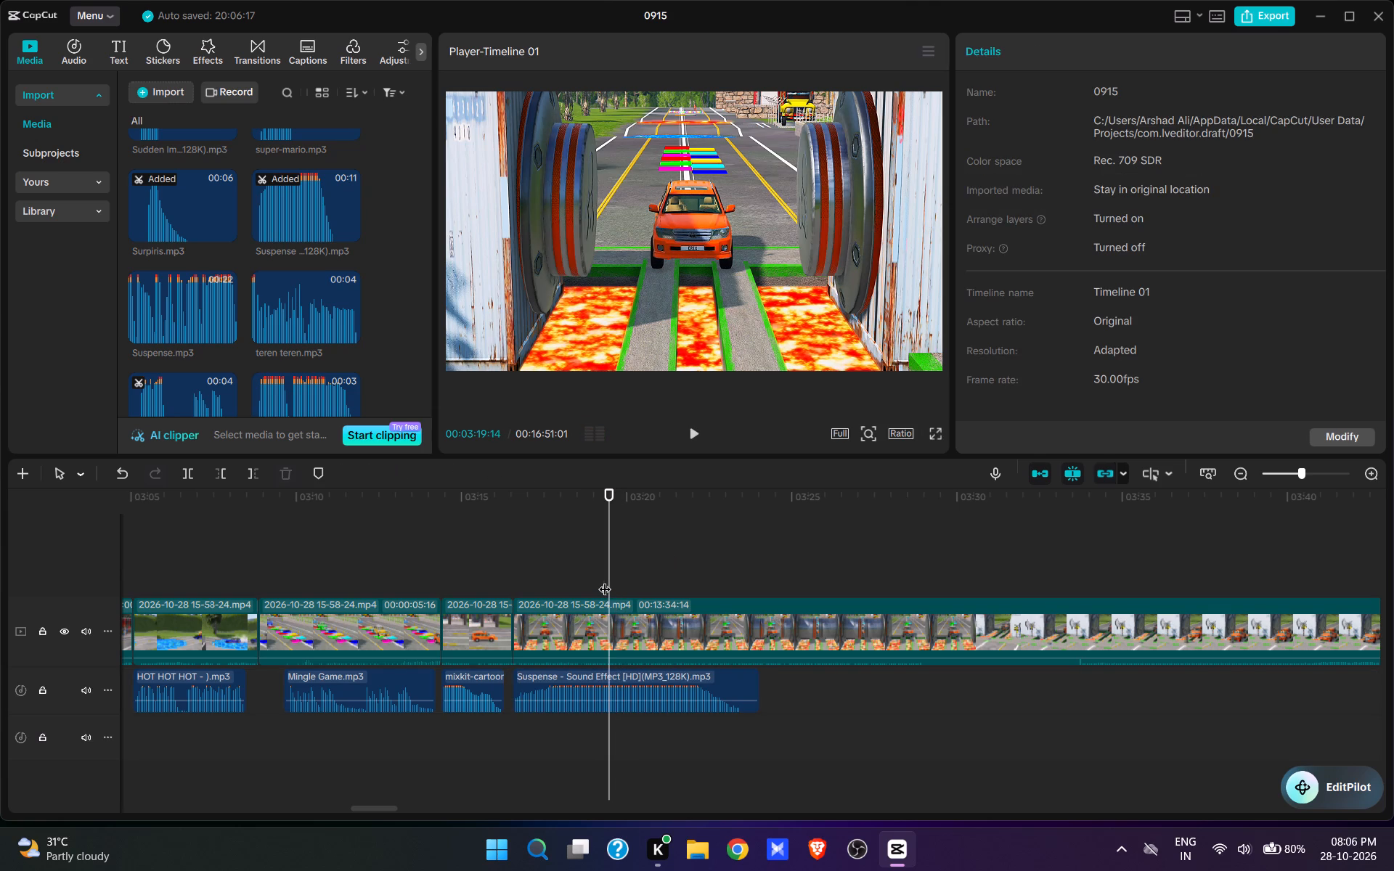
{"action": "left_click", "coordinate": [602, 580]}
{"action": "left_click", "coordinate": [625, 700]}
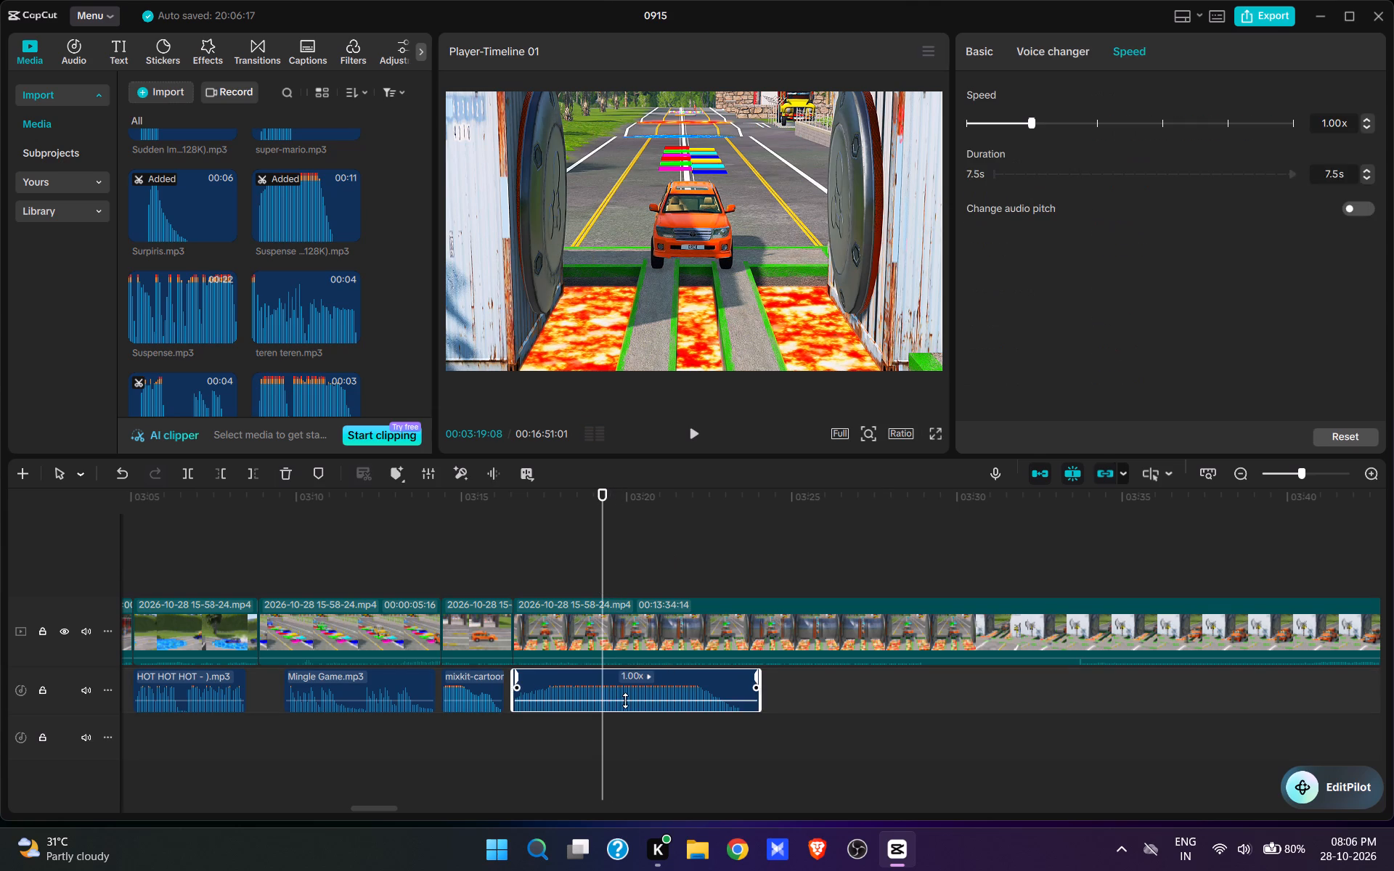
{"action": "key", "text": "e"}
Find Crane Low.mp3 among the imported sounds and add it at 00:03:19:08, directly after the Suspense sound.
{"action": "scroll", "coordinate": [300, 287], "scroll_direction": "up", "scroll_amount": 11}
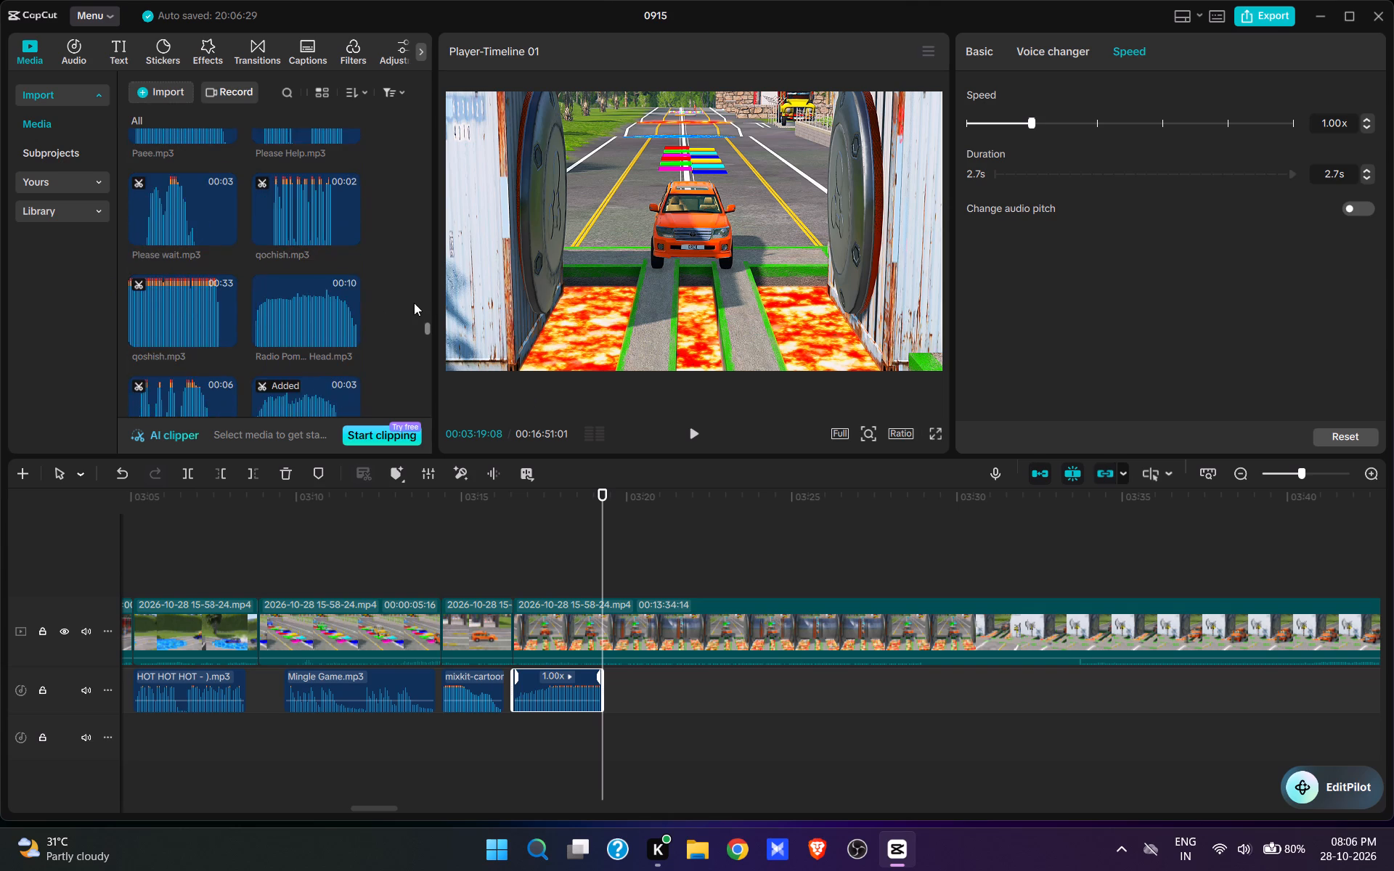
{"action": "left_click_drag", "start_coordinate": [428, 321], "coordinate": [420, 36]}
{"action": "scroll", "coordinate": [321, 236], "scroll_direction": "down", "scroll_amount": 4}
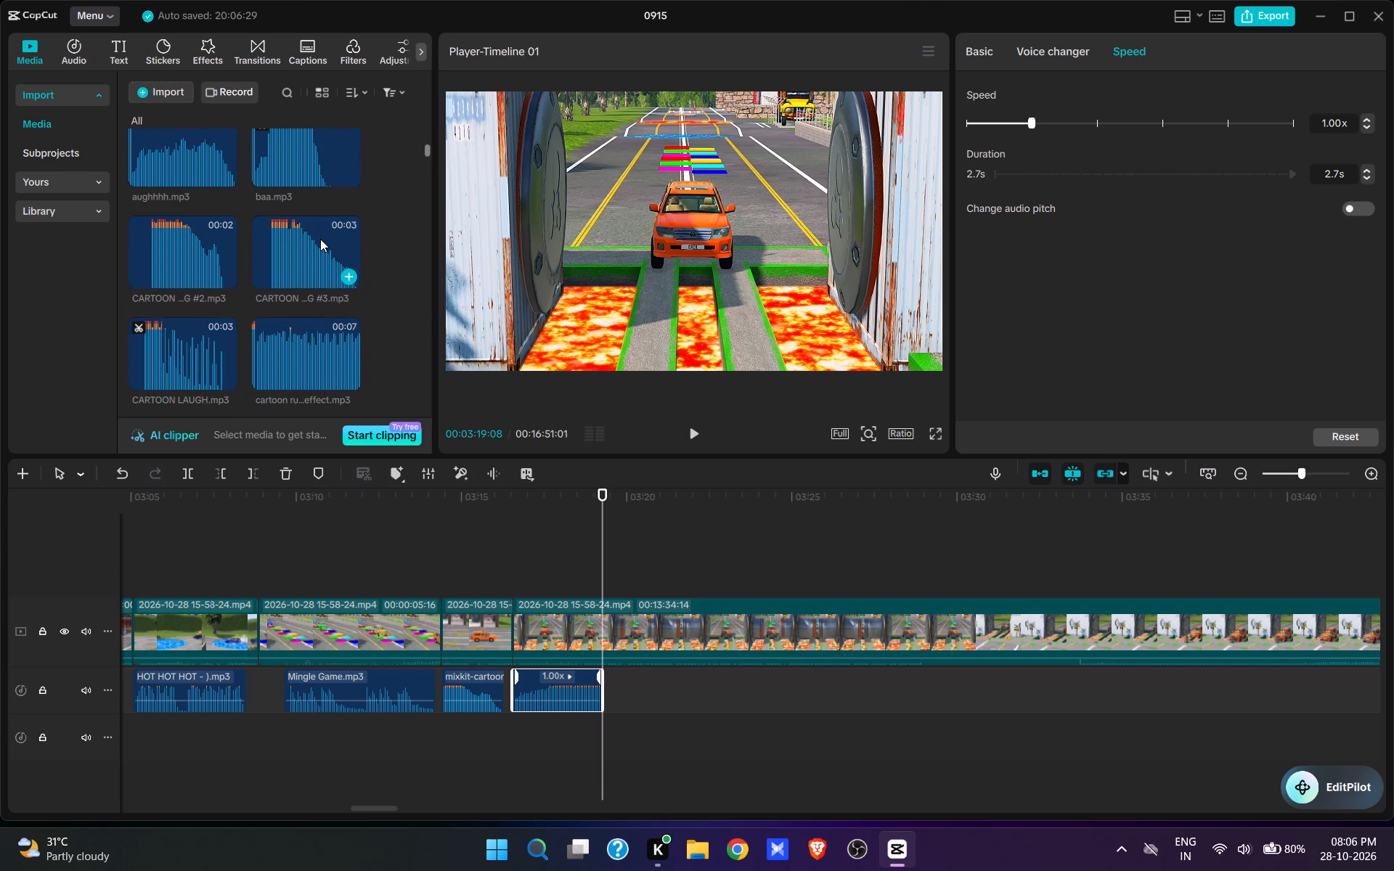
{"action": "scroll", "coordinate": [320, 239], "scroll_direction": "down", "scroll_amount": 4}
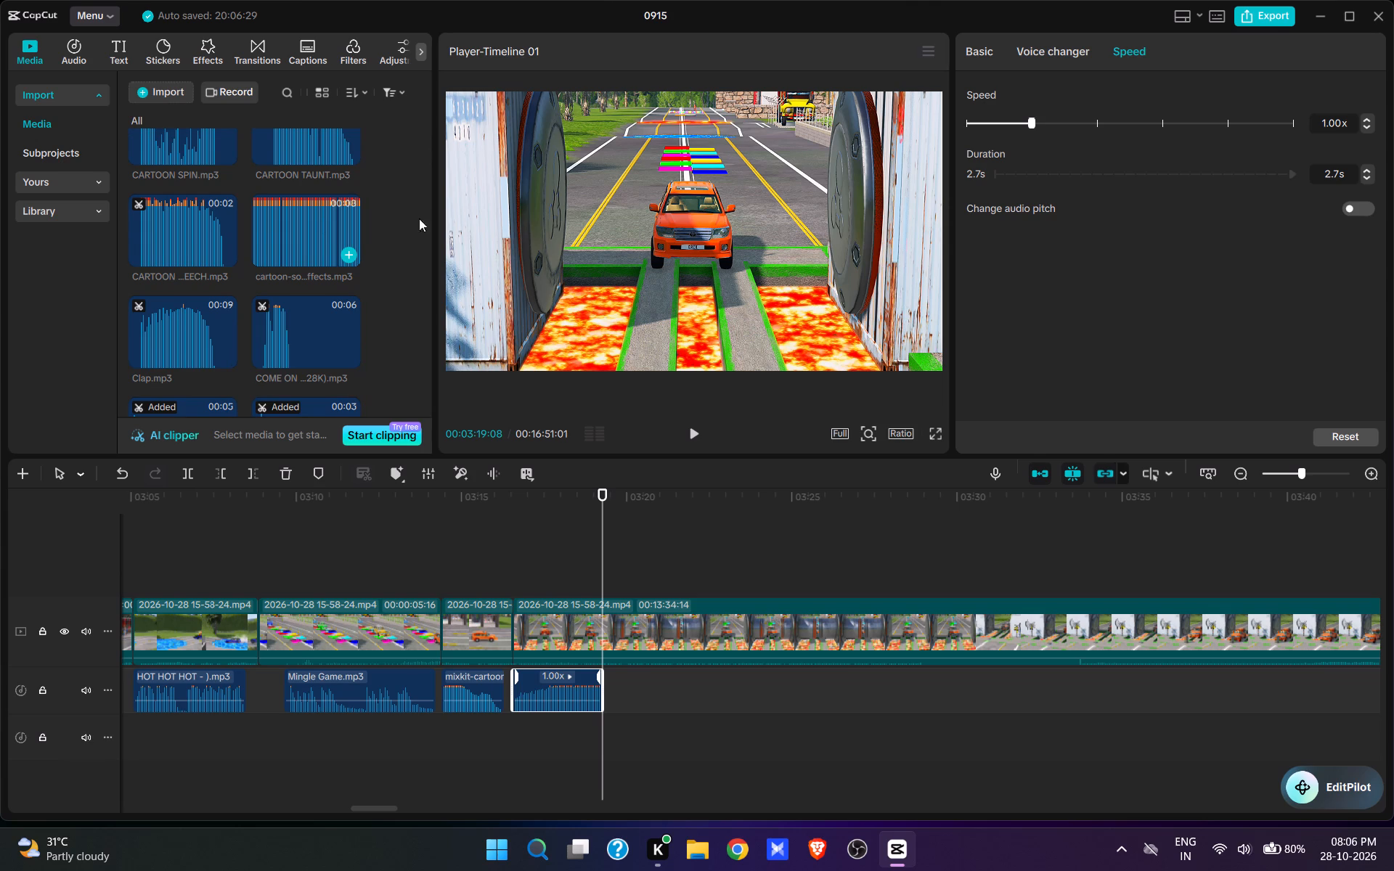
{"action": "scroll", "coordinate": [317, 349], "scroll_direction": "down", "scroll_amount": 1}
{"action": "left_click", "coordinate": [300, 369]}
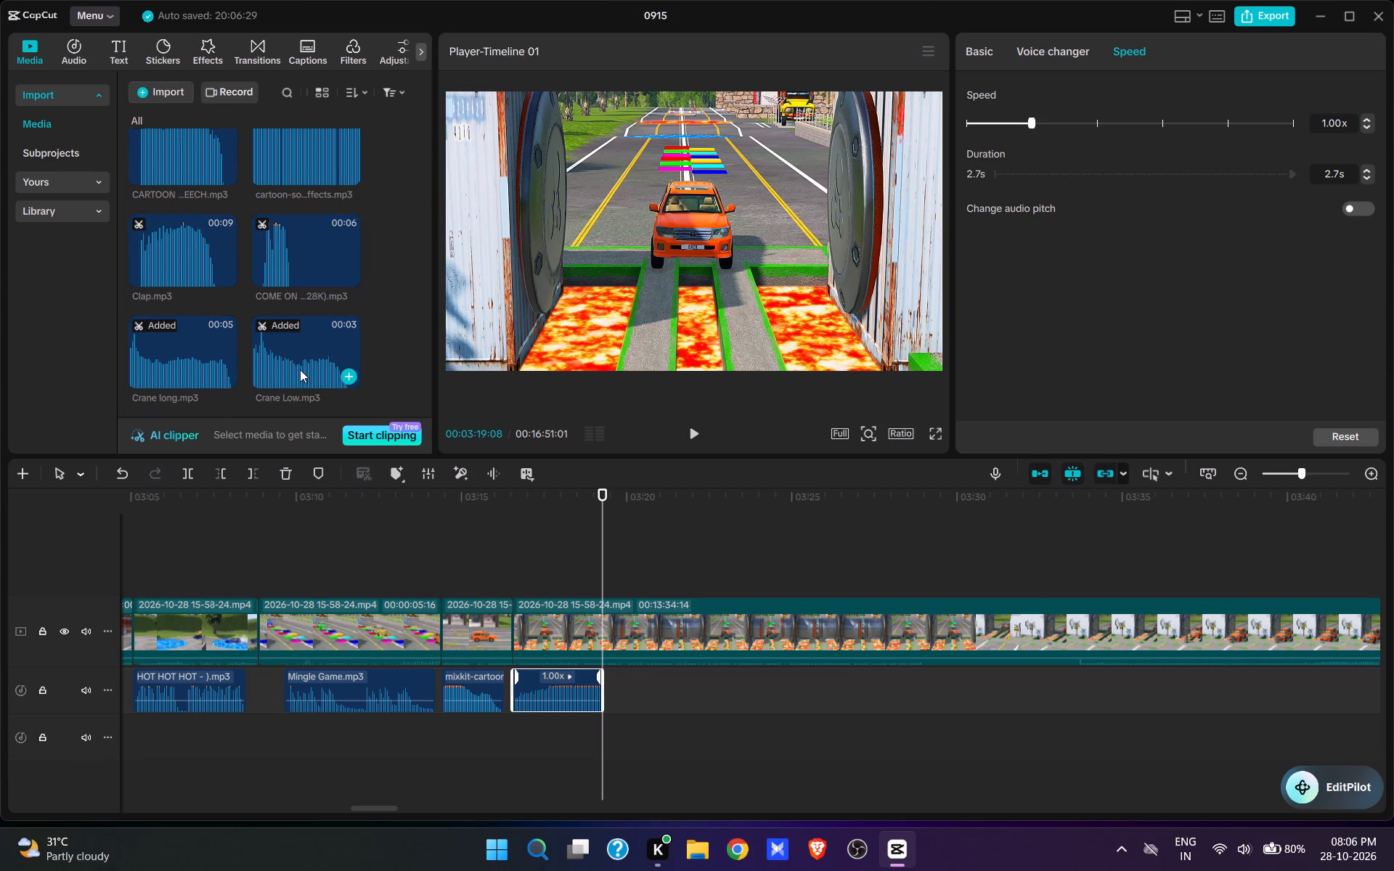
{"action": "left_click", "coordinate": [337, 374]}
Split the video at 00:03:19:08 and at 00:03:20:06, where the cylinders have closed.
{"action": "left_click", "coordinate": [603, 620]}
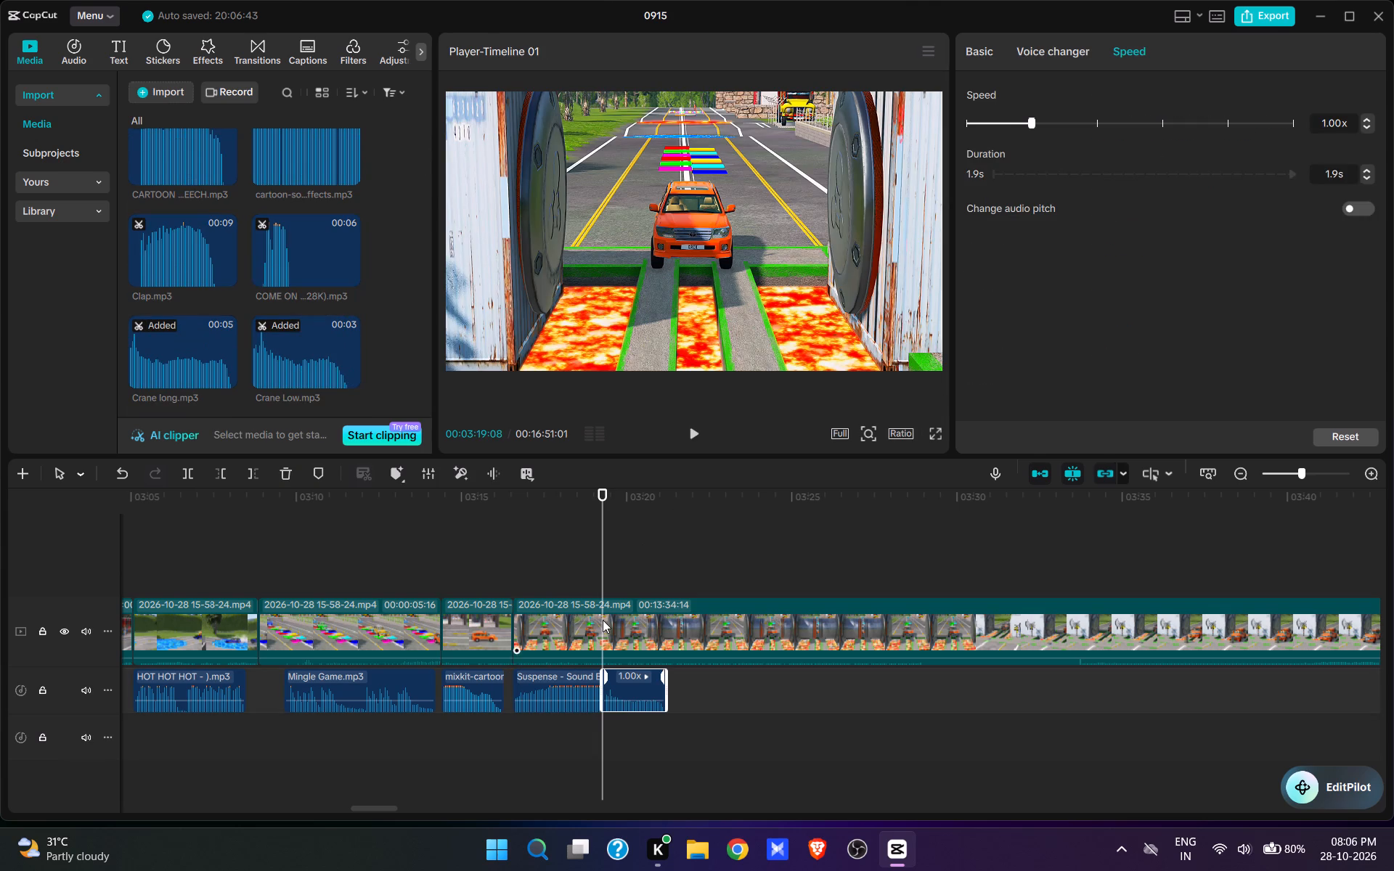
{"action": "key", "text": "w"}
{"action": "key", "text": "space"}
{"action": "key", "text": "space"}
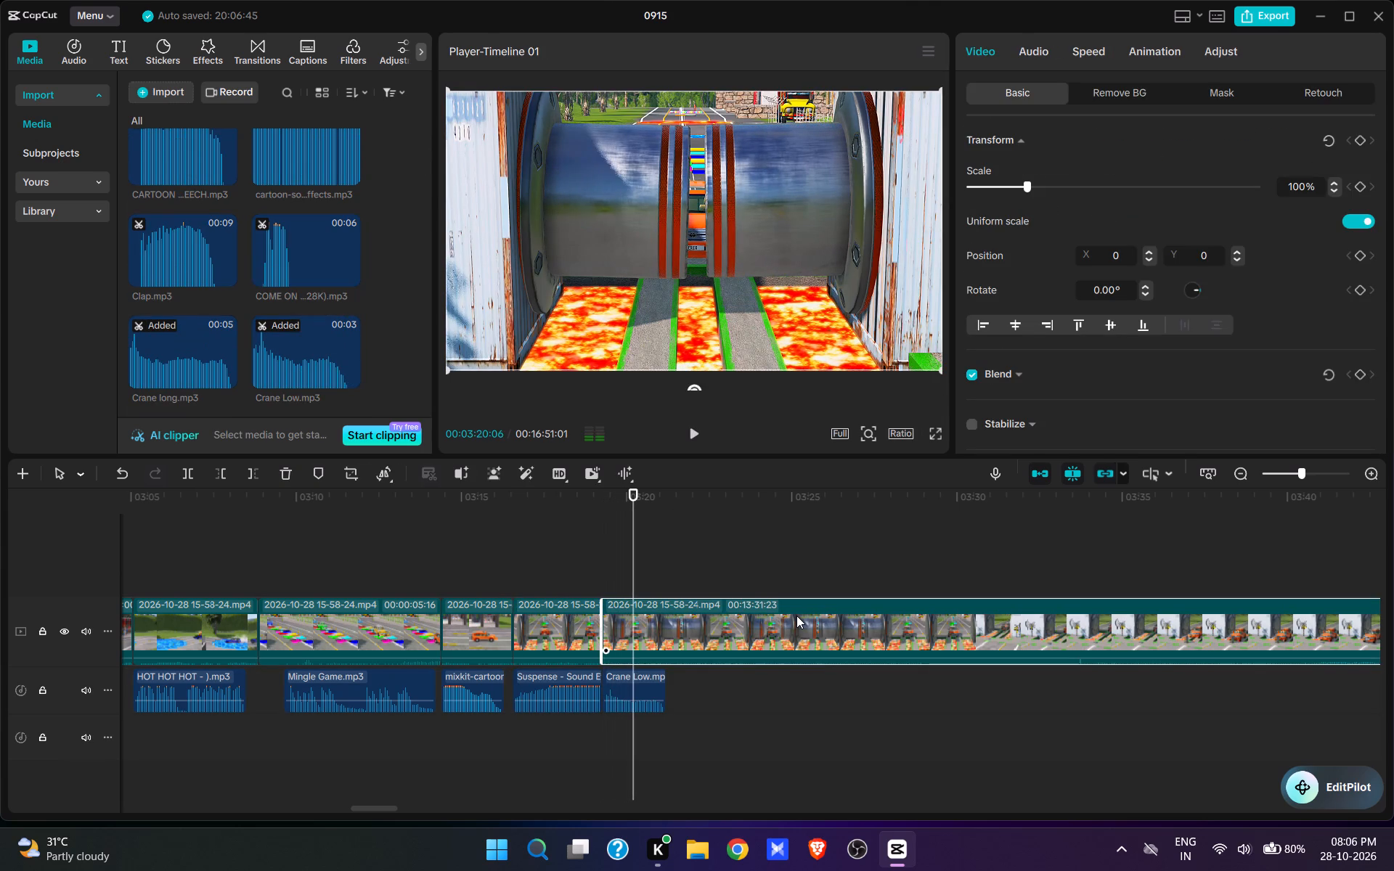
{"action": "type", "text": "w"}
Set the duration of the Crane Low.mp3 sound to 1 s.
{"action": "left_click", "coordinate": [617, 622]}
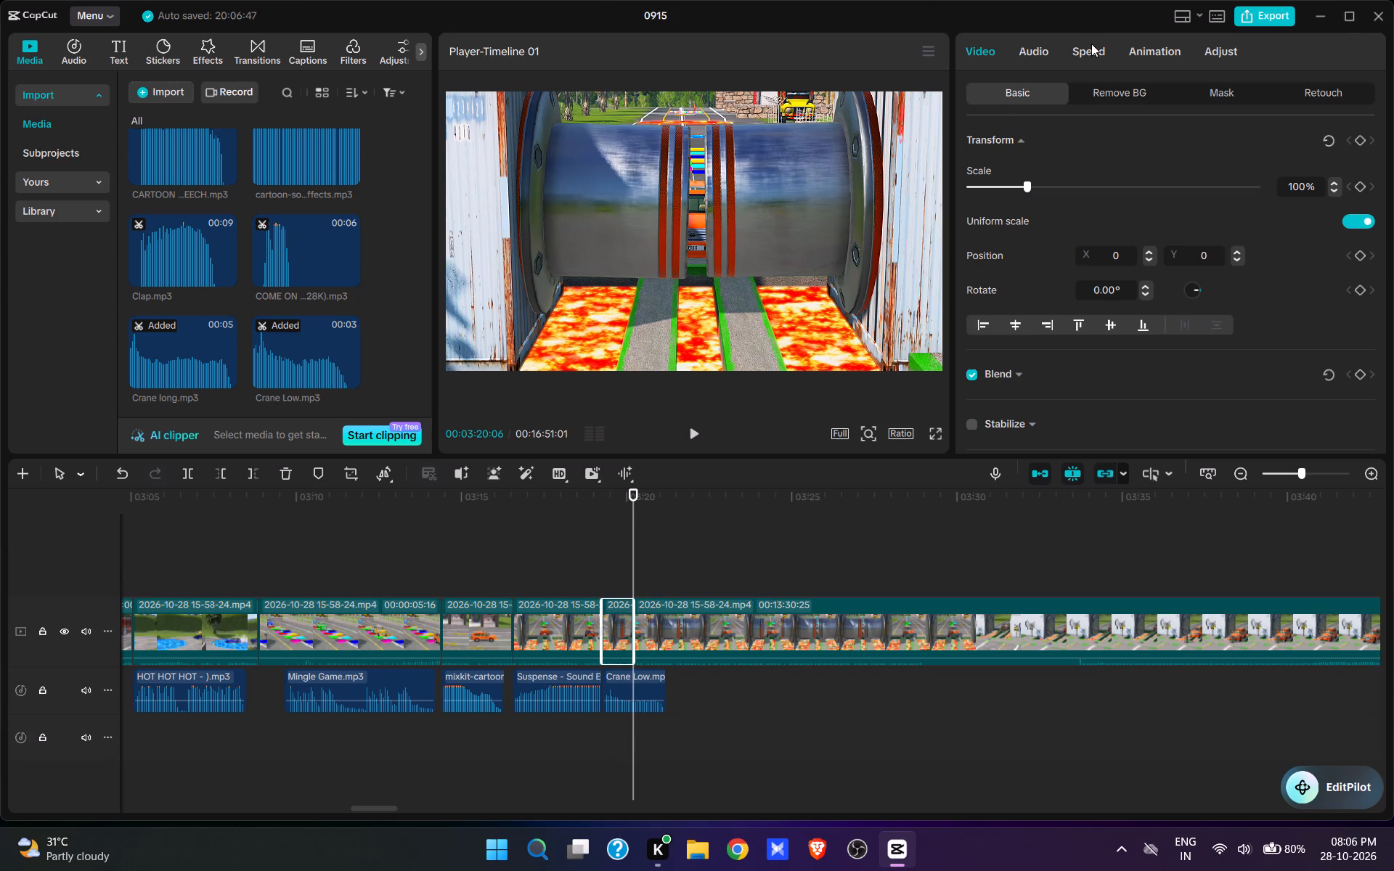
{"action": "left_click", "coordinate": [1091, 44]}
{"action": "left_click", "coordinate": [624, 677]}
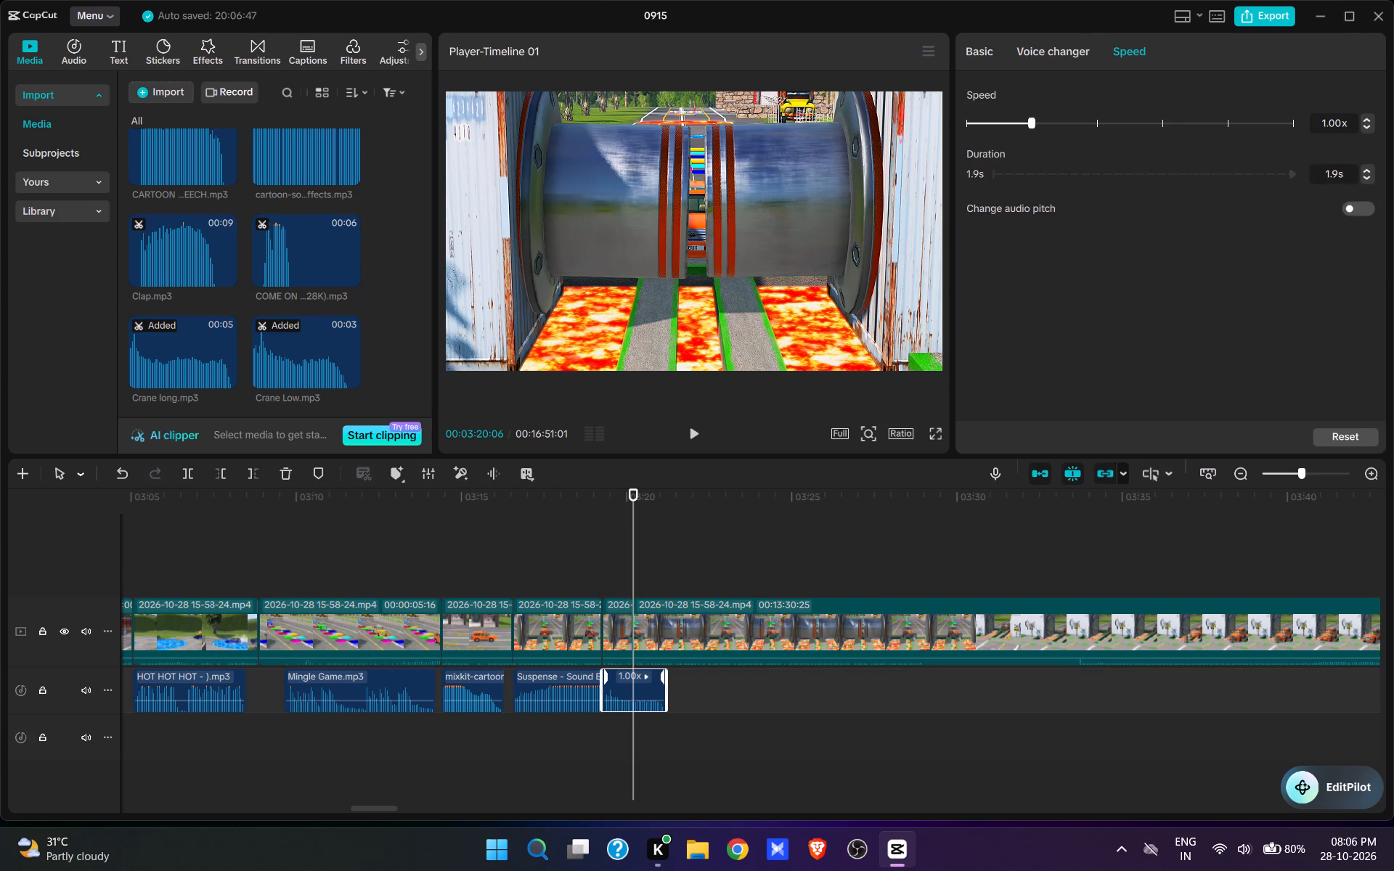
{"action": "left_click", "coordinate": [1351, 171]}
{"action": "left_click_drag", "start_coordinate": [1346, 169], "coordinate": [1287, 169]}
{"action": "key", "text": "1"}
{"action": "key", "text": "Return"}
Copy the shortened Crane Low sound to 00:03:20:27, where the closed cylinders begin to open.
{"action": "scroll", "coordinate": [938, 637], "scroll_direction": "down", "scroll_amount": 2, "text": "ctrl"}
{"action": "left_click", "coordinate": [595, 556]}
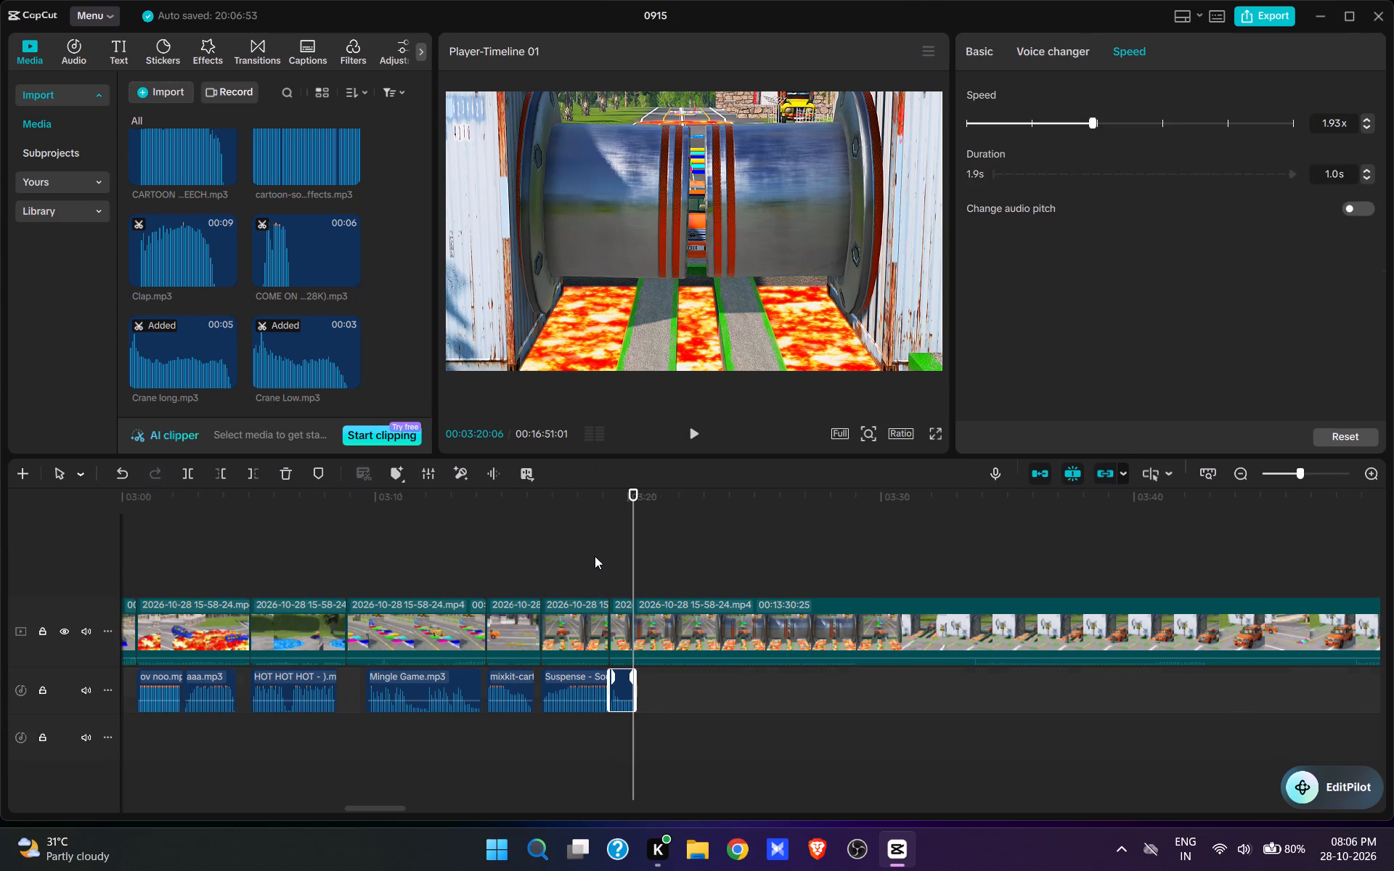
{"action": "key", "text": "space"}
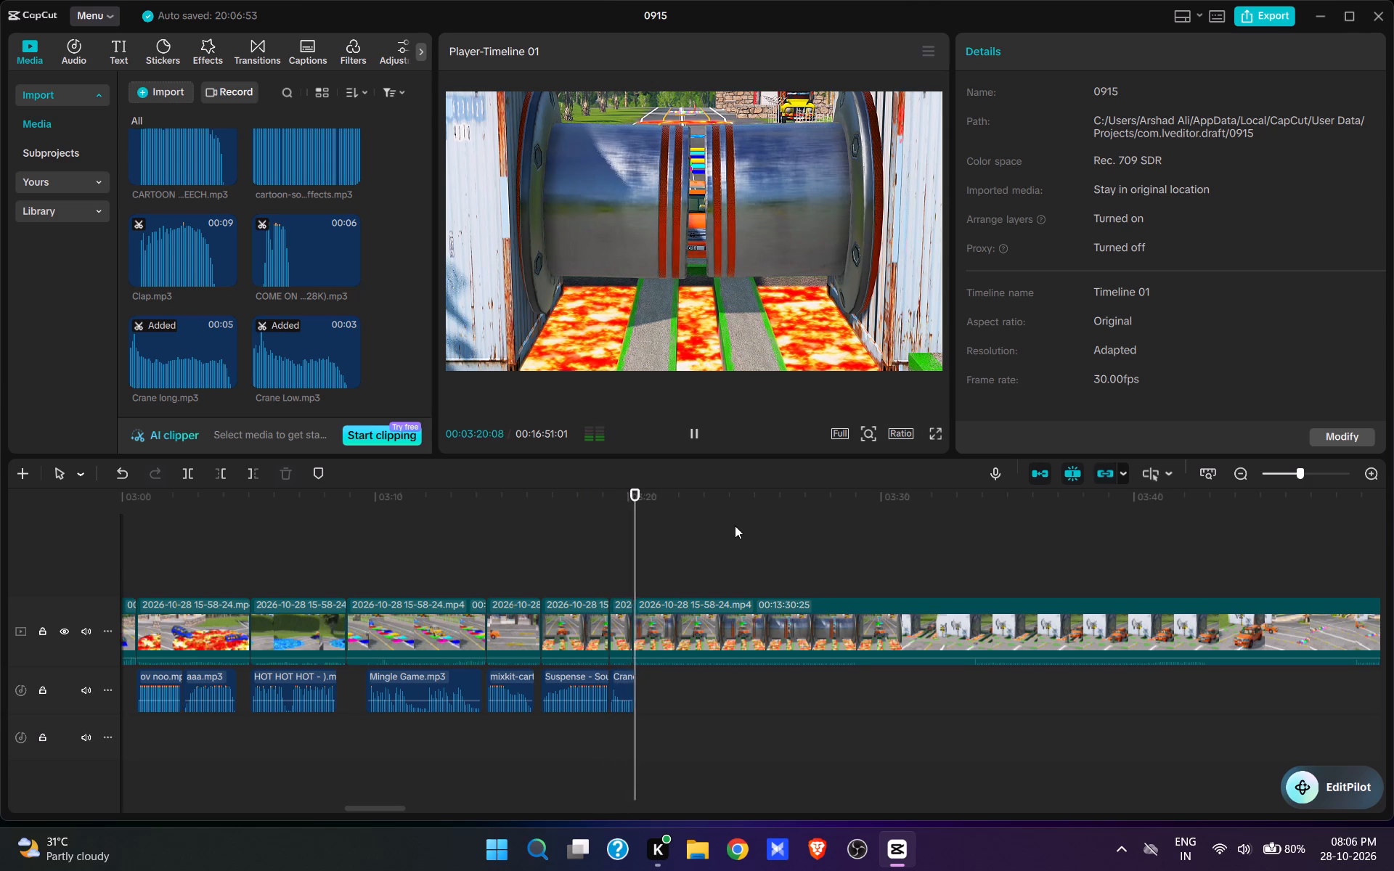
{"action": "key", "text": "space"}
{"action": "left_click", "coordinate": [659, 581]}
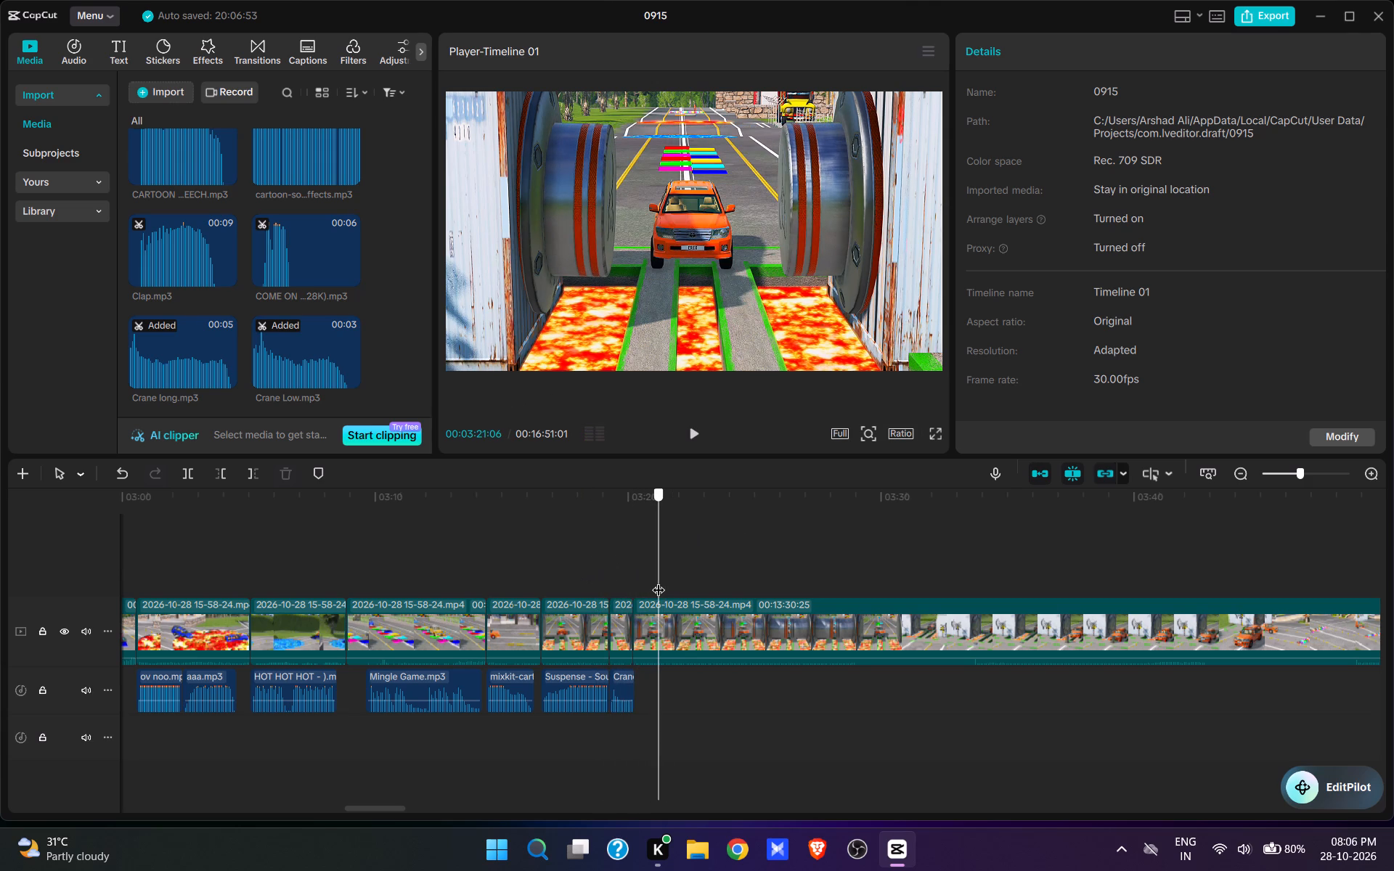
{"action": "left_click", "coordinate": [655, 581]}
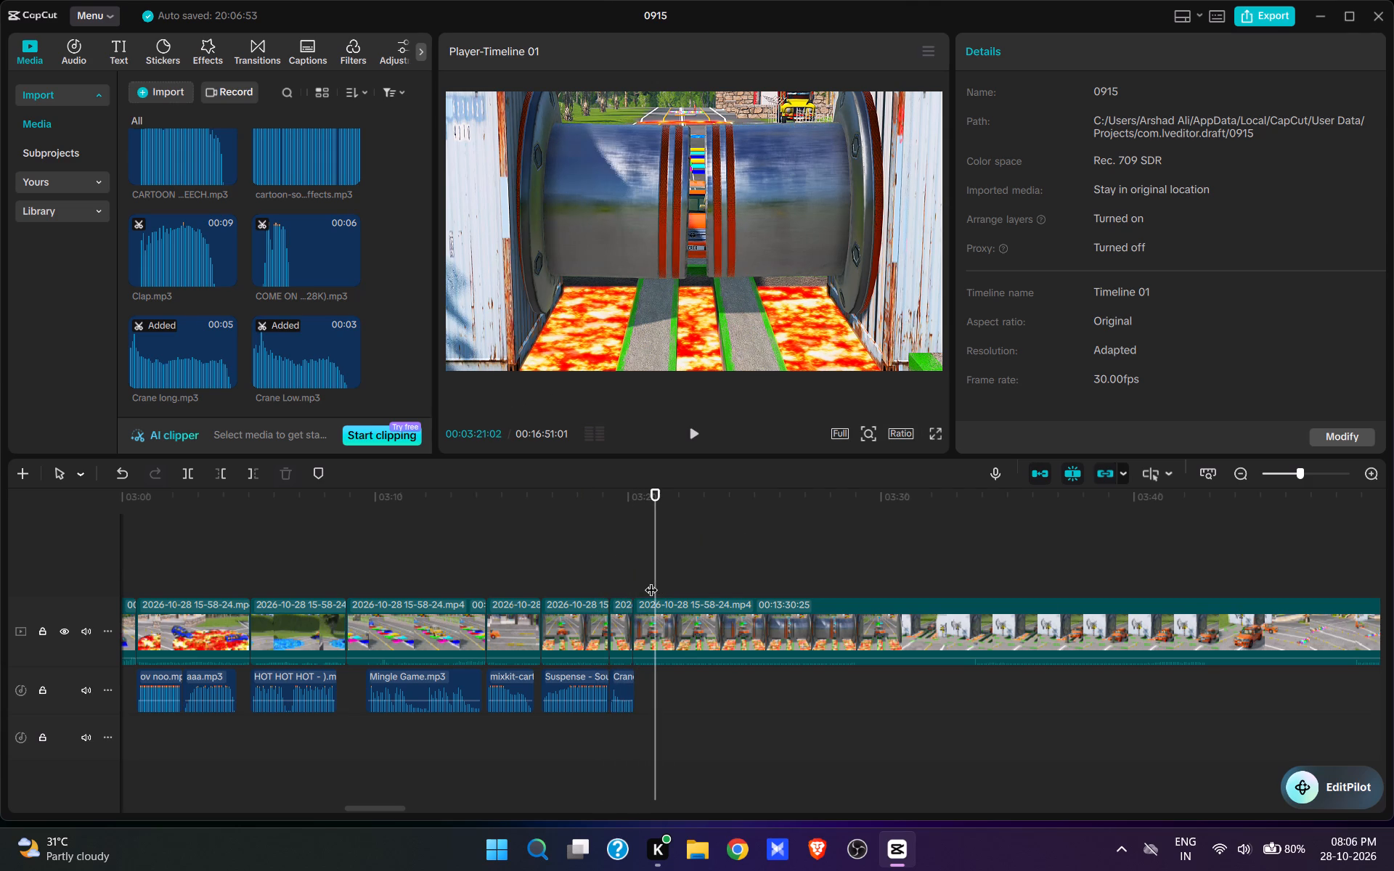
{"action": "left_click", "coordinate": [651, 581]}
{"action": "left_click", "coordinate": [620, 681]}
{"action": "key", "text": "ctrl+c"}
{"action": "key", "text": "ctrl+v"}
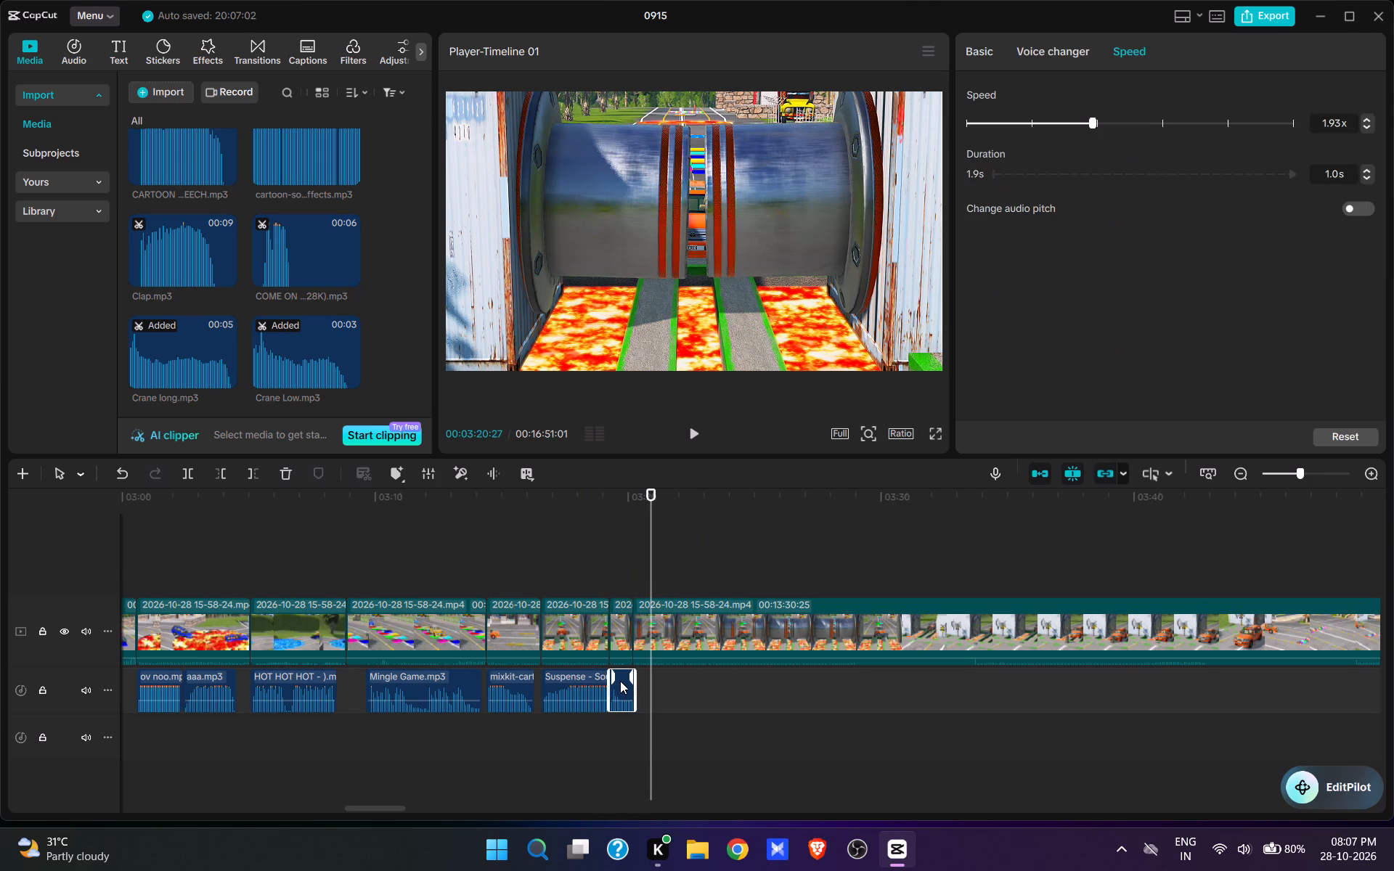
Play on through the cylinder movement and paste another Crane Low sound at 00:03:23:09, as the cylinders start closing again.
{"action": "key", "text": "space"}
{"action": "key", "text": "space"}
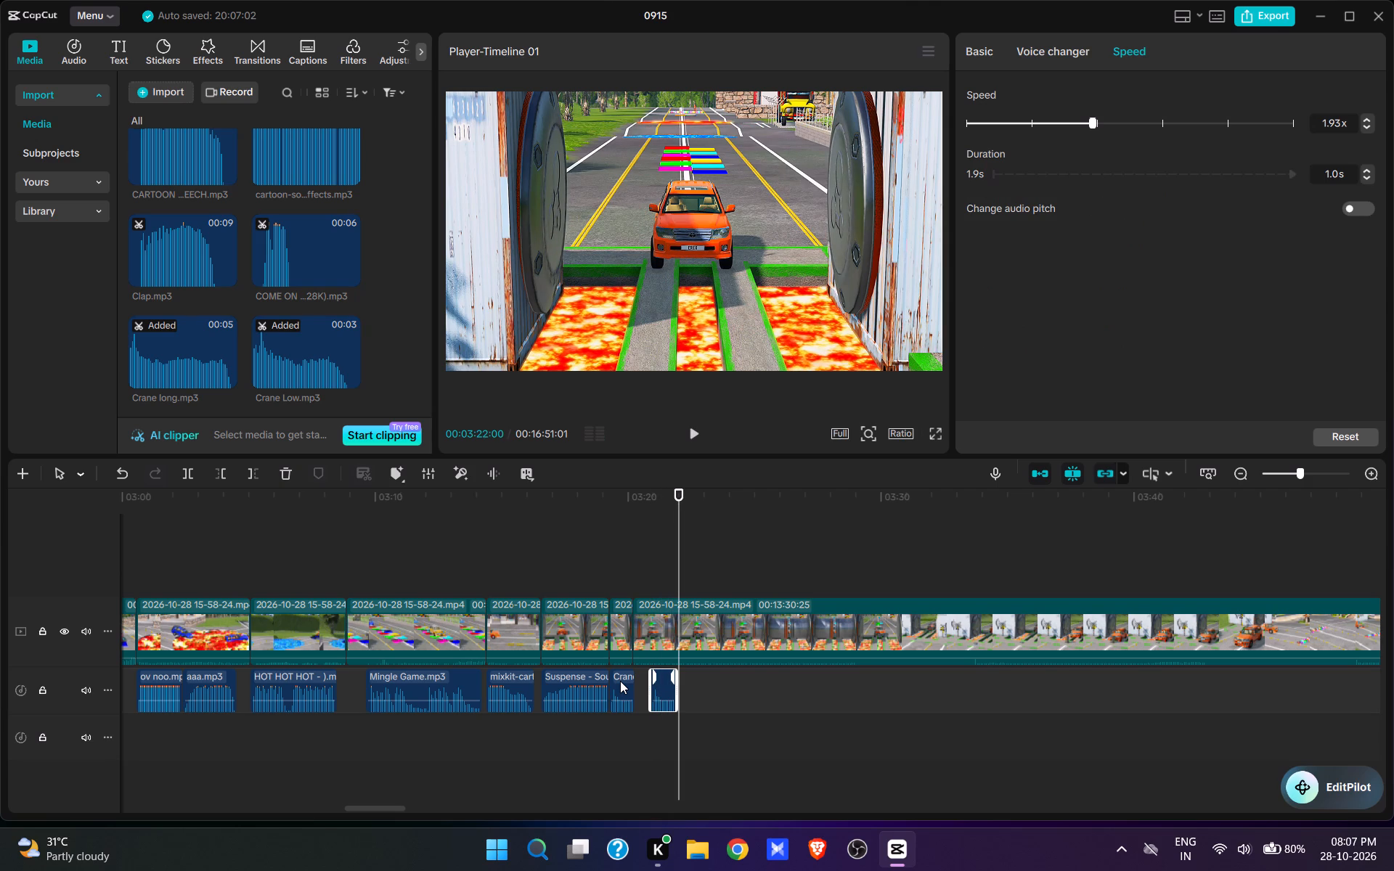
{"action": "key", "text": "space"}
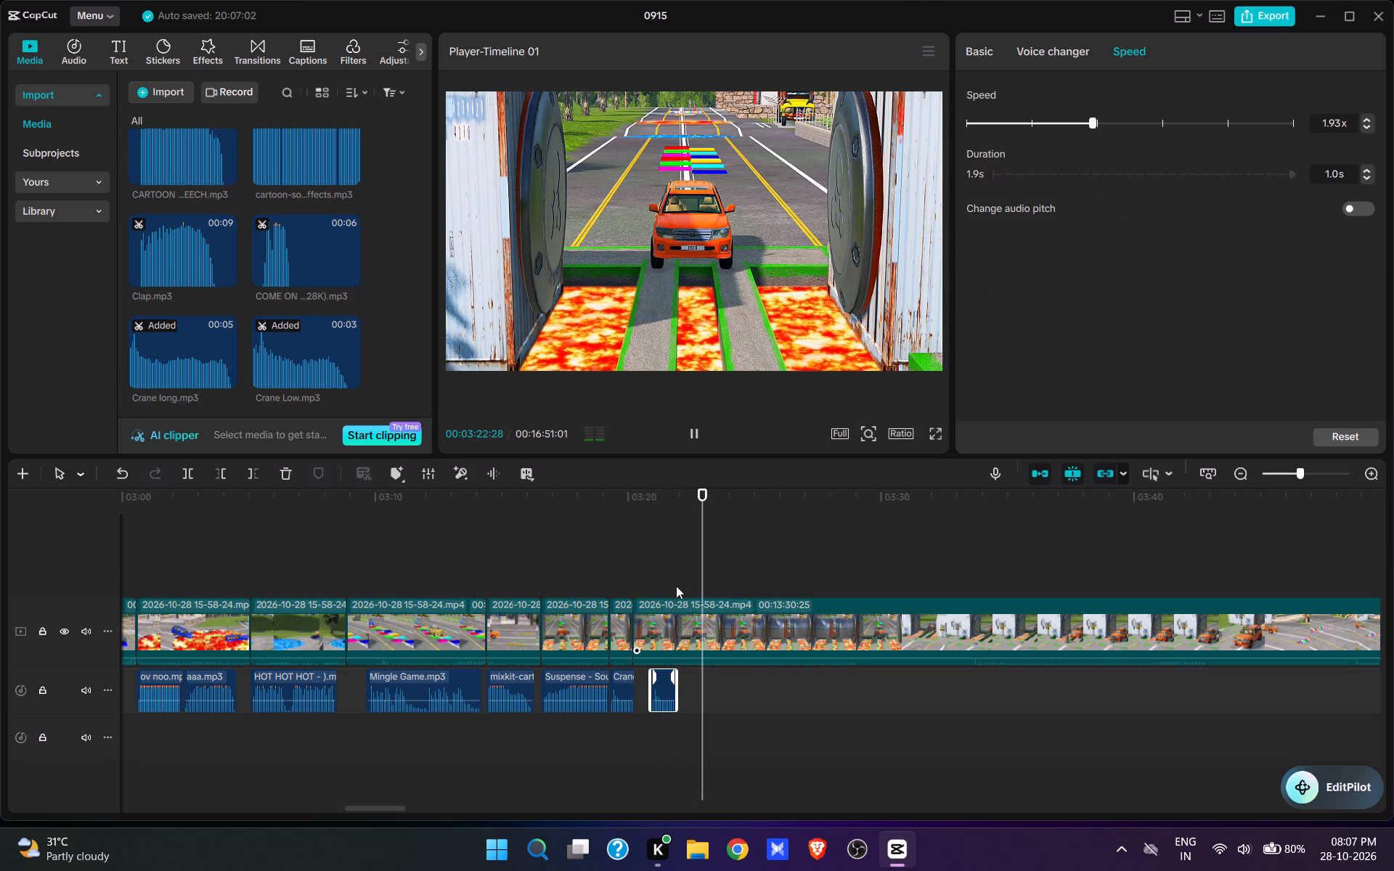
{"action": "key", "text": "space"}
{"action": "left_click", "coordinate": [720, 586]}
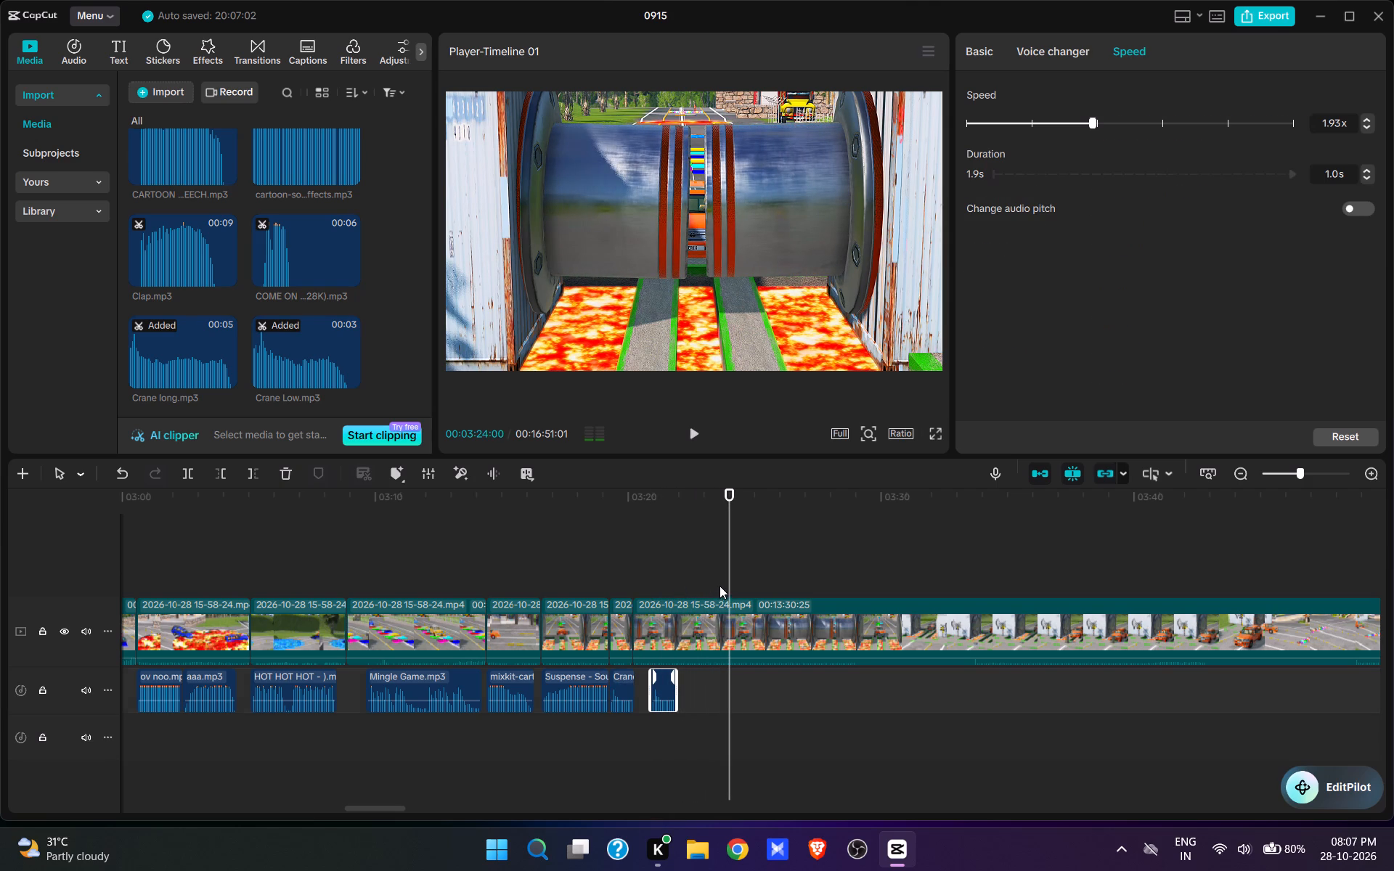
{"action": "left_click", "coordinate": [712, 585]}
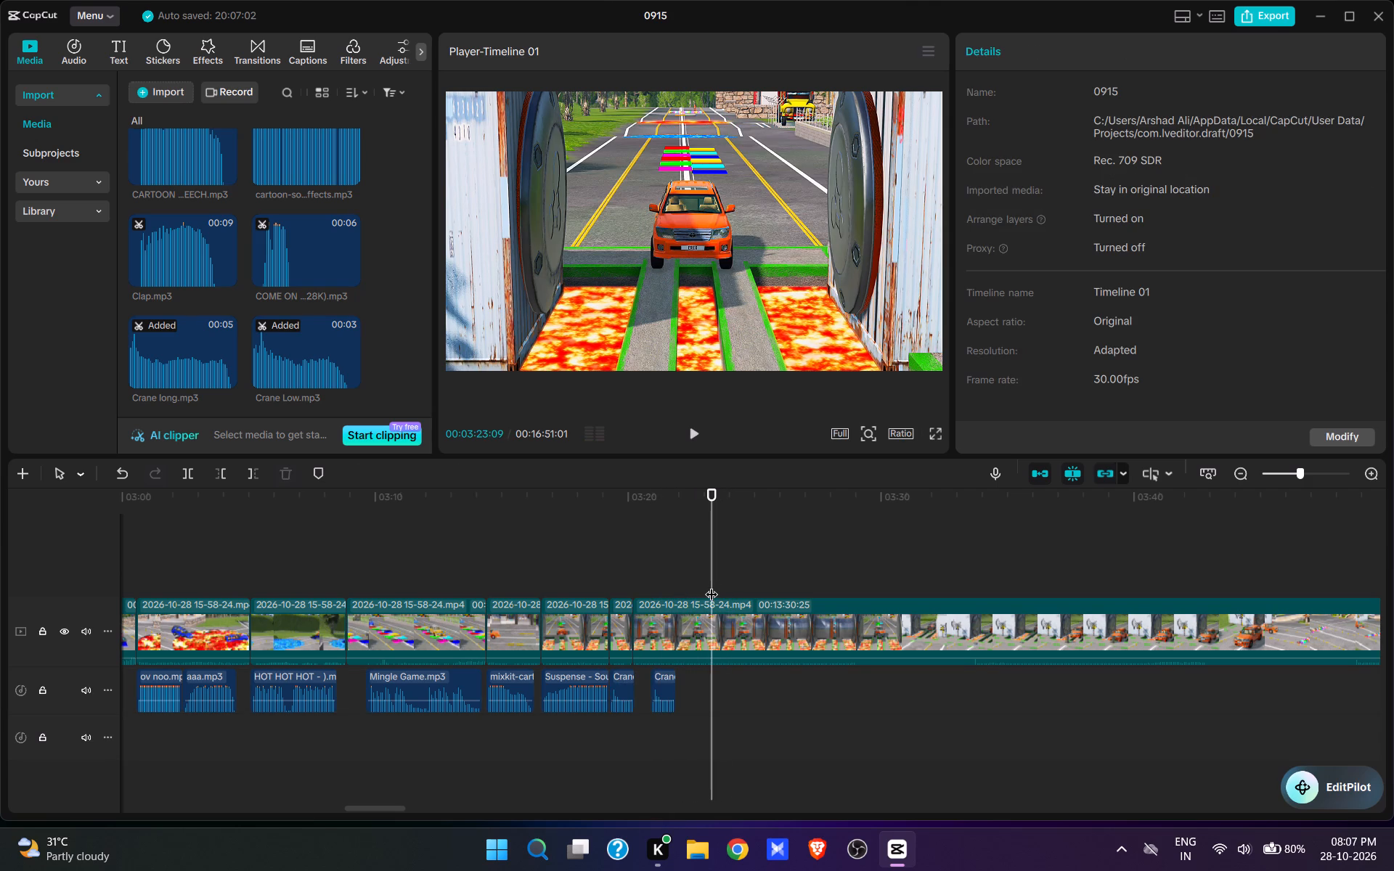
{"action": "key", "text": "ctrl+v"}
Add the 2 s aughhhh.mp3 sound at 00:03:24:09, where the cylinders are closed again.
{"action": "key", "text": "space"}
{"action": "key", "text": "space"}
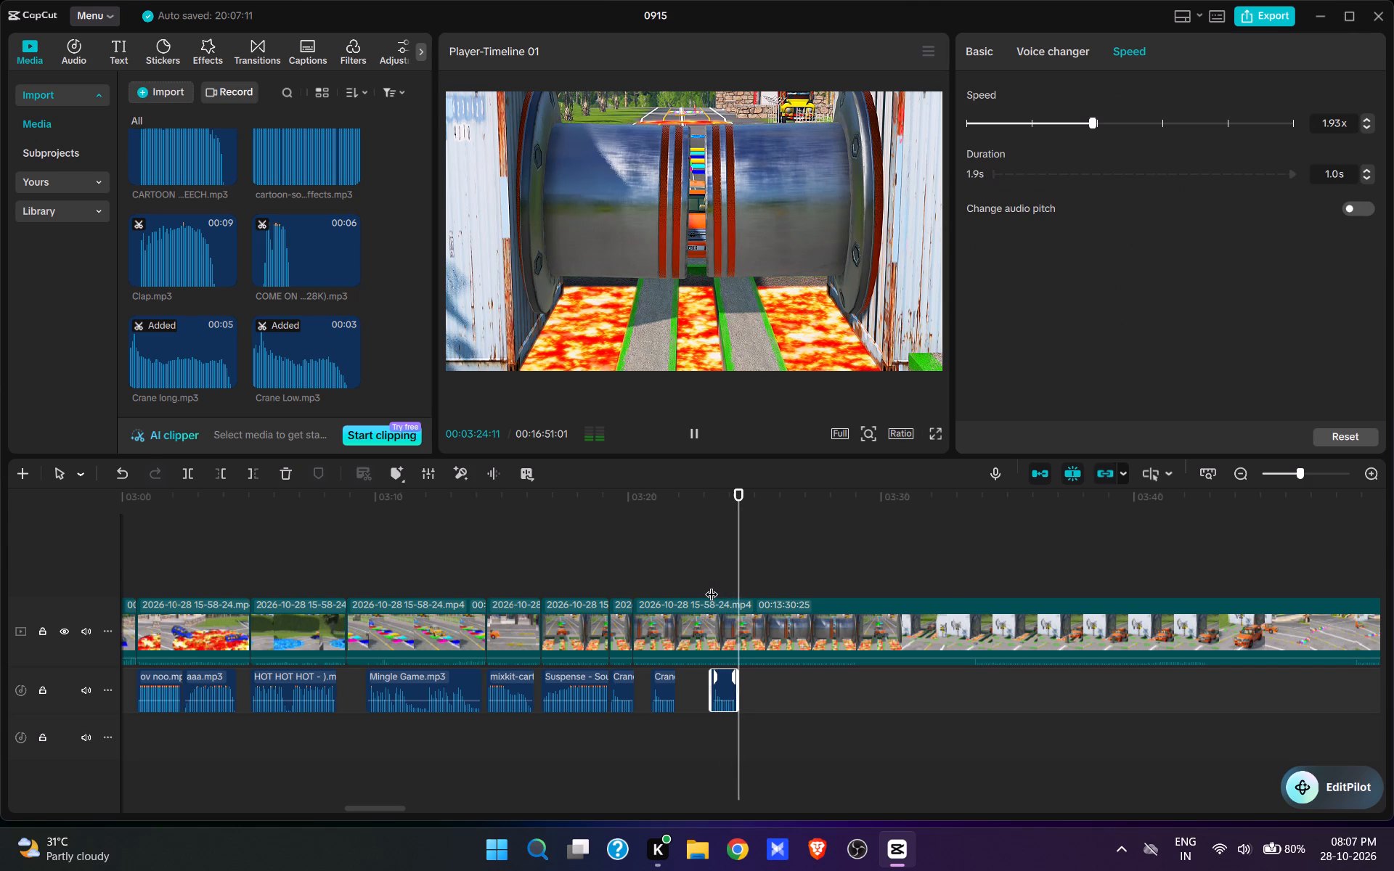
{"action": "left_click", "coordinate": [736, 582]}
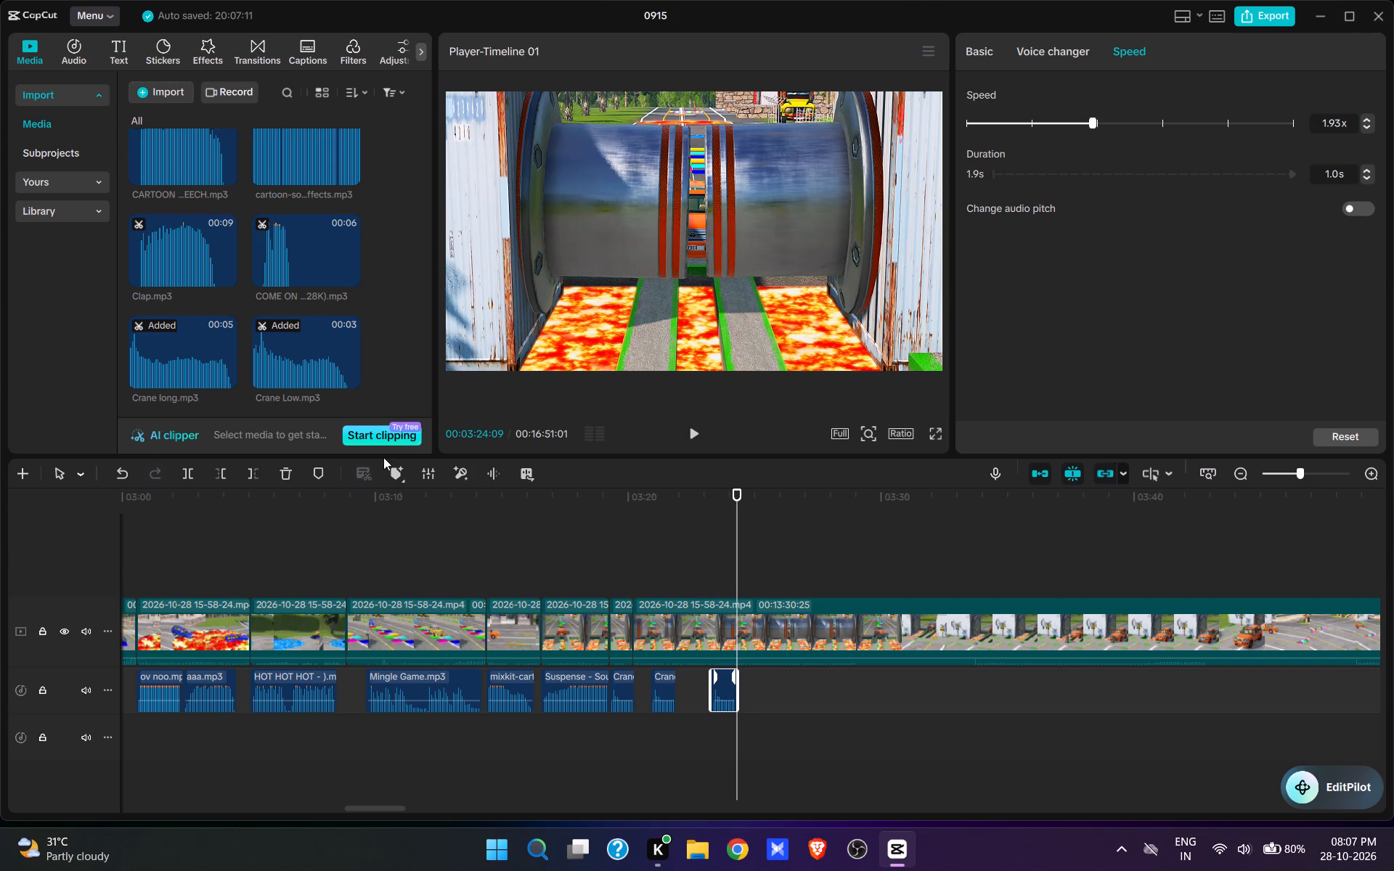
{"action": "scroll", "coordinate": [204, 340], "scroll_direction": "down", "scroll_amount": 2}
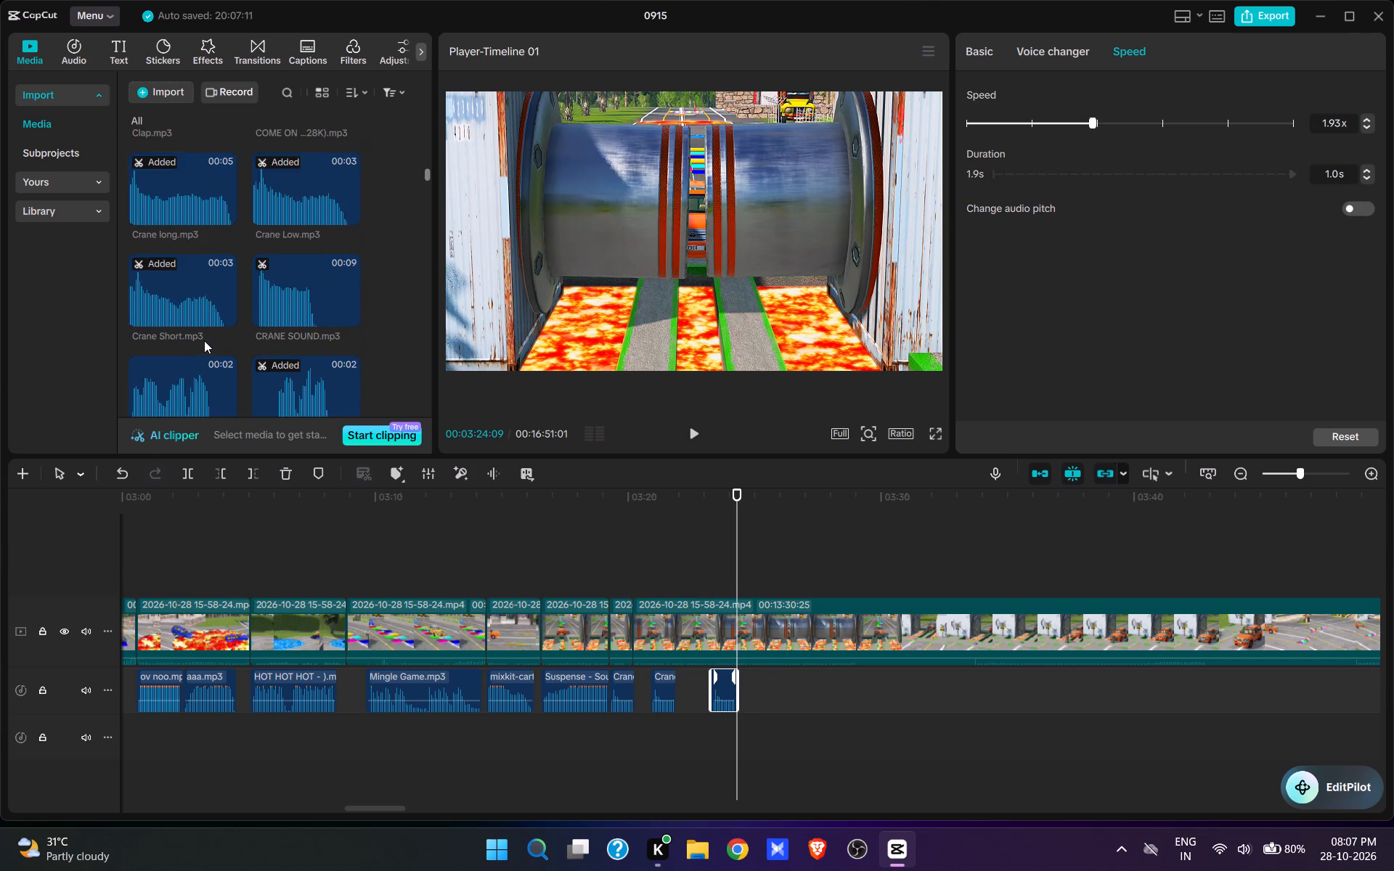
{"action": "scroll", "coordinate": [204, 340], "scroll_direction": "up", "scroll_amount": 11}
{"action": "scroll", "coordinate": [204, 340], "scroll_direction": "down", "scroll_amount": 1}
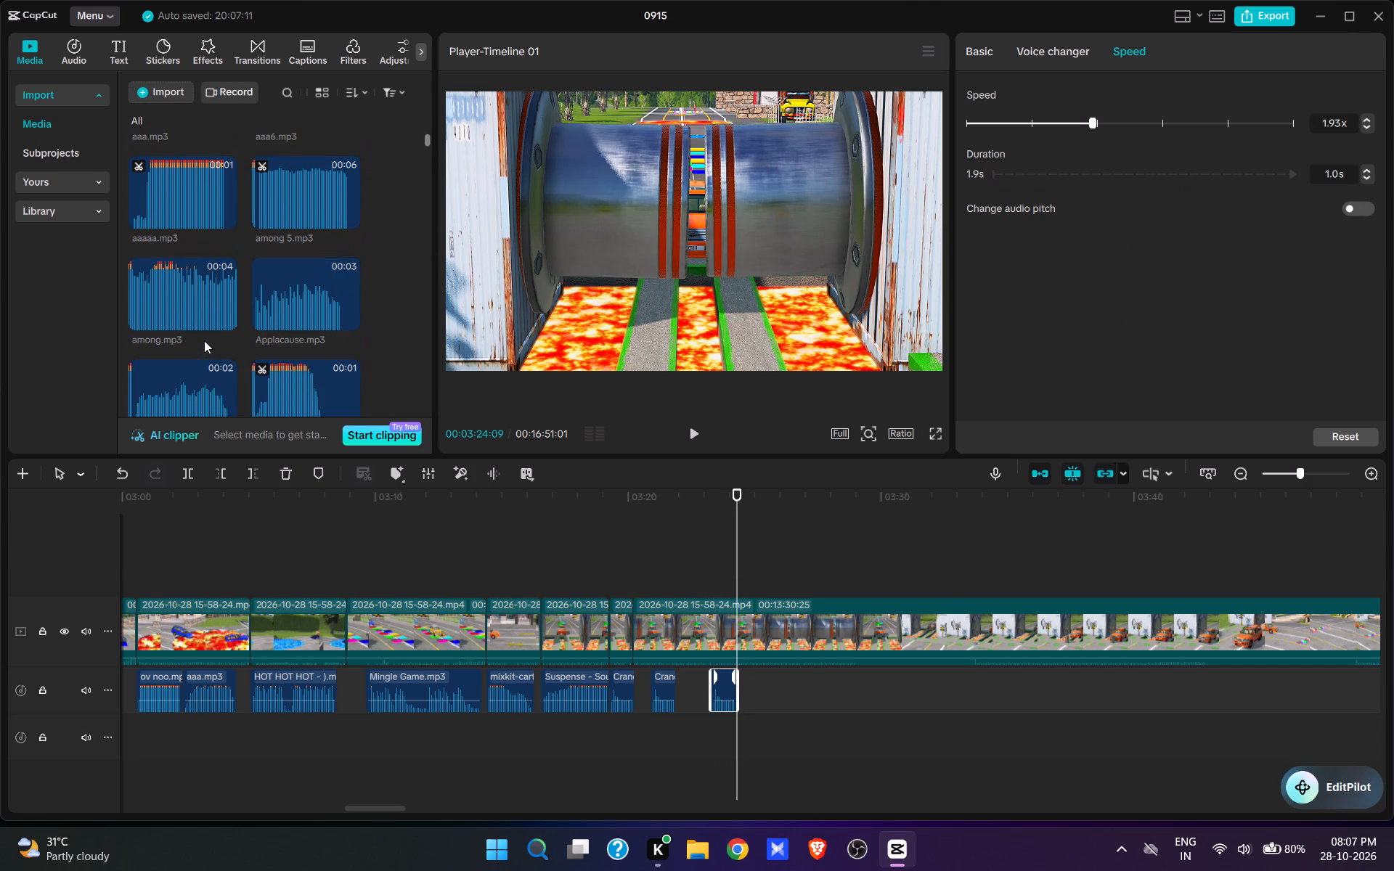
{"action": "left_click", "coordinate": [191, 310]}
{"action": "scroll", "coordinate": [194, 307], "scroll_direction": "down", "scroll_amount": 1}
{"action": "left_click", "coordinate": [181, 308]}
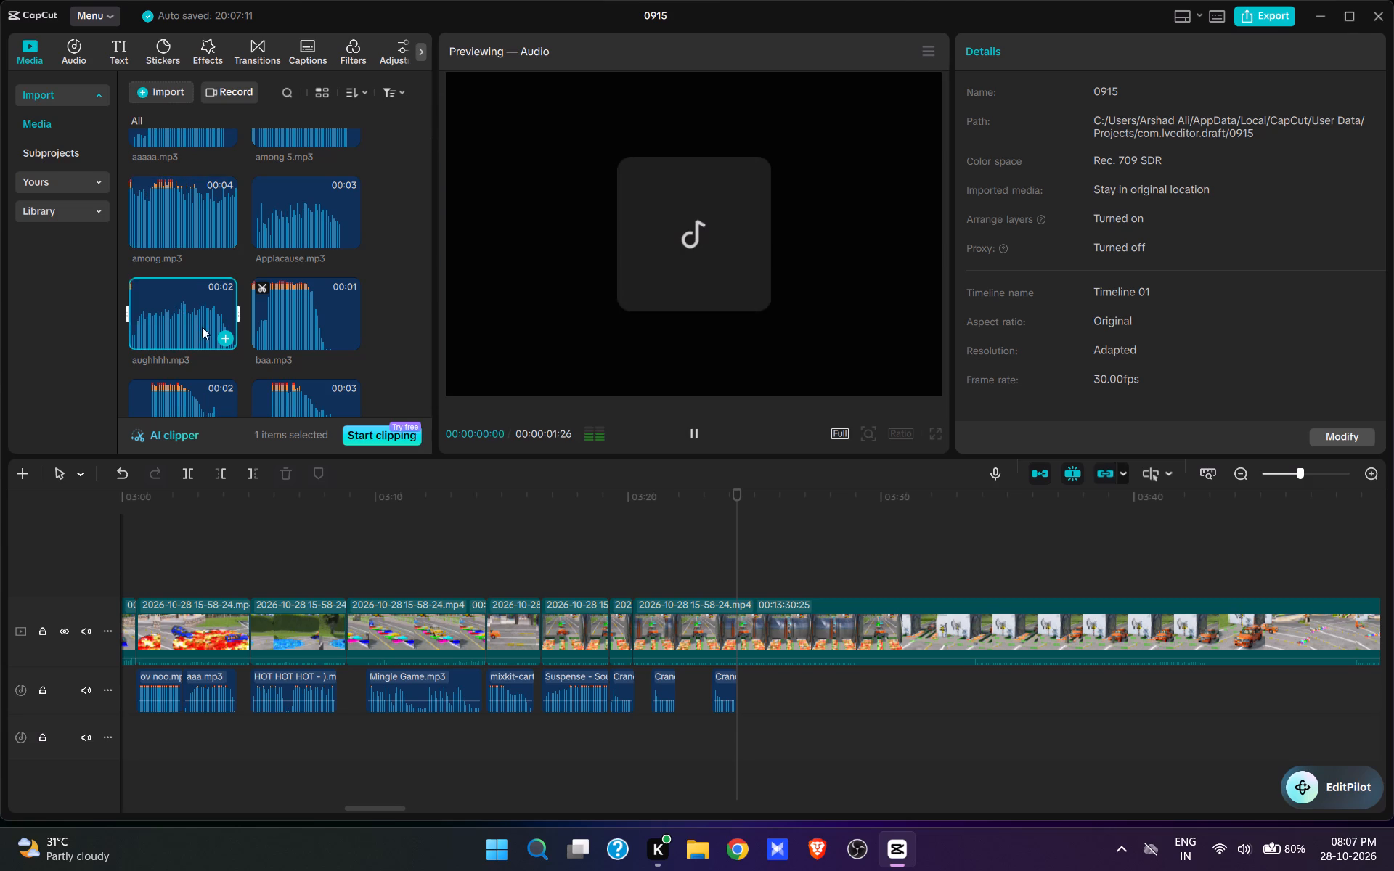
{"action": "left_click", "coordinate": [229, 340]}
Play on and paste another Crane Low sound at 00:03:26:21, where the cylinders begin to reopen.
{"action": "key", "text": "space"}
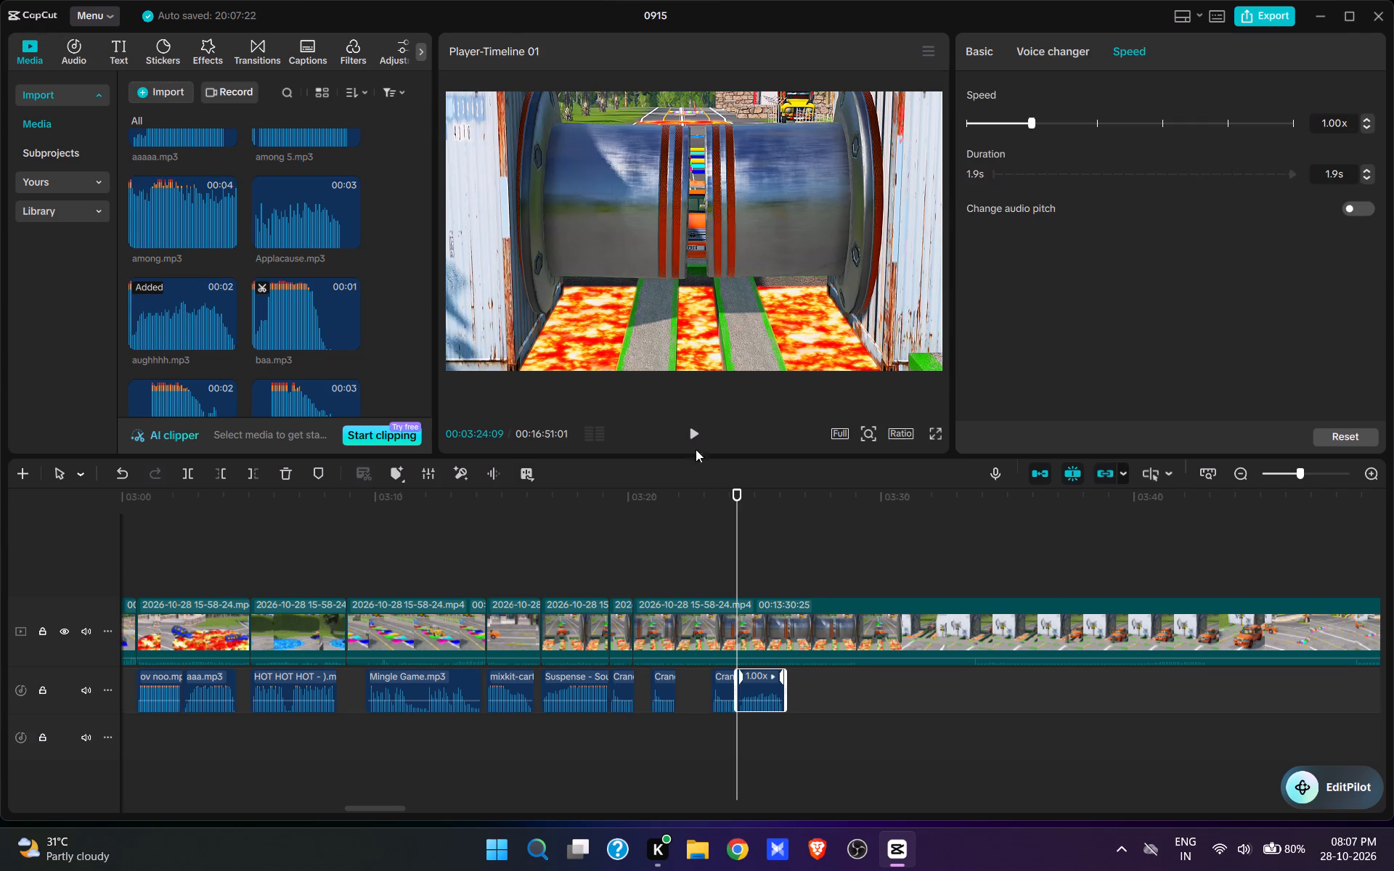
{"action": "left_click", "coordinate": [691, 438]}
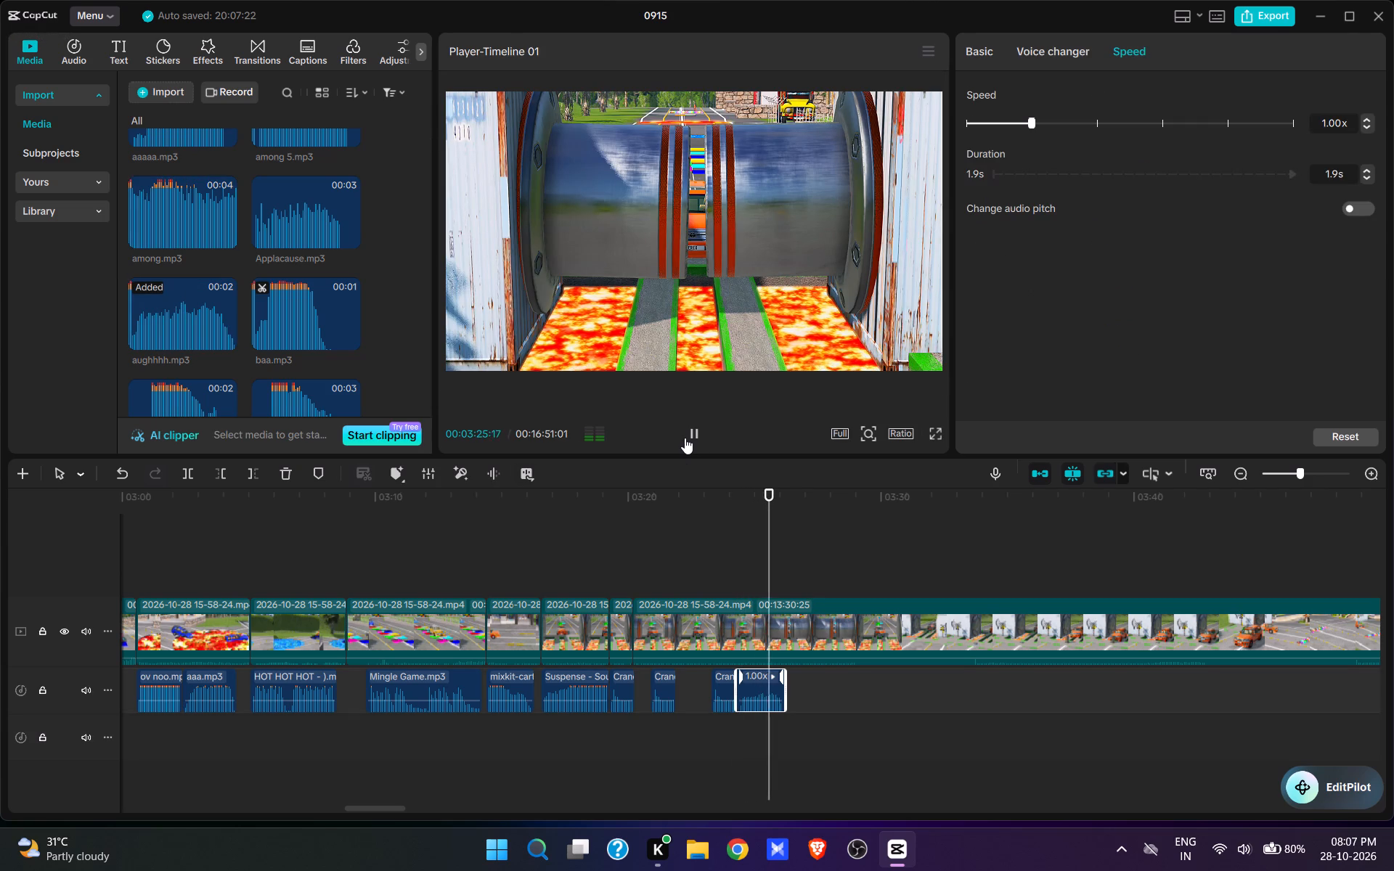
{"action": "key", "text": "space"}
{"action": "key", "text": "space"}
{"action": "key", "text": "space"}
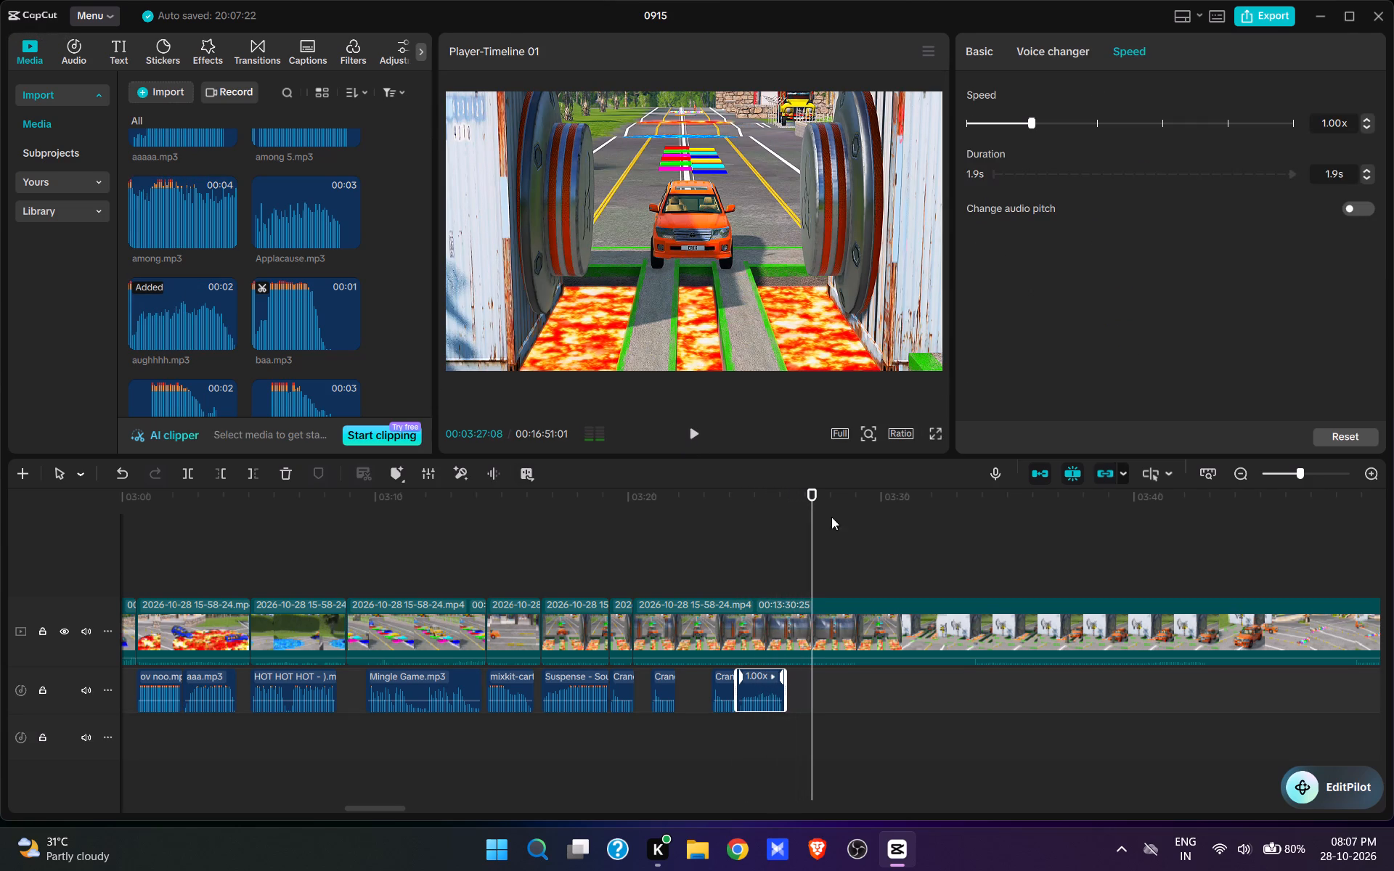
{"action": "left_click", "coordinate": [798, 584]}
{"action": "key", "text": "ctrl+v"}
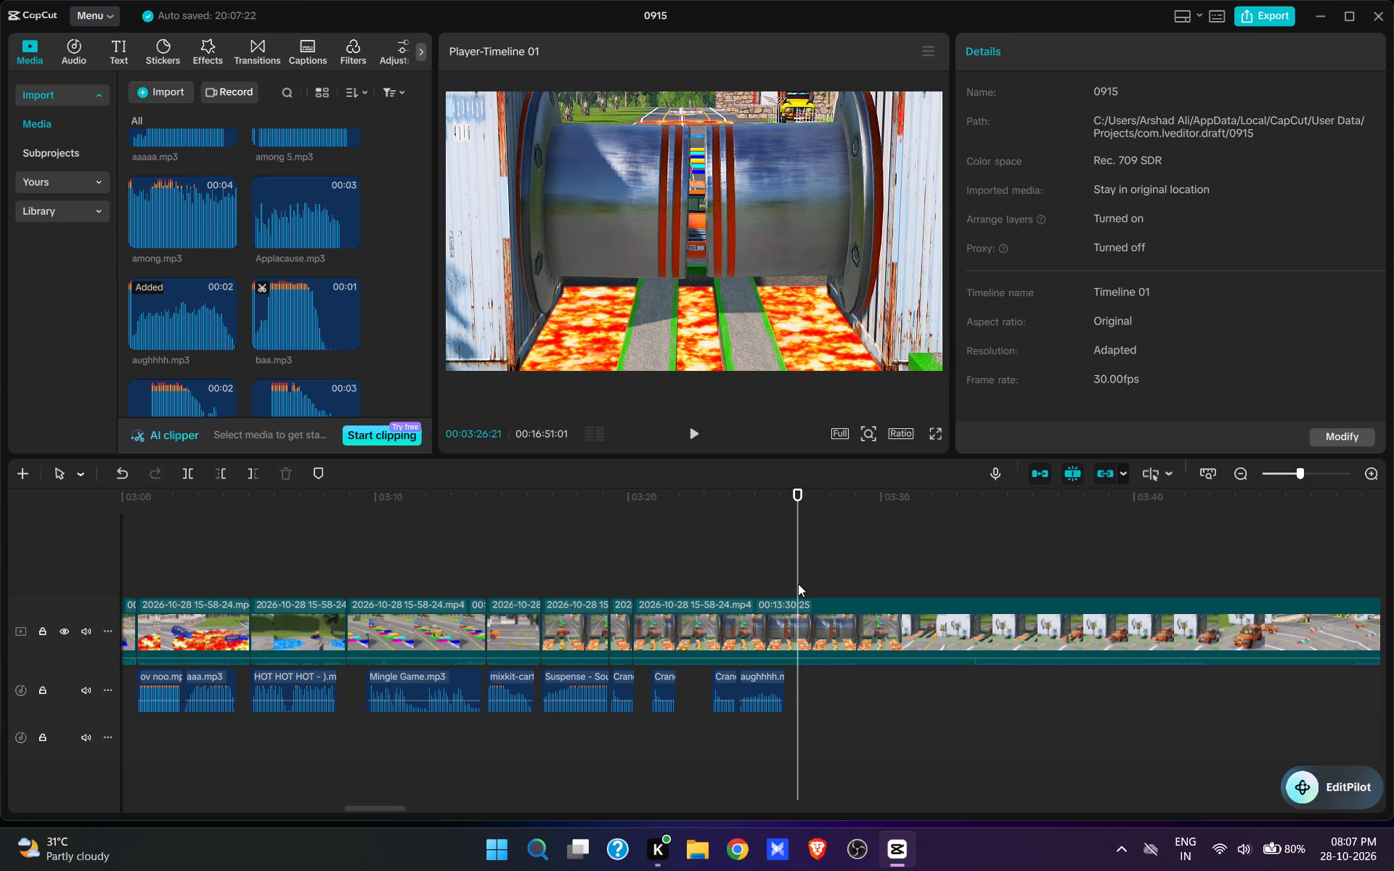
Play back the reopening cylinders and split the video at 00:03:28:22, with the orange SUV between the open cylinders.
{"action": "key", "text": "space"}
{"action": "key", "text": "space"}
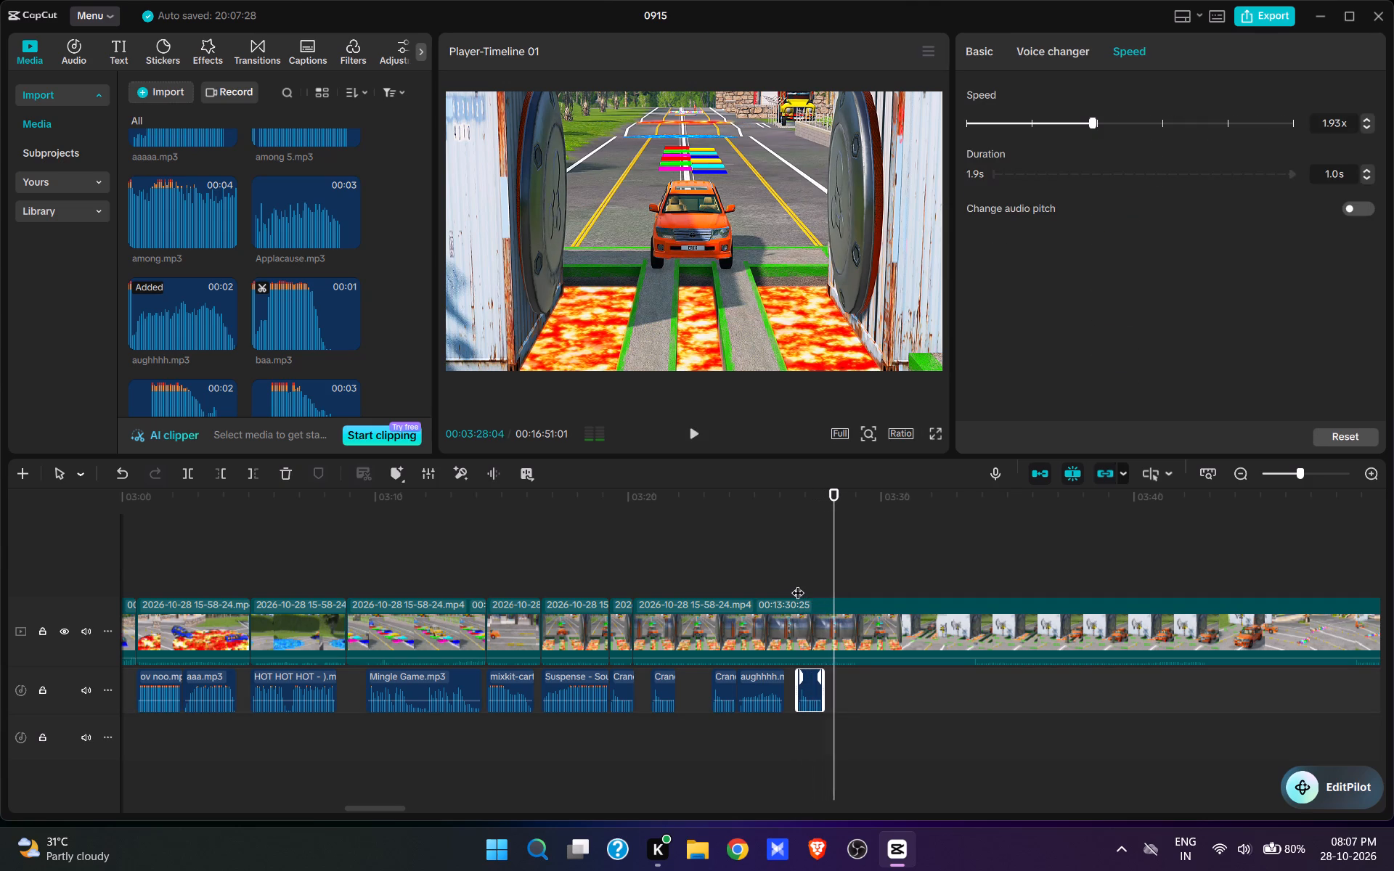
{"action": "key", "text": "space"}
{"action": "key", "text": "space"}
{"action": "type", "text": "w"}
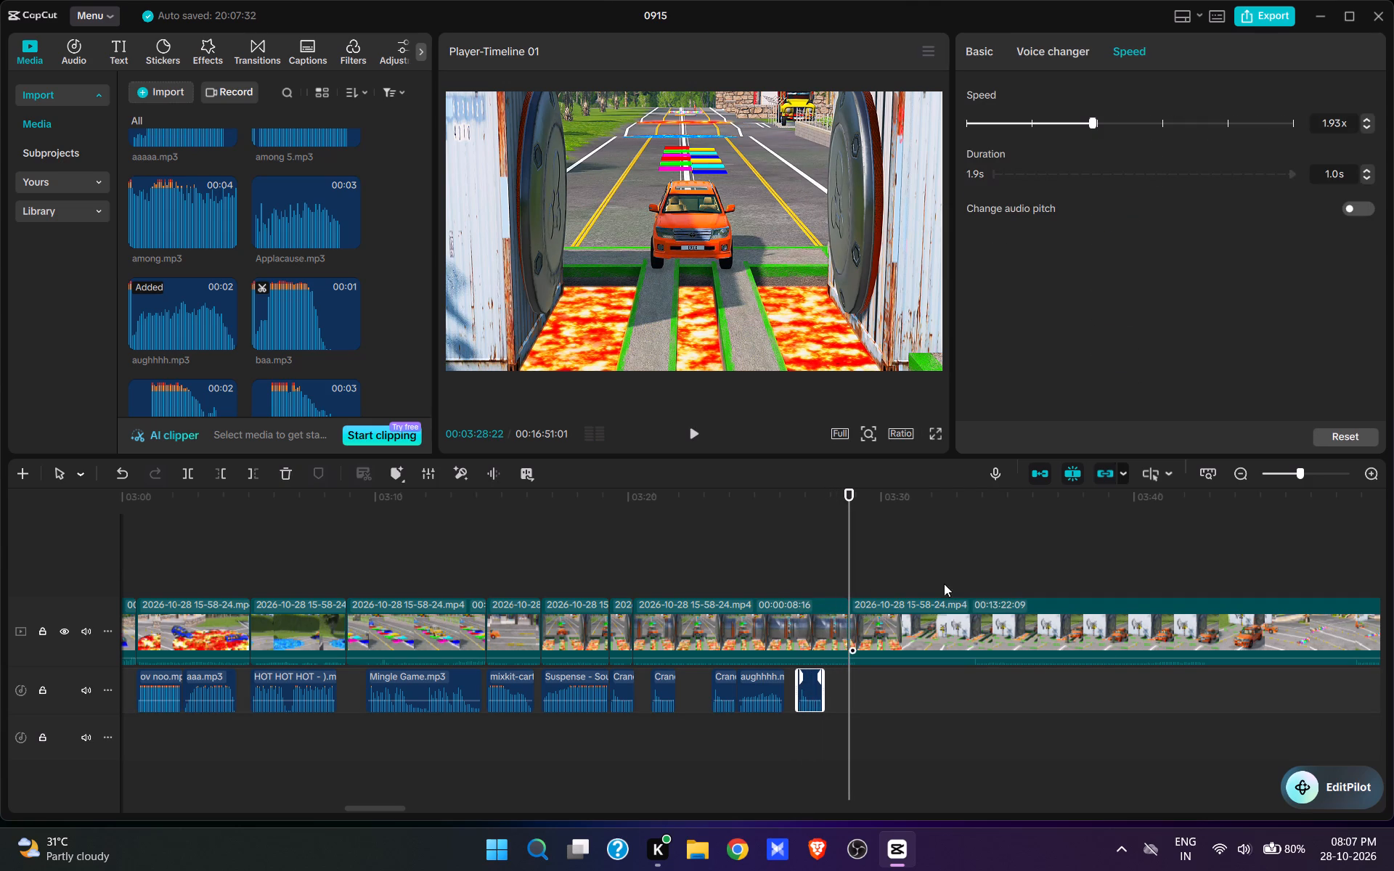
Play on past 00:03:28:22 and cut about 5 s from the start of the following clip, up to the side view of the SUV near the lowered bollard.
{"action": "left_click", "coordinate": [963, 571]}
{"action": "key", "text": "space"}
{"action": "key", "text": "space"}
{"action": "key", "text": "space"}
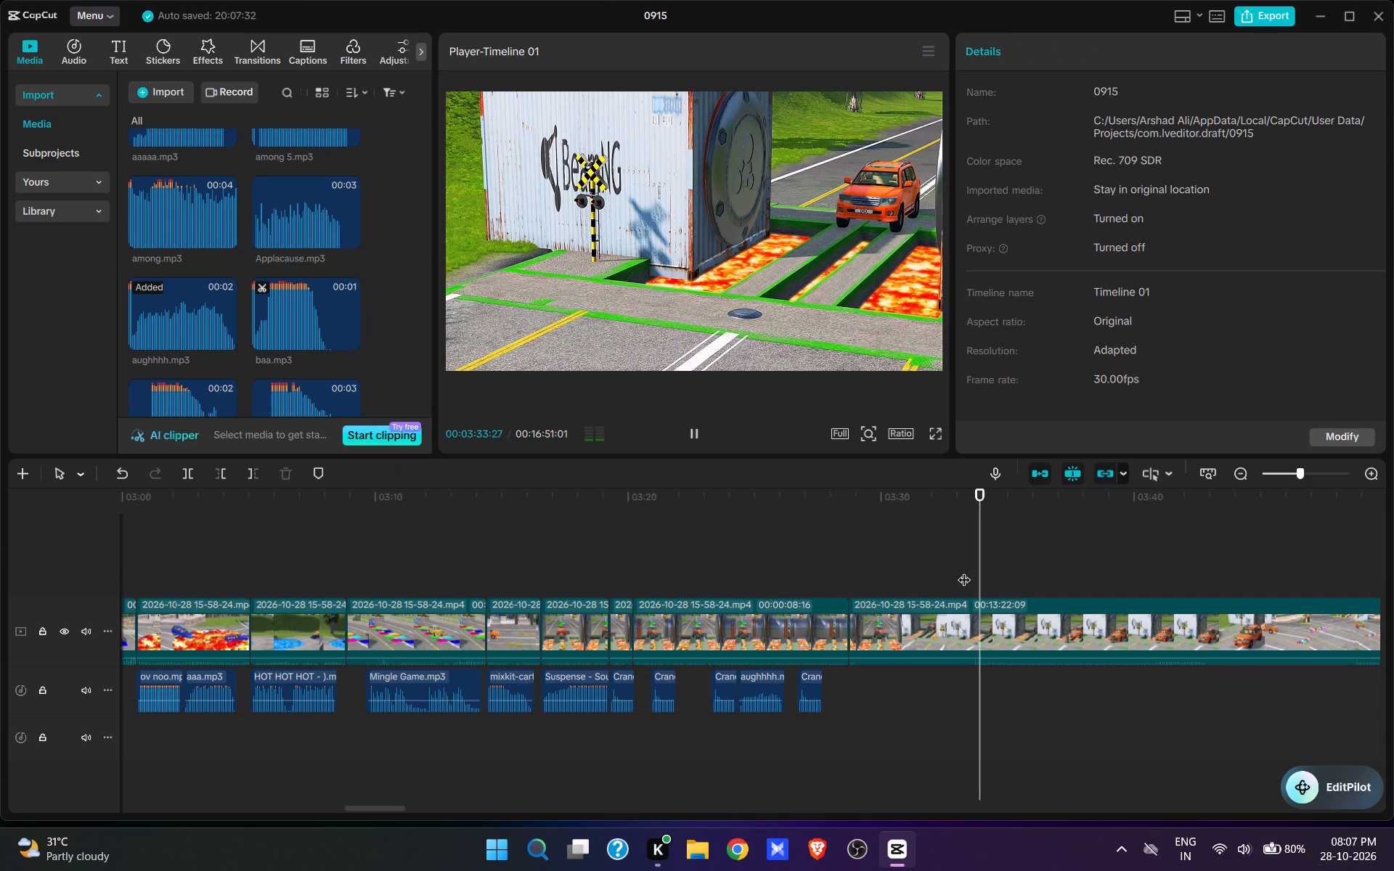
{"action": "key", "text": "space"}
{"action": "left_click", "coordinate": [974, 581]}
{"action": "key", "text": "q"}
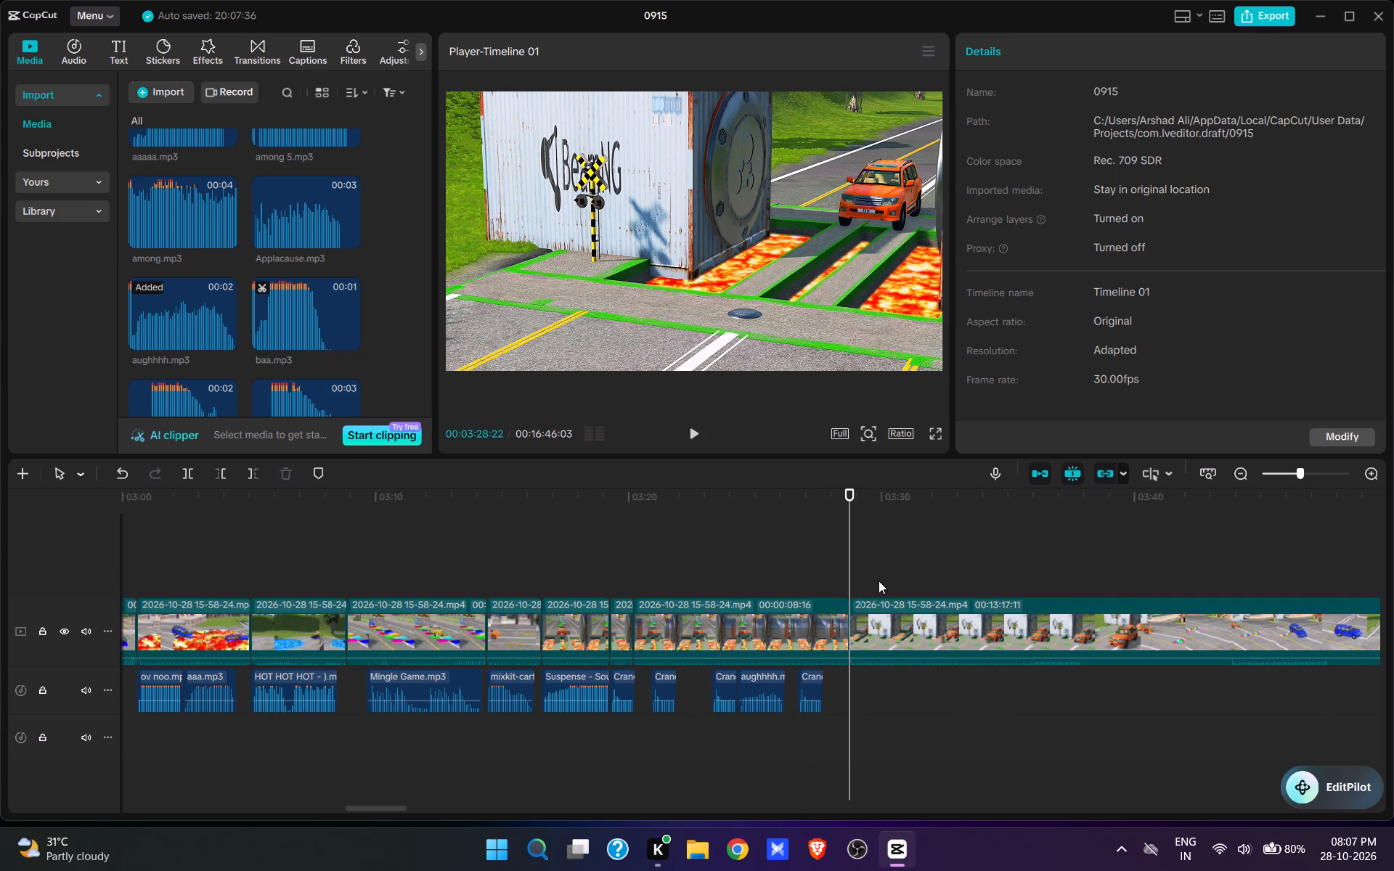
Replay the cylinder scene and add the trimmed COME ON sound at 00:03:21:27, where the cylinders stand open around the orange SUV.
{"action": "left_click", "coordinate": [768, 580]}
{"action": "key", "text": "space"}
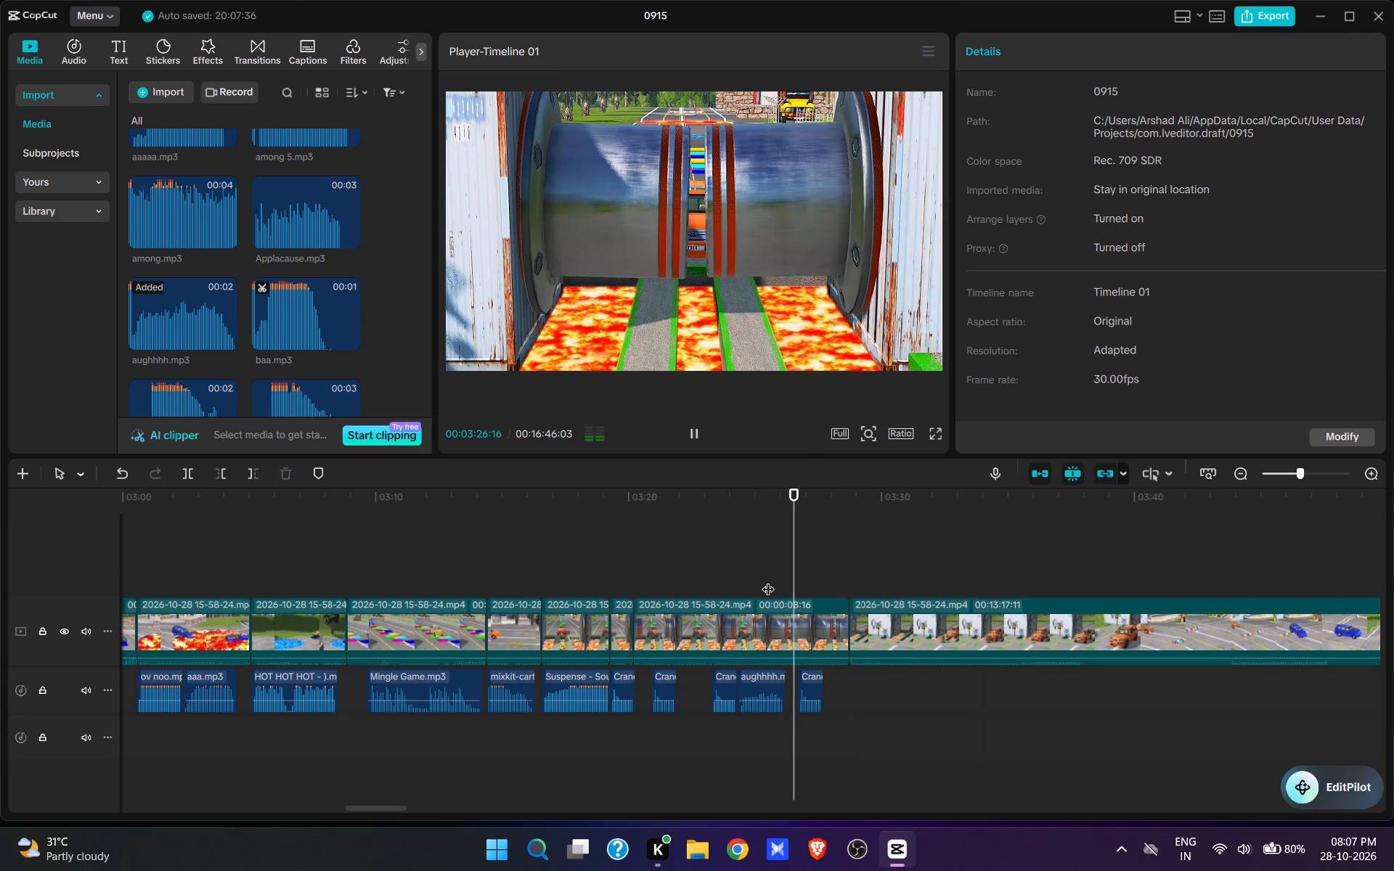
{"action": "left_click", "coordinate": [655, 576]}
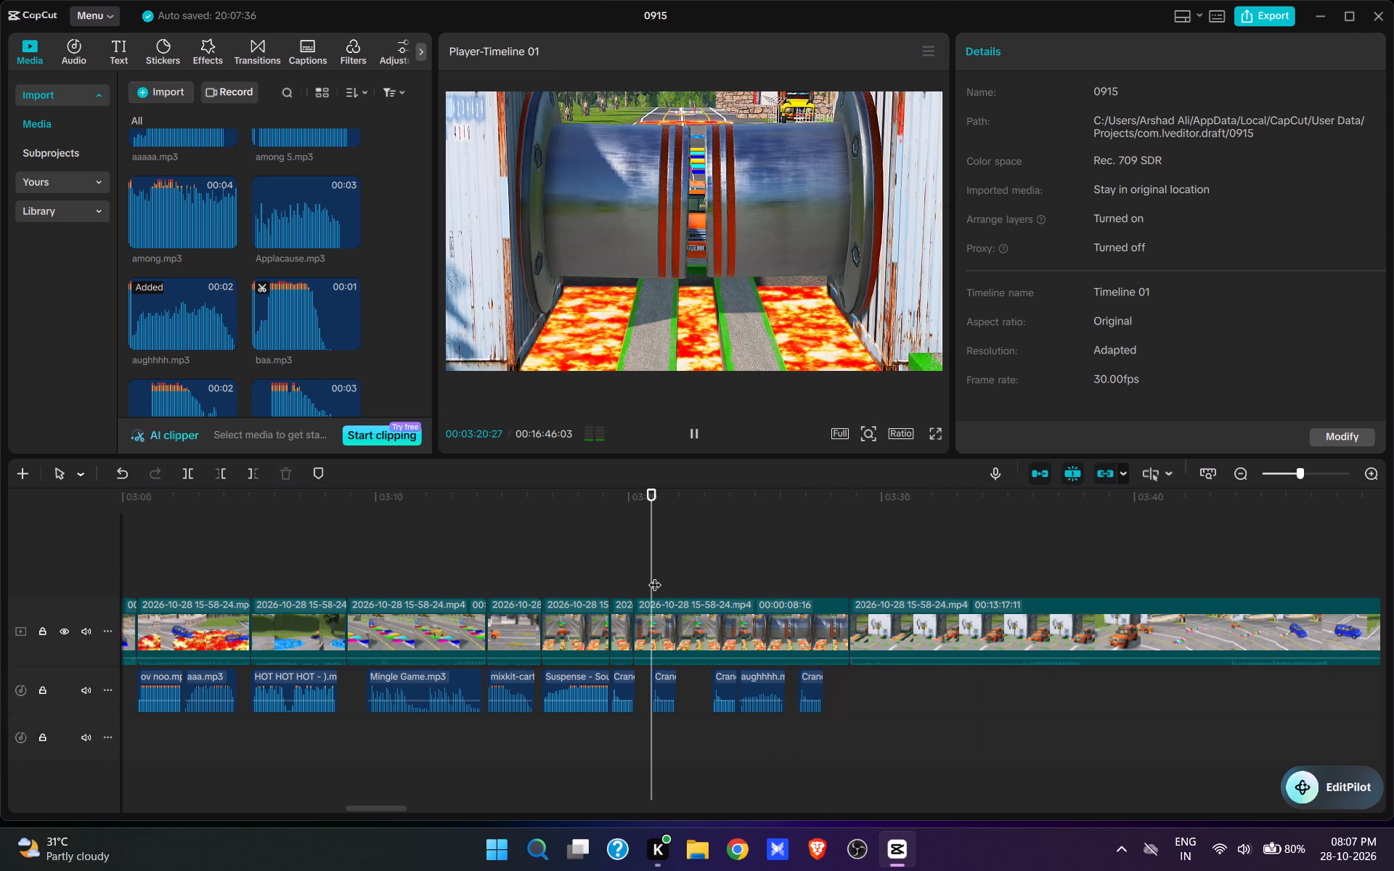
{"action": "key", "text": "space"}
{"action": "key", "text": "space"}
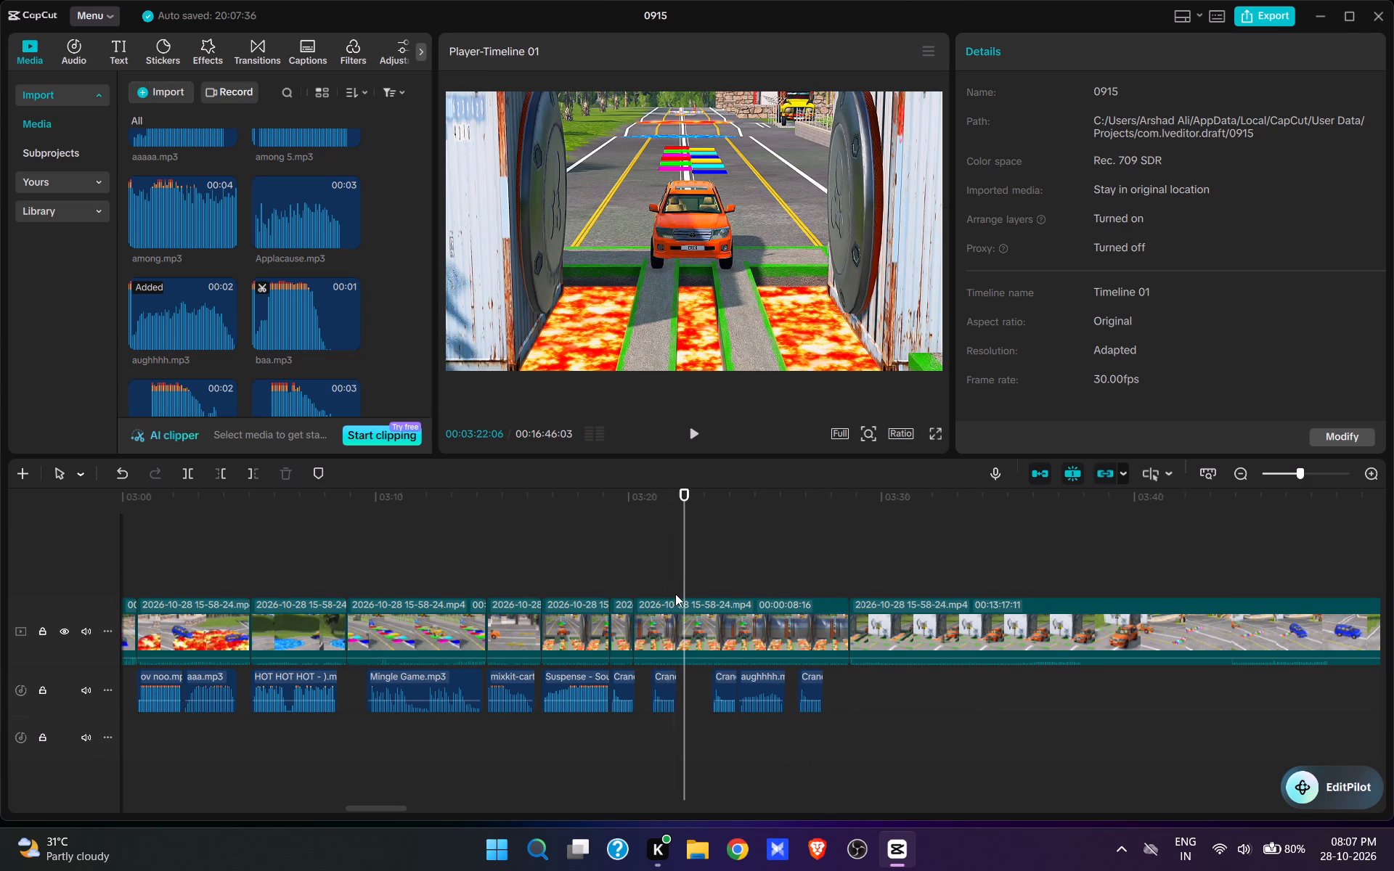
{"action": "left_click", "coordinate": [675, 582]}
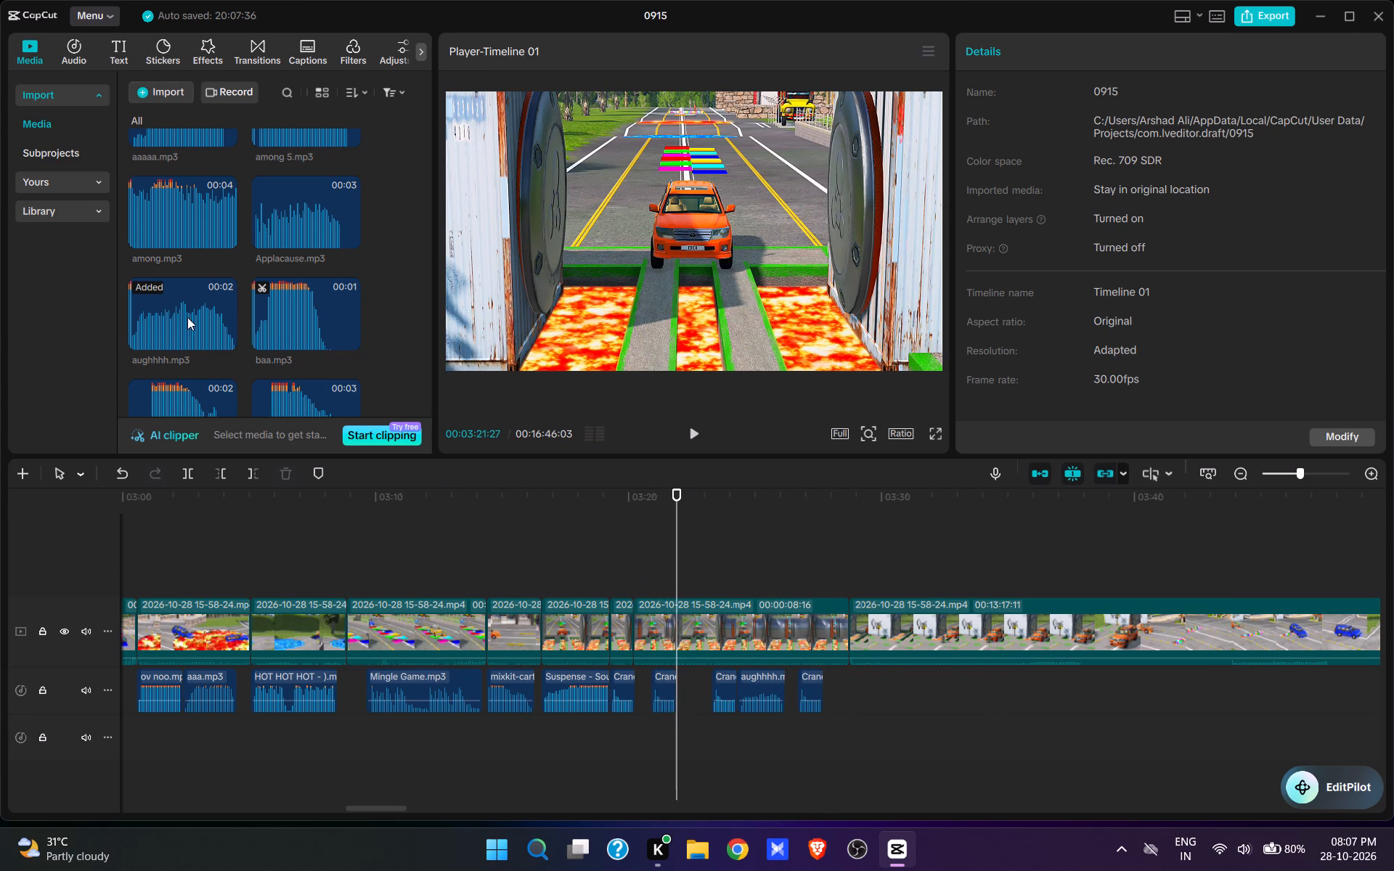
{"action": "scroll", "coordinate": [210, 311], "scroll_direction": "up", "scroll_amount": 4}
{"action": "scroll", "coordinate": [210, 311], "scroll_direction": "down", "scroll_amount": 7}
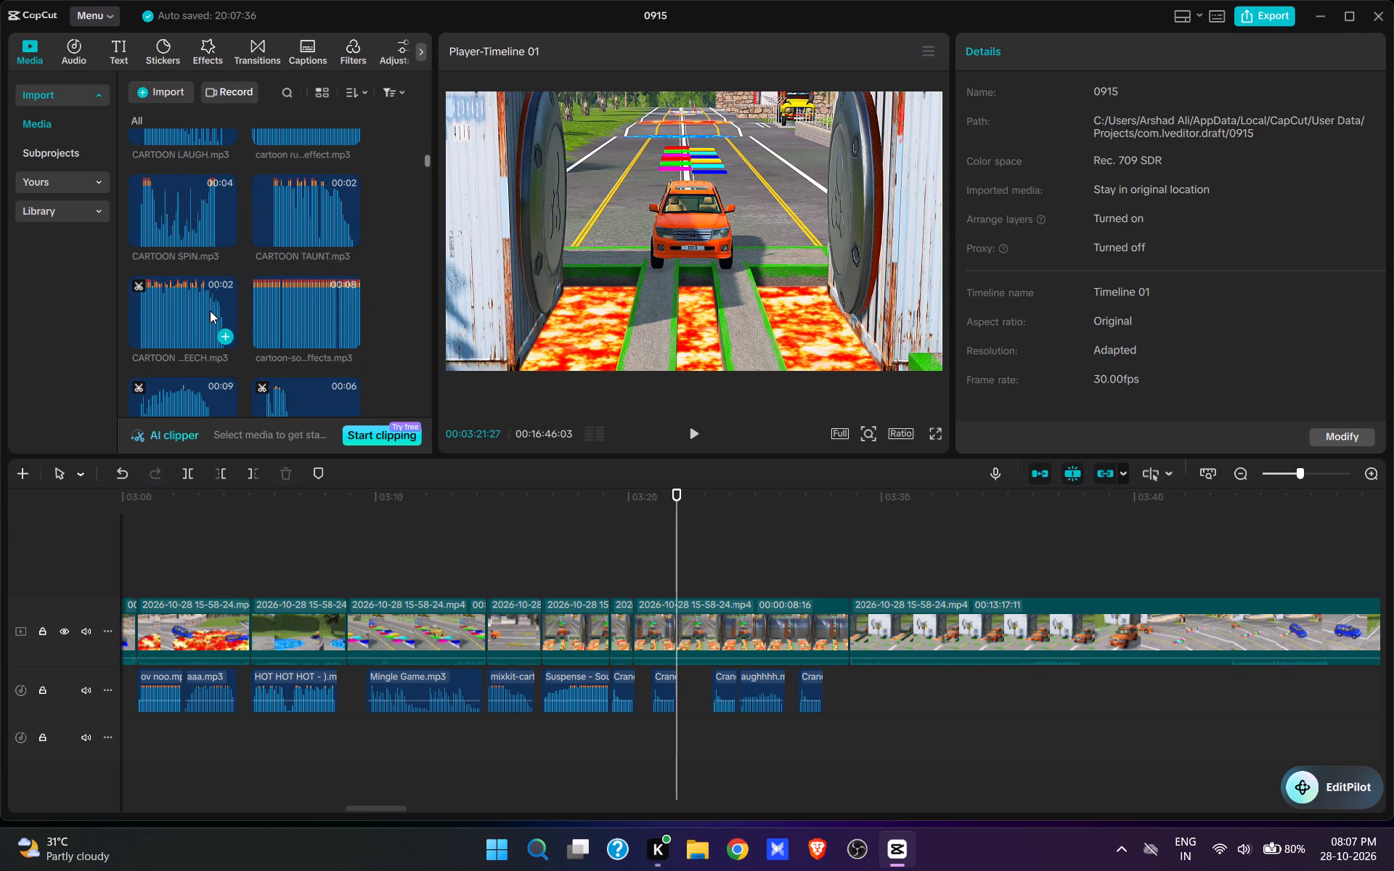
{"action": "scroll", "coordinate": [210, 311], "scroll_direction": "down", "scroll_amount": 2}
{"action": "left_click", "coordinate": [291, 278]}
{"action": "left_click", "coordinate": [286, 276]}
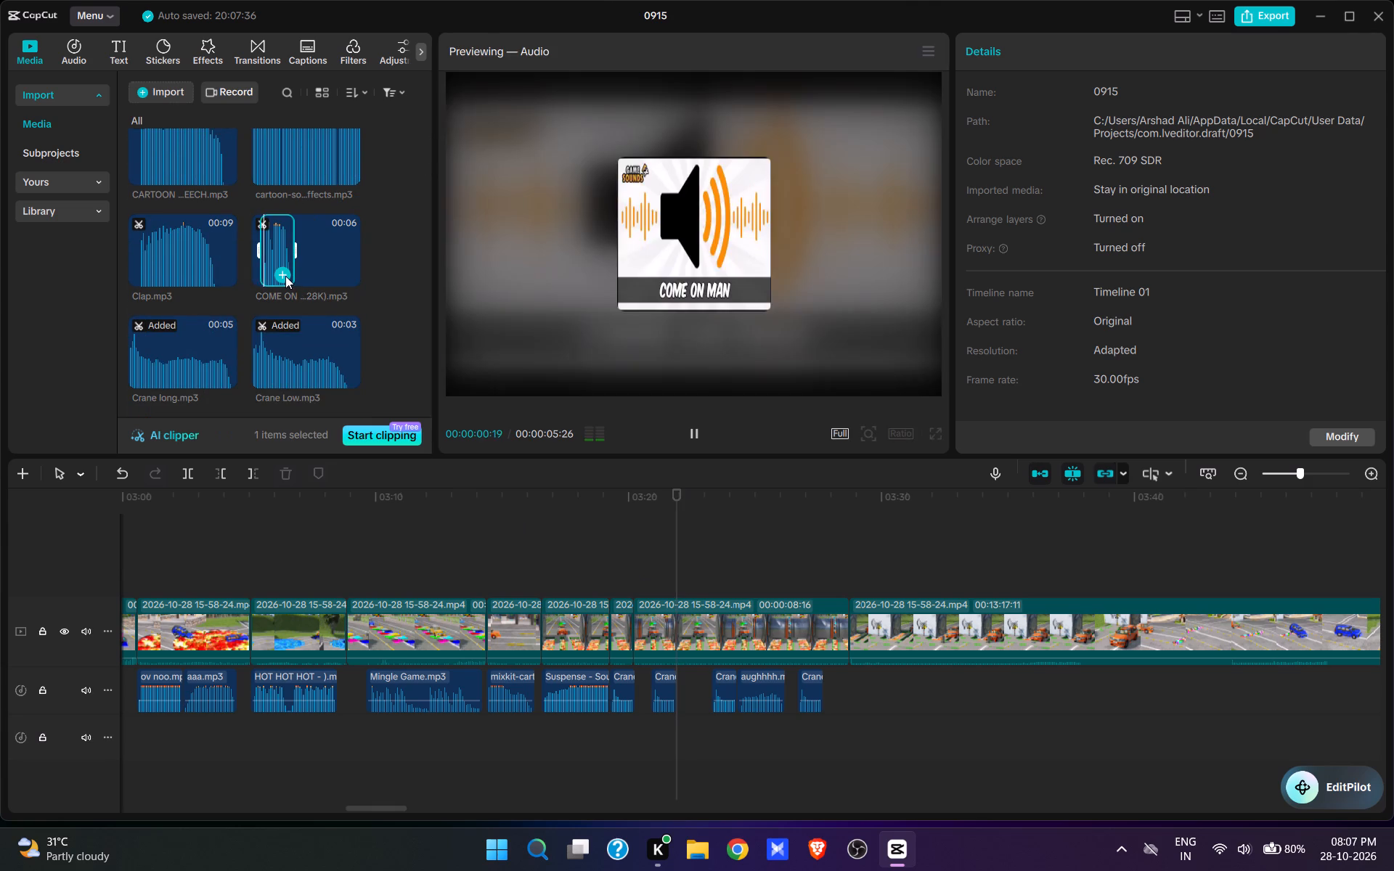
{"action": "key", "text": "space"}
{"action": "left_click", "coordinate": [690, 430]}
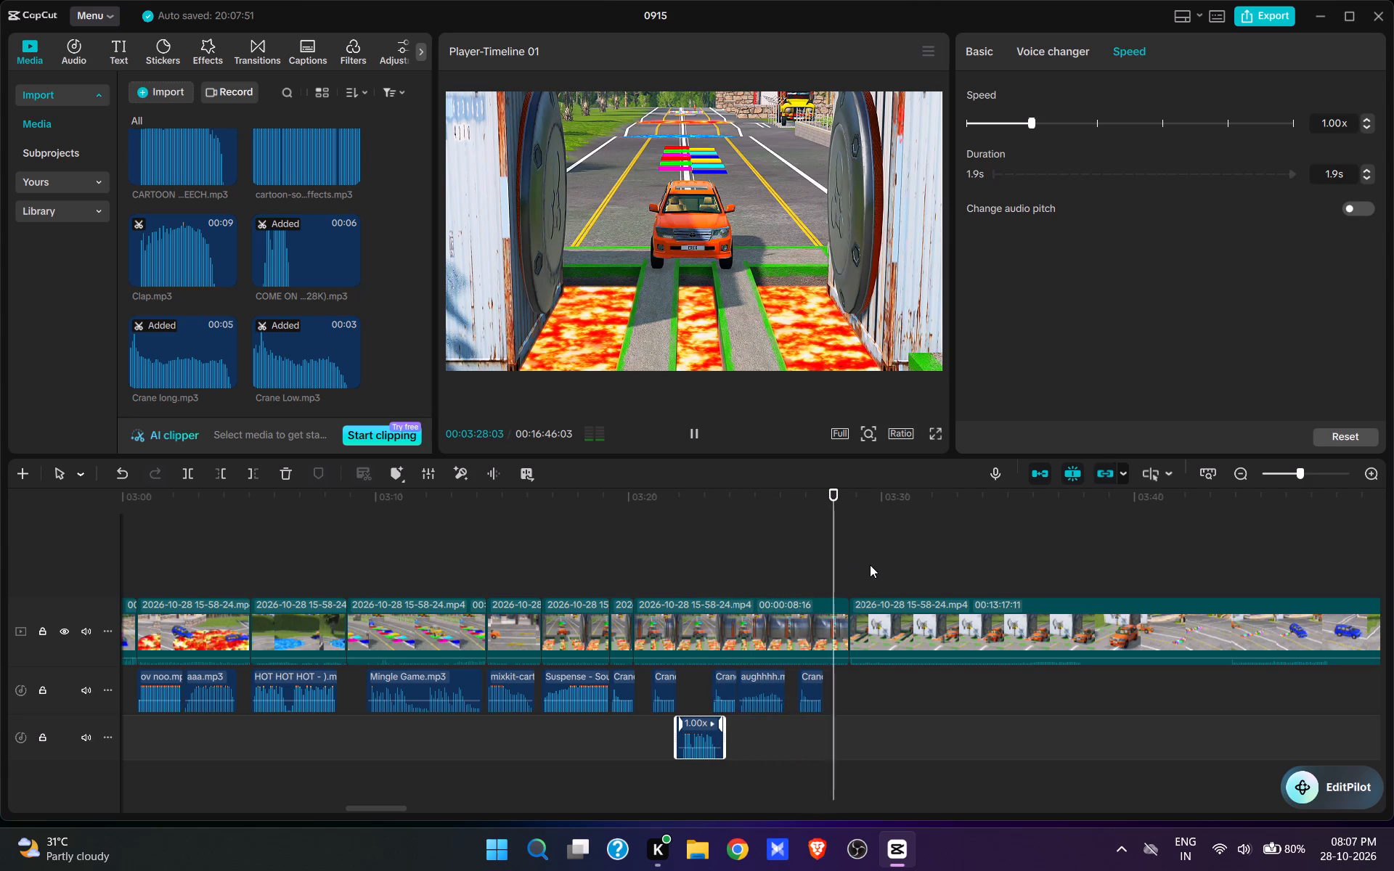
Return to the cut at 00:03:28:22, browse the sound effects for that scene and preview the Man Laugh sound.
{"action": "left_click", "coordinate": [844, 565]}
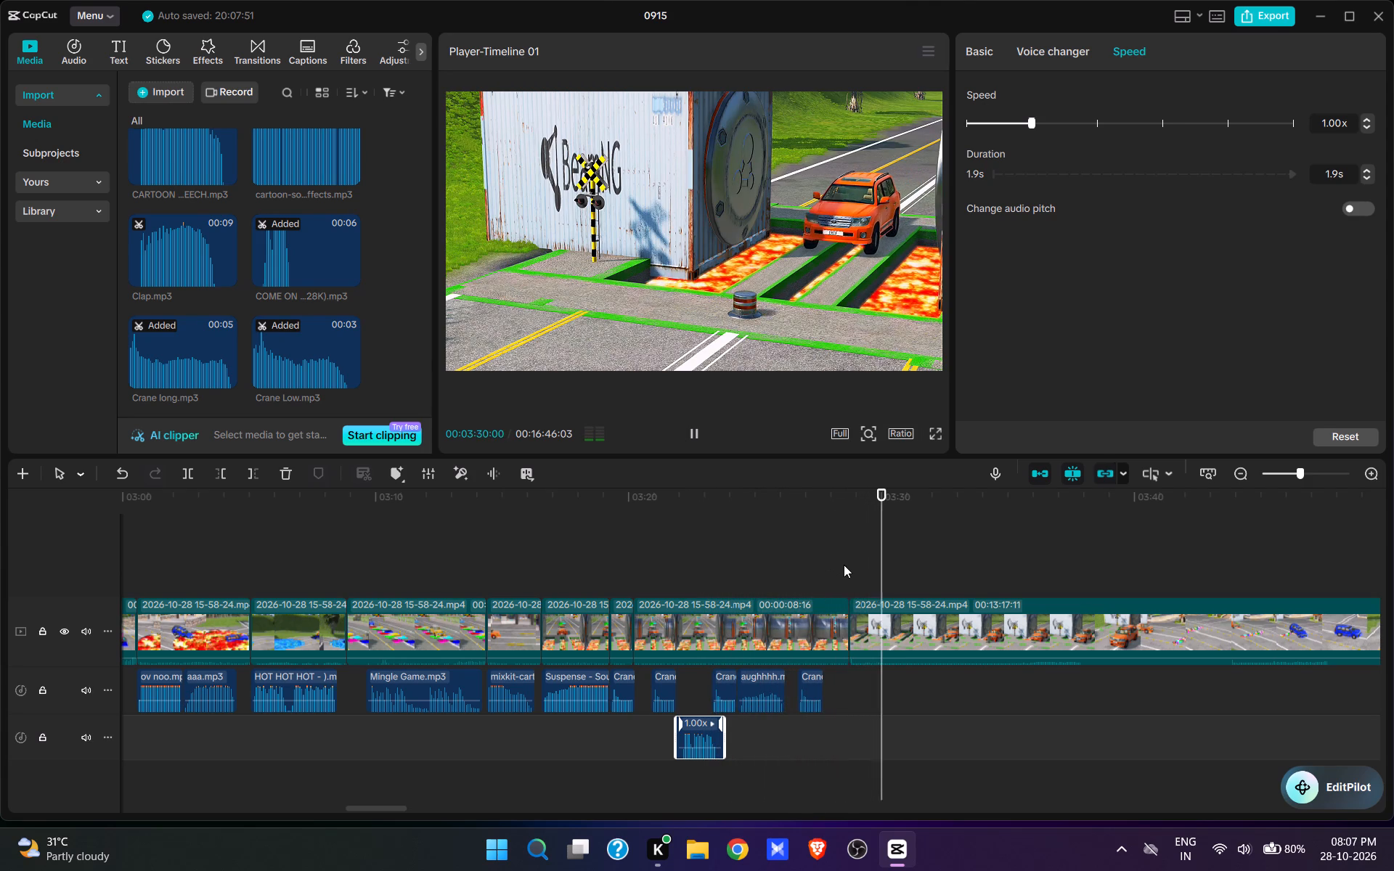
{"action": "left_click", "coordinate": [844, 565]}
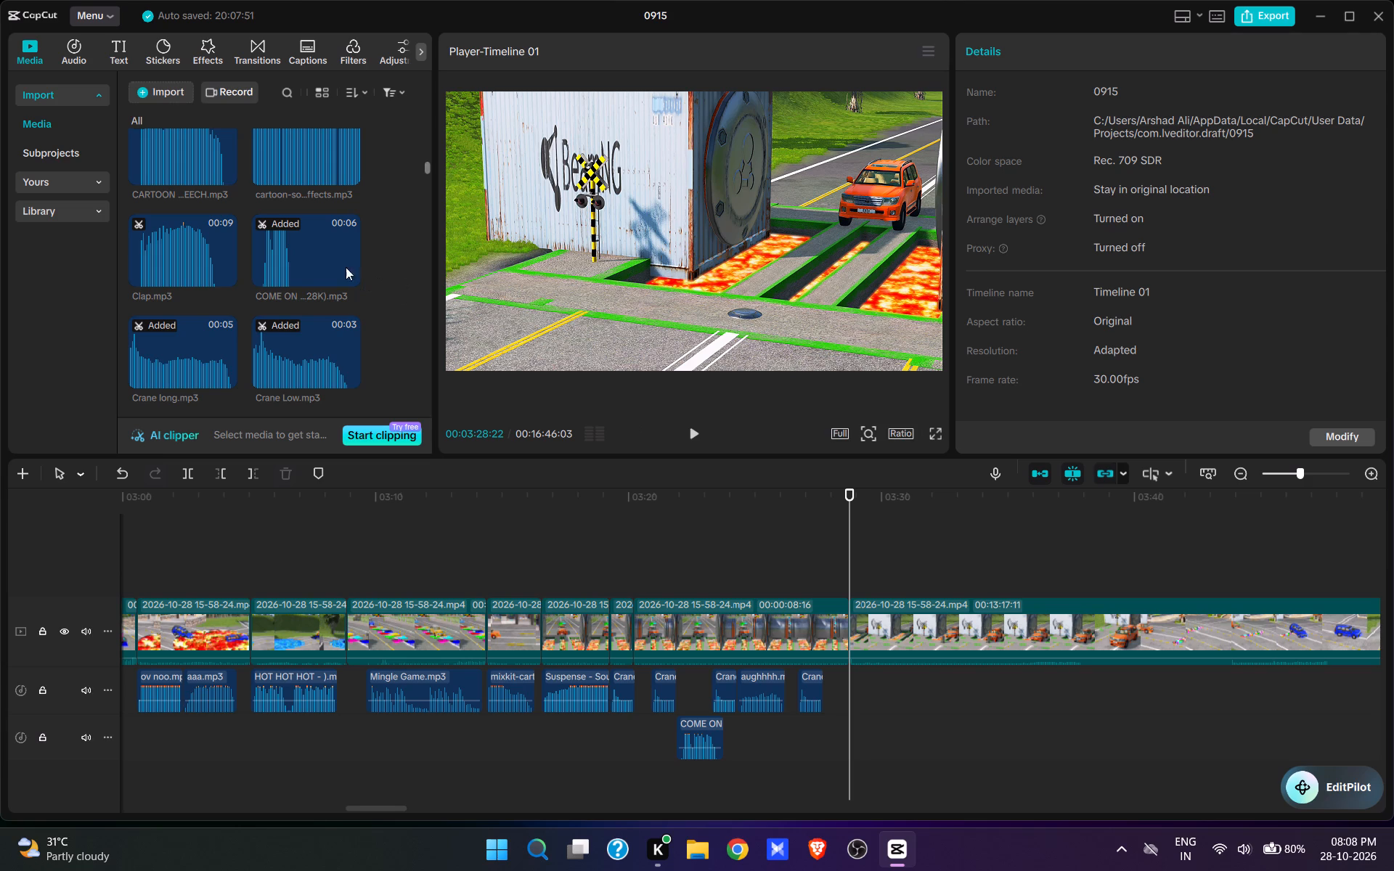
{"action": "scroll", "coordinate": [340, 295], "scroll_direction": "up", "scroll_amount": 11}
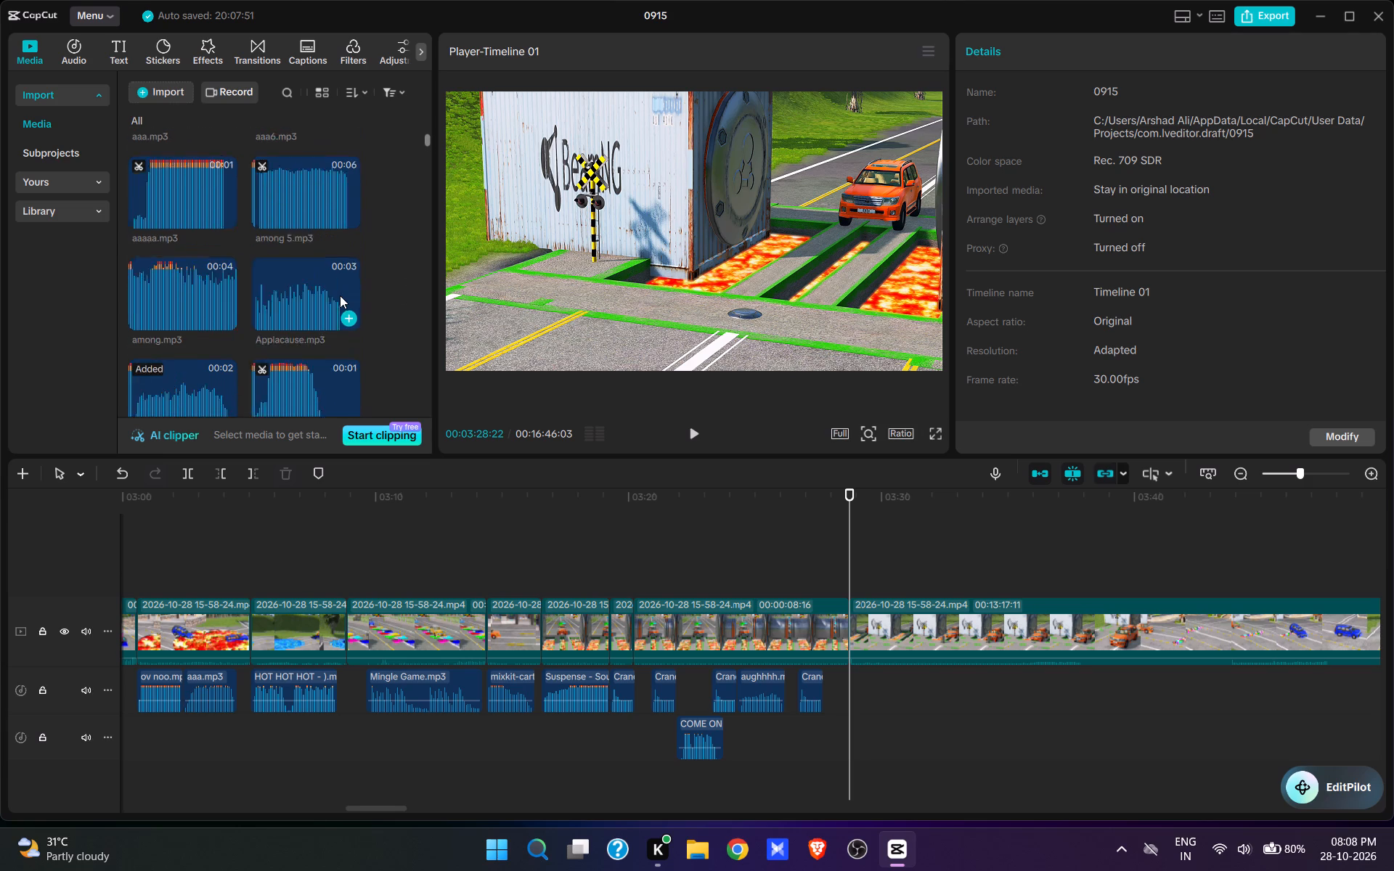
{"action": "scroll", "coordinate": [340, 295], "scroll_direction": "up", "scroll_amount": 8}
{"action": "scroll", "coordinate": [340, 295], "scroll_direction": "down", "scroll_amount": 16}
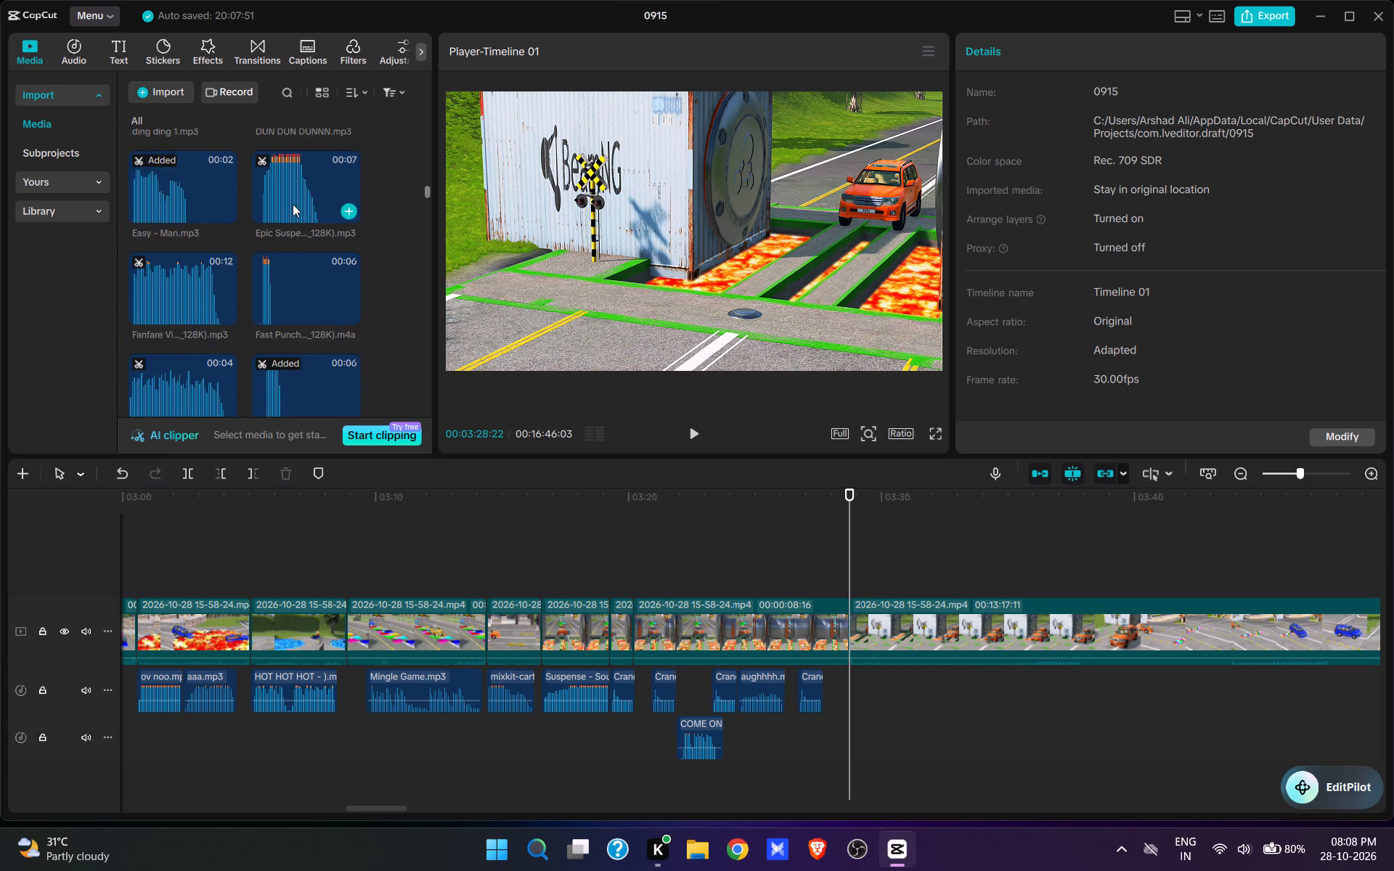
{"action": "scroll", "coordinate": [293, 204], "scroll_direction": "down", "scroll_amount": 2}
{"action": "scroll", "coordinate": [253, 281], "scroll_direction": "down", "scroll_amount": 1}
{"action": "scroll", "coordinate": [192, 290], "scroll_direction": "down", "scroll_amount": 2}
{"action": "scroll", "coordinate": [262, 296], "scroll_direction": "down", "scroll_amount": 2}
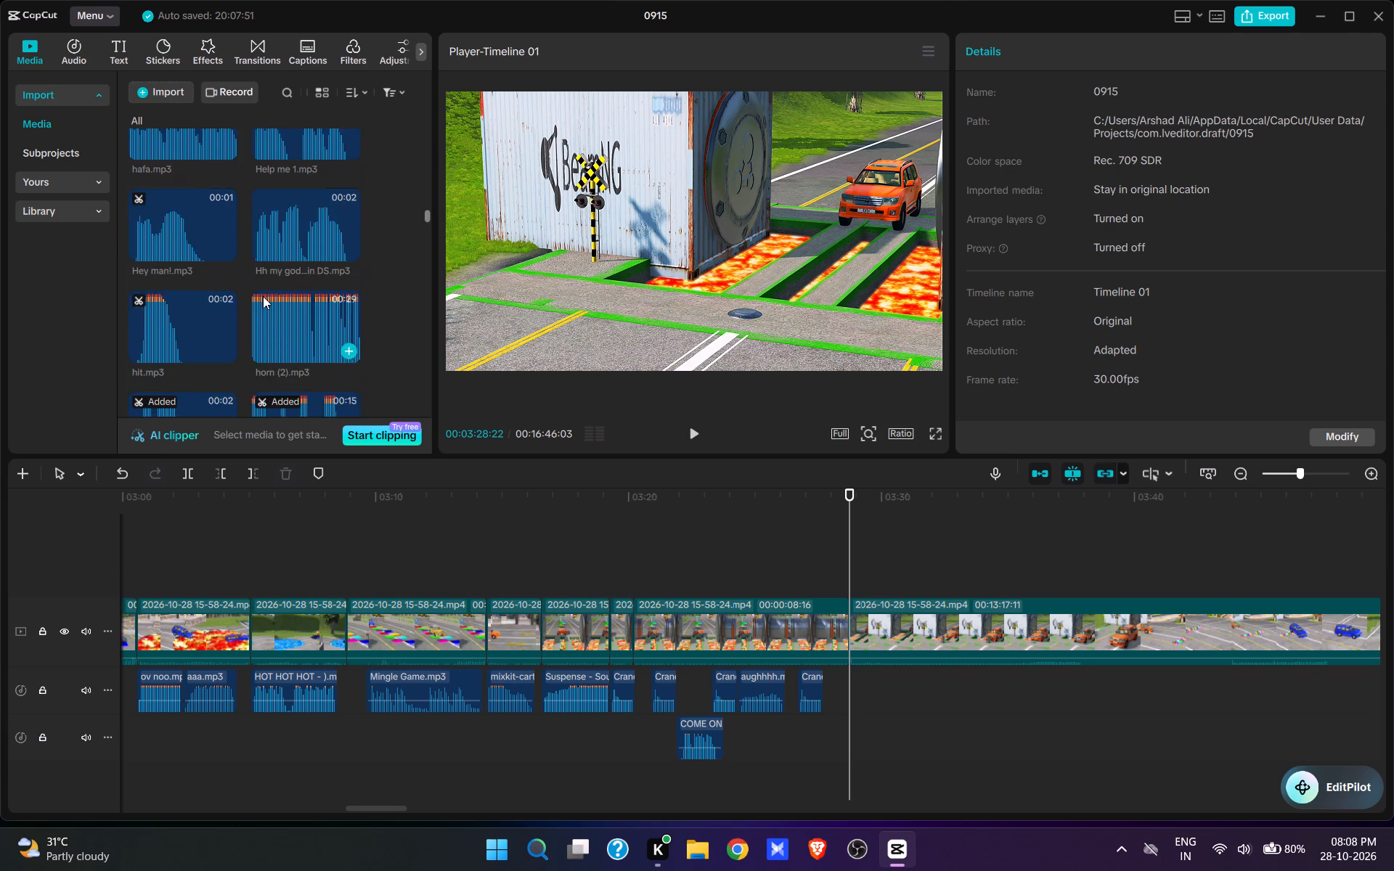
{"action": "scroll", "coordinate": [263, 296], "scroll_direction": "down", "scroll_amount": 9}
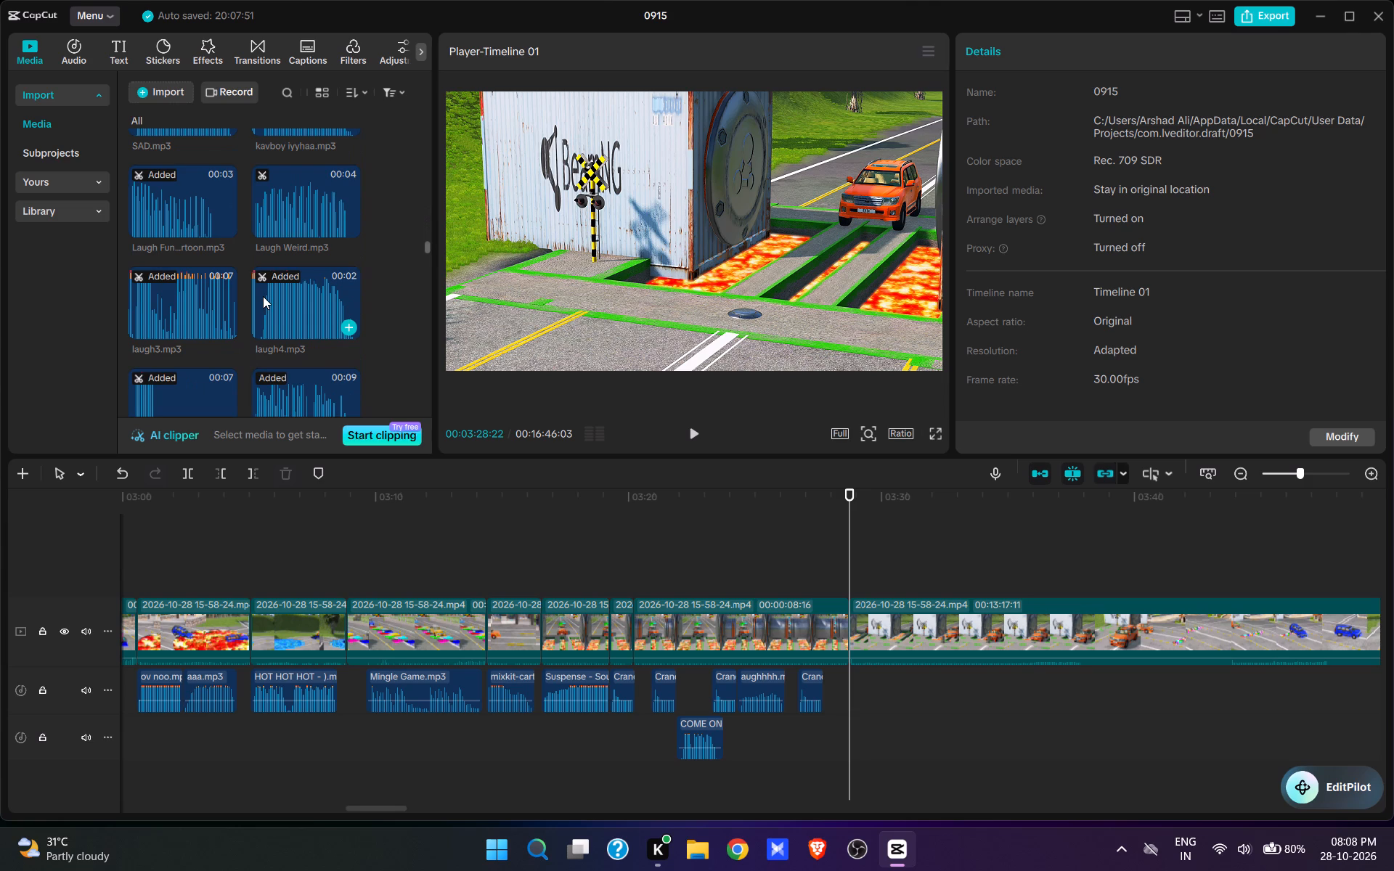
{"action": "scroll", "coordinate": [263, 296], "scroll_direction": "down", "scroll_amount": 4}
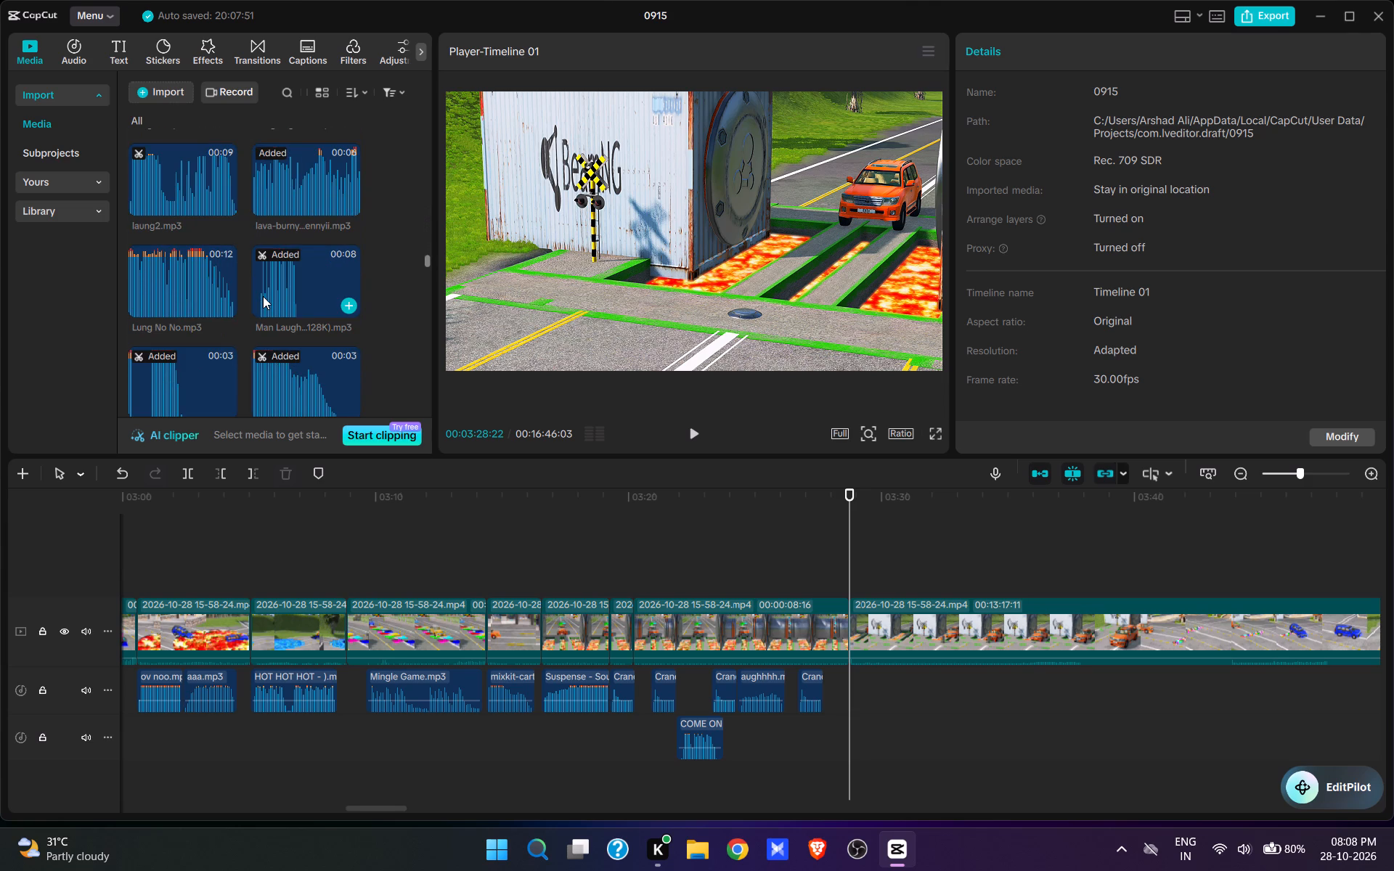
{"action": "left_click", "coordinate": [273, 296]}
{"action": "scroll", "coordinate": [252, 280], "scroll_direction": "down", "scroll_amount": 7}
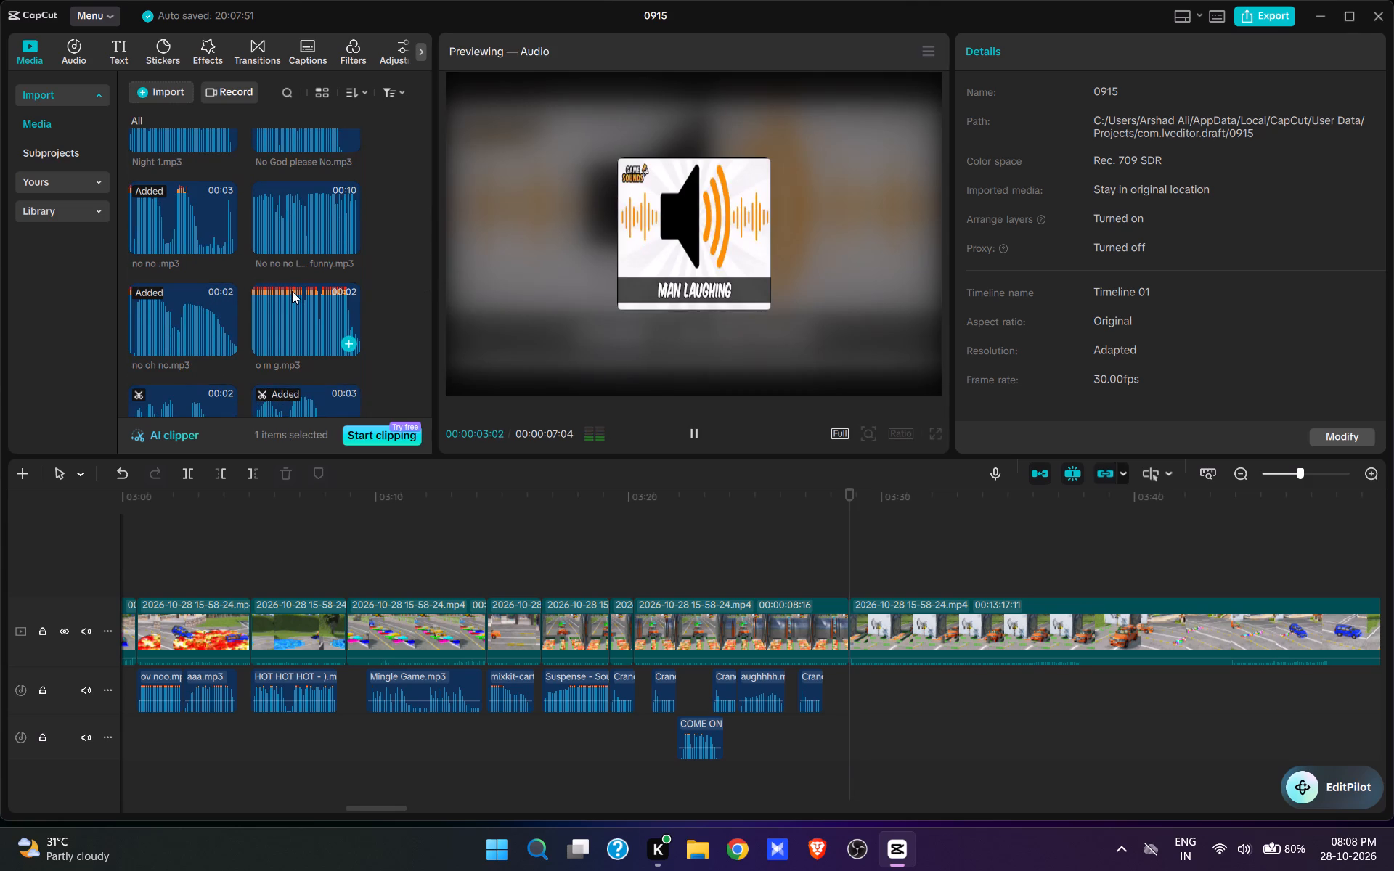
{"action": "scroll", "coordinate": [292, 293], "scroll_direction": "up", "scroll_amount": 4}
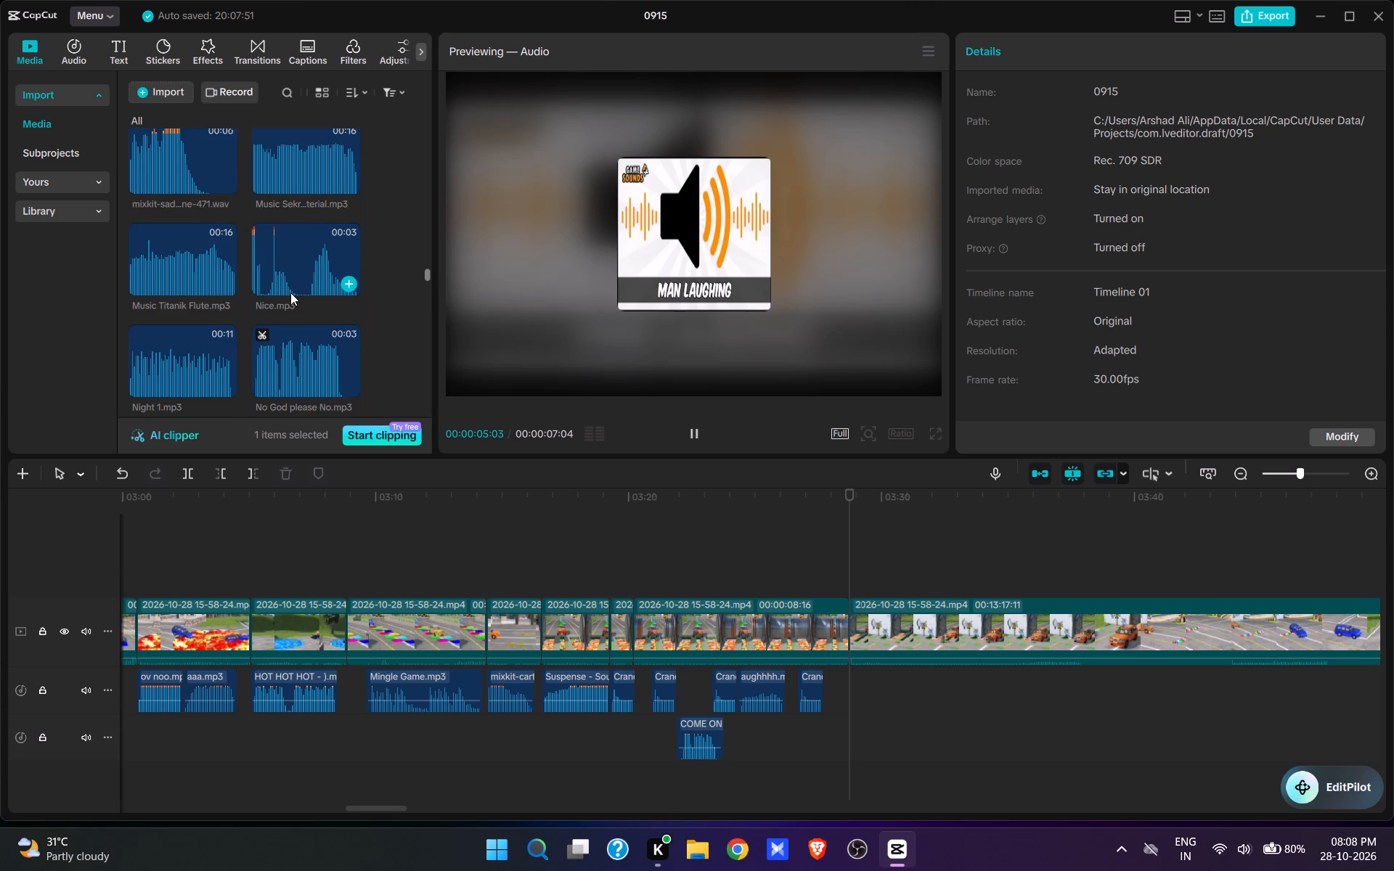
Look further through the sound effects and add the 2 s trom taram.mp3 at 00:03:28:22, at the start of the bollard scene.
{"action": "scroll", "coordinate": [290, 293], "scroll_direction": "down", "scroll_amount": 9}
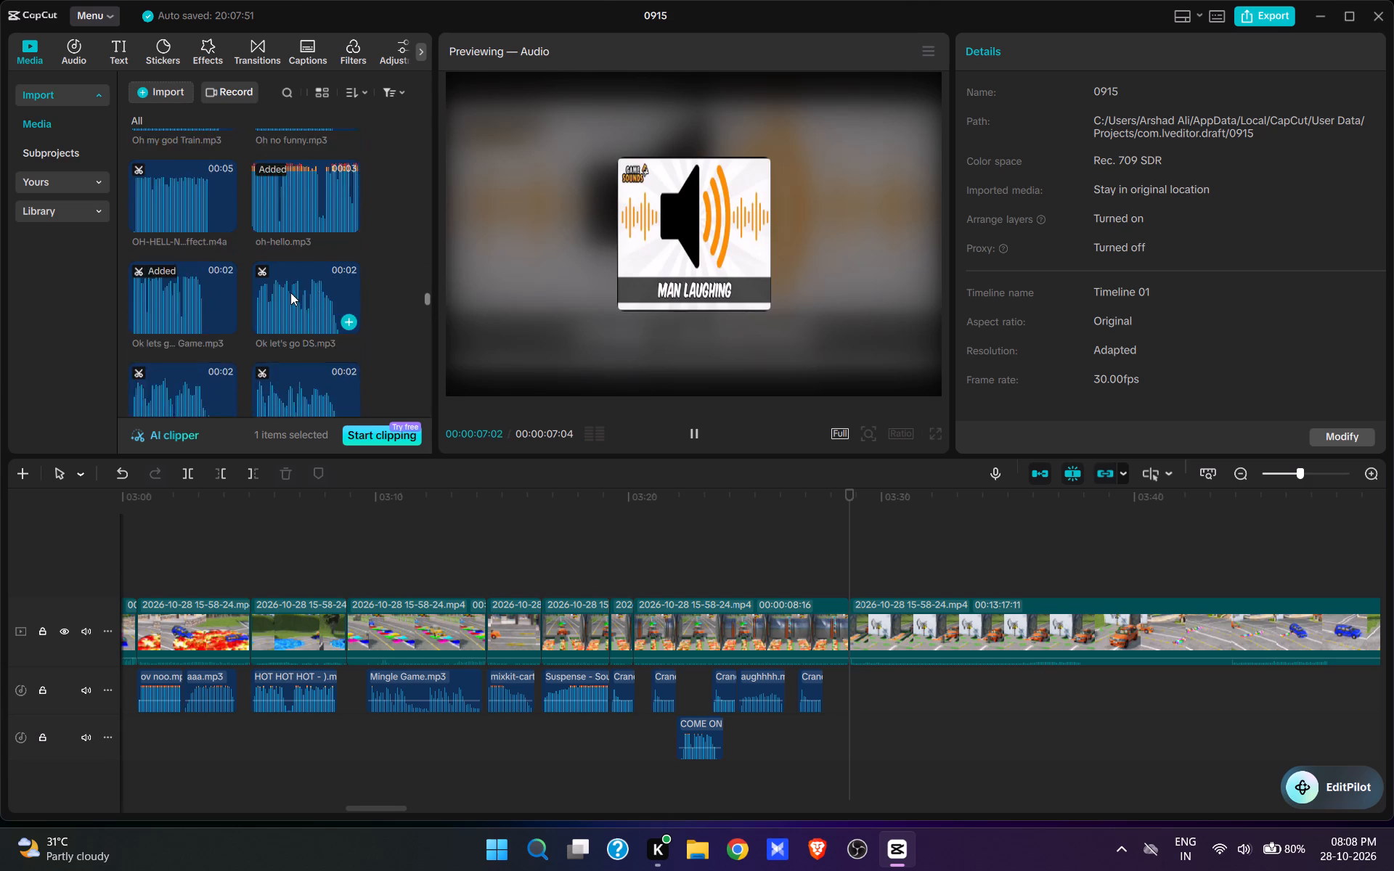
{"action": "scroll", "coordinate": [290, 293], "scroll_direction": "down", "scroll_amount": 1}
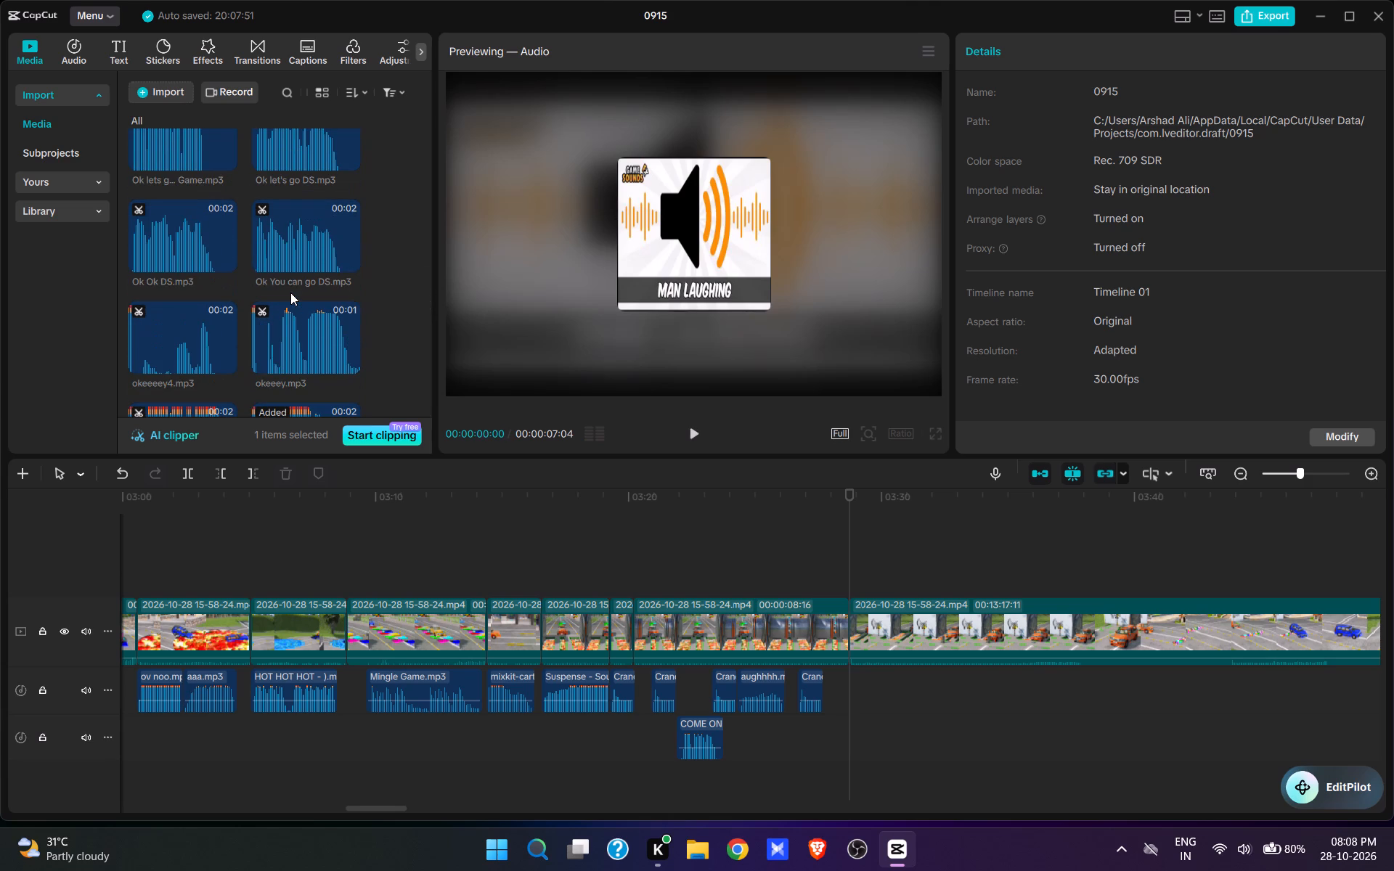
{"action": "scroll", "coordinate": [290, 293], "scroll_direction": "down", "scroll_amount": 7}
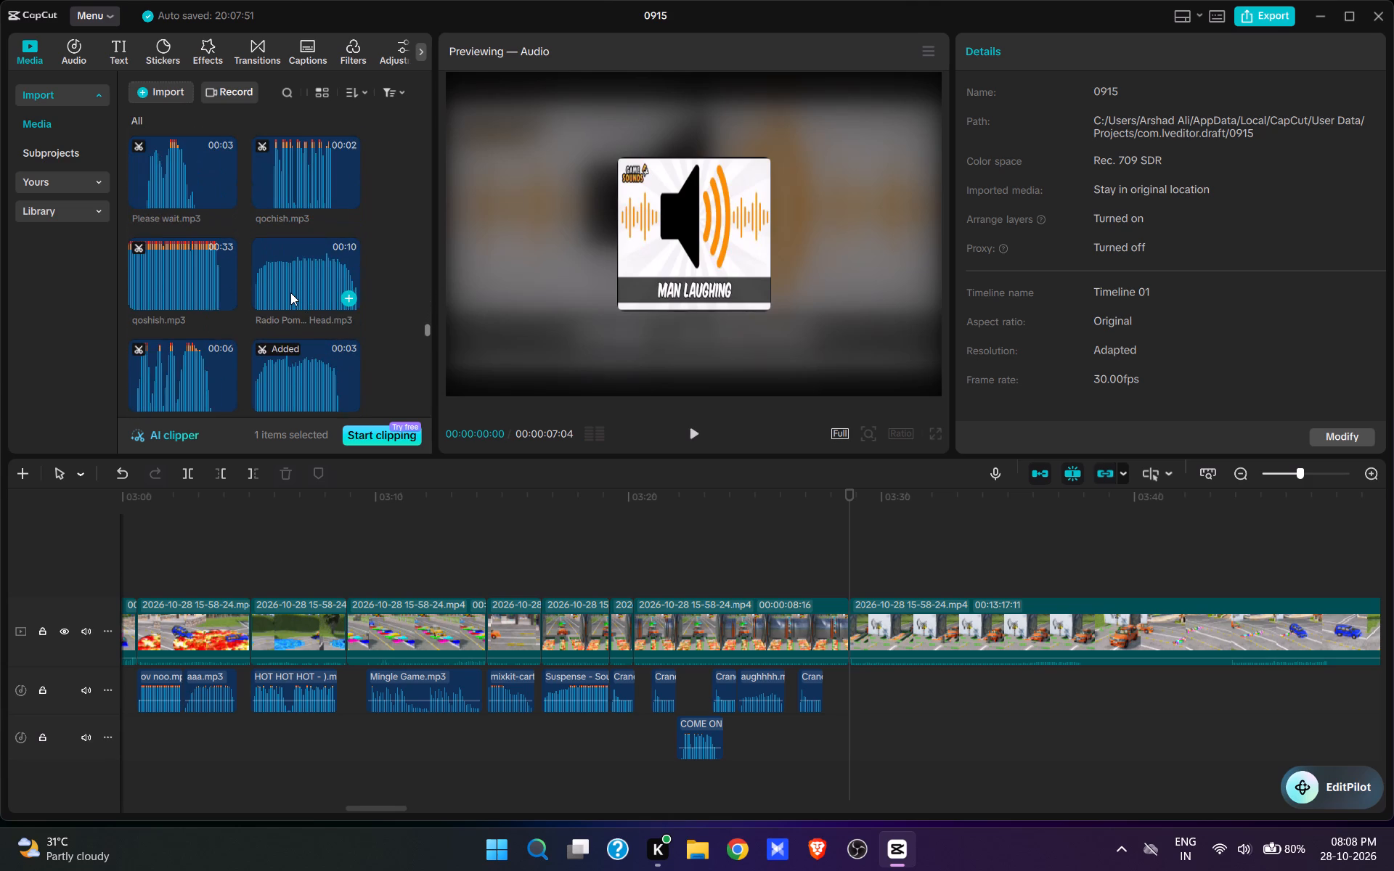
{"action": "scroll", "coordinate": [290, 293], "scroll_direction": "down", "scroll_amount": 2}
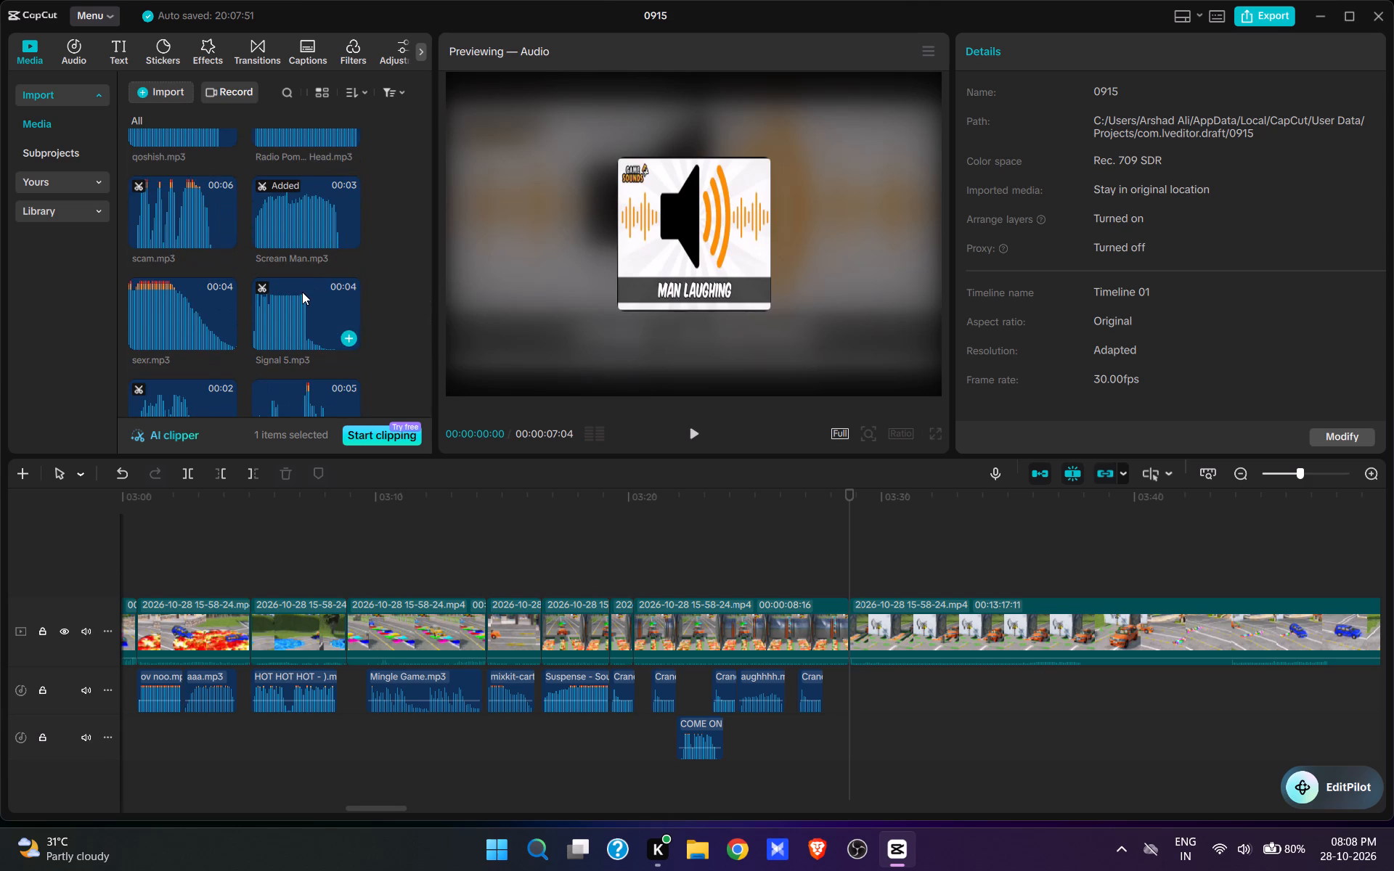
{"action": "scroll", "coordinate": [302, 292], "scroll_direction": "down", "scroll_amount": 4}
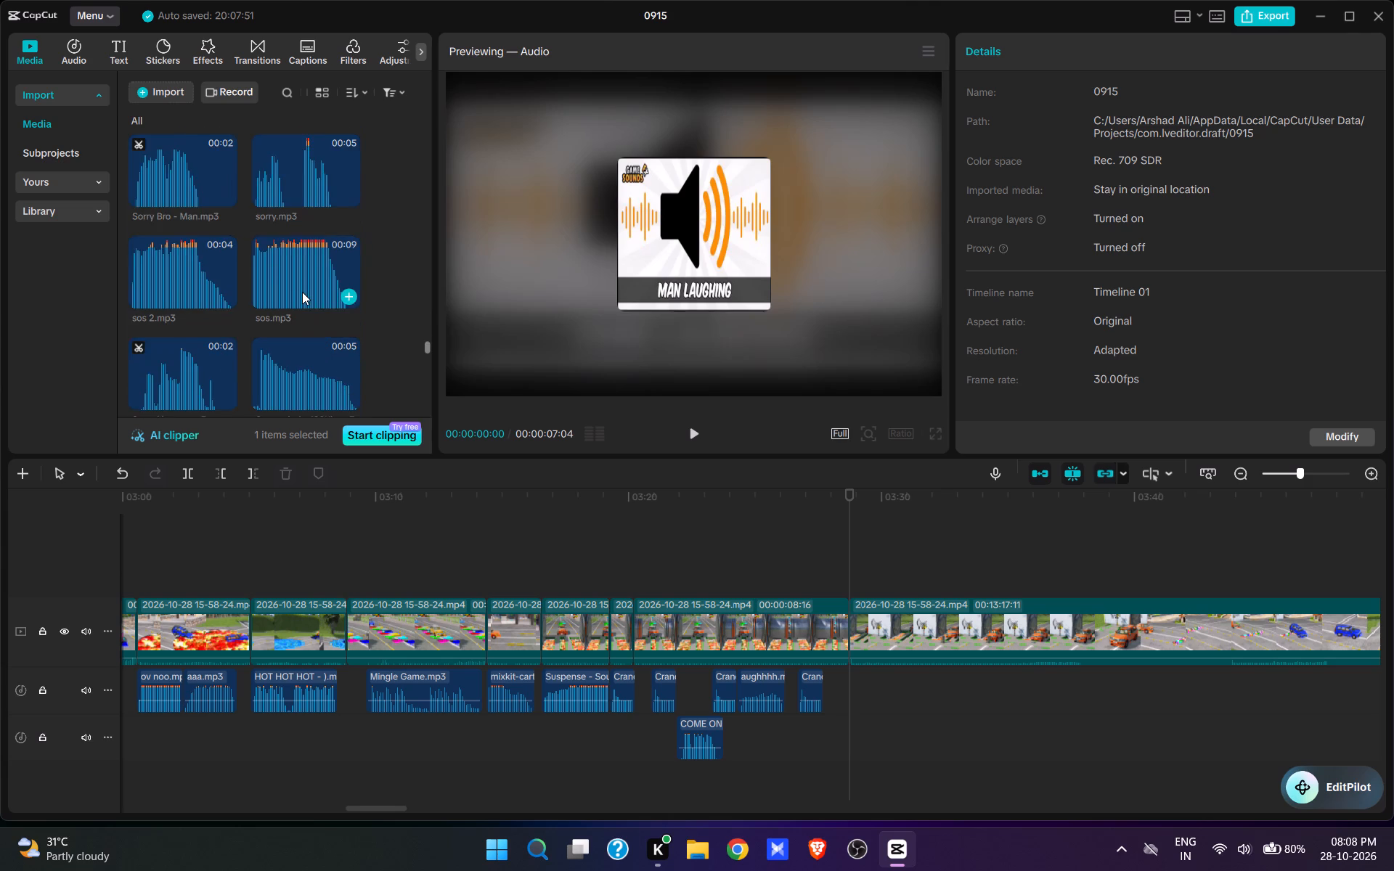
{"action": "scroll", "coordinate": [302, 292], "scroll_direction": "down", "scroll_amount": 3}
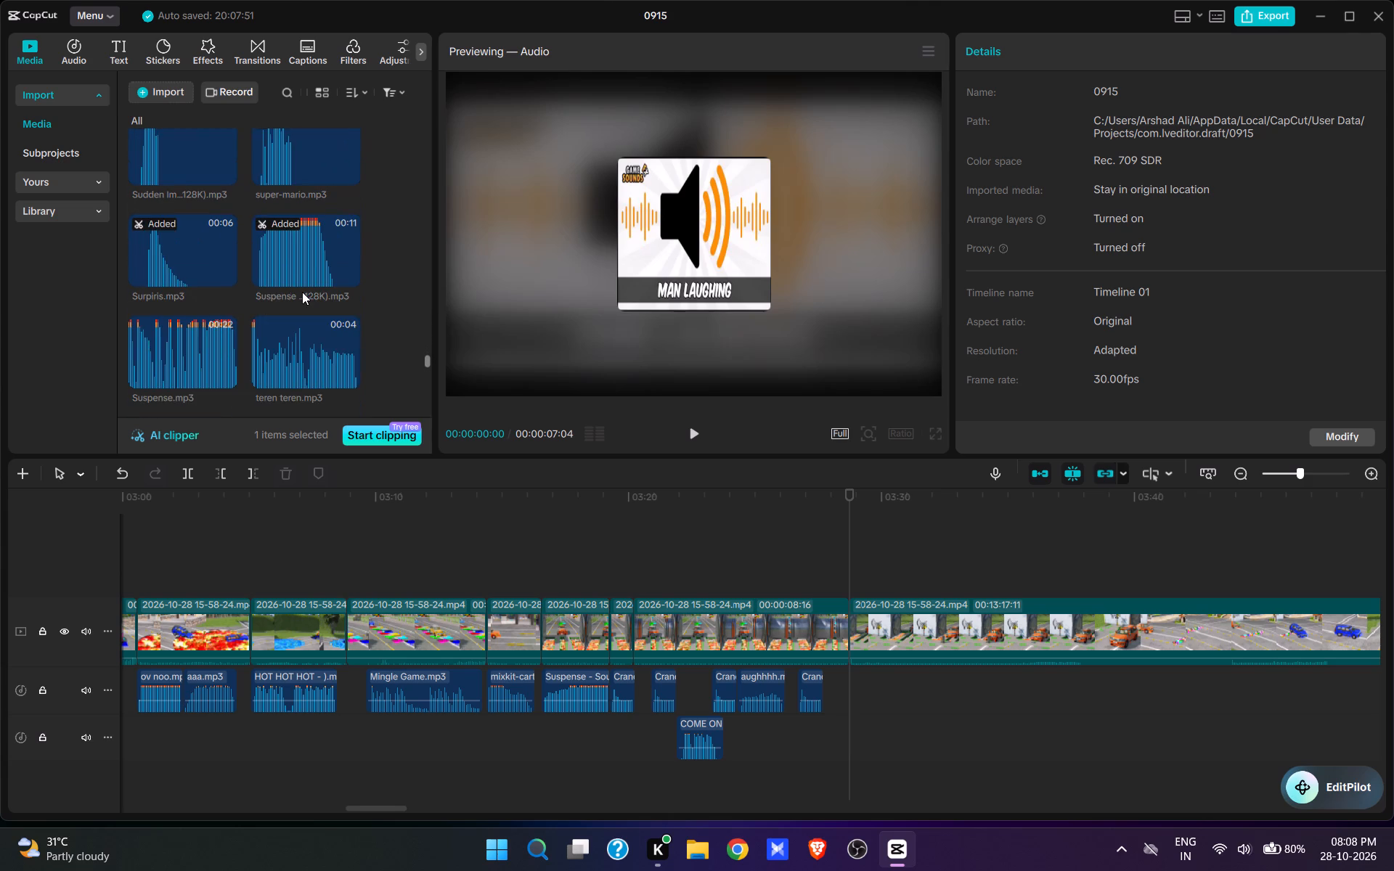
{"action": "scroll", "coordinate": [302, 292], "scroll_direction": "down", "scroll_amount": 2}
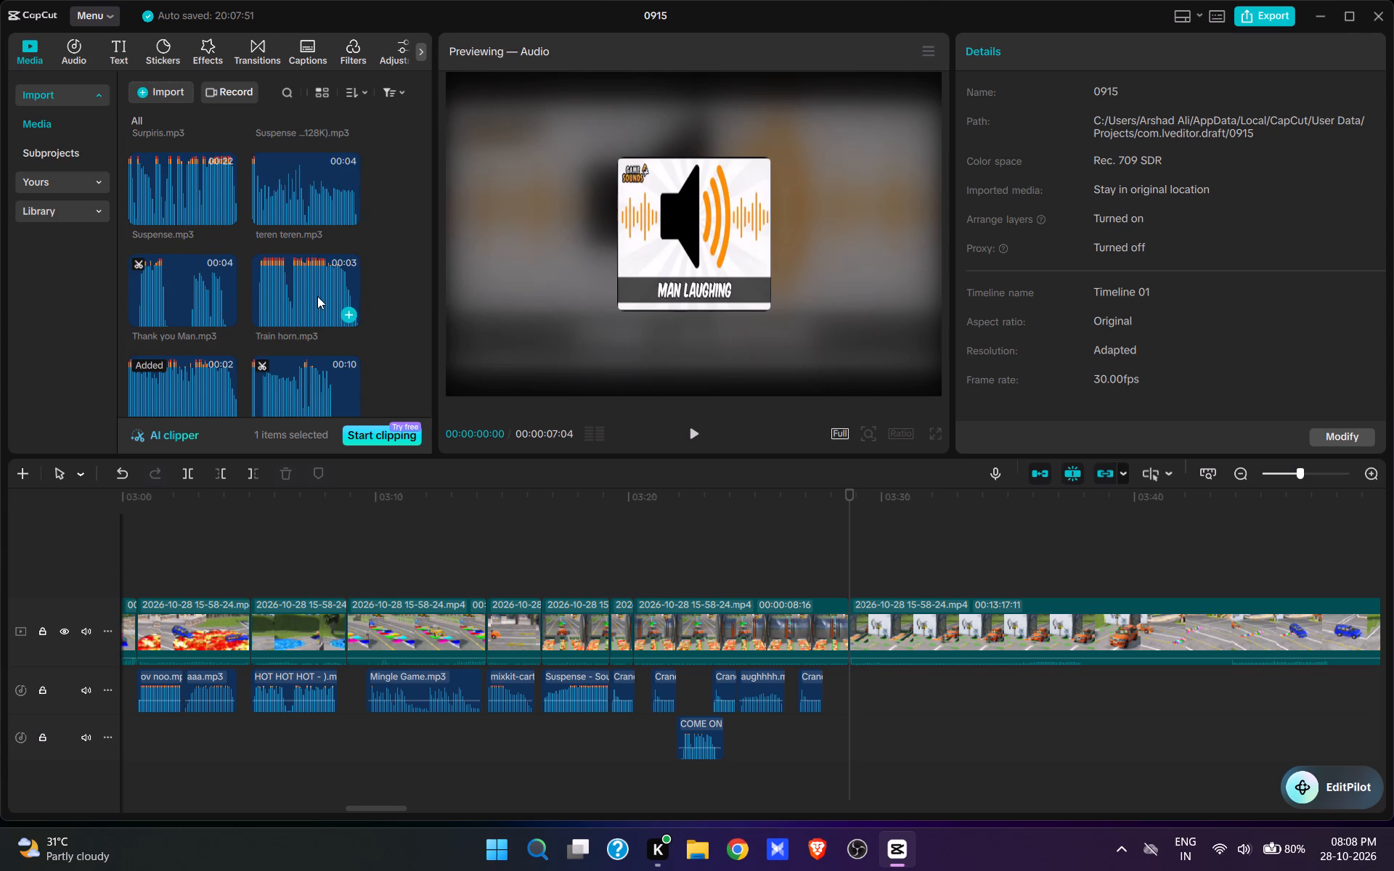
{"action": "scroll", "coordinate": [317, 296], "scroll_direction": "down", "scroll_amount": 1}
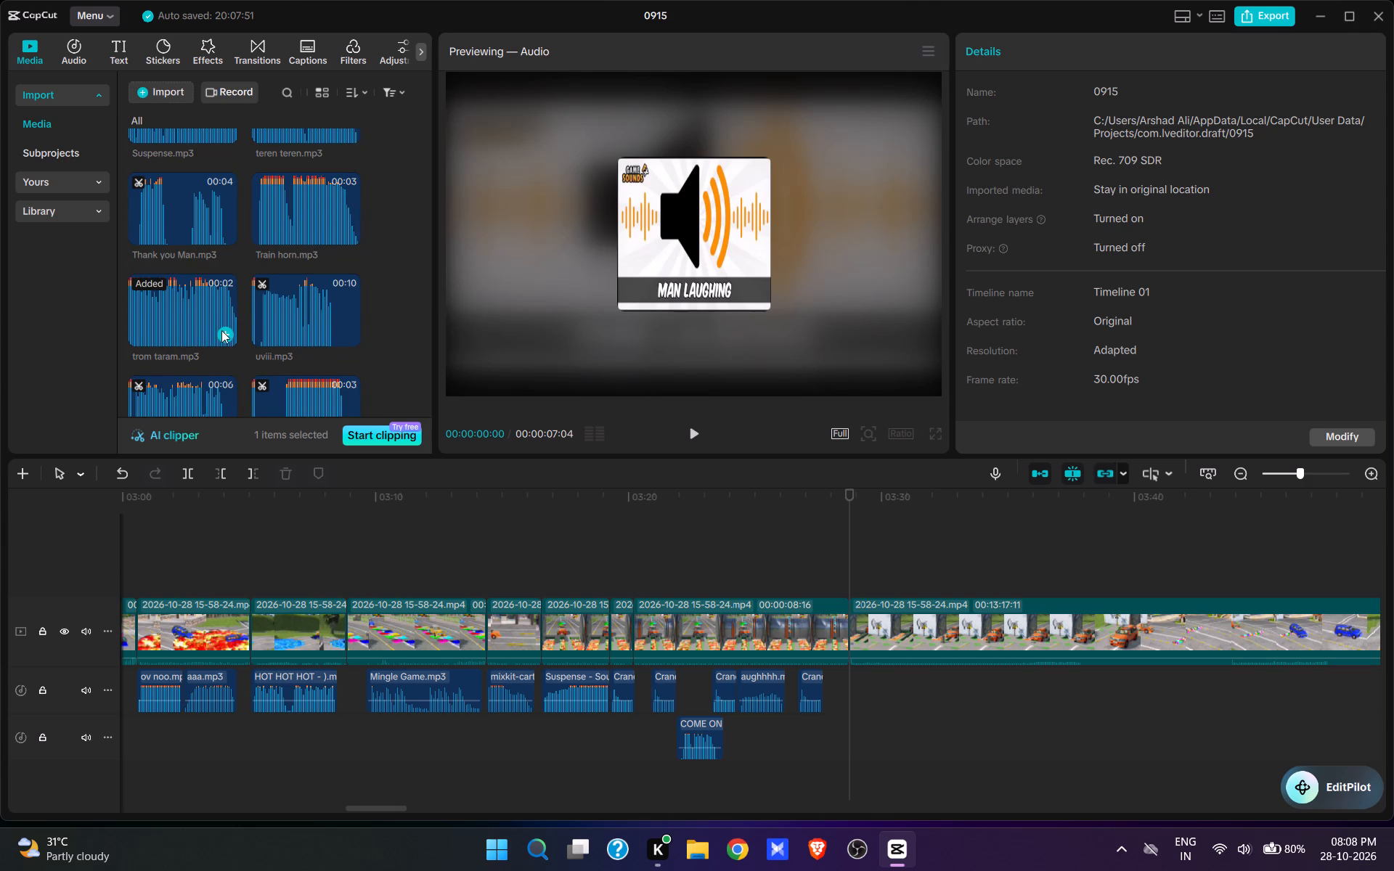
{"action": "left_click", "coordinate": [223, 331]}
{"action": "left_click", "coordinate": [691, 443]}
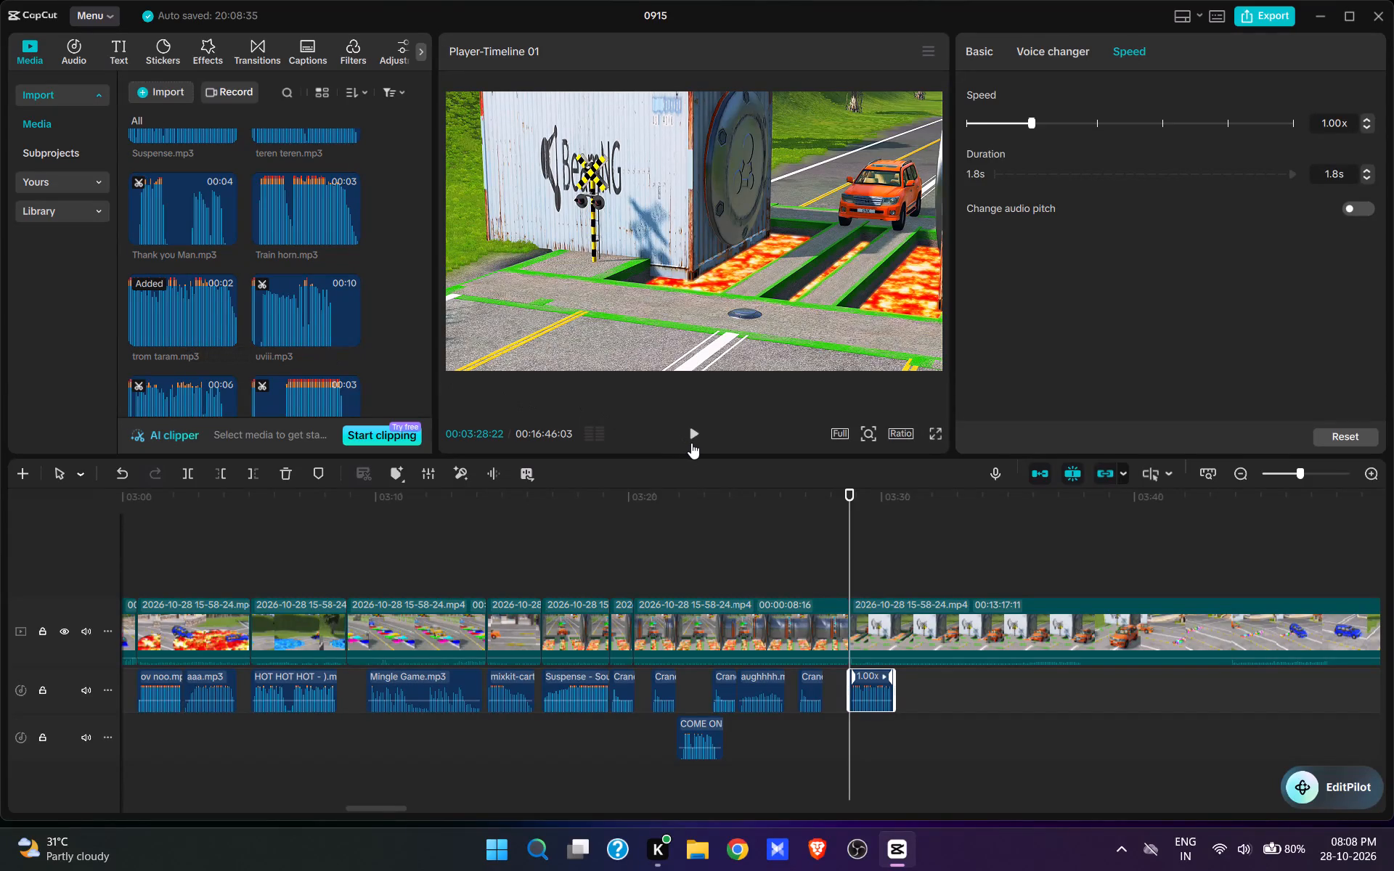
Play on and paste a copy of the aughhhh.mp3 sound at 00:03:30:29, where the raised bollard blocks the orange SUV.
{"action": "key", "text": "space"}
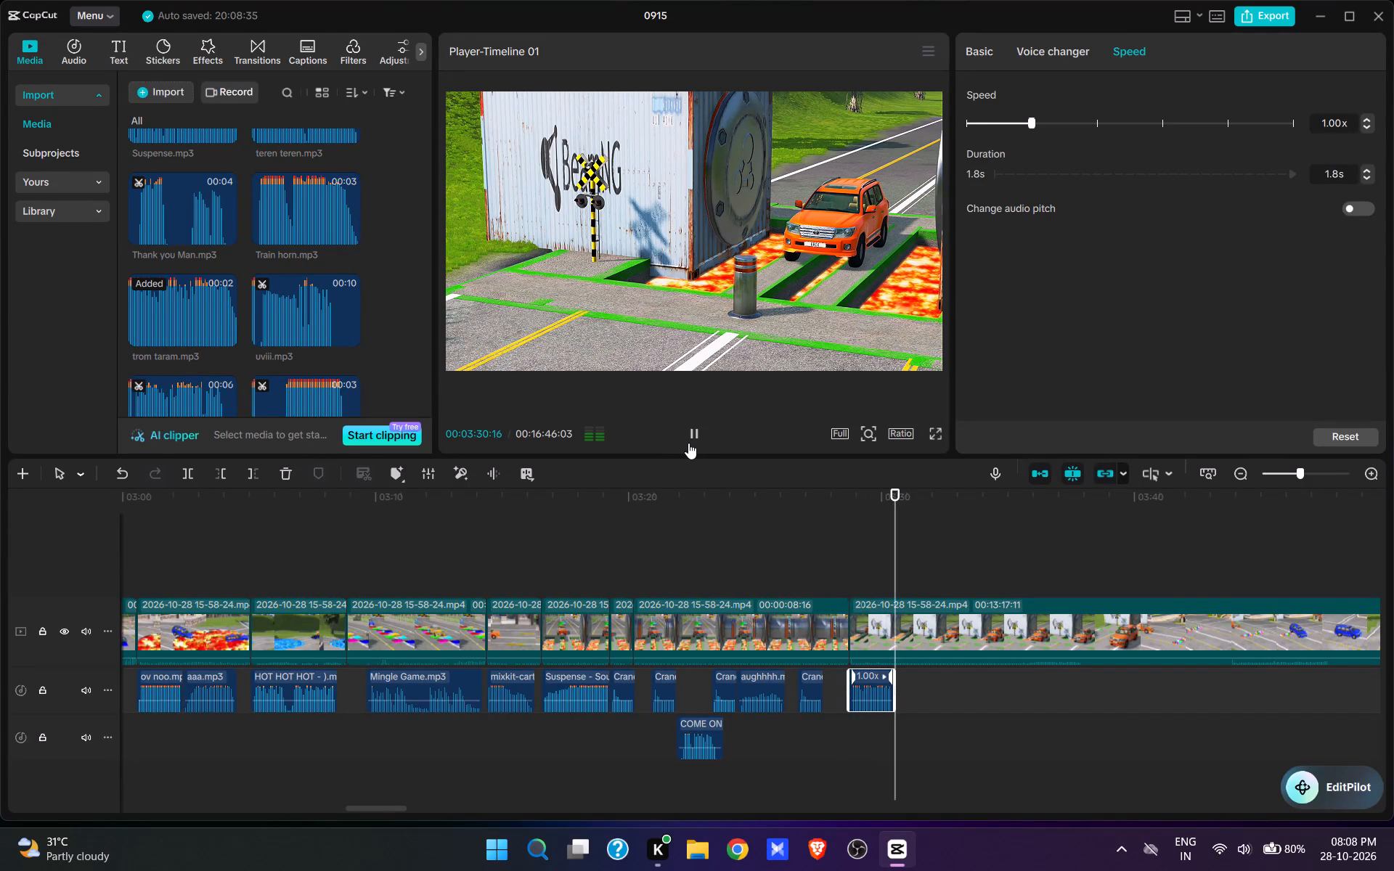
{"action": "key", "text": "space"}
{"action": "key", "text": "space"}
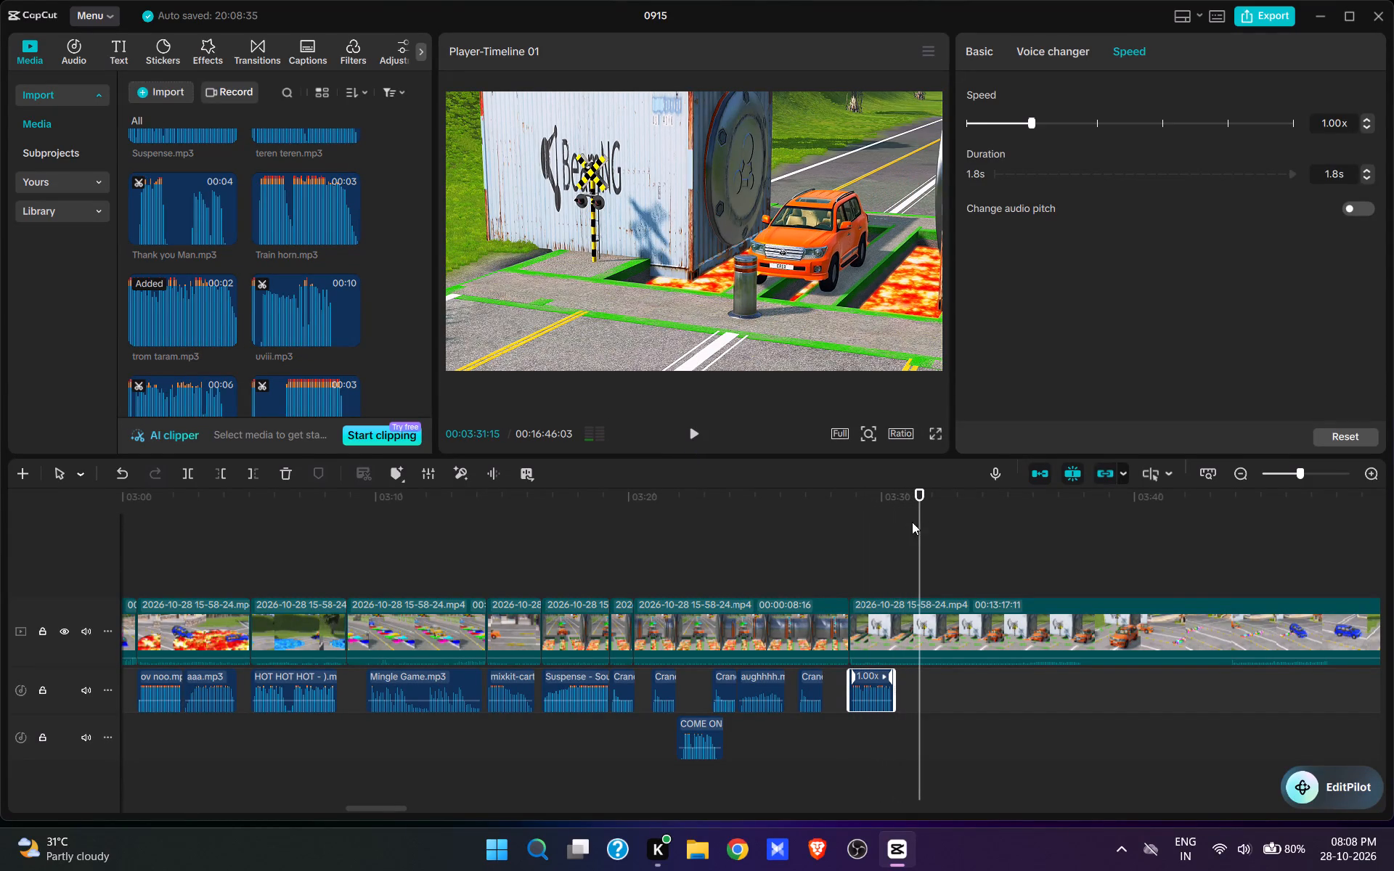
{"action": "left_click", "coordinate": [894, 579]}
{"action": "key", "text": "space"}
{"action": "key", "text": "space"}
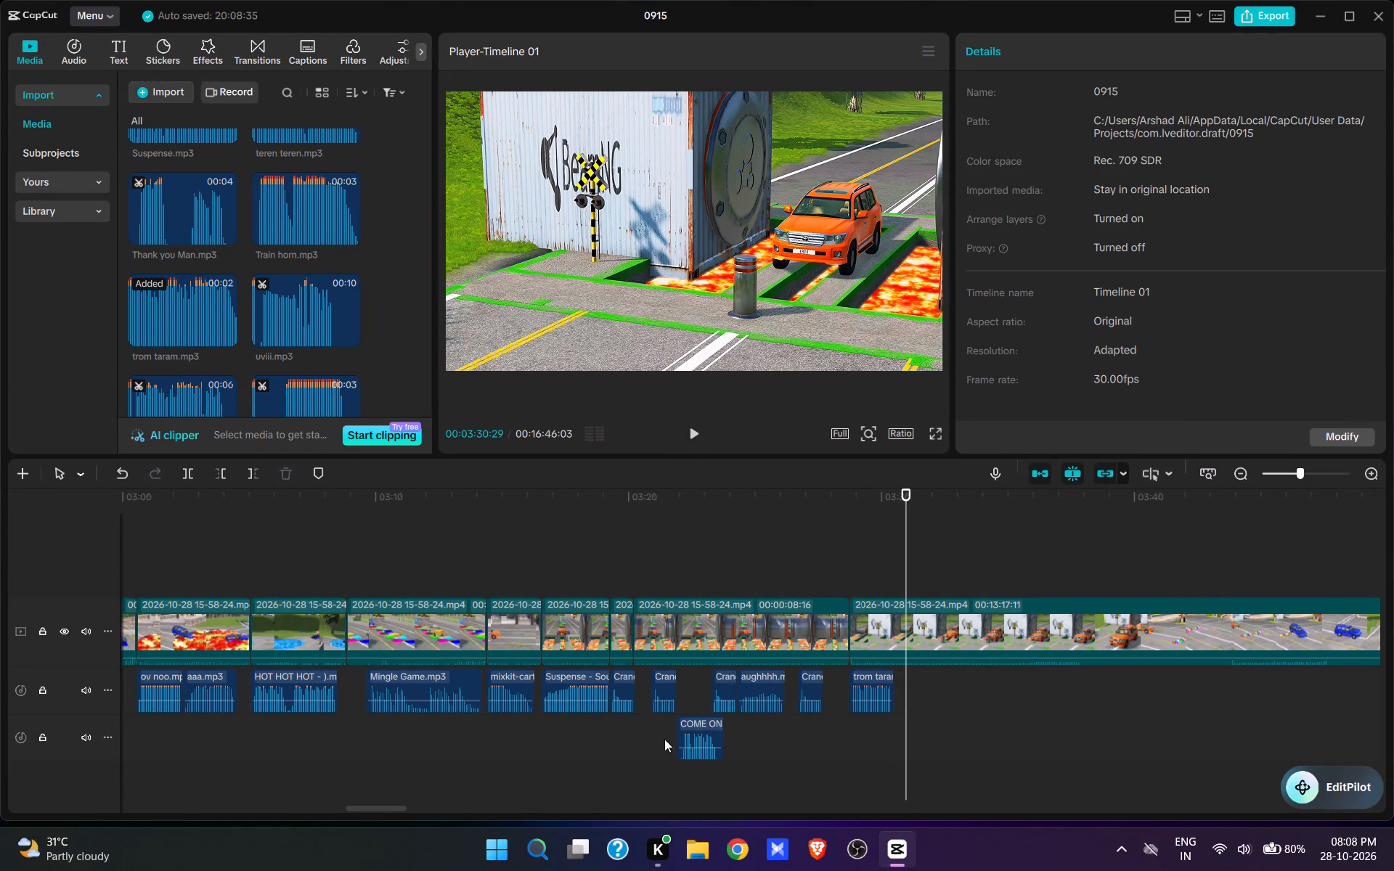
{"action": "left_click", "coordinate": [754, 690]}
{"action": "key", "text": "ctrl+c"}
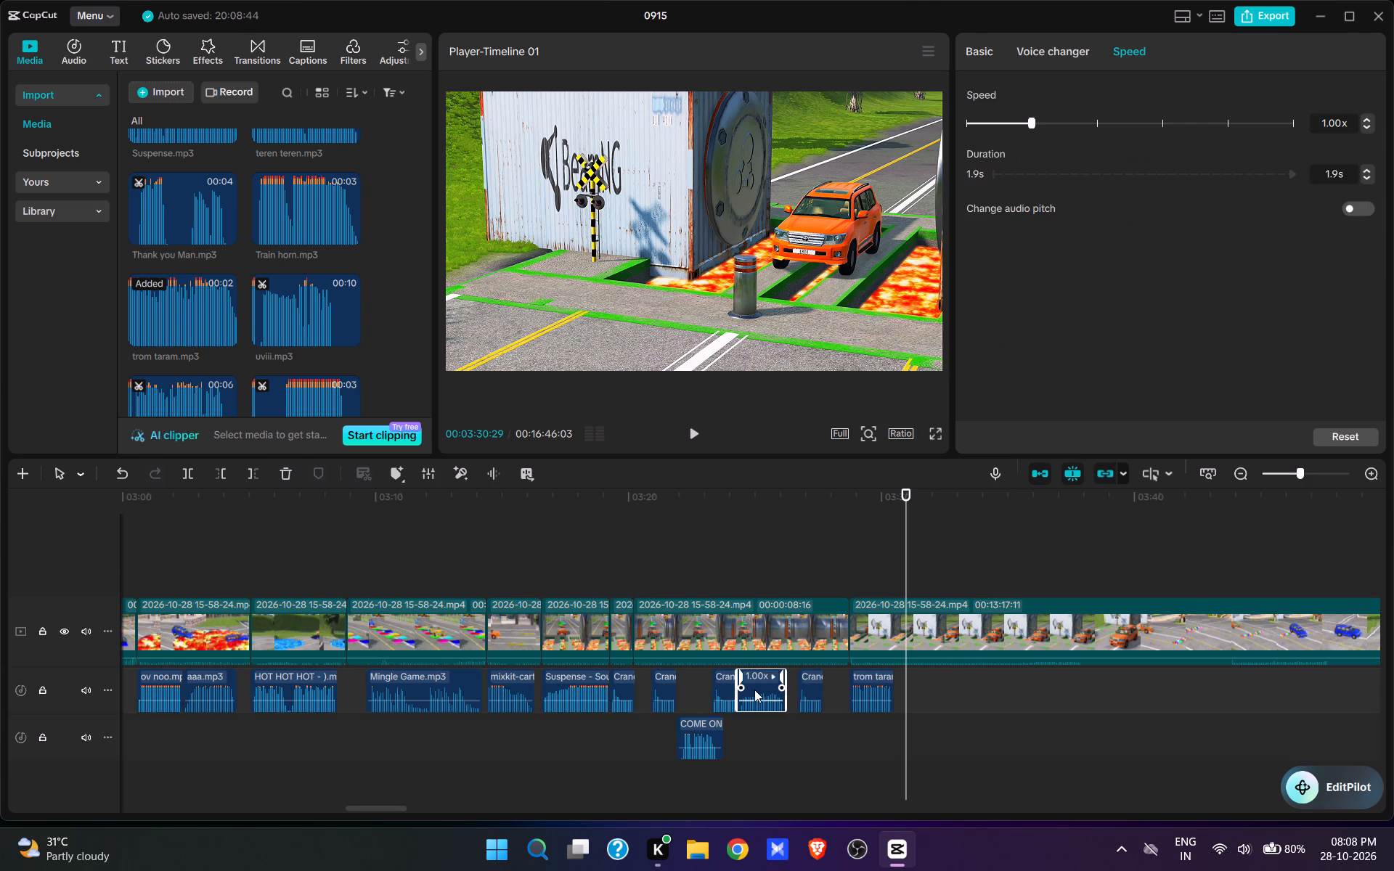
{"action": "key", "text": "ctrl+v"}
Play on through the bollard scene and add the Laugh5.mp3 sound at 00:03:33:05, where the orange SUV waits at the raised bollard.
{"action": "key", "text": "space"}
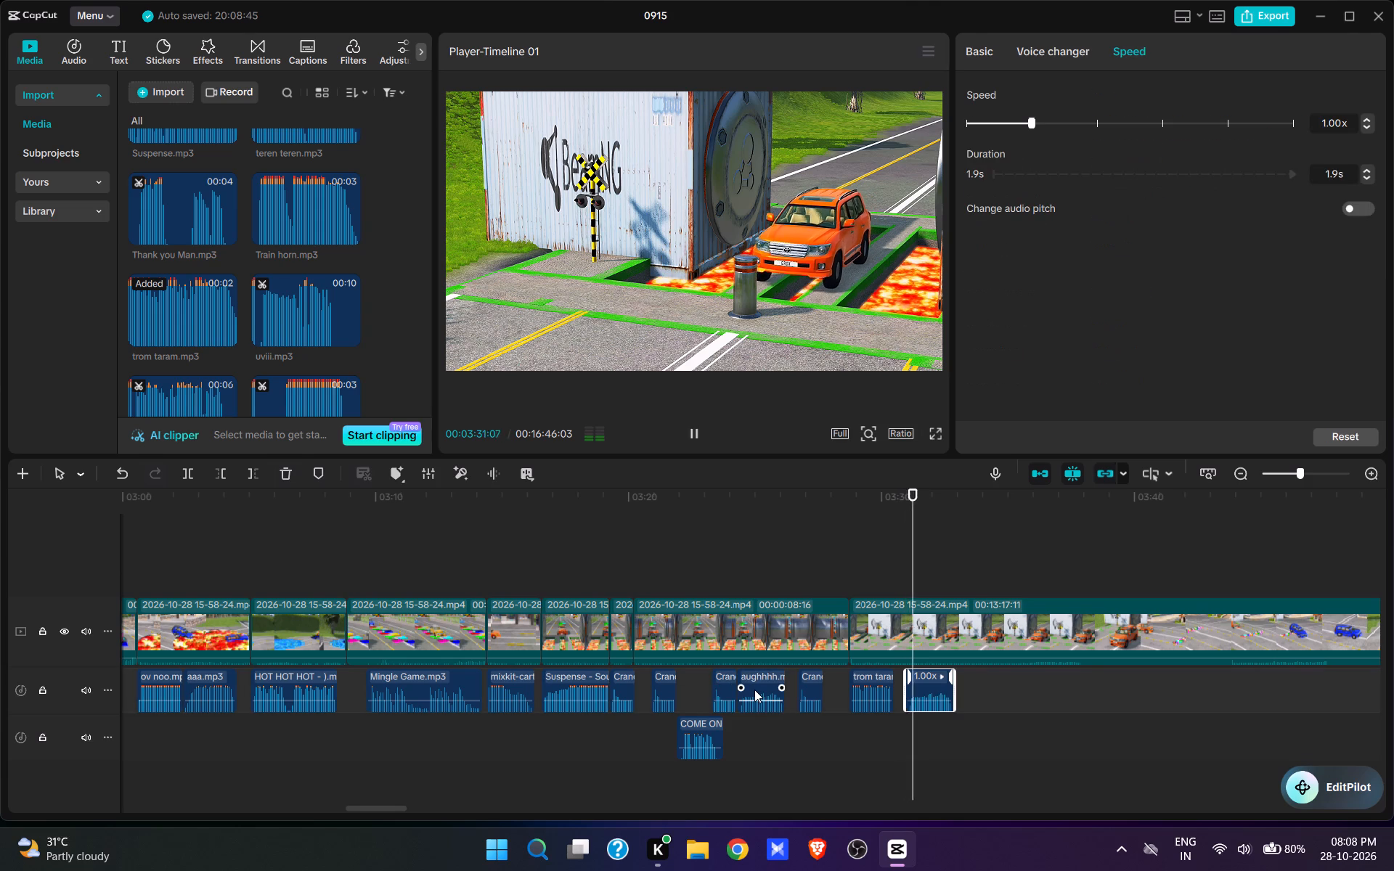
{"action": "key", "text": "space"}
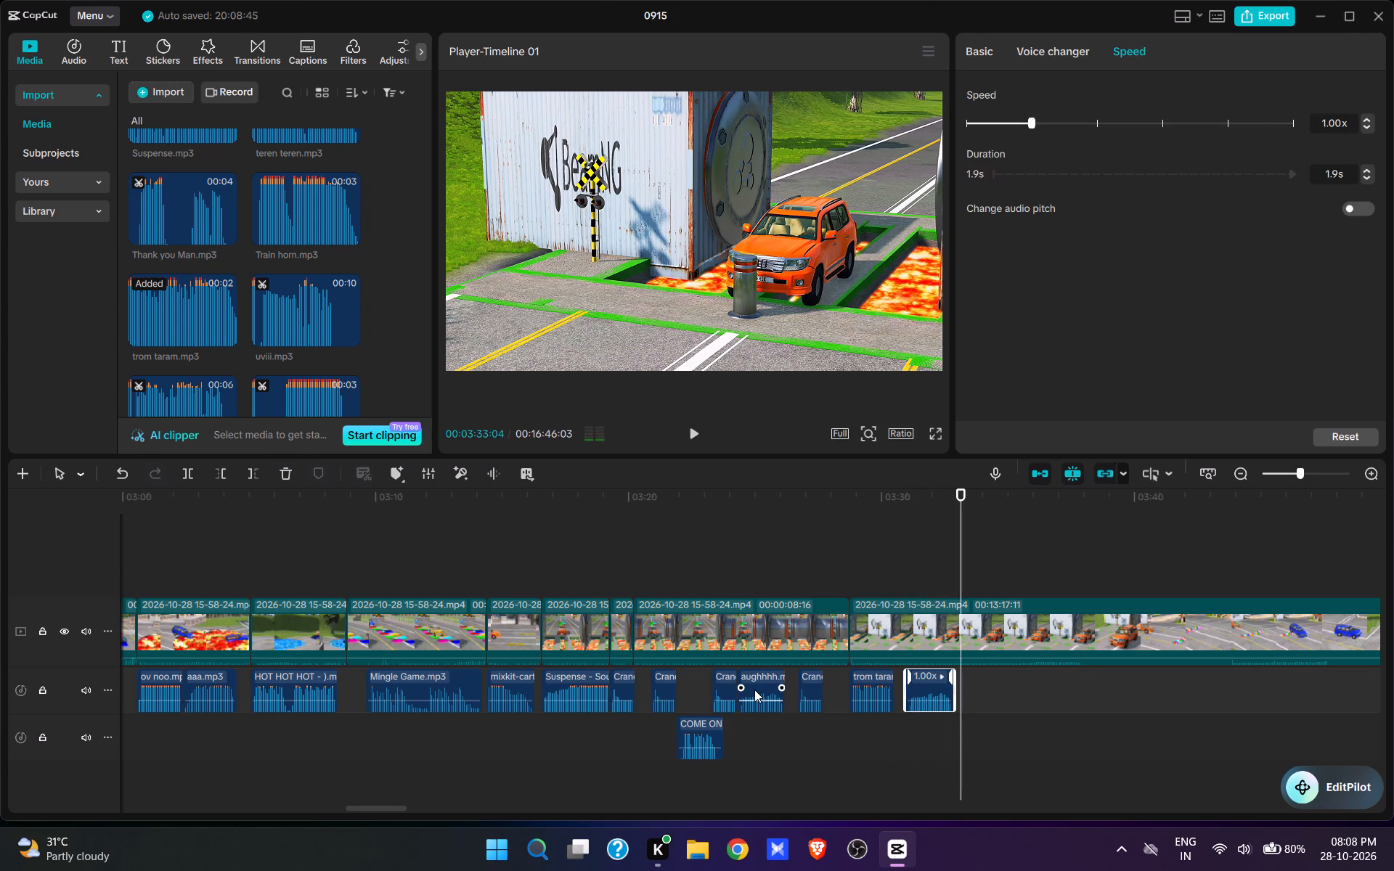
{"action": "key", "text": "space"}
{"action": "key", "text": "space"}
{"action": "left_click", "coordinate": [957, 586]}
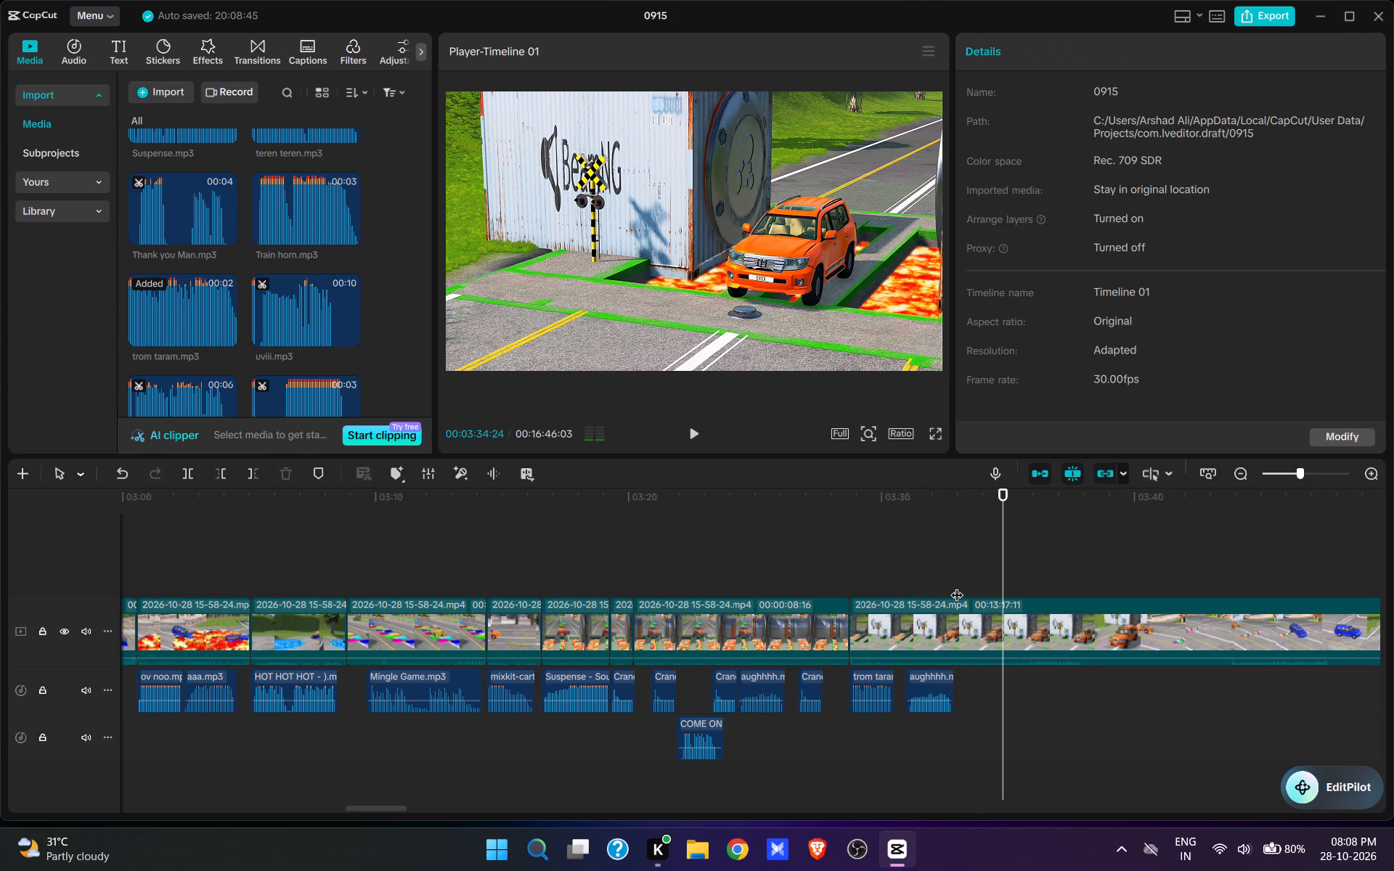
{"action": "key", "text": "space"}
{"action": "key", "text": "space"}
{"action": "scroll", "coordinate": [320, 312], "scroll_direction": "up", "scroll_amount": 5}
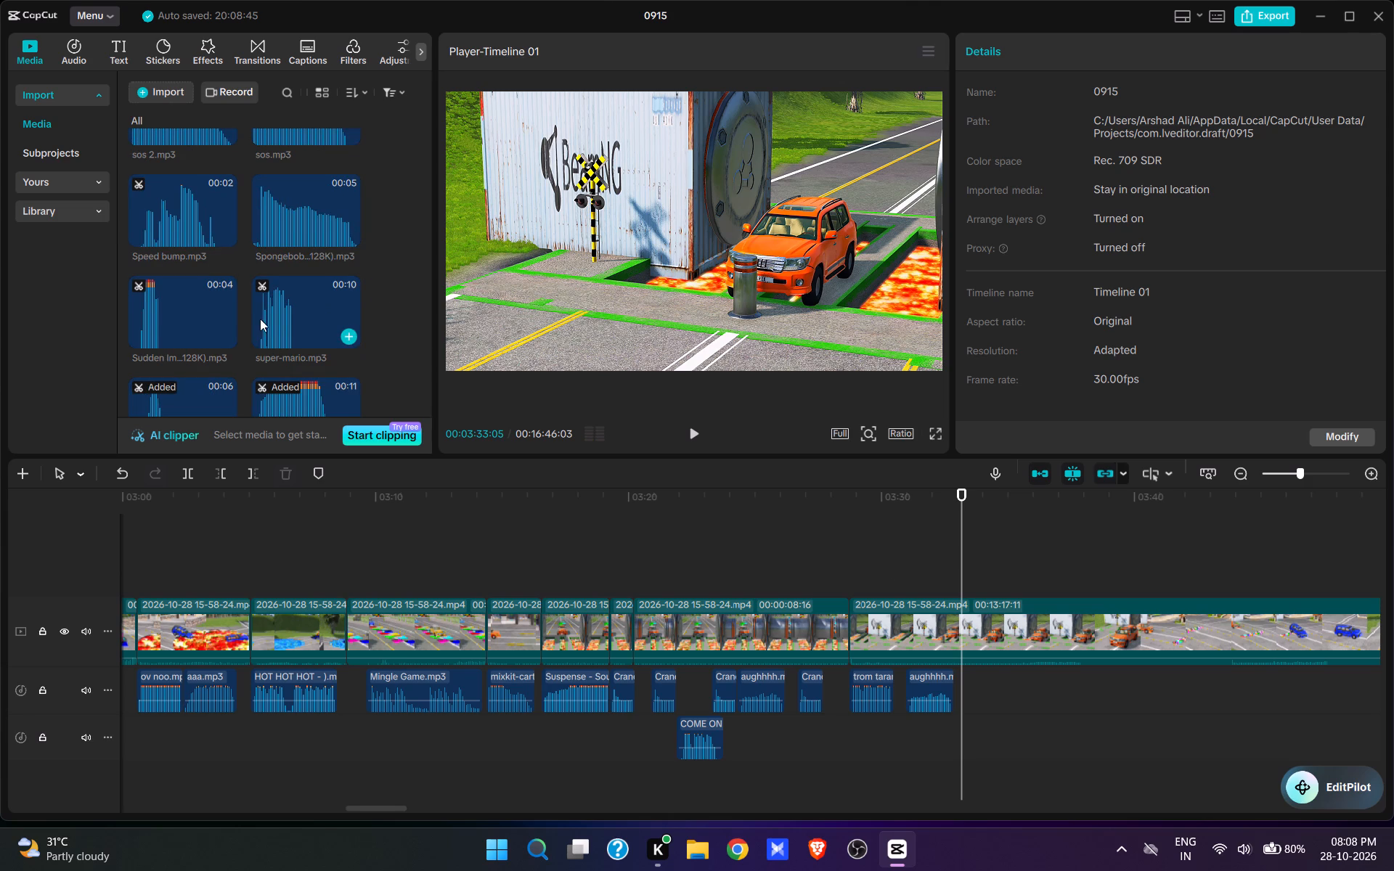
{"action": "scroll", "coordinate": [250, 319], "scroll_direction": "down", "scroll_amount": 3}
{"action": "scroll", "coordinate": [250, 319], "scroll_direction": "up", "scroll_amount": 14}
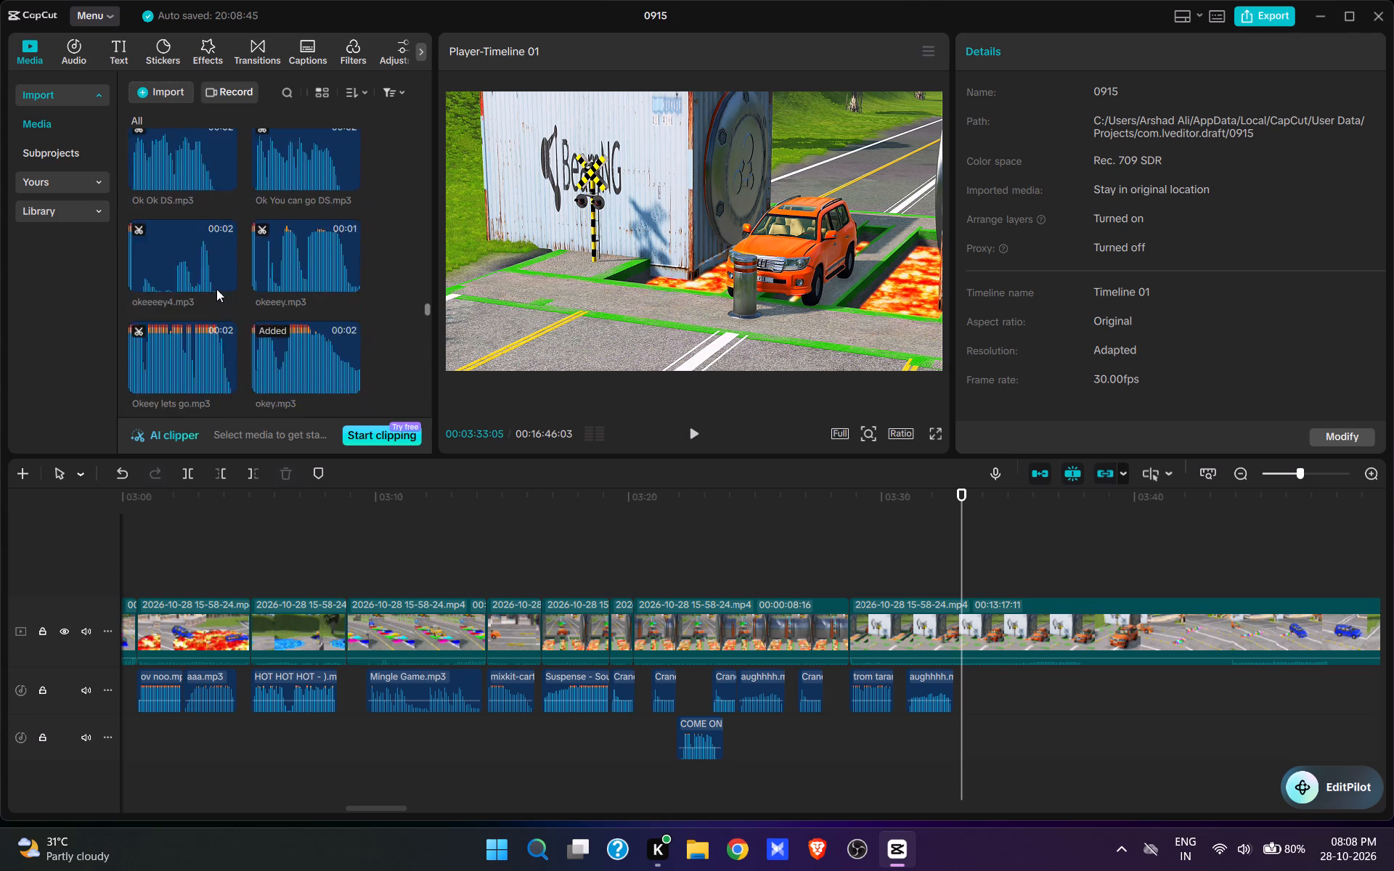
{"action": "scroll", "coordinate": [216, 289], "scroll_direction": "up", "scroll_amount": 15}
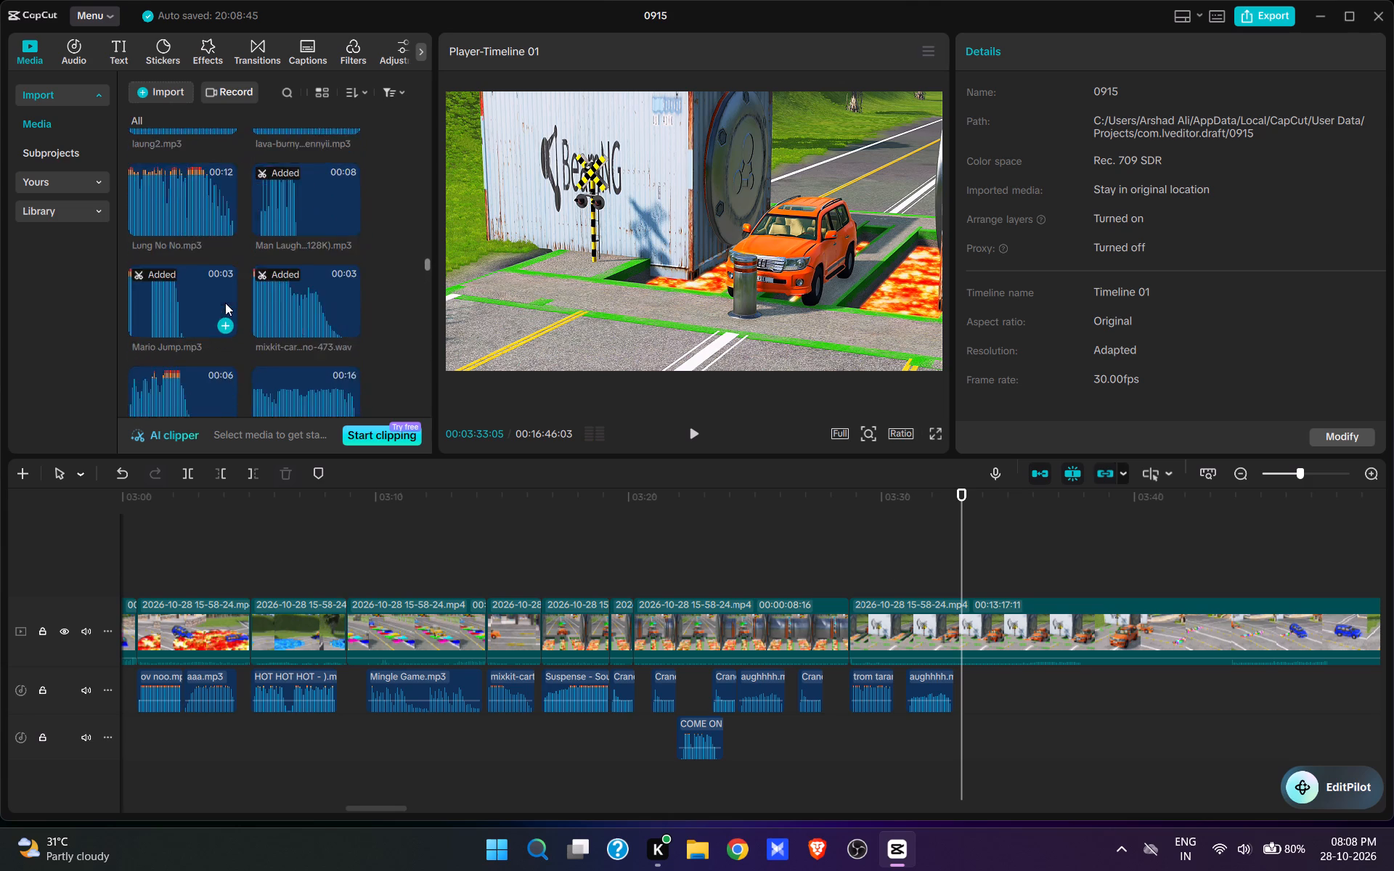
{"action": "scroll", "coordinate": [225, 303], "scroll_direction": "up", "scroll_amount": 2}
{"action": "left_click", "coordinate": [156, 168]}
{"action": "left_click", "coordinate": [150, 182]}
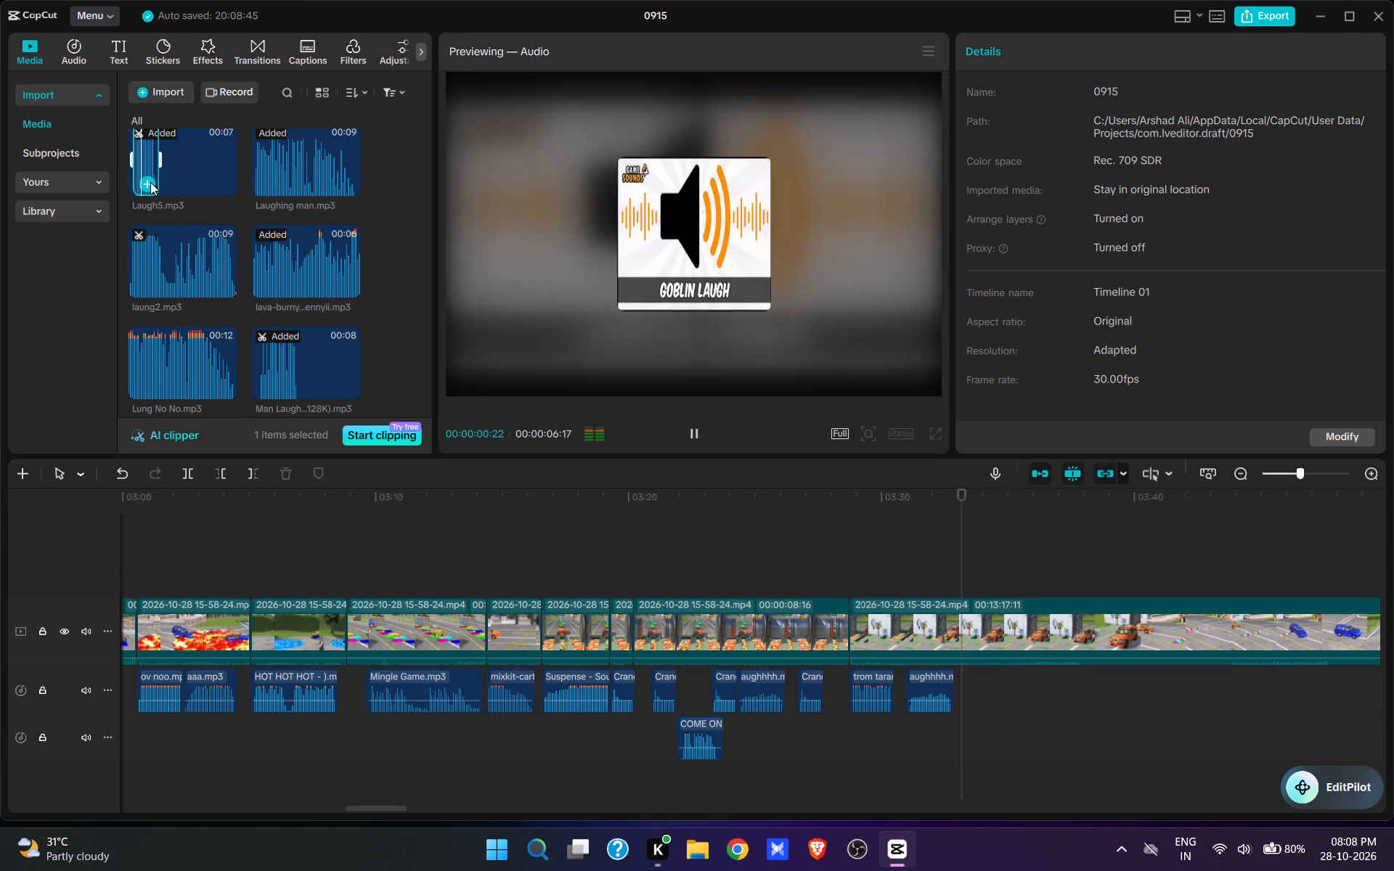
Play past the laugh and add the 1 s go go2.mp3 sound at 00:03:34:23, as the bollard sinks into the road.
{"action": "key", "text": "space"}
{"action": "left_click_drag", "start_coordinate": [696, 430], "coordinate": [682, 430]}
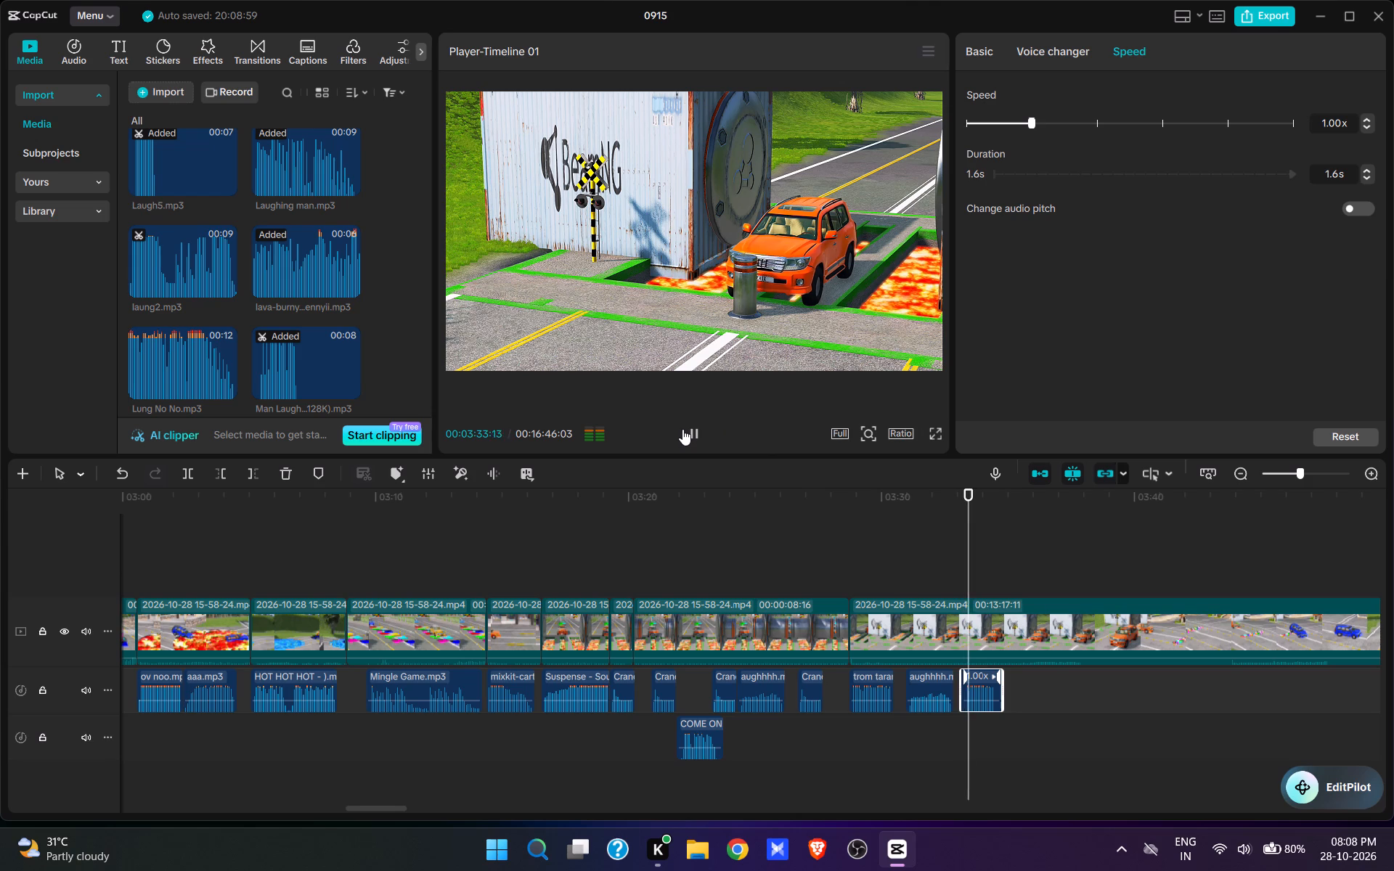
{"action": "key", "text": "space"}
{"action": "key", "text": "space"}
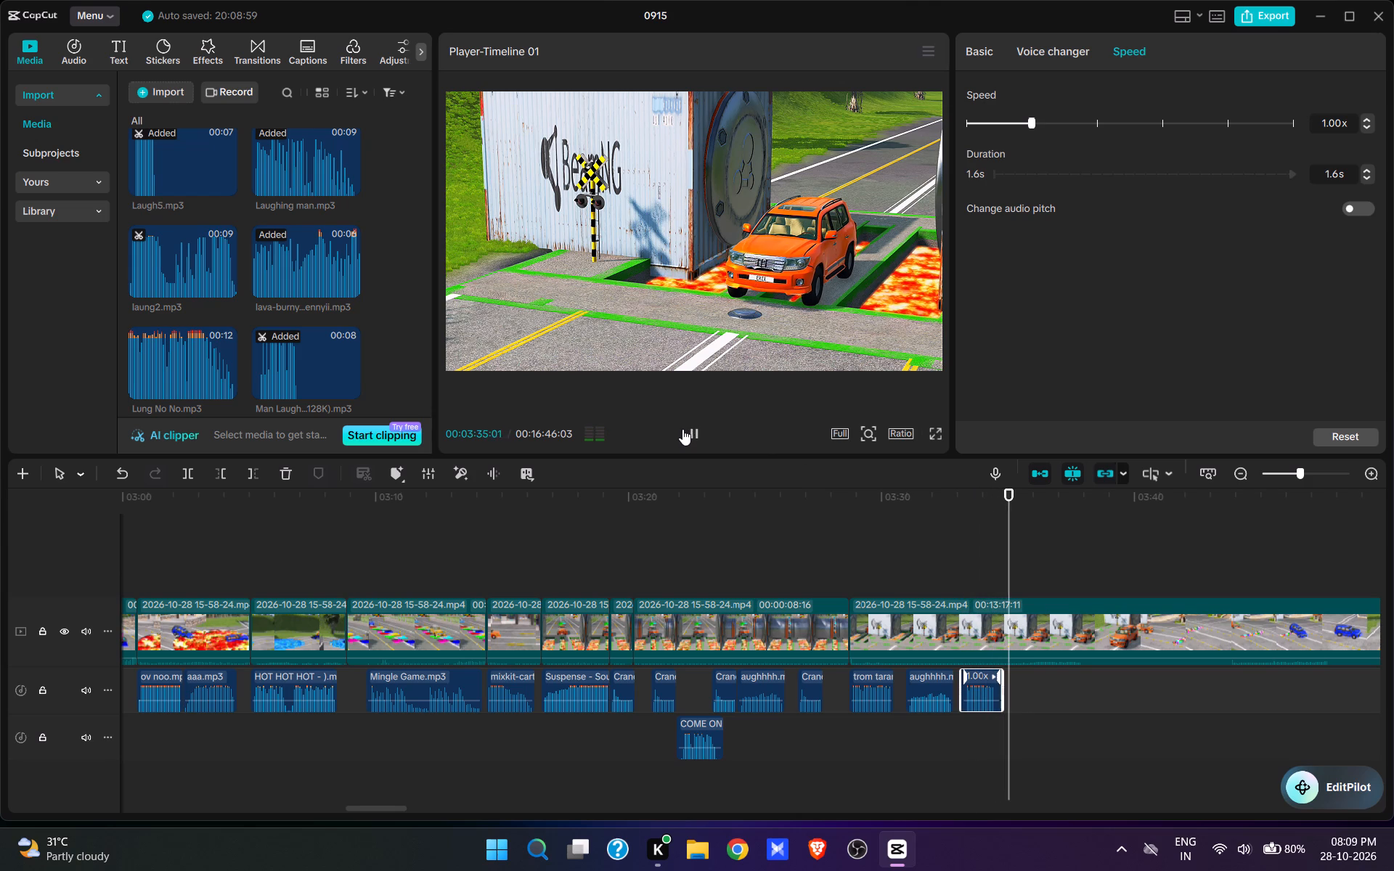
{"action": "key", "text": "space"}
{"action": "left_click", "coordinate": [1006, 584]}
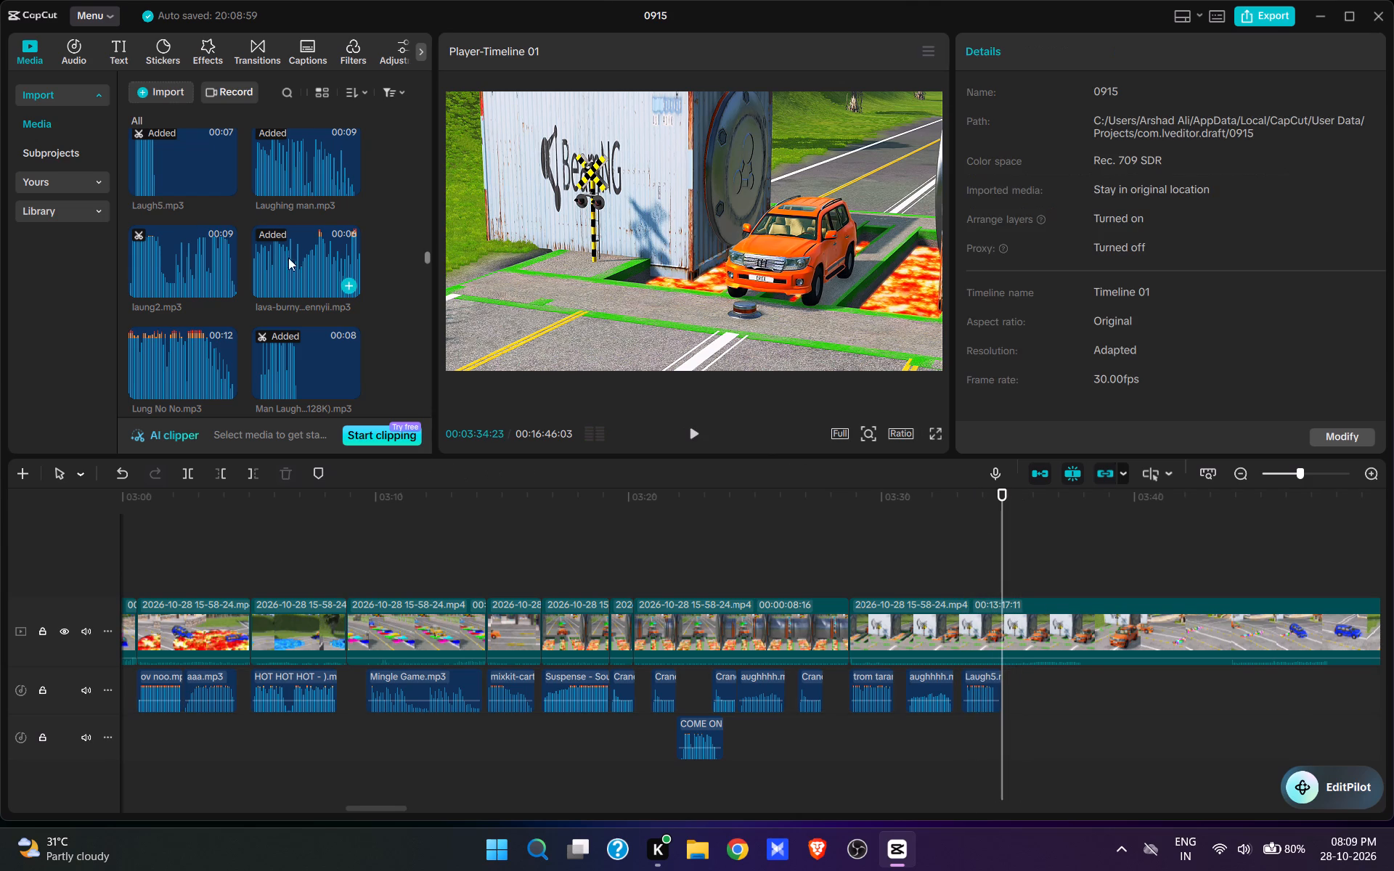
{"action": "scroll", "coordinate": [298, 287], "scroll_direction": "down", "scroll_amount": 1}
{"action": "scroll", "coordinate": [298, 287], "scroll_direction": "up", "scroll_amount": 6}
{"action": "scroll", "coordinate": [298, 284], "scroll_direction": "down", "scroll_amount": 2}
{"action": "scroll", "coordinate": [298, 284], "scroll_direction": "up", "scroll_amount": 2}
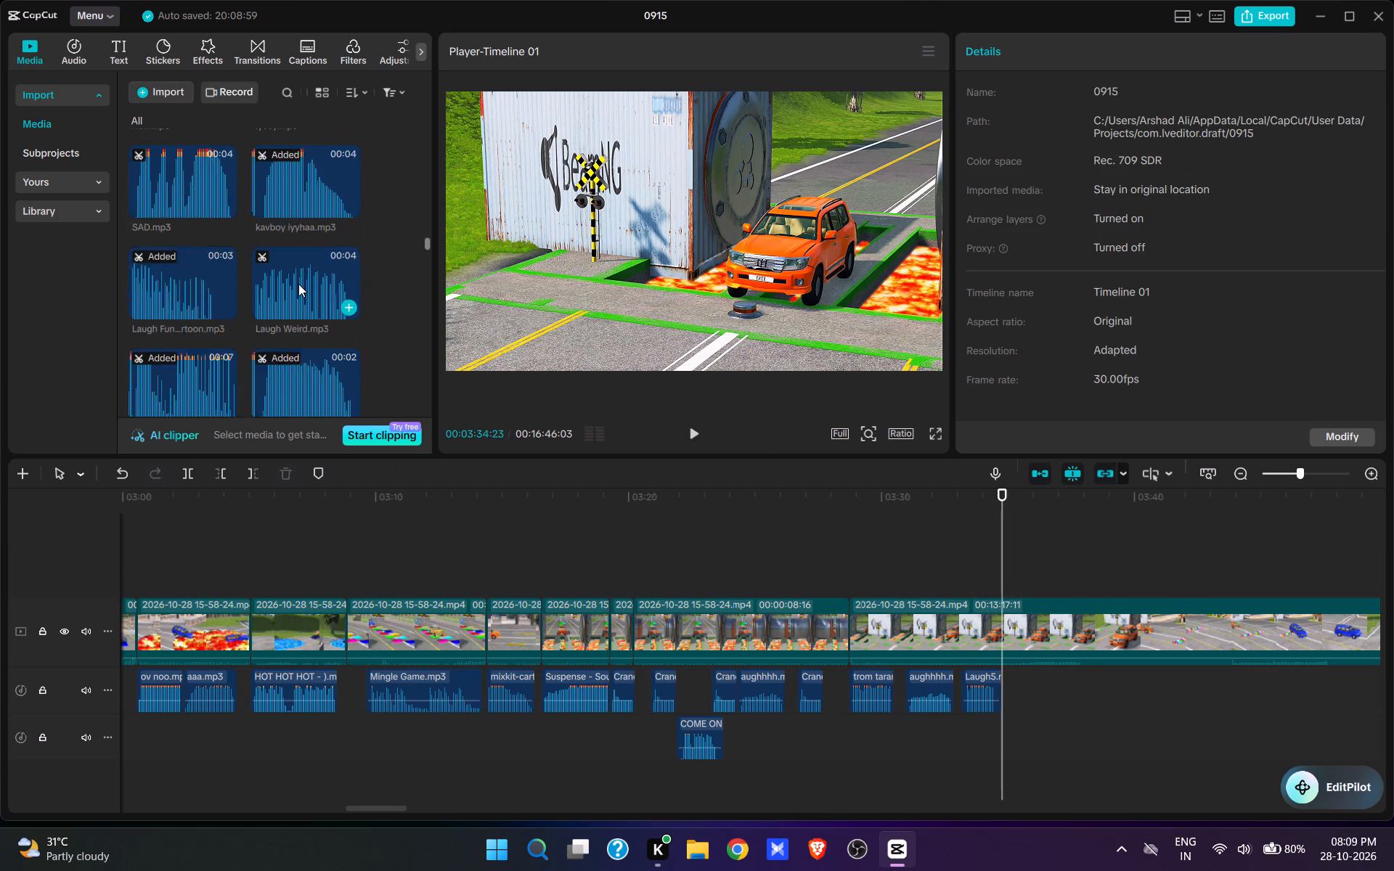
{"action": "scroll", "coordinate": [298, 284], "scroll_direction": "up", "scroll_amount": 9}
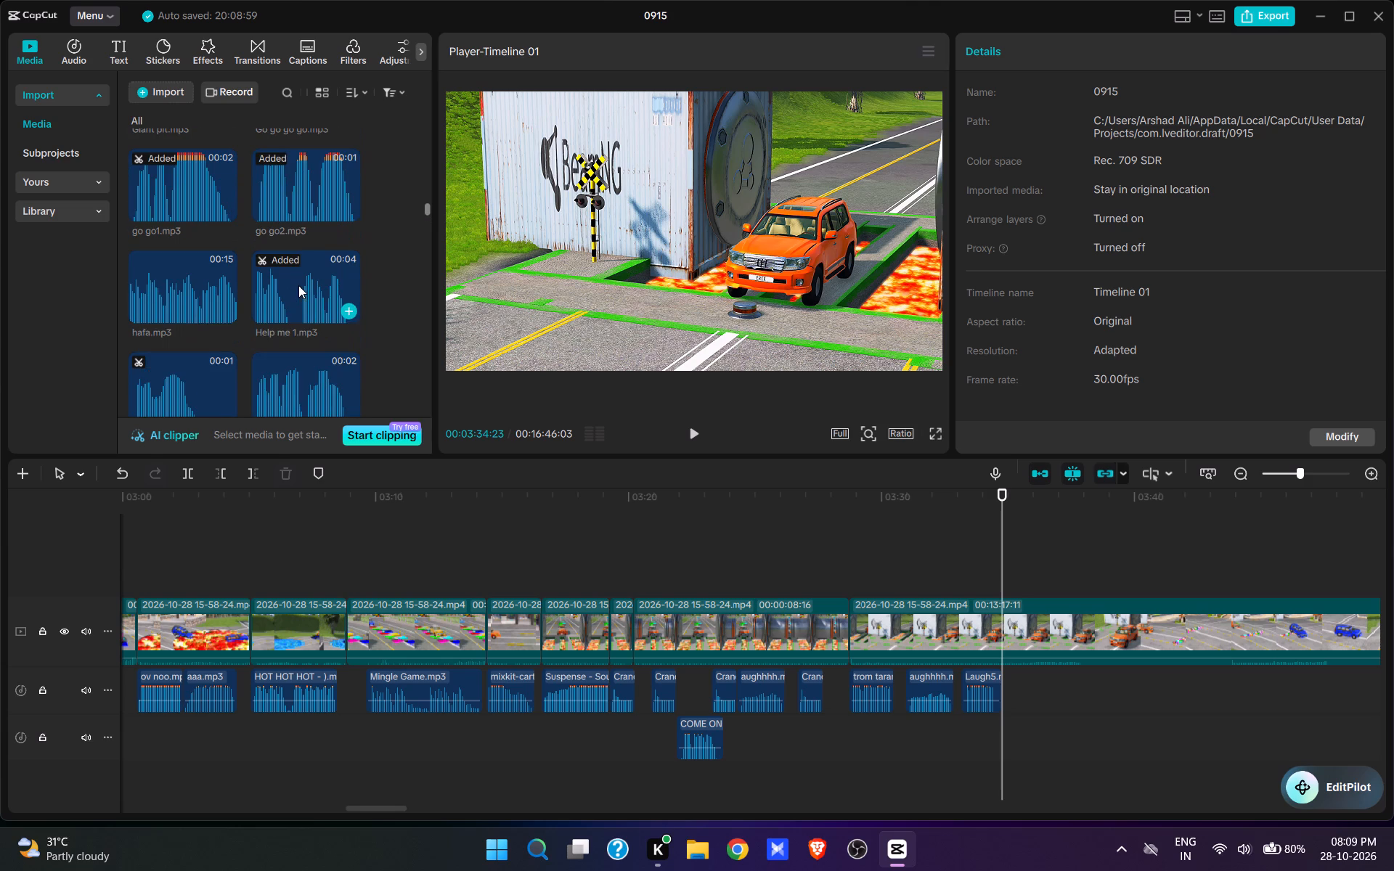
{"action": "left_click", "coordinate": [297, 214]}
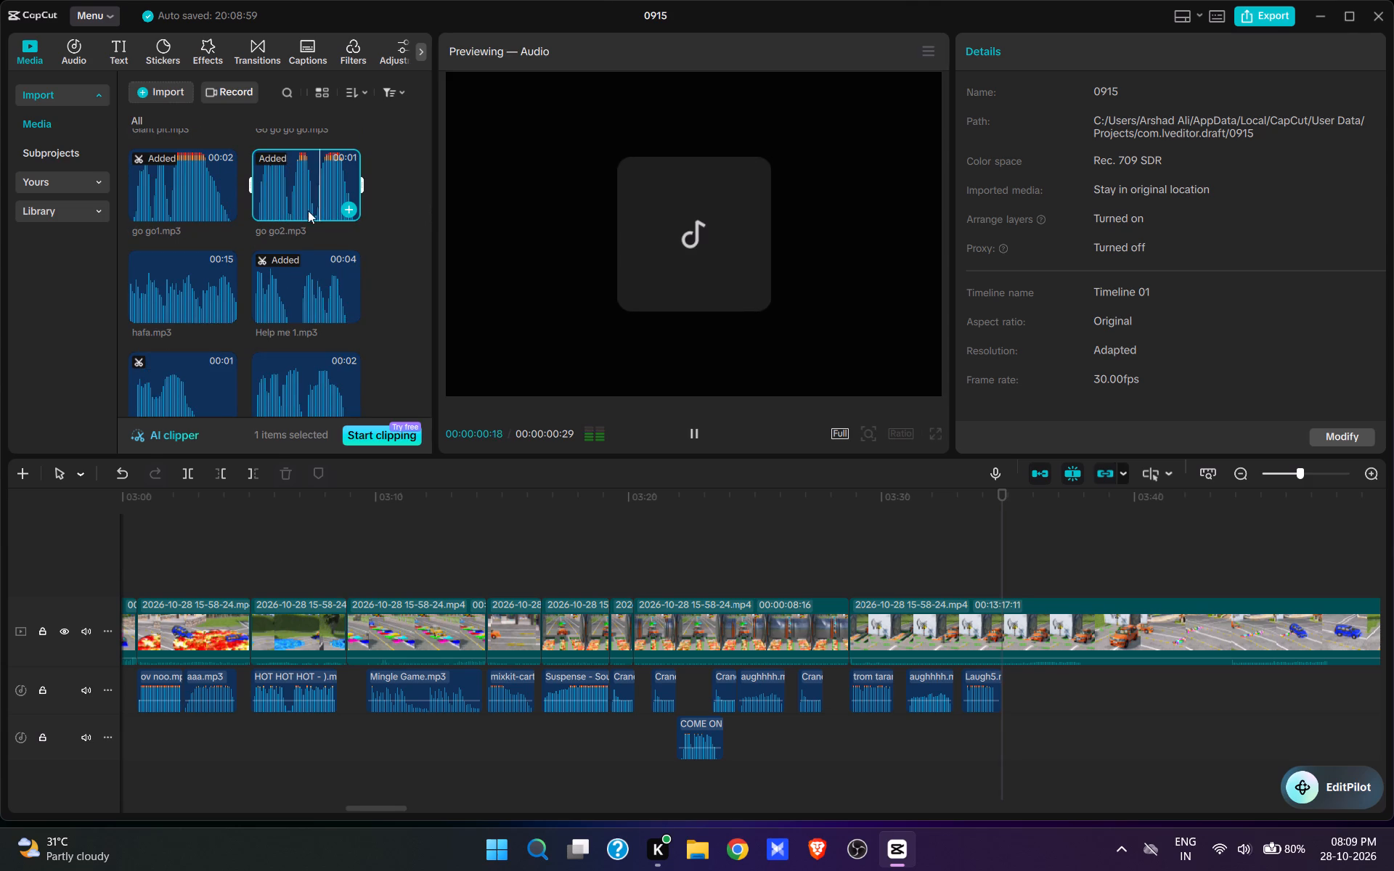
{"action": "left_click", "coordinate": [348, 210]}
Play on and split the video at 00:03:37:21, after the orange SUV has driven over the lowered bollard.
{"action": "left_click", "coordinate": [675, 424]}
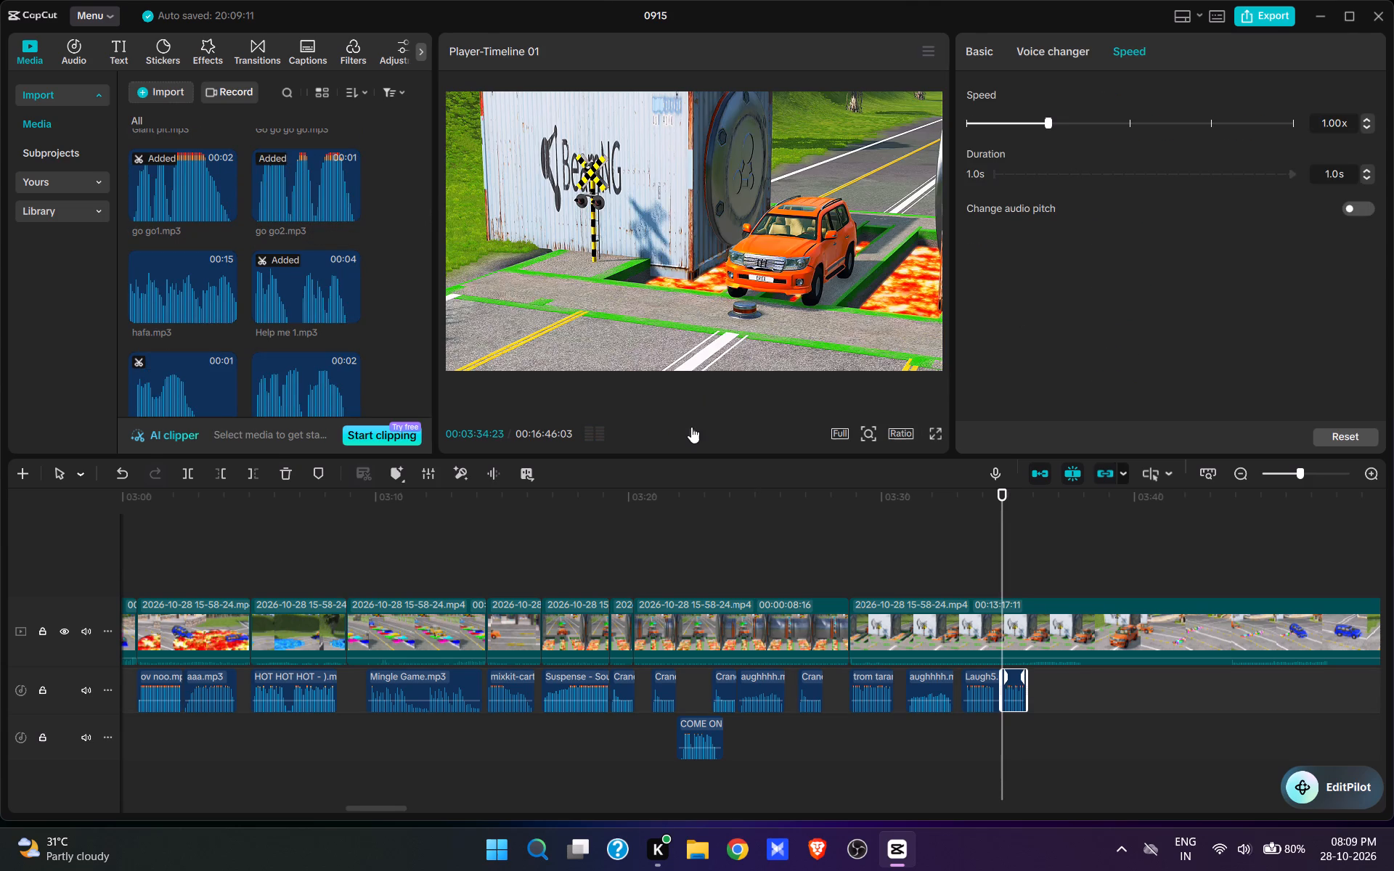
{"action": "left_click", "coordinate": [691, 427]}
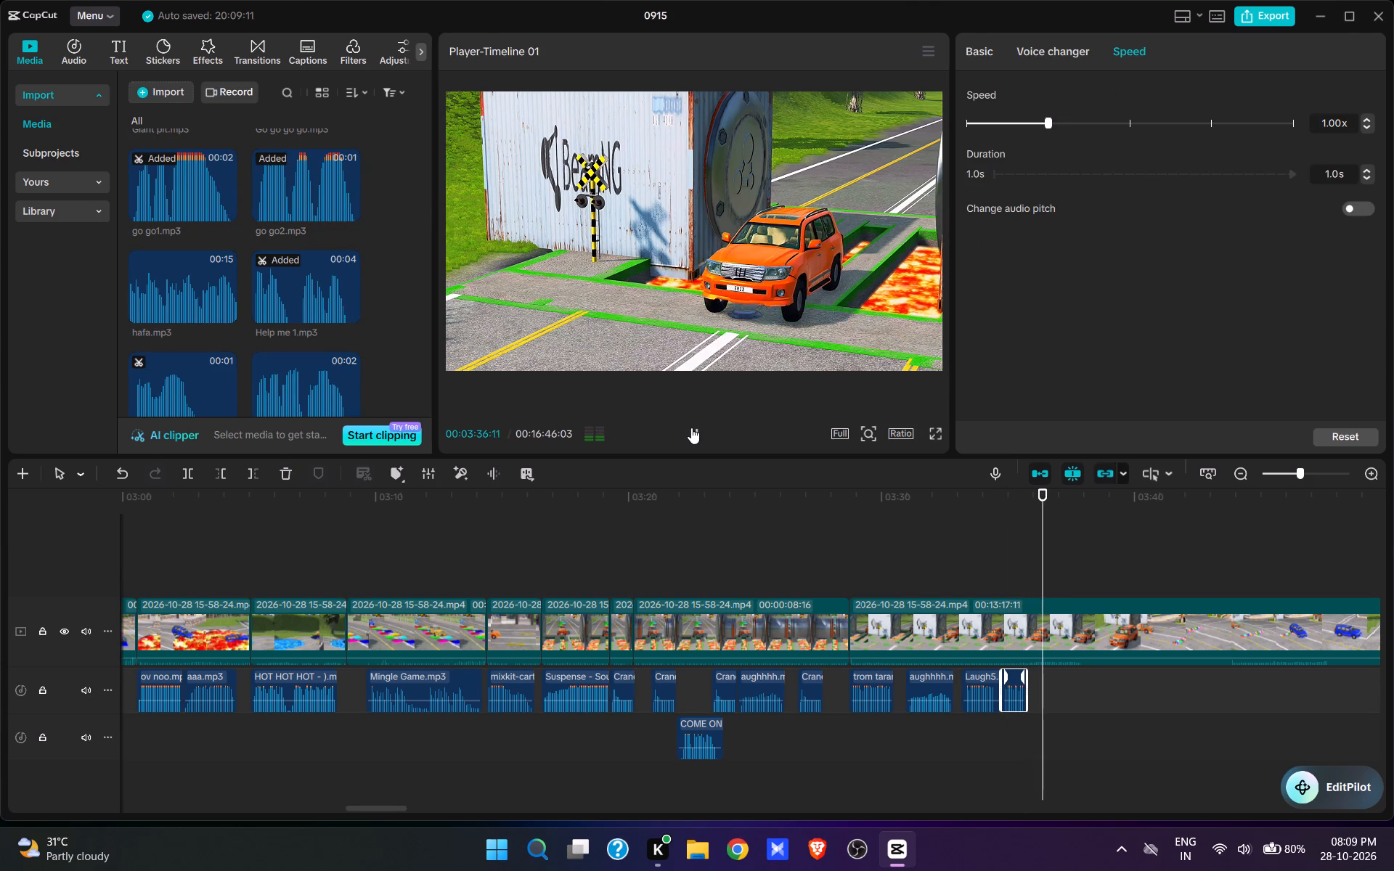
{"action": "key", "text": "space"}
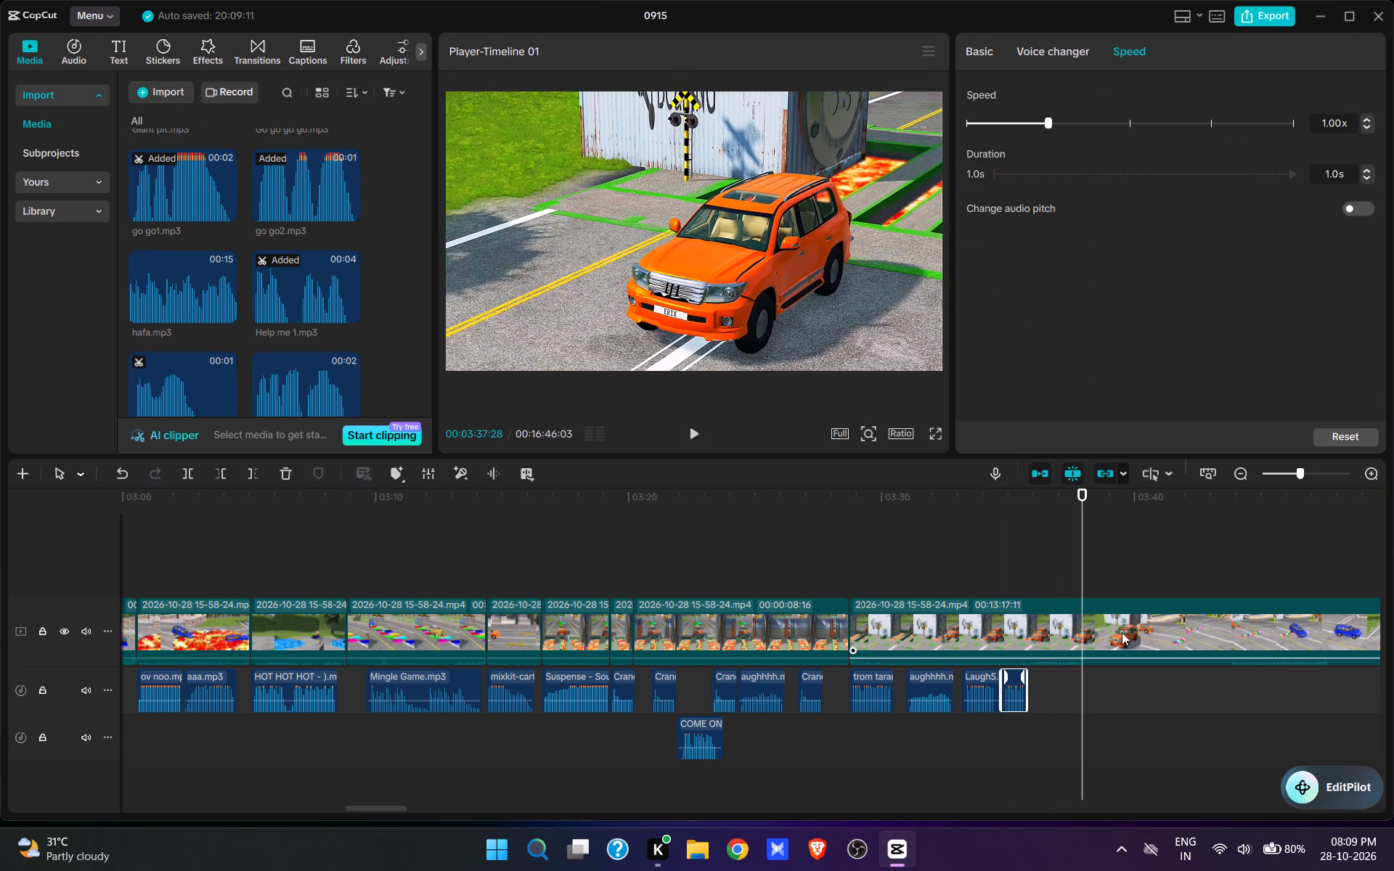
{"action": "left_click", "coordinate": [1080, 580]}
{"action": "left_click", "coordinate": [1076, 579]}
{"action": "key", "text": "w"}
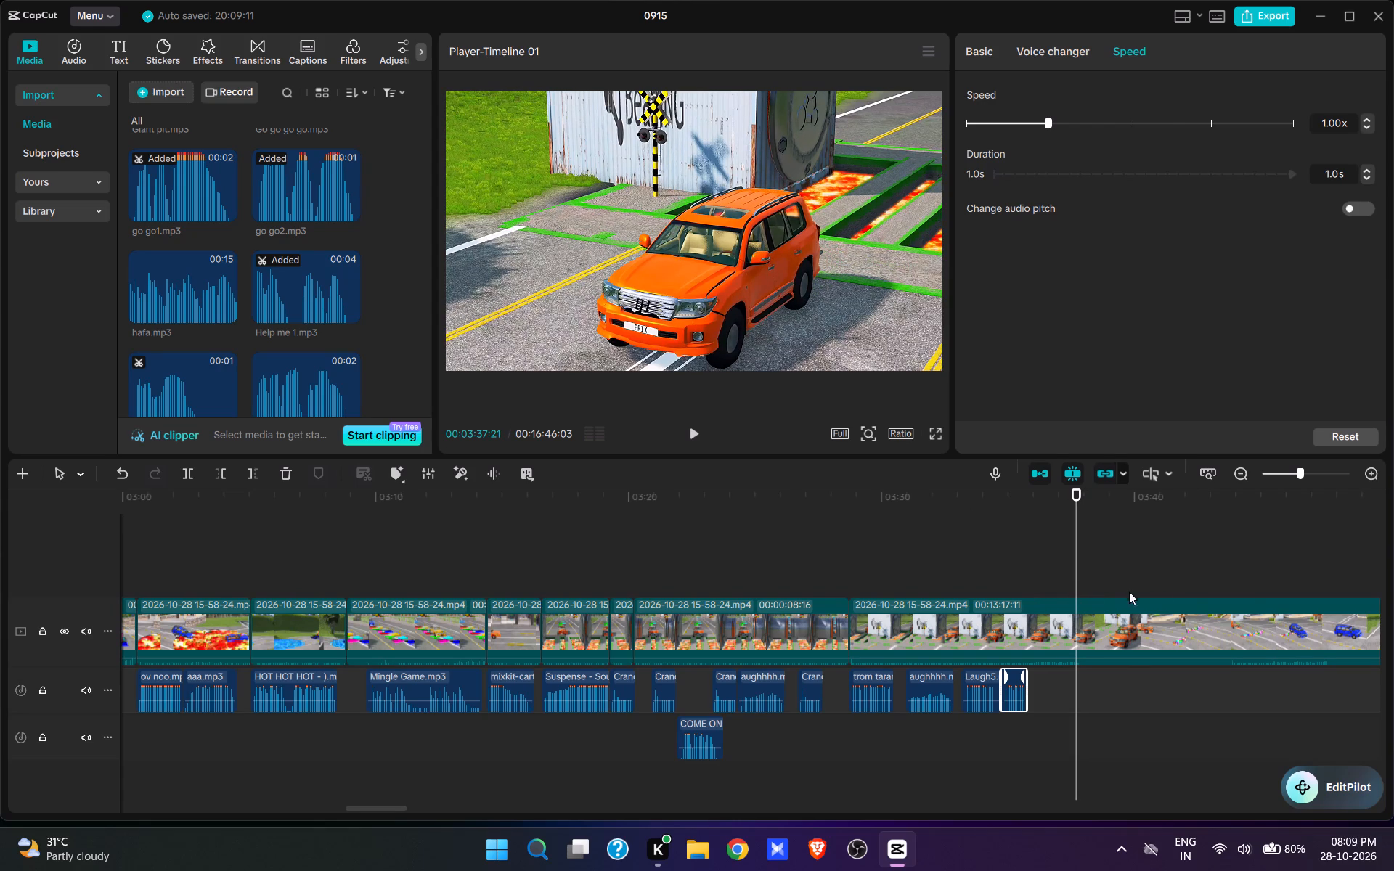
Cut the footage from the split at 00:03:37:21 up to where the orange SUV nears the rainbow speed bump.
{"action": "left_click", "coordinate": [1190, 570]}
{"action": "key", "text": "space"}
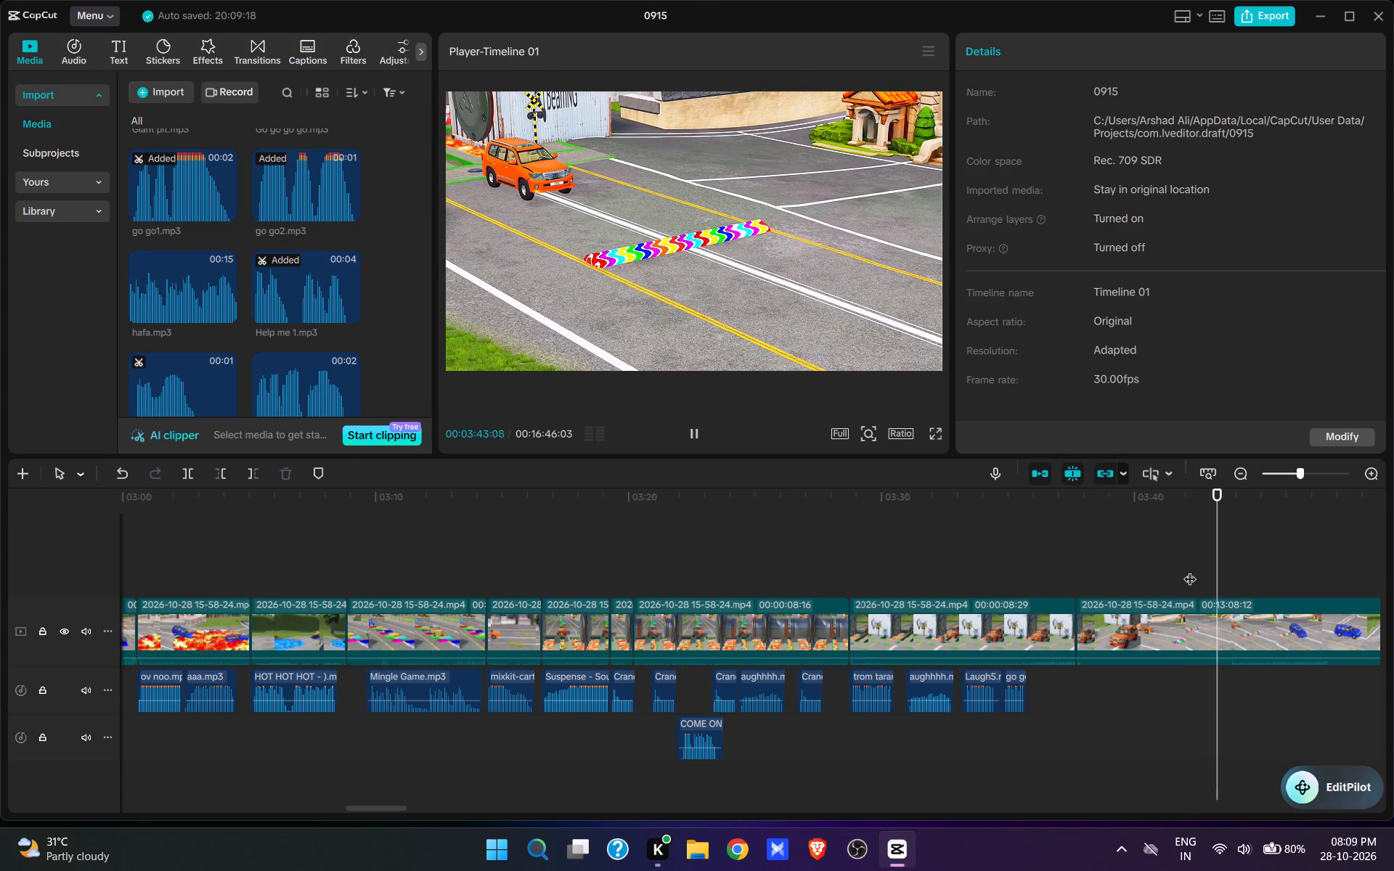
{"action": "key", "text": "space"}
{"action": "key", "text": "space"}
{"action": "key", "text": "space"}
{"action": "type", "text": "q"}
{"action": "key", "text": "space"}
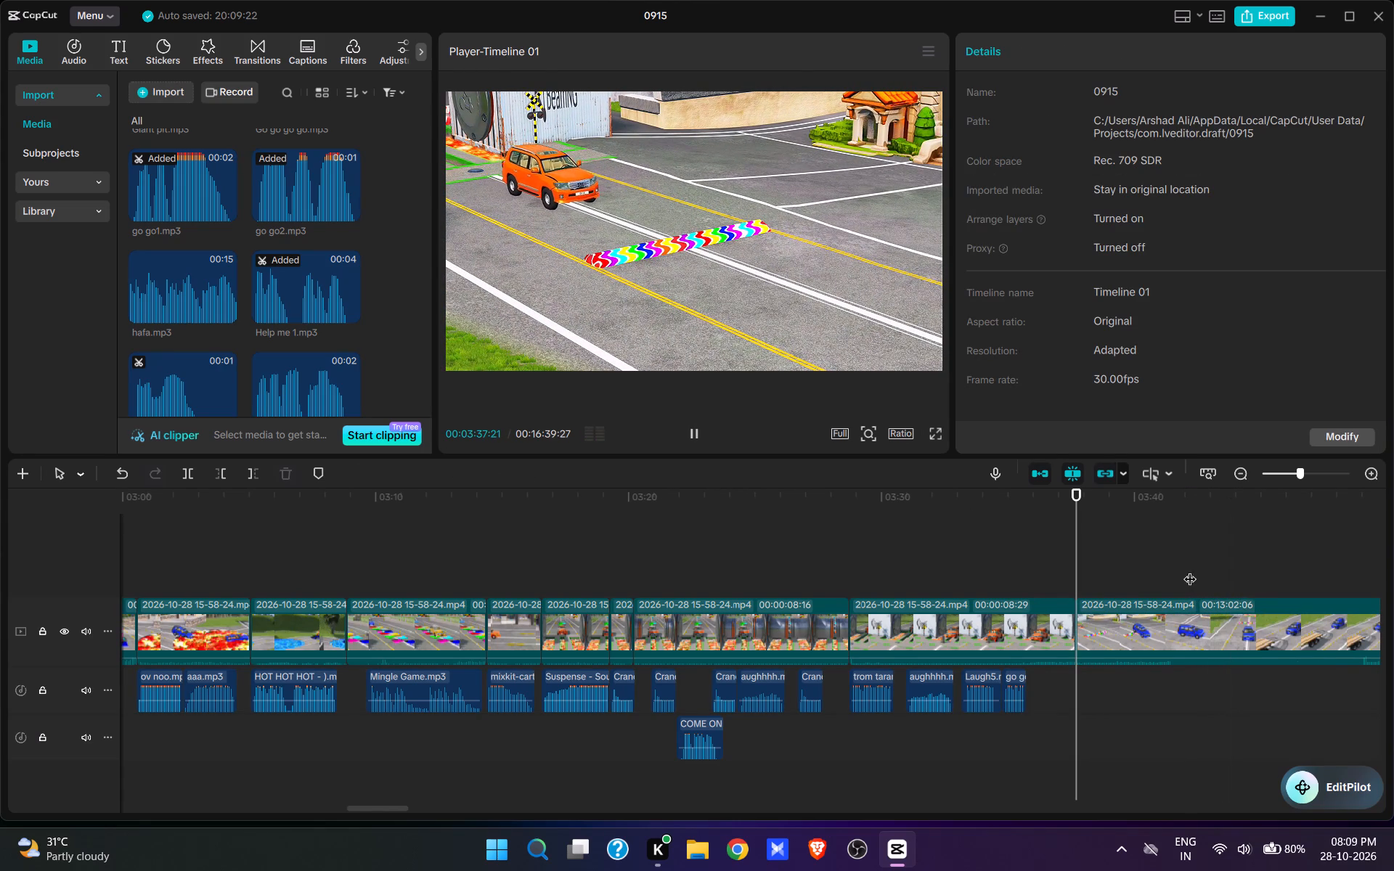
{"action": "key", "text": "space"}
Return to the end of the go go2.mp3 sound and add zina2.mp3 at 00:03:35:22, as the orange SUV drives off.
{"action": "left_click", "coordinate": [1022, 567]}
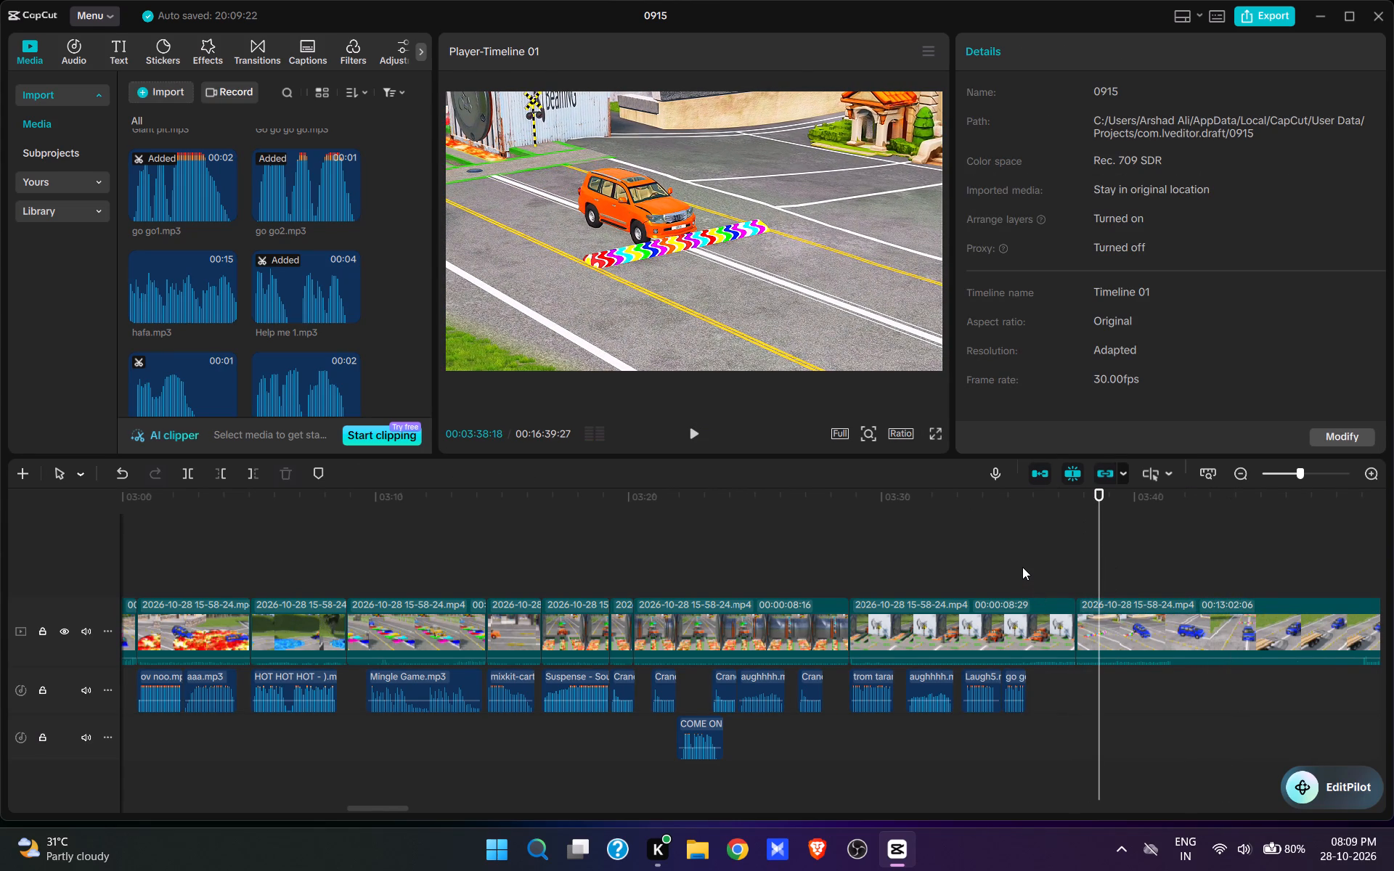
{"action": "scroll", "coordinate": [312, 290], "scroll_direction": "down", "scroll_amount": 4}
{"action": "left_click_drag", "start_coordinate": [426, 222], "coordinate": [420, 364]}
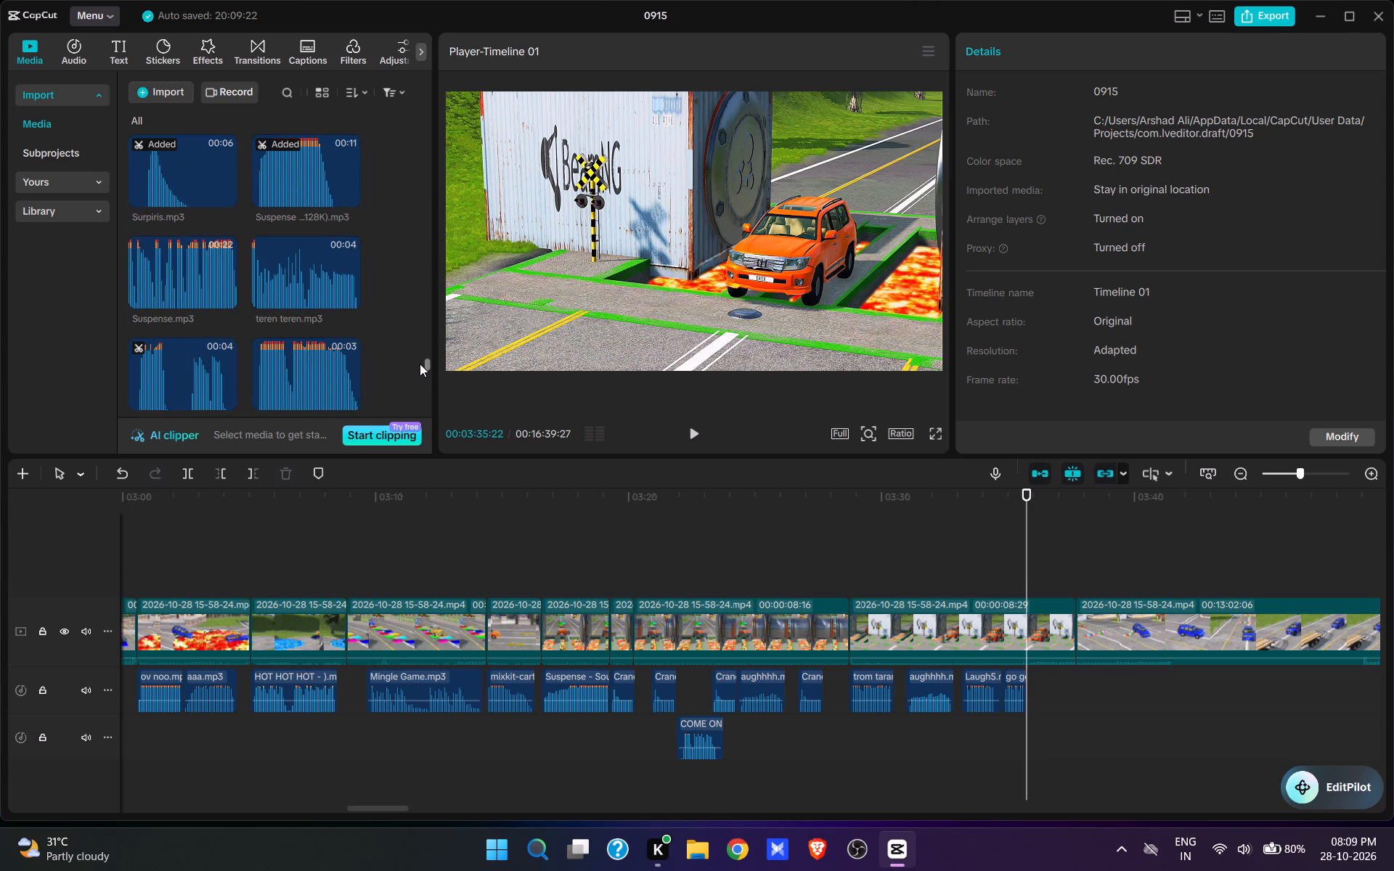
{"action": "left_click_drag", "start_coordinate": [420, 364], "coordinate": [419, 443]}
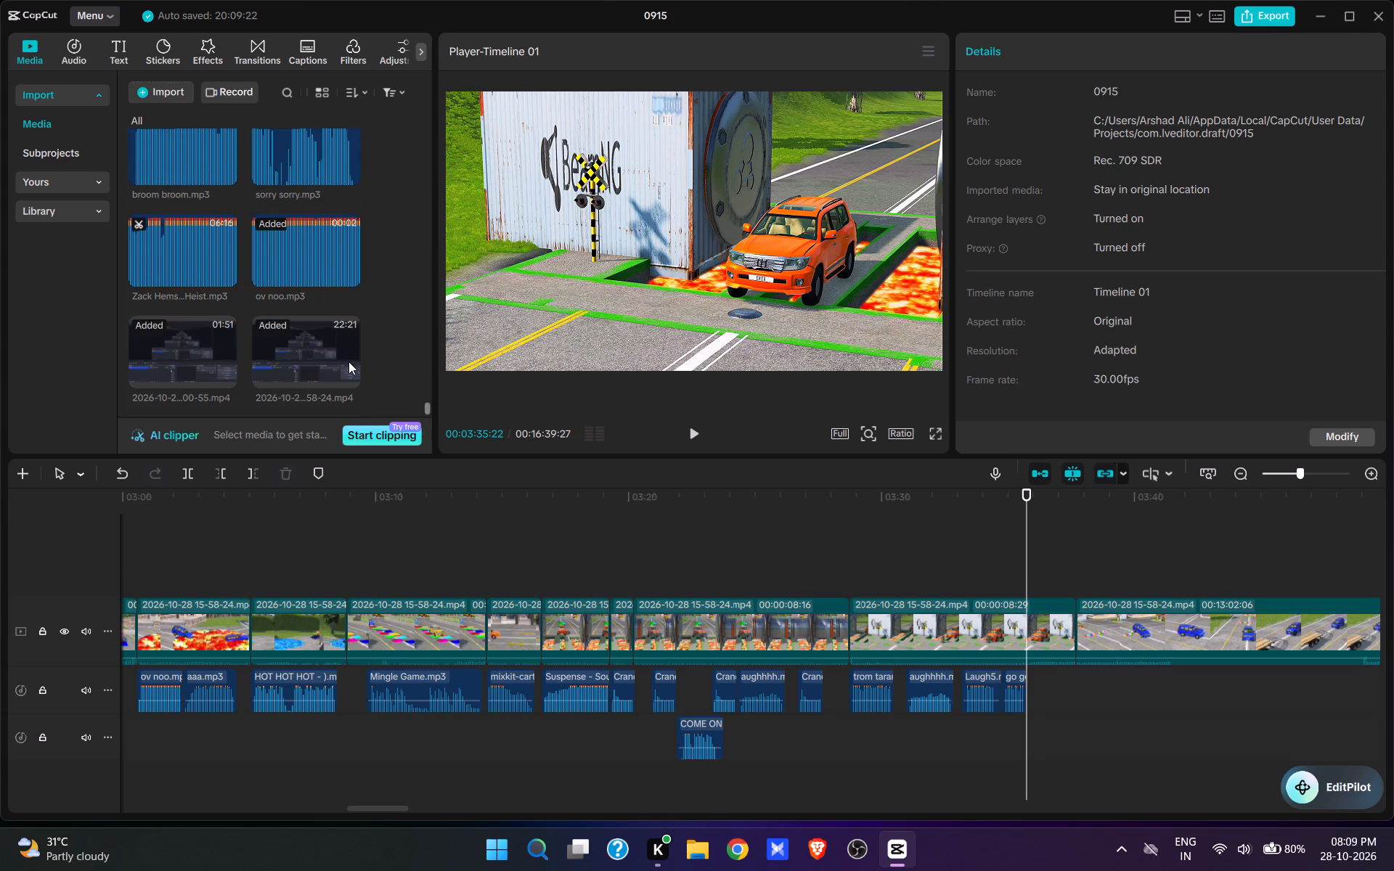
{"action": "scroll", "coordinate": [348, 361], "scroll_direction": "up", "scroll_amount": 3}
{"action": "left_click", "coordinate": [346, 213]}
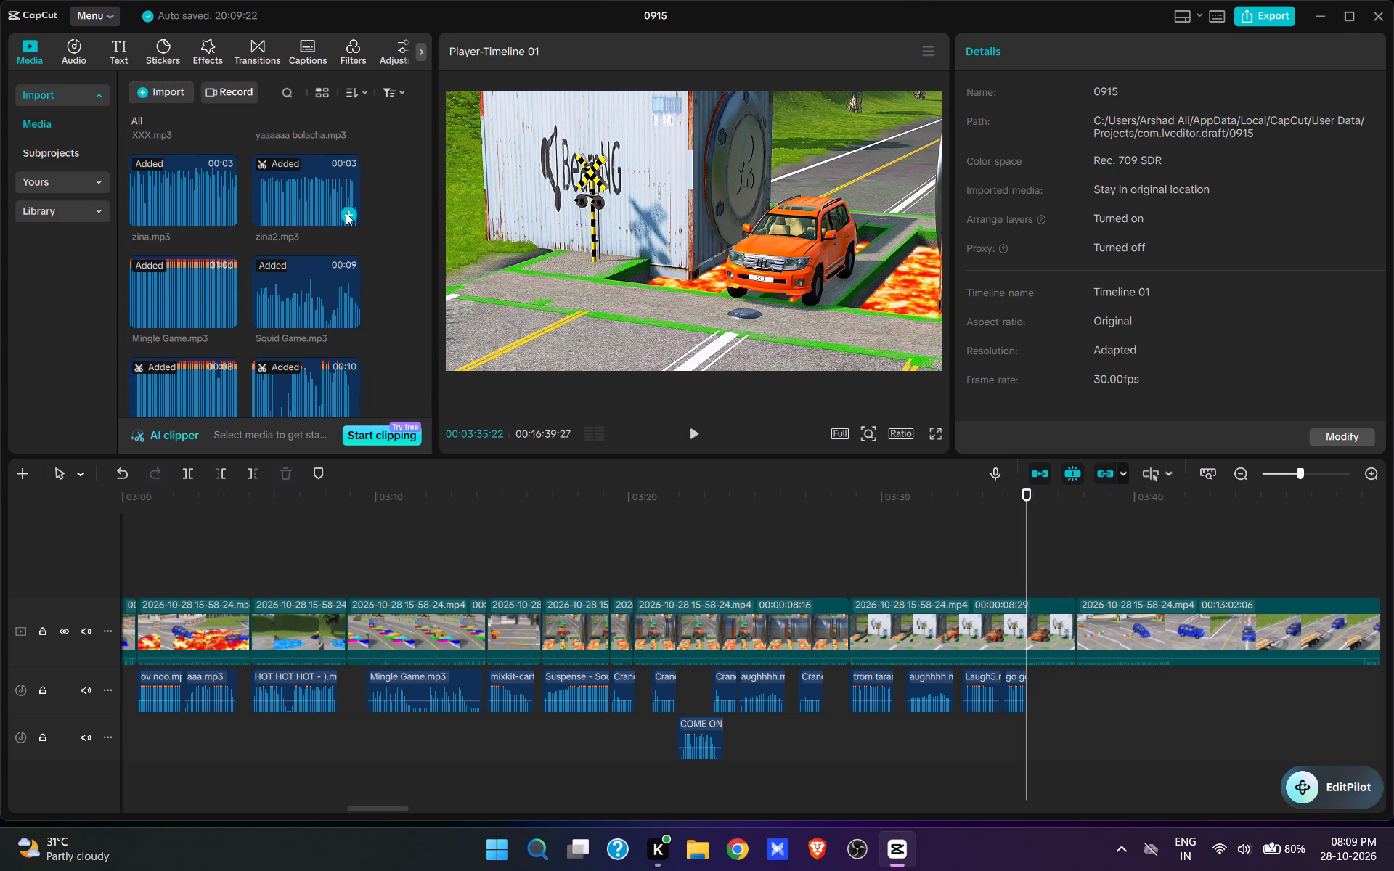
Replay the new cut and add the Surpiris.mp3 sound at 00:03:38:14, just before the SUV changes colour on the rainbow speed bump.
{"action": "key", "text": "space"}
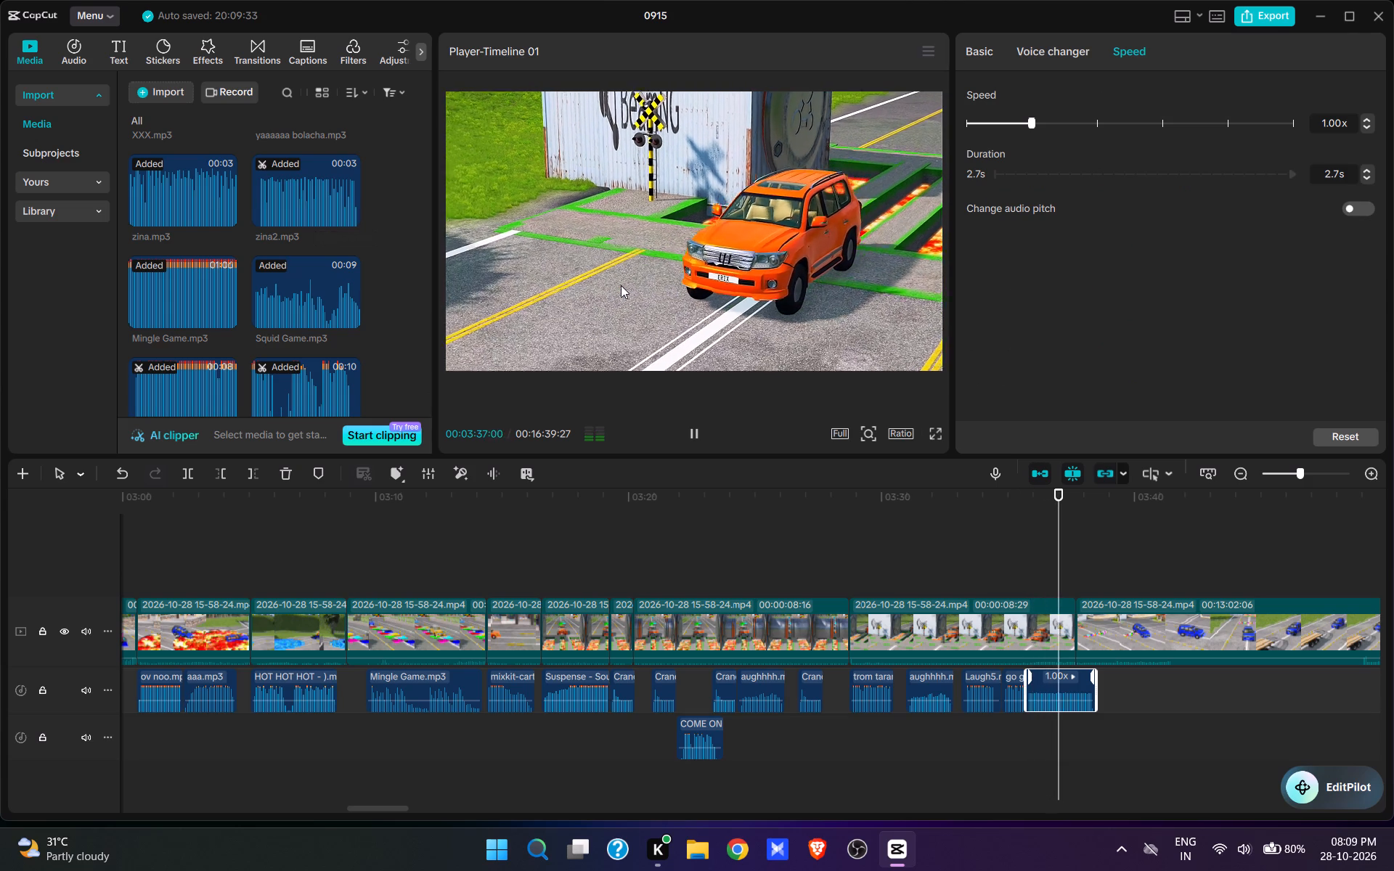
{"action": "key", "text": "space"}
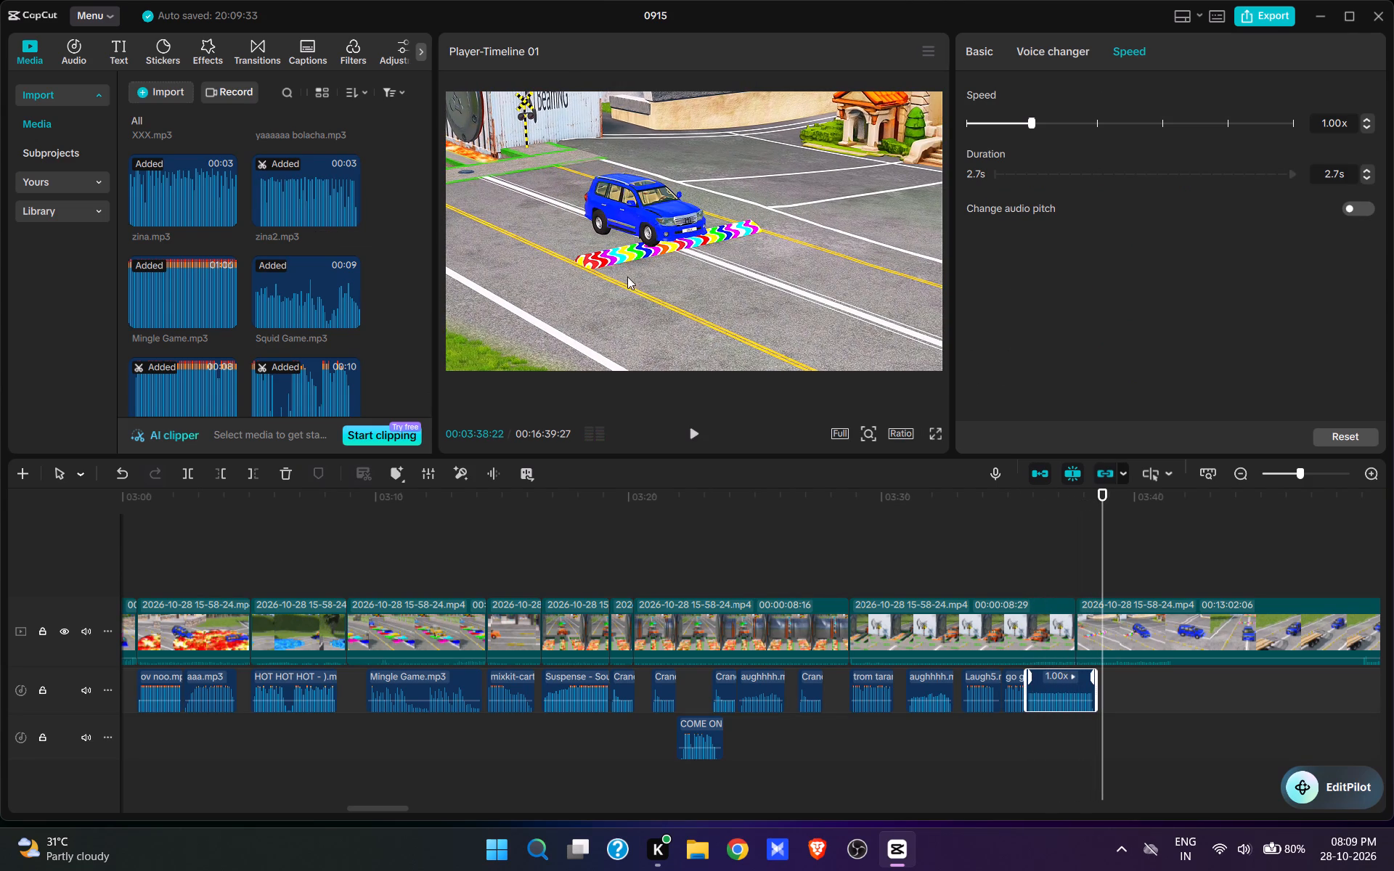
{"action": "left_click", "coordinate": [1099, 585]}
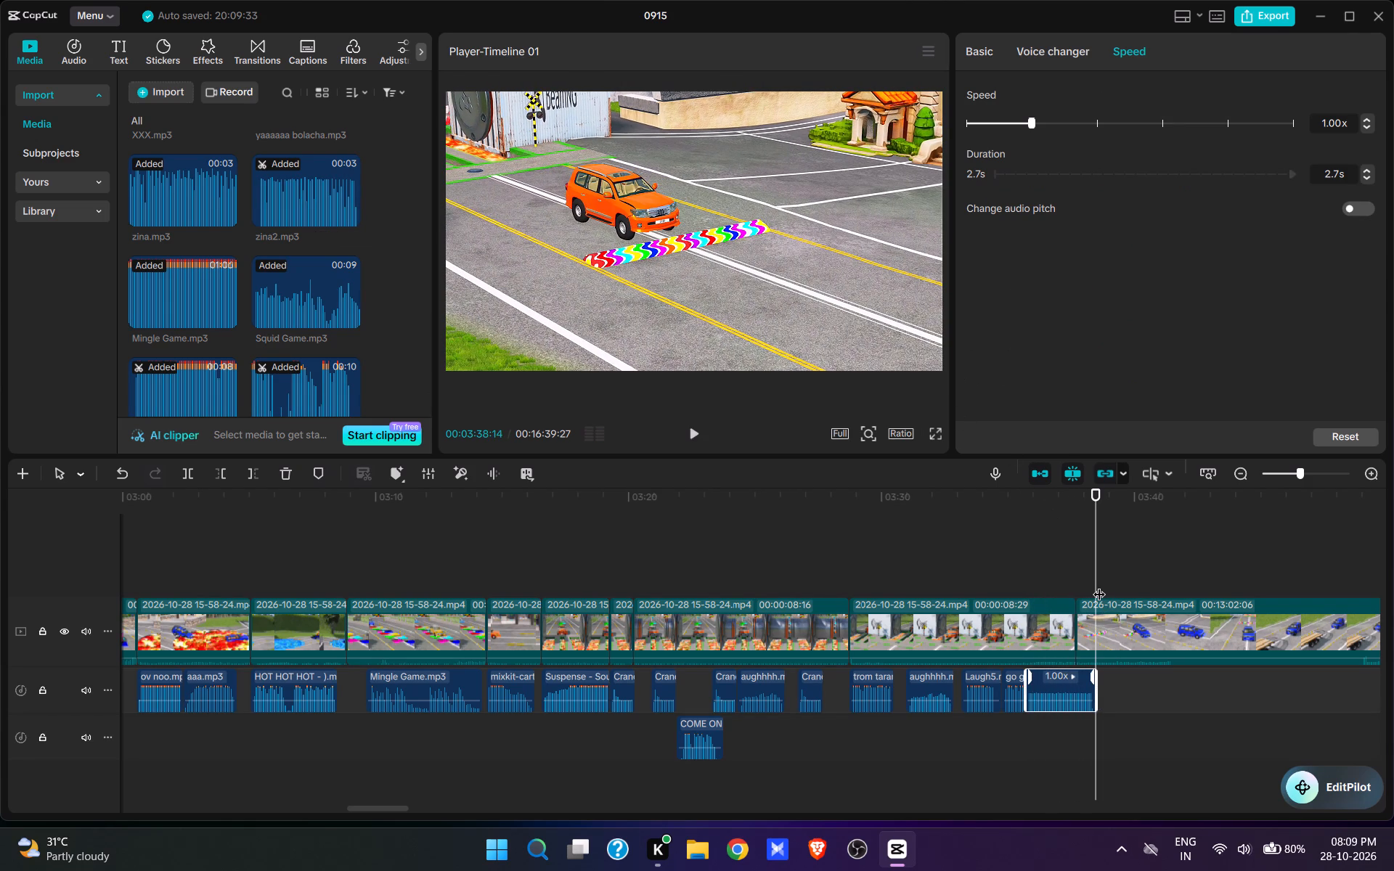
{"action": "scroll", "coordinate": [225, 299], "scroll_direction": "up", "scroll_amount": 10}
{"action": "left_click", "coordinate": [228, 218]}
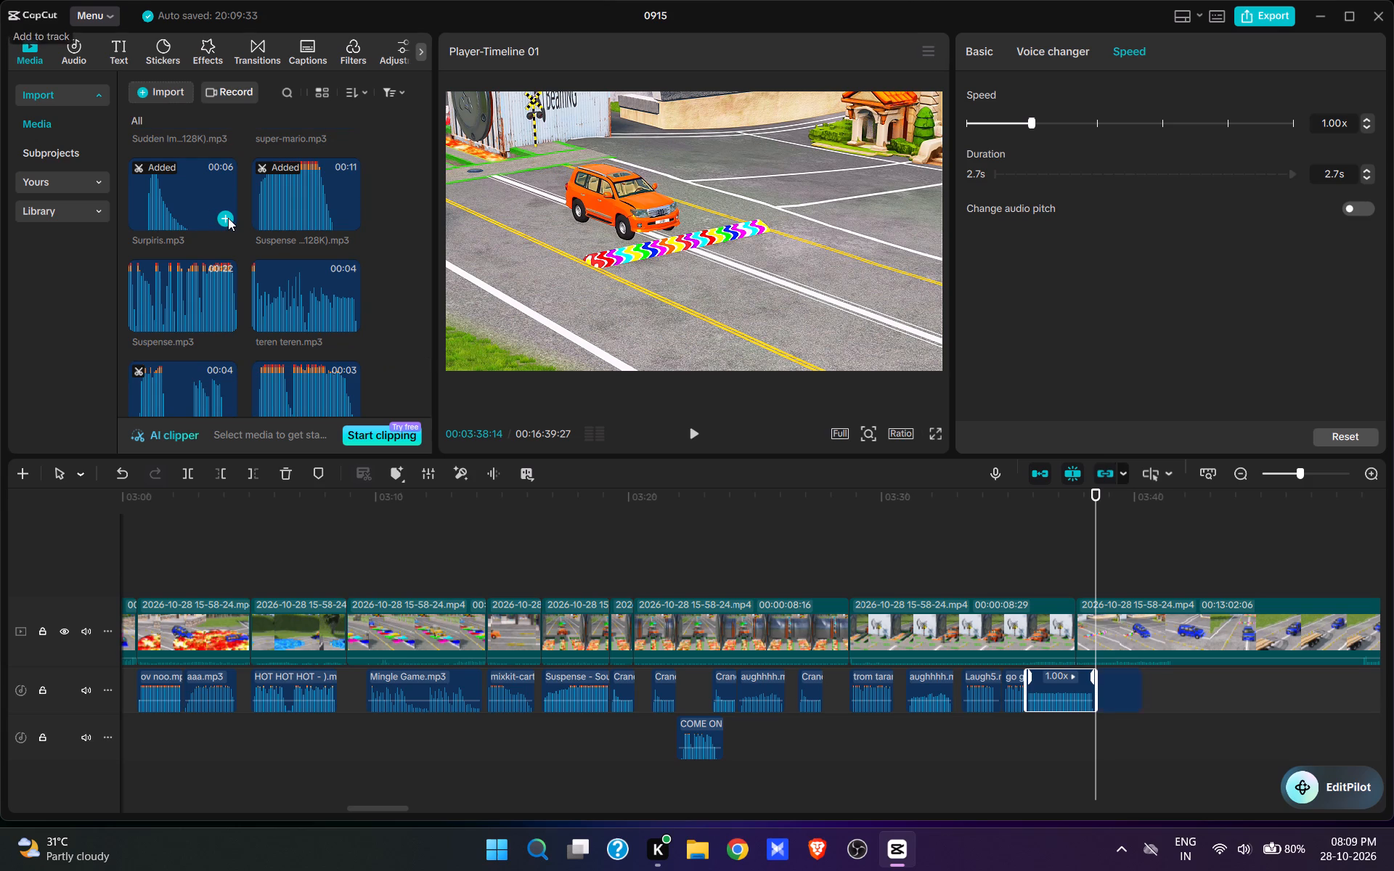
Play on and split the video at 00:03:41:08, after the blue SUV has left the speed bump.
{"action": "key", "text": "space"}
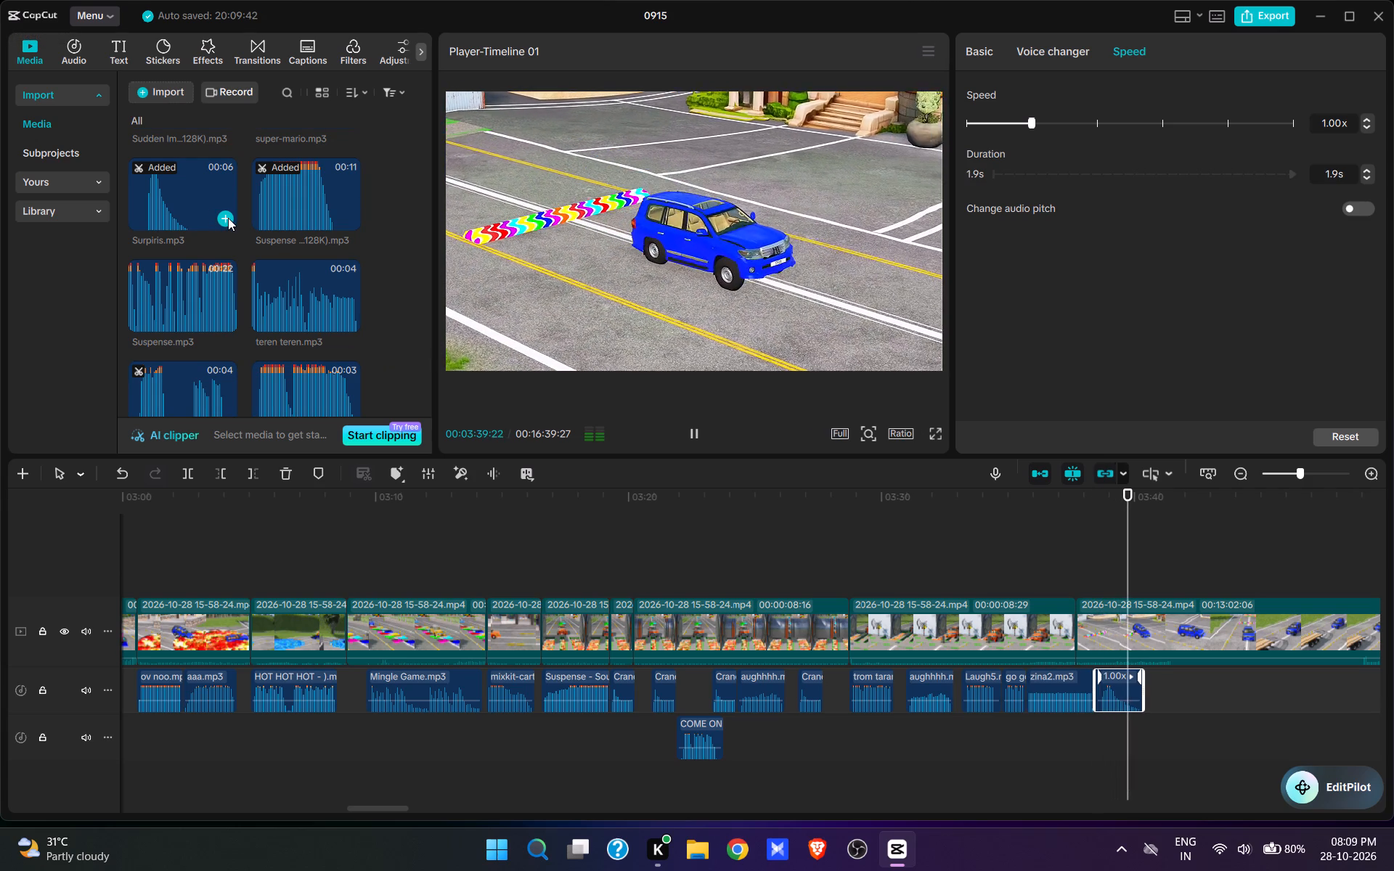
{"action": "key", "text": "space"}
{"action": "key", "text": "space"}
{"action": "key", "text": "space"}
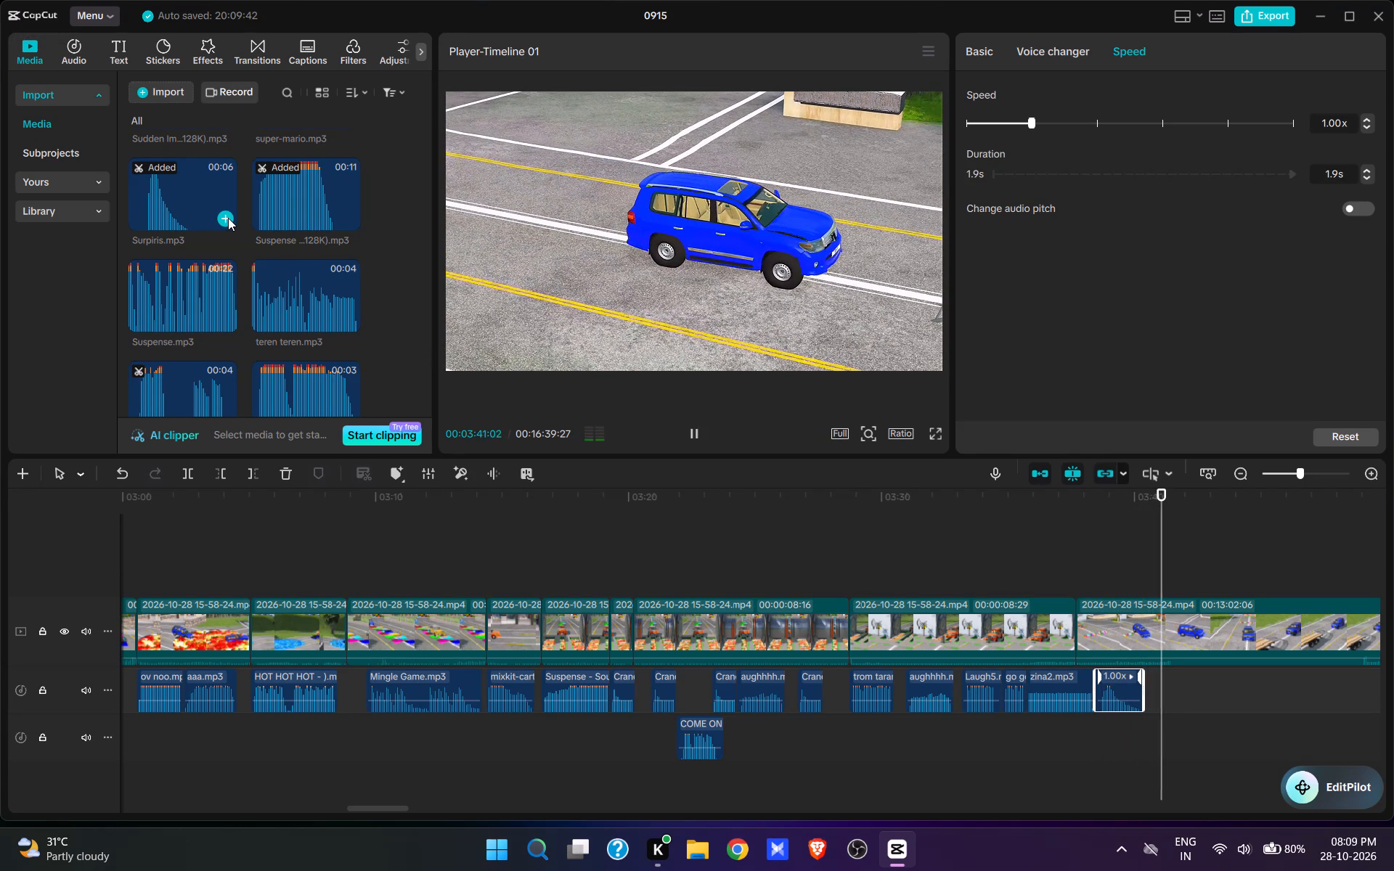
{"action": "type", "text": "w"}
Cut the footage from the split at 00:03:41:08 up to 00:03:48:27, where the blue SUV approaches the flatbed trailer's ramp.
{"action": "left_click_drag", "start_coordinate": [613, 592], "coordinate": [614, 603]}
{"action": "left_click_drag", "start_coordinate": [614, 603], "coordinate": [614, 604]}
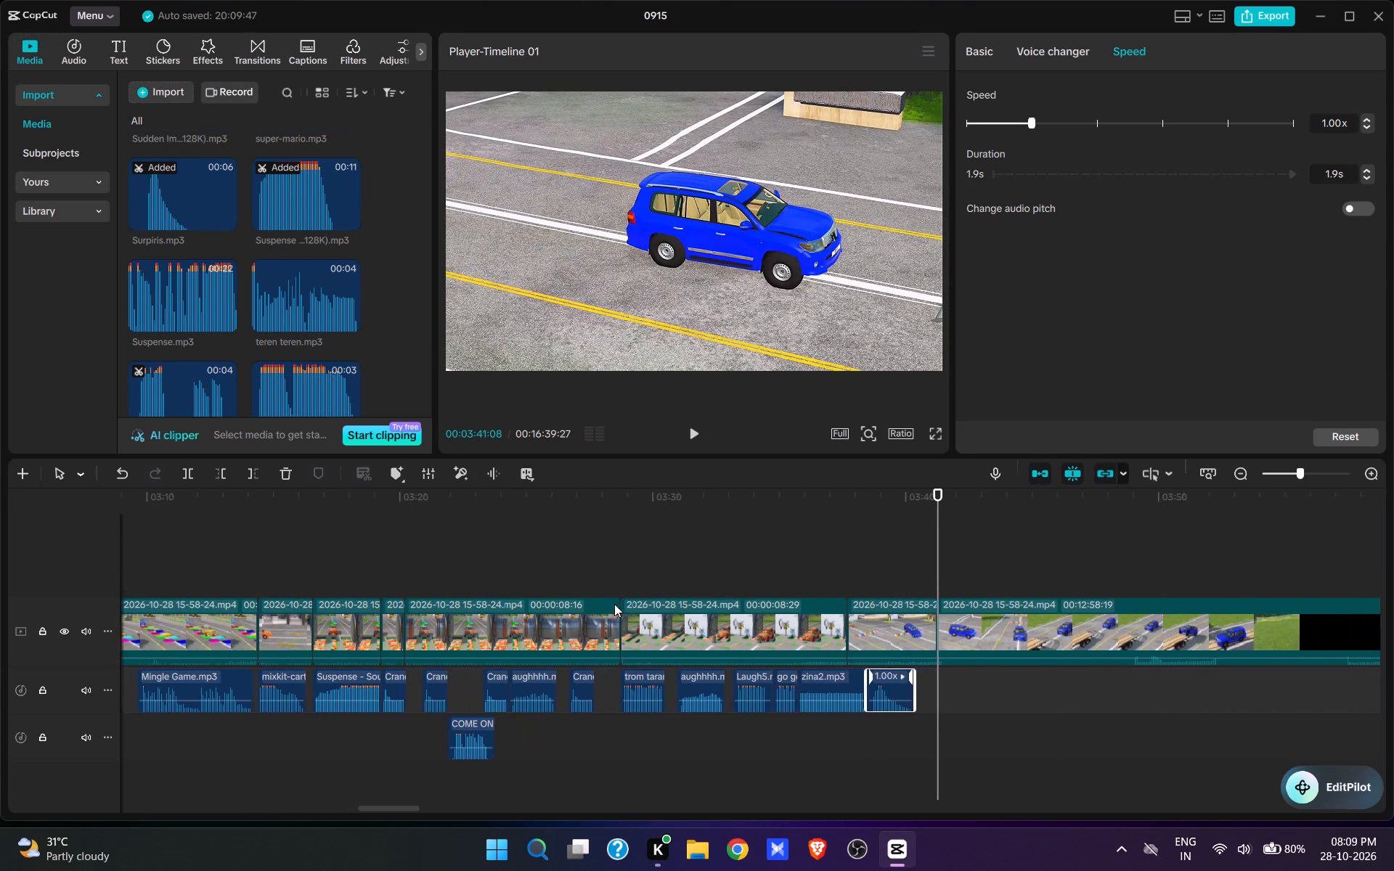
{"action": "left_click_drag", "start_coordinate": [614, 604], "coordinate": [660, 608]}
{"action": "left_click", "coordinate": [820, 563]}
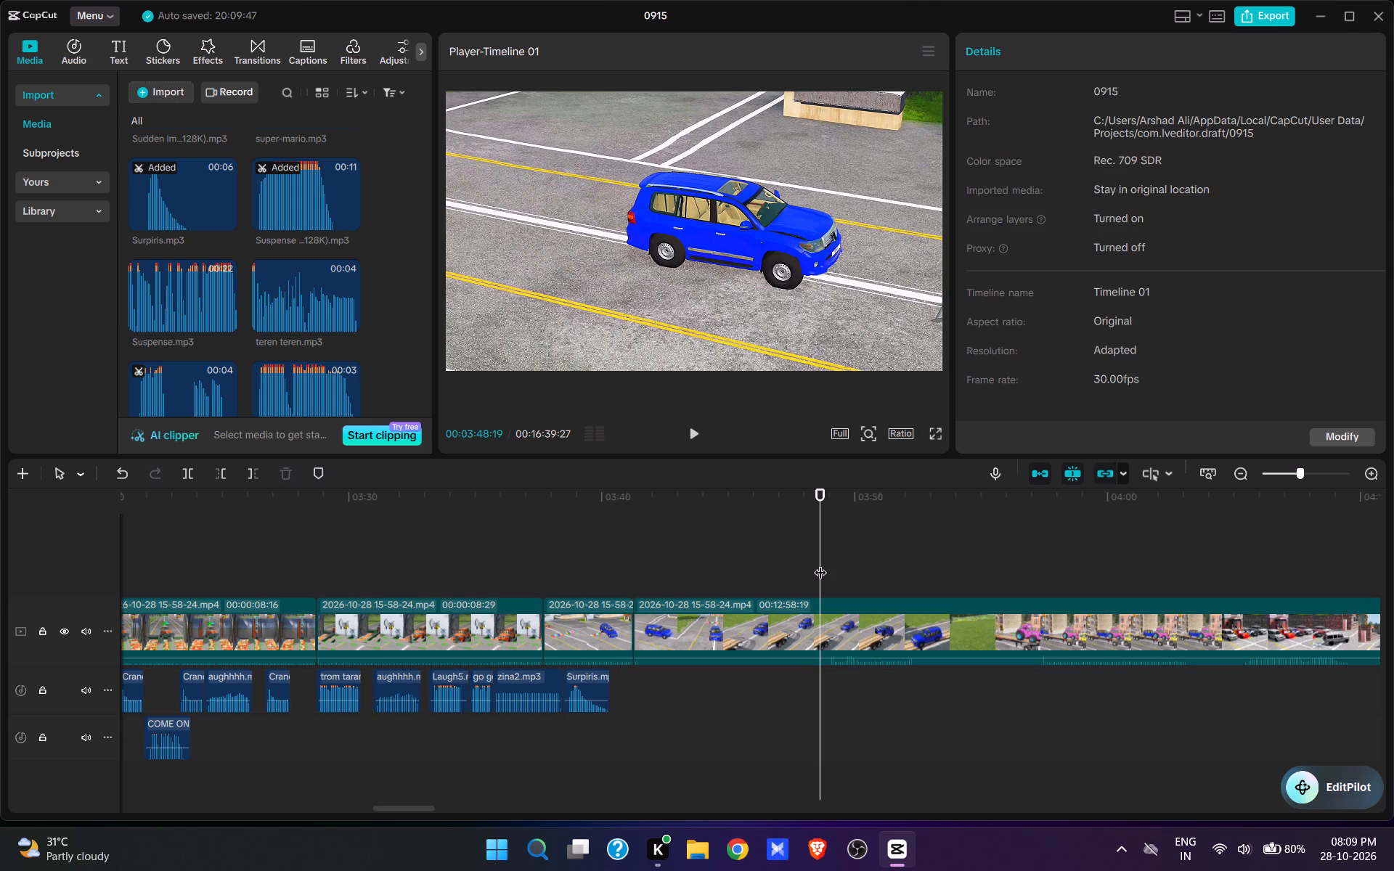
{"action": "key", "text": "space"}
{"action": "key", "text": "space"}
{"action": "key", "text": "space"}
{"action": "key", "text": "space"}
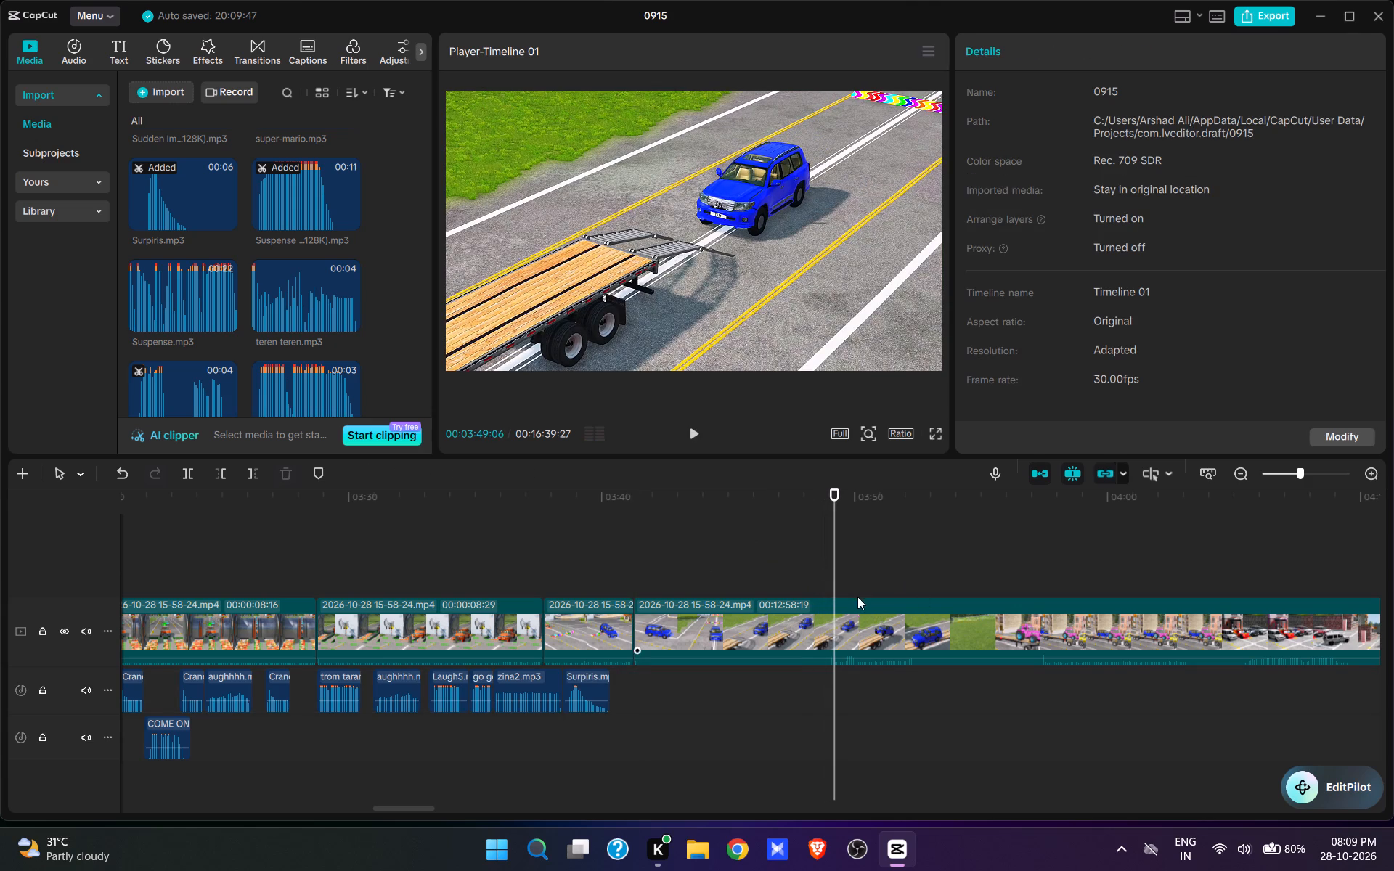
{"action": "left_click", "coordinate": [828, 575]}
{"action": "key", "text": "q"}
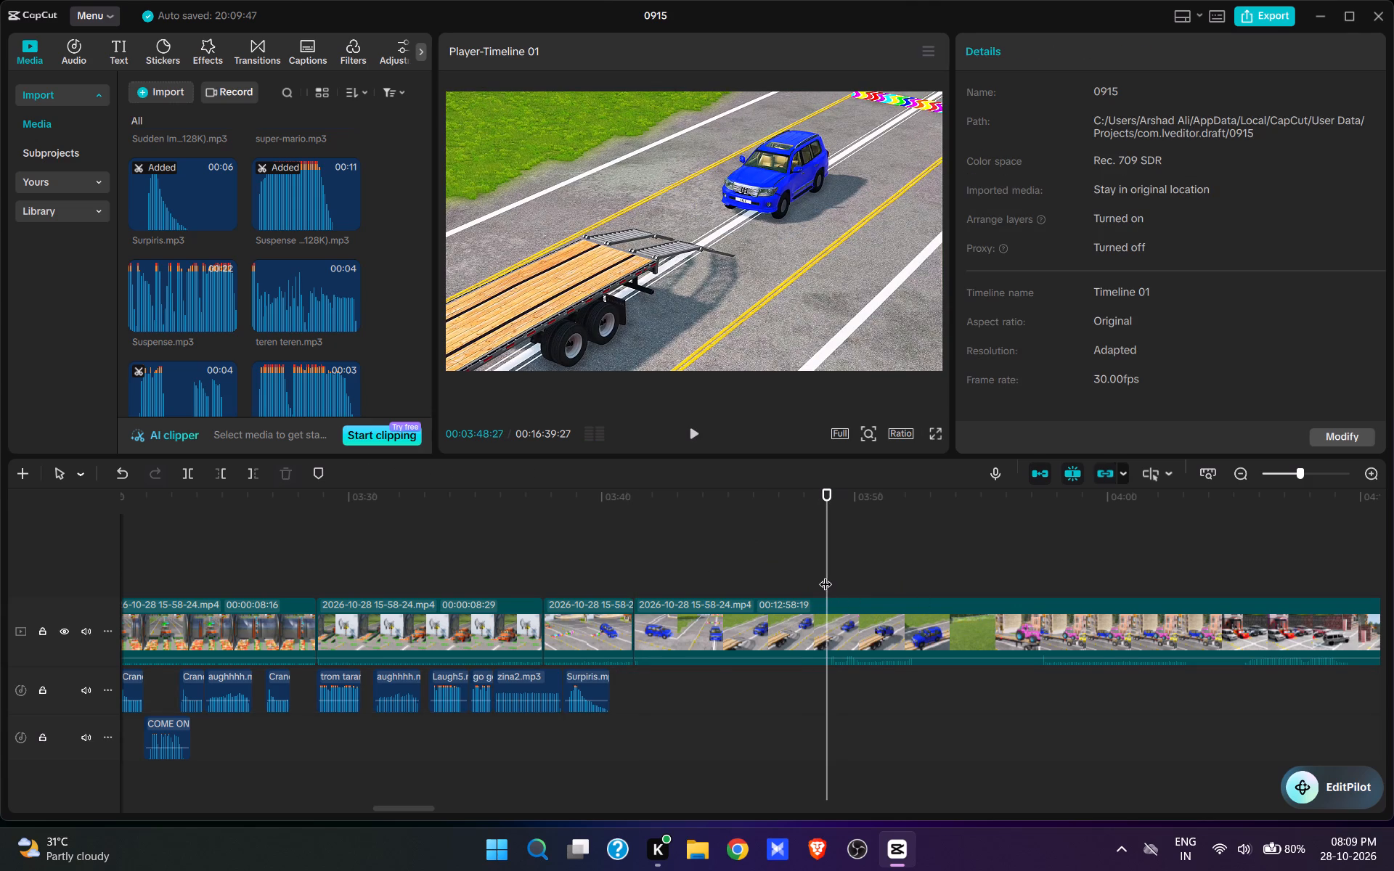
Play the new cut and add the yaaaaaa bolacha.mp3 sound at 00:03:42:16, as the blue SUV climbs onto the flatbed trailer.
{"action": "key", "text": "space"}
{"action": "key", "text": "space"}
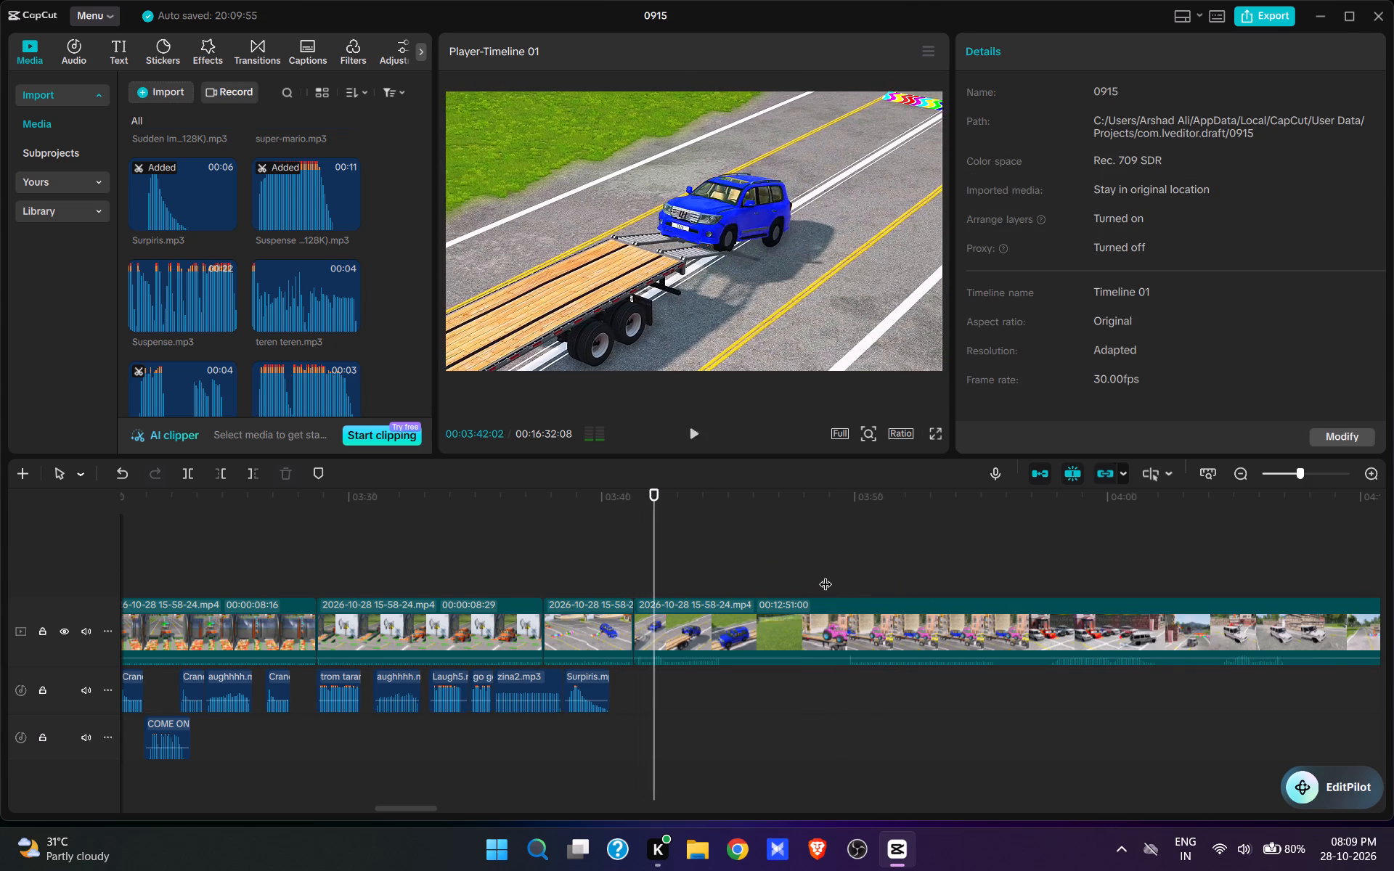
{"action": "key", "text": "space"}
{"action": "key", "text": "space"}
{"action": "scroll", "coordinate": [335, 318], "scroll_direction": "down", "scroll_amount": 5}
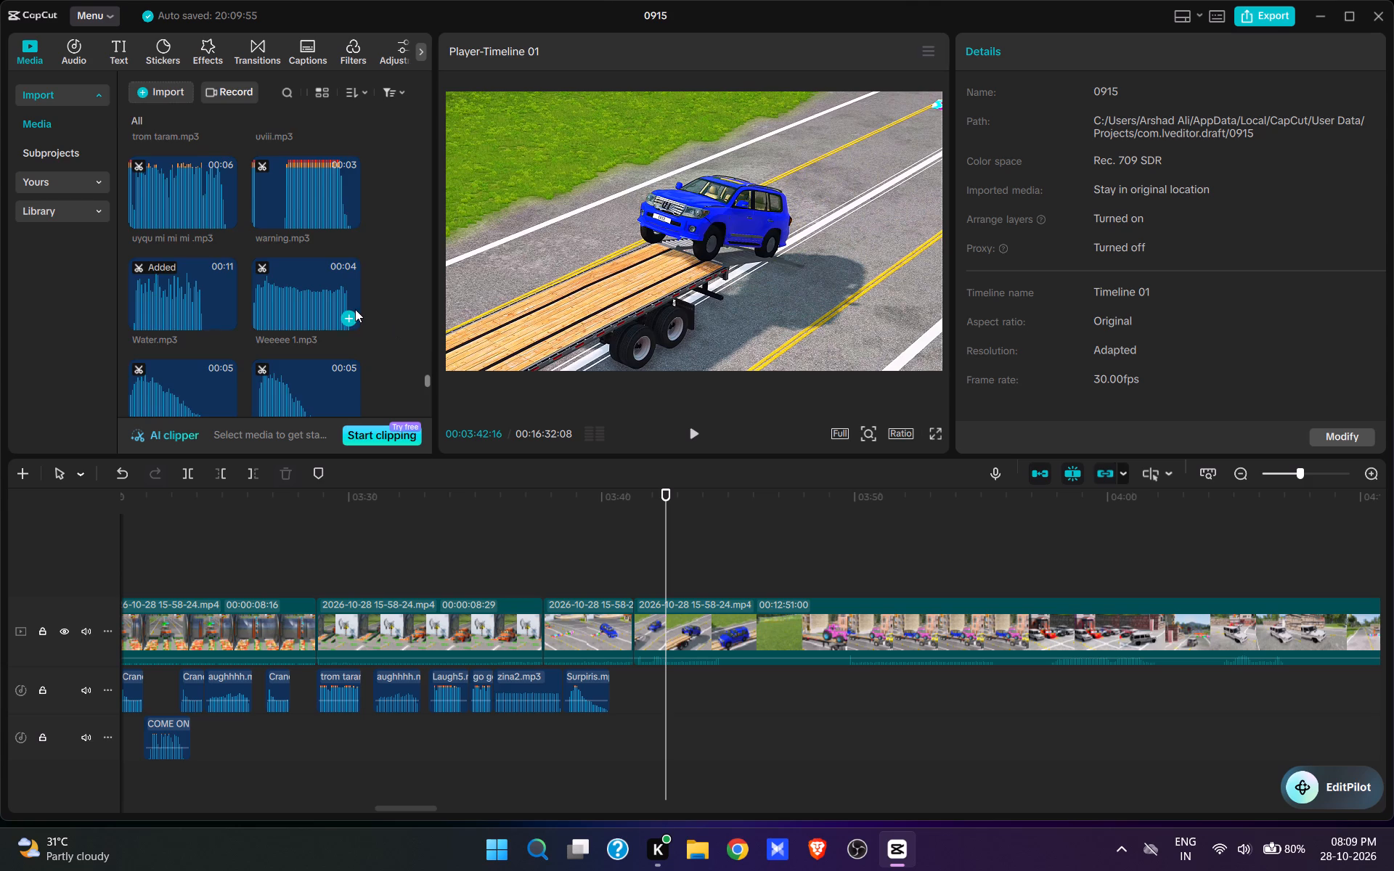
{"action": "scroll", "coordinate": [355, 309], "scroll_direction": "down", "scroll_amount": 12}
{"action": "scroll", "coordinate": [355, 309], "scroll_direction": "up", "scroll_amount": 4}
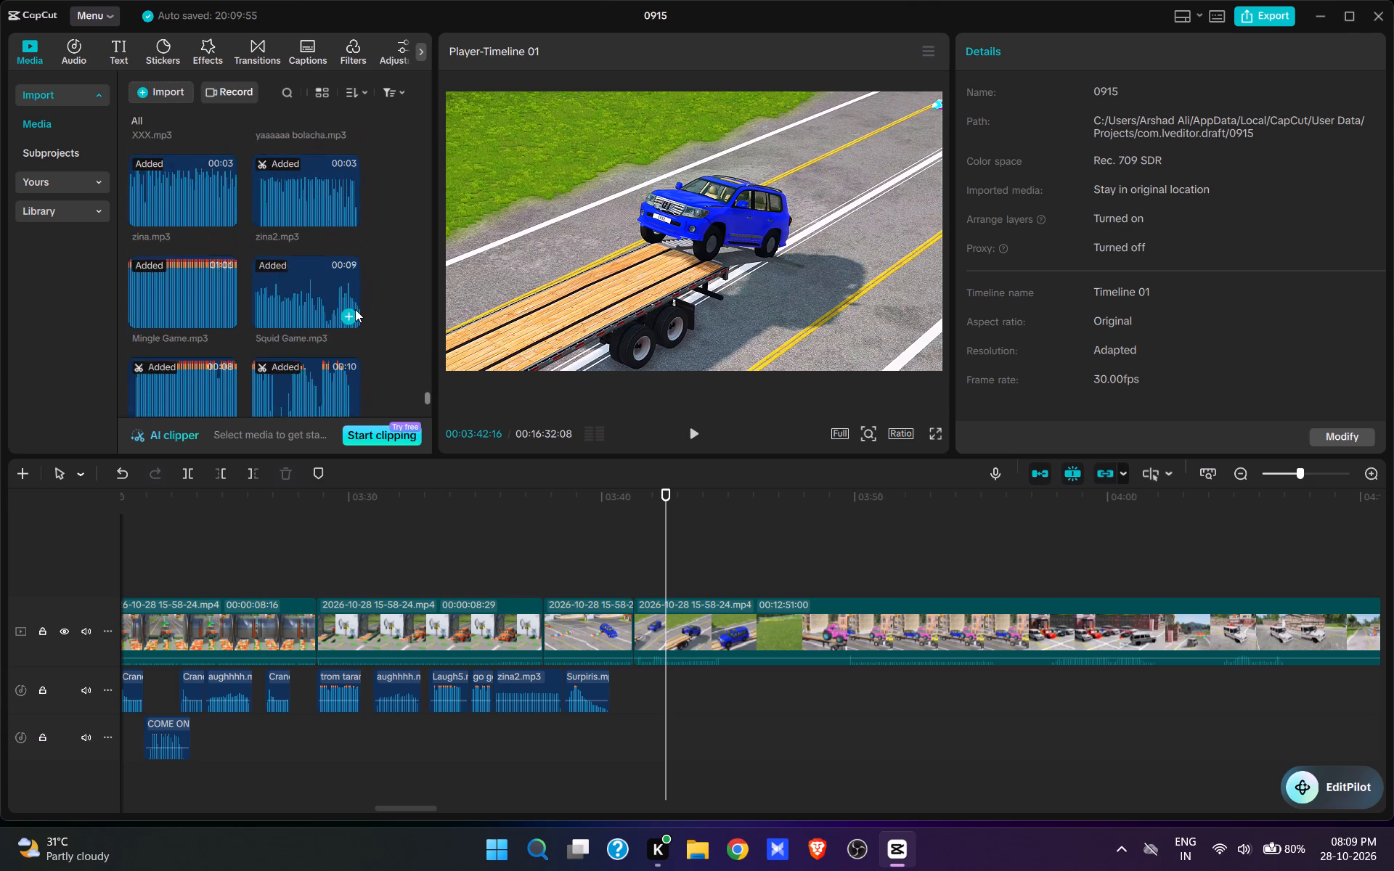
{"action": "left_click", "coordinate": [296, 194]}
{"action": "left_click", "coordinate": [298, 192]}
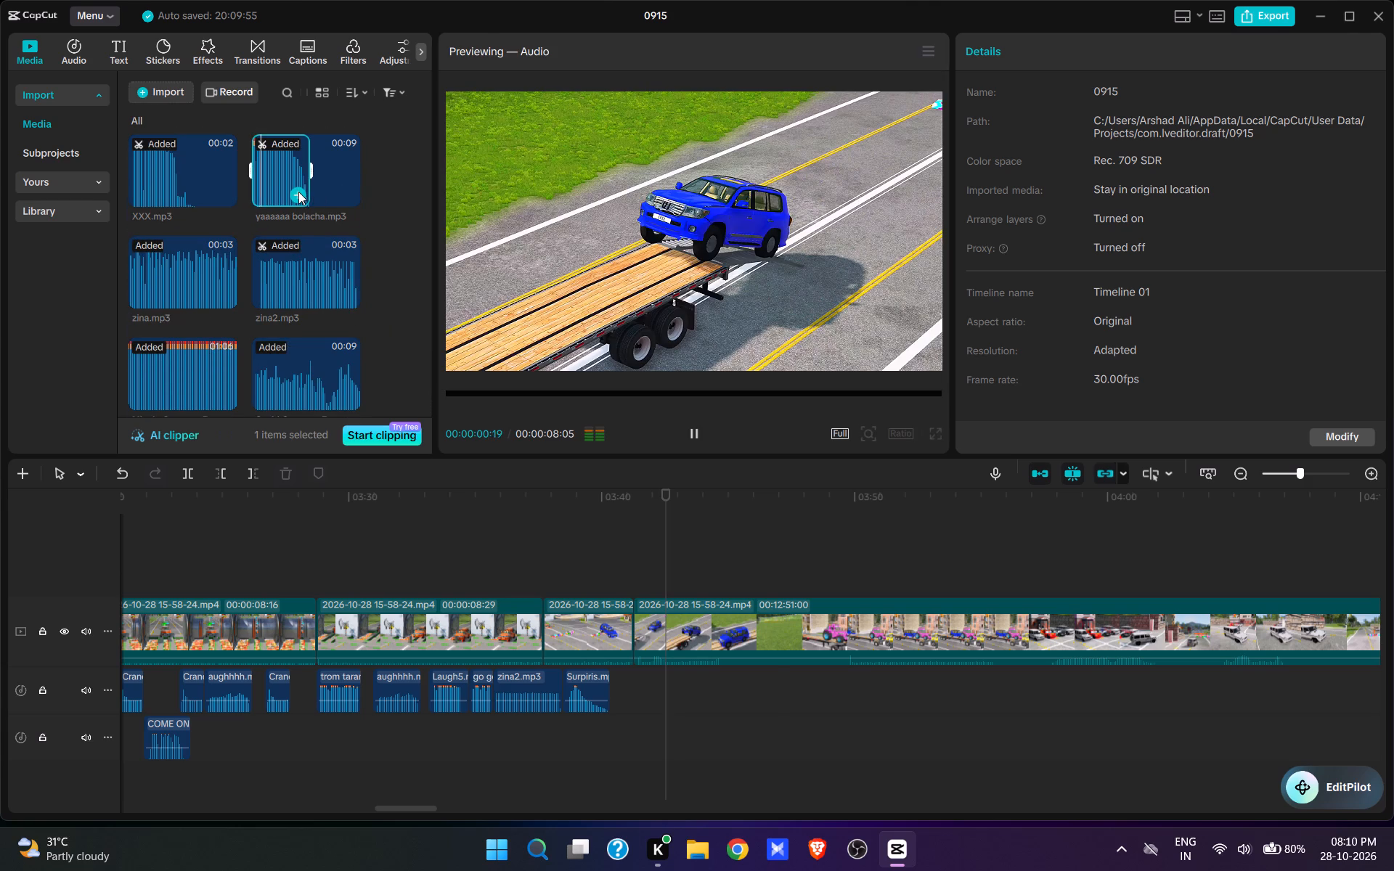
Replay the flatbed scene and split the video at 00:03:44:16, with the blue SUV fully on the trailer.
{"action": "left_click", "coordinate": [689, 428]}
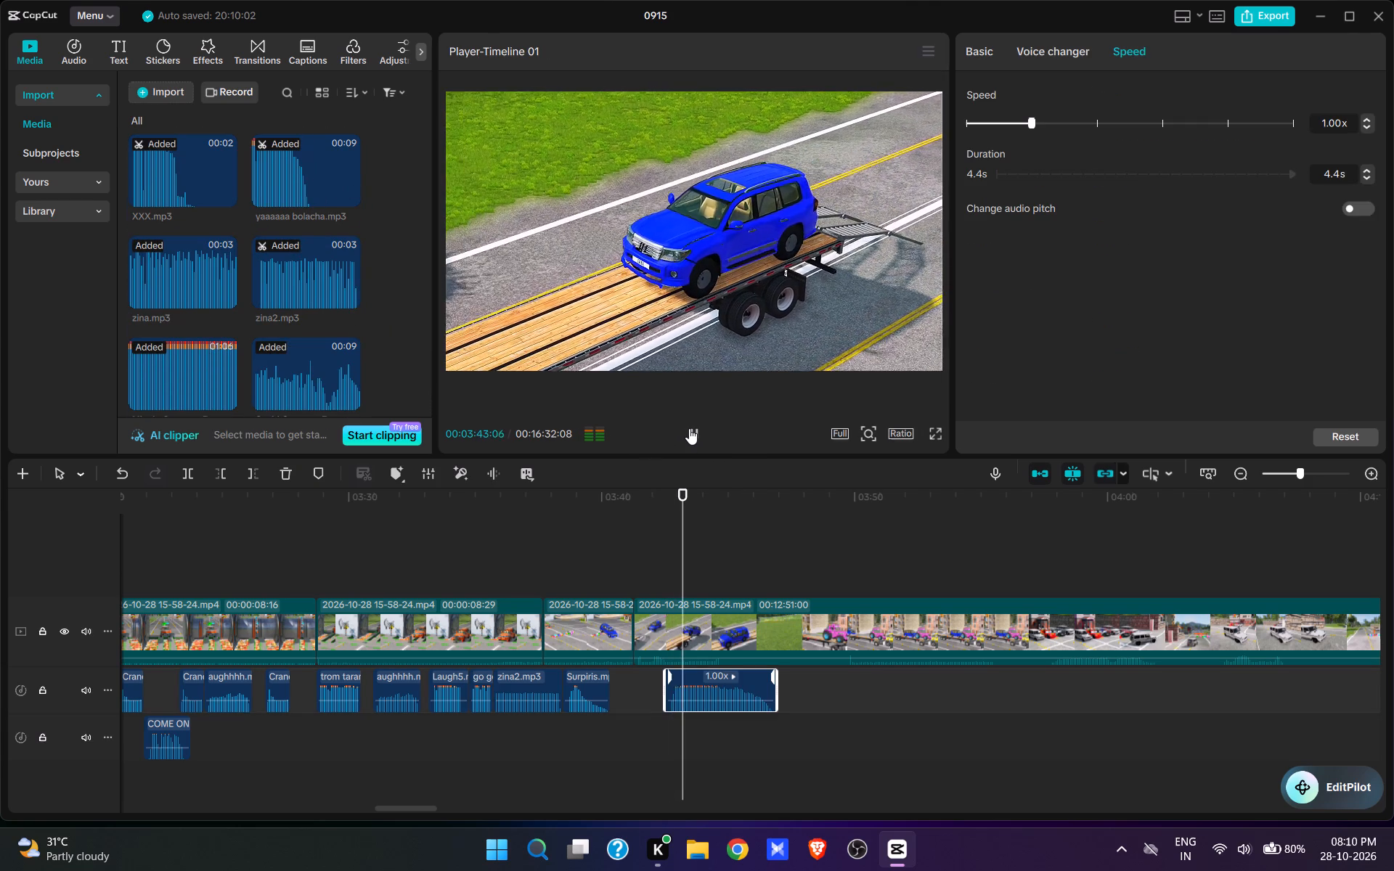
{"action": "key", "text": "space"}
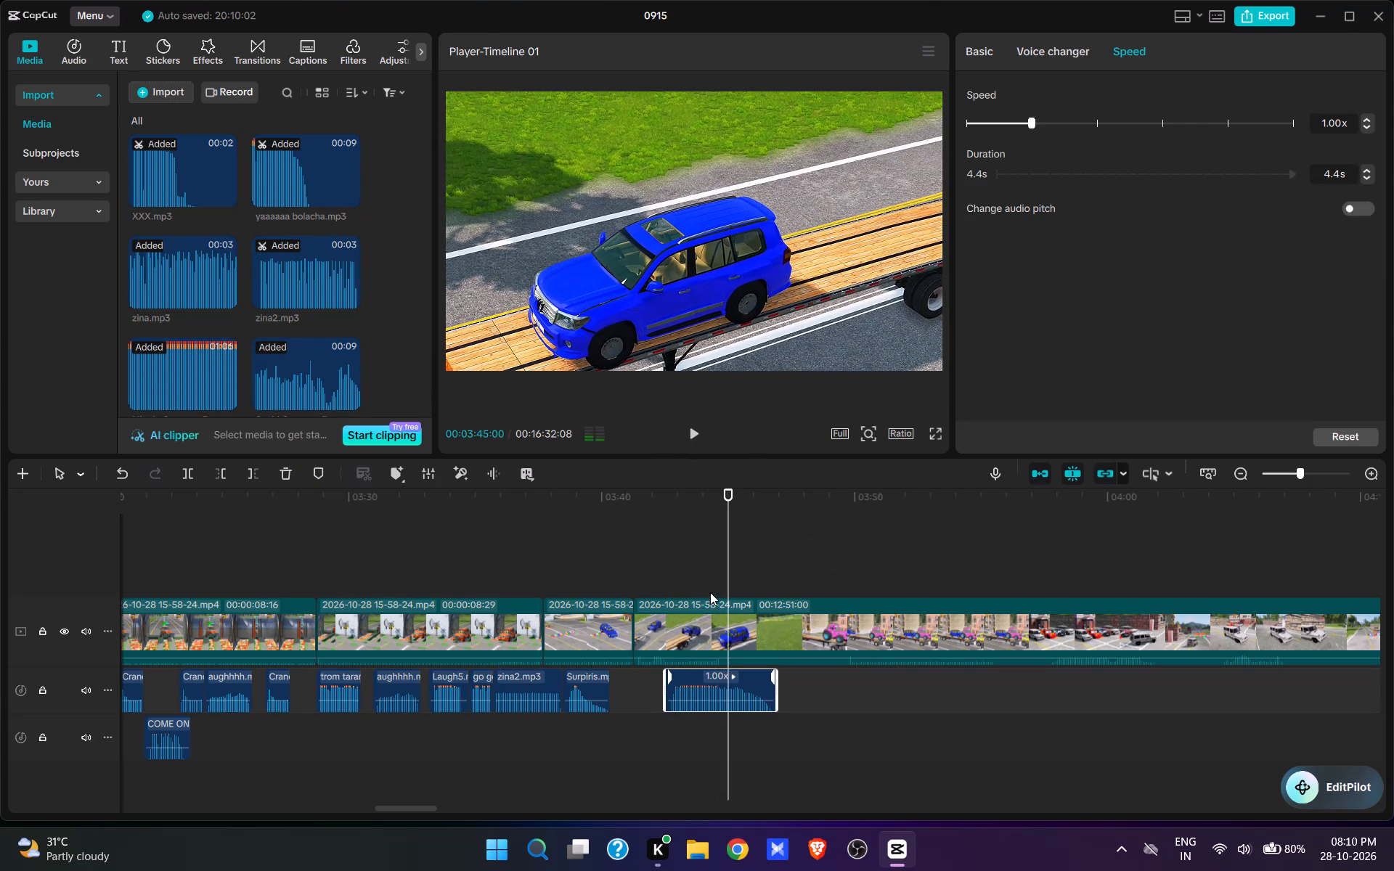
{"action": "left_click", "coordinate": [704, 589]}
{"action": "key", "text": "space"}
{"action": "key", "text": "space"}
{"action": "left_click", "coordinate": [727, 637]}
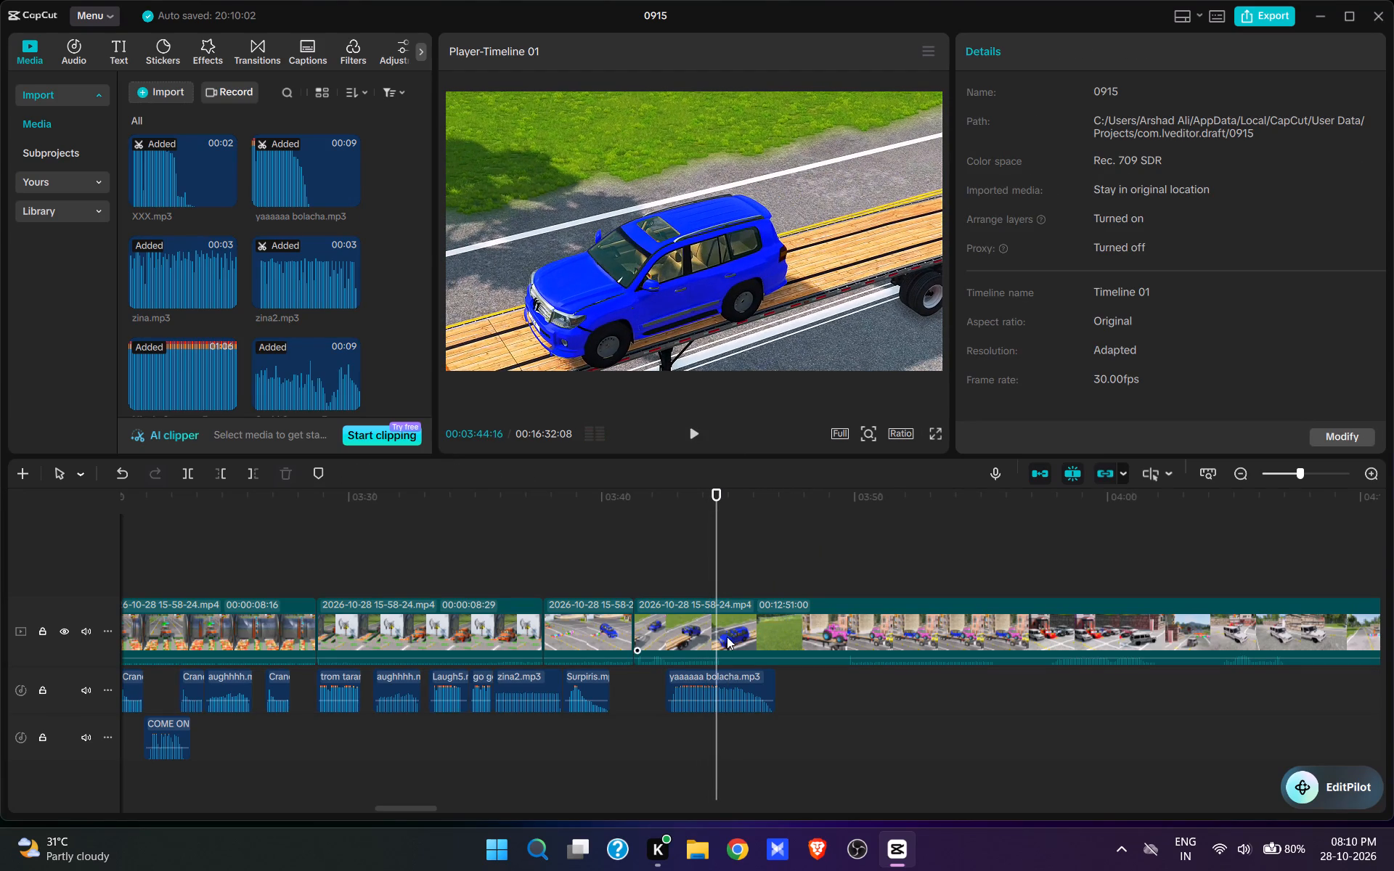
{"action": "key", "text": "w"}
Cut the footage from the split at 00:03:44:16 to just after 00:03:49:21, where the blue SUV rolls towards the pink tractor on the trailer.
{"action": "left_click", "coordinate": [847, 570]}
{"action": "key", "text": "space"}
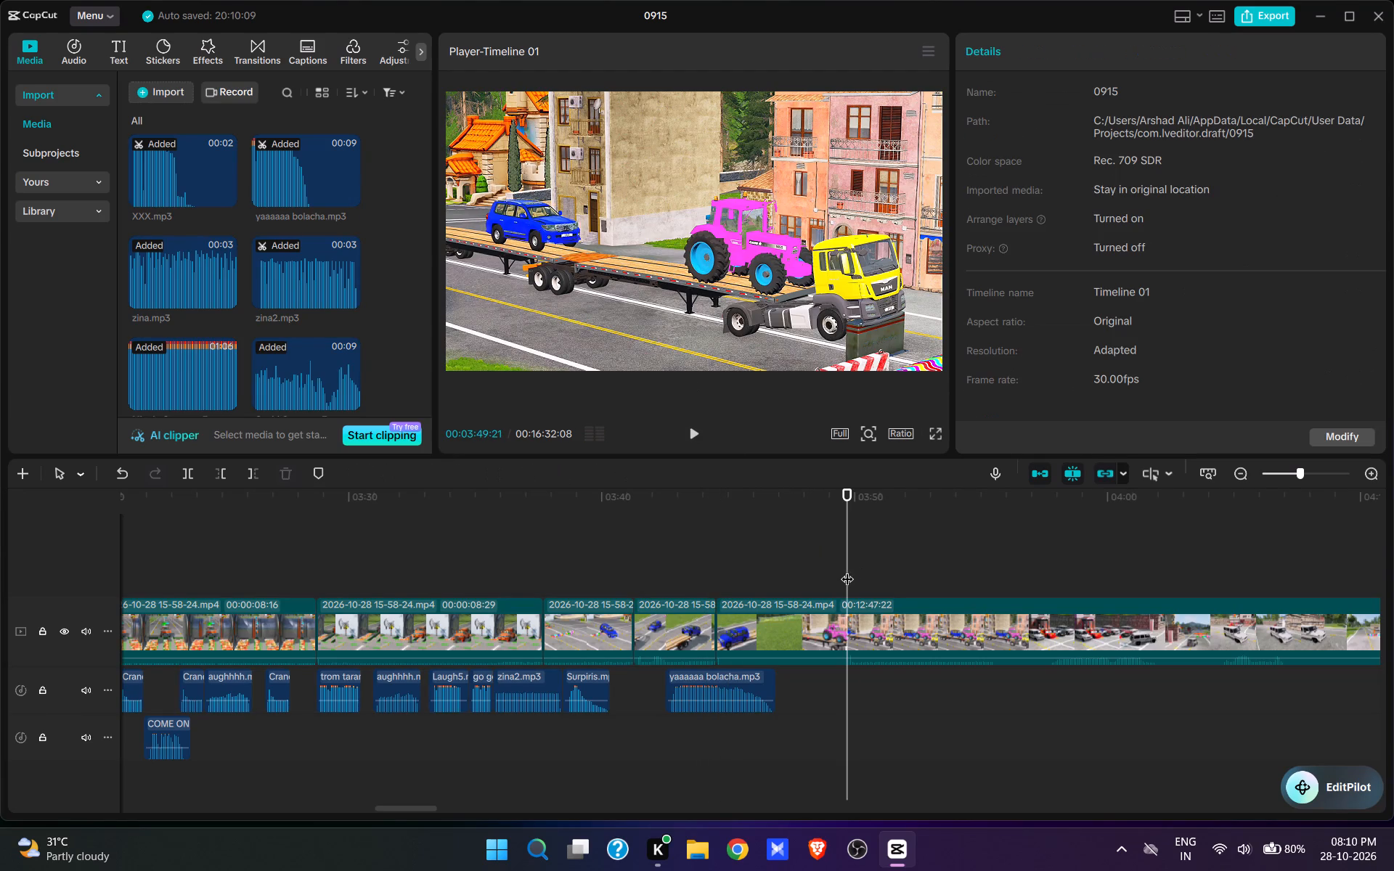
{"action": "key", "text": "space"}
{"action": "type", "text": "q"}
Play on and split the video at 00:03:48:02, once the blue SUV has pulled up behind the pink tractor.
{"action": "key", "text": "space"}
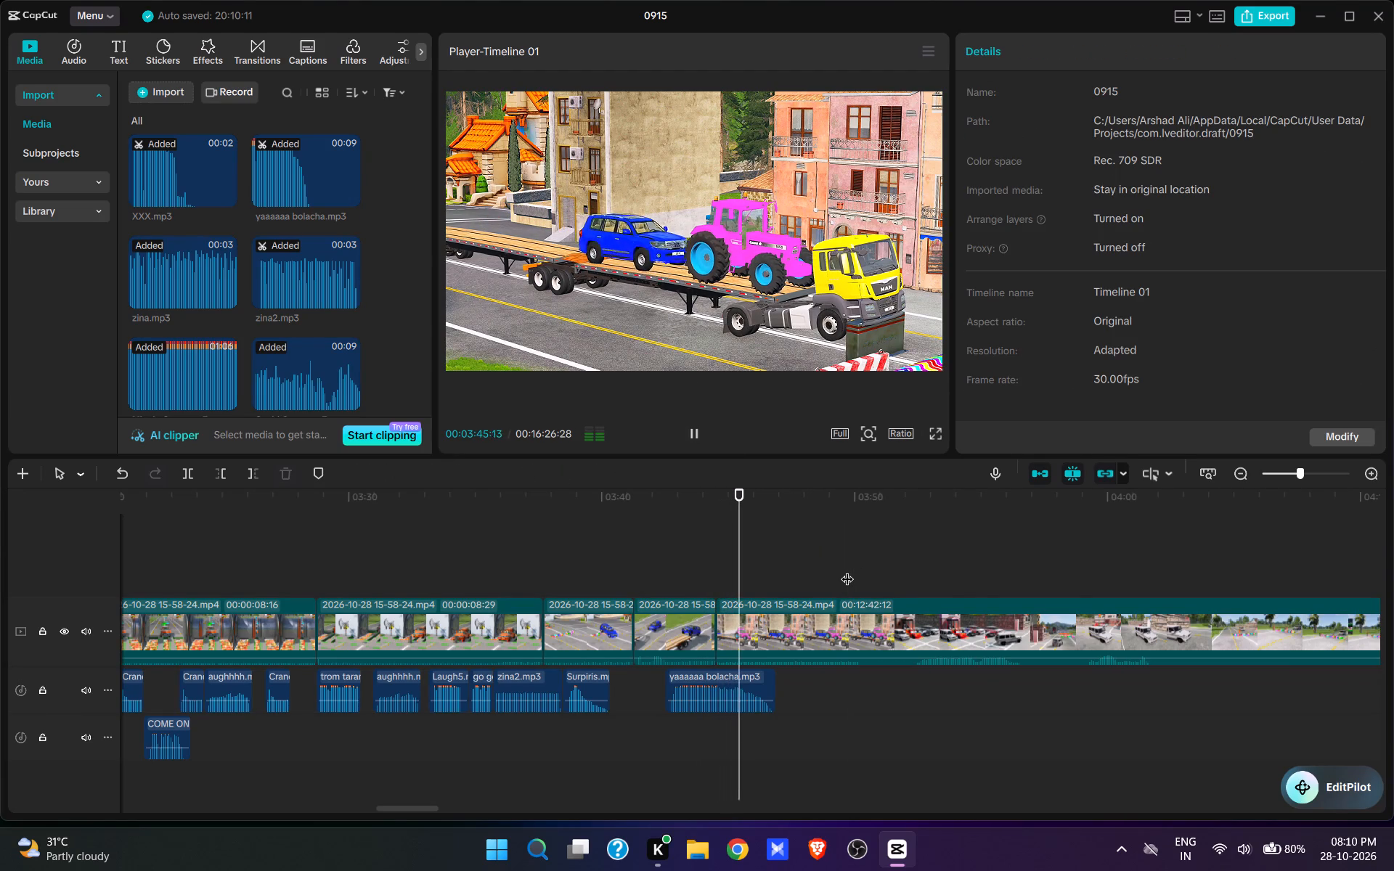
{"action": "key", "text": "space"}
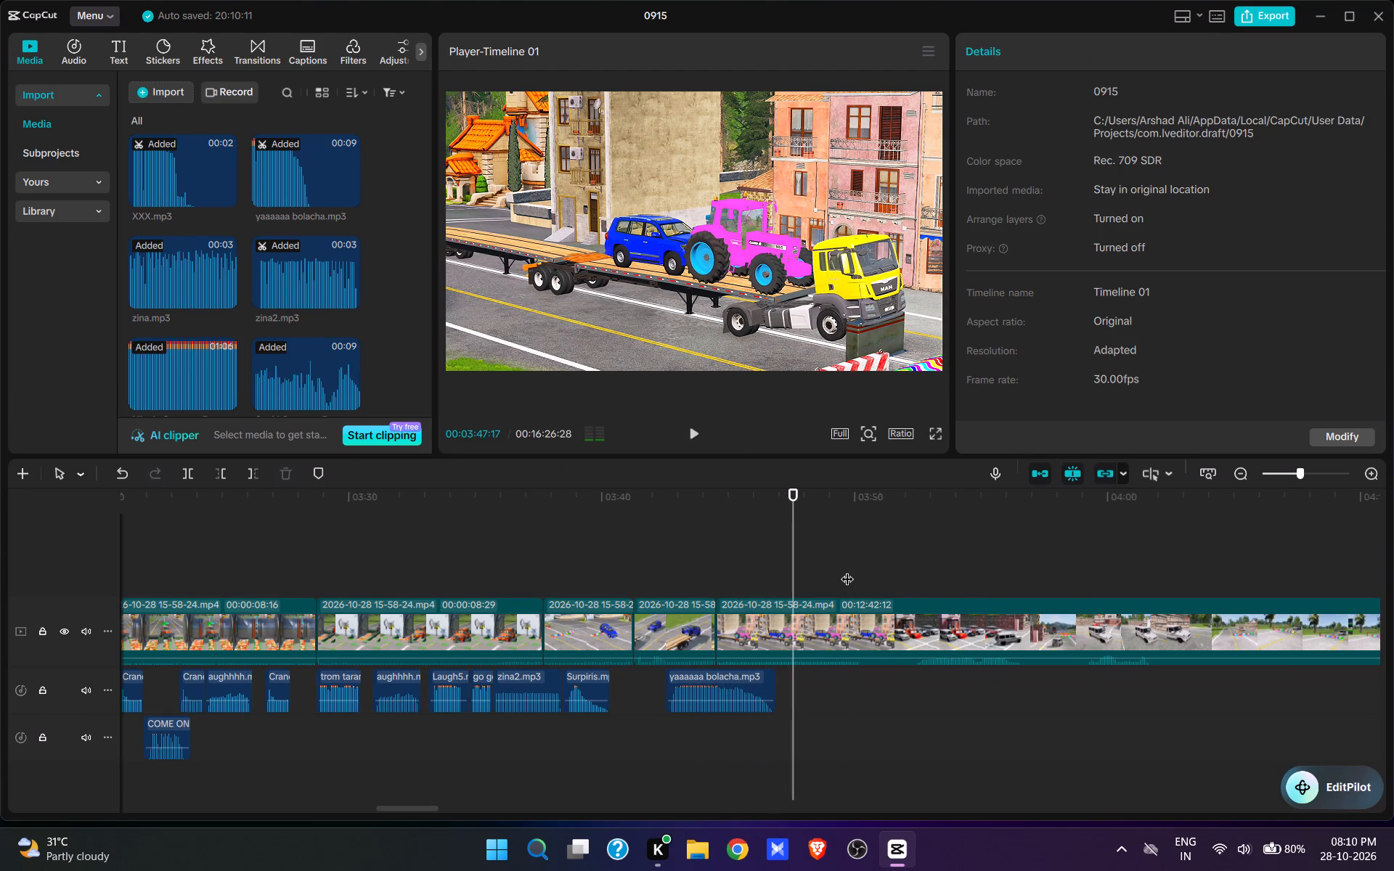
{"action": "key", "text": "space"}
{"action": "key", "text": "space"}
{"action": "type", "text": "w"}
Cut the footage from the split at 00:03:48:02 up to about 00:03:52, where the parked cars stand outside the fire station.
{"action": "left_click", "coordinate": [927, 571]}
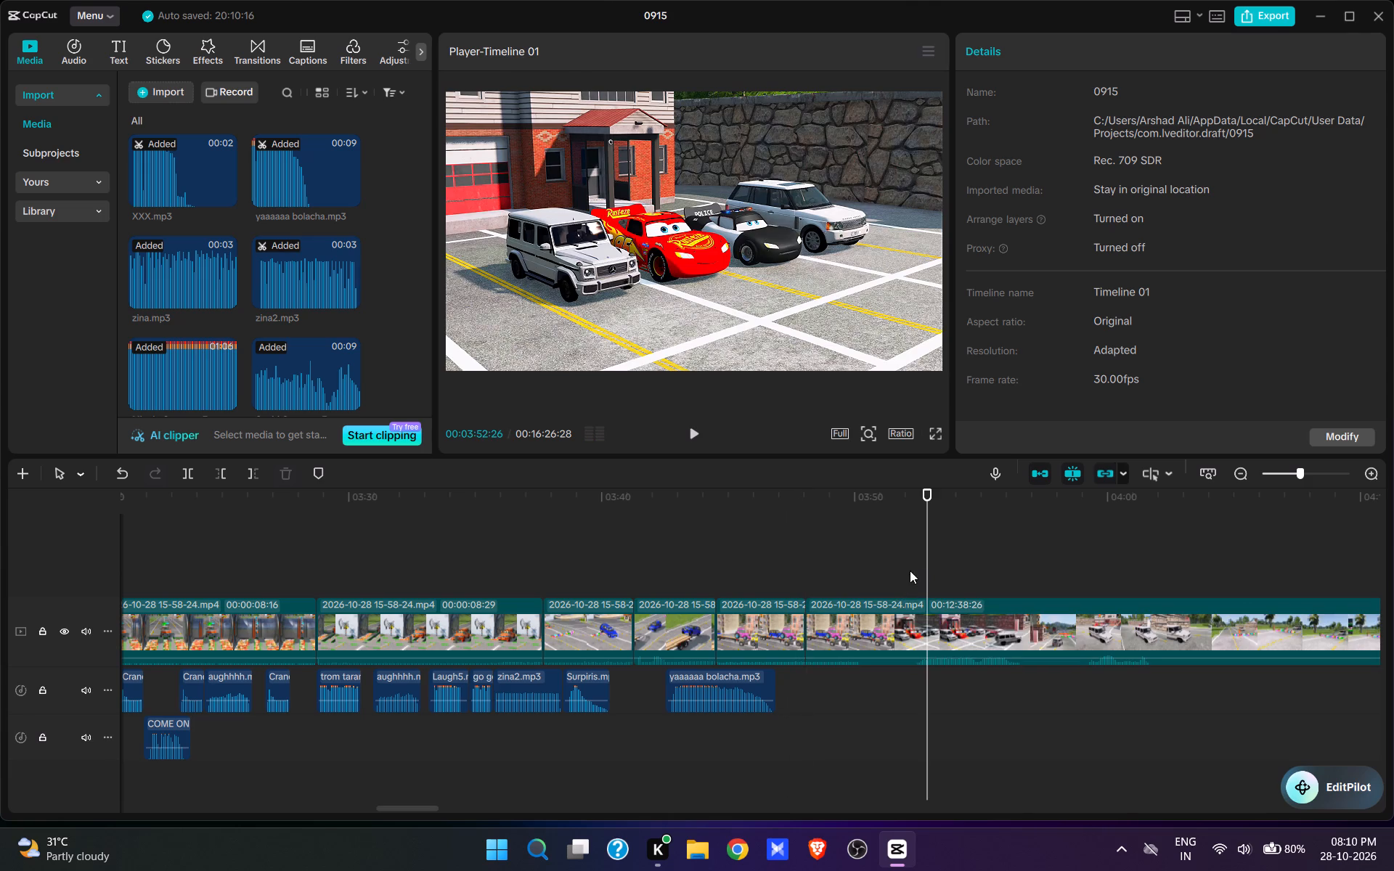
{"action": "left_click", "coordinate": [910, 571]}
{"action": "type", "text": "q"}
{"action": "key", "text": "space"}
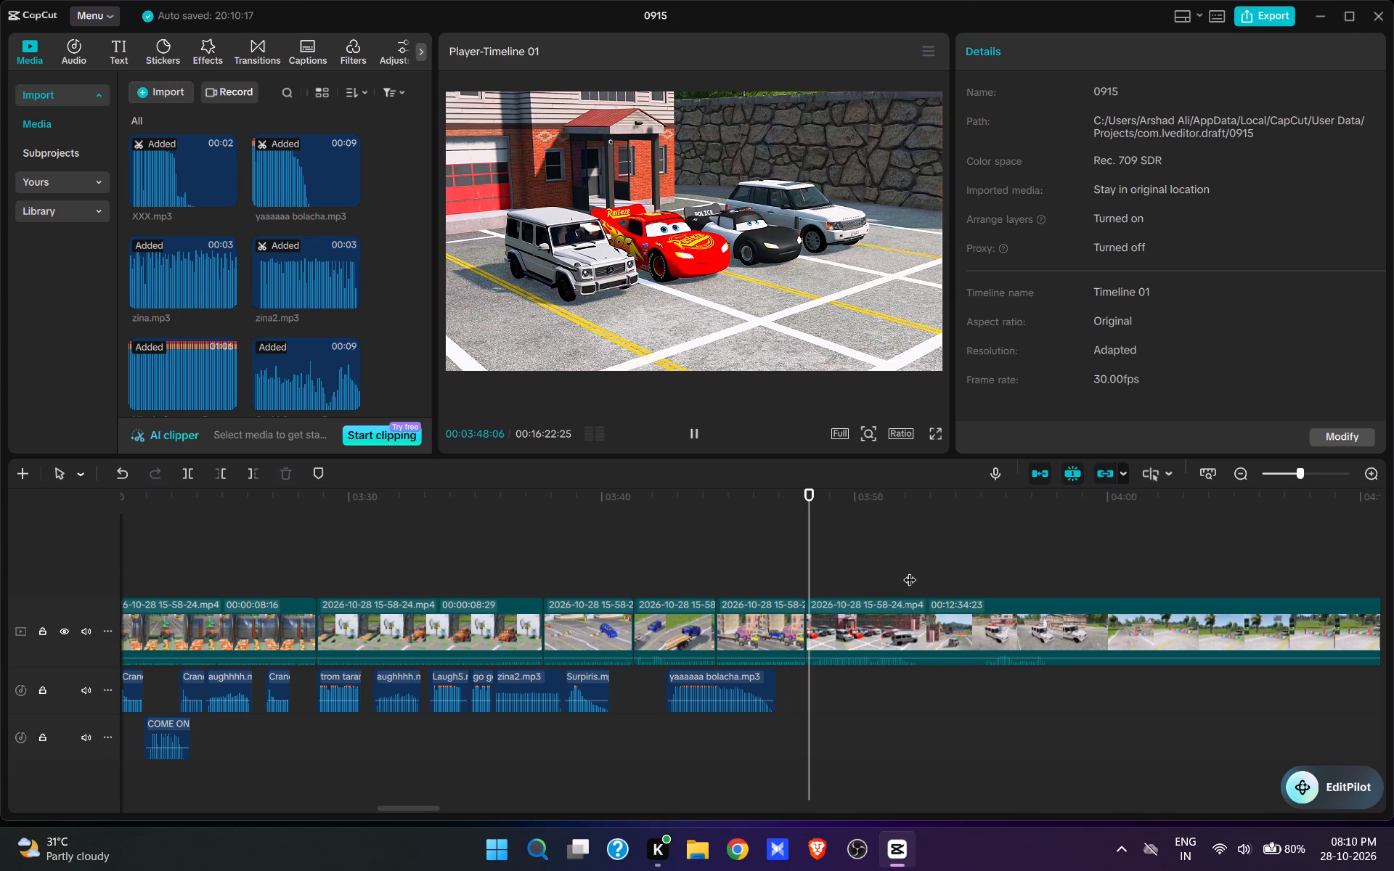
Add the Okeey lets go.mp3 sound at the cut at 00:03:48:02 and play it through to its end at 00:03:49:03.
{"action": "left_click", "coordinate": [803, 571]}
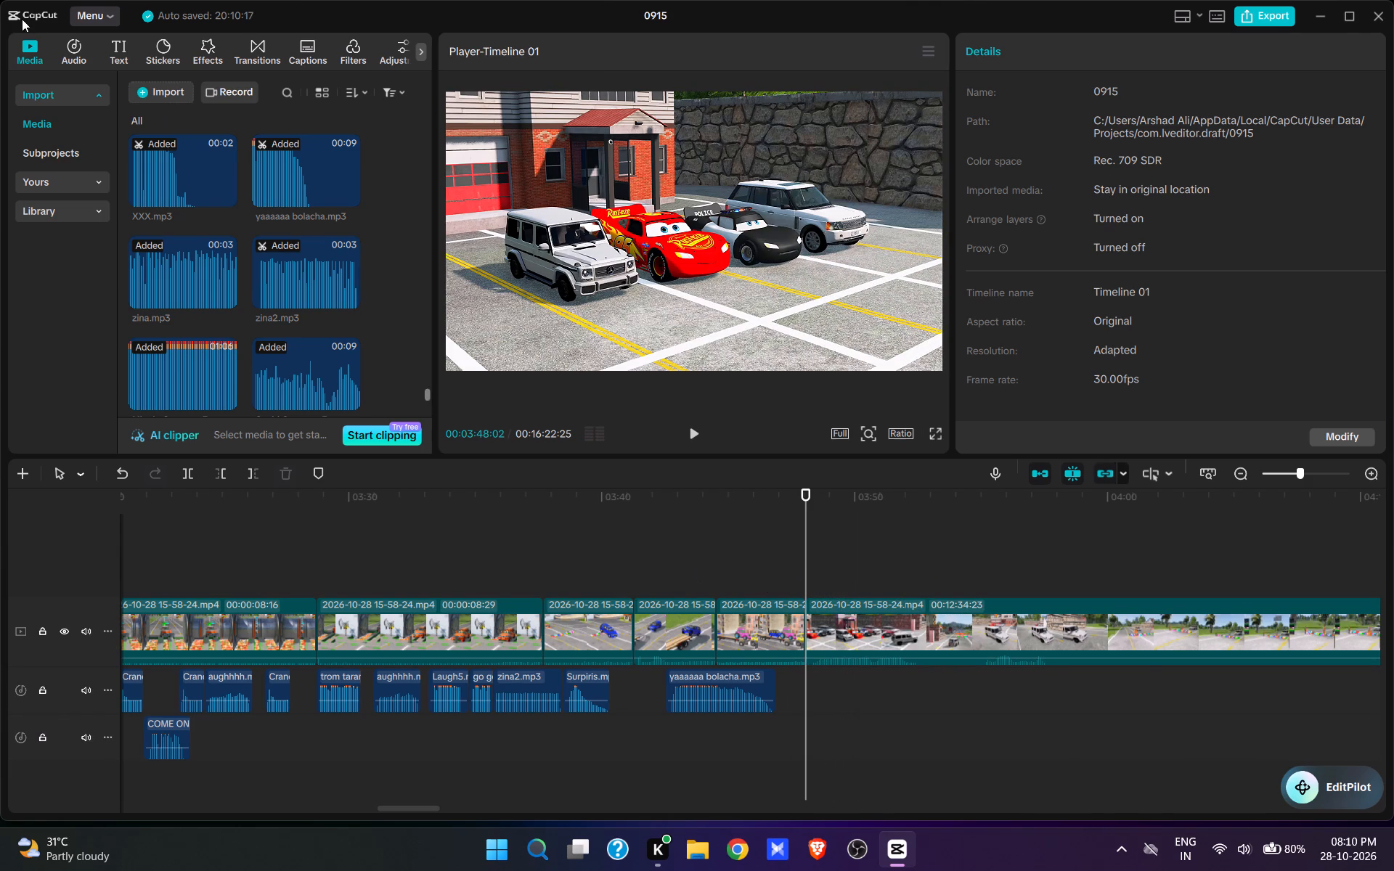
{"action": "scroll", "coordinate": [217, 330], "scroll_direction": "up", "scroll_amount": 20}
{"action": "scroll", "coordinate": [217, 330], "scroll_direction": "up", "scroll_amount": 5}
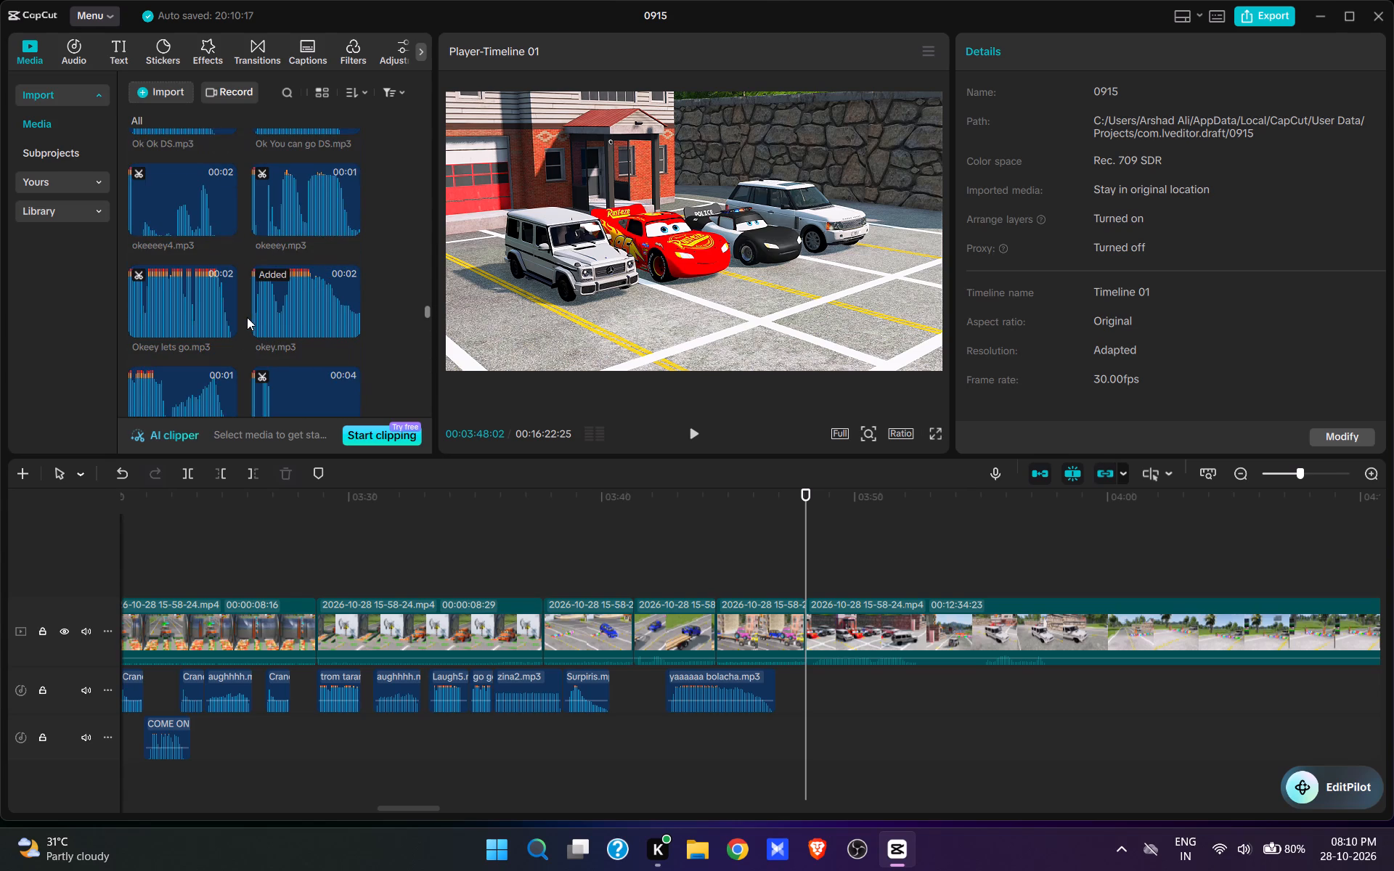
{"action": "scroll", "coordinate": [192, 333], "scroll_direction": "down", "scroll_amount": 1}
{"action": "left_click", "coordinate": [174, 311]}
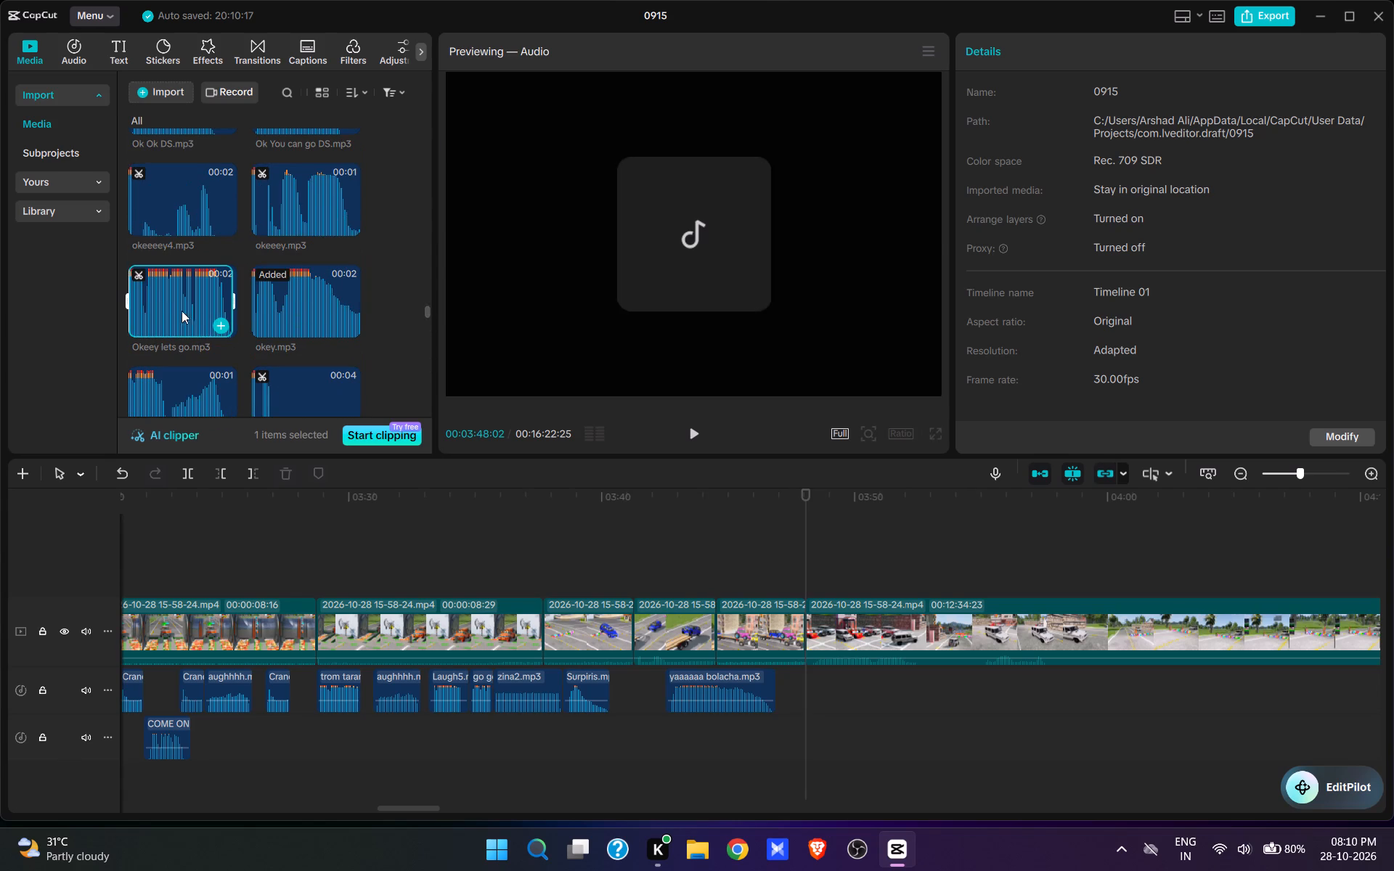
{"action": "left_click", "coordinate": [221, 323]}
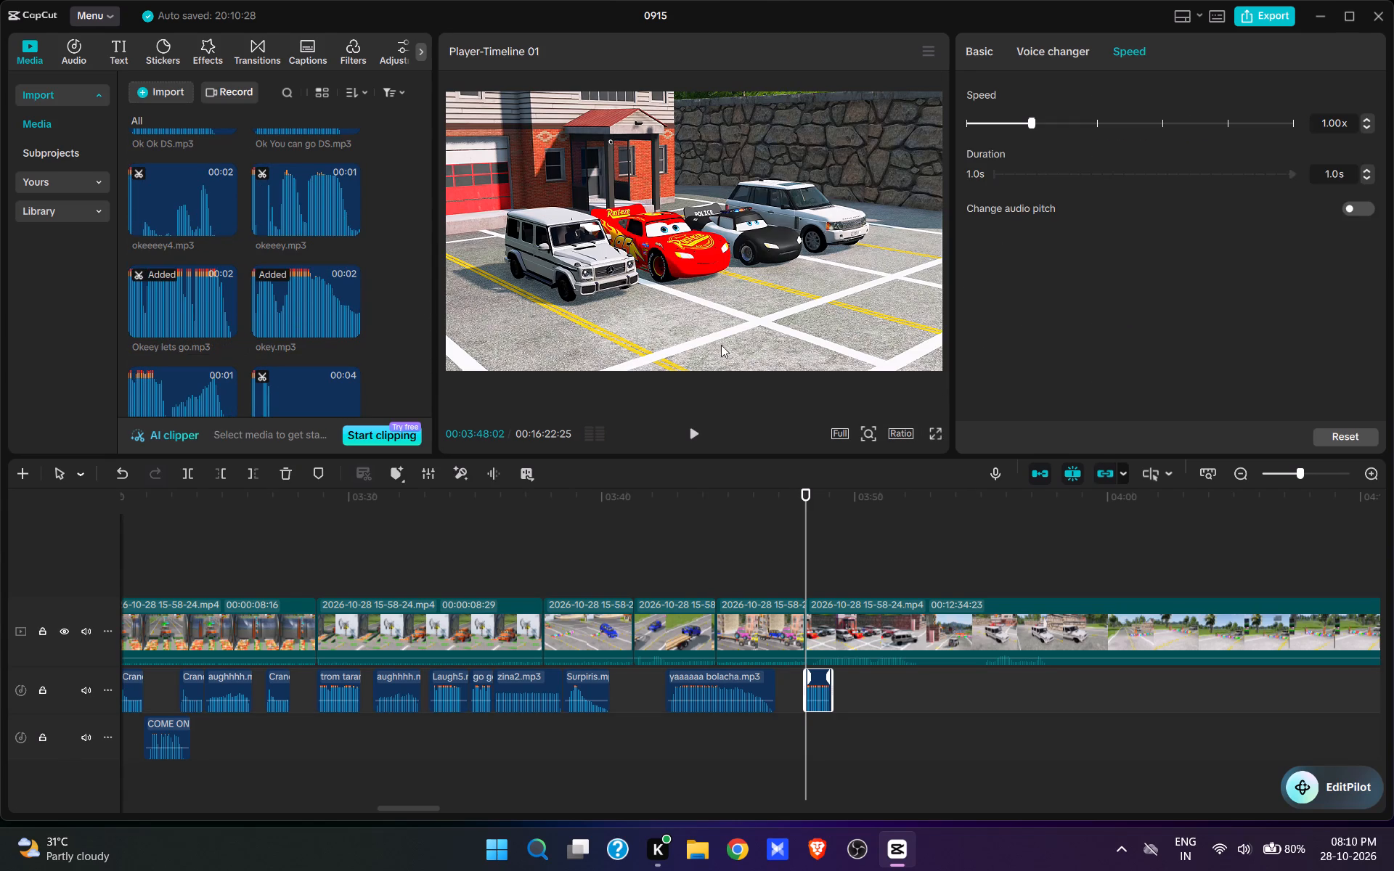
{"action": "left_click", "coordinate": [698, 429]}
{"action": "key", "text": "space"}
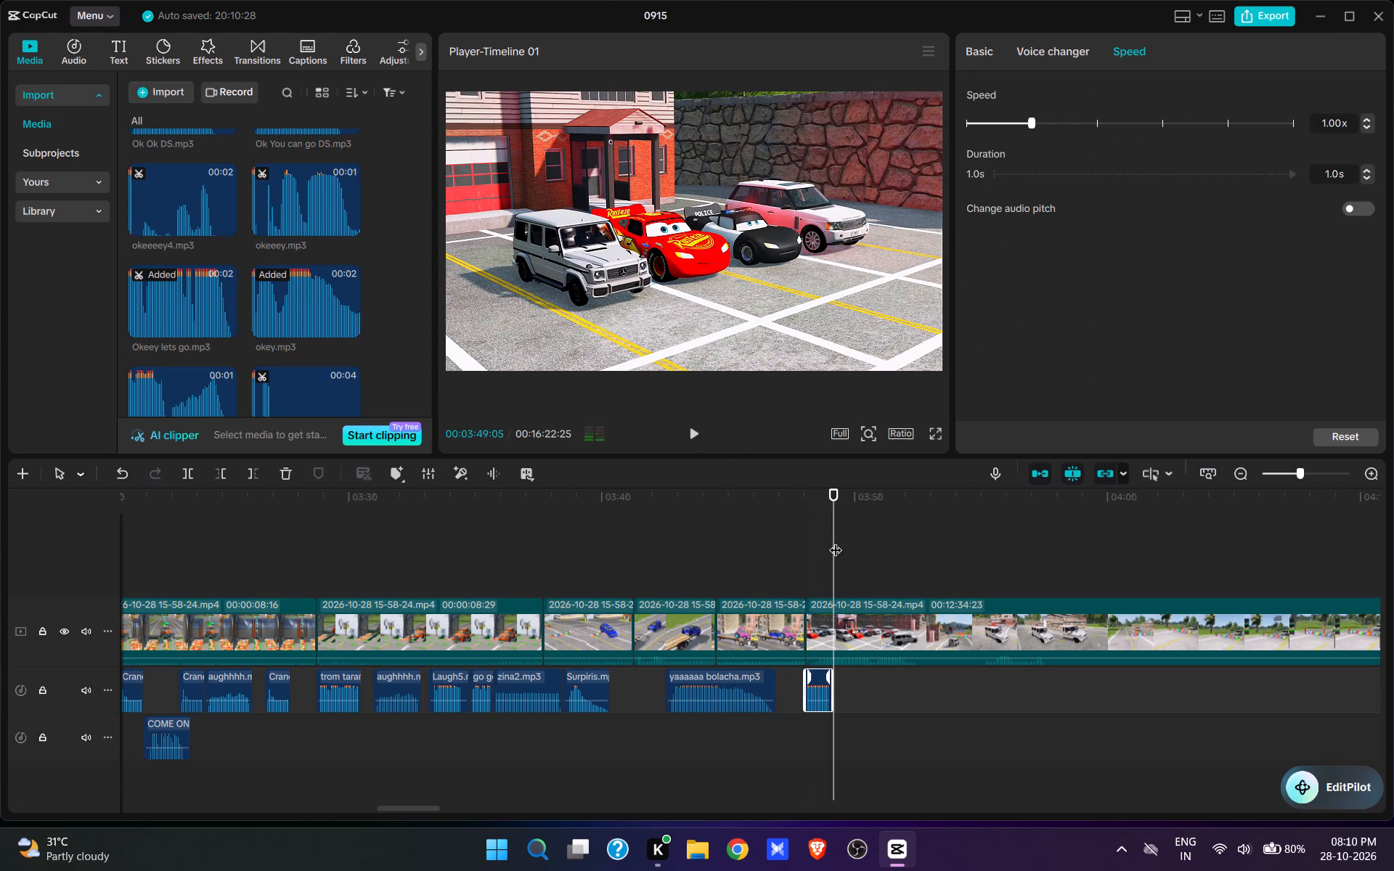
{"action": "left_click", "coordinate": [833, 573]}
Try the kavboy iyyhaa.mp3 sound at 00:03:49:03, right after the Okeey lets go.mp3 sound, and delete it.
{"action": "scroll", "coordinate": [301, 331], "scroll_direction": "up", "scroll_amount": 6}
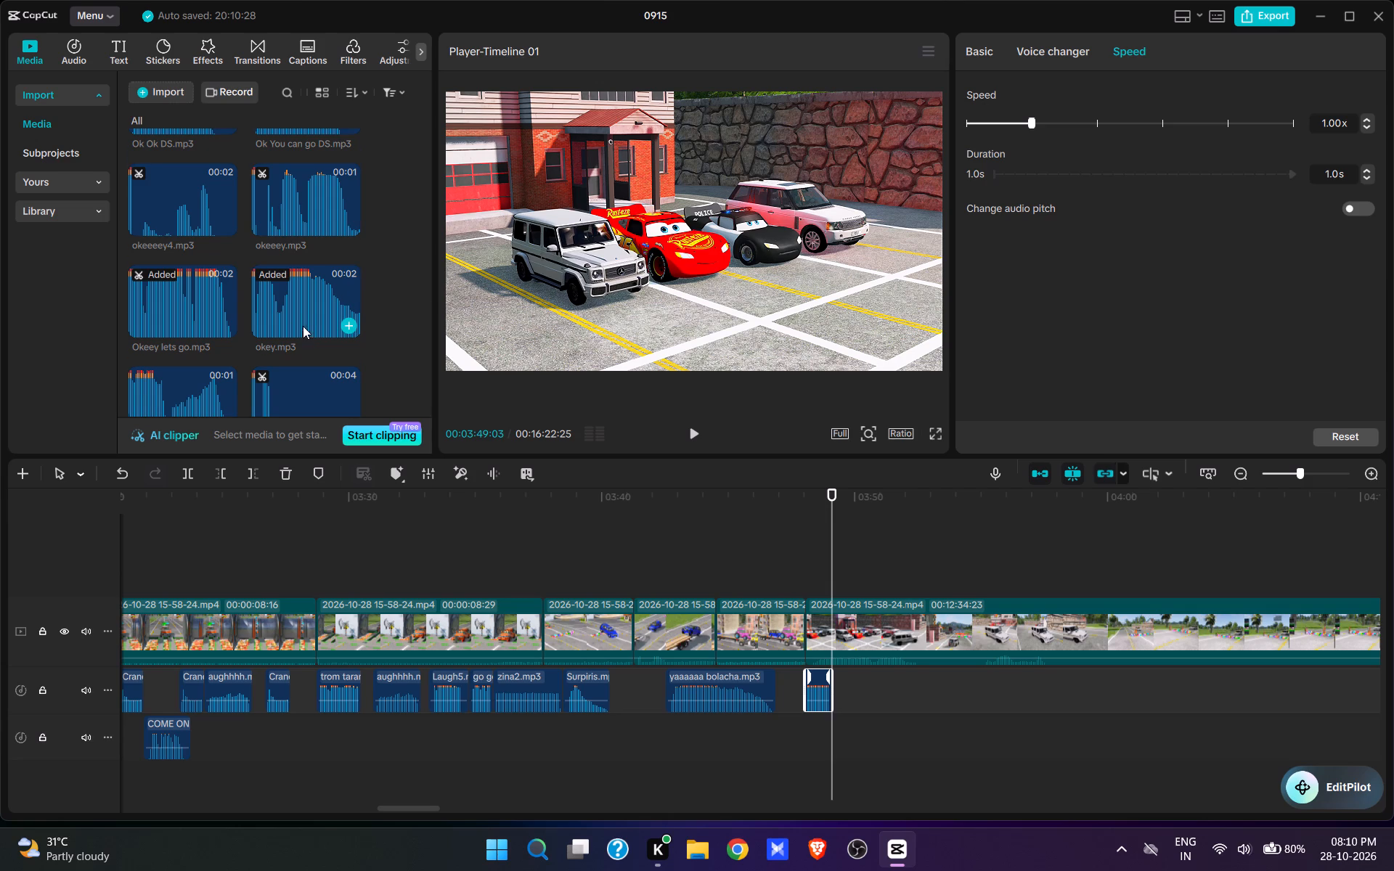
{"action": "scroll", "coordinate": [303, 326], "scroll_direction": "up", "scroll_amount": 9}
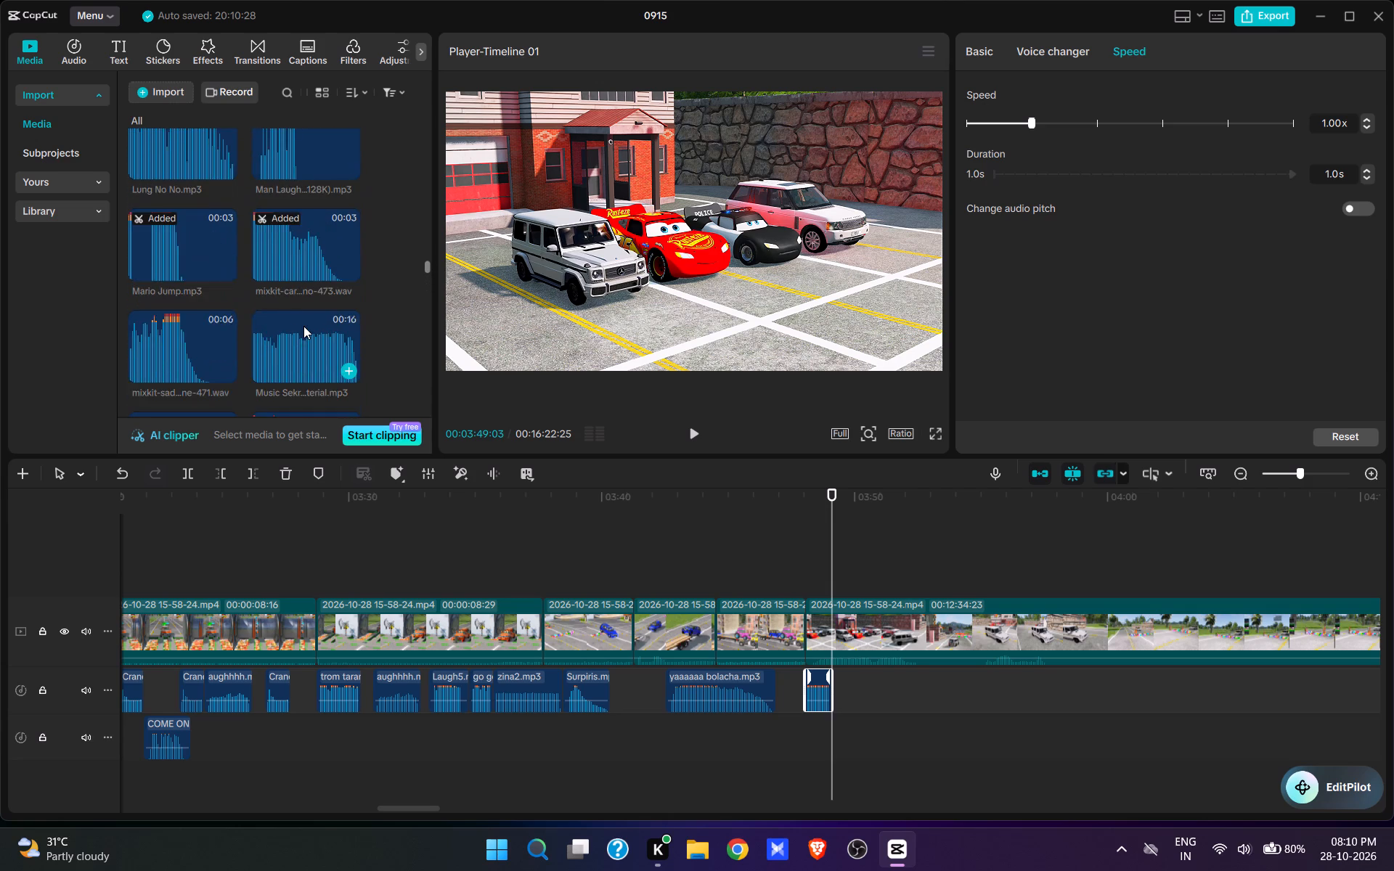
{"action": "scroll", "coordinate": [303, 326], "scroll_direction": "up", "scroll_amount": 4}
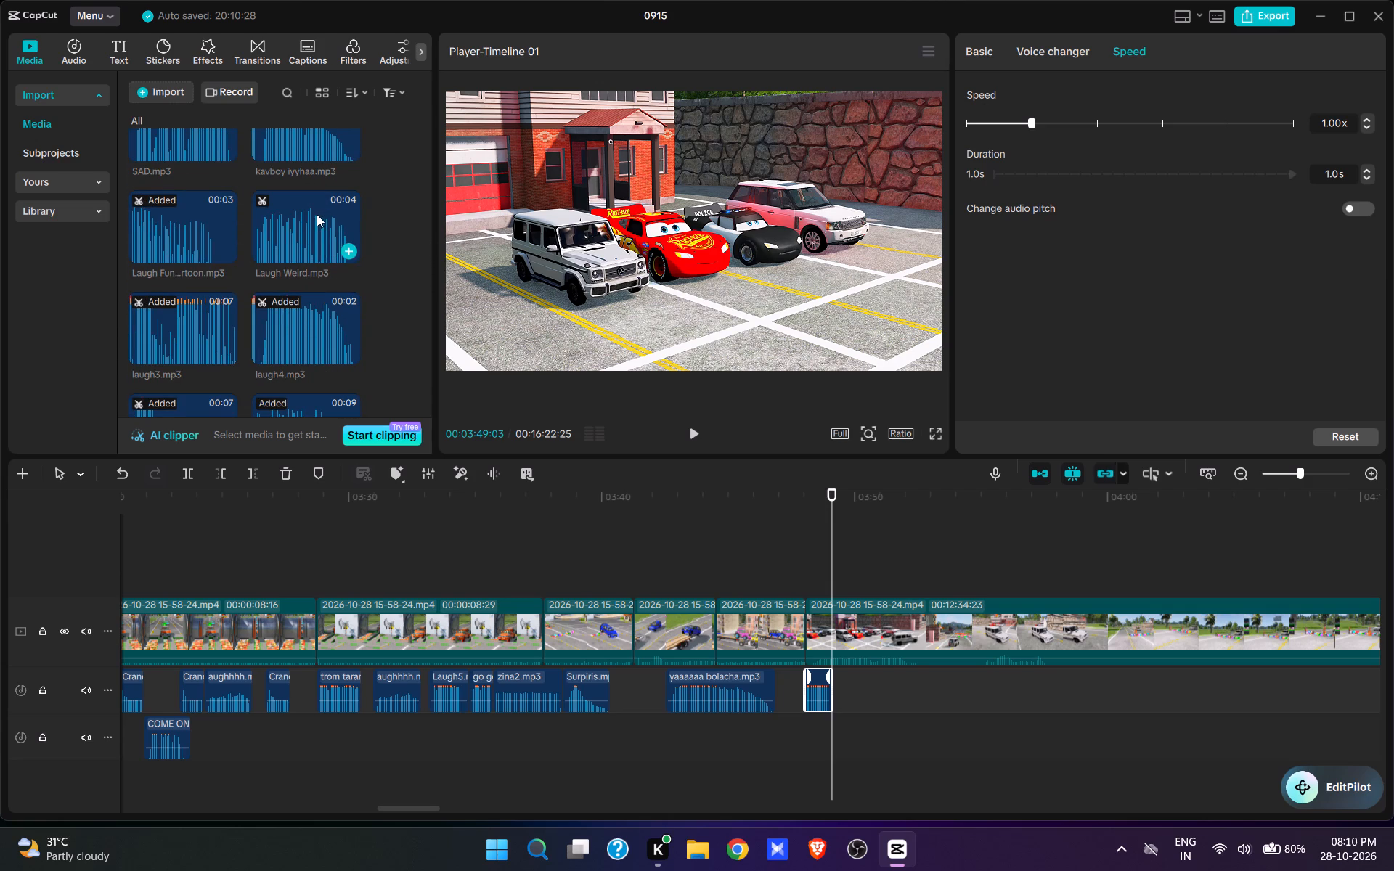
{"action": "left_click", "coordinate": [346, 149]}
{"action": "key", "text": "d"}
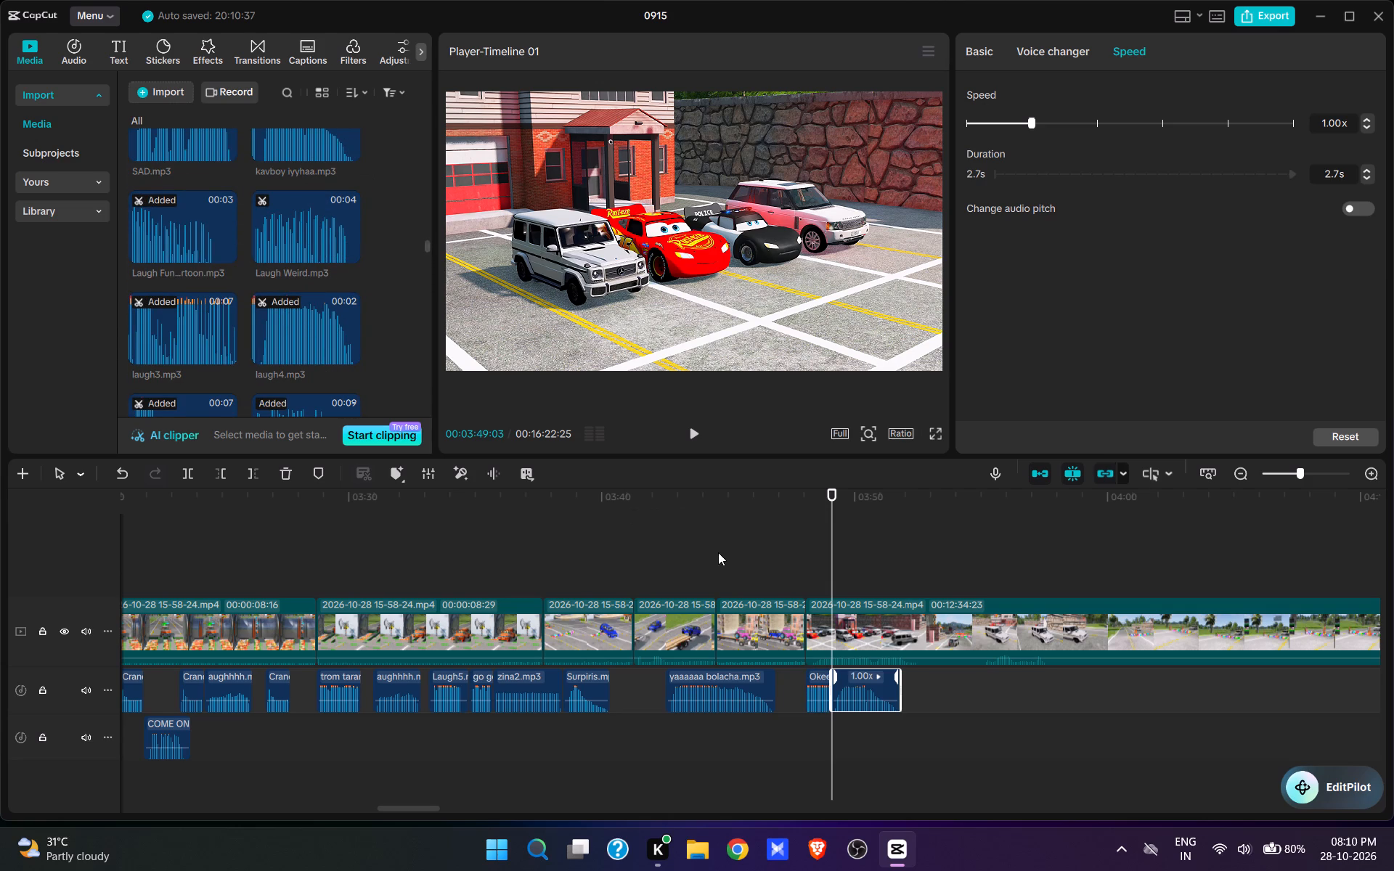
Preview the okay-type sounds and add okey.mp3 at 00:03:49:03, directly after the Okeey lets go.mp3 sound.
{"action": "scroll", "coordinate": [292, 198], "scroll_direction": "down", "scroll_amount": 13}
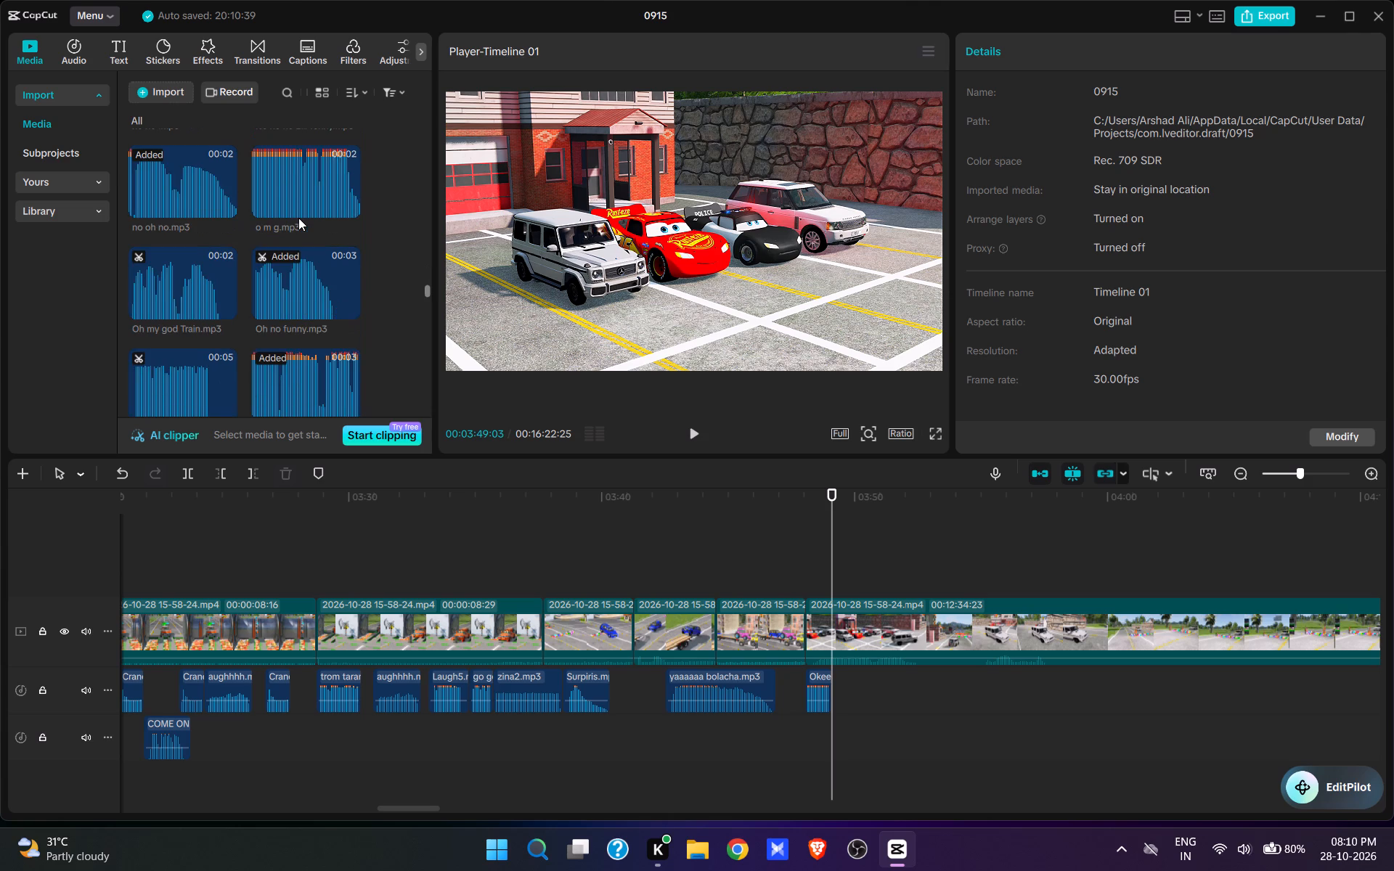
{"action": "scroll", "coordinate": [298, 218], "scroll_direction": "down", "scroll_amount": 4}
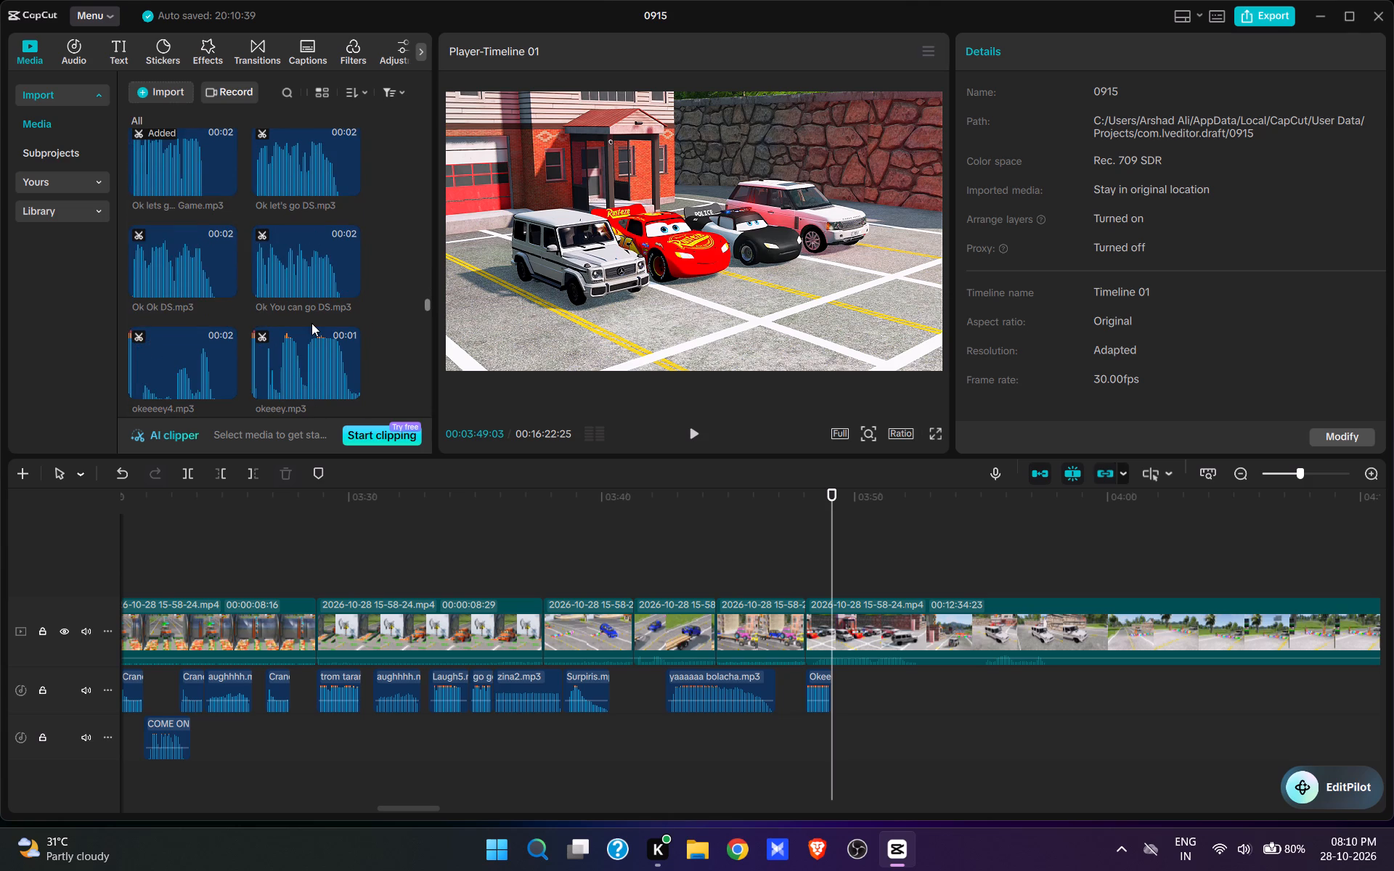
{"action": "left_click", "coordinate": [297, 291]}
{"action": "scroll", "coordinate": [296, 291], "scroll_direction": "down", "scroll_amount": 1}
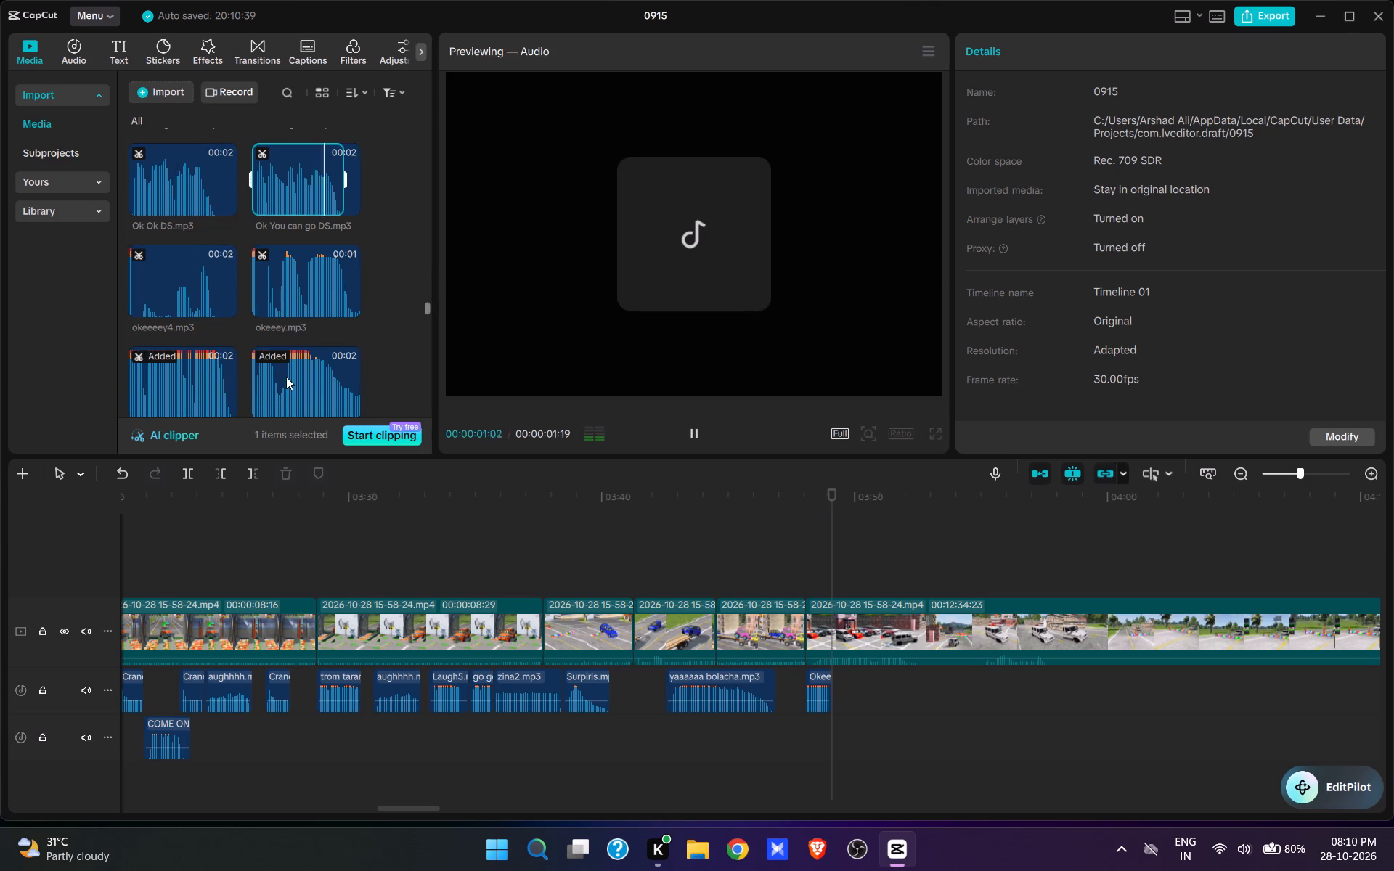
{"action": "left_click", "coordinate": [286, 377]}
{"action": "scroll", "coordinate": [311, 342], "scroll_direction": "down", "scroll_amount": 1}
{"action": "left_click", "coordinate": [345, 329]}
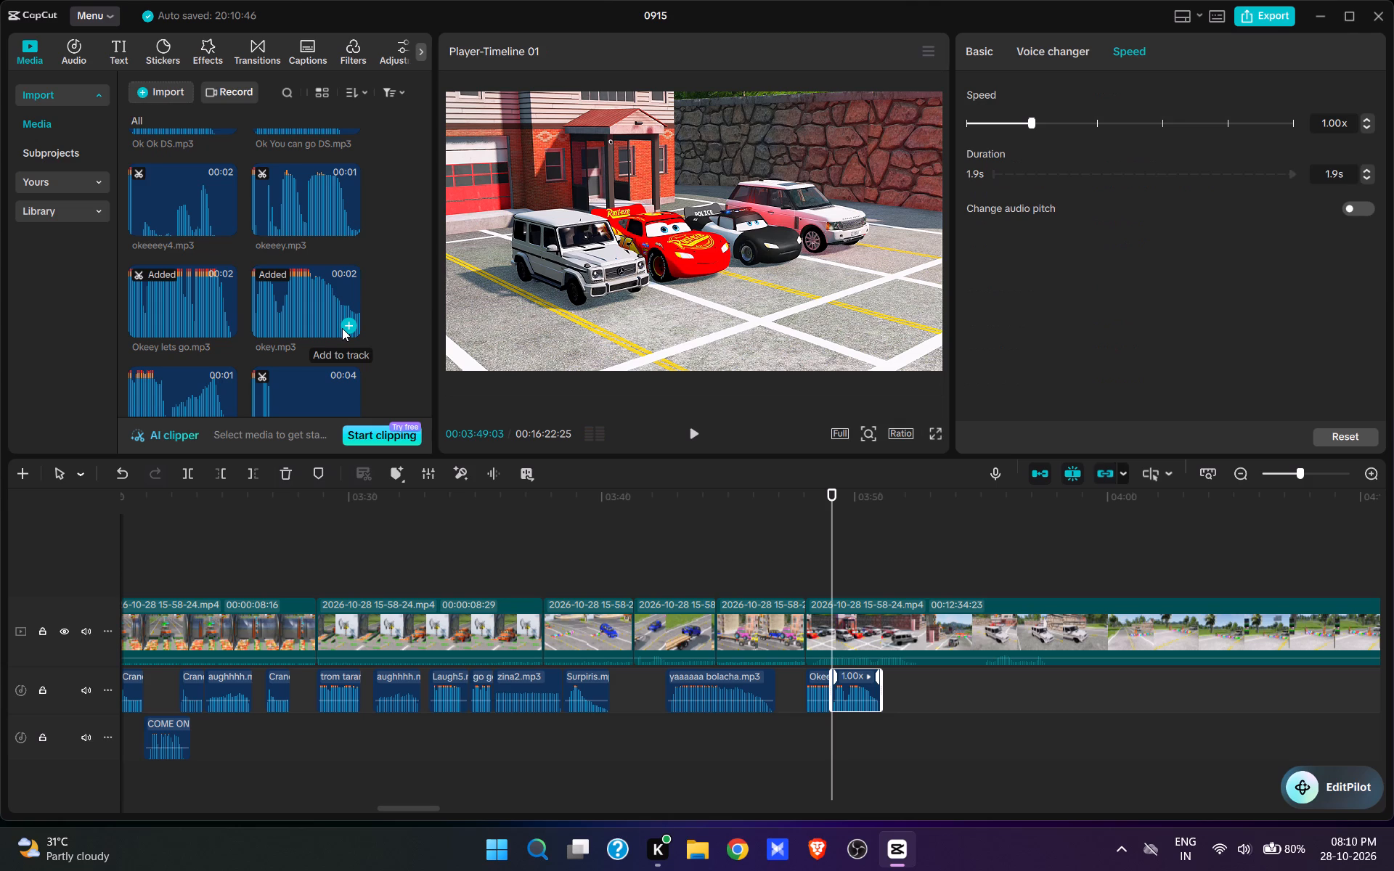
Play the scene, return to the end of okey.mp3 and add broom broom.mp3 at 00:03:51:01, as the off-roader leaves its parking spot.
{"action": "key", "text": "space"}
{"action": "left_click", "coordinate": [704, 428]}
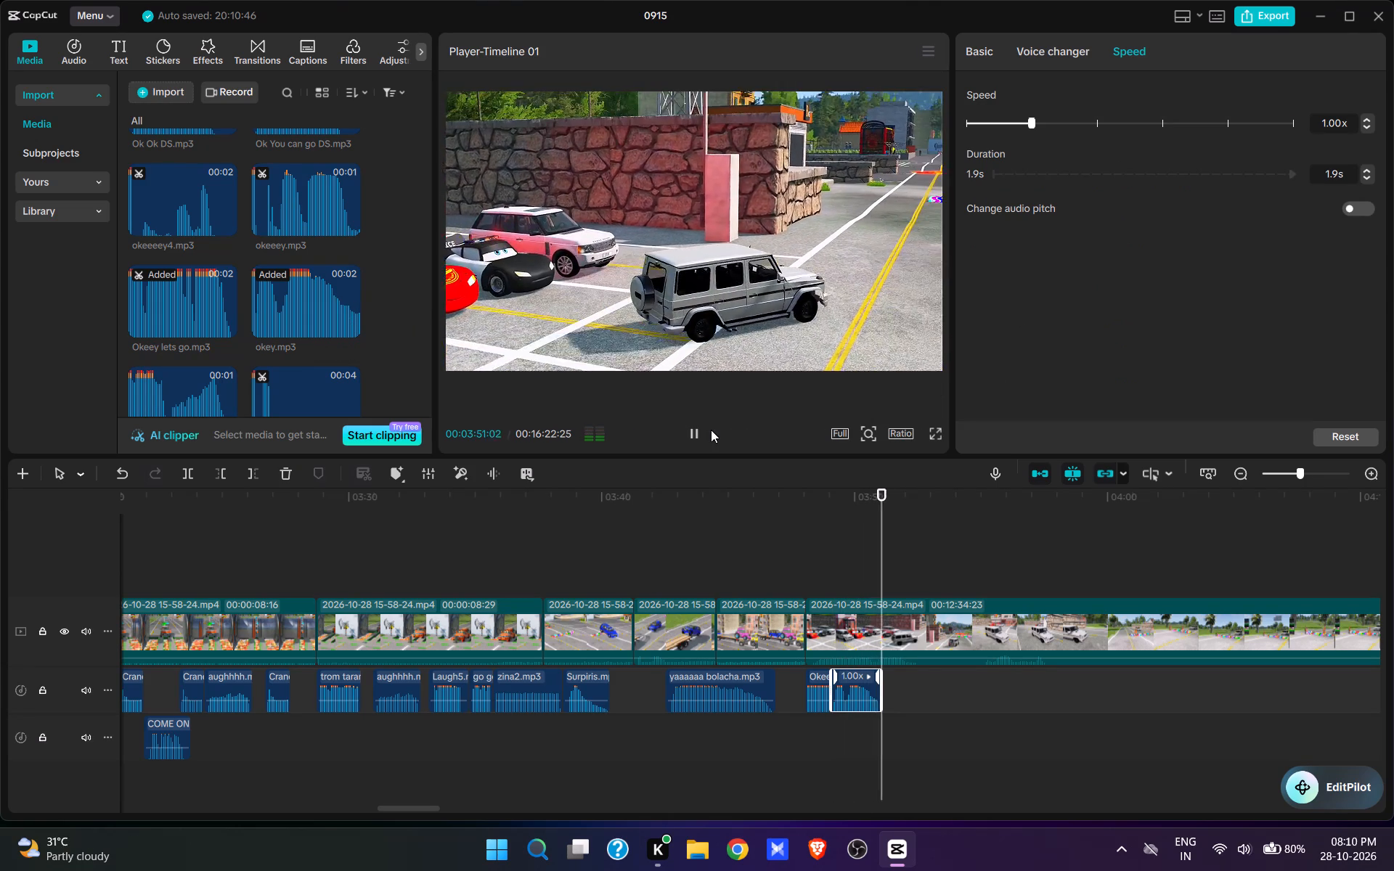
{"action": "key", "text": "space"}
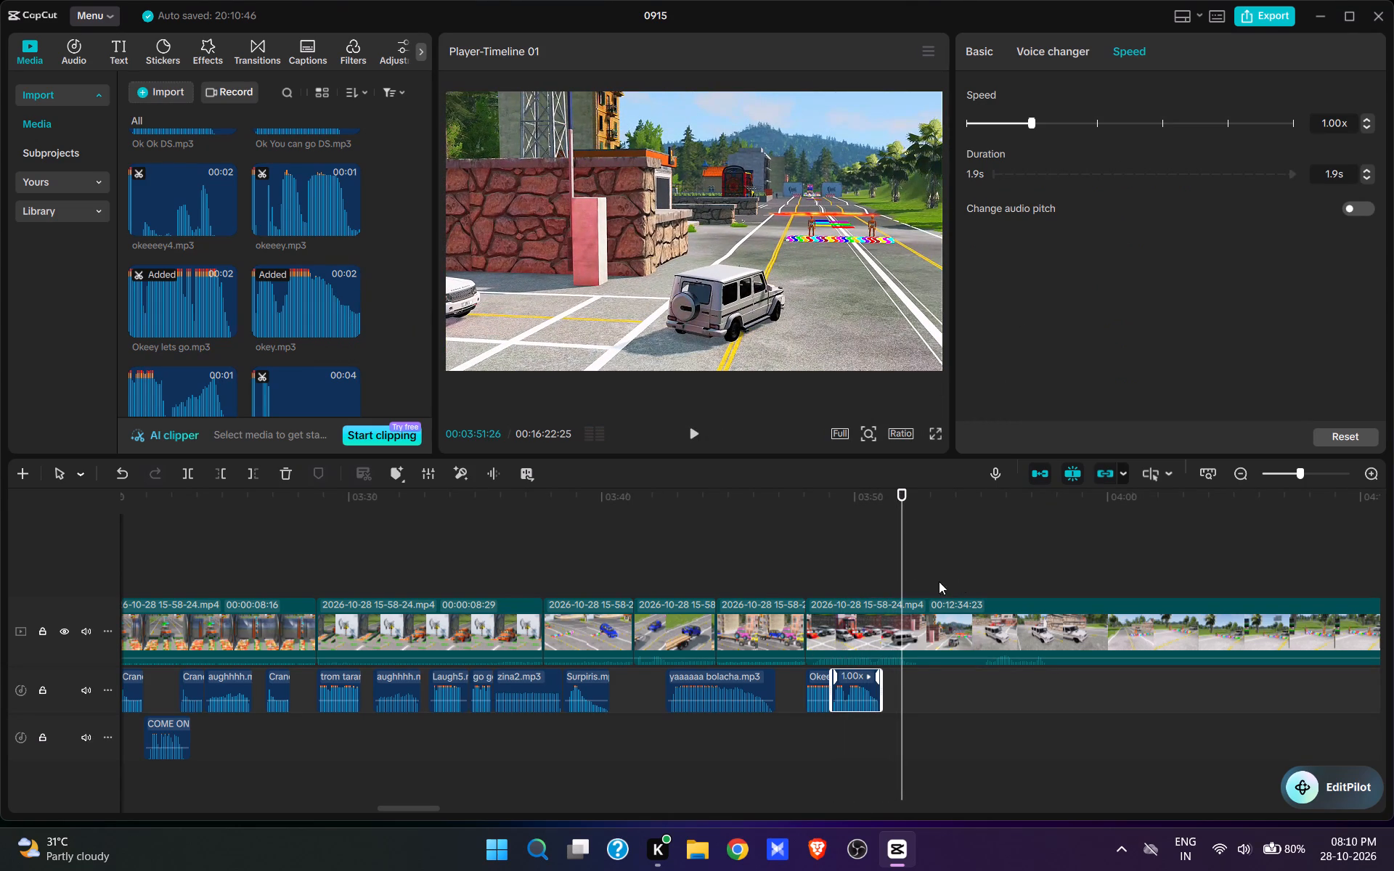
{"action": "left_click", "coordinate": [886, 569]}
{"action": "left_click", "coordinate": [886, 569]}
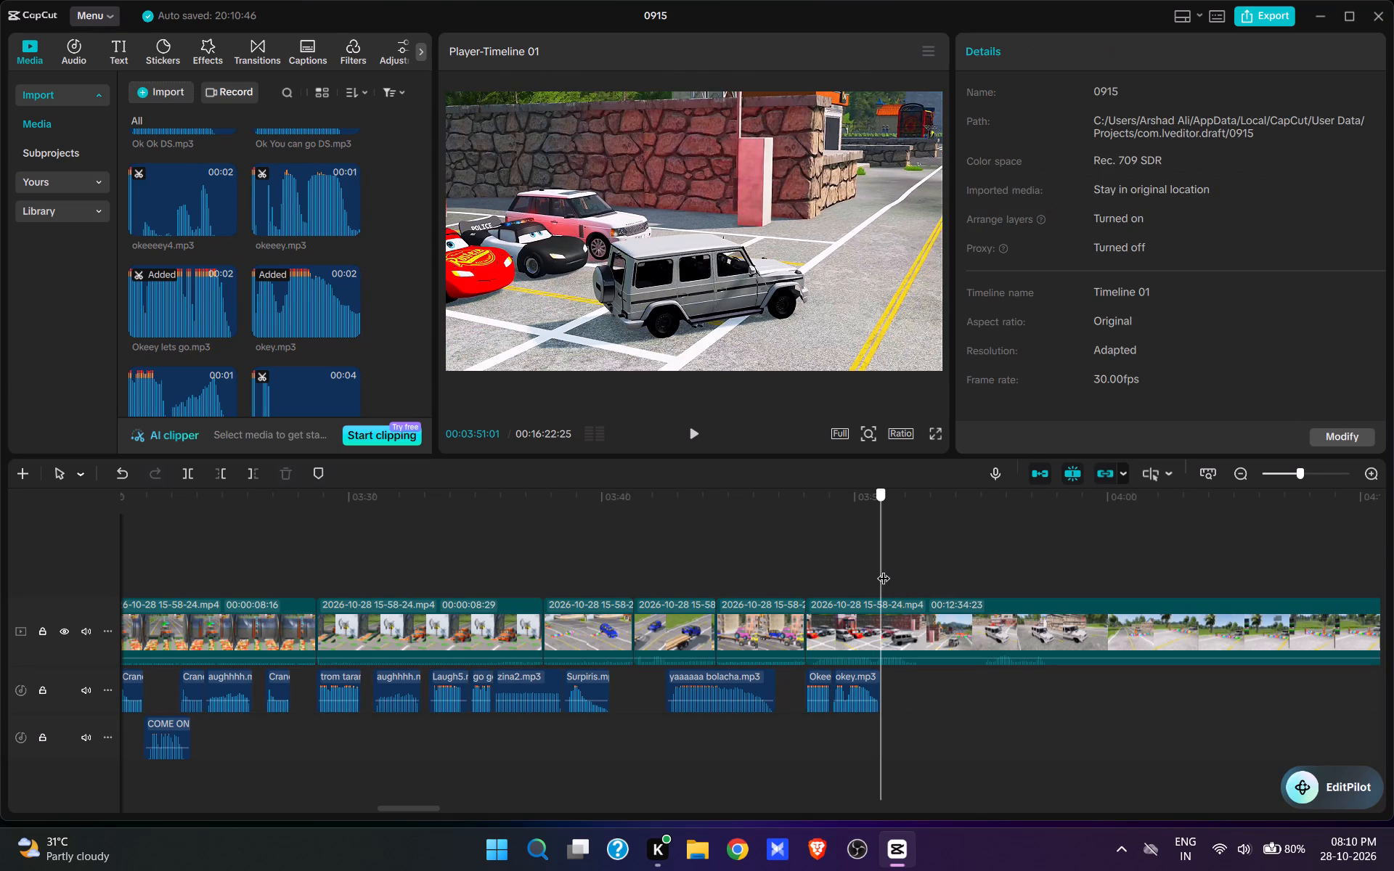
{"action": "scroll", "coordinate": [256, 273], "scroll_direction": "down", "scroll_amount": 5}
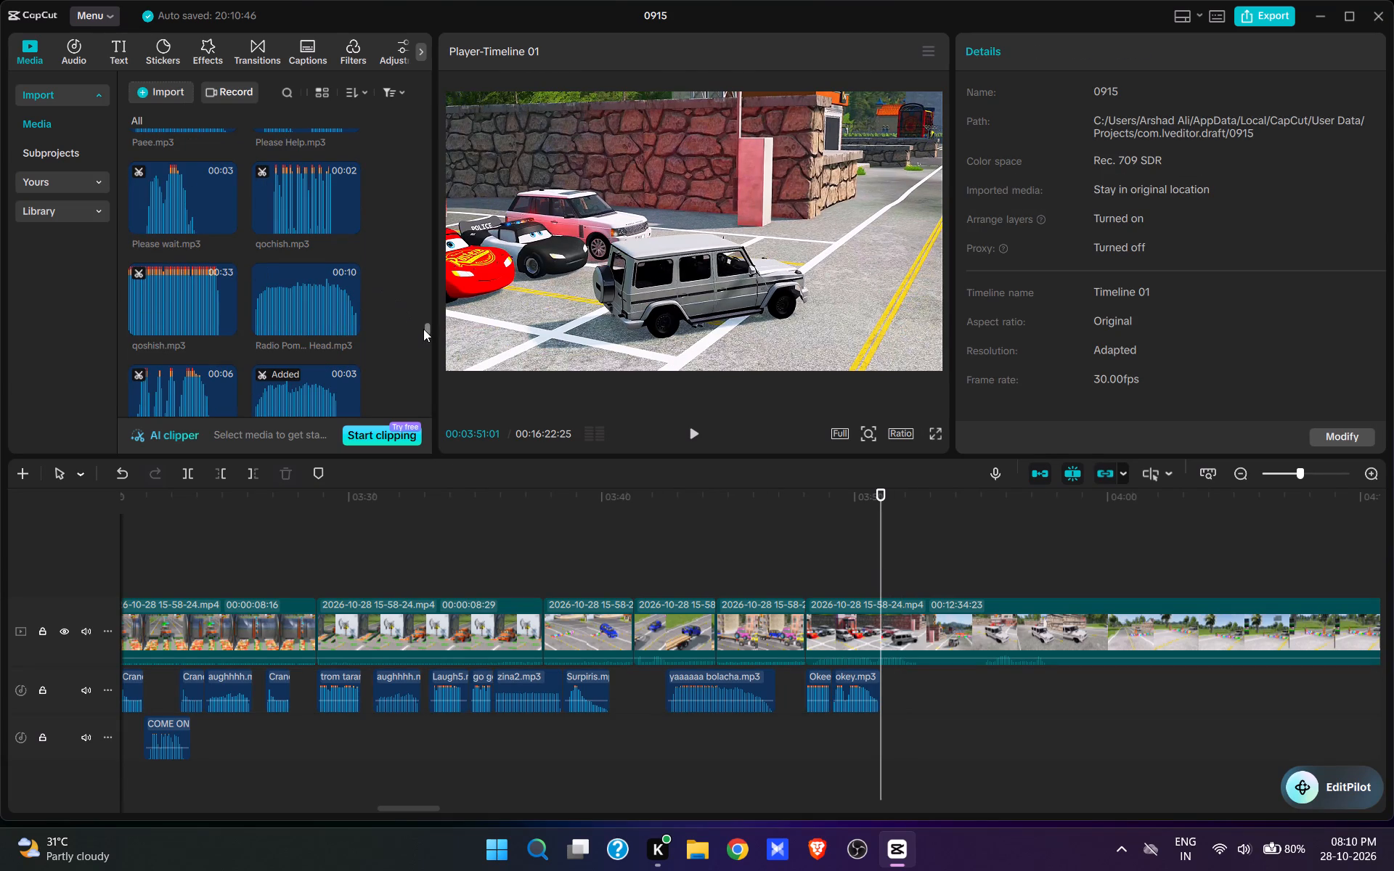
{"action": "left_click_drag", "start_coordinate": [425, 329], "coordinate": [454, 469]}
{"action": "left_click", "coordinate": [224, 173]}
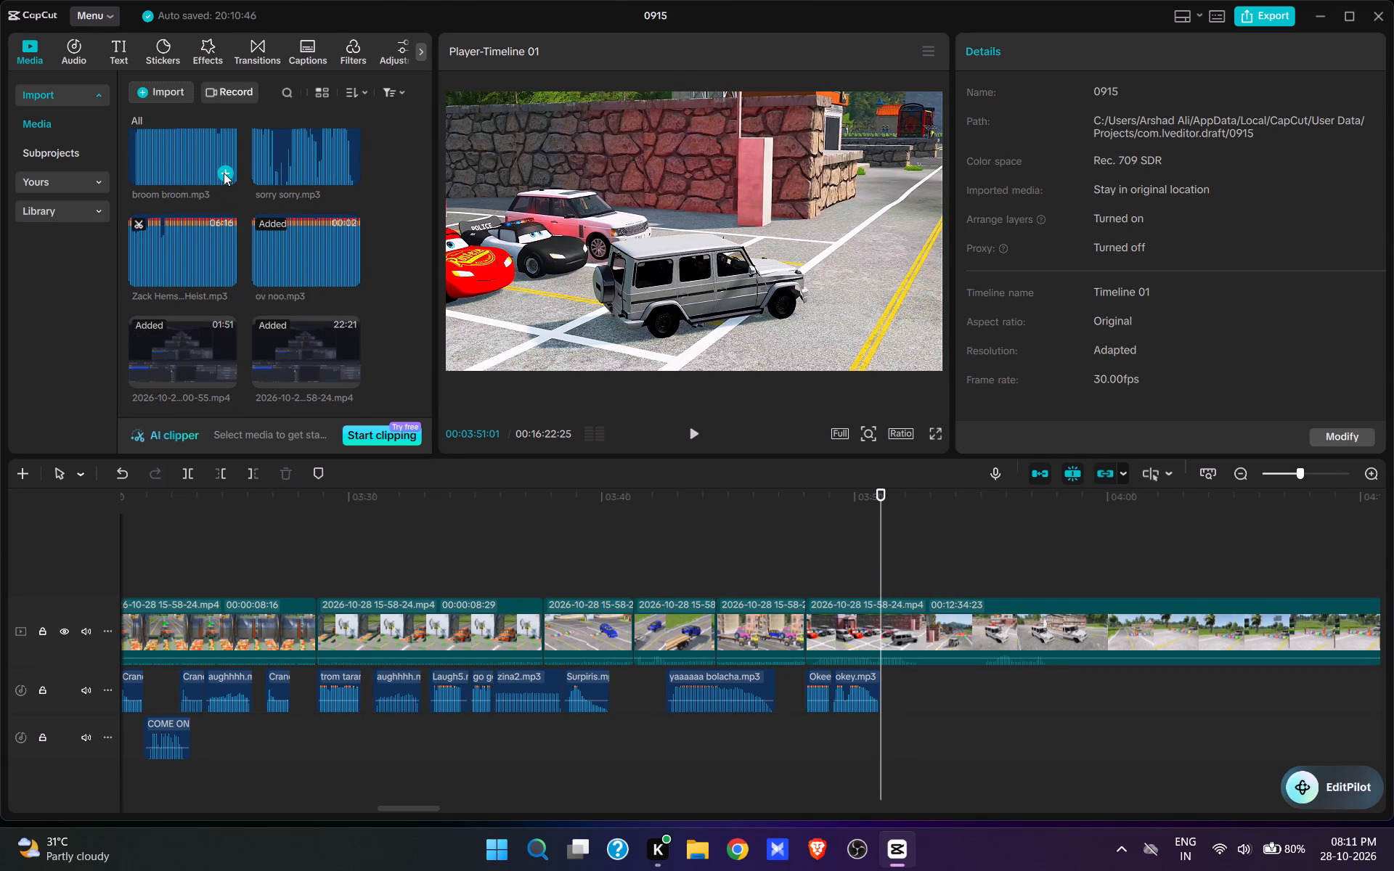
Replay the departure and split the video at about 00:03:52, as the off-roader turns onto the road.
{"action": "key", "text": "space"}
{"action": "key", "text": "space"}
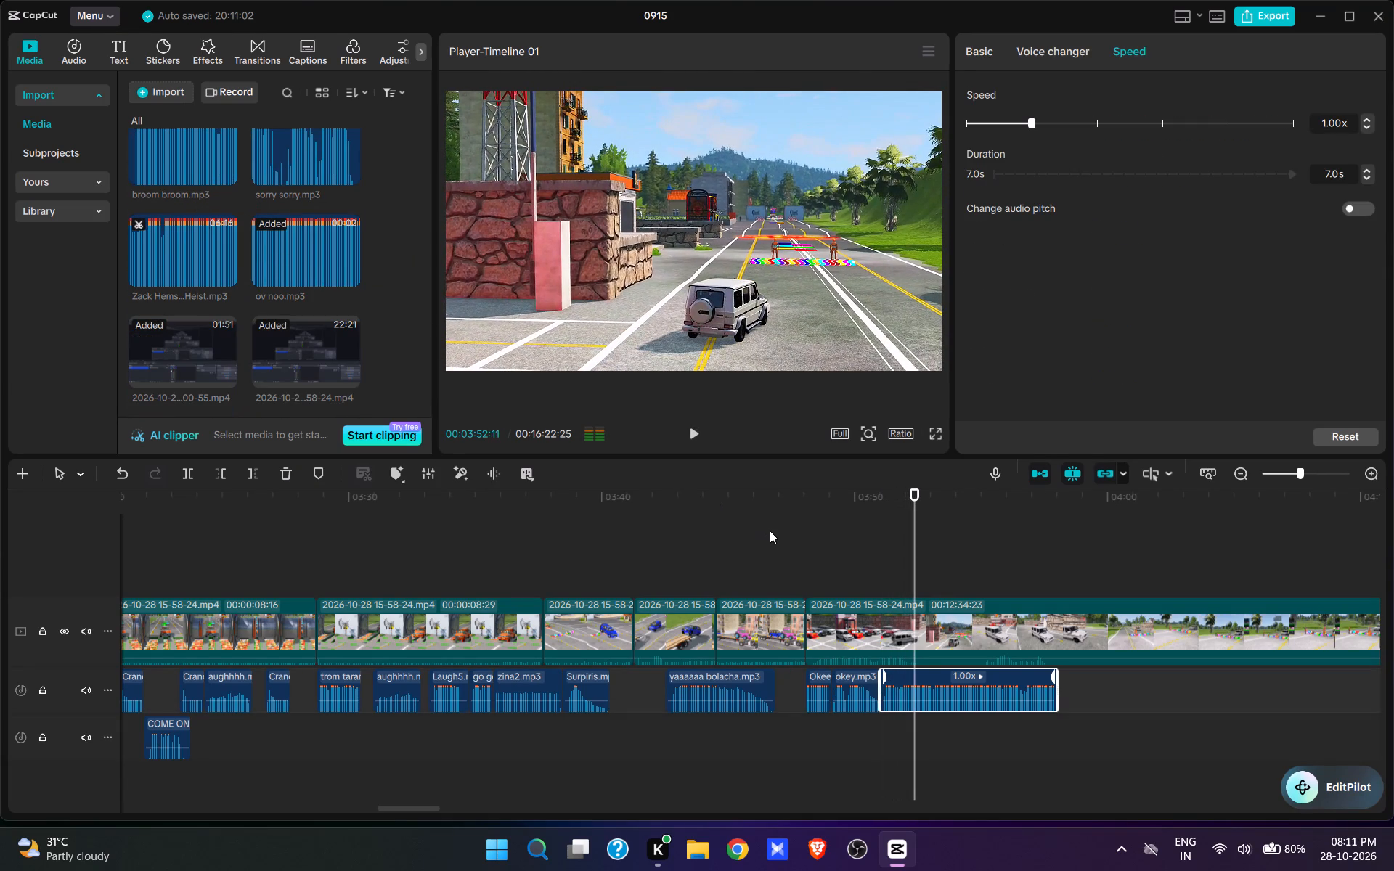
{"action": "left_click", "coordinate": [889, 576]}
{"action": "key", "text": "space"}
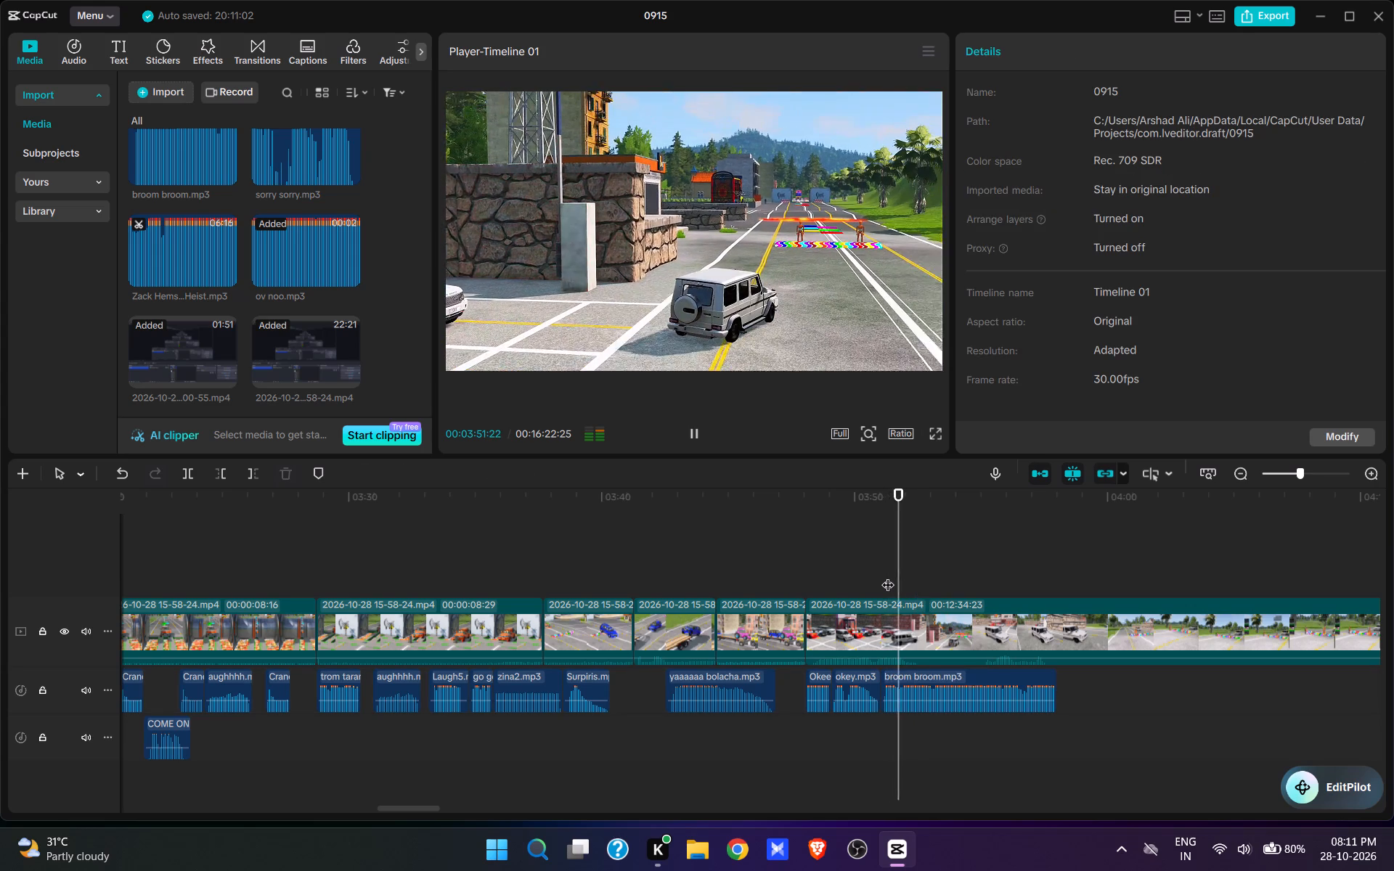
{"action": "key", "text": "space"}
{"action": "left_click", "coordinate": [911, 637]}
{"action": "key", "text": "w"}
Cut the footage from the split near 00:03:52 up to about 00:03:55, where the off-roader is seen from the front, and replay the join.
{"action": "left_click", "coordinate": [969, 571]}
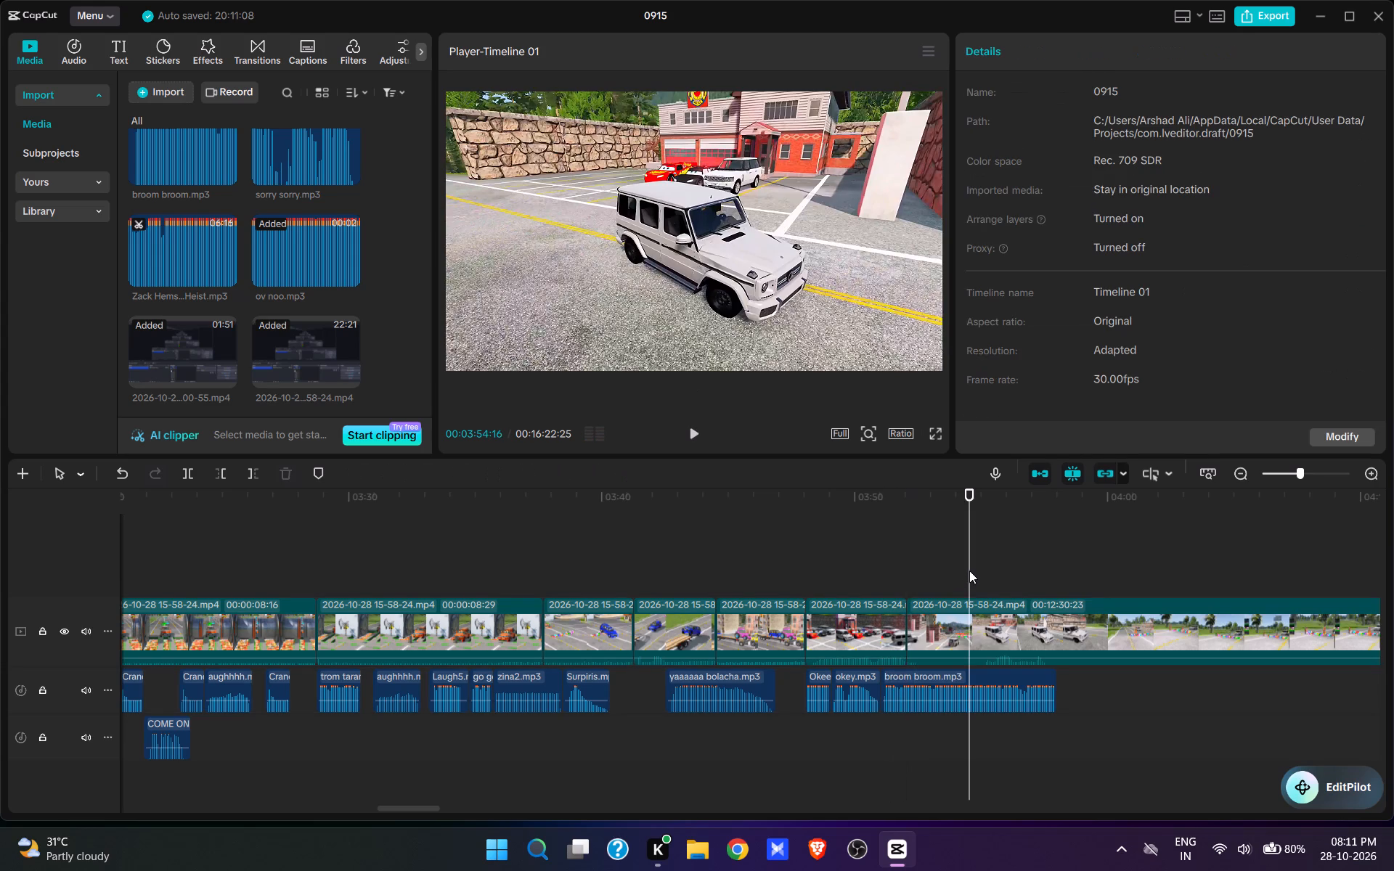
{"action": "key", "text": "space"}
{"action": "key", "text": "space"}
{"action": "key", "text": "space"}
{"action": "key", "text": "space"}
{"action": "type", "text": "q"}
{"action": "left_click", "coordinate": [900, 573]}
{"action": "key", "text": "space"}
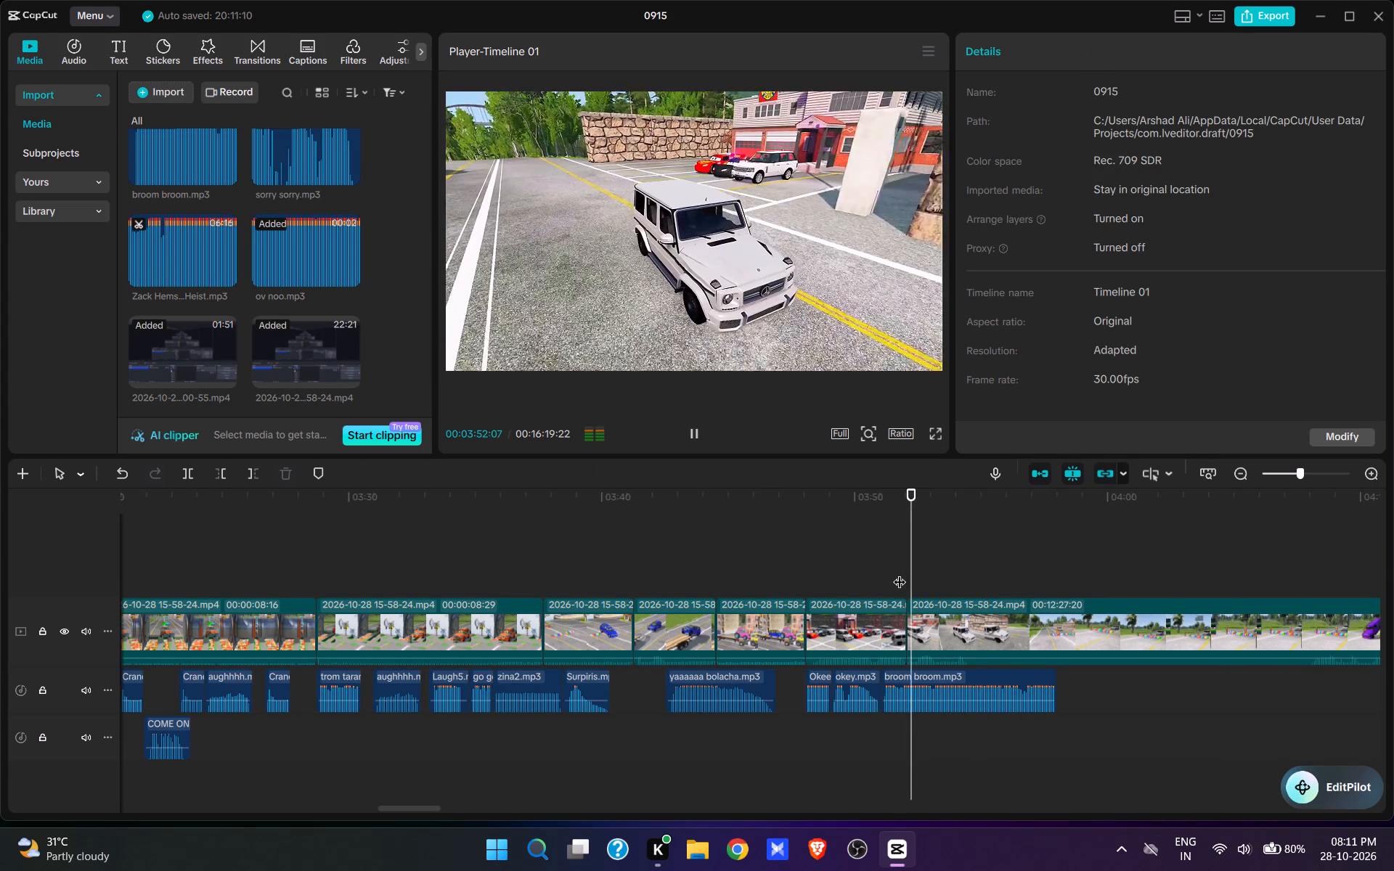
{"action": "key", "text": "space"}
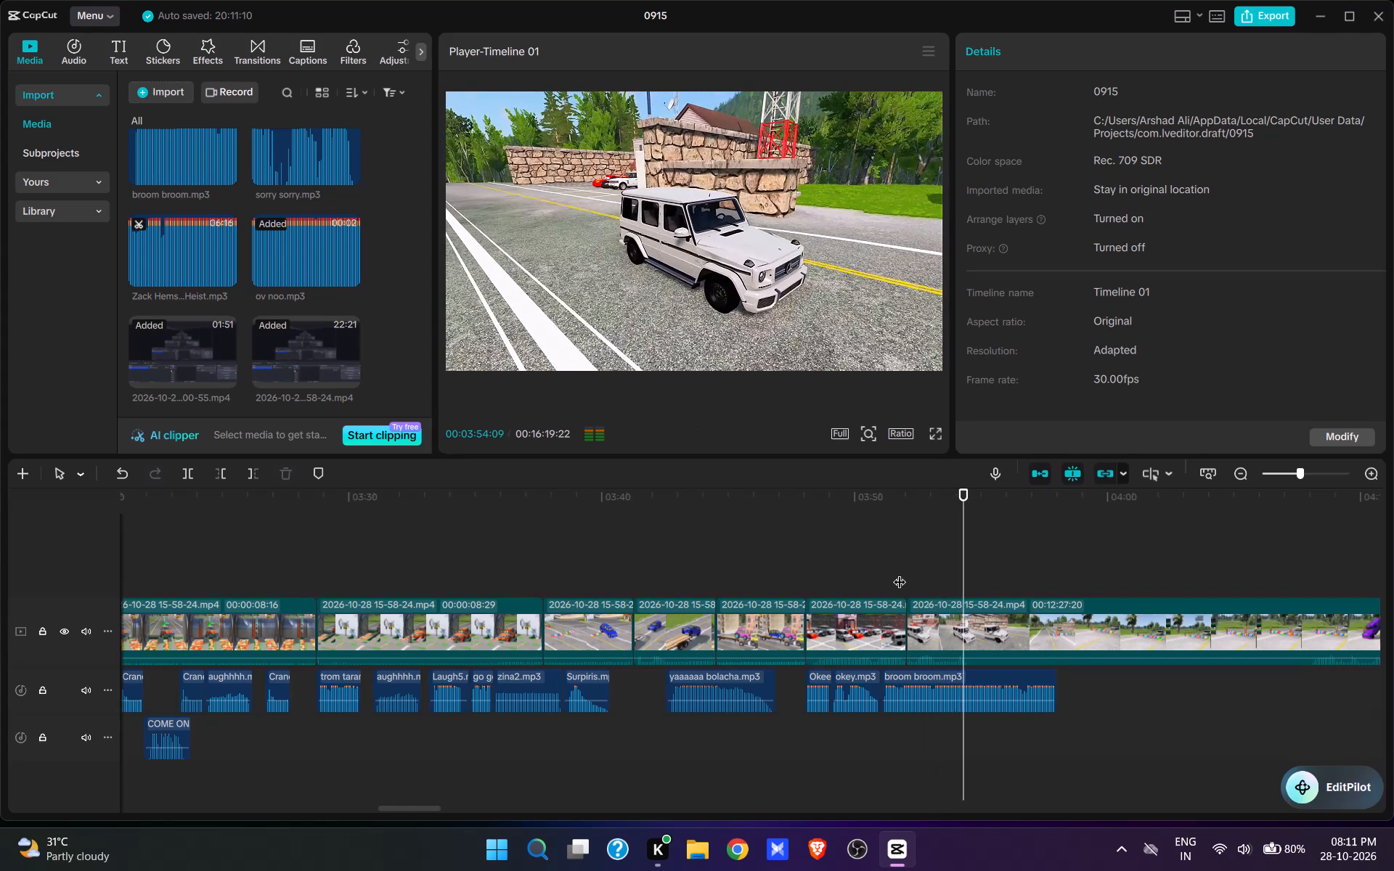
Split the video at 00:03:54:09, cut the footage up to 00:04:07:29, where the white off-roader nears the rainbow bump, and replay the join.
{"action": "left_click", "coordinate": [982, 639]}
{"action": "key", "text": "w"}
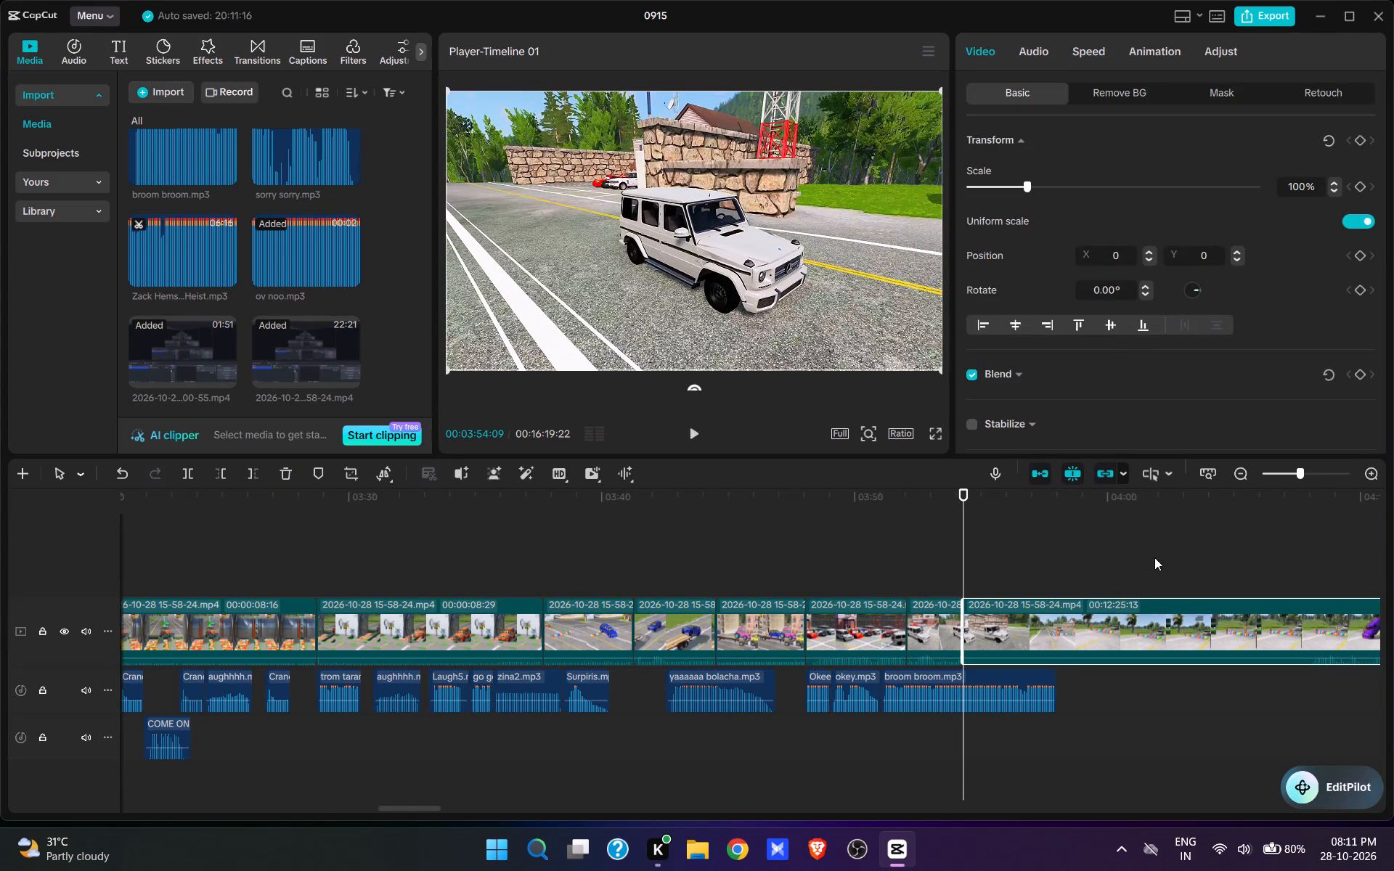
{"action": "left_click_drag", "start_coordinate": [1081, 580], "coordinate": [894, 670]}
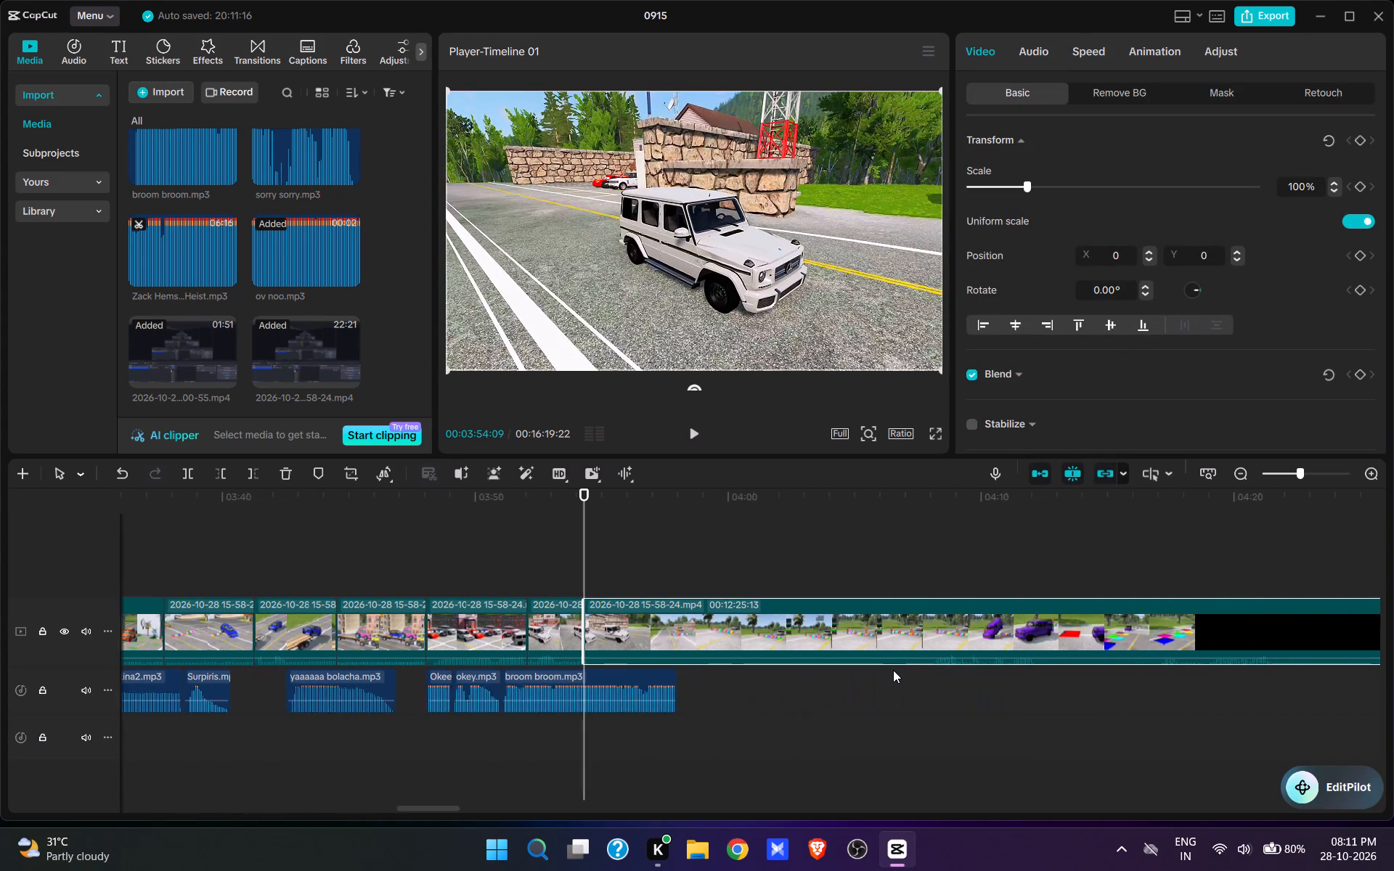
{"action": "left_click", "coordinate": [866, 556]}
{"action": "key", "text": "space"}
{"action": "key", "text": "space"}
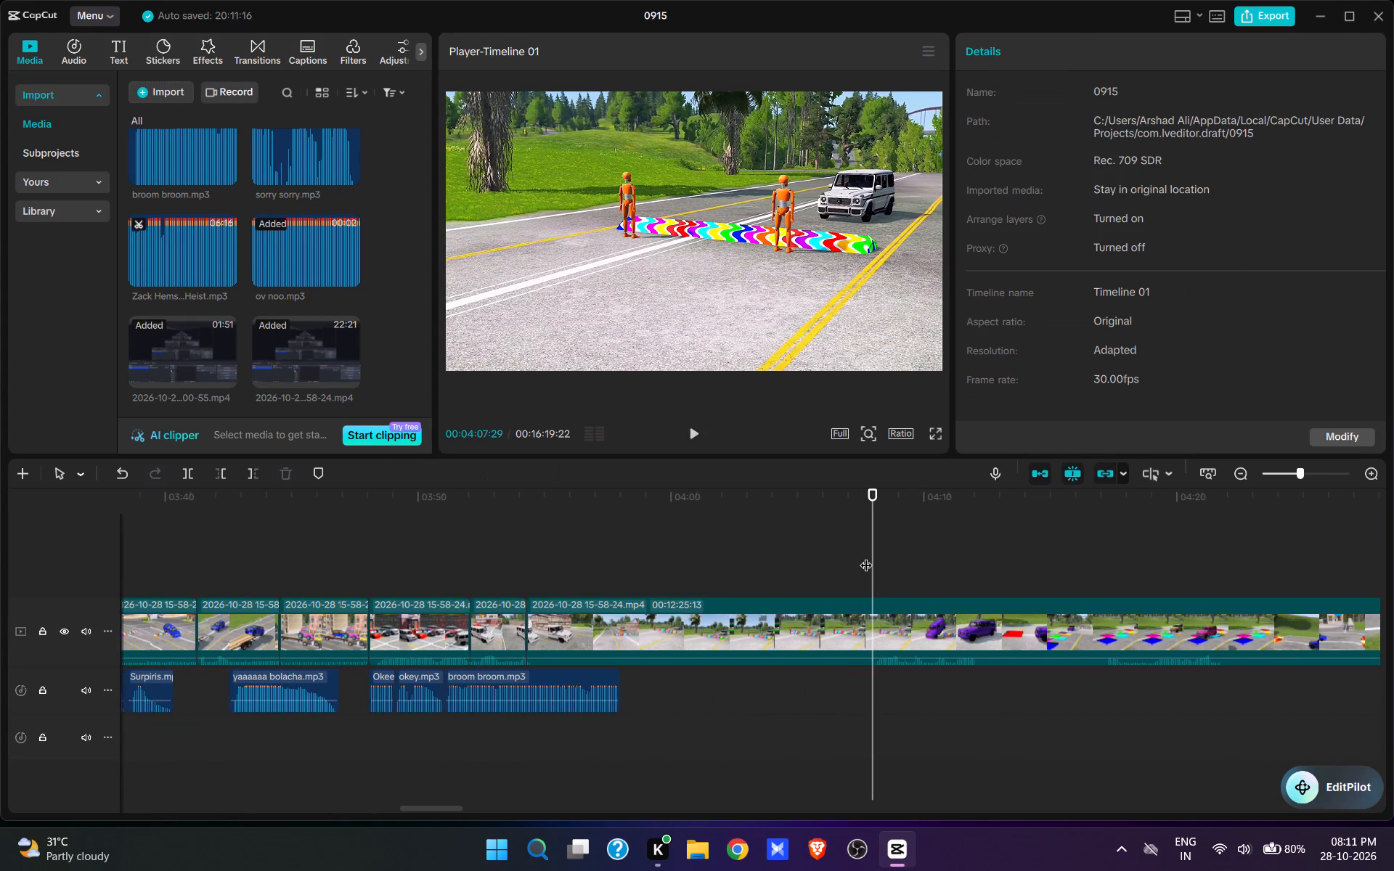
{"action": "type", "text": "q"}
{"action": "key", "text": "space"}
{"action": "key", "text": "space"}
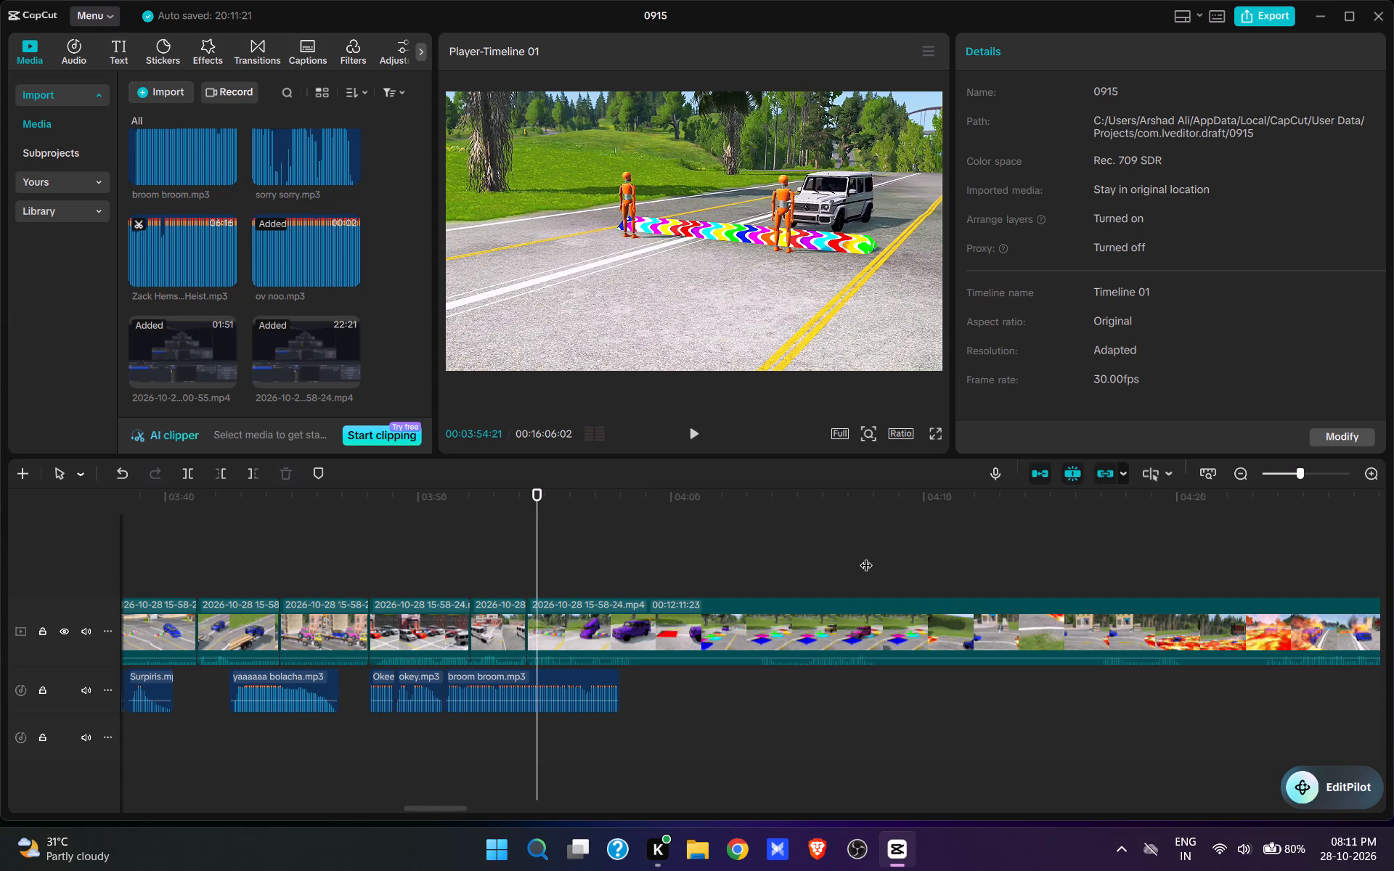
Trim the end of broom broom.mp3 to 00:03:54:21, as the off-roader reaches the rainbow bump, and replay the passage.
{"action": "left_click", "coordinate": [571, 693]}
{"action": "key", "text": "e"}
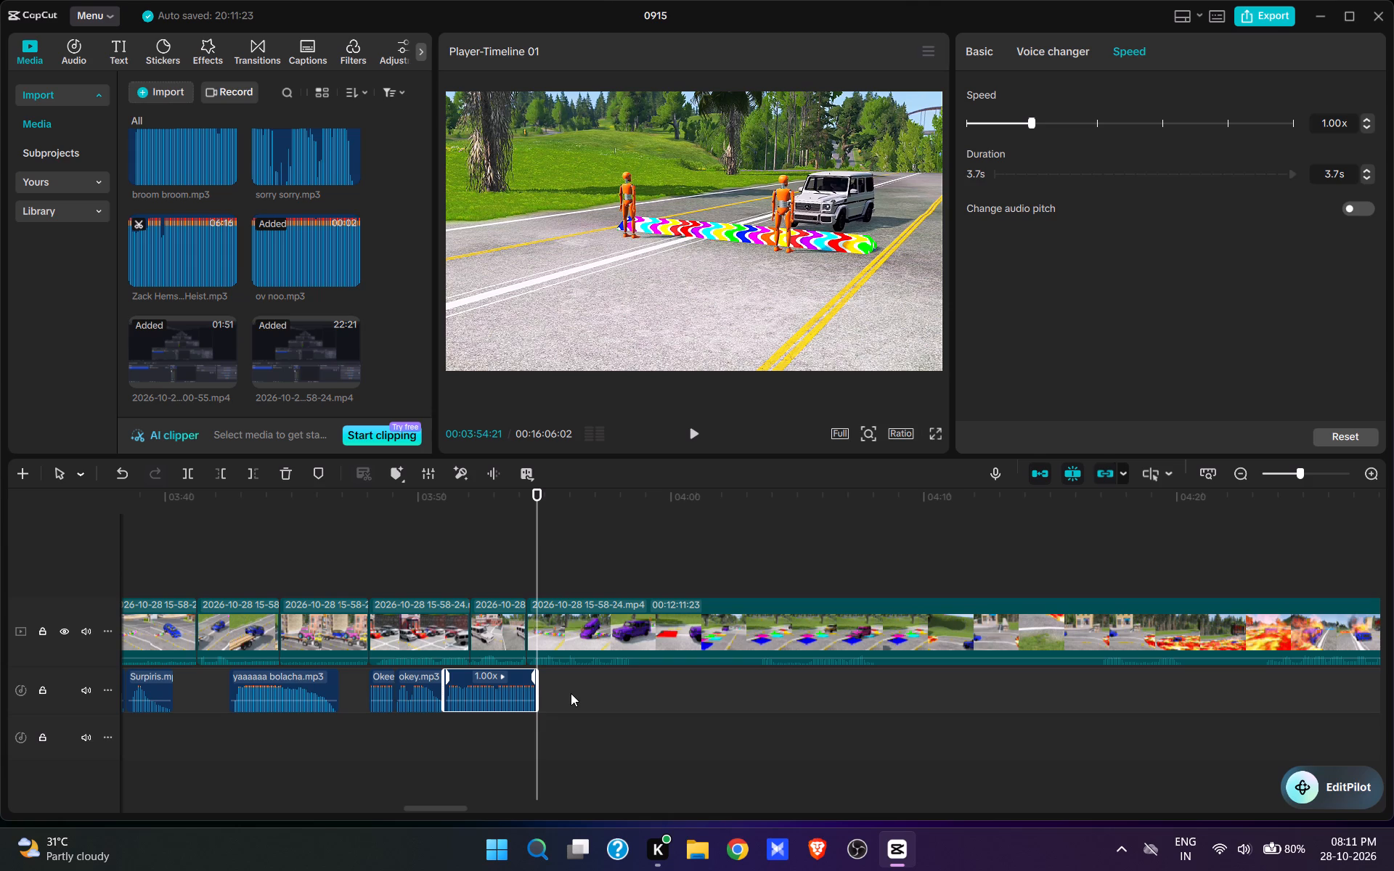
{"action": "left_click", "coordinate": [454, 568]}
{"action": "key", "text": "space"}
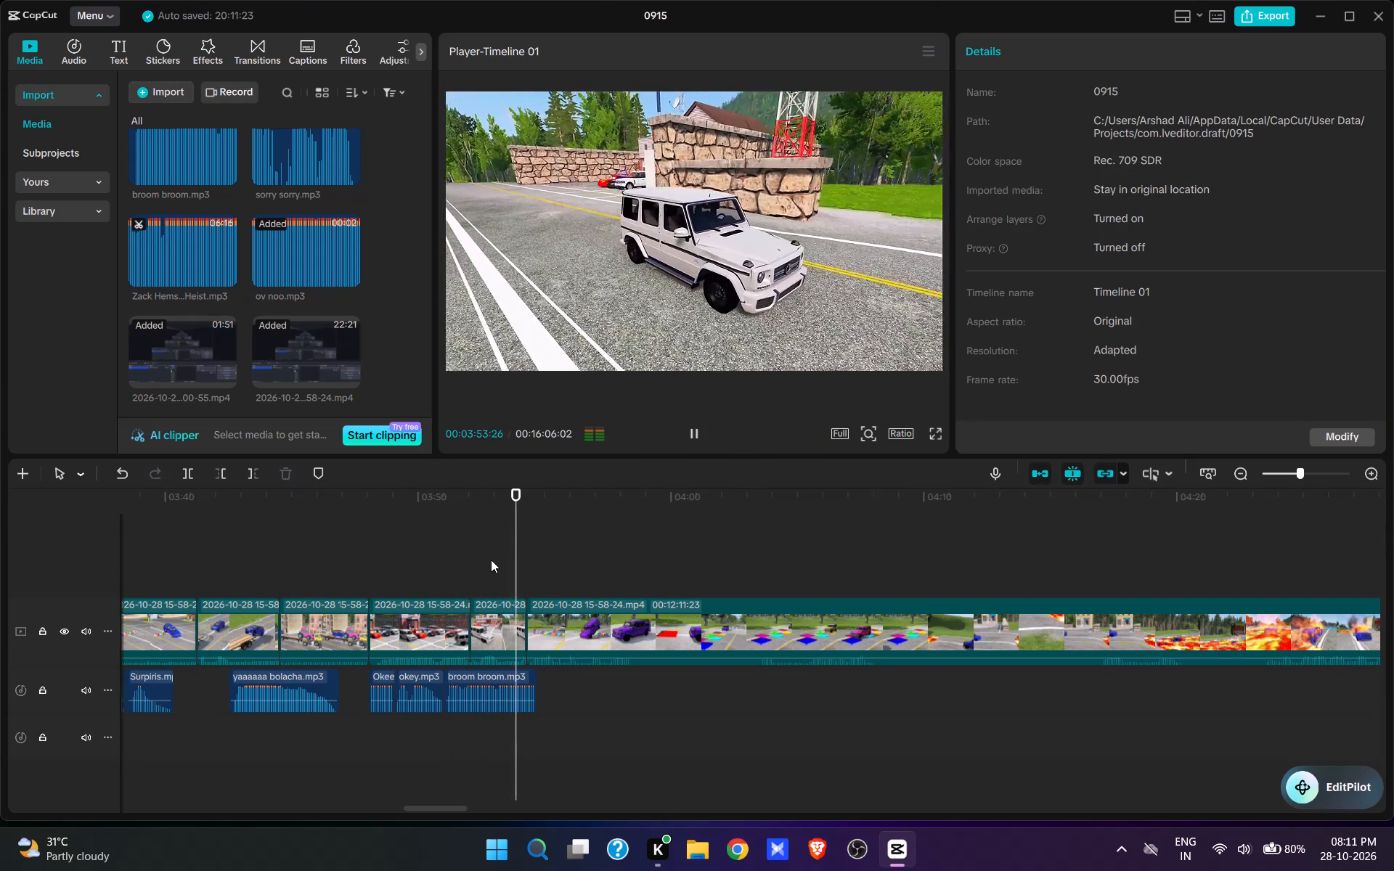
{"action": "key", "text": "space"}
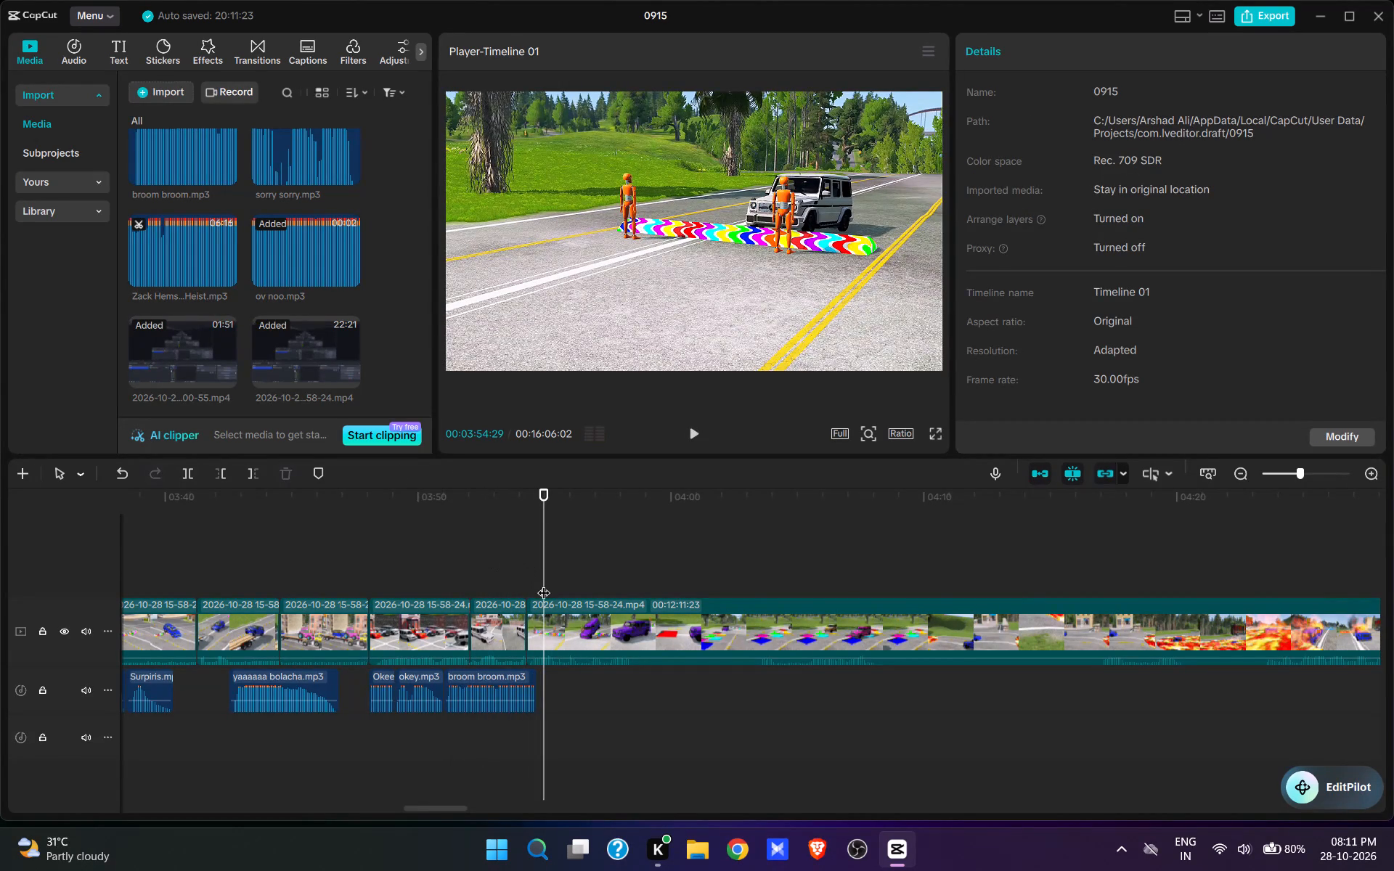
Find laugh4.mp3 among the imported sounds, preview it and add it at 00:03:54:21, directly after broom broom.mp3.
{"action": "left_click", "coordinate": [540, 582]}
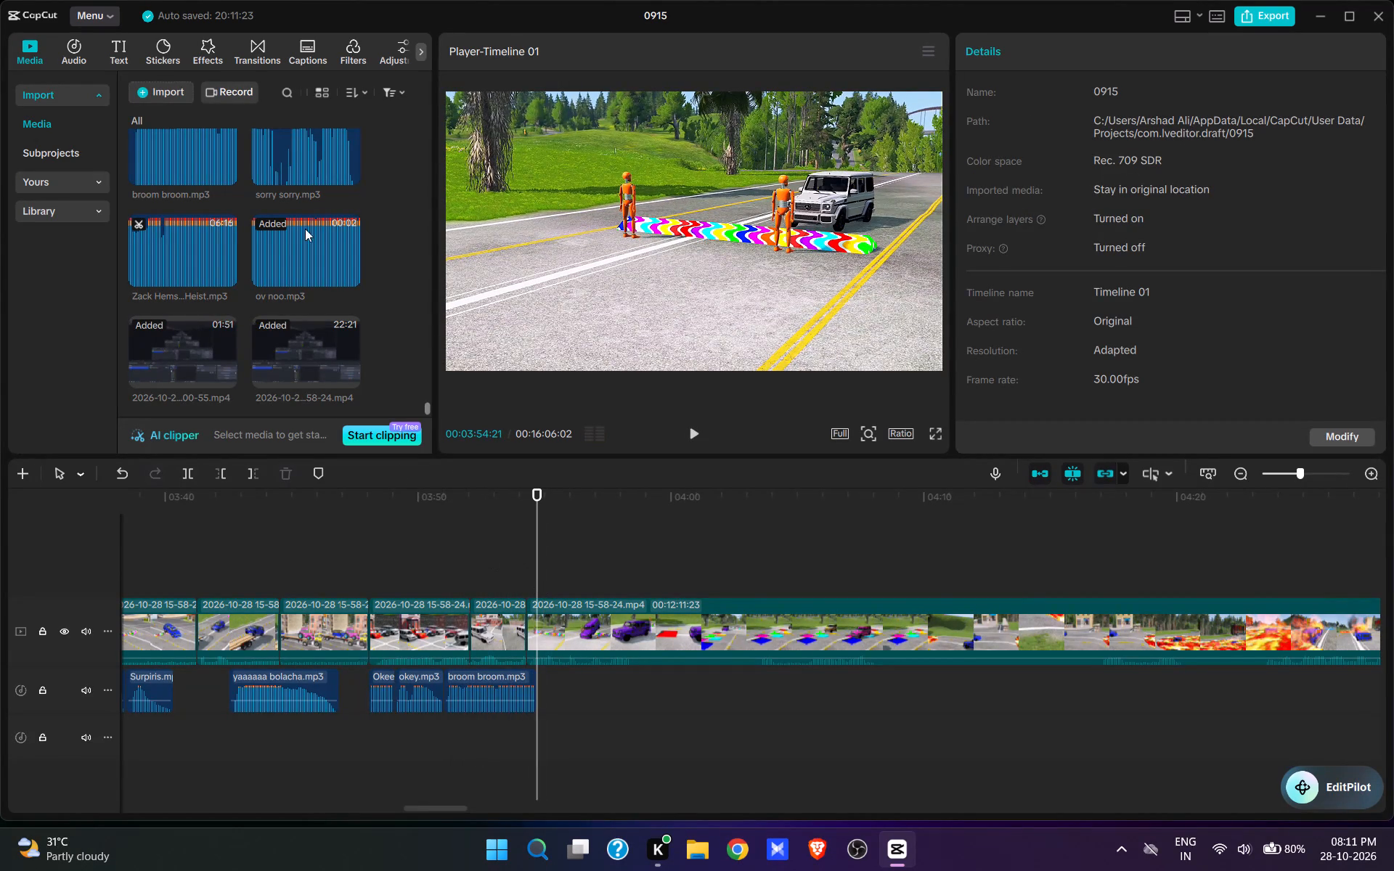
{"action": "scroll", "coordinate": [289, 247], "scroll_direction": "up", "scroll_amount": 10}
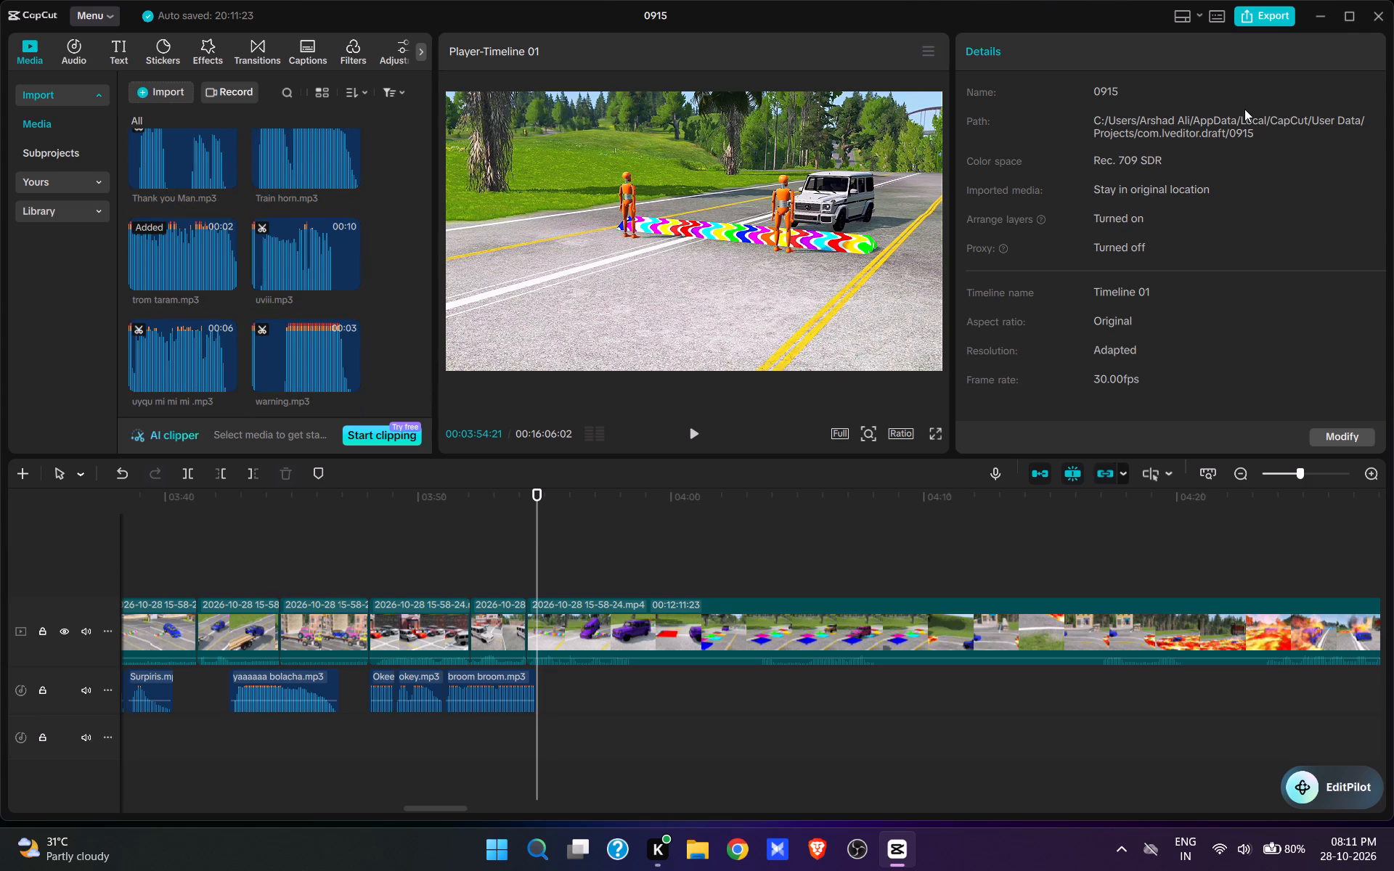
{"action": "scroll", "coordinate": [366, 288], "scroll_direction": "up", "scroll_amount": 16}
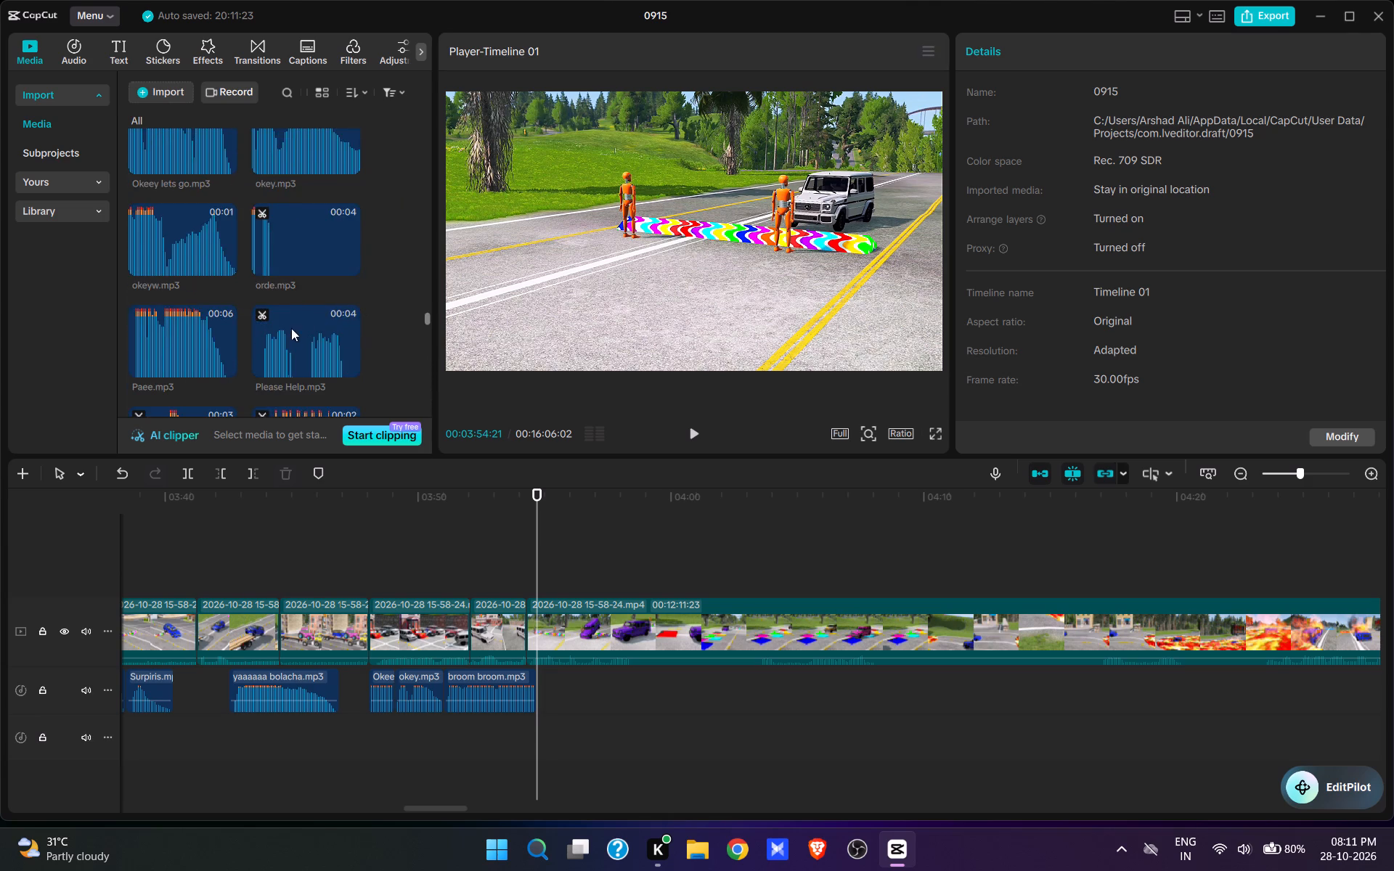
{"action": "scroll", "coordinate": [290, 328], "scroll_direction": "up", "scroll_amount": 17}
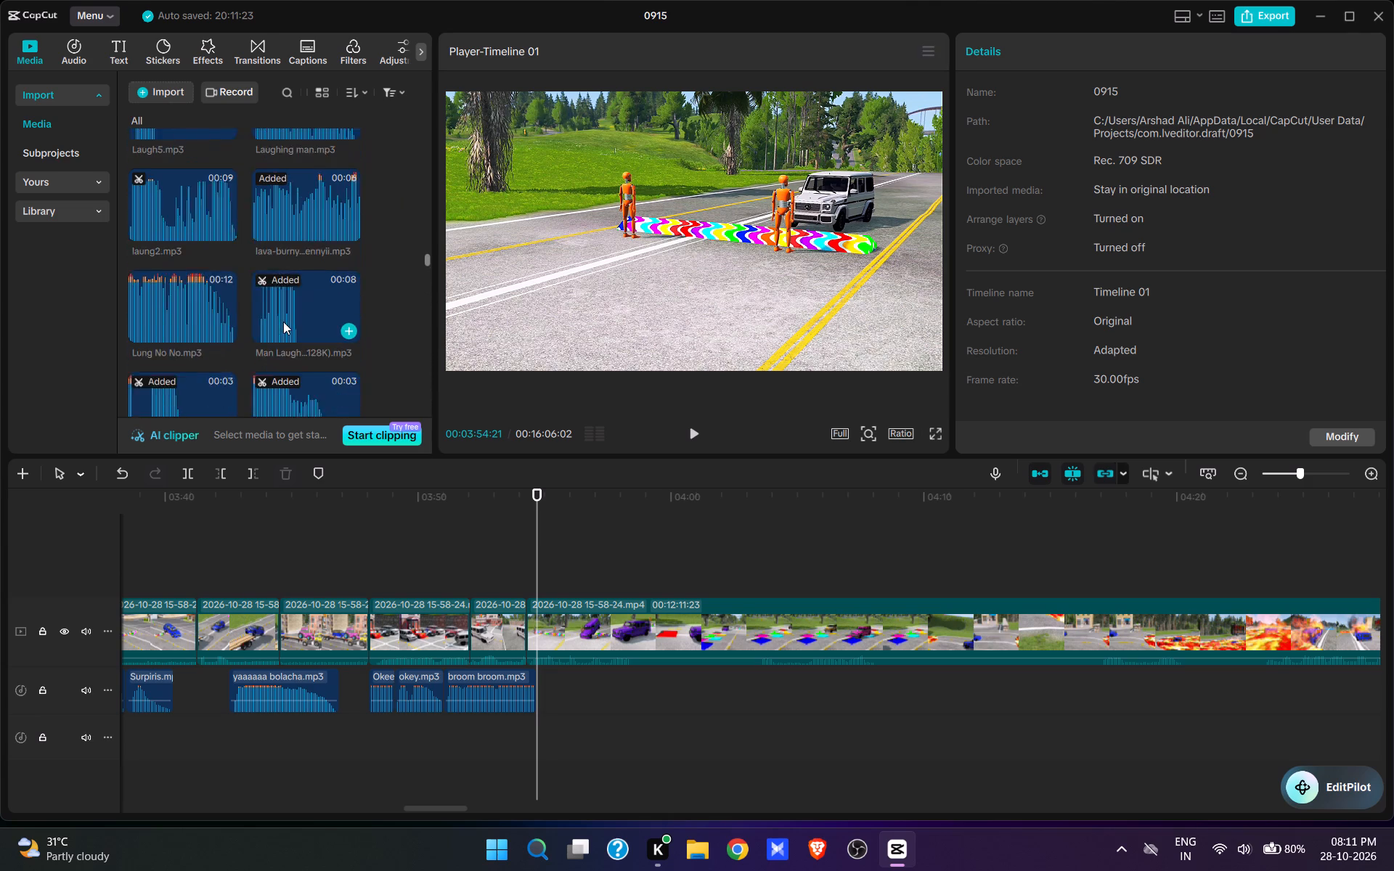
{"action": "scroll", "coordinate": [283, 322], "scroll_direction": "up", "scroll_amount": 3}
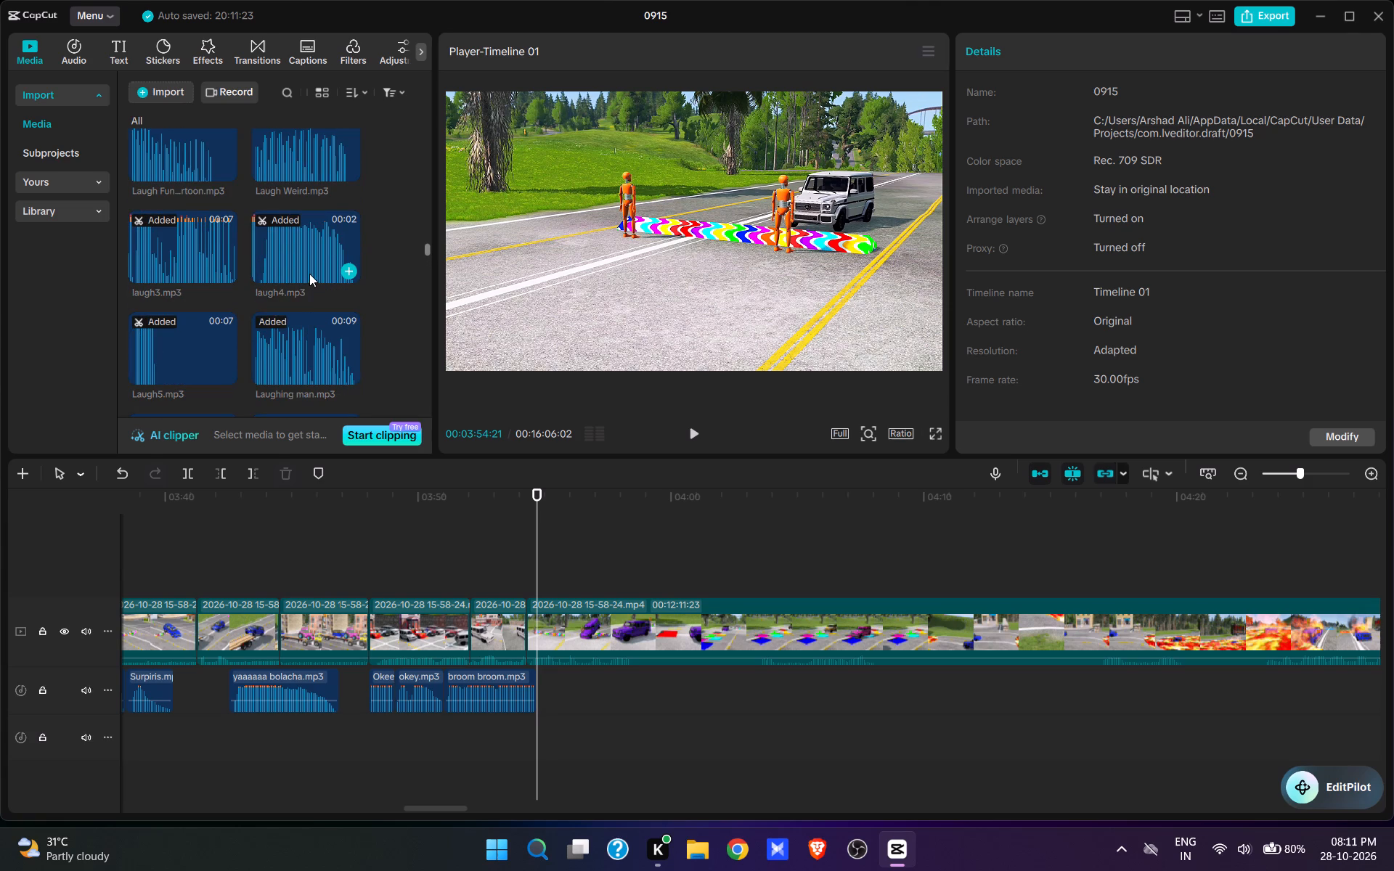
{"action": "left_click", "coordinate": [309, 274]}
{"action": "left_click", "coordinate": [341, 269]}
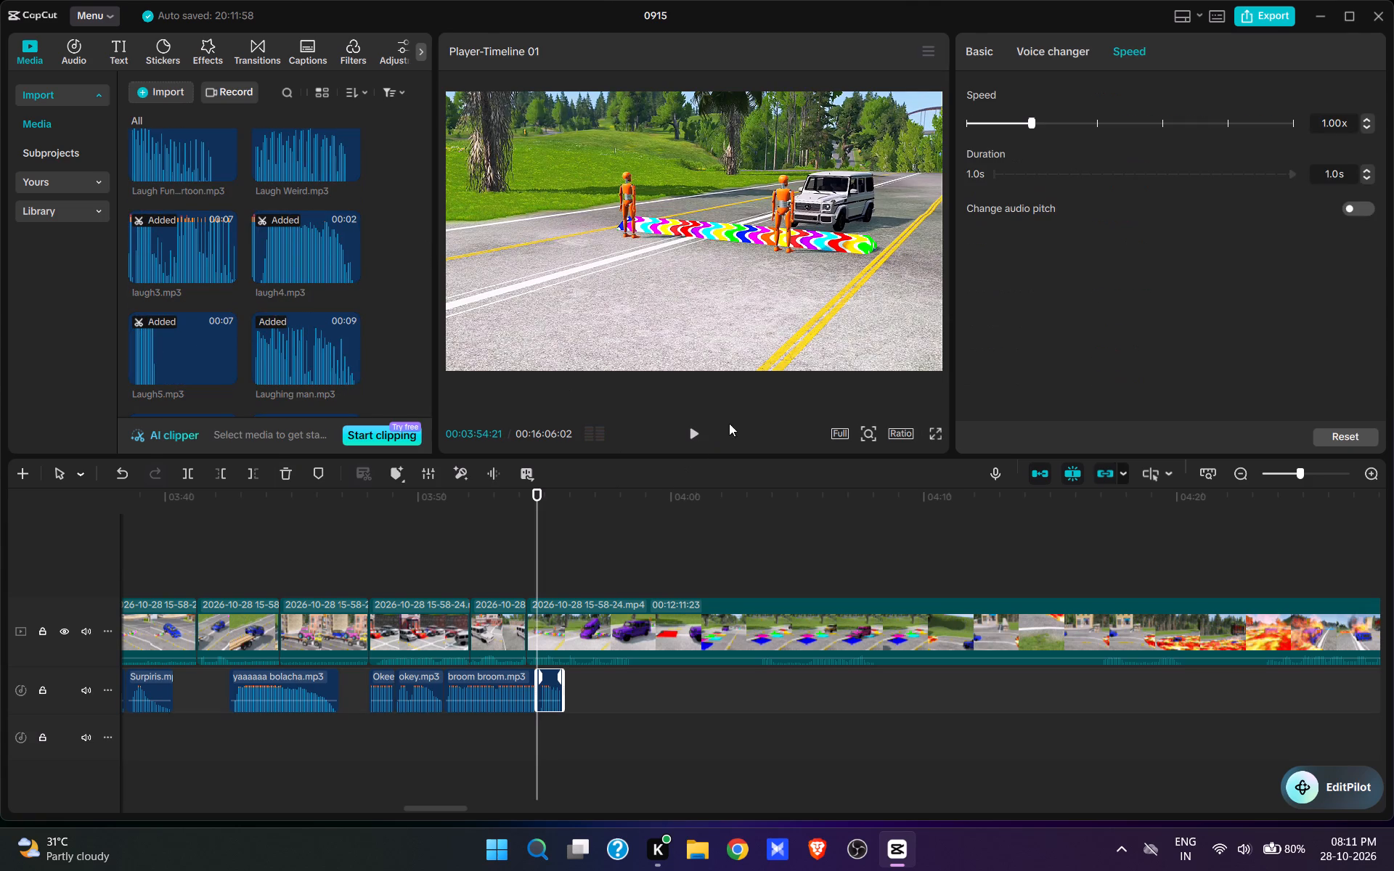
Play the bump scene, add Laugh5.mp3 at 00:03:55:22, directly after laugh4.mp3, and play on to 00:03:58:04.
{"action": "key", "text": "space"}
{"action": "left_click", "coordinate": [701, 433]}
{"action": "key", "text": "space"}
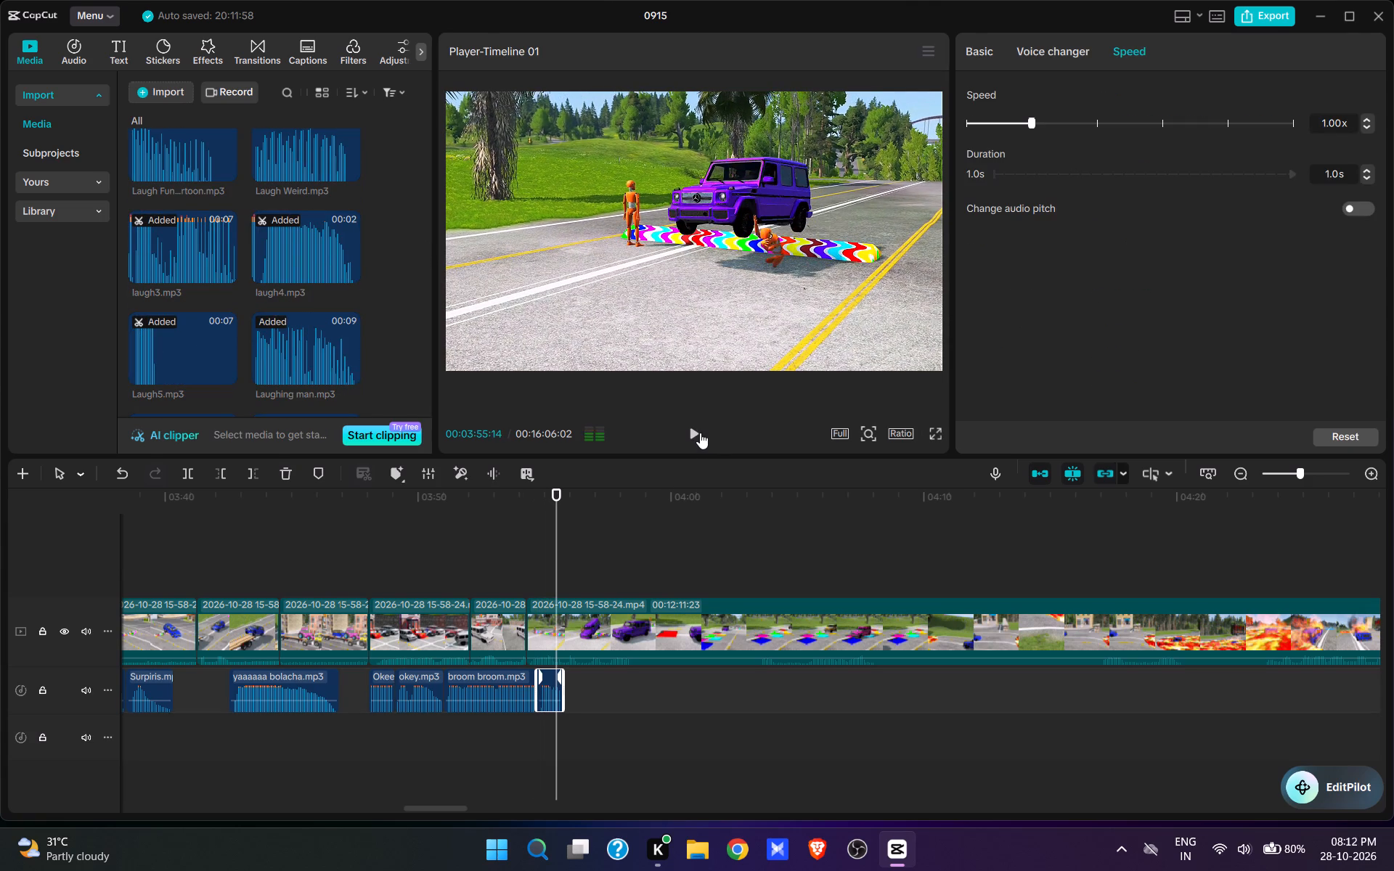
{"action": "key", "text": "space"}
{"action": "key", "text": "space"}
{"action": "left_click", "coordinate": [568, 581]}
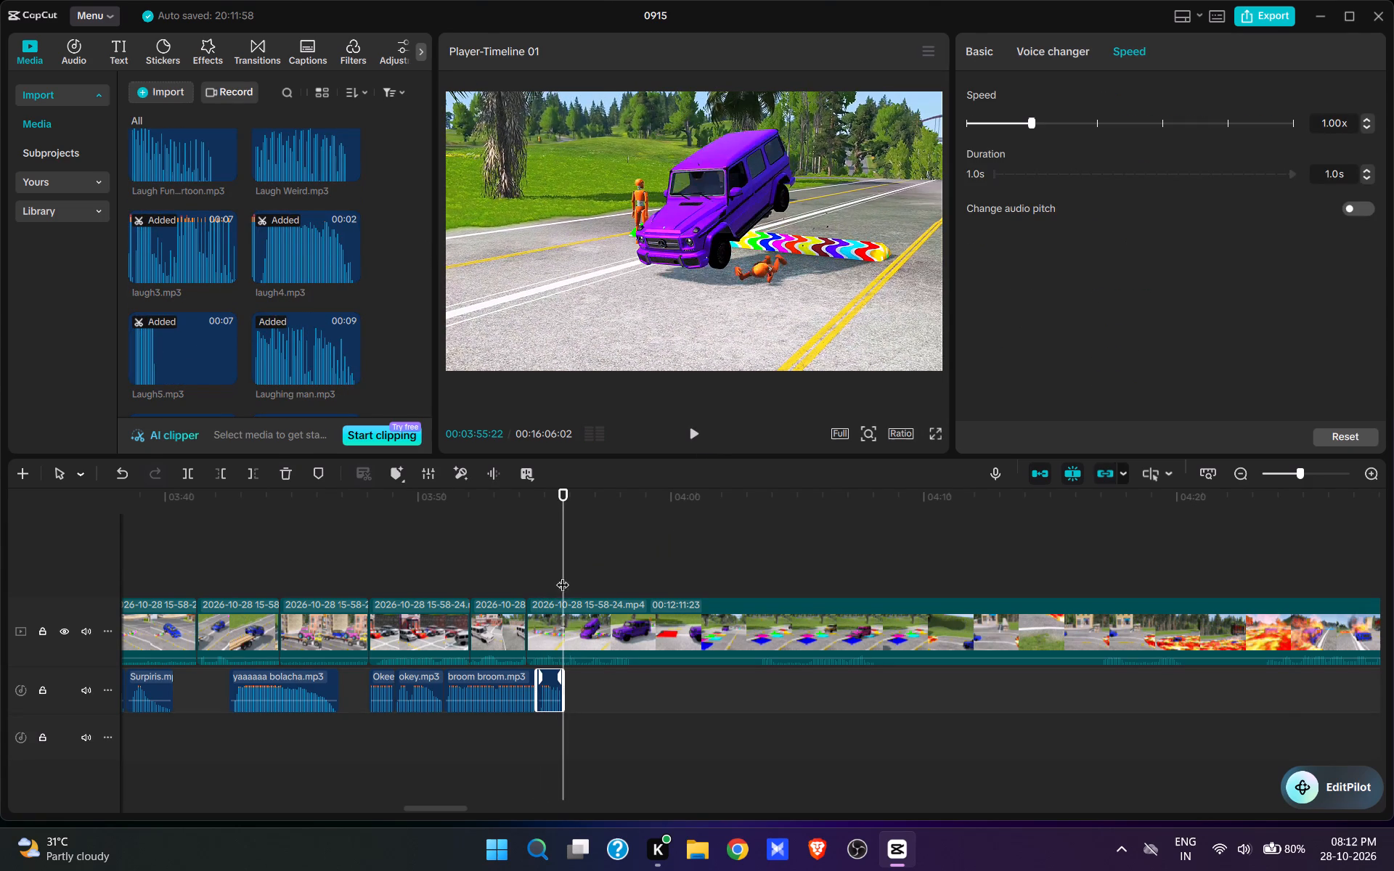
{"action": "left_click", "coordinate": [221, 371]}
{"action": "key", "text": "space"}
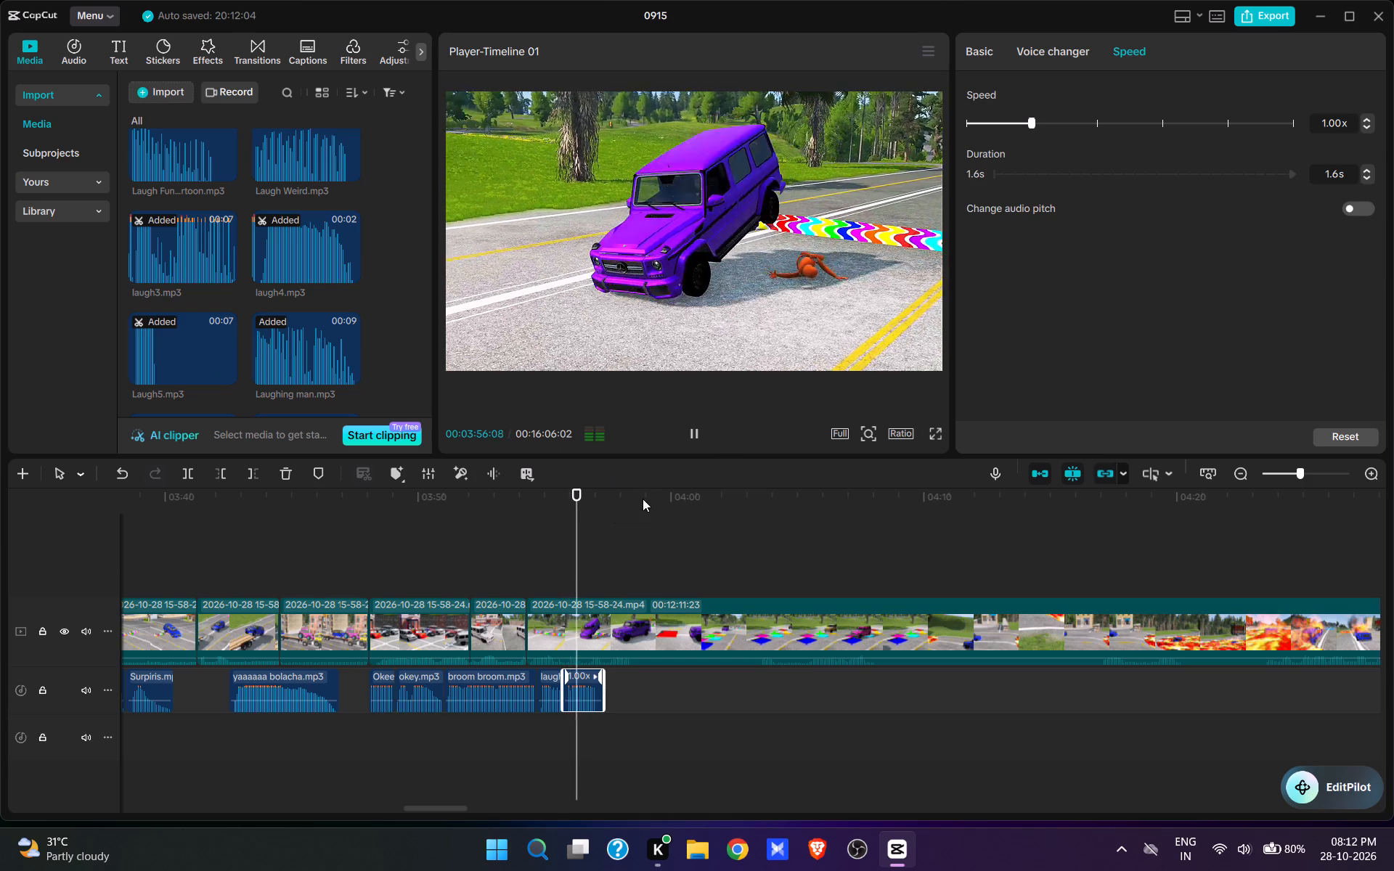
{"action": "key", "text": "space"}
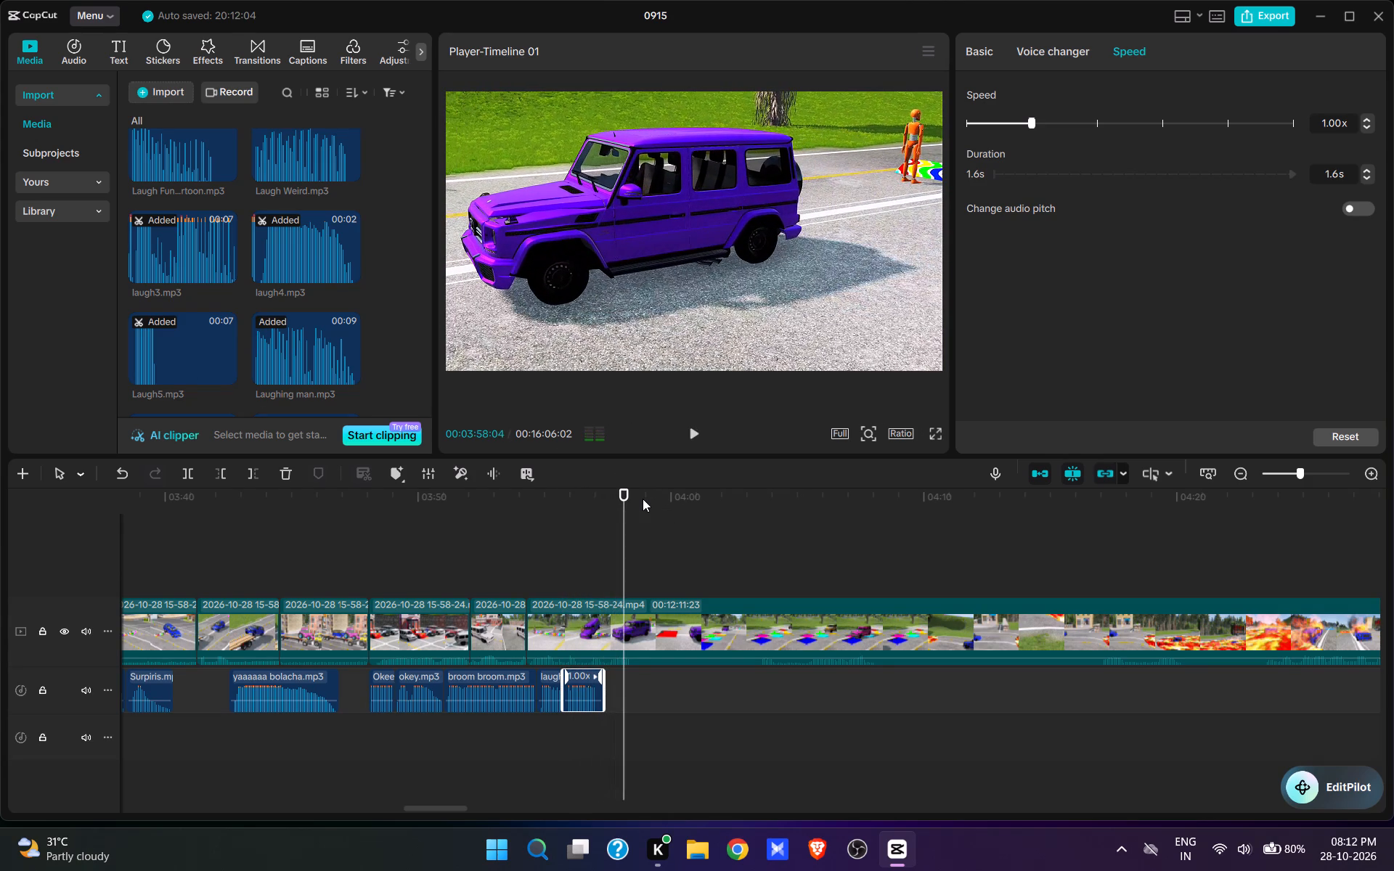
Split the video at 00:03:58:04, cut the footage up to about 00:04:03, where the off-roader nears the coloured tiles, and replay the join.
{"action": "key", "text": "w"}
{"action": "left_click", "coordinate": [741, 536]}
{"action": "key", "text": "space"}
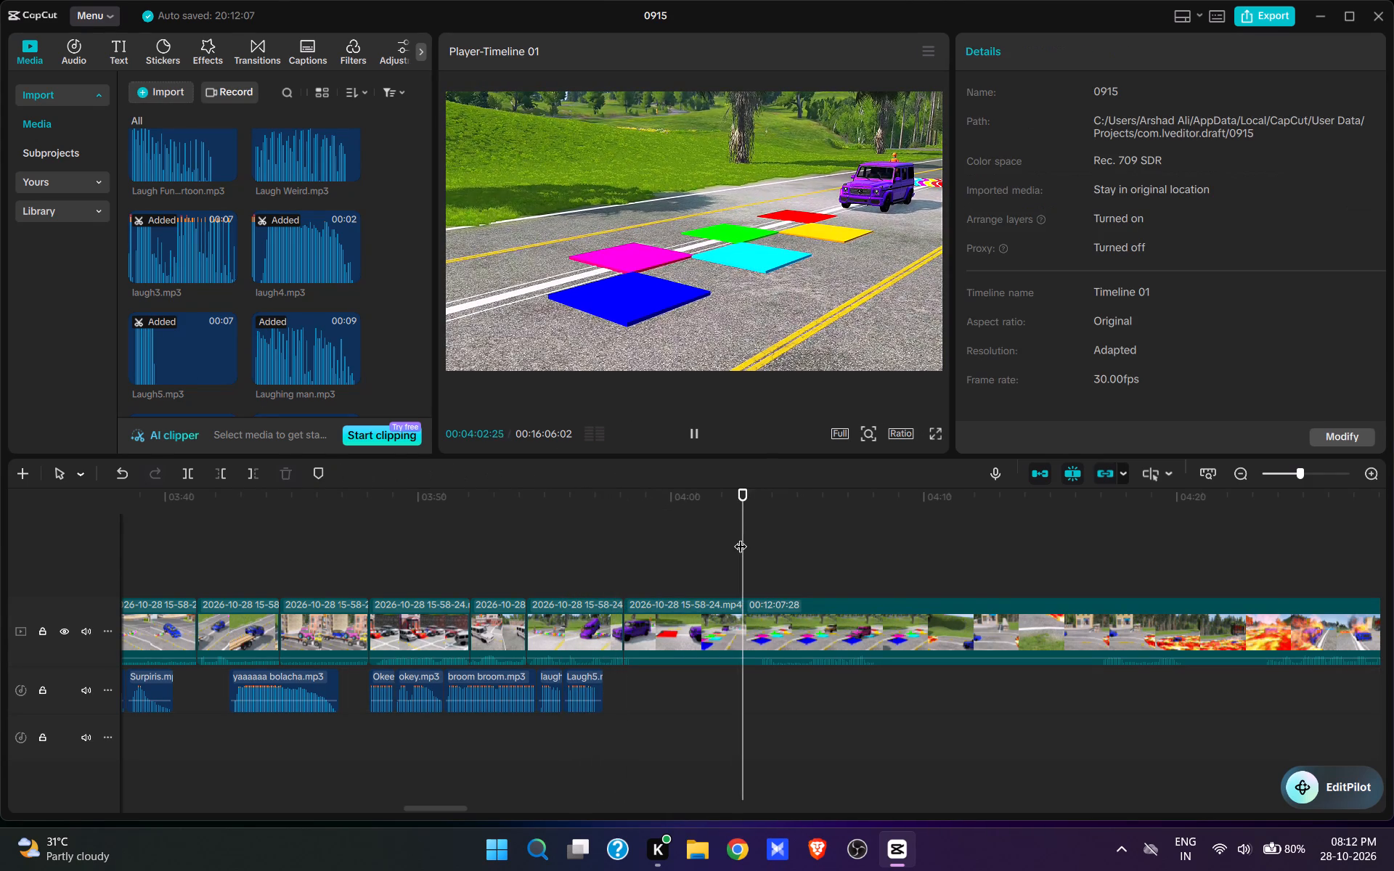
{"action": "key", "text": "space"}
{"action": "key", "text": "space"}
{"action": "key", "text": "space"}
{"action": "type", "text": "q"}
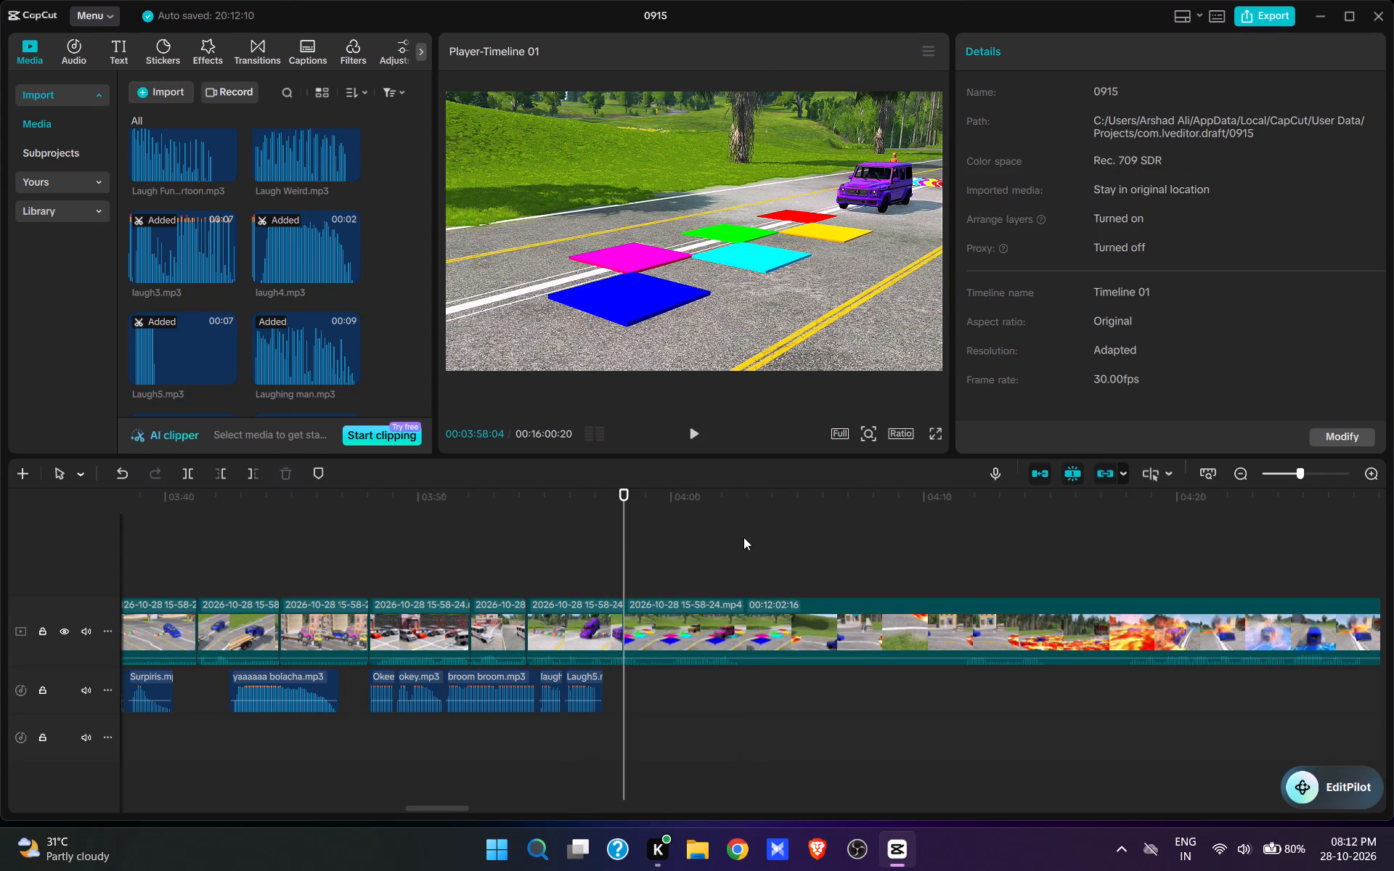
{"action": "key", "text": "space"}
{"action": "key", "text": "space"}
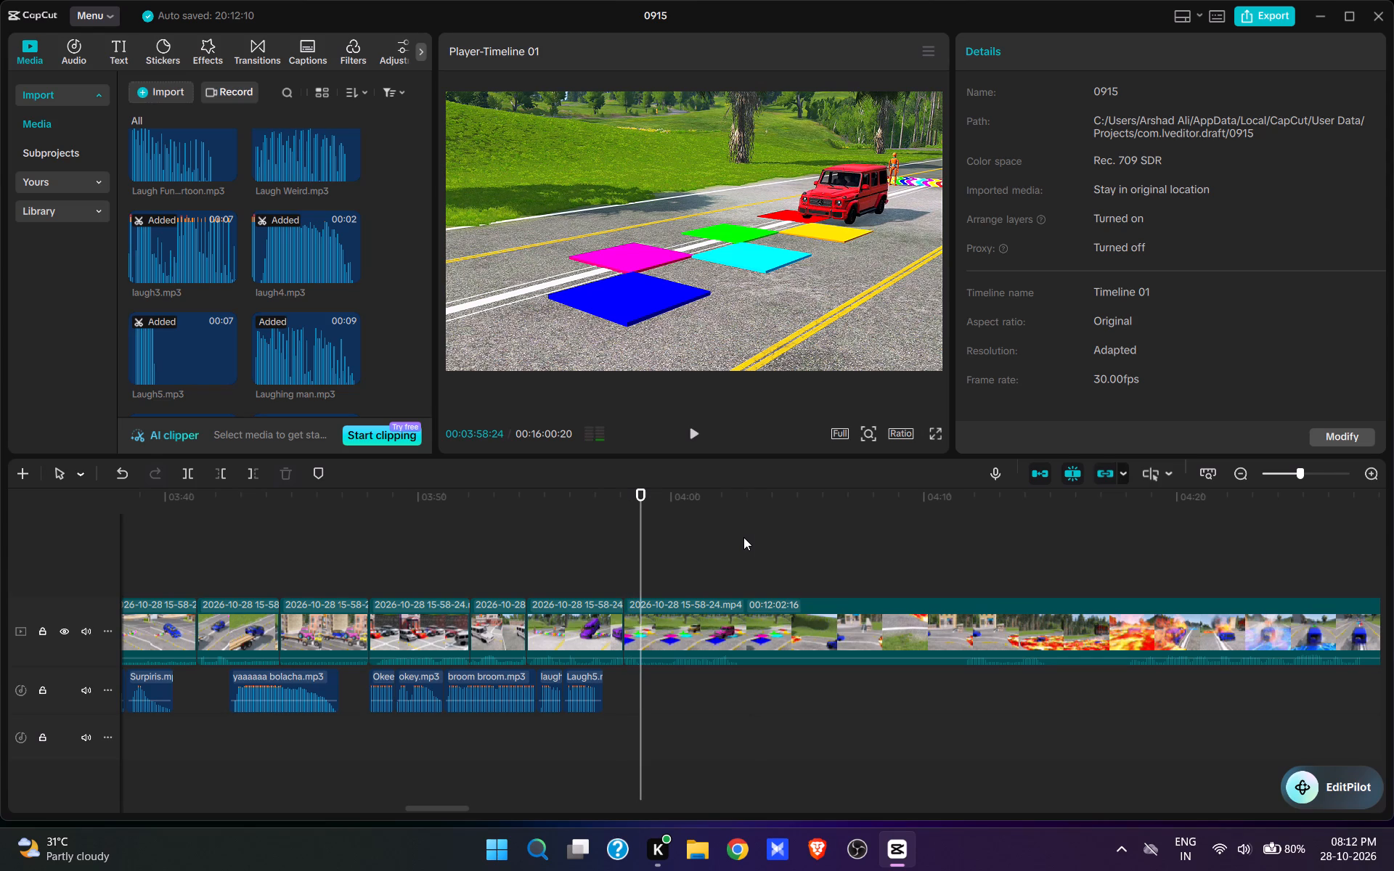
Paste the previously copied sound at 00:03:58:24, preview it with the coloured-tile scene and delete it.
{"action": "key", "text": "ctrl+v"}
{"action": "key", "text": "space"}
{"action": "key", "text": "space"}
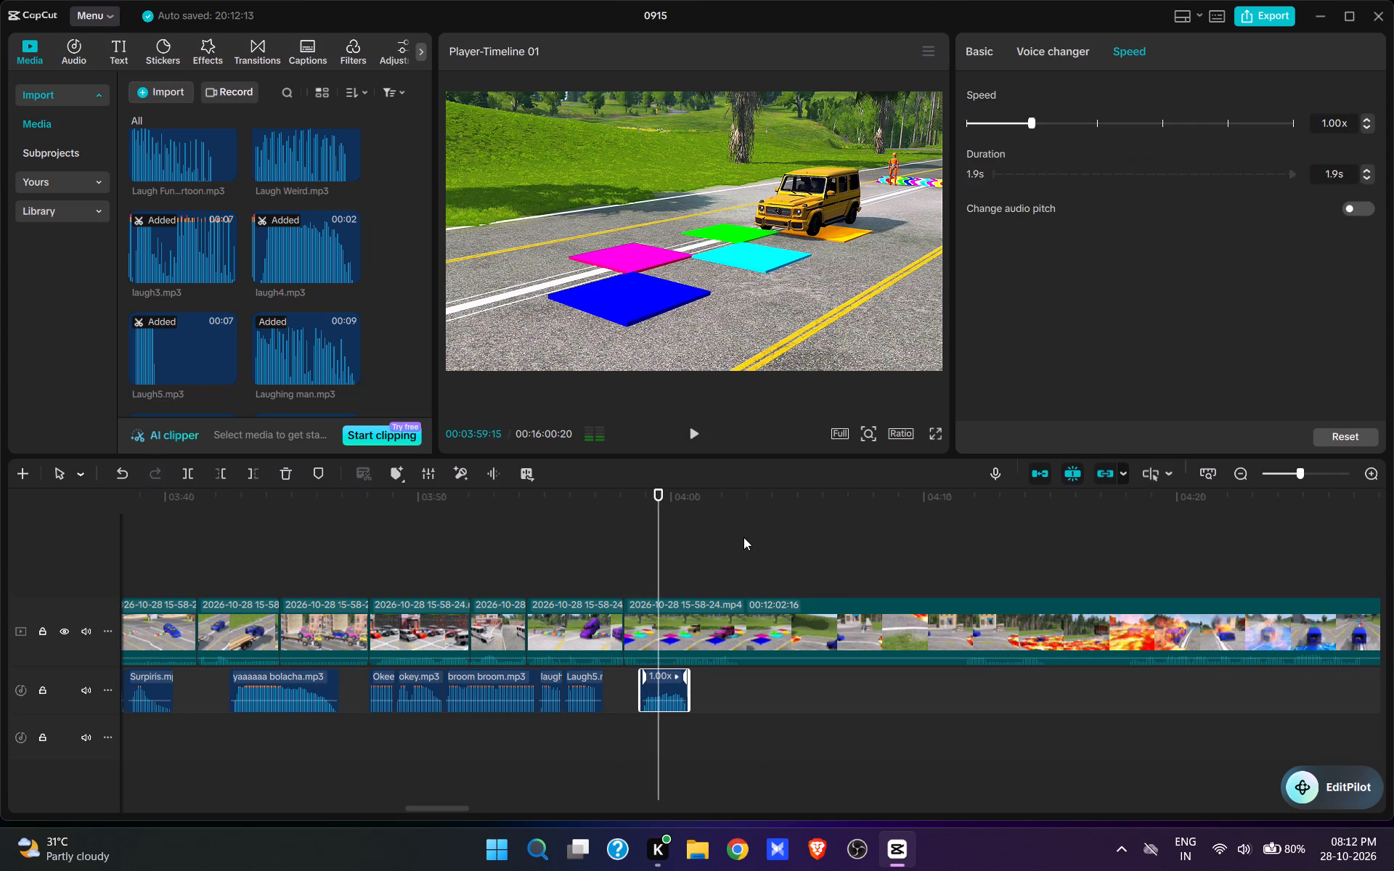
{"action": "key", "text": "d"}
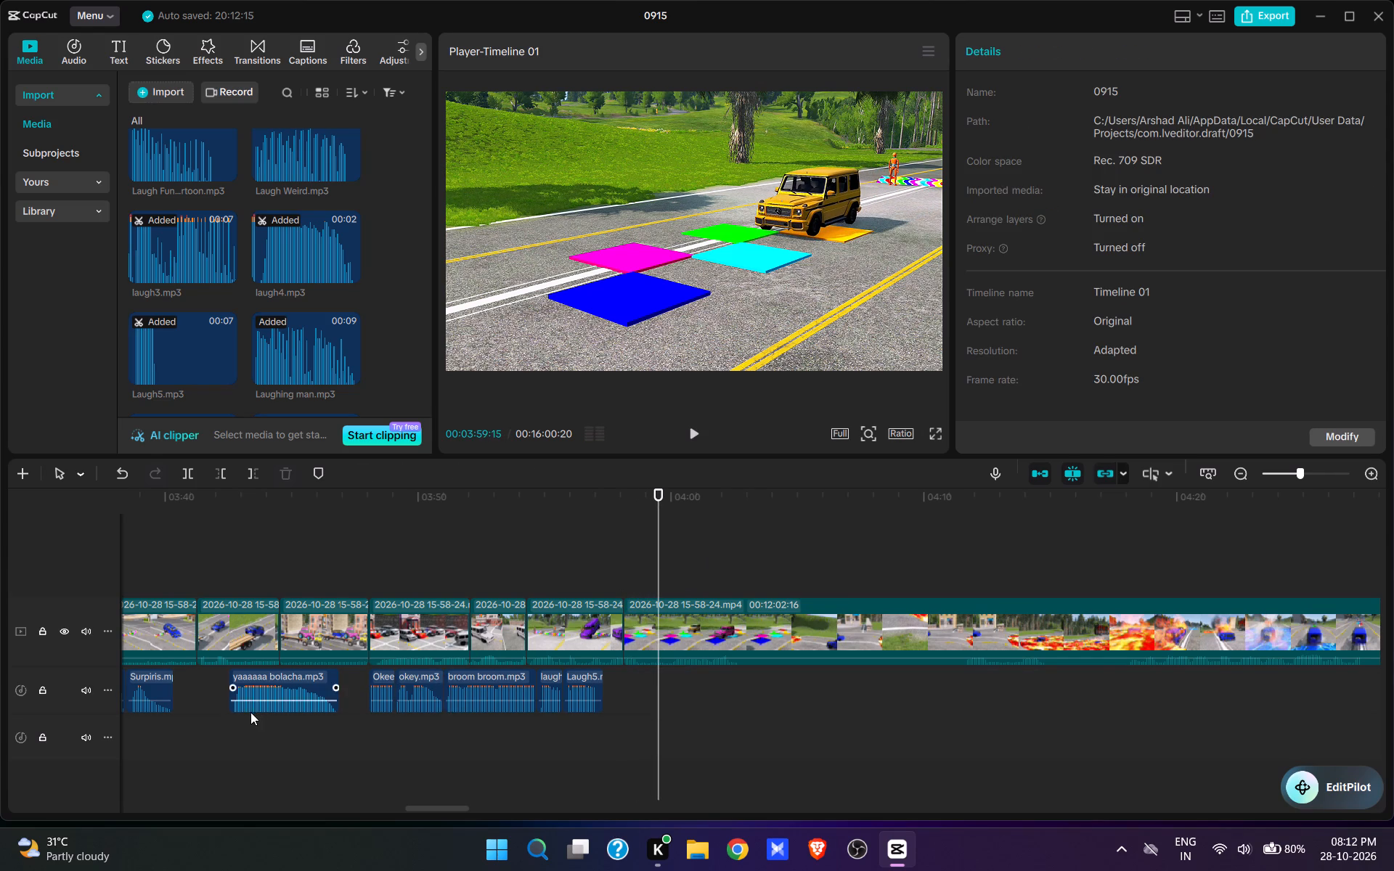
Copy Mingle Game.mp3 from the earlier tile scene near 00:03:10, paste it at 00:03:59:15 and preview it.
{"action": "left_click", "coordinate": [319, 741]}
{"action": "left_click_drag", "start_coordinate": [294, 746], "coordinate": [309, 745]}
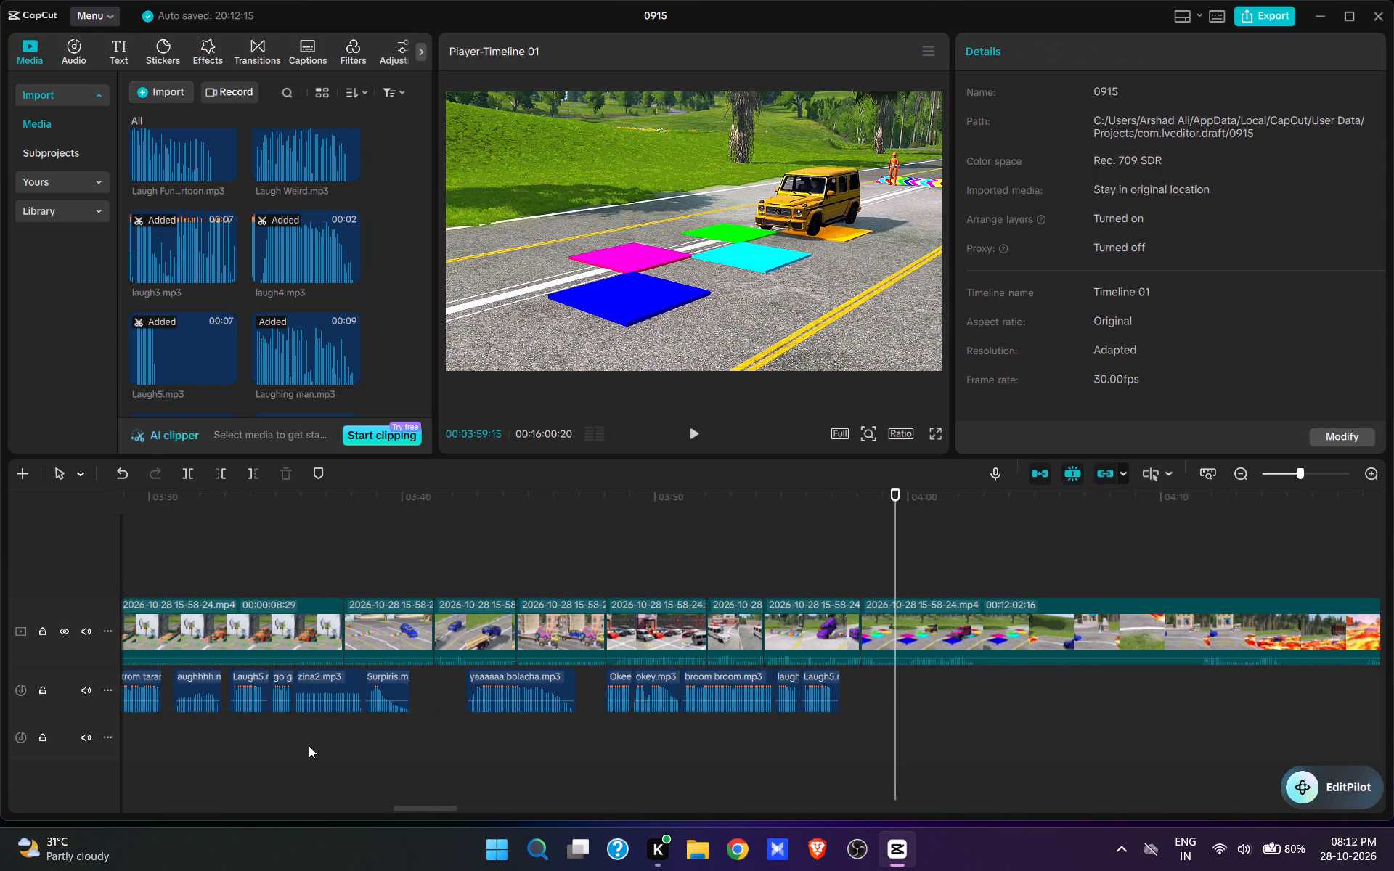
{"action": "left_click_drag", "start_coordinate": [309, 745], "coordinate": [317, 740]}
{"action": "left_click", "coordinate": [317, 740]}
{"action": "left_click_drag", "start_coordinate": [314, 741], "coordinate": [320, 736]}
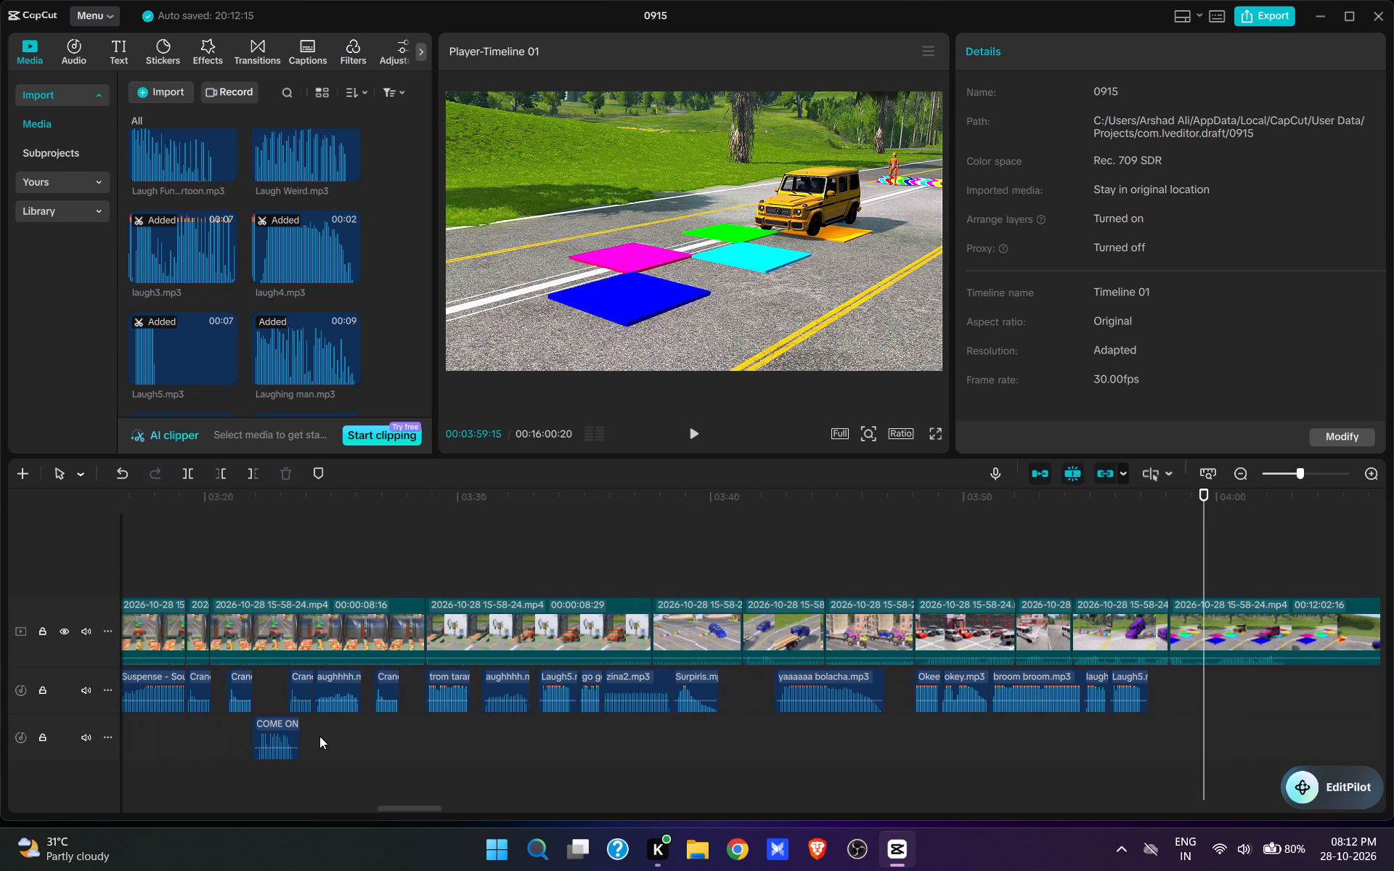
{"action": "left_click", "coordinate": [319, 736]}
{"action": "left_click", "coordinate": [319, 736]}
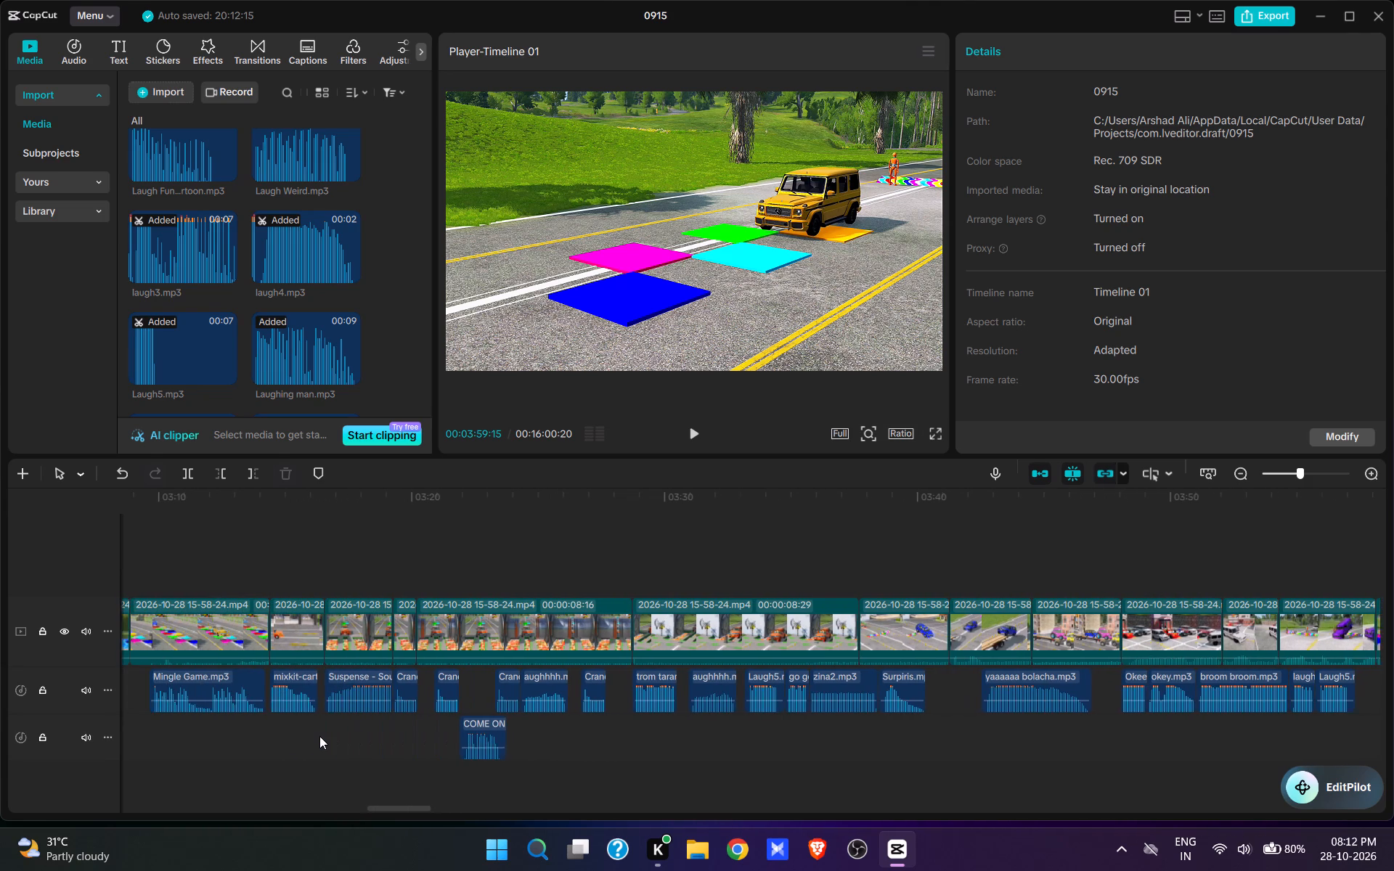
{"action": "left_click", "coordinate": [319, 736]}
{"action": "left_click", "coordinate": [238, 685]}
{"action": "left_click", "coordinate": [238, 685], "text": "ctrl"}
{"action": "key", "text": "ctrl+c"}
{"action": "key", "text": "ctrl+v"}
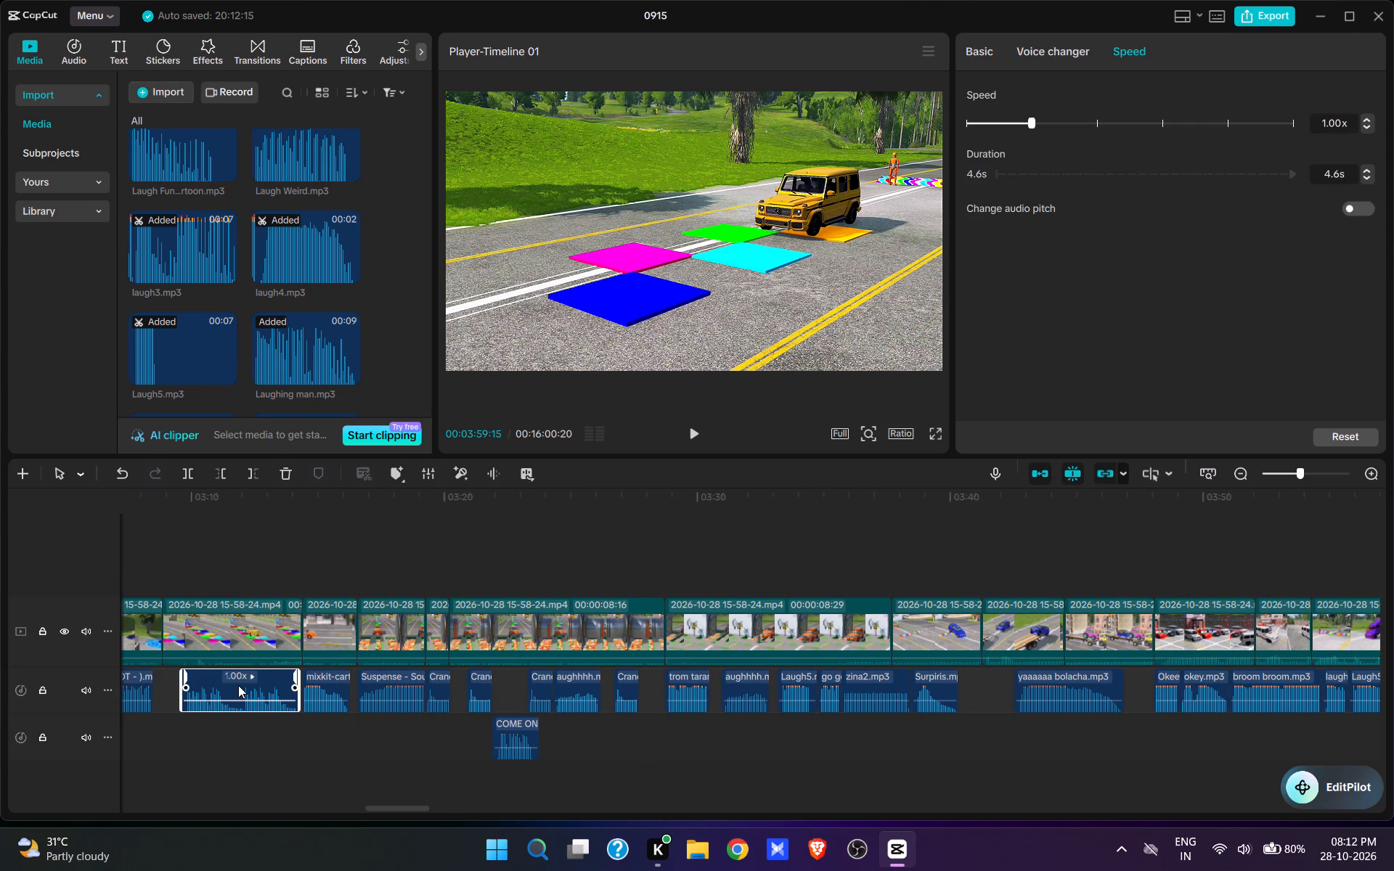
{"action": "key", "text": "space"}
{"action": "key", "text": "space"}
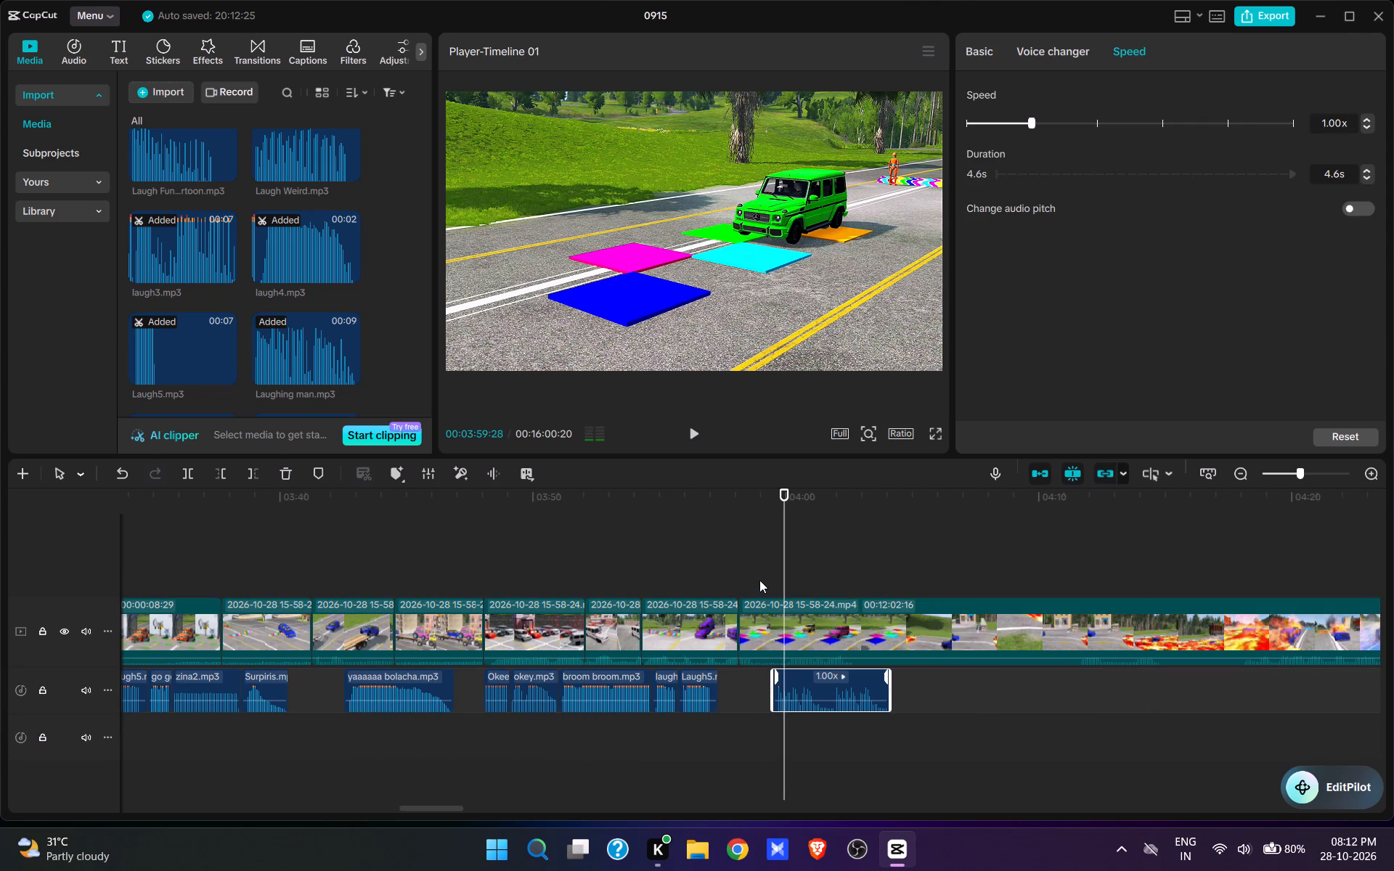
Move the pasted Mingle Game.mp3 to start at about 00:03:58:21, as the off-roader touches the red tile, and replay the scene.
{"action": "left_click", "coordinate": [759, 580]}
{"action": "left_click", "coordinate": [756, 579]}
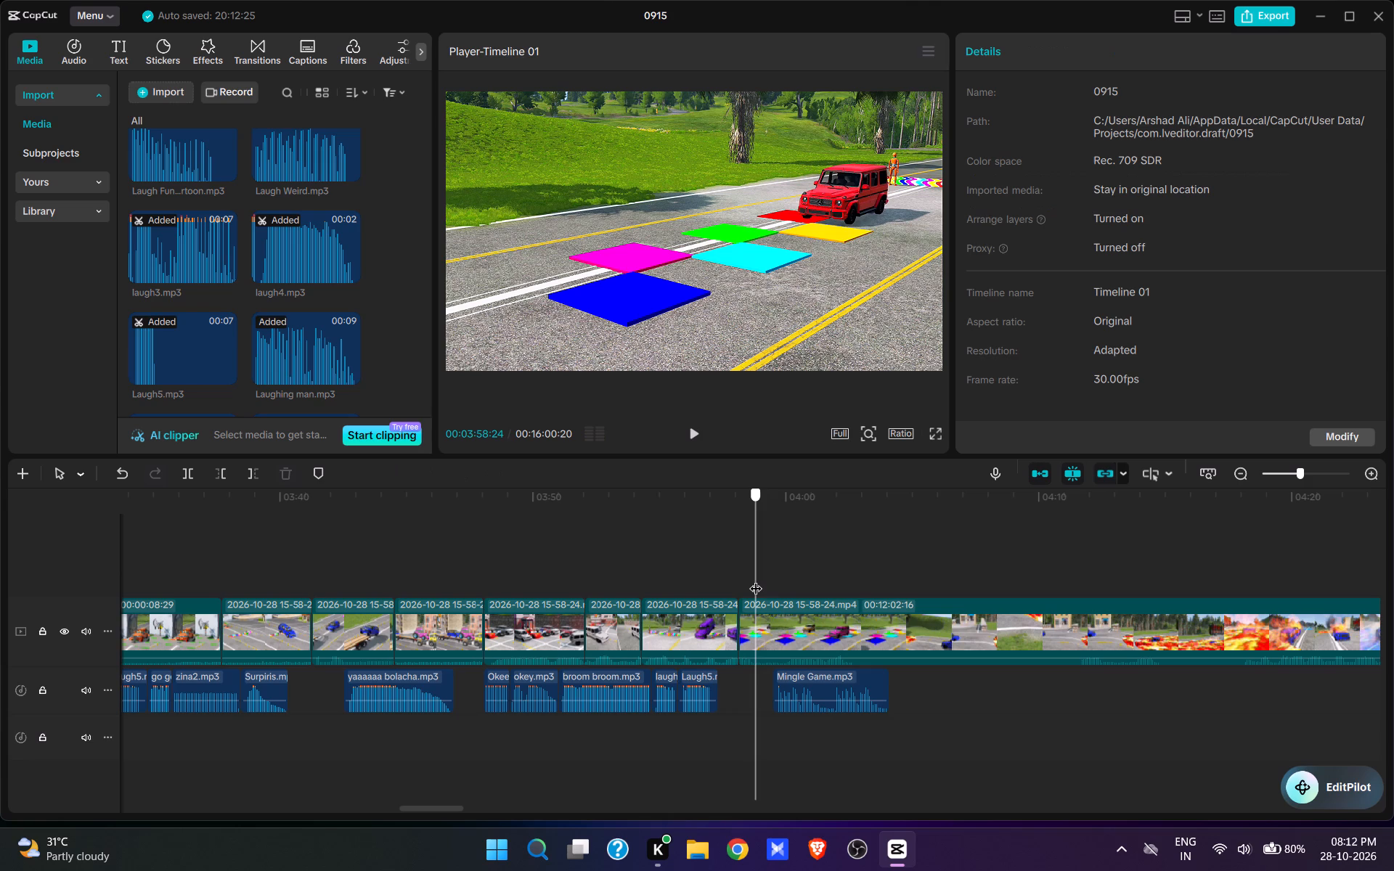
{"action": "left_click", "coordinate": [752, 578]}
{"action": "left_click_drag", "start_coordinate": [806, 673], "coordinate": [788, 676]}
{"action": "key", "text": "space"}
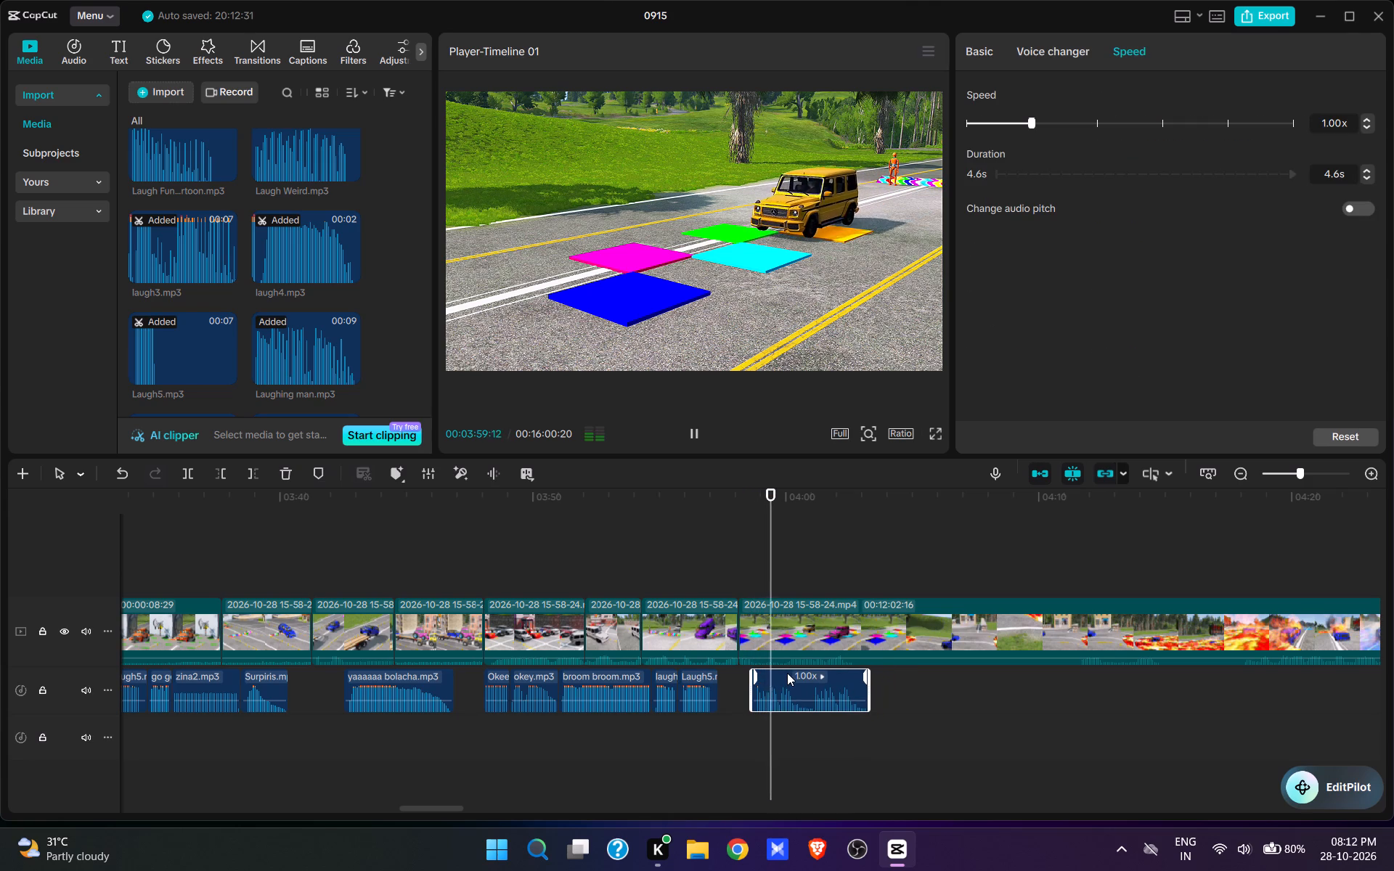
{"action": "left_click", "coordinate": [722, 569]}
{"action": "key", "text": "space"}
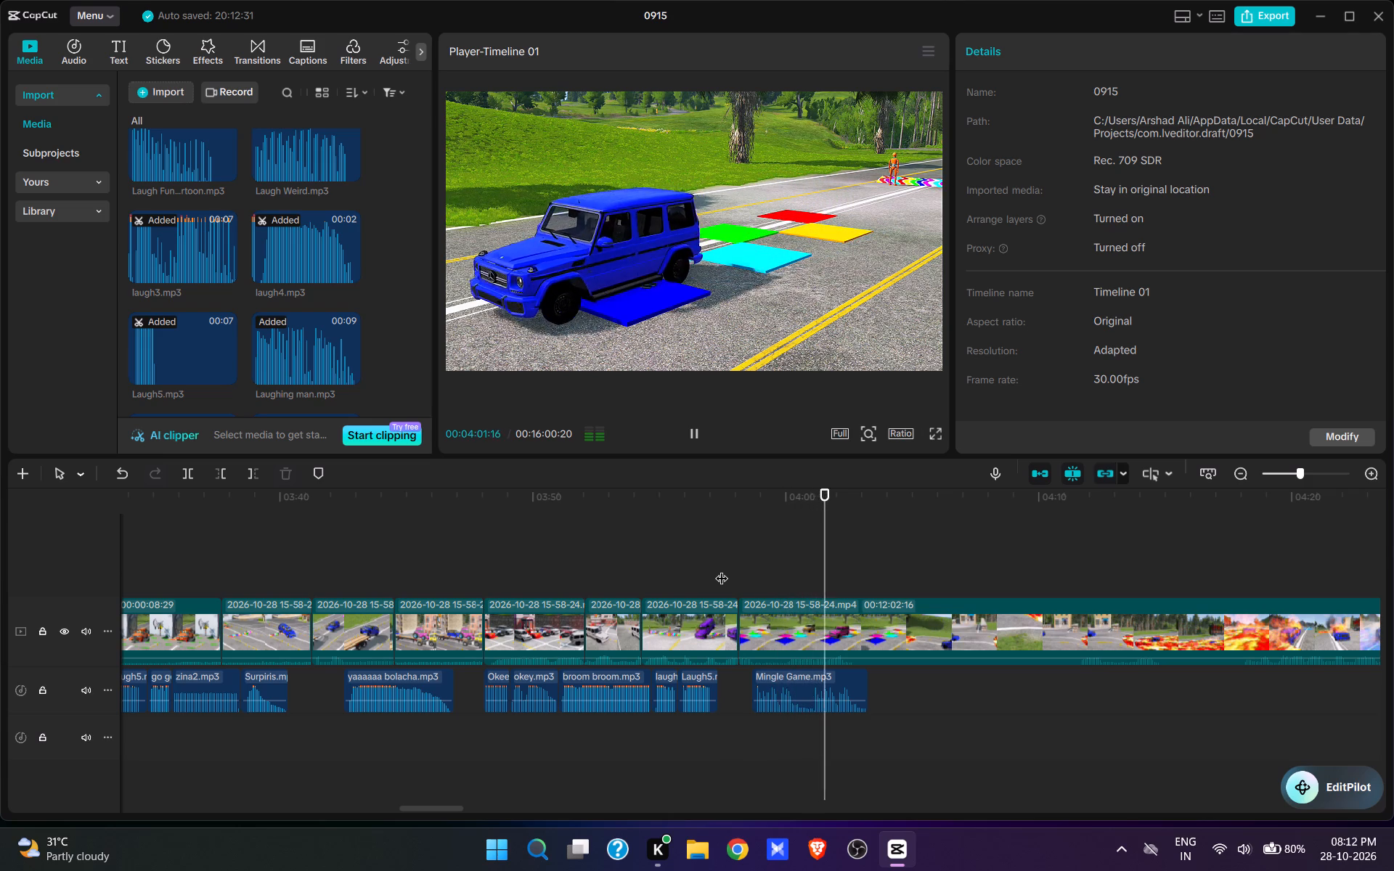
{"action": "key", "text": "space"}
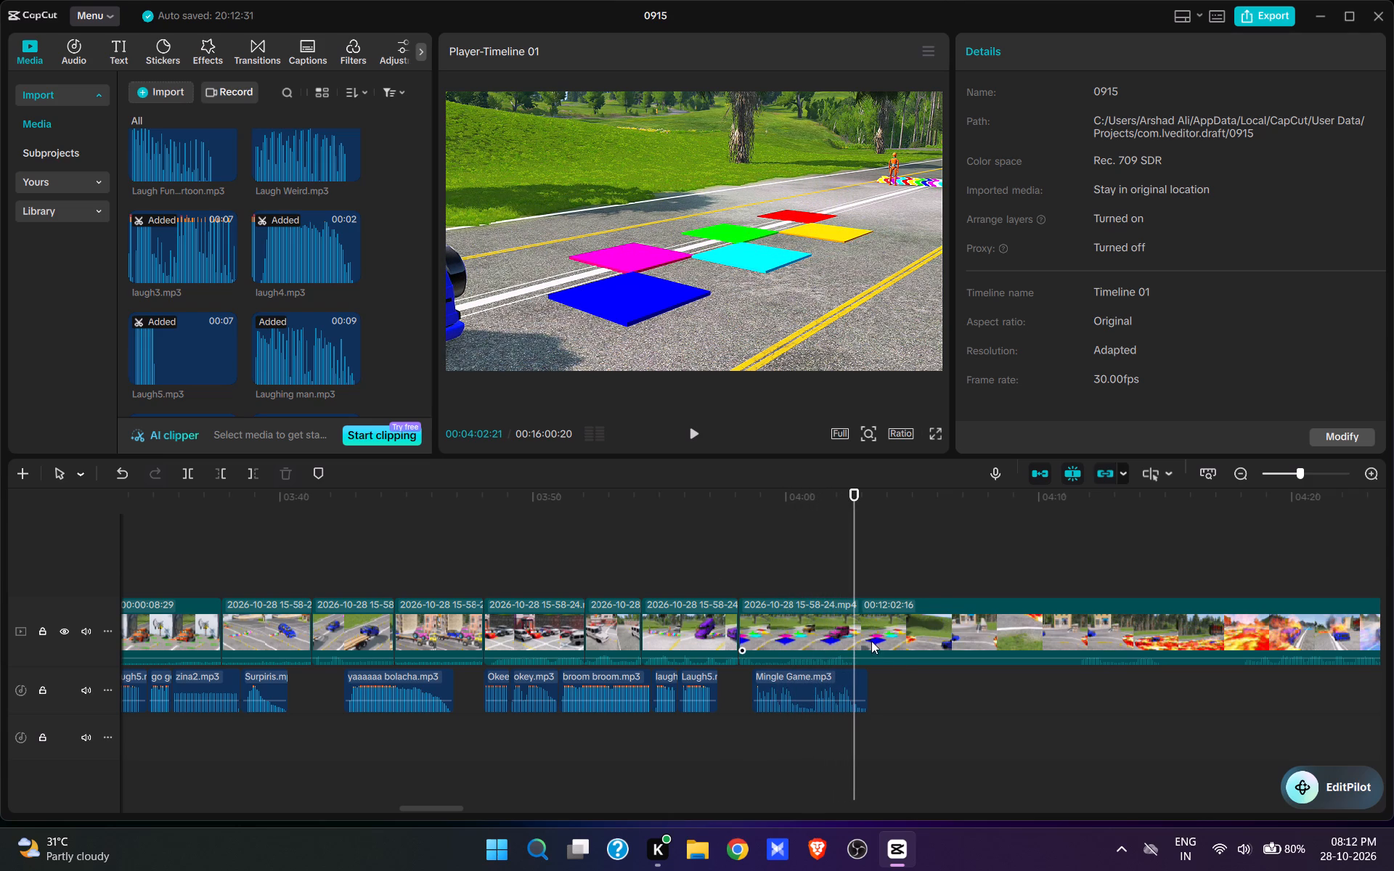
Split the video at 00:04:02:21, as the blue off-roader leaves the view, and trim the end of Mingle Game.mp3 to that point.
{"action": "left_click", "coordinate": [868, 637]}
{"action": "key", "text": "w"}
{"action": "left_click", "coordinate": [855, 700]}
{"action": "key", "text": "e"}
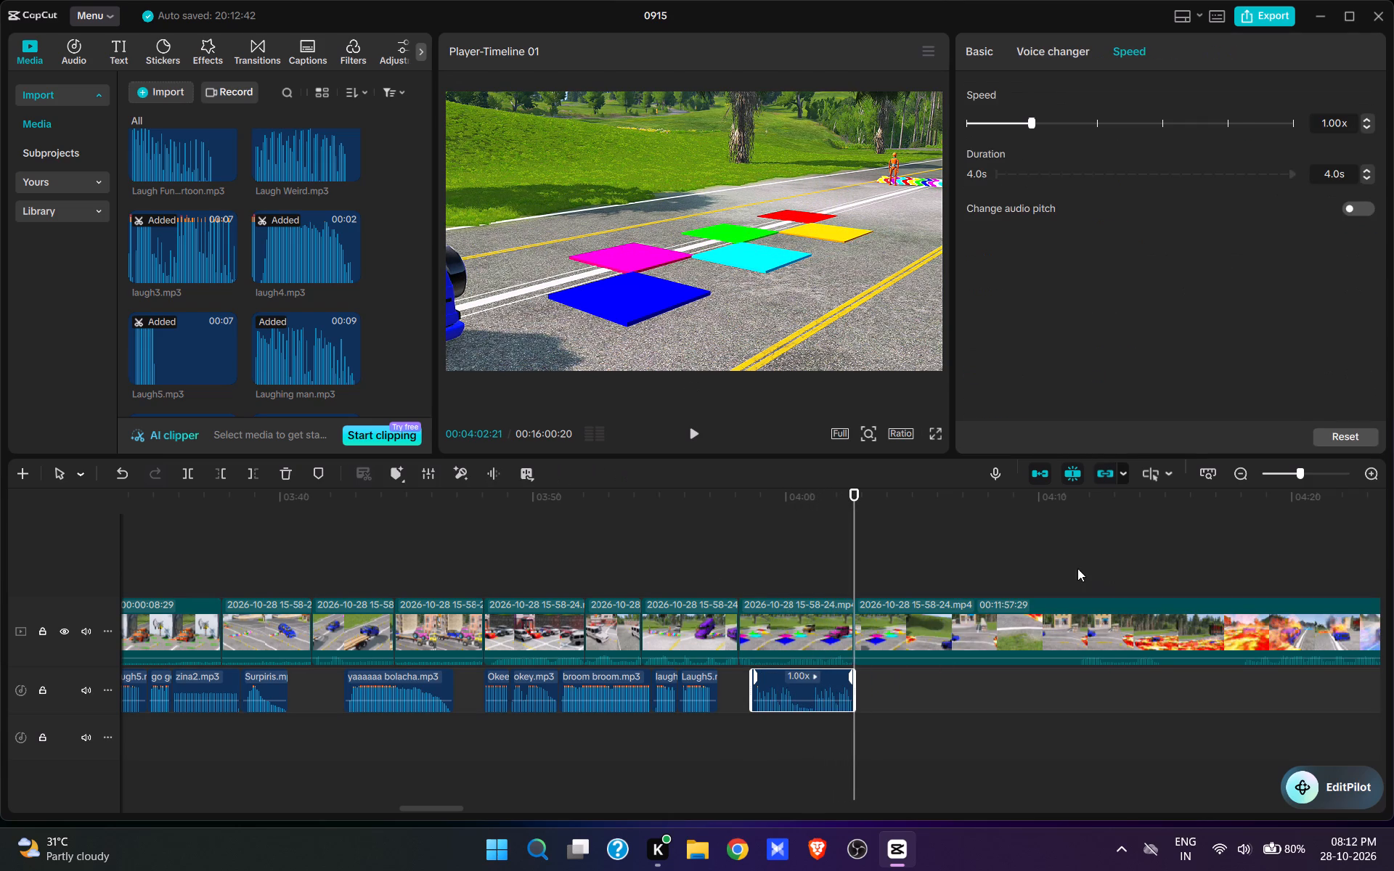
Cut the footage from the split at 00:04:02:21 up to about 00:04:11, where the blue off-roader approaches the lava pool.
{"action": "left_click", "coordinate": [1077, 568]}
{"action": "key", "text": "space"}
{"action": "key", "text": "space"}
{"action": "left_click", "coordinate": [1078, 568]}
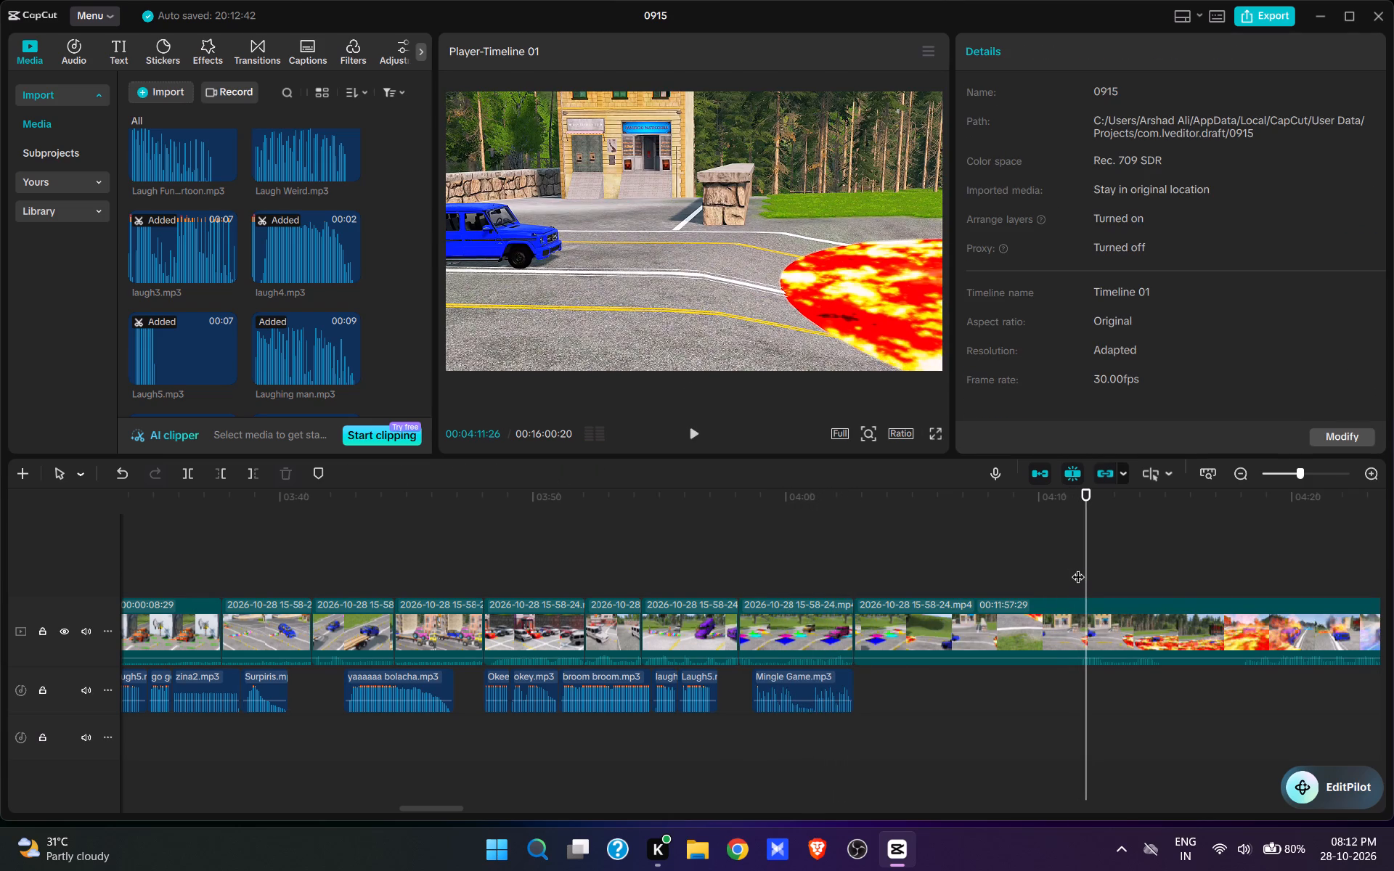
{"action": "key", "text": "q"}
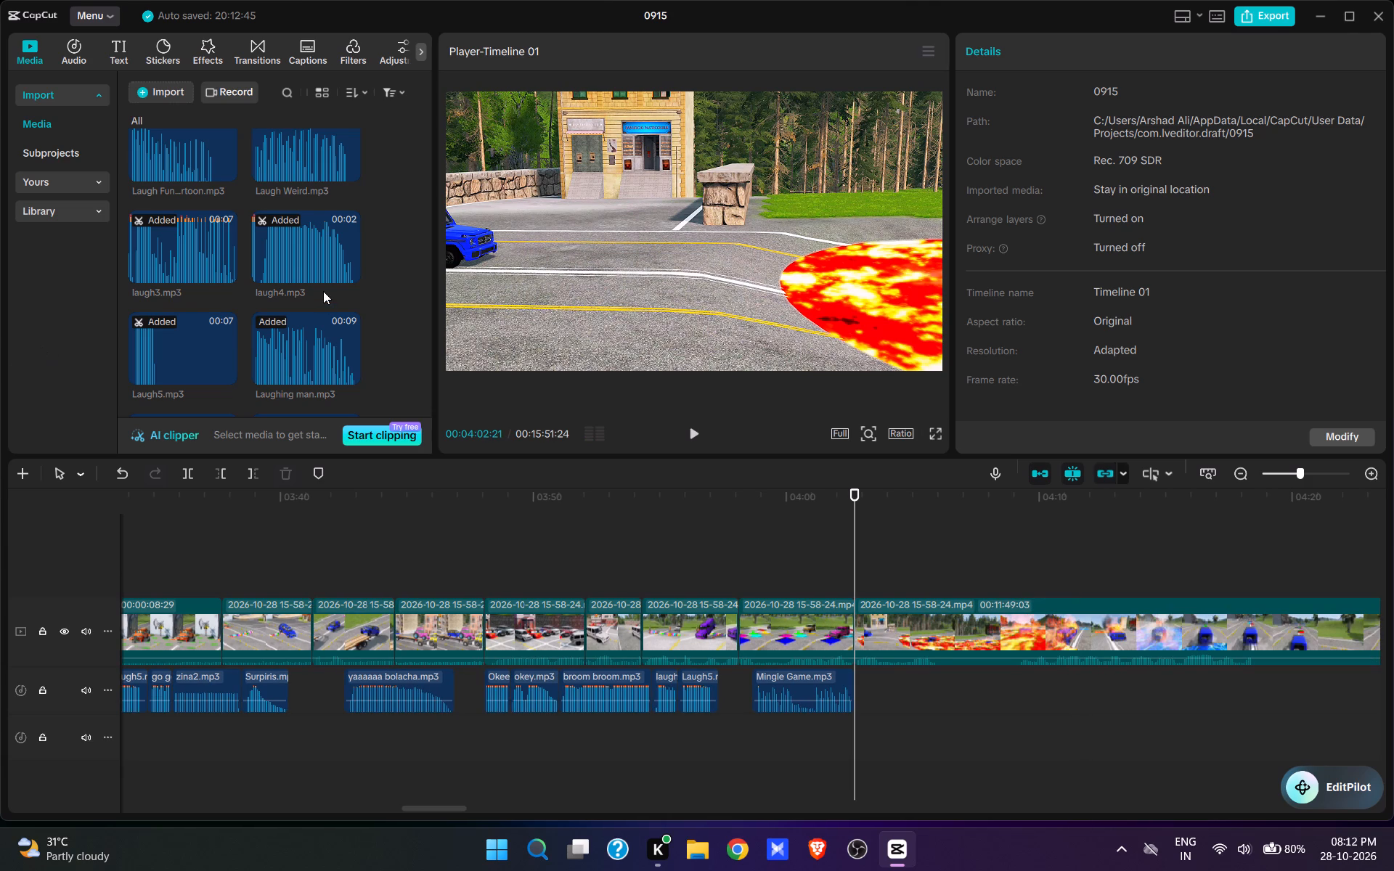
Add No God please No.mp3 at 00:04:02:21, as the blue off-roader approaches the lava pool, and preview it.
{"action": "scroll", "coordinate": [323, 291], "scroll_direction": "up", "scroll_amount": 20}
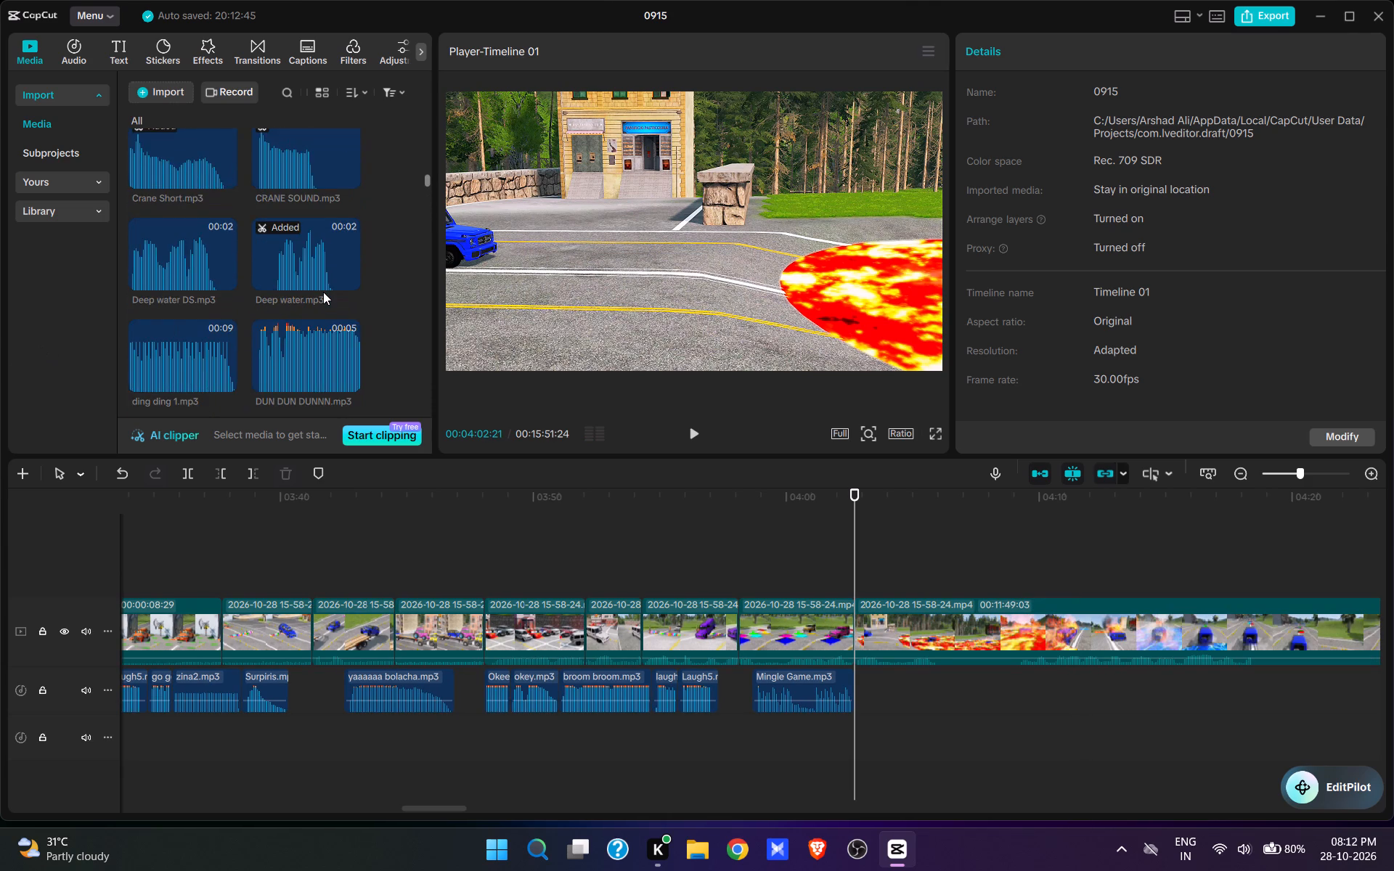
{"action": "scroll", "coordinate": [323, 292], "scroll_direction": "up", "scroll_amount": 1}
{"action": "scroll", "coordinate": [323, 292], "scroll_direction": "down", "scroll_amount": 13}
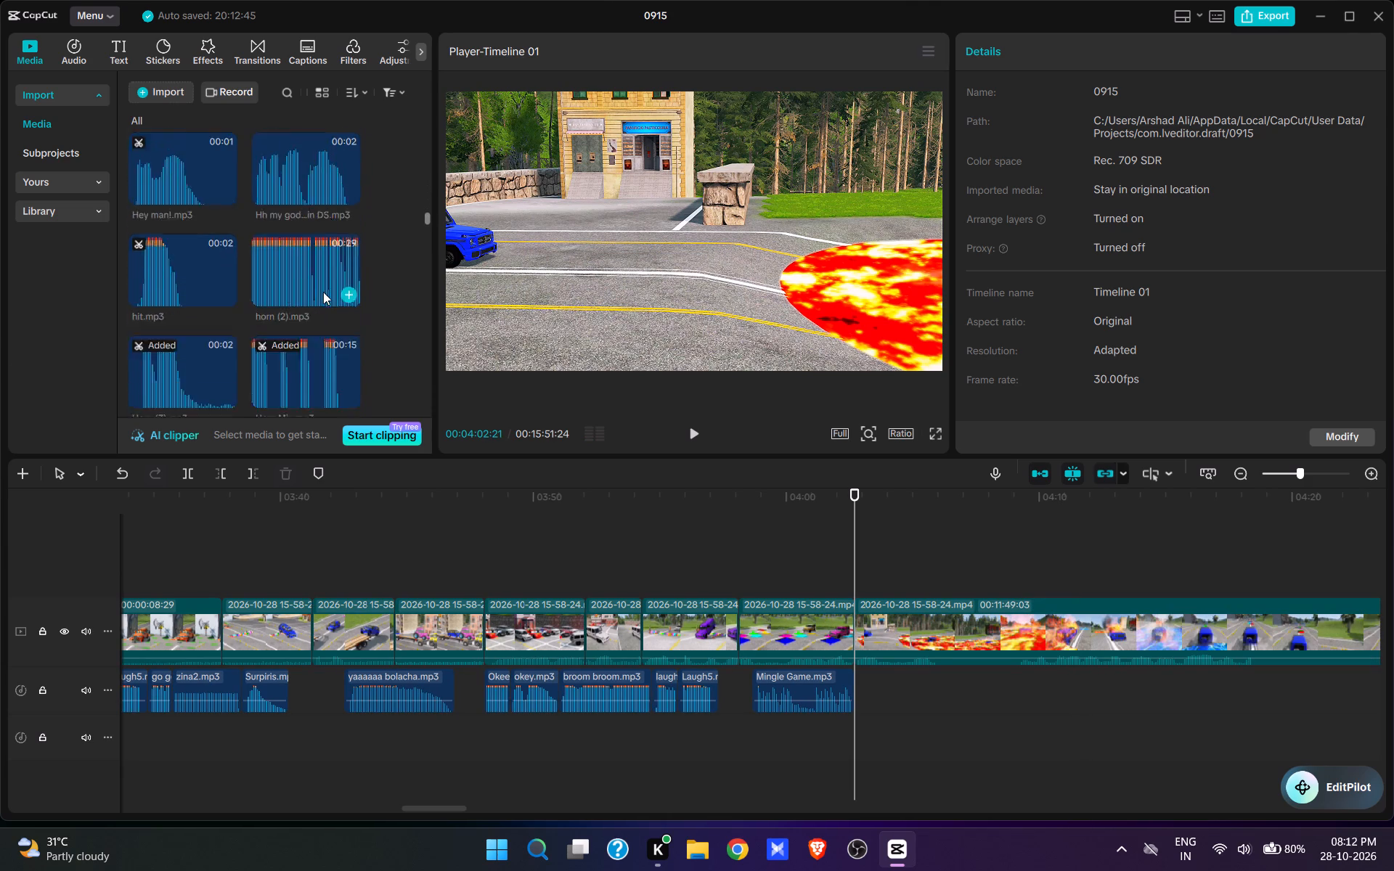
{"action": "scroll", "coordinate": [323, 292], "scroll_direction": "down", "scroll_amount": 7}
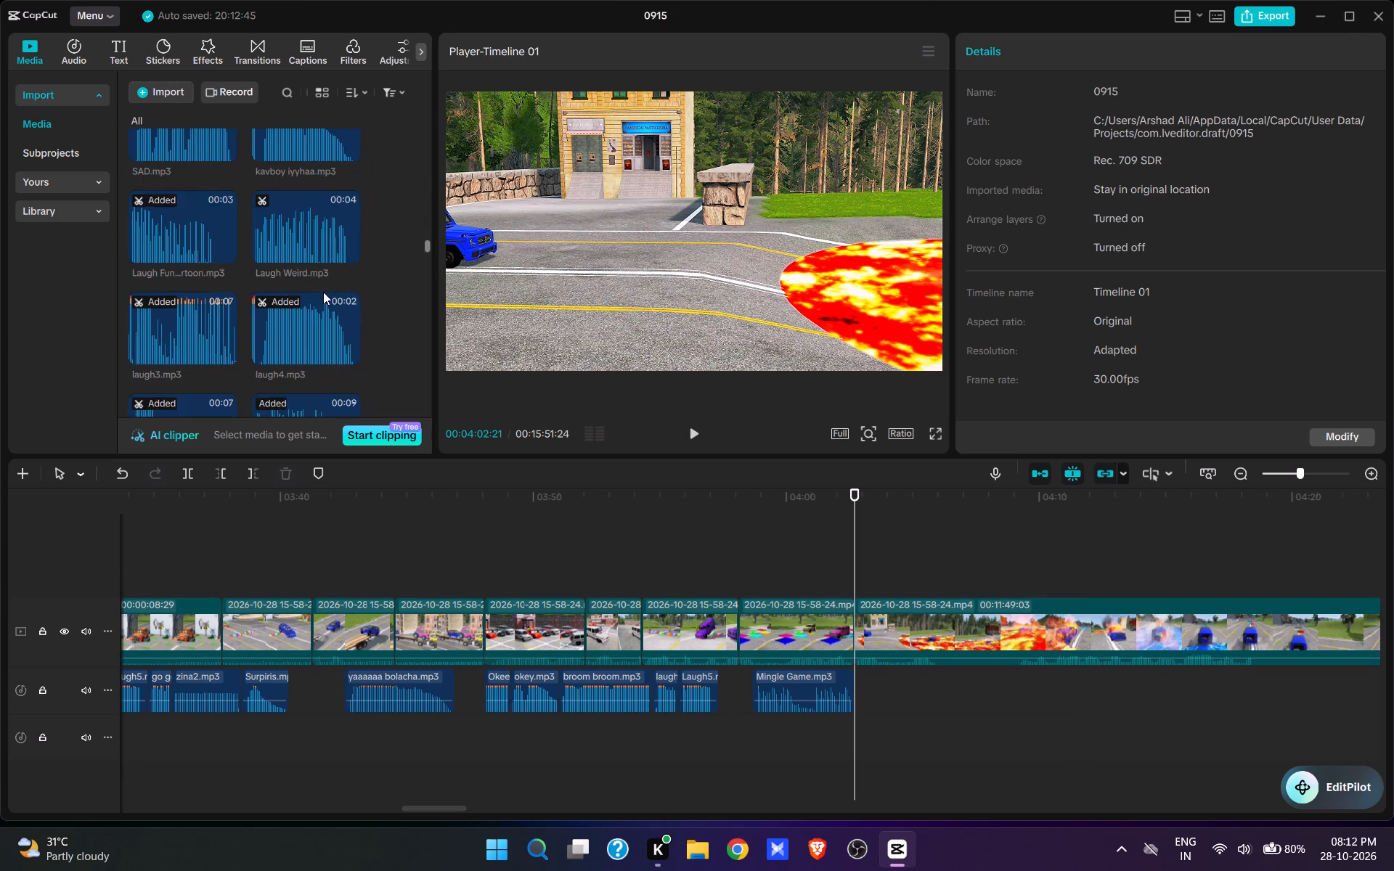
{"action": "scroll", "coordinate": [323, 292], "scroll_direction": "down", "scroll_amount": 9}
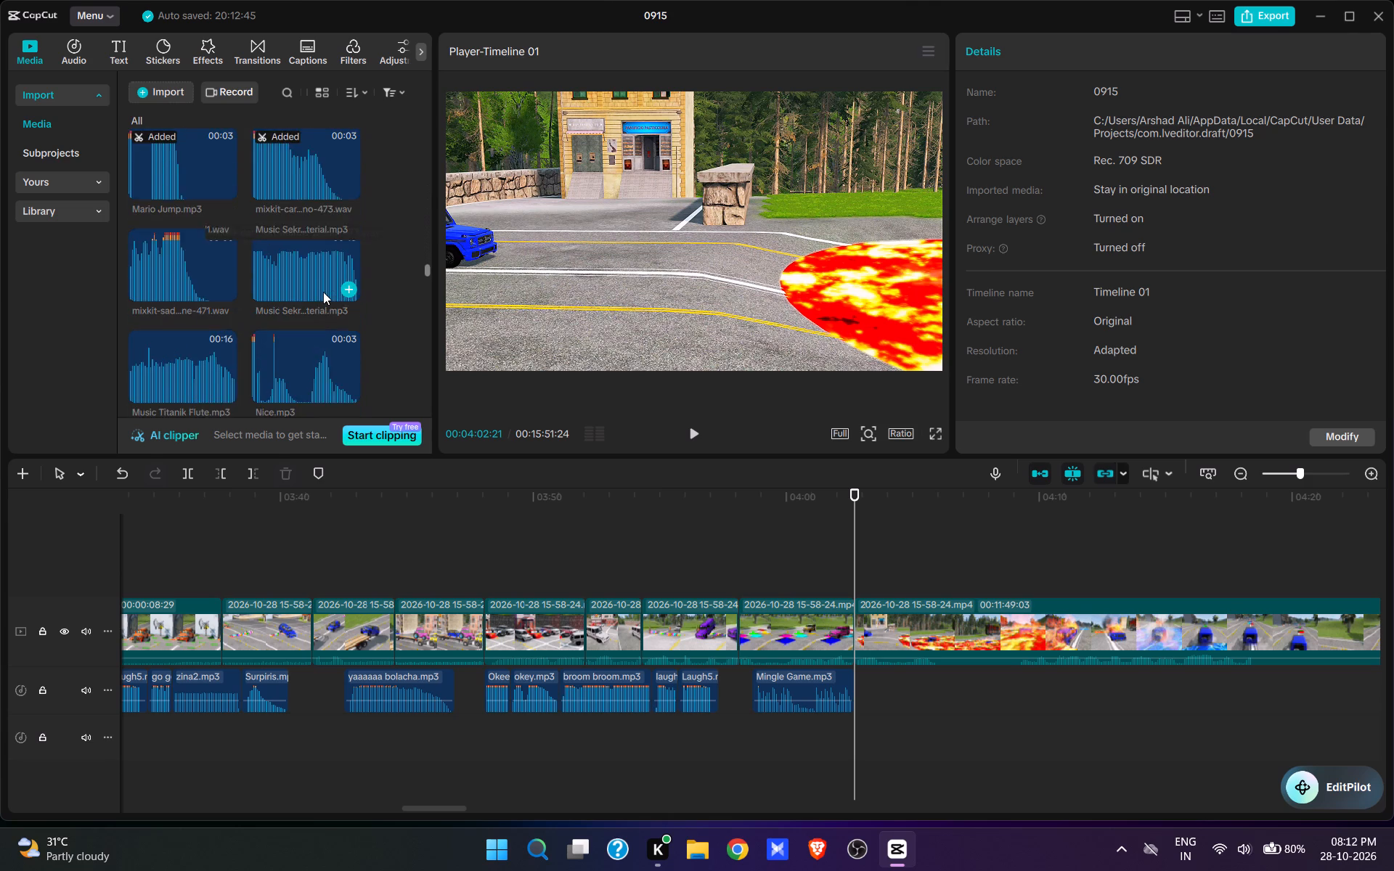
{"action": "left_click", "coordinate": [350, 323]}
{"action": "key", "text": "space"}
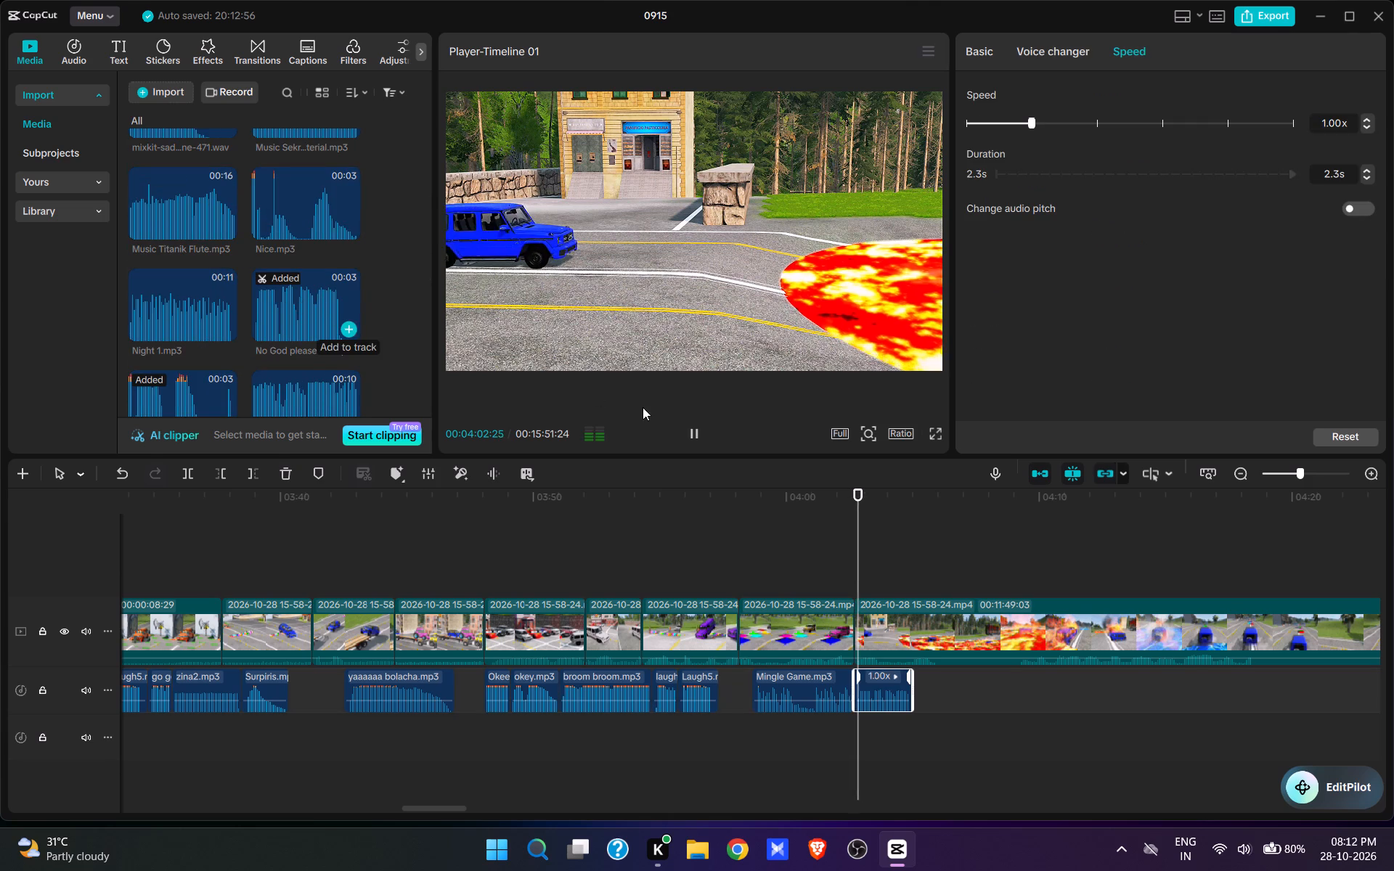
{"action": "key", "text": "space"}
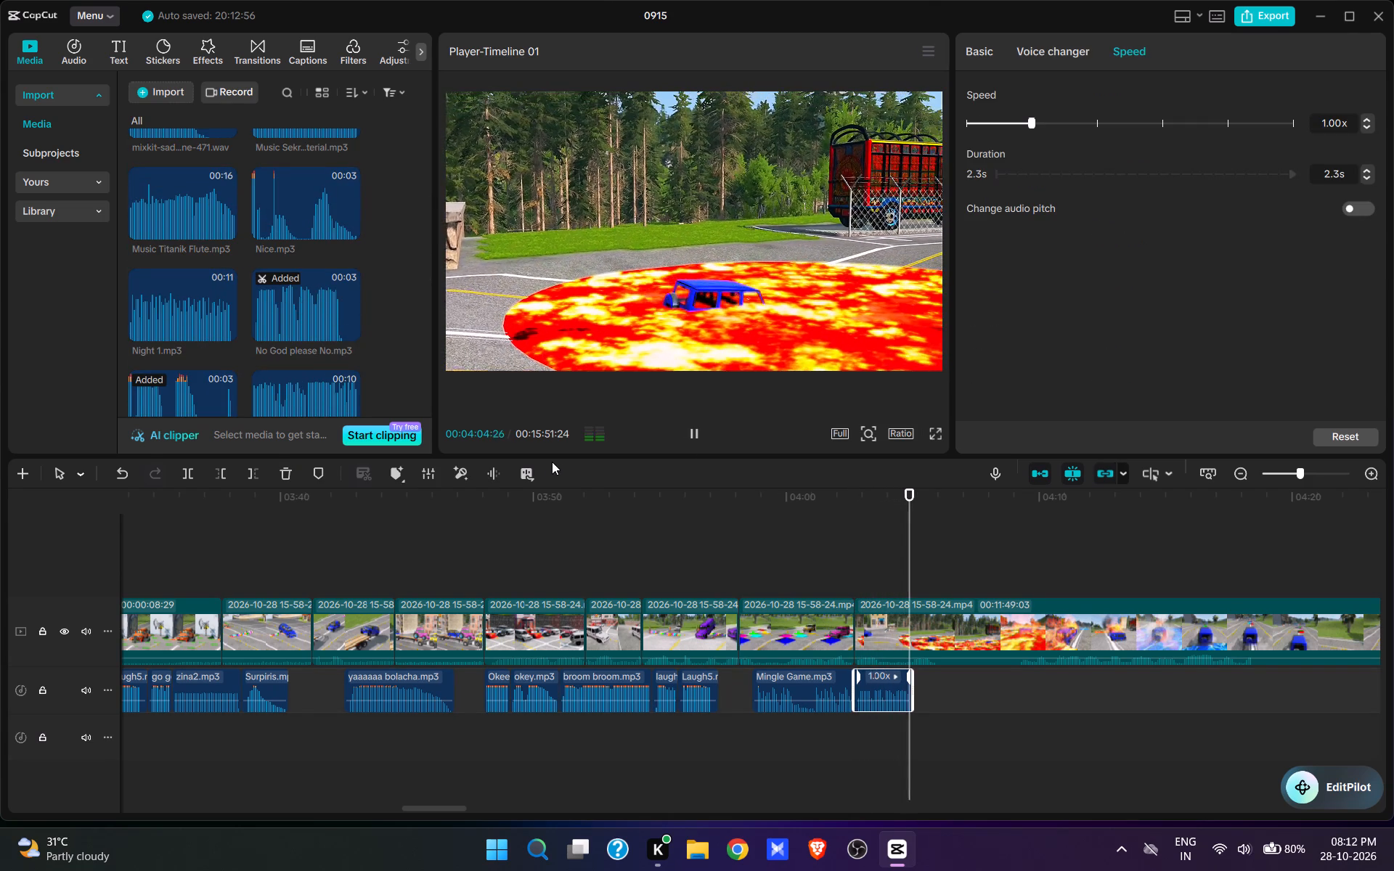
Add HOT HOT HOT - ).mp3 at 00:04:04:29, as the blue off-roader sinks into the lava, and preview it.
{"action": "left_click", "coordinate": [912, 565]}
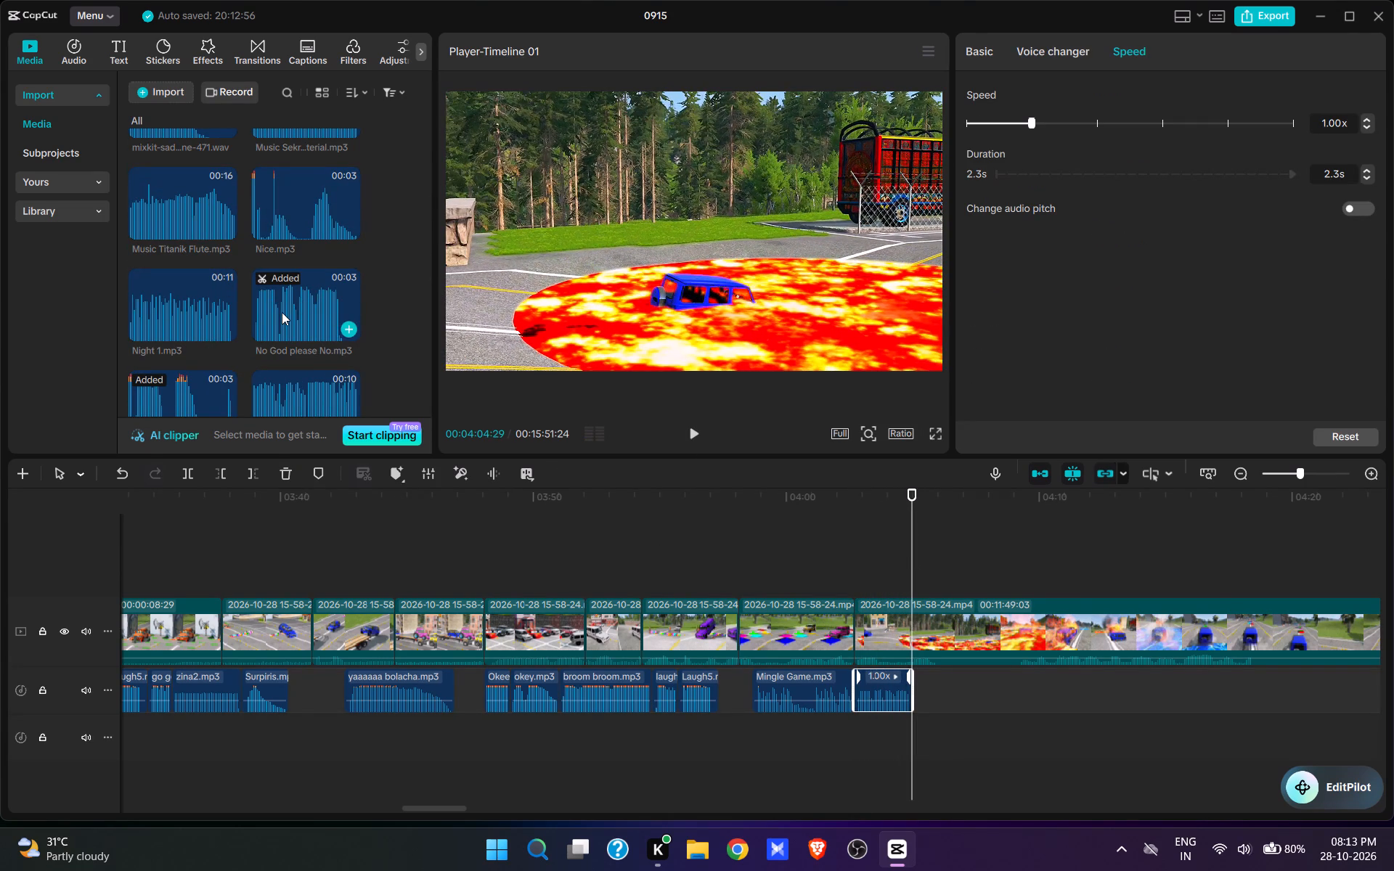
{"action": "scroll", "coordinate": [282, 312], "scroll_direction": "up", "scroll_amount": 18}
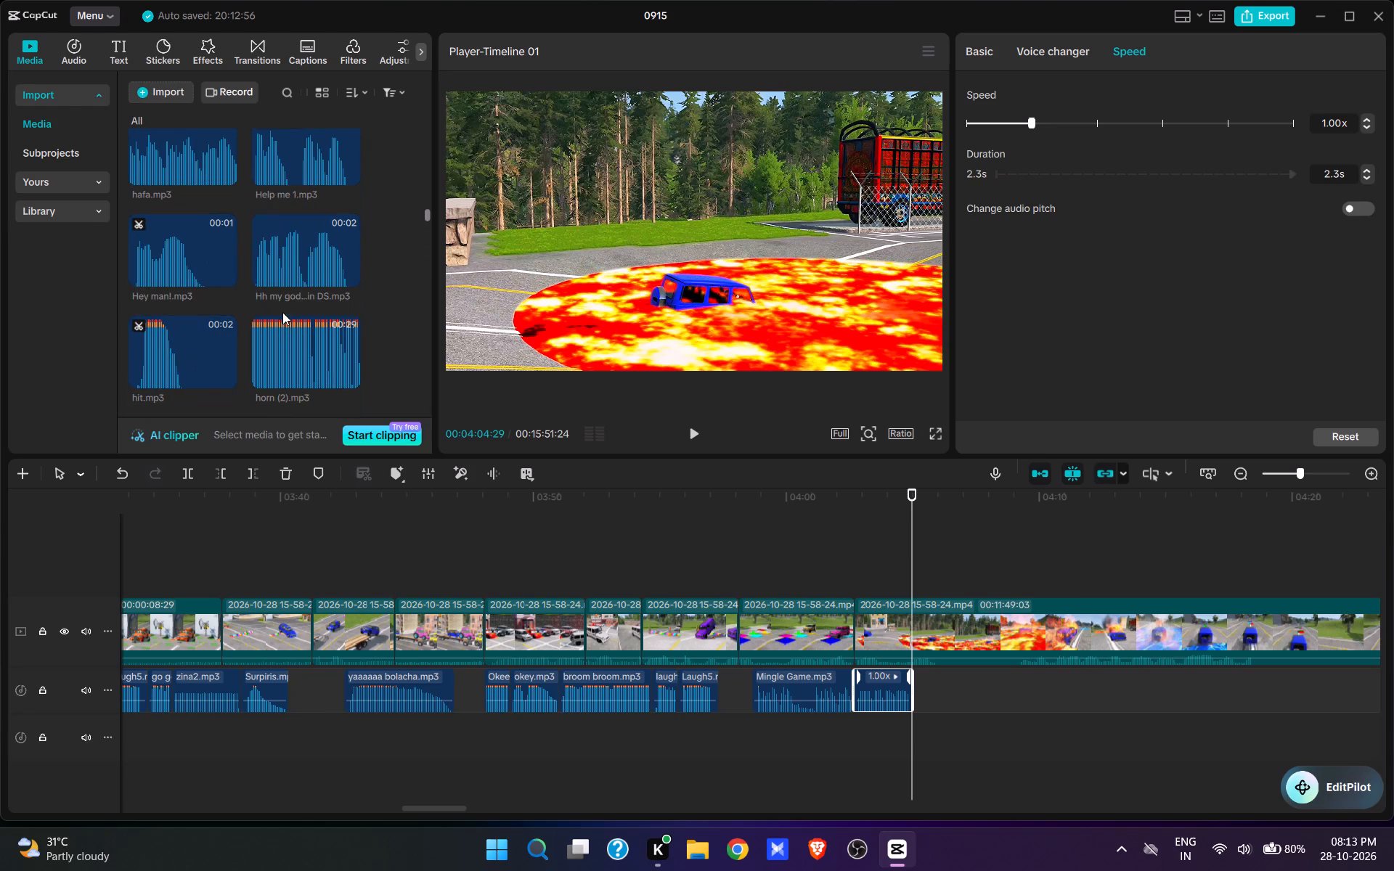
{"action": "scroll", "coordinate": [282, 312], "scroll_direction": "up", "scroll_amount": 4}
{"action": "scroll", "coordinate": [290, 309], "scroll_direction": "down", "scroll_amount": 9}
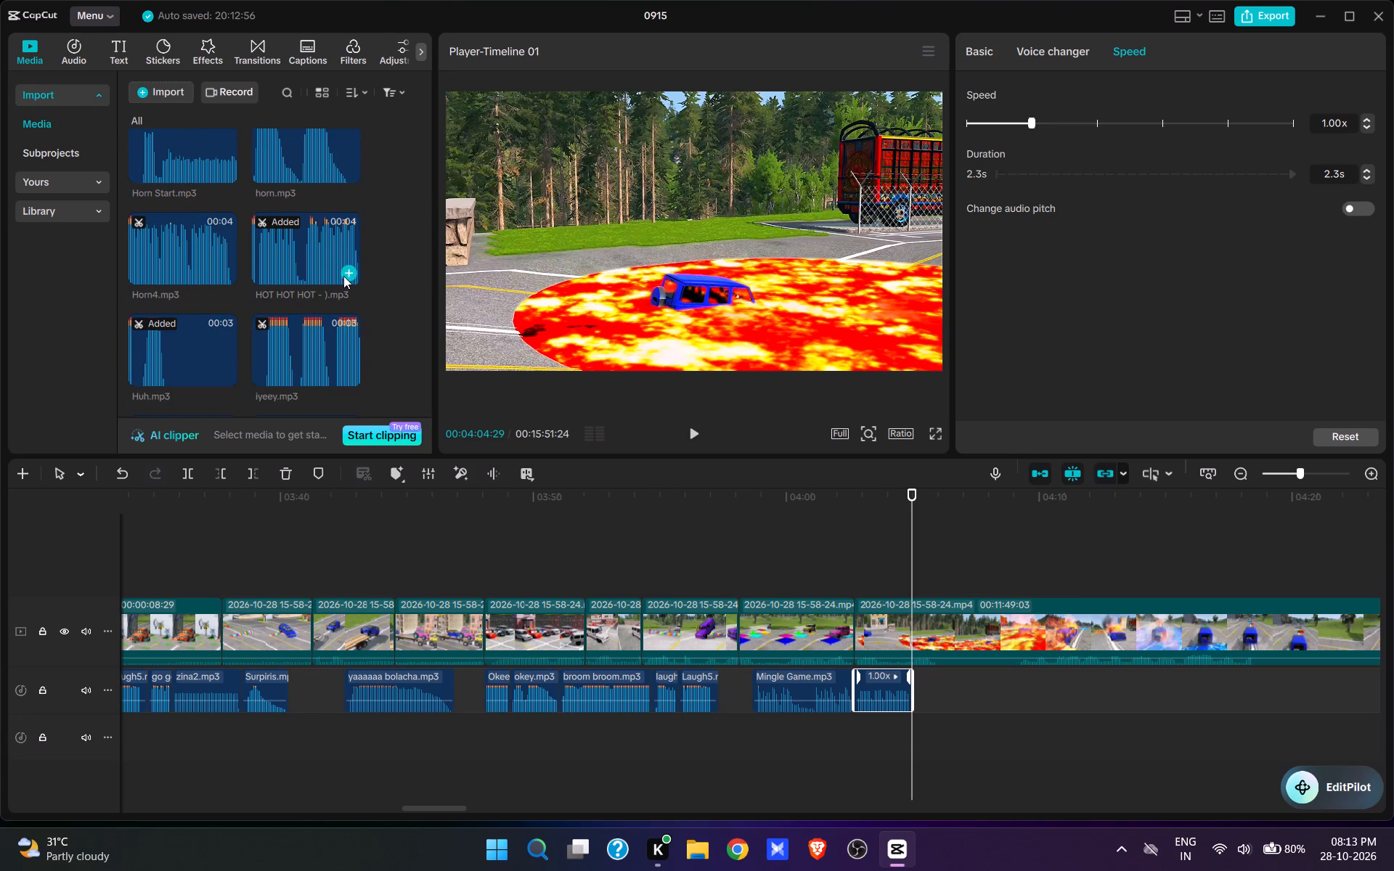
{"action": "left_click", "coordinate": [346, 275]}
{"action": "key", "text": "space"}
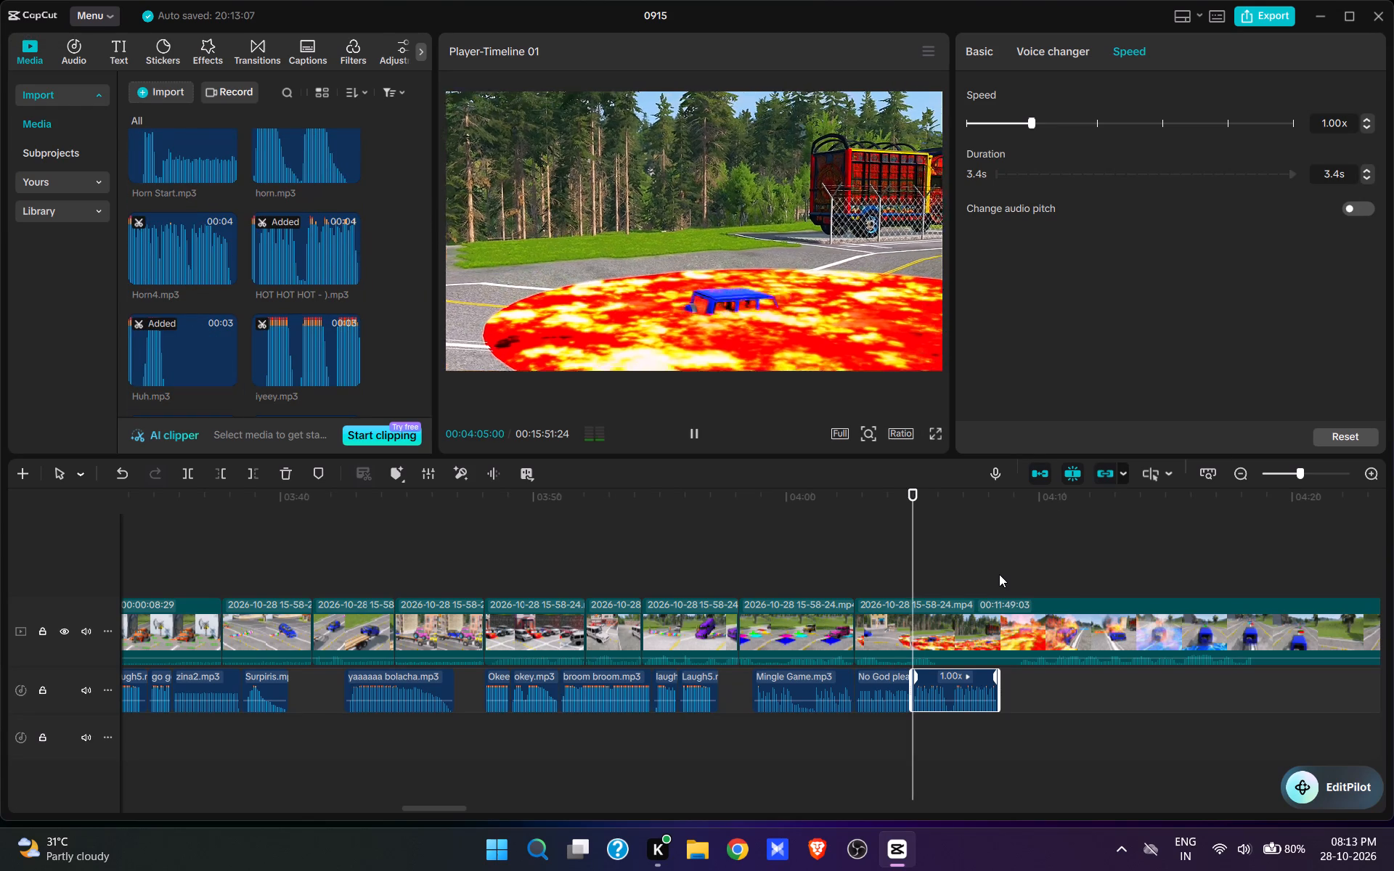
{"action": "key", "text": "space"}
Split the lava footage at 00:04:05:19 and cut from there up to about 00:04:09.
{"action": "left_click", "coordinate": [929, 589]}
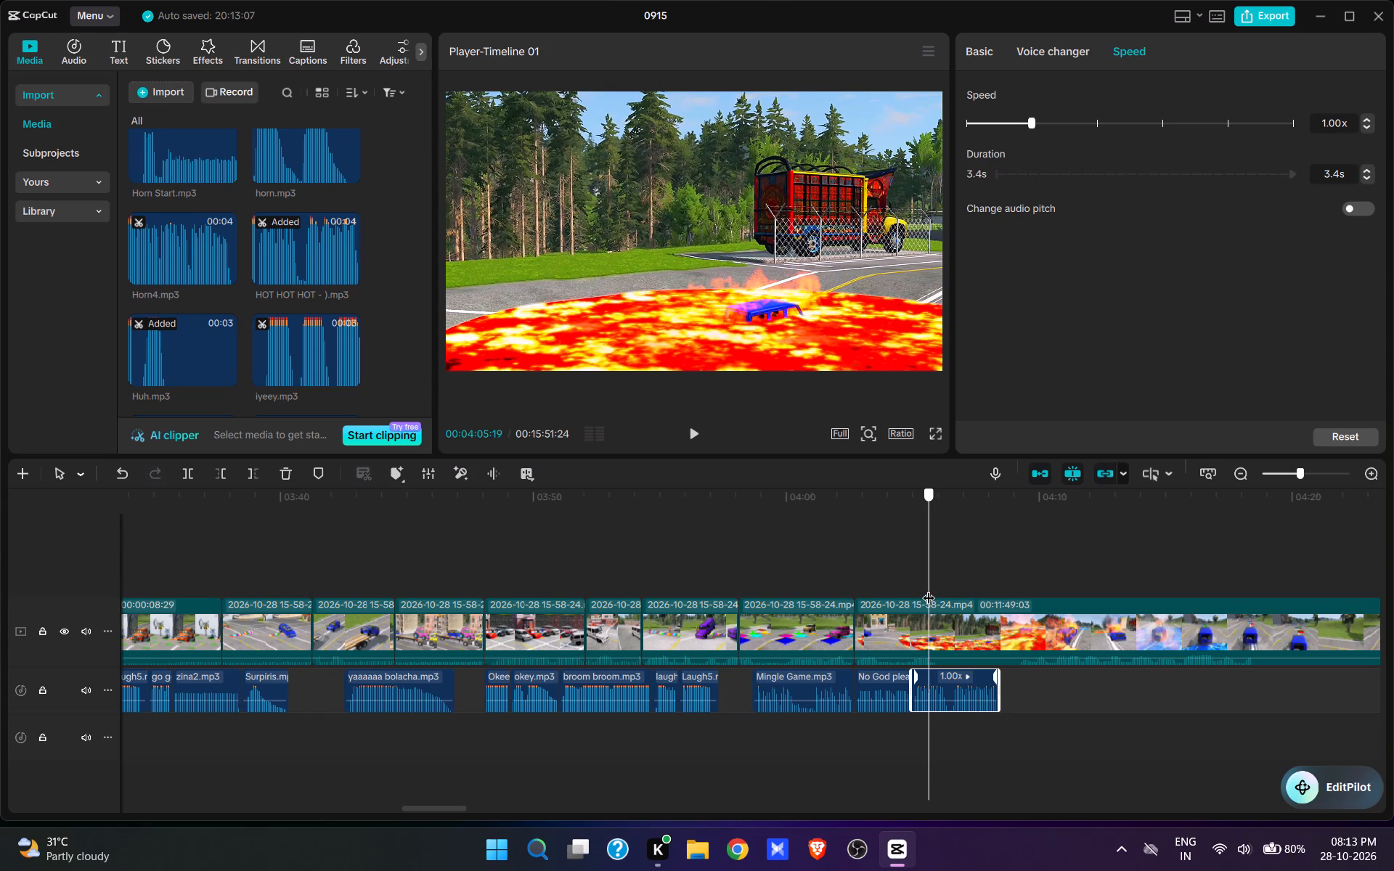
{"action": "left_click", "coordinate": [926, 634]}
{"action": "key", "text": "w"}
{"action": "left_click", "coordinate": [1014, 573]}
{"action": "key", "text": "space"}
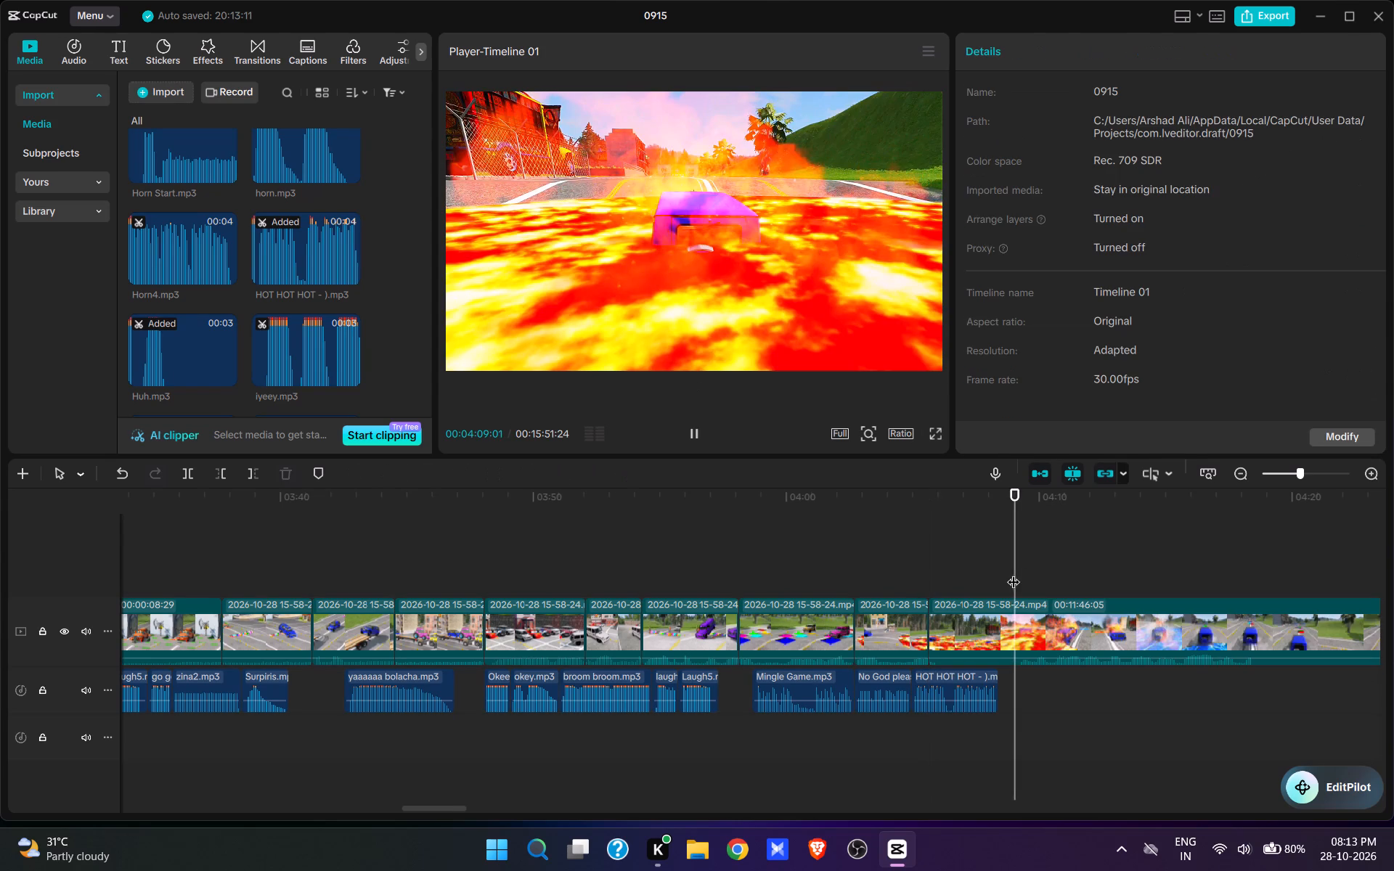
{"action": "key", "text": "space"}
{"action": "key", "text": "q"}
Add Laugh5.mp3 at 00:04:09:25, as the burning off-roader enters the blue water pool, and preview the scene.
{"action": "key", "text": "space"}
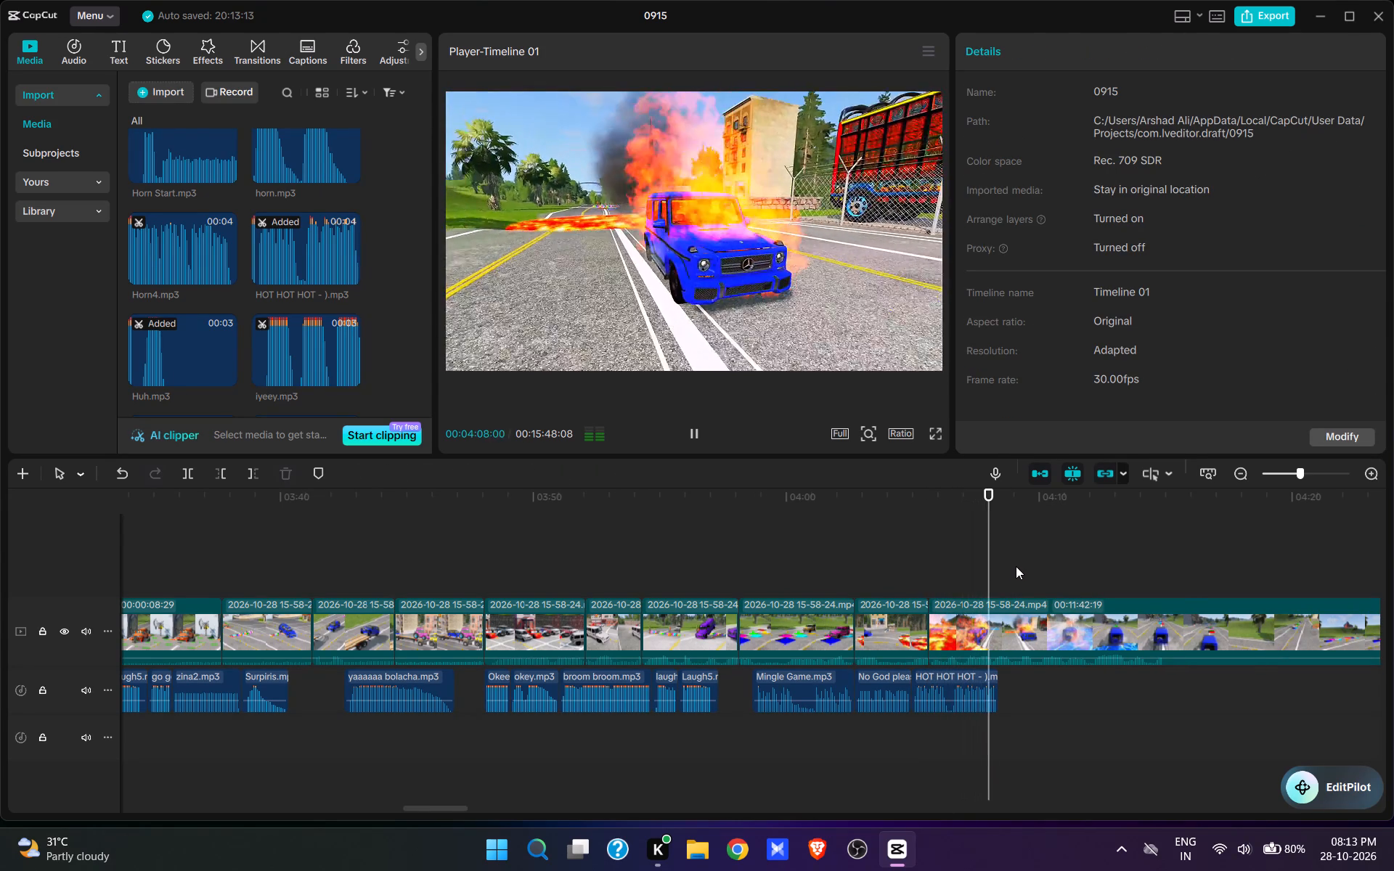
{"action": "key", "text": "space"}
{"action": "key", "text": "space"}
{"action": "key", "text": "space"}
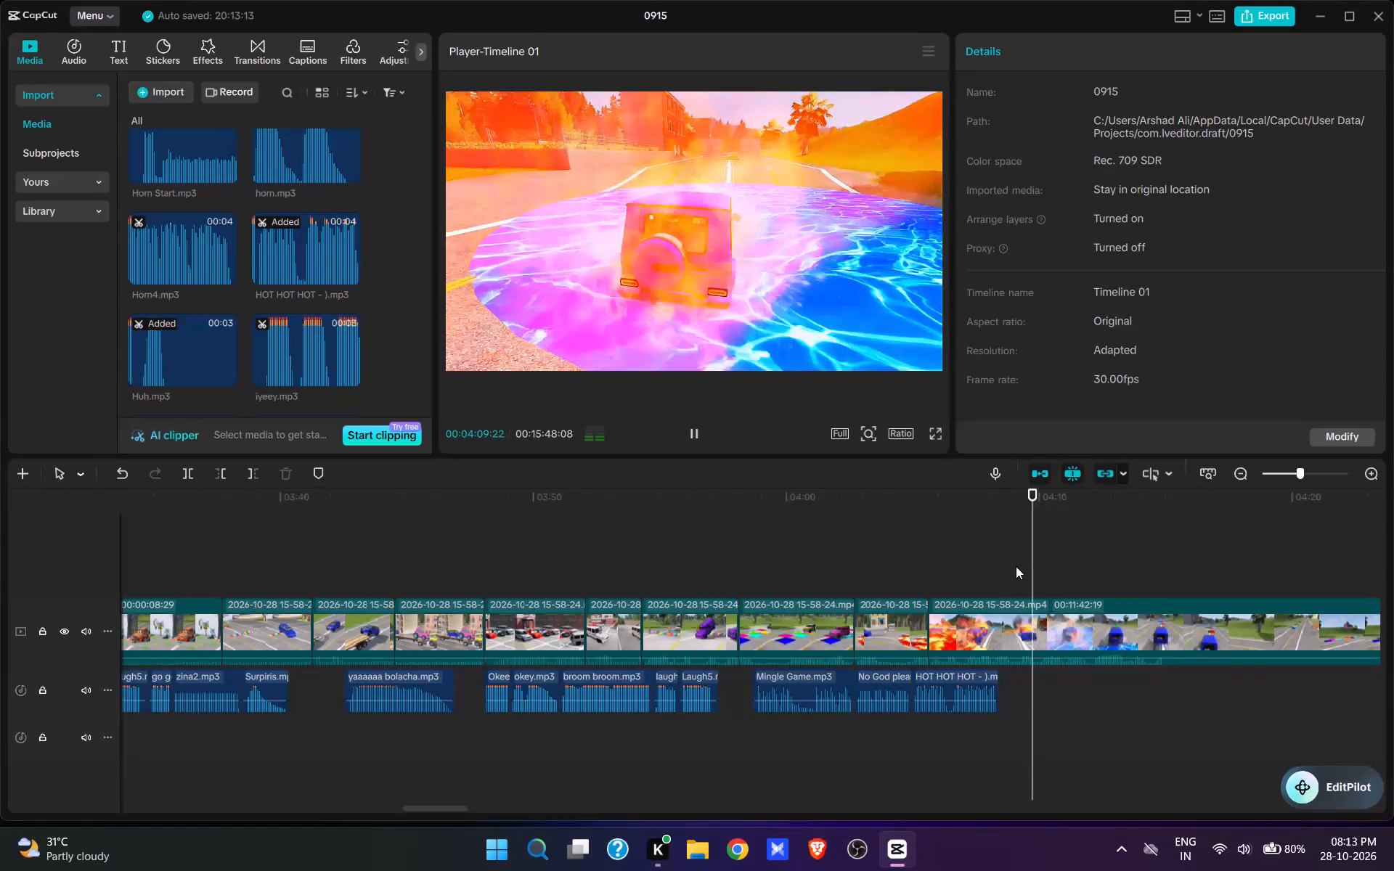
{"action": "scroll", "coordinate": [200, 354], "scroll_direction": "down", "scroll_amount": 6}
{"action": "left_click", "coordinate": [148, 266]}
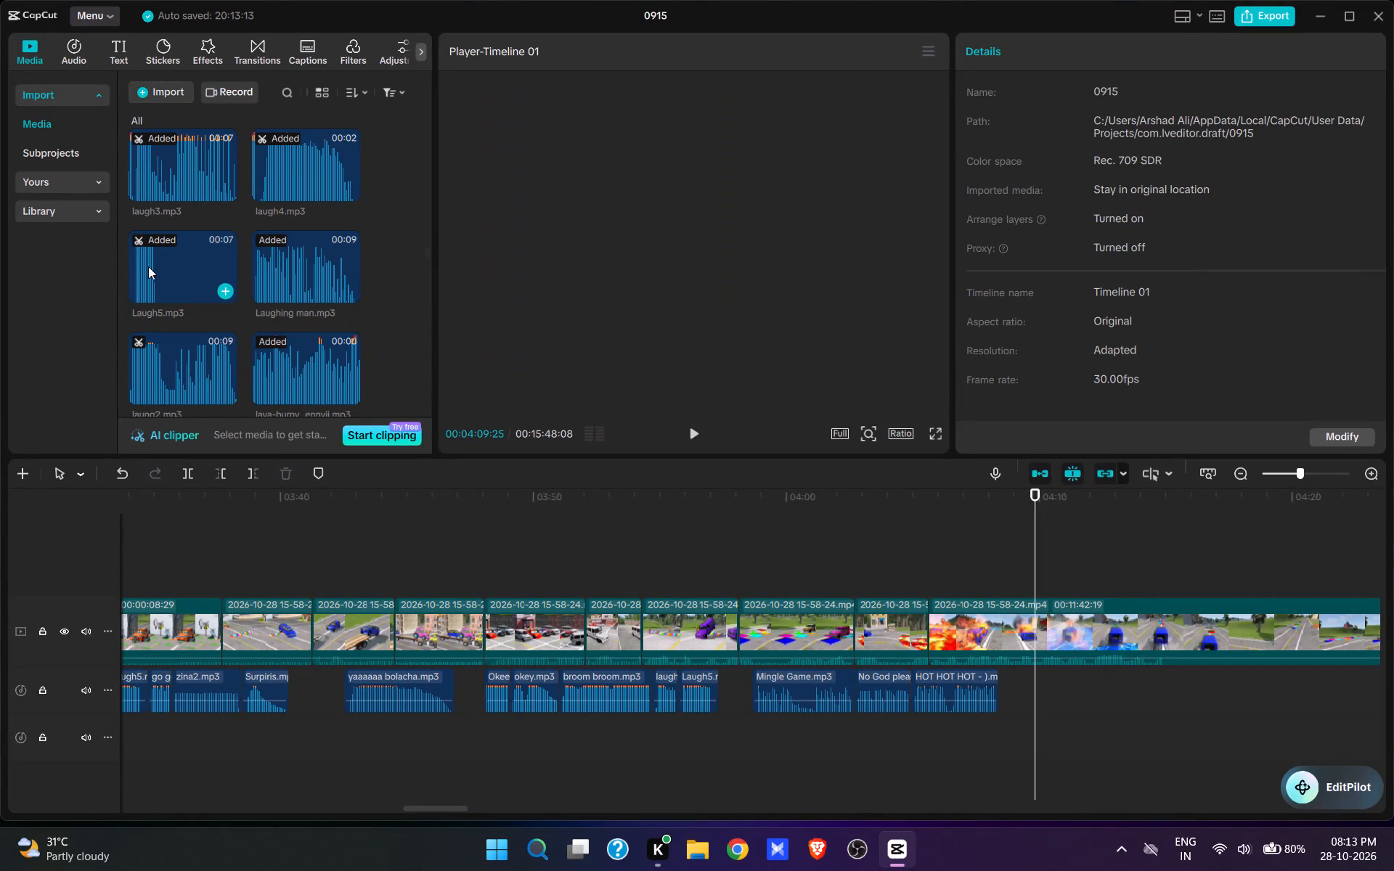
{"action": "left_click", "coordinate": [150, 287]}
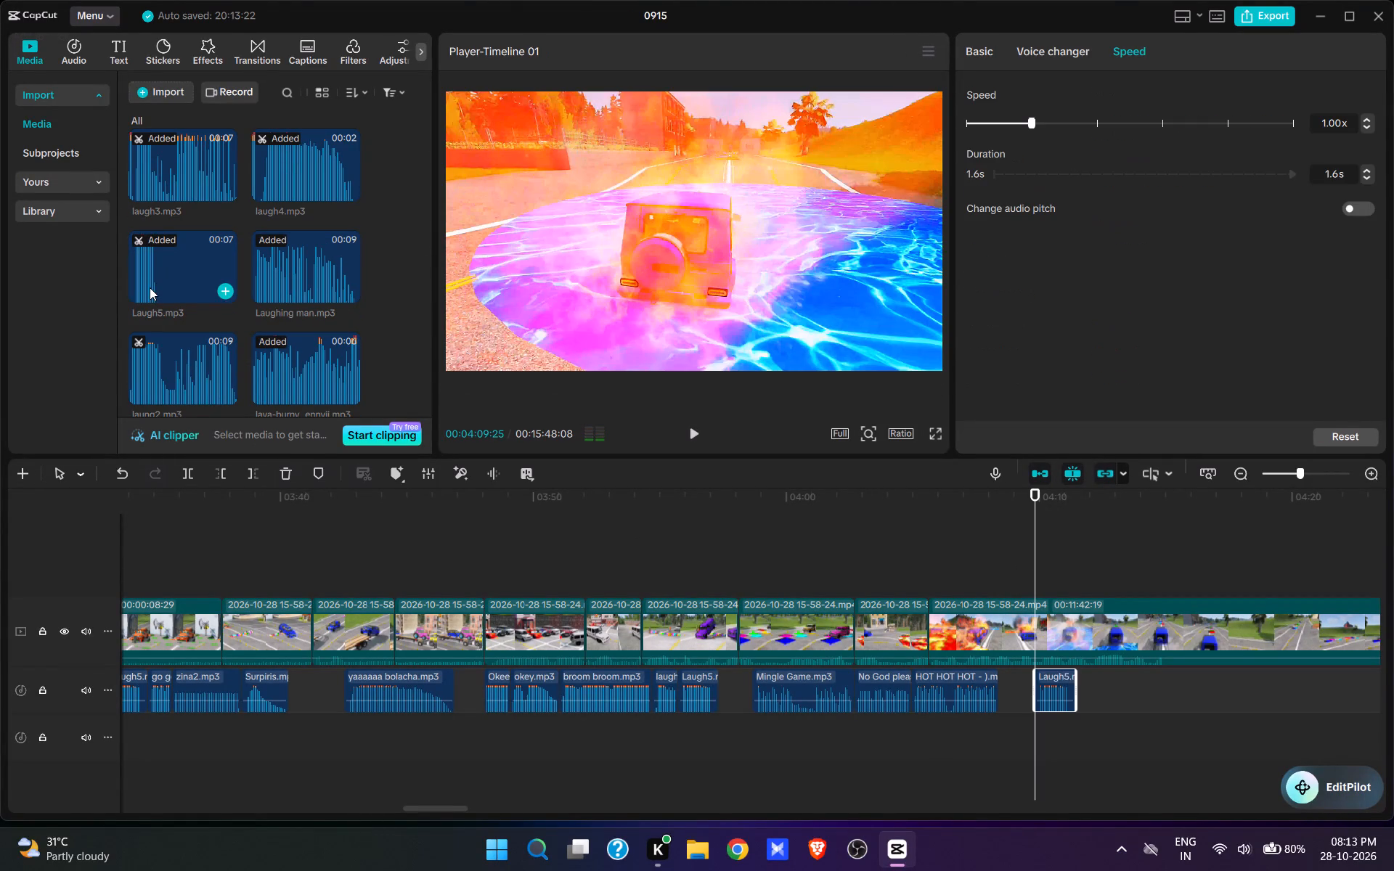
{"action": "key", "text": "space"}
{"action": "left_click", "coordinate": [698, 430]}
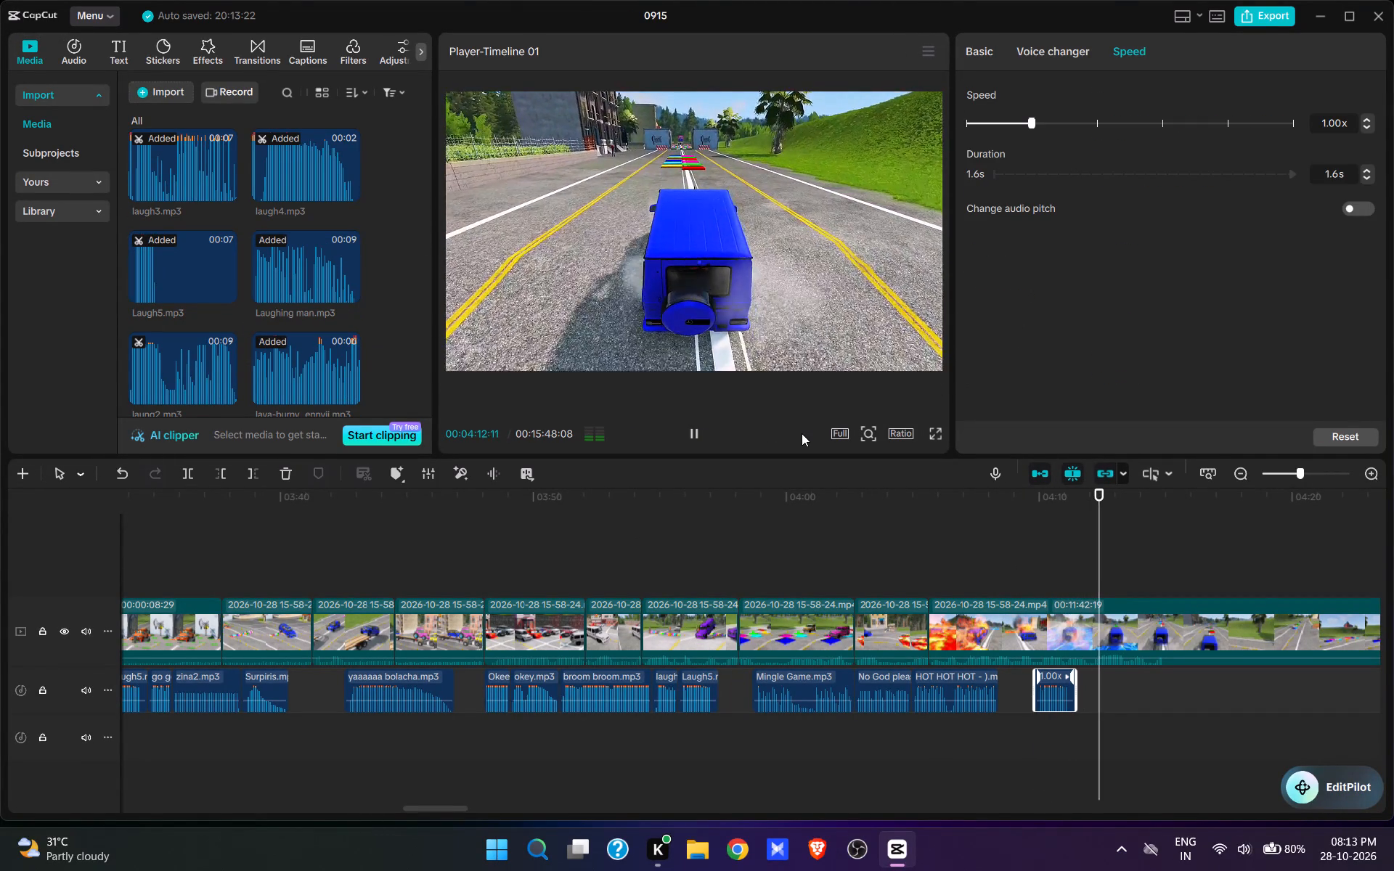
Split the video at 00:04:14:20 and cut the footage up to about 00:04:34, where the blue off-roader nears the coloured tiles.
{"action": "key", "text": "space"}
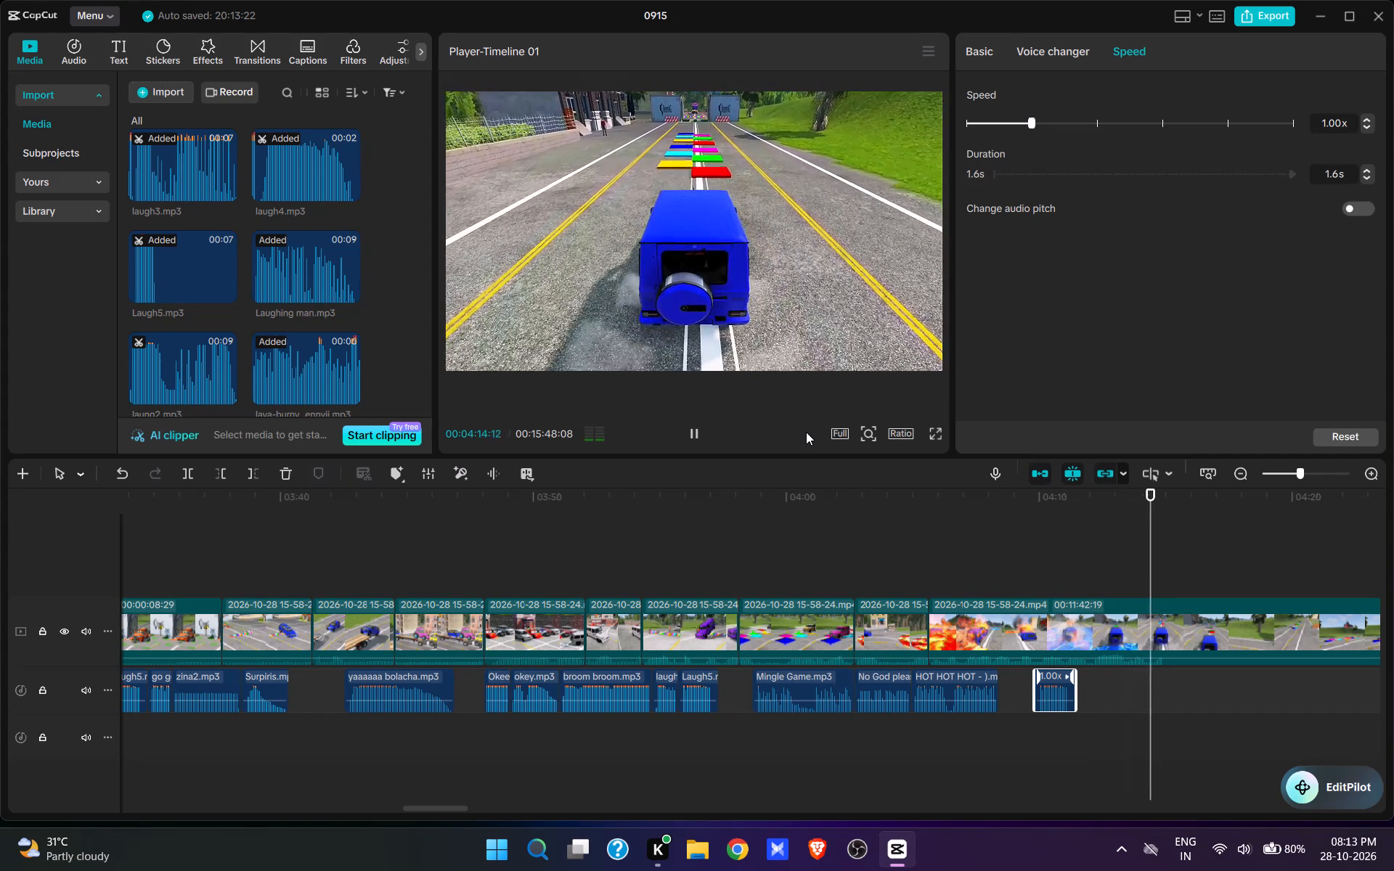
{"action": "key", "text": "w"}
{"action": "left_click_drag", "start_coordinate": [945, 507], "coordinate": [962, 602]}
{"action": "left_click_drag", "start_coordinate": [961, 518], "coordinate": [959, 627]}
{"action": "left_click_drag", "start_coordinate": [948, 629], "coordinate": [962, 630]}
{"action": "left_click", "coordinate": [987, 566]}
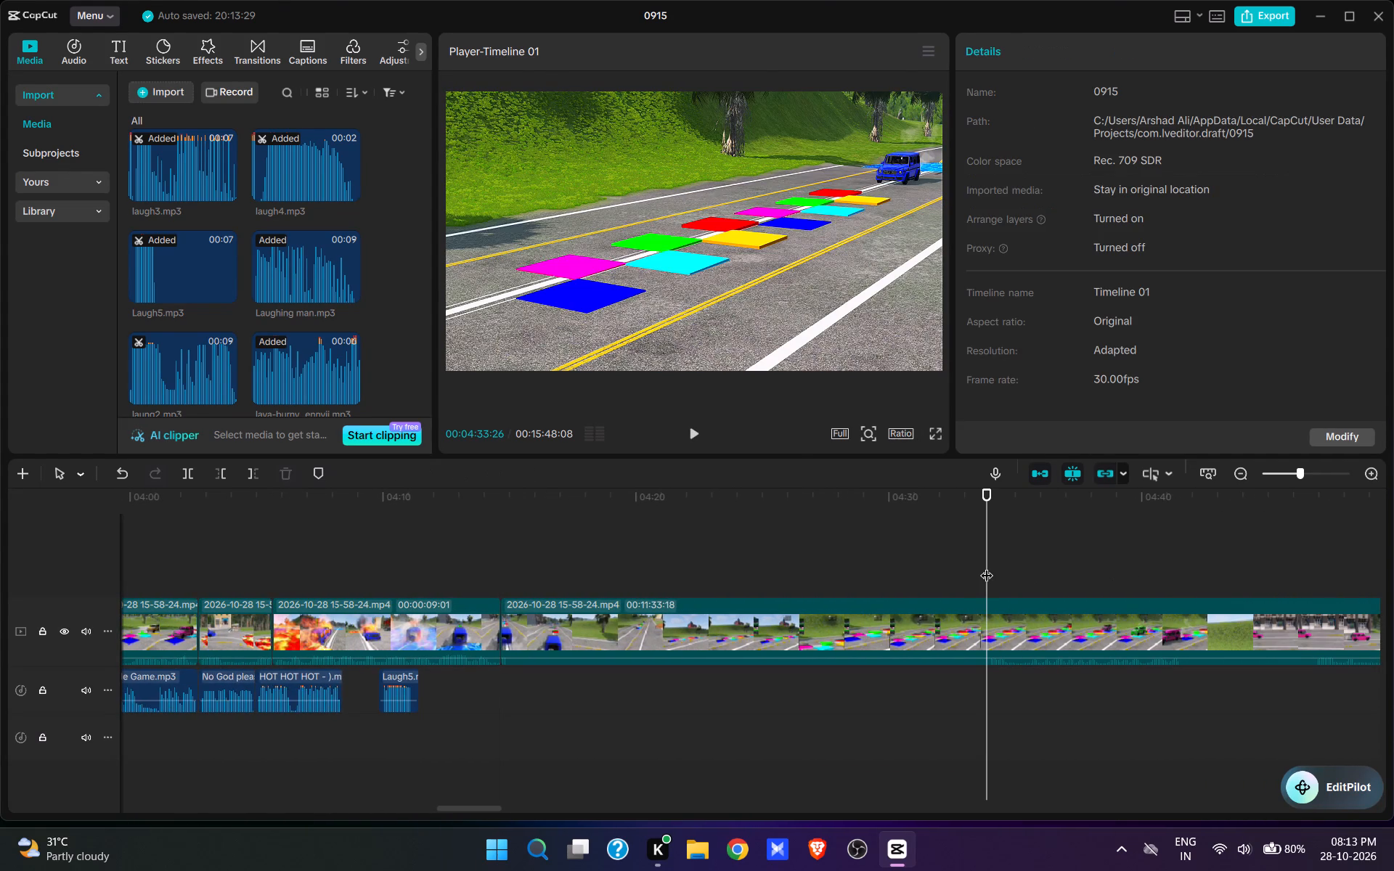
{"action": "key", "text": "space"}
{"action": "key", "text": "space"}
{"action": "key", "text": "space"}
{"action": "key", "text": "space"}
{"action": "type", "text": "q"}
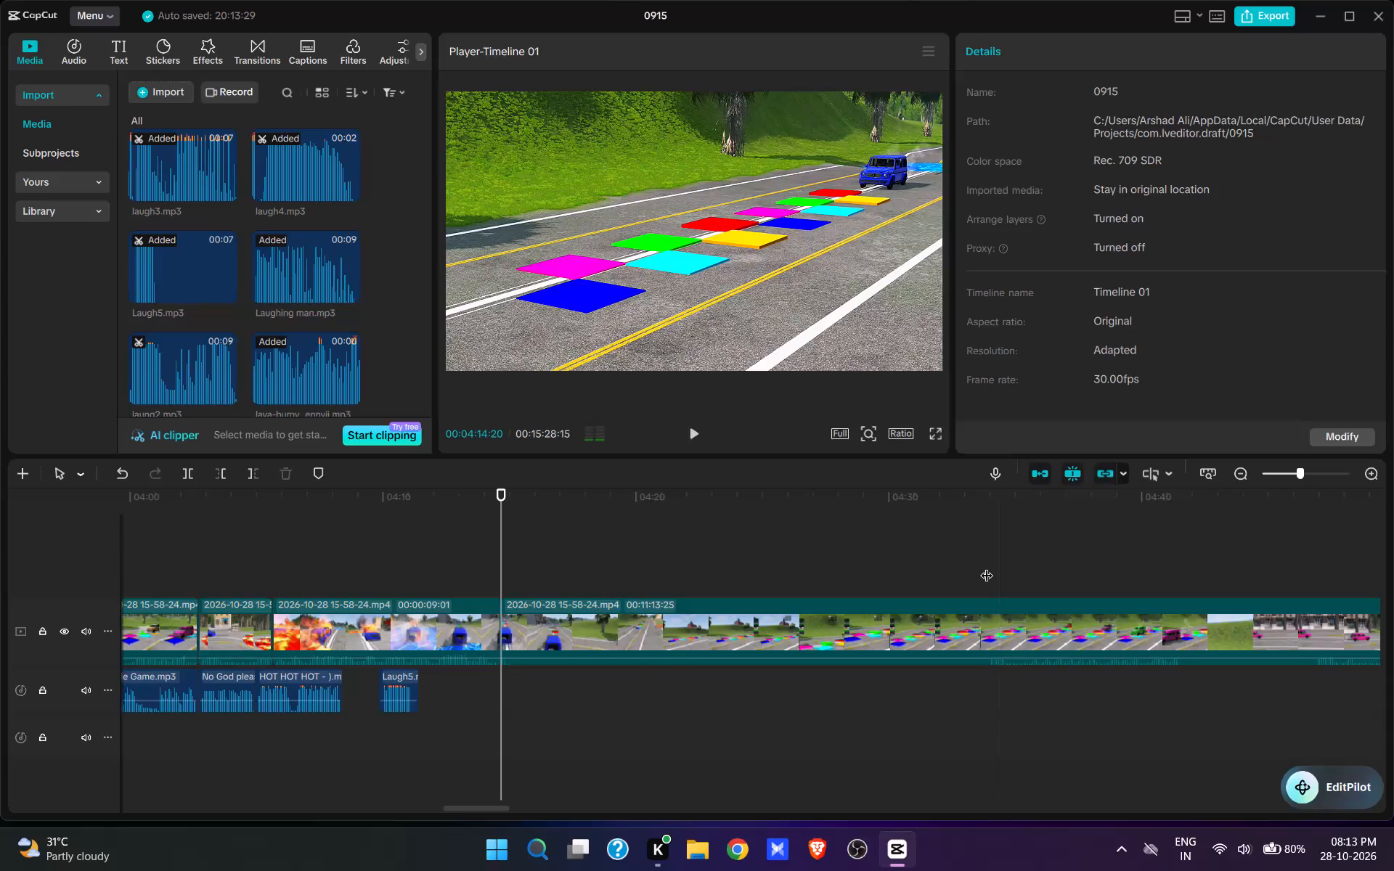
Paste Mingle Game.mp3 at 00:04:15:10, as the blue off-roader reaches the coloured tiles, and preview the scene.
{"action": "key", "text": "space"}
{"action": "key", "text": "space"}
{"action": "key", "text": "space"}
{"action": "key", "text": "space"}
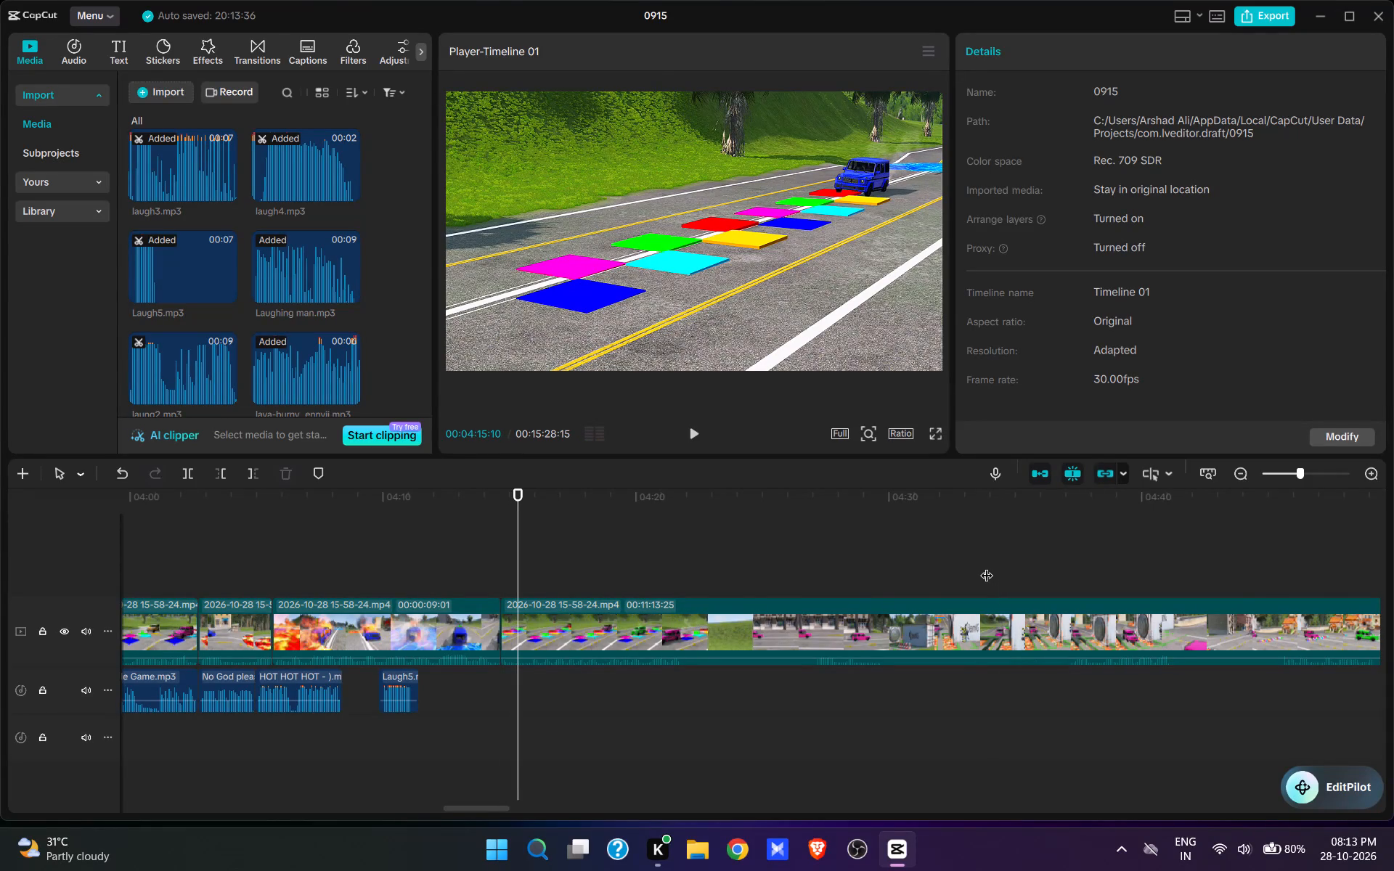
{"action": "key", "text": "ctrl+v"}
{"action": "key", "text": "space"}
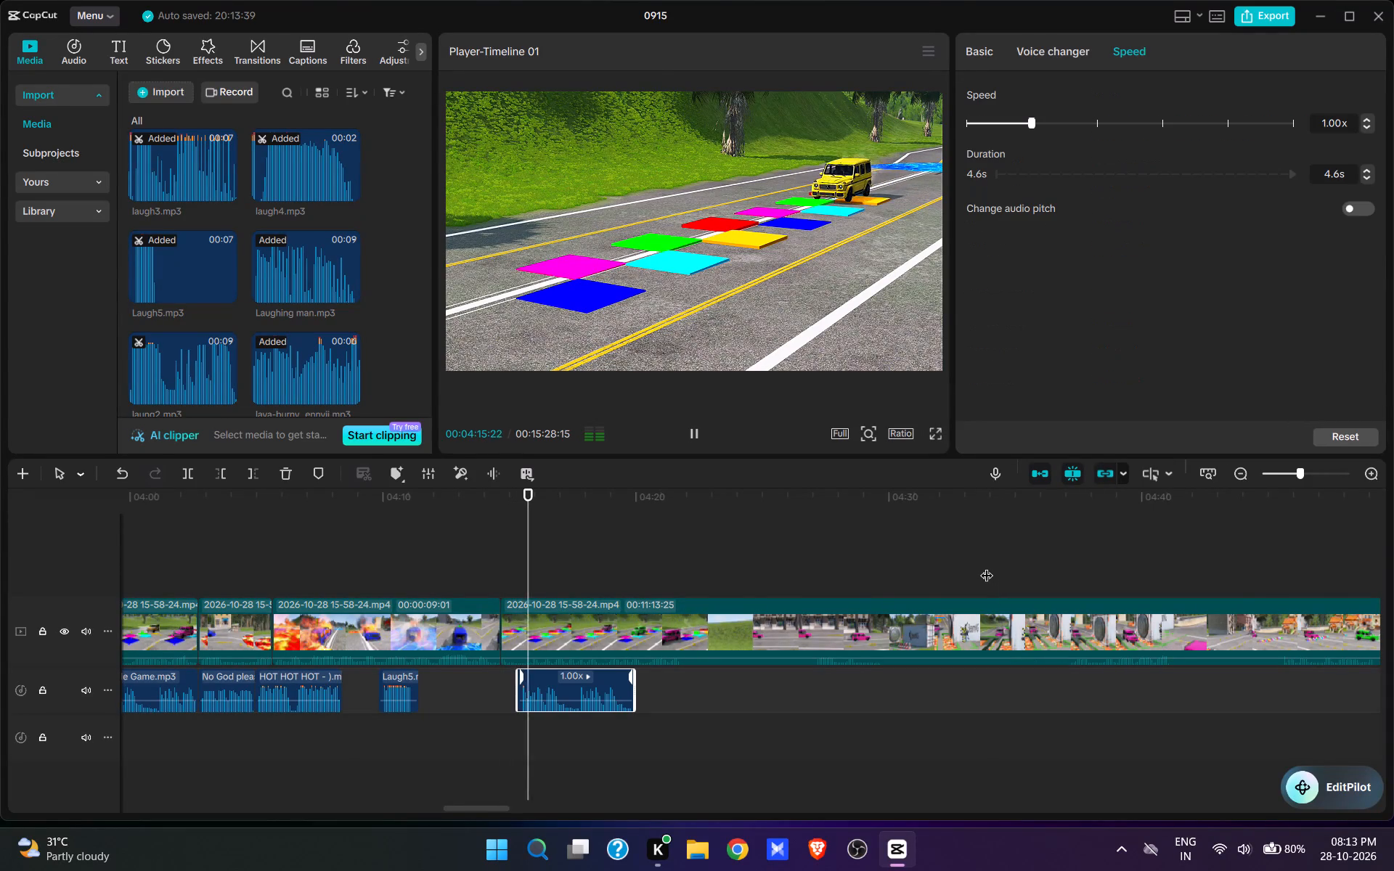
{"action": "left_click", "coordinate": [497, 570]}
{"action": "key", "text": "space"}
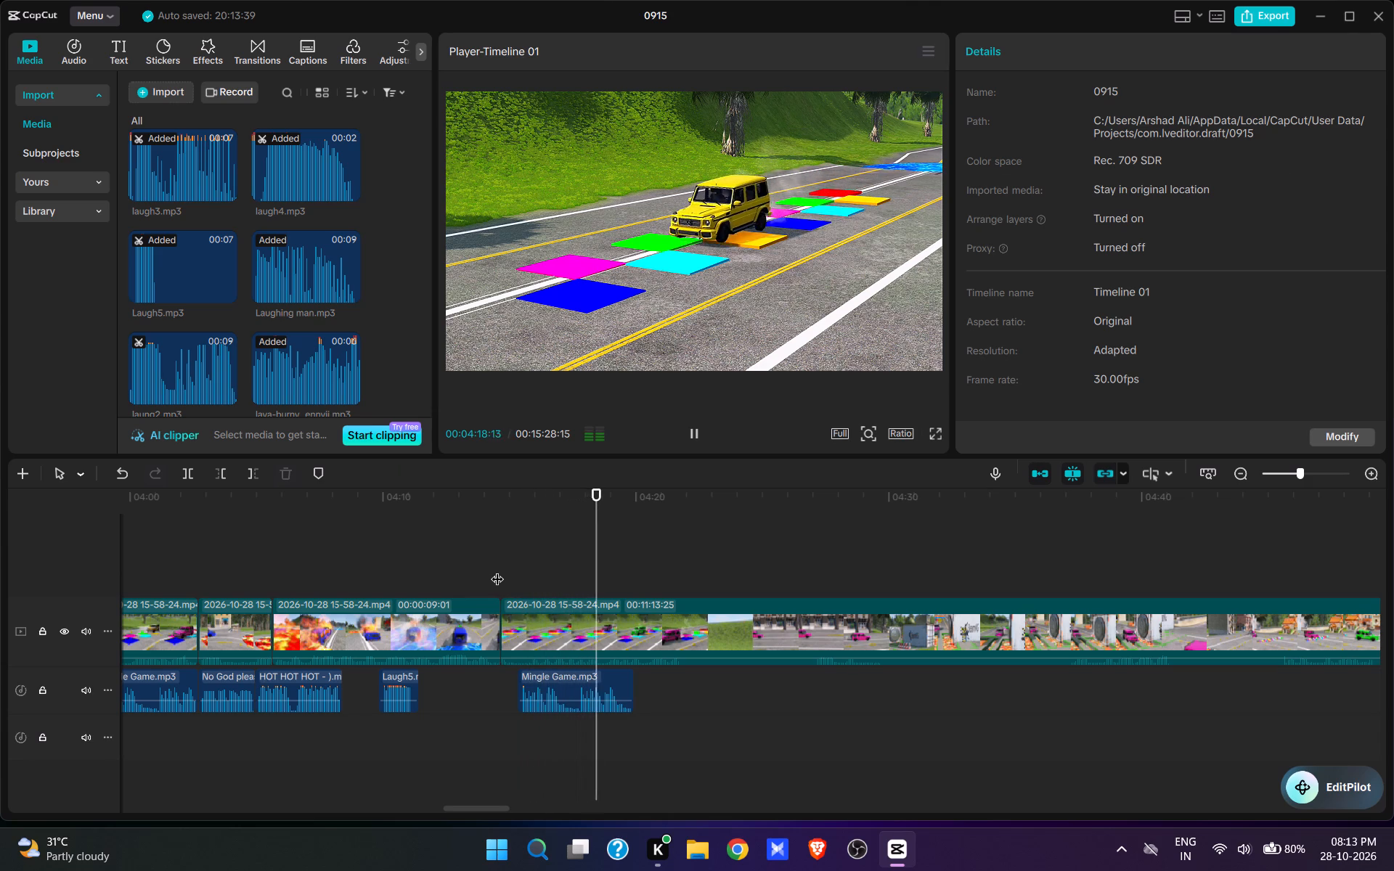
{"action": "key", "text": "space"}
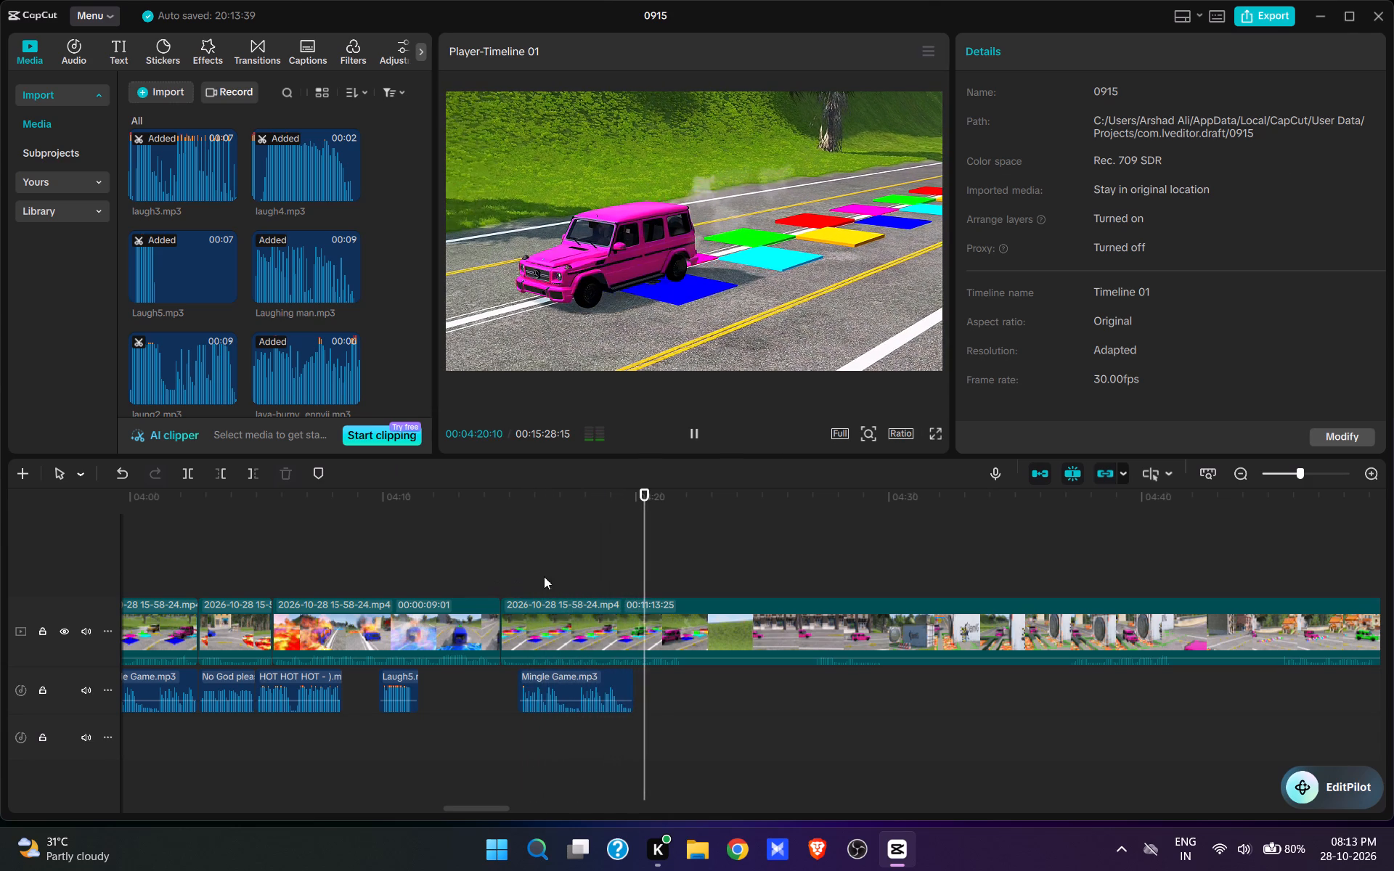
Extend the end of the pasted Mingle Game.mp3 to about 00:04:21, as the off-roader leaves the last tiles, and replay the scene.
{"action": "left_click", "coordinate": [608, 674]}
{"action": "left_click_drag", "start_coordinate": [637, 684], "coordinate": [650, 685]}
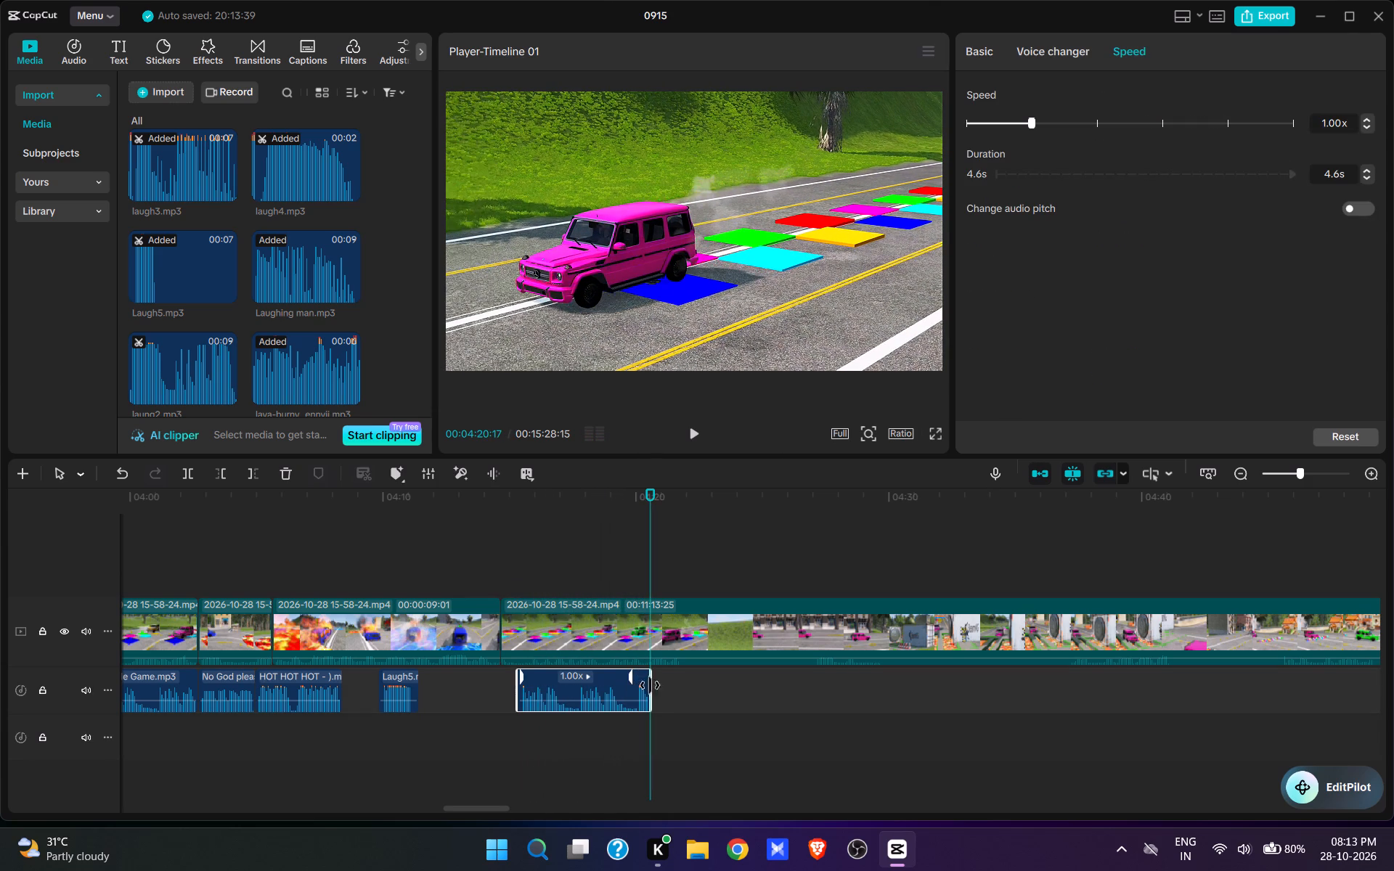
{"action": "left_click_drag", "start_coordinate": [650, 685], "coordinate": [661, 686]}
{"action": "left_click", "coordinate": [568, 557]}
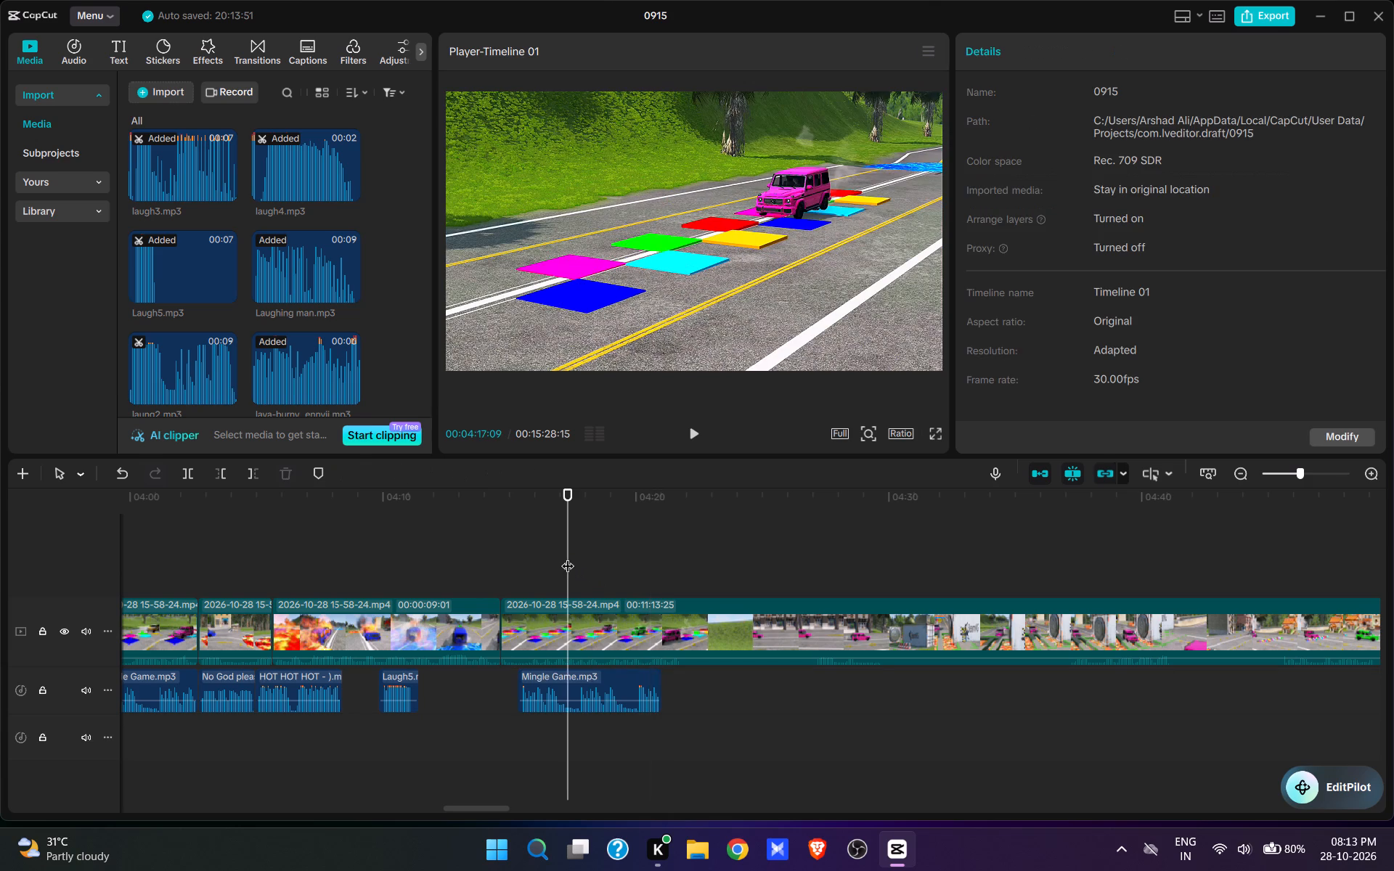
{"action": "key", "text": "space"}
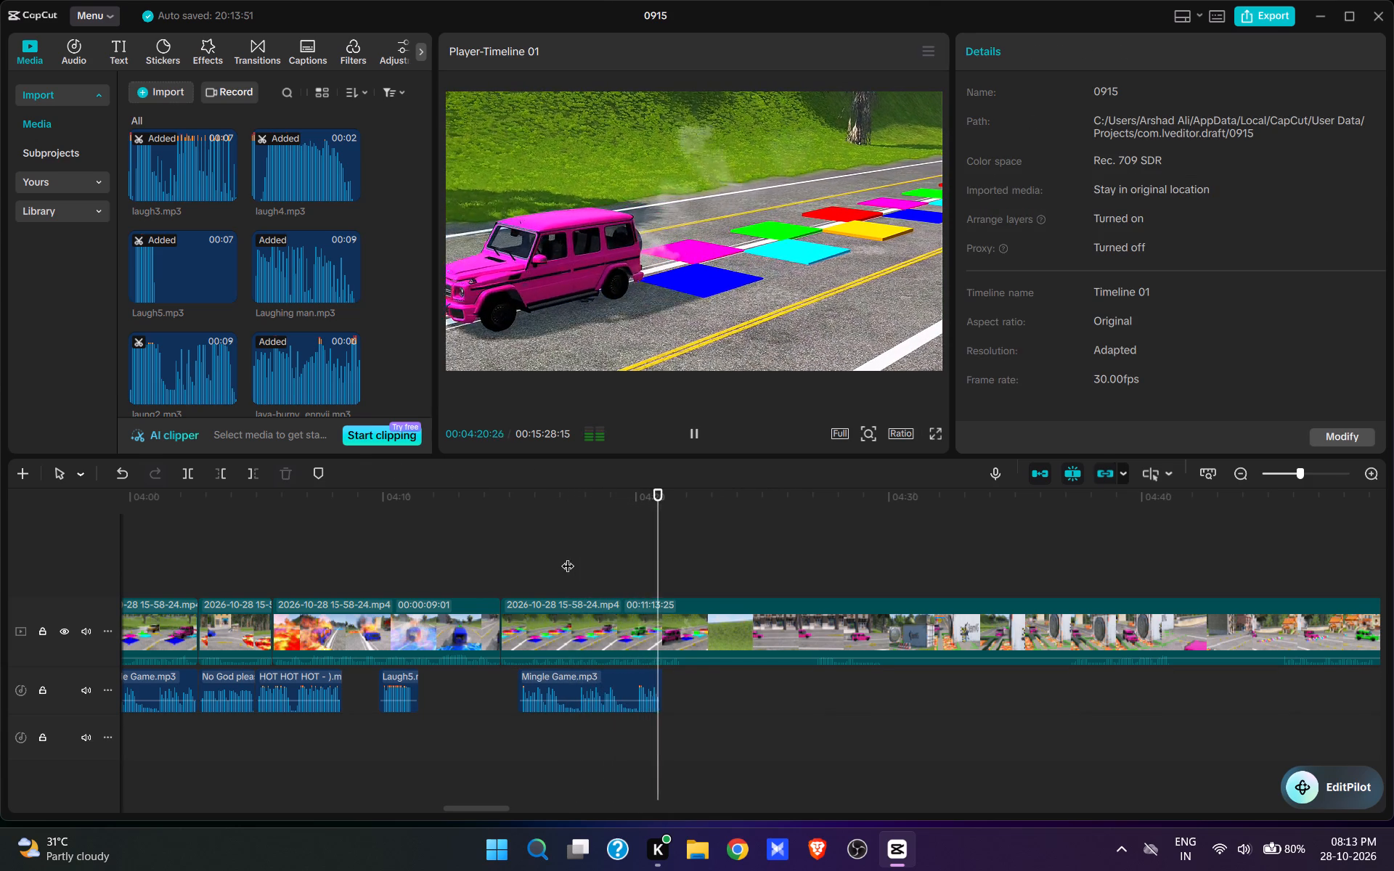
{"action": "left_click", "coordinate": [596, 560]}
{"action": "key", "text": "space"}
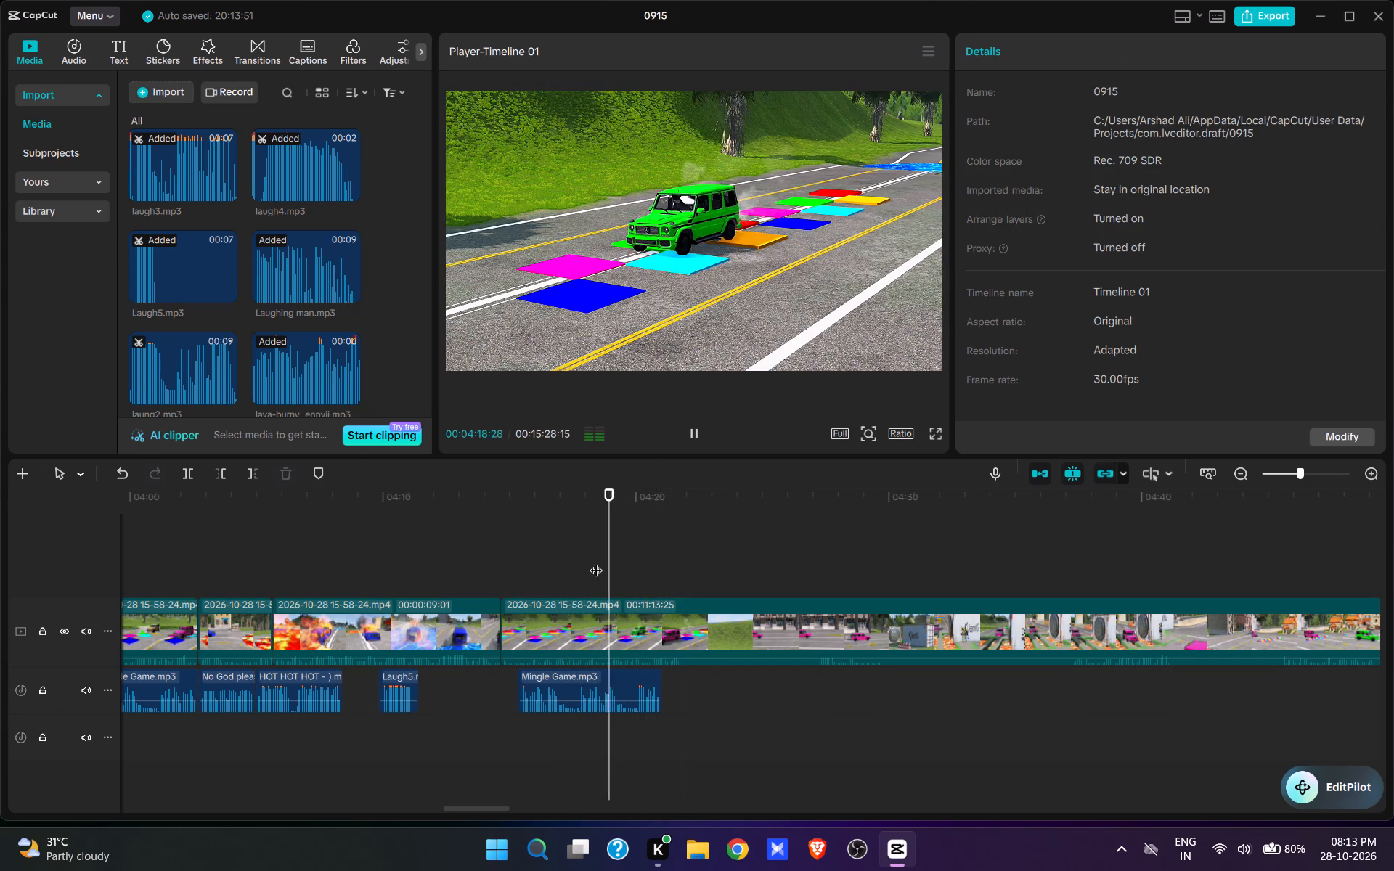
{"action": "key", "text": "space"}
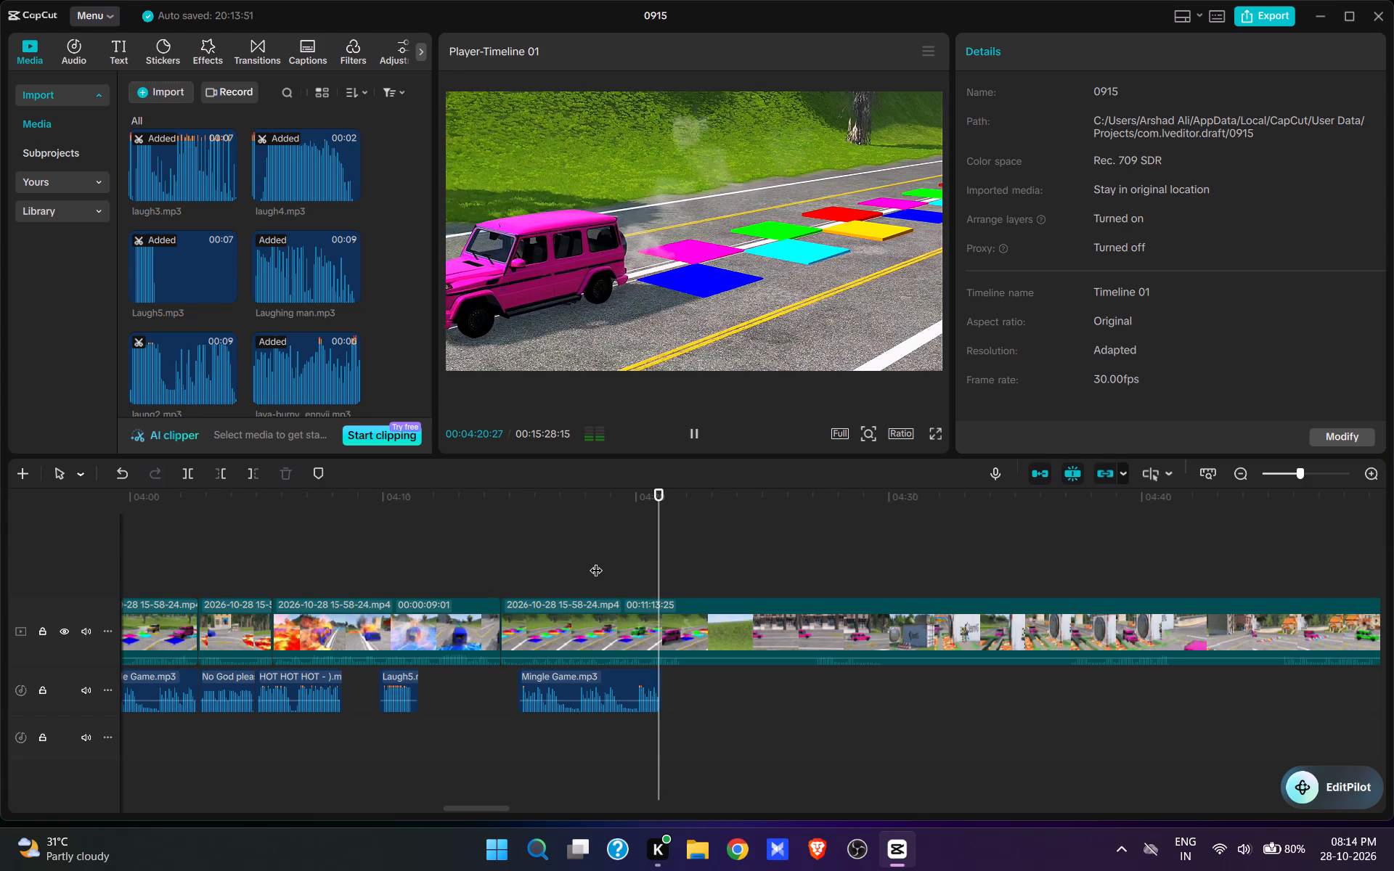
Split the video at 00:04:21:15 and cut the footage up to 00:04:27:02, where the pink off-roader drives past the shops.
{"action": "key", "text": "space"}
{"action": "key", "text": "space"}
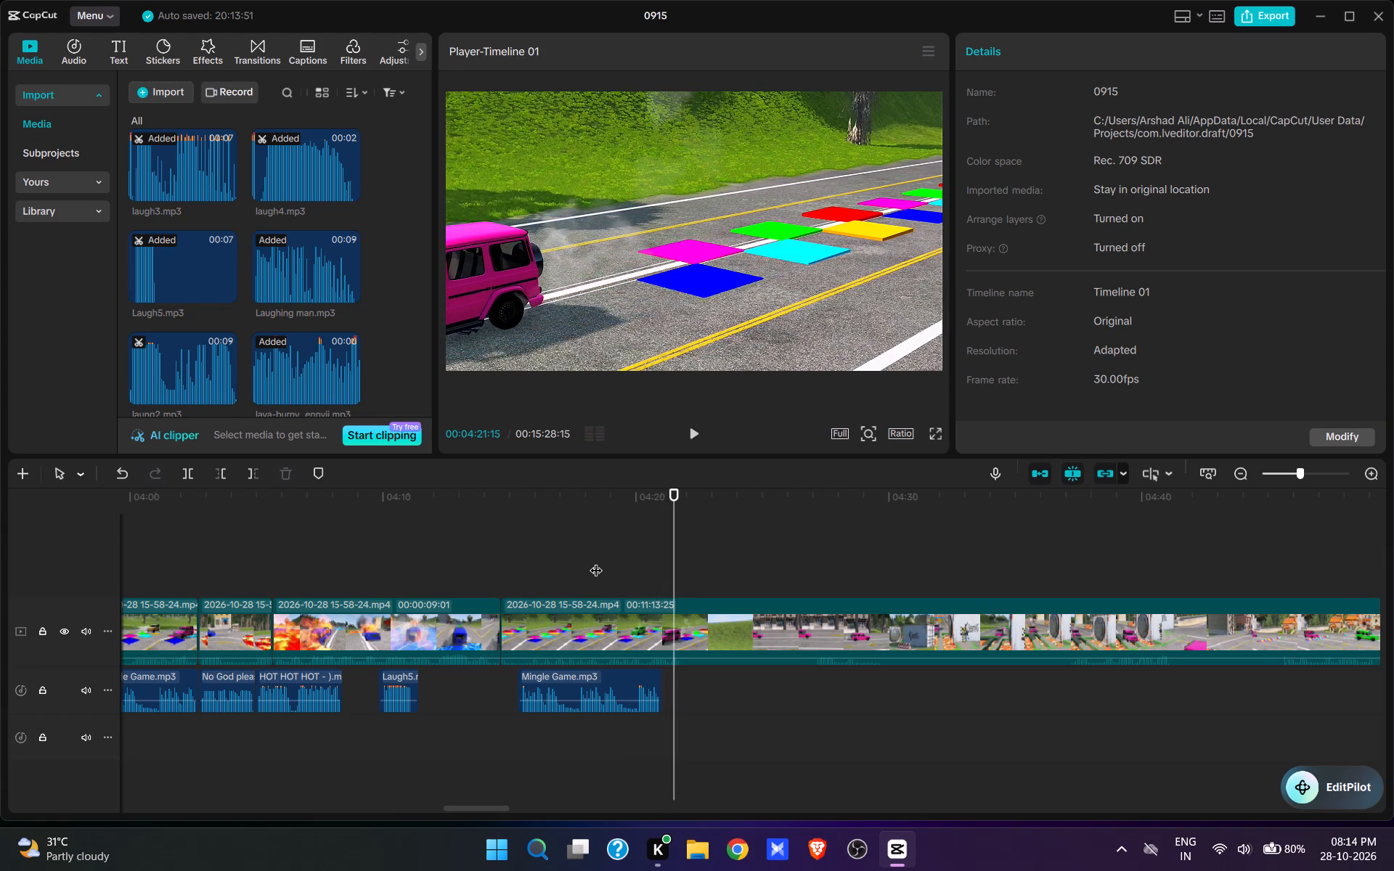
{"action": "key", "text": "w"}
{"action": "left_click", "coordinate": [799, 573]}
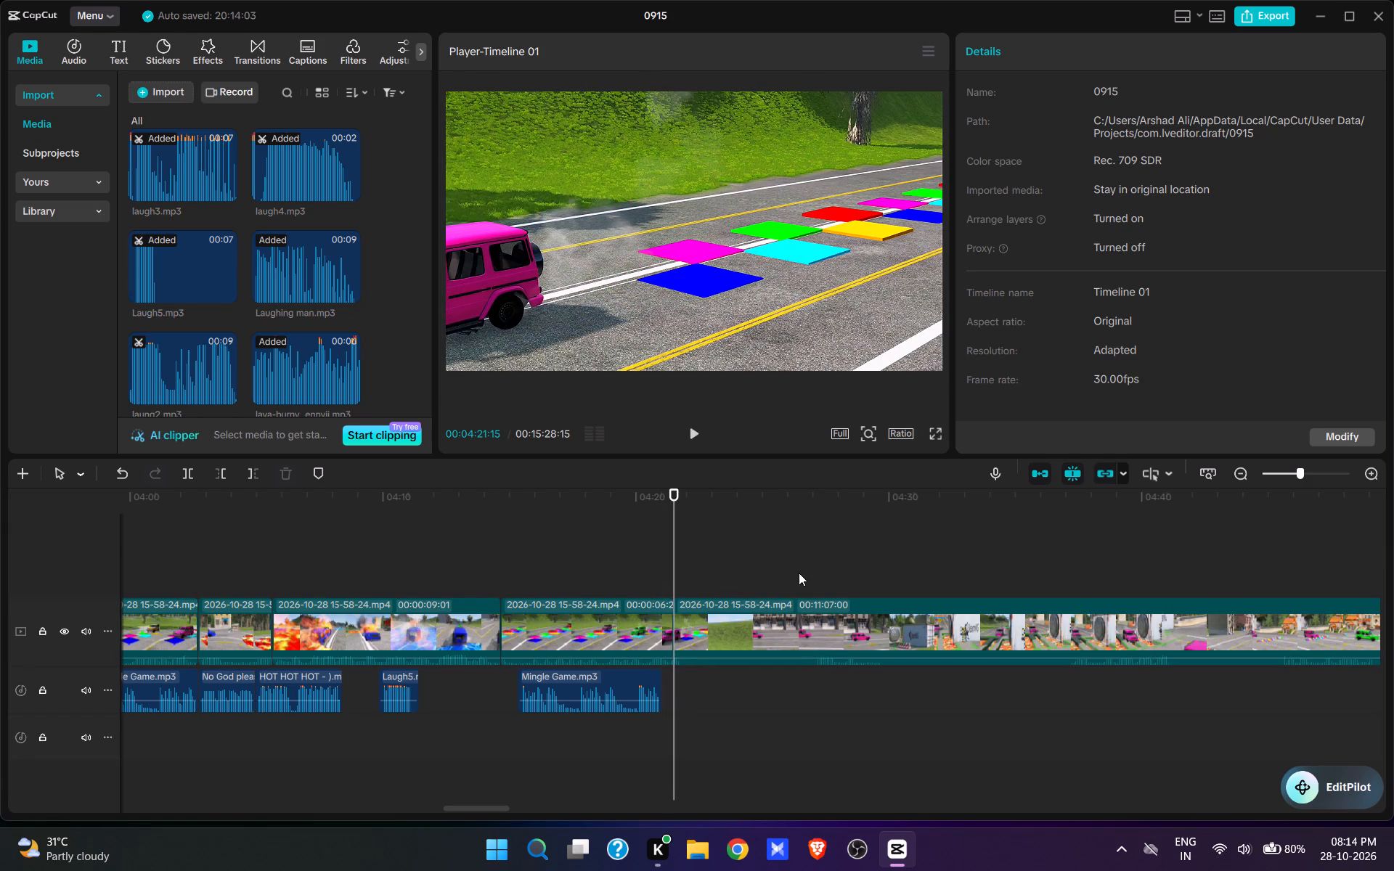
{"action": "key", "text": "space"}
{"action": "key", "text": "space"}
{"action": "key", "text": "space"}
{"action": "key", "text": "space"}
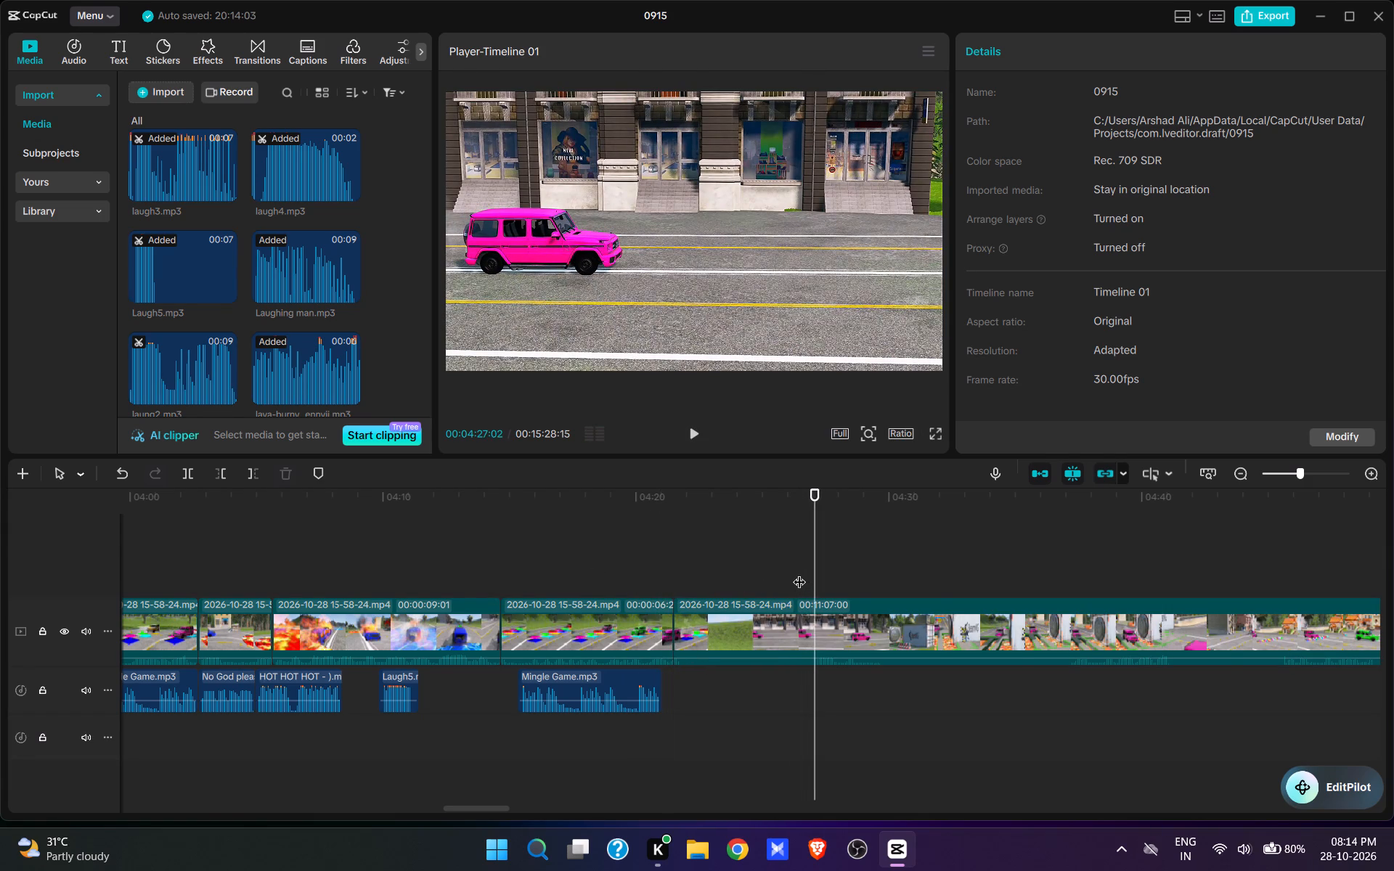
{"action": "type", "text": "q"}
Preview the pink off-roader's drive past the shops and add mixkit-car...no-473.wav at 00:04:21:15, where that clip starts.
{"action": "key", "text": "space"}
{"action": "key", "text": "space"}
{"action": "left_click", "coordinate": [669, 583]}
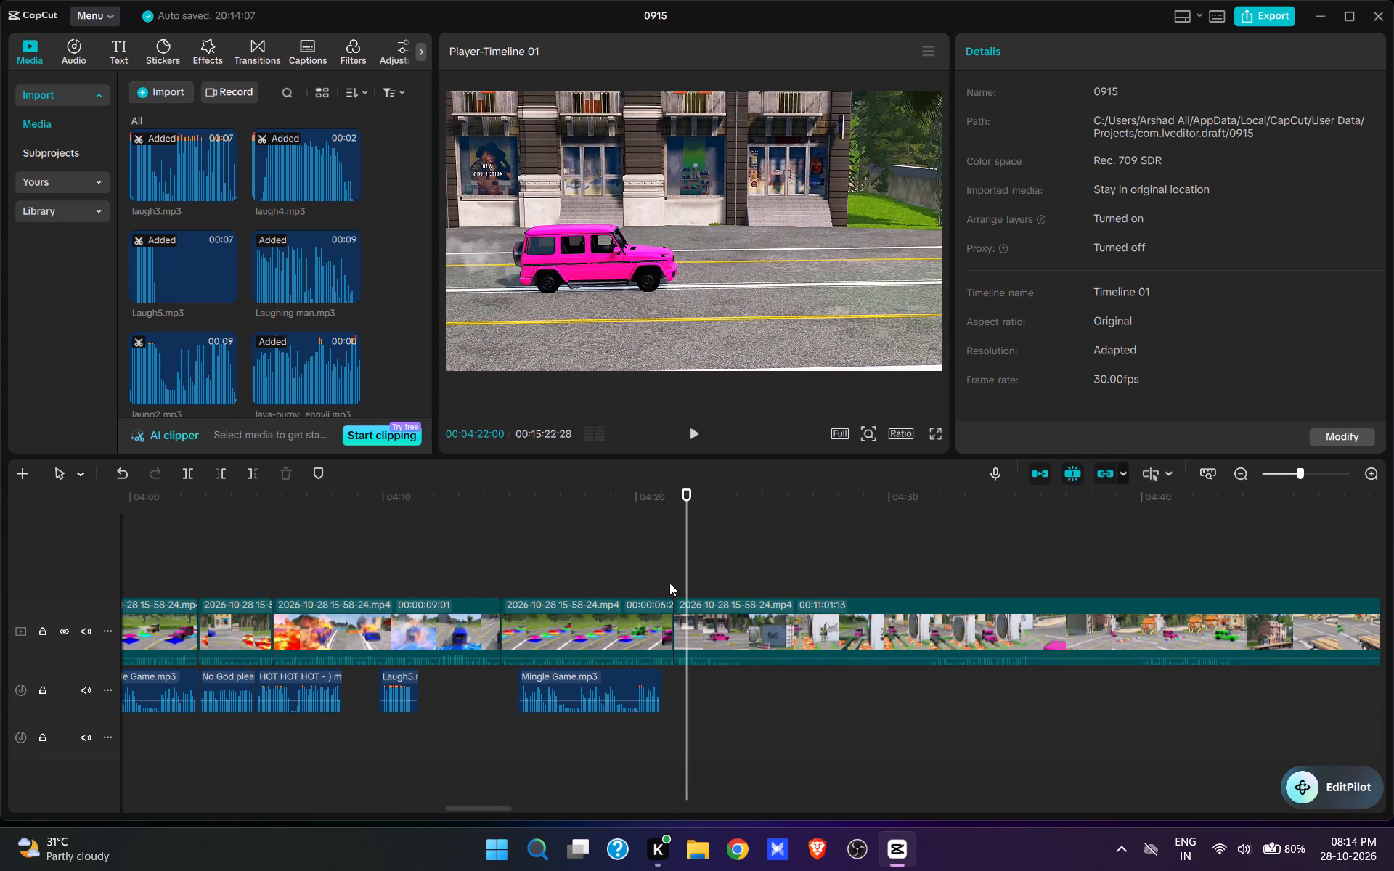
{"action": "key", "text": "space"}
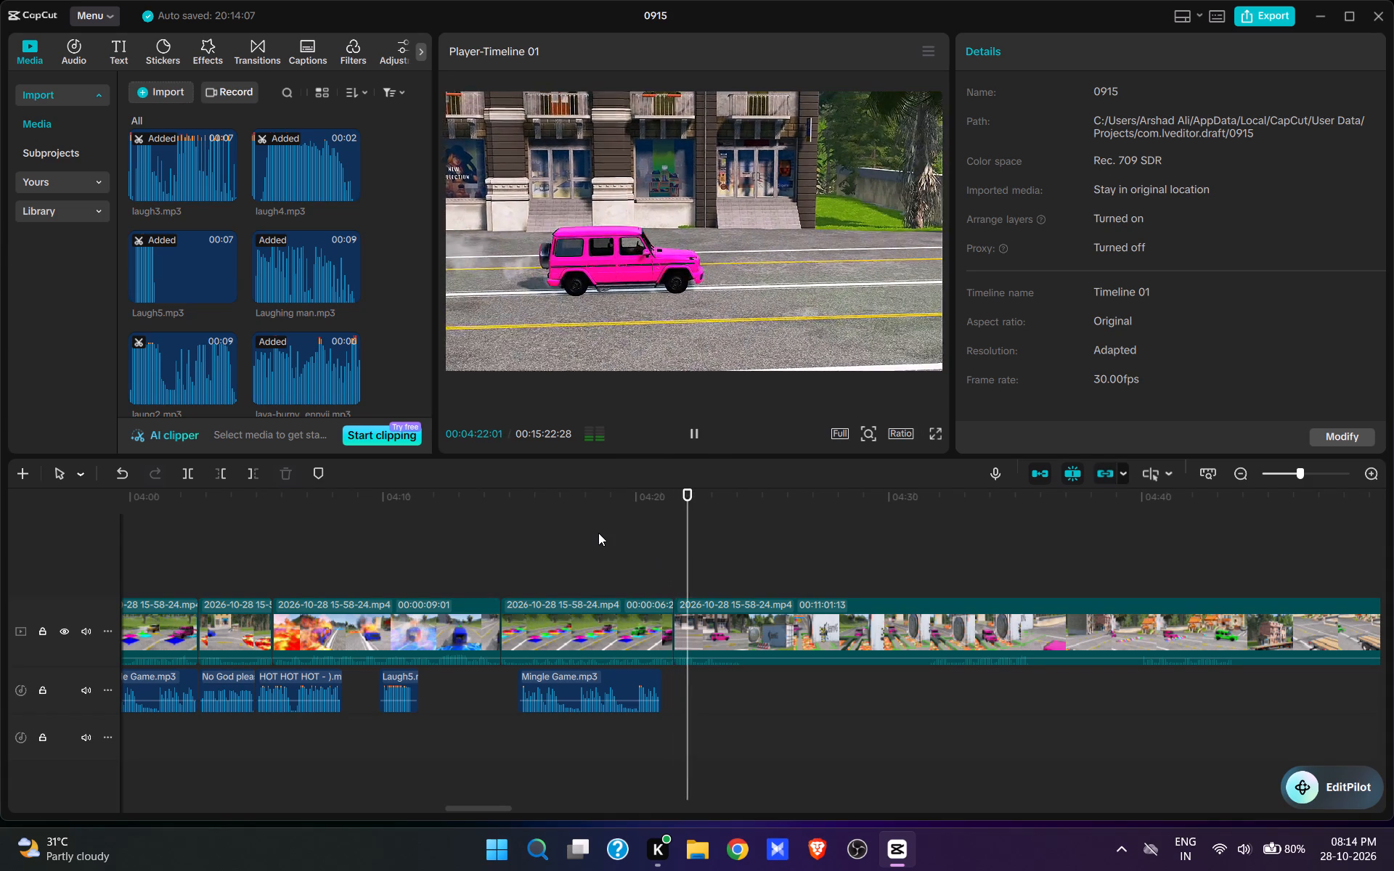
{"action": "key", "text": "space"}
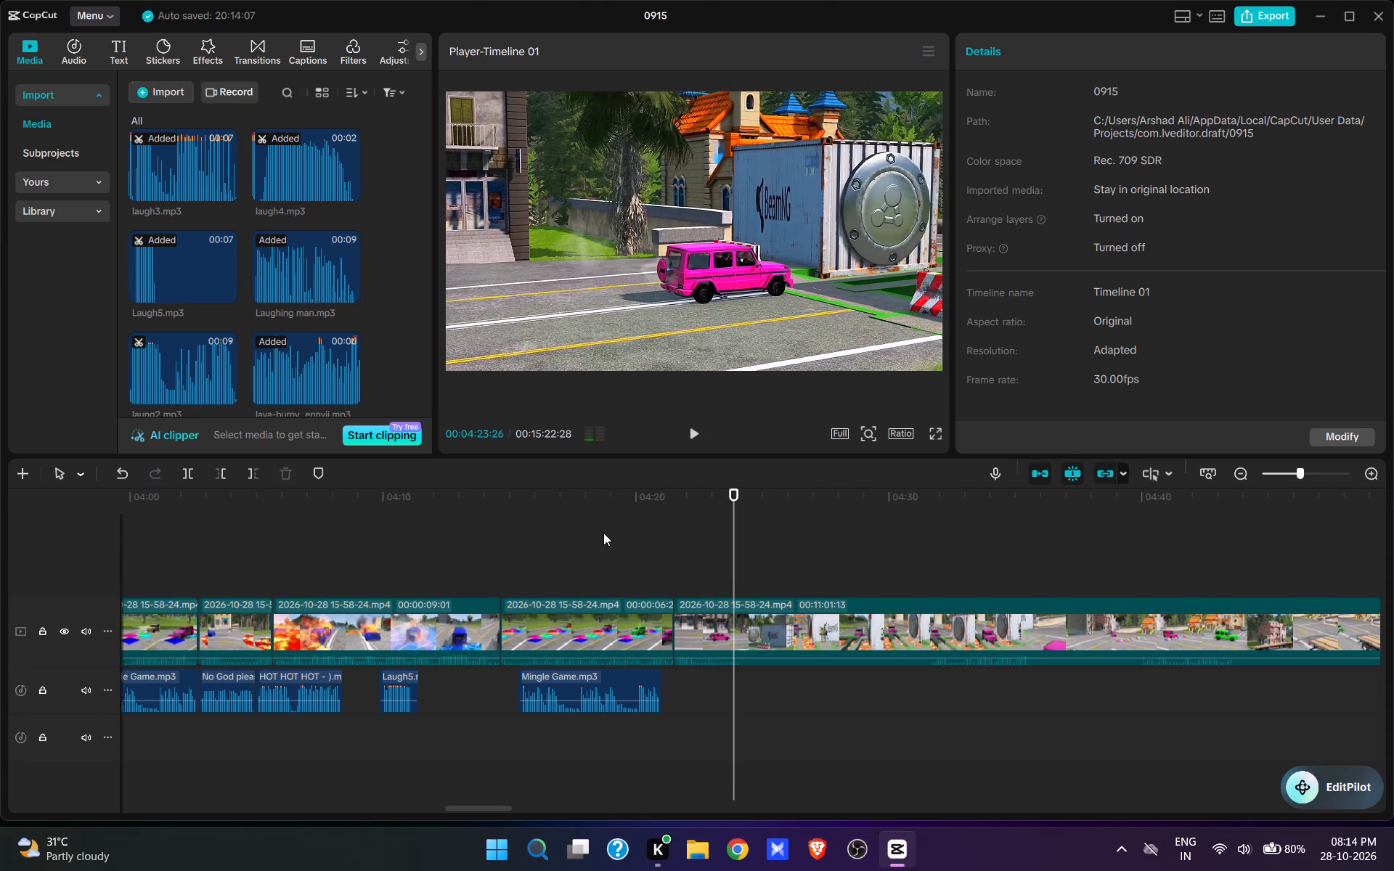
{"action": "left_click", "coordinate": [667, 568]}
{"action": "left_click", "coordinate": [669, 568]}
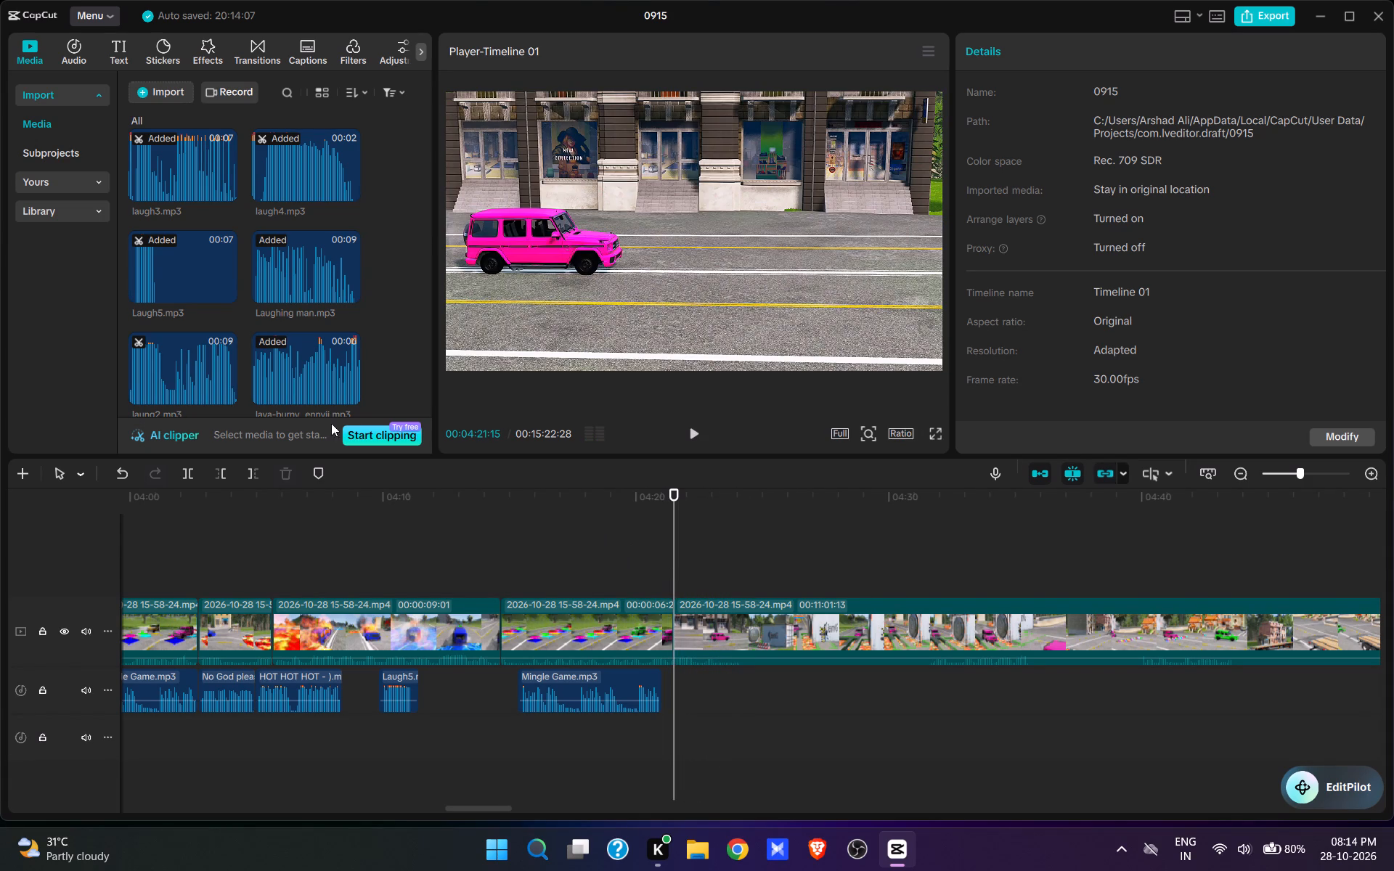
{"action": "scroll", "coordinate": [339, 359], "scroll_direction": "up", "scroll_amount": 20}
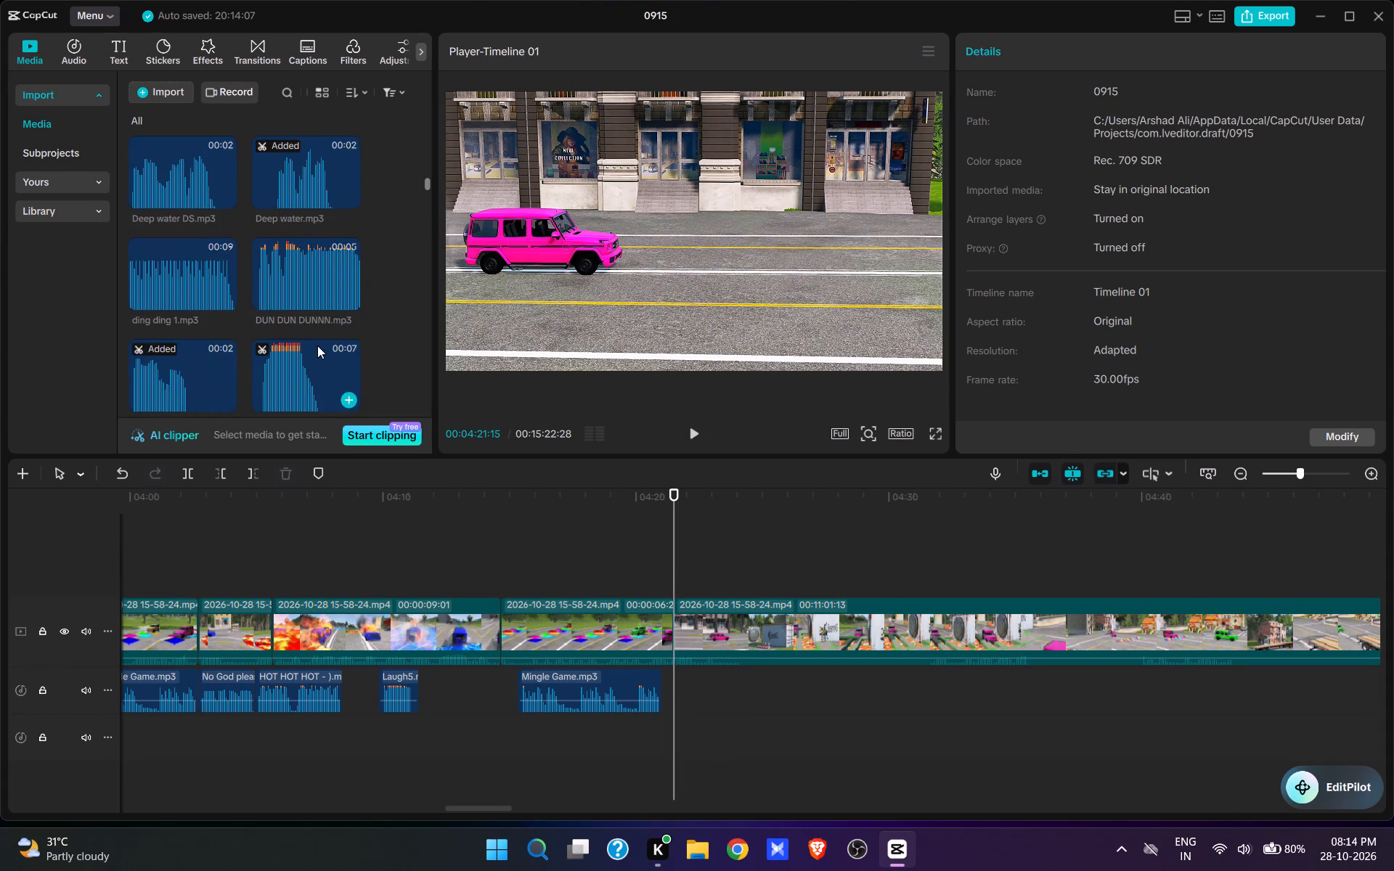
{"action": "scroll", "coordinate": [317, 345], "scroll_direction": "up", "scroll_amount": 4}
{"action": "scroll", "coordinate": [317, 345], "scroll_direction": "down", "scroll_amount": 16}
{"action": "scroll", "coordinate": [352, 298], "scroll_direction": "down", "scroll_amount": 6}
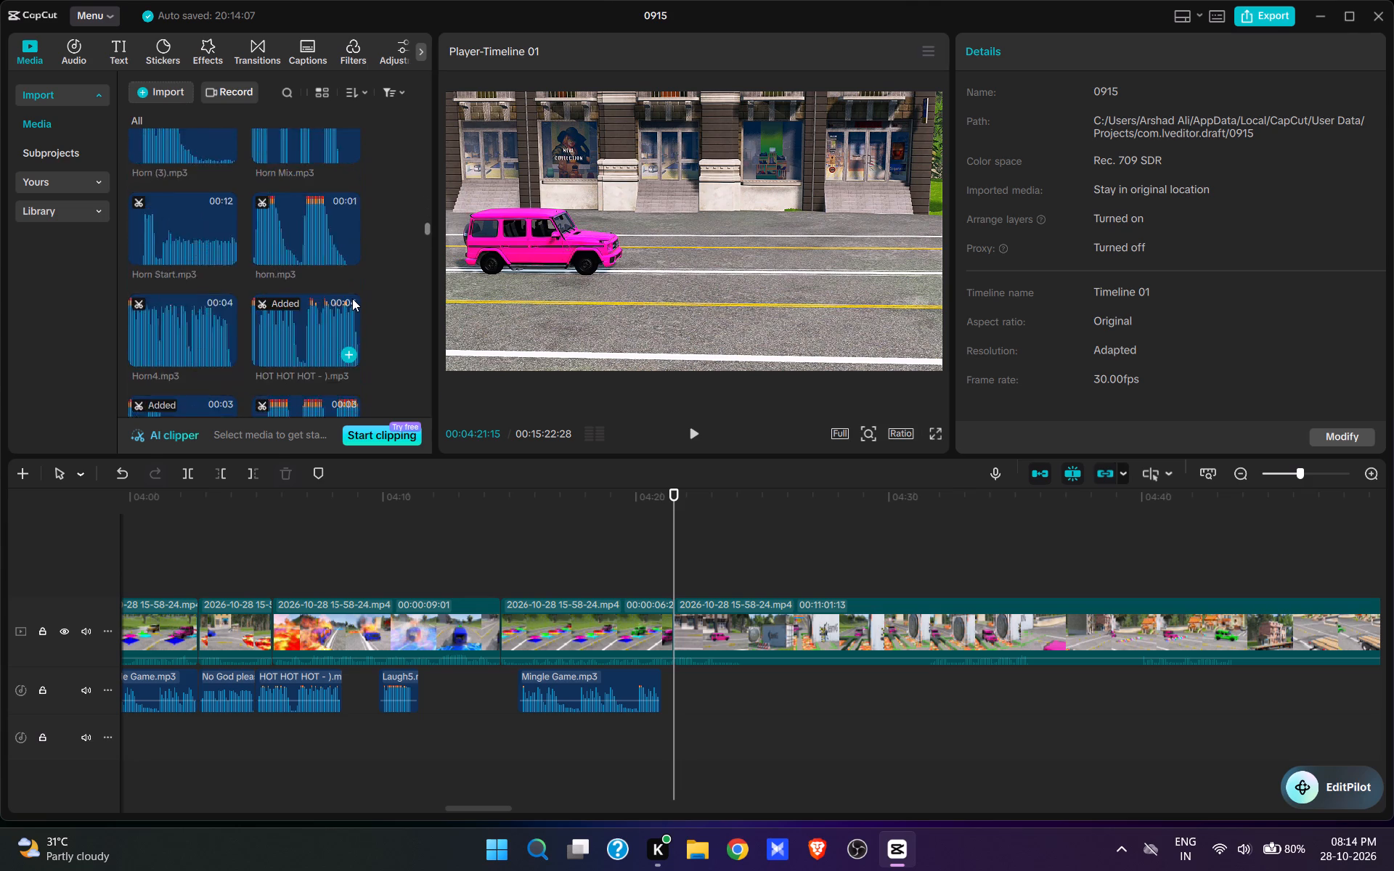
{"action": "scroll", "coordinate": [352, 298], "scroll_direction": "down", "scroll_amount": 5}
{"action": "left_click", "coordinate": [293, 339]}
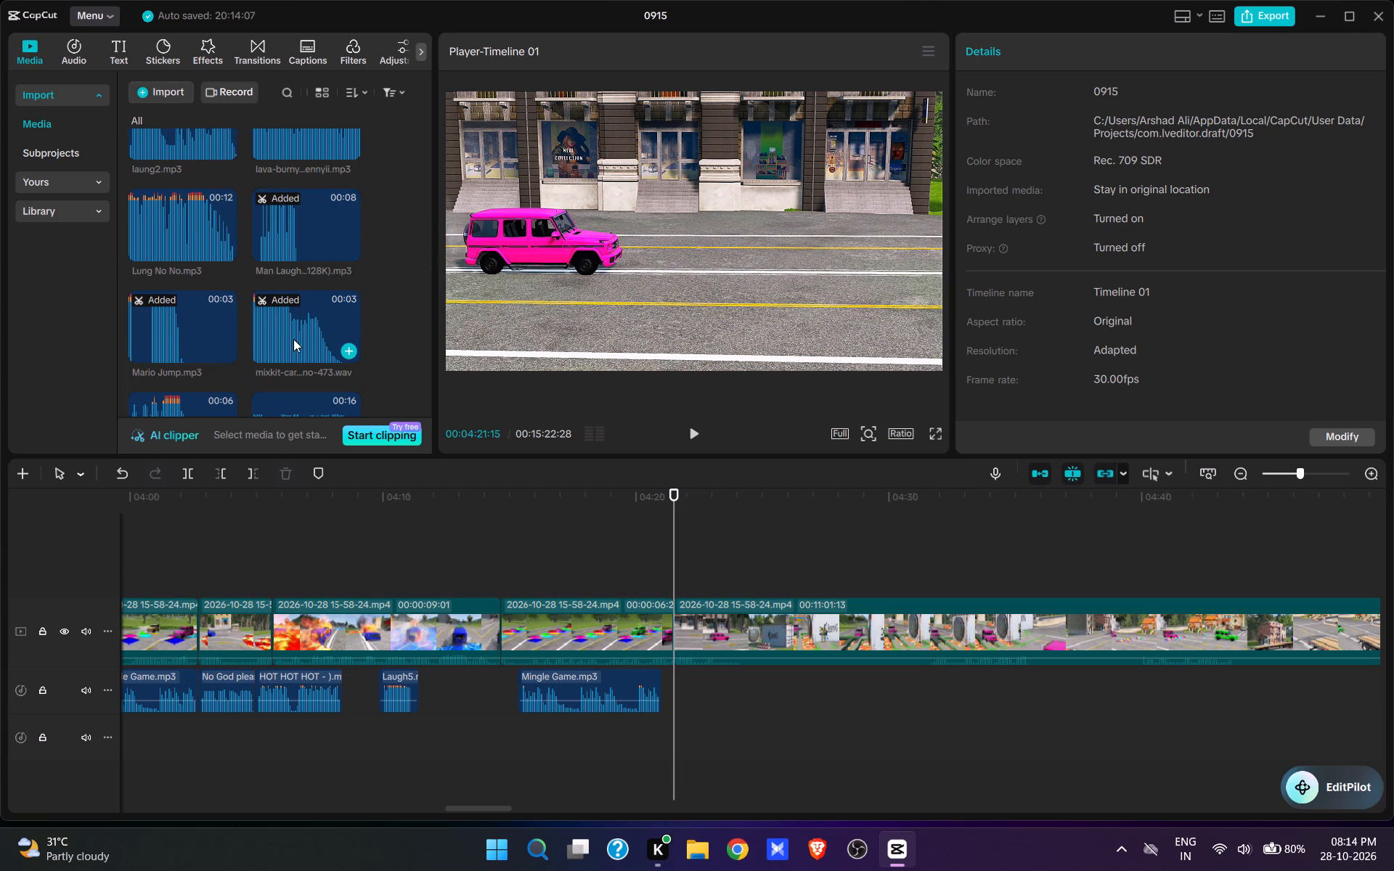
{"action": "left_click", "coordinate": [332, 349]}
{"action": "key", "text": "space"}
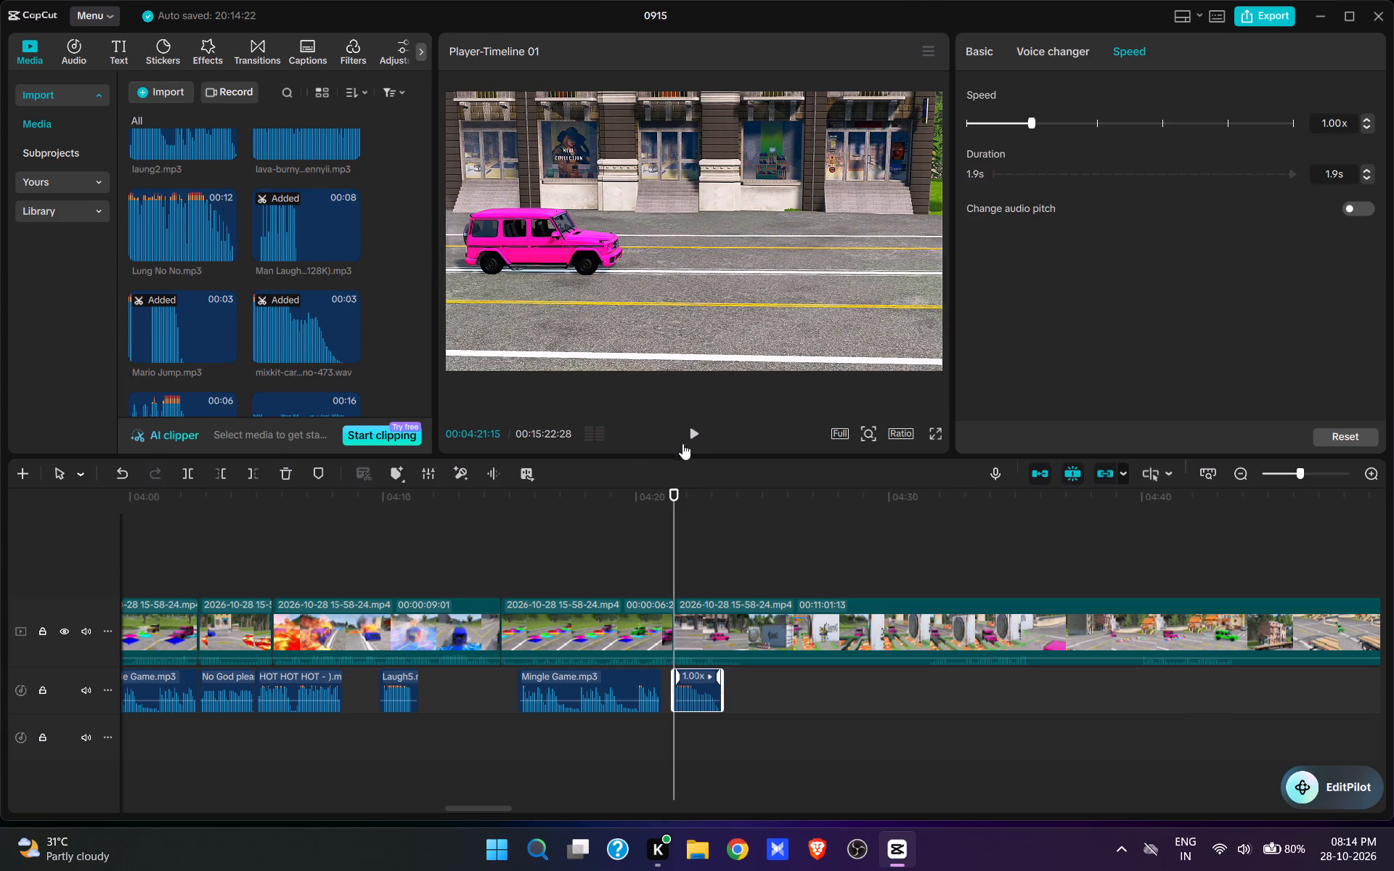
Split the video at 00:04:24:00 and cut the footage up to about 00:04:31:22, where the pink off-roader reaches the lava beams.
{"action": "left_click", "coordinate": [692, 433]}
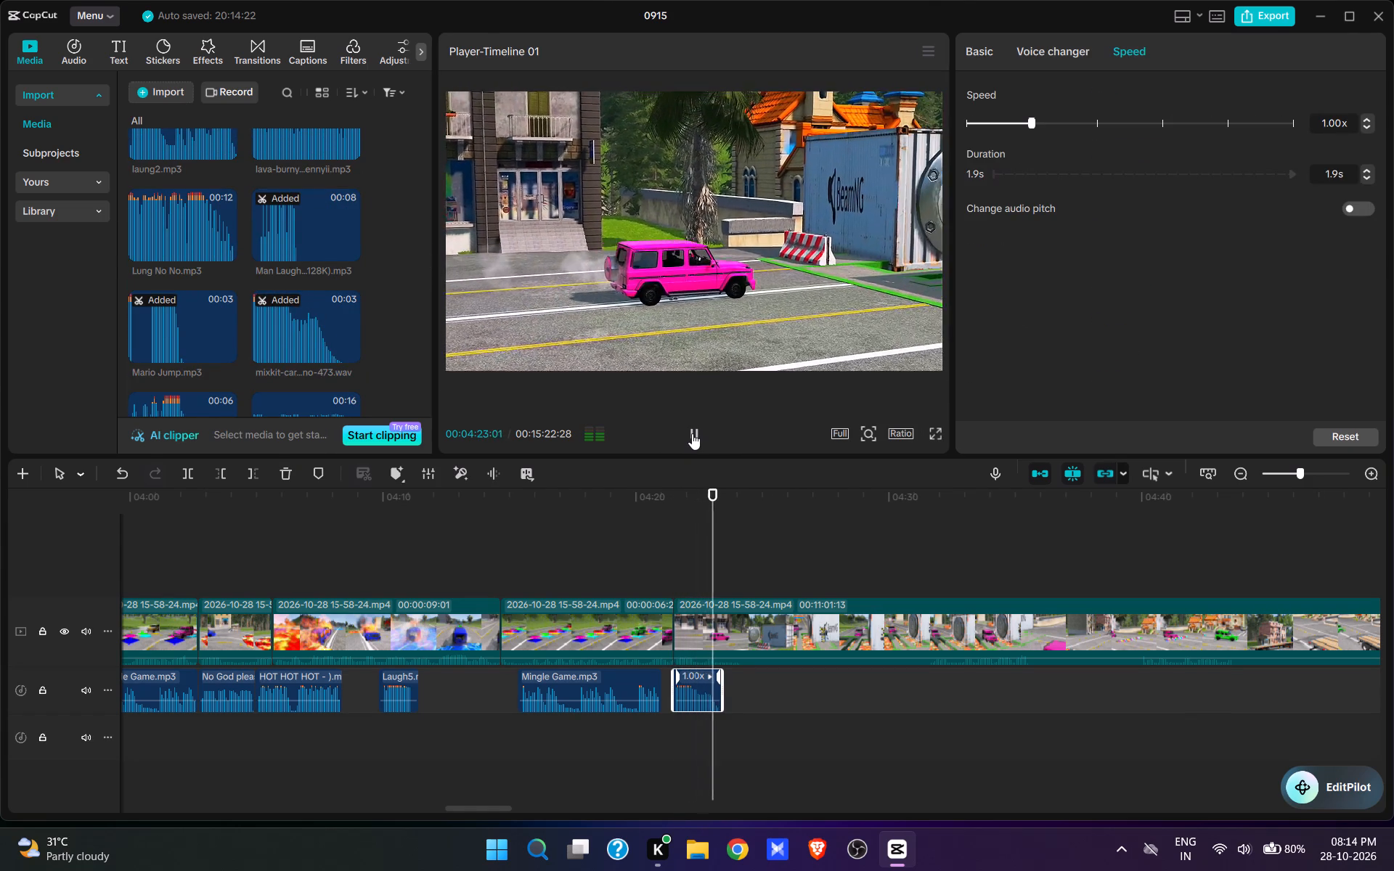
{"action": "key", "text": "space"}
{"action": "key", "text": "space"}
{"action": "key", "text": "space"}
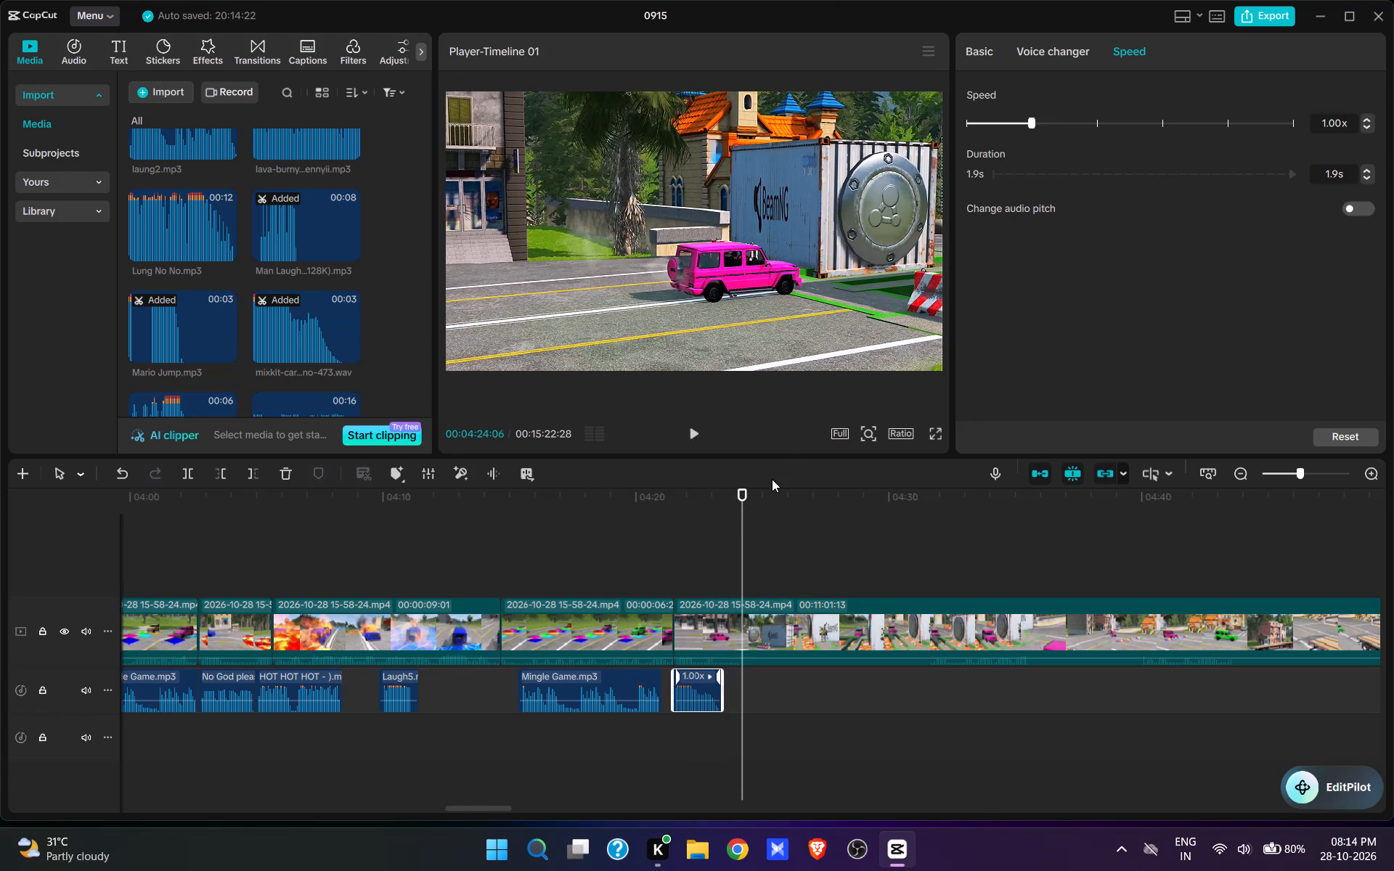
{"action": "left_click", "coordinate": [730, 584]}
{"action": "key", "text": "space"}
{"action": "key", "text": "space"}
{"action": "type", "text": "w"}
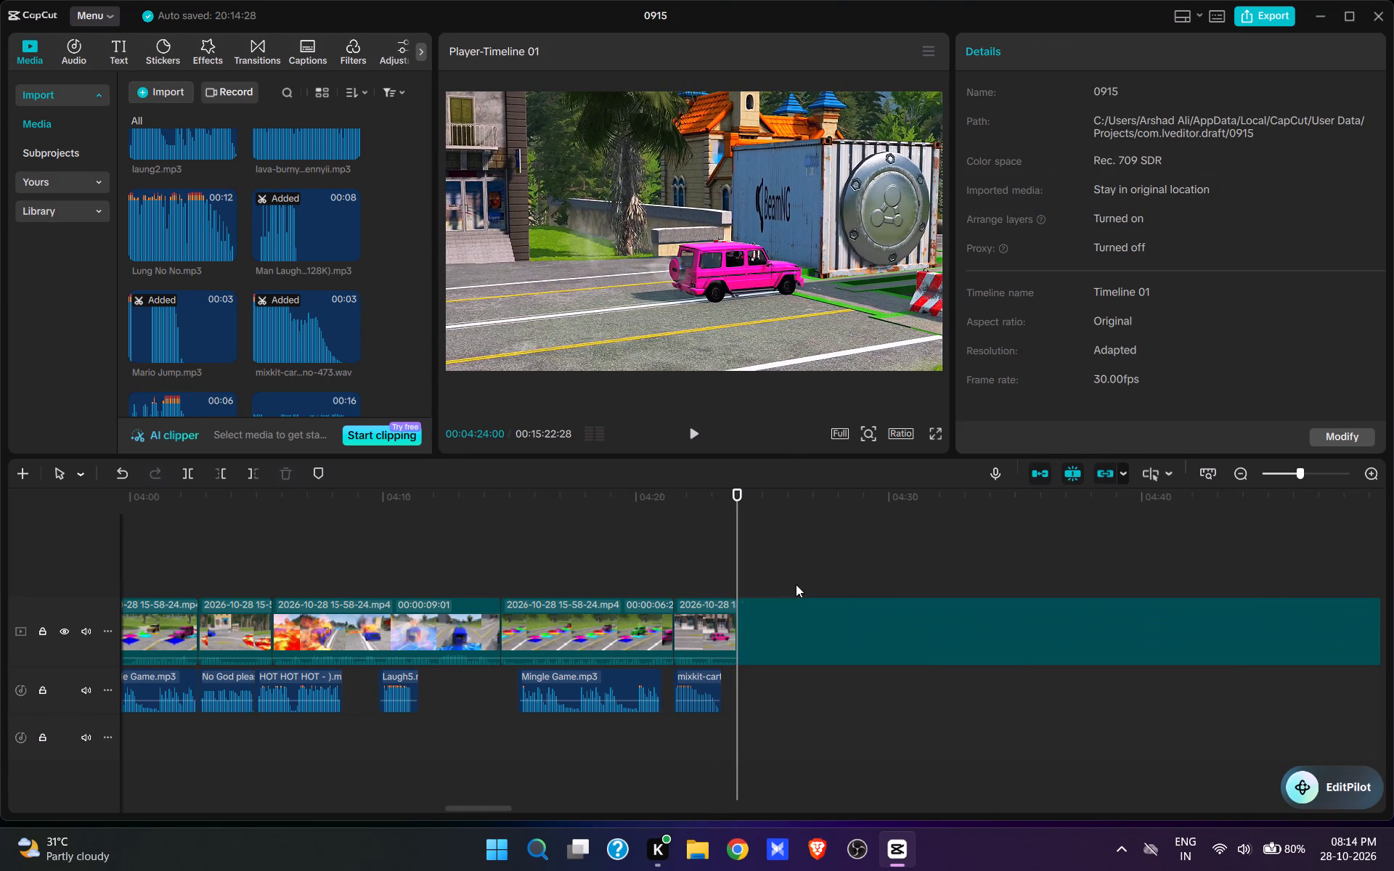
{"action": "left_click", "coordinate": [896, 564]}
{"action": "key", "text": "space"}
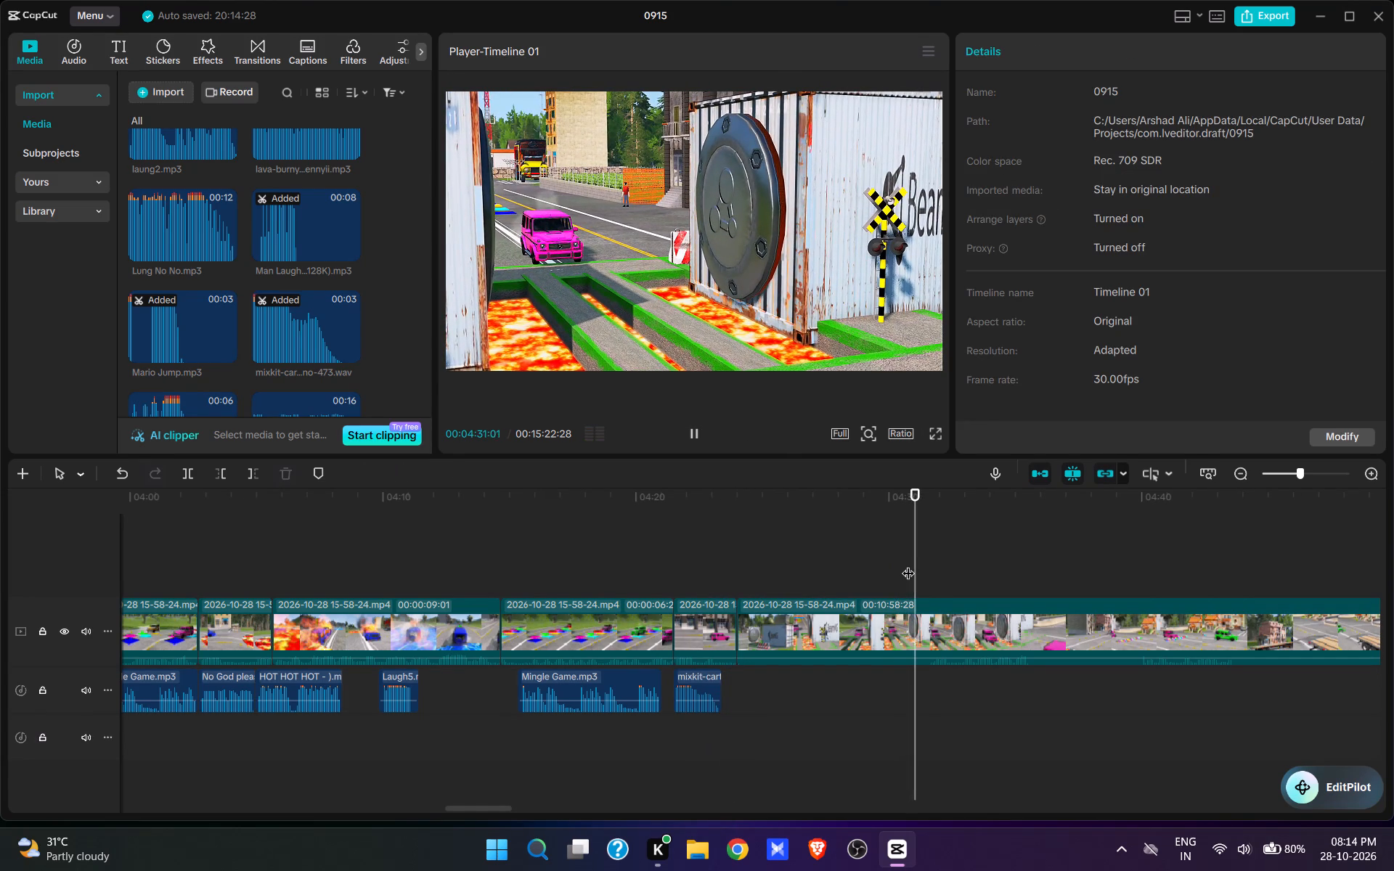
{"action": "key", "text": "space"}
{"action": "key", "text": "space"}
{"action": "key", "text": "space"}
{"action": "type", "text": "q"}
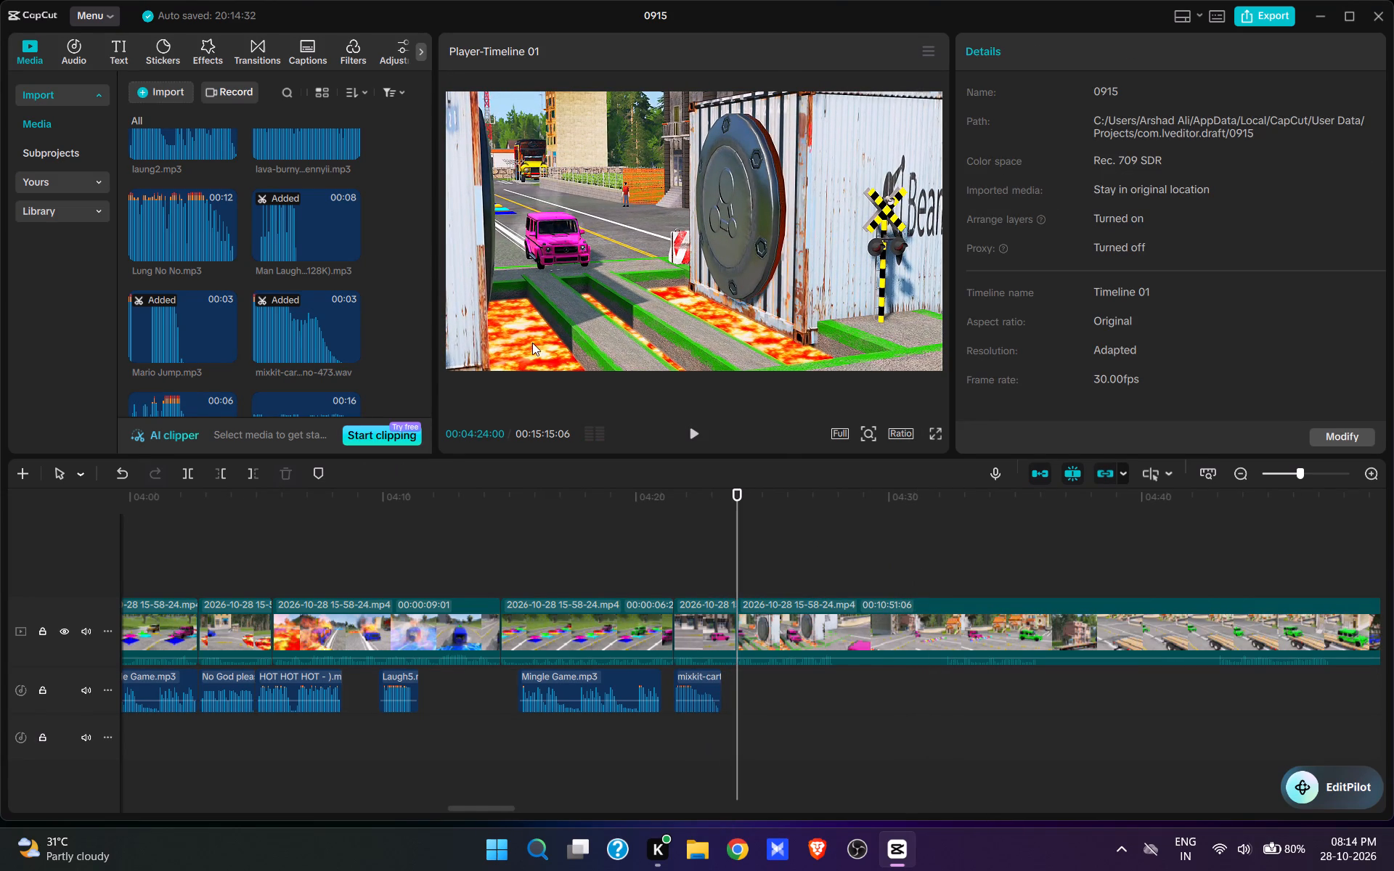
Paste a copy of the mixkit-car...no-473.wav clip at 00:04:23:12 and trim its end to 00:04:25:05.
{"action": "scroll", "coordinate": [280, 293], "scroll_direction": "down", "scroll_amount": 5}
{"action": "key", "text": "space"}
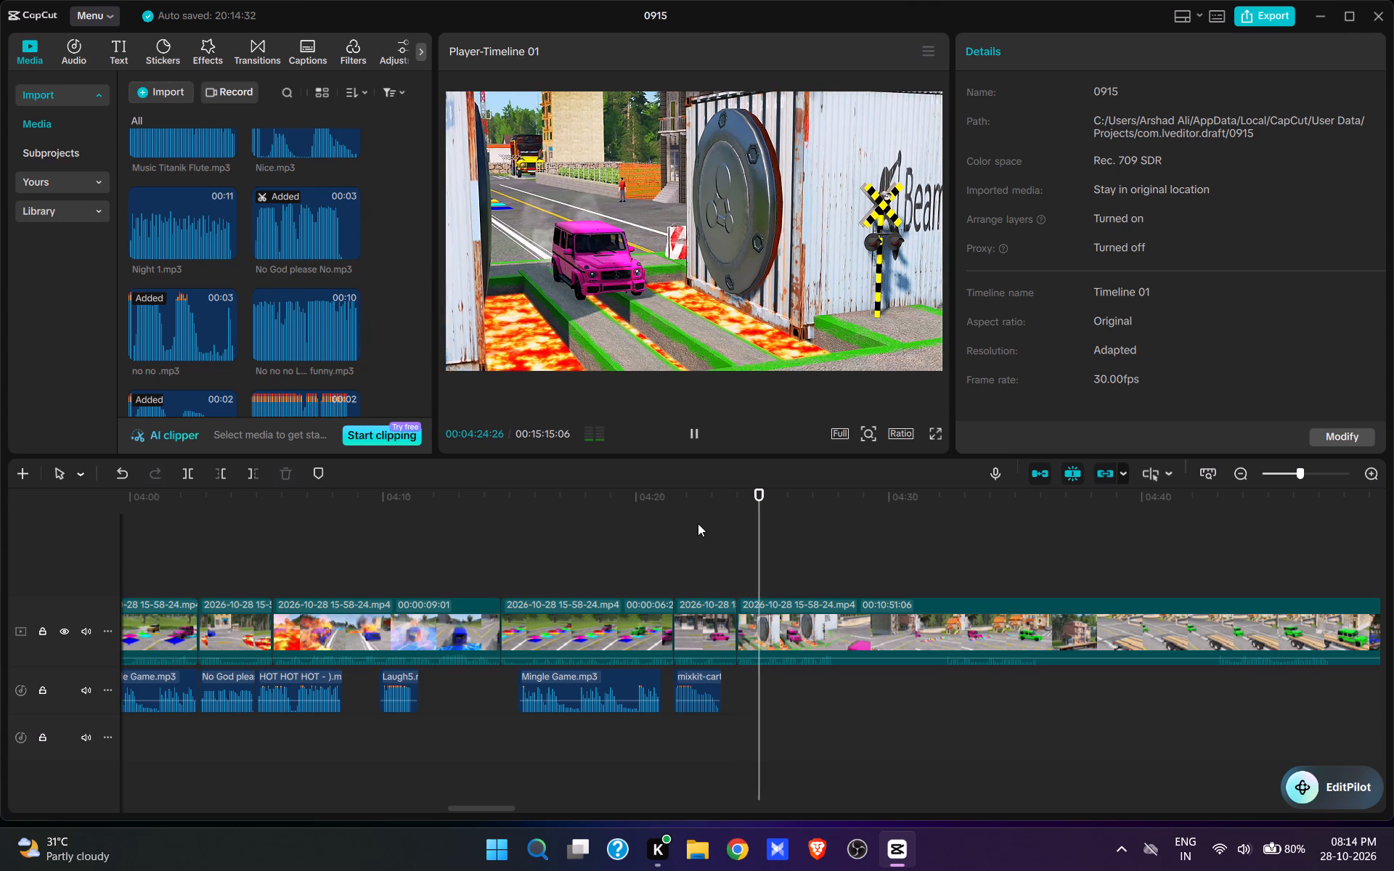
{"action": "left_click", "coordinate": [722, 560]}
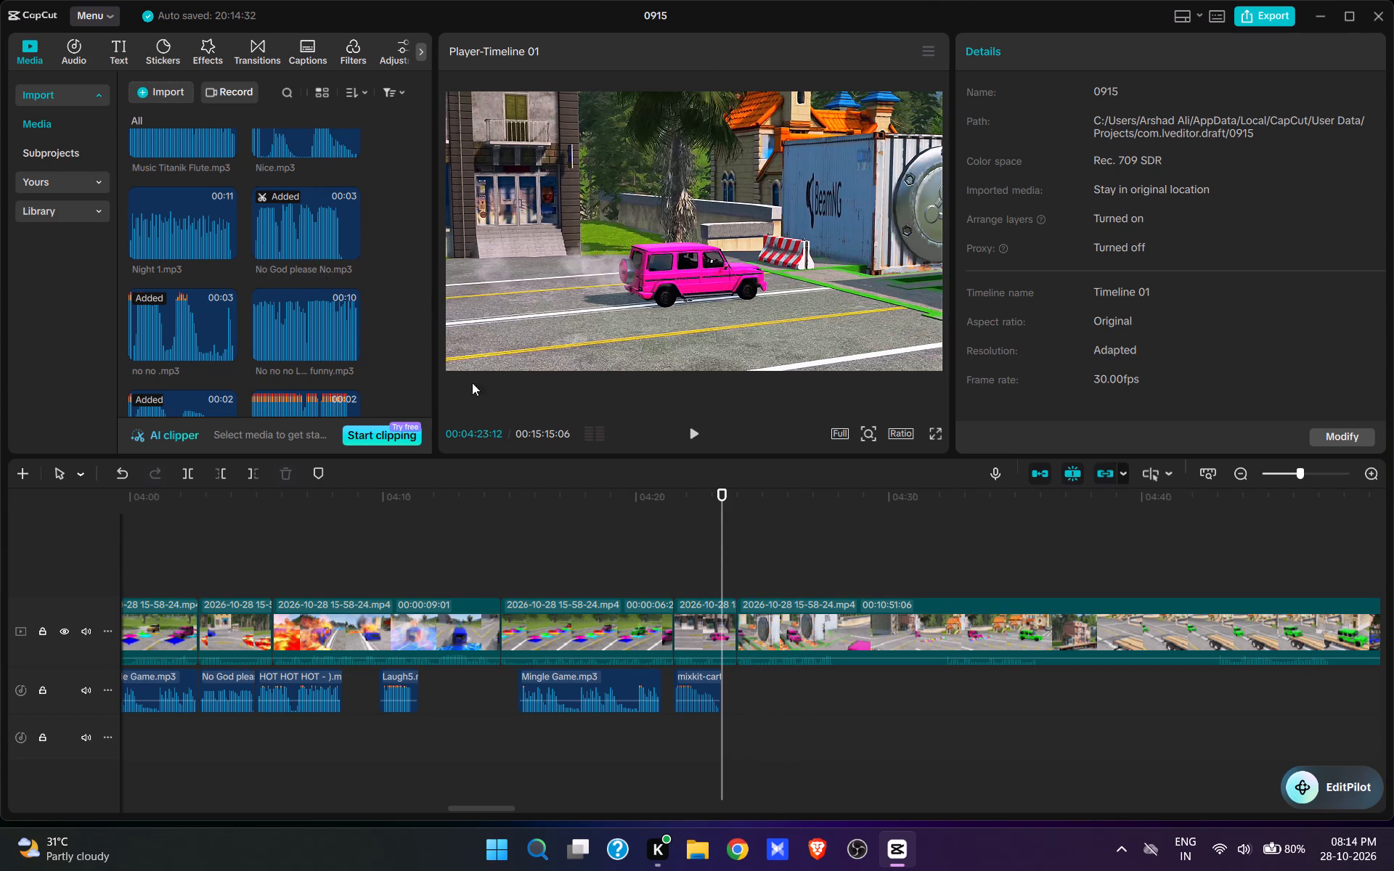
{"action": "left_click", "coordinate": [685, 695]}
{"action": "key", "text": "ctrl+c"}
{"action": "key", "text": "ctrl+v"}
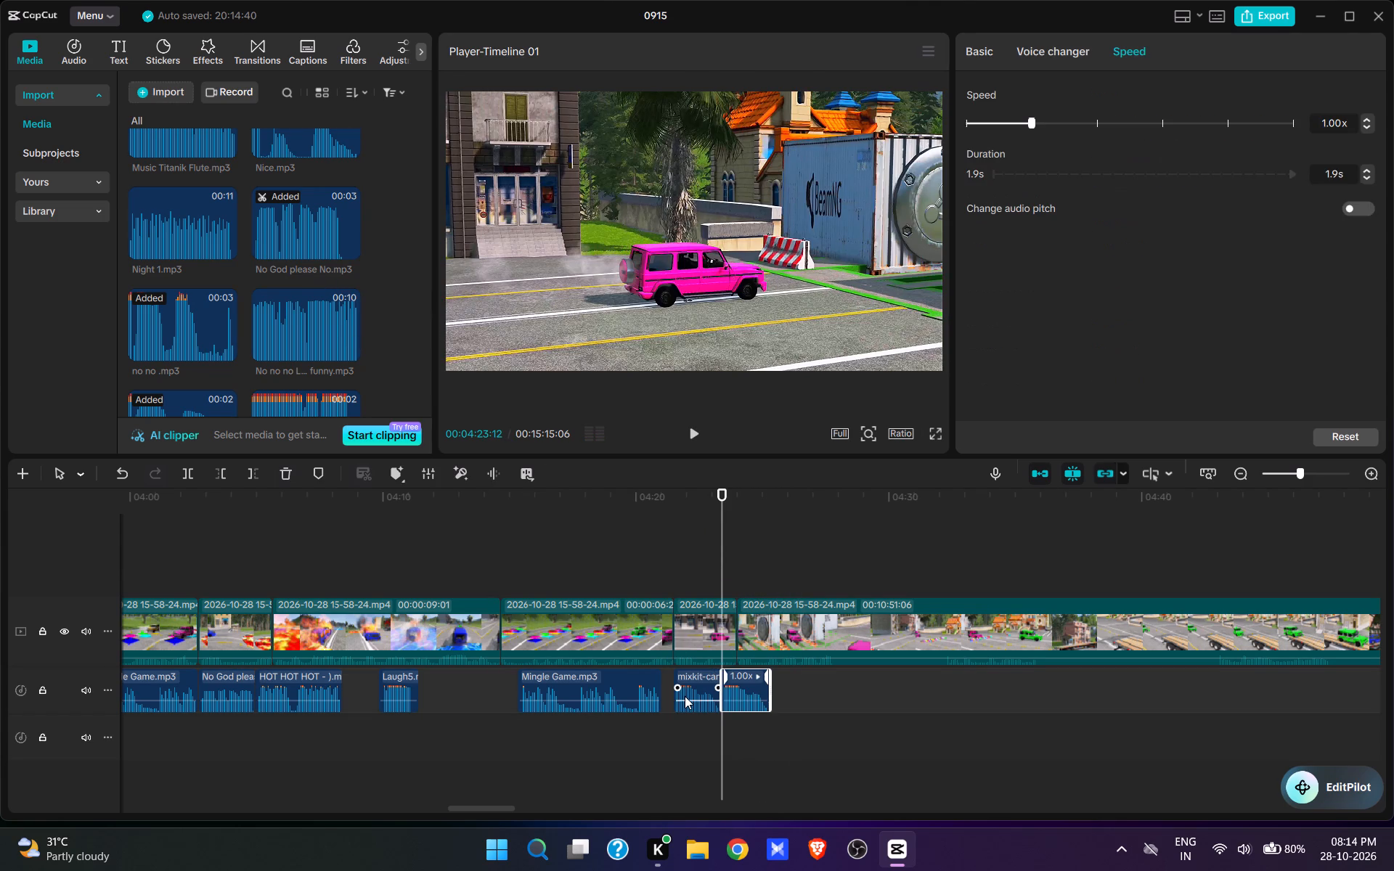
{"action": "key", "text": "space"}
{"action": "key", "text": "space"}
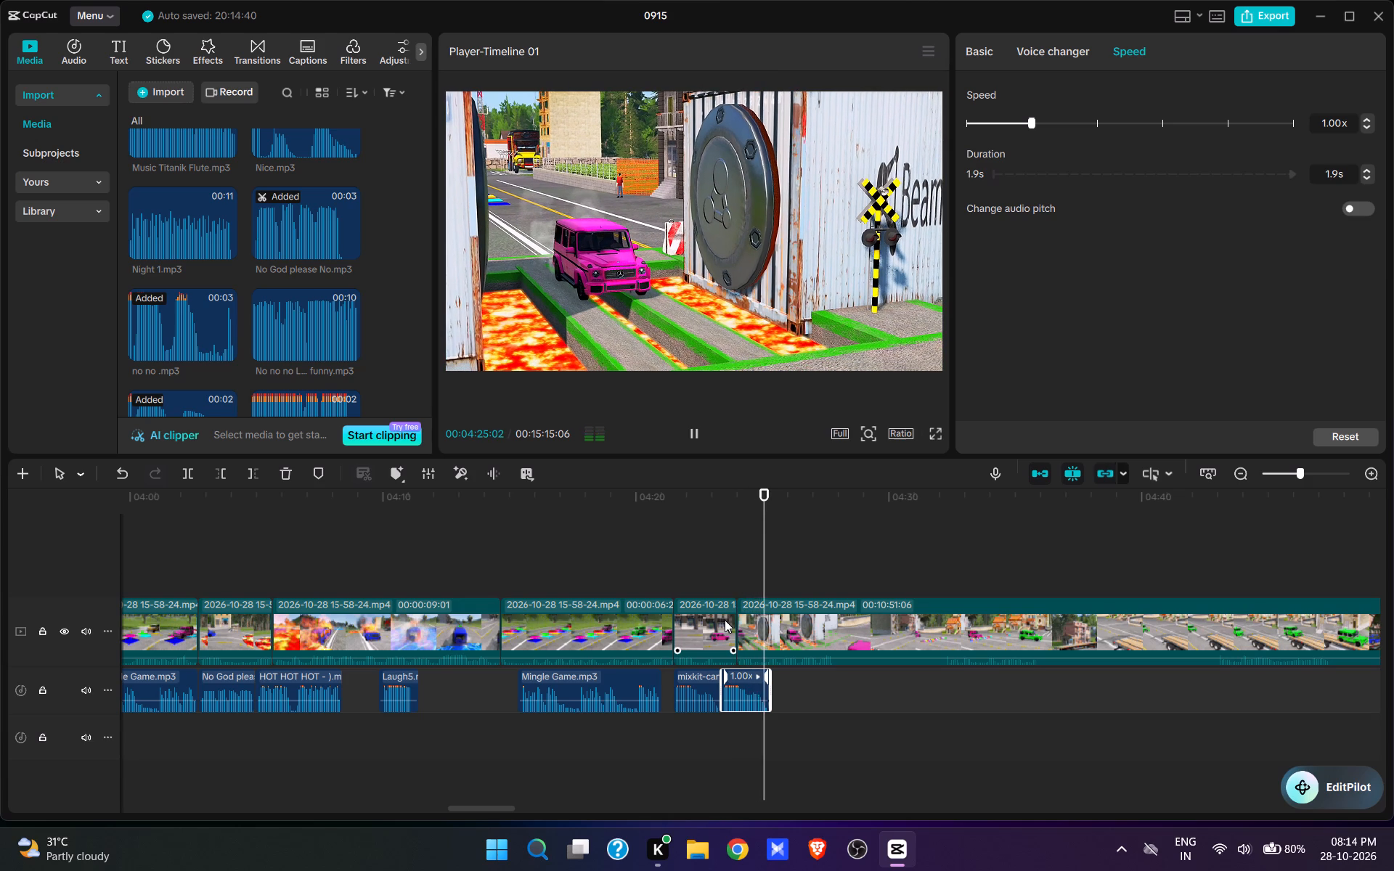
{"action": "key", "text": "e"}
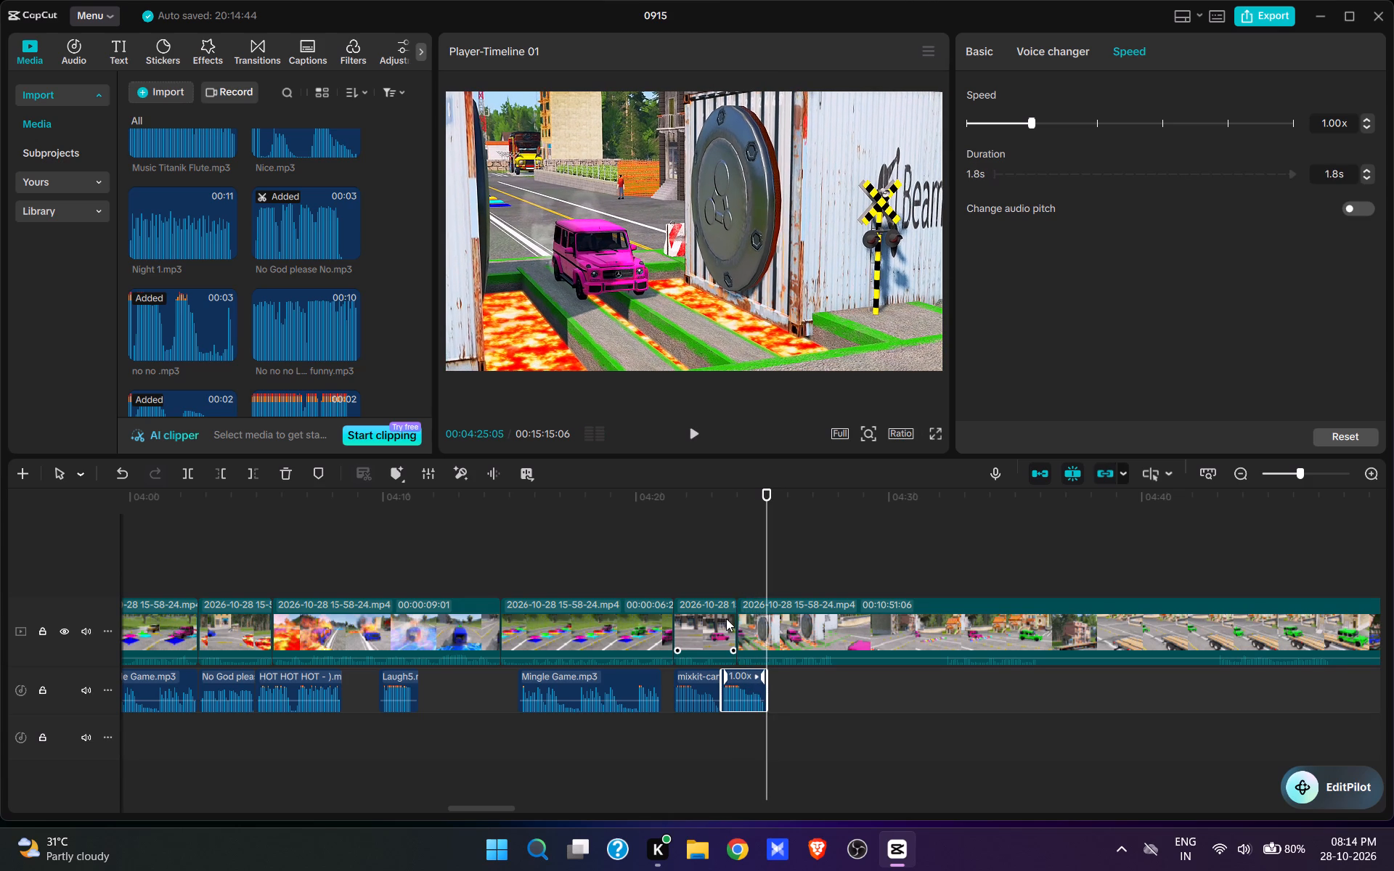
Paste another copy of the mixkit sound at 00:04:25:05 and replay the pink off-roader crossing the lava beams.
{"action": "key", "text": "ctrl+v"}
{"action": "key", "text": "space"}
{"action": "left_click", "coordinate": [680, 573]}
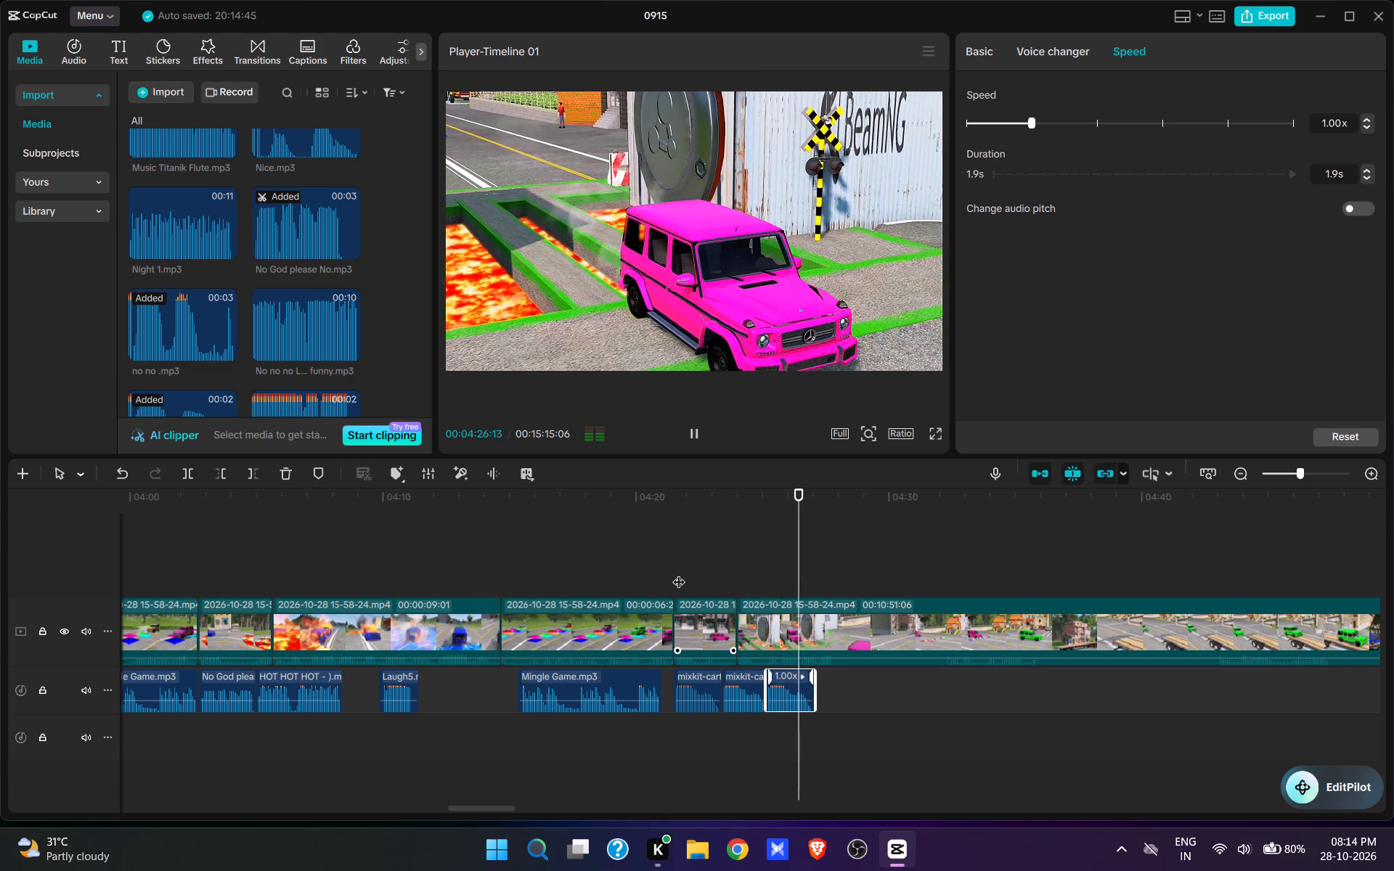
{"action": "key", "text": "space"}
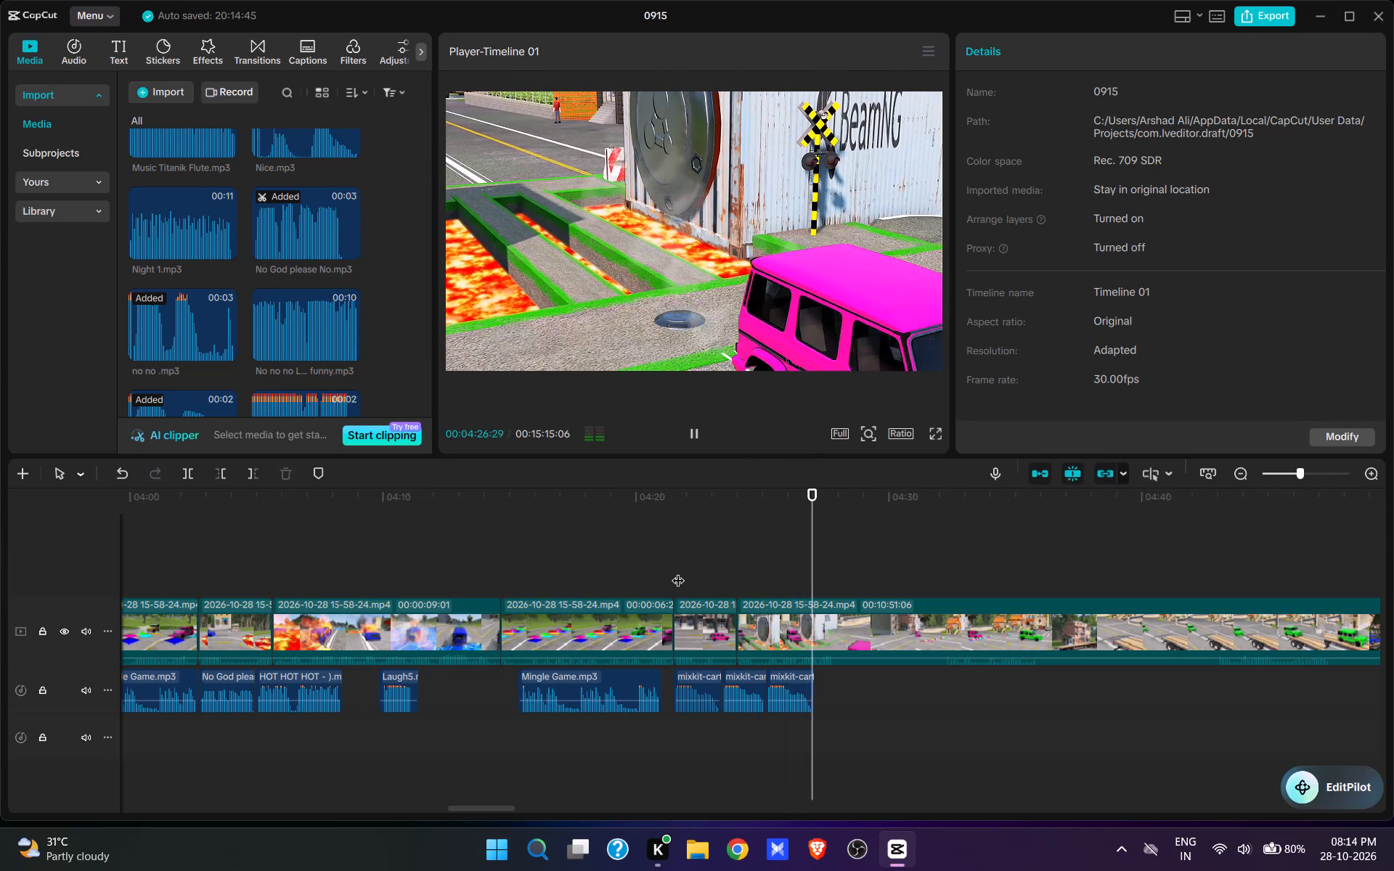
{"action": "key", "text": "space"}
{"action": "key", "text": "space"}
{"action": "key", "text": "space"}
{"action": "key", "text": "space"}
{"action": "key", "text": "space"}
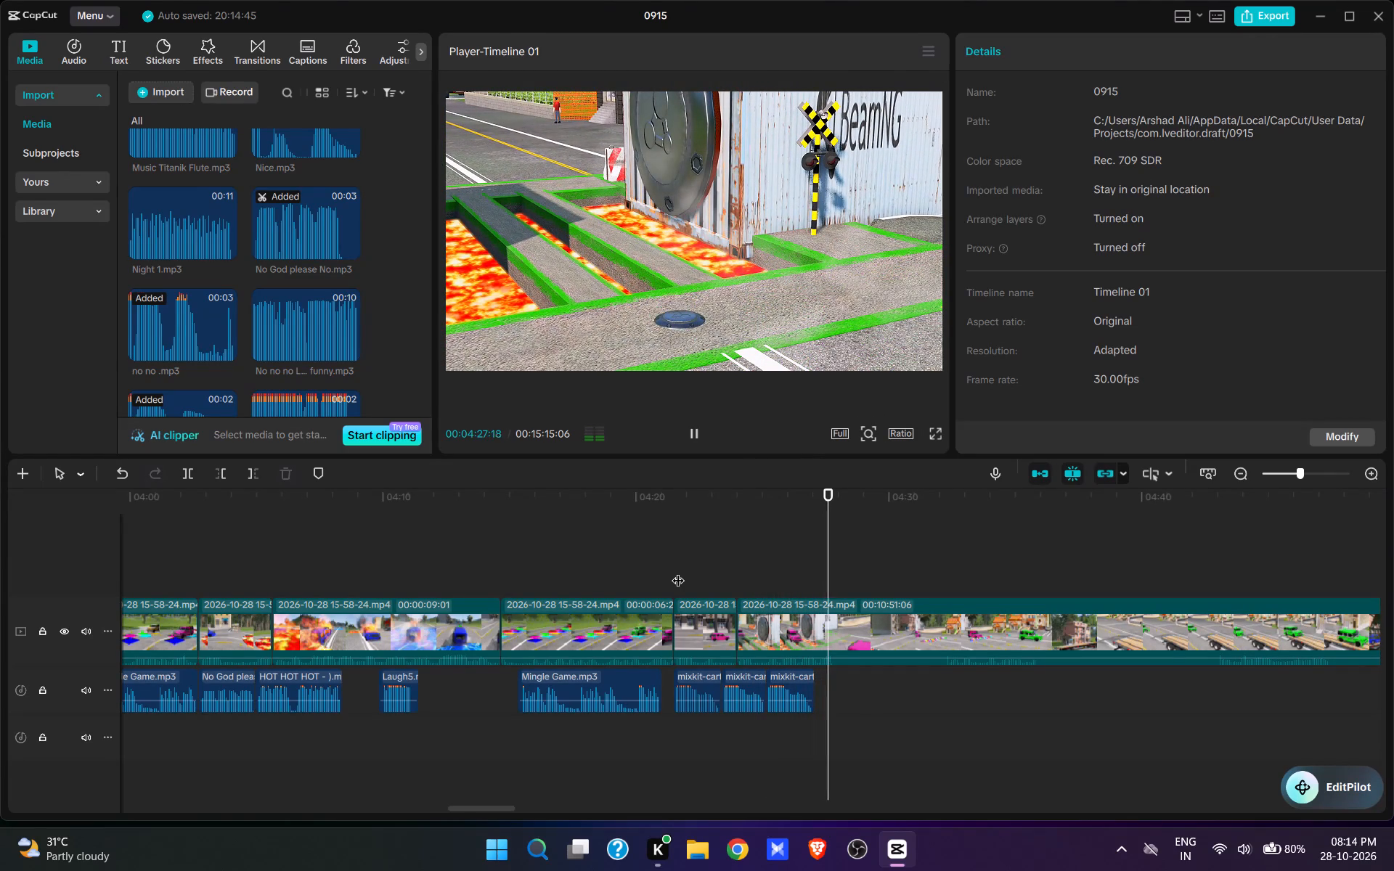
Split the video at 00:04:27:15 and cut the footage up to 00:04:32:03, where the pink off-roader nears the colourful speed bump.
{"action": "left_click", "coordinate": [826, 583]}
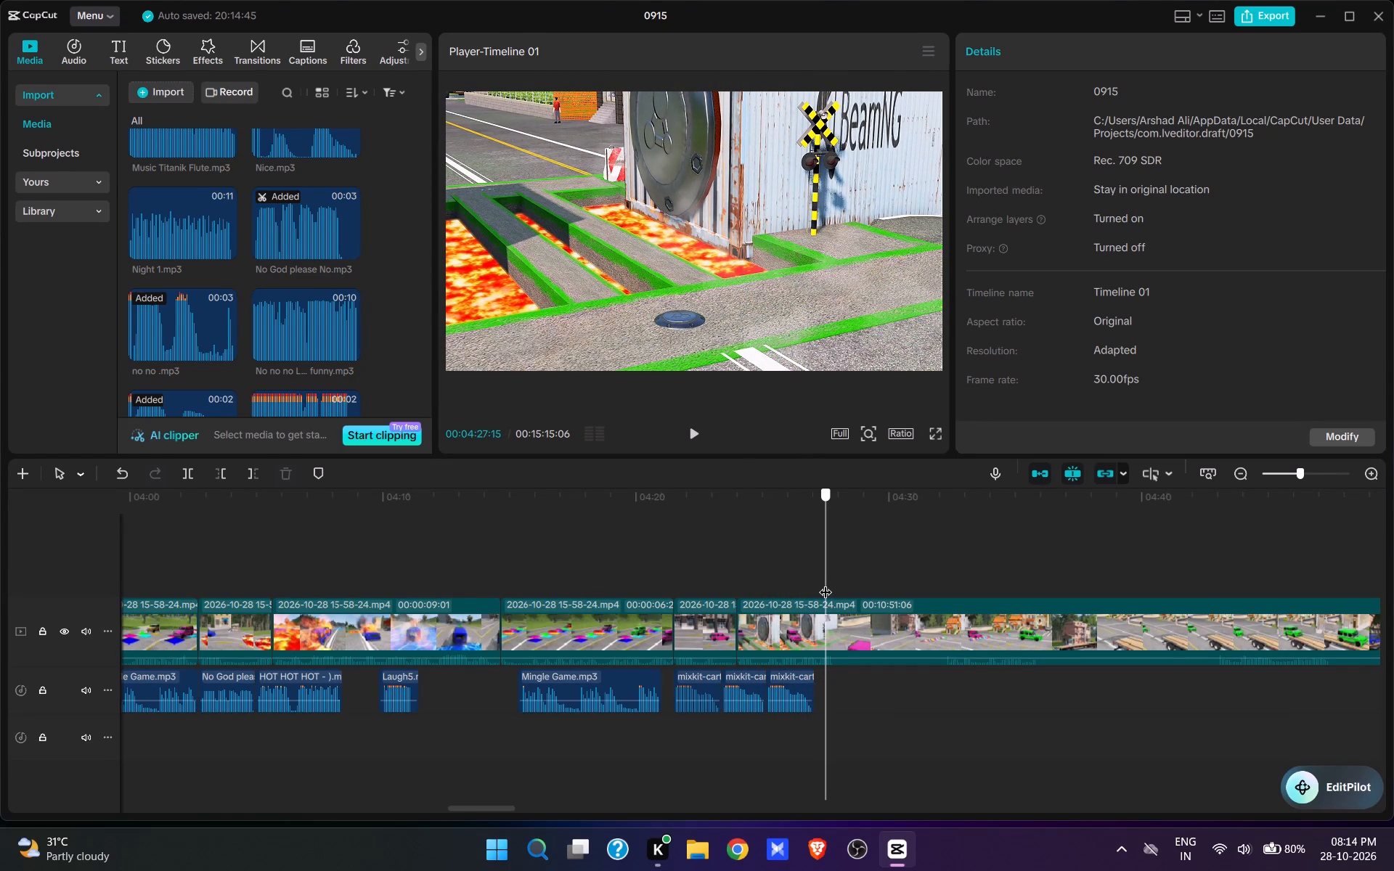
{"action": "key", "text": "w"}
{"action": "left_click", "coordinate": [950, 573]}
{"action": "left_click", "coordinate": [942, 565]}
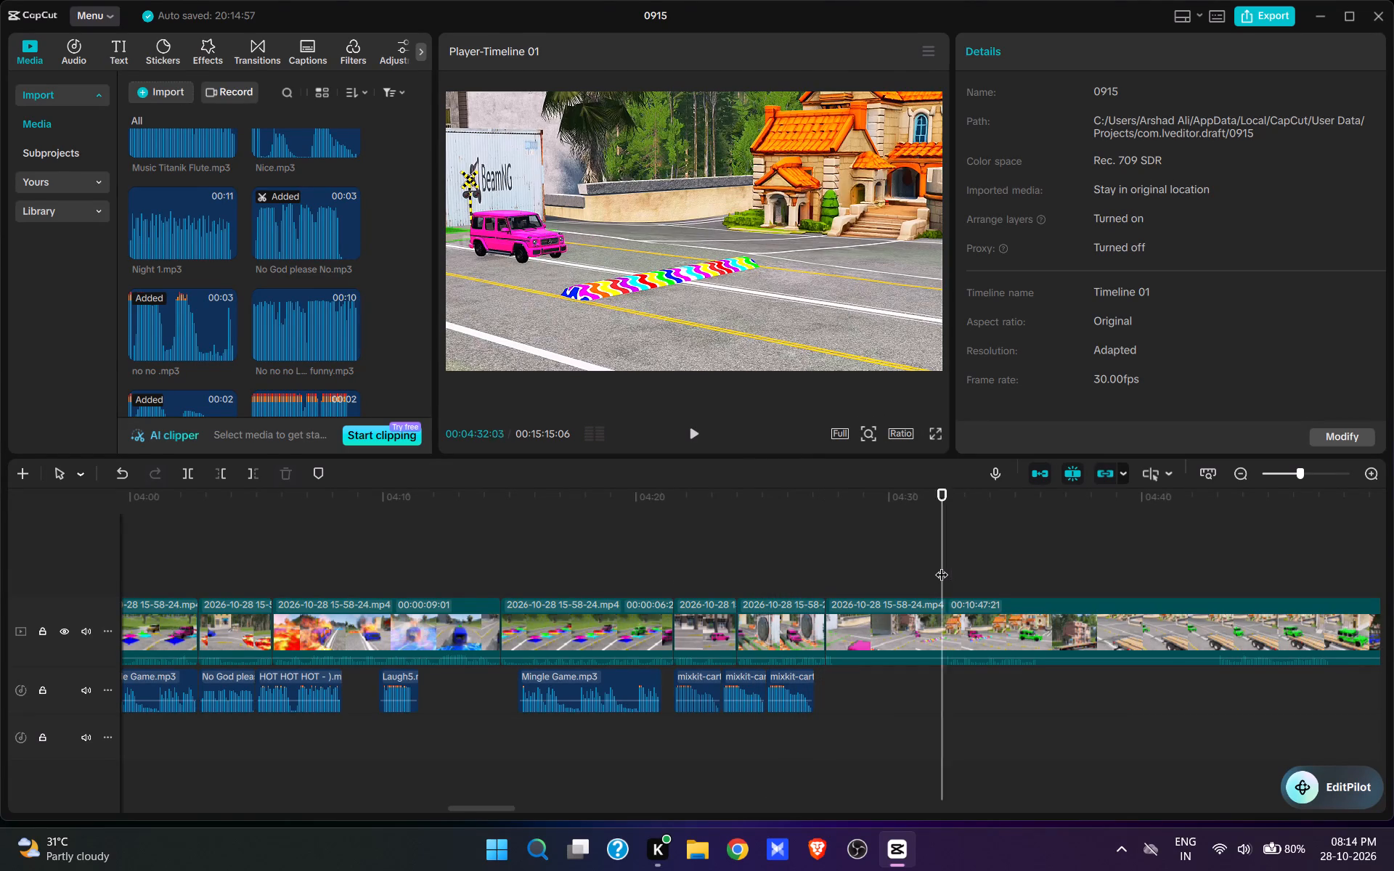
{"action": "type", "text": "q"}
Add Surpiris.mp3 at 00:04:28:06, as the pink off-roader reaches the colourful speed bump, and preview the scene.
{"action": "key", "text": "space"}
{"action": "key", "text": "space"}
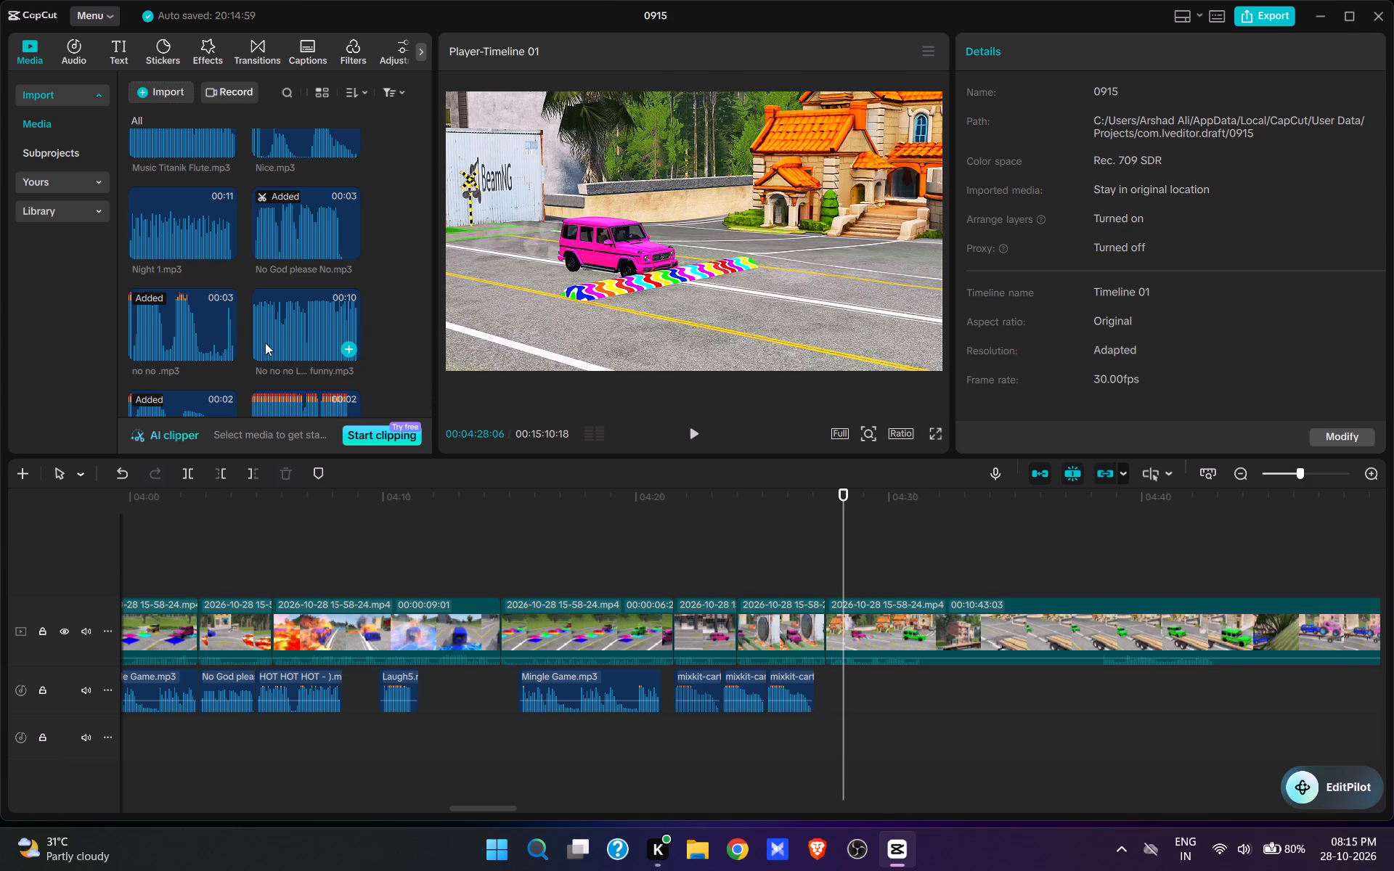
{"action": "scroll", "coordinate": [278, 335], "scroll_direction": "down", "scroll_amount": 2}
{"action": "scroll", "coordinate": [290, 341], "scroll_direction": "up", "scroll_amount": 10}
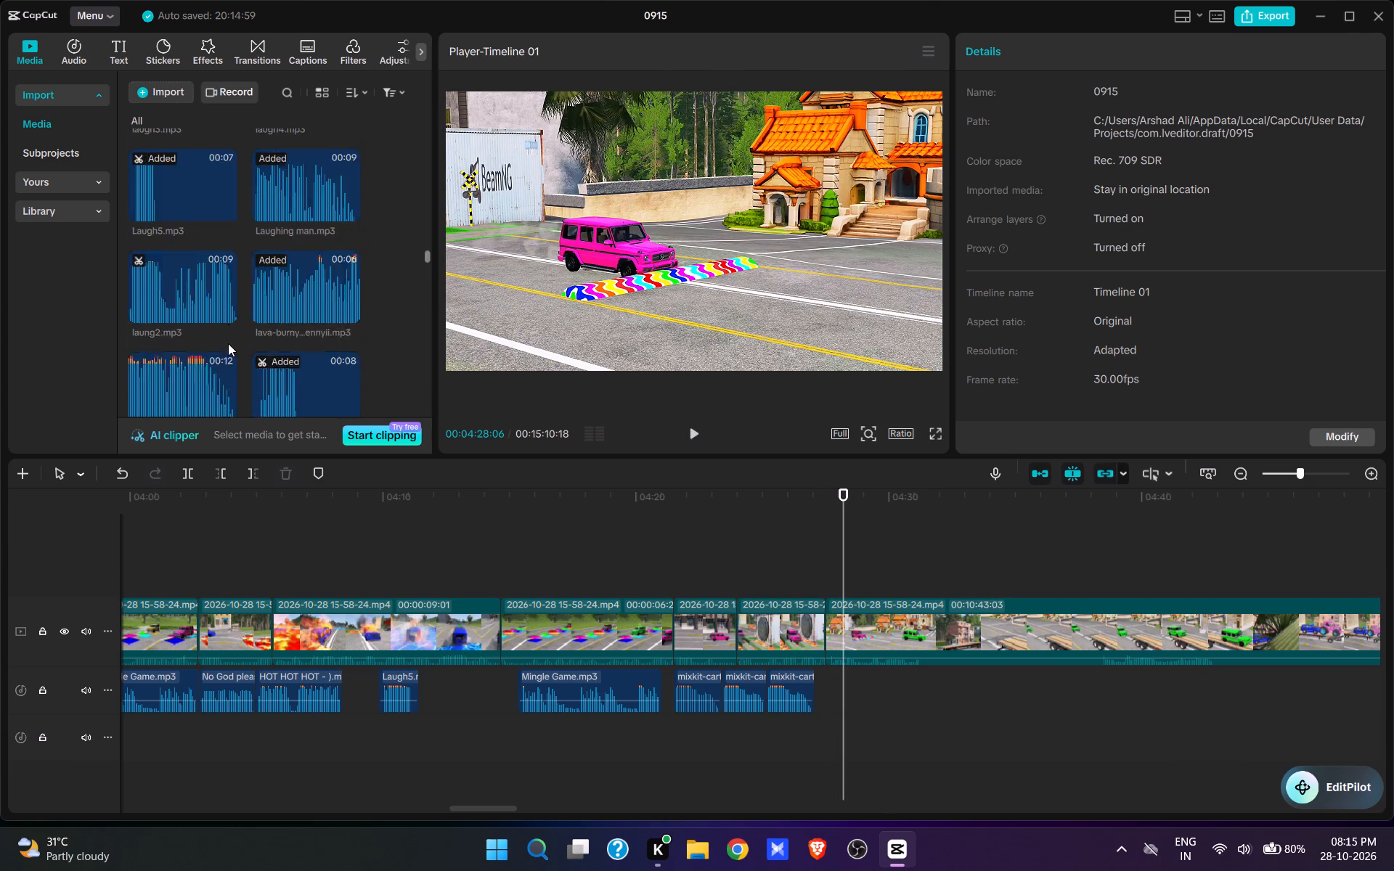
{"action": "scroll", "coordinate": [228, 343], "scroll_direction": "down", "scroll_amount": 20}
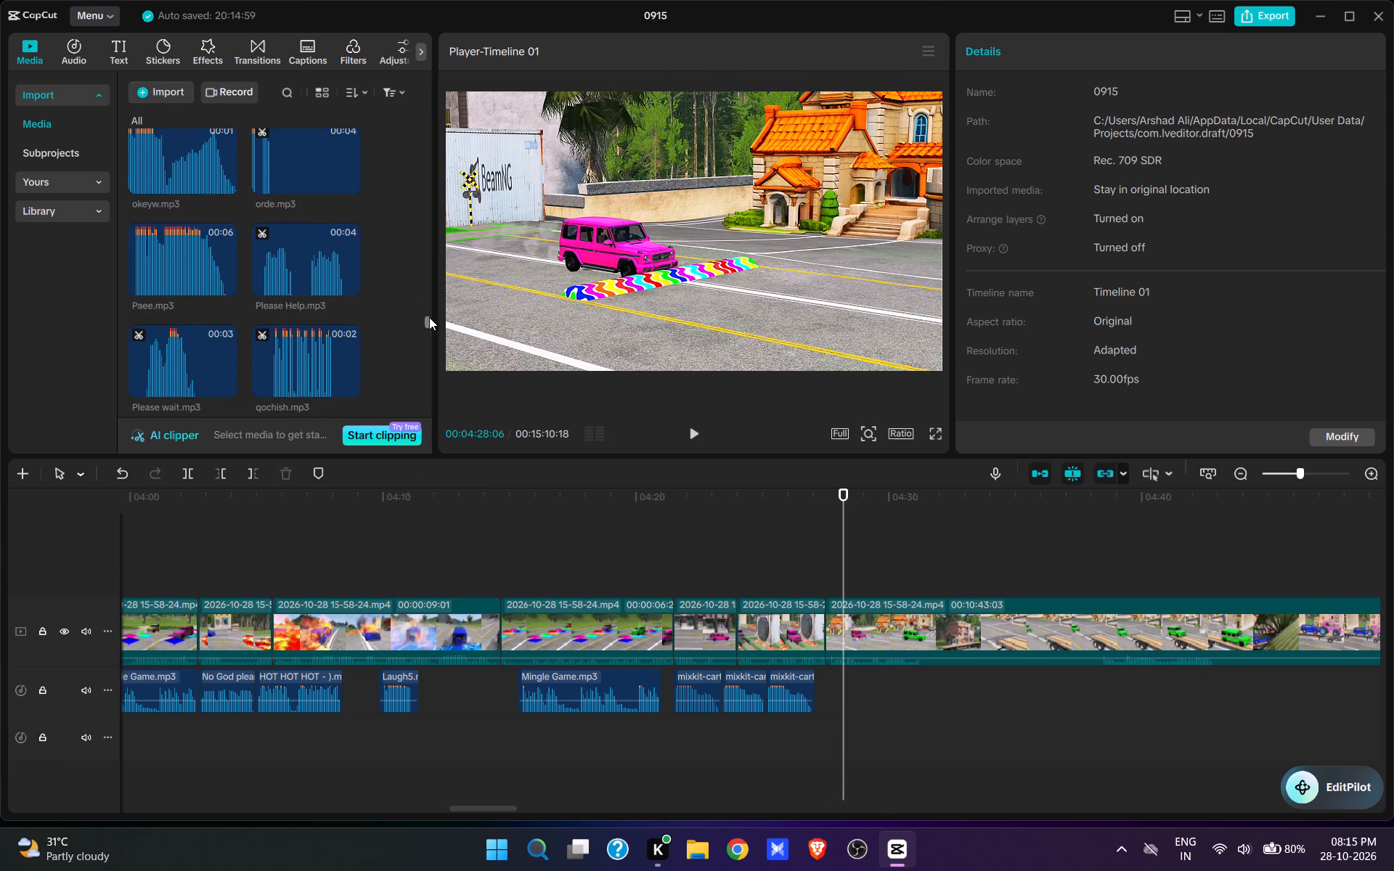
{"action": "left_click_drag", "start_coordinate": [424, 321], "coordinate": [415, 361]}
{"action": "left_click", "coordinate": [224, 237]}
{"action": "key", "text": "space"}
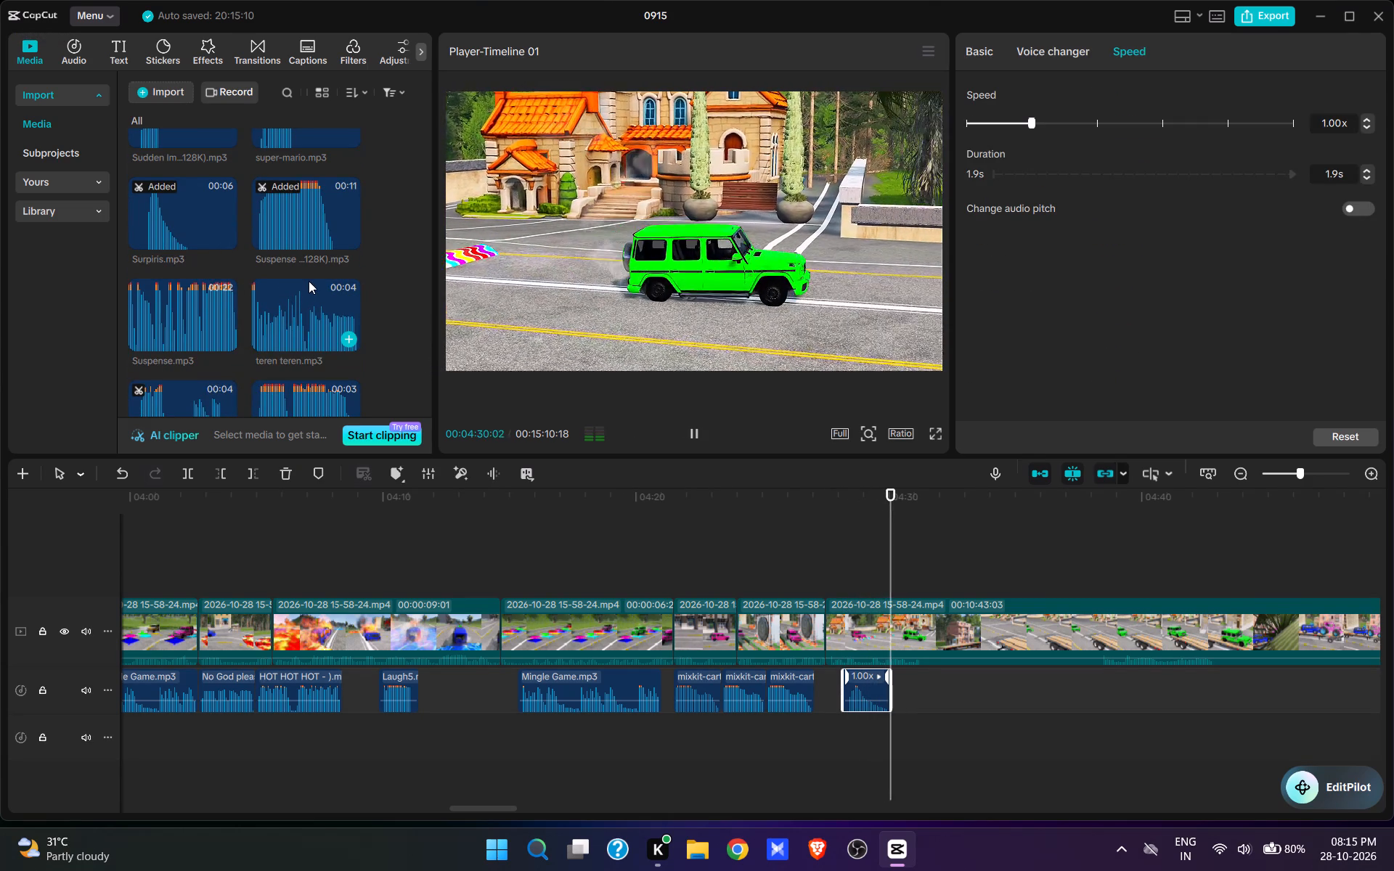
Split the video at 00:04:31:04, as the green off-roader drives on, and cut the footage up to 00:04:38:18.
{"action": "key", "text": "space"}
{"action": "key", "text": "w"}
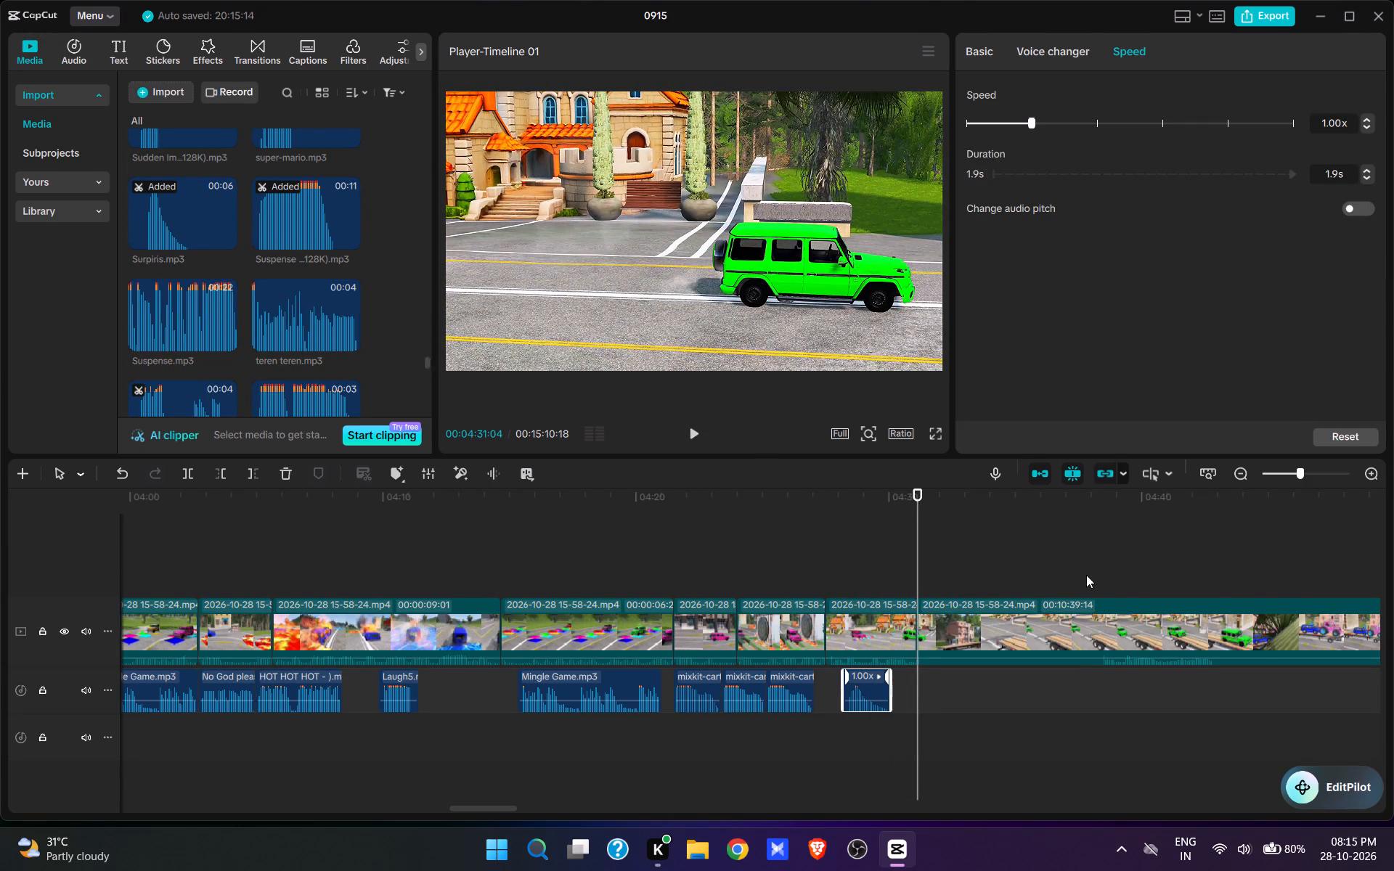
{"action": "left_click", "coordinate": [1095, 574]}
{"action": "key", "text": "space"}
{"action": "key", "text": "space"}
{"action": "key", "text": "space"}
{"action": "key", "text": "space"}
{"action": "type", "text": "q"}
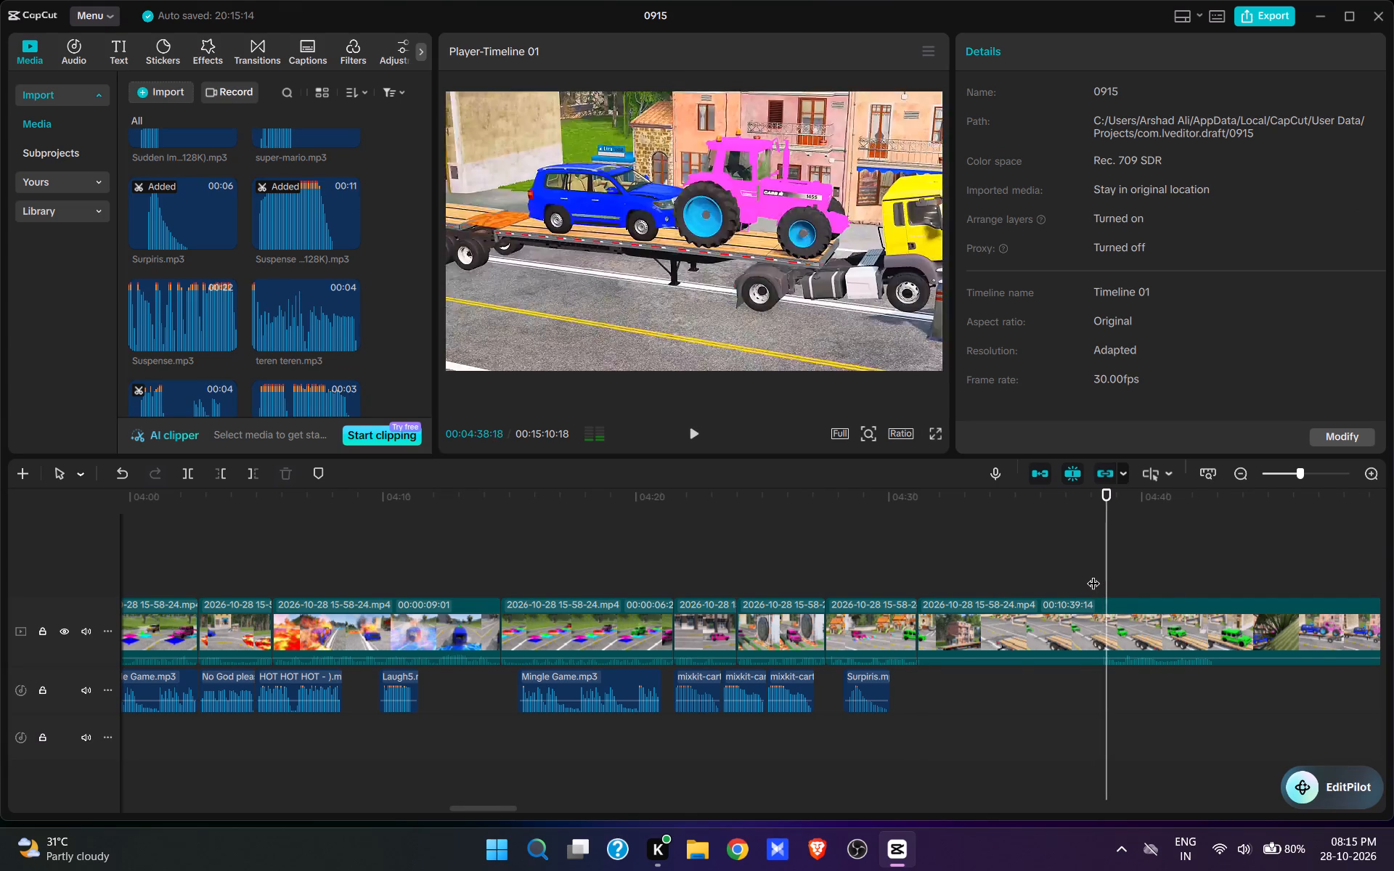
Add the 12-second Fanfare Vi..._128K).mp3 sound at 00:04:32:13, as the green off-roader jumps beside the flatbed trailer.
{"action": "key", "text": "space"}
{"action": "key", "text": "space"}
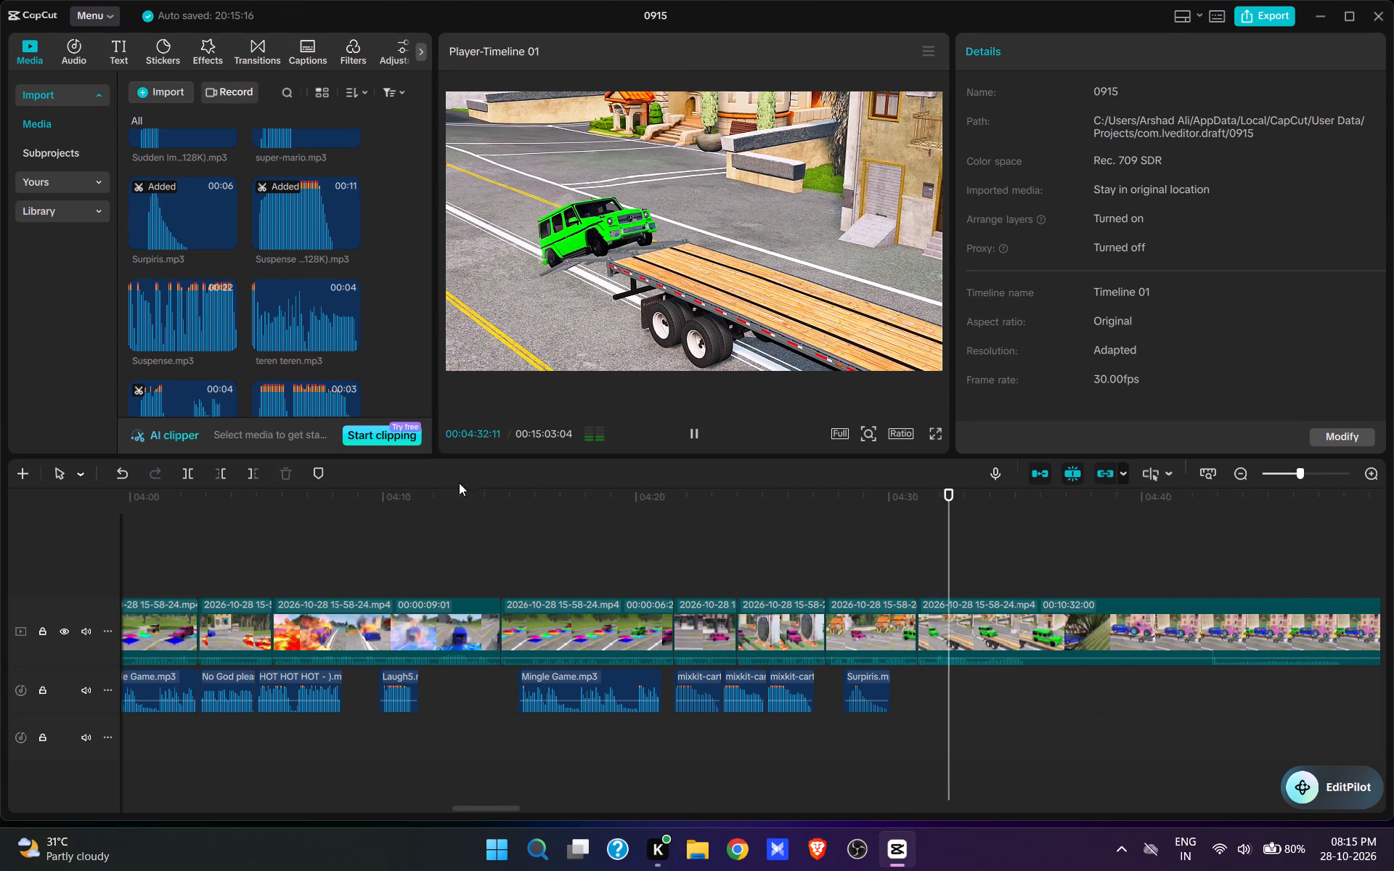
{"action": "scroll", "coordinate": [309, 361], "scroll_direction": "up", "scroll_amount": 10}
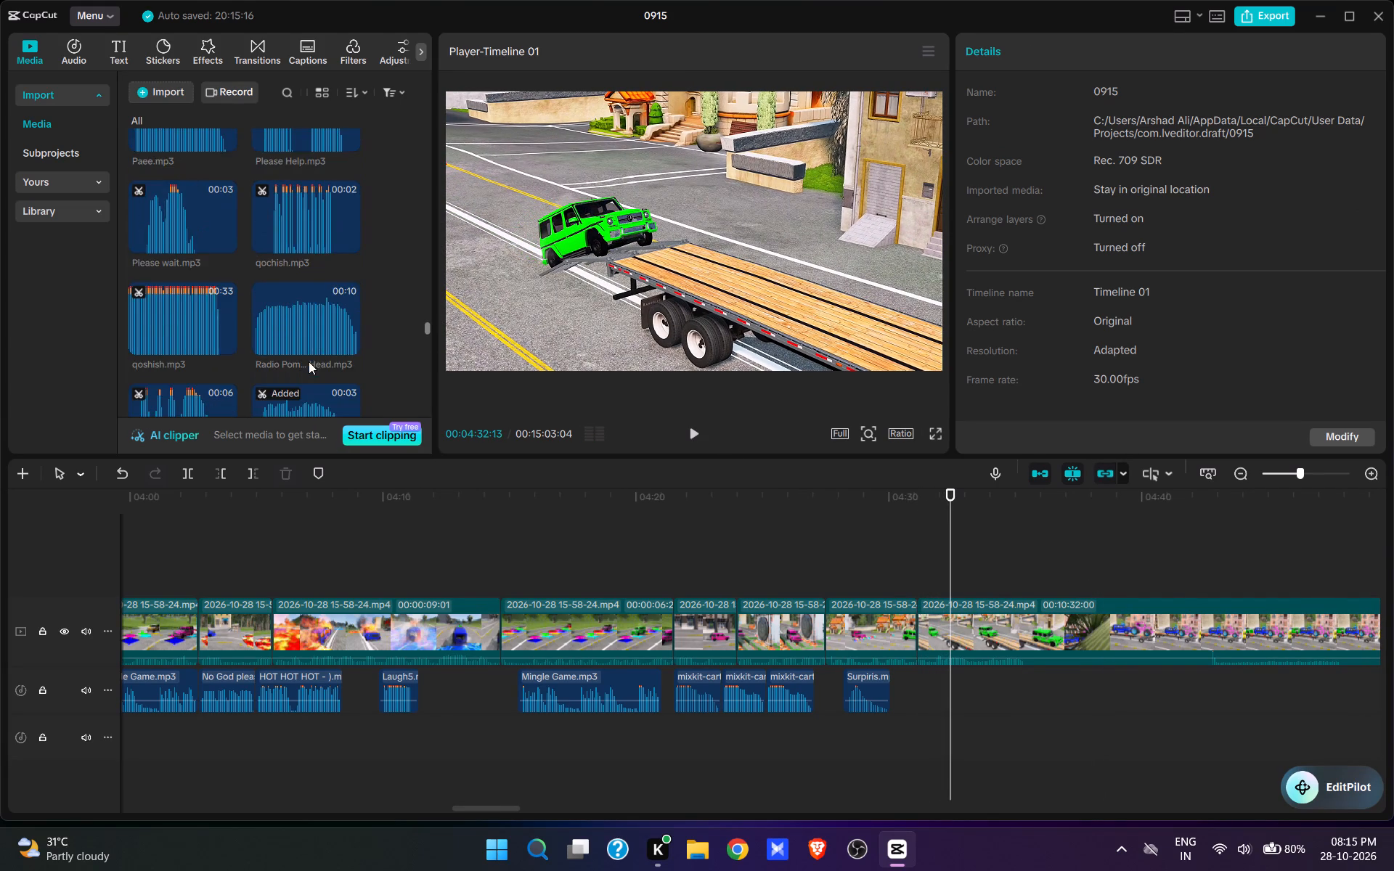
{"action": "scroll", "coordinate": [311, 361], "scroll_direction": "up", "scroll_amount": 18}
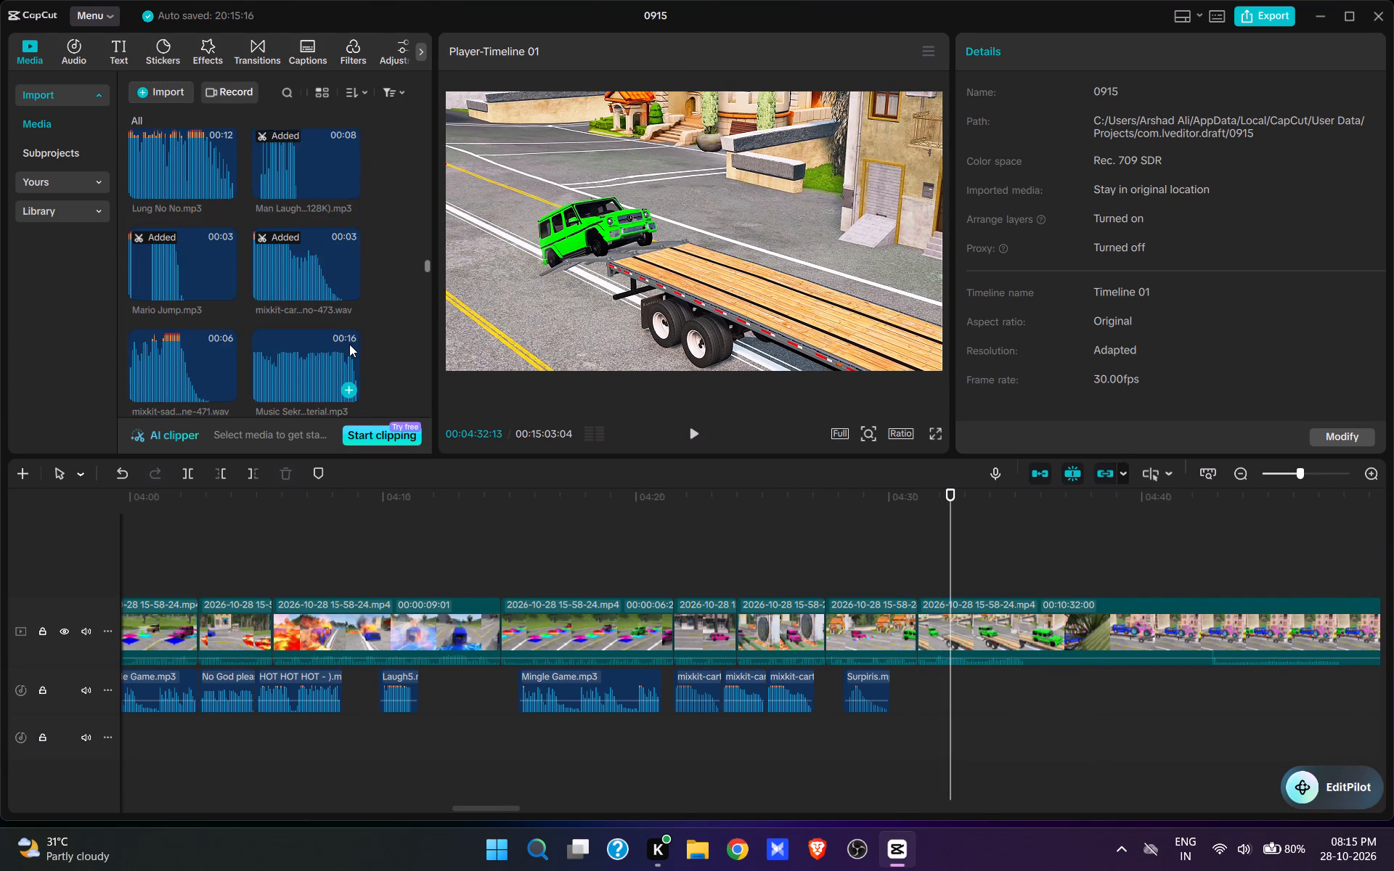
{"action": "scroll", "coordinate": [349, 344], "scroll_direction": "up", "scroll_amount": 6}
{"action": "left_click_drag", "start_coordinate": [429, 242], "coordinate": [426, 213]}
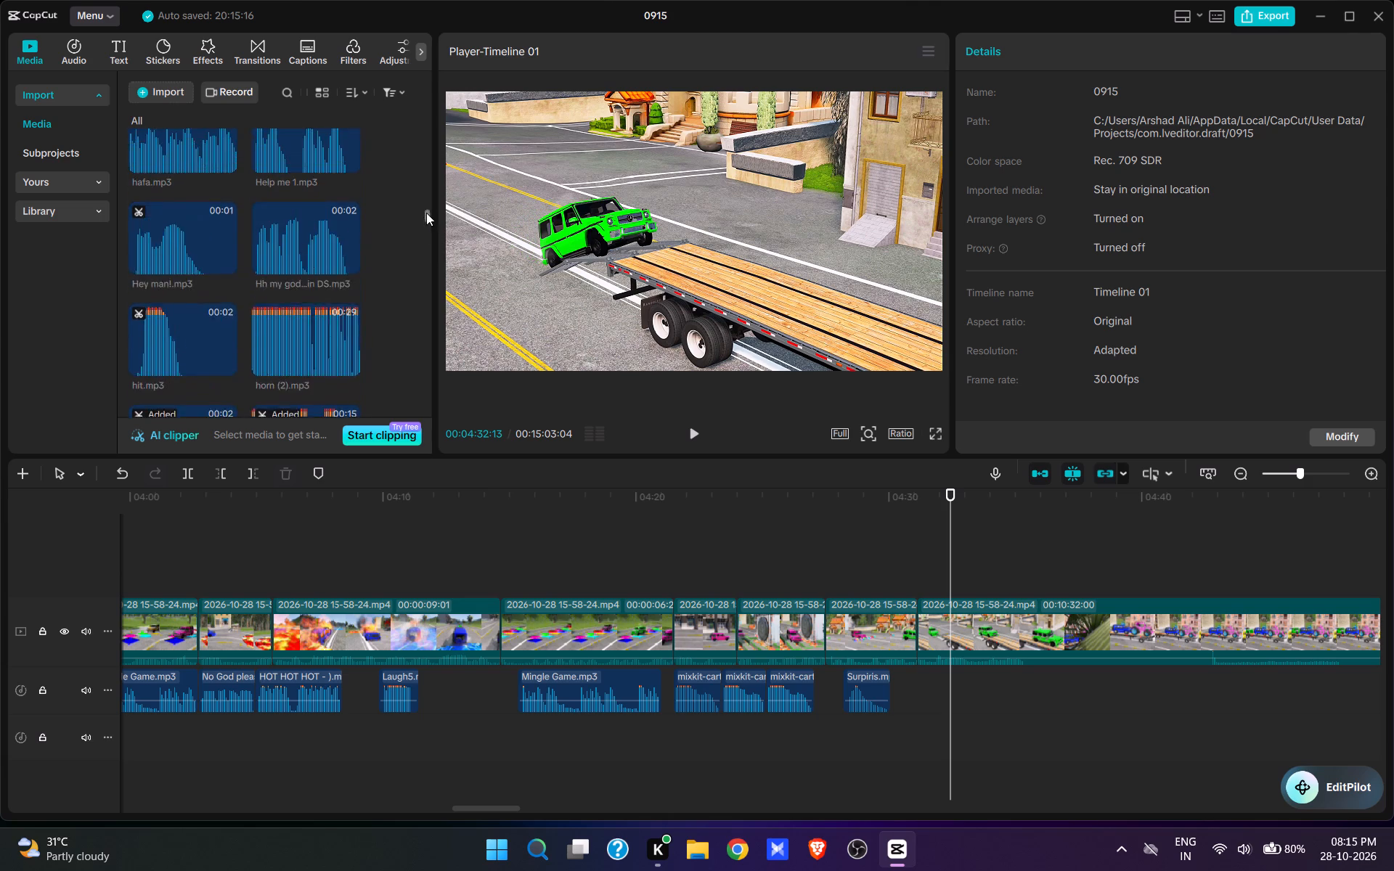
{"action": "left_click_drag", "start_coordinate": [426, 213], "coordinate": [422, 192]}
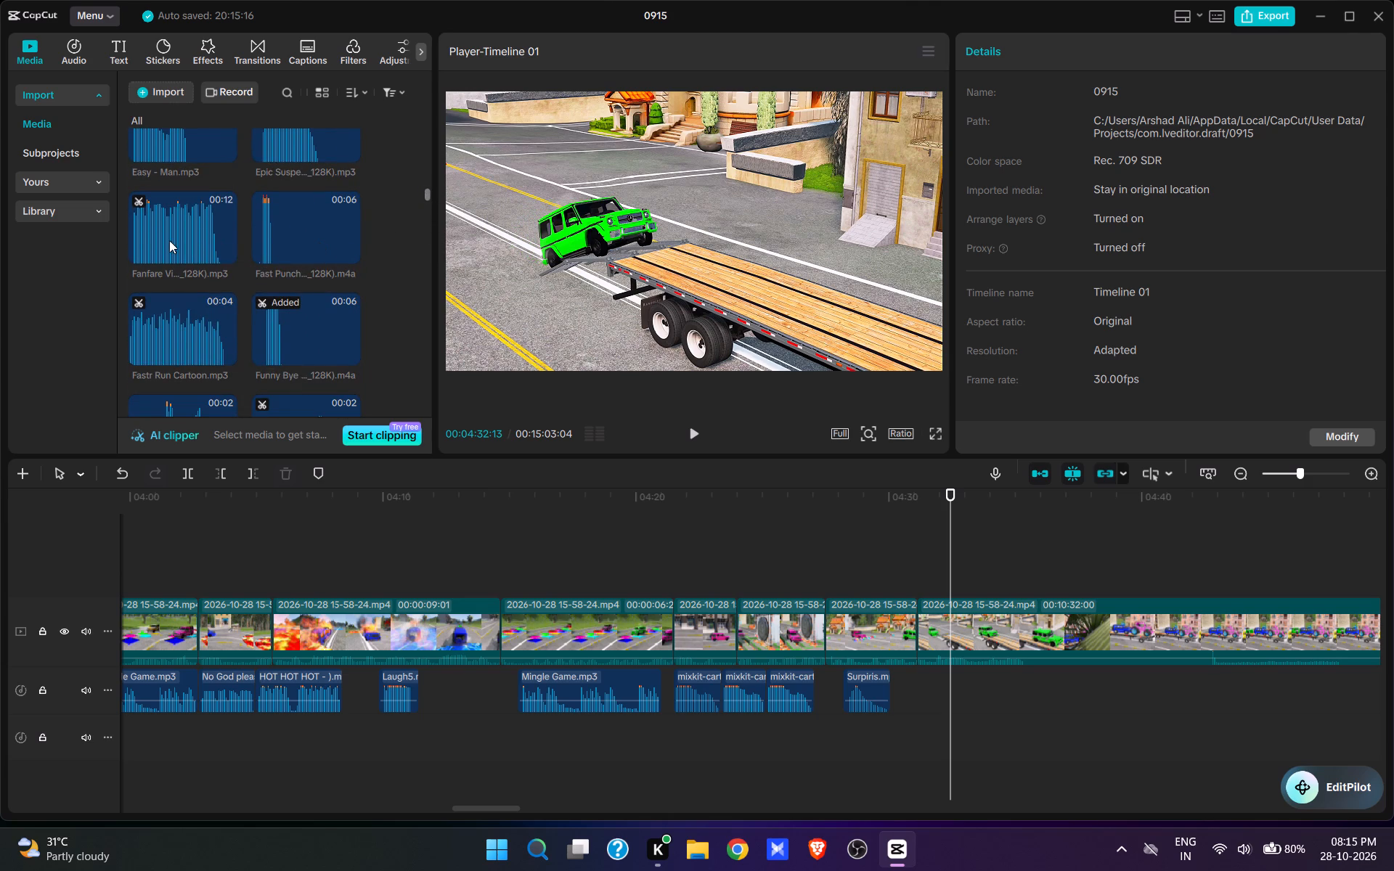
{"action": "left_click", "coordinate": [169, 240]}
{"action": "left_click", "coordinate": [175, 250]}
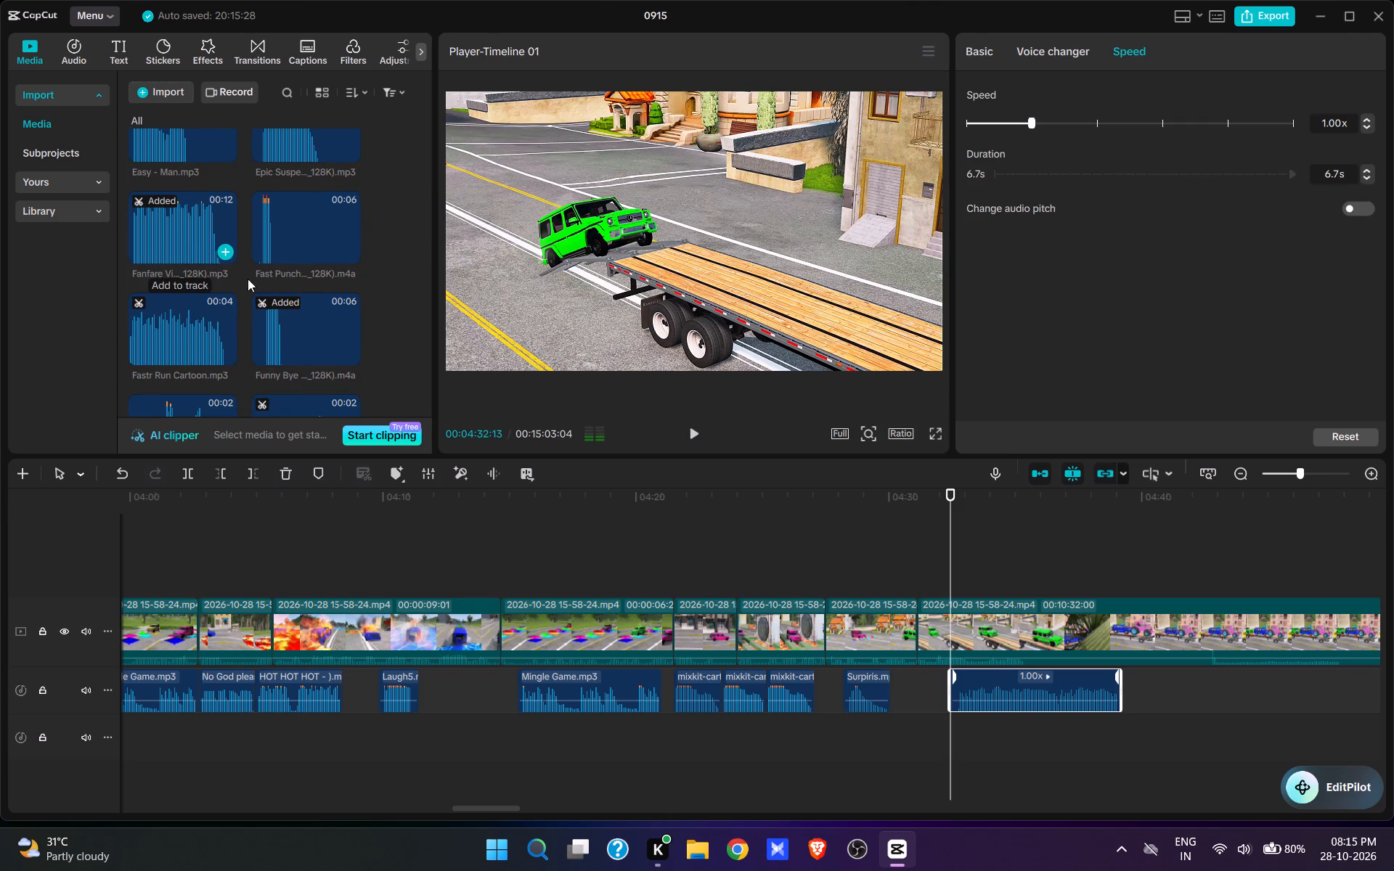
Trim the start of the Fanfare Victory sound to 00:04:32:22, move it to begin at 00:04:32:00, and preview it.
{"action": "key", "text": "space"}
{"action": "left_click_drag", "start_coordinate": [955, 745], "coordinate": [958, 745]}
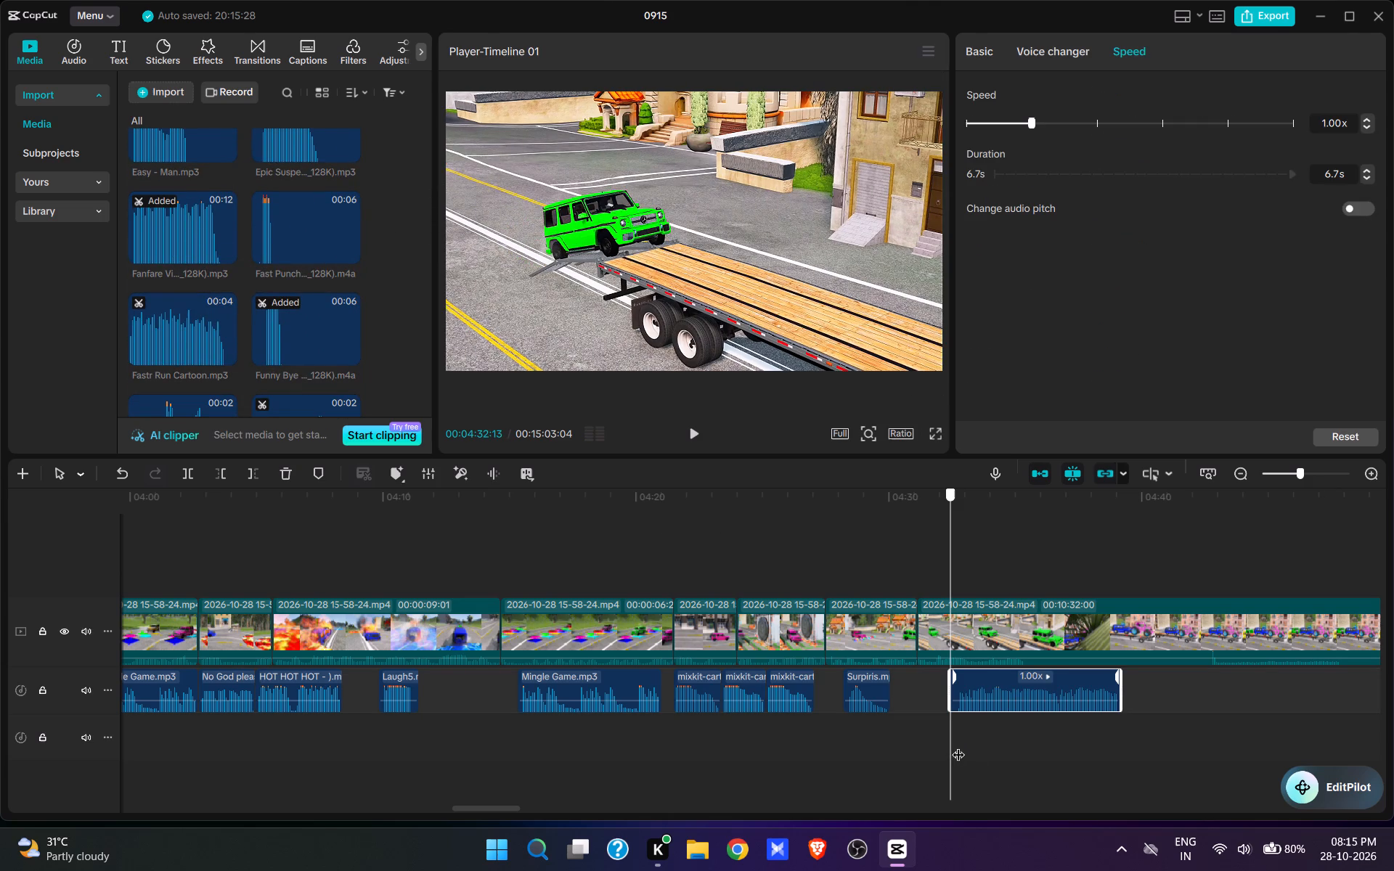
{"action": "left_click_drag", "start_coordinate": [958, 745], "coordinate": [958, 739]}
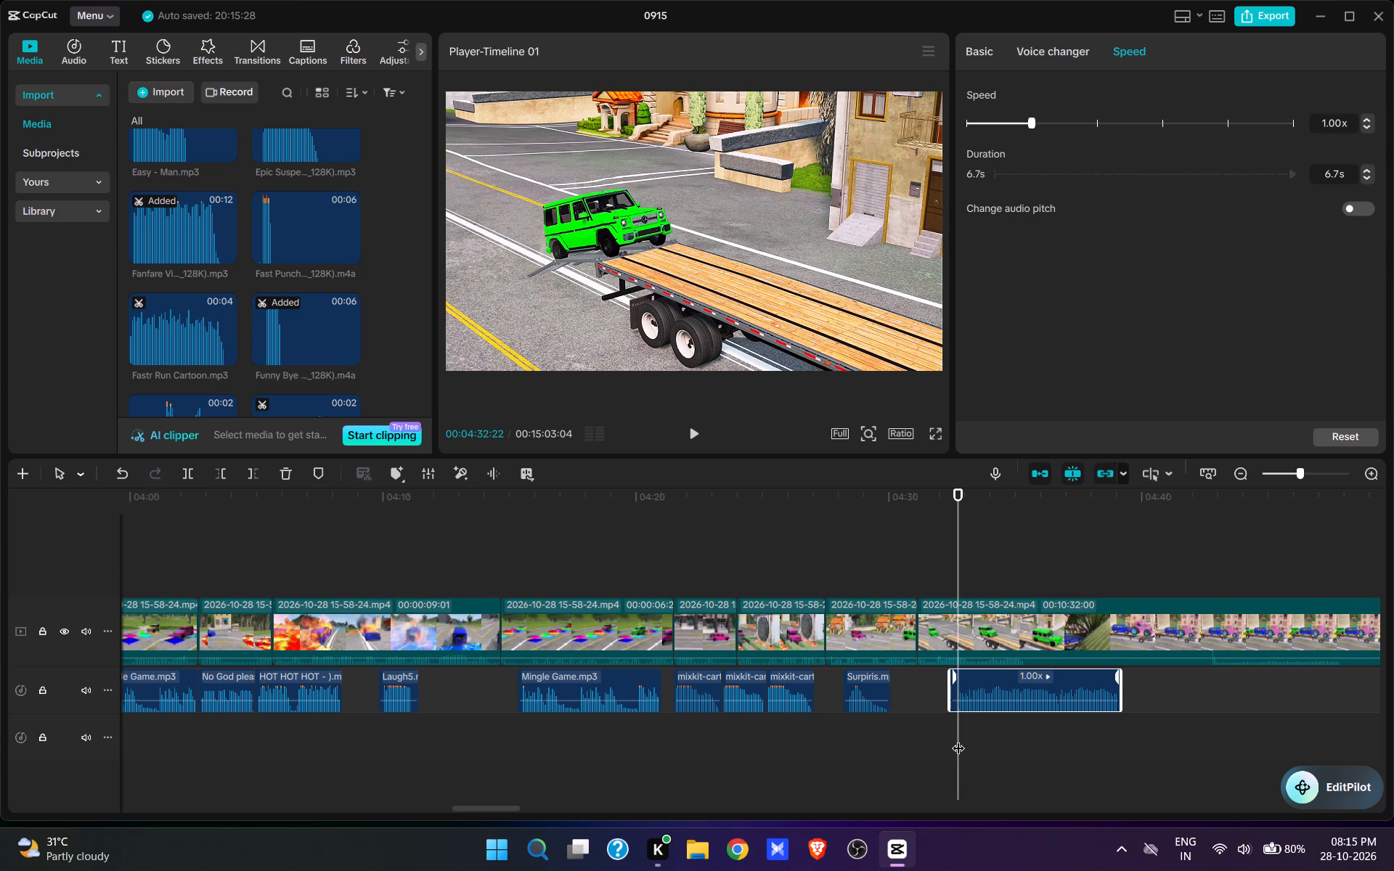
{"action": "key", "text": "q"}
{"action": "left_click", "coordinate": [940, 580]}
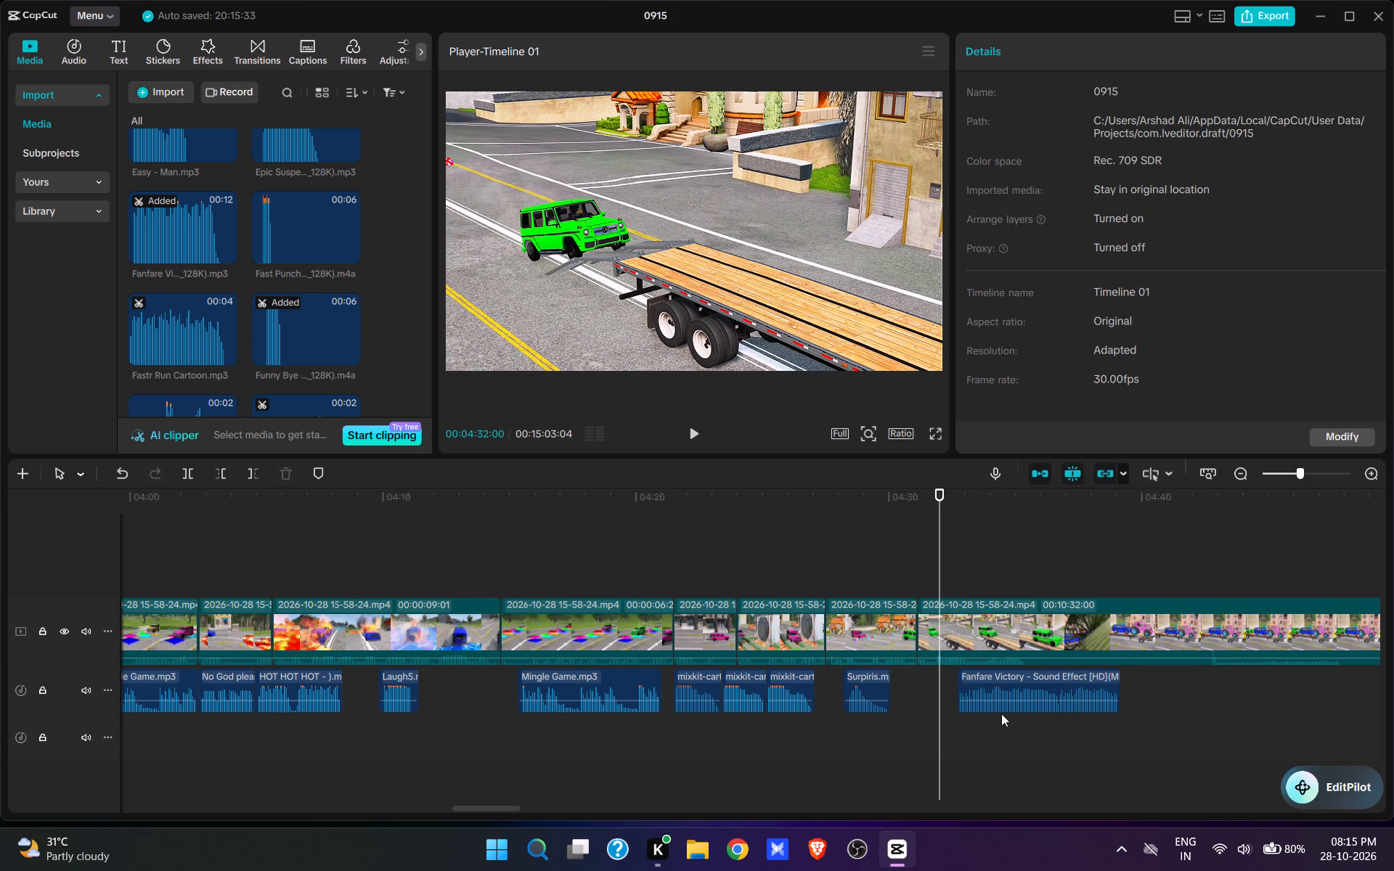
{"action": "left_click_drag", "start_coordinate": [1001, 682], "coordinate": [986, 680]}
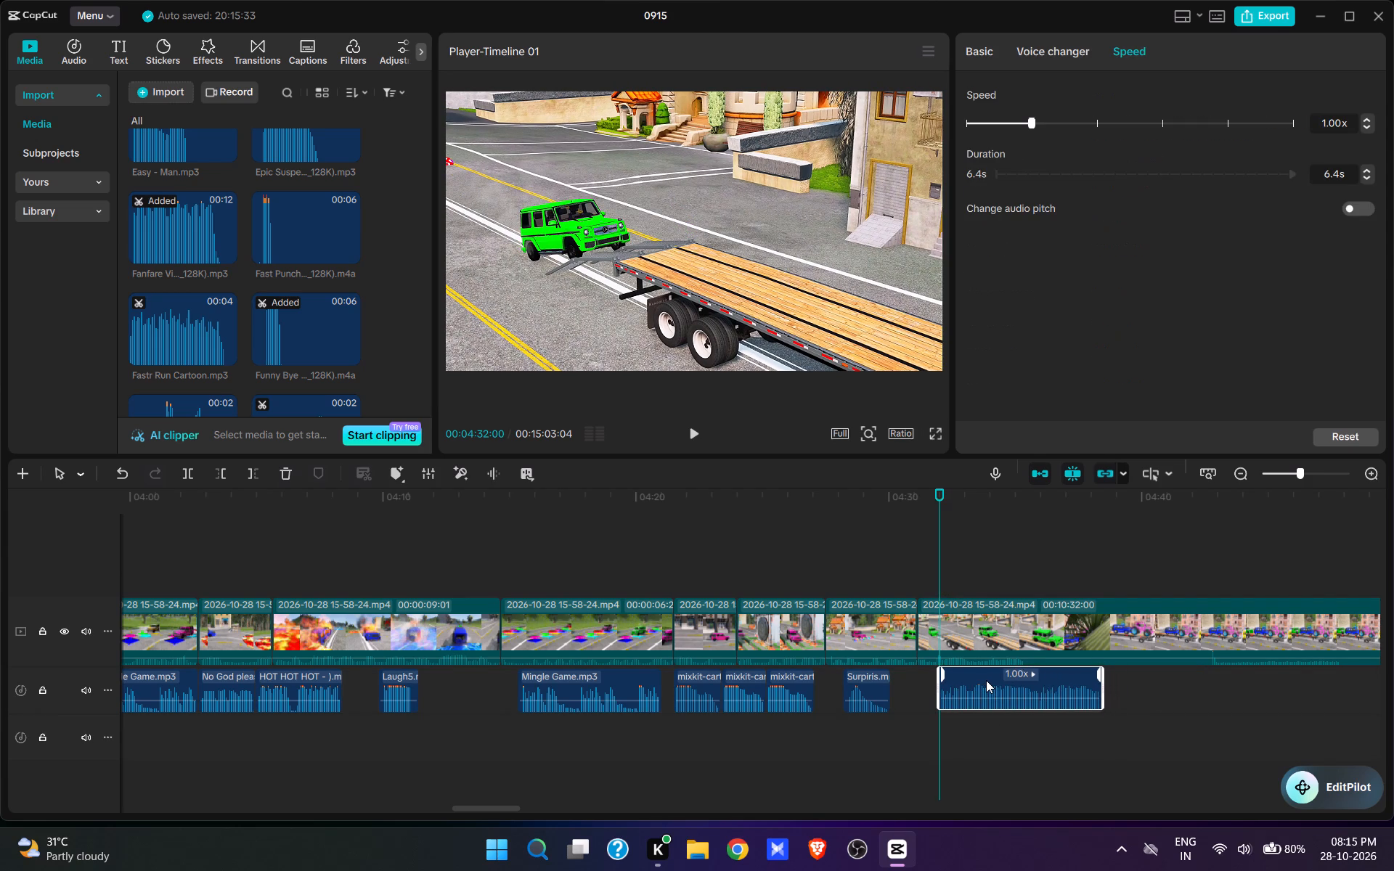
{"action": "key", "text": "space"}
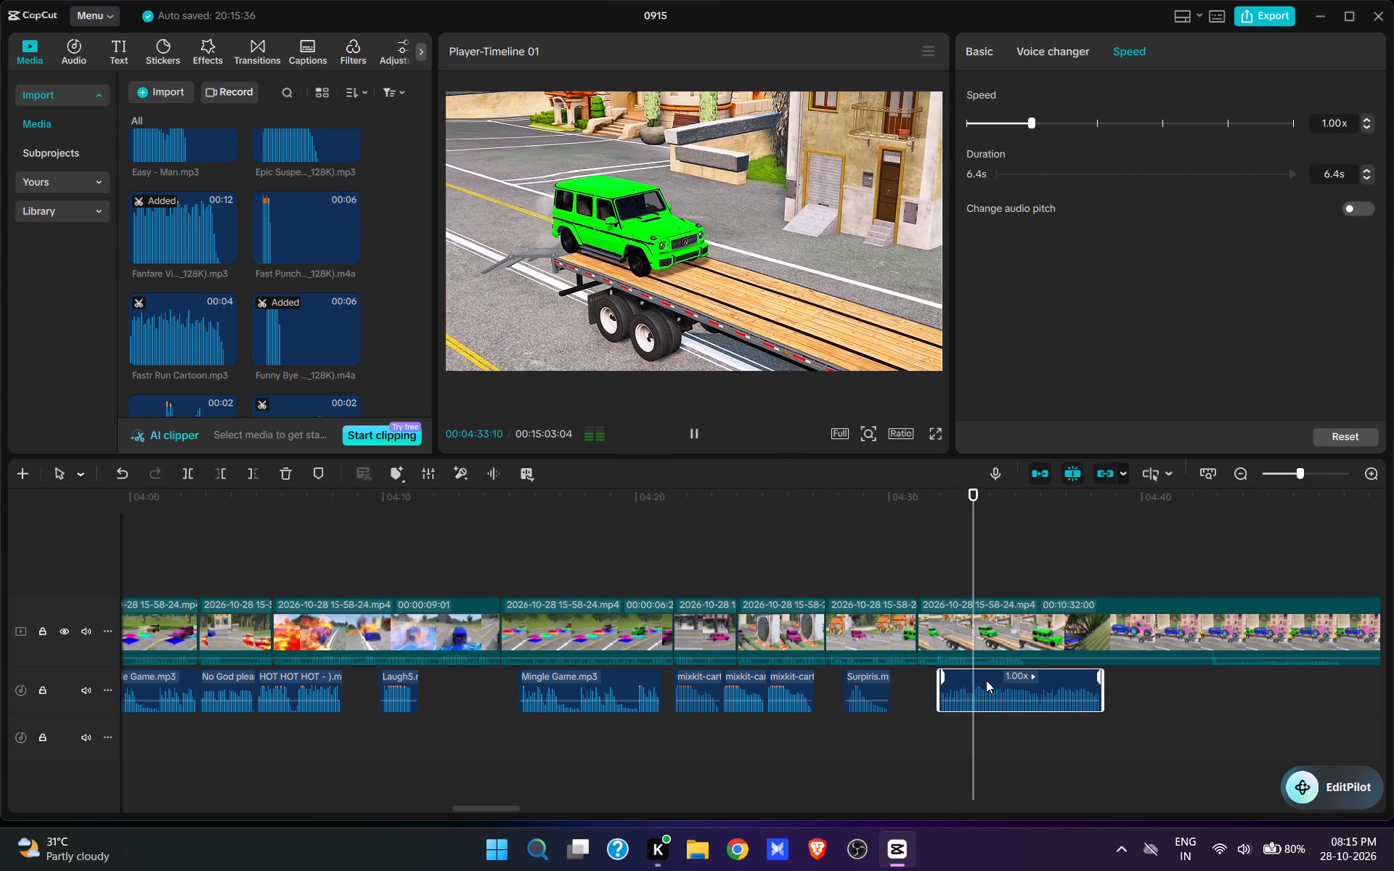
{"action": "key", "text": "space"}
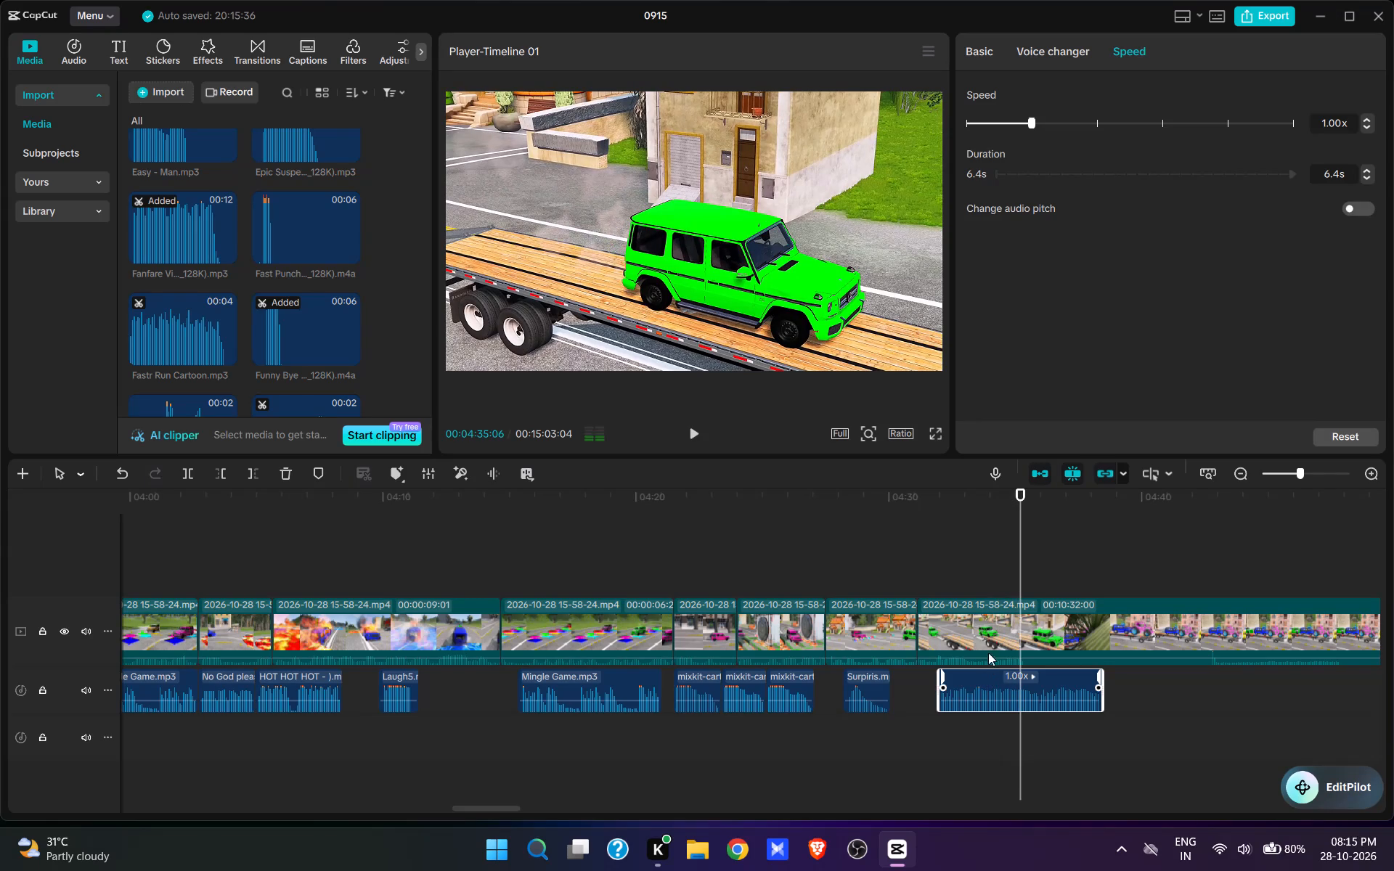
Split the video at 00:04:35:06 and cut the footage up to about 00:04:43:04, where the green off-roader rolls up behind the blue car.
{"action": "left_click", "coordinate": [1011, 639]}
{"action": "key", "text": "w"}
{"action": "left_click", "coordinate": [1199, 574]}
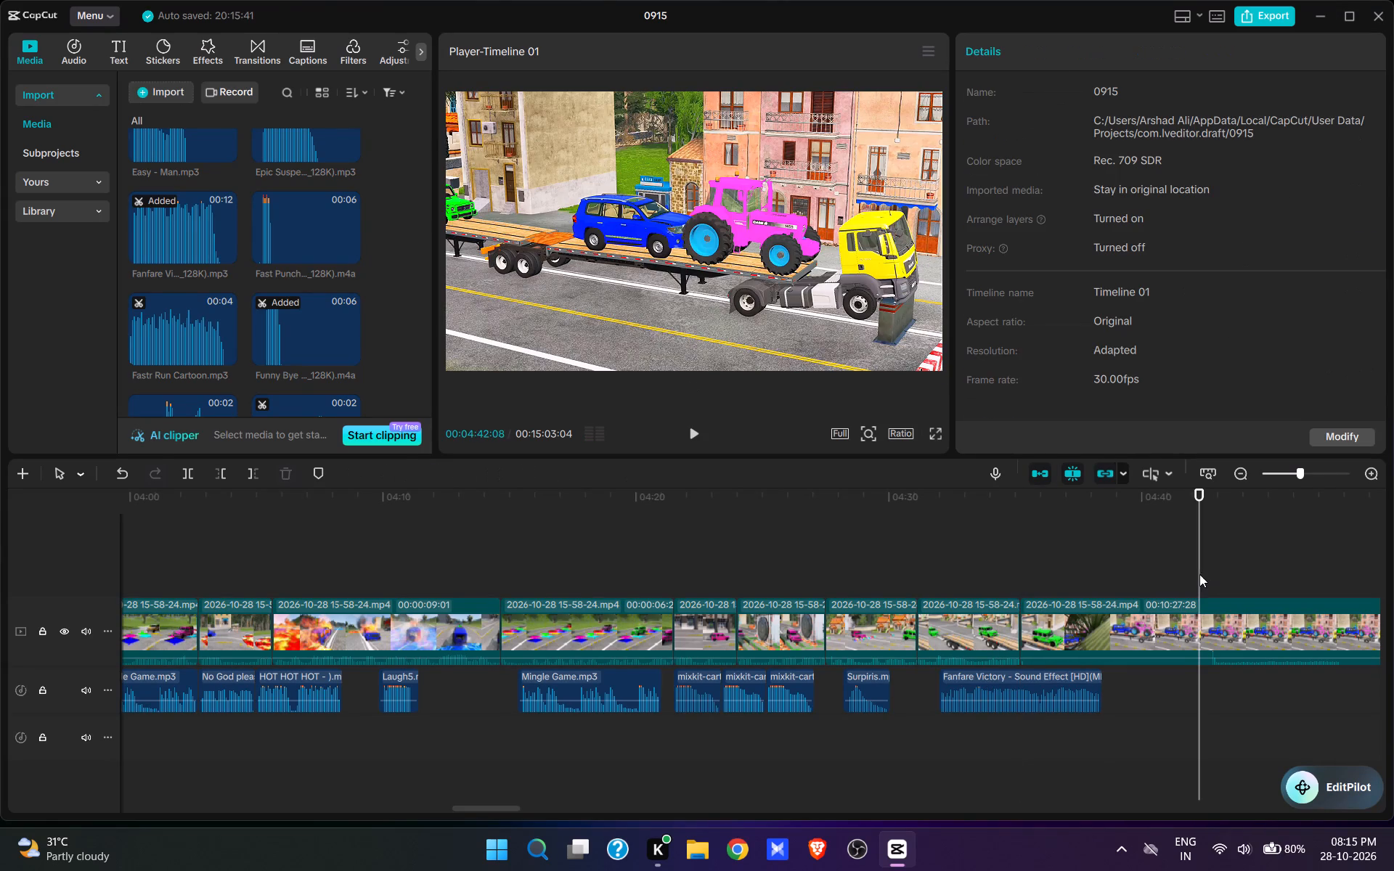
{"action": "key", "text": "space"}
{"action": "key", "text": "space"}
{"action": "type", "text": "q"}
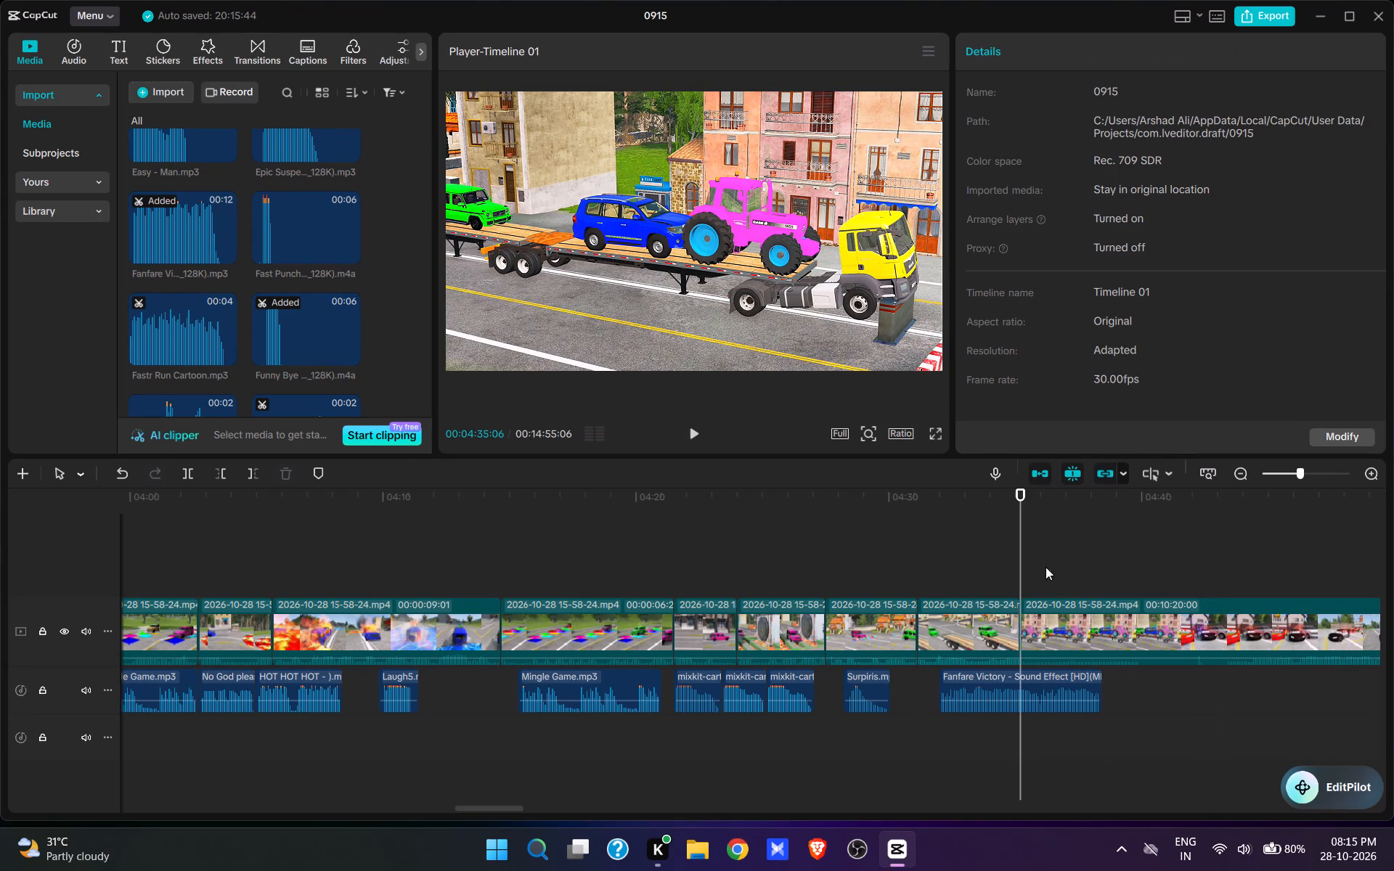
Preview the loaded flatbed scene and split the video at 00:04:38:13, where the Fanfare Victory sound ends.
{"action": "left_click", "coordinate": [1005, 580]}
{"action": "key", "text": "space"}
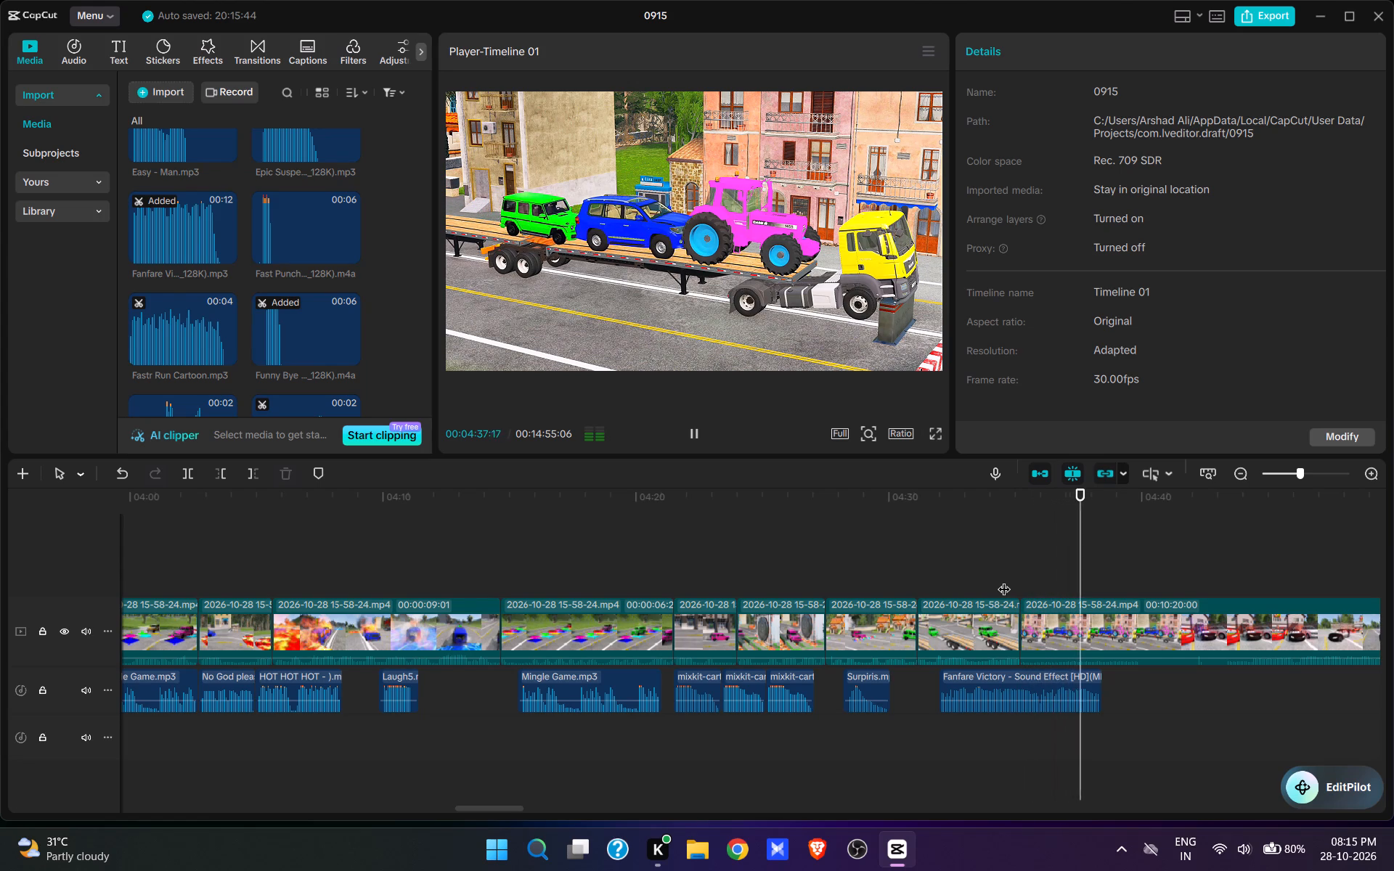
{"action": "key", "text": "space"}
{"action": "key", "text": "space"}
{"action": "key", "text": "space"}
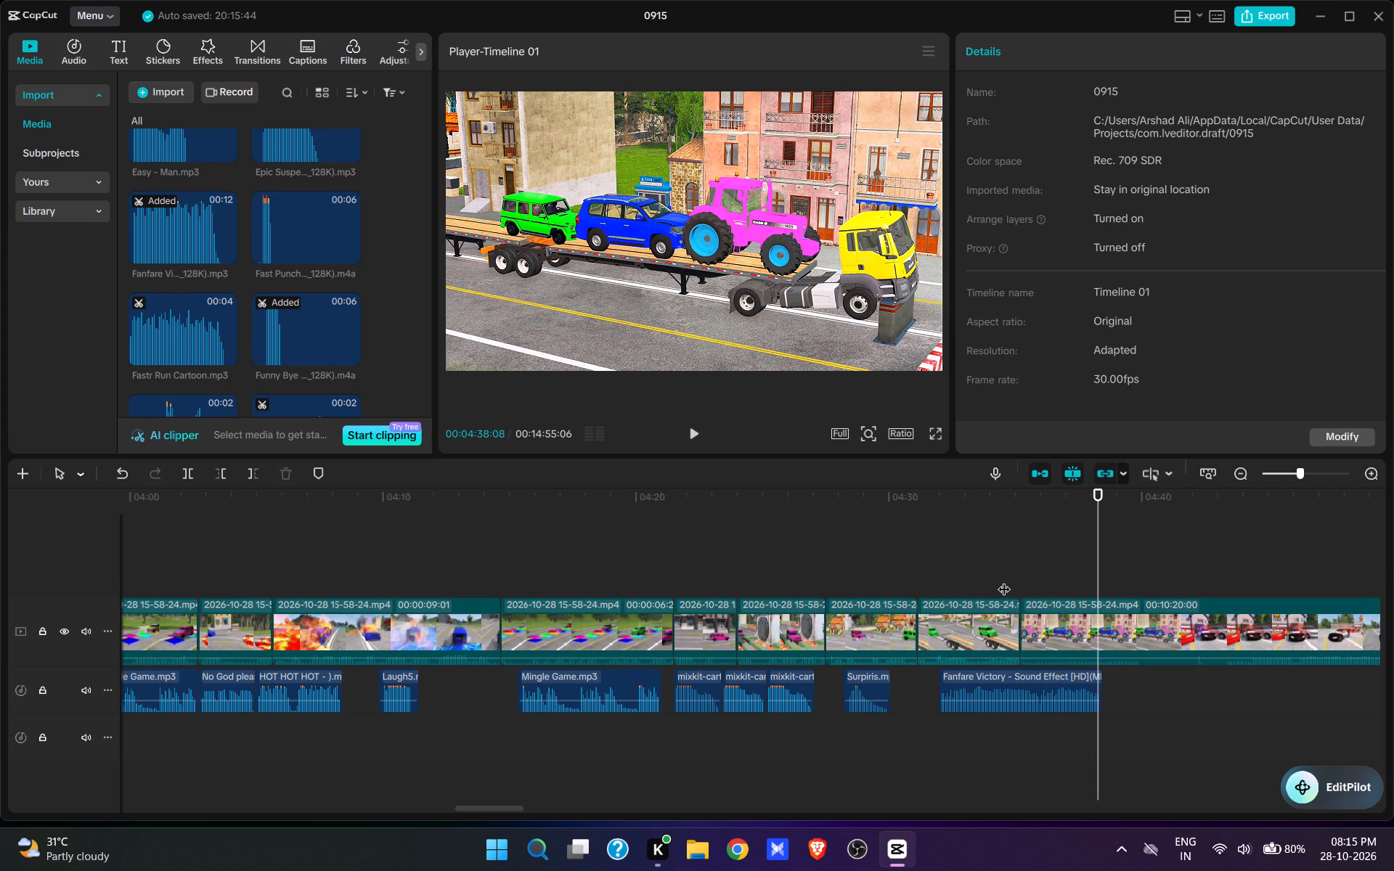
{"action": "key", "text": "space"}
{"action": "key", "text": "space"}
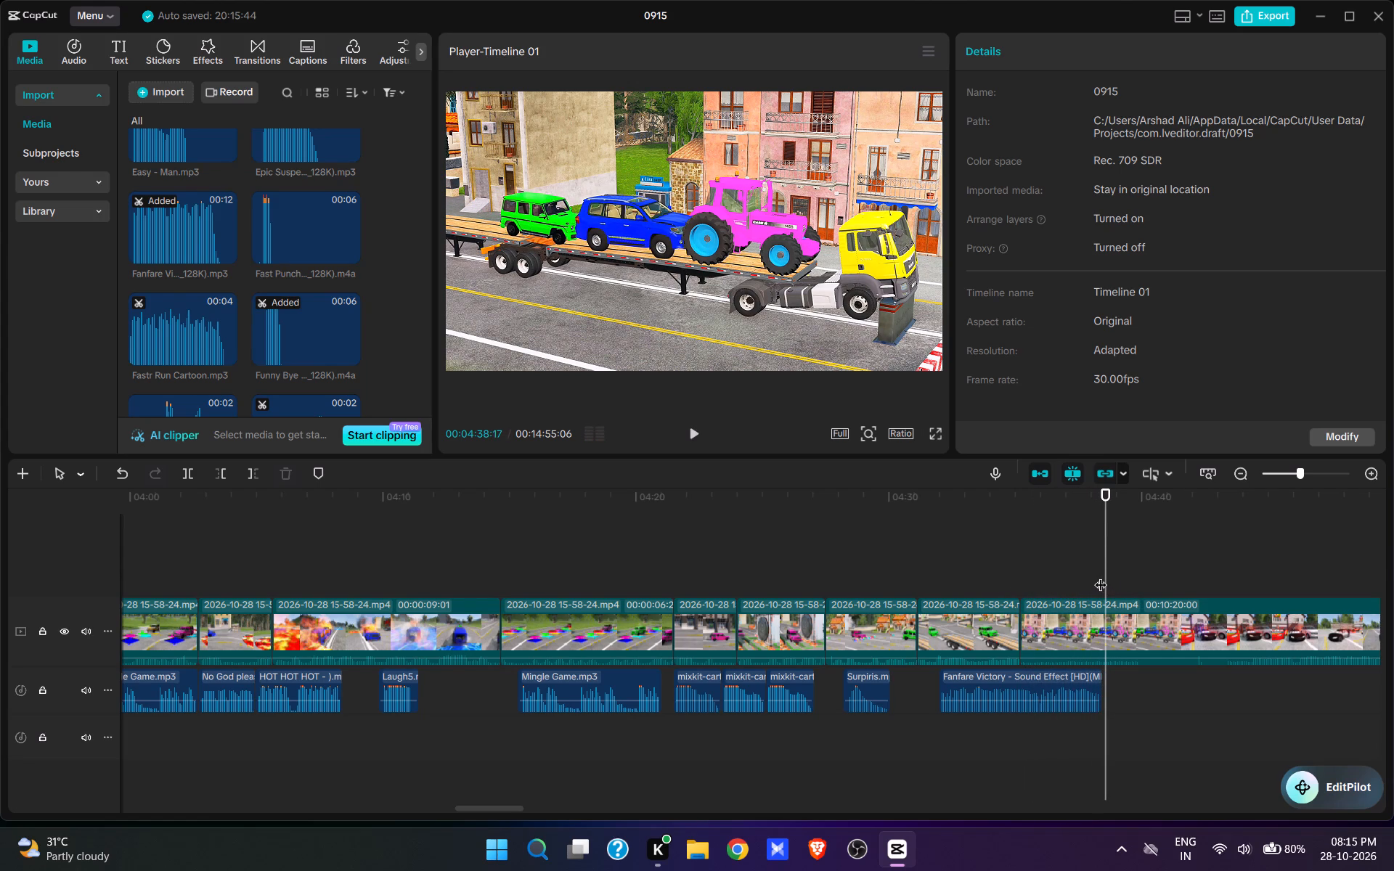
{"action": "left_click", "coordinate": [1101, 576]}
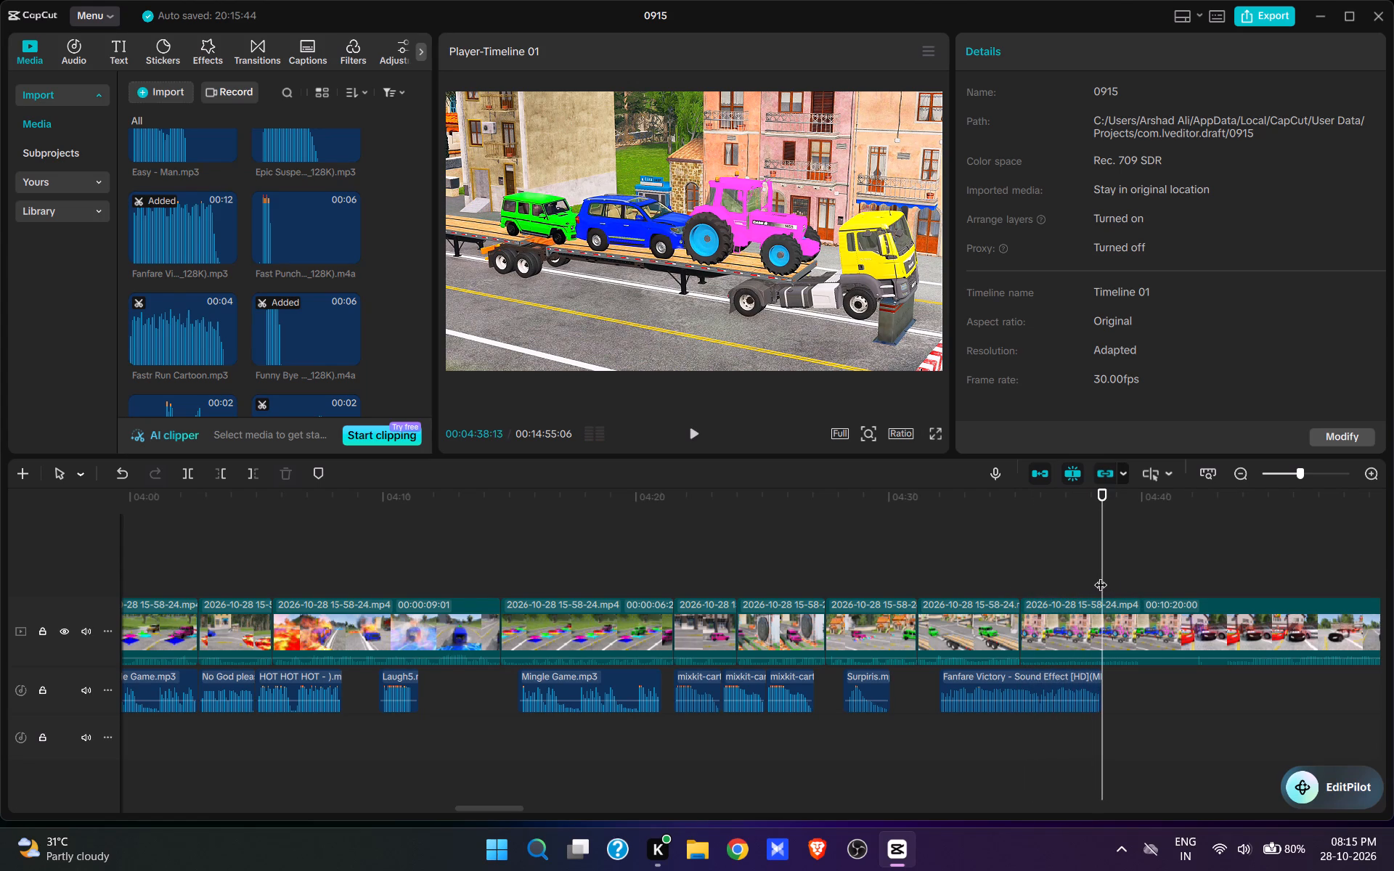
{"action": "left_click", "coordinate": [1108, 623]}
{"action": "left_click", "coordinate": [1099, 582]}
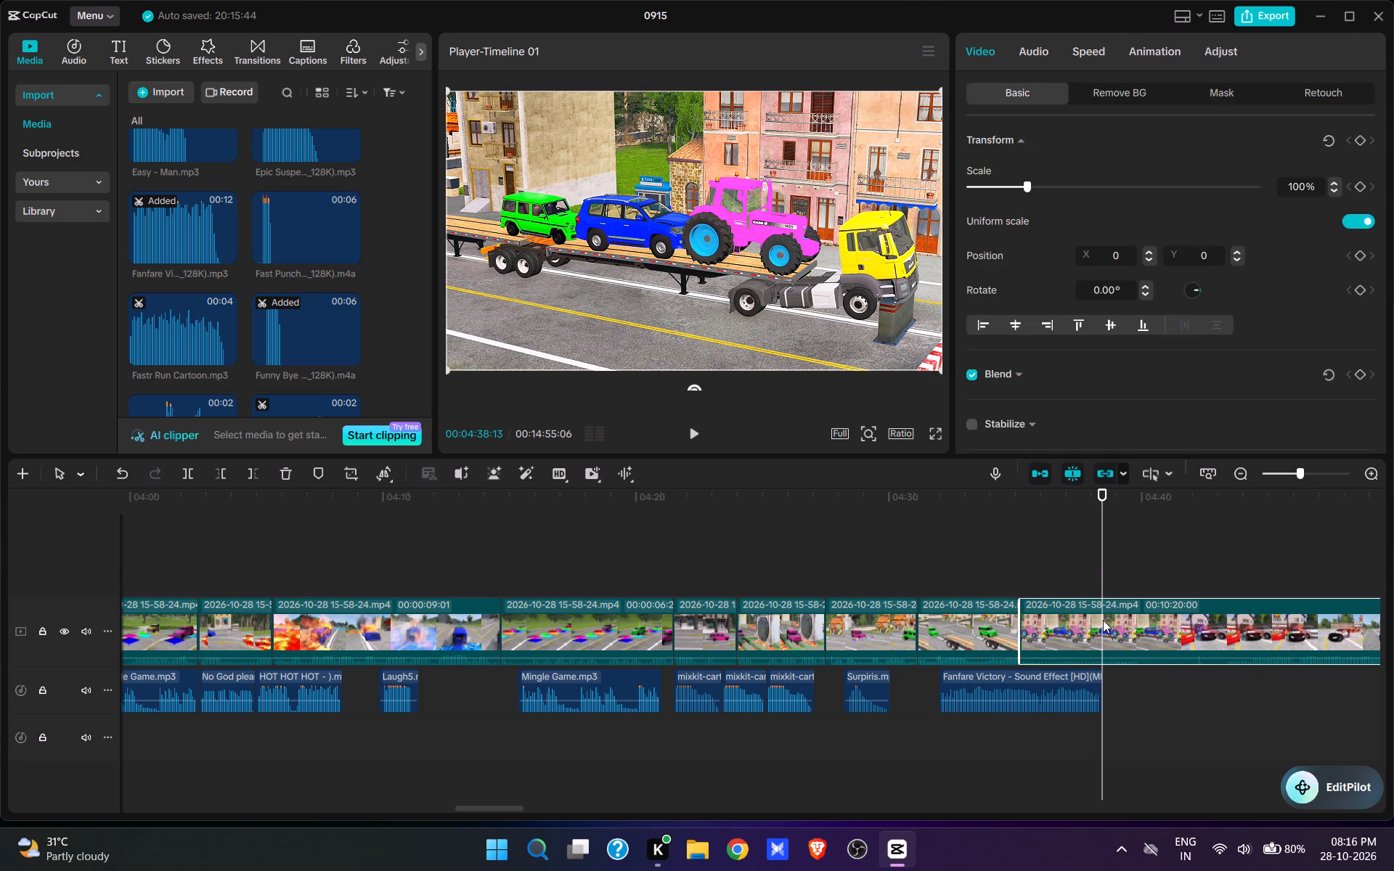
{"action": "key", "text": "w"}
Cut the footage from 00:04:38:13 up to about 00:04:43:10, where the red car, police car and white SUV stand together, and preview the join.
{"action": "left_click_drag", "start_coordinate": [1139, 640], "coordinate": [868, 789]}
{"action": "left_click", "coordinate": [725, 587]}
{"action": "key", "text": "space"}
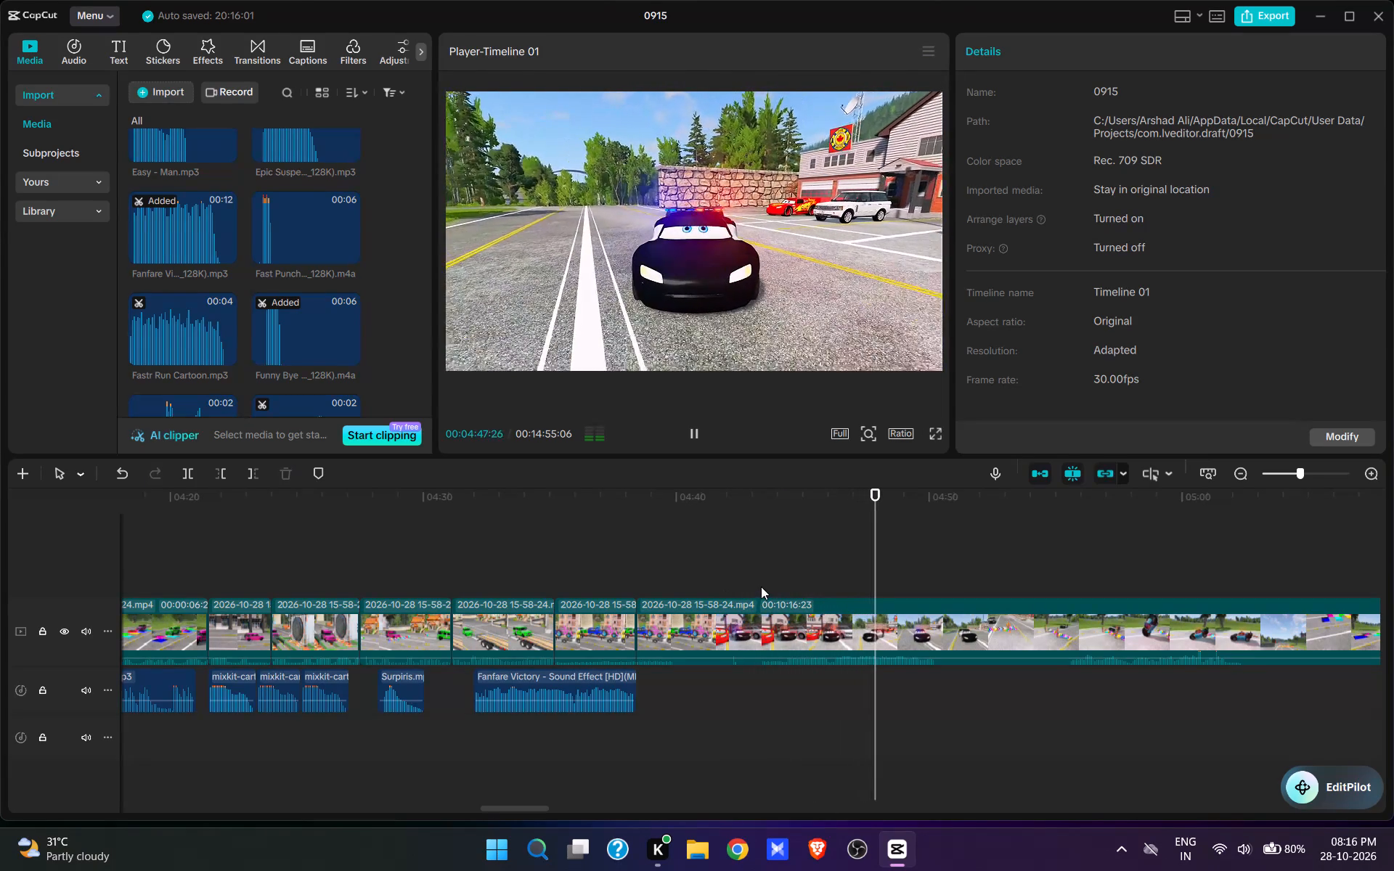
{"action": "left_click", "coordinate": [761, 586]}
{"action": "key", "text": "q"}
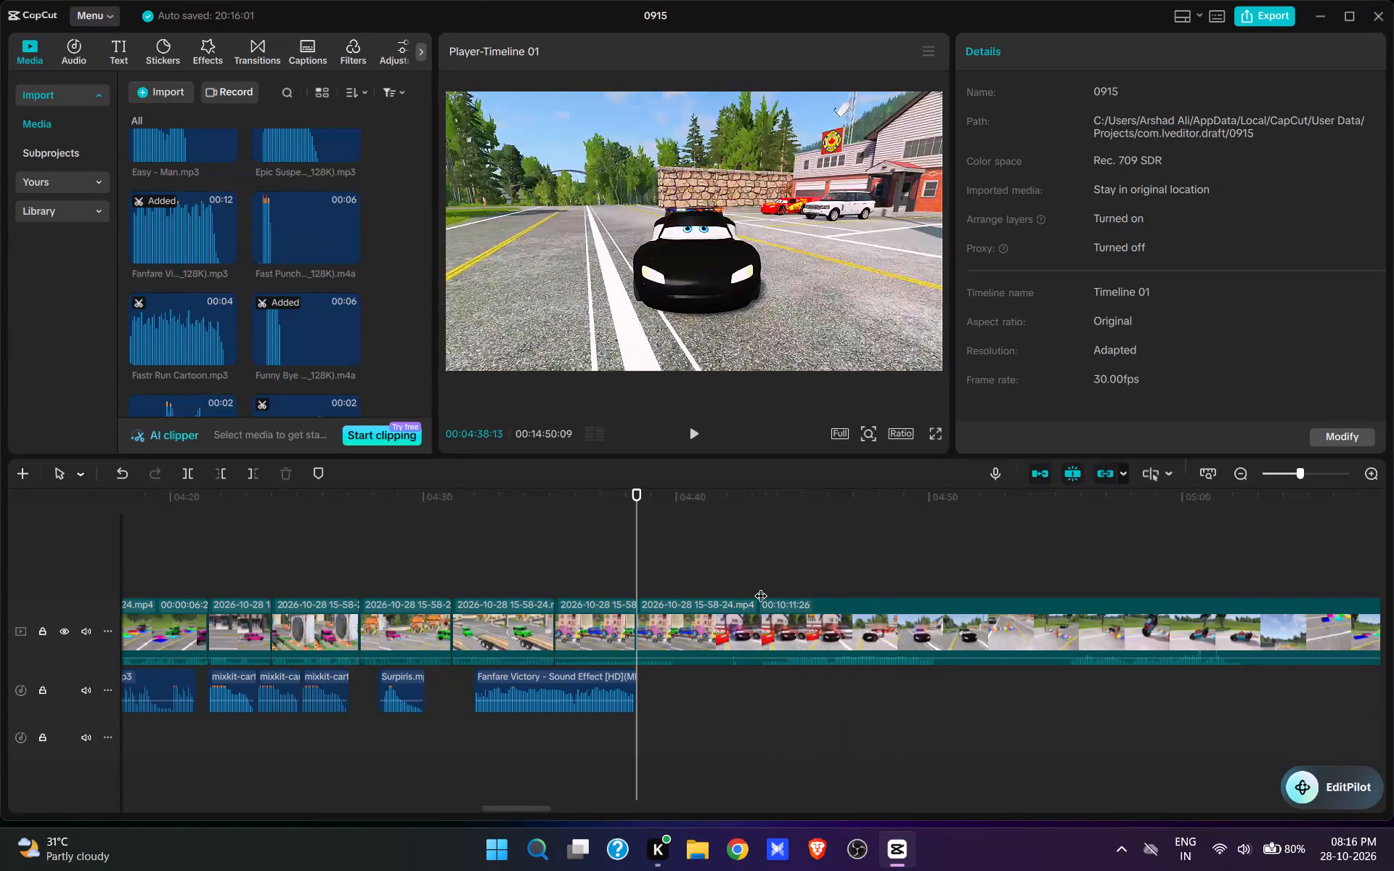
{"action": "key", "text": "space"}
{"action": "key", "text": "space"}
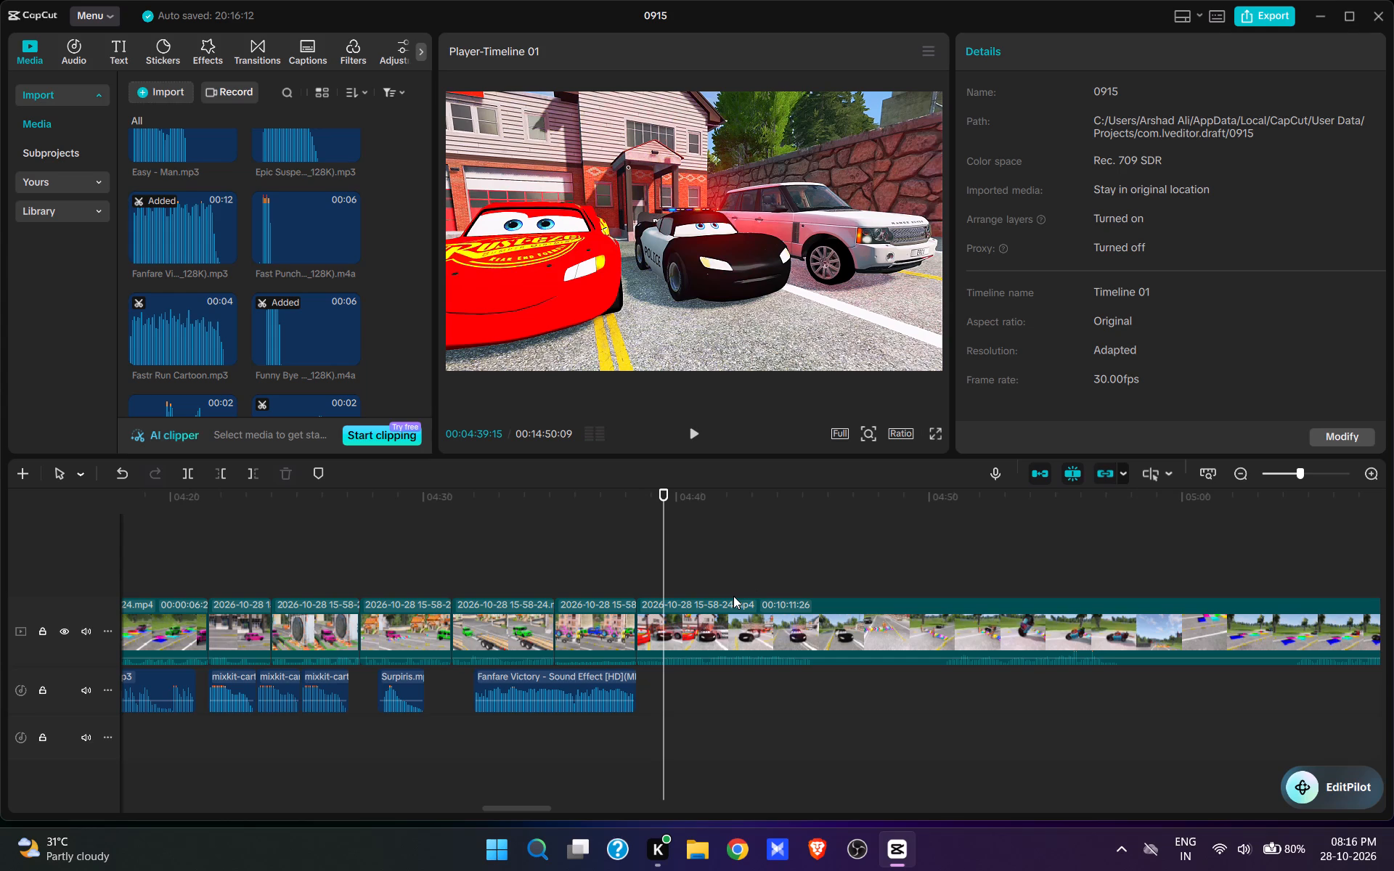
{"action": "left_click", "coordinate": [611, 547]}
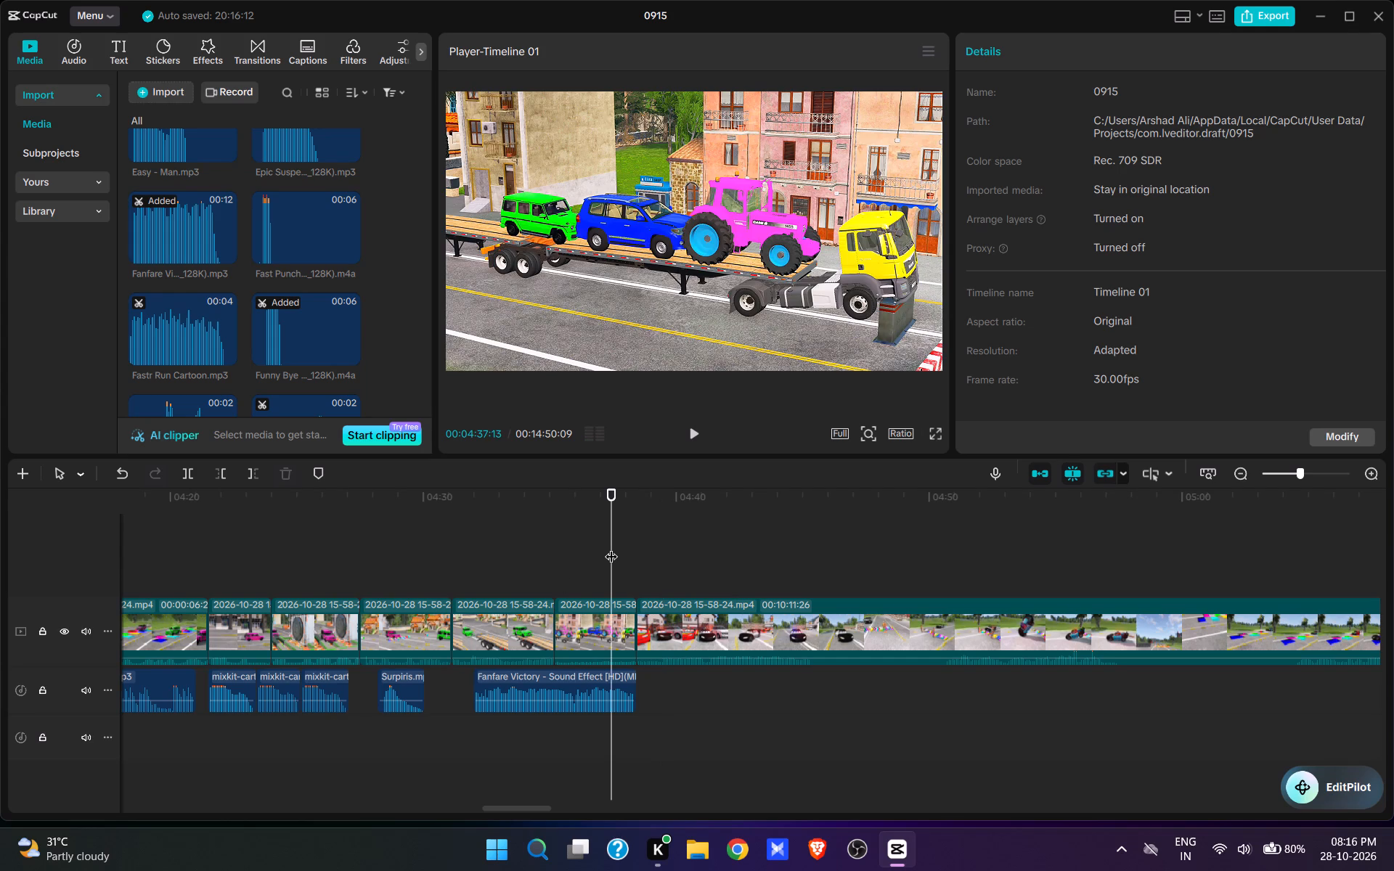
{"action": "key", "text": "space"}
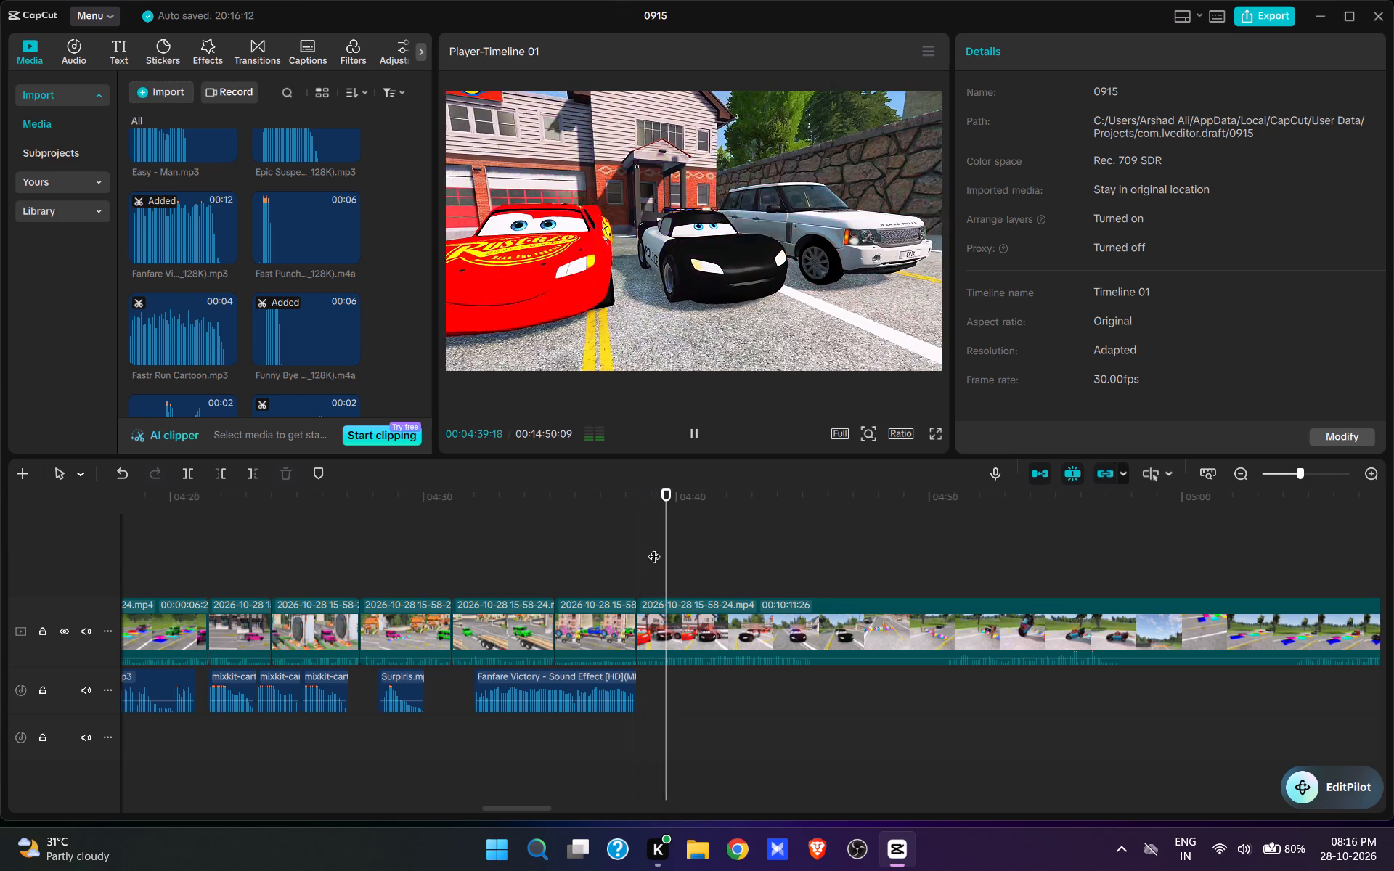
{"action": "left_click", "coordinate": [630, 564]}
Add kavboy iyyhaa.mp3 at 00:04:38:13, as the red car, police car and white SUV appear, and preview the scene.
{"action": "left_click_drag", "start_coordinate": [629, 564], "coordinate": [637, 566]}
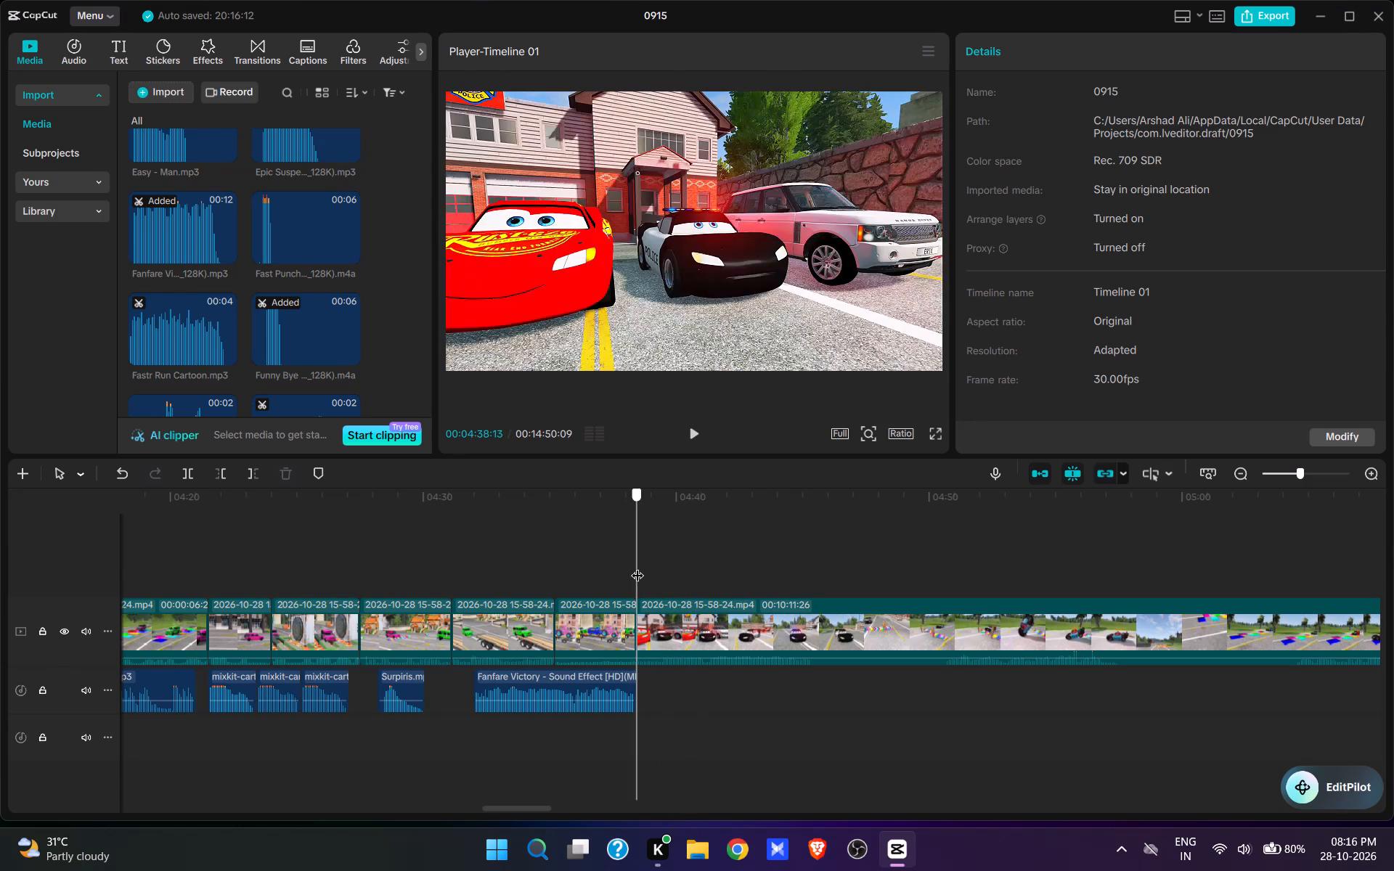
{"action": "left_click_drag", "start_coordinate": [637, 566], "coordinate": [637, 567]}
{"action": "scroll", "coordinate": [329, 361], "scroll_direction": "up", "scroll_amount": 11}
{"action": "scroll", "coordinate": [329, 361], "scroll_direction": "down", "scroll_amount": 2}
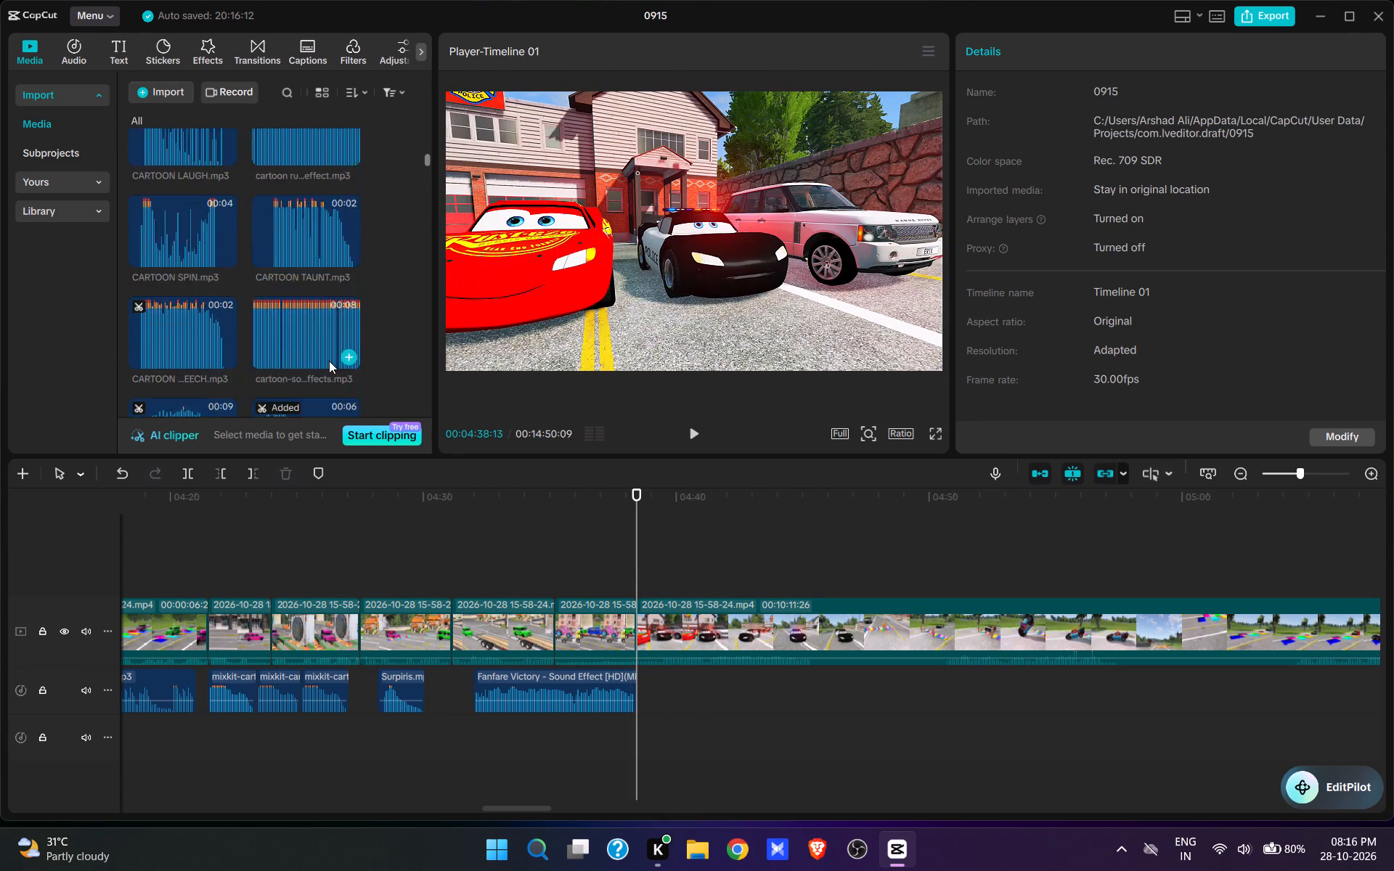
{"action": "scroll", "coordinate": [329, 361], "scroll_direction": "down", "scroll_amount": 13}
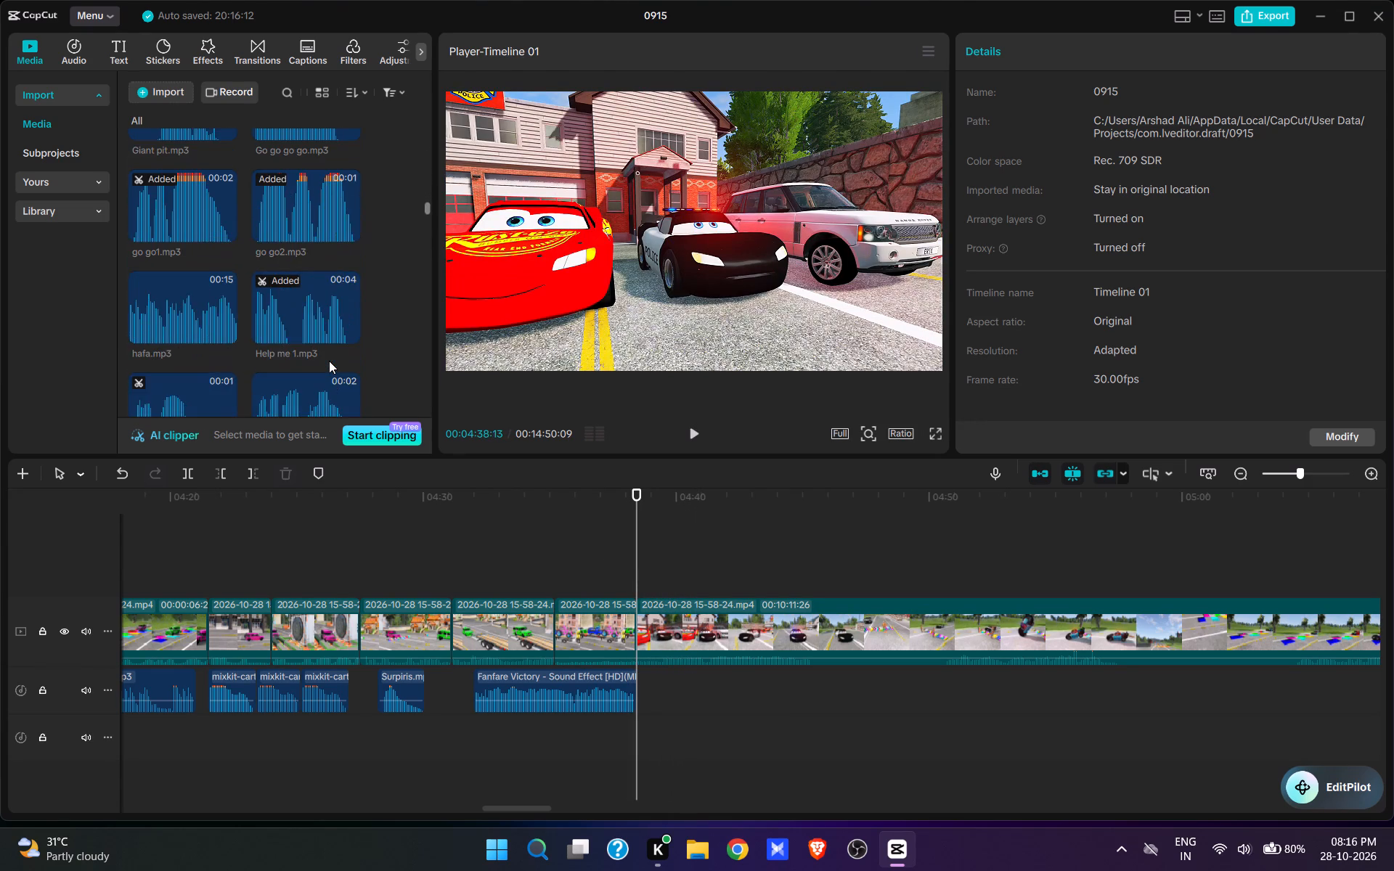
{"action": "scroll", "coordinate": [329, 361], "scroll_direction": "down", "scroll_amount": 6}
{"action": "scroll", "coordinate": [329, 361], "scroll_direction": "up", "scroll_amount": 20}
{"action": "scroll", "coordinate": [329, 361], "scroll_direction": "up", "scroll_amount": 2}
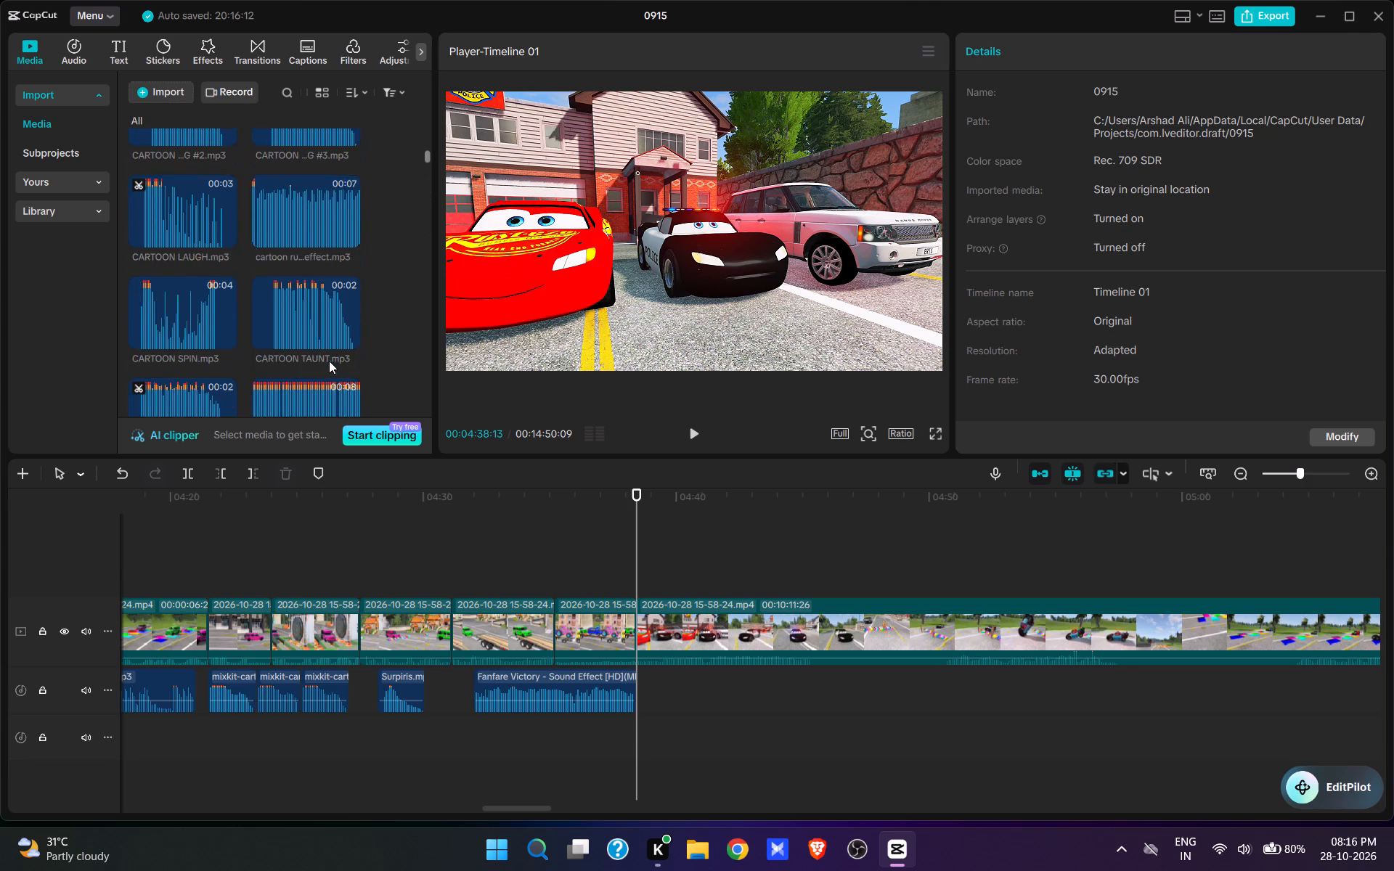
{"action": "scroll", "coordinate": [329, 361], "scroll_direction": "up", "scroll_amount": 5}
{"action": "scroll", "coordinate": [329, 361], "scroll_direction": "down", "scroll_amount": 15}
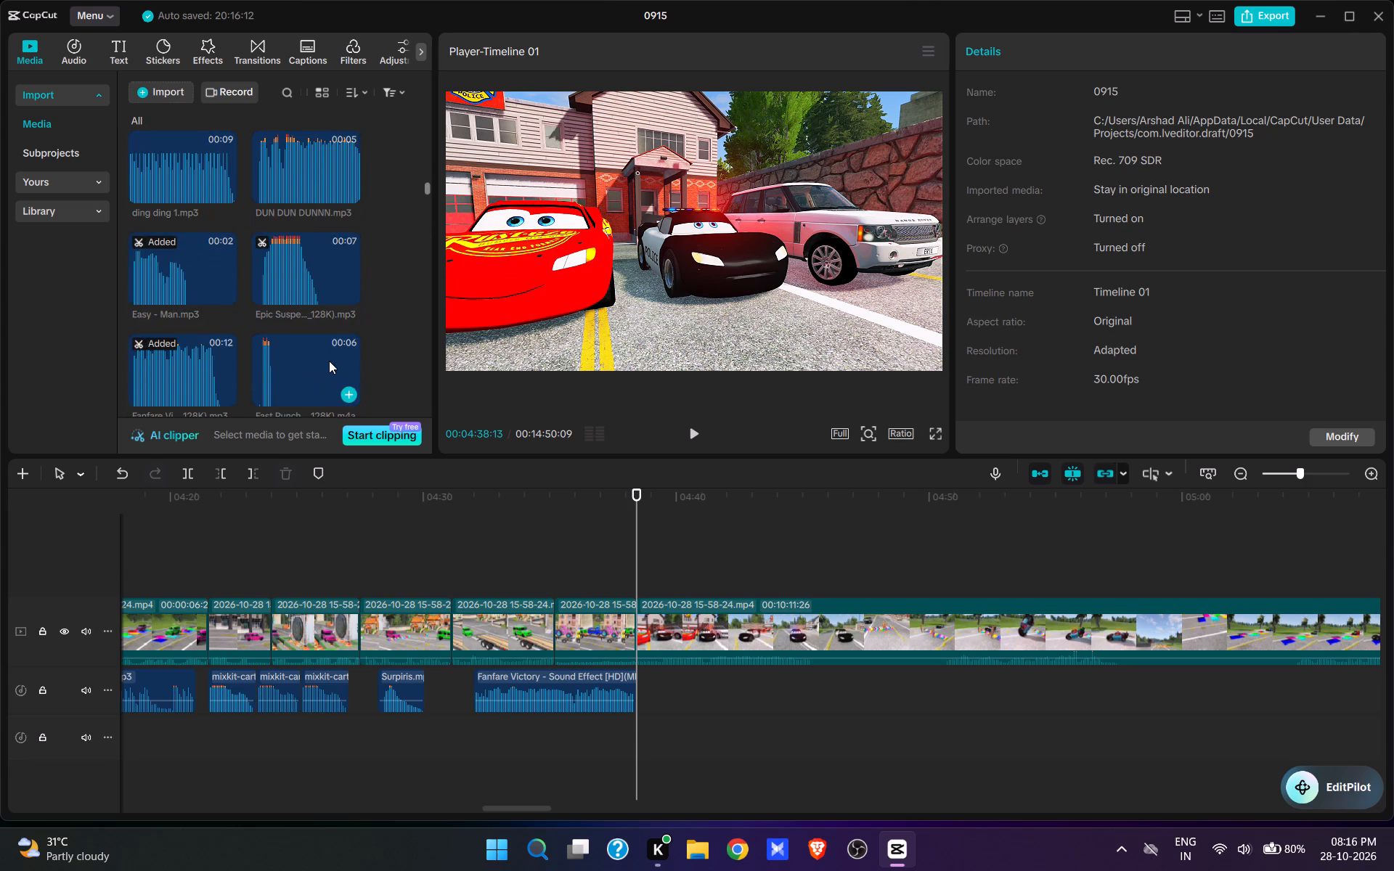
{"action": "scroll", "coordinate": [329, 361], "scroll_direction": "down", "scroll_amount": 5}
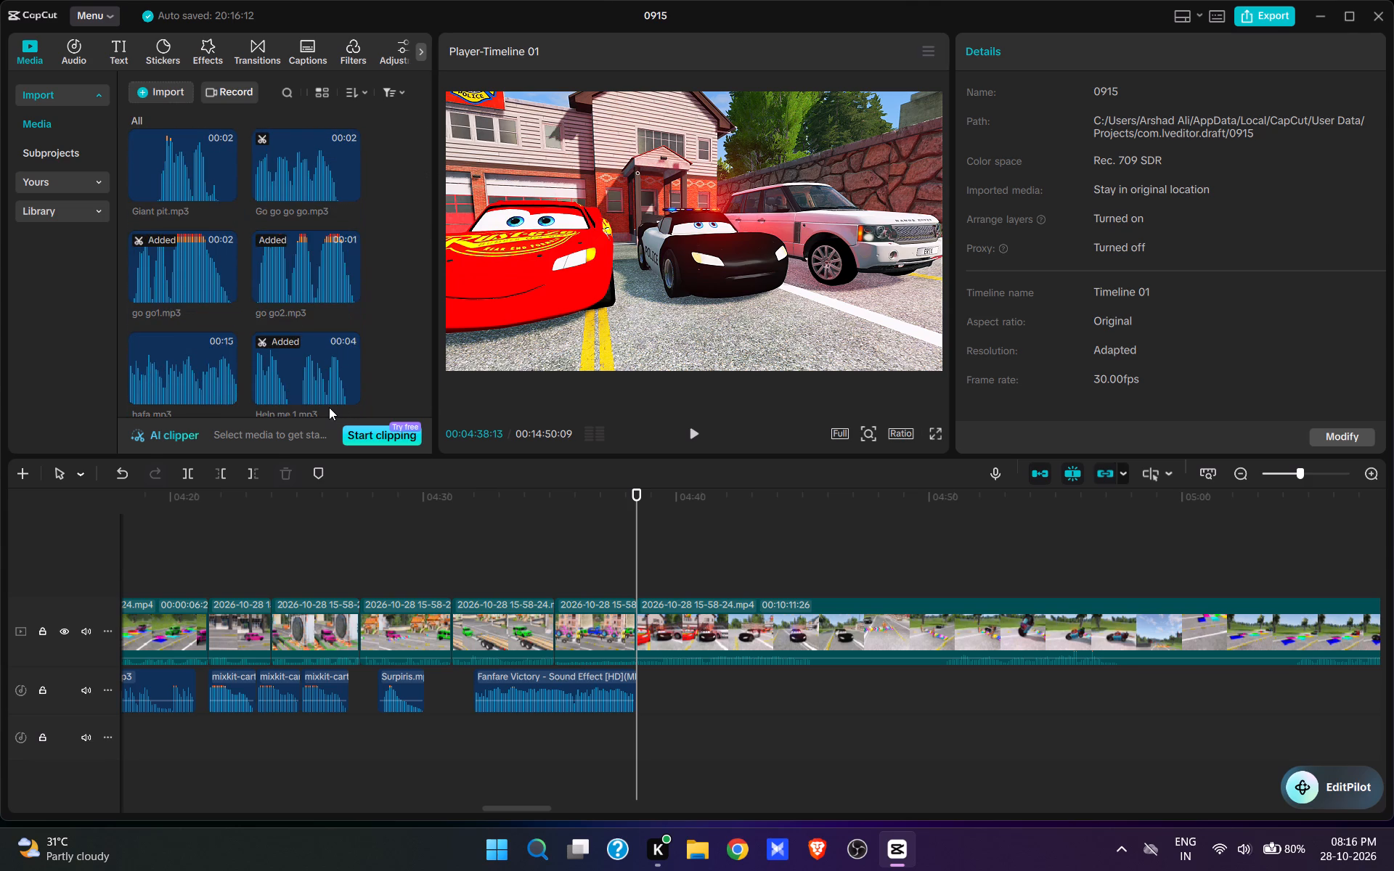
{"action": "scroll", "coordinate": [349, 272], "scroll_direction": "down", "scroll_amount": 8}
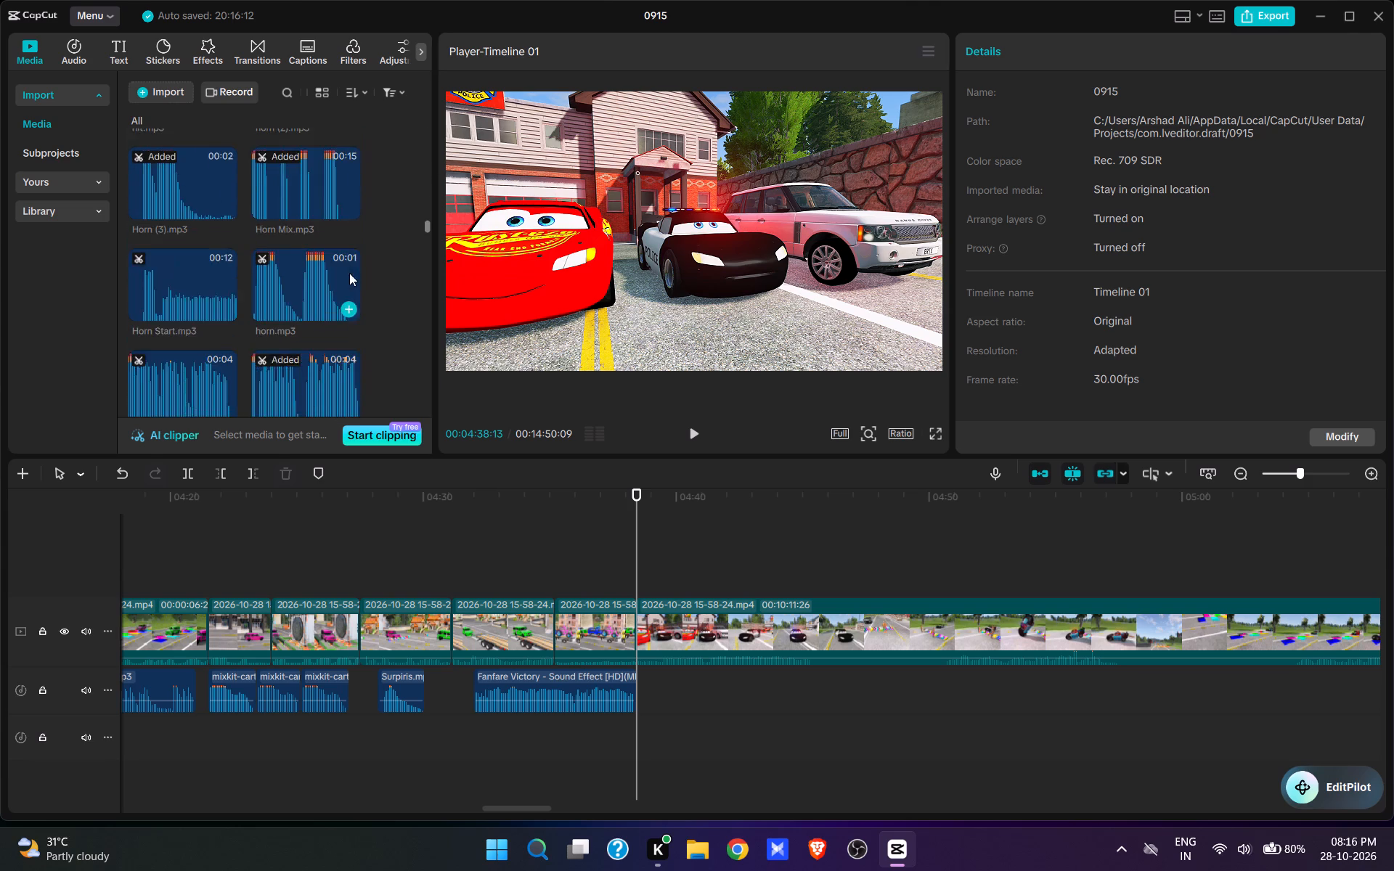
{"action": "scroll", "coordinate": [349, 273], "scroll_direction": "down", "scroll_amount": 3}
{"action": "left_click", "coordinate": [301, 300]}
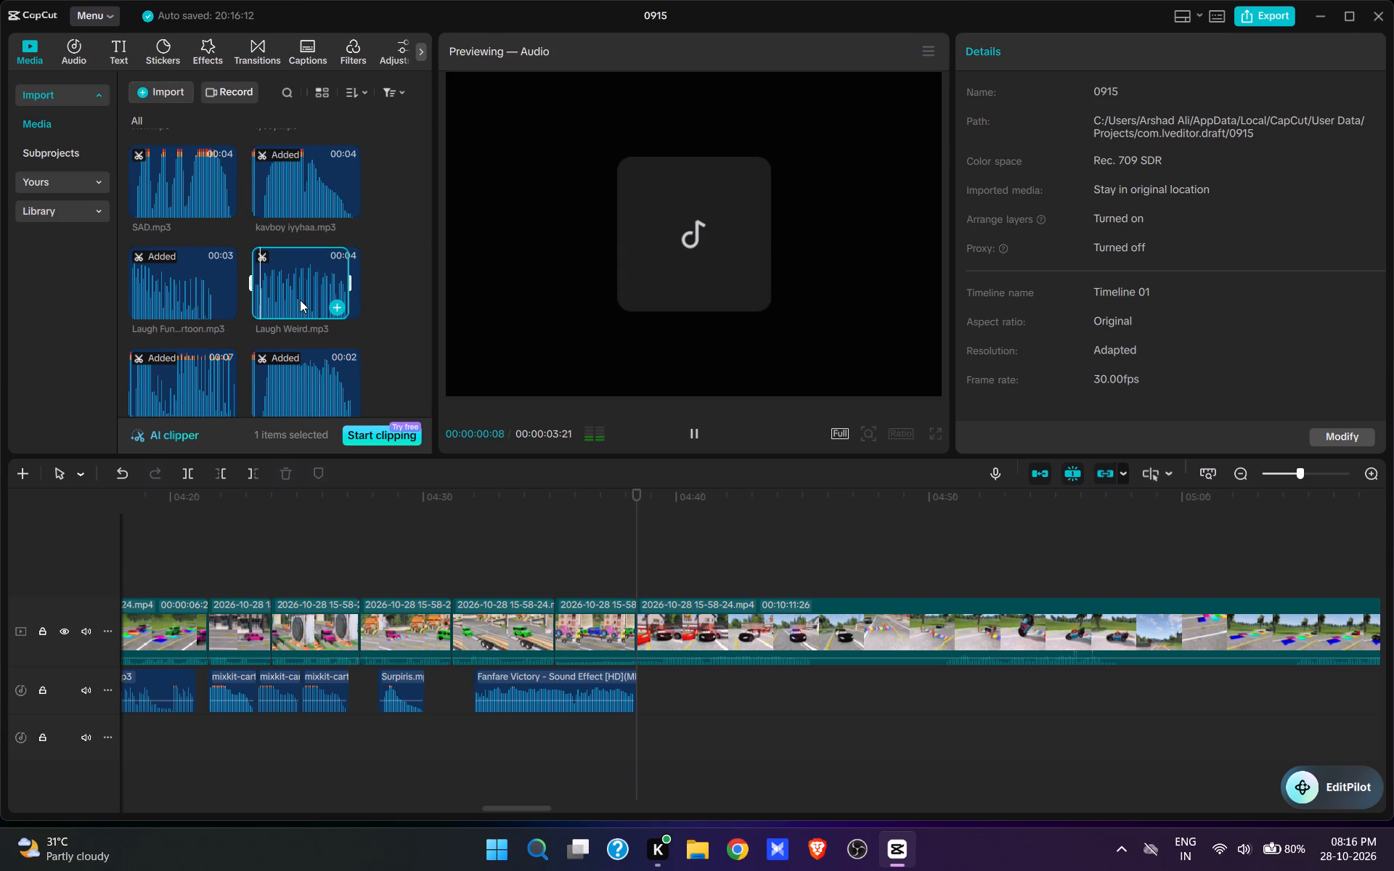
{"action": "left_click", "coordinate": [344, 206]}
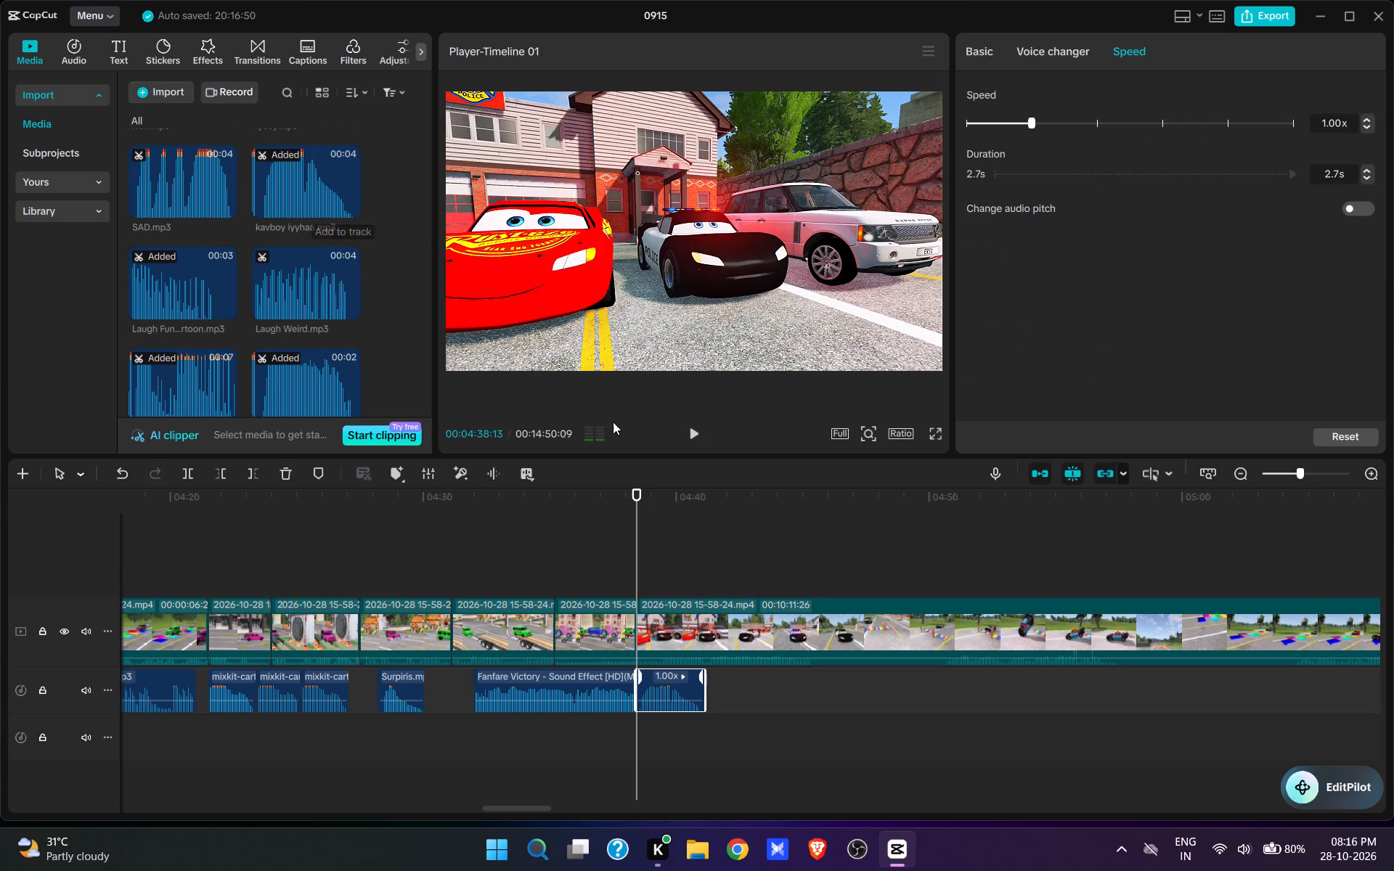
{"action": "key", "text": "space"}
{"action": "left_click", "coordinate": [700, 436]}
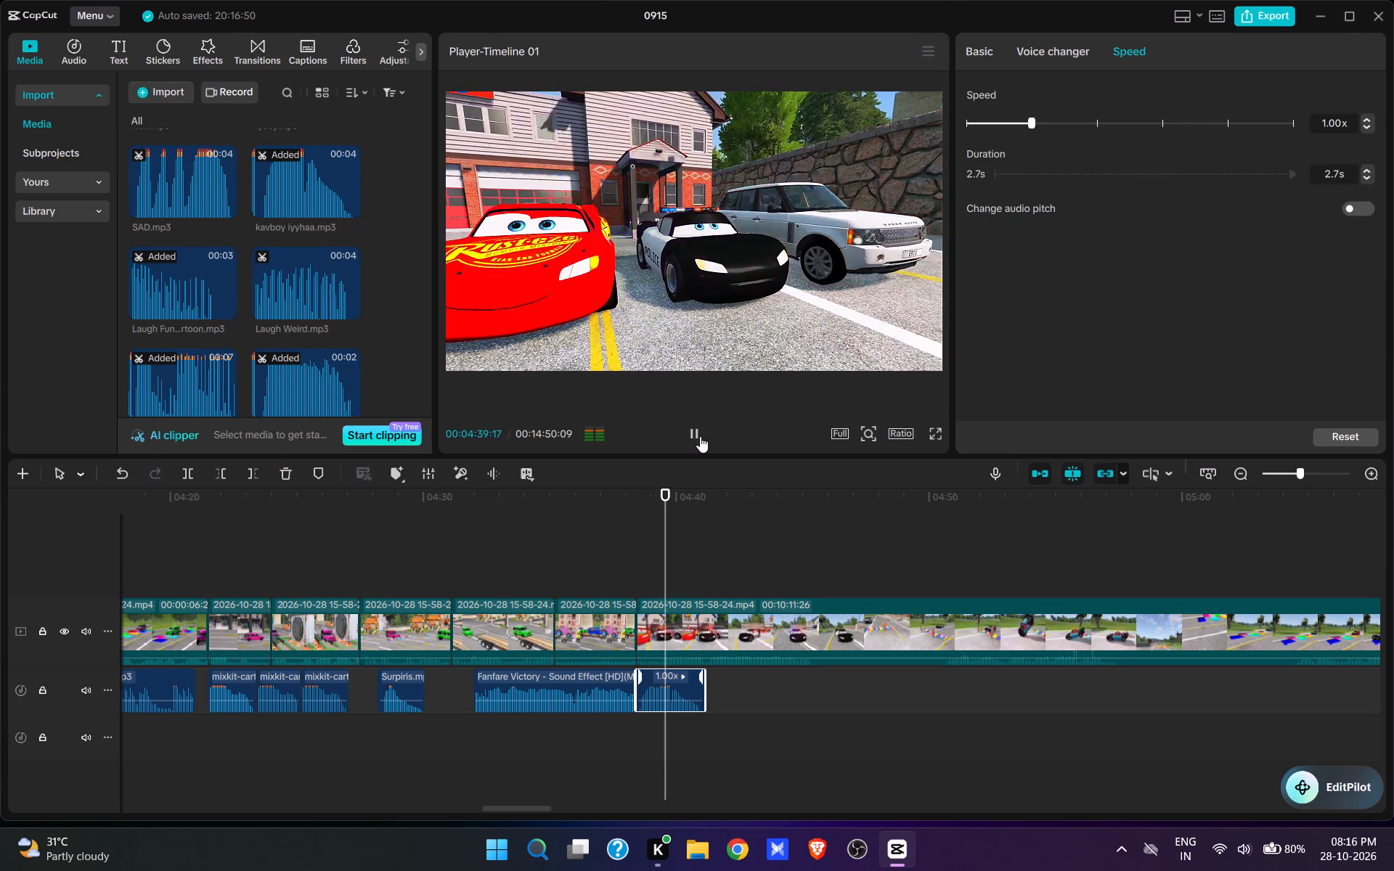
{"action": "key", "text": "space"}
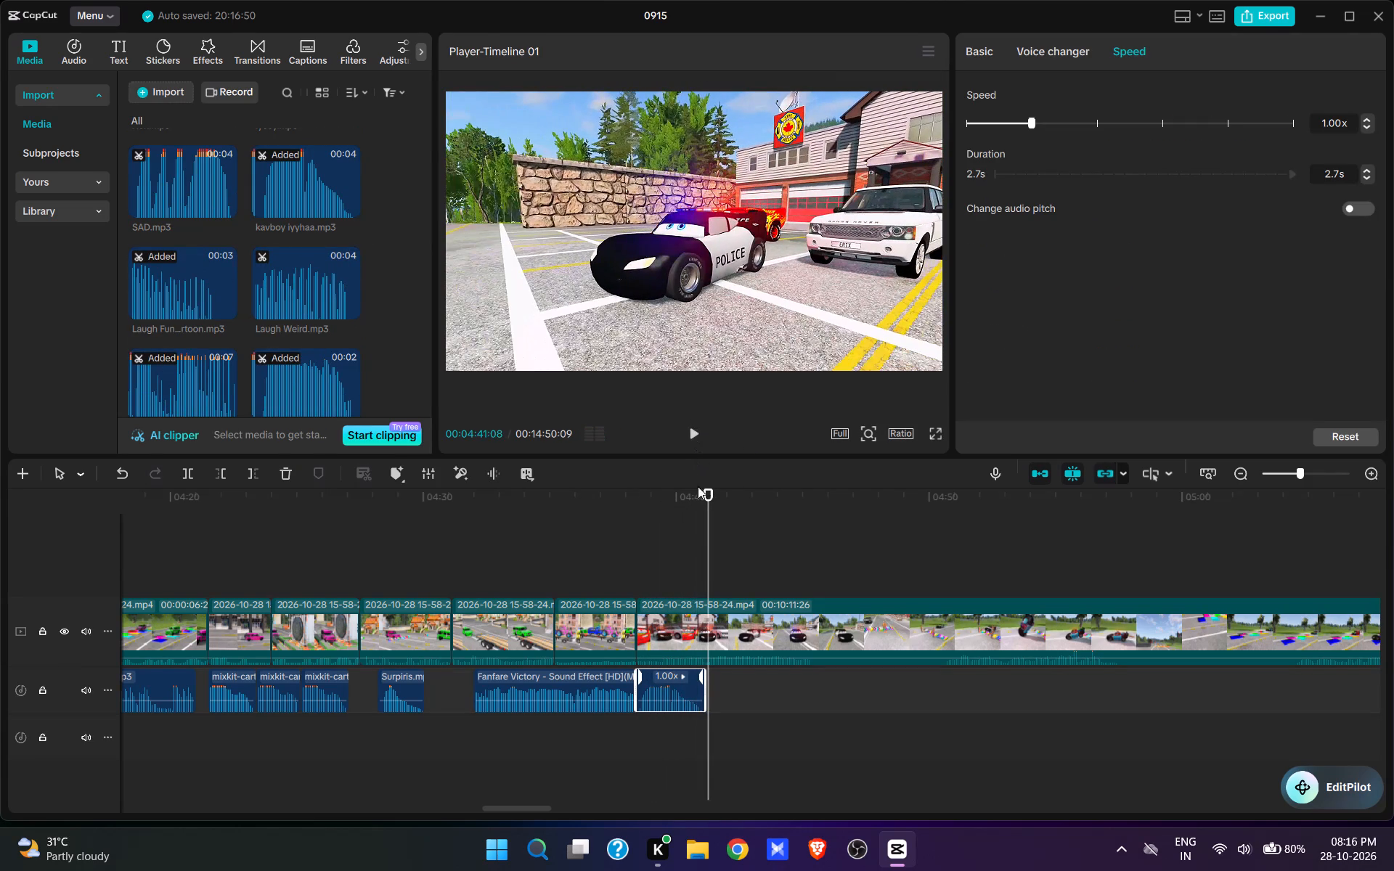
Add Easy - Man.mp3 at 00:04:41:04, as the police car pulls away from the white SUV, and preview it.
{"action": "left_click", "coordinate": [706, 565]}
{"action": "scroll", "coordinate": [242, 322], "scroll_direction": "up", "scroll_amount": 11}
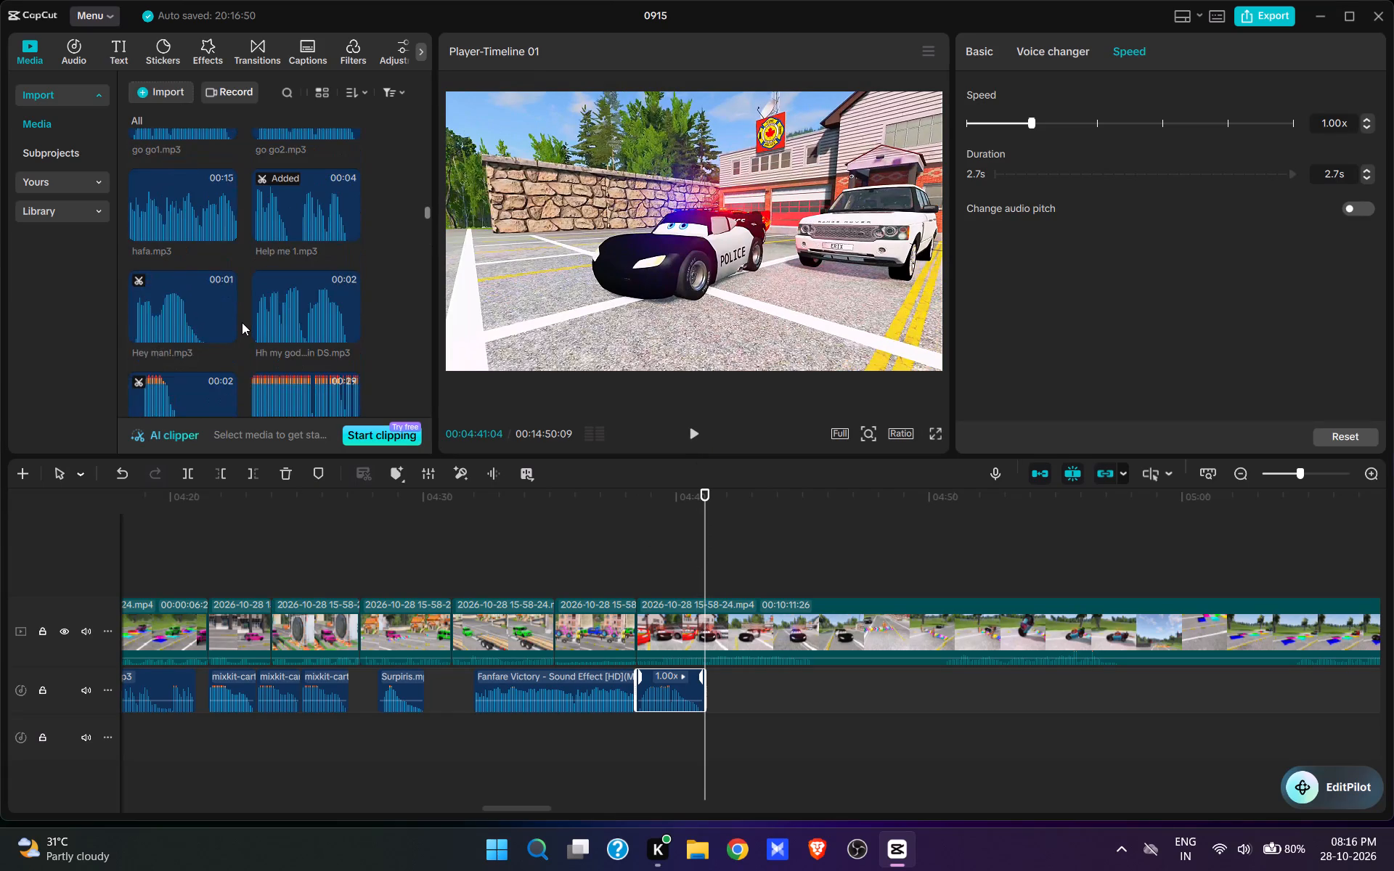
{"action": "scroll", "coordinate": [242, 322], "scroll_direction": "up", "scroll_amount": 5}
{"action": "left_click", "coordinate": [227, 295]}
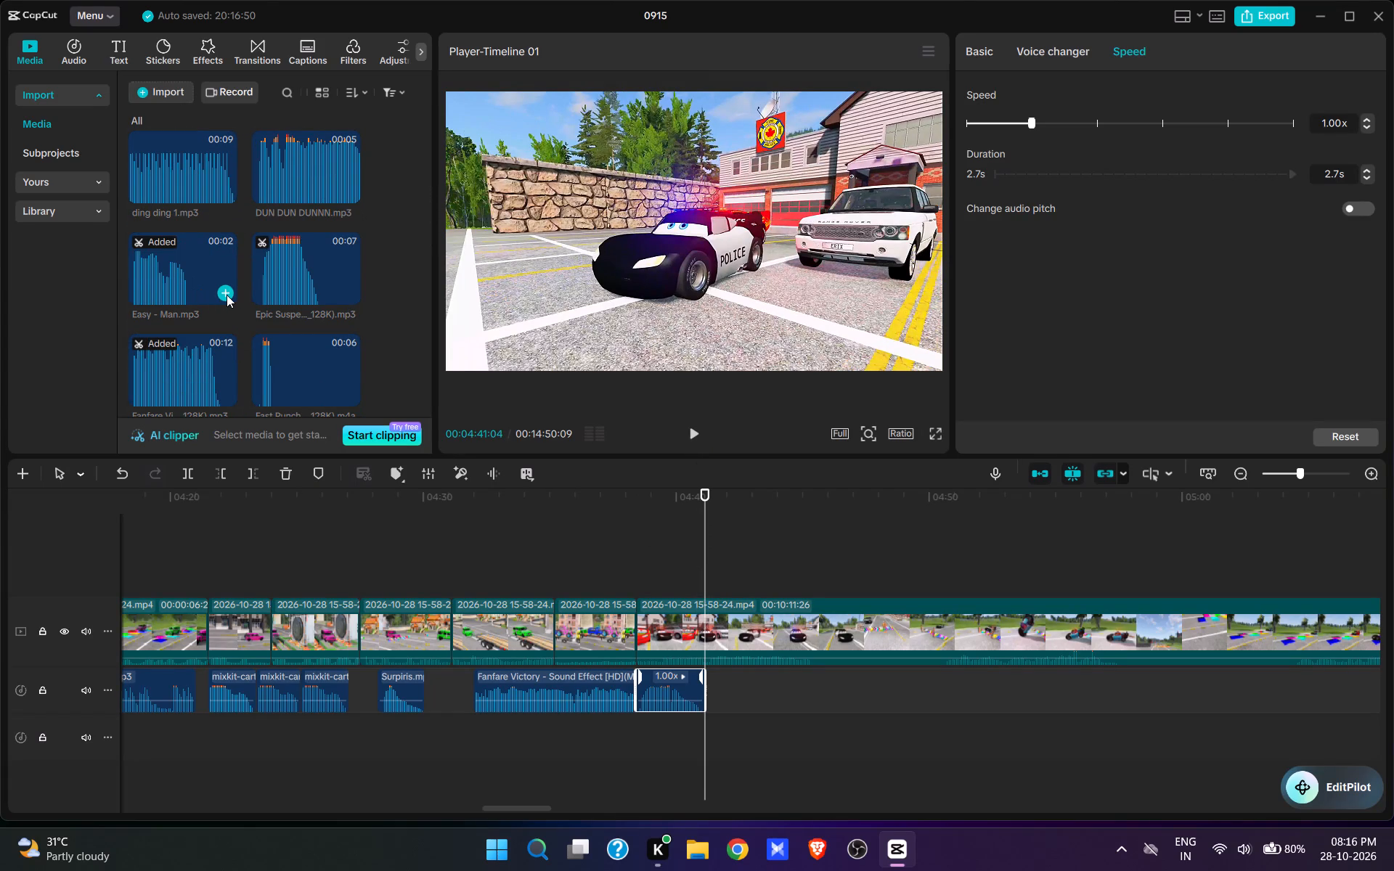
{"action": "key", "text": "space"}
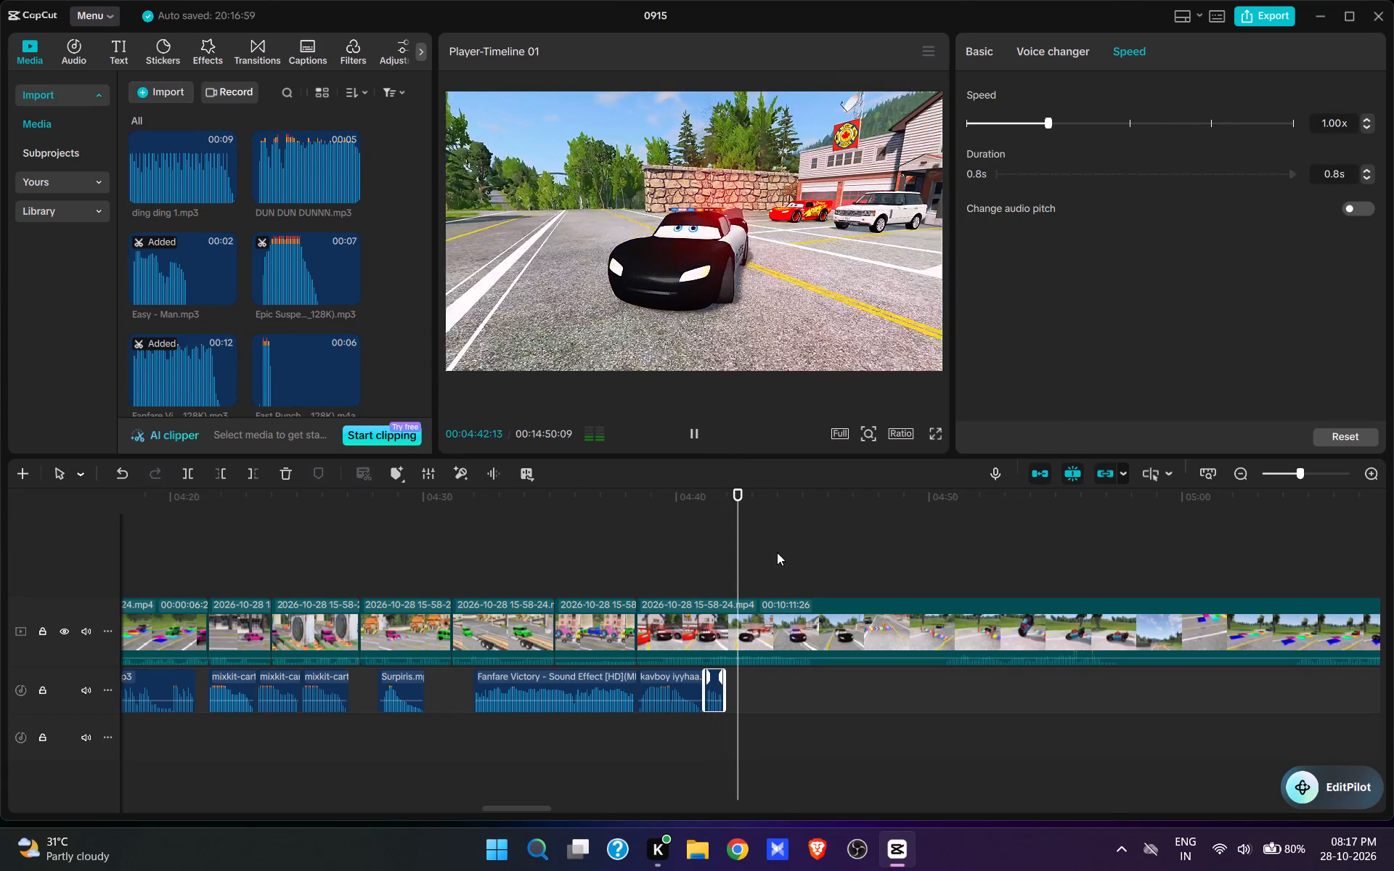
{"action": "key", "text": "space"}
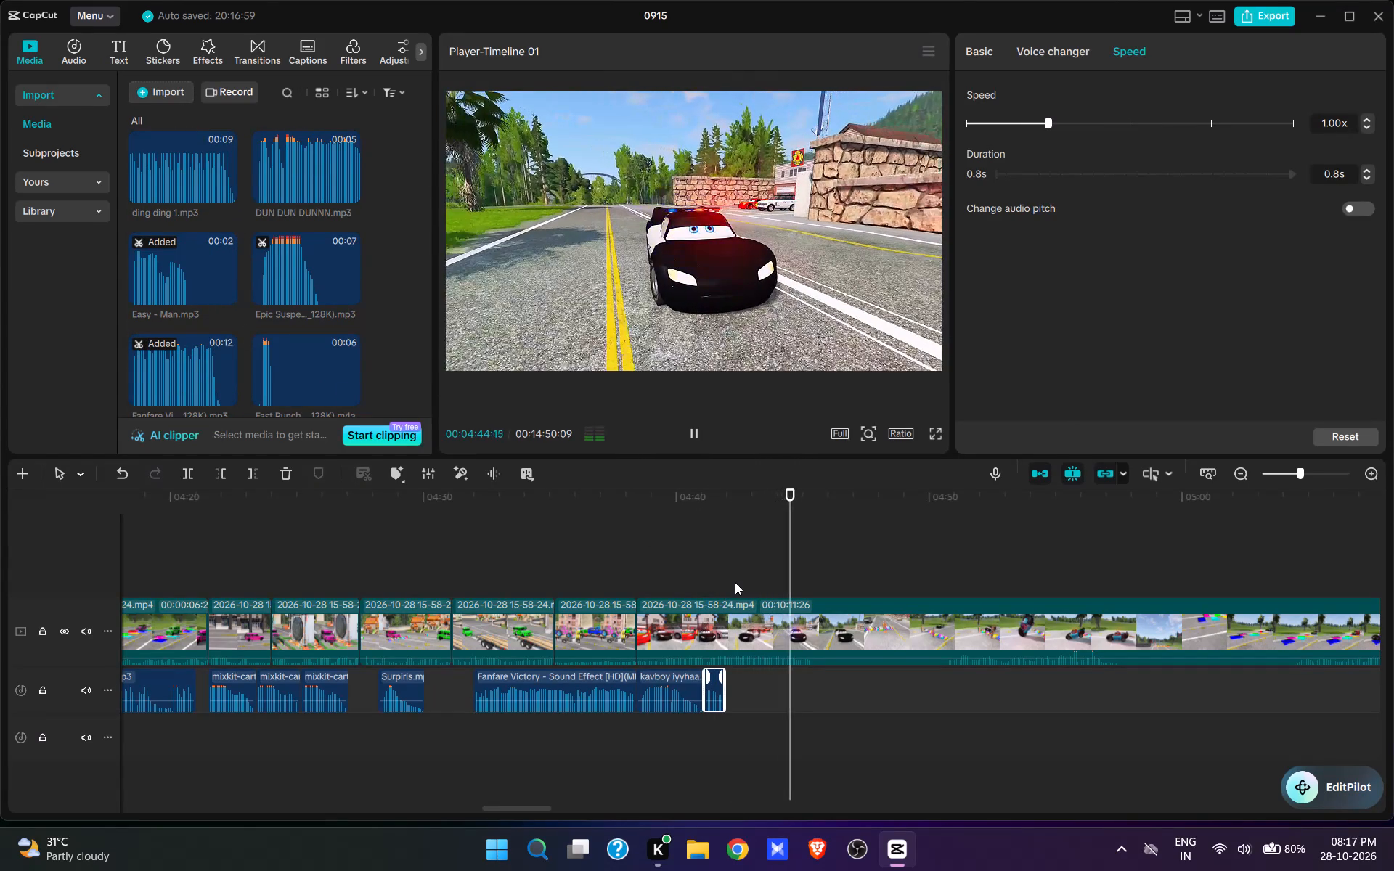
Cut the footage from 00:04:44:22 up to about 00:04:50:12, where the police car nears the rainbow bump and dummies, and preview the join.
{"action": "key", "text": "w"}
{"action": "left_click", "coordinate": [943, 564]}
{"action": "key", "text": "space"}
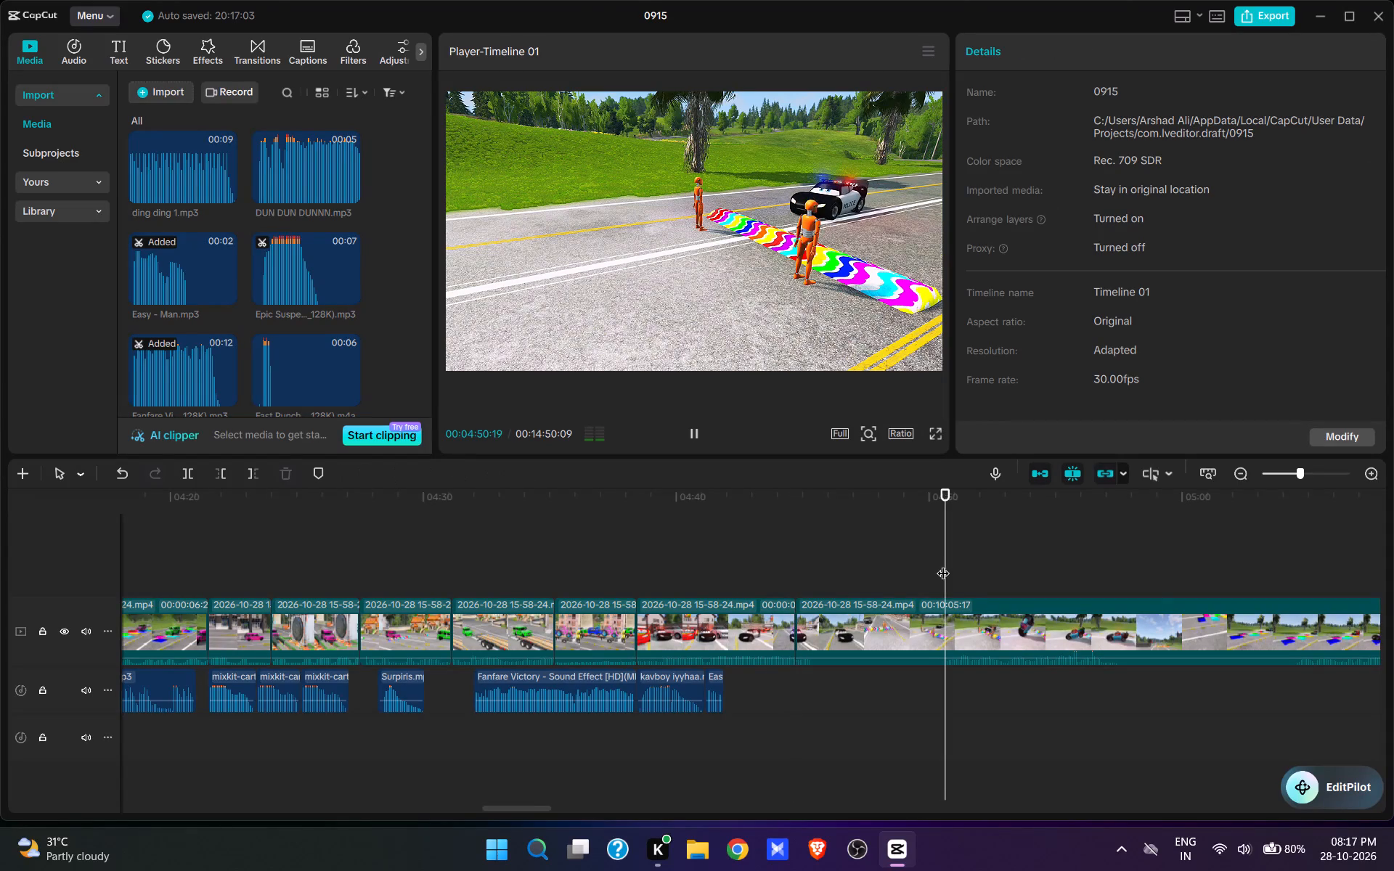
{"action": "key", "text": "space"}
{"action": "left_click", "coordinate": [939, 581]}
{"action": "type", "text": "q"}
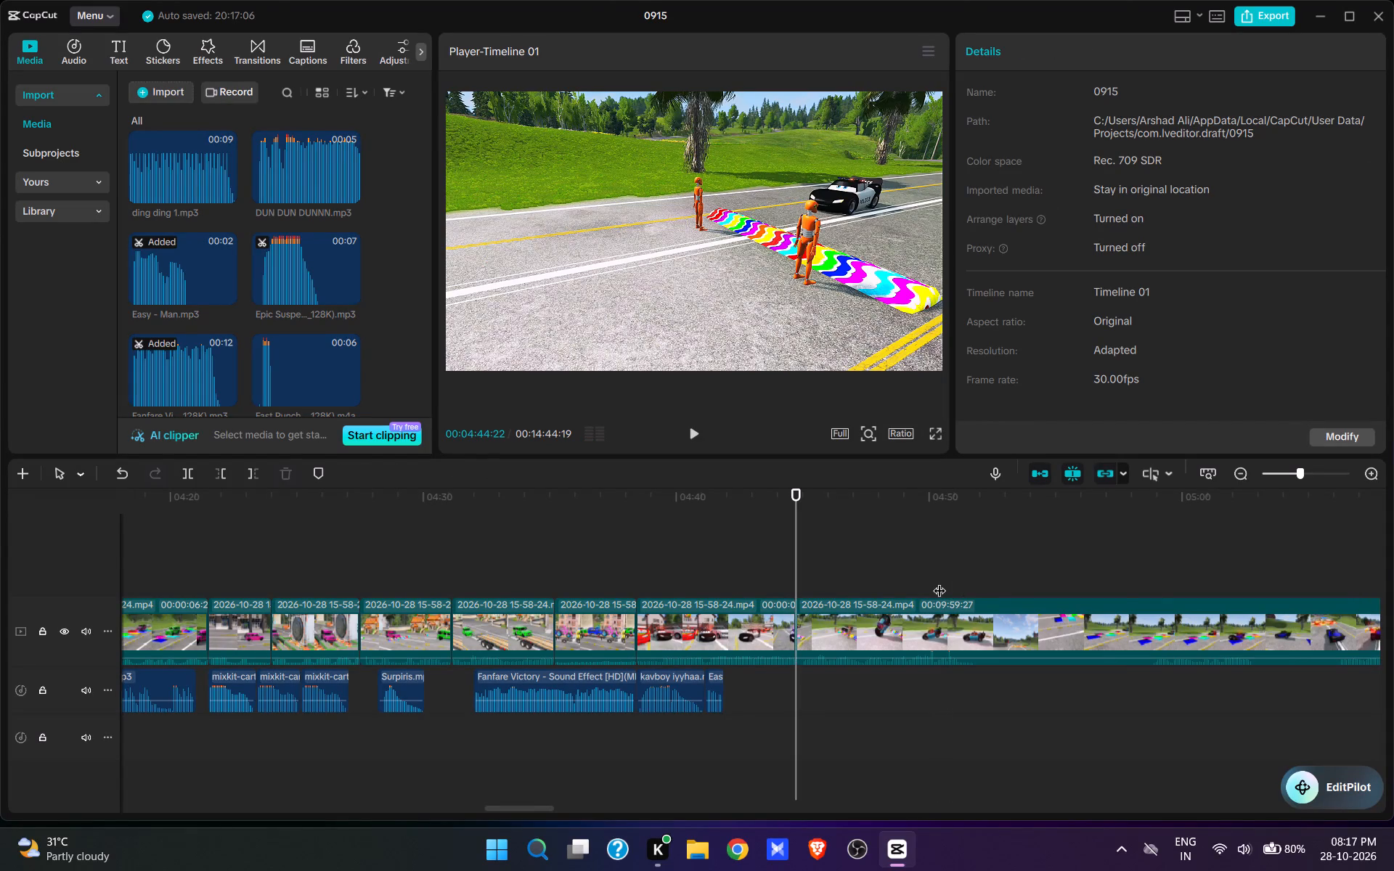
{"action": "key", "text": "space"}
{"action": "key", "text": "space"}
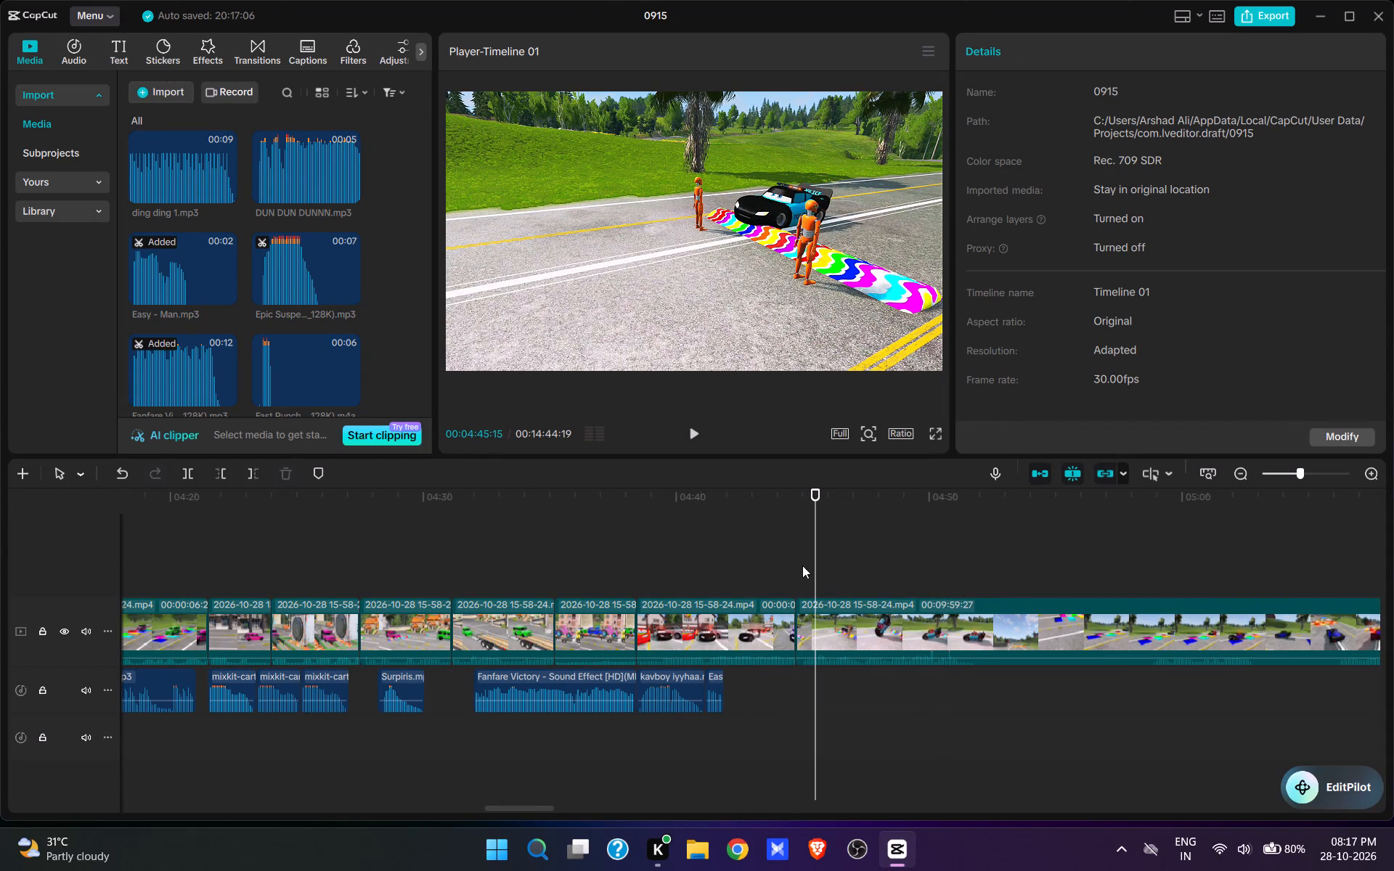
Add laugh4.mp3 at 00:04:45:17, as the police car reaches the rainbow bump and first dummy, and preview the scene.
{"action": "left_click", "coordinate": [802, 565]}
{"action": "left_click", "coordinate": [786, 560]}
{"action": "key", "text": "space"}
{"action": "key", "text": "space"}
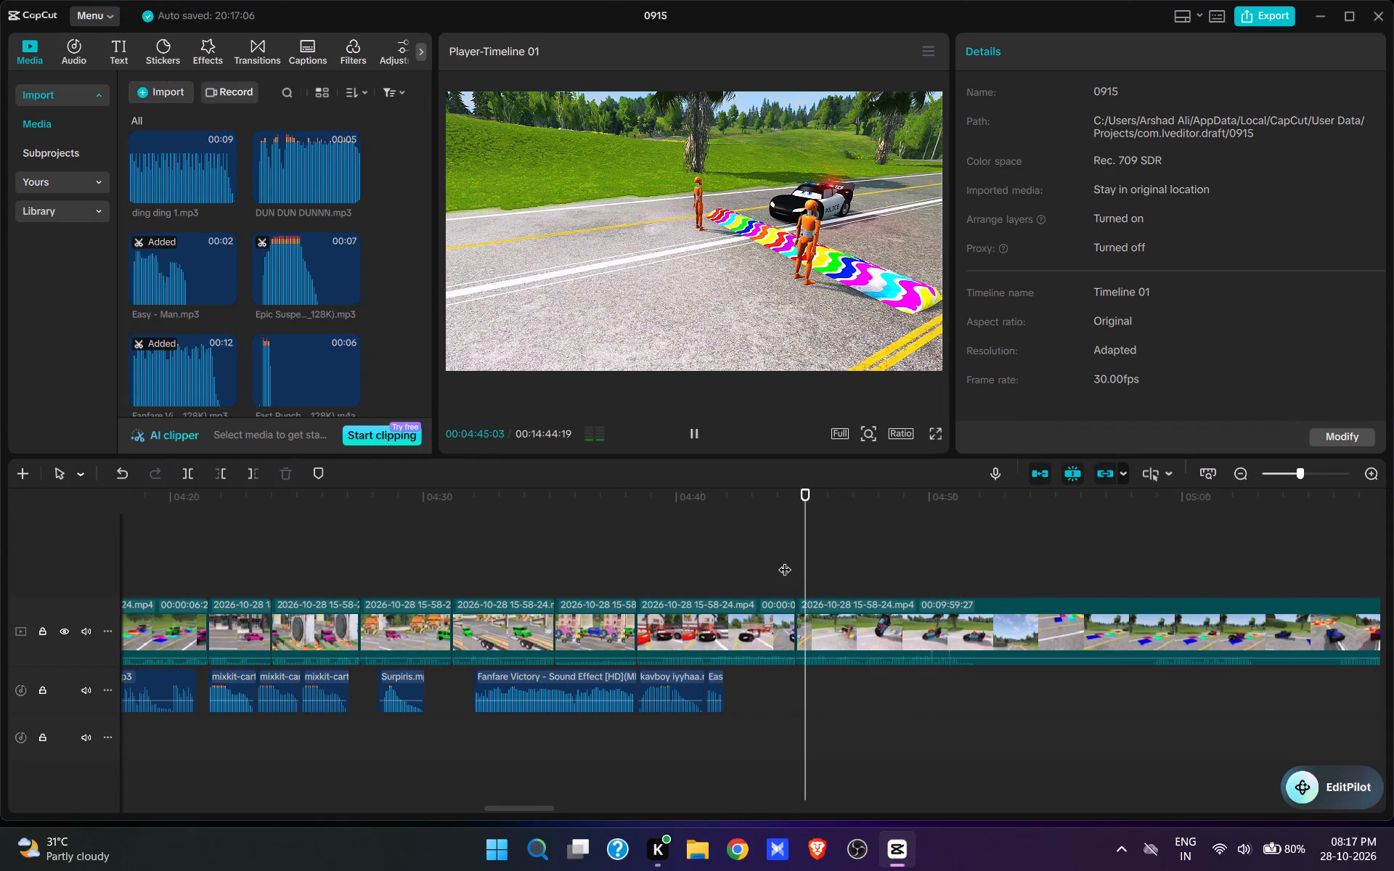
{"action": "key", "text": "space"}
{"action": "key", "text": "space"}
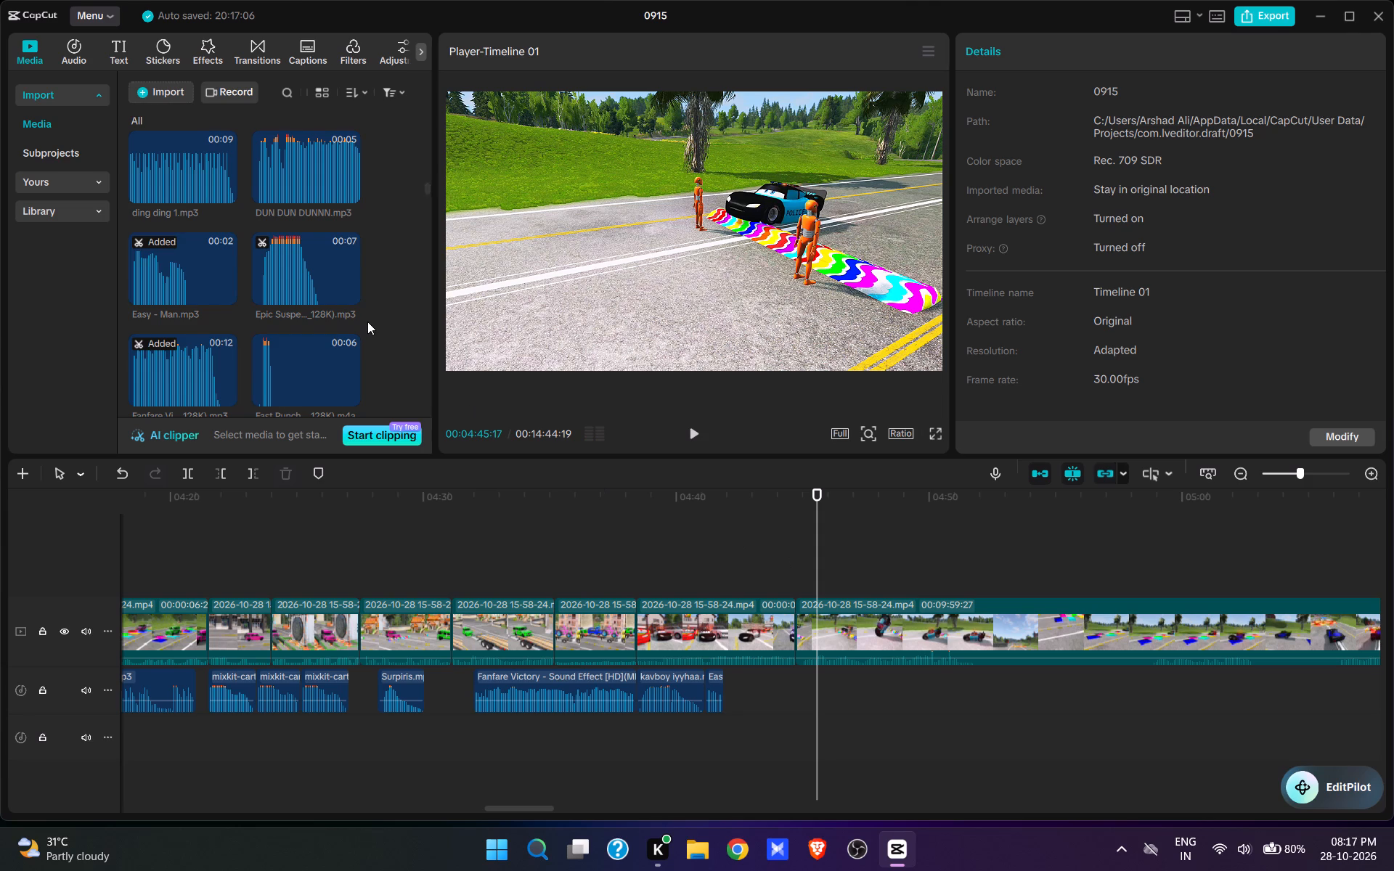
{"action": "scroll", "coordinate": [367, 322], "scroll_direction": "up", "scroll_amount": 16}
{"action": "scroll", "coordinate": [364, 317], "scroll_direction": "up", "scroll_amount": 6}
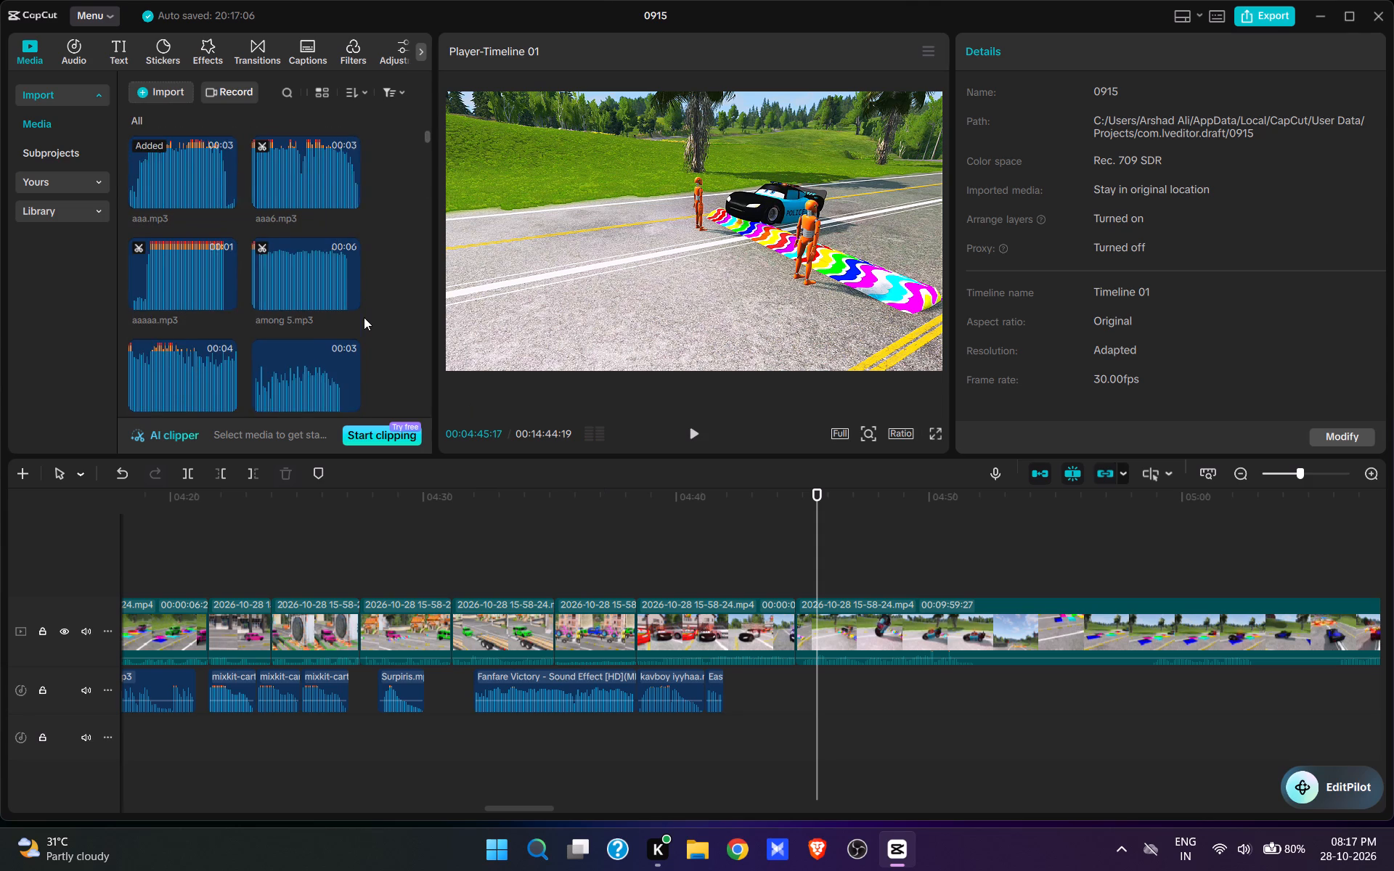
{"action": "scroll", "coordinate": [364, 317], "scroll_direction": "down", "scroll_amount": 17}
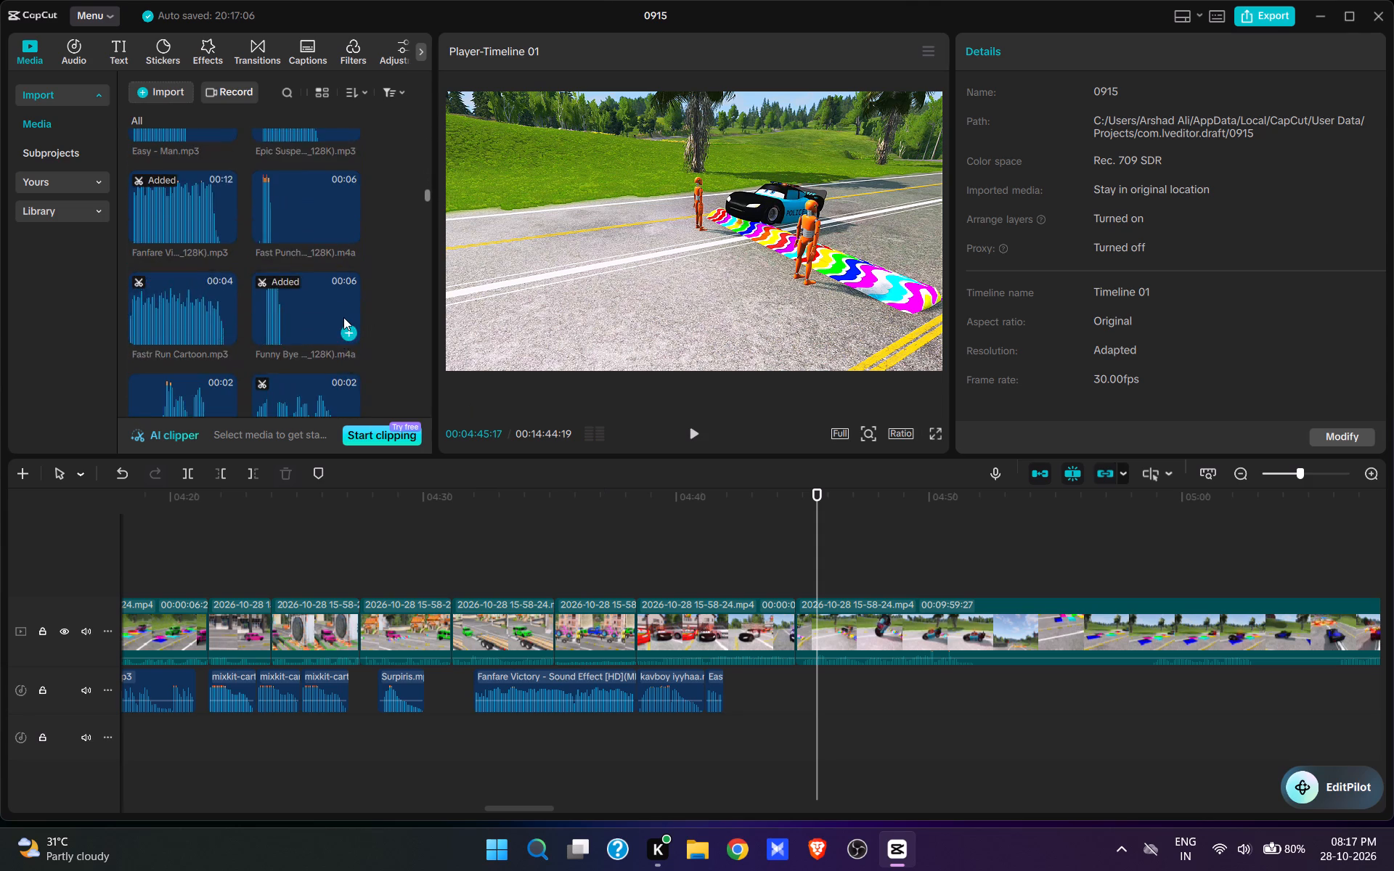
{"action": "scroll", "coordinate": [343, 317], "scroll_direction": "down", "scroll_amount": 6}
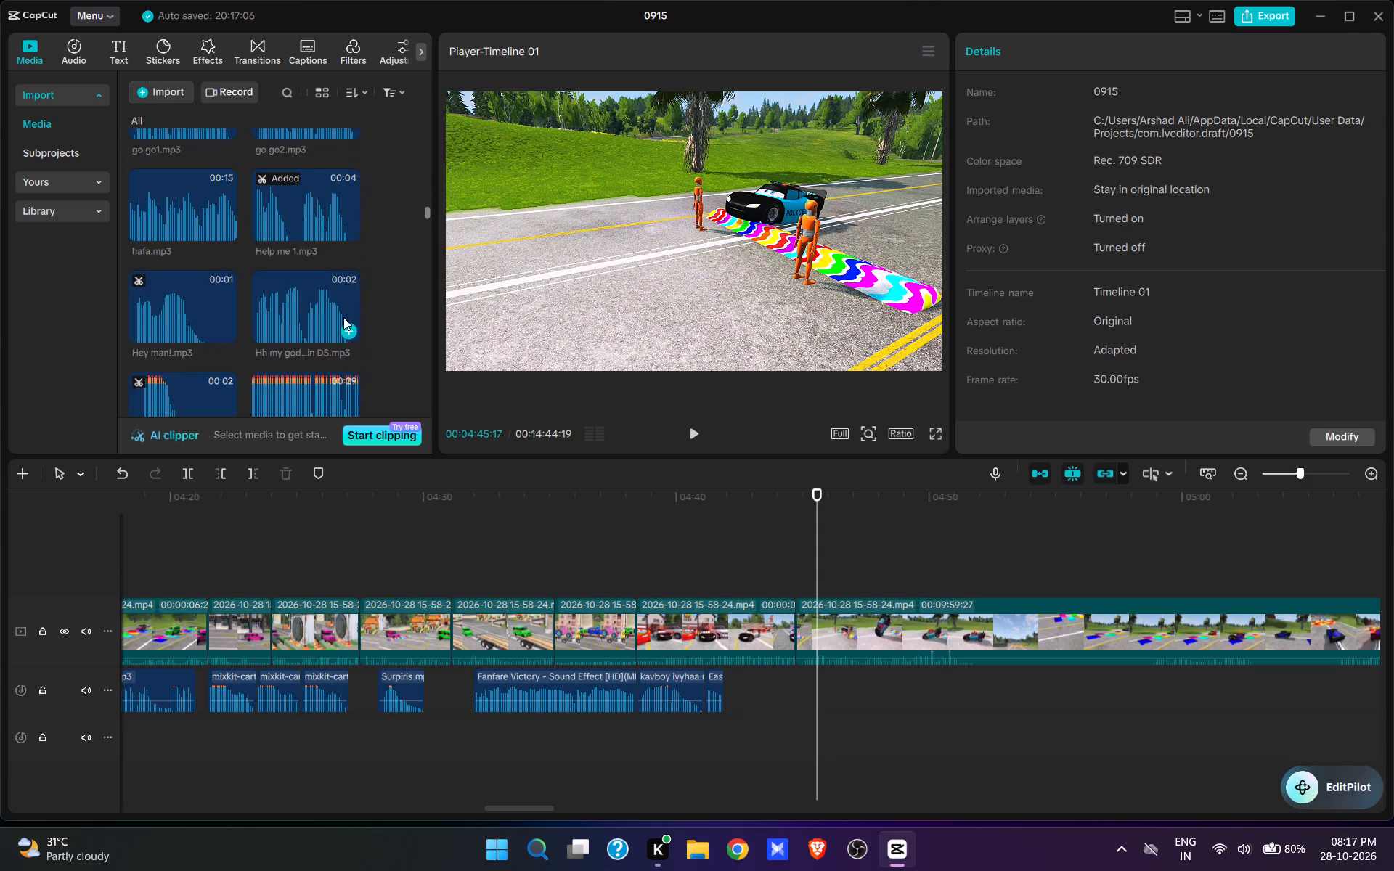
{"action": "scroll", "coordinate": [343, 317], "scroll_direction": "down", "scroll_amount": 6}
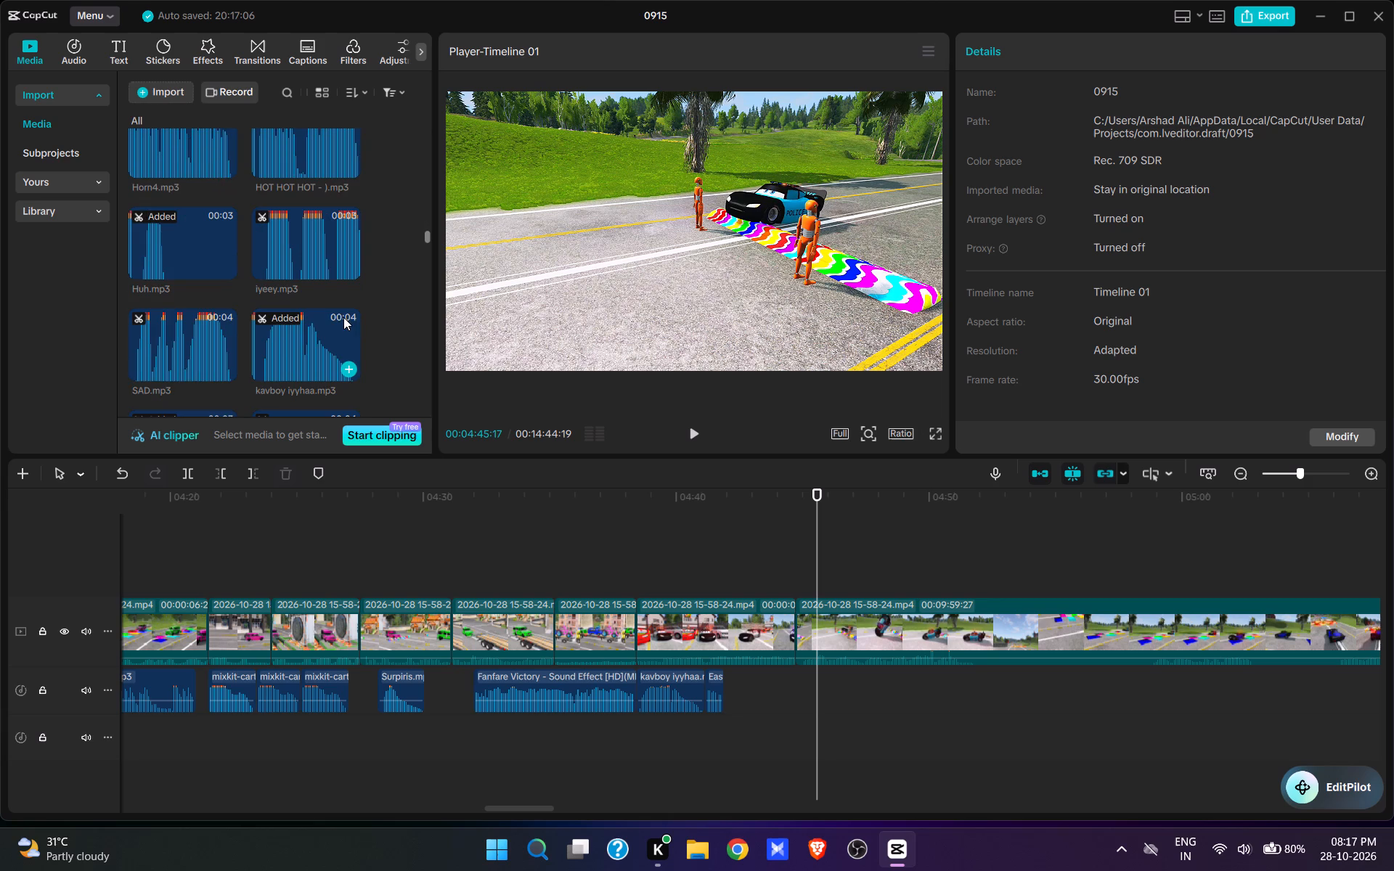
{"action": "scroll", "coordinate": [329, 353], "scroll_direction": "down", "scroll_amount": 1}
{"action": "left_click", "coordinate": [317, 274]}
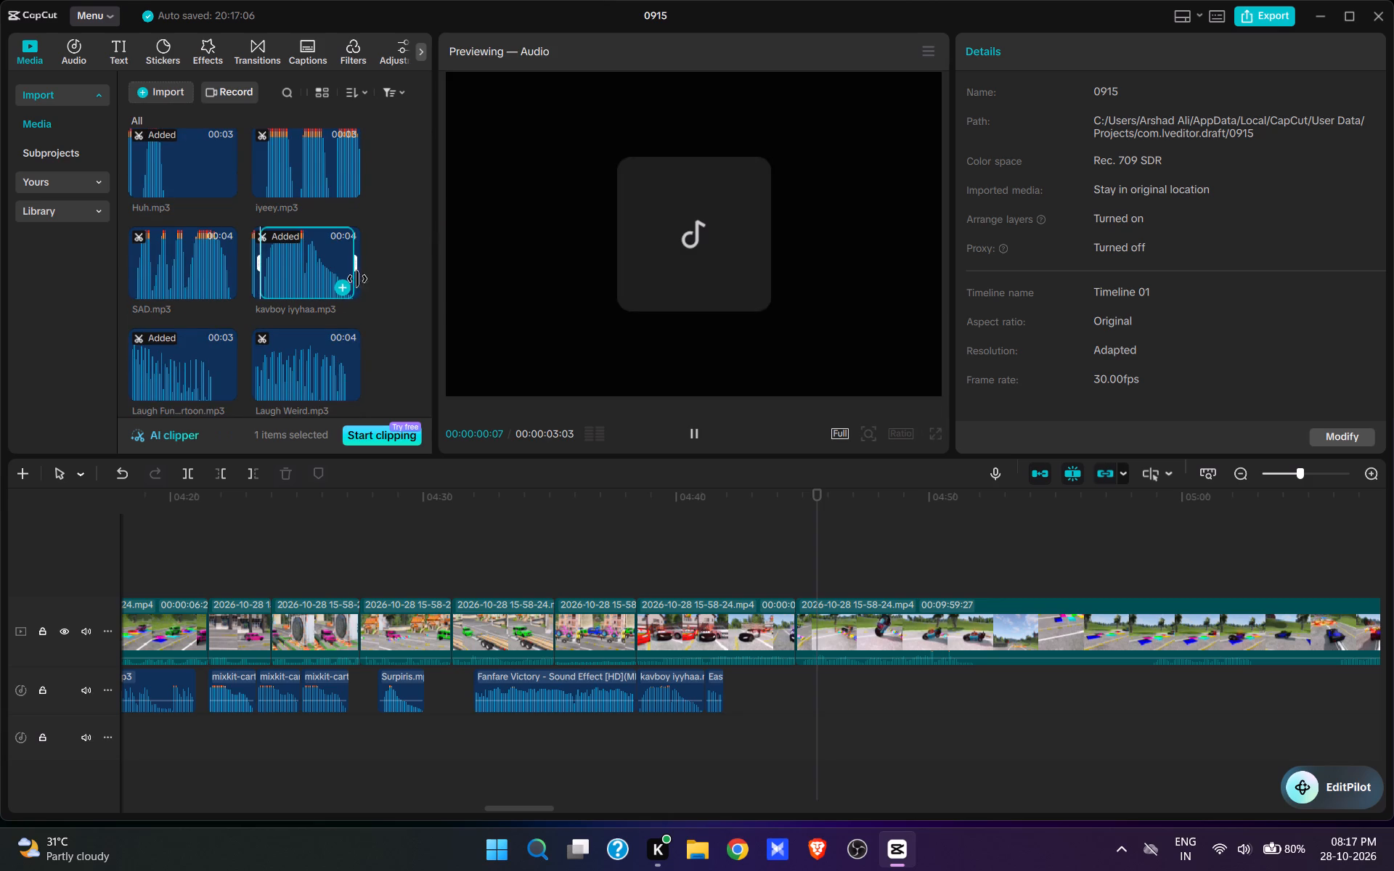
{"action": "scroll", "coordinate": [321, 348], "scroll_direction": "down", "scroll_amount": 1}
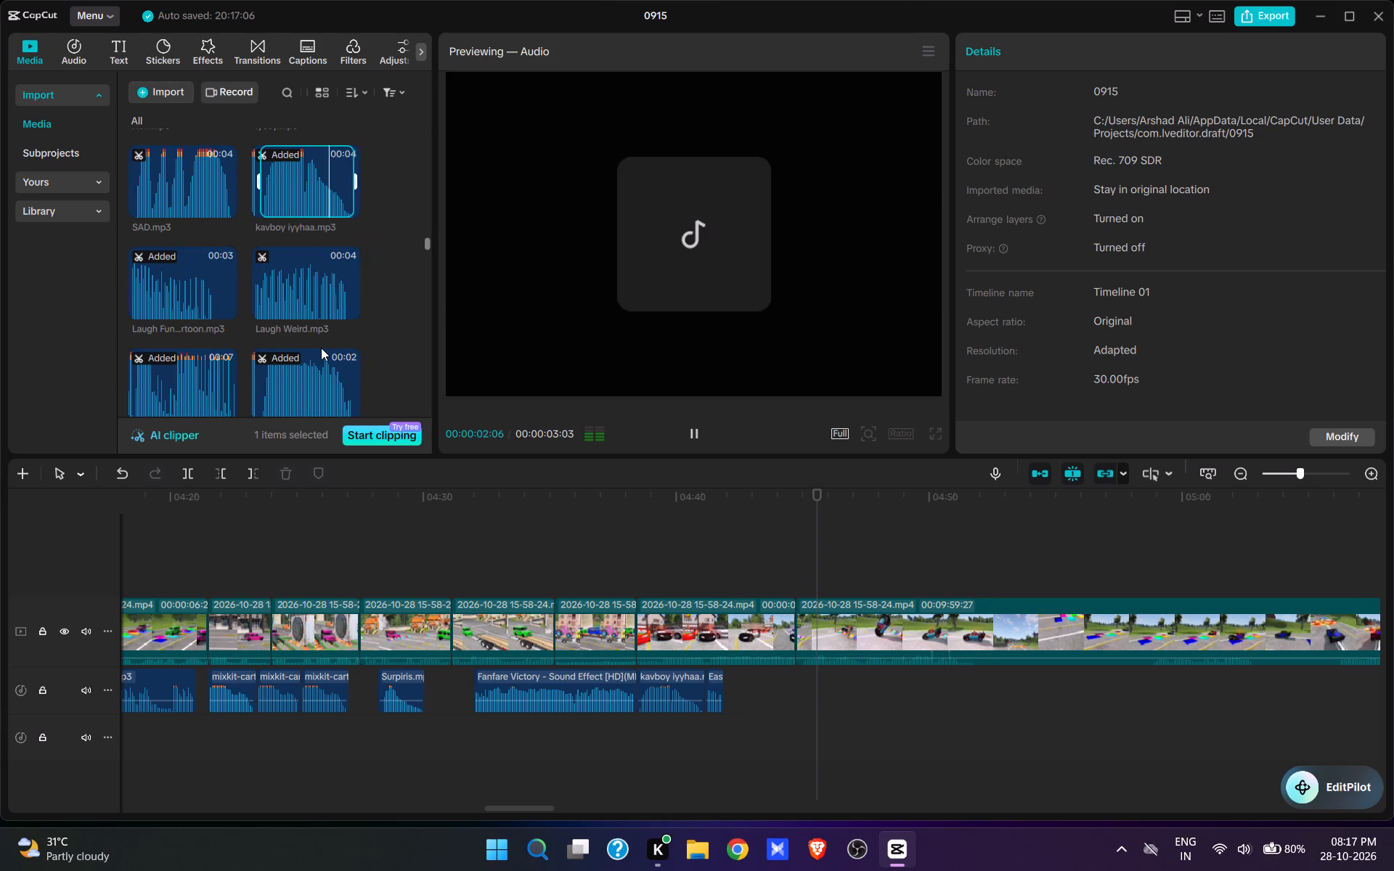
{"action": "scroll", "coordinate": [317, 341], "scroll_direction": "down", "scroll_amount": 1}
{"action": "left_click", "coordinate": [348, 328]}
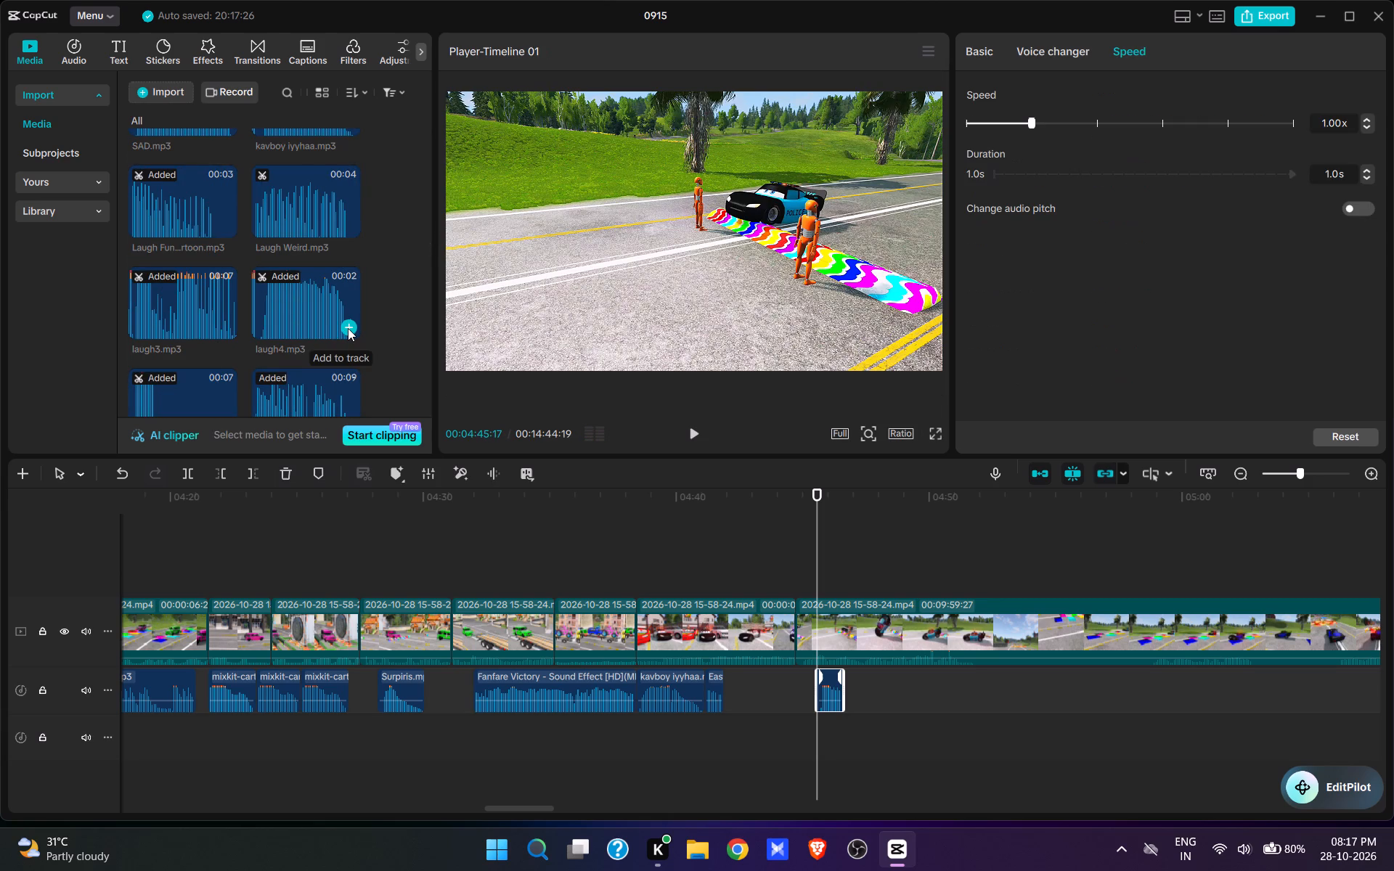
{"action": "key", "text": "space"}
{"action": "left_click", "coordinate": [701, 432]}
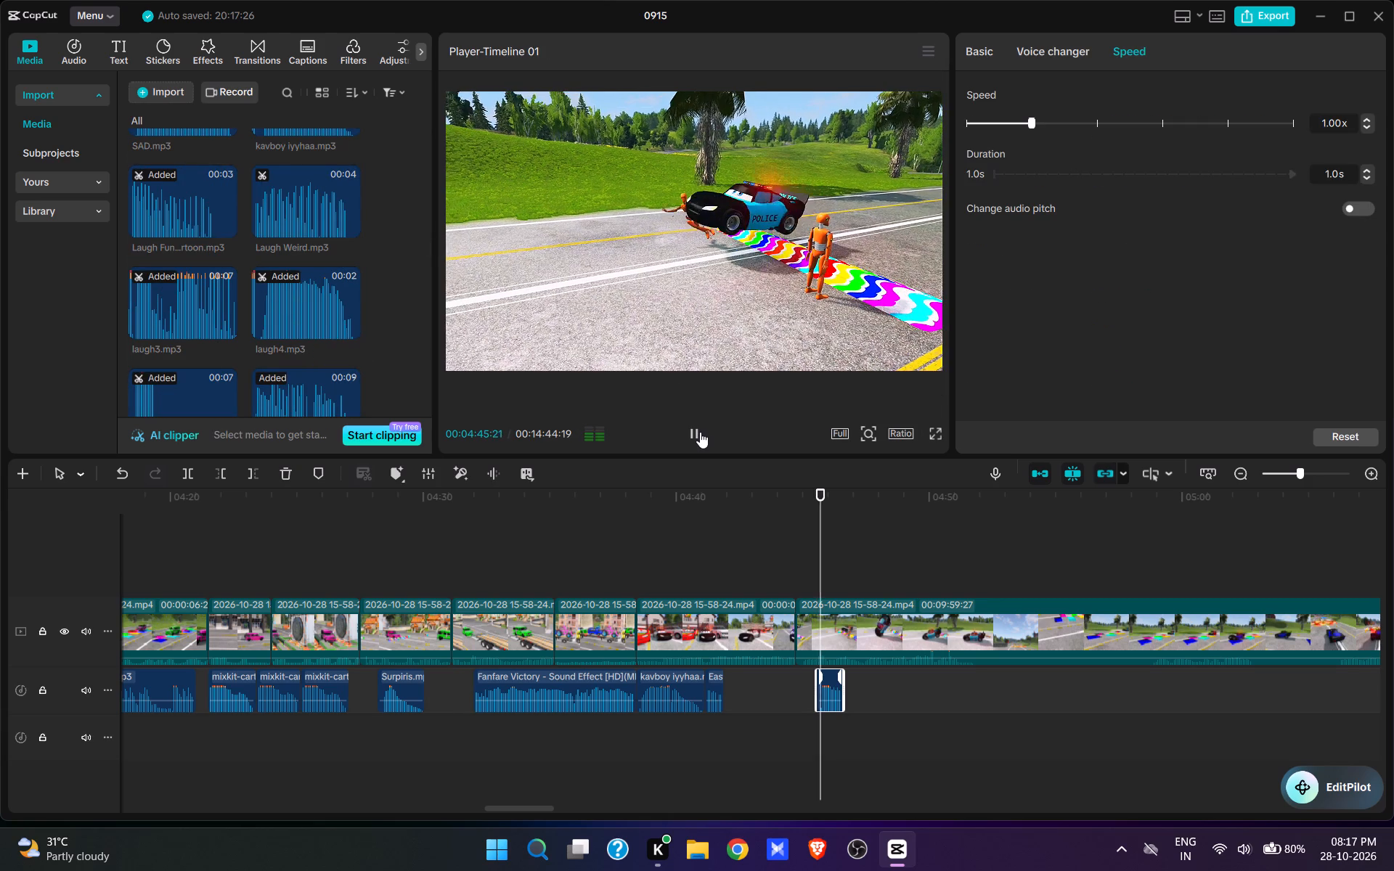
{"action": "key", "text": "space"}
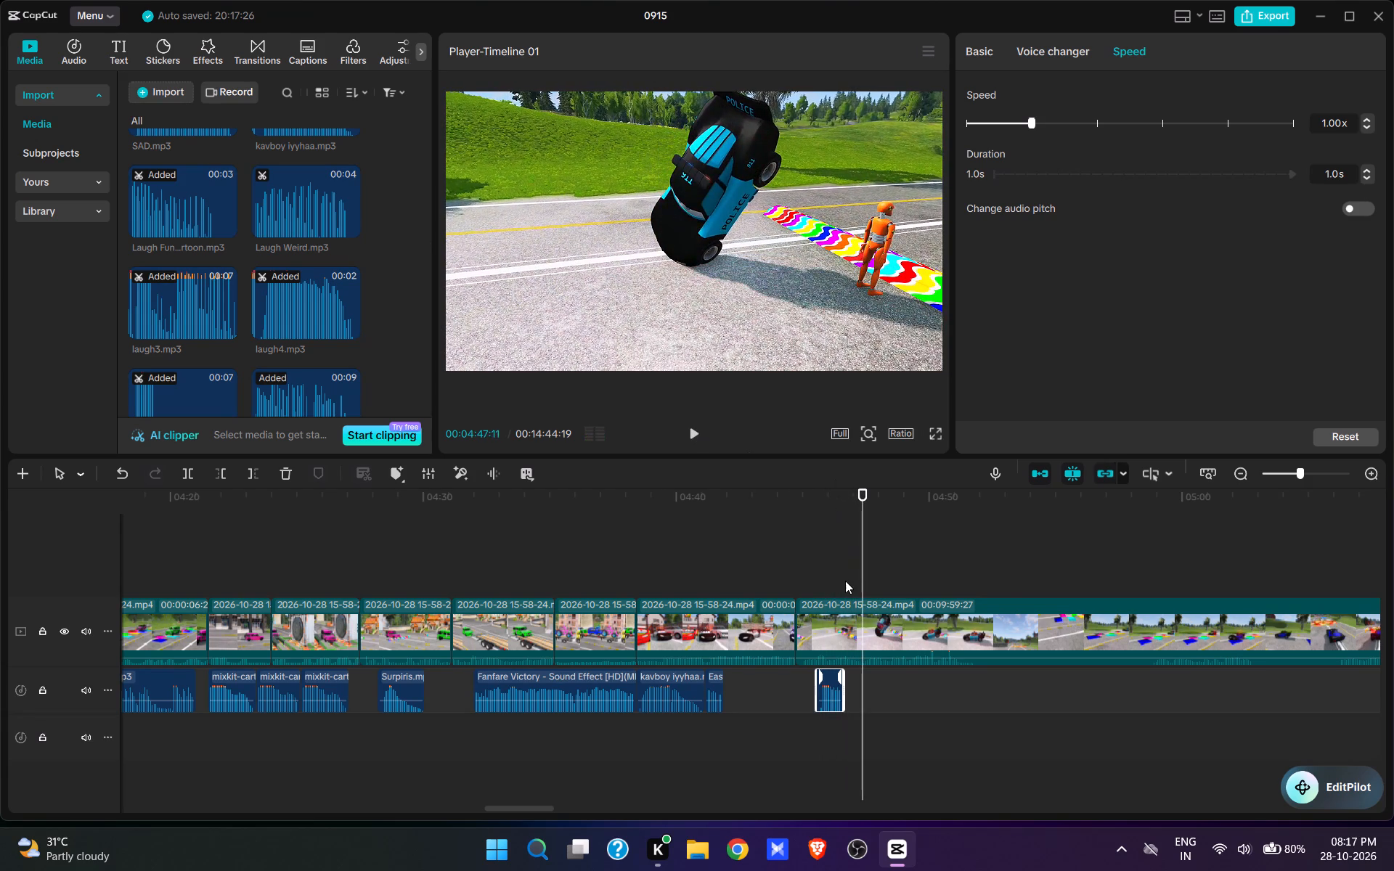
Add the Laugh Fun…rtoon.mp3 sound at 00:04:46:18, while the police car stands on its nose, and preview it.
{"action": "left_click", "coordinate": [844, 581]}
{"action": "left_click", "coordinate": [171, 229]}
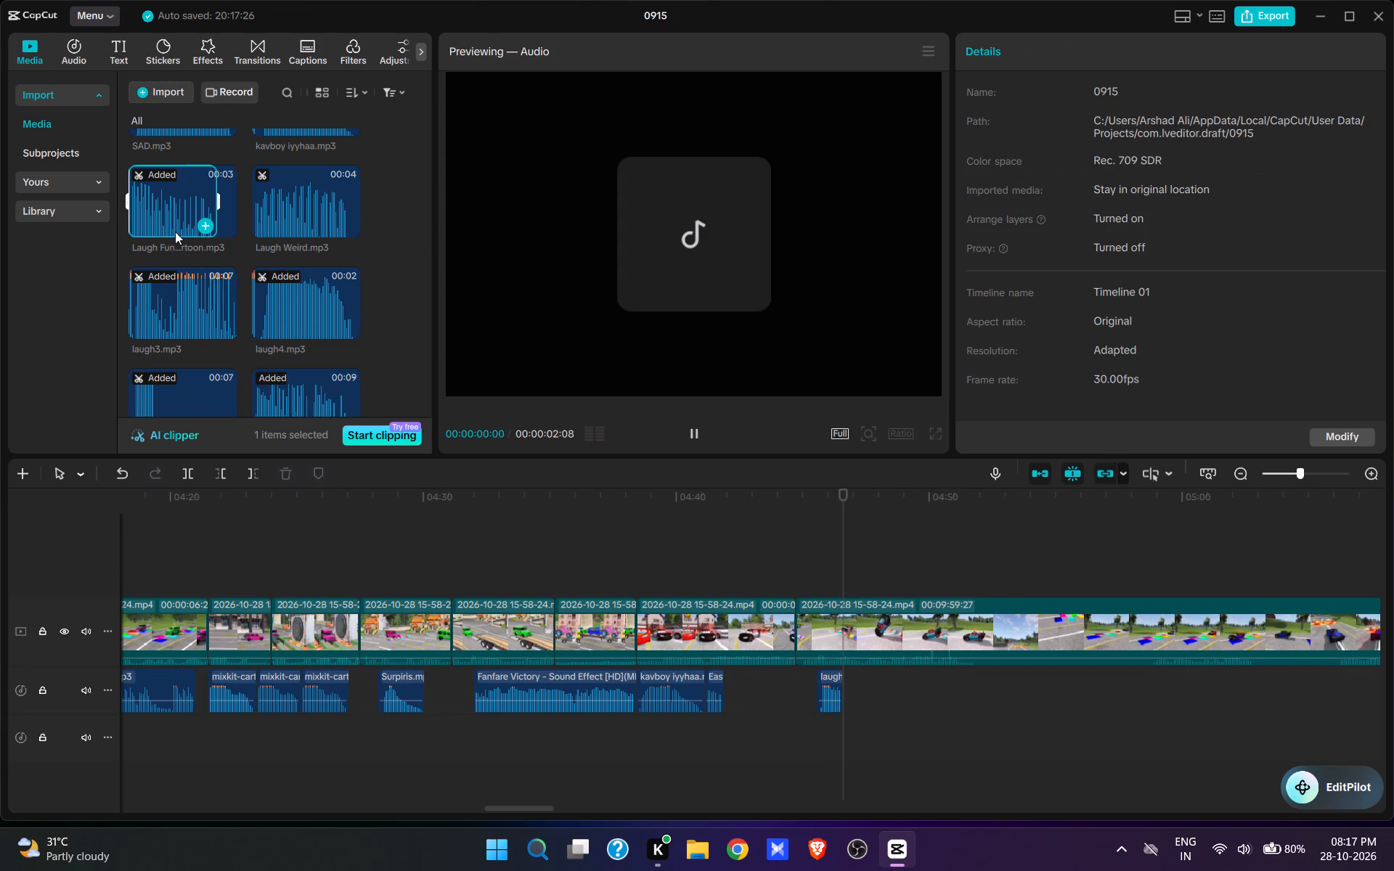
{"action": "left_click", "coordinate": [203, 226]}
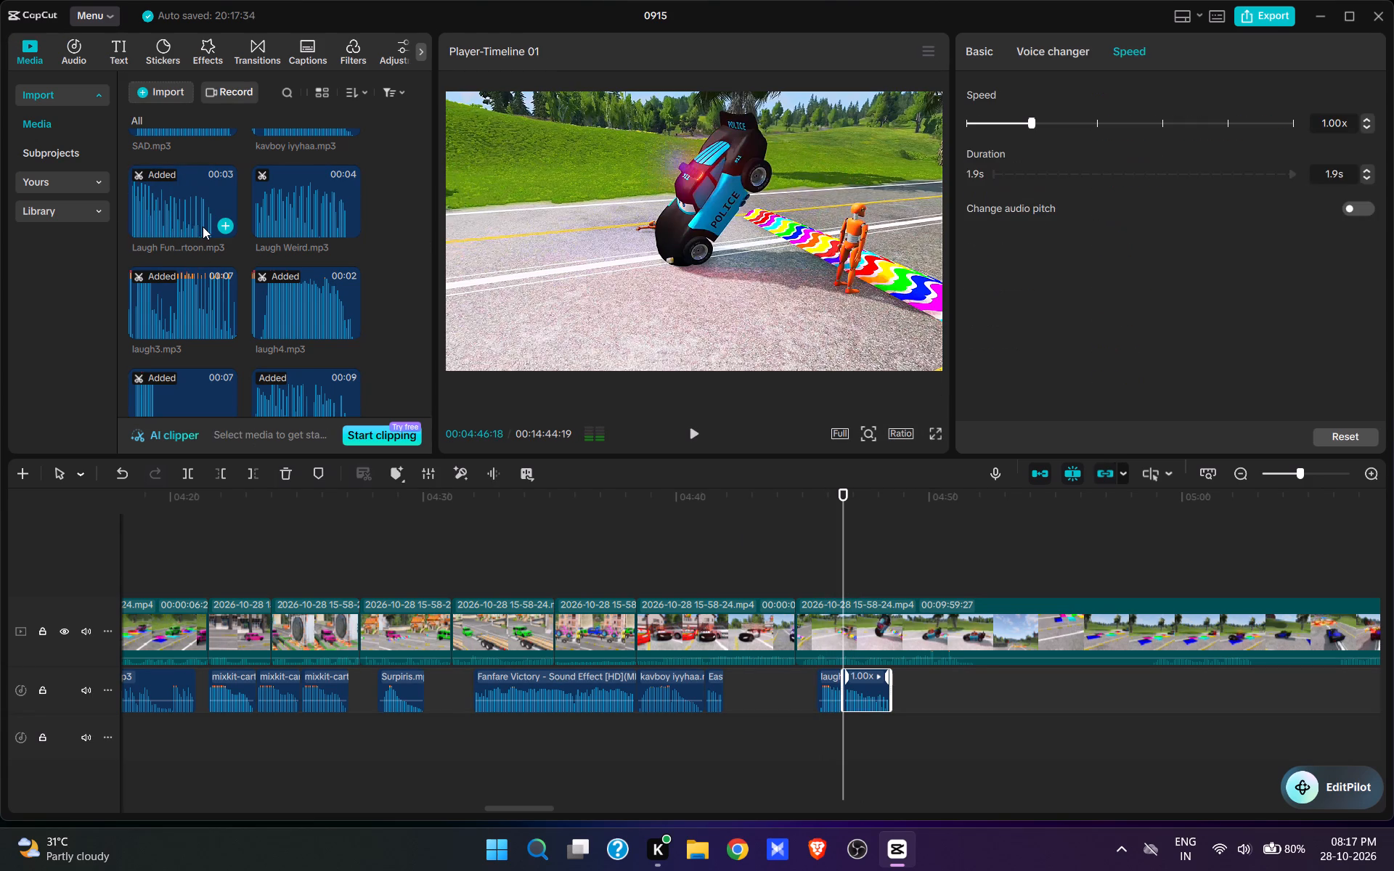
{"action": "key", "text": "space"}
{"action": "key", "text": "space"}
{"action": "left_click", "coordinate": [694, 438]}
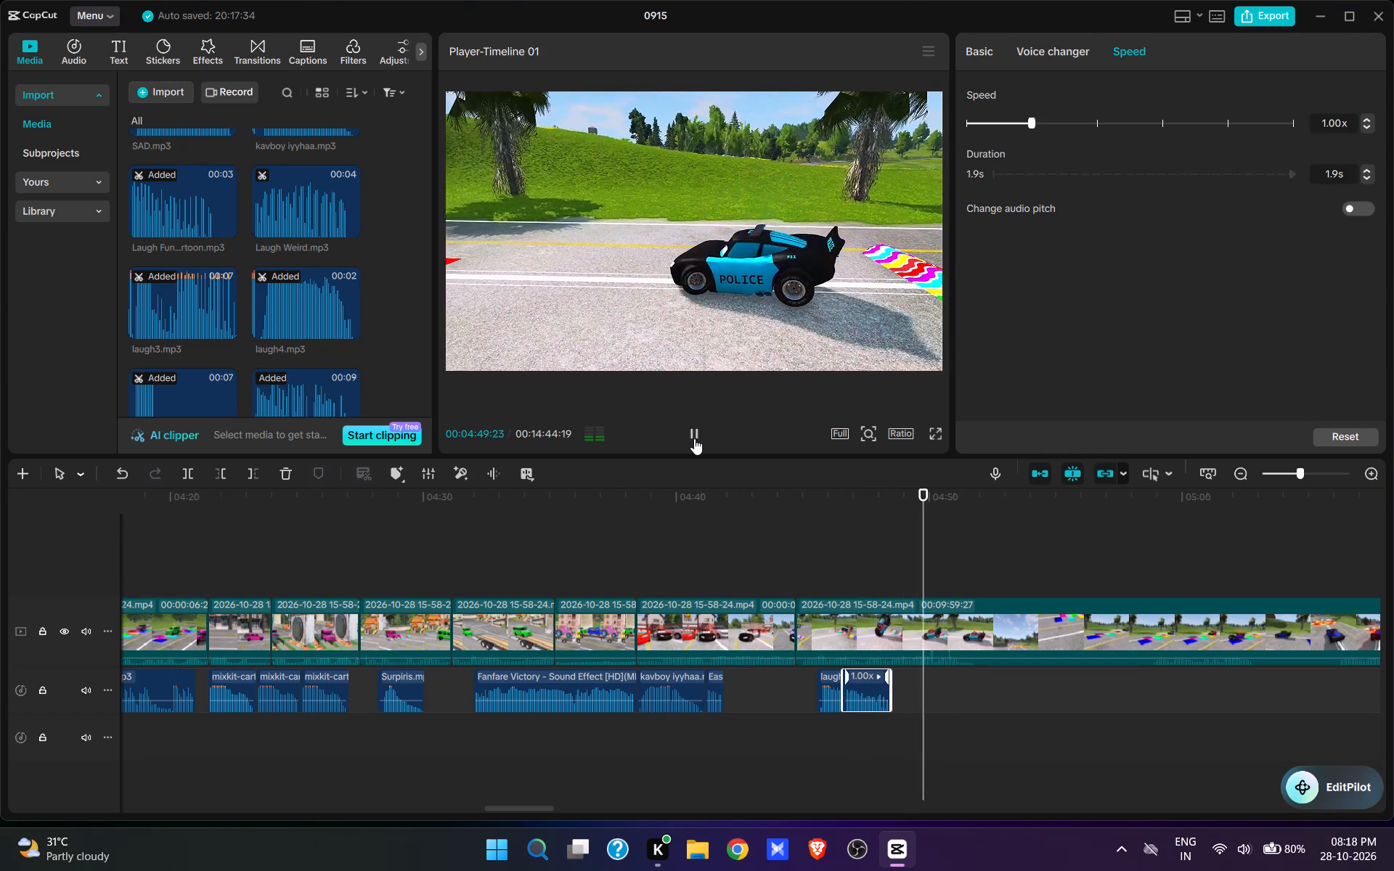
Cut the footage from 00:04:51:06 up to about 00:04:58:27, where the police car nears the coloured tiles, and preview the join.
{"action": "key", "text": "space"}
{"action": "type", "text": "w"}
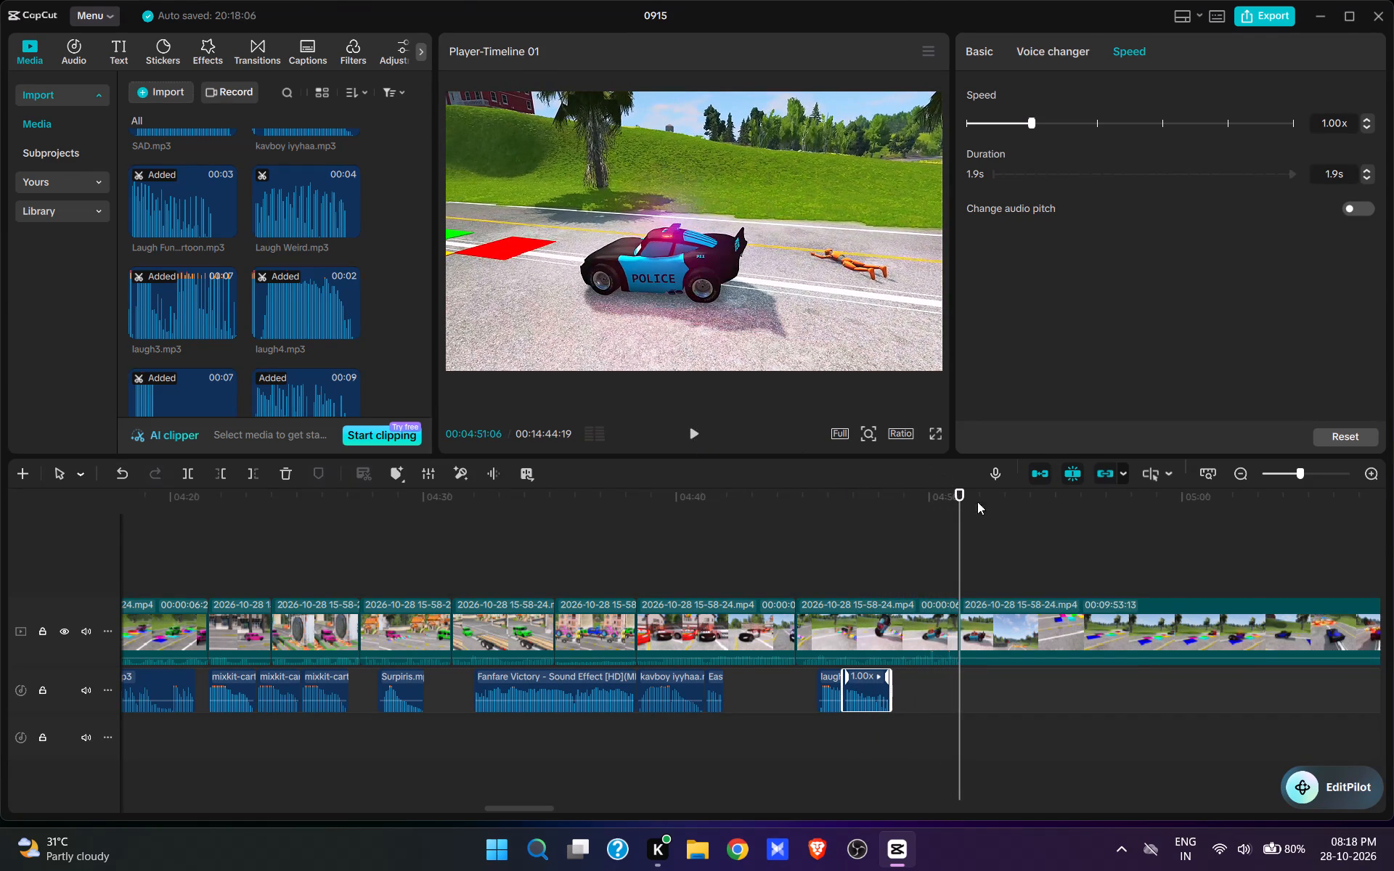
{"action": "left_click", "coordinate": [1147, 581]}
{"action": "key", "text": "space"}
{"action": "key", "text": "space"}
{"action": "type", "text": "q"}
{"action": "key", "text": "space"}
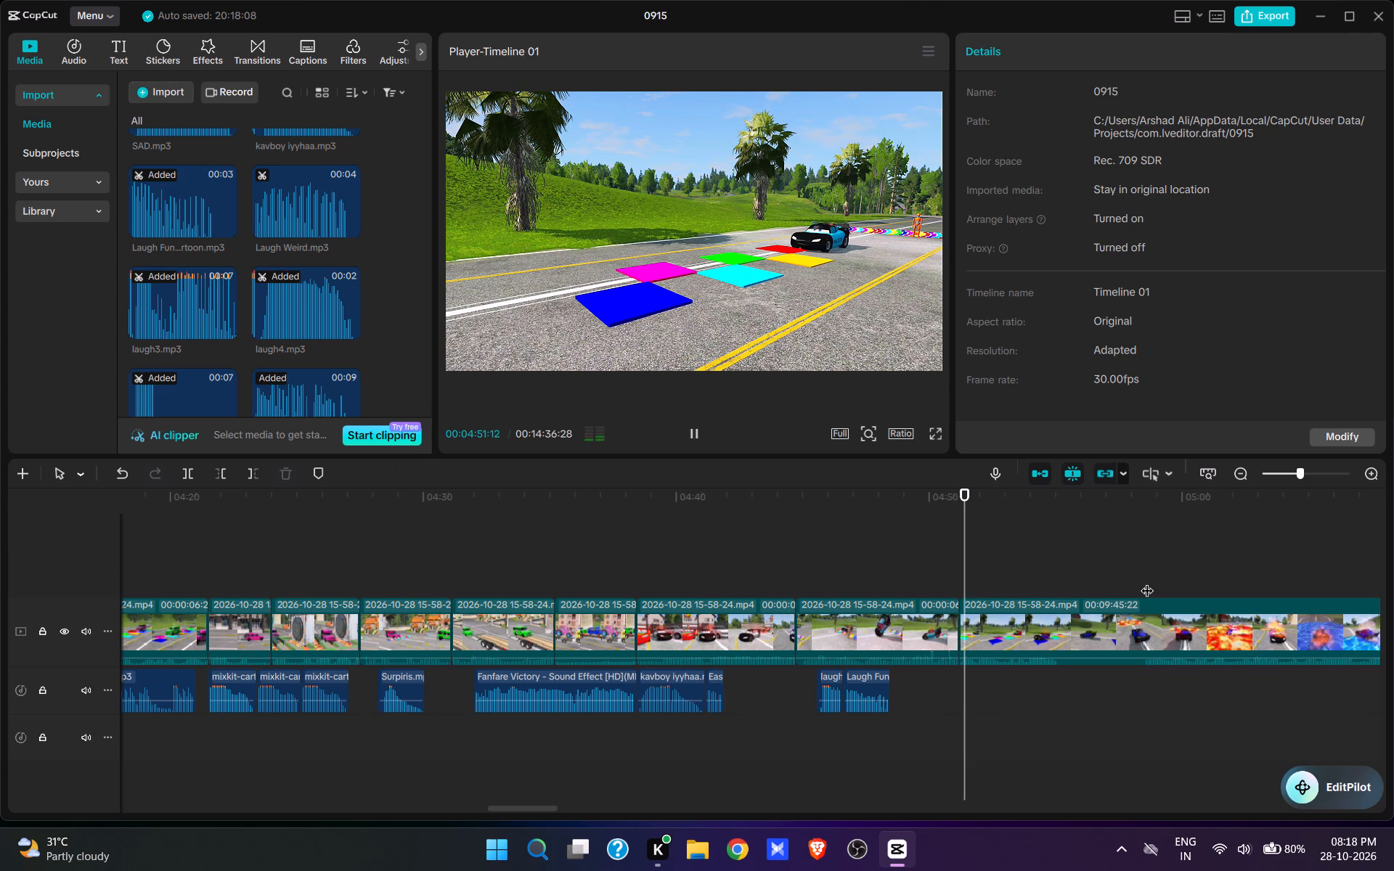
{"action": "key", "text": "space"}
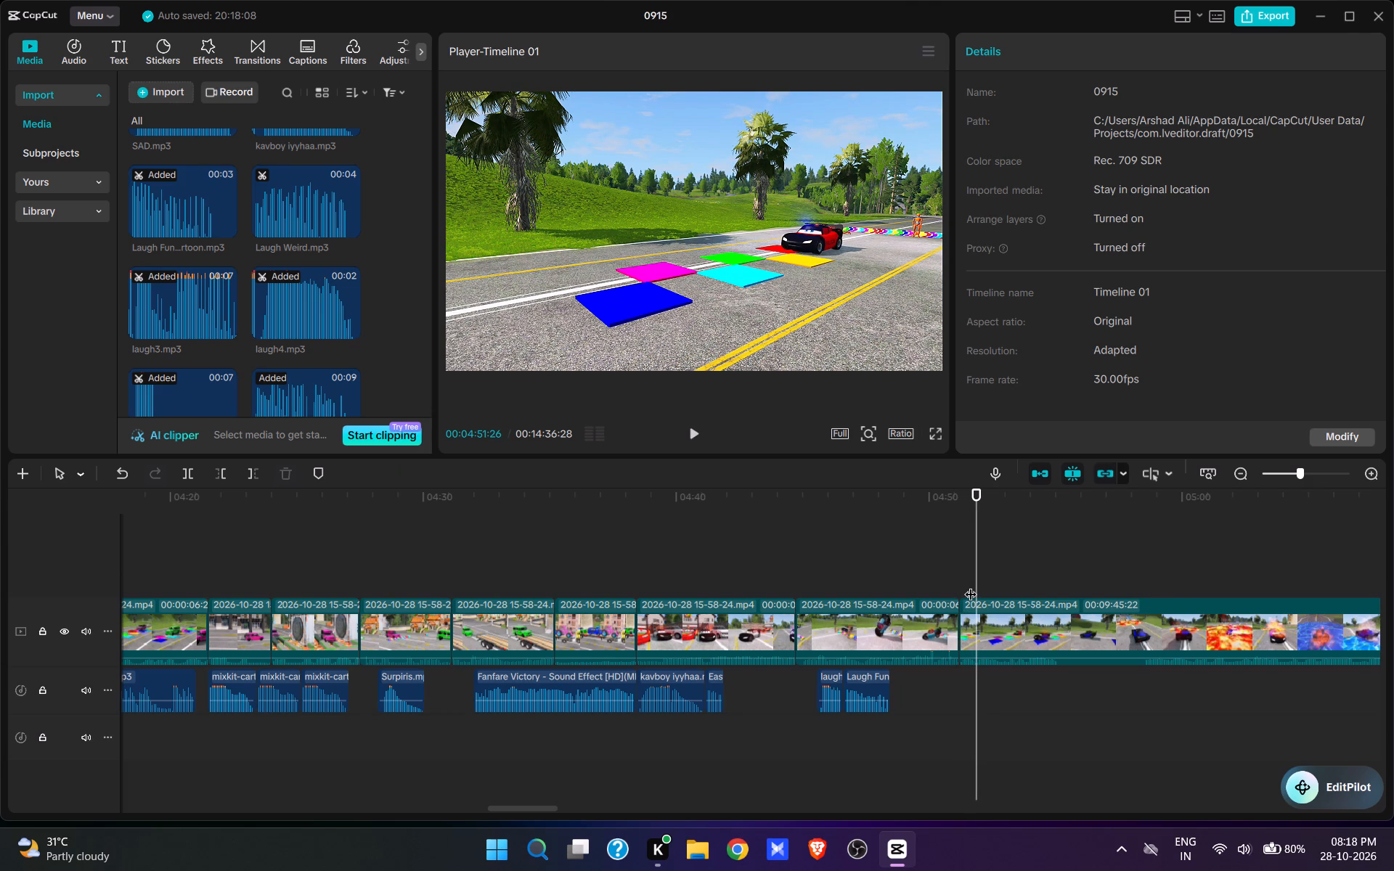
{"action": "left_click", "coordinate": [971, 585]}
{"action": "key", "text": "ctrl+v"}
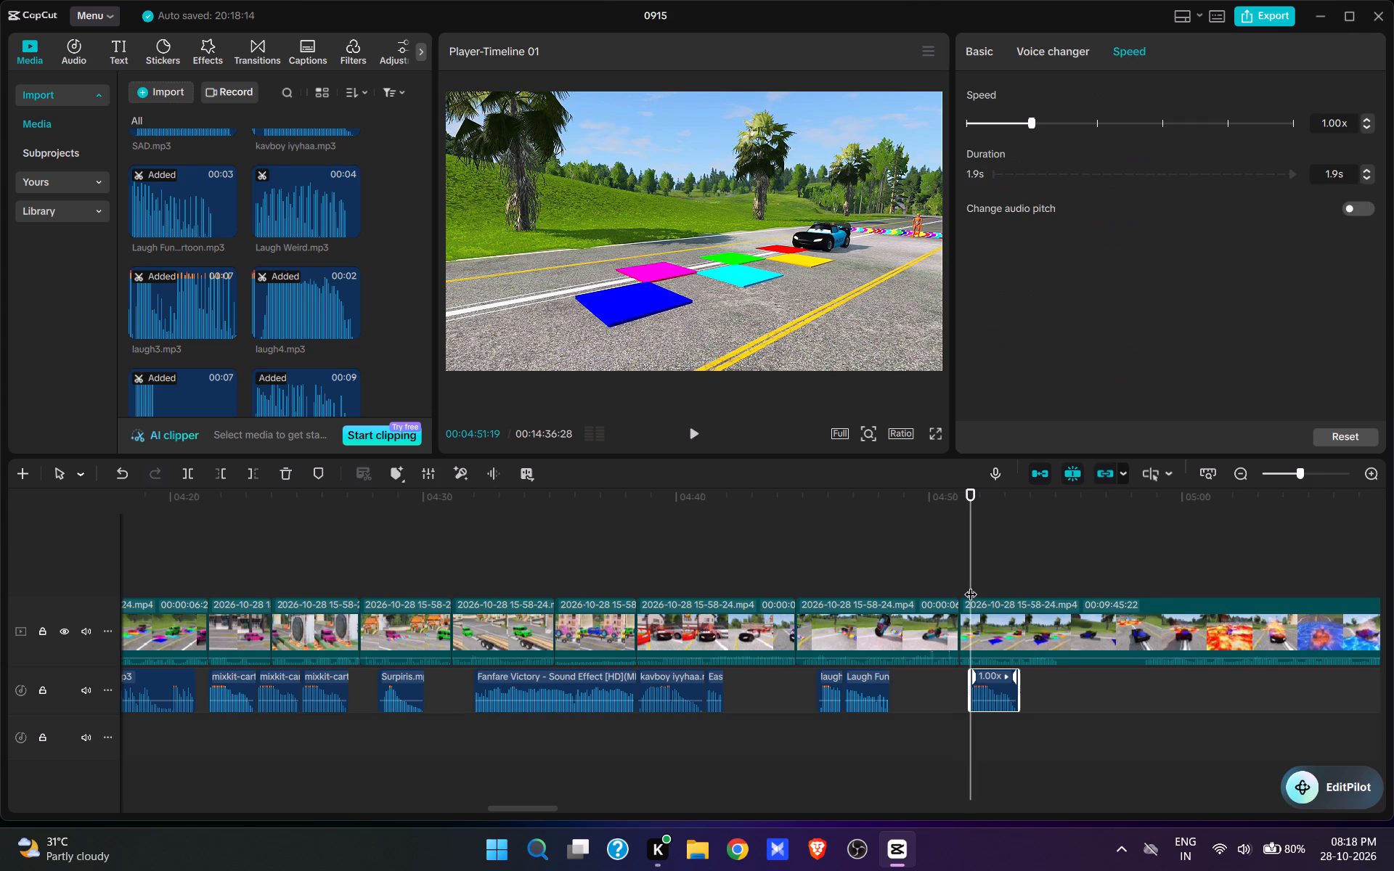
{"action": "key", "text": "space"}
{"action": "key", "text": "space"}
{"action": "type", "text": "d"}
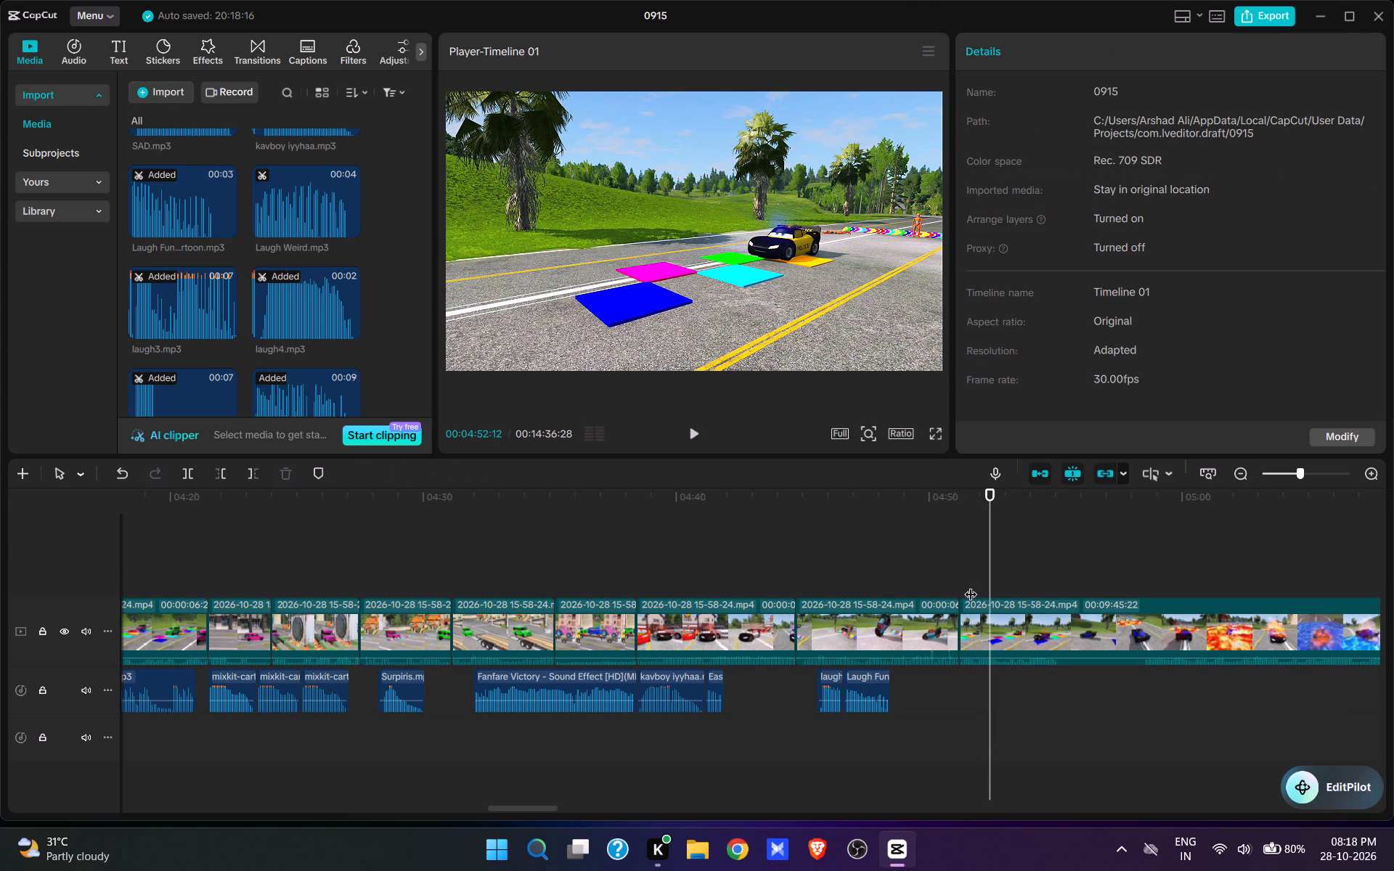
Copy Mingle Game.mp3 from the earlier coloured-tiles scene, paste it at 00:04:51:22 as the police car enters the tiles, and preview it.
{"action": "left_click_drag", "start_coordinate": [268, 726], "coordinate": [363, 716]}
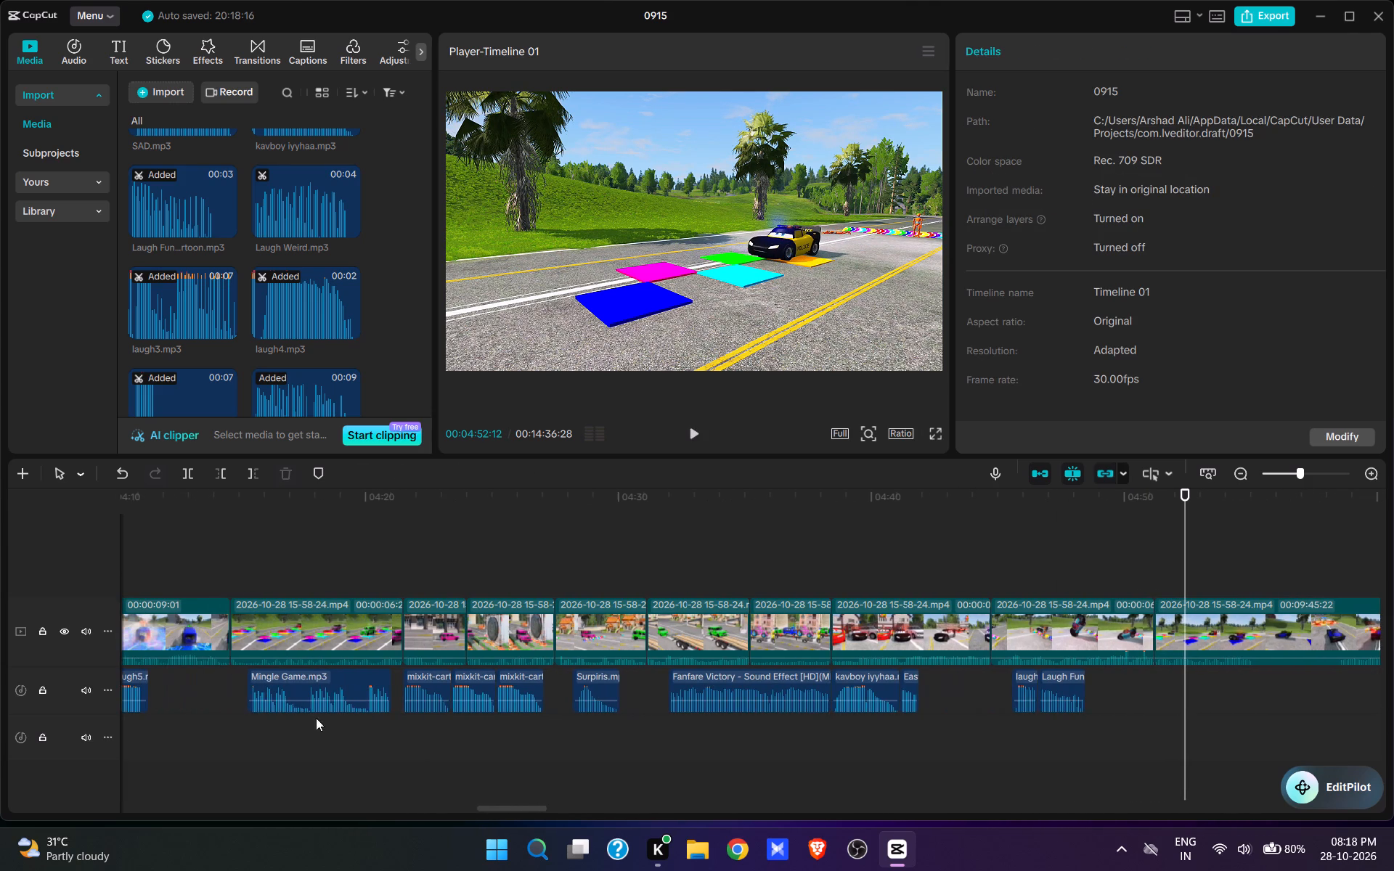
{"action": "left_click", "coordinate": [325, 685]}
{"action": "key", "text": "ctrl+c"}
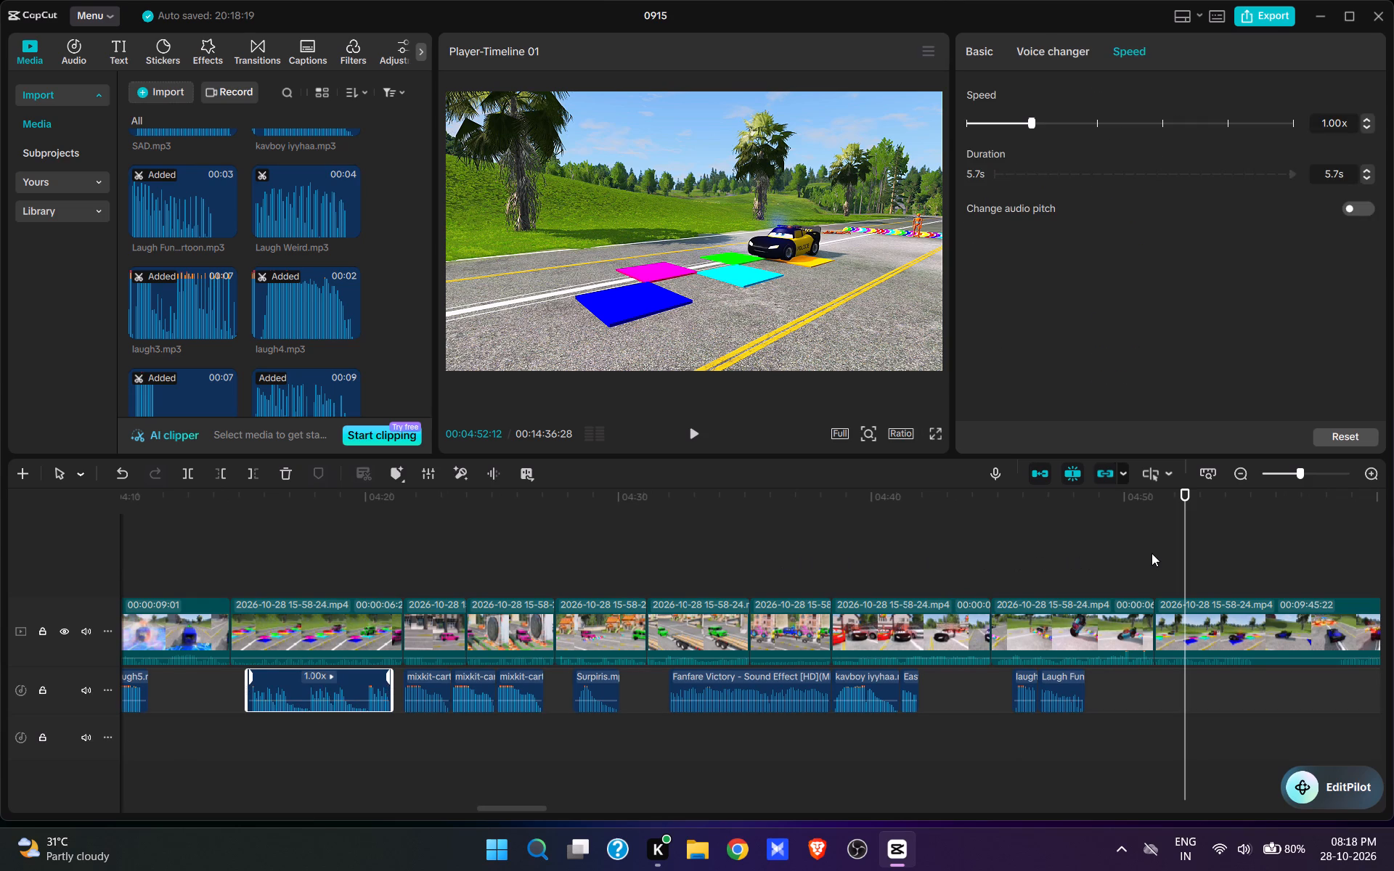
{"action": "left_click_drag", "start_coordinate": [1200, 581], "coordinate": [1117, 706]}
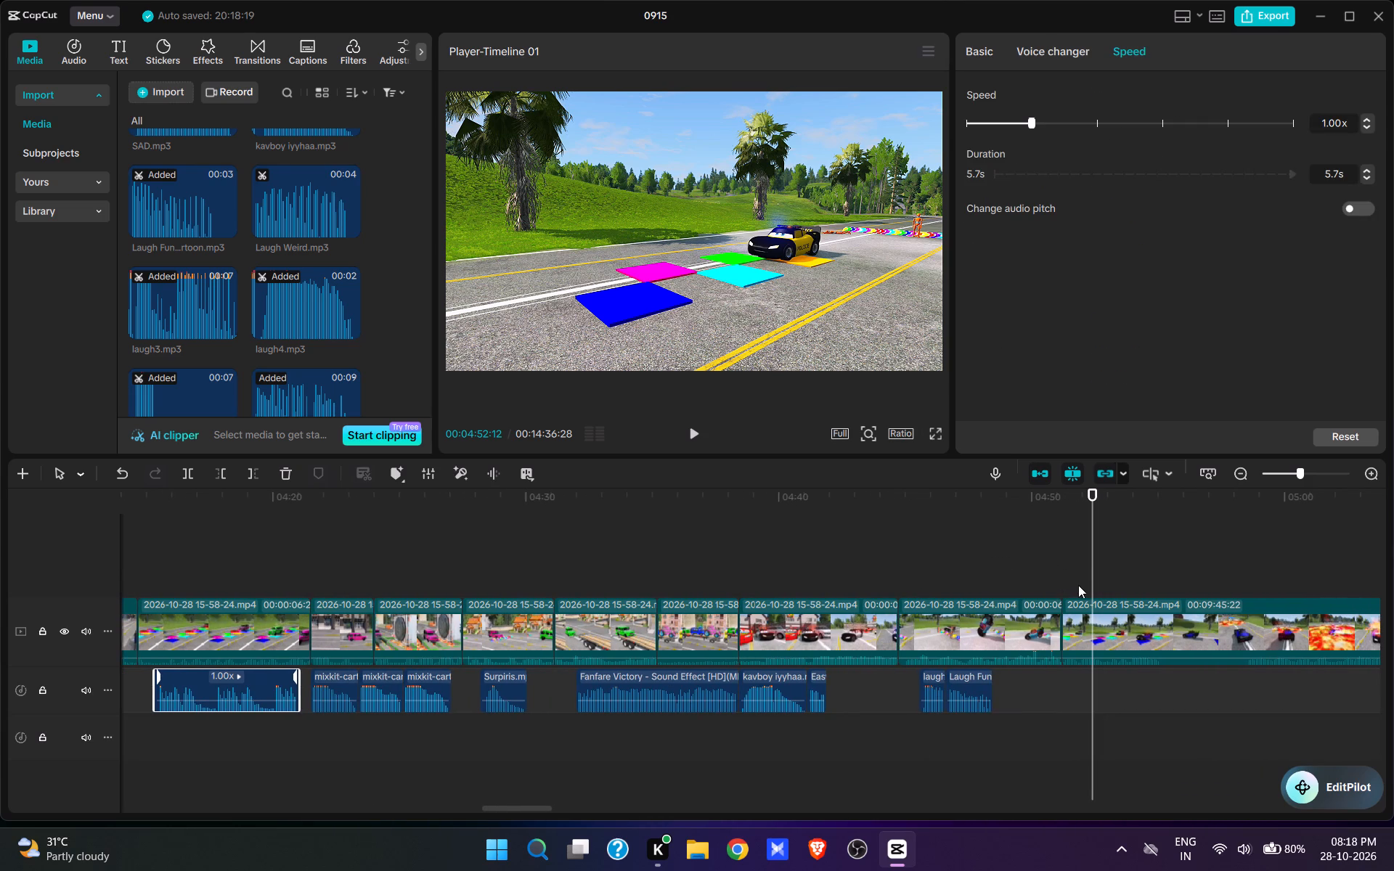
{"action": "left_click", "coordinate": [1084, 586]}
{"action": "left_click", "coordinate": [1080, 584]}
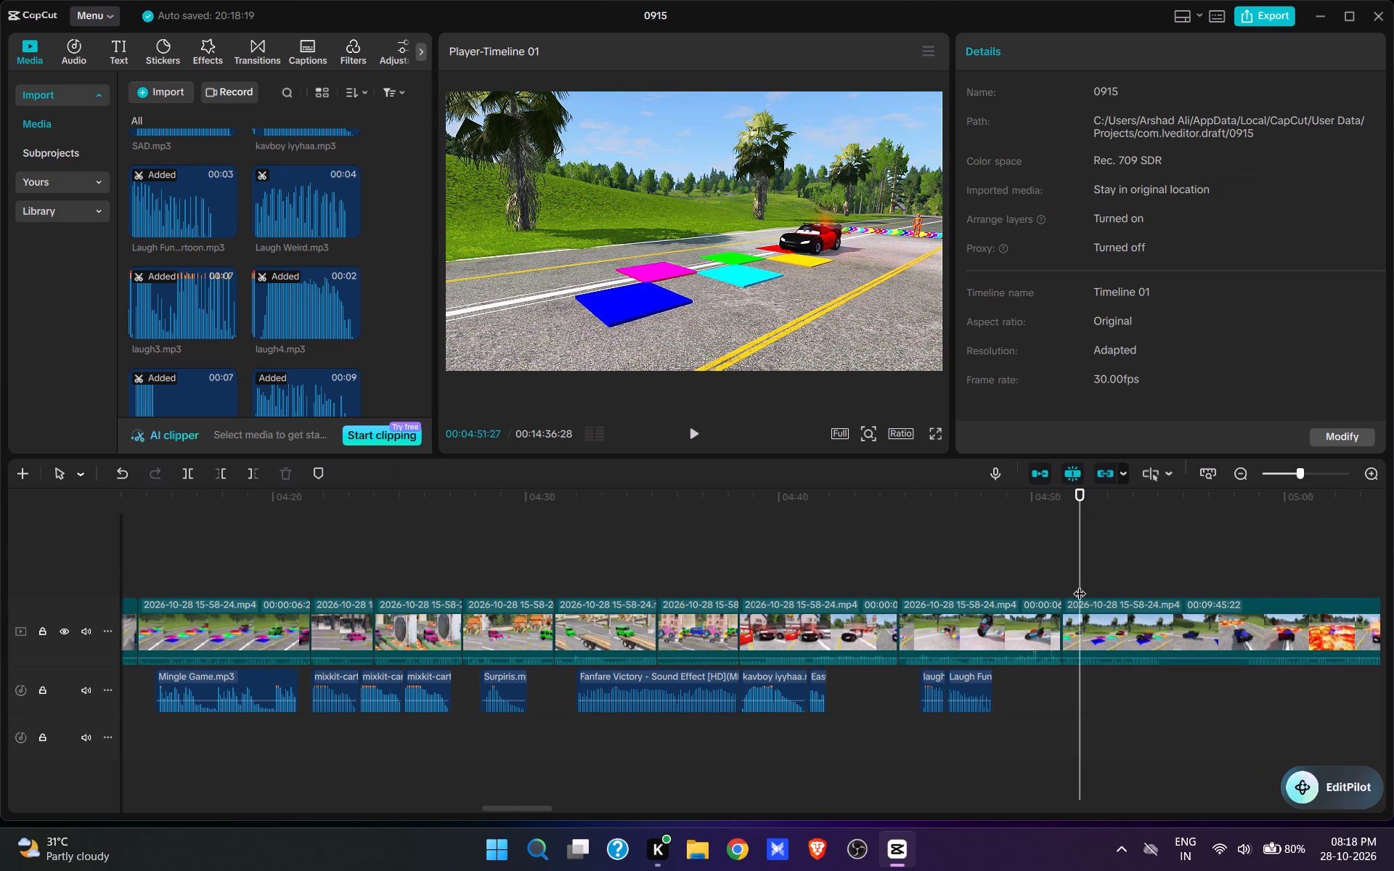
{"action": "left_click", "coordinate": [1075, 584]}
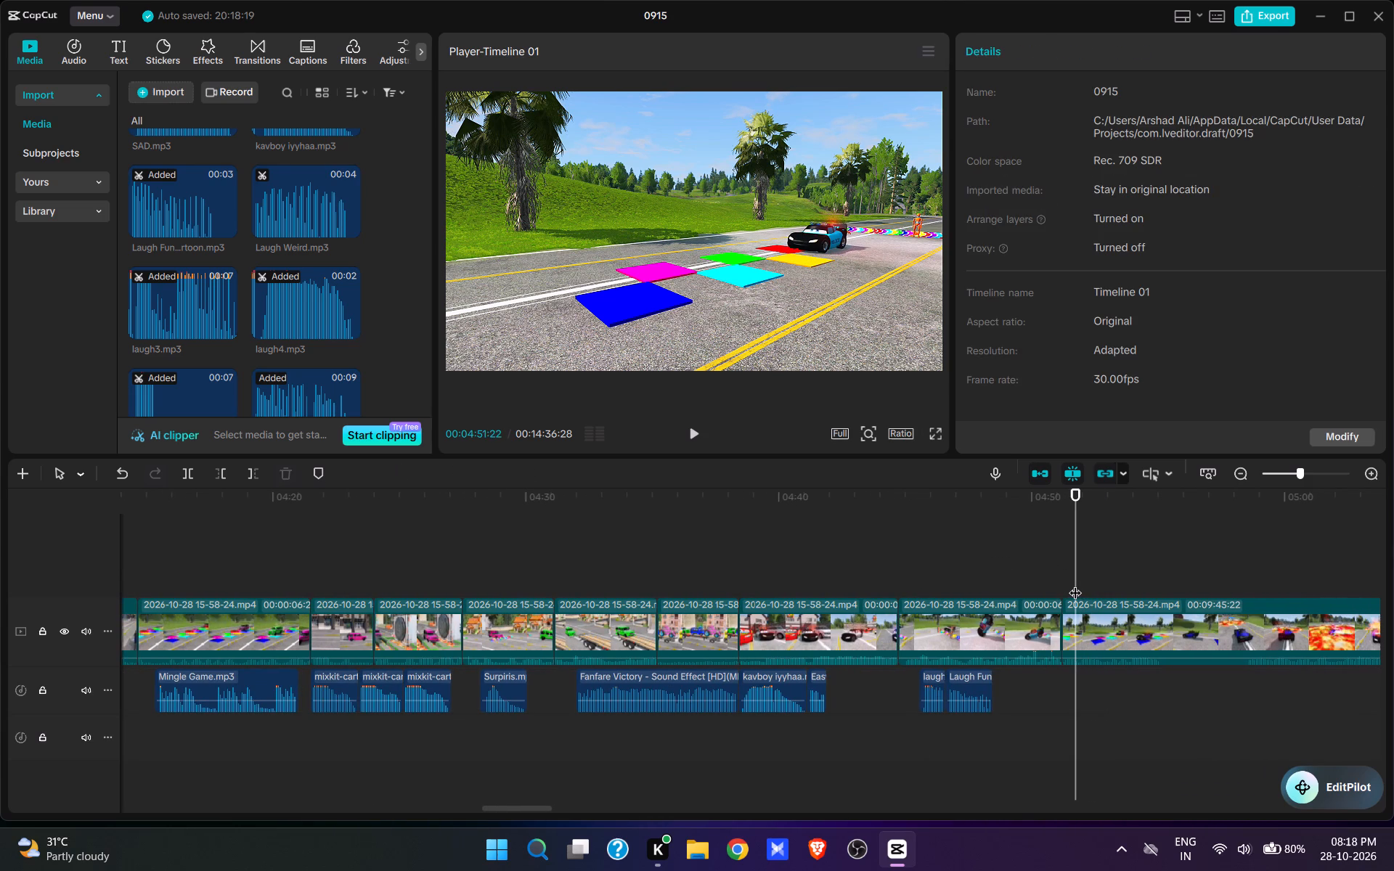
{"action": "key", "text": "ctrl+v"}
{"action": "key", "text": "space"}
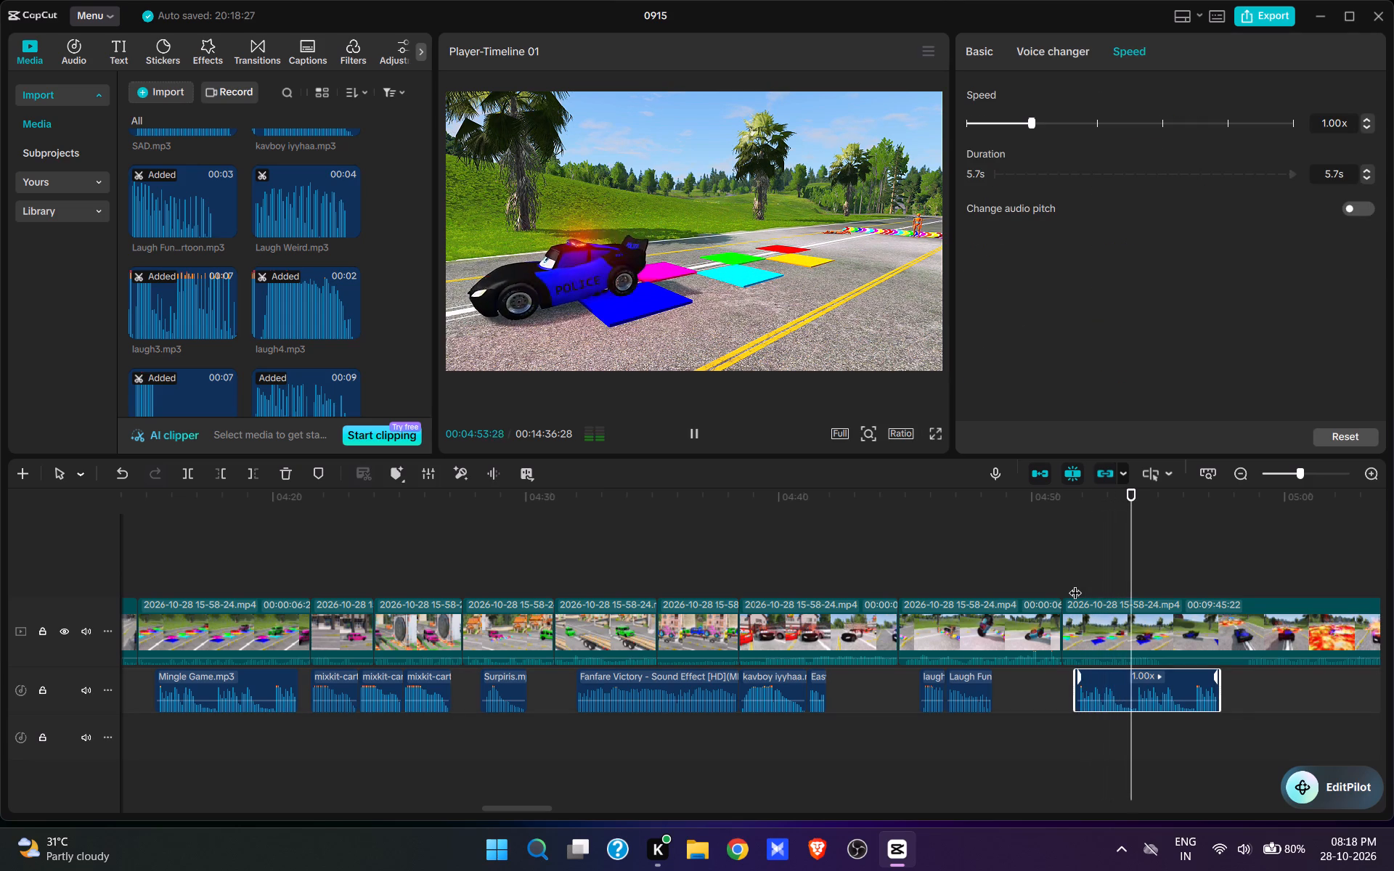
{"action": "key", "text": "space"}
{"action": "key", "text": "space"}
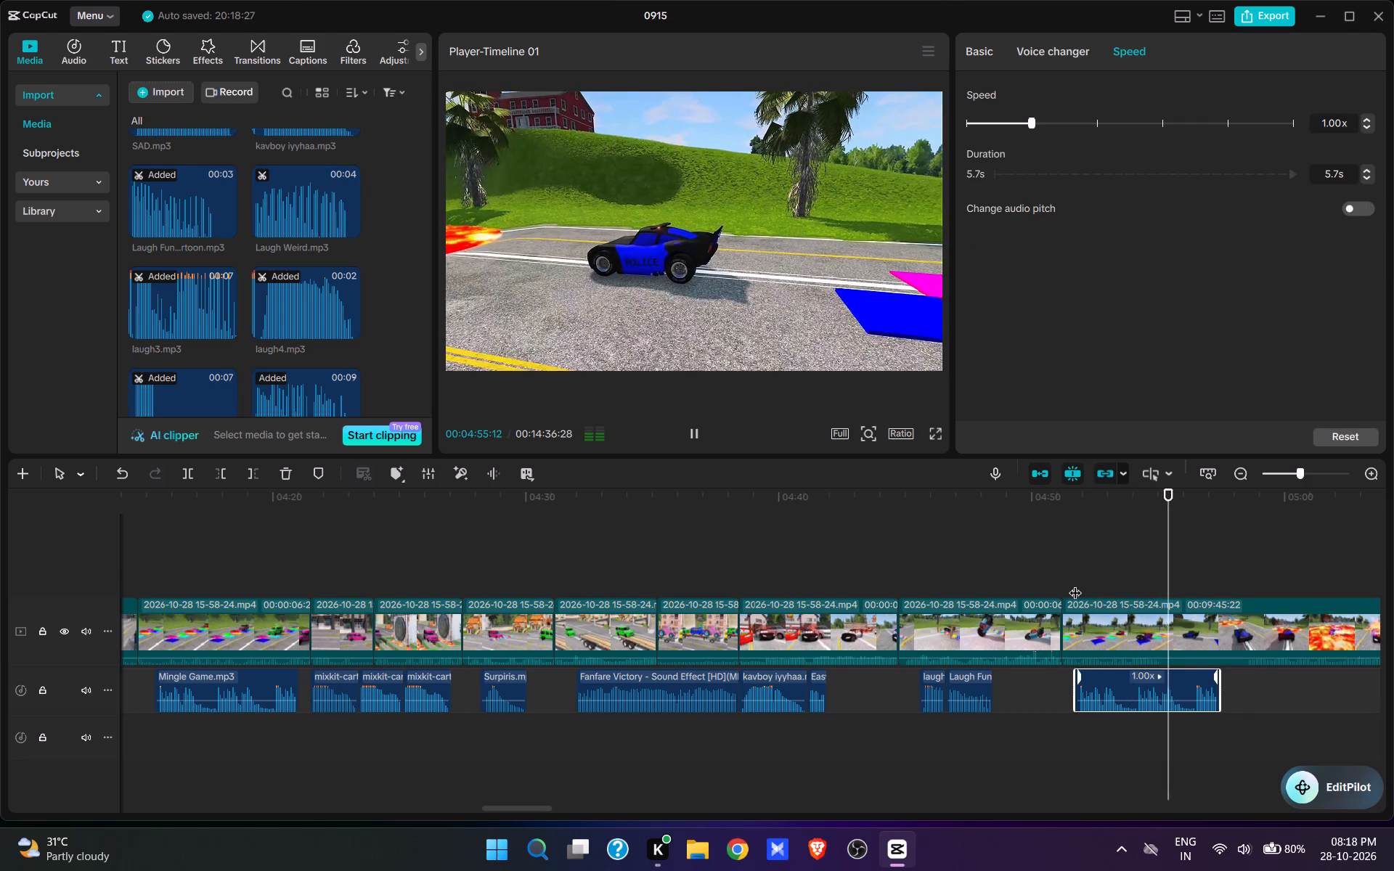
{"action": "key", "text": "space"}
Split the video at 00:04:54:29, after the police car leaves the coloured tiles, and trim the end of the pasted Mingle Game.mp3 there.
{"action": "left_click", "coordinate": [1130, 577]}
{"action": "key", "text": "space"}
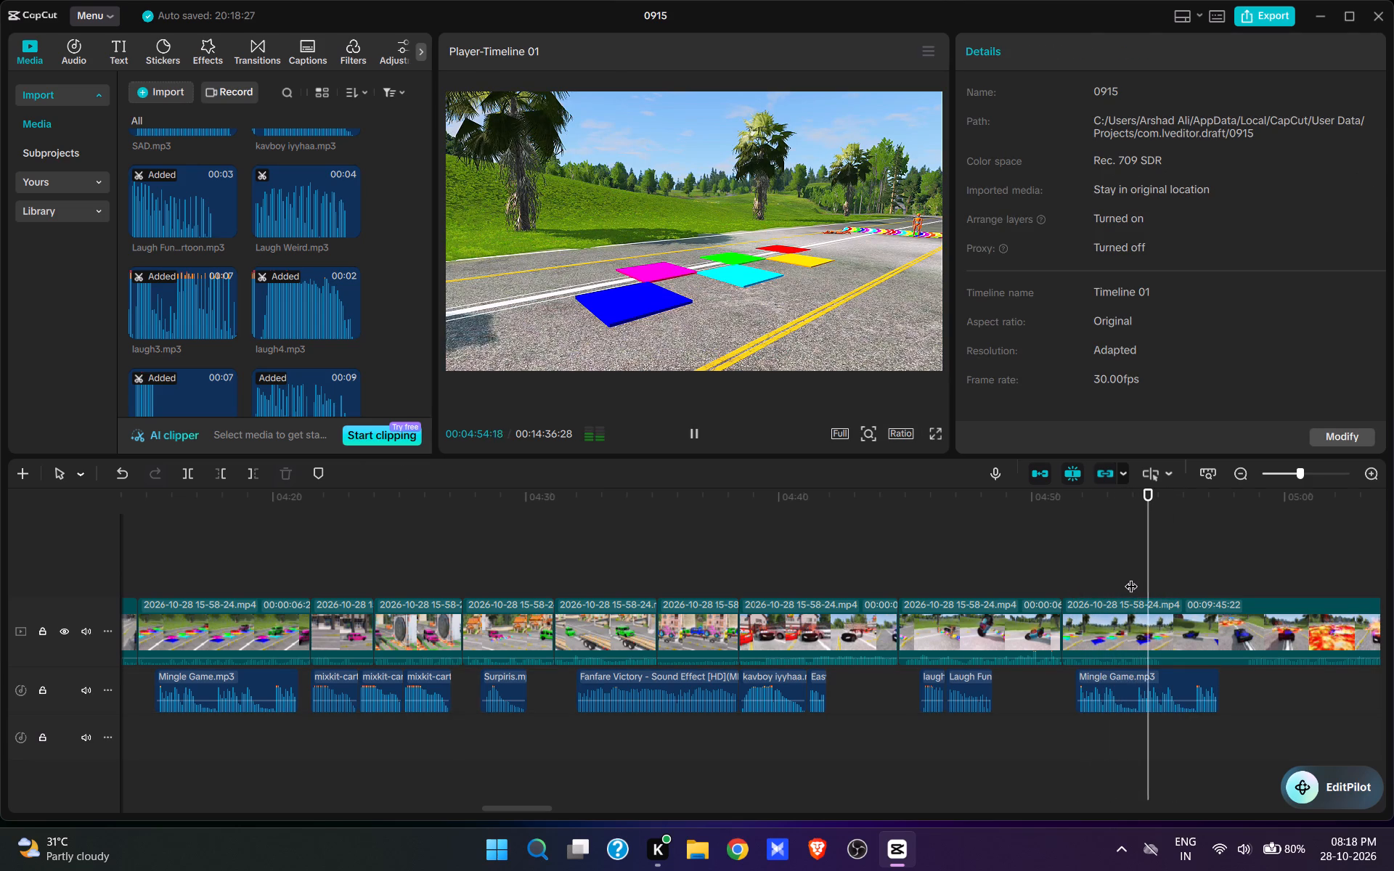
{"action": "key", "text": "space"}
{"action": "left_click", "coordinate": [1169, 632]}
{"action": "key", "text": "w"}
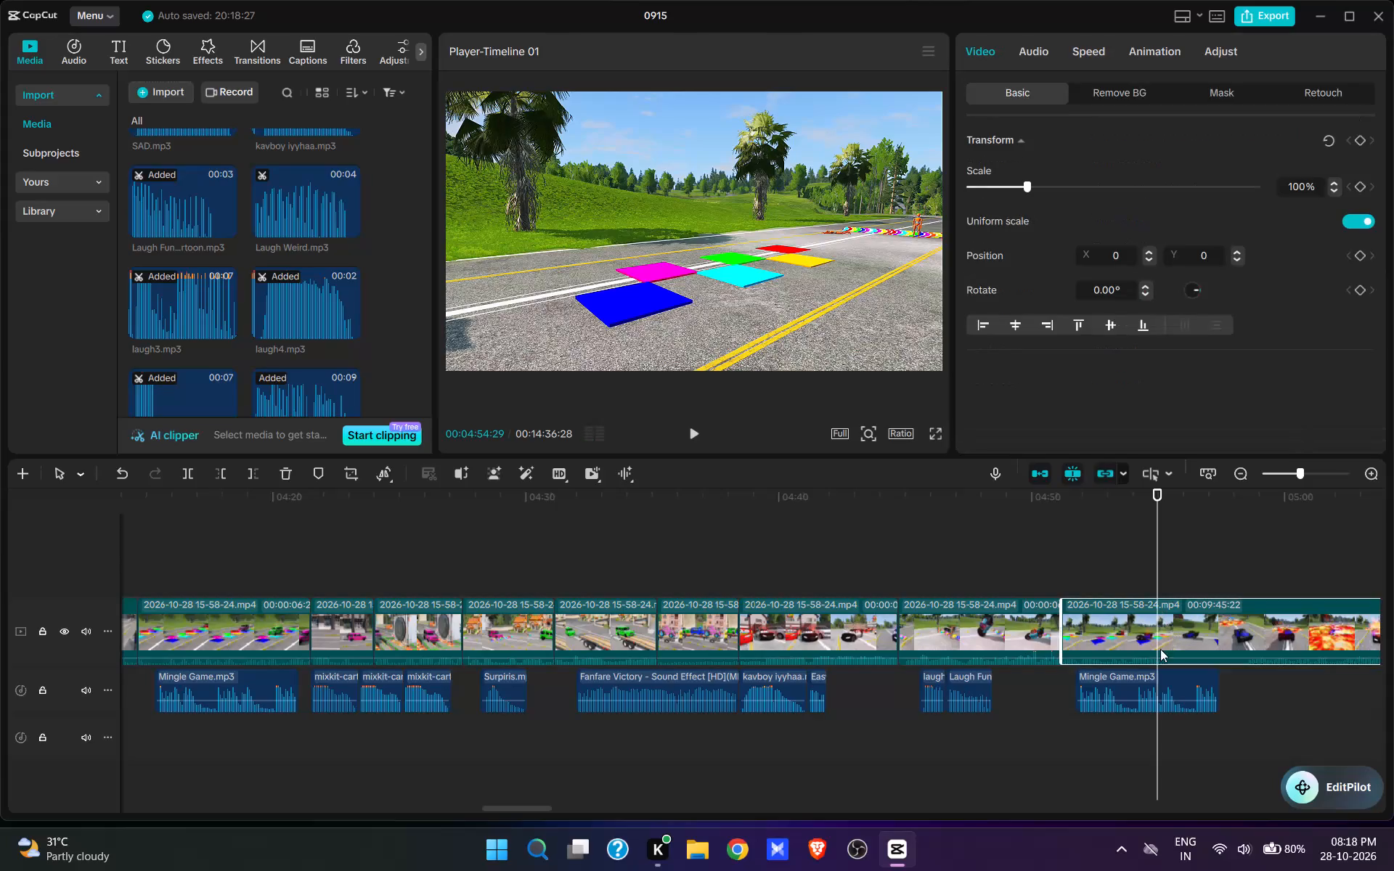
{"action": "left_click", "coordinate": [1159, 700]}
{"action": "key", "text": "e"}
Cut the footage from 00:04:54:29 up to about 00:04:58:17, where the blue police car approaches the lava patch, and preview the join.
{"action": "left_click", "coordinate": [1239, 578]}
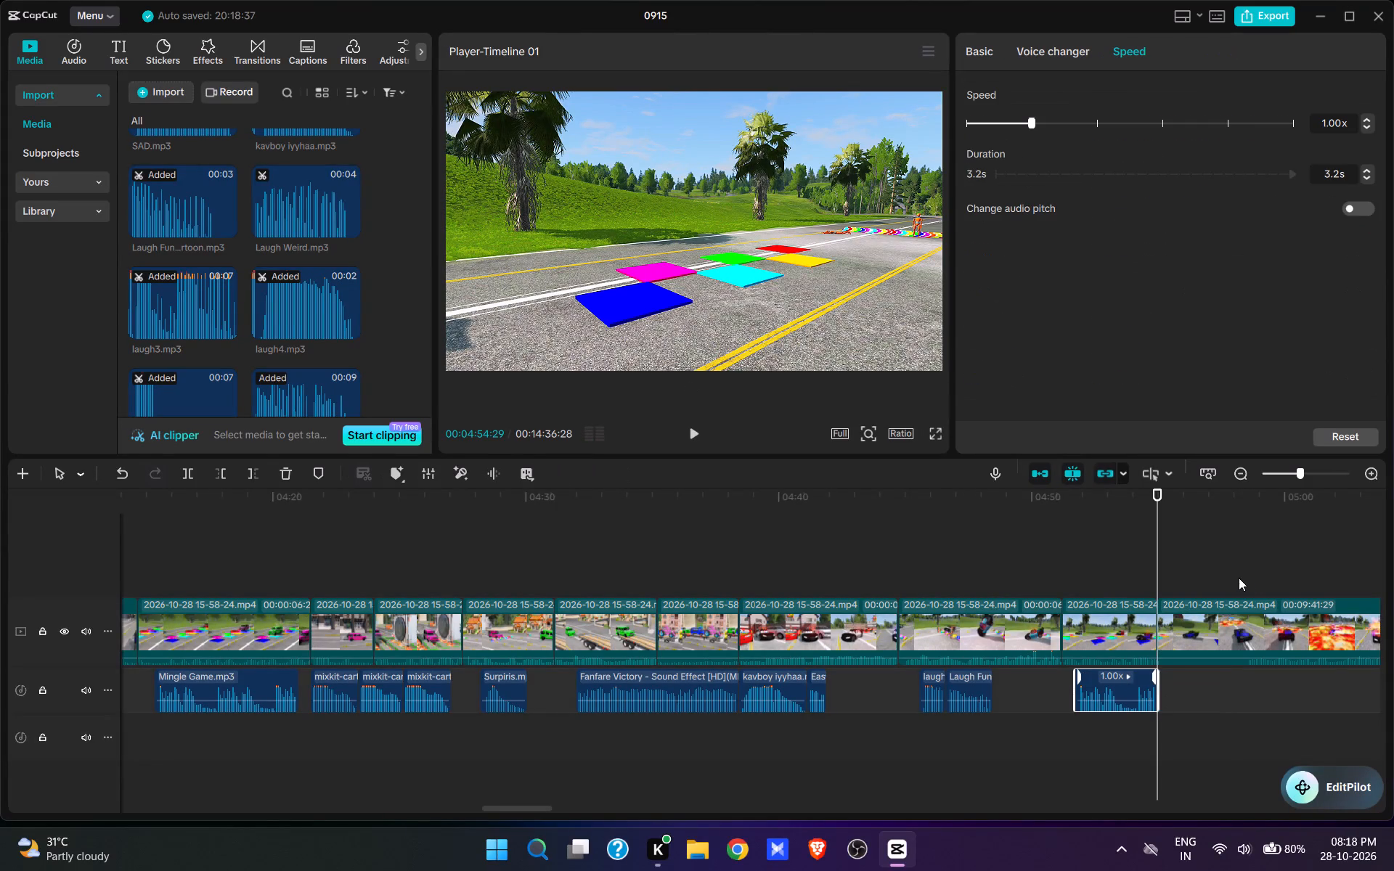
{"action": "key", "text": "space"}
{"action": "key", "text": "space"}
{"action": "type", "text": "q"}
{"action": "key", "text": "space"}
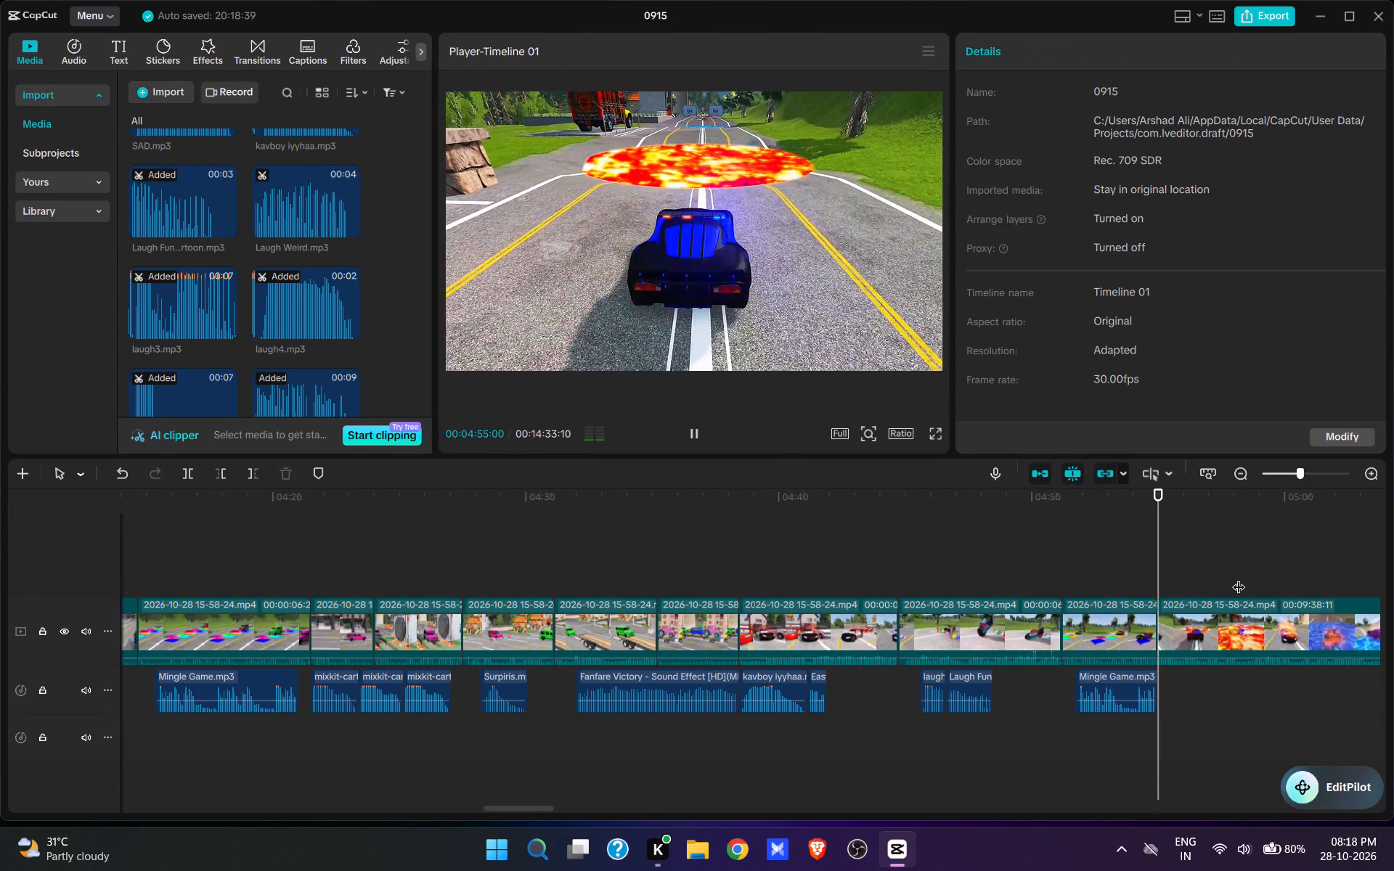
Add ov noo.mp3 at 00:04:54:29, where the blue police car approaches the lava patch, and preview it.
{"action": "key", "text": "space"}
{"action": "left_click", "coordinate": [1127, 573]}
{"action": "left_click", "coordinate": [1150, 570]}
{"action": "left_click", "coordinate": [1150, 570]}
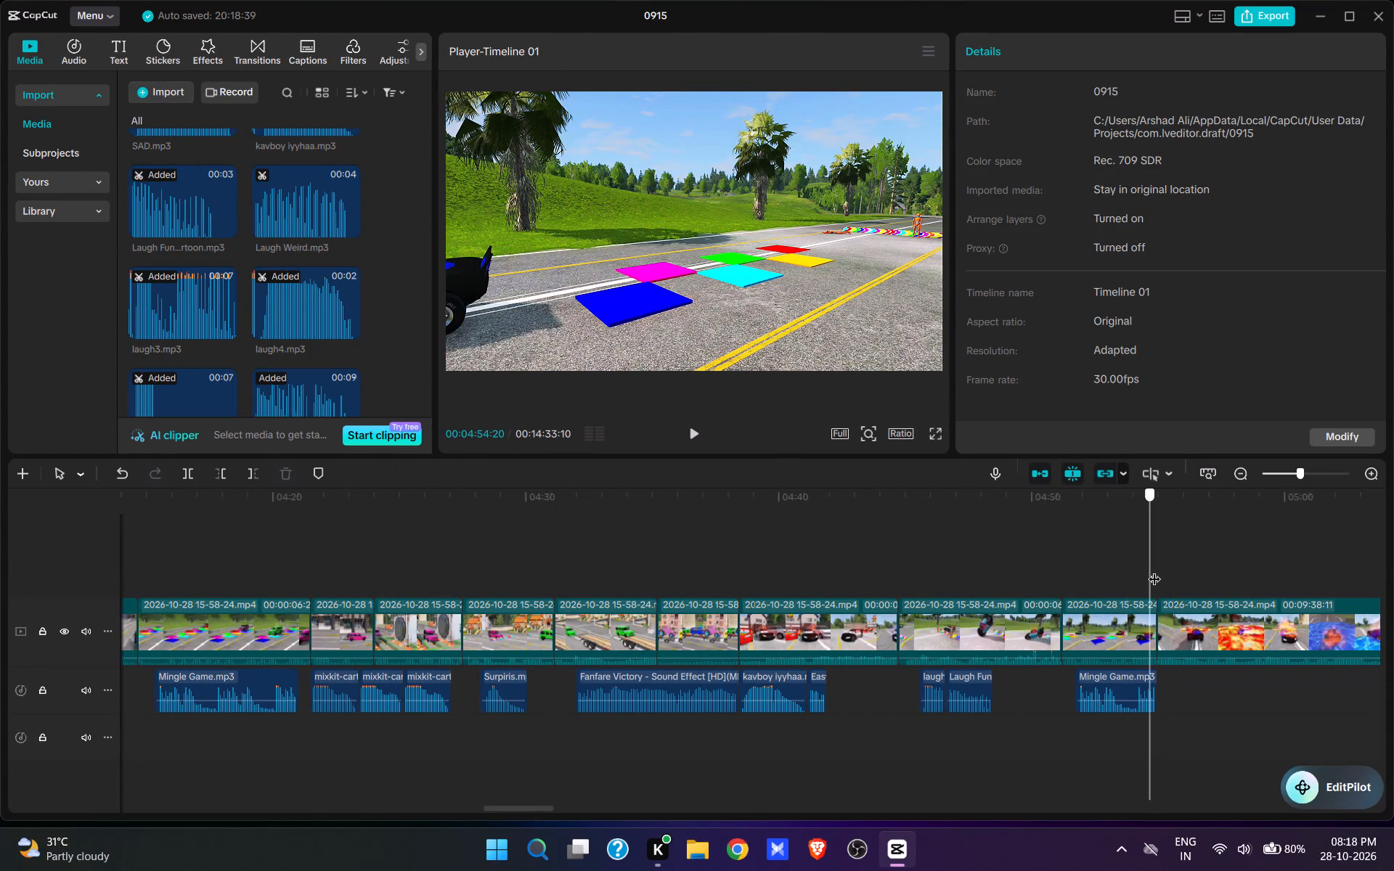
{"action": "scroll", "coordinate": [266, 311], "scroll_direction": "down", "scroll_amount": 2}
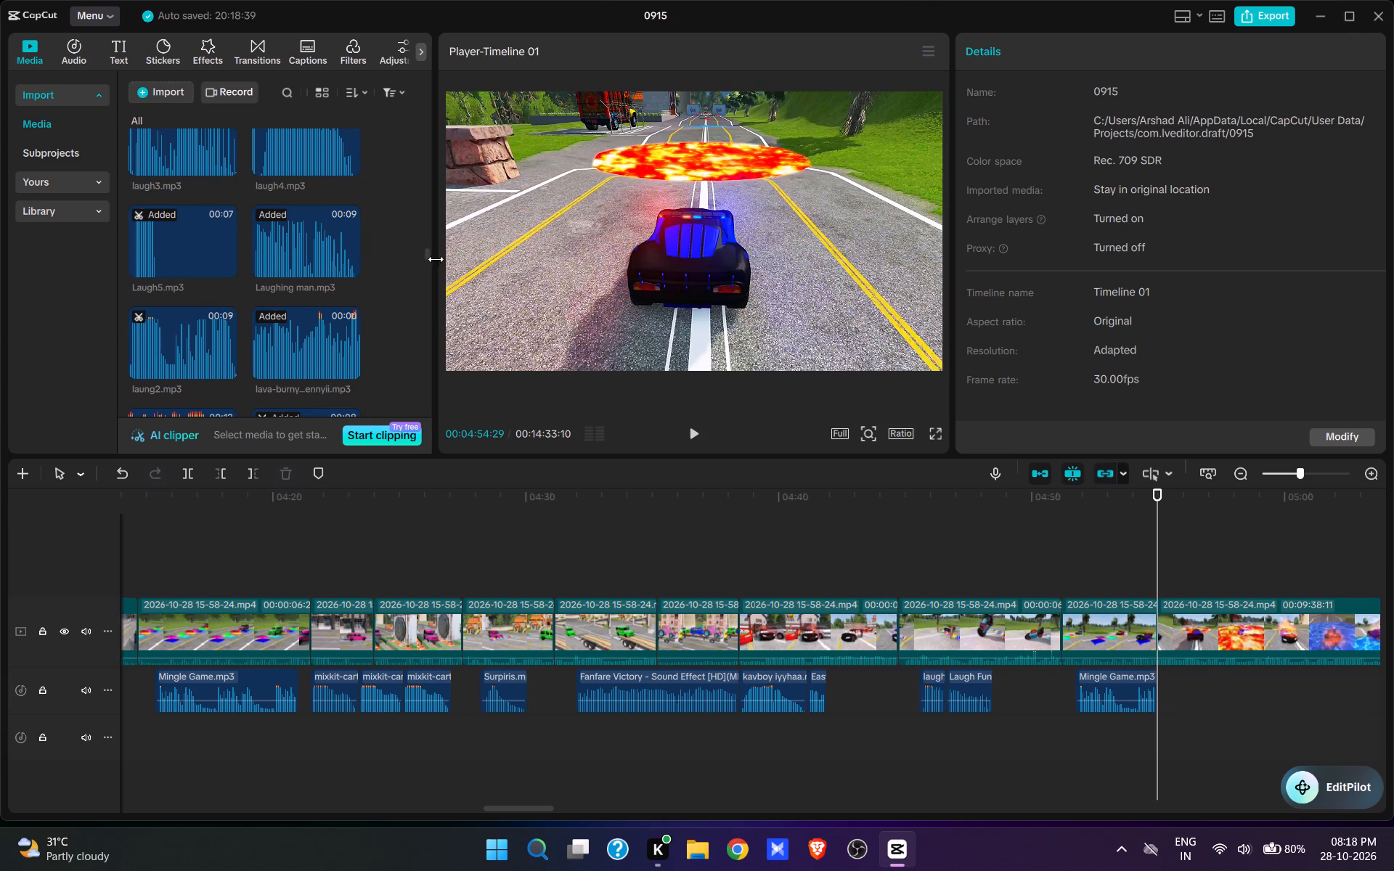
{"action": "left_click_drag", "start_coordinate": [425, 256], "coordinate": [440, 523]}
{"action": "left_click", "coordinate": [352, 275]}
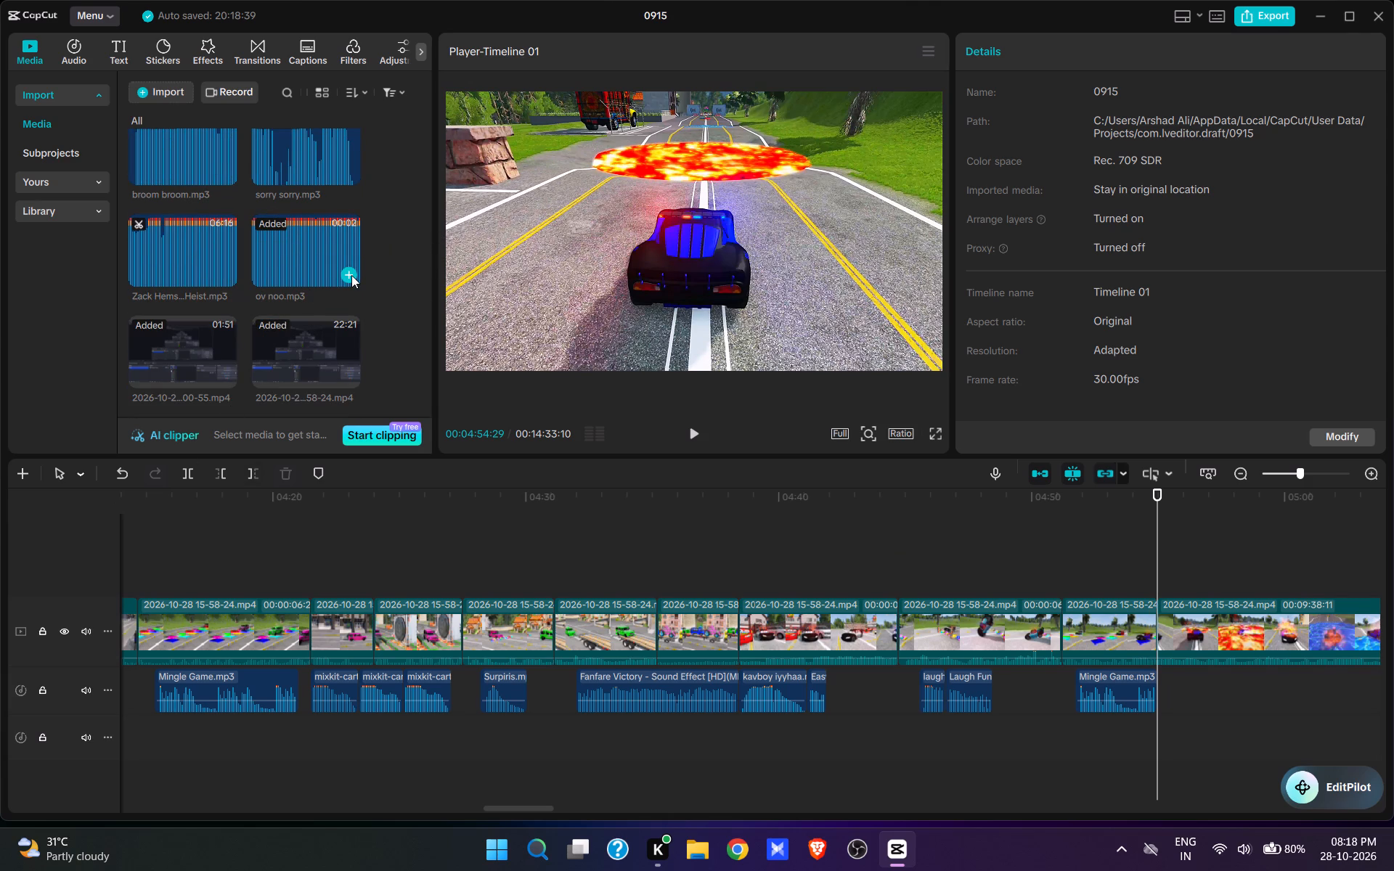
{"action": "key", "text": "space"}
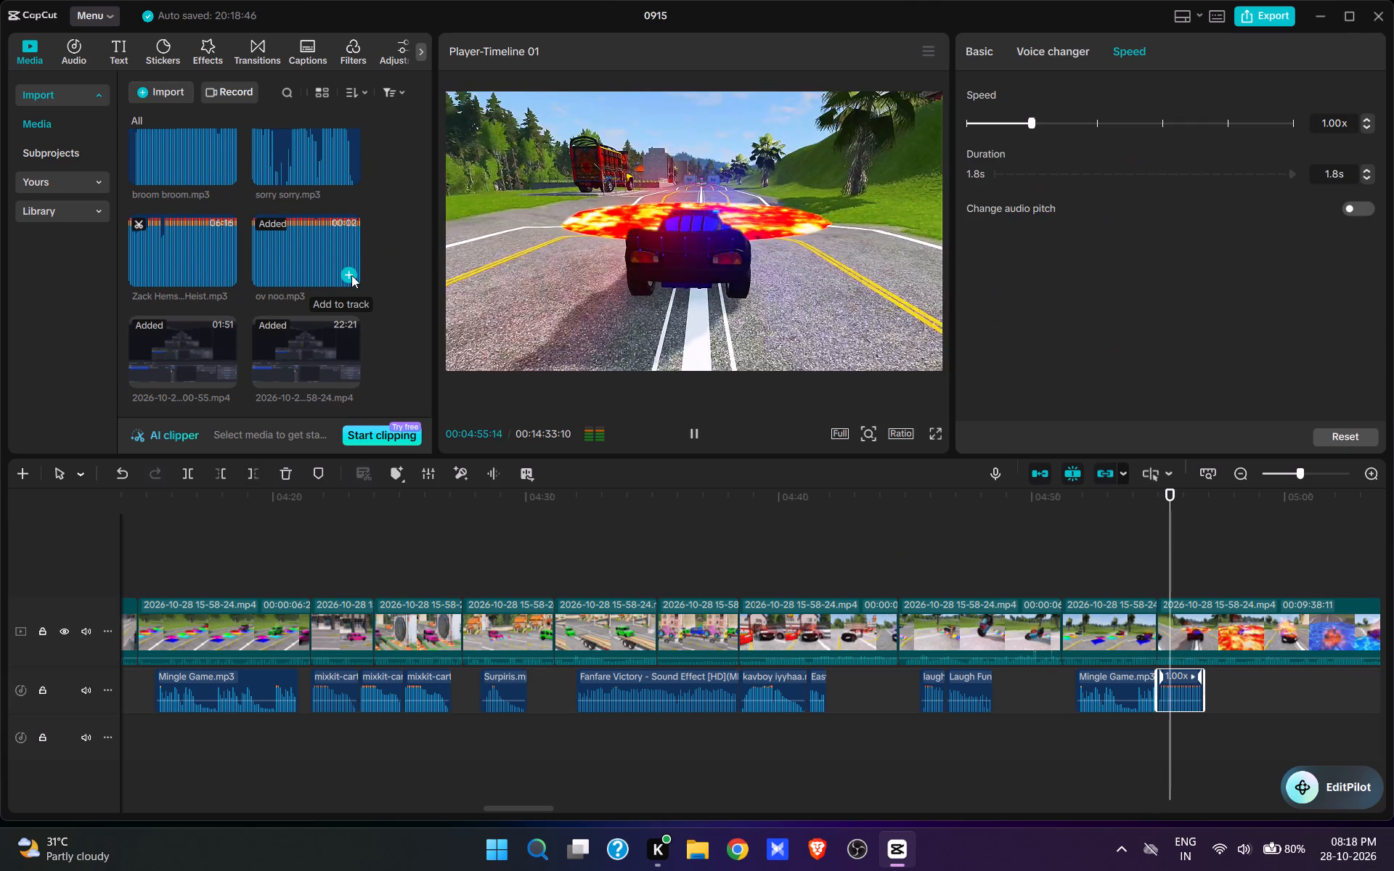
{"action": "key", "text": "space"}
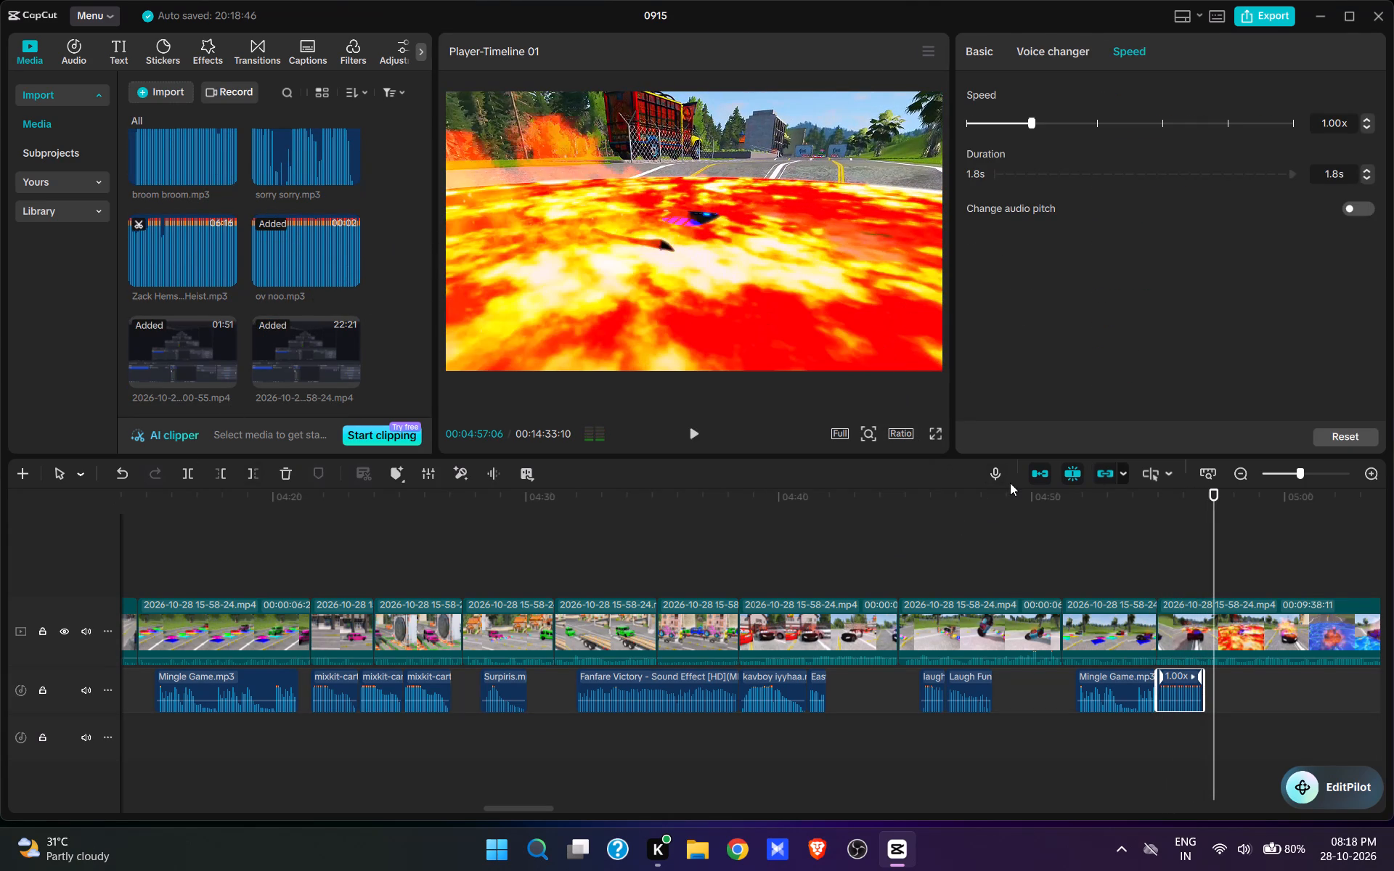
Add aaa.mp3 at 00:04:57:06, as the police car plunges into the lava patch, and preview the scene with it.
{"action": "scroll", "coordinate": [344, 288], "scroll_direction": "up", "scroll_amount": 12}
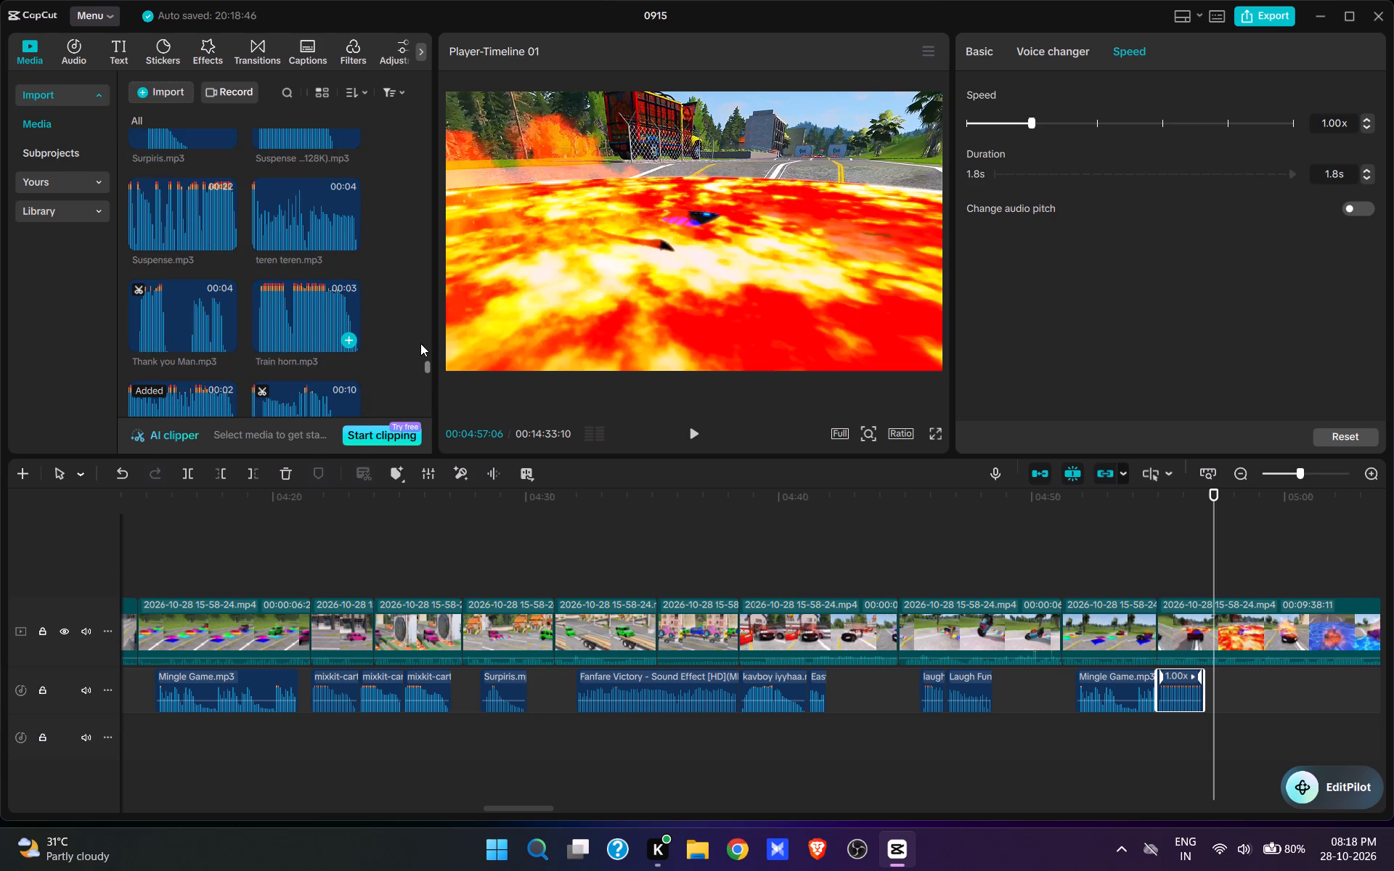
{"action": "left_click_drag", "start_coordinate": [428, 365], "coordinate": [393, 46]}
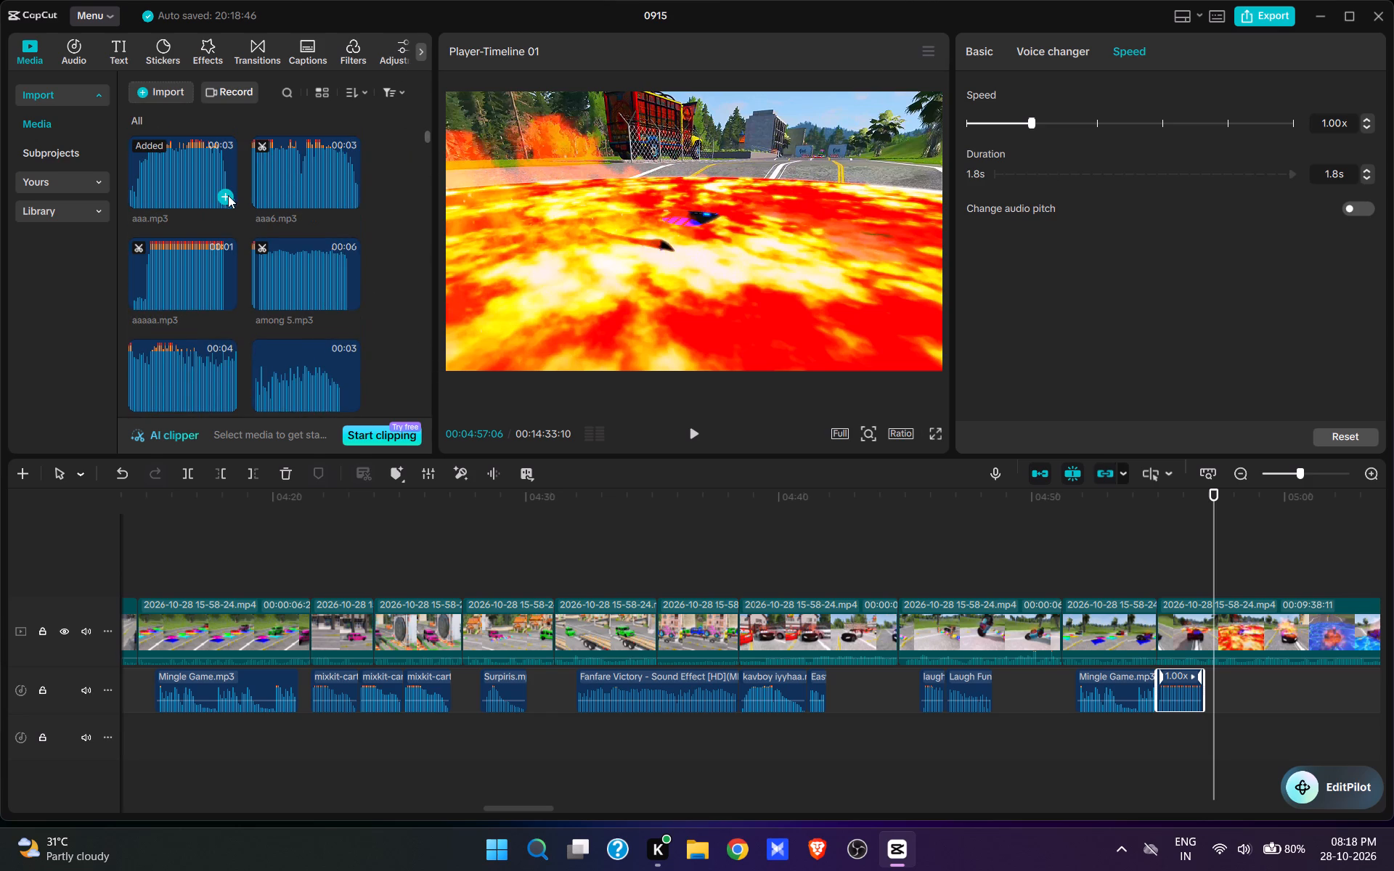
{"action": "left_click", "coordinate": [228, 195]}
{"action": "key", "text": "space"}
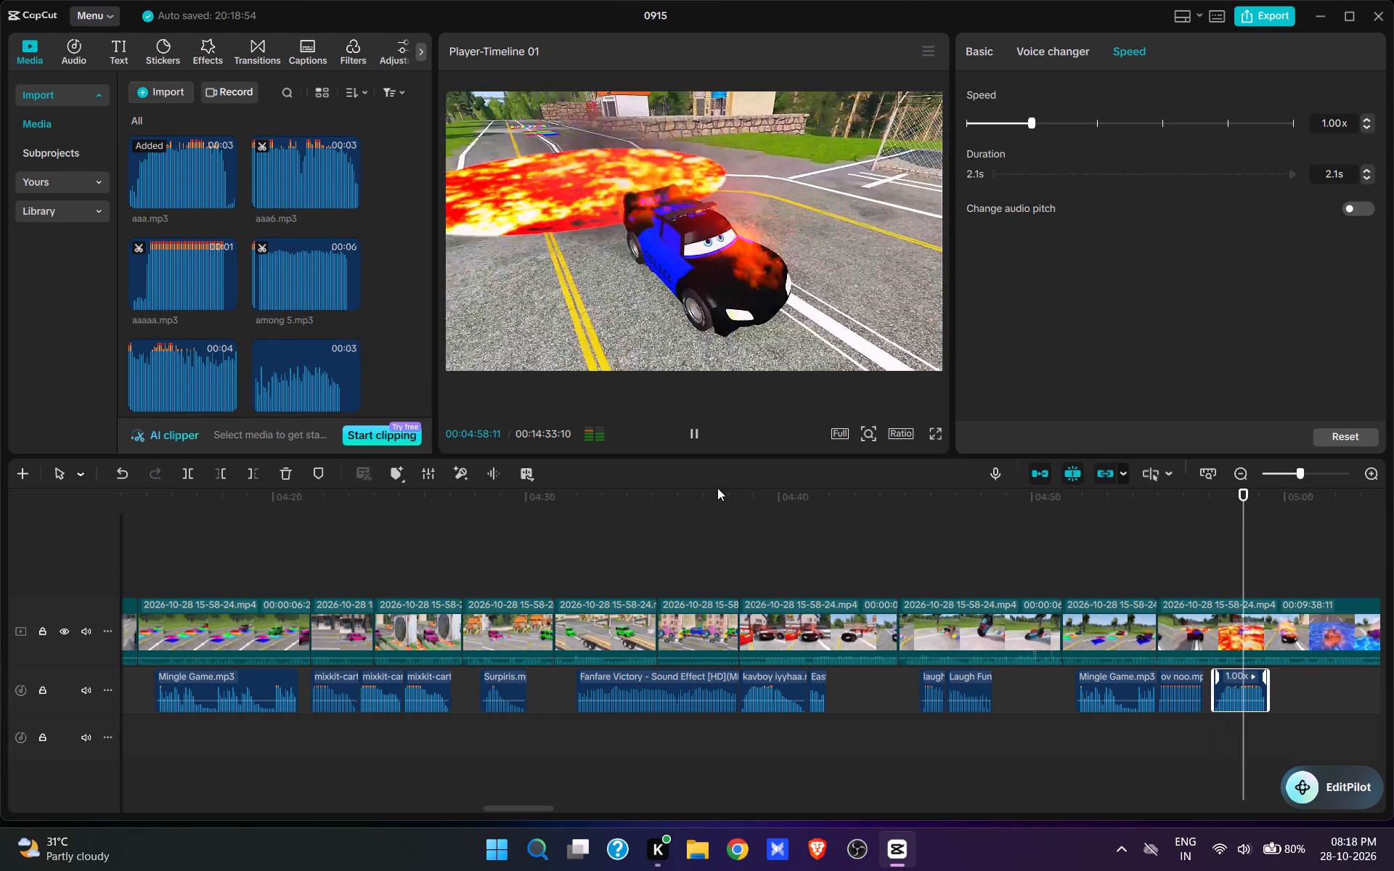
{"action": "key", "text": "space"}
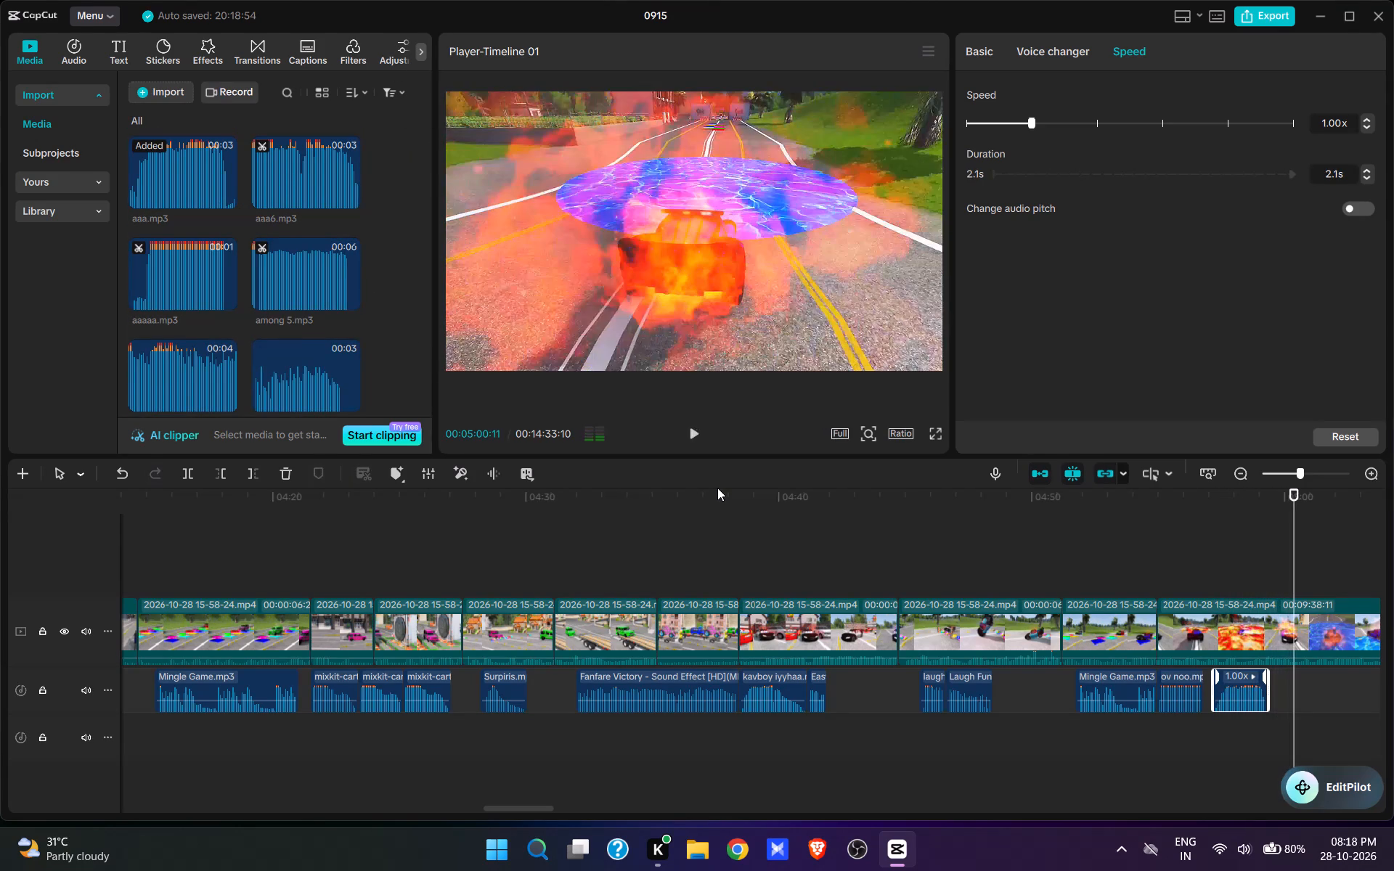
{"action": "key", "text": "space"}
{"action": "key", "text": "space"}
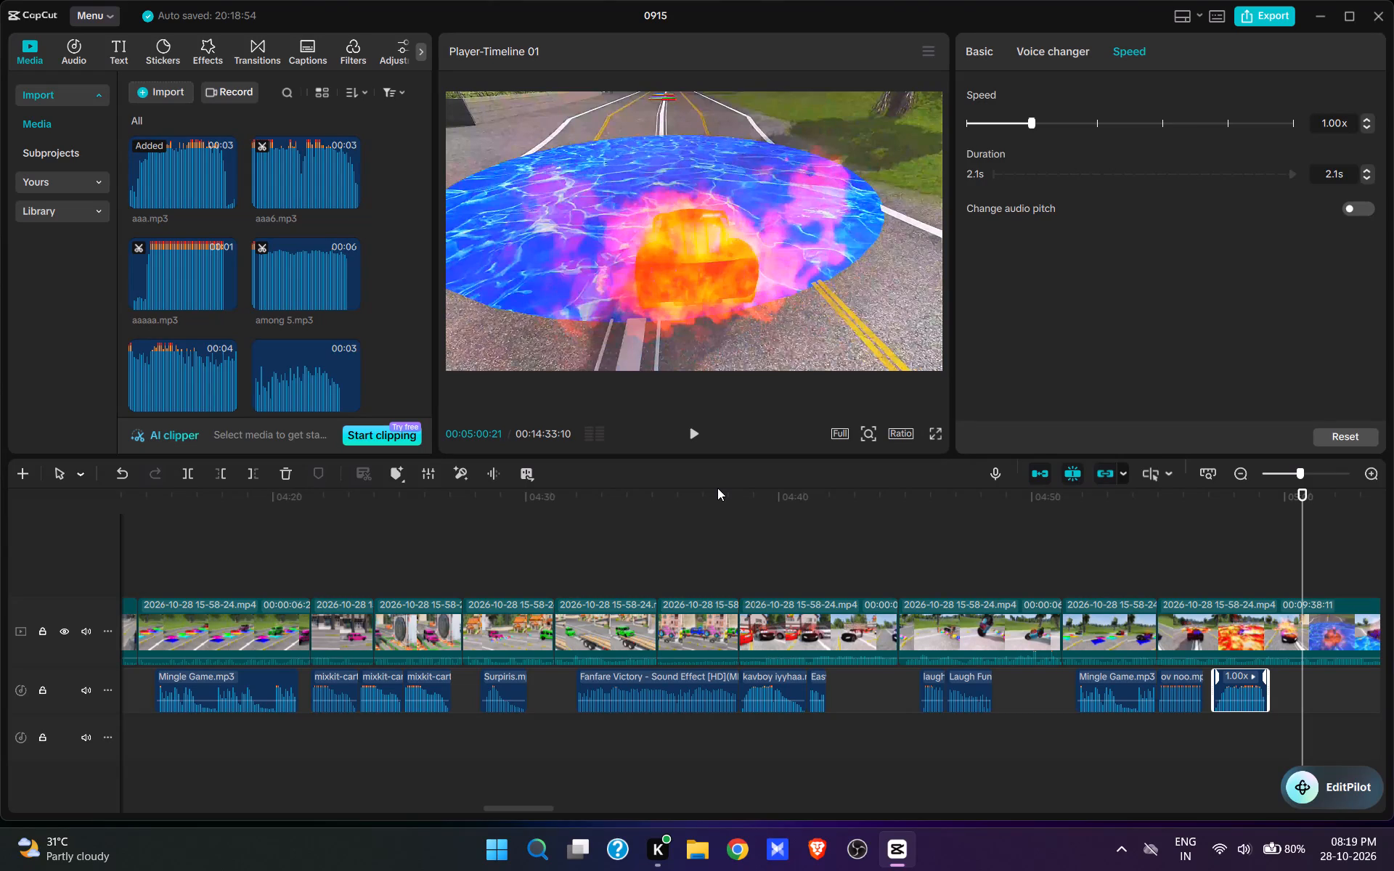
{"action": "left_click", "coordinate": [1169, 552]}
{"action": "key", "text": "space"}
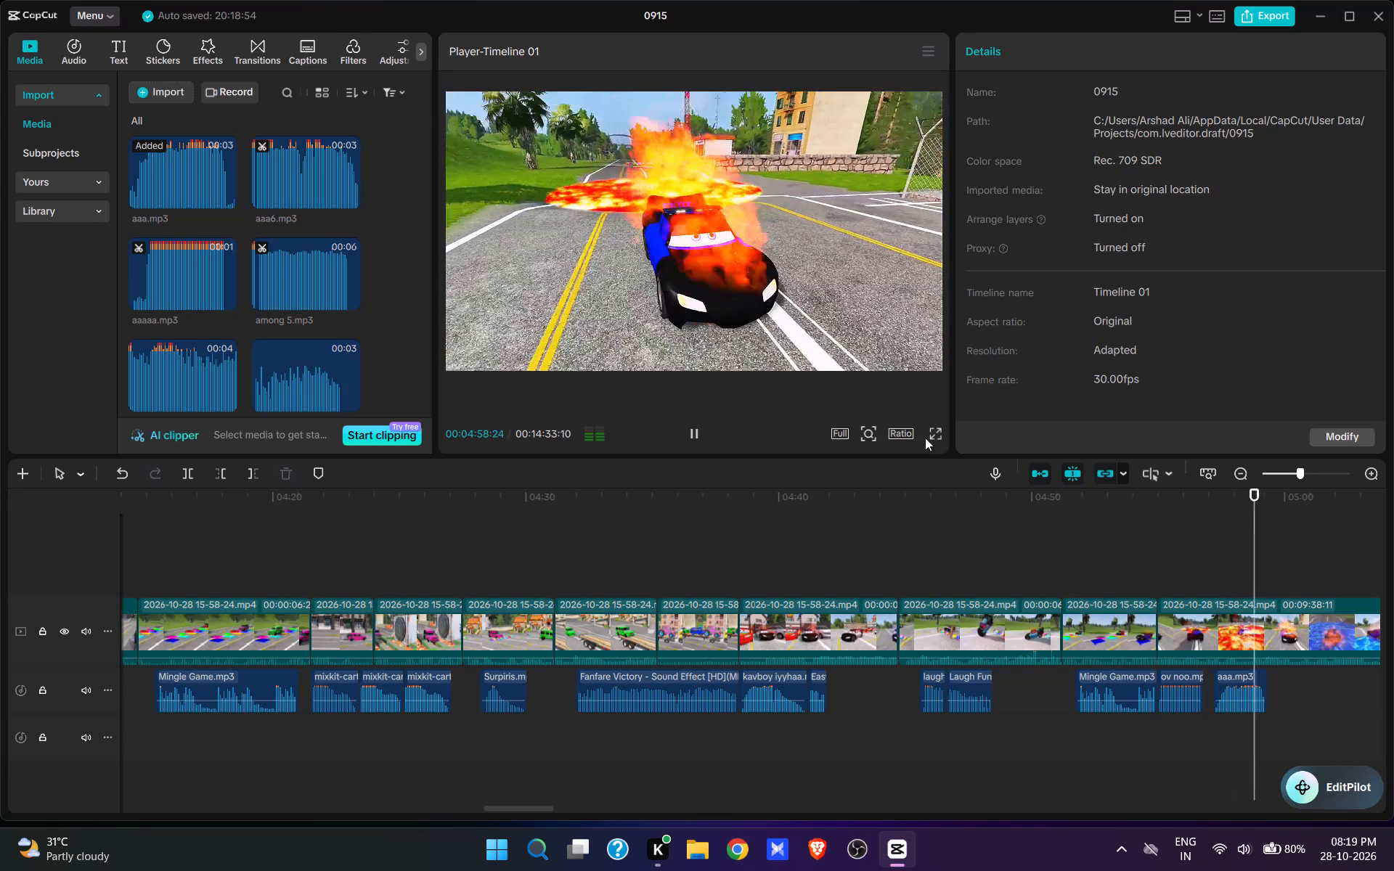
{"action": "key", "text": "space"}
Audition laugh sounds from the imported audio, add laung2.mp3 at 00:04:59:19 over the burning police car, and preview it.
{"action": "left_click_drag", "start_coordinate": [977, 605], "coordinate": [1000, 618]}
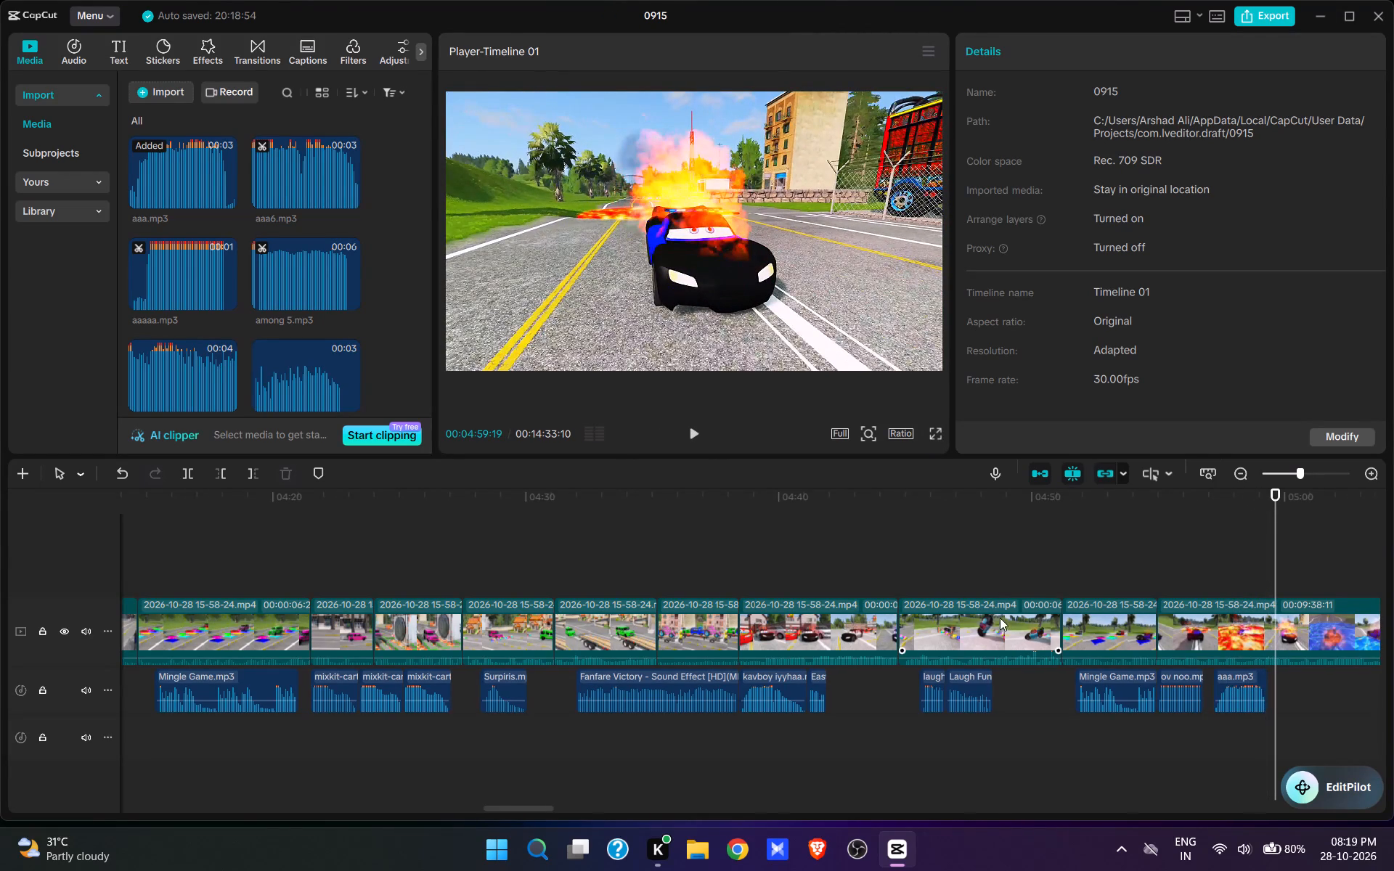
{"action": "left_click_drag", "start_coordinate": [1000, 618], "coordinate": [883, 417]}
{"action": "scroll", "coordinate": [242, 300], "scroll_direction": "up", "scroll_amount": 6}
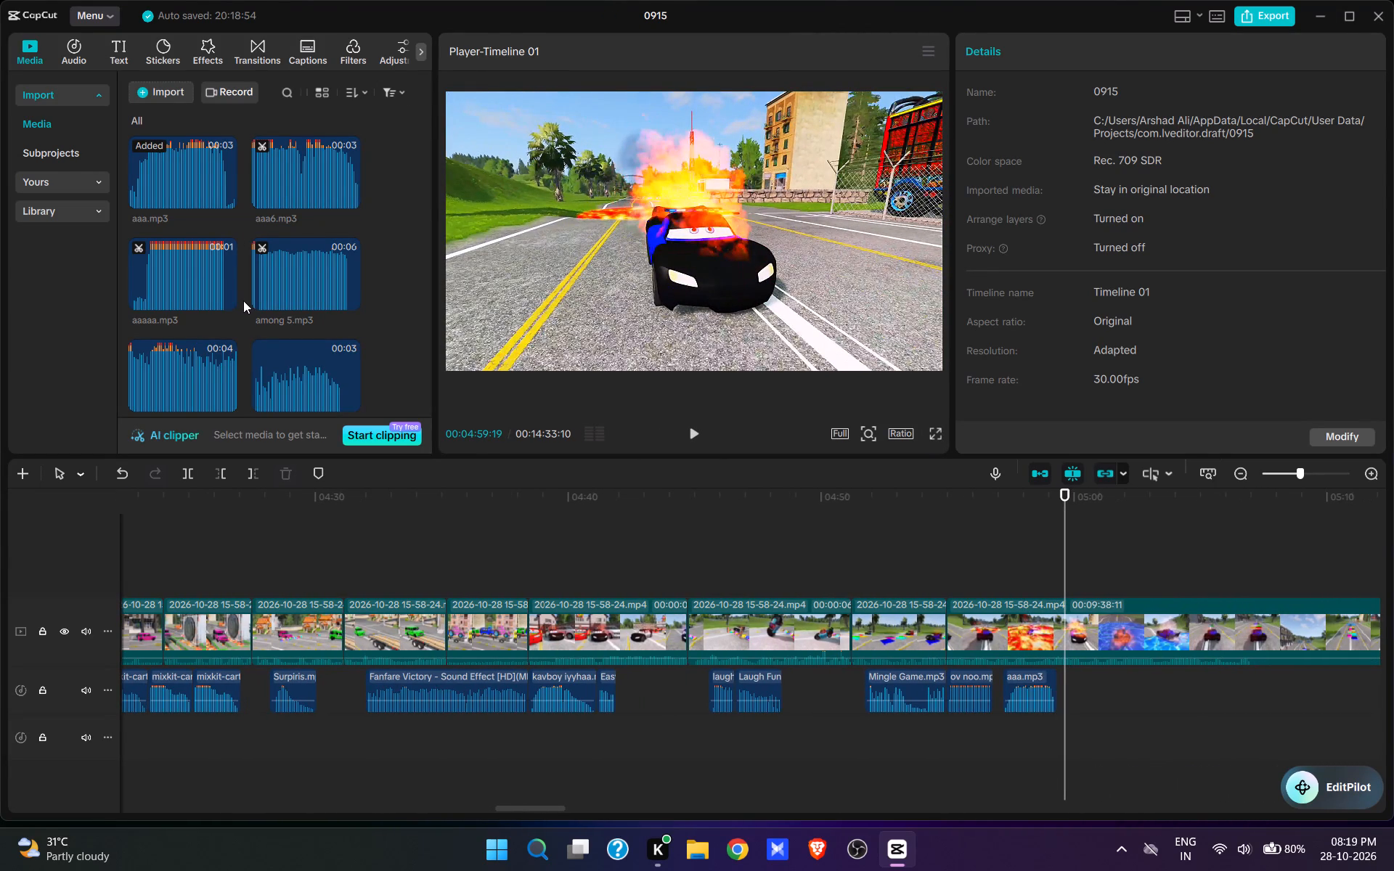
{"action": "scroll", "coordinate": [243, 300], "scroll_direction": "up", "scroll_amount": 5}
{"action": "scroll", "coordinate": [272, 303], "scroll_direction": "down", "scroll_amount": 13}
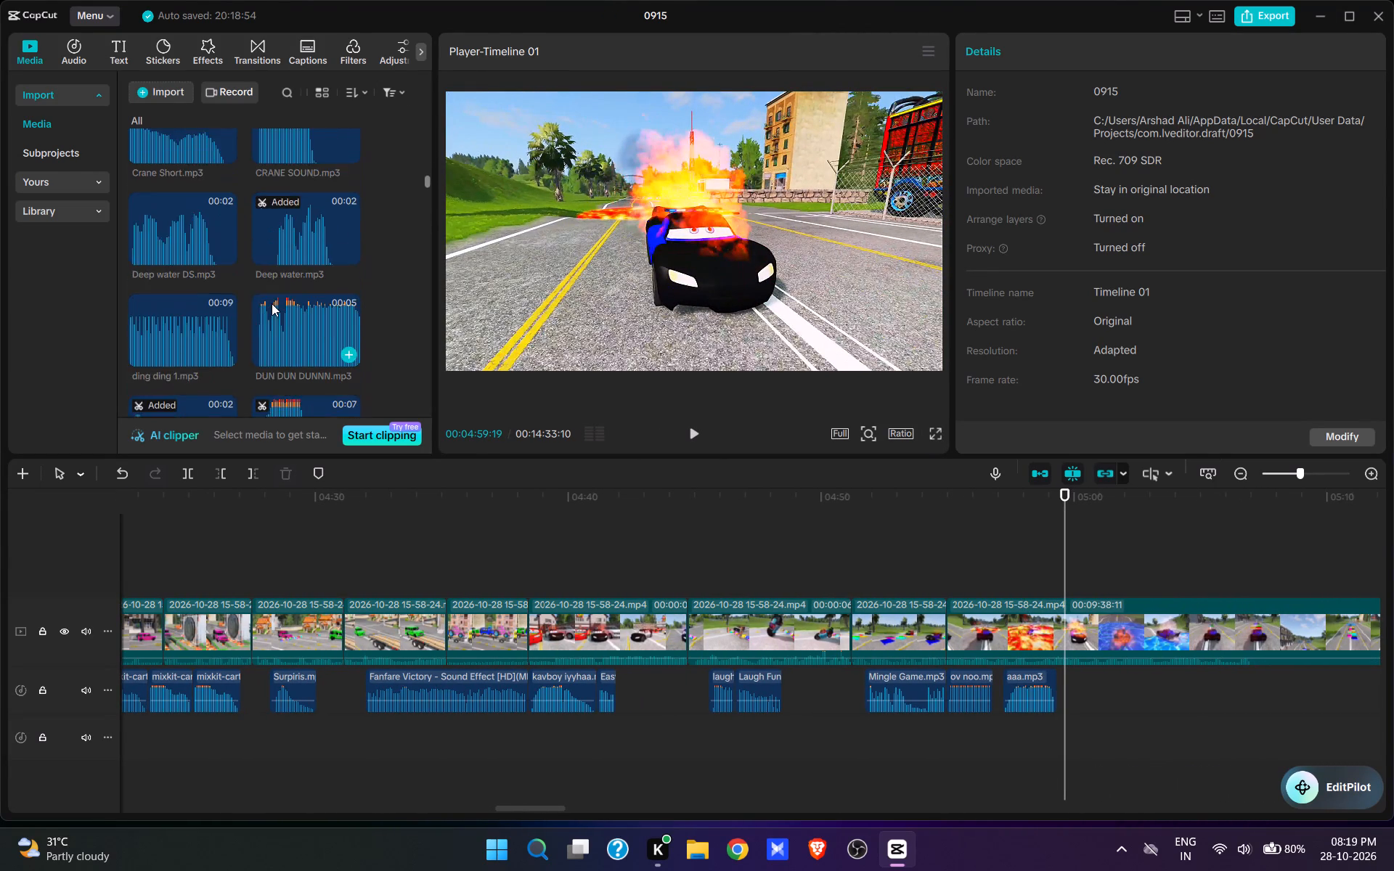
{"action": "scroll", "coordinate": [272, 303], "scroll_direction": "down", "scroll_amount": 3}
{"action": "scroll", "coordinate": [184, 287], "scroll_direction": "down", "scroll_amount": 2}
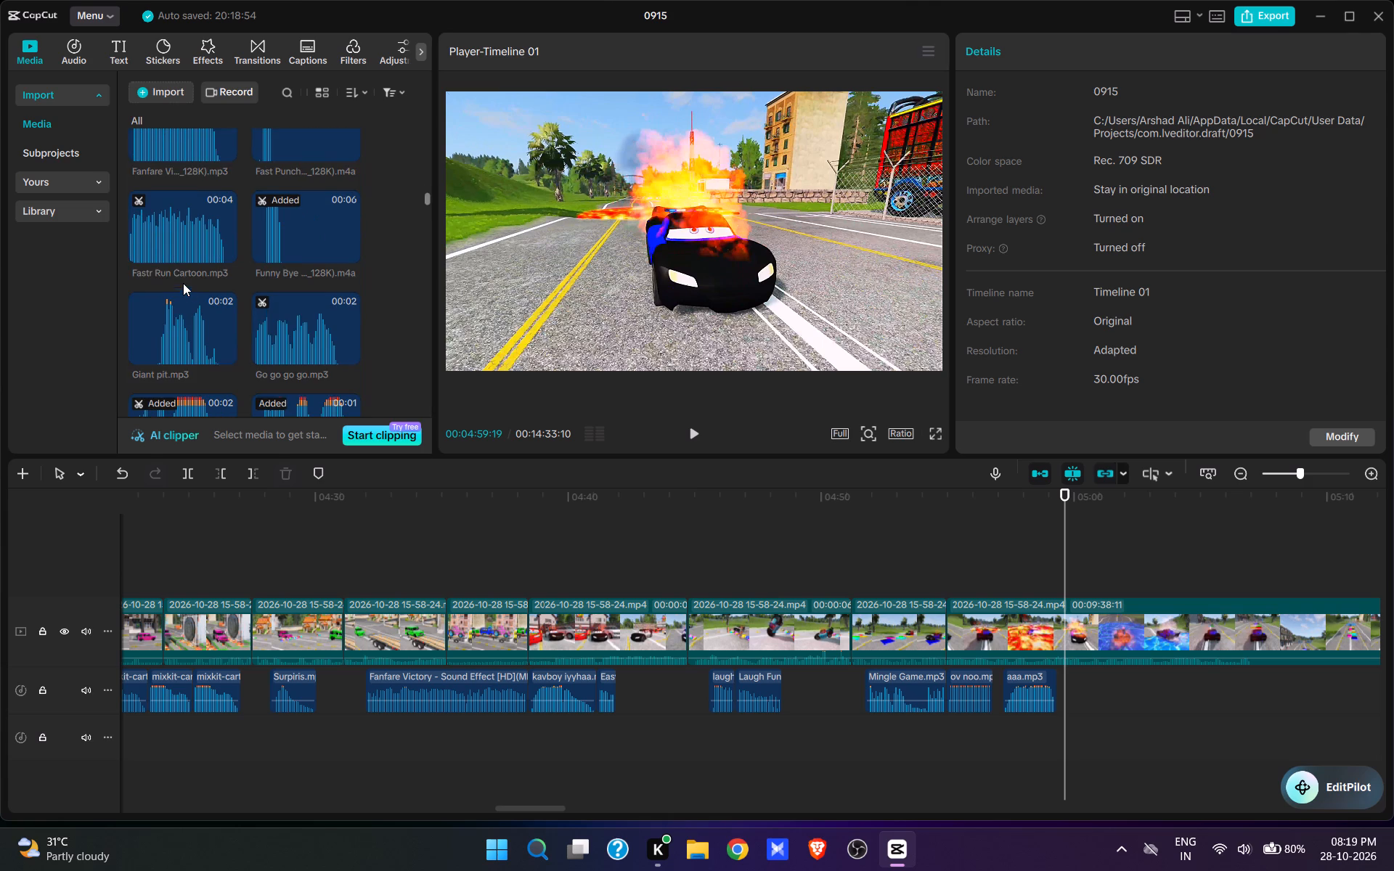
{"action": "scroll", "coordinate": [190, 279], "scroll_direction": "down", "scroll_amount": 5}
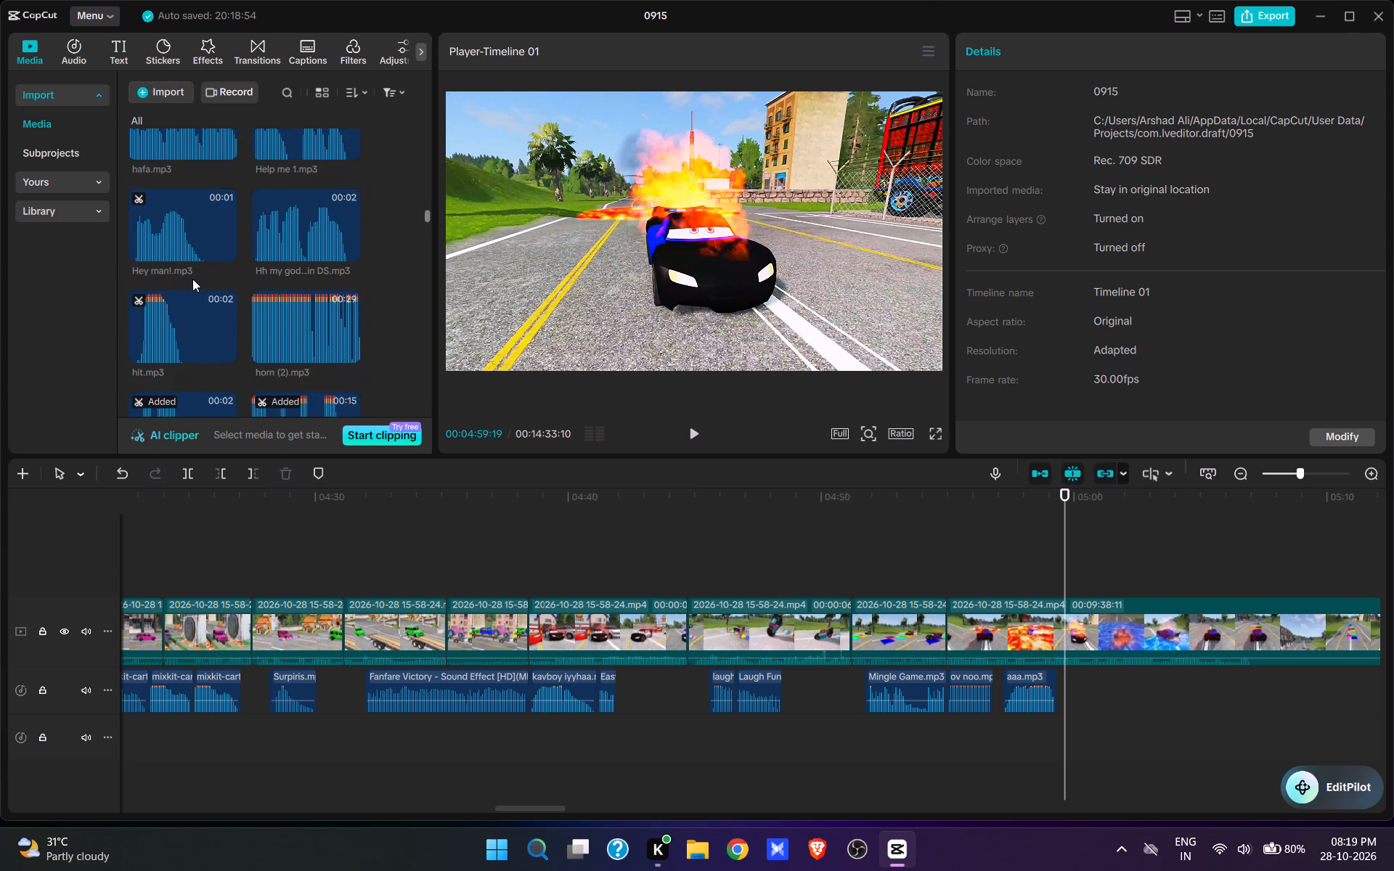
{"action": "scroll", "coordinate": [192, 279], "scroll_direction": "down", "scroll_amount": 6}
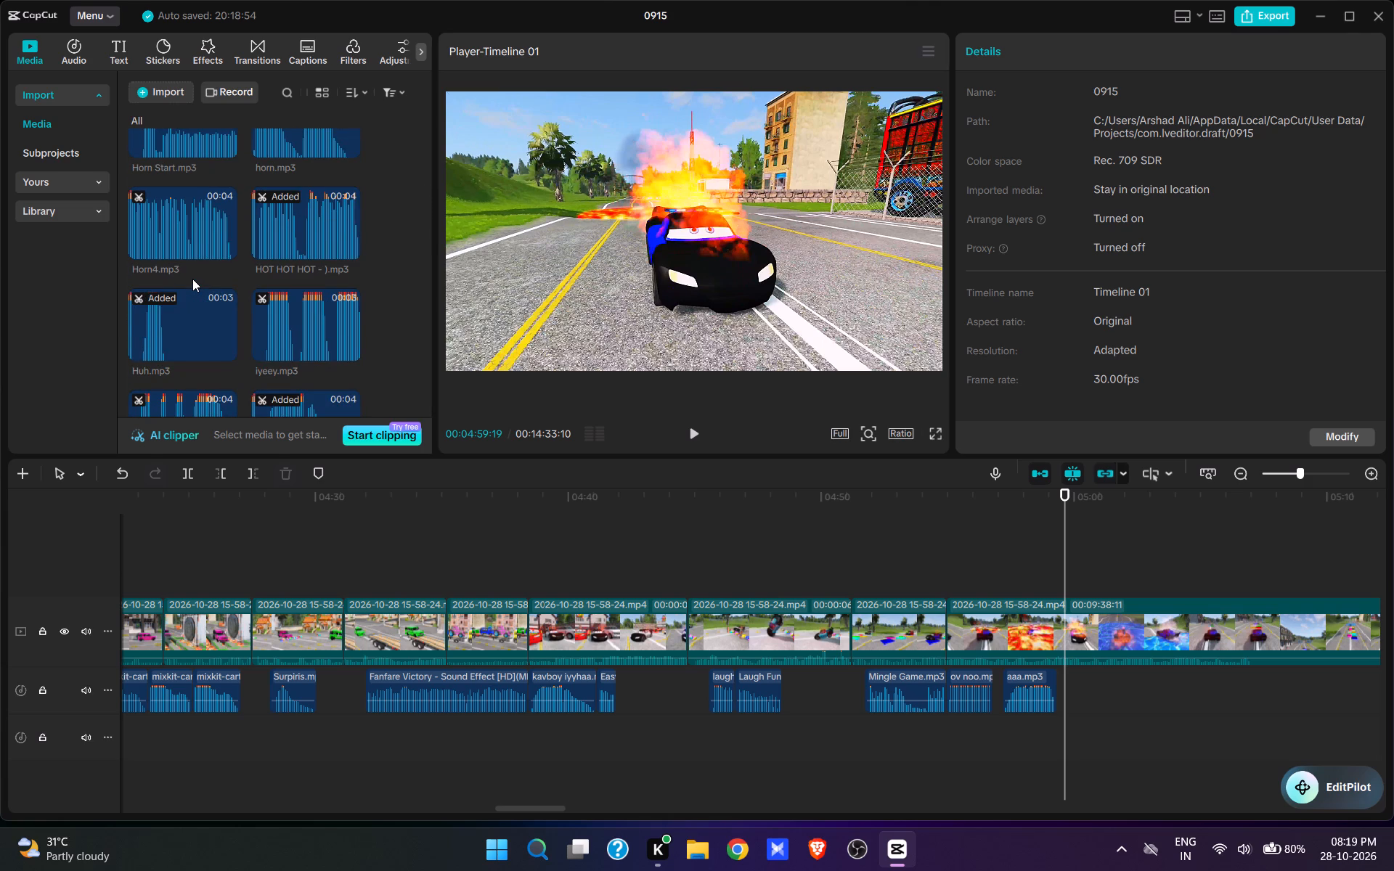
{"action": "scroll", "coordinate": [192, 279], "scroll_direction": "down", "scroll_amount": 3}
{"action": "left_click", "coordinate": [173, 211]}
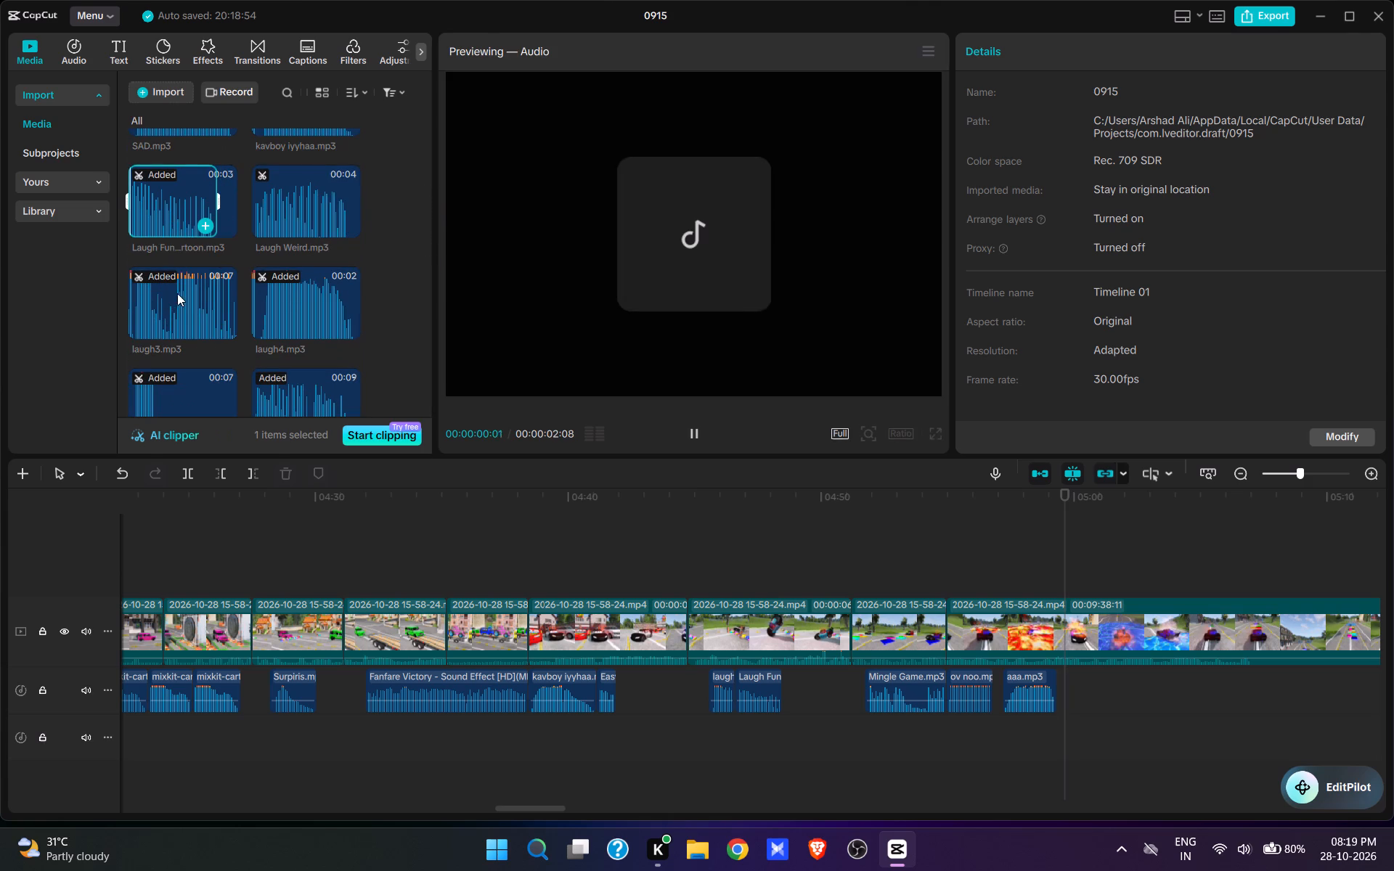
{"action": "left_click", "coordinate": [175, 302]}
{"action": "scroll", "coordinate": [174, 344], "scroll_direction": "up", "scroll_amount": 1}
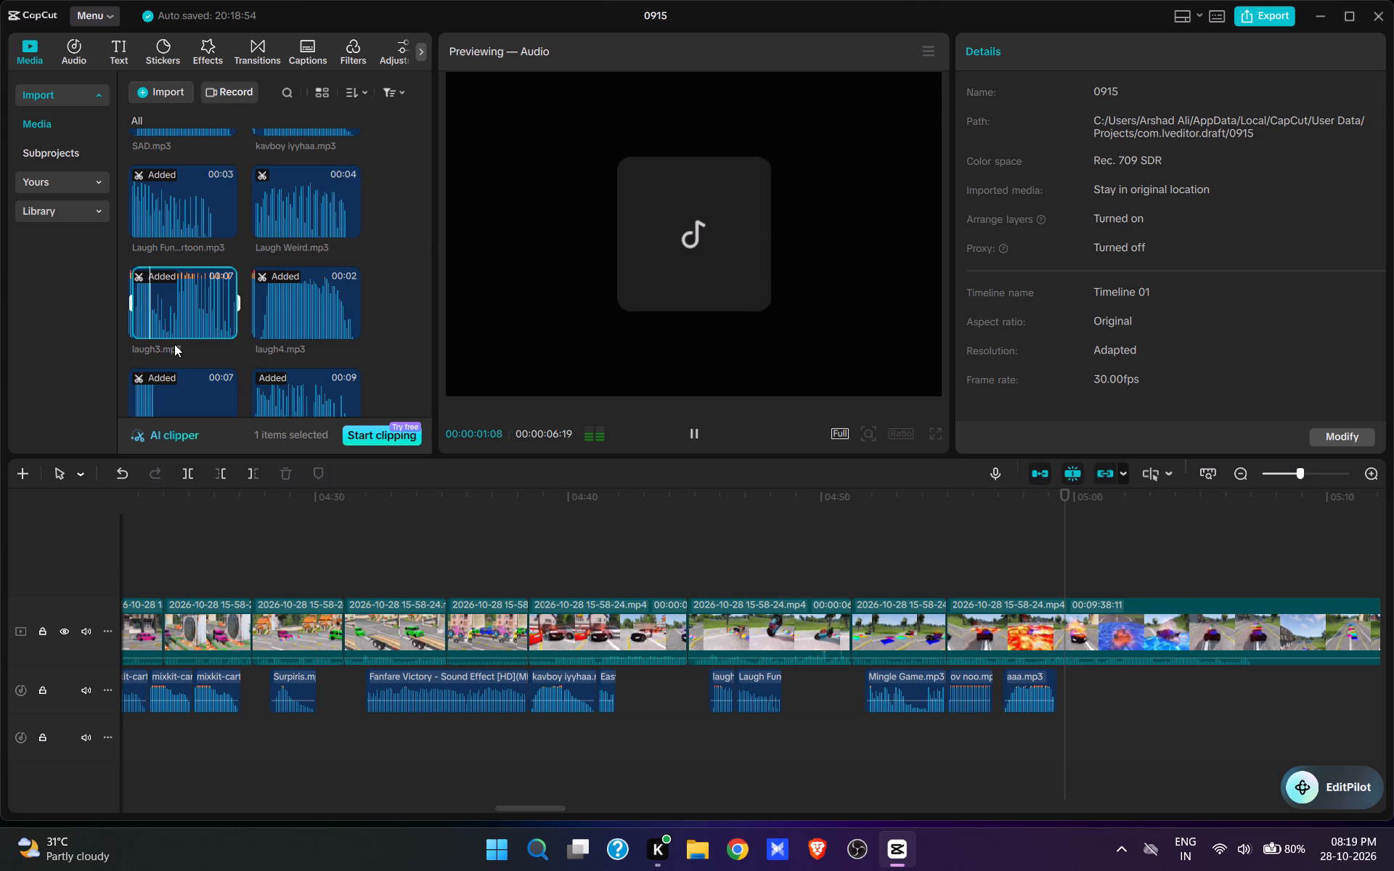
{"action": "scroll", "coordinate": [176, 333], "scroll_direction": "down", "scroll_amount": 4}
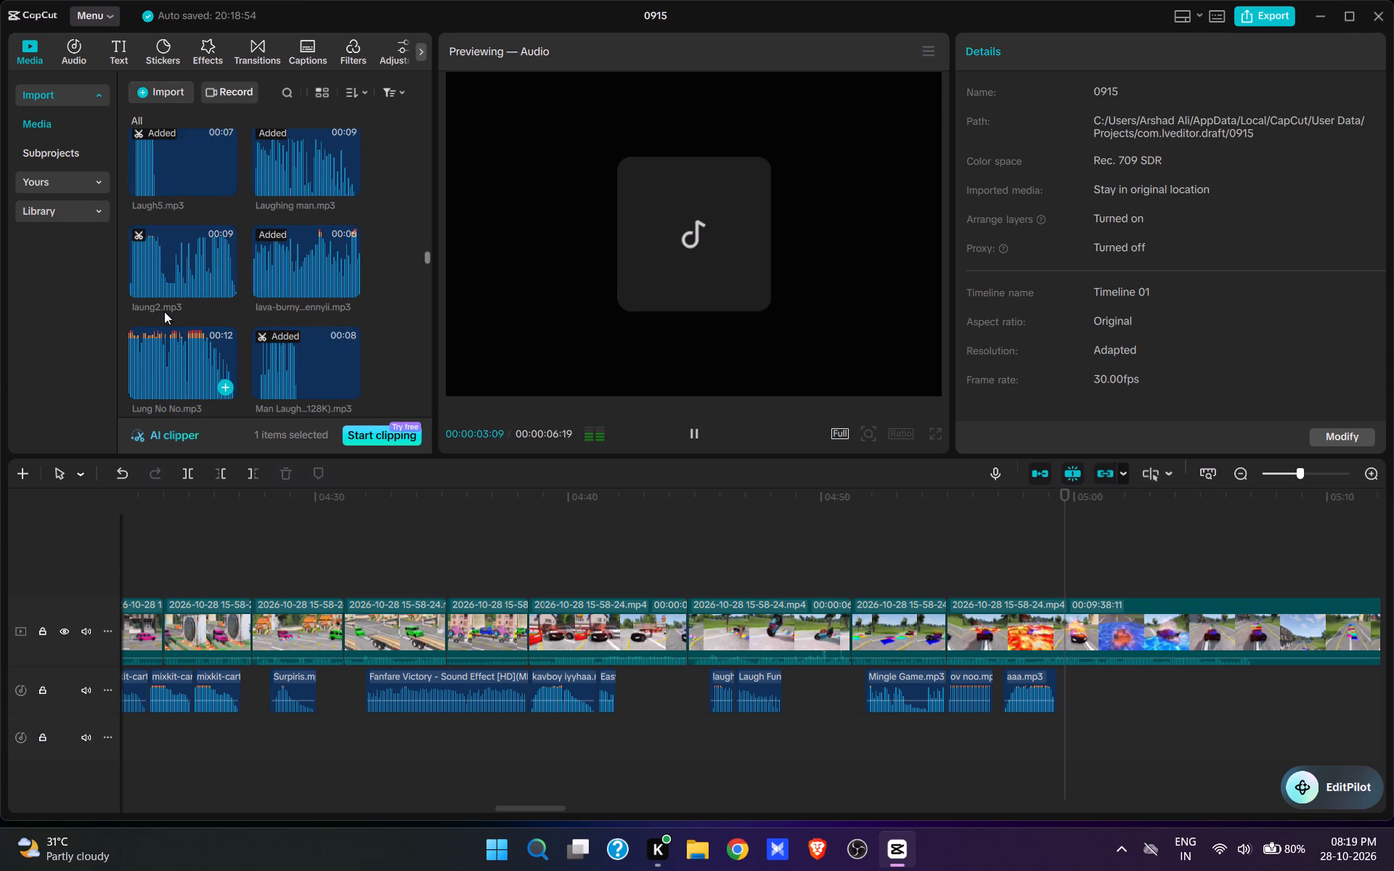
{"action": "left_click", "coordinate": [157, 268]}
{"action": "left_click", "coordinate": [162, 288]}
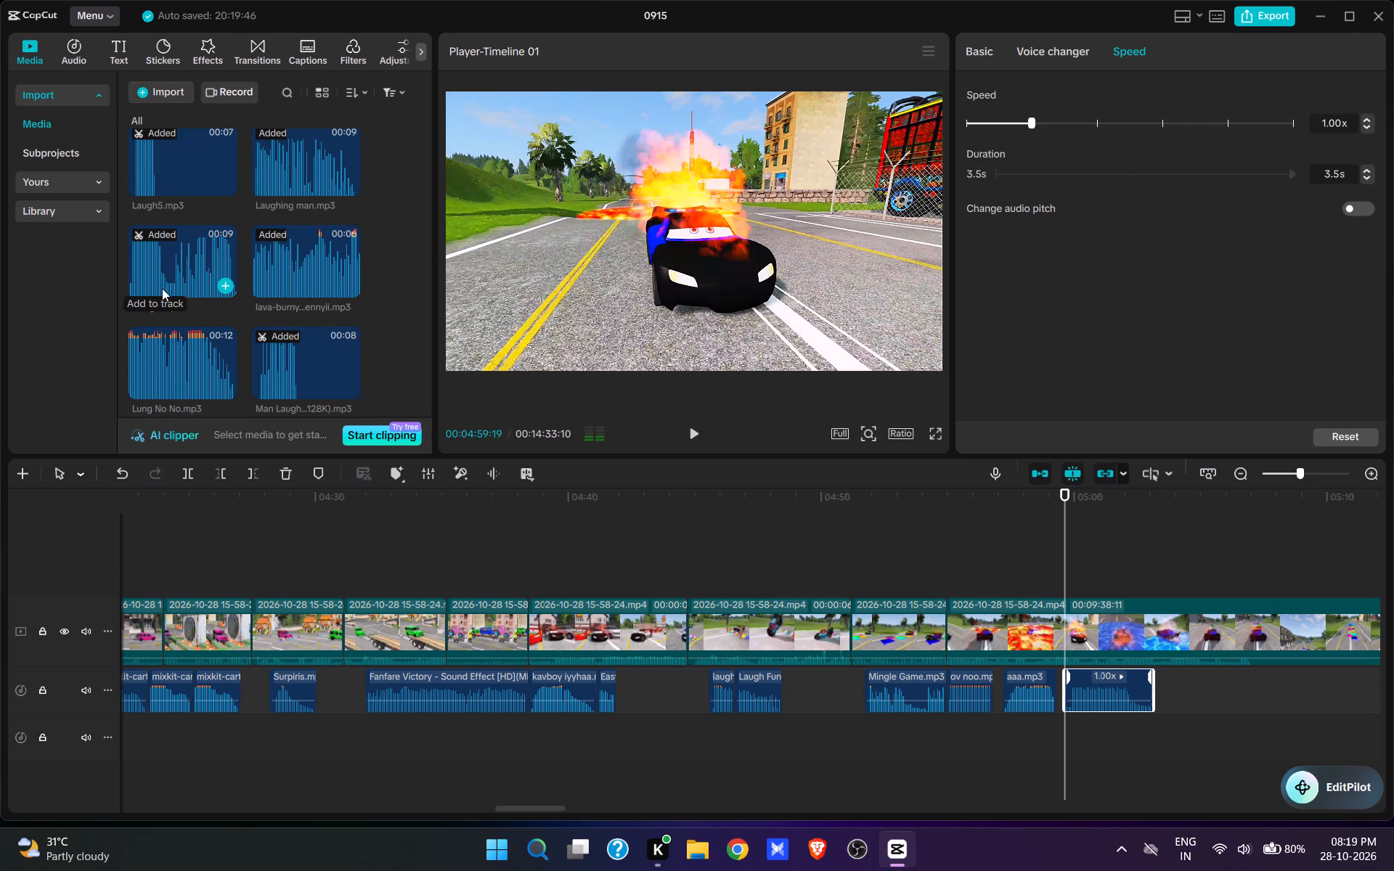
{"action": "left_click", "coordinate": [690, 433]}
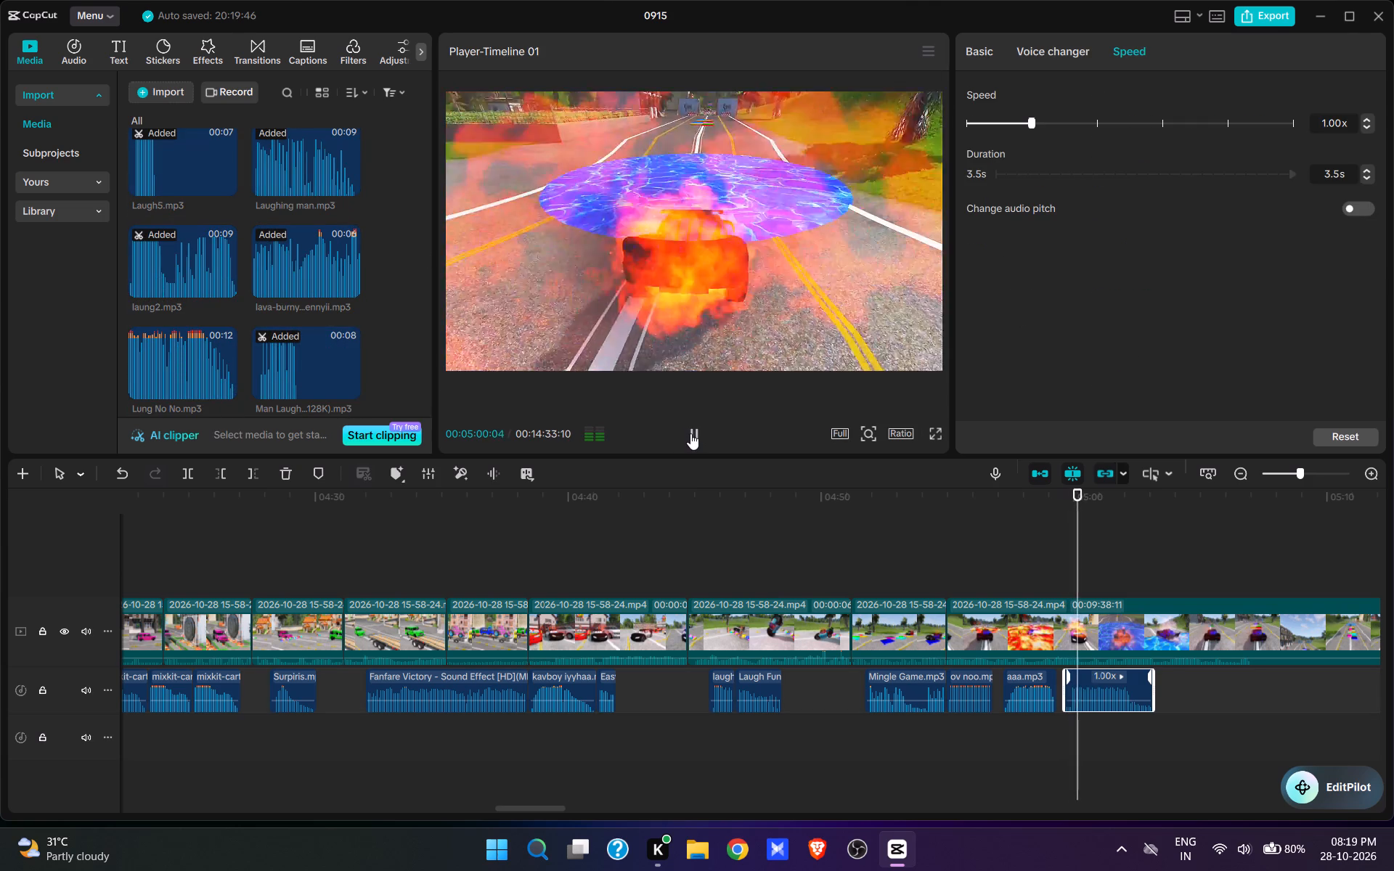
{"action": "key", "text": "space"}
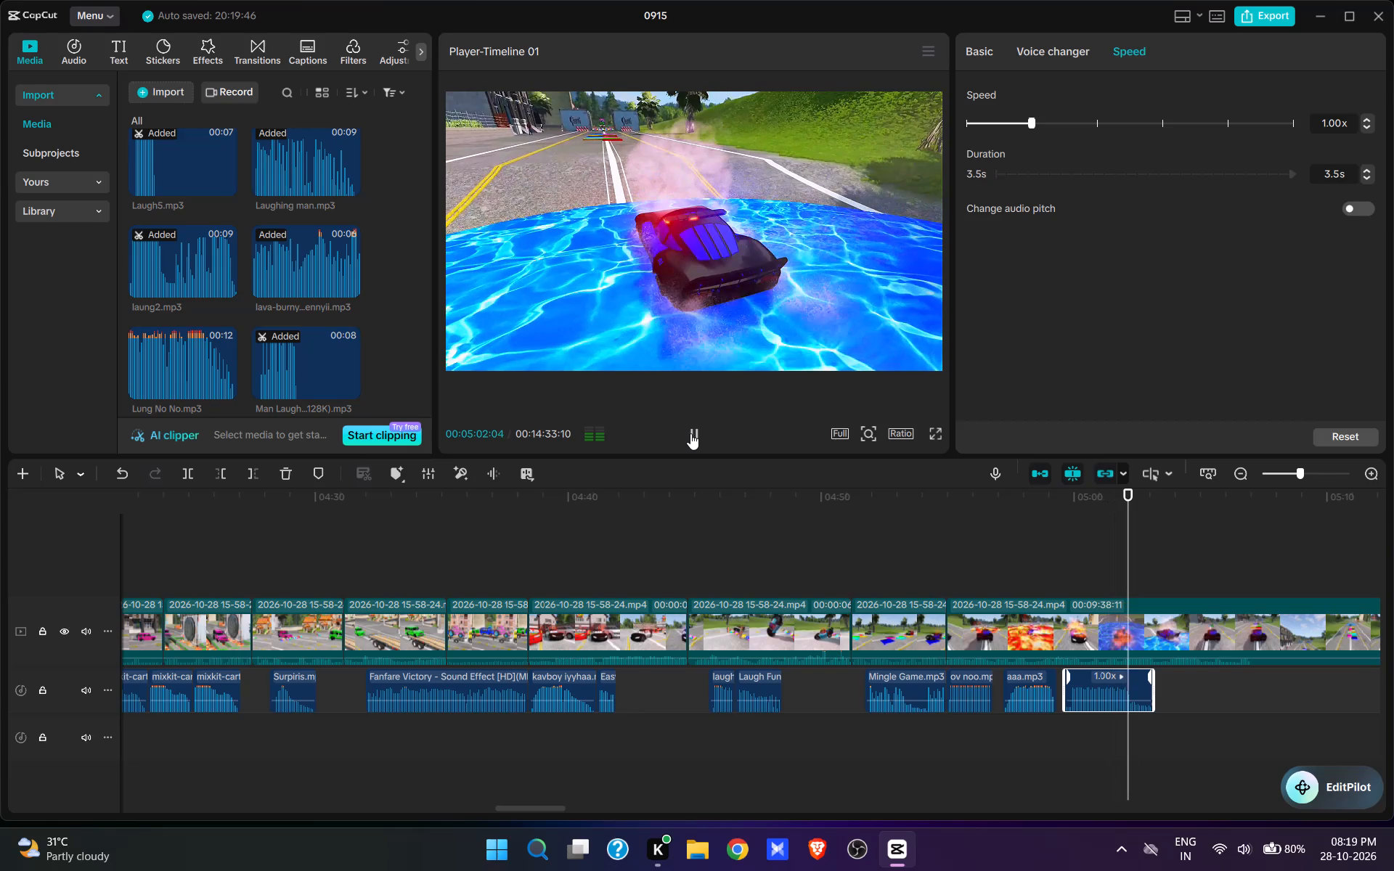
{"action": "key", "text": "space"}
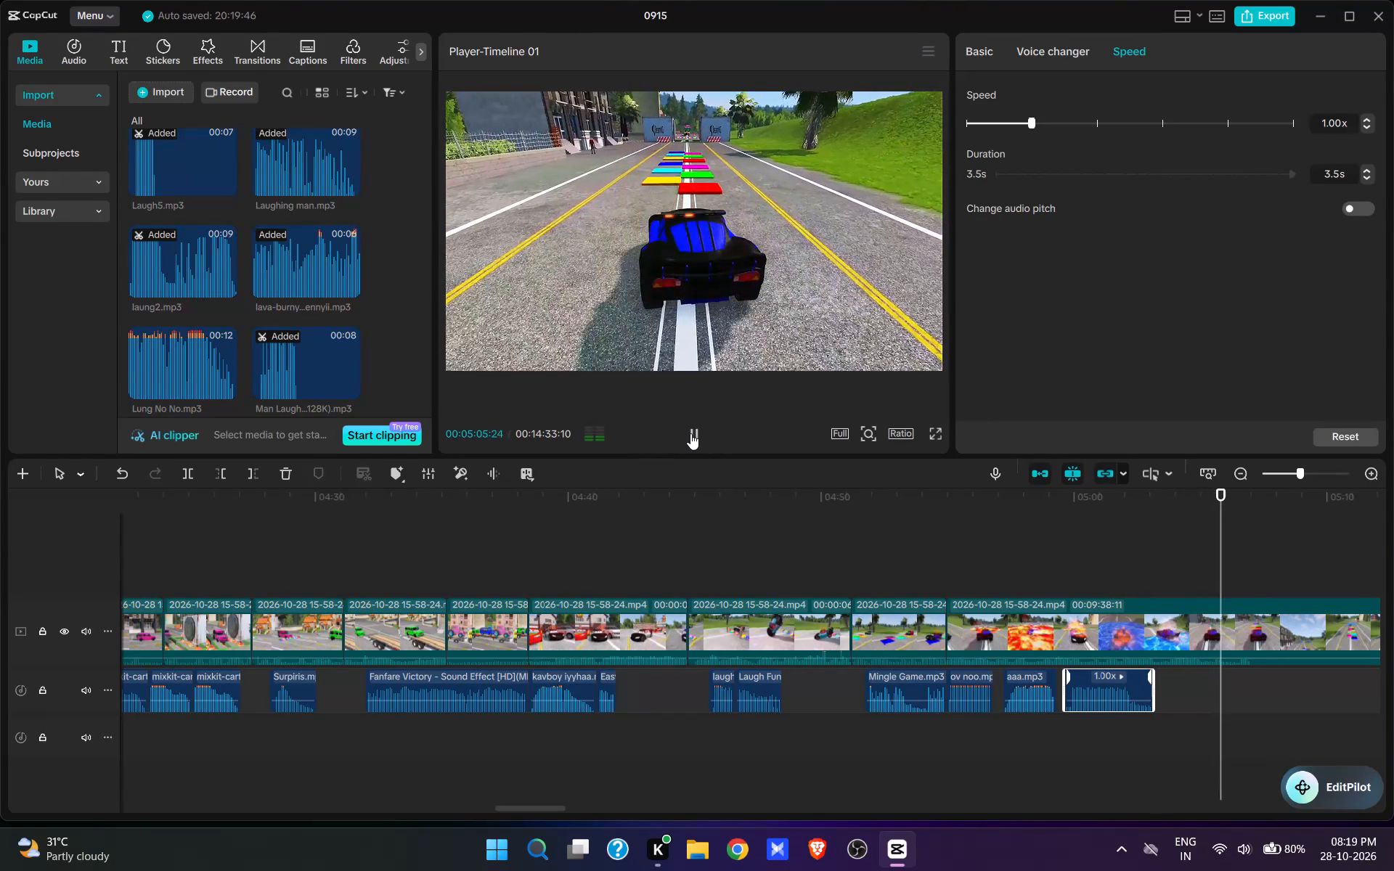
Cut the footage from 00:05:06:14 up to about 00:05:25:06, where the police car nears the coloured tiles, and preview the join.
{"action": "key", "text": "space"}
{"action": "type", "text": "w"}
{"action": "left_click_drag", "start_coordinate": [893, 564], "coordinate": [1036, 633]}
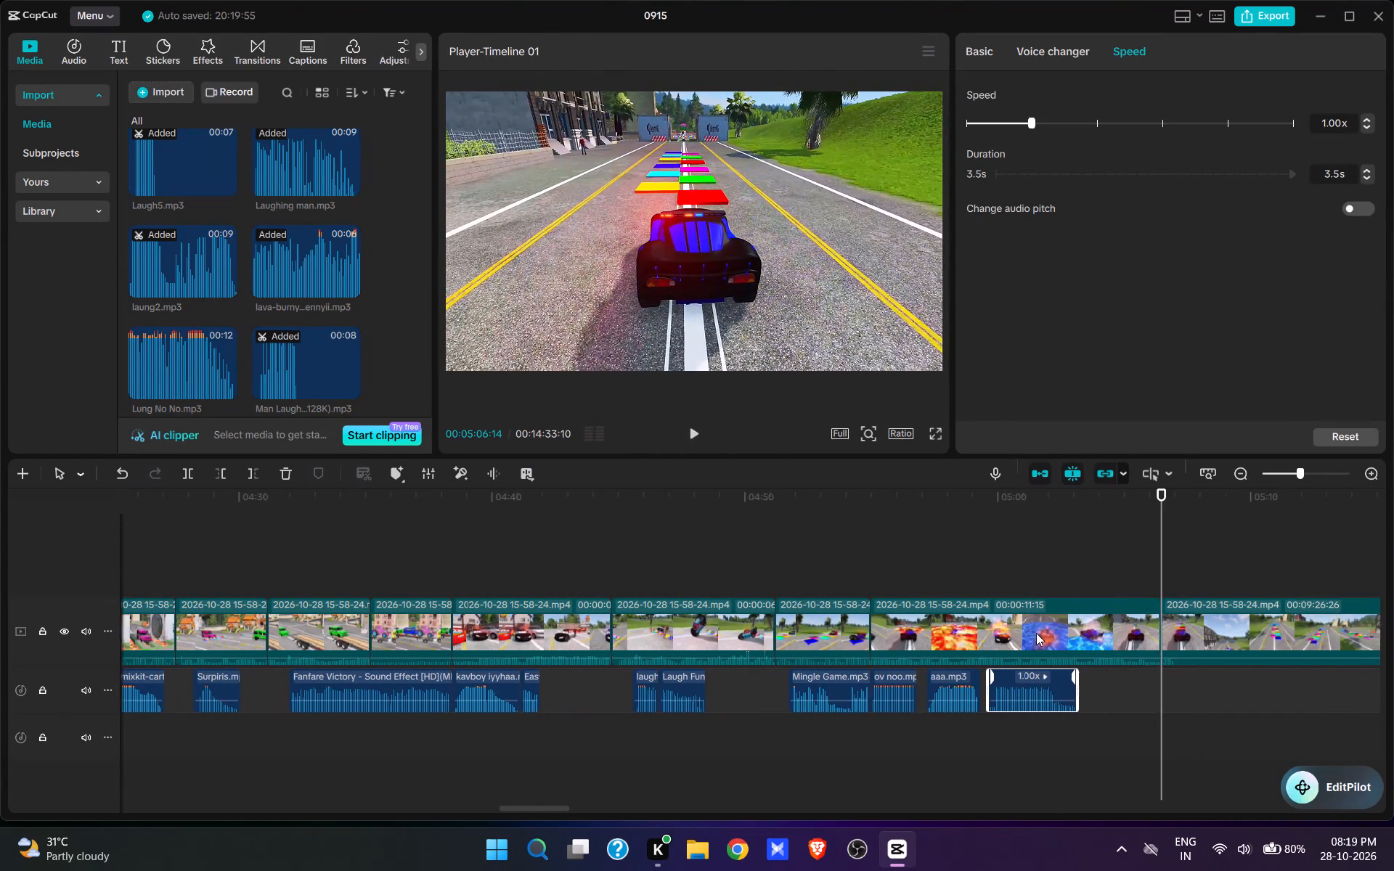
{"action": "left_click_drag", "start_coordinate": [1036, 633], "coordinate": [1036, 632]}
{"action": "left_click", "coordinate": [1162, 555]}
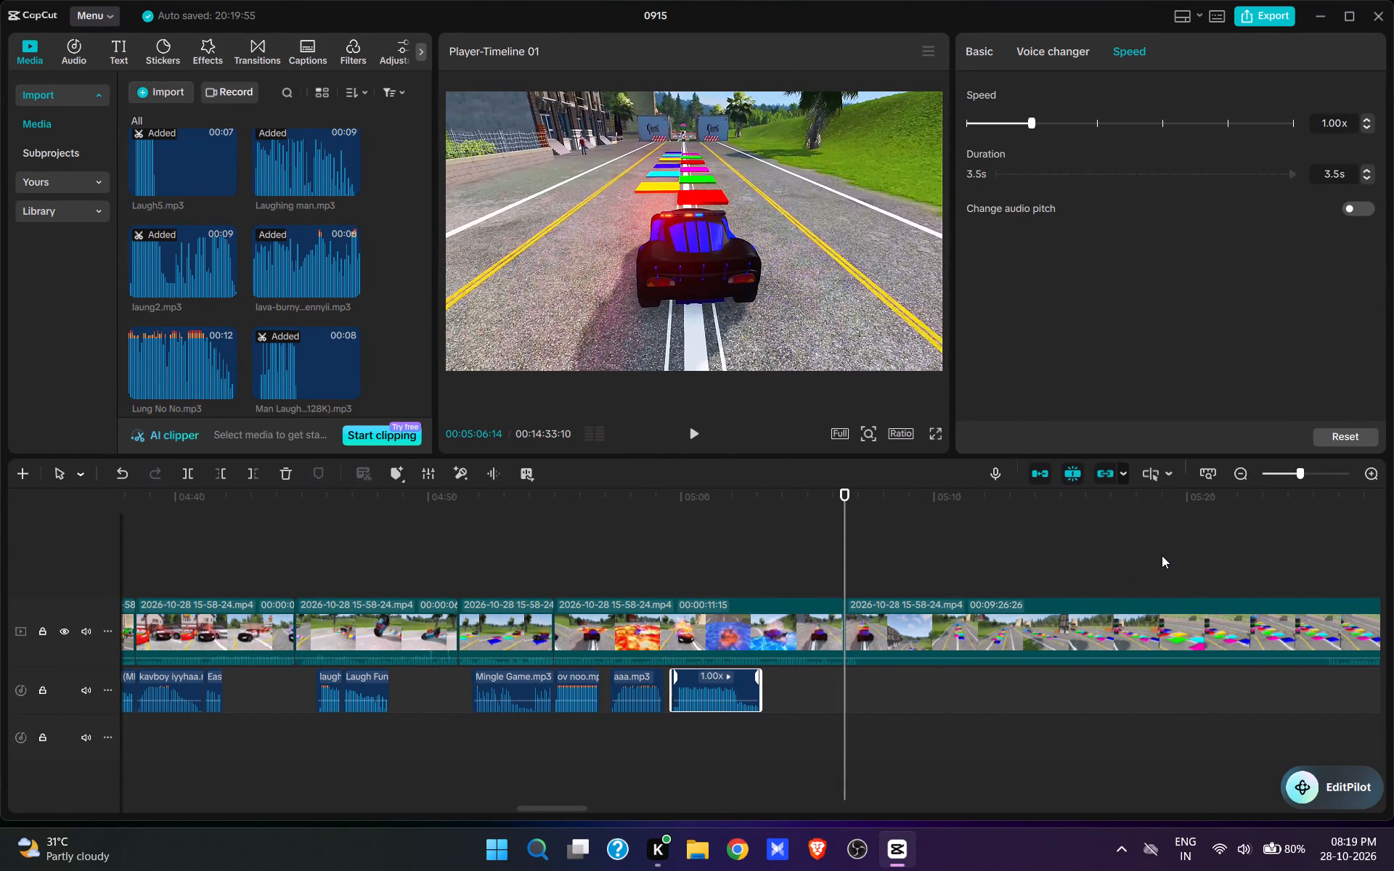
{"action": "key", "text": "space"}
{"action": "left_click_drag", "start_coordinate": [1175, 568], "coordinate": [982, 658]}
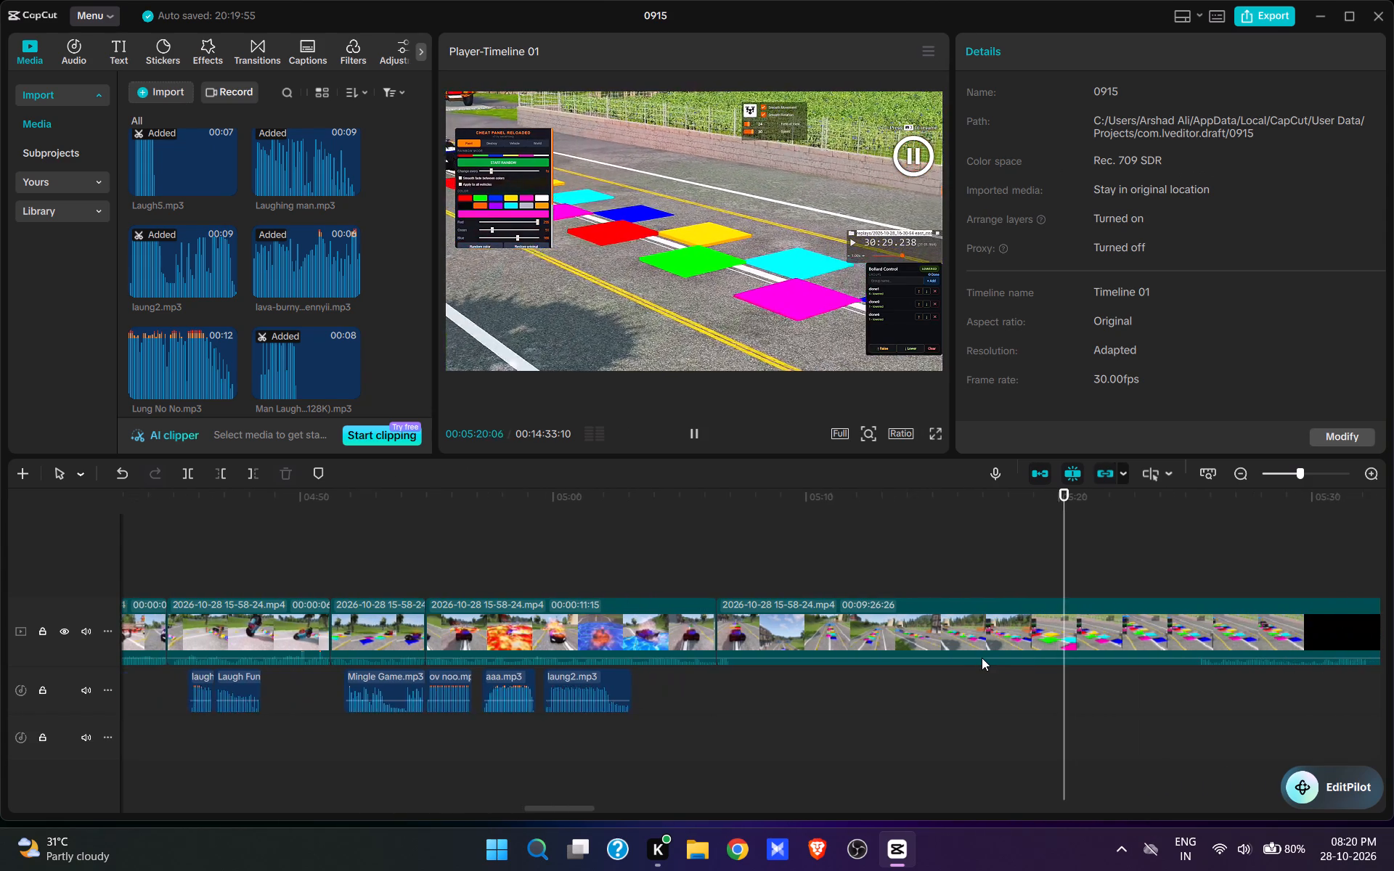
{"action": "left_click_drag", "start_coordinate": [982, 658], "coordinate": [969, 661]}
{"action": "key", "text": "space"}
{"action": "left_click", "coordinate": [802, 581]}
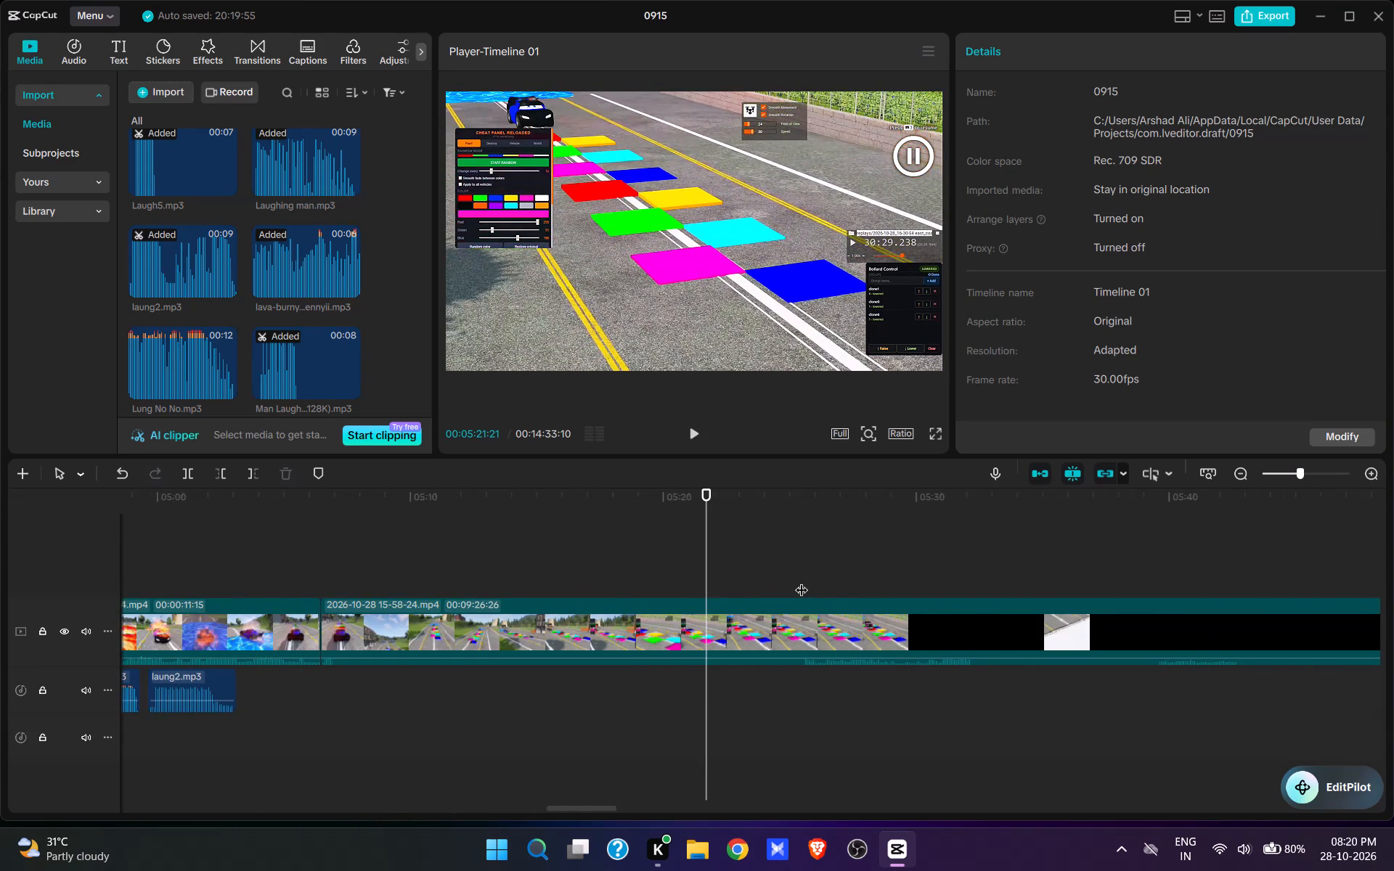
{"action": "key", "text": "space"}
{"action": "left_click", "coordinate": [795, 573]}
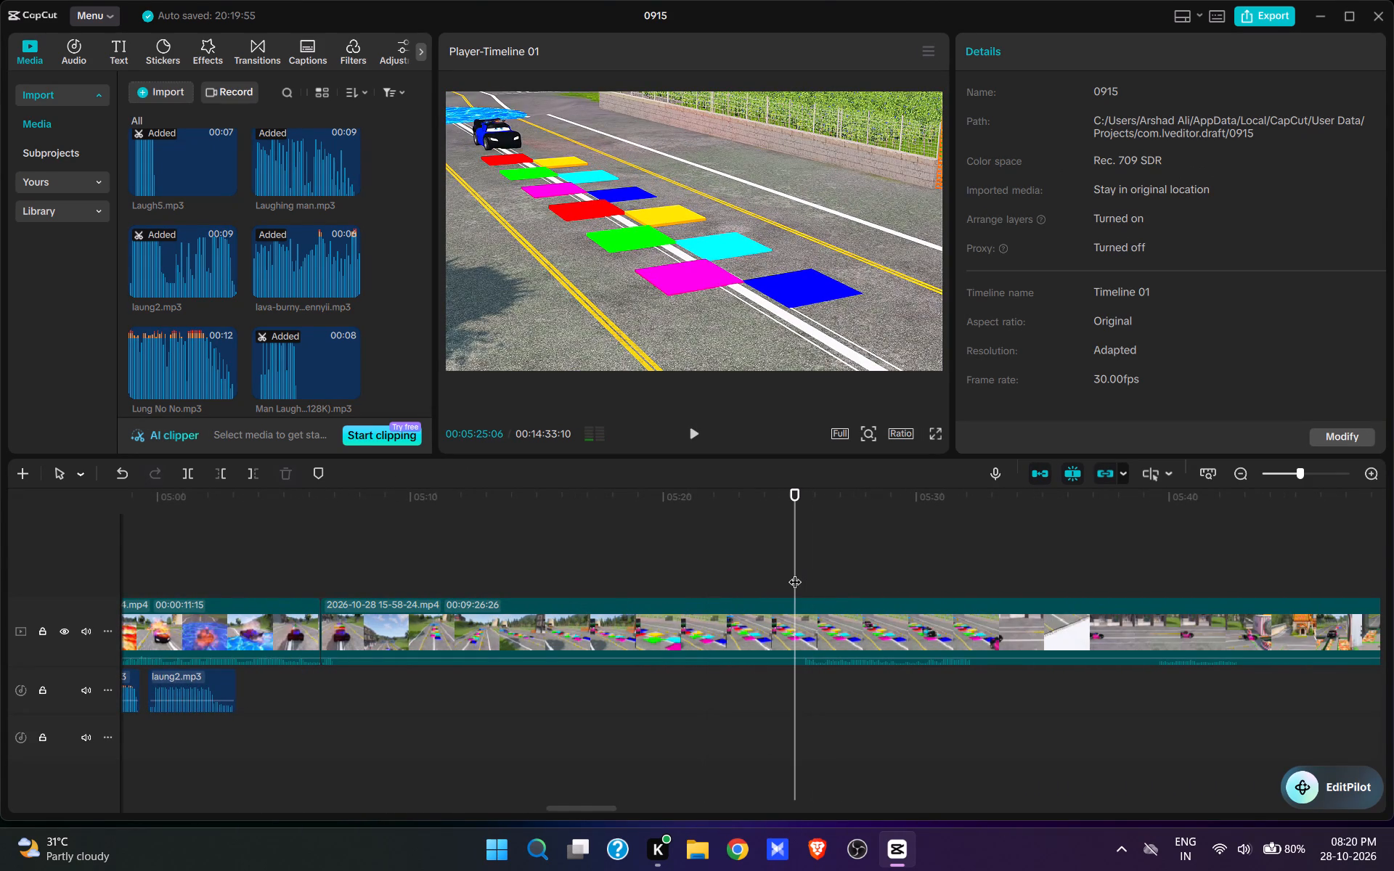
{"action": "key", "text": "q"}
{"action": "key", "text": "space"}
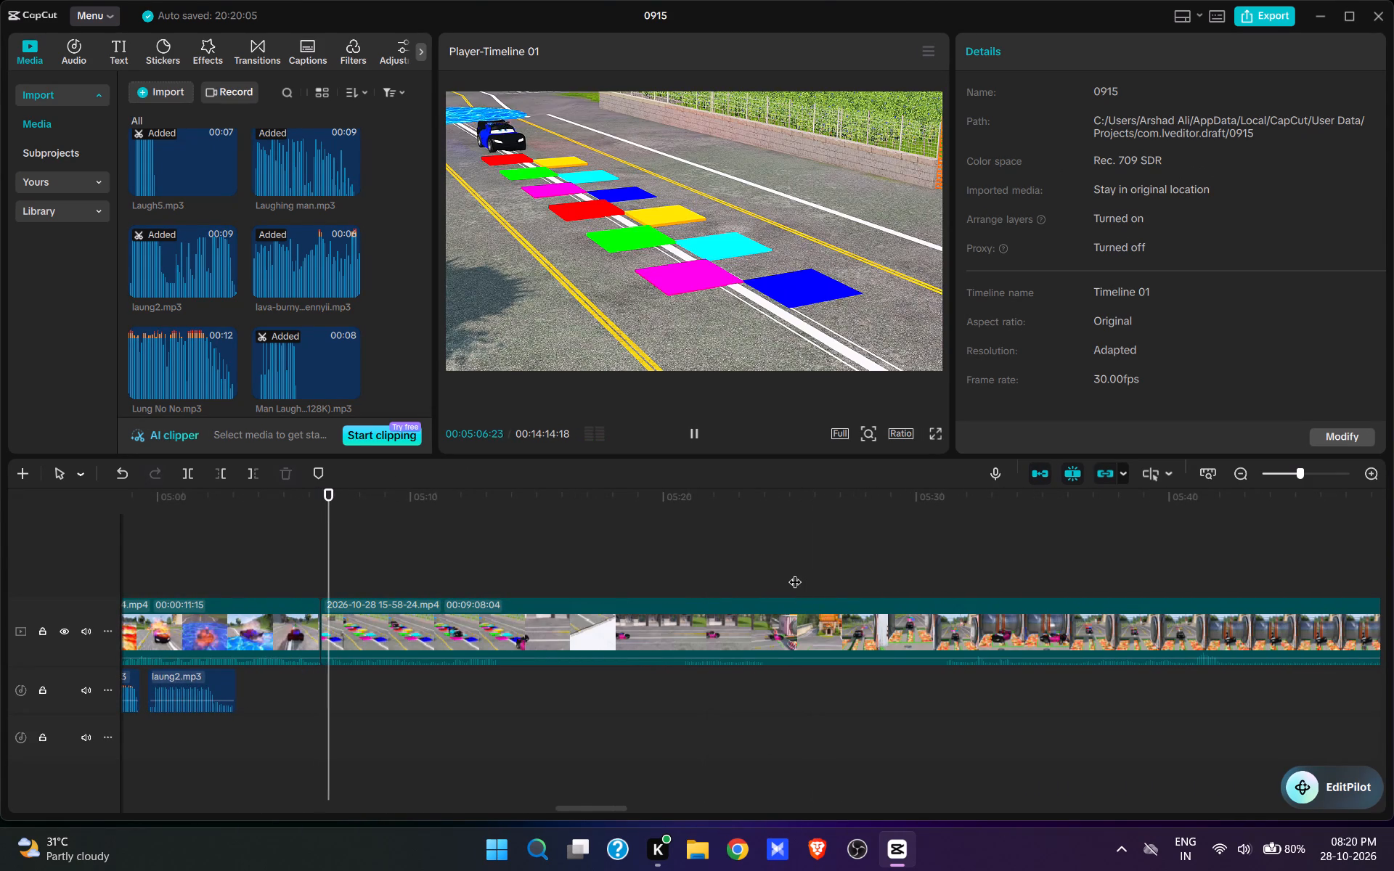
Paste Mingle Game.mp3 at 00:05:07:10, as the police car enters the coloured tiles, and preview it.
{"action": "key", "text": "space"}
{"action": "key", "text": "ctrl+v"}
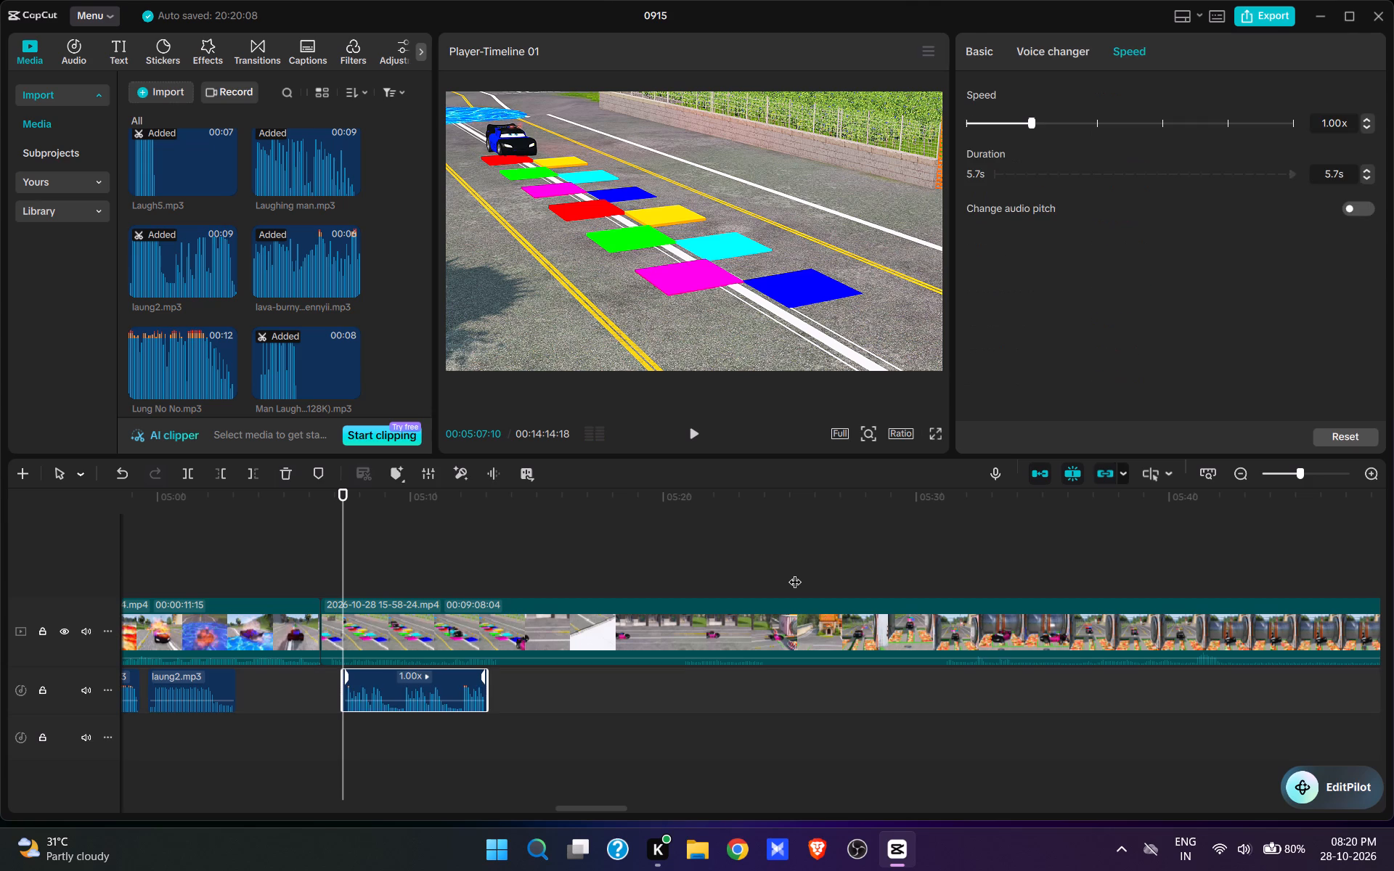
{"action": "key", "text": "space"}
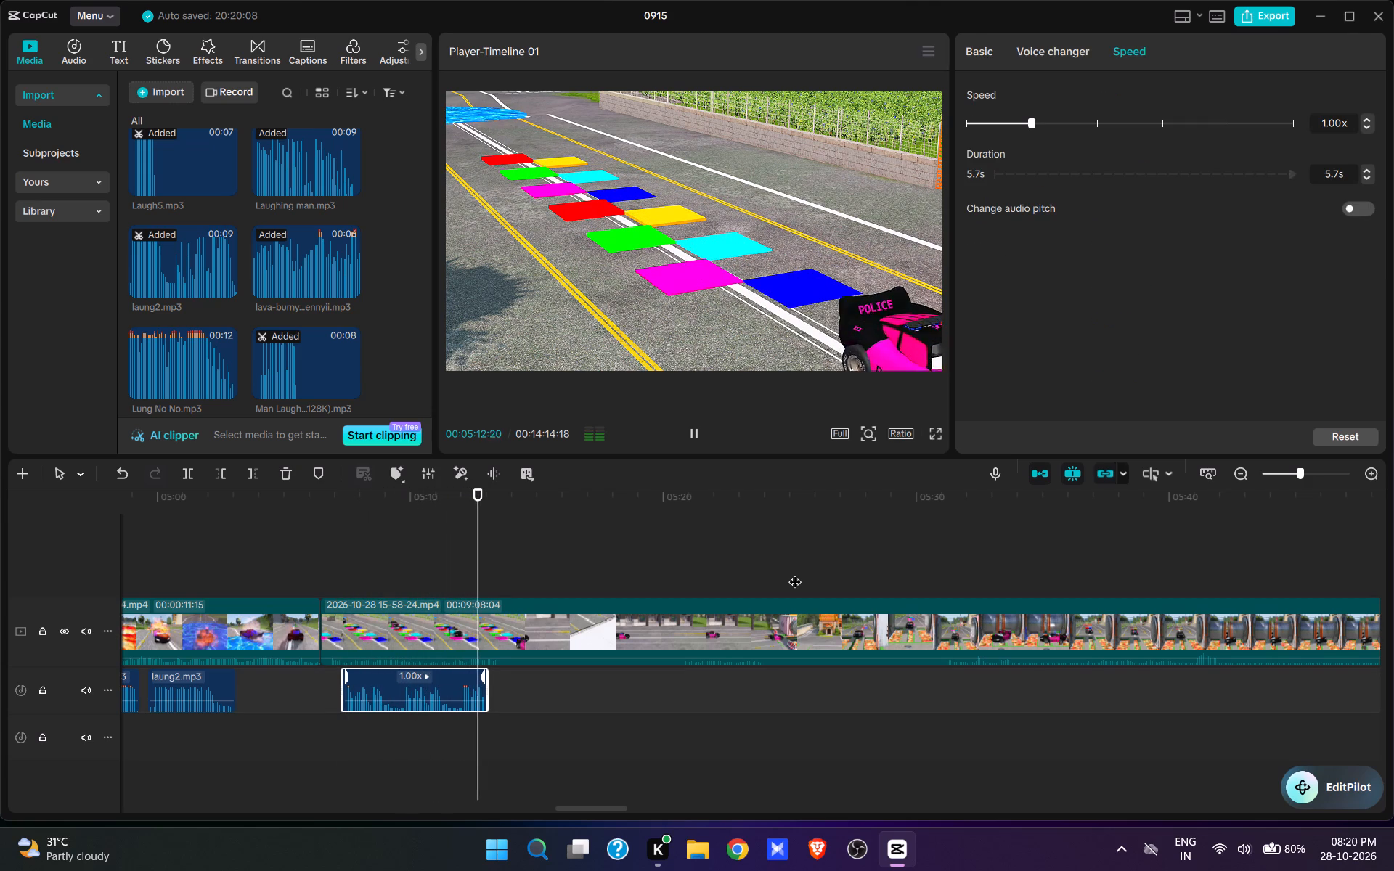
{"action": "key", "text": "space"}
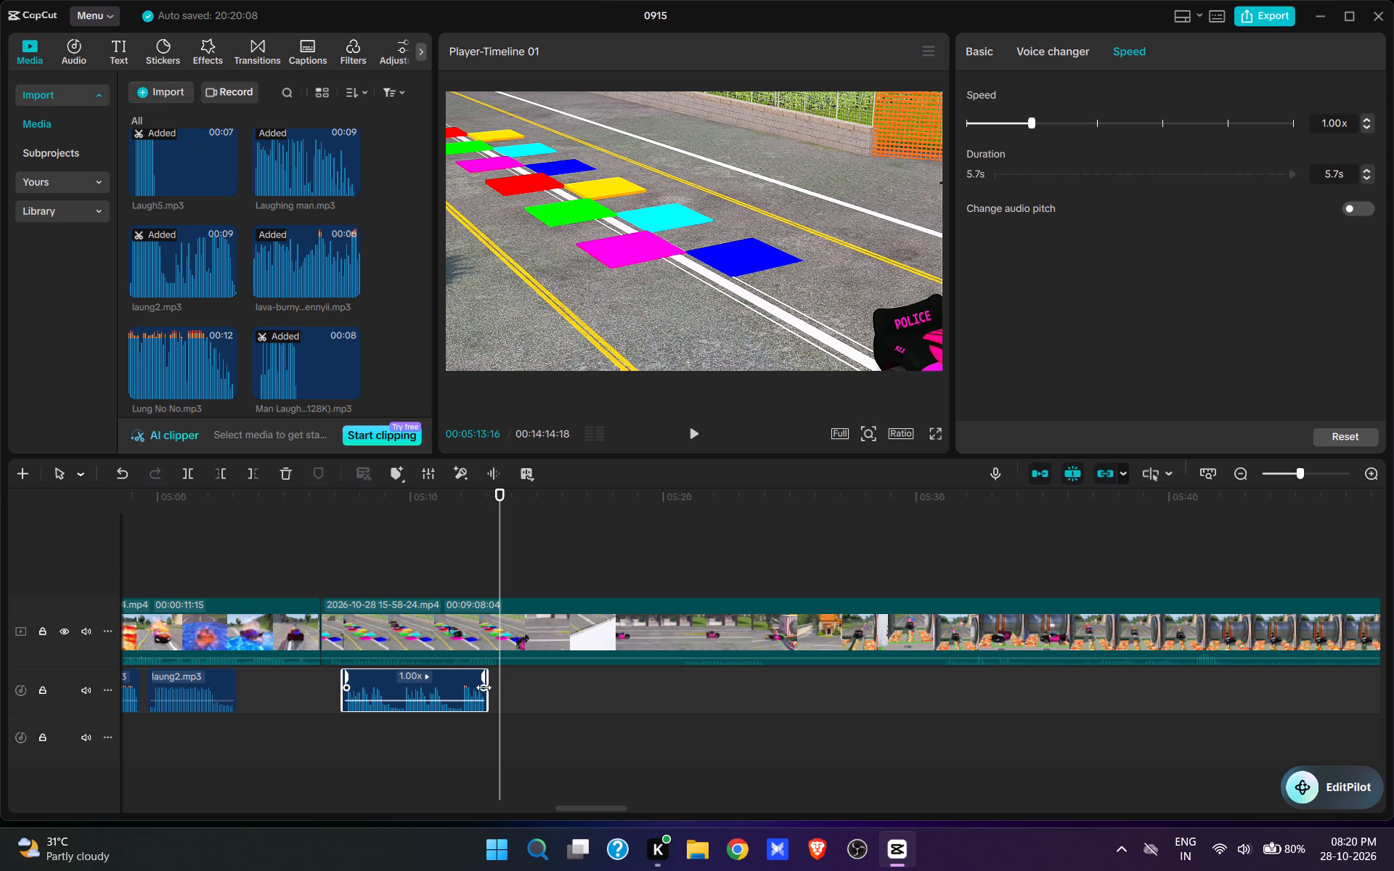
Extend the end of Mingle Game.mp3 under the coloured tiles scene to a duration of 6.3 s and preview it.
{"action": "left_click", "coordinate": [487, 687]}
{"action": "left_click", "coordinate": [477, 690]}
{"action": "left_click", "coordinate": [486, 689]}
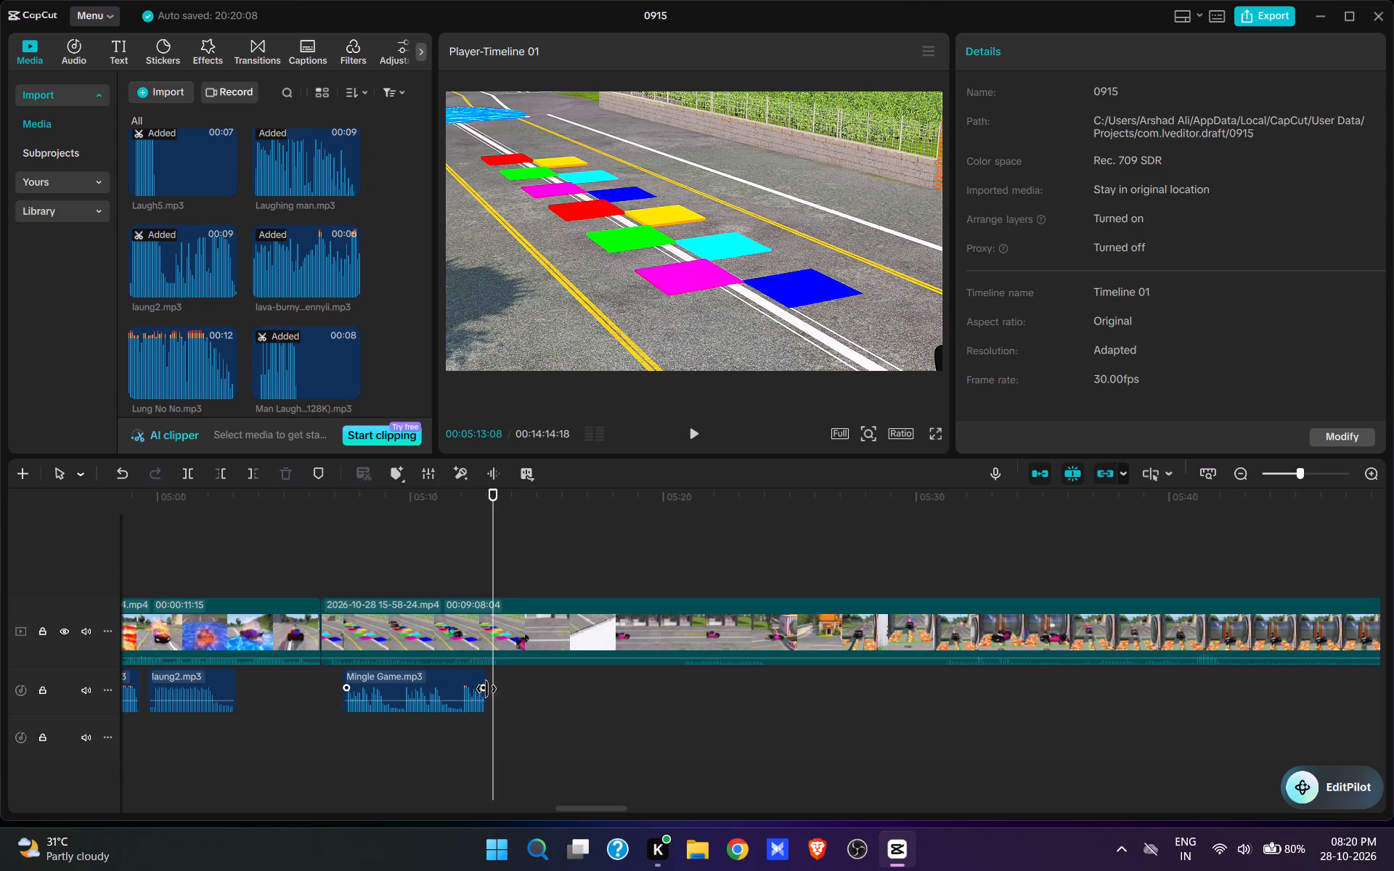
{"action": "left_click", "coordinate": [477, 690]}
{"action": "left_click_drag", "start_coordinate": [486, 688], "coordinate": [494, 688]}
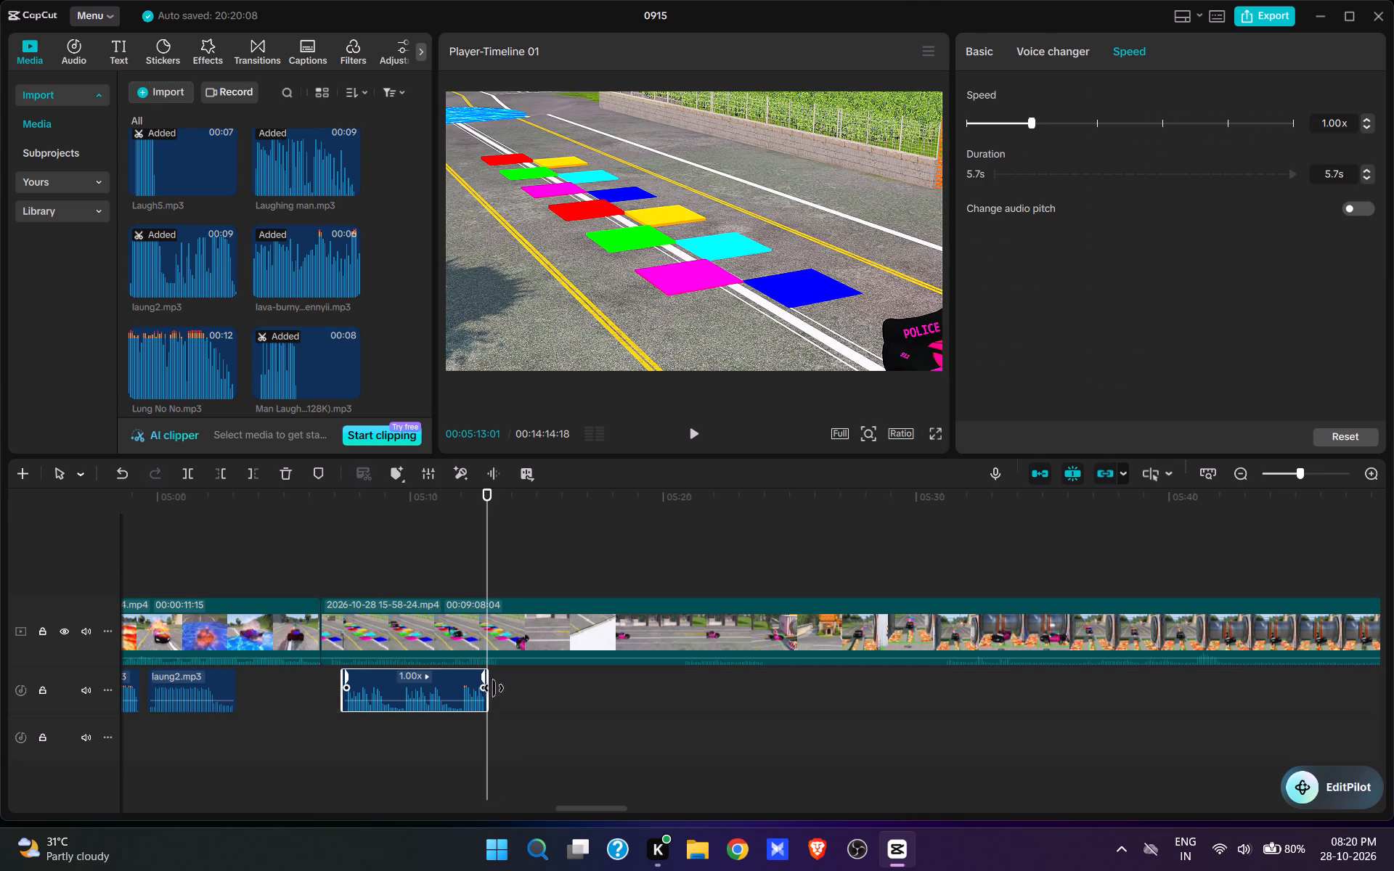
{"action": "left_click_drag", "start_coordinate": [494, 688], "coordinate": [496, 688]}
{"action": "key", "text": "ctrl+z"}
{"action": "left_click_drag", "start_coordinate": [491, 683], "coordinate": [501, 682]}
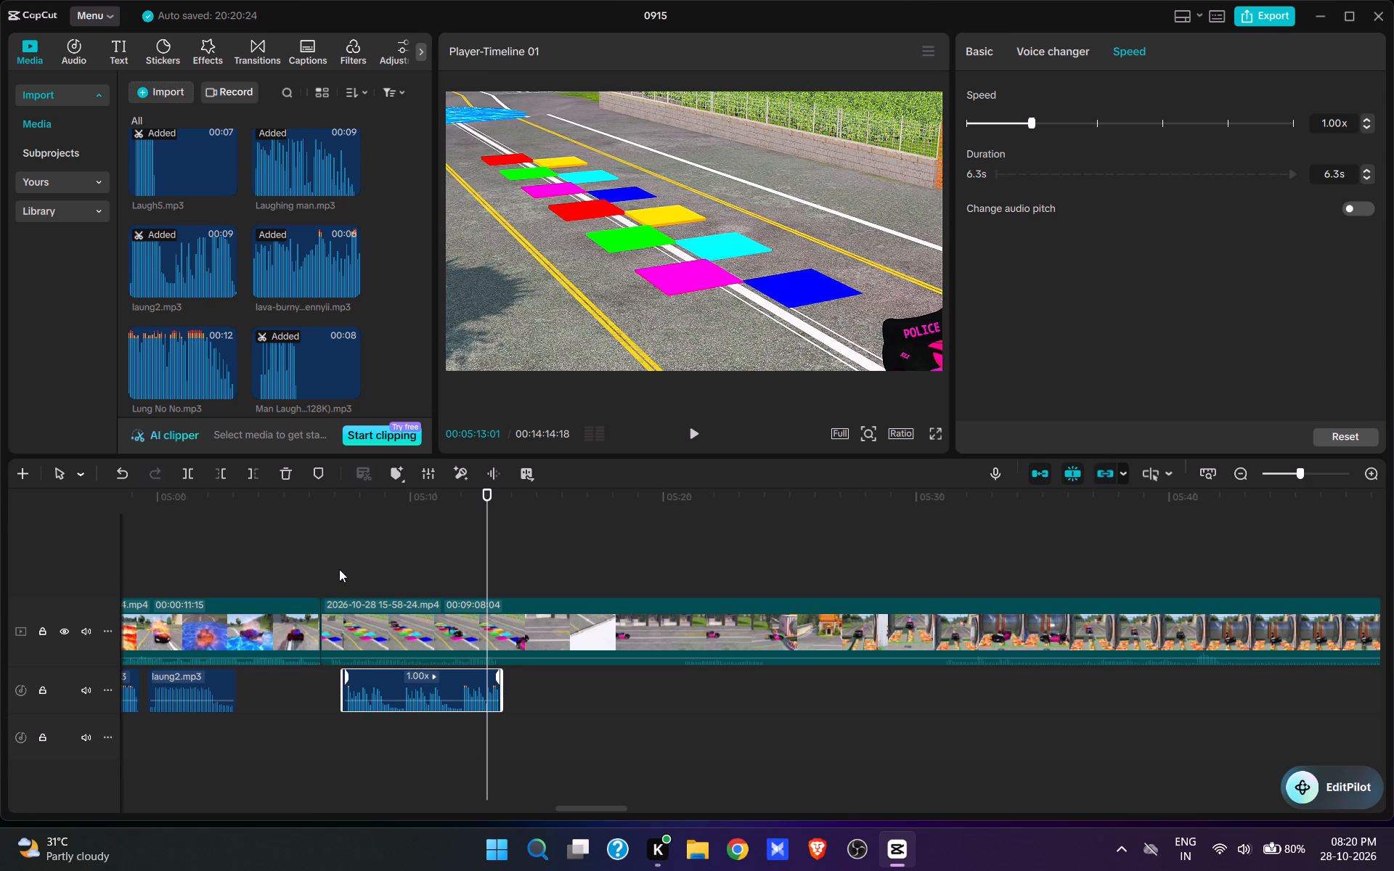
{"action": "left_click", "coordinate": [340, 568]}
{"action": "key", "text": "space"}
{"action": "left_click", "coordinate": [321, 564]}
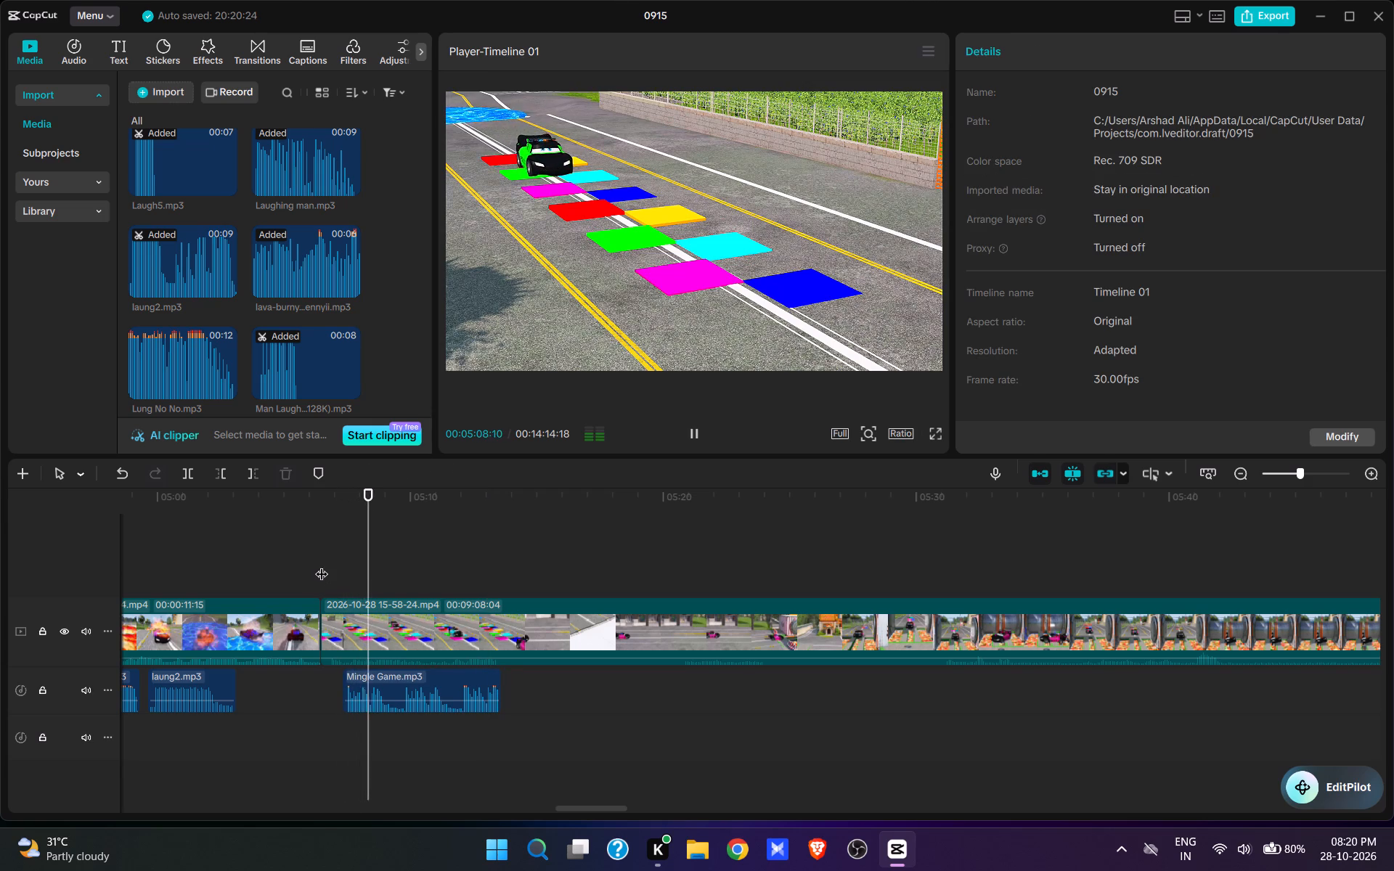
{"action": "key", "text": "space"}
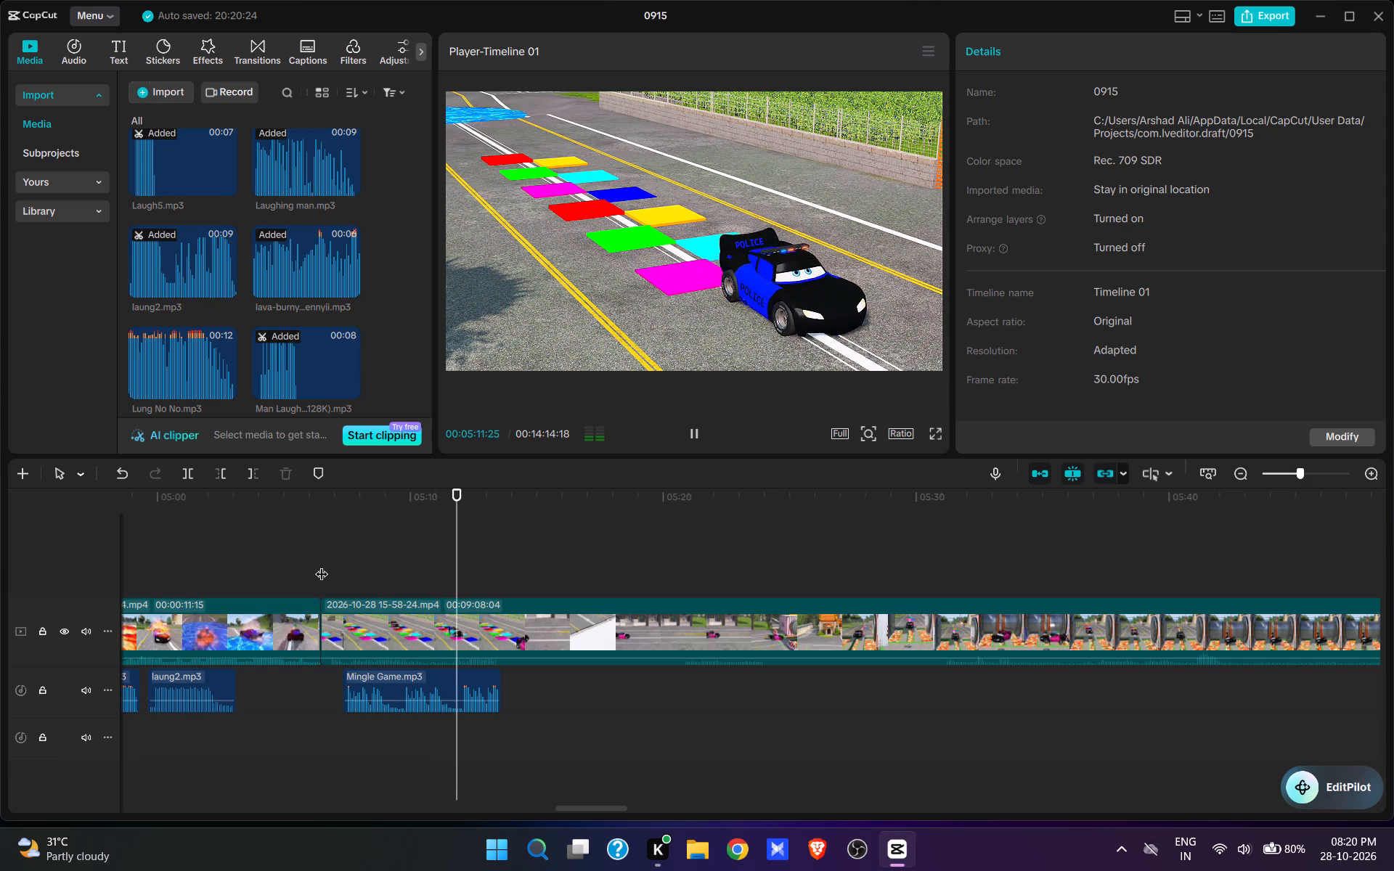
{"action": "key", "text": "space"}
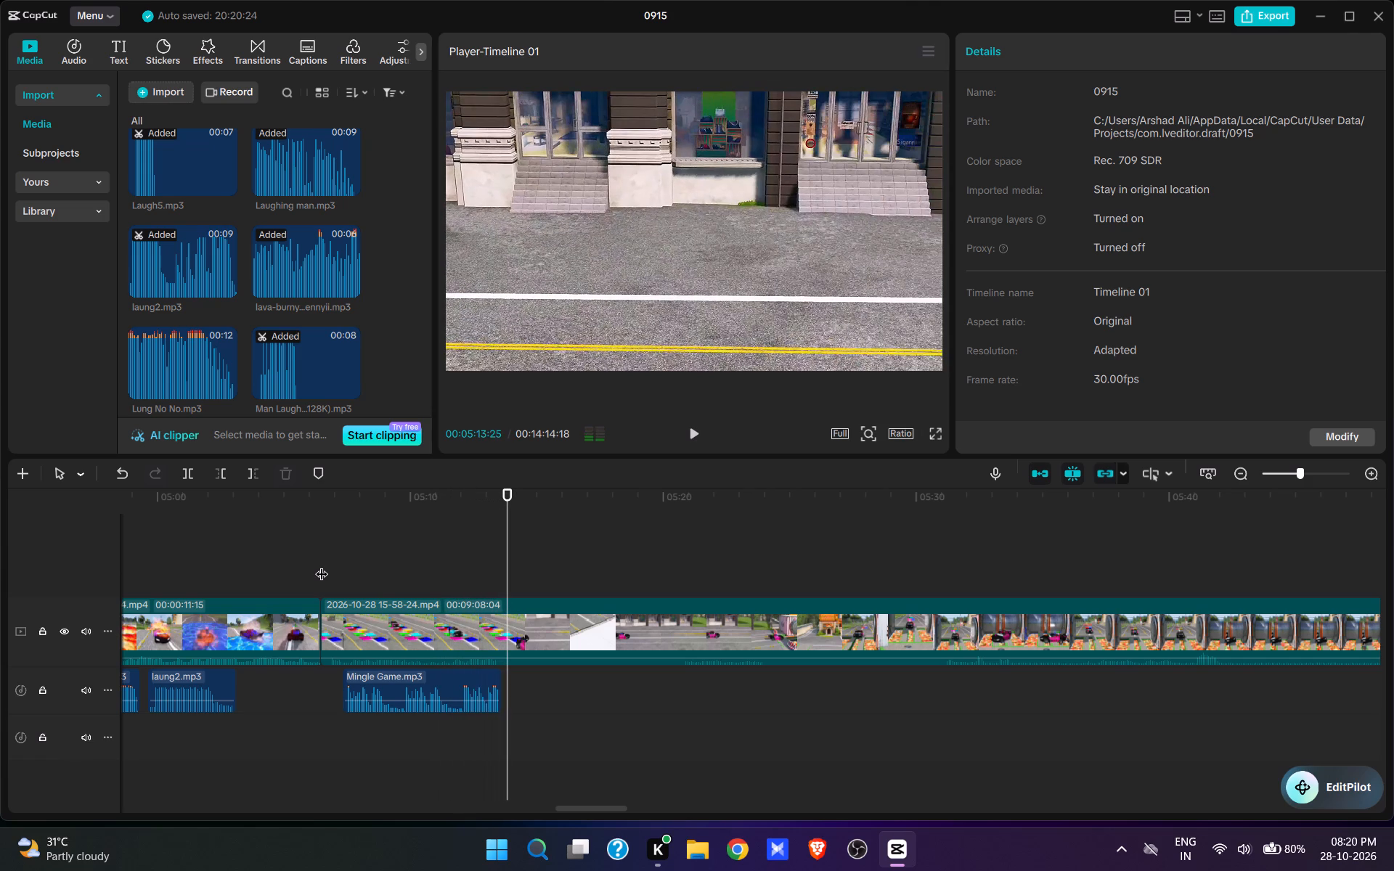
Split the video at 00:05:13:10, after the cars cross the coloured tiles, and trim the end of Mingle Game.mp3 to that point.
{"action": "left_click", "coordinate": [497, 580]}
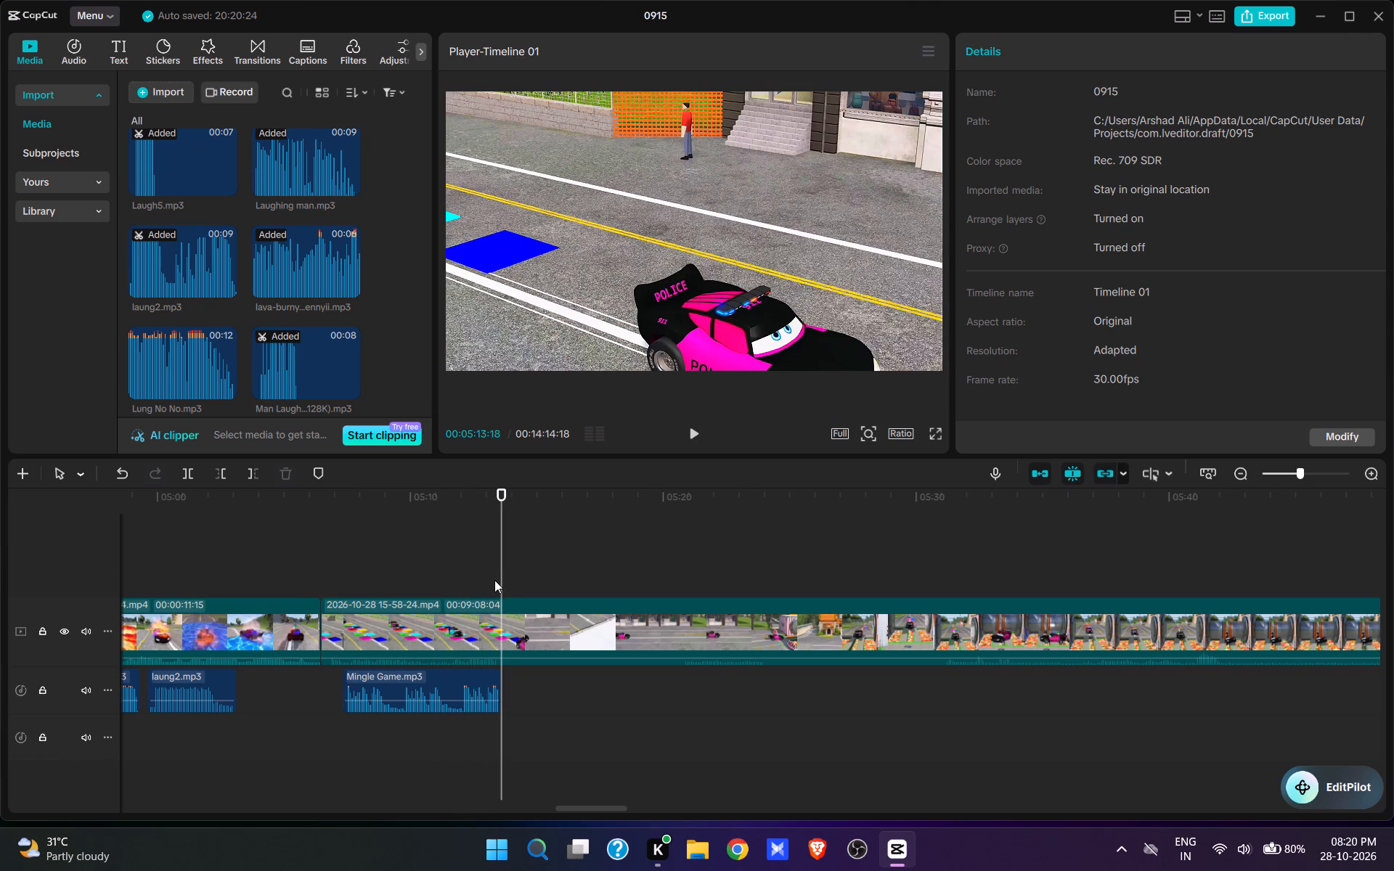
{"action": "left_click", "coordinate": [494, 580]}
{"action": "key", "text": "space"}
{"action": "left_click", "coordinate": [494, 580]}
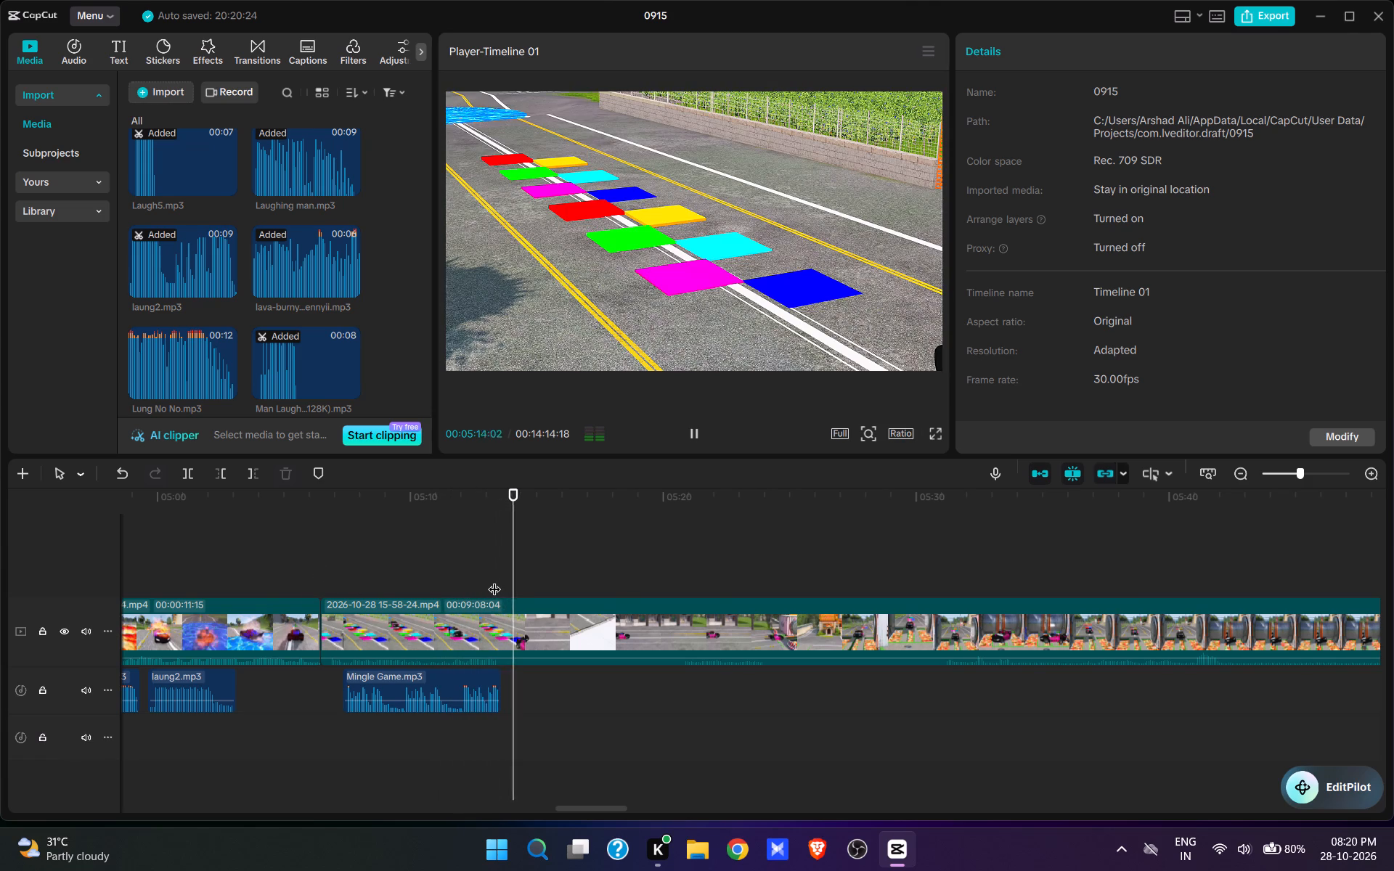
{"action": "left_click", "coordinate": [502, 623]}
{"action": "key", "text": "w"}
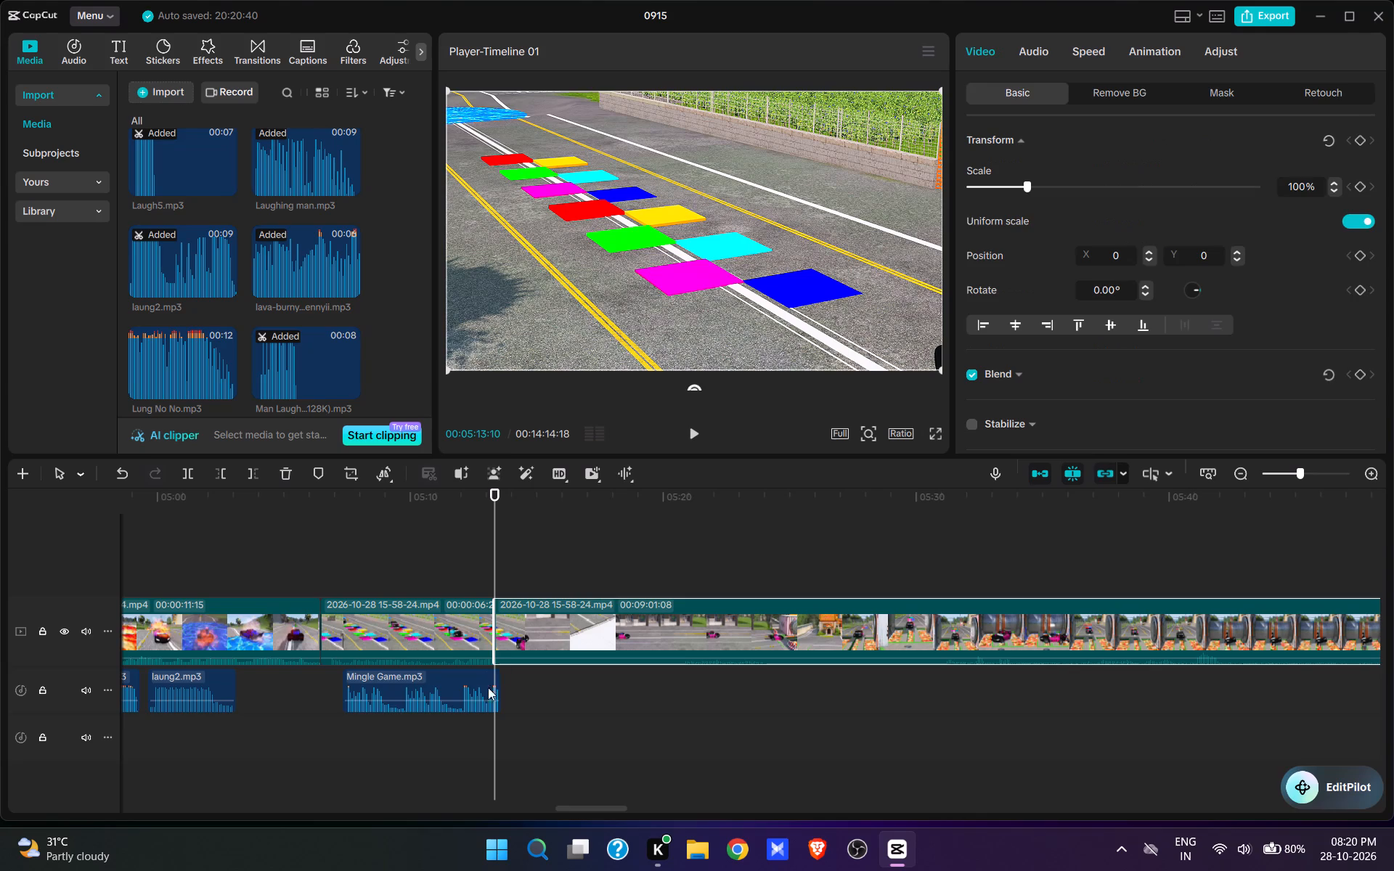
{"action": "left_click", "coordinate": [484, 696]}
{"action": "key", "text": "e"}
Cut the footage from 00:05:13:10 up to about 00:05:21:00, where the pink police car drives toward the containers, and preview the join.
{"action": "left_click", "coordinate": [688, 568]}
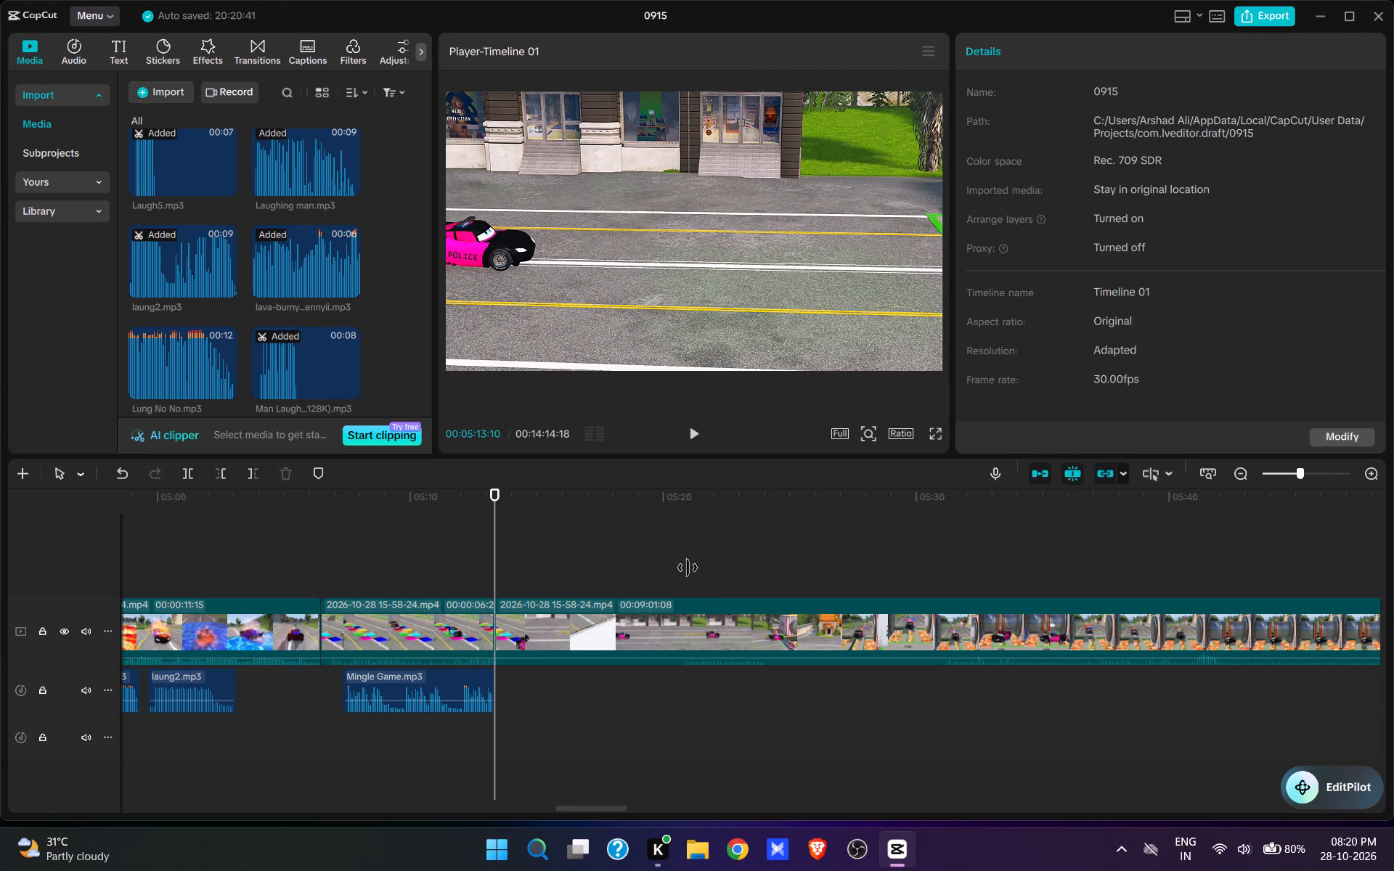
{"action": "left_click", "coordinate": [669, 568]}
{"action": "key", "text": "space"}
{"action": "key", "text": "space"}
{"action": "key", "text": "space"}
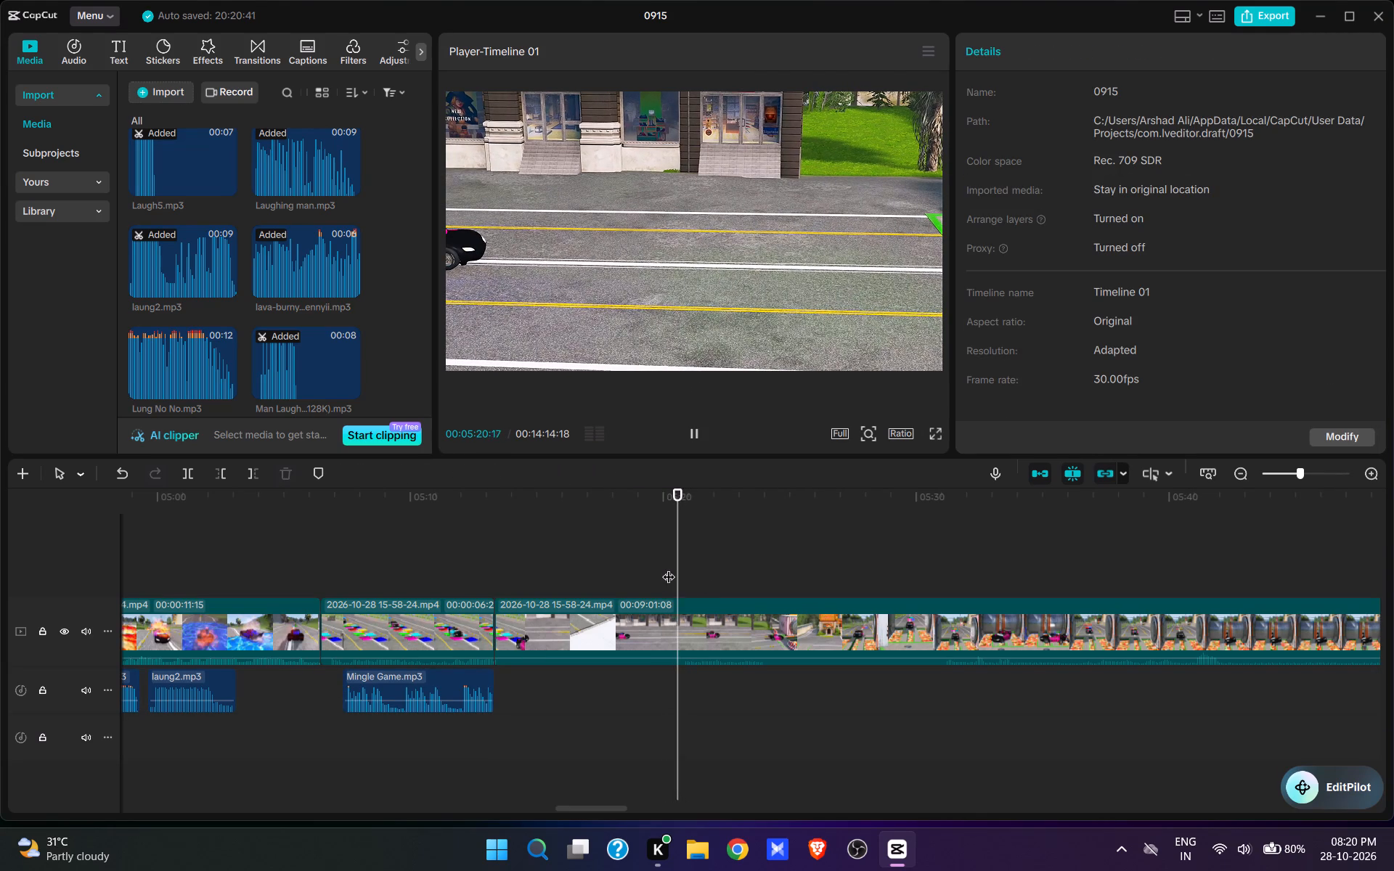
{"action": "key", "text": "space"}
{"action": "type", "text": "q"}
{"action": "key", "text": "space"}
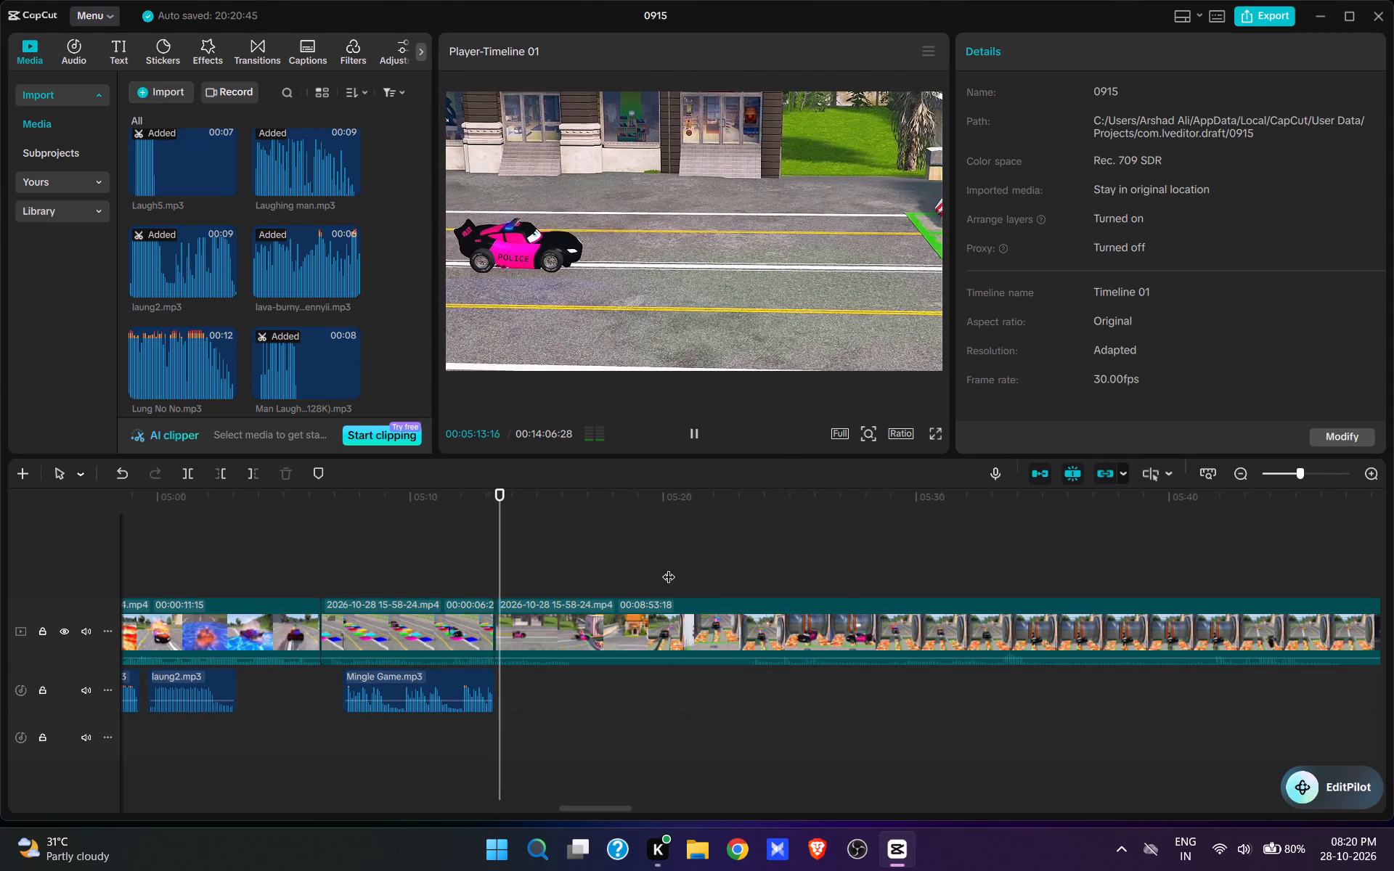
{"action": "key", "text": "space"}
Browse the imported audio, add kavboy iyyhaa.mp3 at 00:05:13:10 as the pink police car drives toward the containers, and preview it.
{"action": "left_click", "coordinate": [502, 575]}
{"action": "left_click_drag", "start_coordinate": [502, 573], "coordinate": [495, 568]}
{"action": "scroll", "coordinate": [291, 310], "scroll_direction": "up", "scroll_amount": 11}
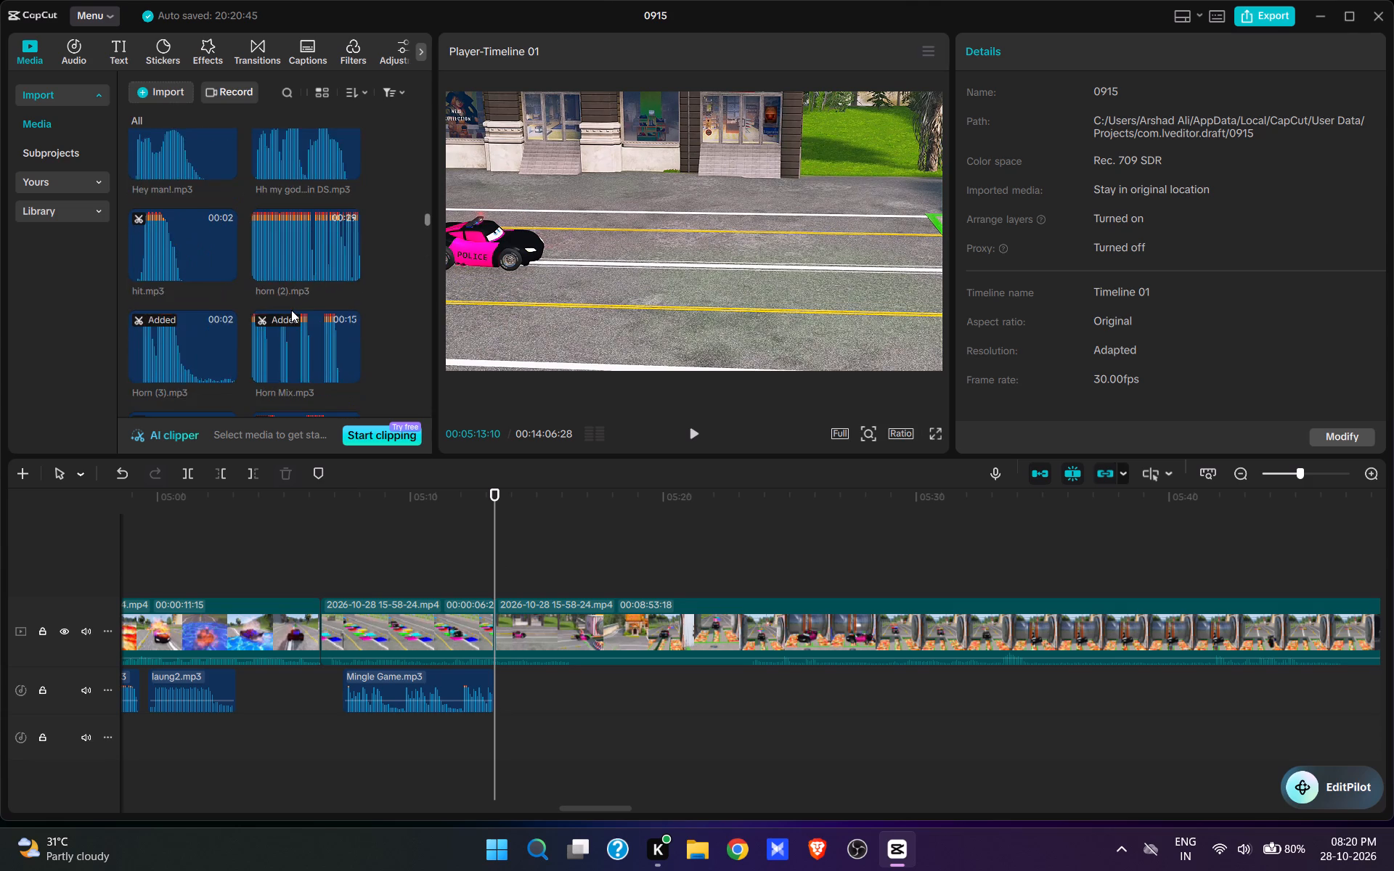
{"action": "scroll", "coordinate": [291, 310], "scroll_direction": "up", "scroll_amount": 12}
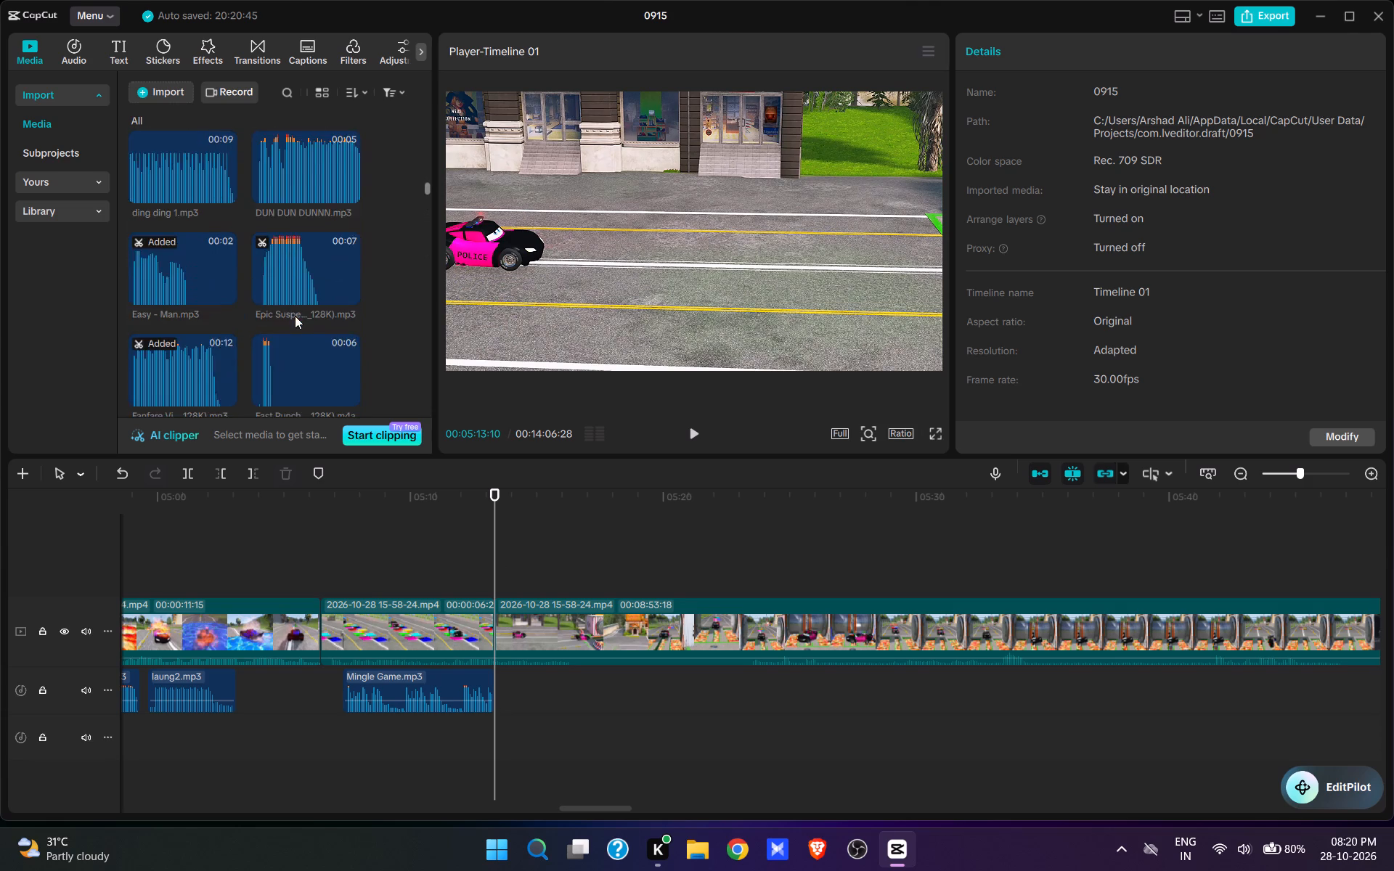
{"action": "scroll", "coordinate": [295, 316], "scroll_direction": "up", "scroll_amount": 20}
{"action": "scroll", "coordinate": [295, 316], "scroll_direction": "up", "scroll_amount": 4}
{"action": "scroll", "coordinate": [293, 315], "scroll_direction": "down", "scroll_amount": 3}
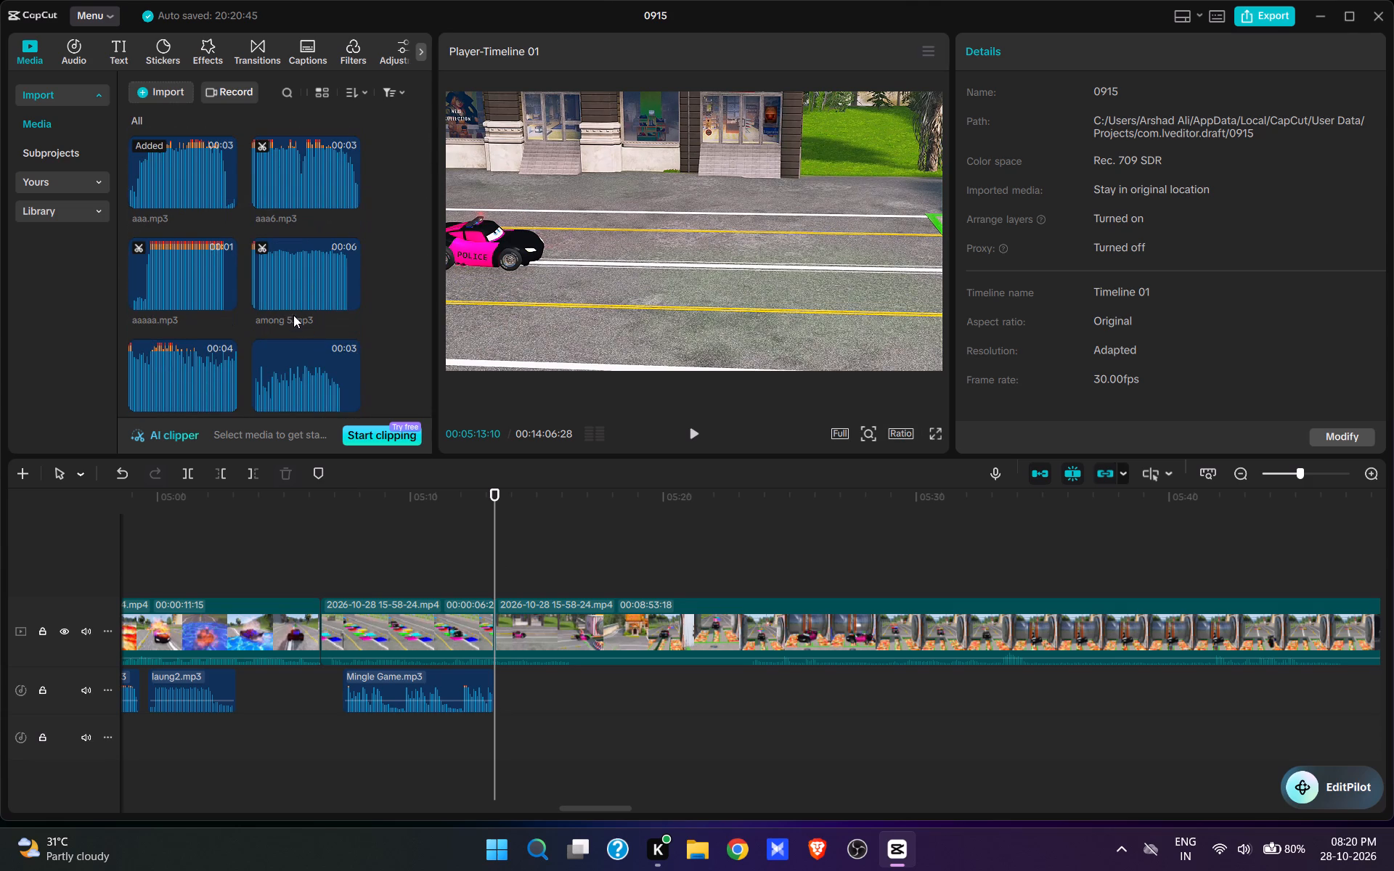
{"action": "scroll", "coordinate": [293, 315], "scroll_direction": "down", "scroll_amount": 12}
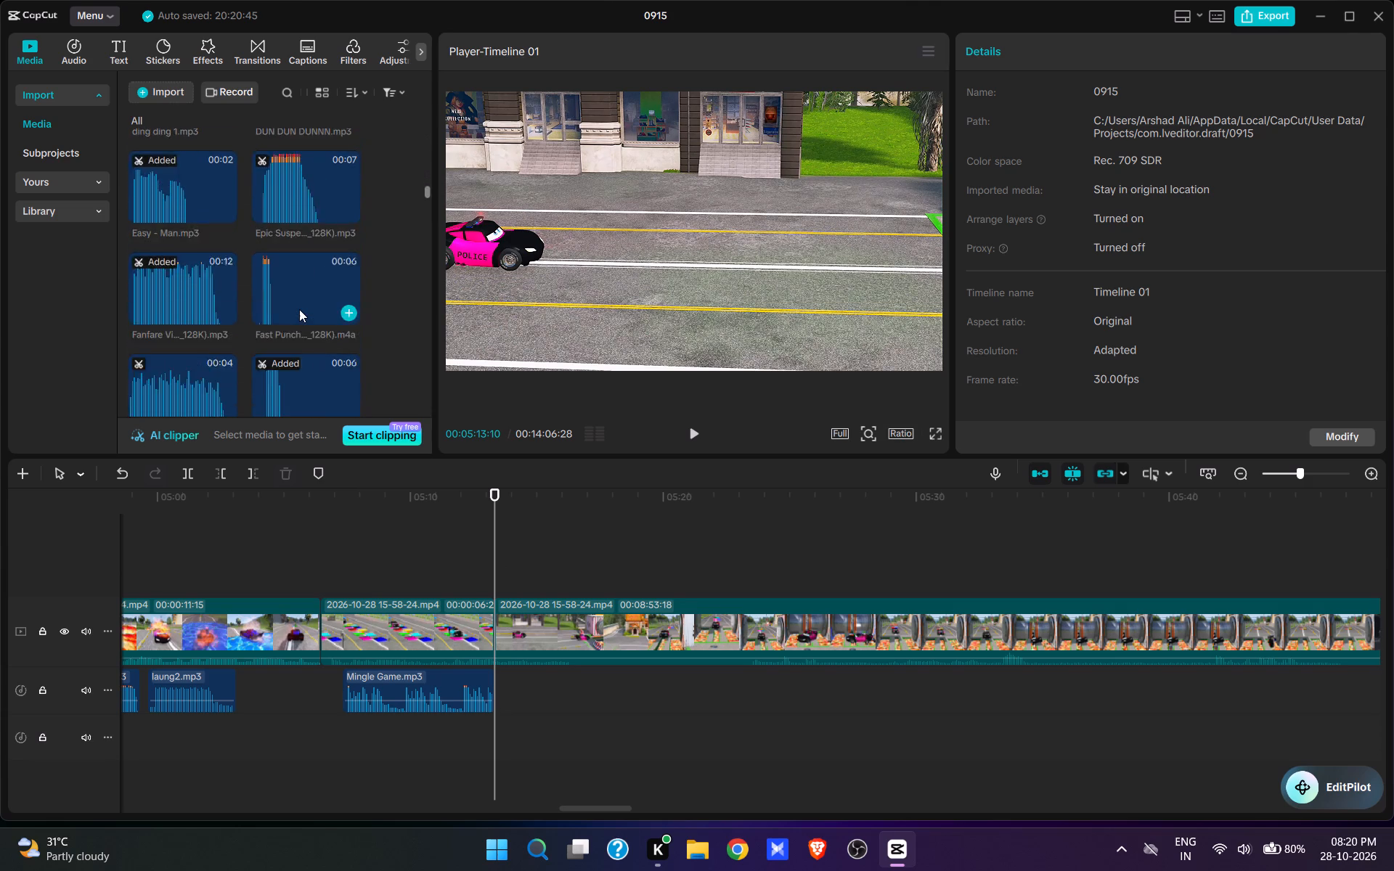
{"action": "scroll", "coordinate": [299, 309], "scroll_direction": "down", "scroll_amount": 7}
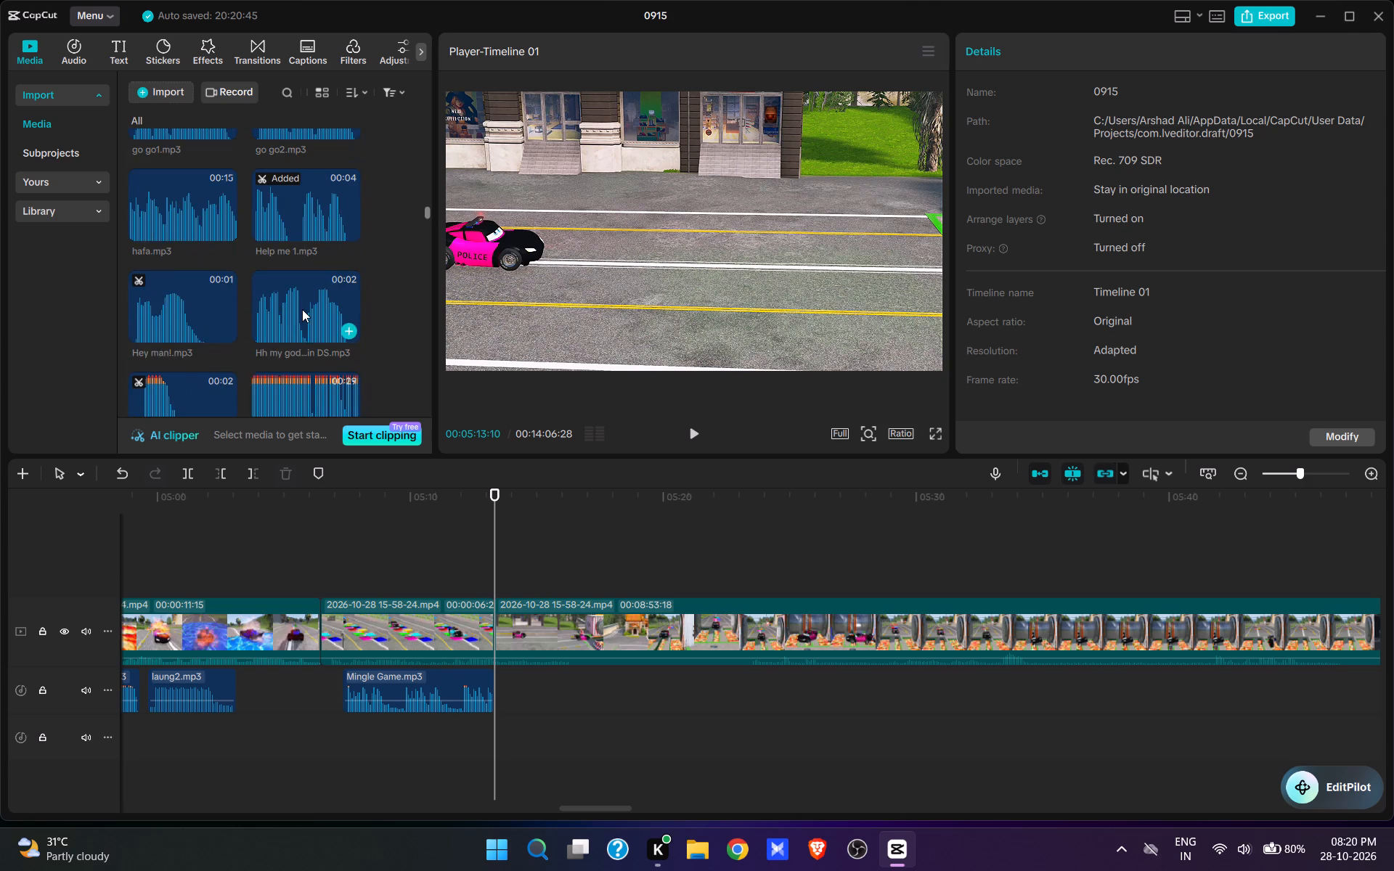
{"action": "scroll", "coordinate": [302, 309], "scroll_direction": "down", "scroll_amount": 3}
{"action": "scroll", "coordinate": [302, 309], "scroll_direction": "up", "scroll_amount": 8}
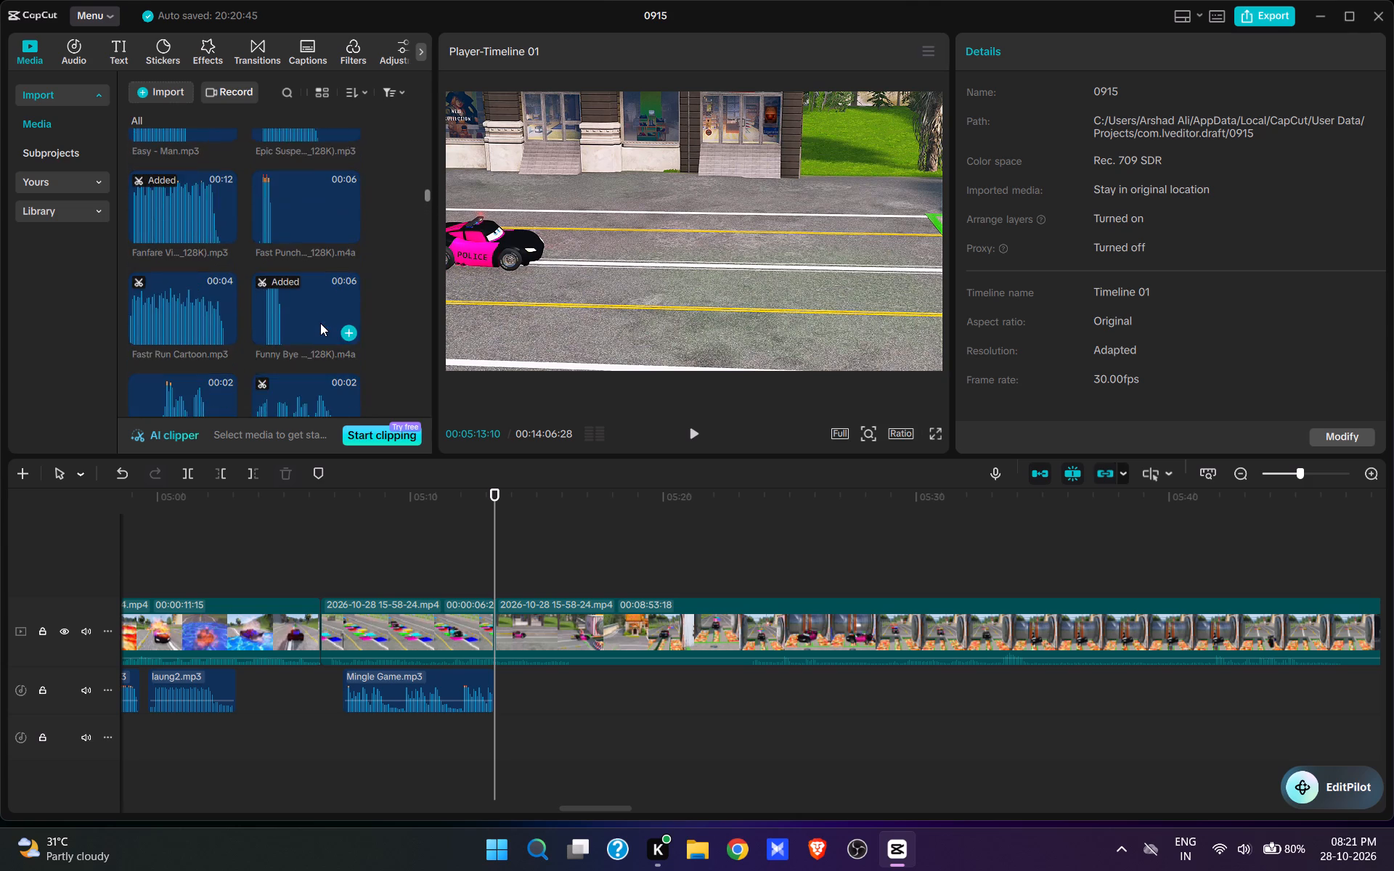
{"action": "scroll", "coordinate": [319, 330], "scroll_direction": "up", "scroll_amount": 4}
{"action": "scroll", "coordinate": [319, 330], "scroll_direction": "down", "scroll_amount": 11}
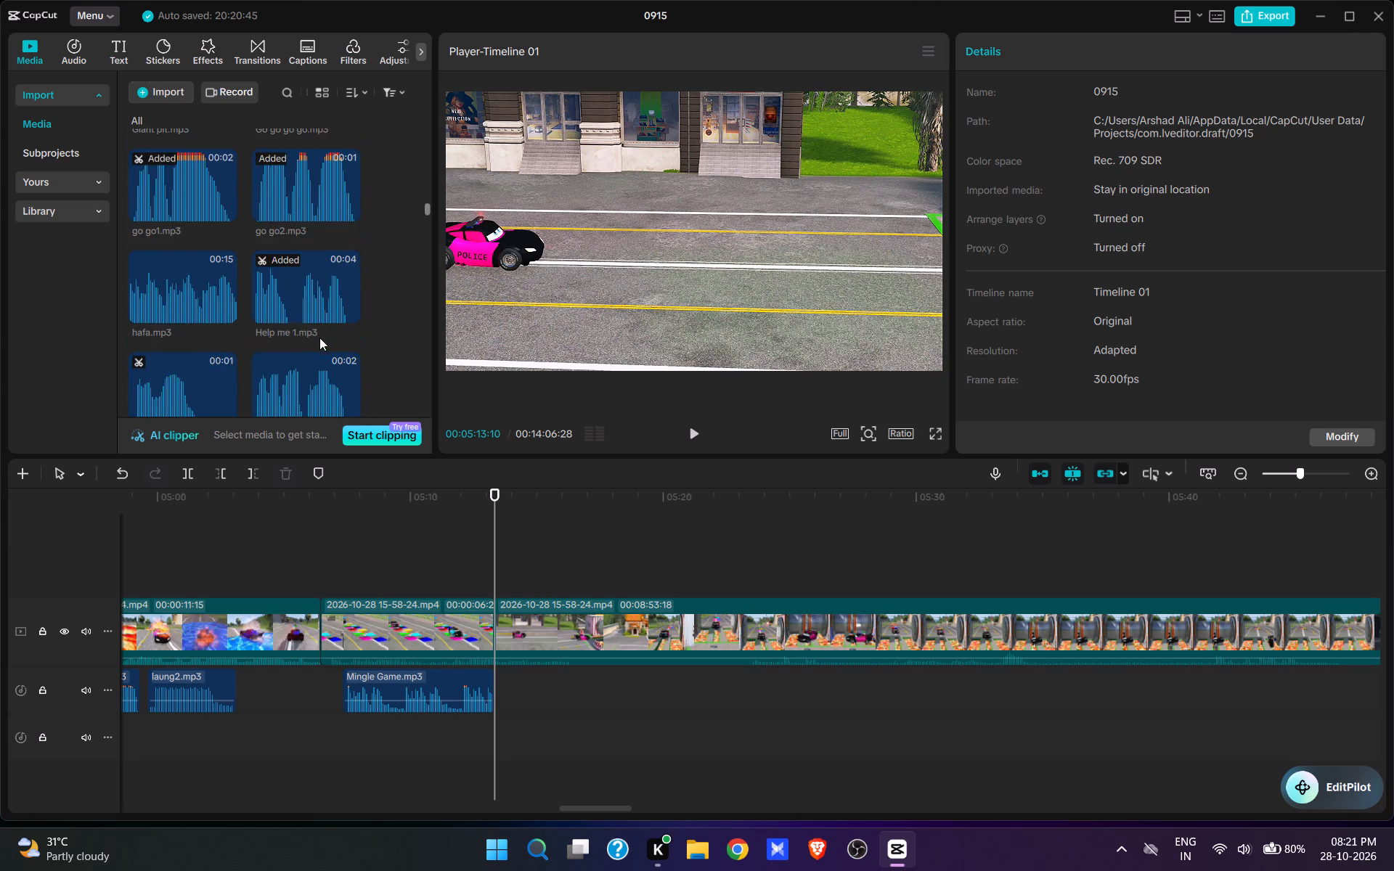
{"action": "scroll", "coordinate": [319, 338], "scroll_direction": "down", "scroll_amount": 5}
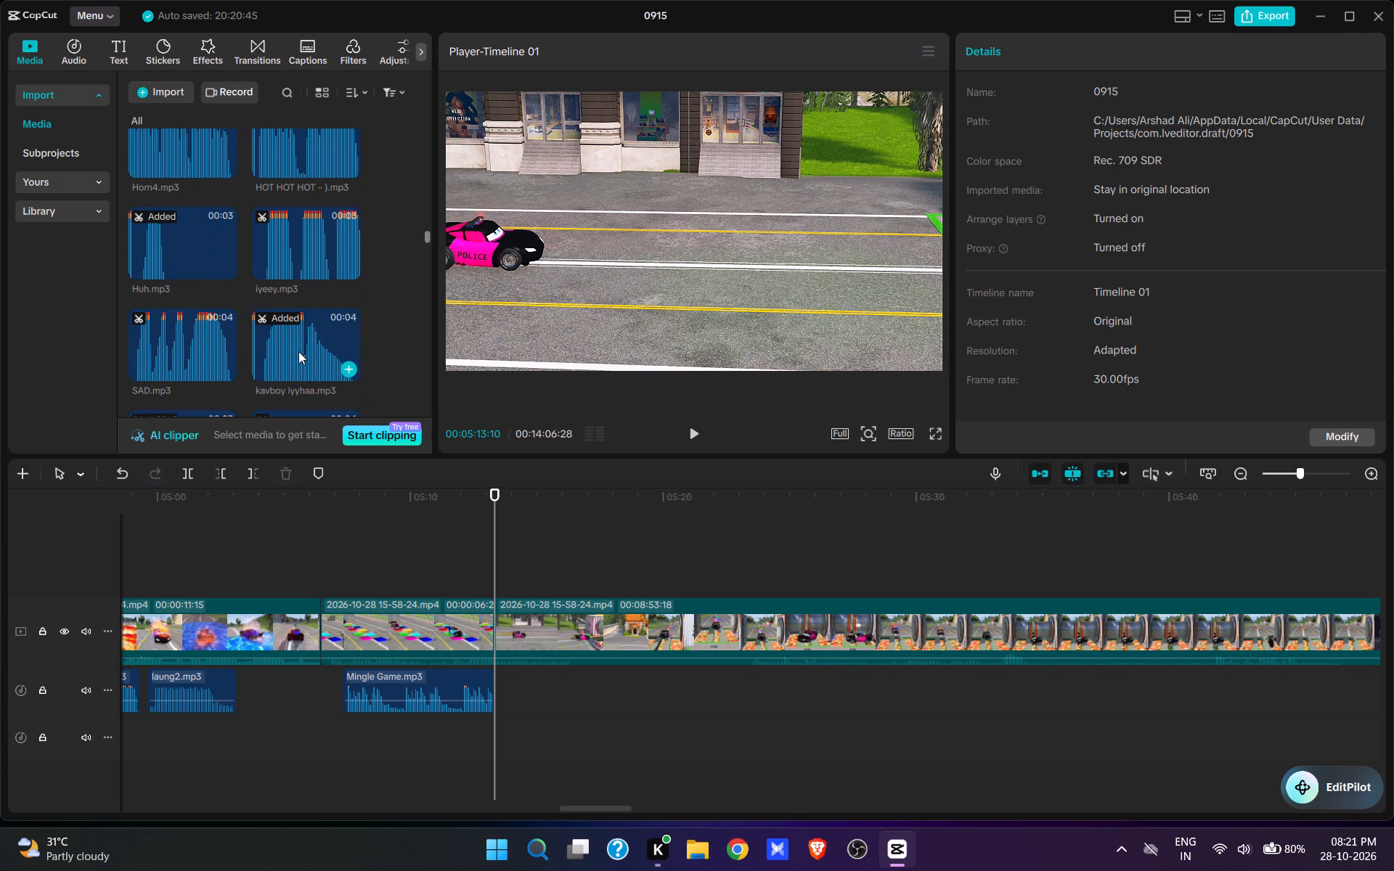
{"action": "left_click", "coordinate": [298, 351]}
{"action": "left_click", "coordinate": [354, 374]}
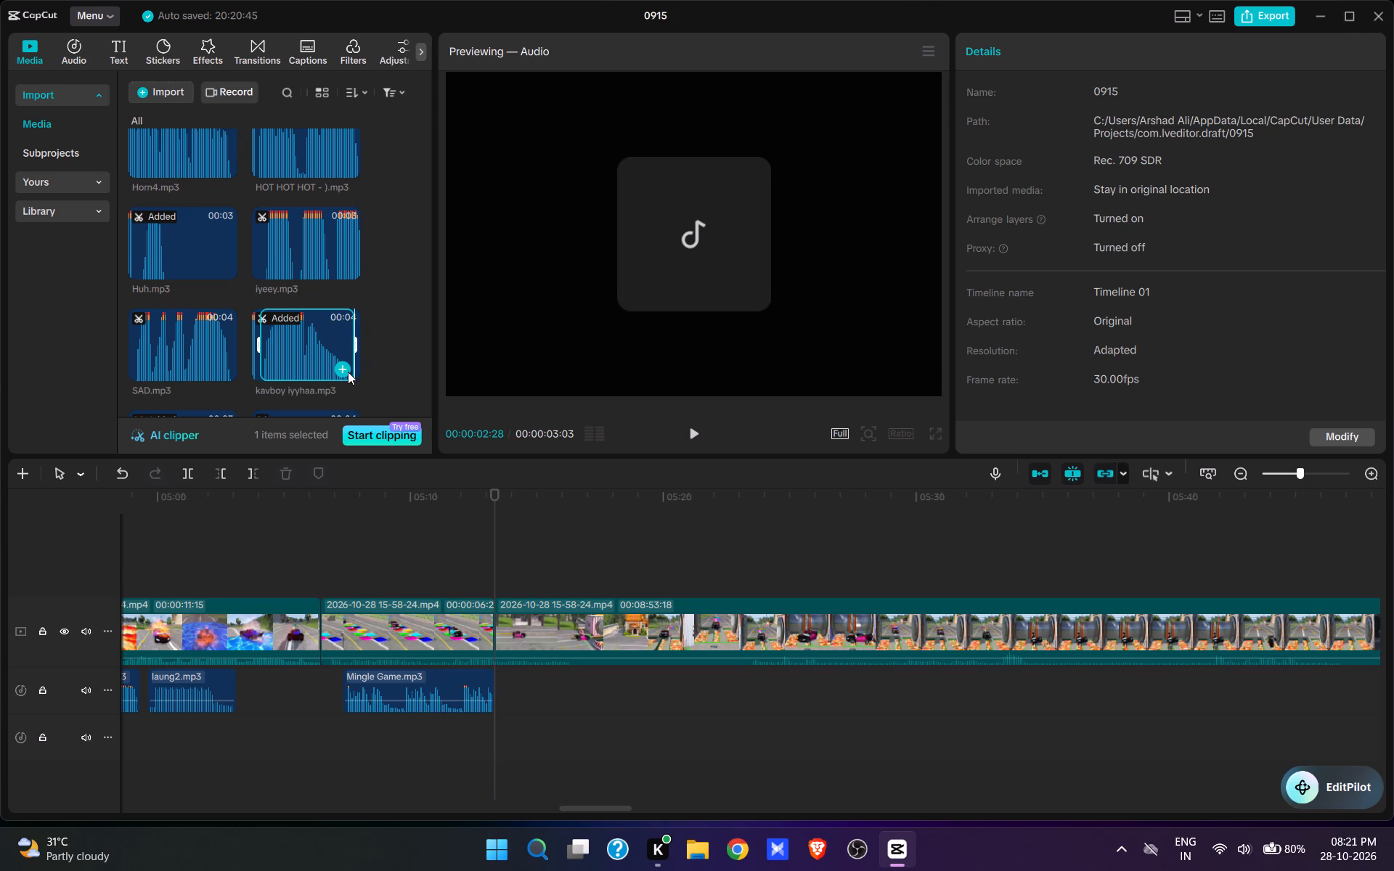
{"action": "left_click", "coordinate": [345, 369]}
{"action": "key", "text": "space"}
{"action": "key", "text": "space"}
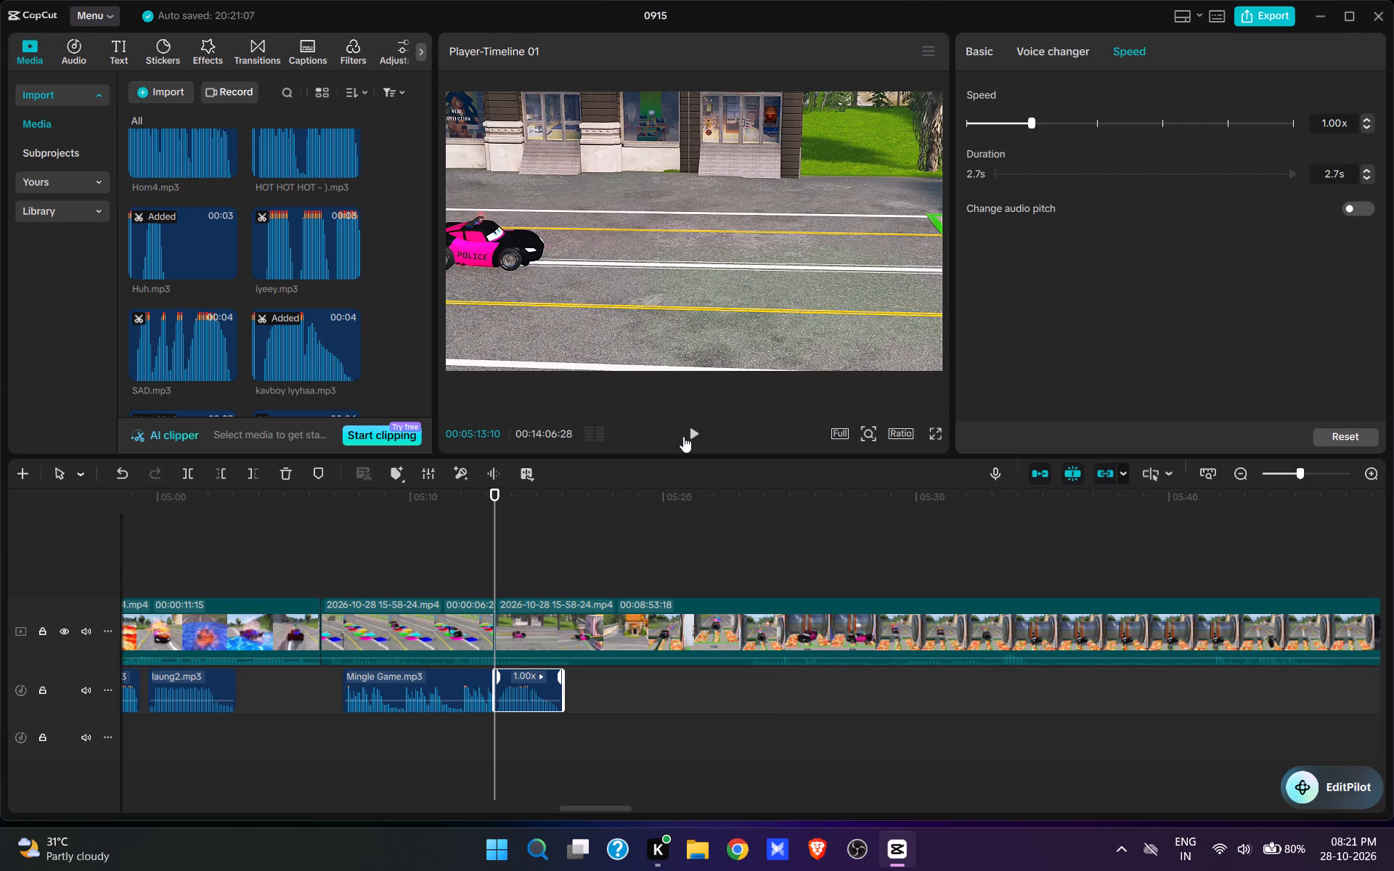
{"action": "left_click", "coordinate": [683, 436]}
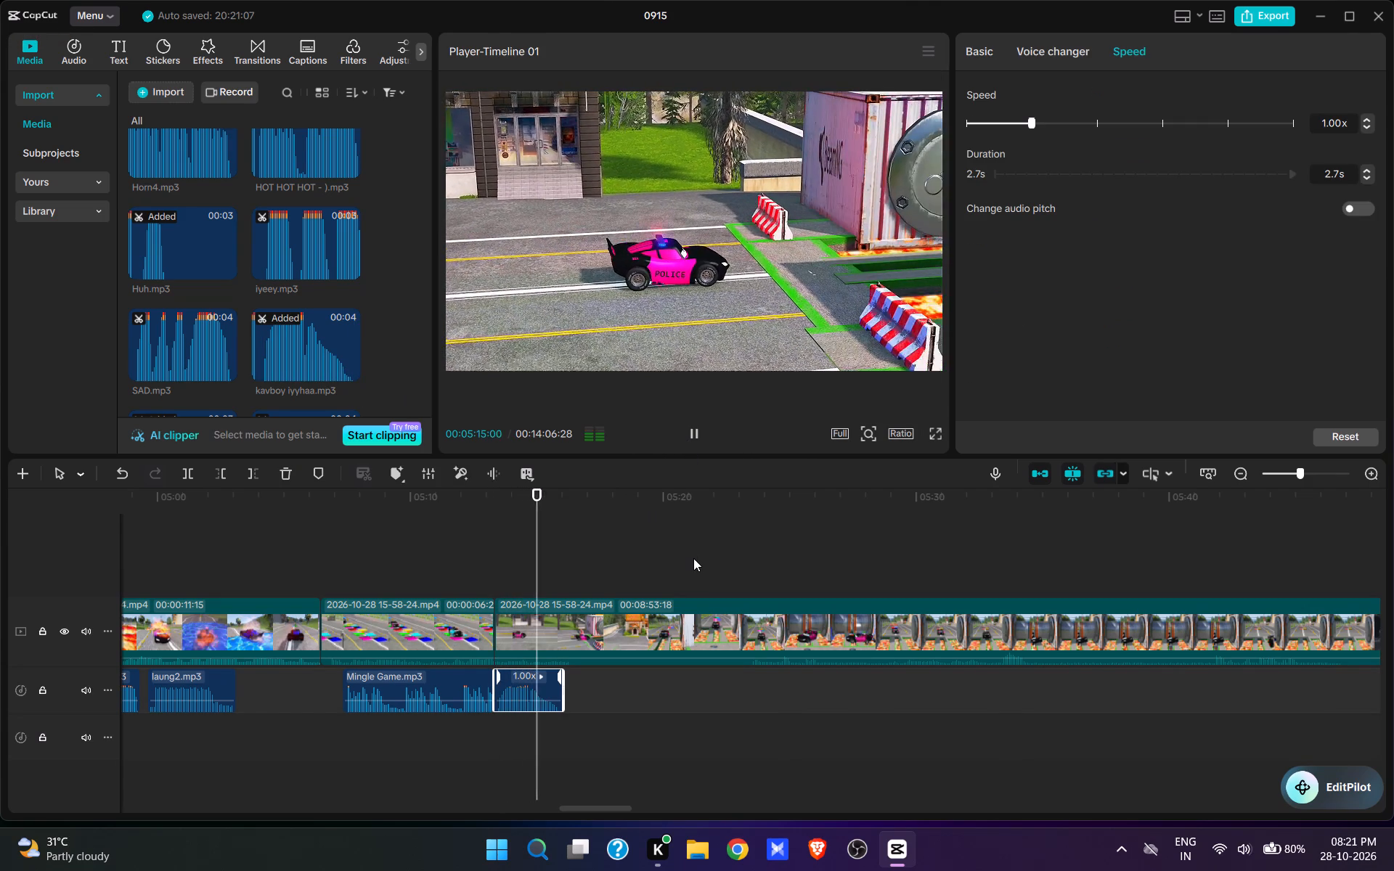
{"action": "key", "text": "space"}
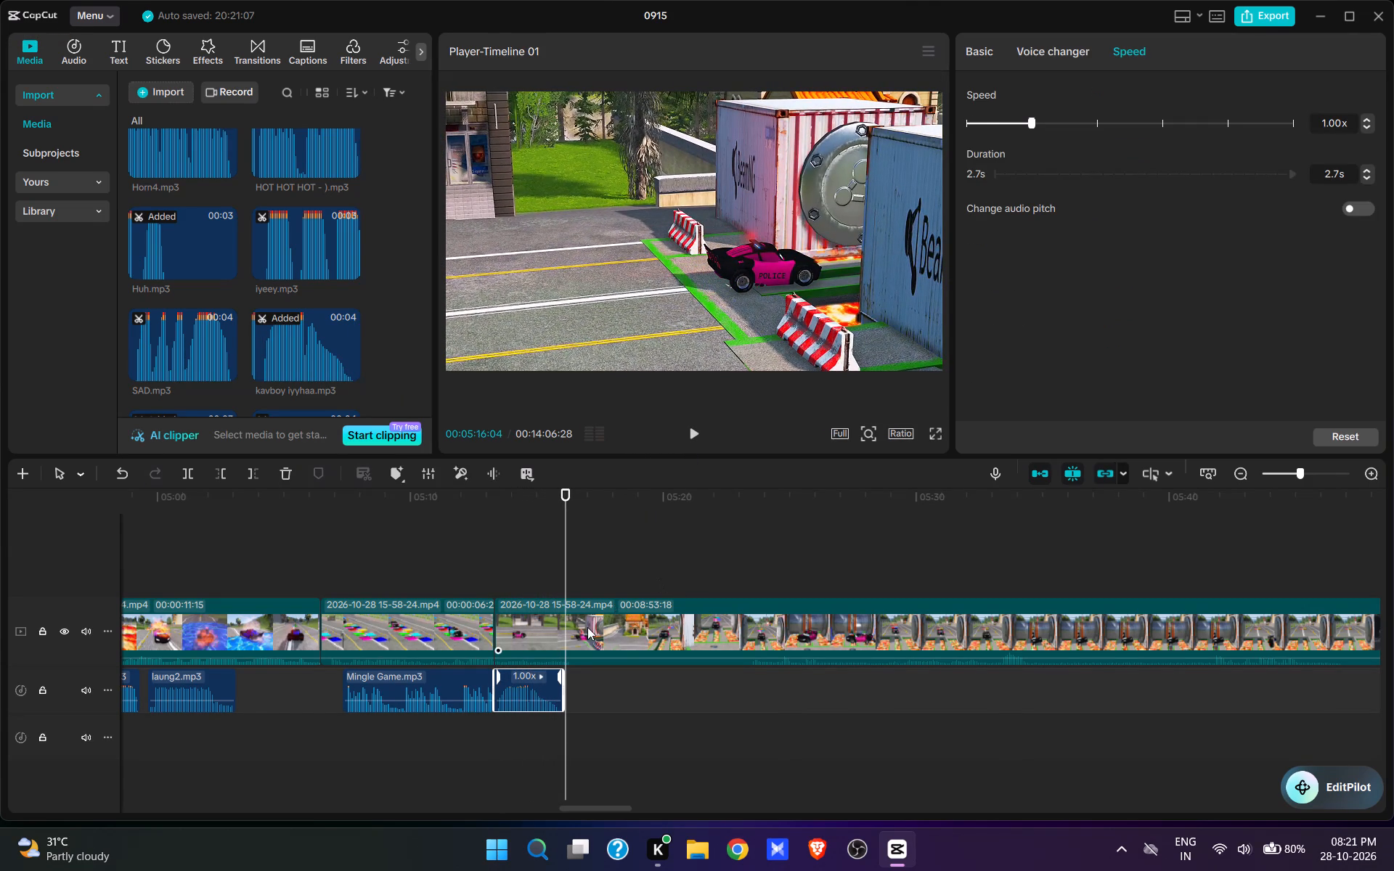
Split the video at 00:05:16:04 and cut the footage up to 00:05:23:13, where the pink police car faces the rollers, and preview.
{"action": "left_click", "coordinate": [587, 627]}
{"action": "key", "text": "w"}
{"action": "left_click", "coordinate": [765, 586]}
{"action": "left_click", "coordinate": [751, 589]}
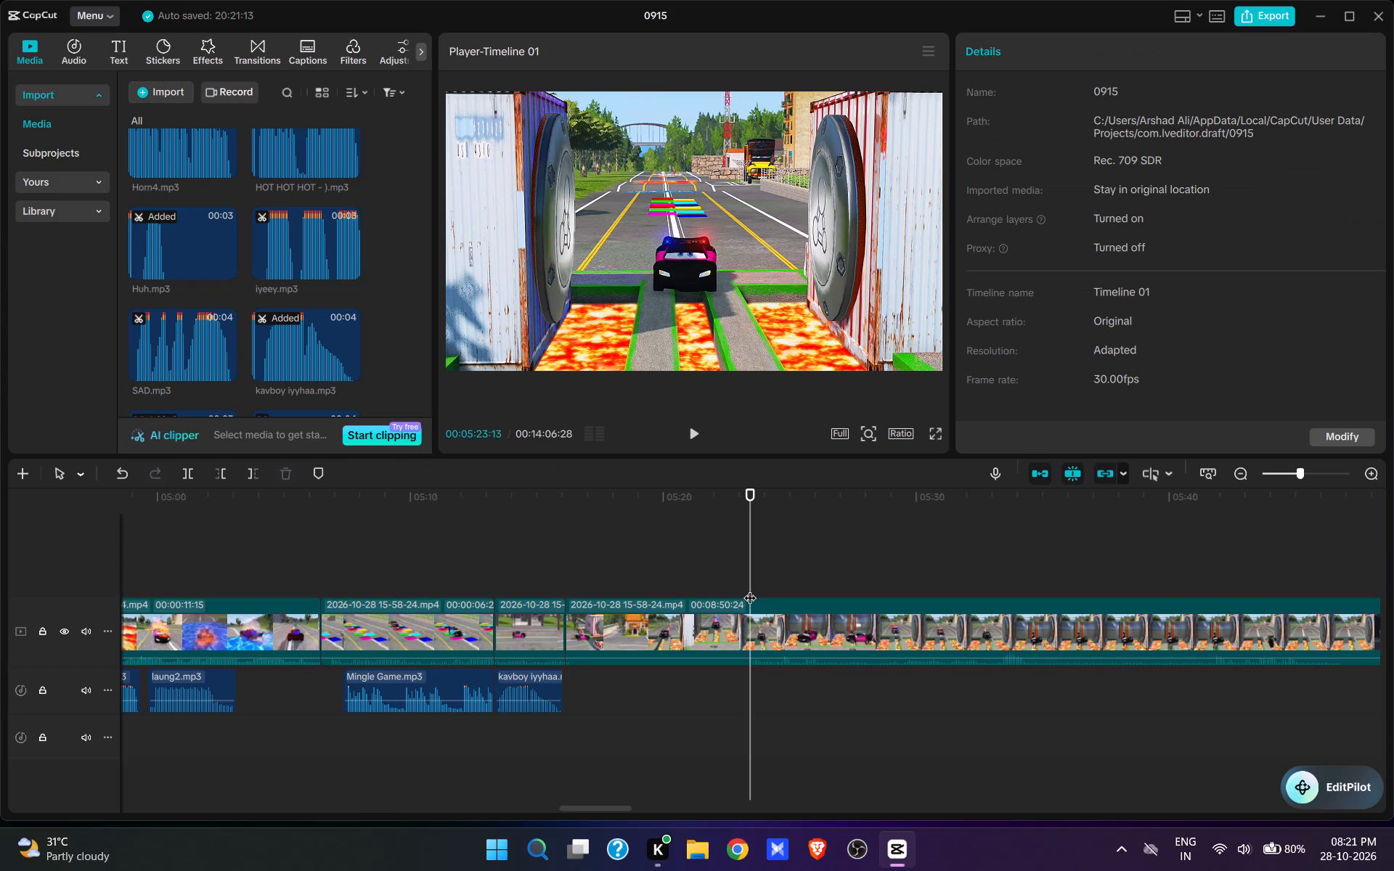
{"action": "key", "text": "space"}
{"action": "left_click", "coordinate": [733, 586]}
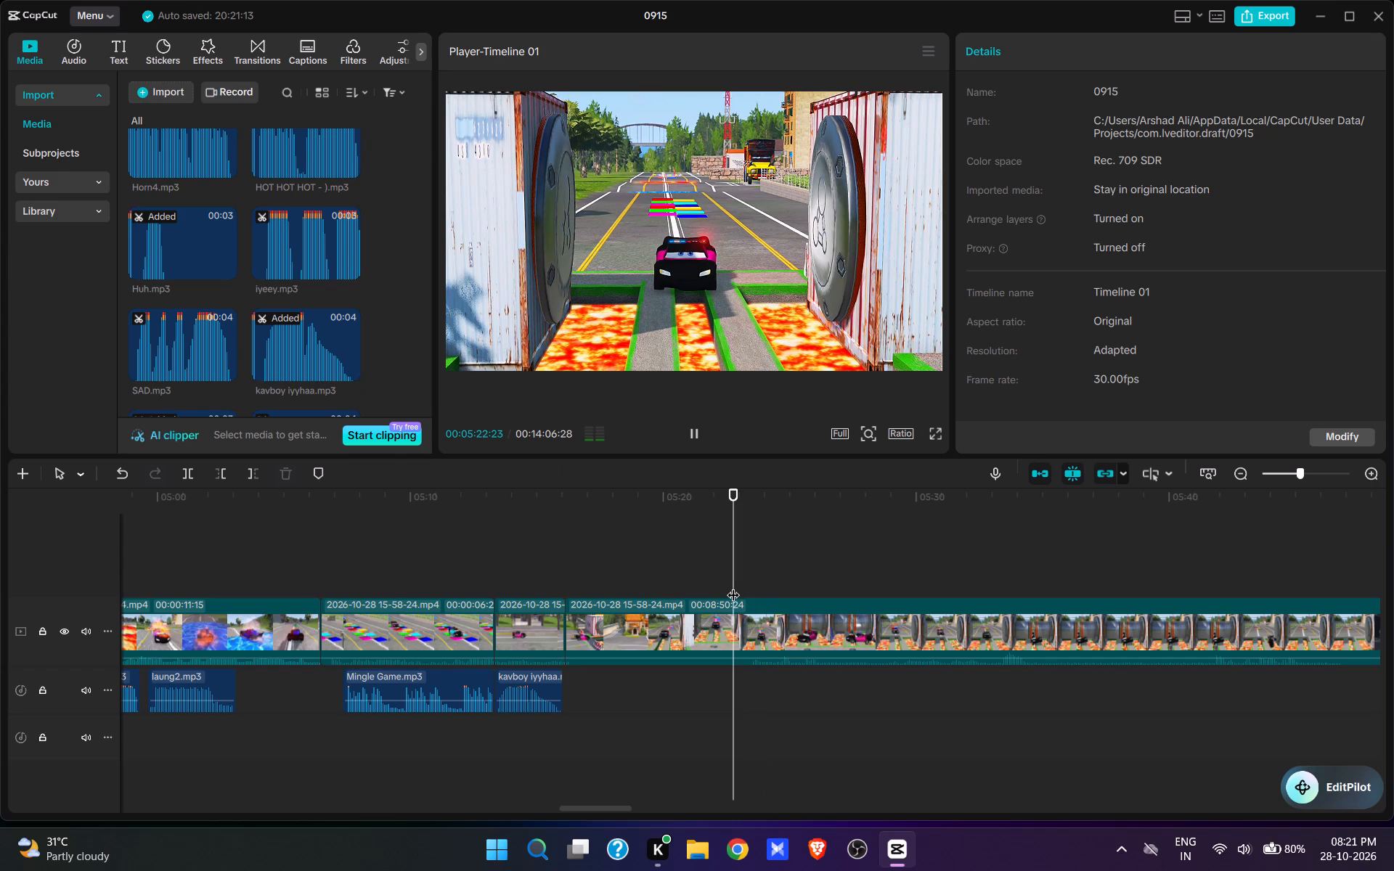
{"action": "key", "text": "space"}
{"action": "key", "text": "space"}
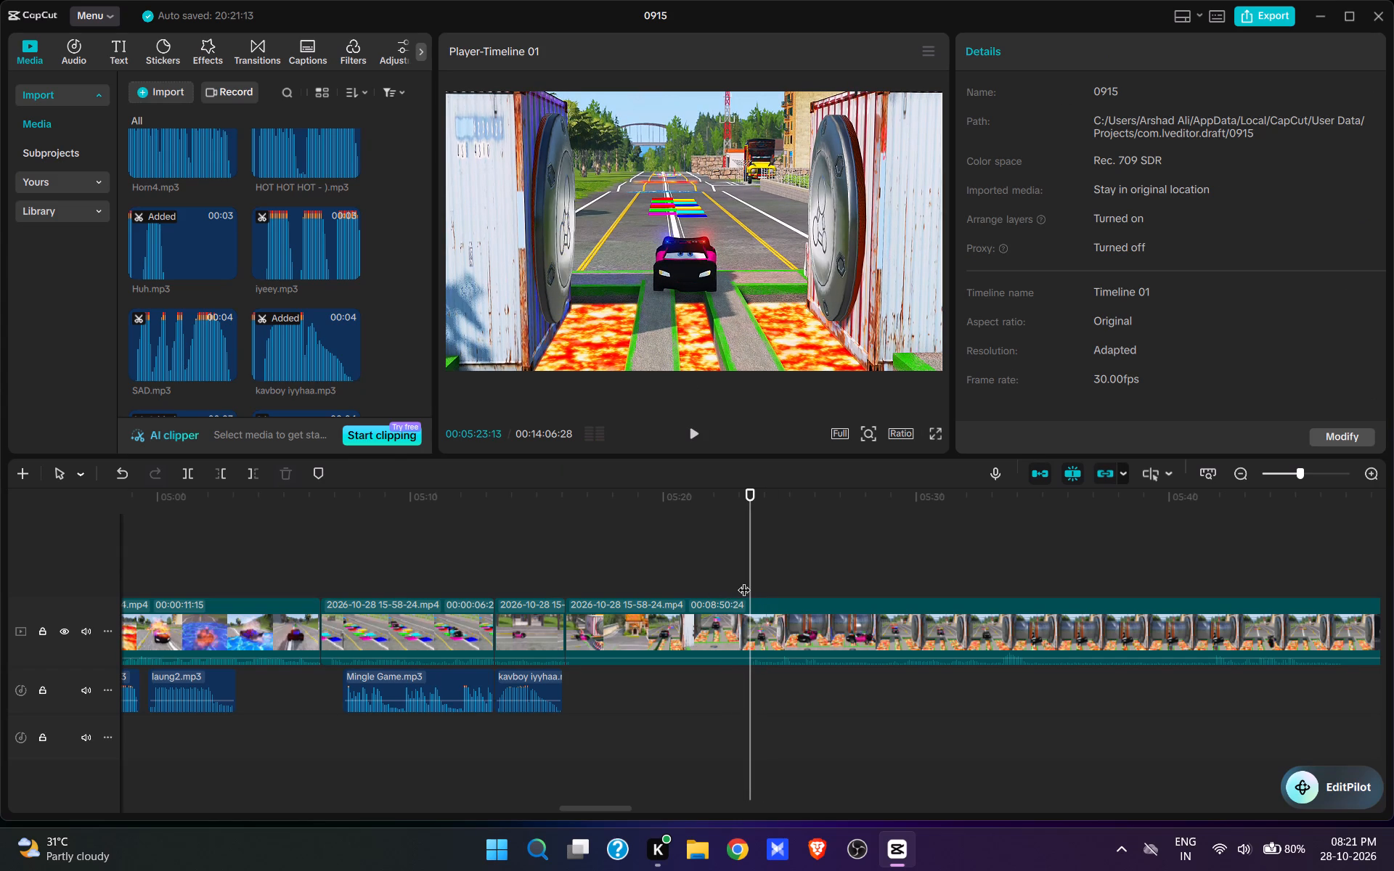
{"action": "key", "text": "q"}
{"action": "key", "text": "space"}
{"action": "key", "text": "space"}
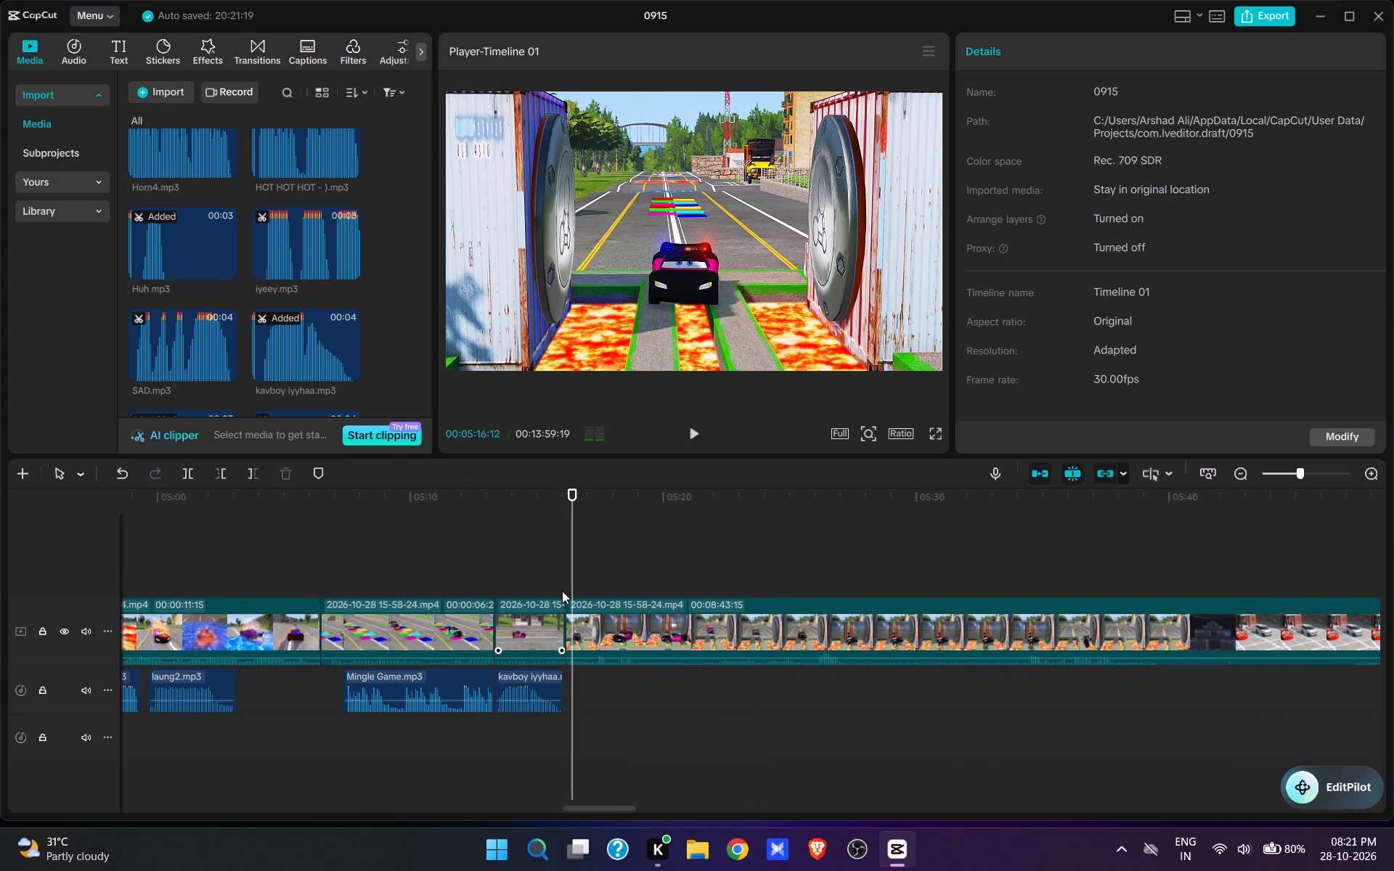
{"action": "key", "text": "space"}
{"action": "key", "text": "space"}
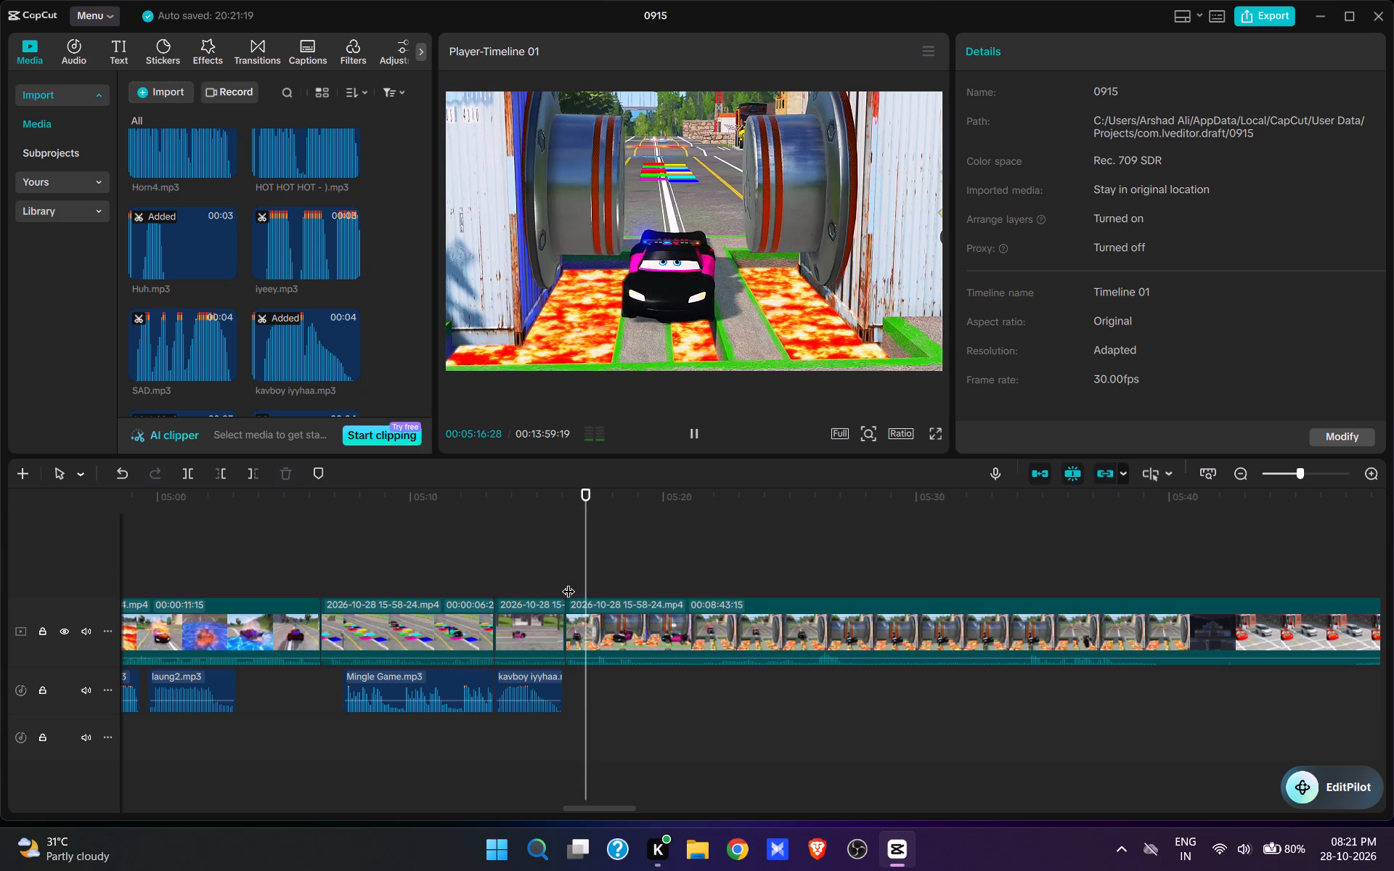
{"action": "key", "text": "space"}
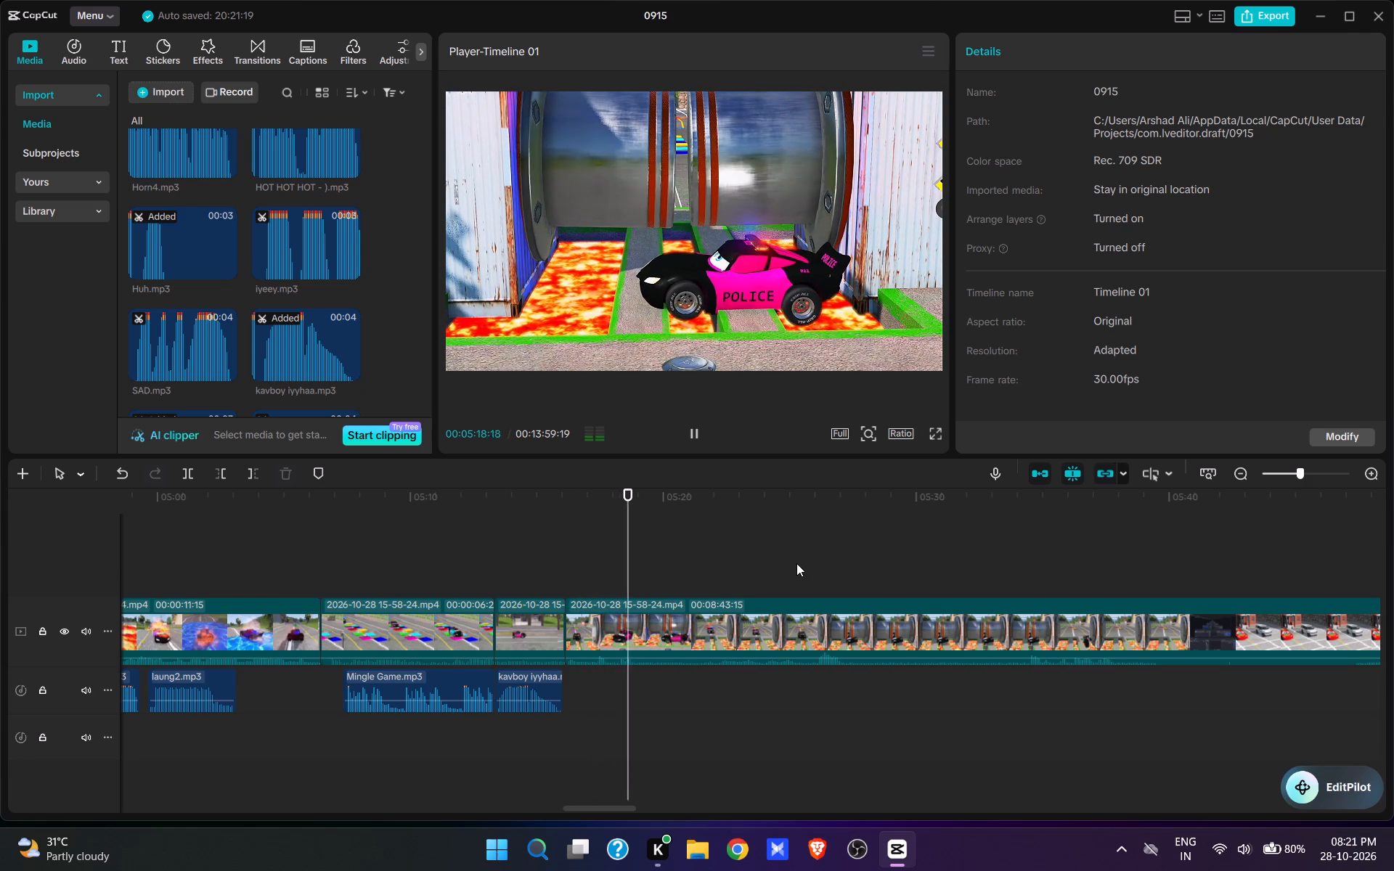
Cut the next footage from 00:05:16:04 up to about 00:05:22:18, before the pink police car's later run at the rollers, and preview.
{"action": "left_click", "coordinate": [796, 563]}
{"action": "key", "text": "space"}
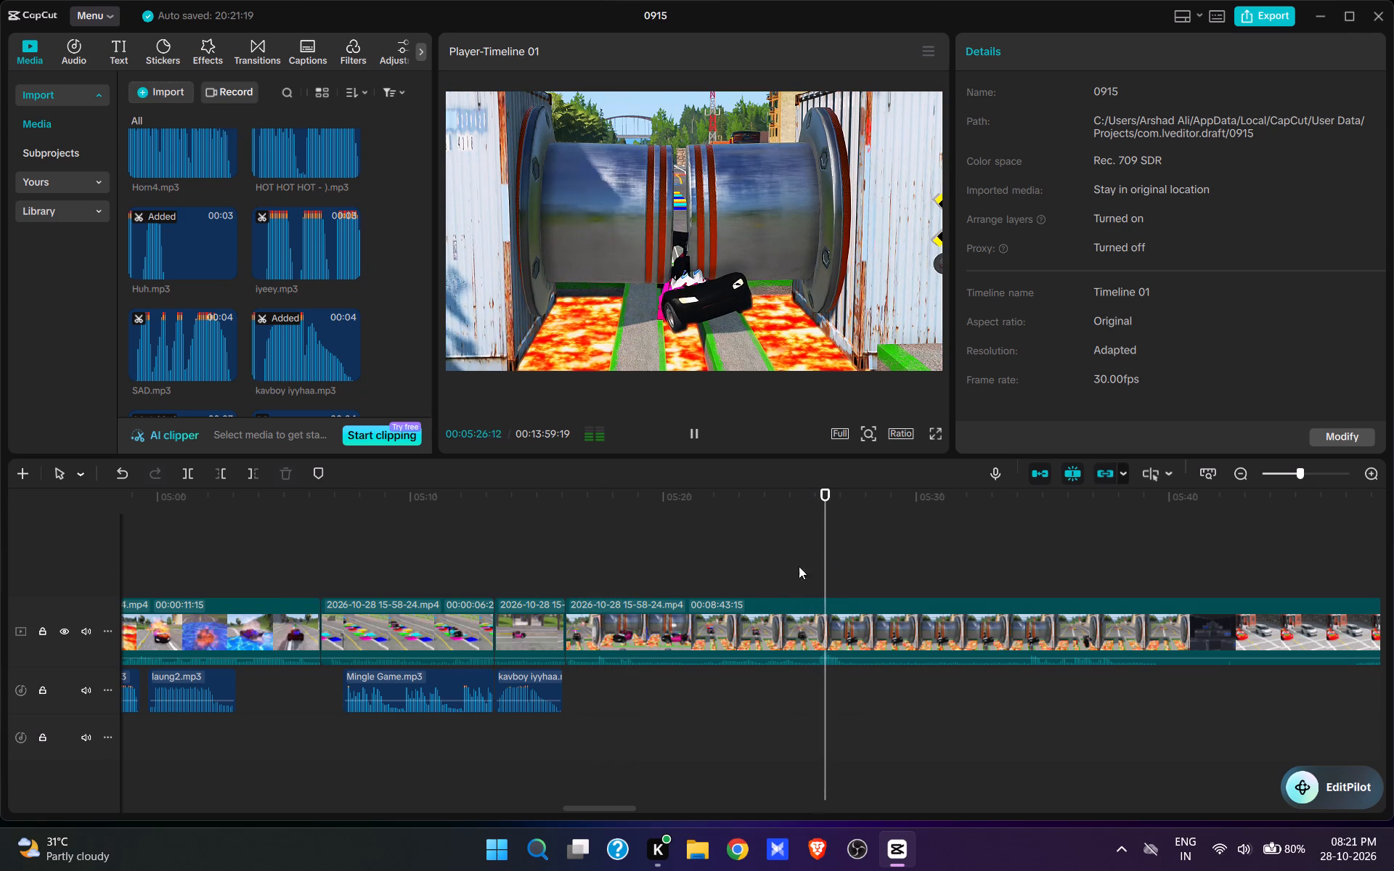
{"action": "left_click", "coordinate": [752, 567]}
{"action": "key", "text": "space"}
{"action": "left_click", "coordinate": [729, 567]}
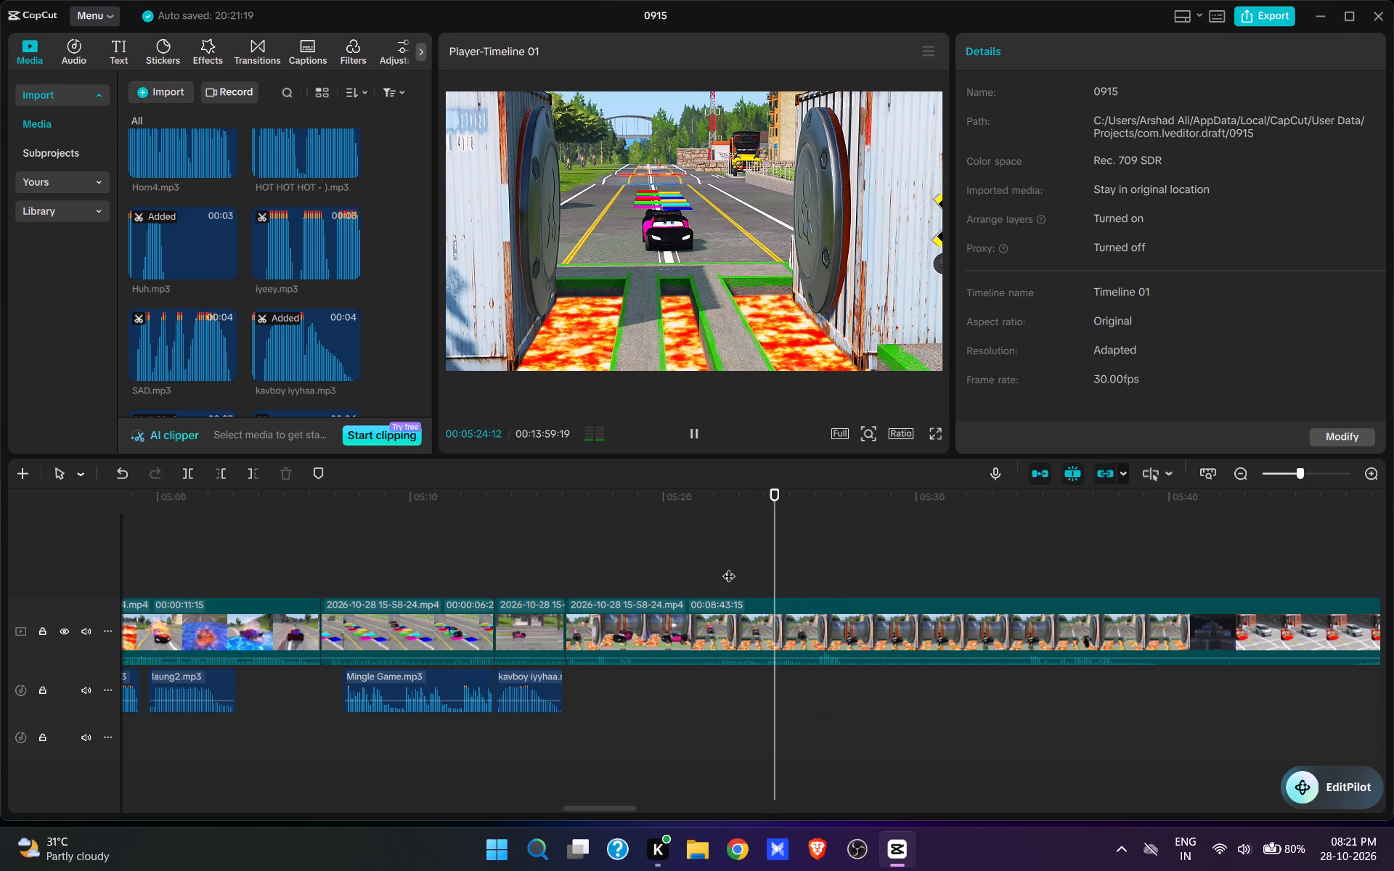
{"action": "type", "text": "q"}
{"action": "key", "text": "space"}
{"action": "key", "text": "space"}
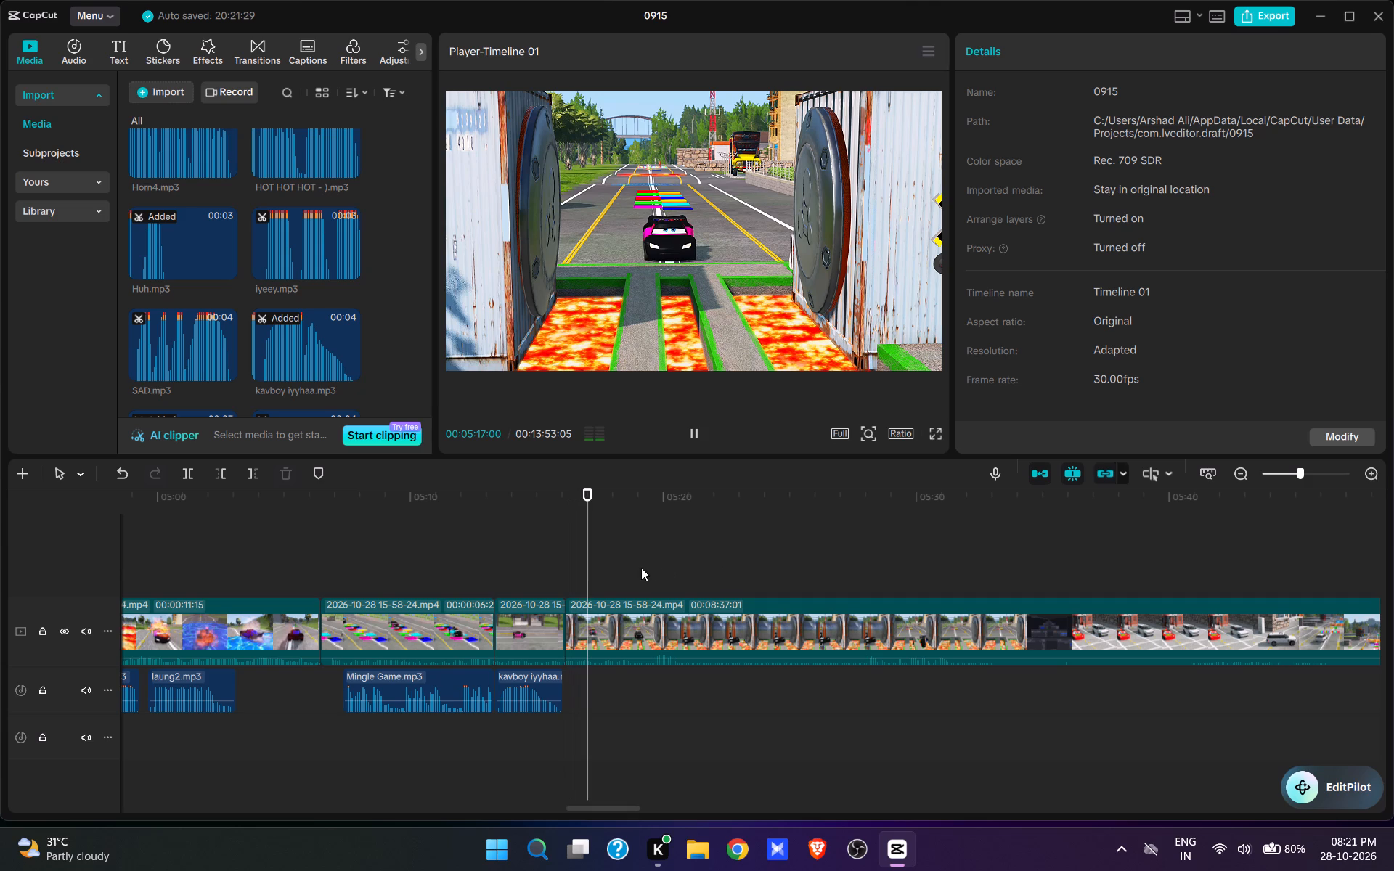
Trim the start of the roller scene from 00:05:16:04 up to about 00:05:16:22 and preview the join.
{"action": "left_click", "coordinate": [581, 578]}
{"action": "key", "text": "q"}
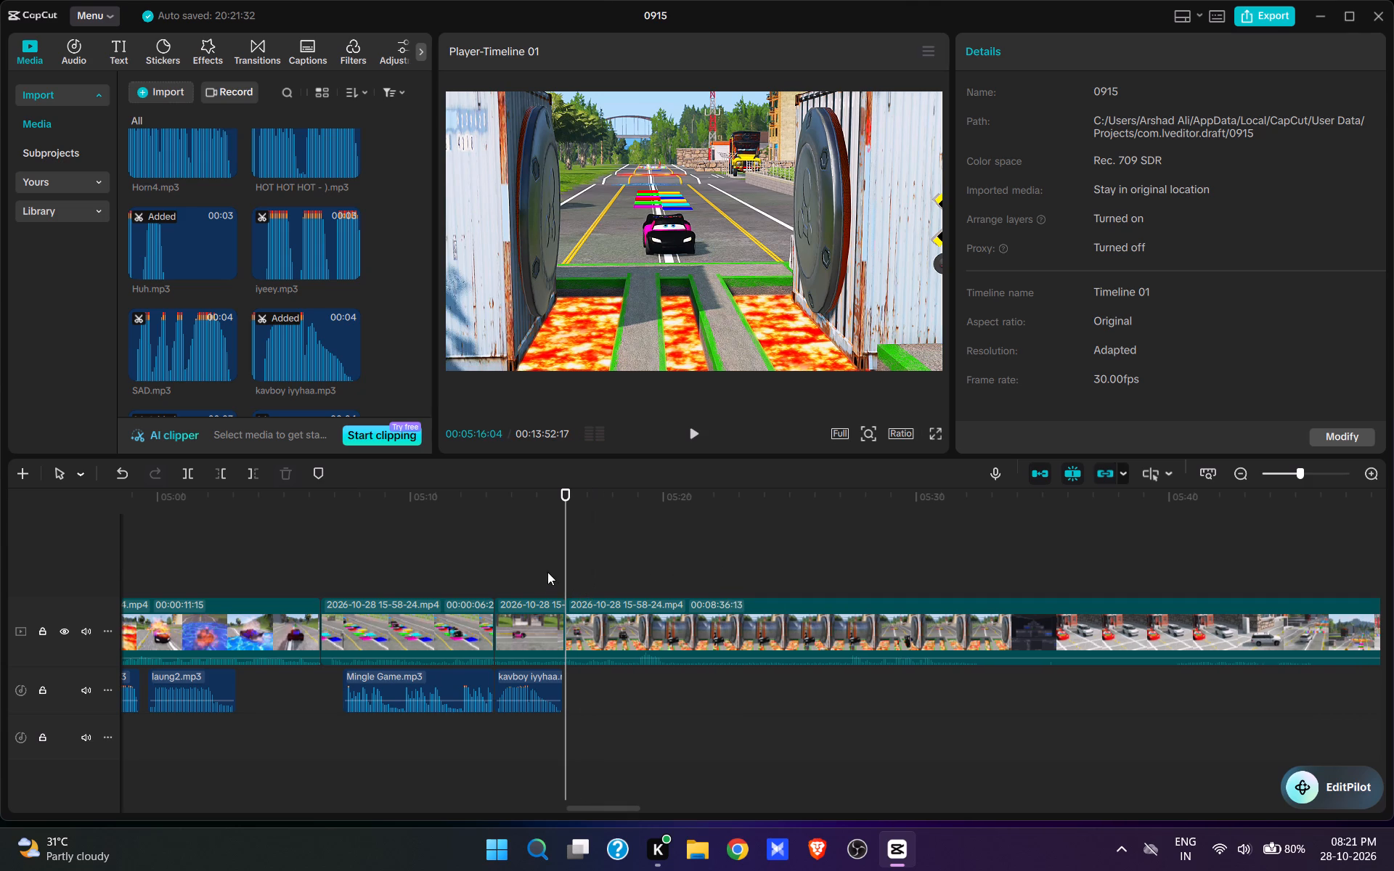
{"action": "left_click", "coordinate": [551, 571]}
{"action": "key", "text": "space"}
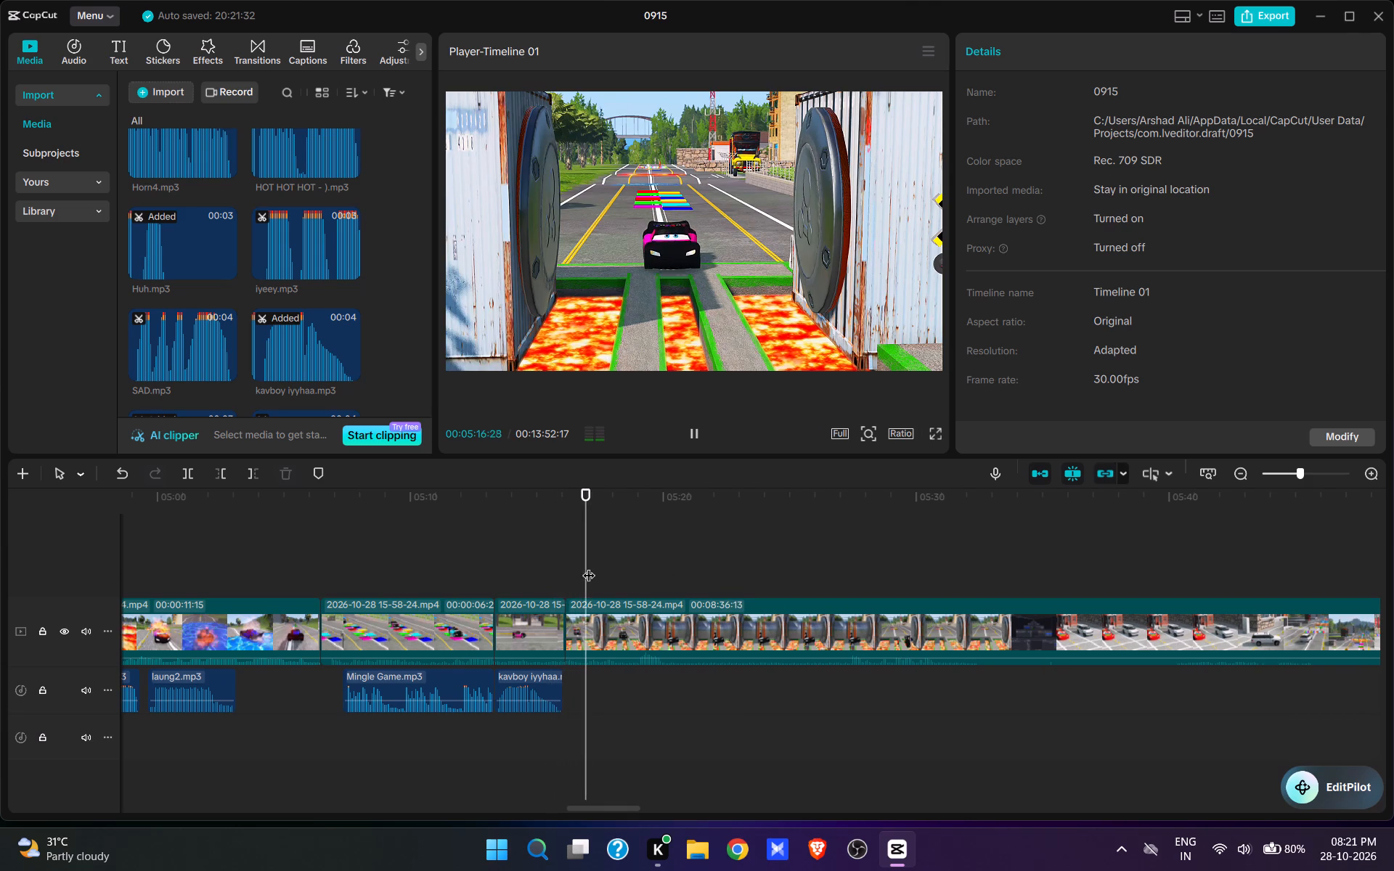
{"action": "left_click", "coordinate": [561, 568]}
{"action": "left_click", "coordinate": [561, 568]}
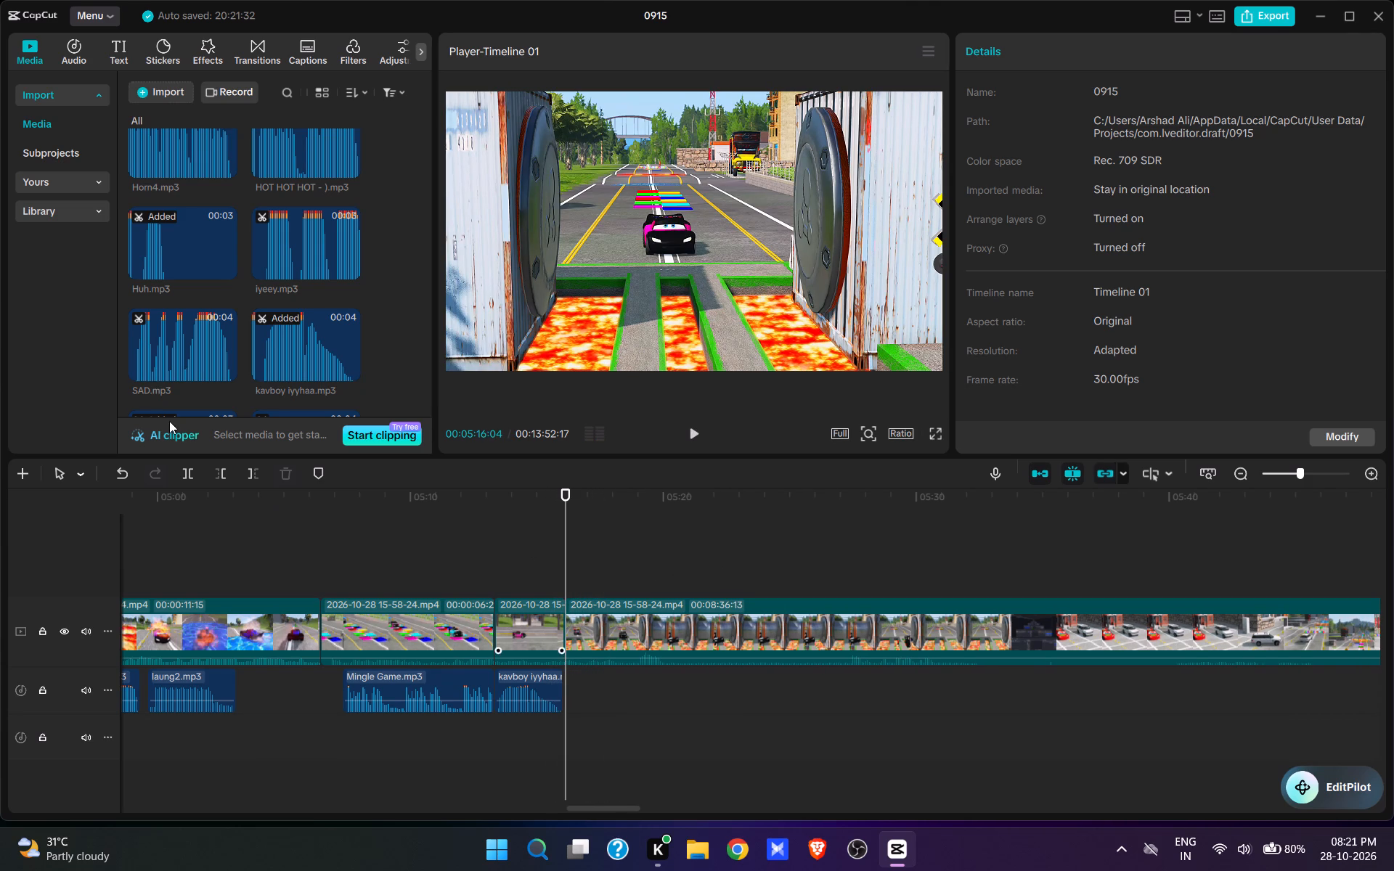
Browse the imported audio, add mixkit-car...no-473.wav at 00:05:16:04 as the pink police car enters the rollers, and preview it.
{"action": "scroll", "coordinate": [236, 314], "scroll_direction": "up", "scroll_amount": 16}
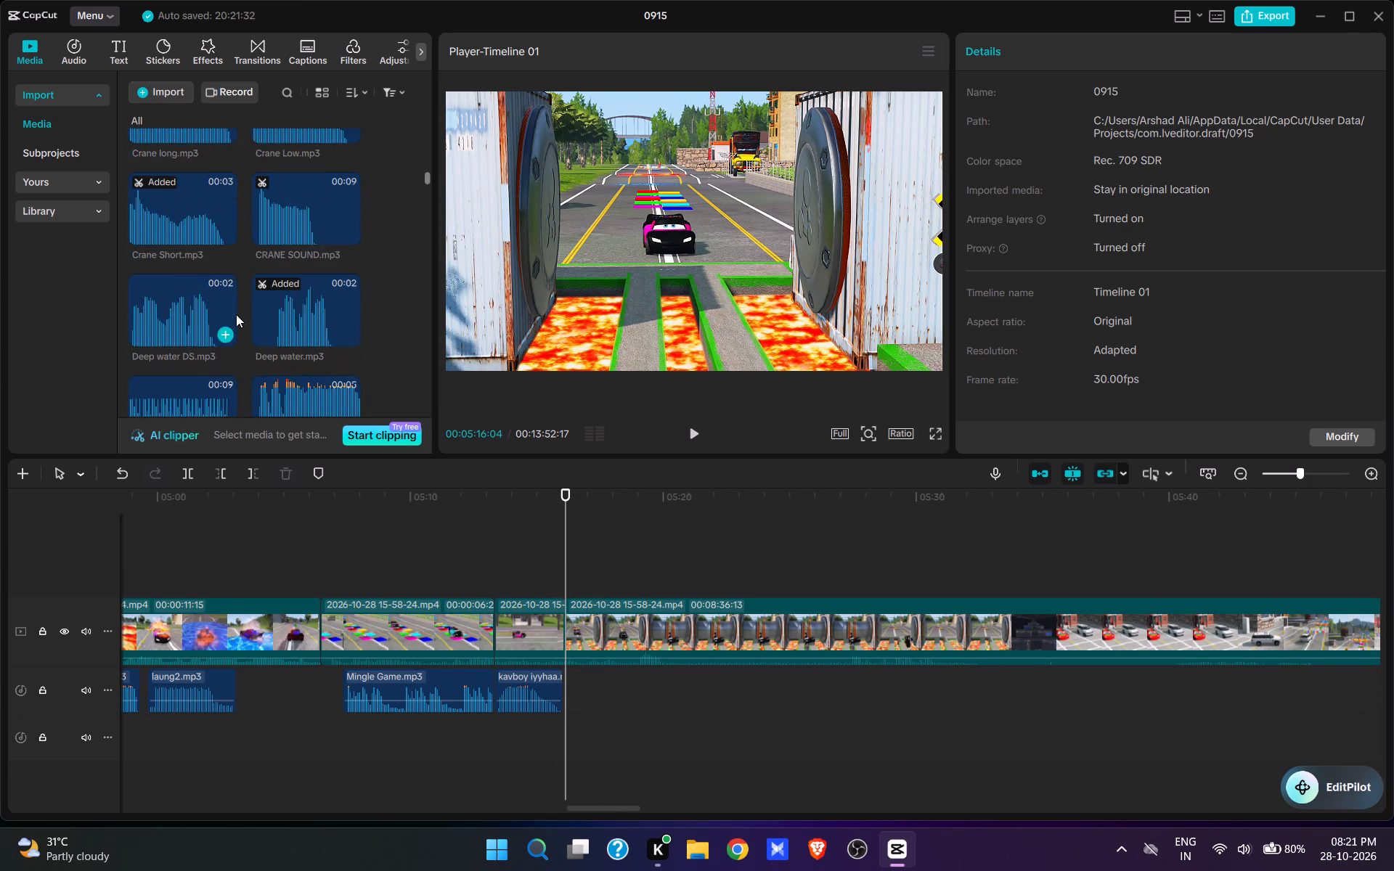
{"action": "scroll", "coordinate": [236, 314], "scroll_direction": "up", "scroll_amount": 3}
{"action": "scroll", "coordinate": [257, 317], "scroll_direction": "down", "scroll_amount": 11}
{"action": "scroll", "coordinate": [321, 285], "scroll_direction": "down", "scroll_amount": 4}
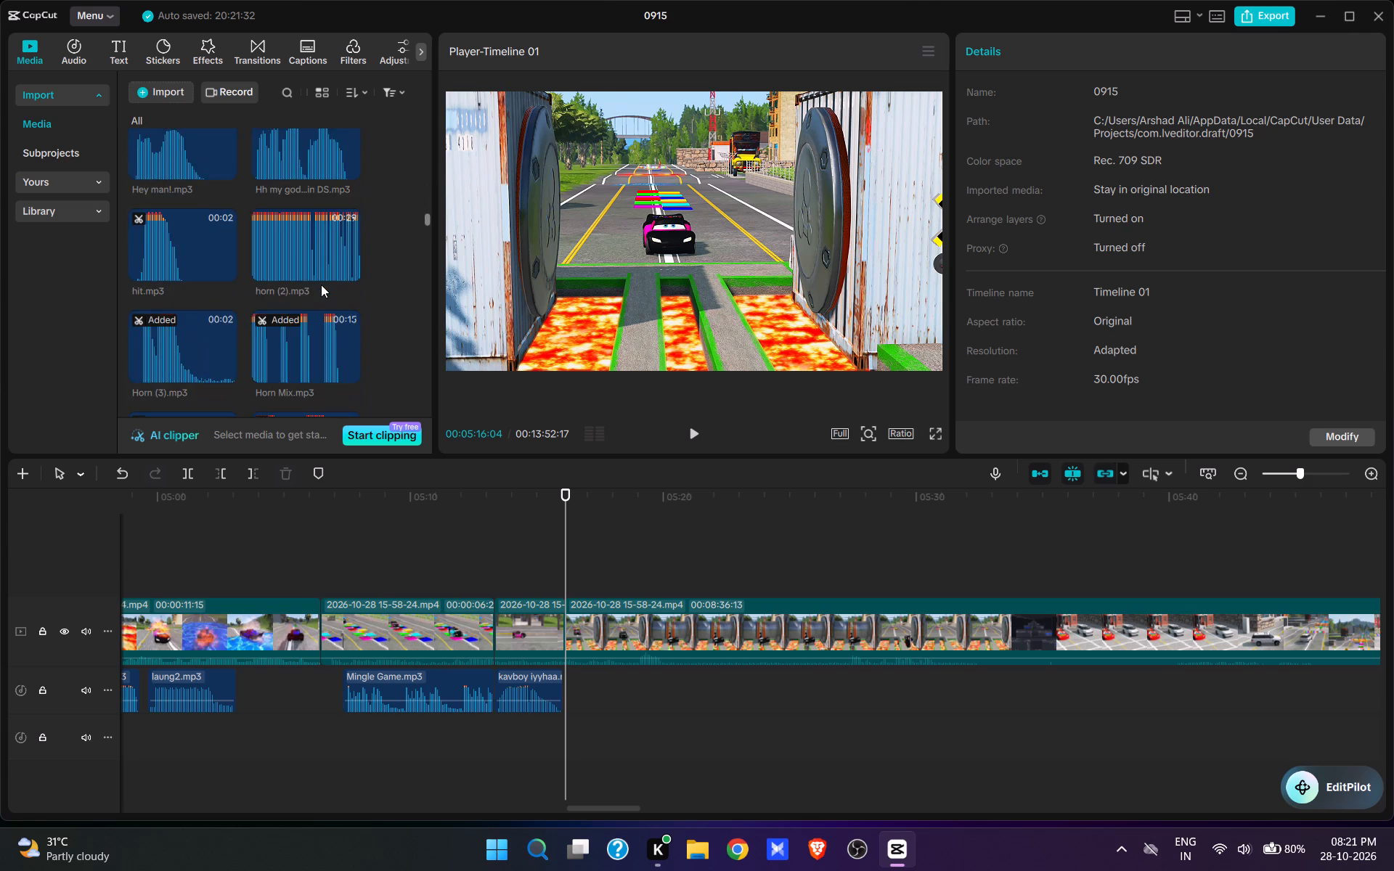
{"action": "scroll", "coordinate": [321, 285], "scroll_direction": "down", "scroll_amount": 8}
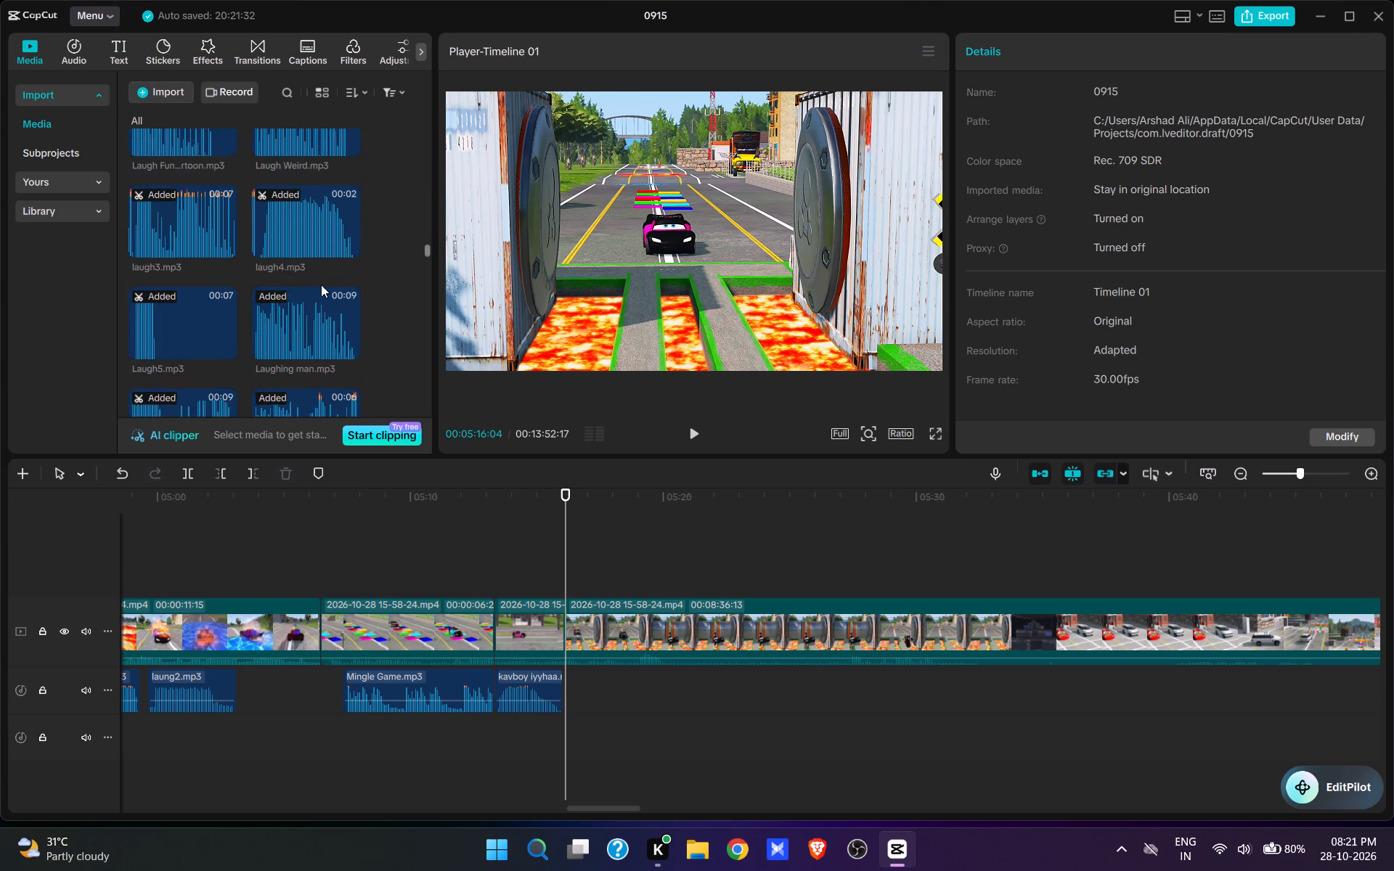
{"action": "scroll", "coordinate": [321, 285], "scroll_direction": "down", "scroll_amount": 4}
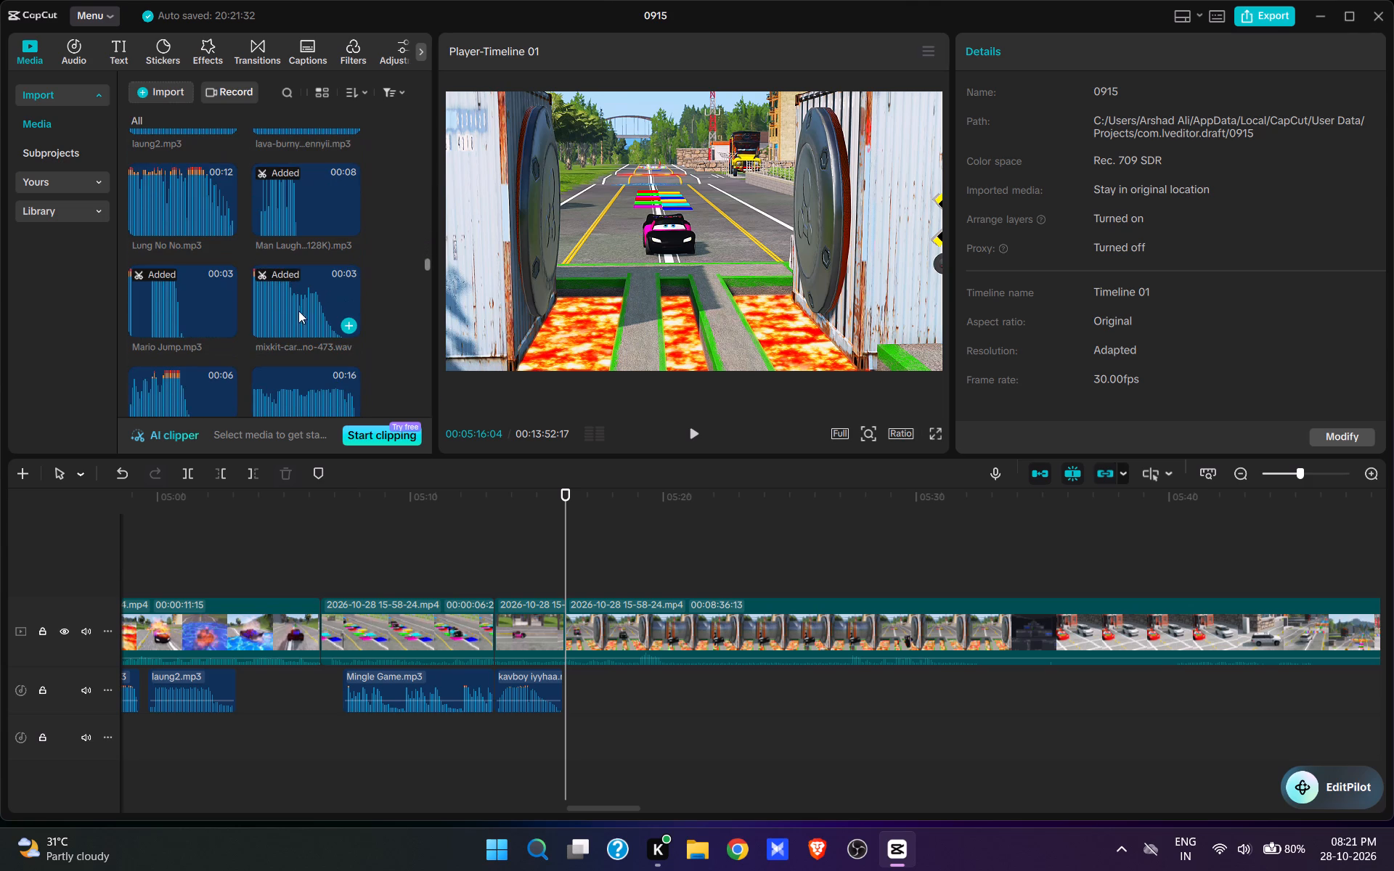
{"action": "left_click", "coordinate": [295, 314]}
{"action": "left_click", "coordinate": [334, 324]}
{"action": "key", "text": "space"}
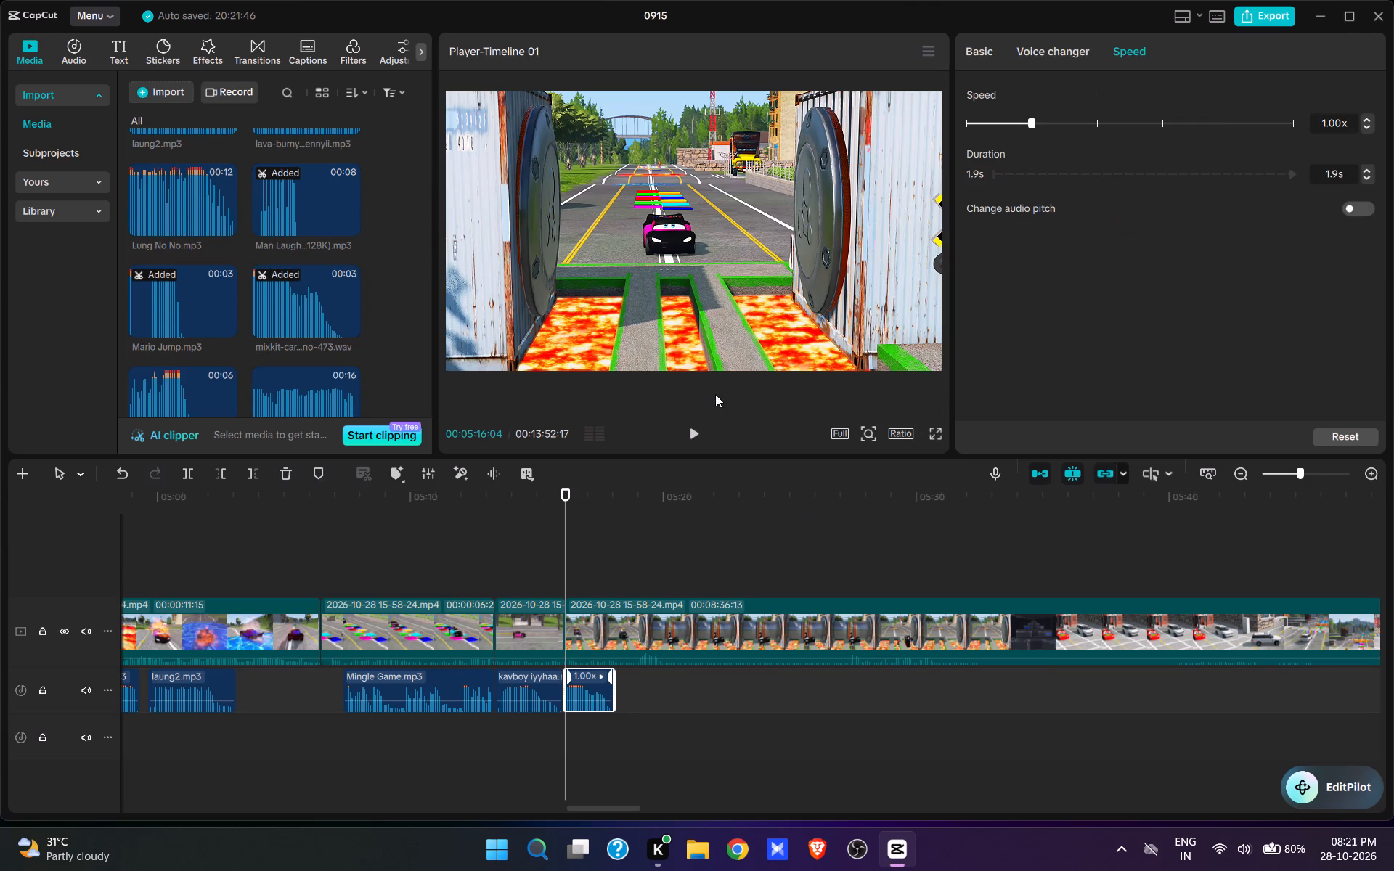
{"action": "left_click", "coordinate": [701, 435]}
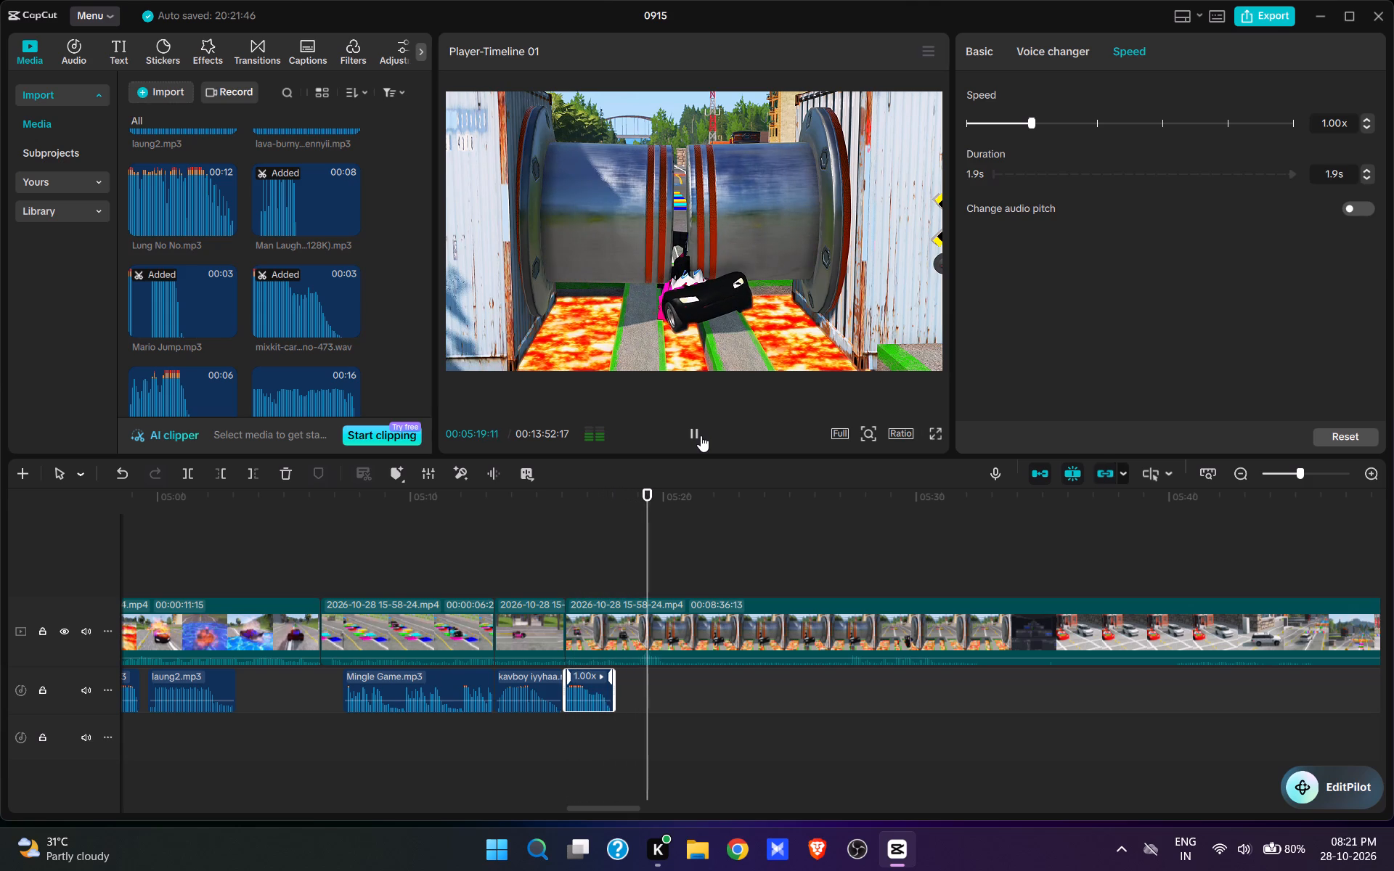
{"action": "key", "text": "space"}
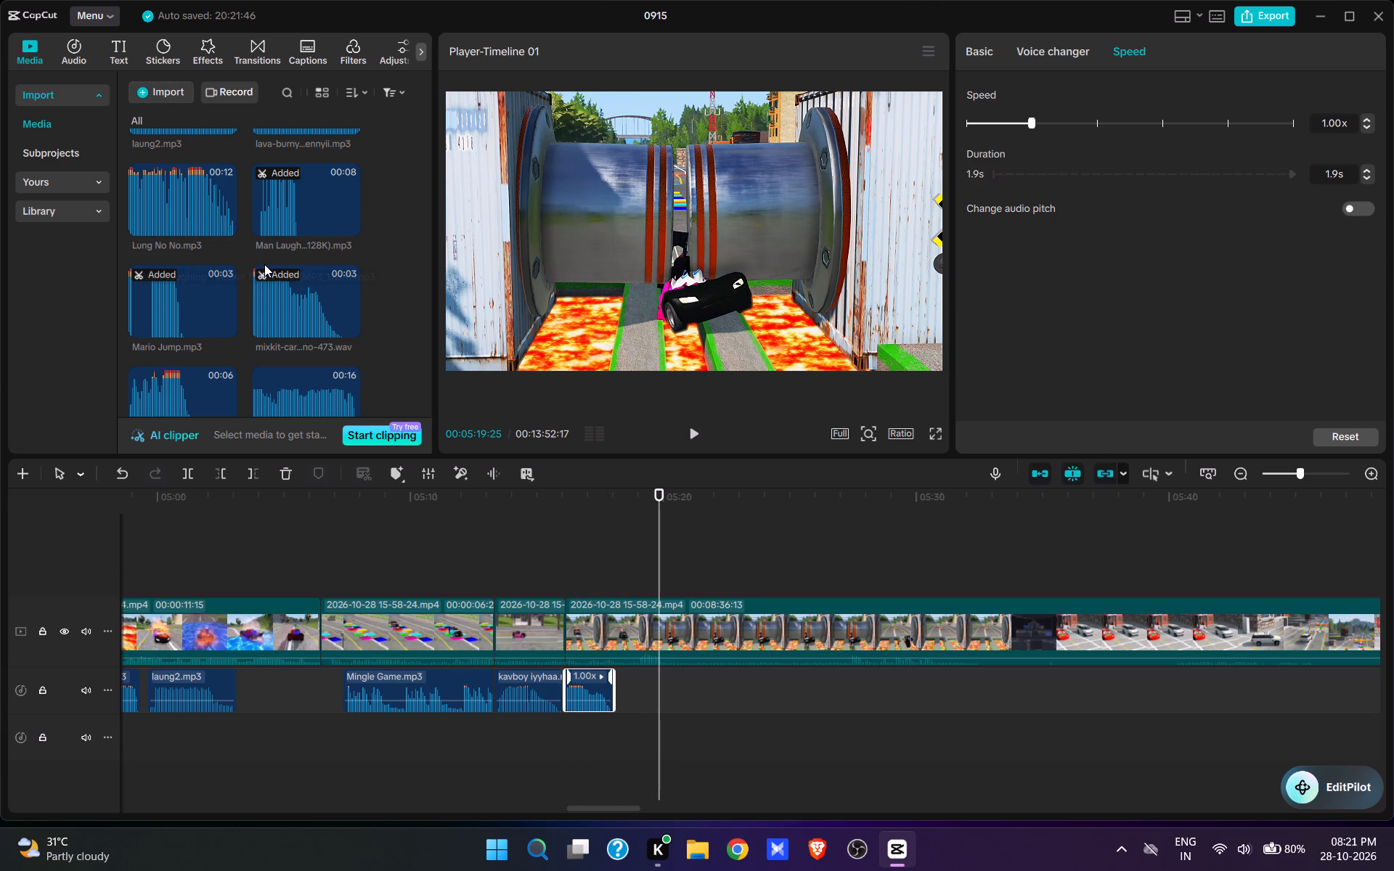
Copy the earlier laung2.mp3 clip to 00:05:19:25, where the pink police car is stuck in the rollers, and preview it.
{"action": "scroll", "coordinate": [264, 264], "scroll_direction": "up", "scroll_amount": 2}
{"action": "left_click", "coordinate": [213, 695]}
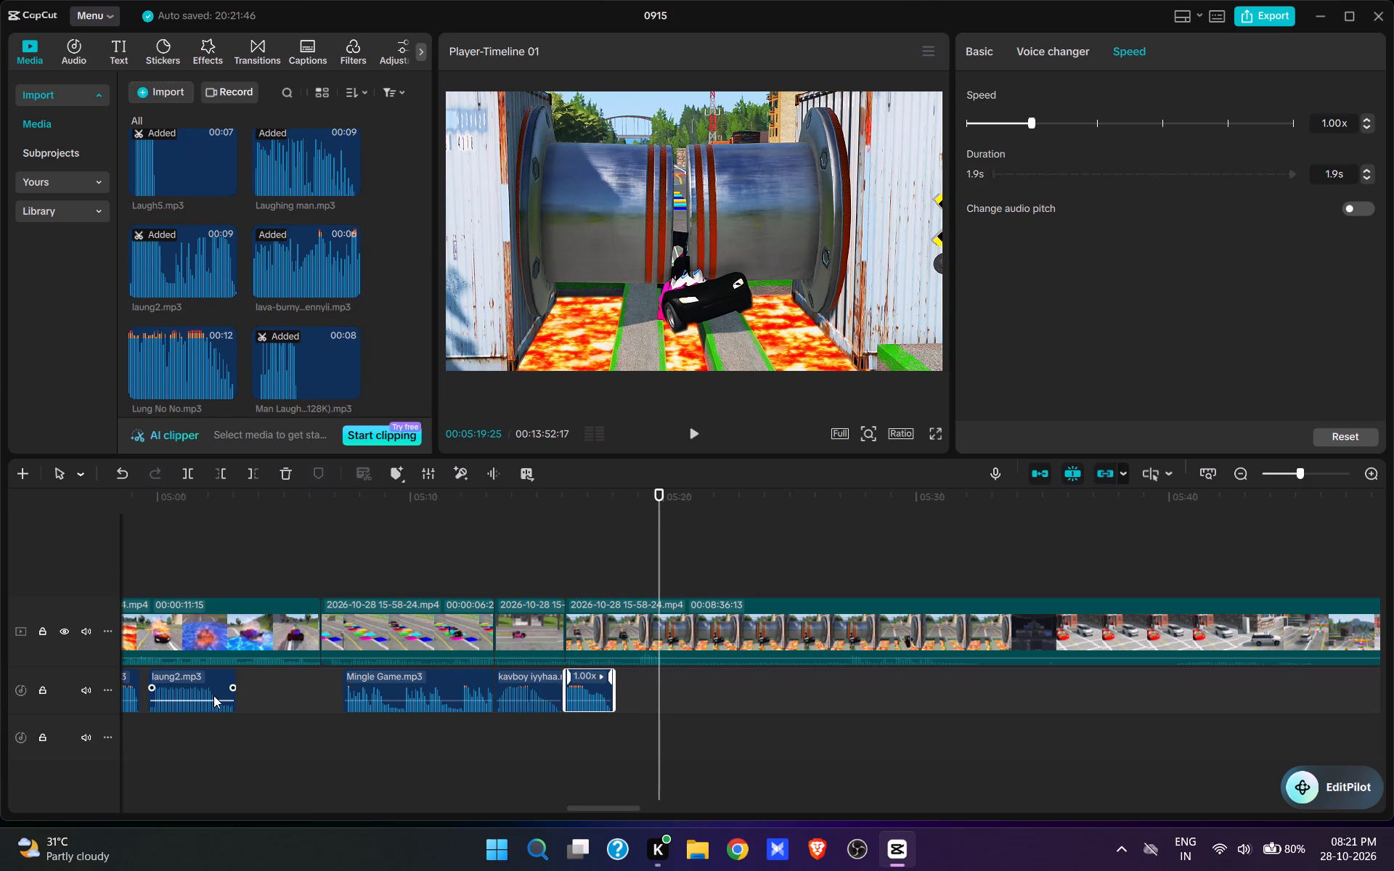
{"action": "key", "text": "ctrl+c"}
{"action": "key", "text": "ctrl+v"}
{"action": "key", "text": "space"}
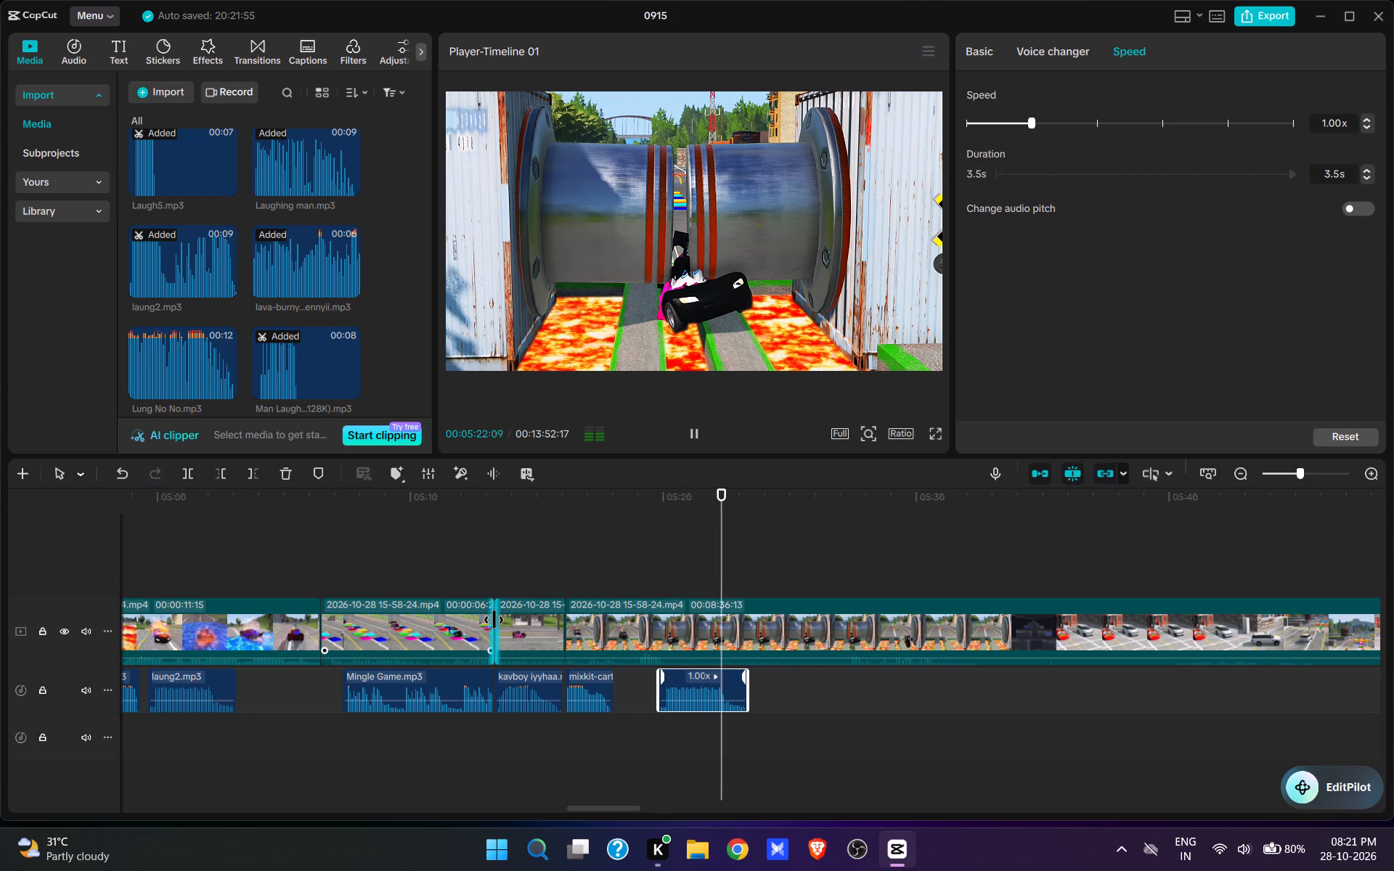
{"action": "key", "text": "space"}
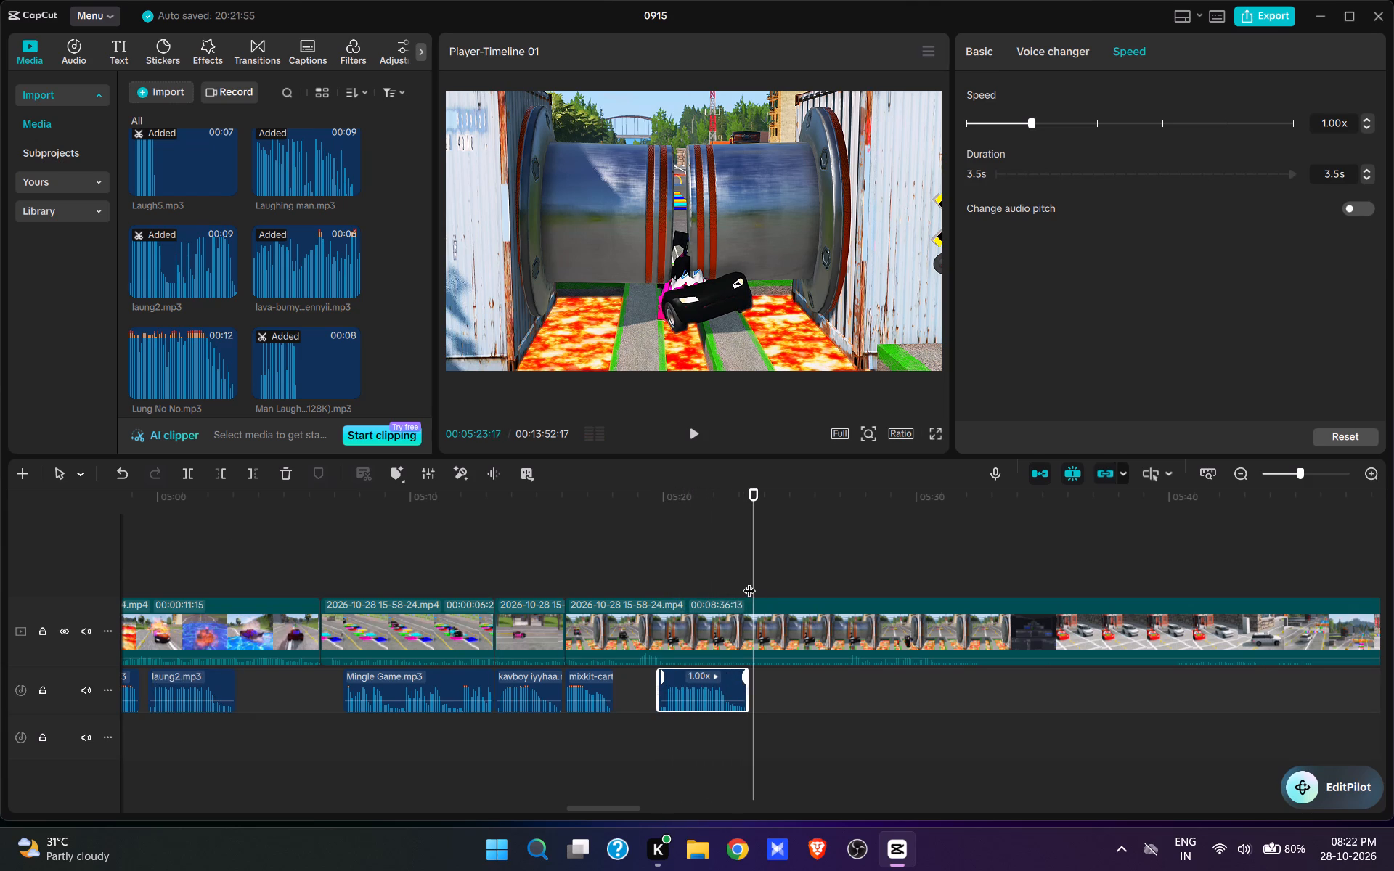
Add hafa.mp3 at 00:05:23:10 over the roller scene, preview it, and trim its end to 00:05:32:20.
{"action": "left_click", "coordinate": [749, 580]}
{"action": "scroll", "coordinate": [322, 277], "scroll_direction": "up", "scroll_amount": 12}
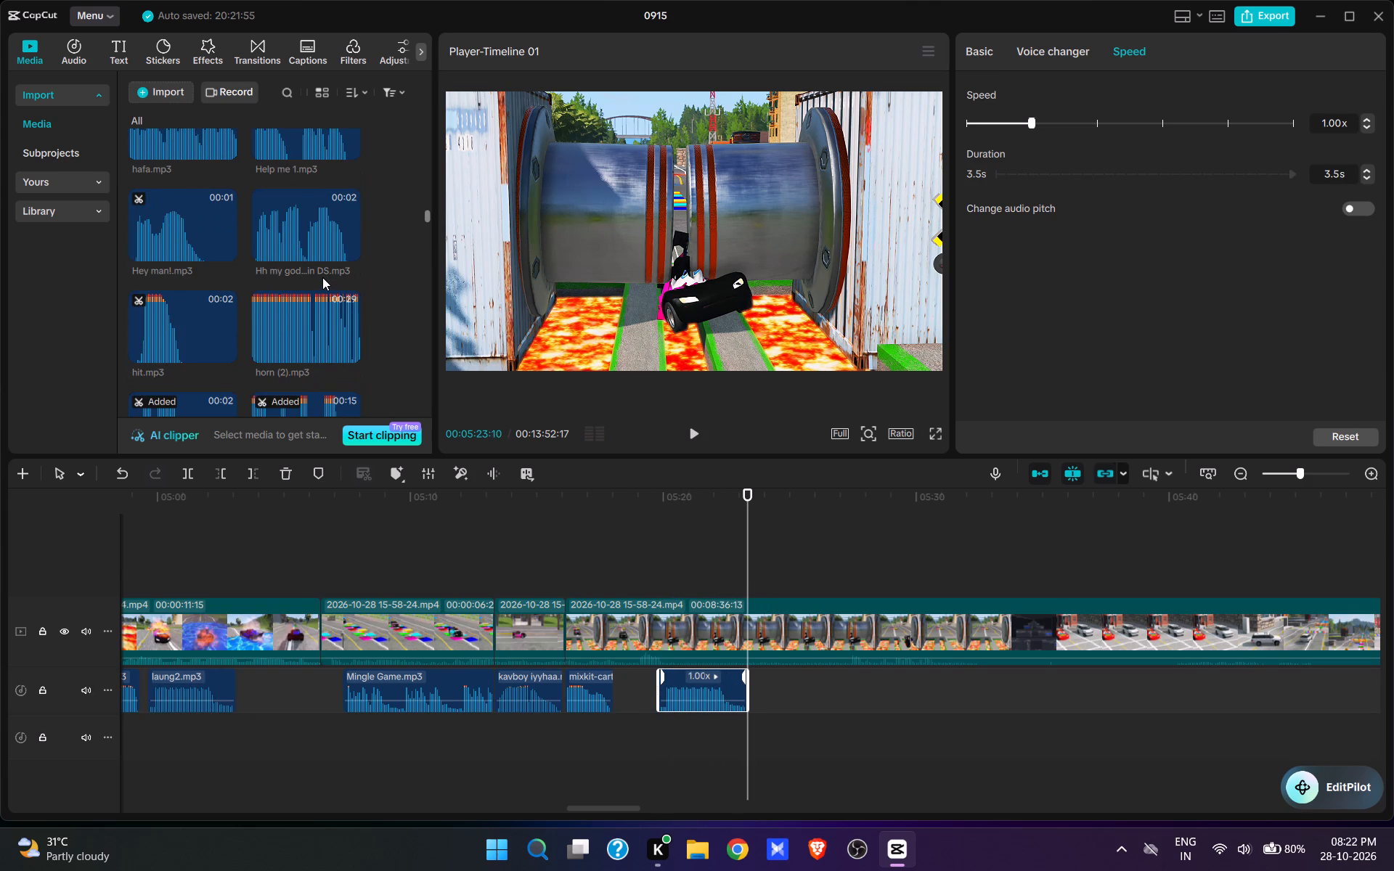
{"action": "left_click", "coordinate": [227, 147]}
{"action": "key", "text": "space"}
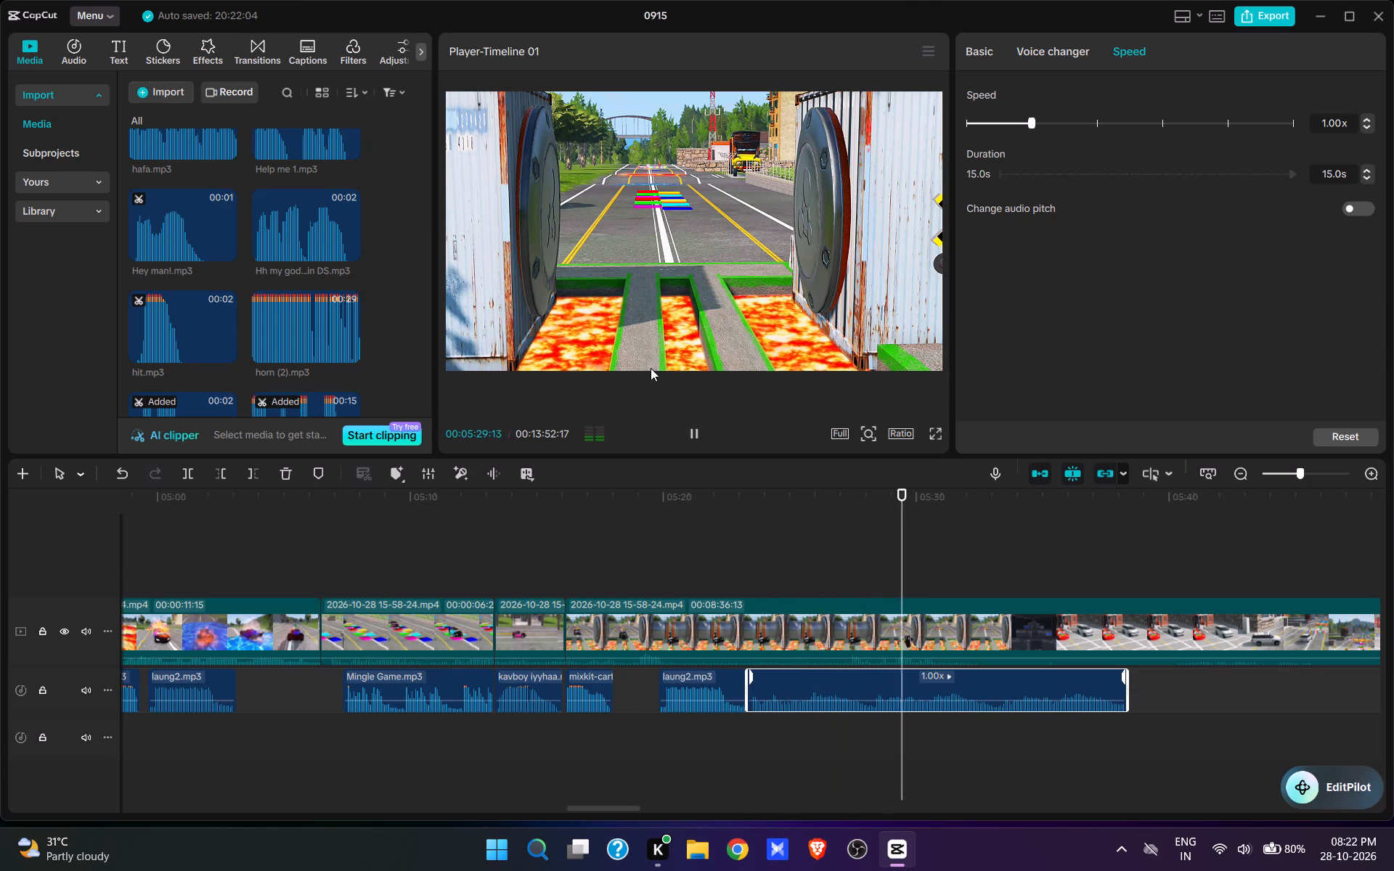
{"action": "key", "text": "space"}
{"action": "key", "text": "space"}
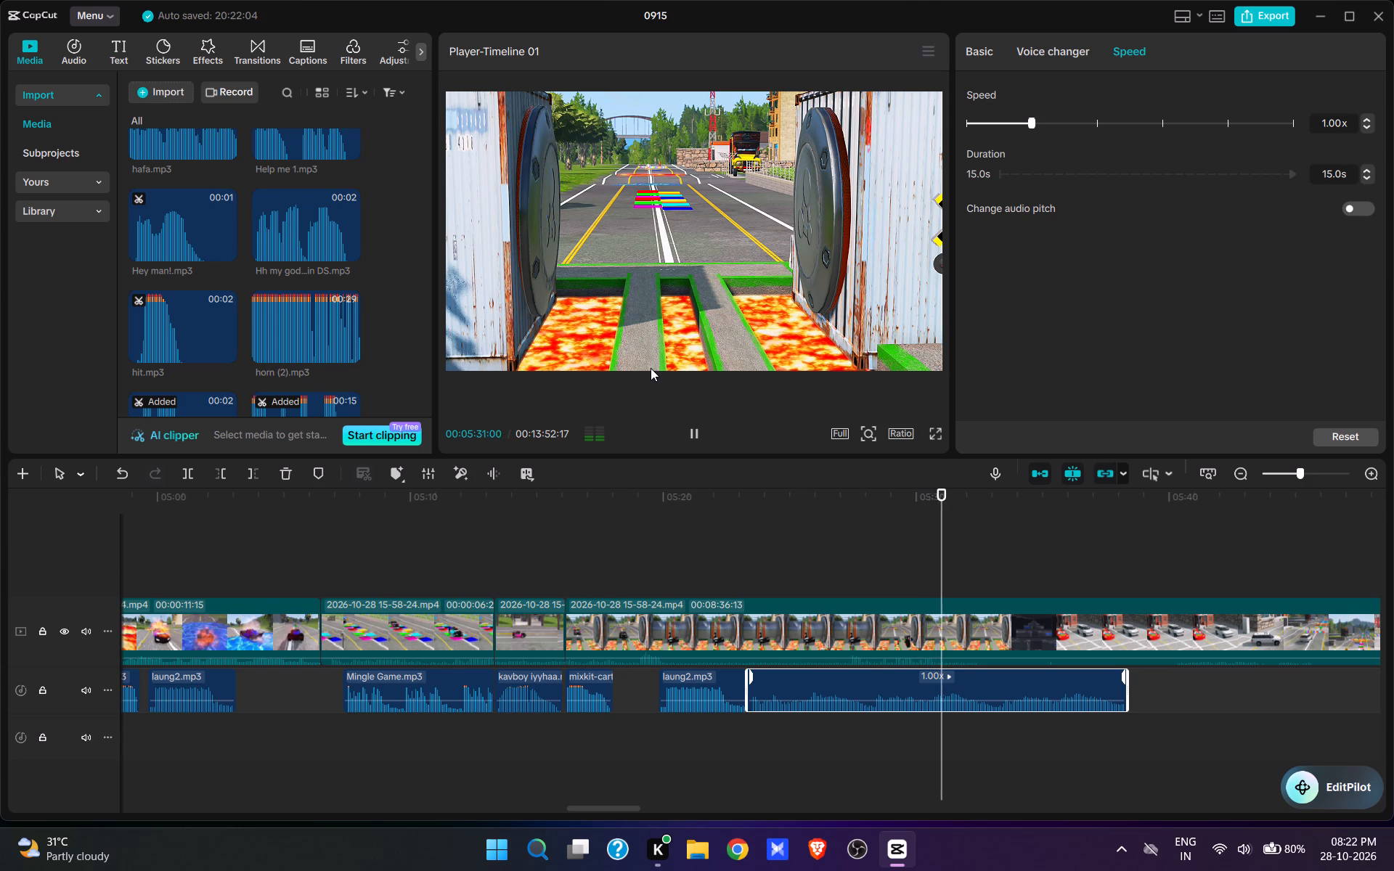
{"action": "key", "text": "space"}
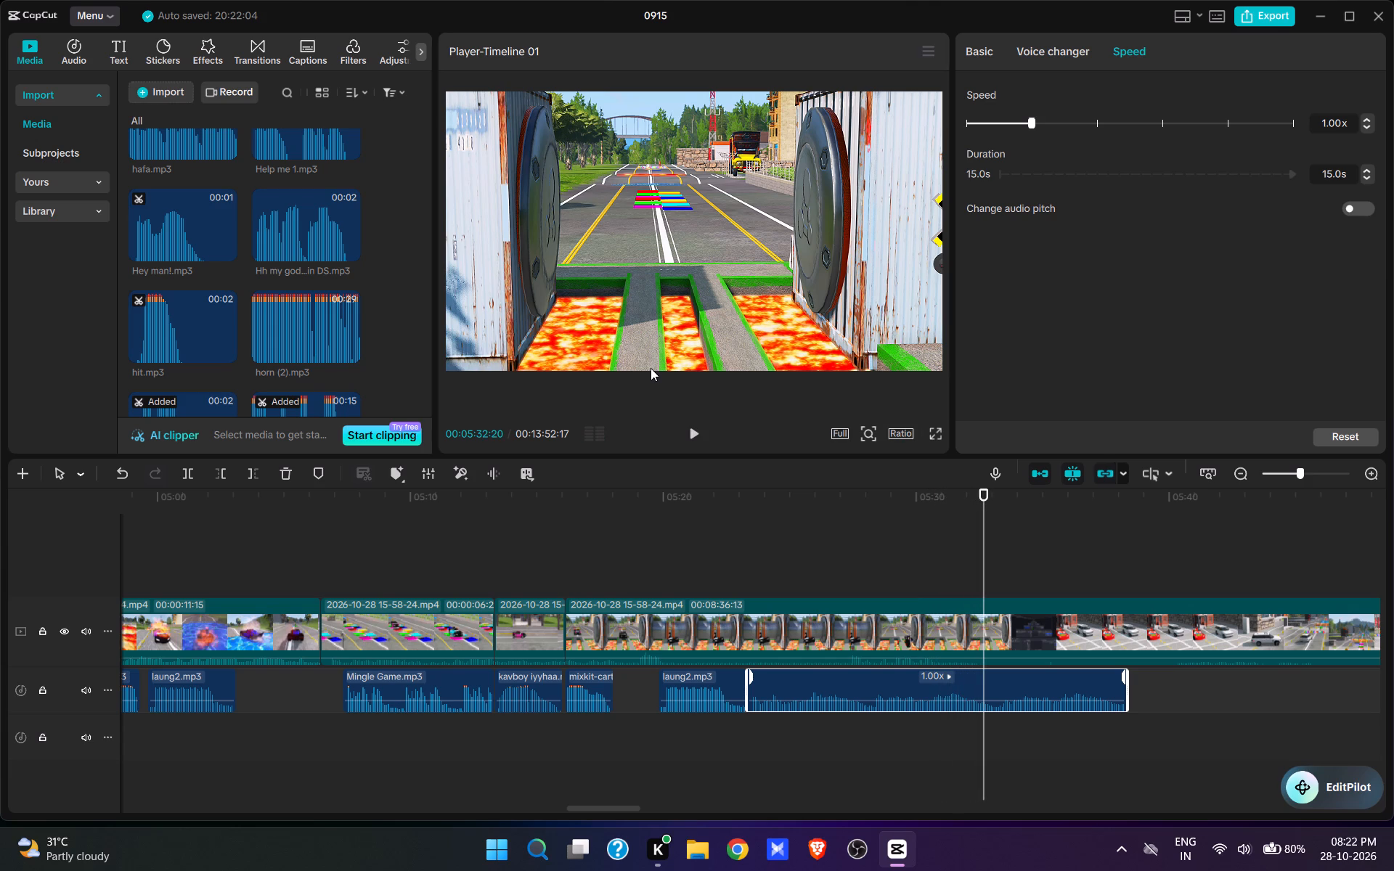
{"action": "key", "text": "e"}
Split the video at 00:05:32:20, cut the footage up to 00:05:40:04 before the red car and white SUV scene, and preview.
{"action": "left_click", "coordinate": [942, 642]}
{"action": "key", "text": "w"}
{"action": "left_click_drag", "start_coordinate": [1018, 684], "coordinate": [900, 718]}
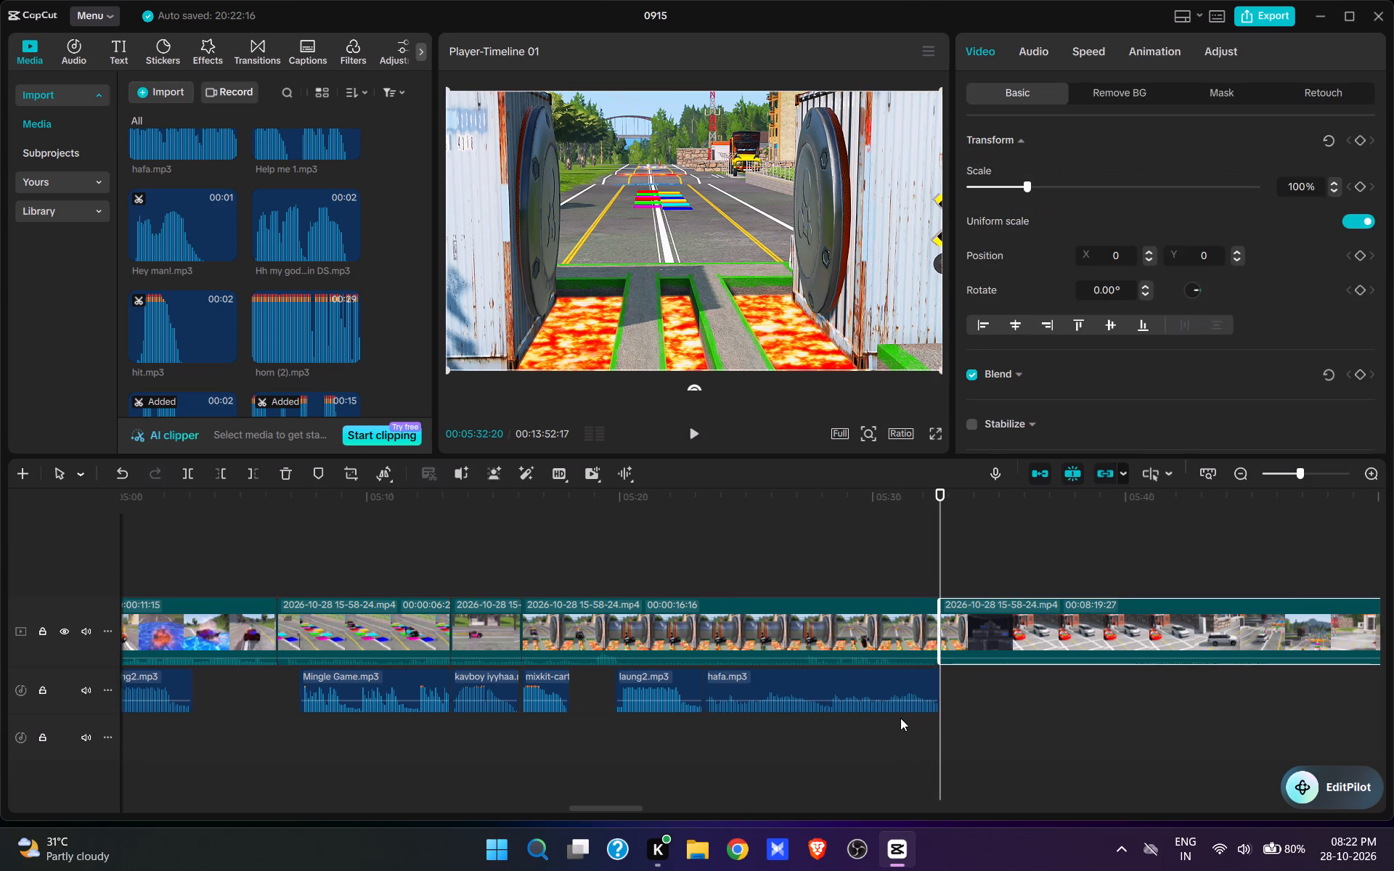
{"action": "left_click_drag", "start_coordinate": [900, 718], "coordinate": [839, 729]}
{"action": "left_click", "coordinate": [958, 592]}
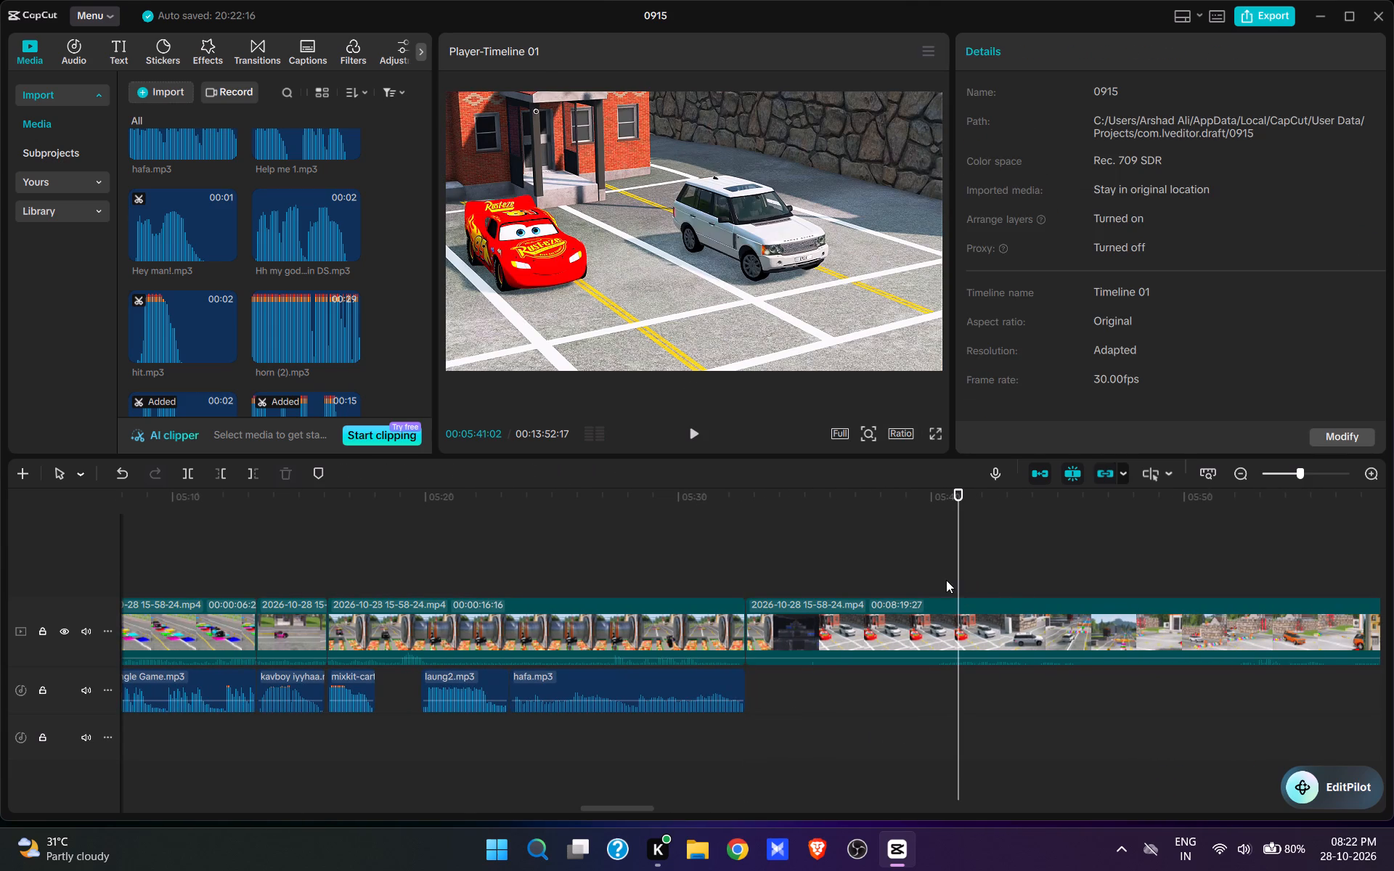
{"action": "left_click", "coordinate": [921, 573]}
{"action": "key", "text": "space"}
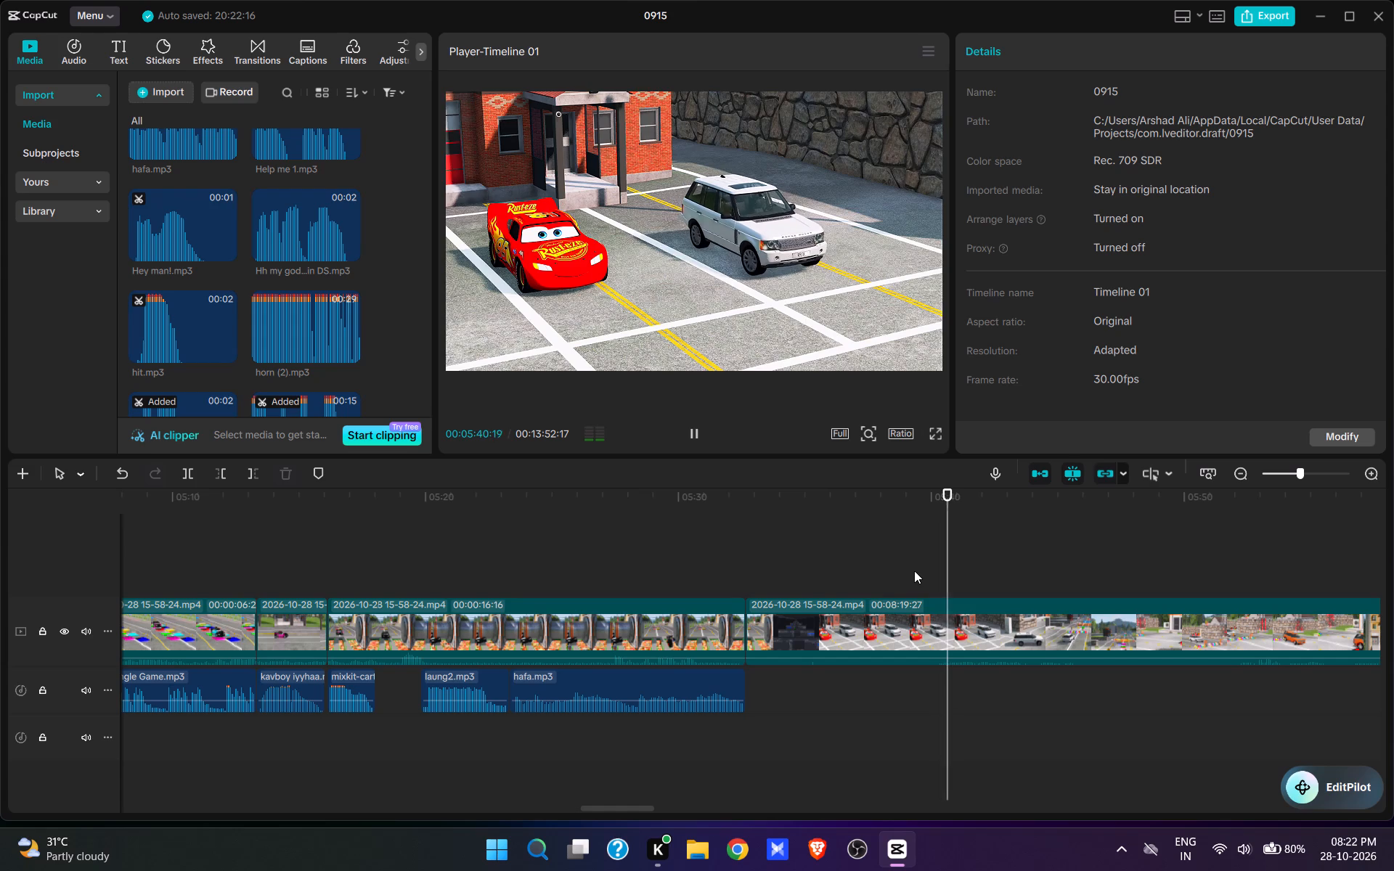
{"action": "left_click", "coordinate": [920, 571]}
{"action": "key", "text": "space"}
{"action": "key", "text": "space"}
{"action": "type", "text": "q"}
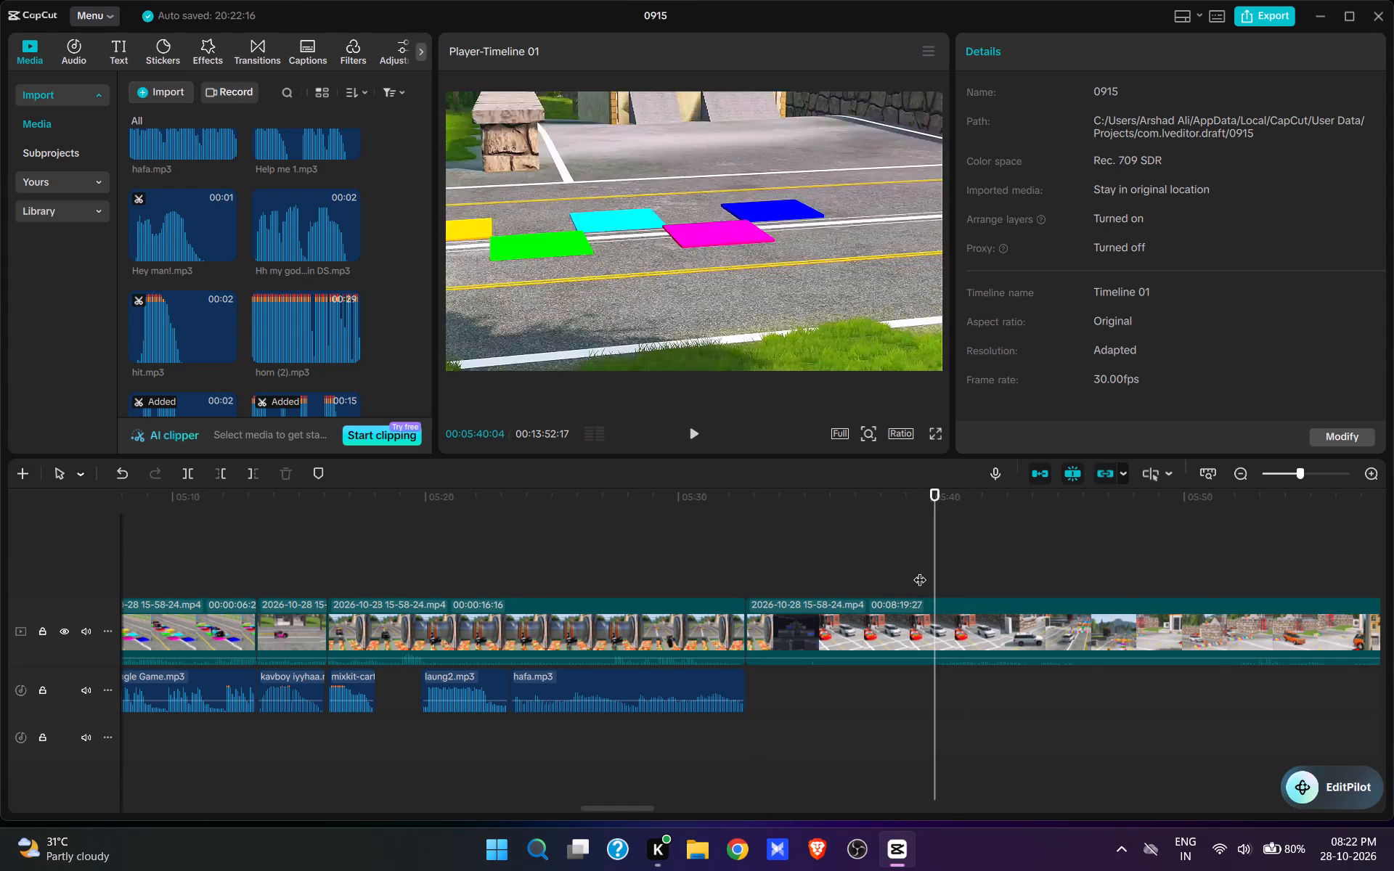
{"action": "key", "text": "space"}
{"action": "key", "text": "space"}
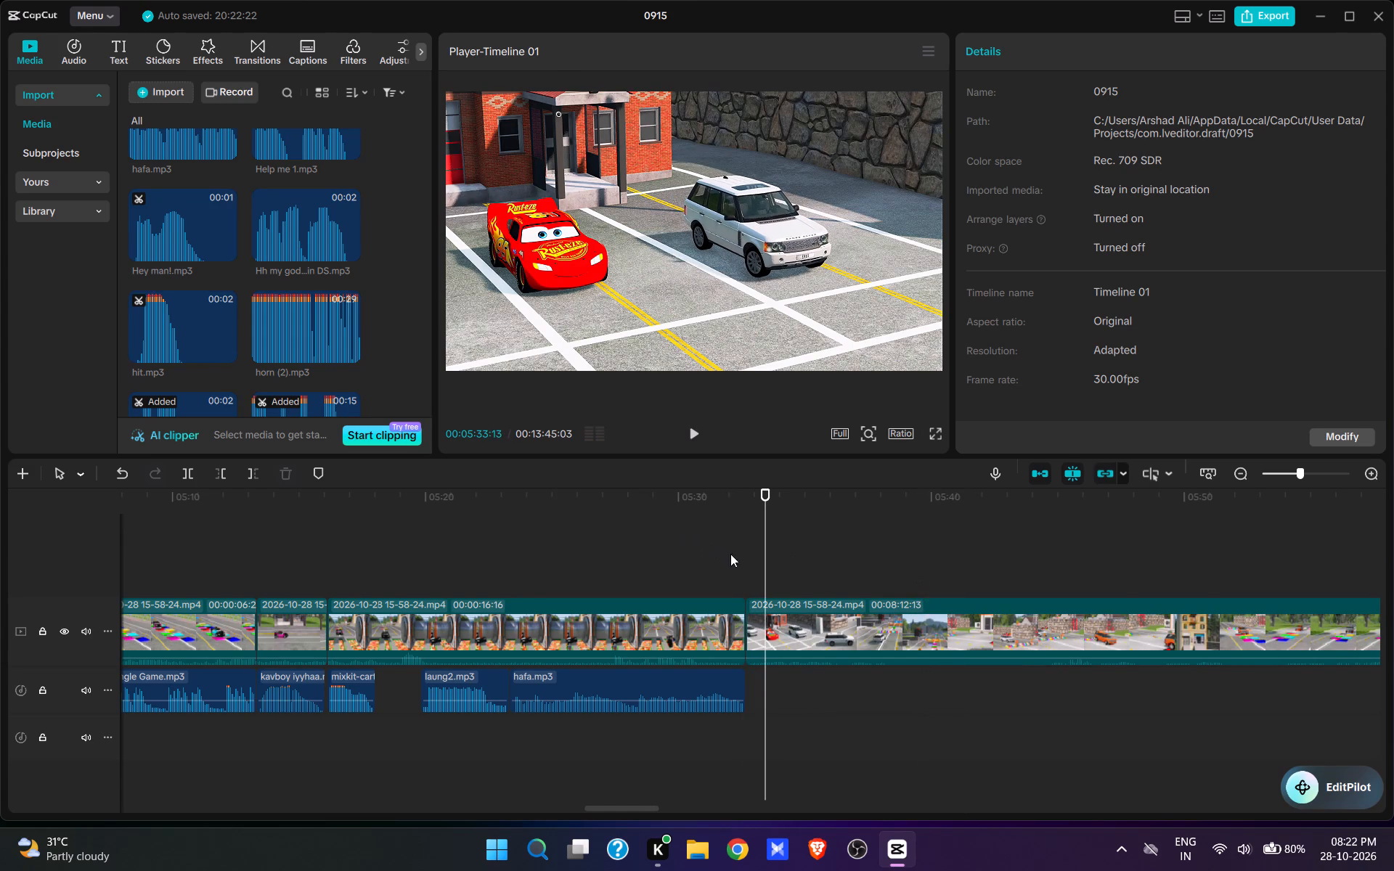
Browse the imported audio, add Ok lets g... Game.mp3 at 00:05:32:20 as the white SUV leaves its parking spot, and preview it.
{"action": "left_click", "coordinate": [746, 571]}
{"action": "scroll", "coordinate": [303, 303], "scroll_direction": "up", "scroll_amount": 3}
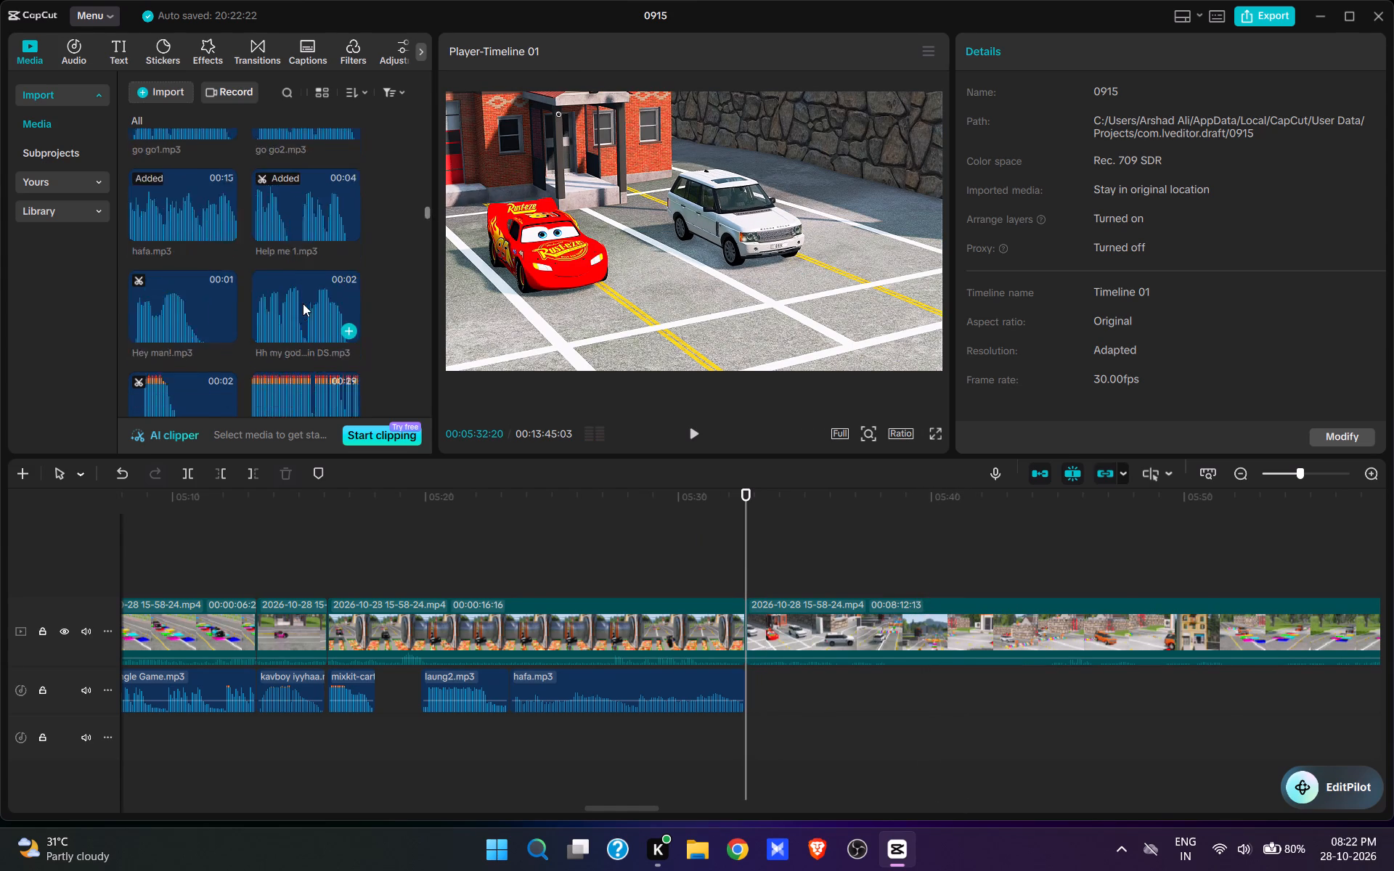
{"action": "scroll", "coordinate": [303, 303], "scroll_direction": "up", "scroll_amount": 20}
{"action": "scroll", "coordinate": [303, 303], "scroll_direction": "up", "scroll_amount": 12}
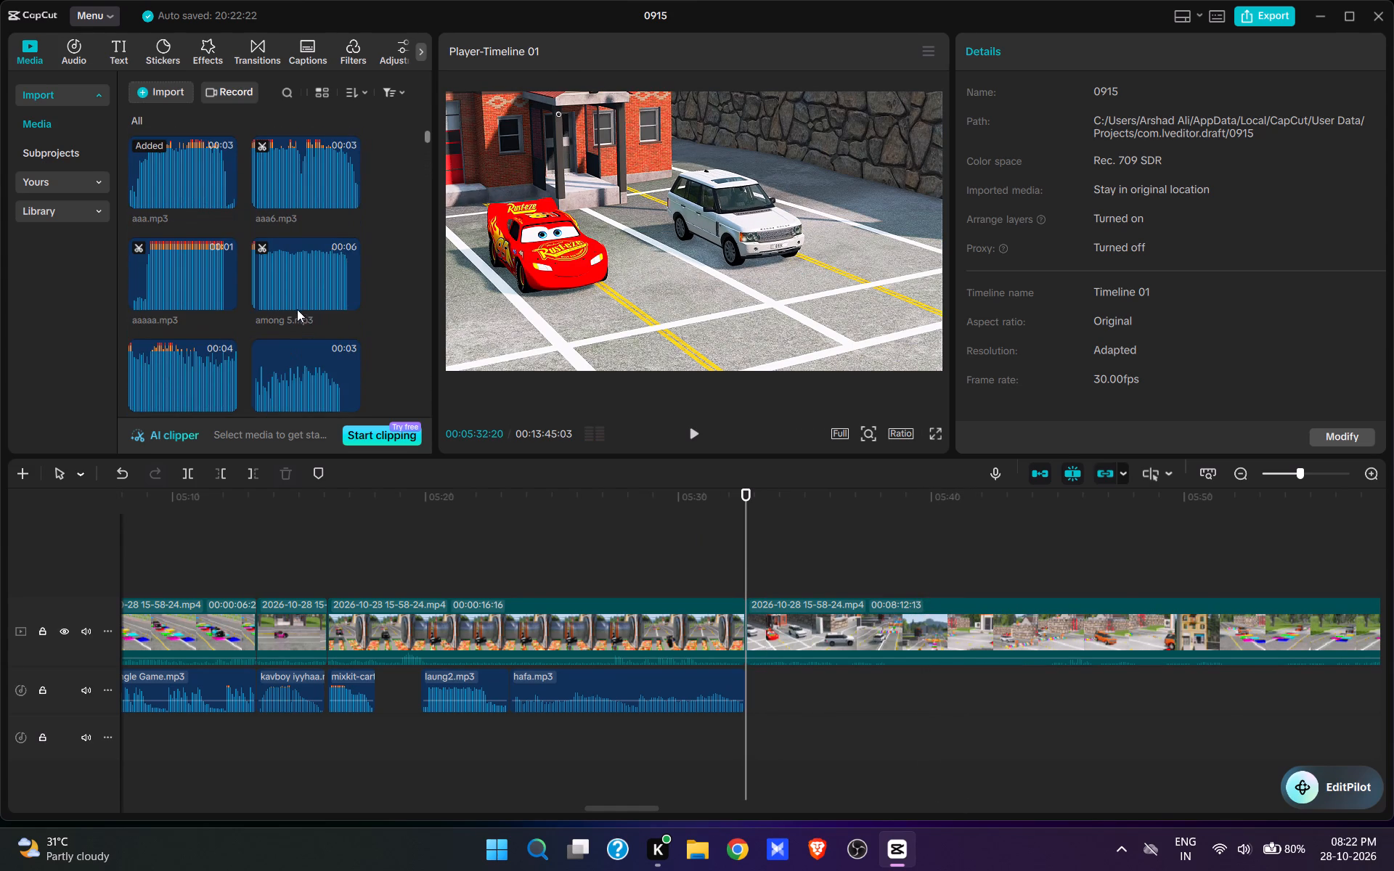
{"action": "scroll", "coordinate": [287, 291], "scroll_direction": "down", "scroll_amount": 14}
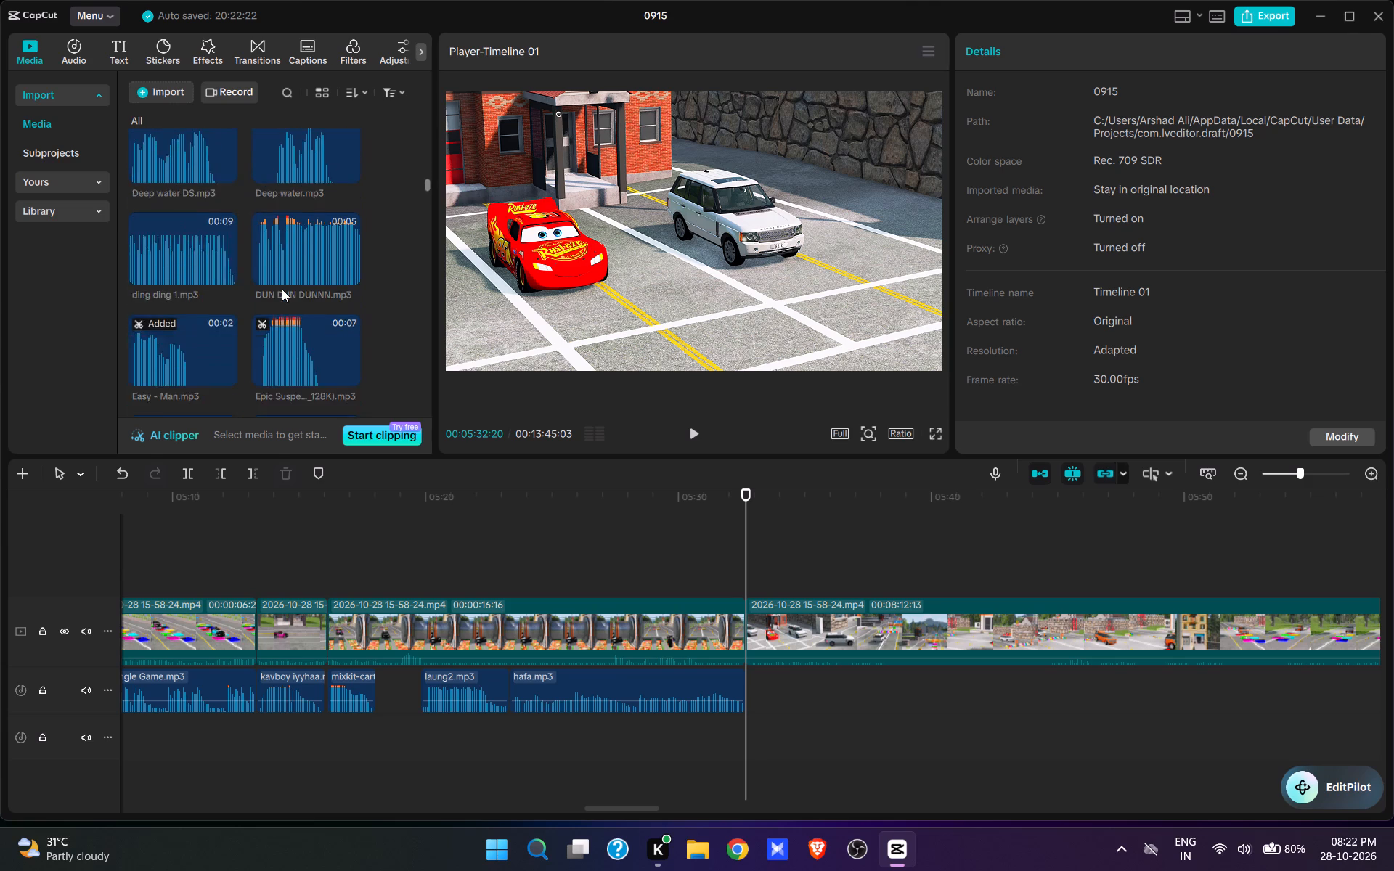
{"action": "scroll", "coordinate": [282, 289], "scroll_direction": "down", "scroll_amount": 9}
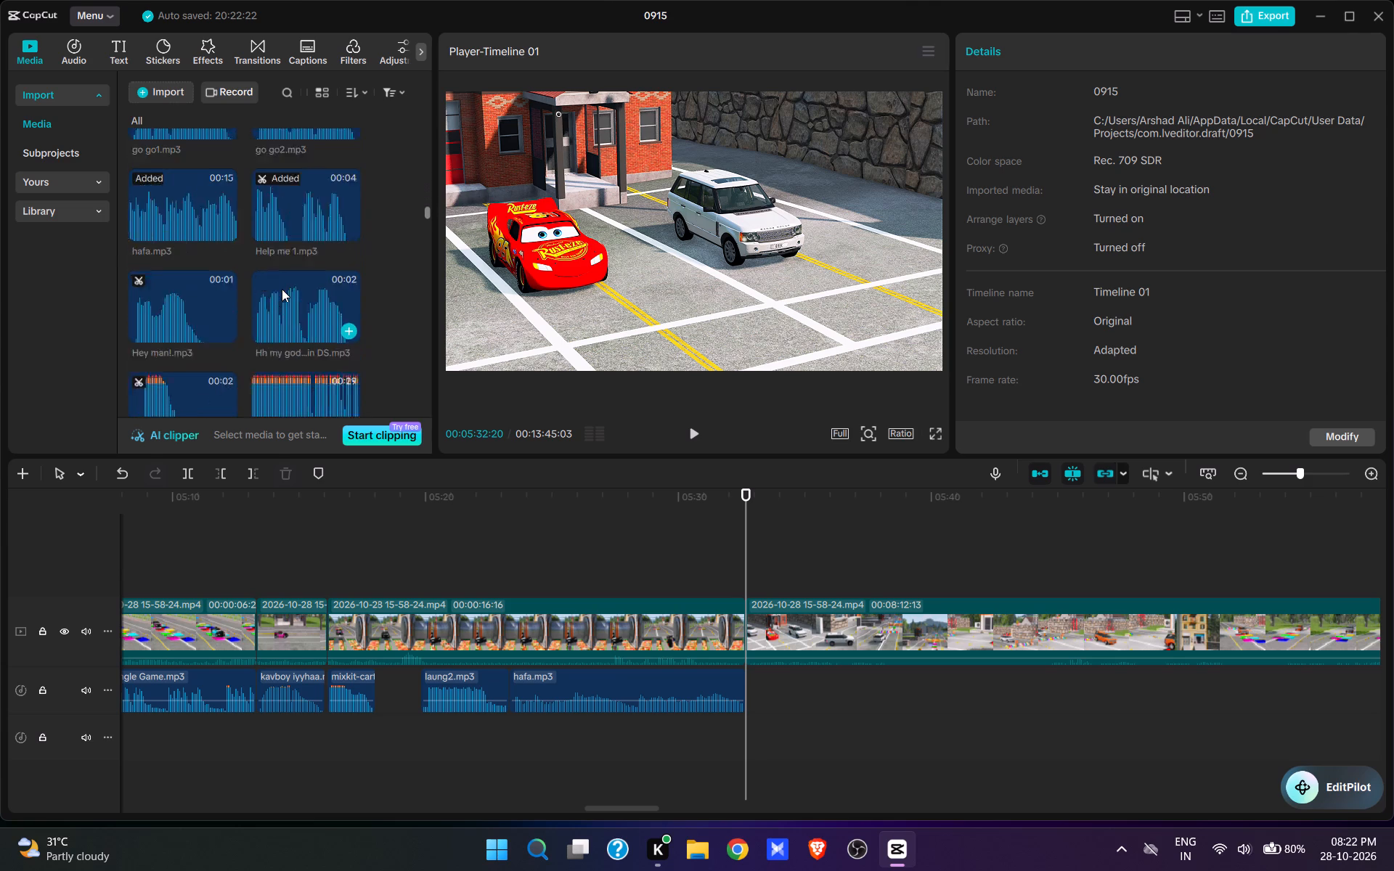
{"action": "scroll", "coordinate": [282, 289], "scroll_direction": "down", "scroll_amount": 8}
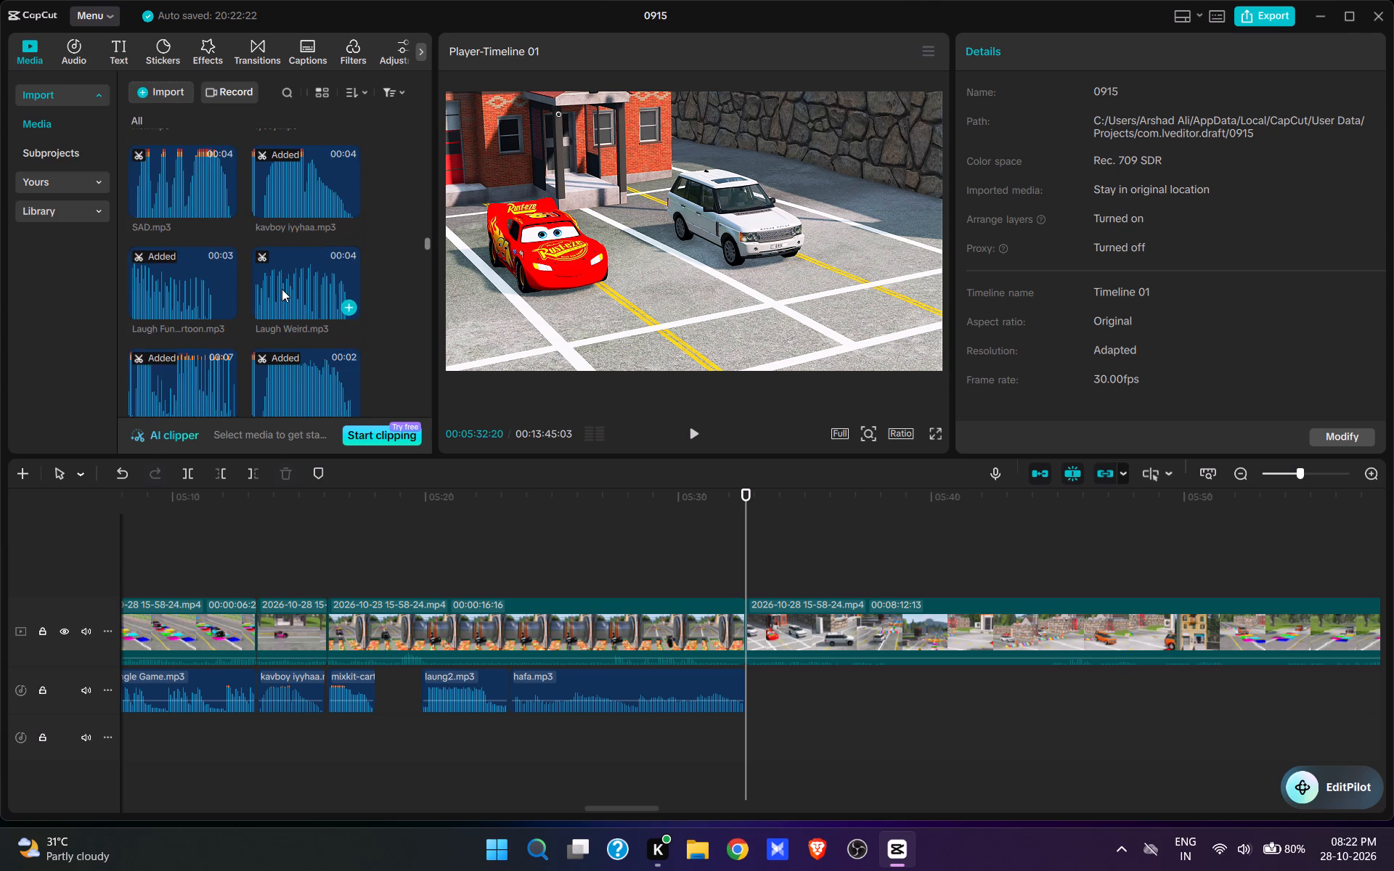
{"action": "scroll", "coordinate": [282, 289], "scroll_direction": "down", "scroll_amount": 12}
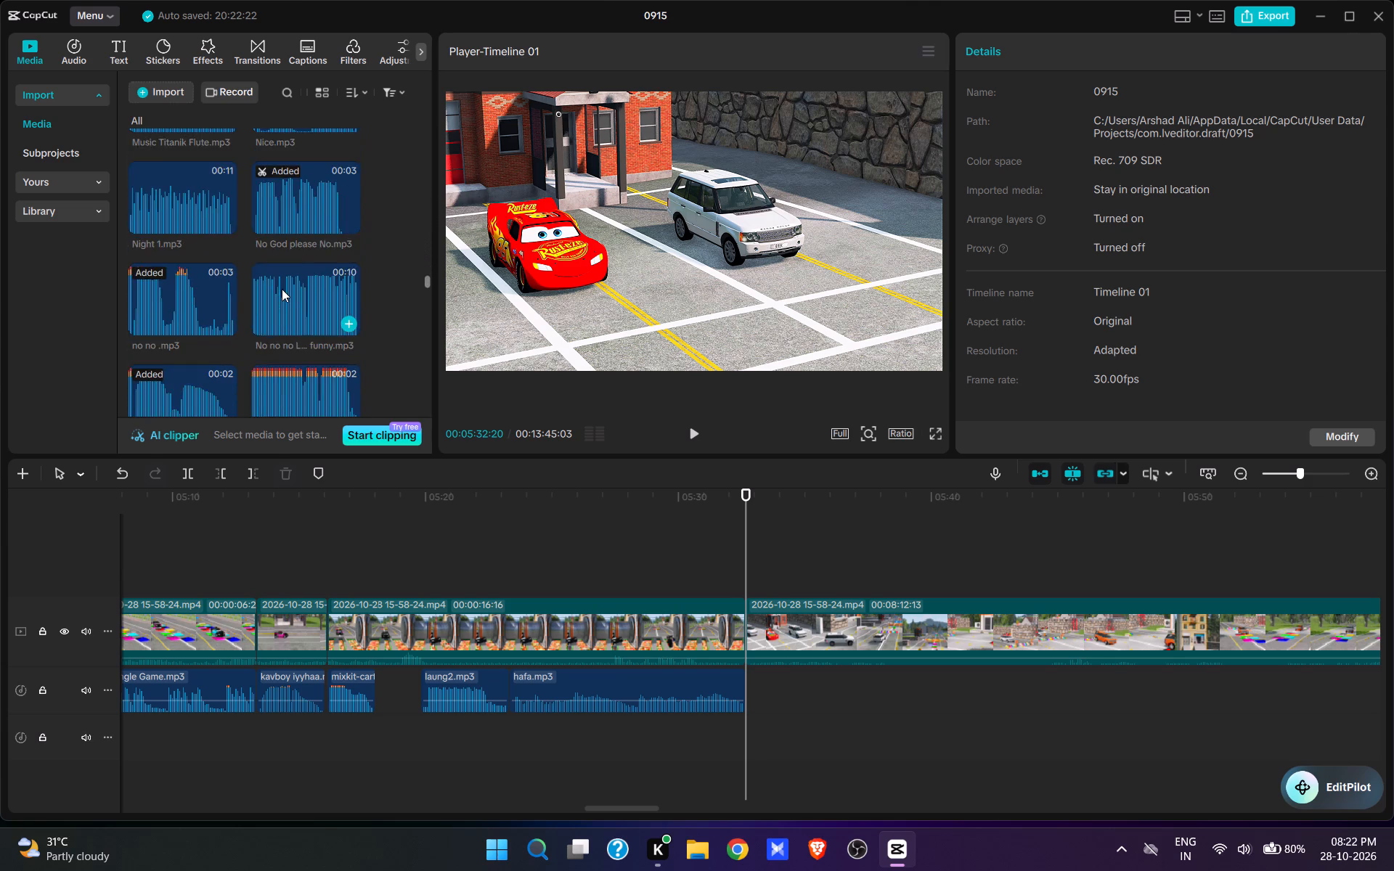
{"action": "scroll", "coordinate": [282, 289], "scroll_direction": "down", "scroll_amount": 4}
{"action": "scroll", "coordinate": [195, 267], "scroll_direction": "down", "scroll_amount": 1}
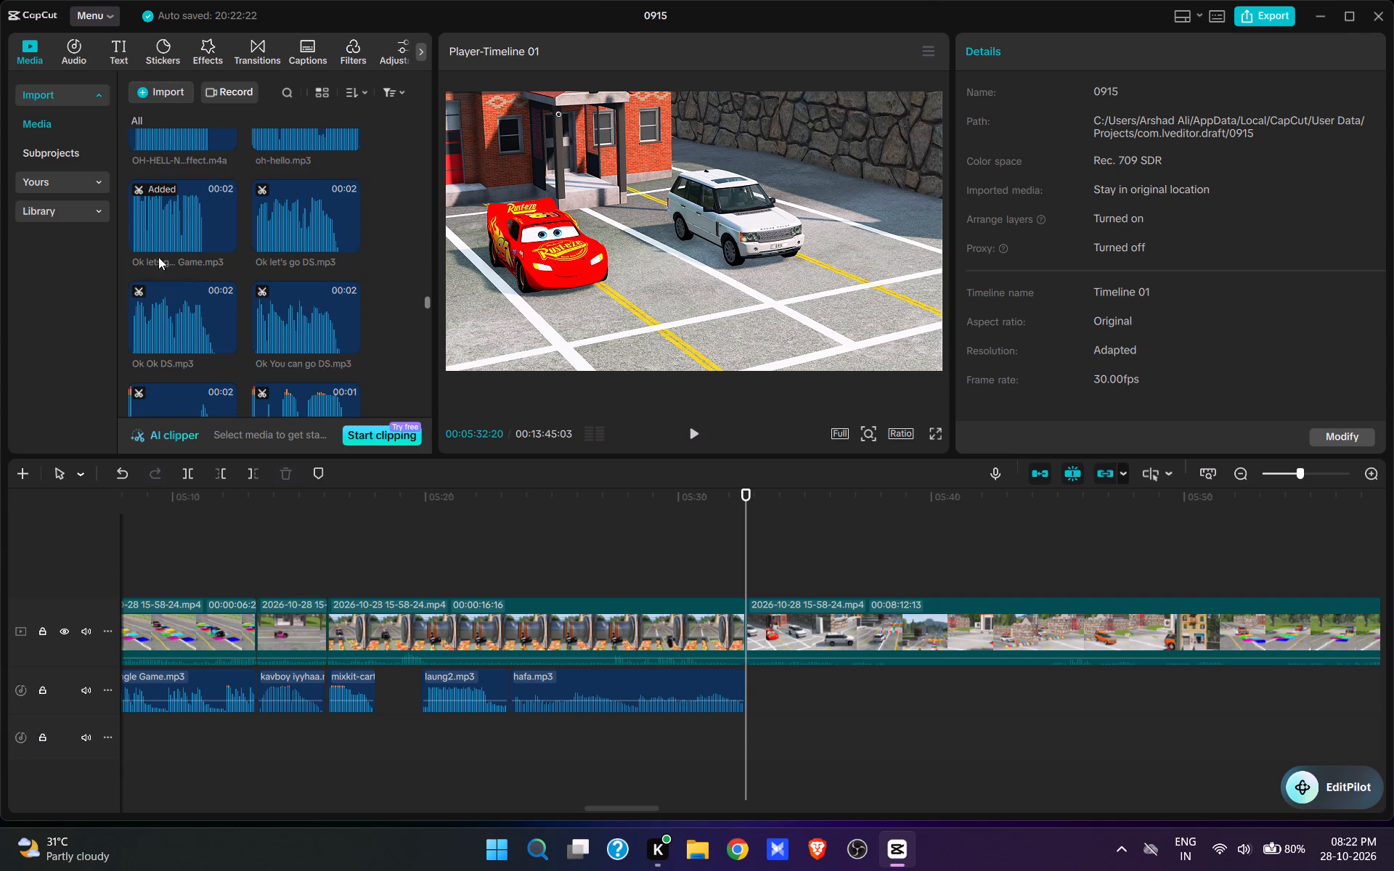
{"action": "left_click", "coordinate": [182, 222]}
{"action": "left_click", "coordinate": [197, 239]}
{"action": "key", "text": "space"}
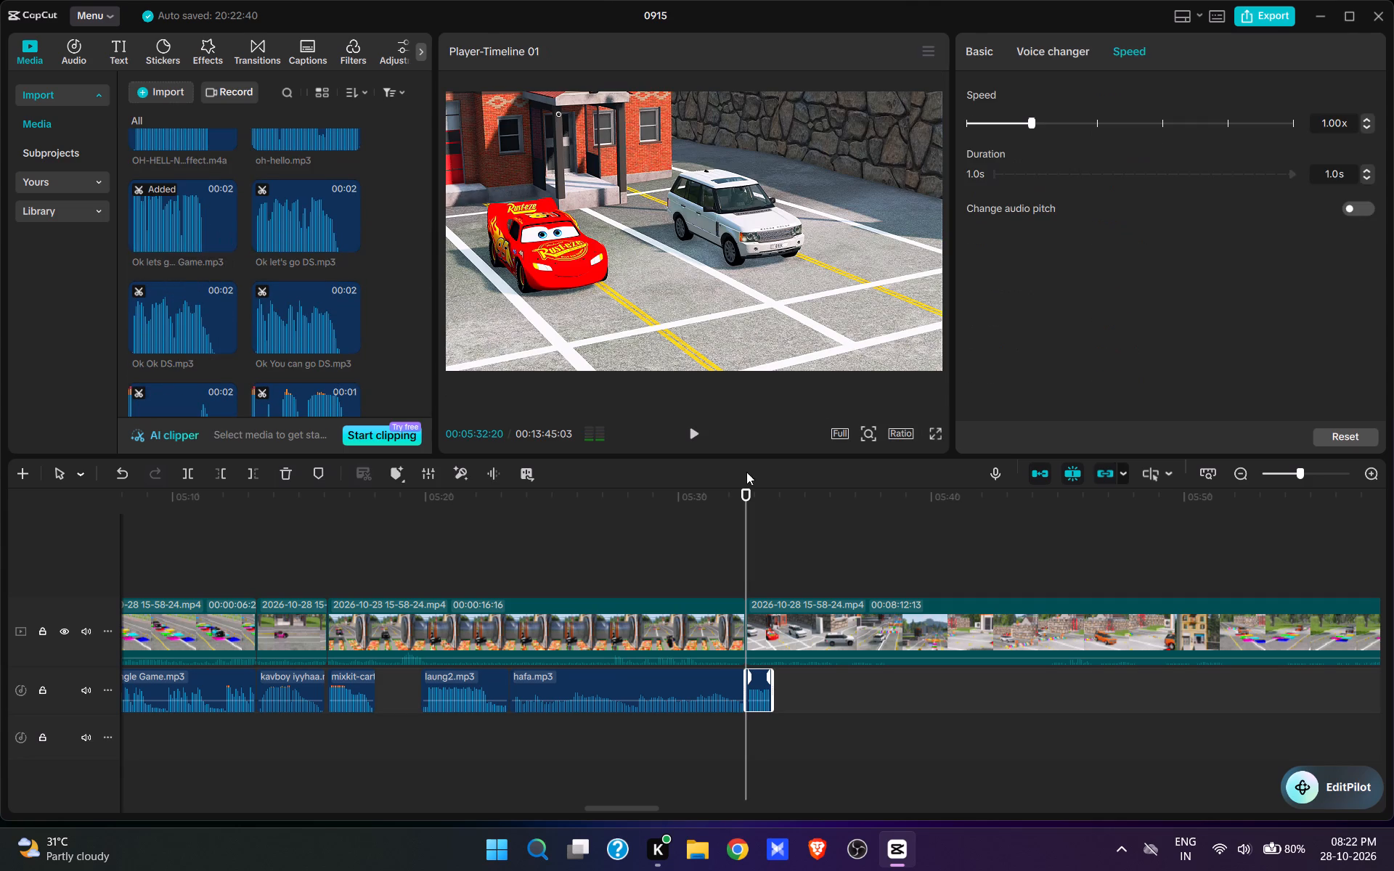
{"action": "left_click", "coordinate": [692, 425]}
{"action": "key", "text": "space"}
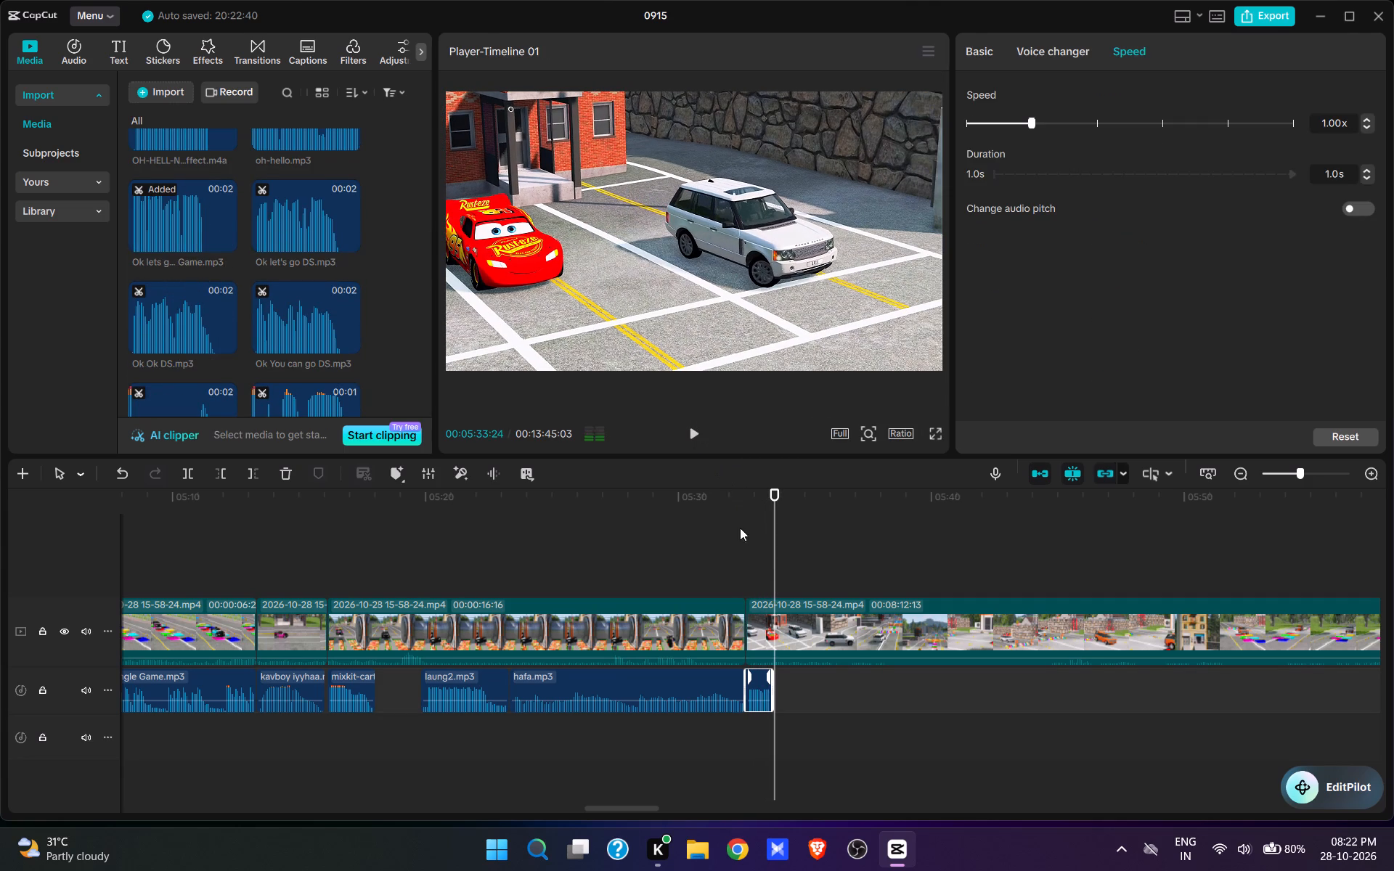
Add broom broom.mp3 at 00:05:33:21 as the white SUV drives onto the road, and preview it.
{"action": "left_click", "coordinate": [775, 575]}
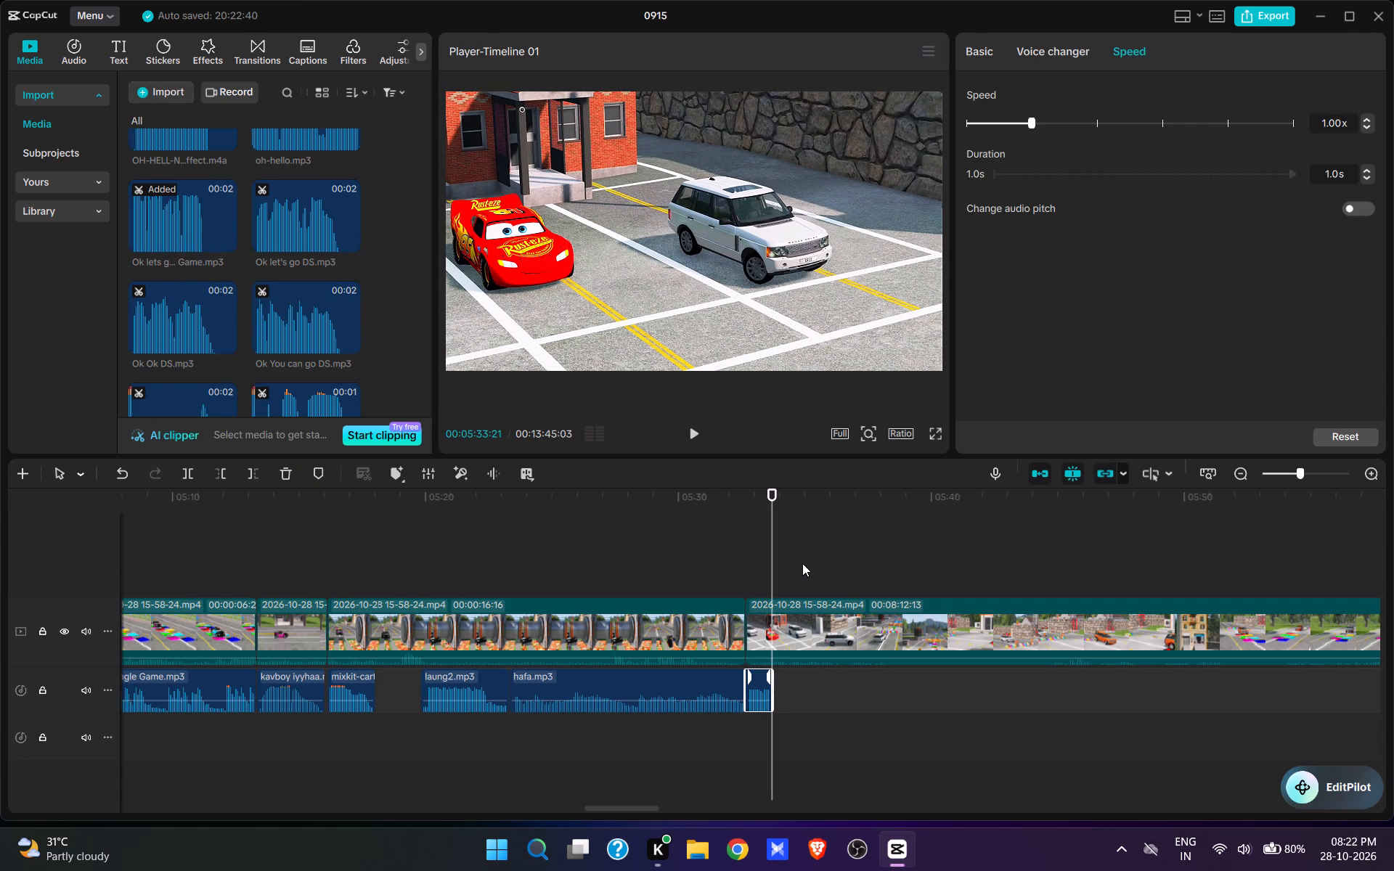
{"action": "scroll", "coordinate": [381, 240], "scroll_direction": "down", "scroll_amount": 5}
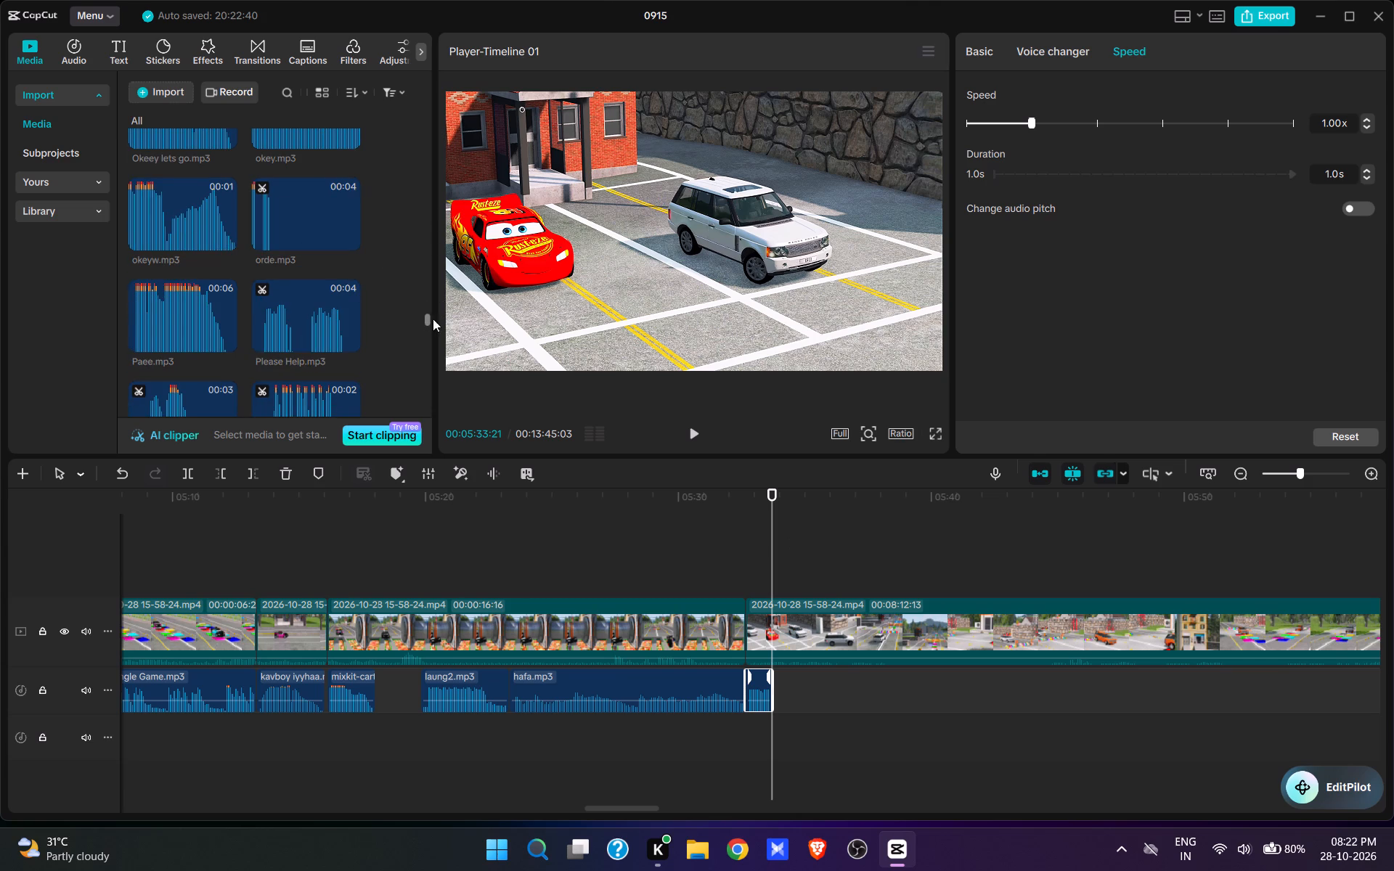
{"action": "left_click_drag", "start_coordinate": [429, 319], "coordinate": [461, 497]}
{"action": "left_click", "coordinate": [225, 171]}
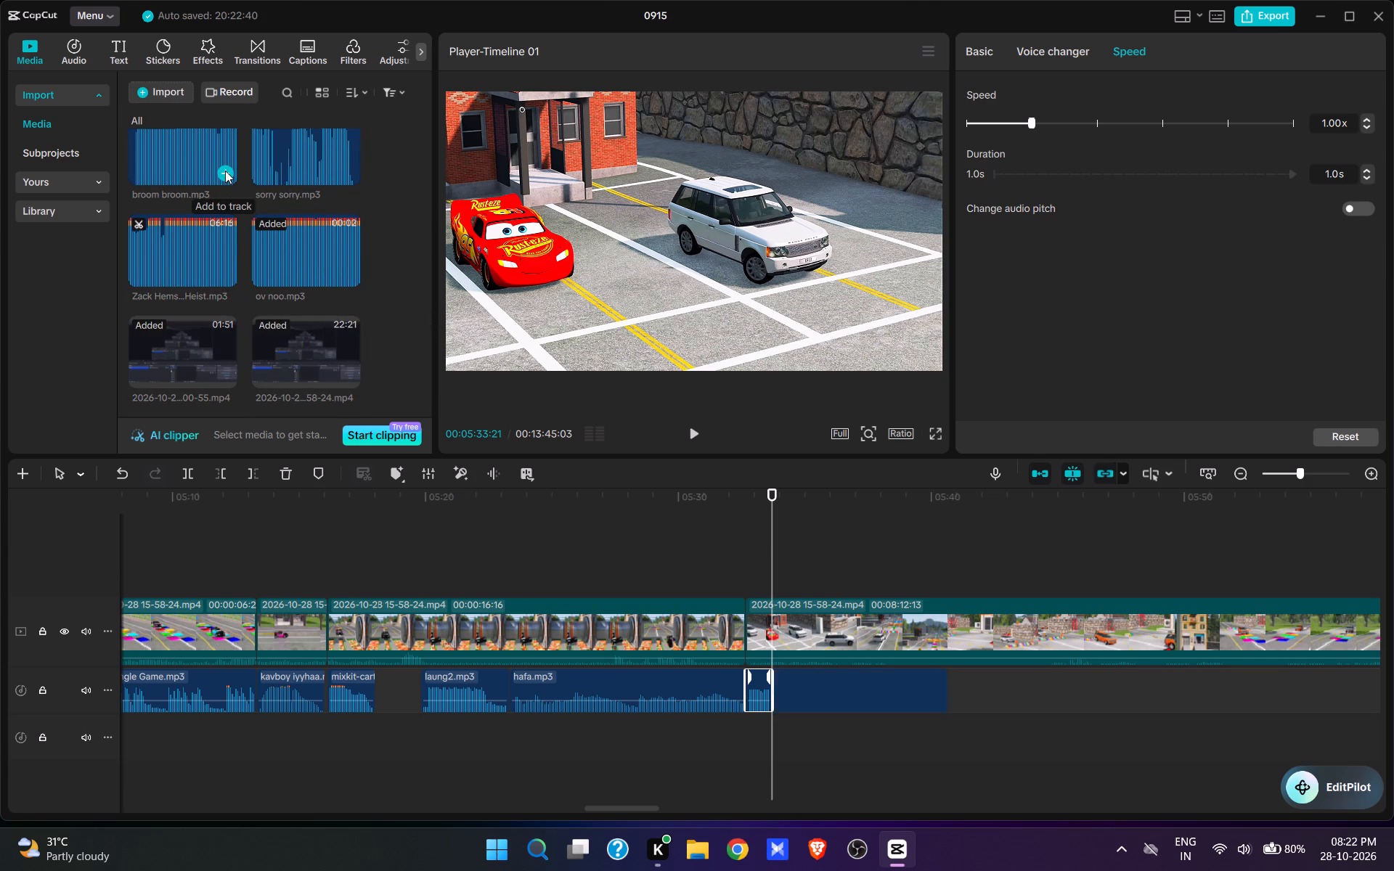
{"action": "key", "text": "space"}
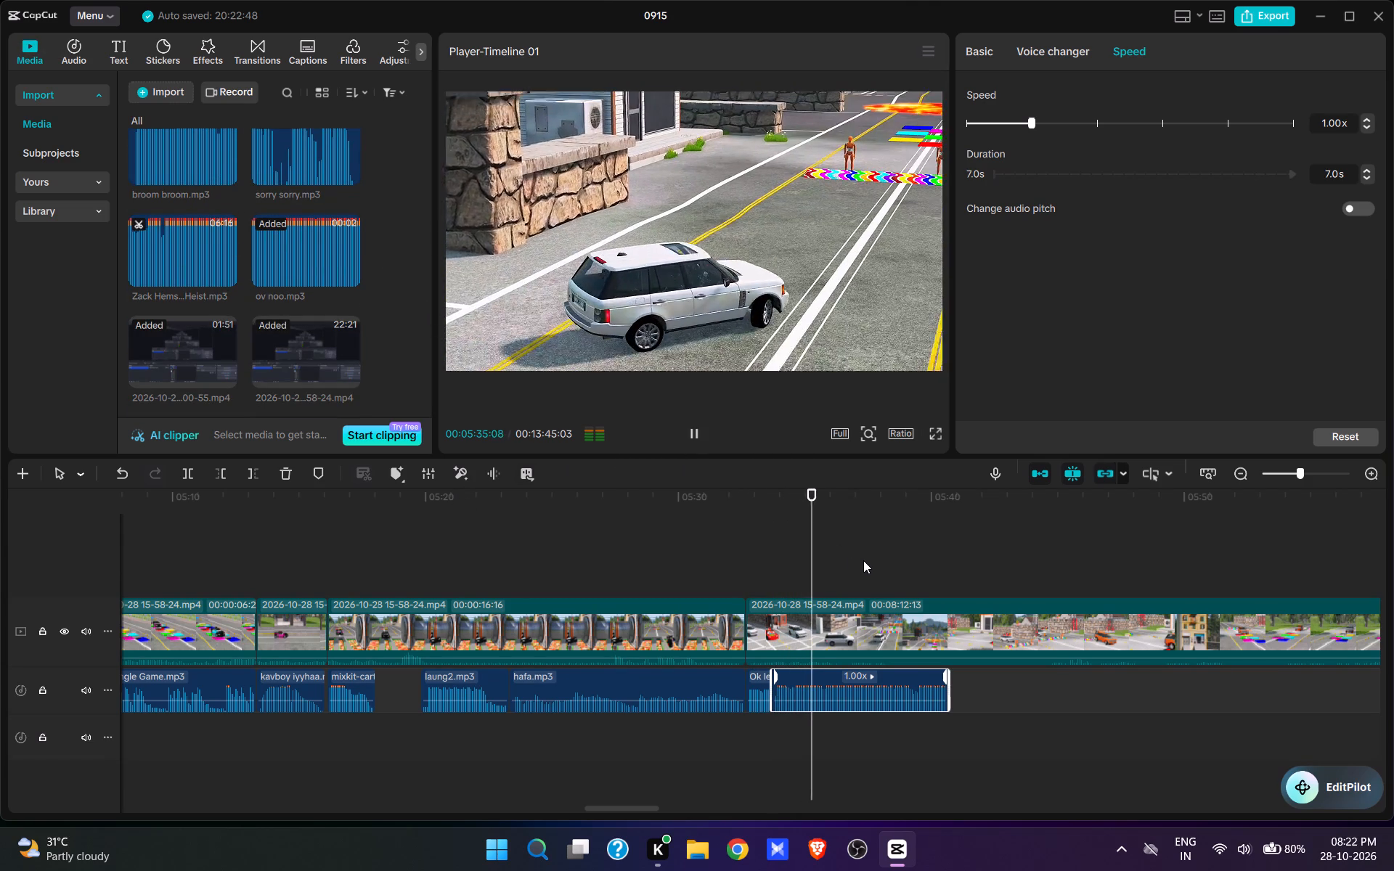
{"action": "key", "text": "space"}
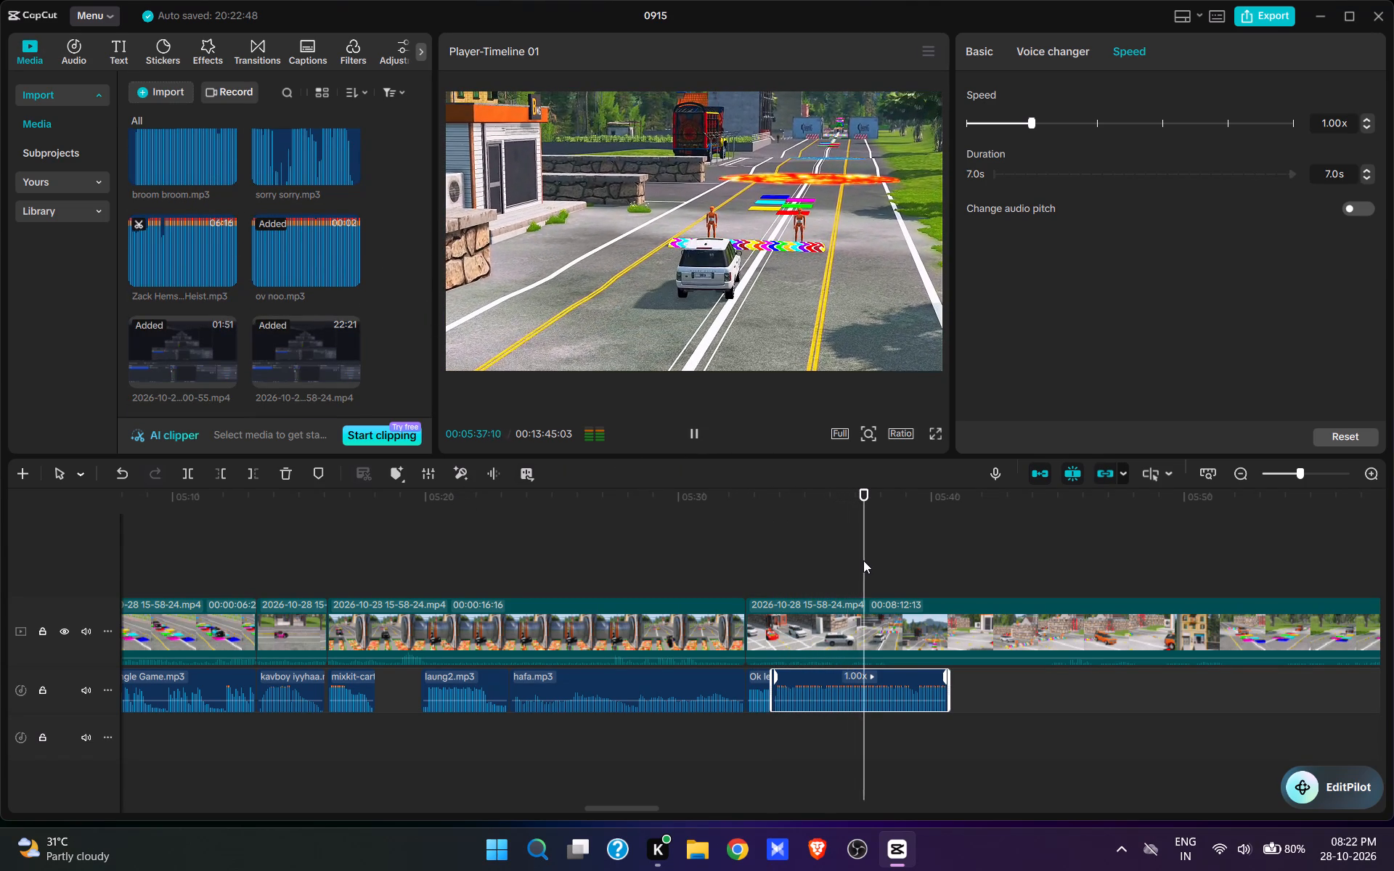
{"action": "key", "text": "space"}
{"action": "key", "text": "space"}
Split the video at 00:05:37:24, cut about 7 seconds up to the white SUV reaching the rainbow speed bump, and preview.
{"action": "left_click", "coordinate": [878, 616]}
{"action": "key", "text": "w"}
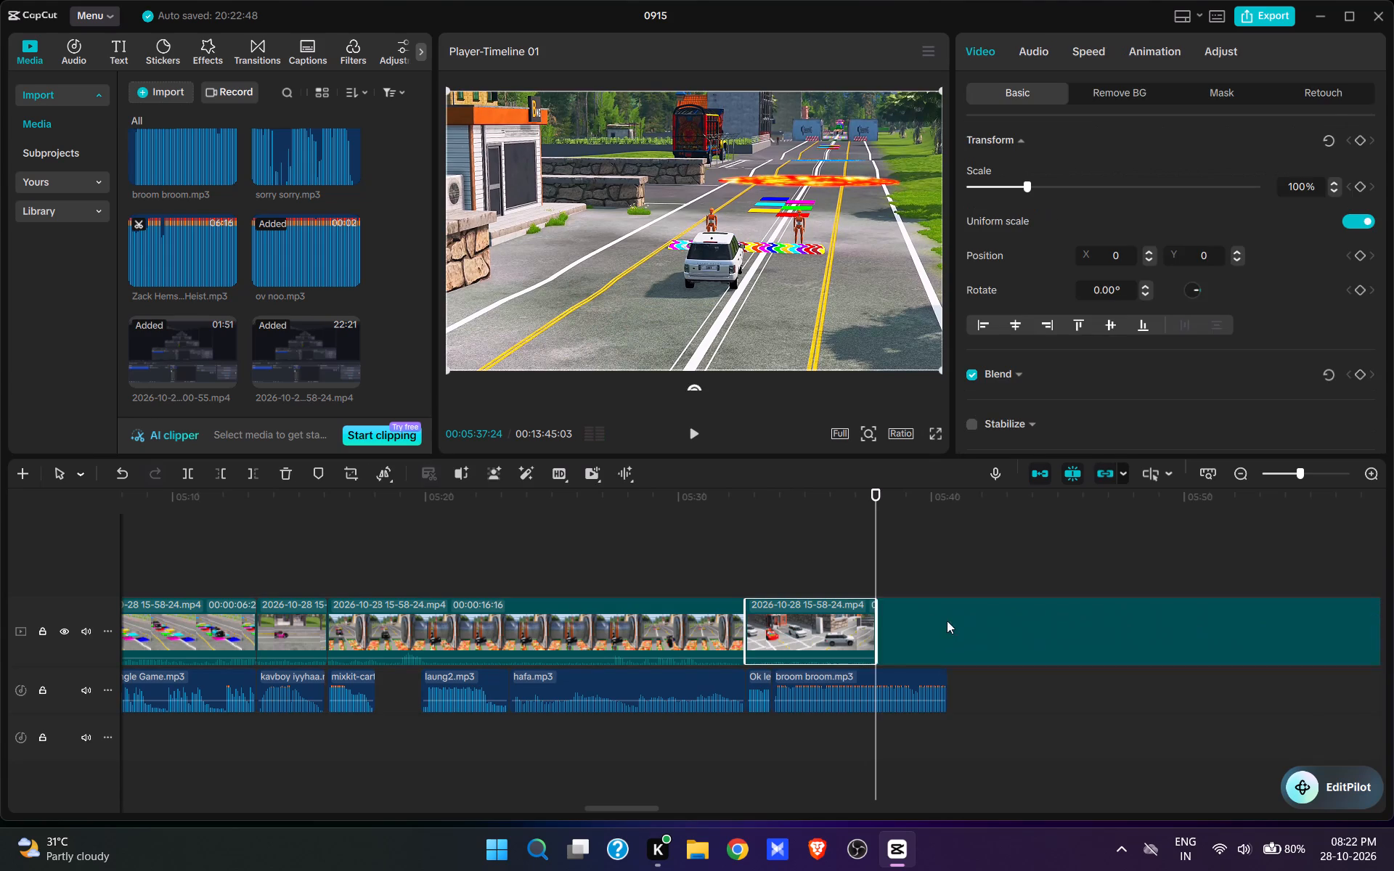
{"action": "left_click", "coordinate": [1018, 570]}
{"action": "key", "text": "space"}
{"action": "key", "text": "space"}
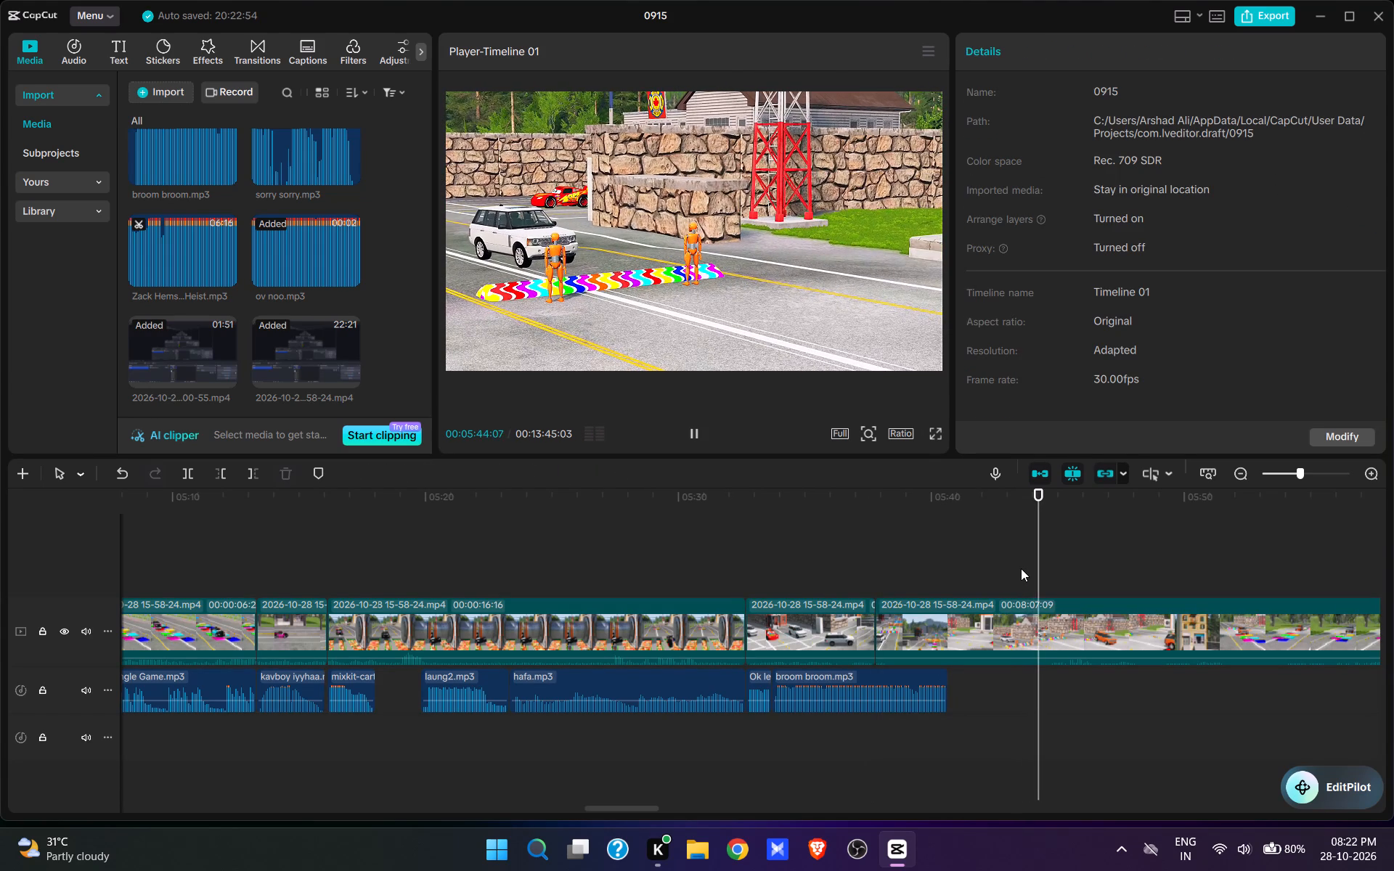
{"action": "key", "text": "space"}
{"action": "key", "text": "space"}
{"action": "type", "text": "q"}
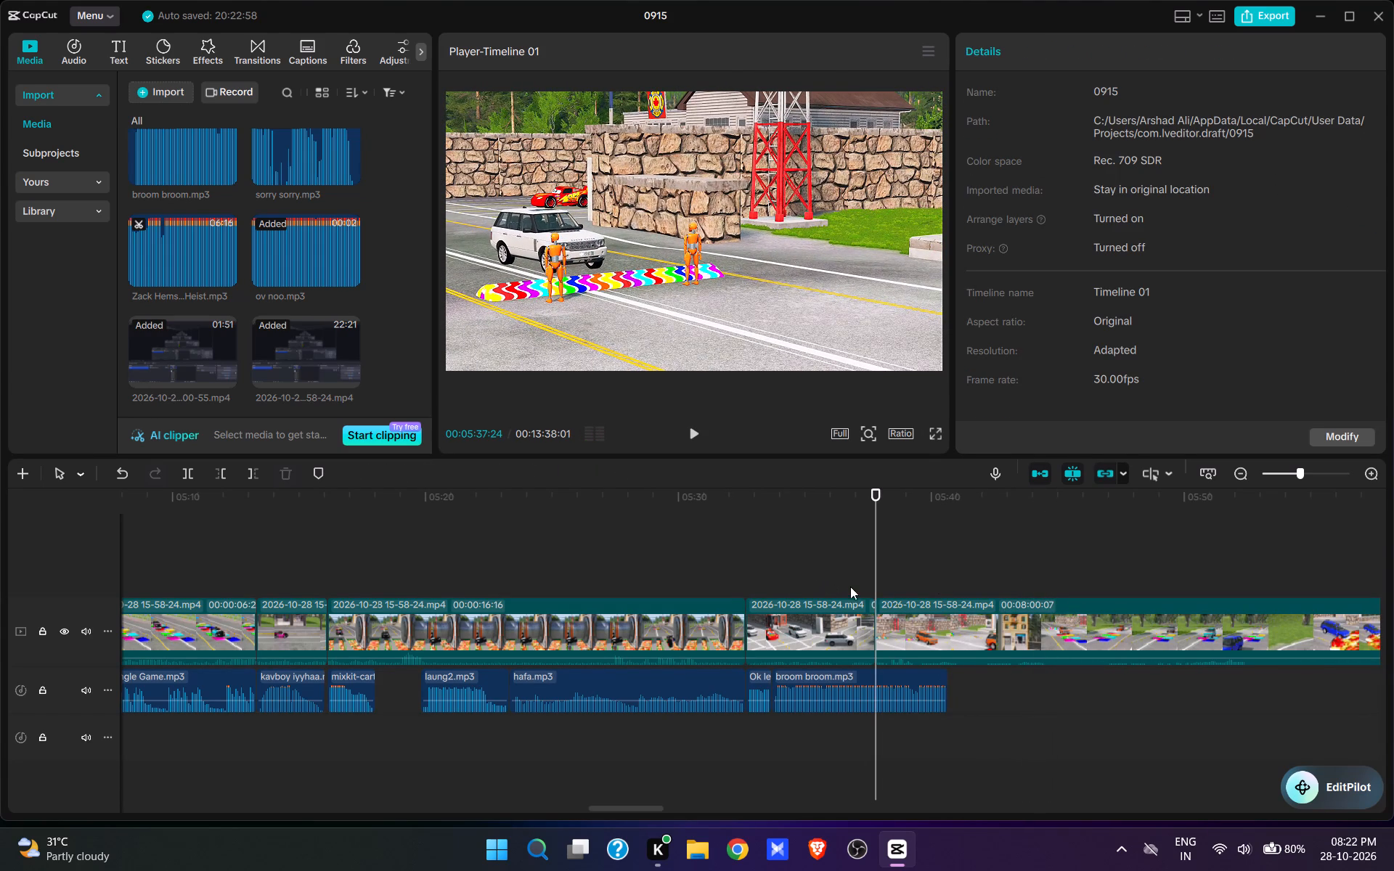
{"action": "left_click", "coordinate": [850, 573]}
{"action": "key", "text": "space"}
{"action": "key", "text": "space"}
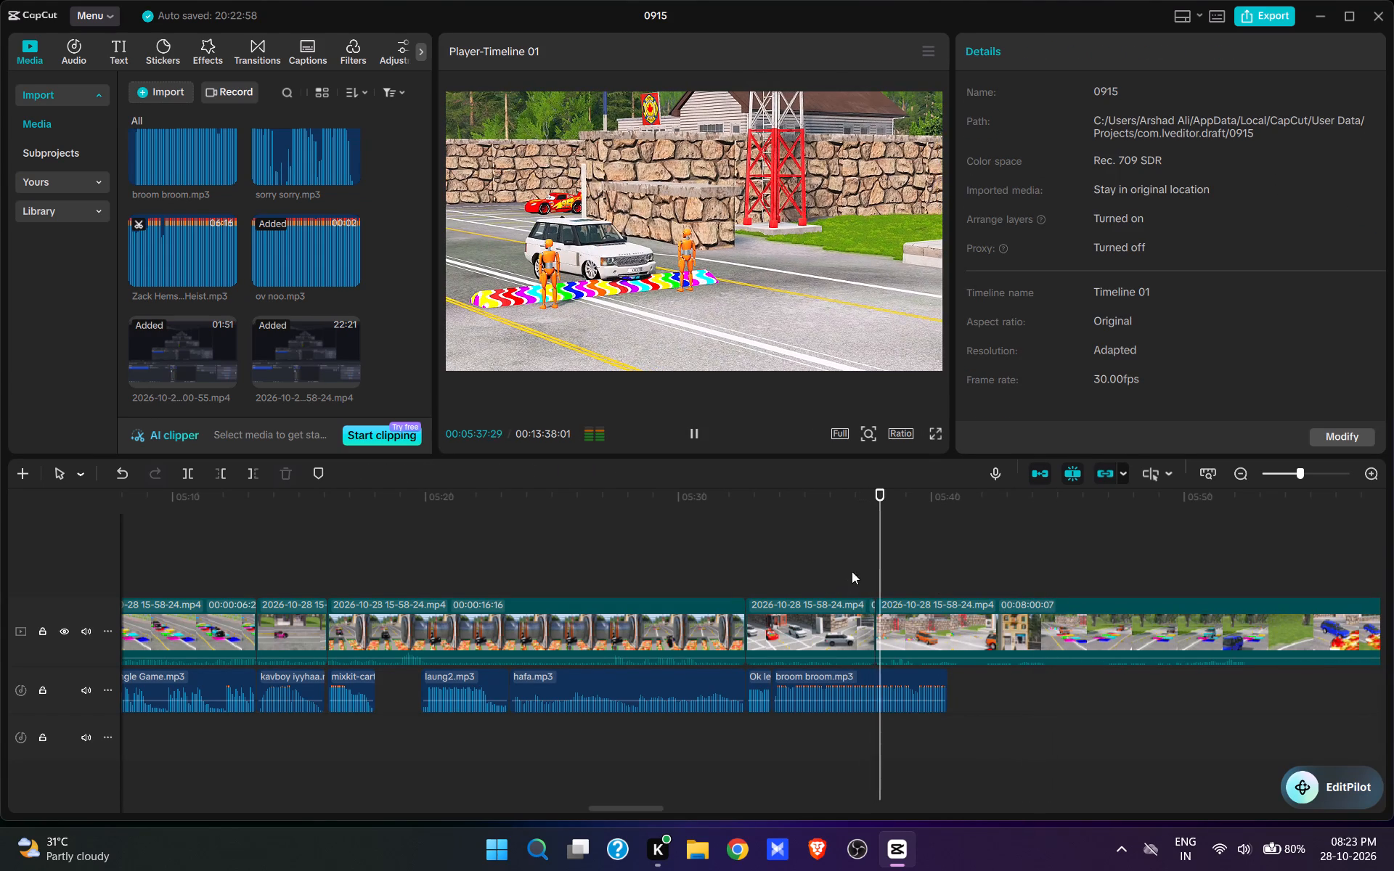
Trim the end of broom broom.mp3 to the video cut at 00:05:37:24 and preview the join.
{"action": "left_click", "coordinate": [875, 581]}
{"action": "left_click", "coordinate": [879, 682]}
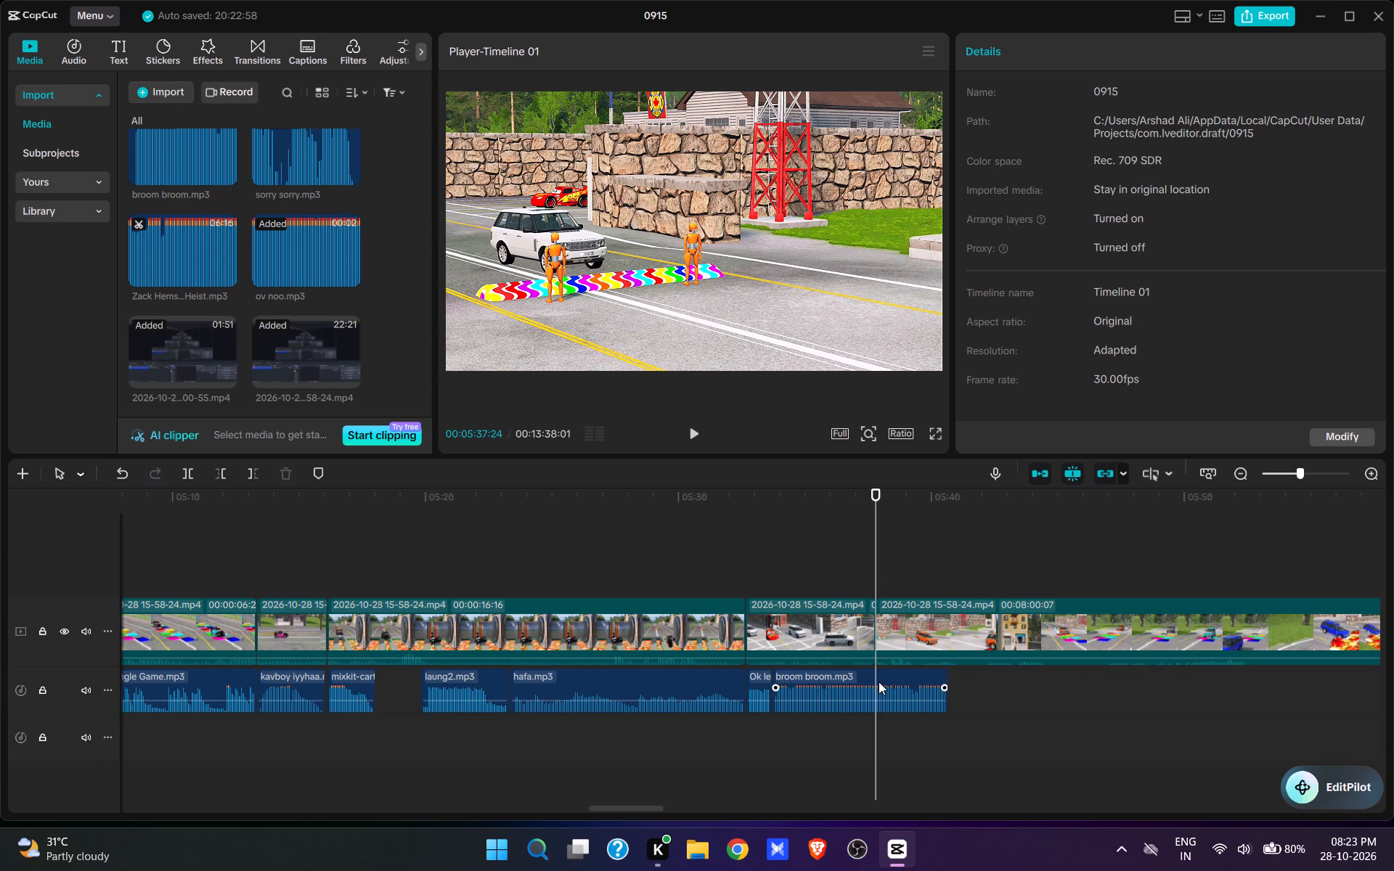
{"action": "key", "text": "e"}
{"action": "key", "text": "space"}
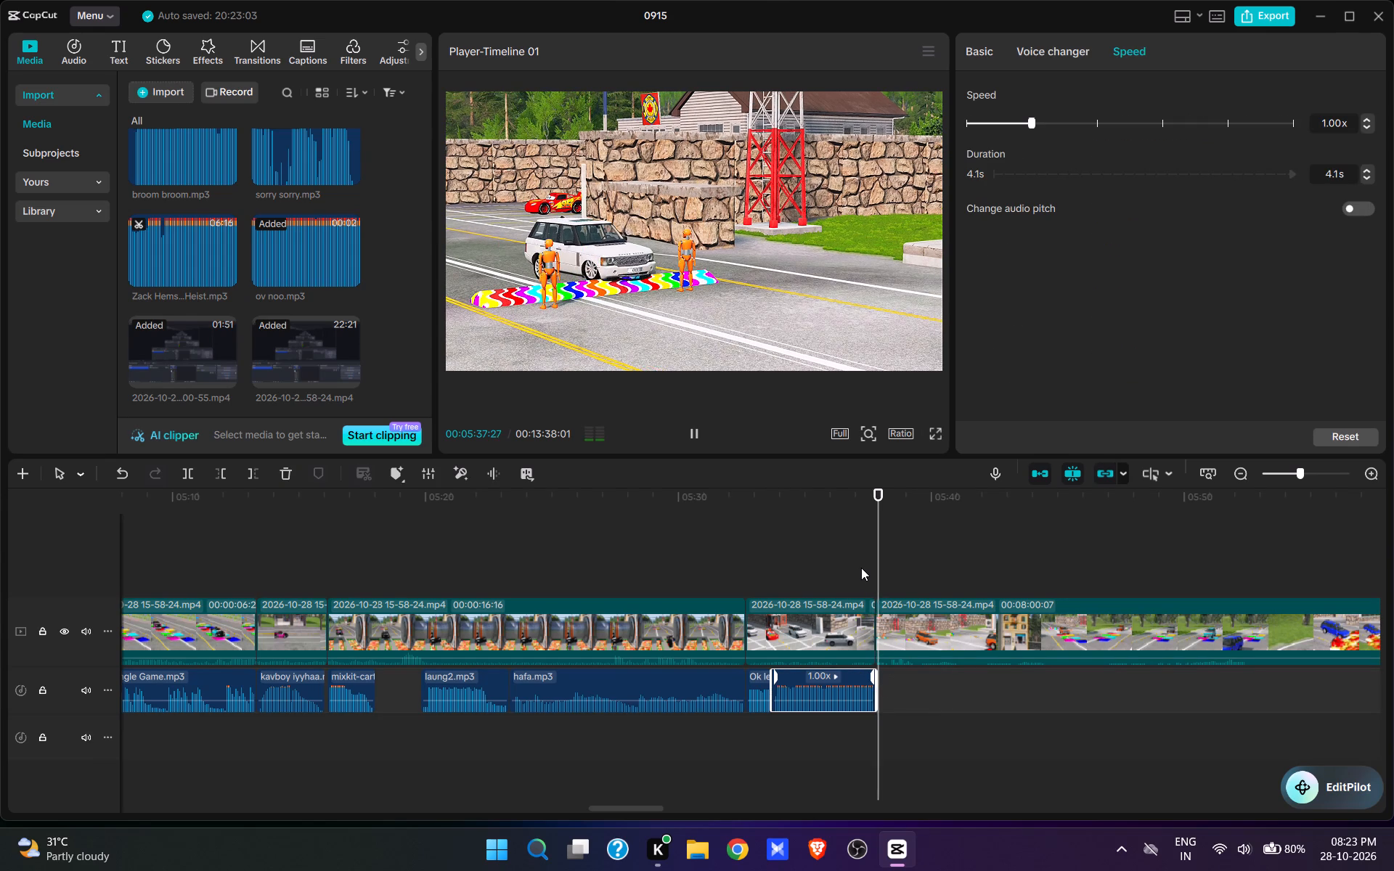
{"action": "key", "text": "space"}
Browse the imported audio, add Mario Jump.mp3 at 00:05:38:03 as the SUV crosses the rainbow speed bump, and preview it.
{"action": "scroll", "coordinate": [270, 303], "scroll_direction": "up", "scroll_amount": 13}
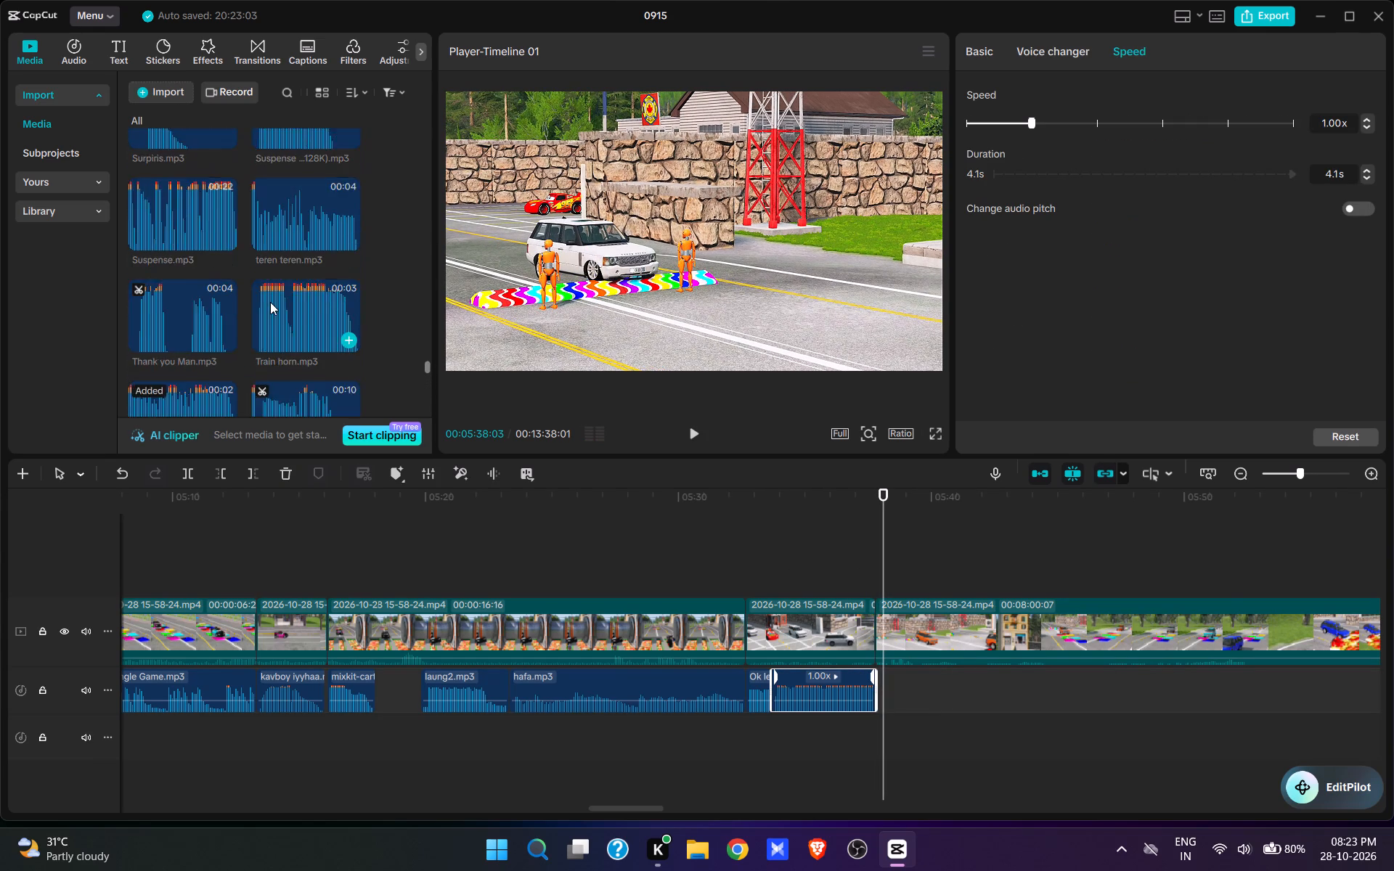
{"action": "scroll", "coordinate": [270, 302], "scroll_direction": "up", "scroll_amount": 2}
{"action": "scroll", "coordinate": [271, 303], "scroll_direction": "down", "scroll_amount": 2}
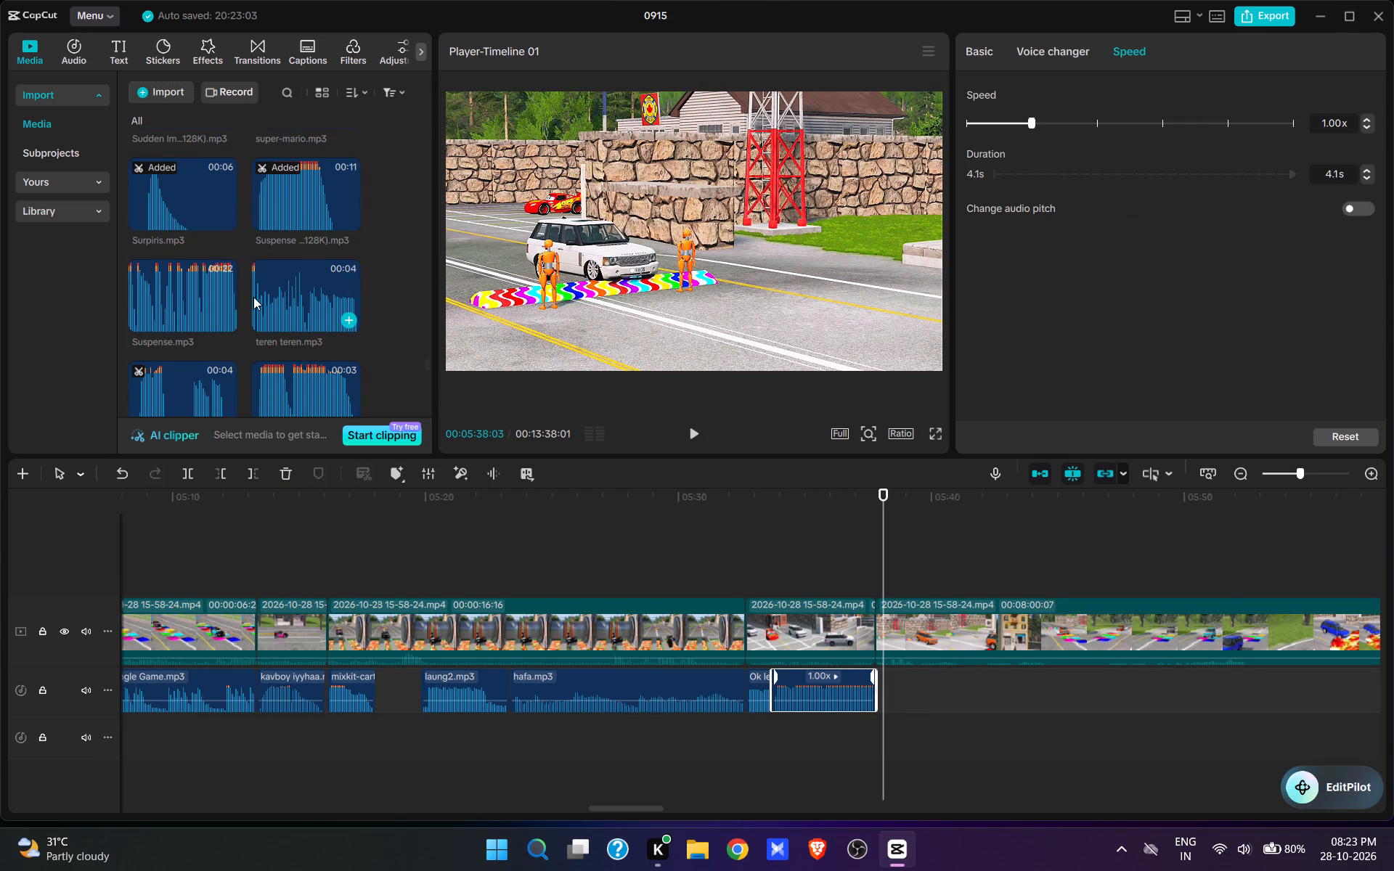
{"action": "scroll", "coordinate": [253, 297], "scroll_direction": "up", "scroll_amount": 5}
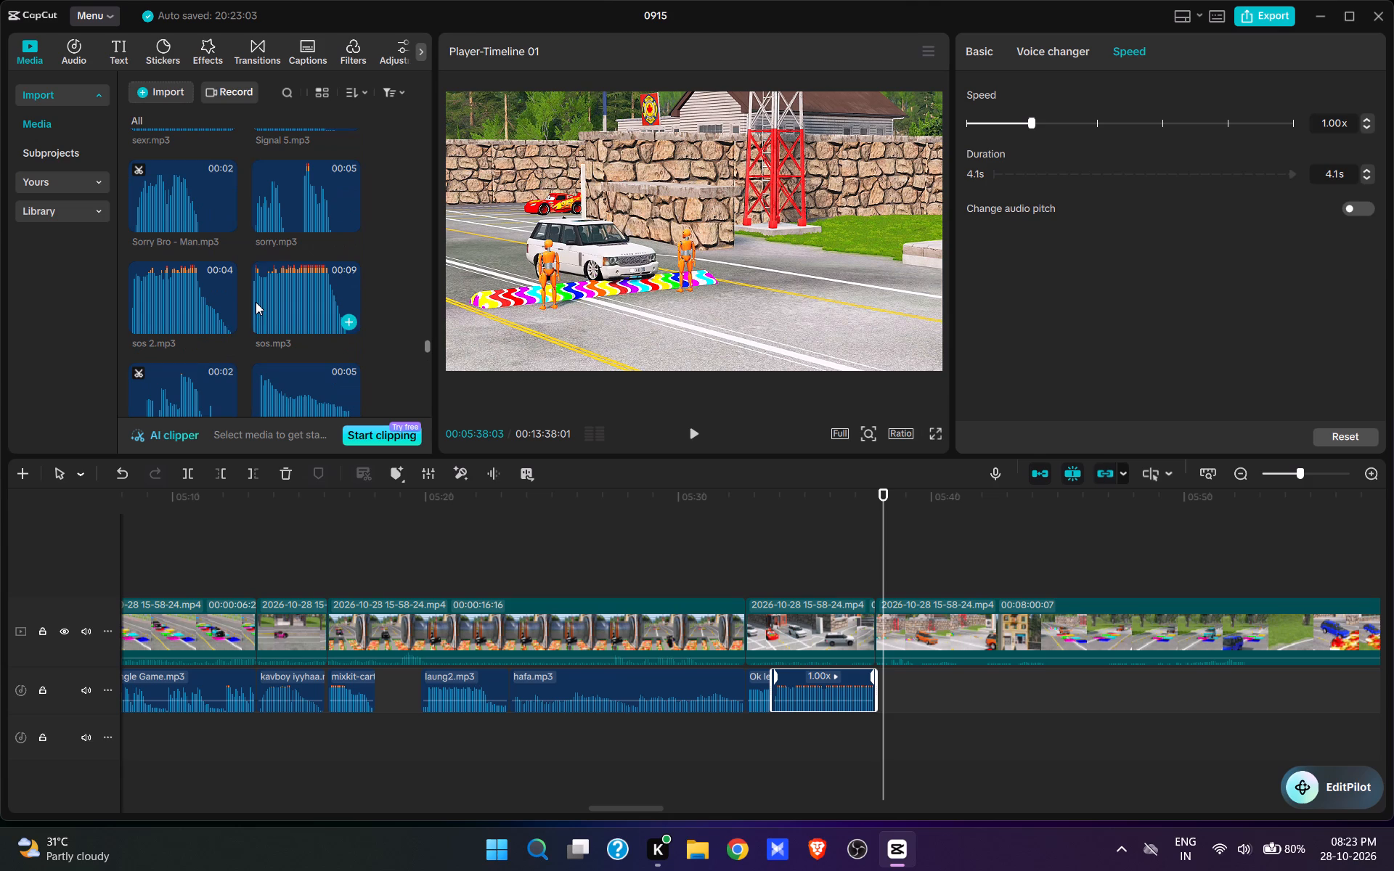
{"action": "scroll", "coordinate": [234, 293], "scroll_direction": "up", "scroll_amount": 3}
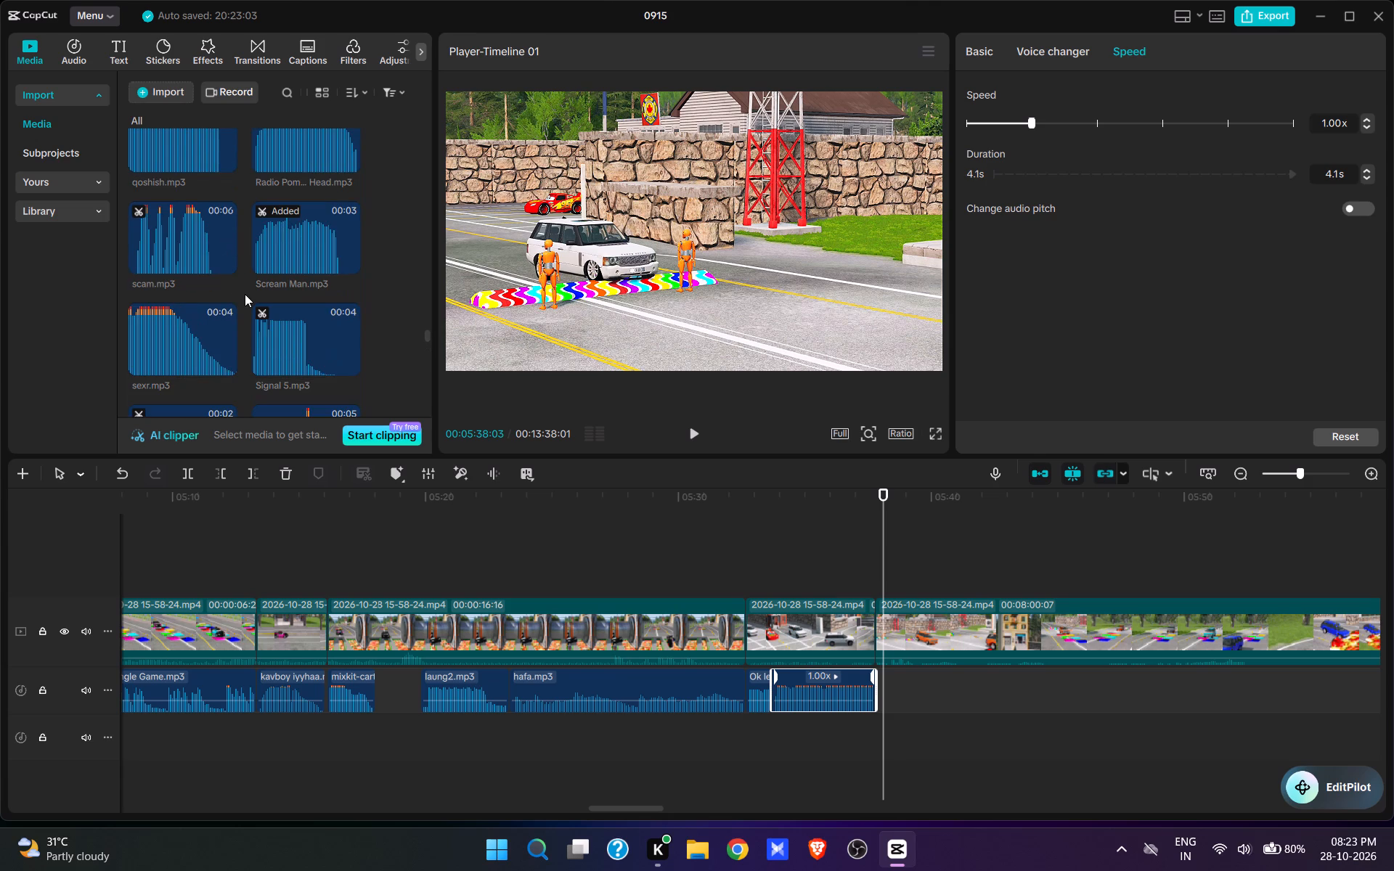
{"action": "scroll", "coordinate": [245, 294], "scroll_direction": "down", "scroll_amount": 4}
{"action": "scroll", "coordinate": [246, 292], "scroll_direction": "up", "scroll_amount": 4}
{"action": "left_click_drag", "start_coordinate": [425, 333], "coordinate": [423, 279]}
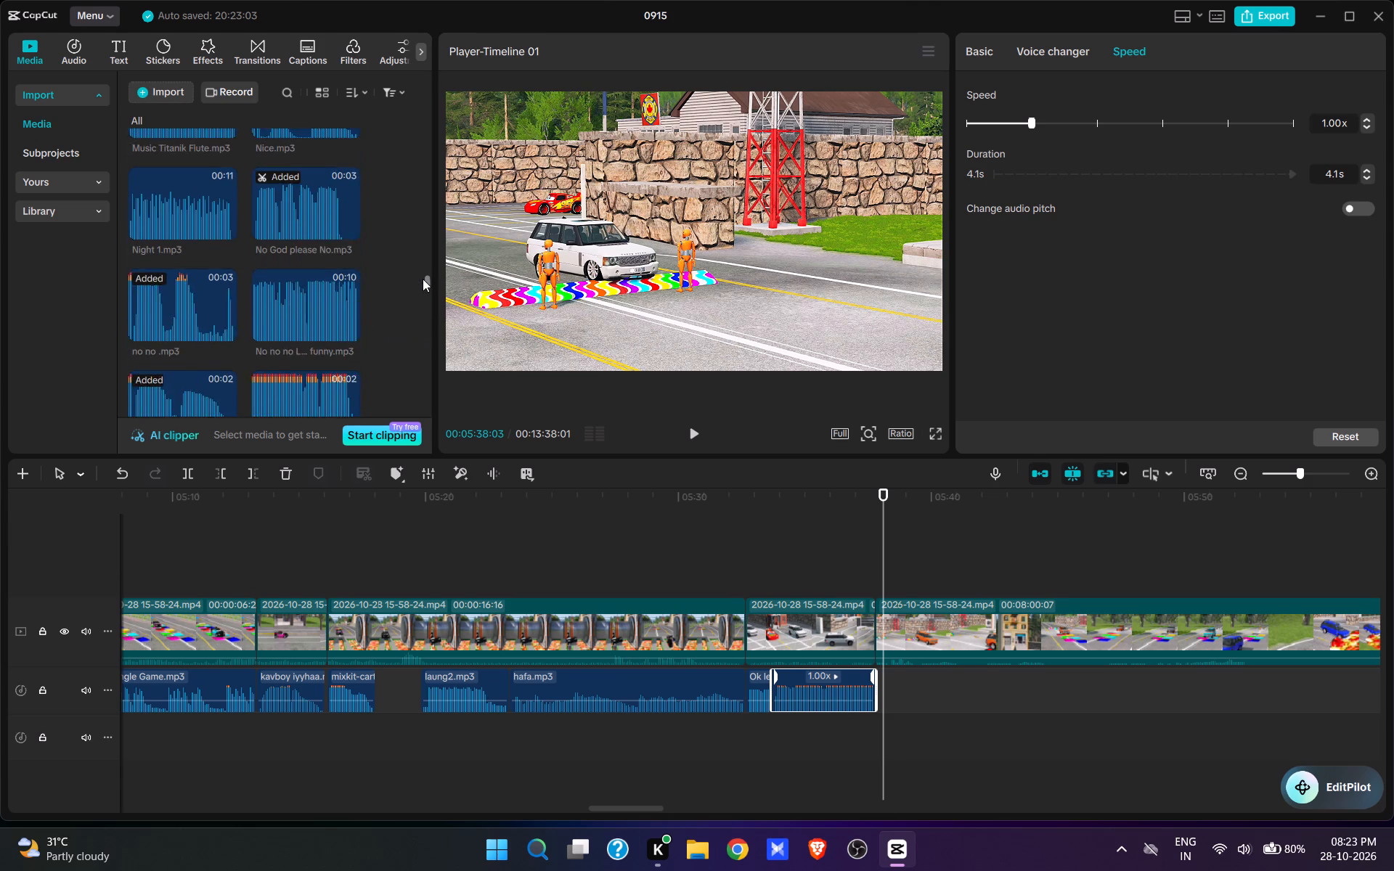
{"action": "left_click_drag", "start_coordinate": [423, 279], "coordinate": [422, 266]}
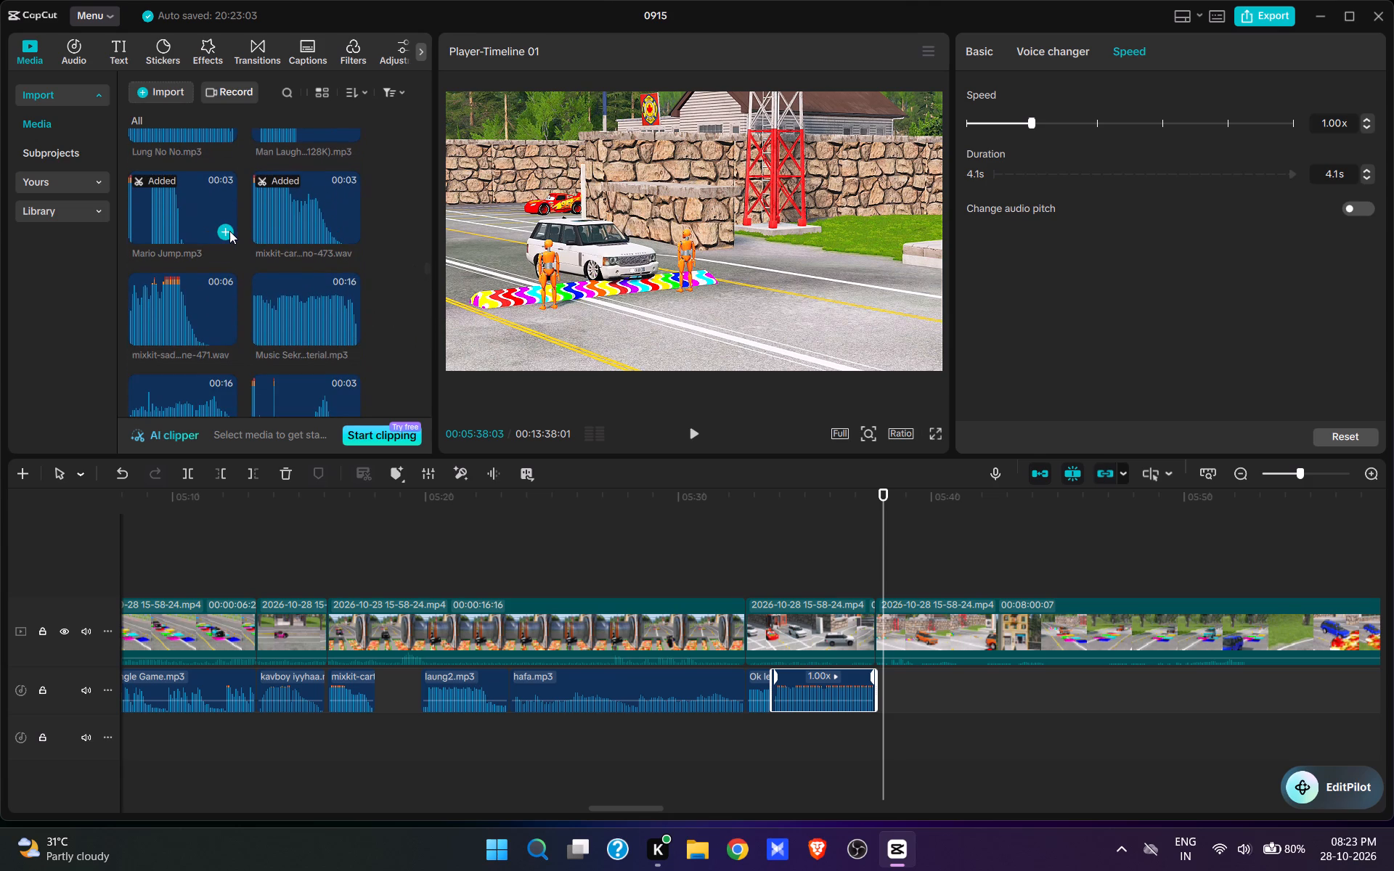
{"action": "left_click", "coordinate": [229, 231]}
{"action": "key", "text": "space"}
{"action": "key", "text": "space"}
{"action": "key", "text": "space"}
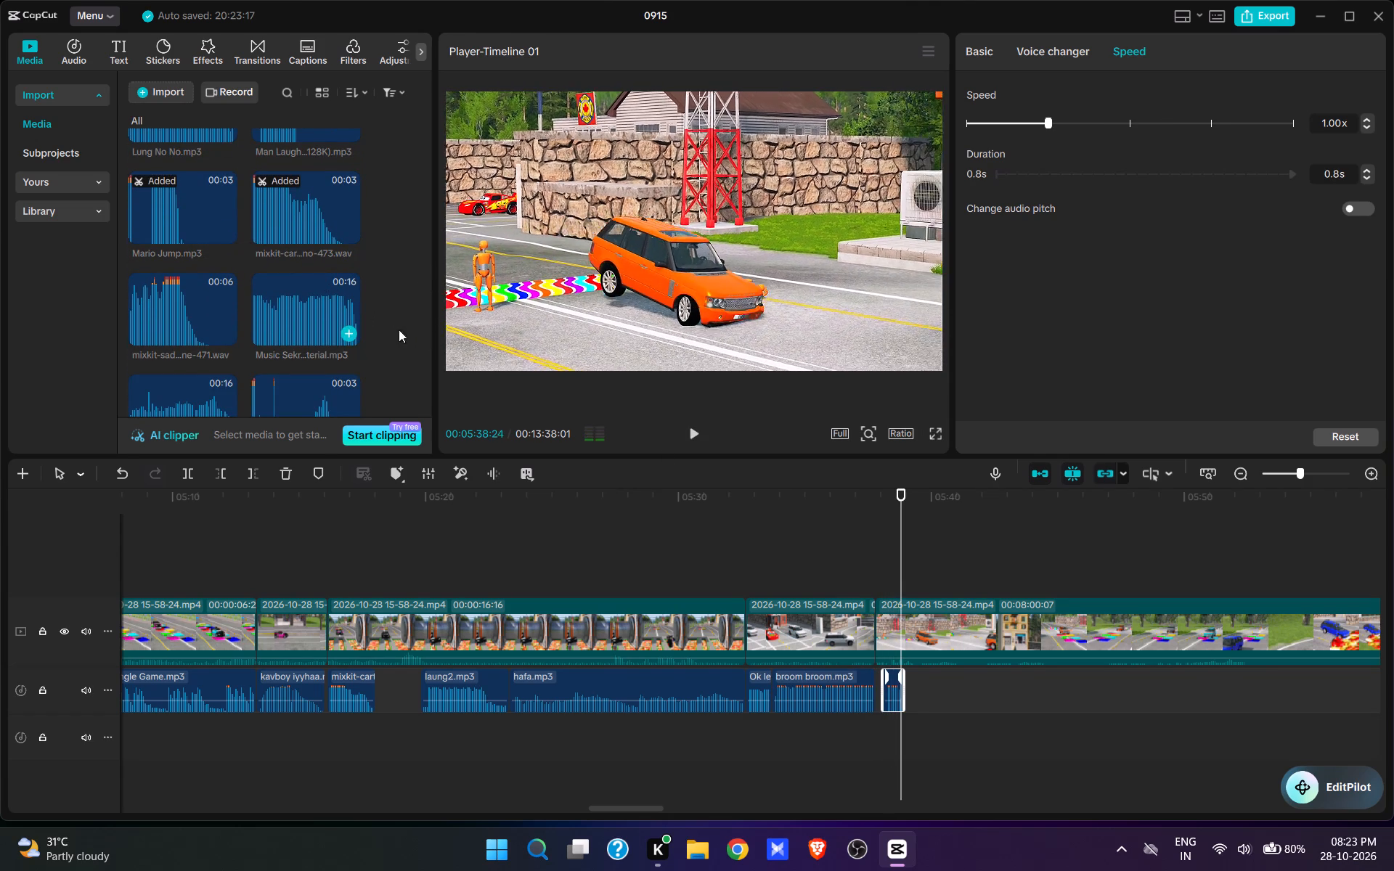
{"action": "key", "text": "space"}
{"action": "key", "text": "space"}
{"action": "key", "text": "space"}
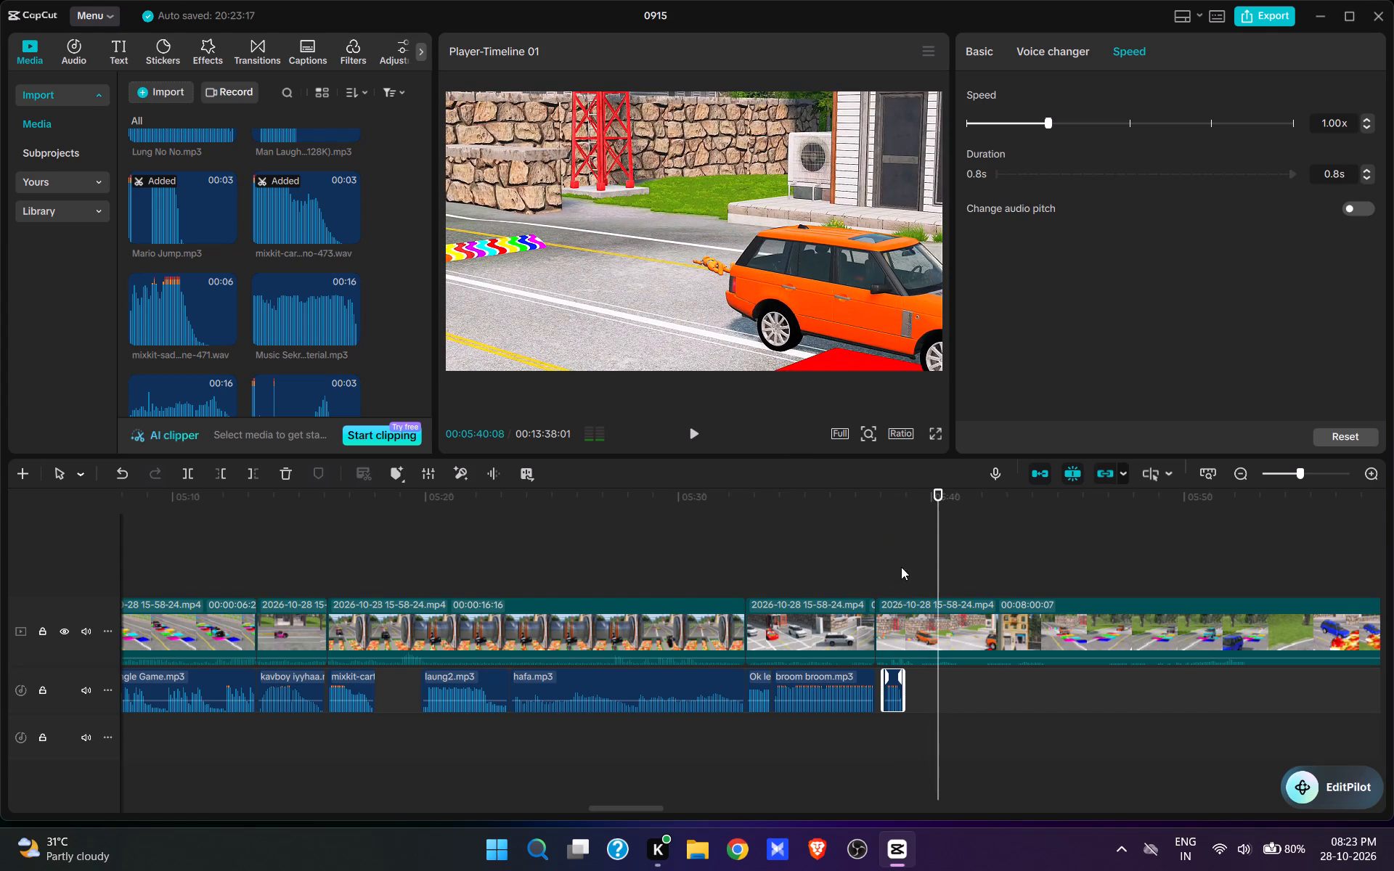
{"action": "key", "text": "space"}
{"action": "key", "text": "space"}
Audition the Laugh Fun...rtoon.mp3 sound, add it at 00:05:38:27 right after Mario Jump.mp3, and preview it over the orange SUV scene.
{"action": "left_click", "coordinate": [897, 573]}
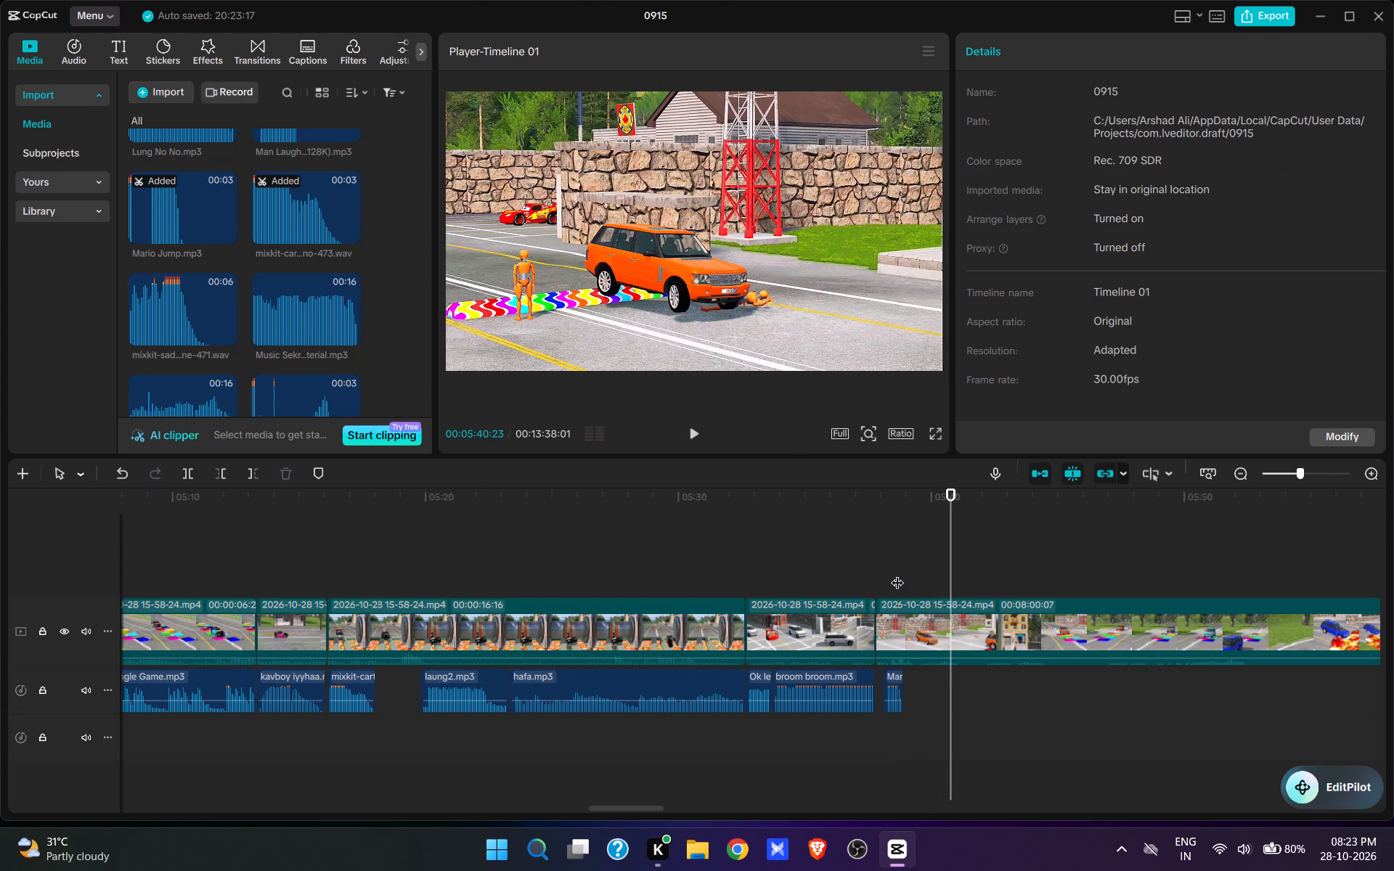
{"action": "left_click_drag", "start_coordinate": [897, 573], "coordinate": [904, 573]}
{"action": "scroll", "coordinate": [264, 247], "scroll_direction": "down", "scroll_amount": 4}
{"action": "scroll", "coordinate": [264, 259], "scroll_direction": "up", "scroll_amount": 14}
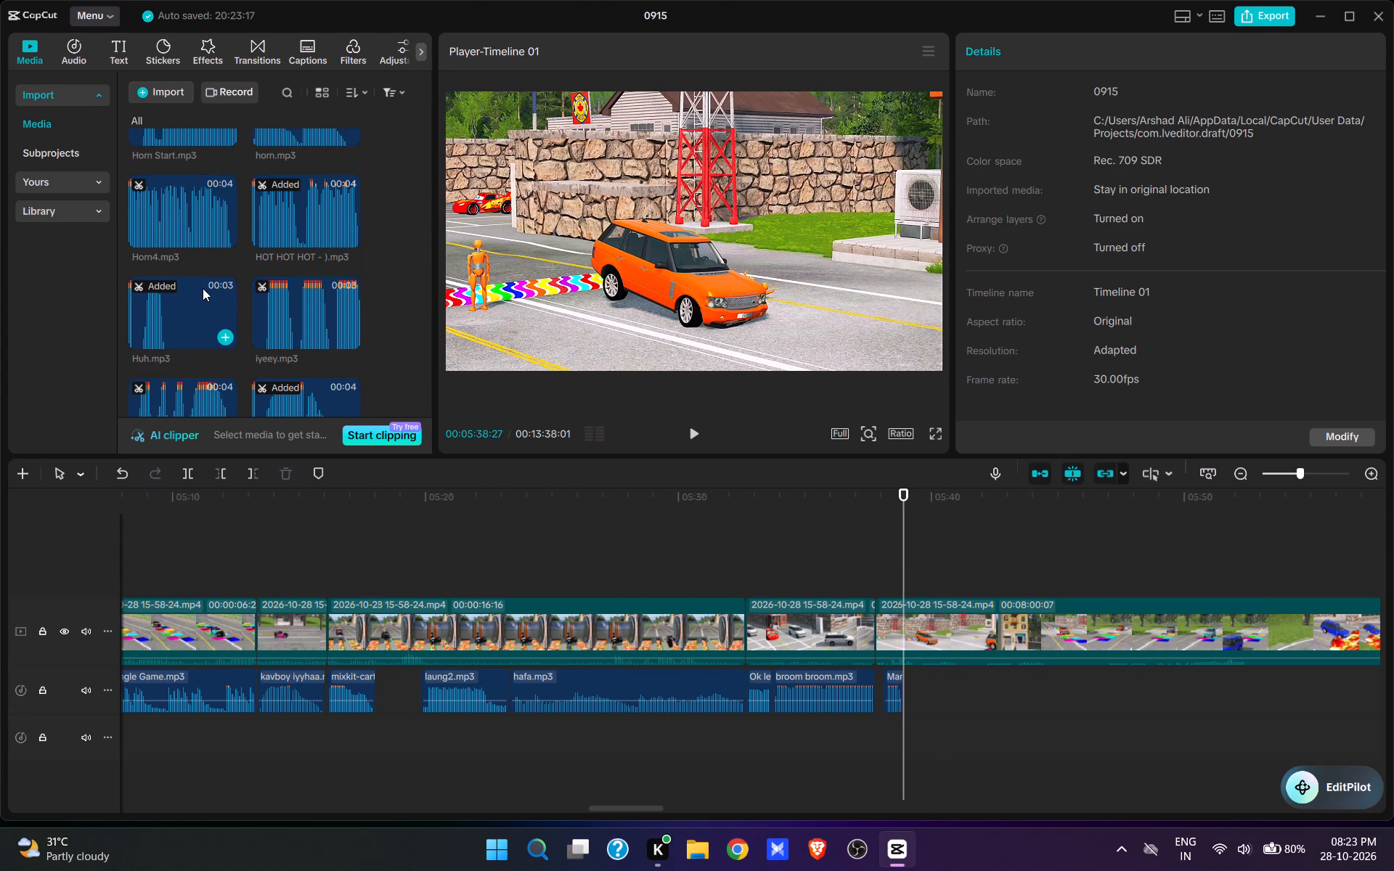
{"action": "scroll", "coordinate": [203, 289], "scroll_direction": "down", "scroll_amount": 4}
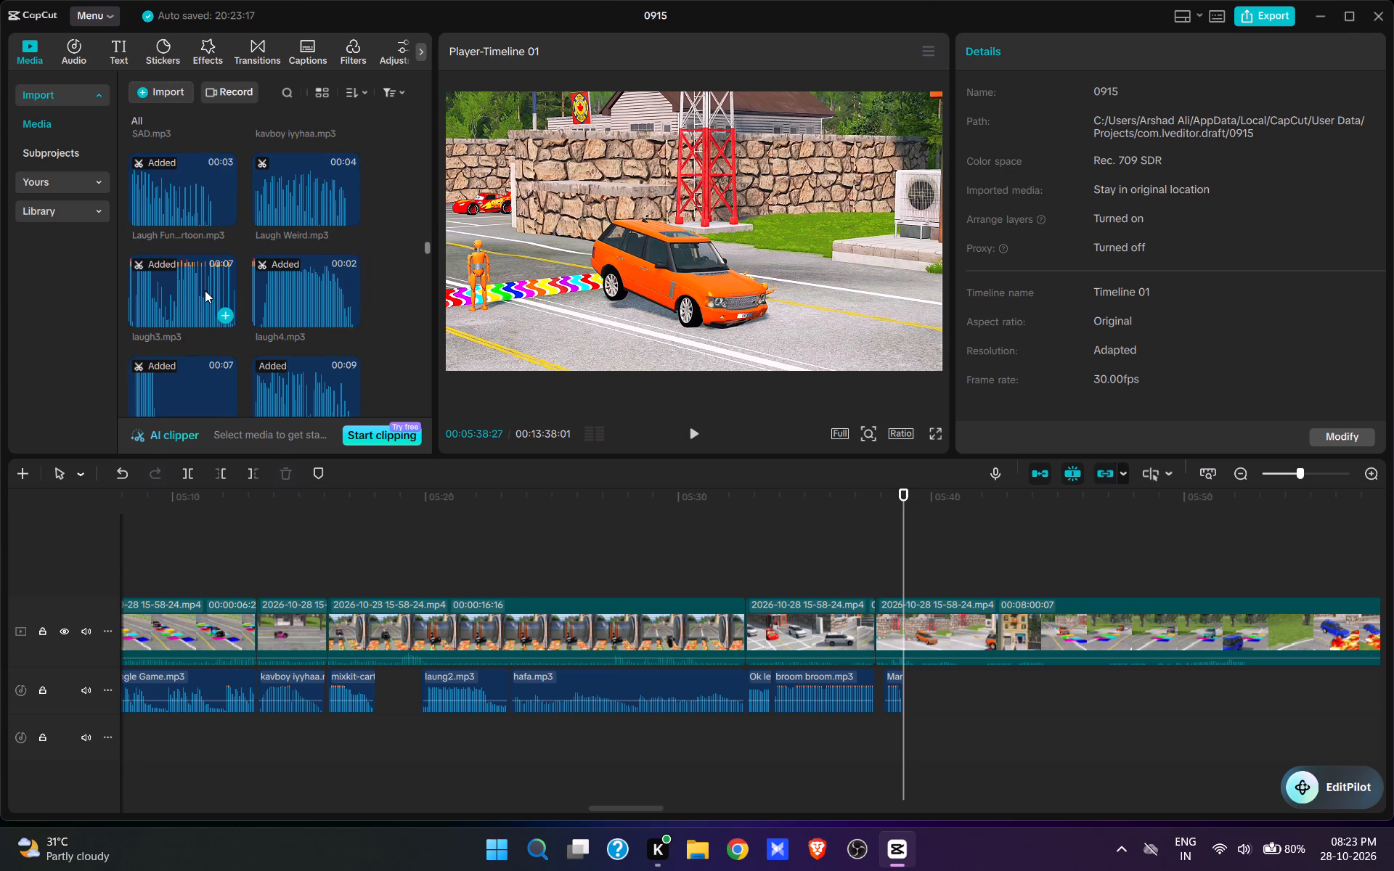
{"action": "left_click", "coordinate": [176, 217]}
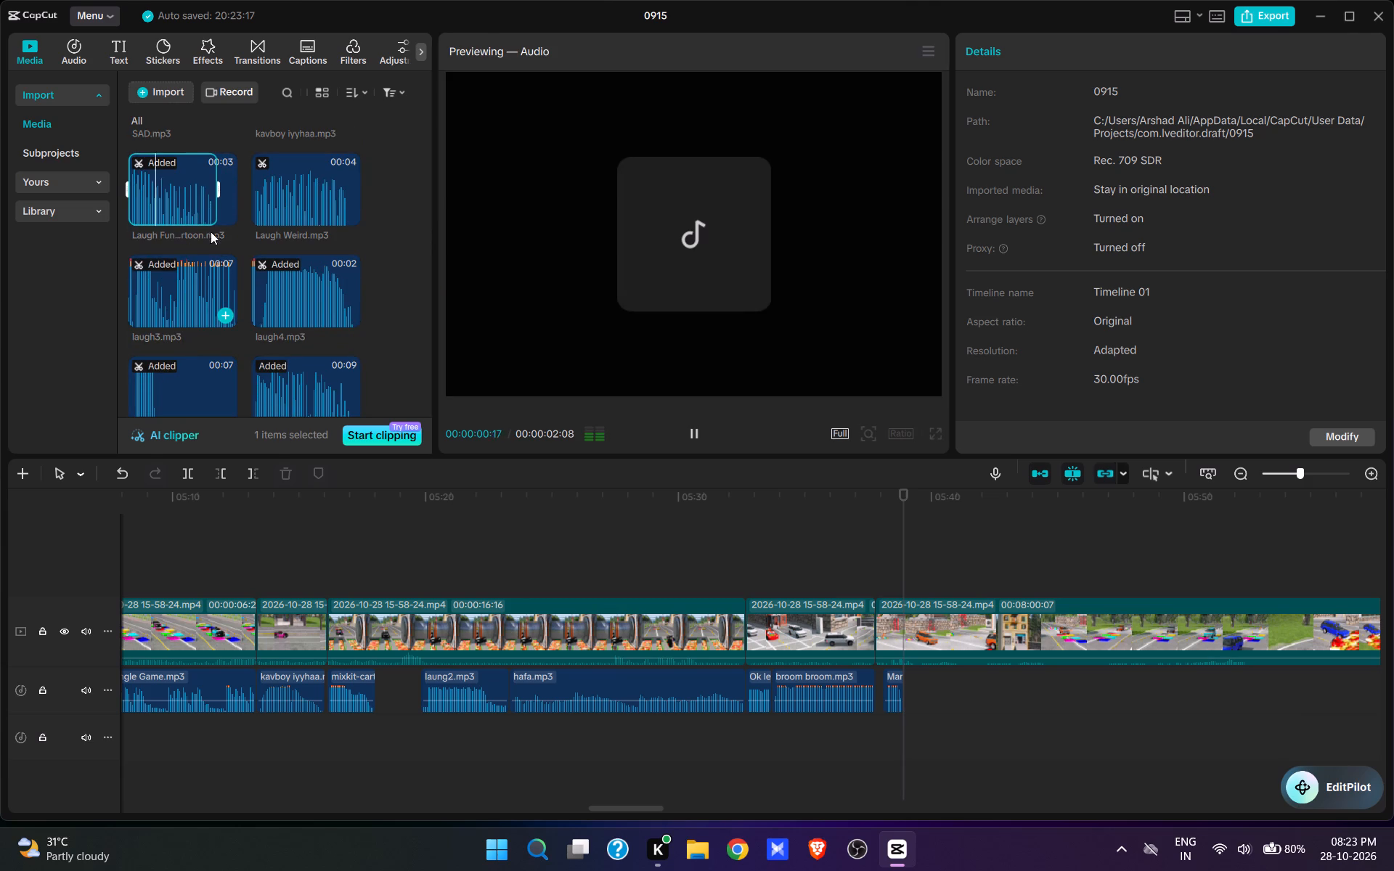
{"action": "left_click", "coordinate": [204, 216]}
{"action": "key", "text": "space"}
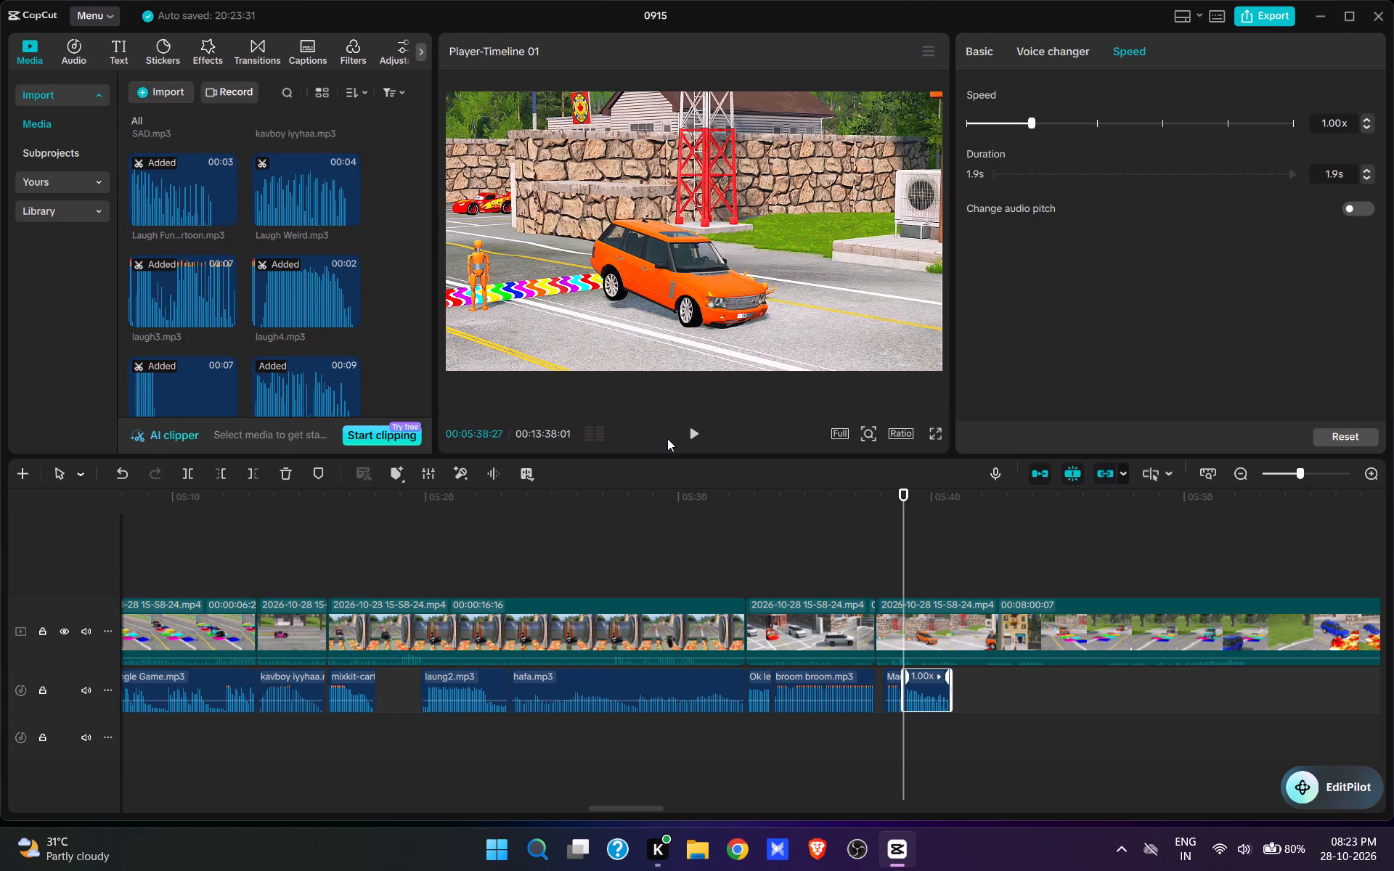
{"action": "left_click", "coordinate": [685, 432]}
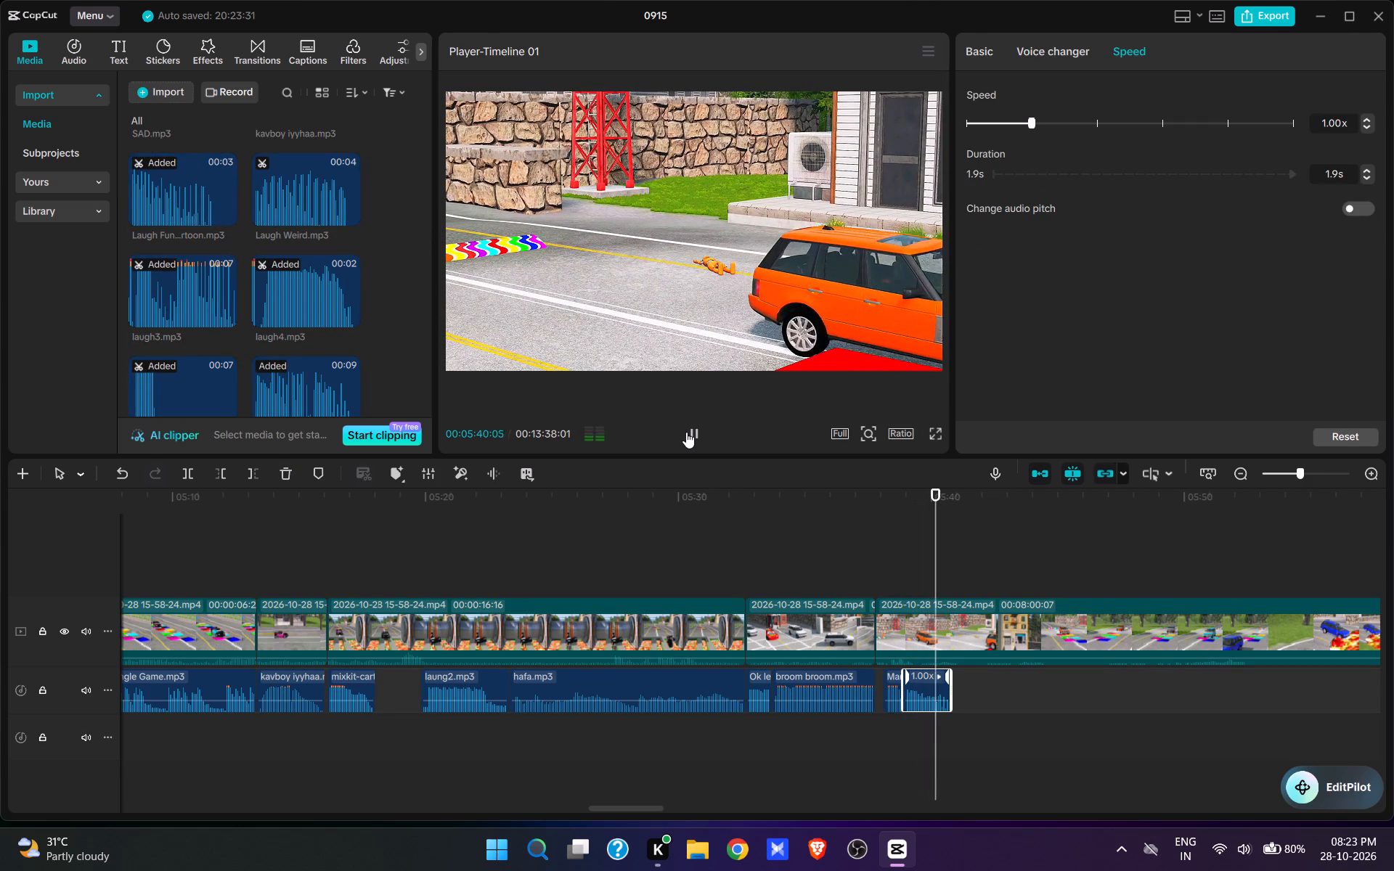
{"action": "key", "text": "space"}
{"action": "key", "text": "space"}
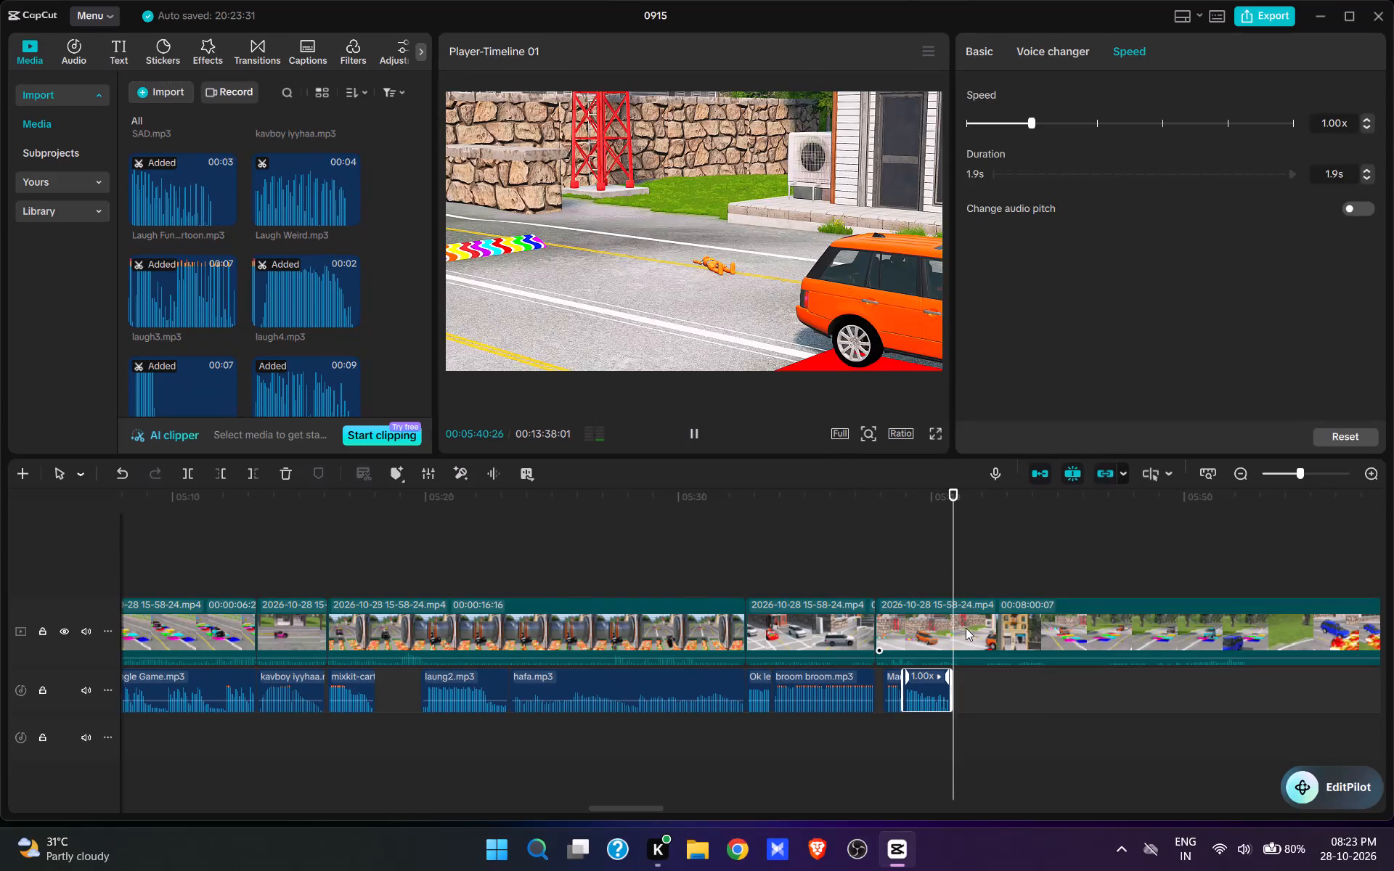
Split the video at 00:05:40:23, cut about 7 seconds up to the orange SUV approaching the coloured road panels, and preview.
{"action": "left_click", "coordinate": [958, 626]}
{"action": "left_click", "coordinate": [952, 568]}
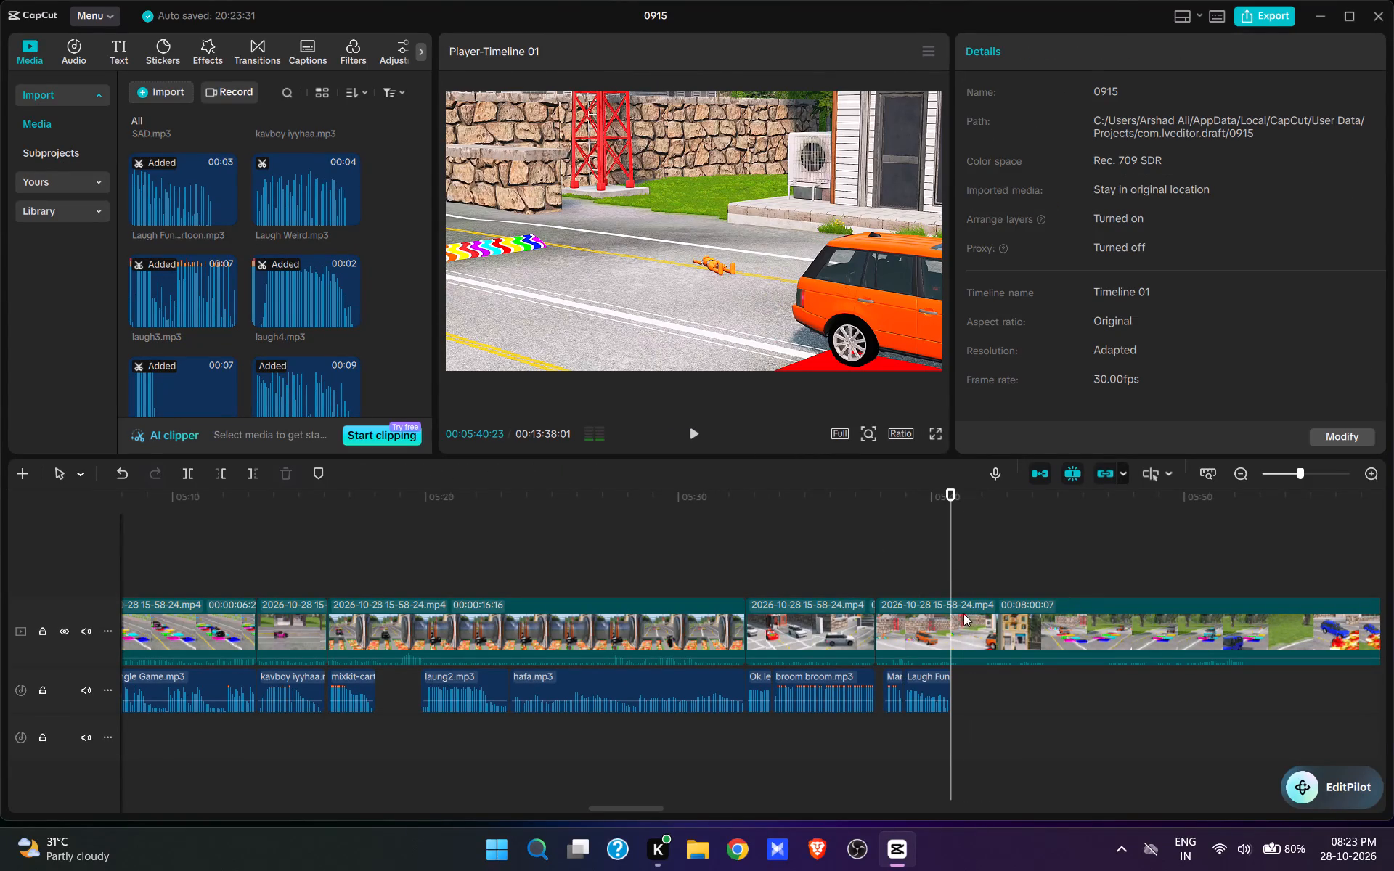
{"action": "left_click", "coordinate": [964, 631]}
{"action": "key", "text": "w"}
{"action": "left_click", "coordinate": [987, 564]}
{"action": "key", "text": "space"}
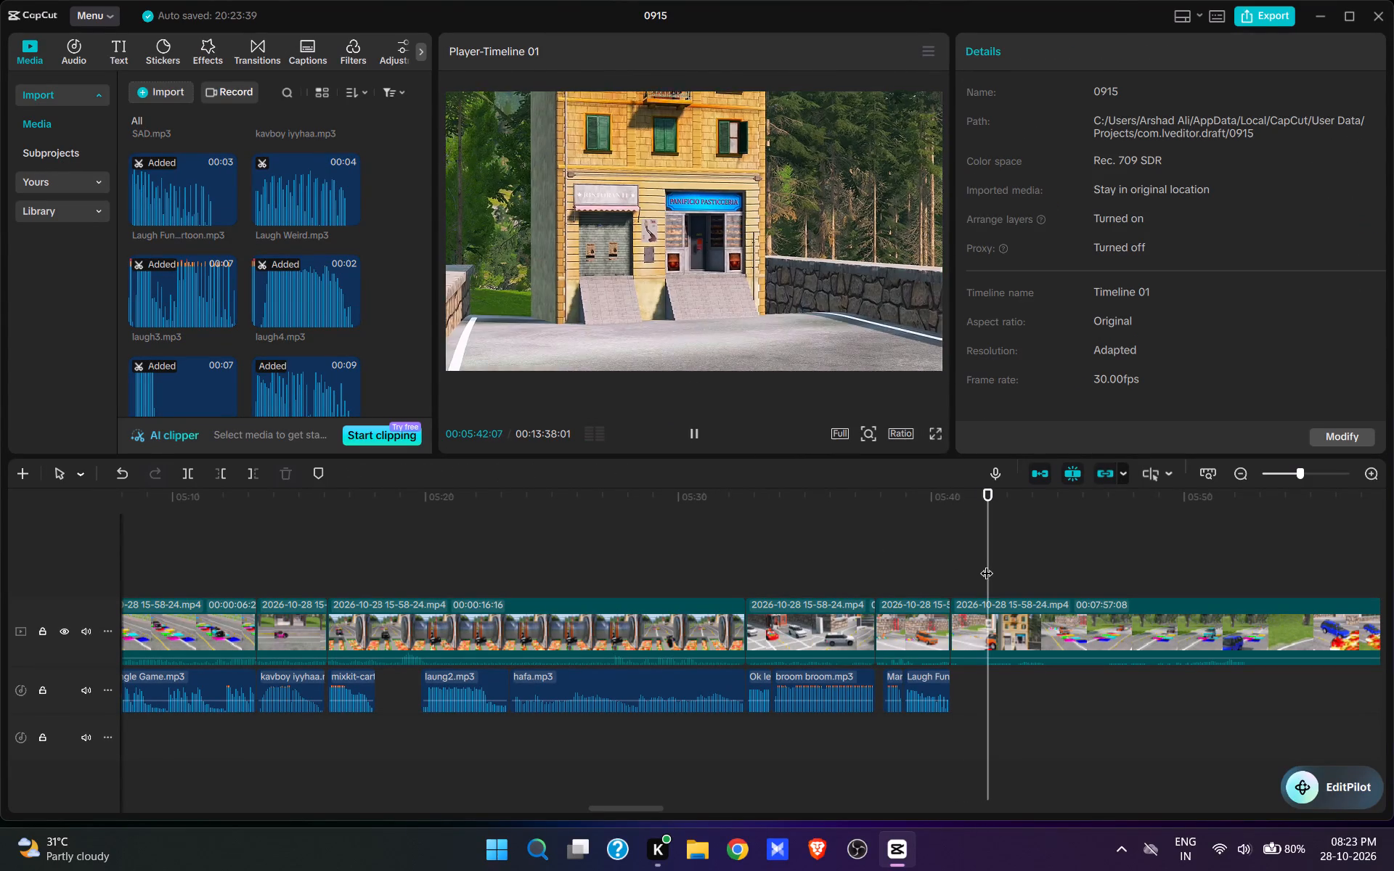
{"action": "left_click", "coordinate": [1063, 560]}
{"action": "key", "text": "space"}
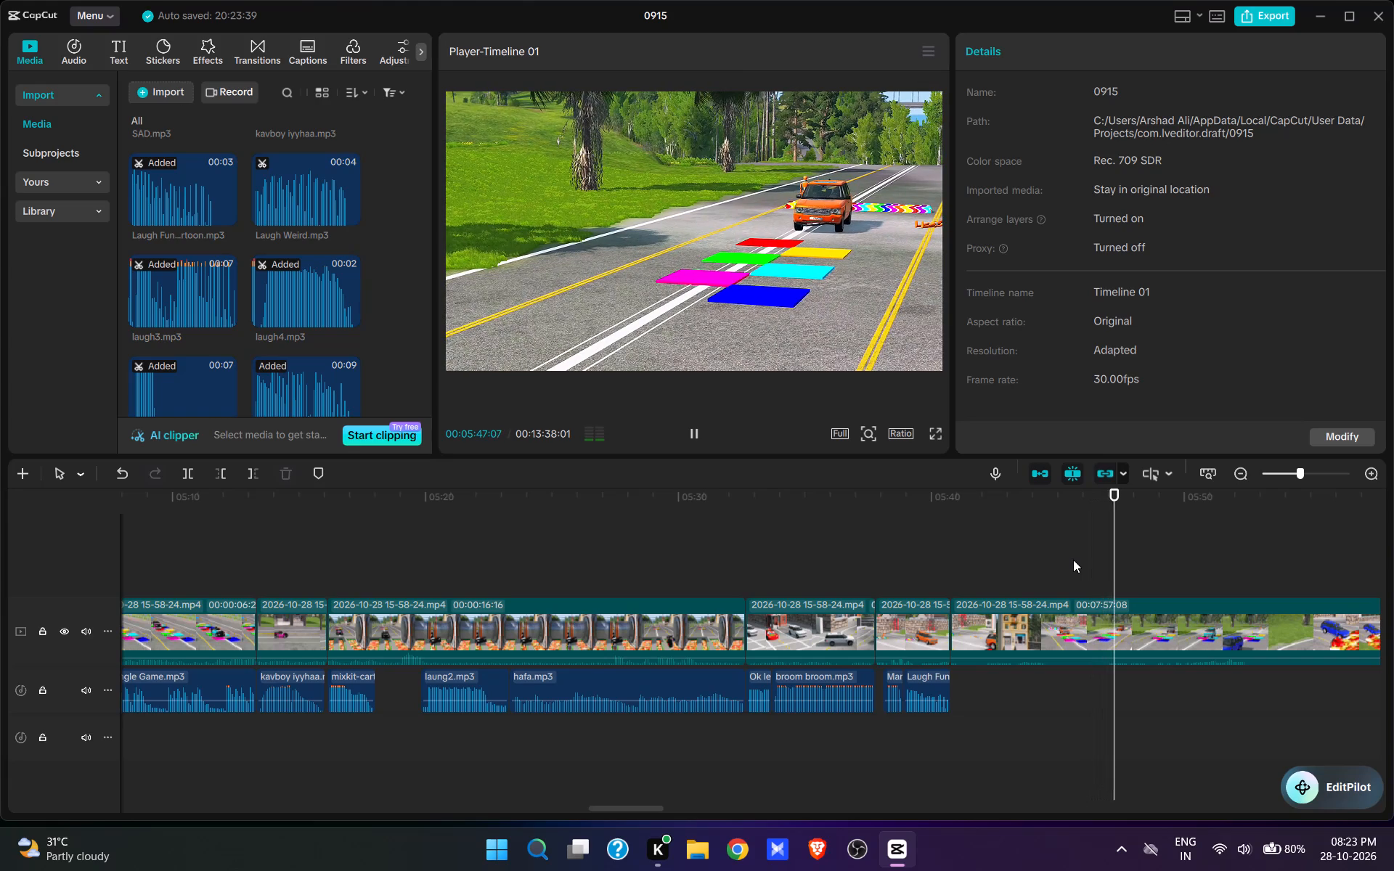
{"action": "key", "text": "space"}
{"action": "key", "text": "q"}
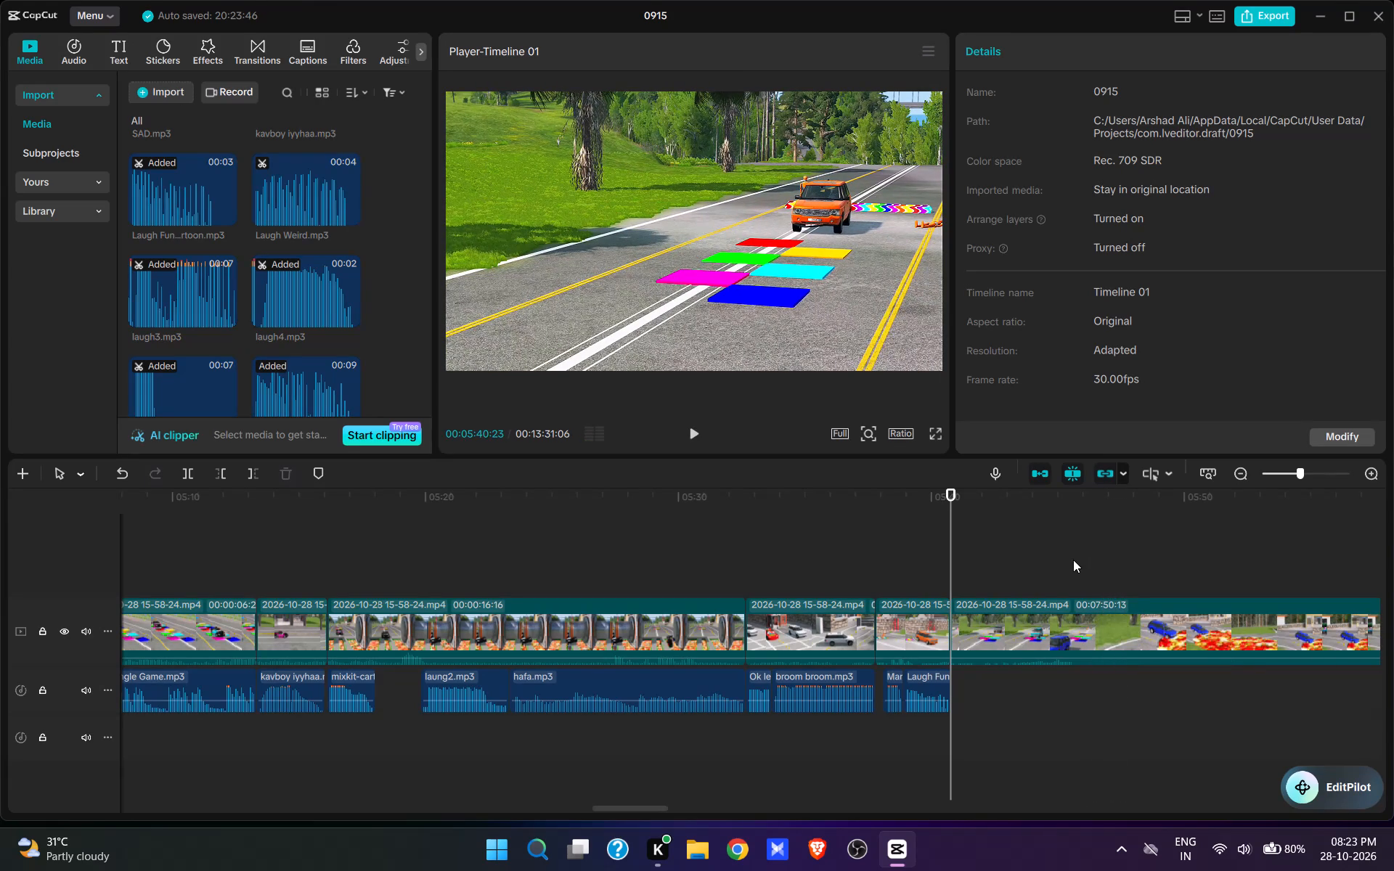
{"action": "key", "text": "space"}
{"action": "key", "text": "space"}
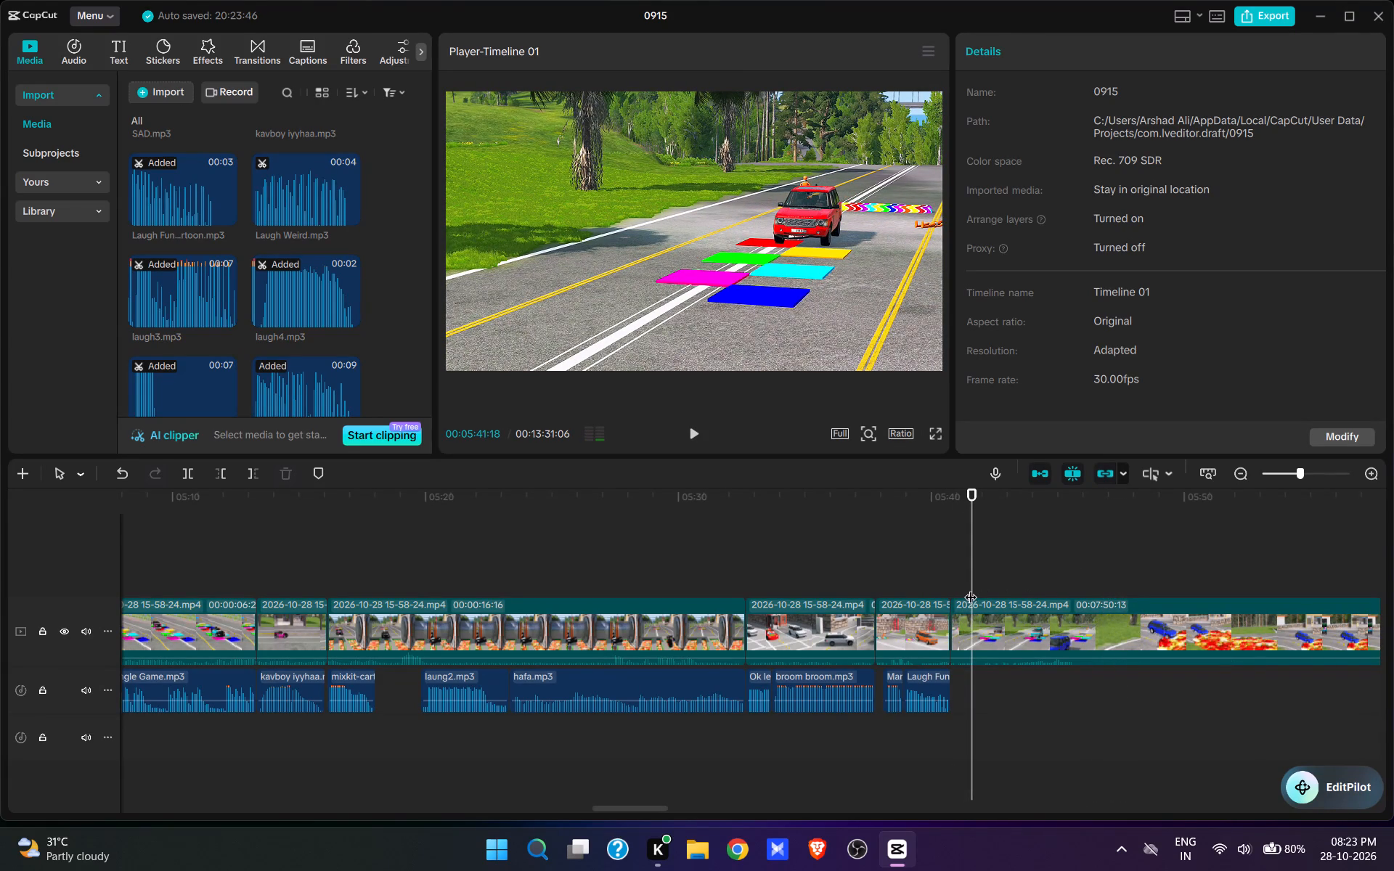
Copy the Mingle Game.mp3 clip from the earlier coloured-panel scene to 00:05:41:12, where the SUV reaches the panels, and preview it.
{"action": "left_click", "coordinate": [971, 586]}
{"action": "left_click", "coordinate": [969, 584]}
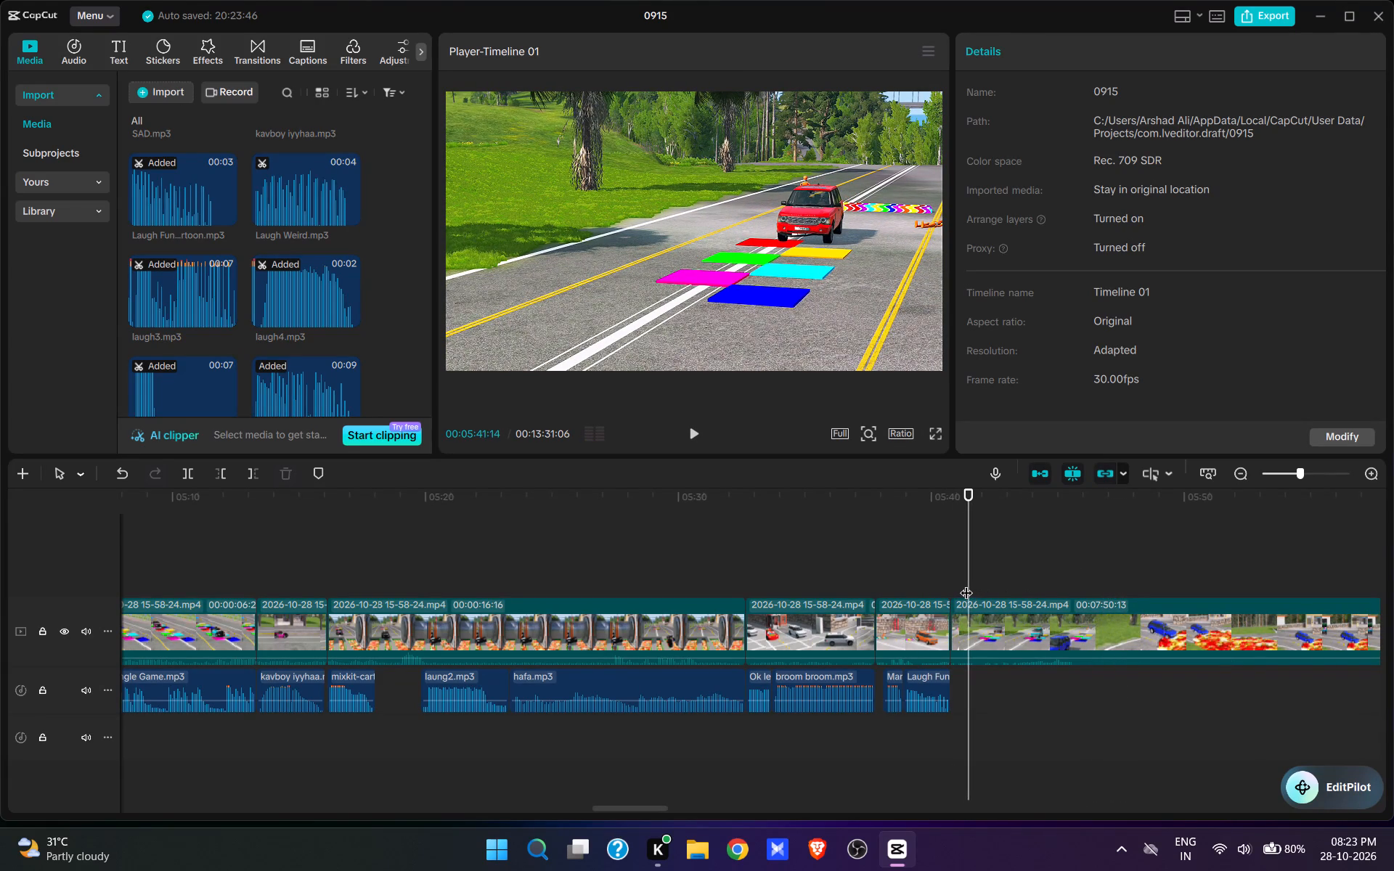
{"action": "left_click", "coordinate": [966, 584]}
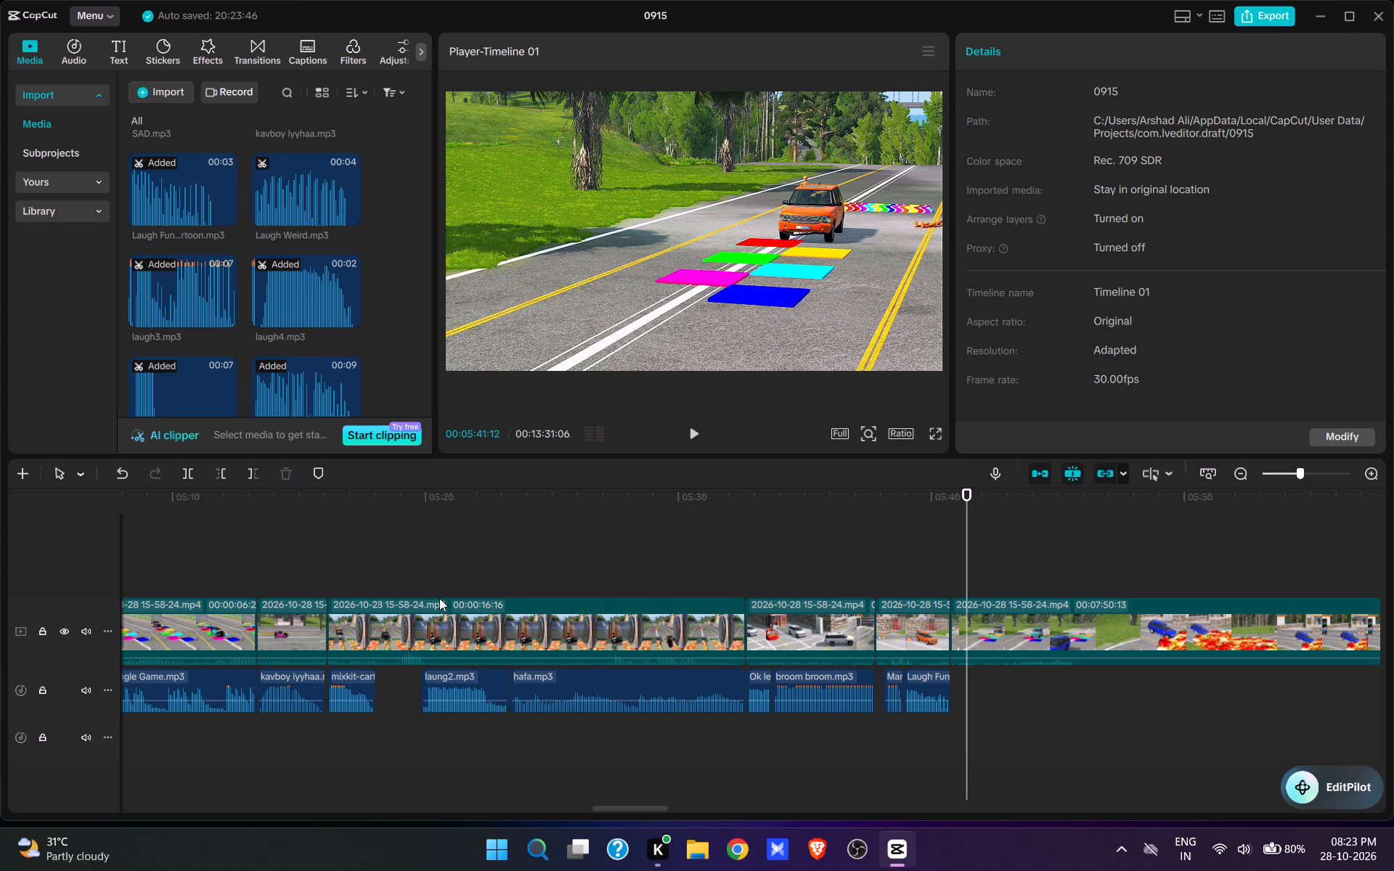
{"action": "left_click", "coordinate": [199, 698]}
{"action": "key", "text": "ctrl+c"}
{"action": "key", "text": "ctrl+v"}
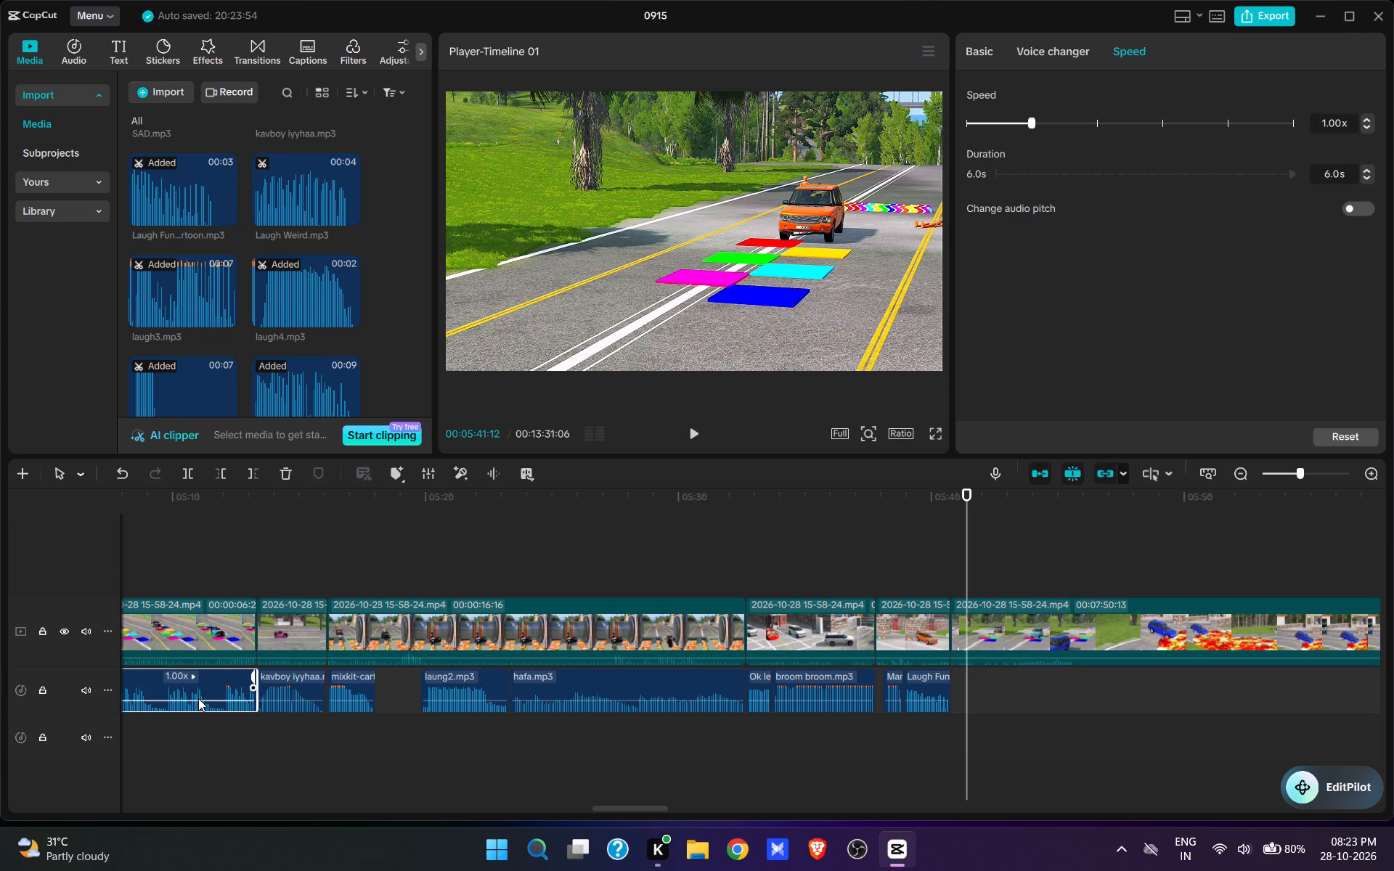
{"action": "key", "text": "space"}
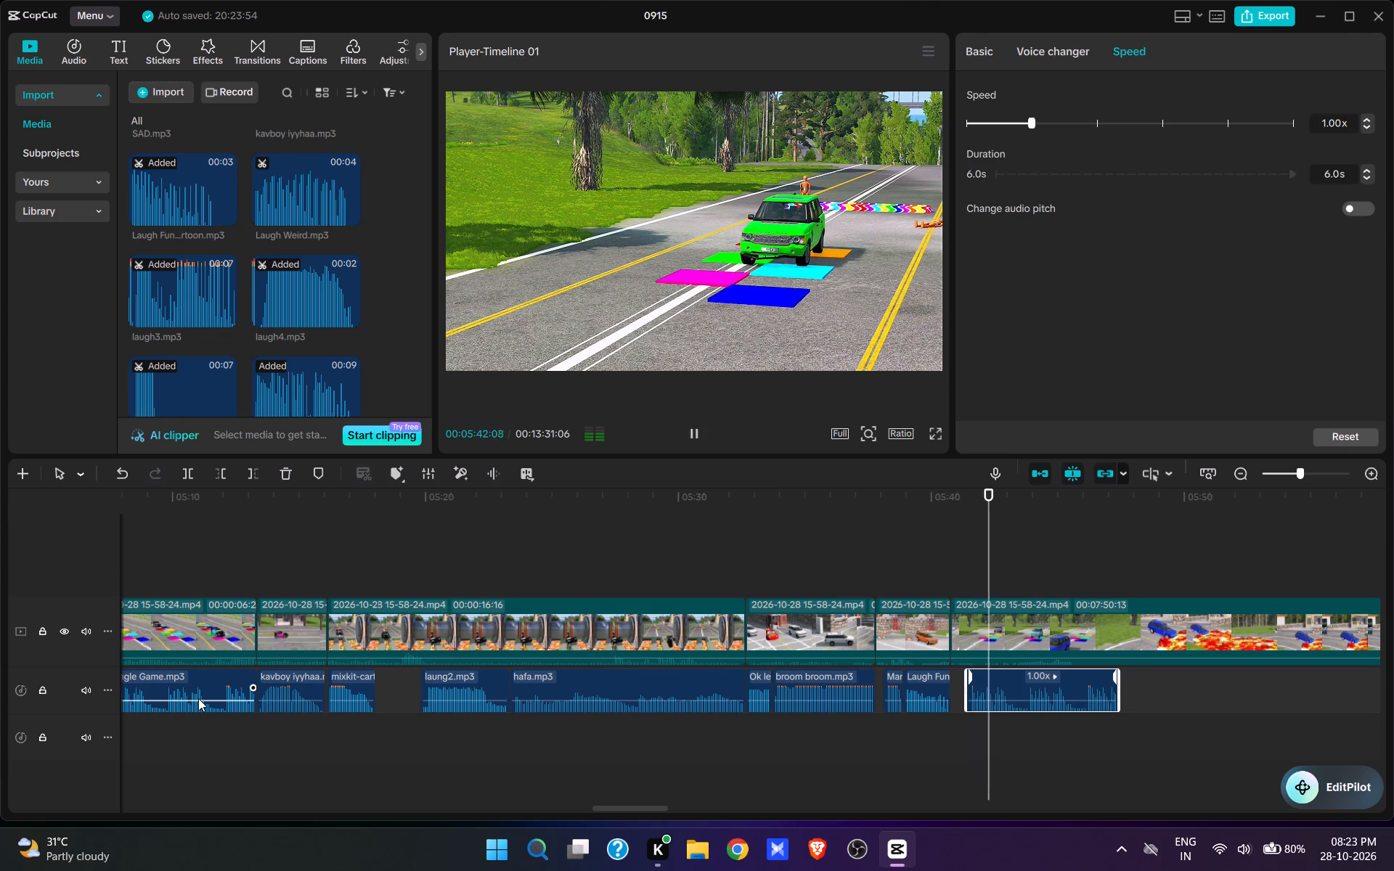
{"action": "key", "text": "space"}
{"action": "left_click", "coordinate": [955, 566]}
{"action": "key", "text": "space"}
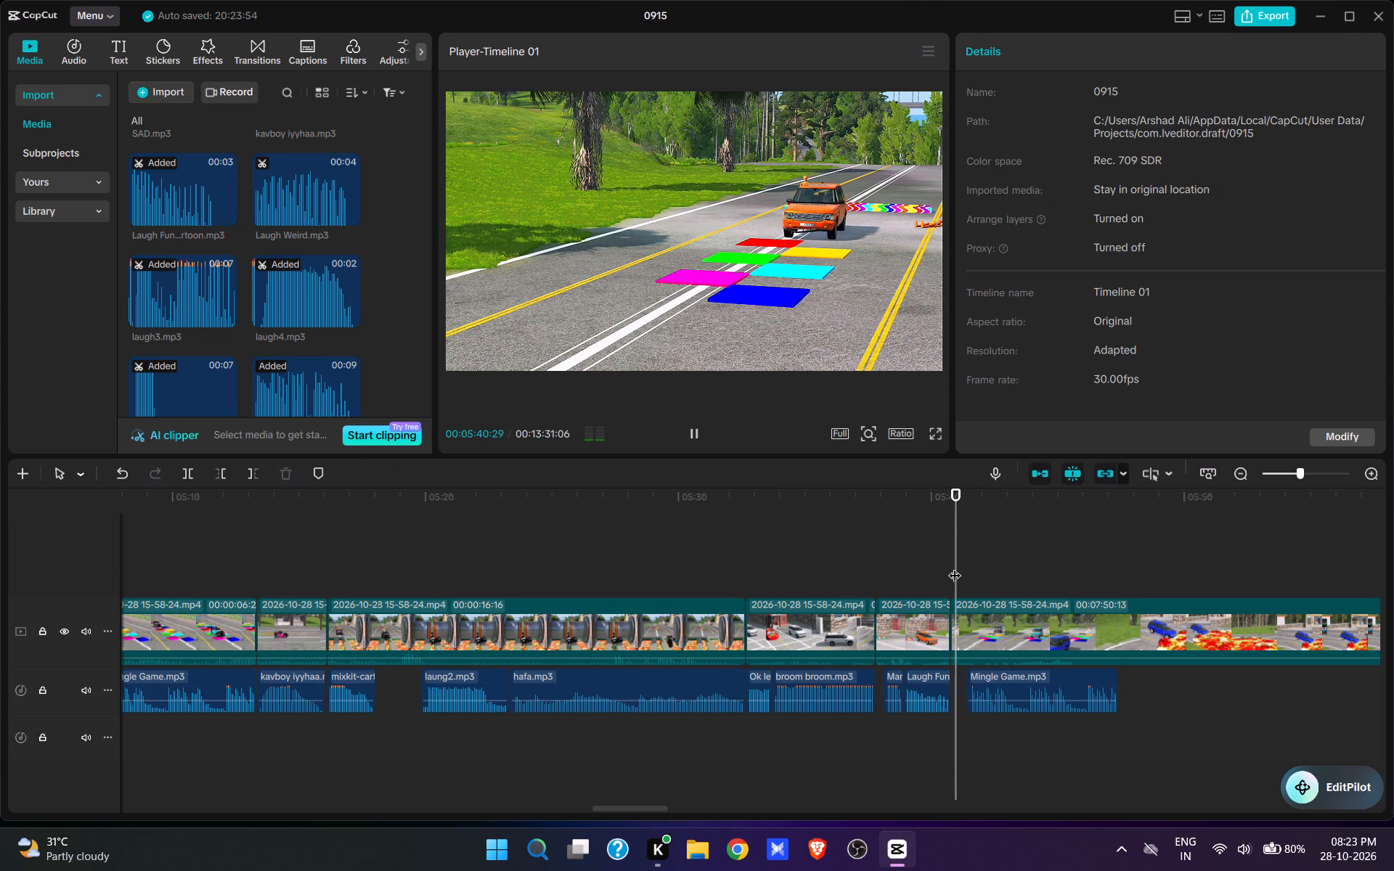
{"action": "key", "text": "space"}
{"action": "left_click", "coordinate": [956, 575]}
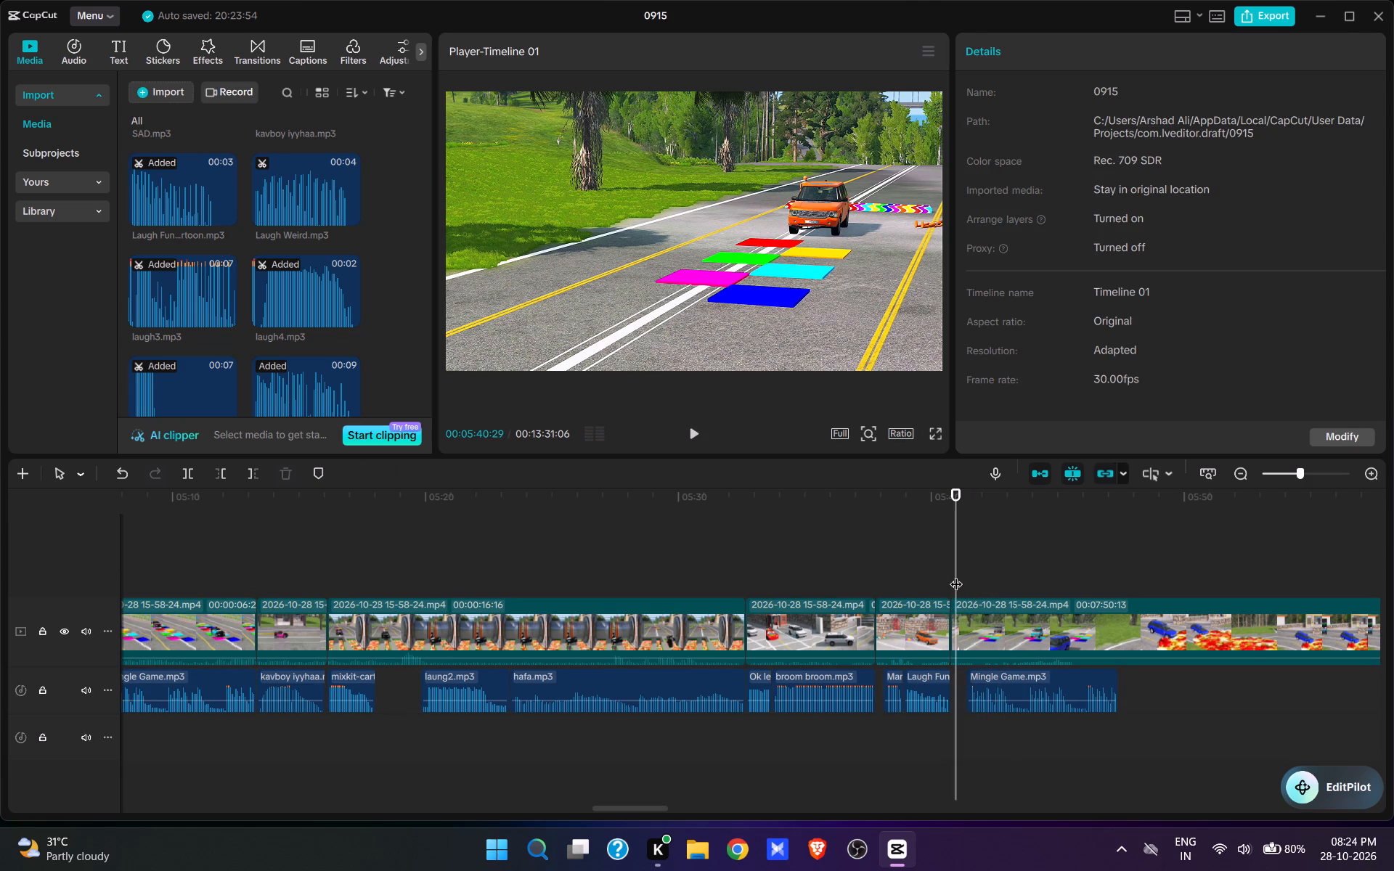
{"action": "key", "text": "space"}
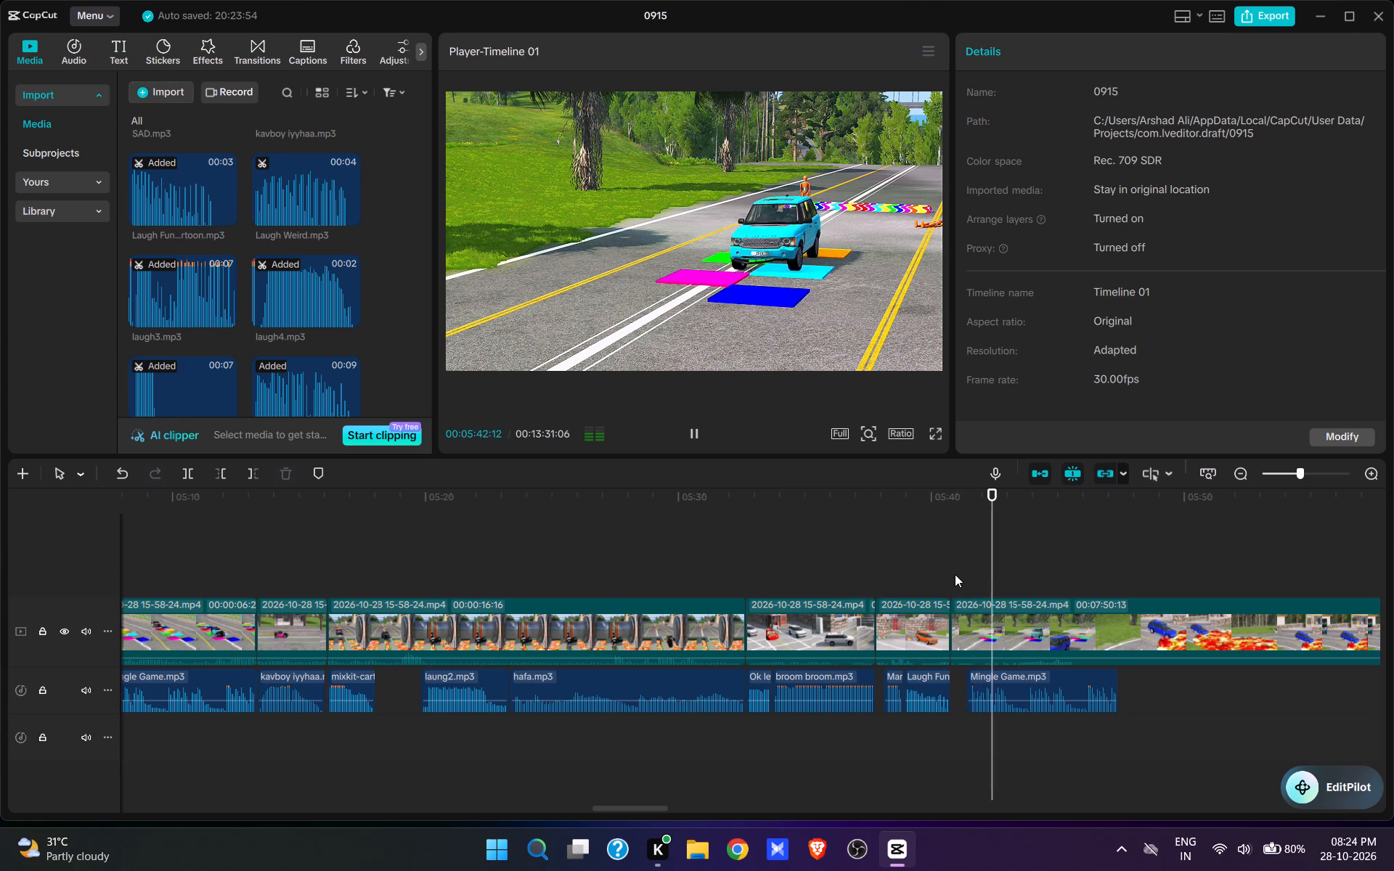
{"action": "key", "text": "space"}
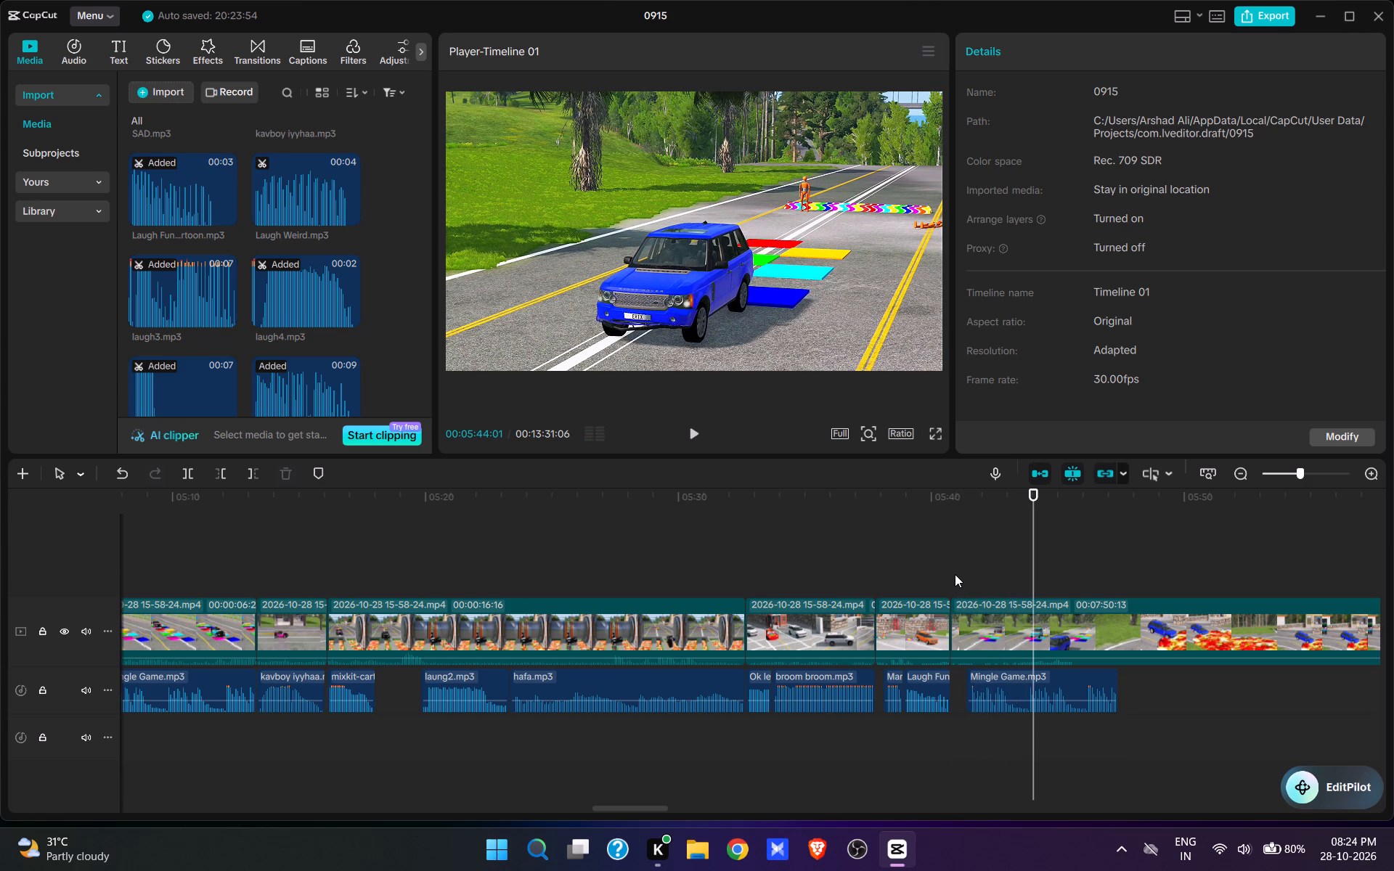
{"action": "key", "text": "space"}
{"action": "key", "text": "space"}
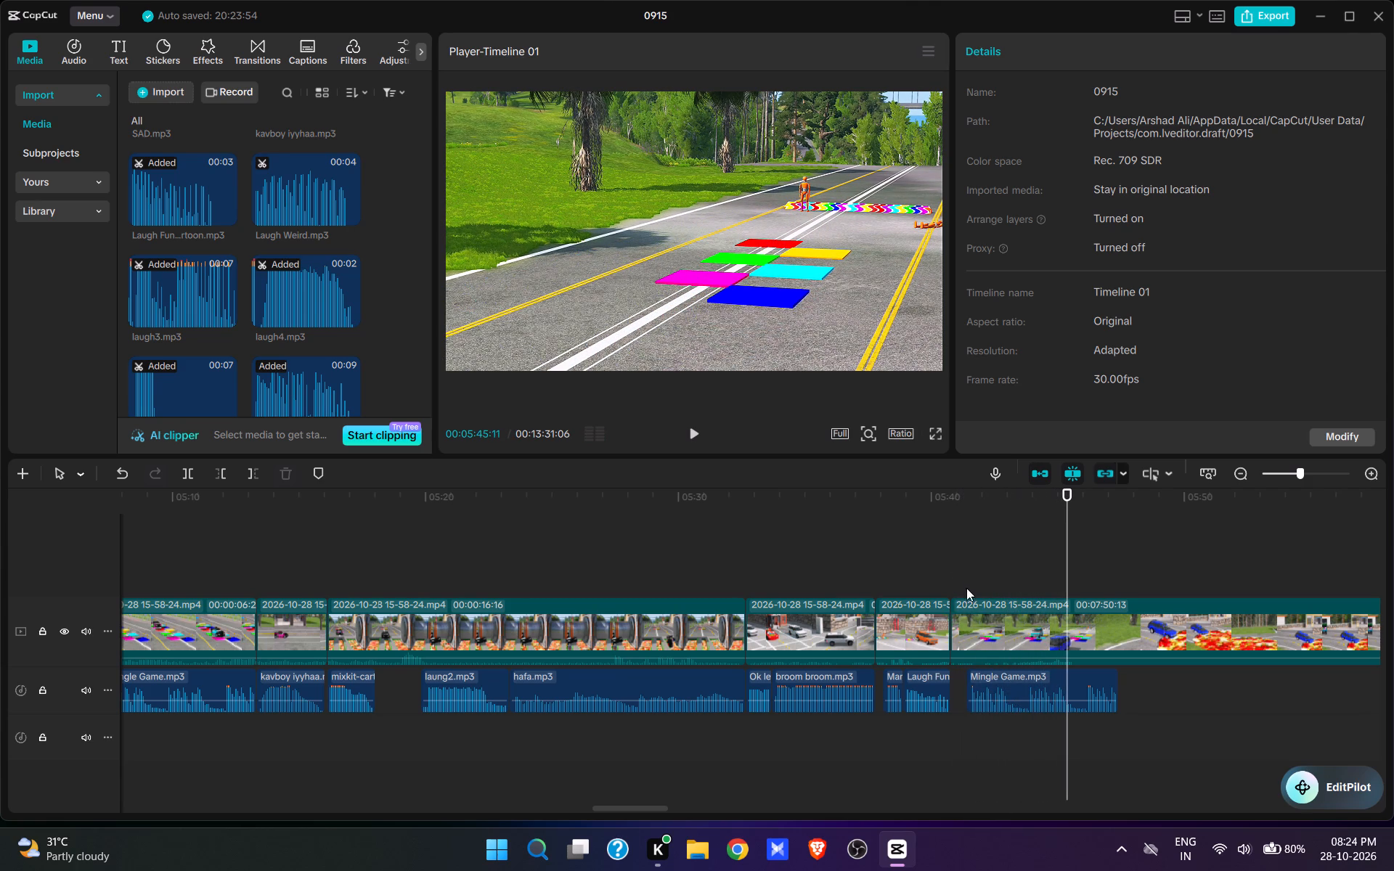
Split the video at 00:05:45:11 and trim the end of the Mingle Game.mp3 clip to the same point.
{"action": "left_click", "coordinate": [1065, 631]}
{"action": "key", "text": "w"}
{"action": "left_click", "coordinate": [1072, 700]}
{"action": "key", "text": "e"}
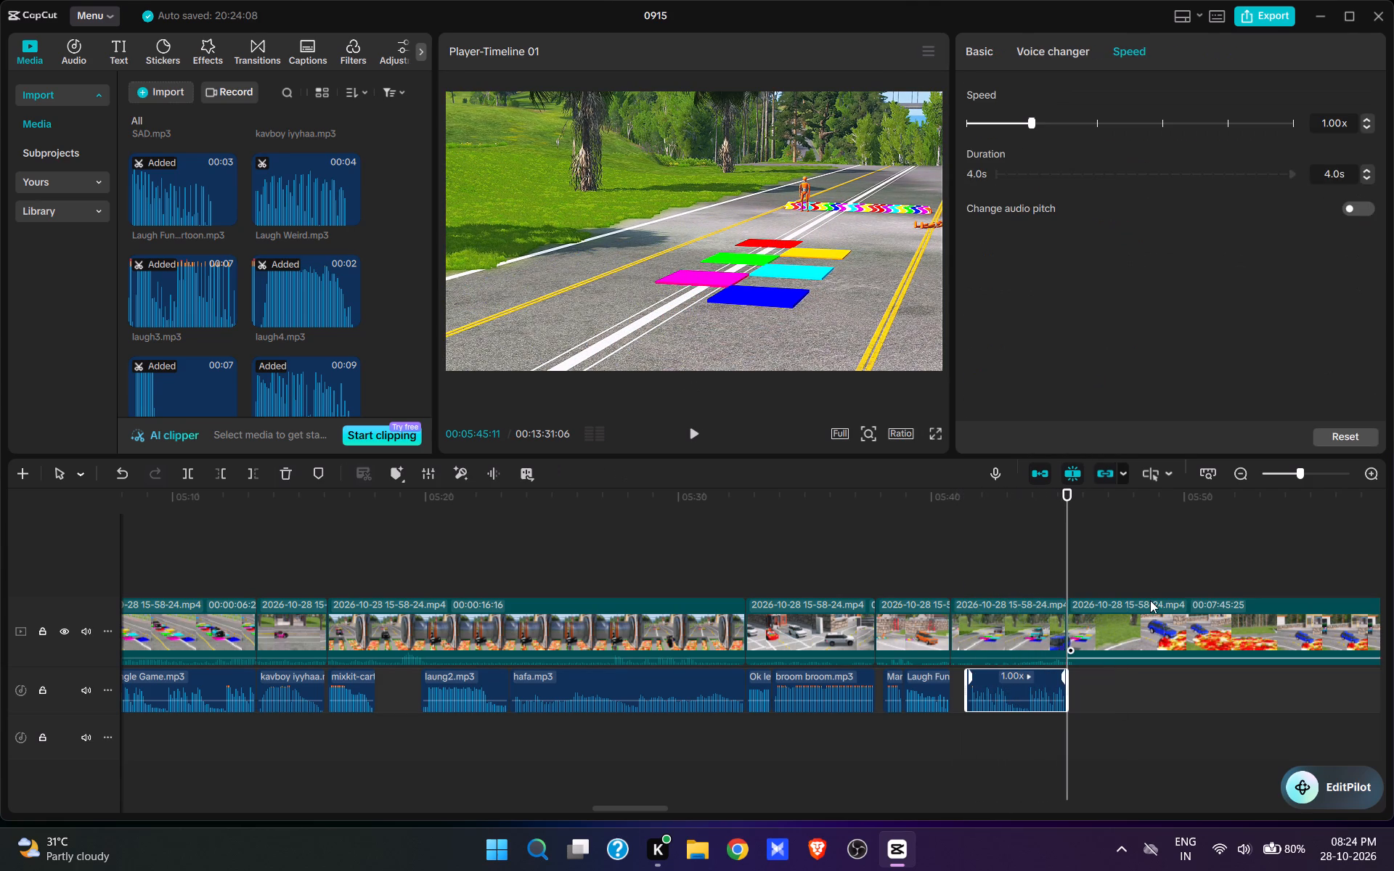
Cut about 18 seconds of video after the 00:05:45:11 split, up to the blue SUV approaching the lava pool at 00:06:03:15.
{"action": "left_click", "coordinate": [1204, 551]}
{"action": "left_click_drag", "start_coordinate": [1194, 572], "coordinate": [971, 696]}
{"action": "key", "text": "space"}
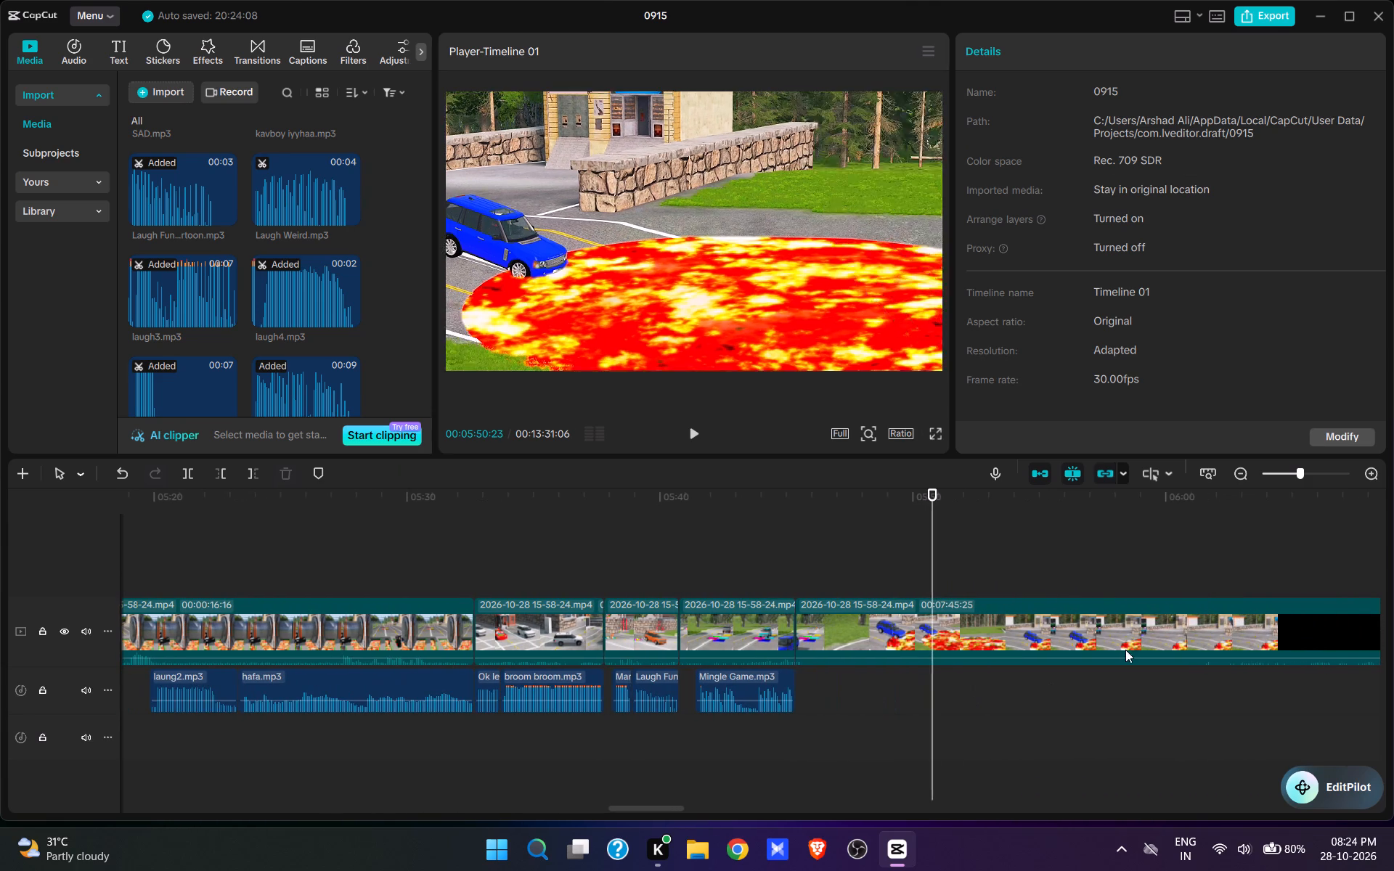
{"action": "left_click", "coordinate": [1198, 569]}
{"action": "key", "text": "space"}
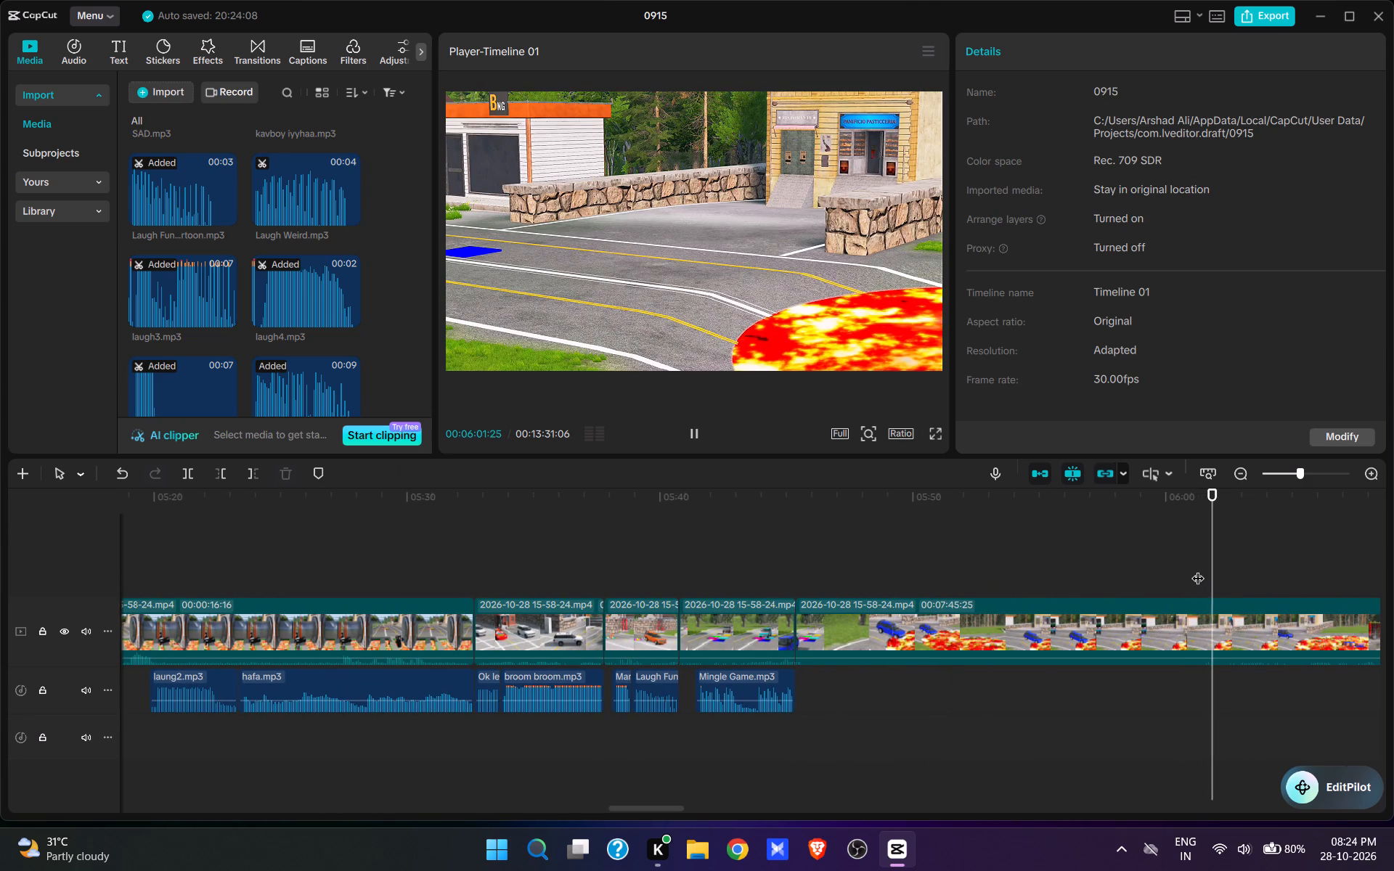
{"action": "key", "text": "space"}
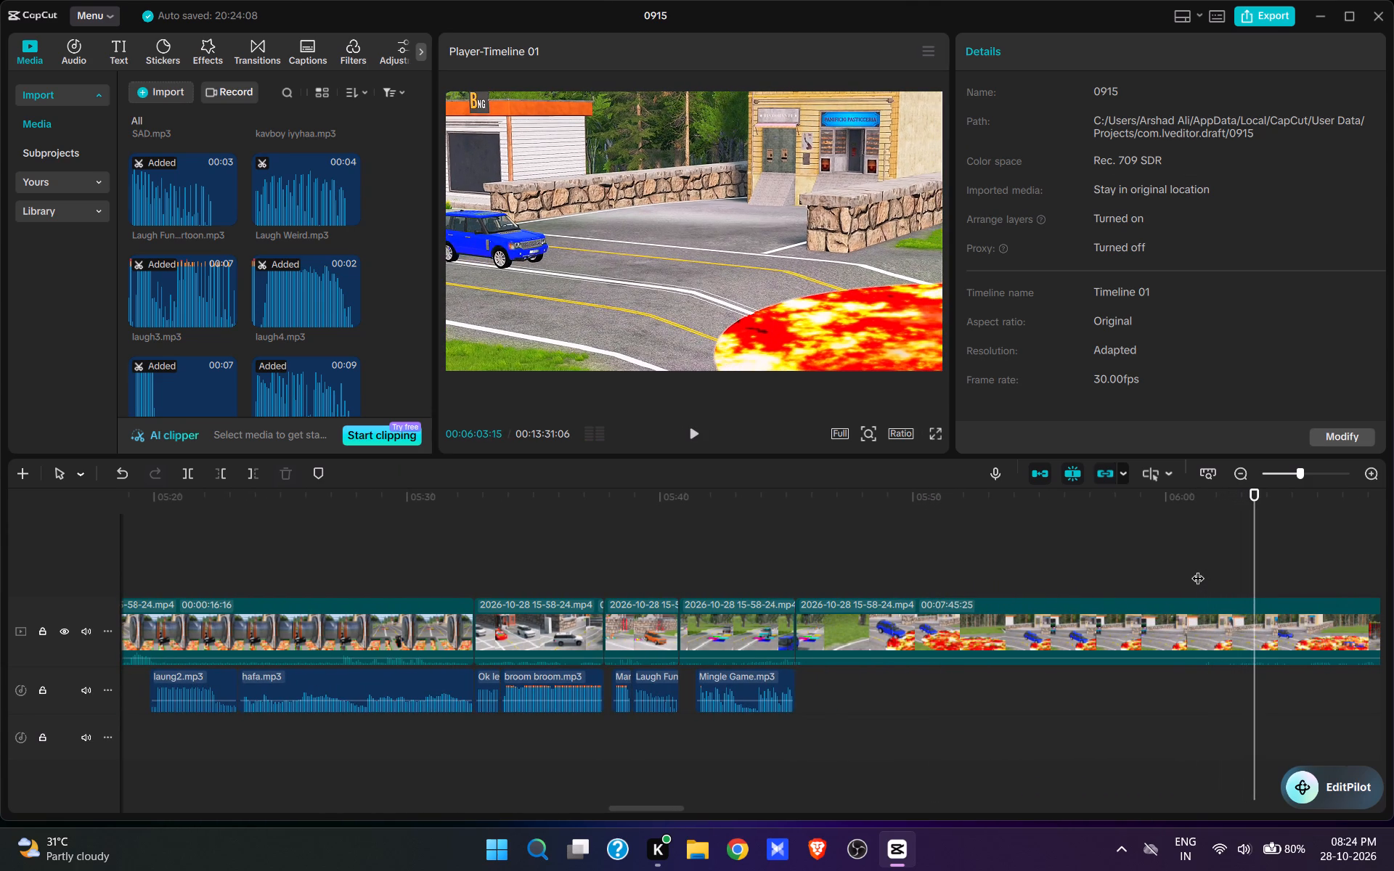
{"action": "type", "text": "q"}
Browse the imported audio, audition no no .mp3, add it at 00:05:45:11 as the blue SUV nears the lava, and preview it.
{"action": "scroll", "coordinate": [350, 323], "scroll_direction": "up", "scroll_amount": 7}
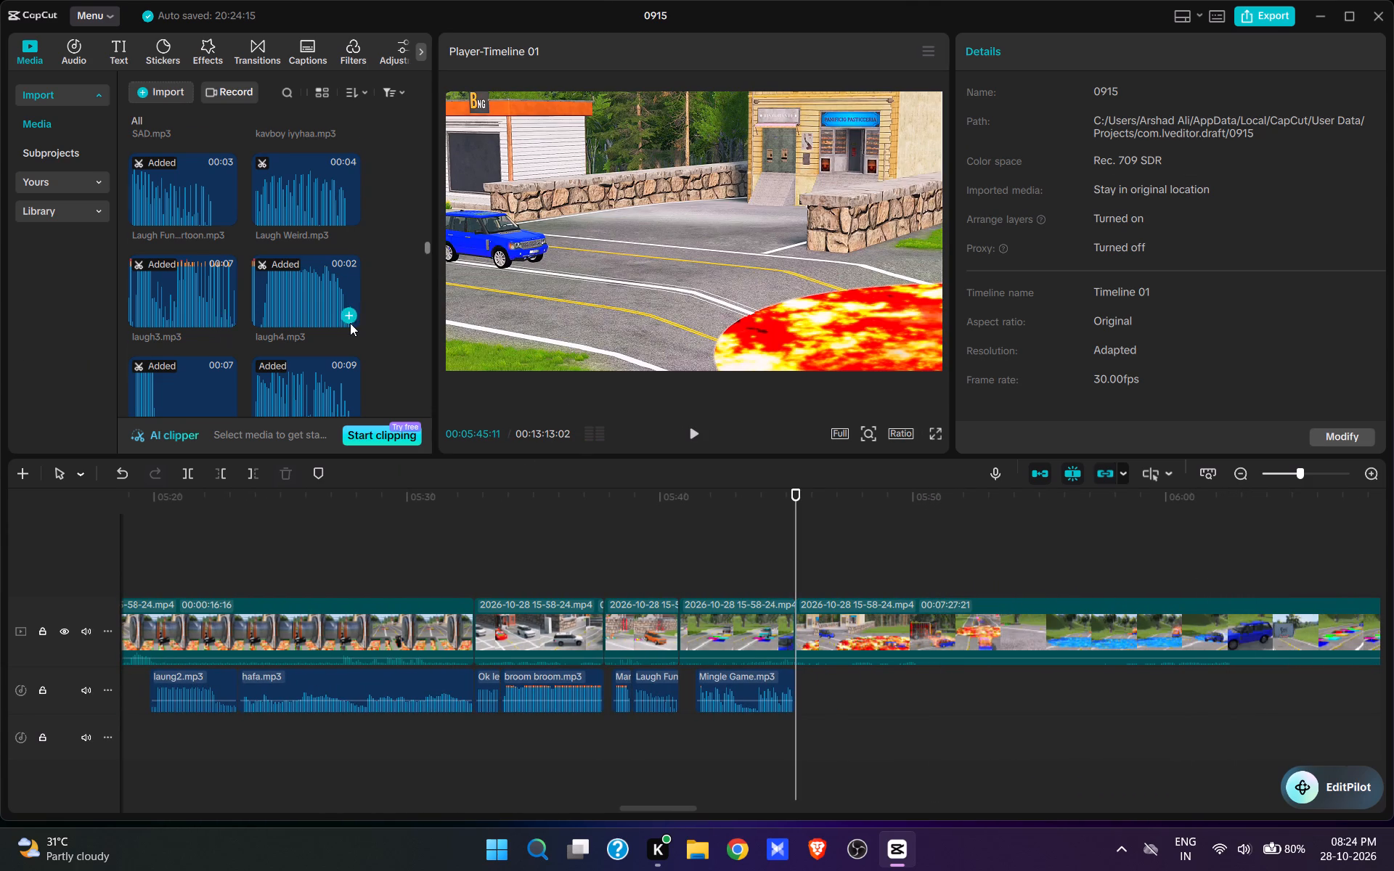
{"action": "scroll", "coordinate": [350, 323], "scroll_direction": "up", "scroll_amount": 6}
{"action": "scroll", "coordinate": [316, 304], "scroll_direction": "down", "scroll_amount": 5}
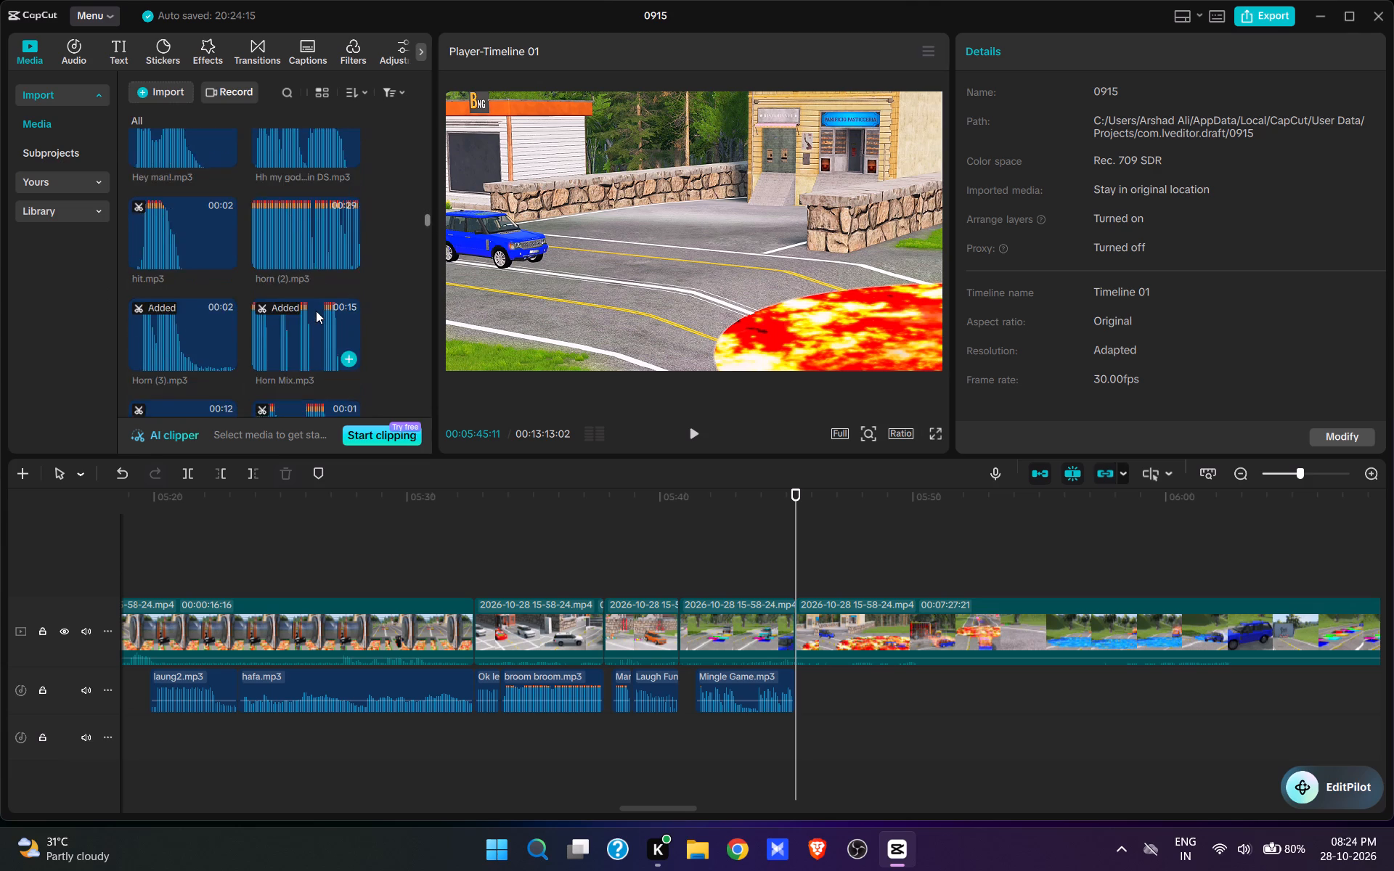
{"action": "scroll", "coordinate": [316, 311], "scroll_direction": "down", "scroll_amount": 11}
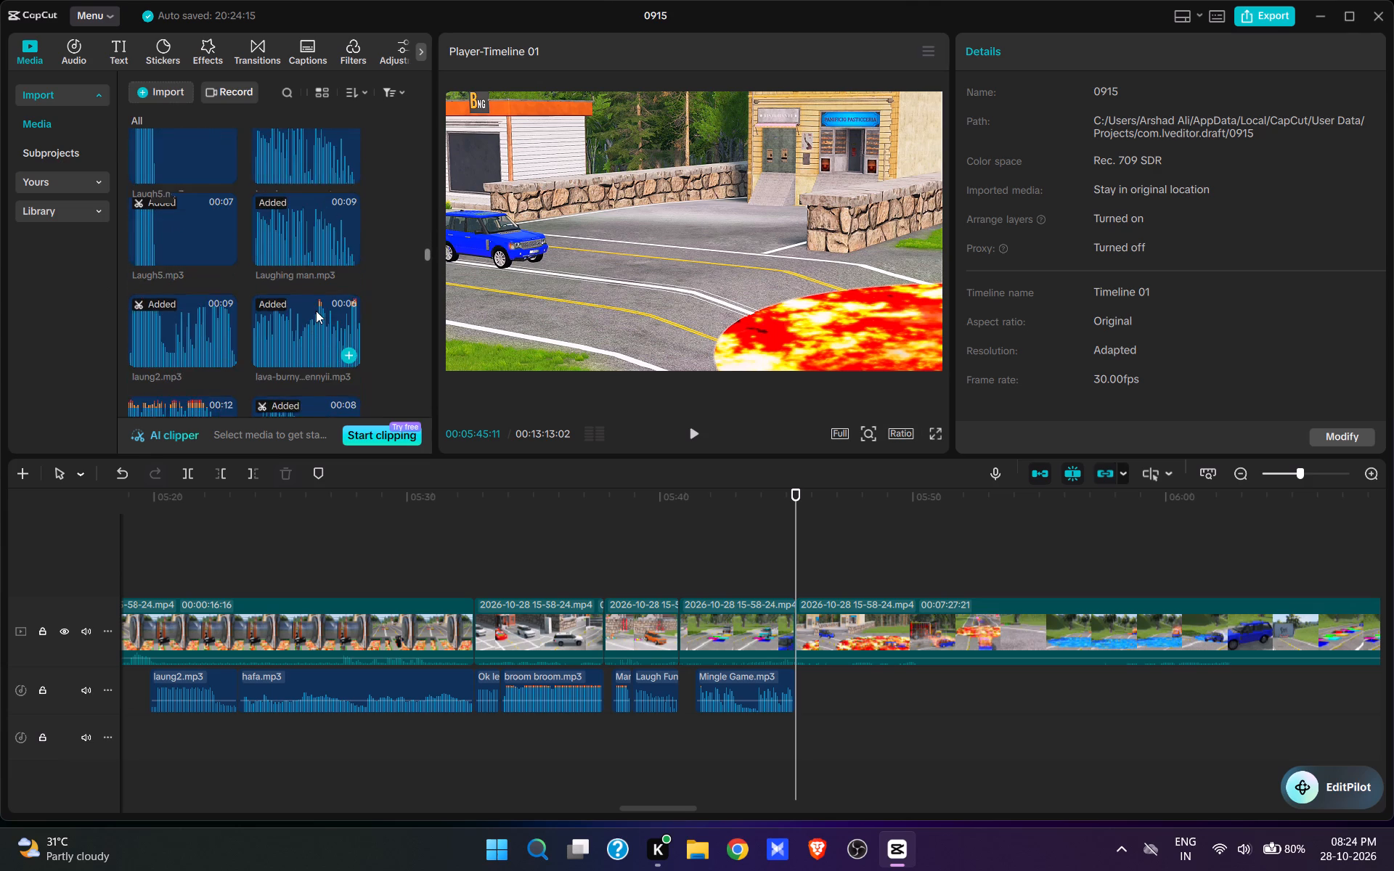
{"action": "scroll", "coordinate": [316, 311], "scroll_direction": "down", "scroll_amount": 5}
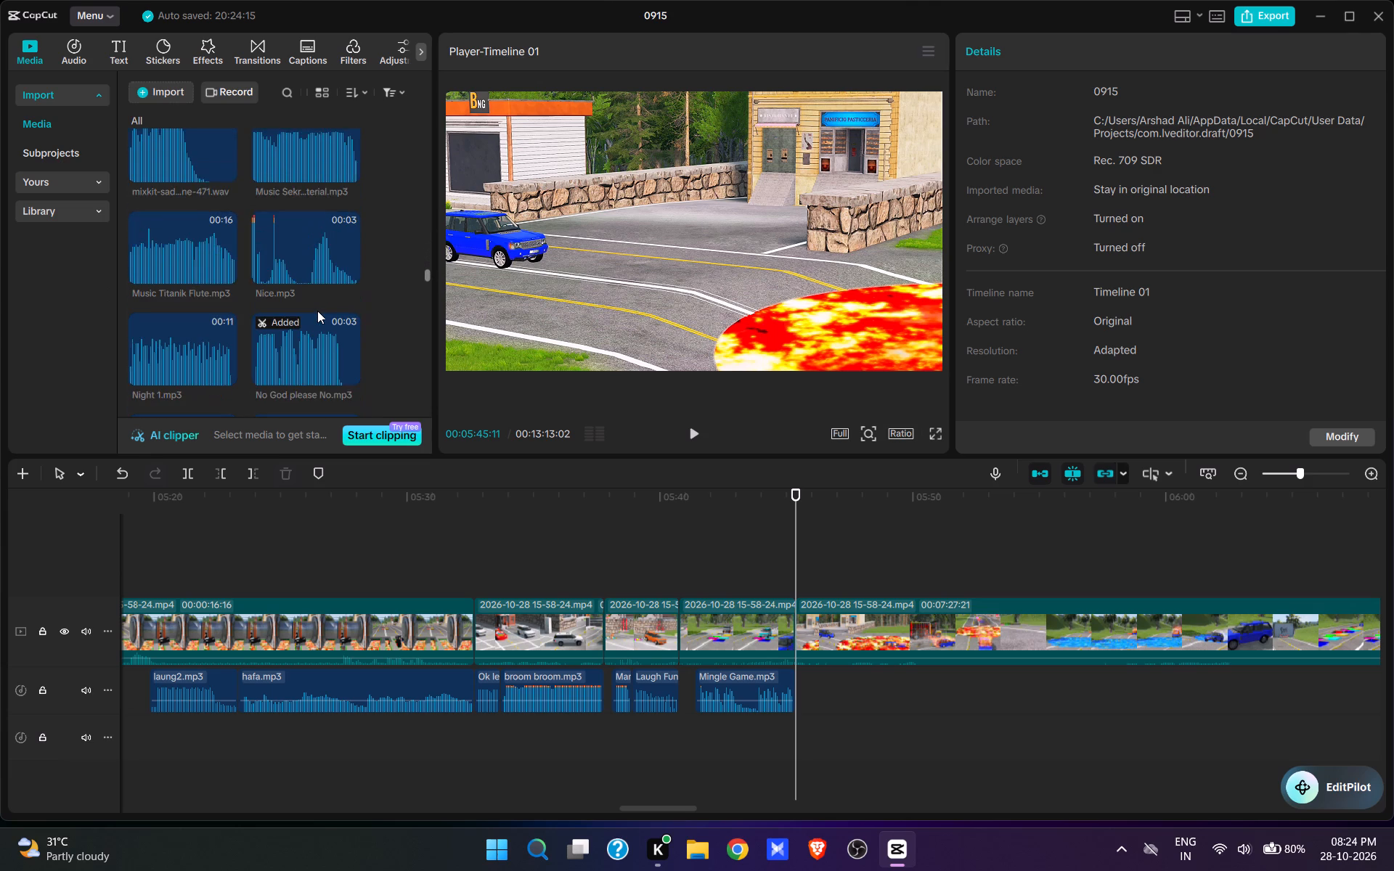
{"action": "scroll", "coordinate": [317, 311], "scroll_direction": "down", "scroll_amount": 2}
{"action": "left_click", "coordinate": [176, 286]}
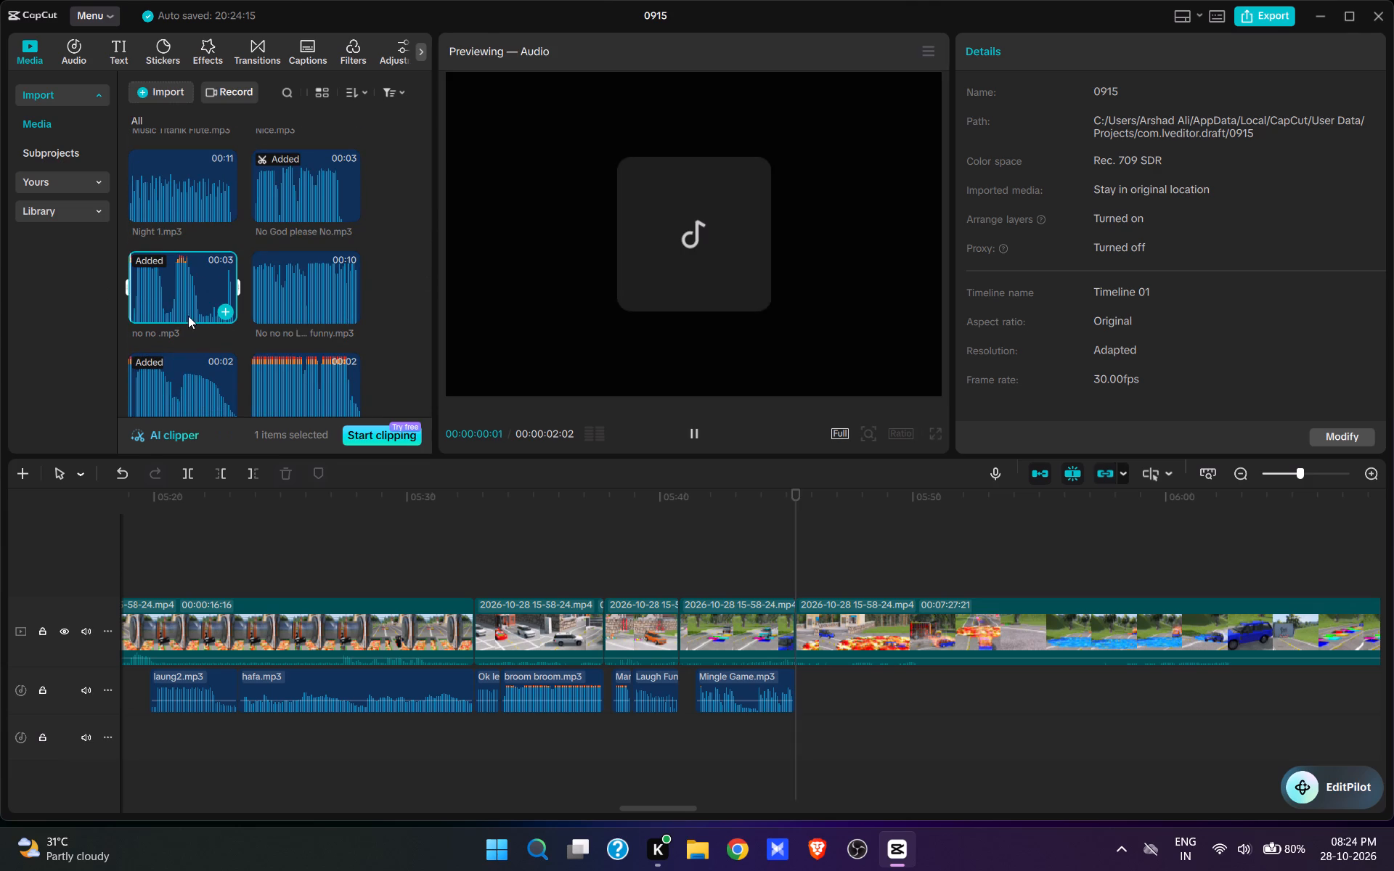
{"action": "left_click", "coordinate": [232, 307]}
{"action": "key", "text": "space"}
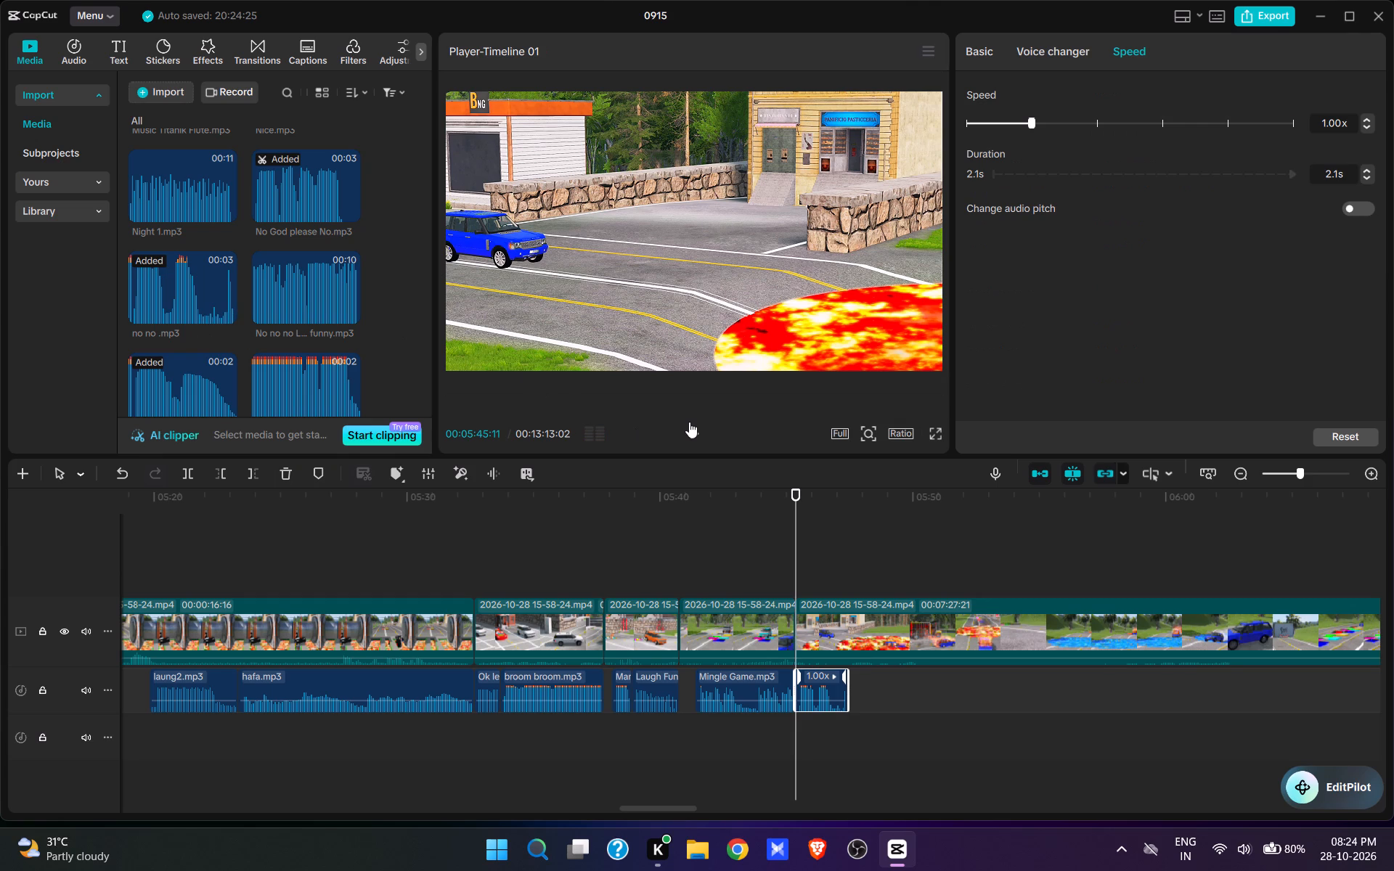
{"action": "left_click", "coordinate": [689, 422]}
{"action": "key", "text": "space"}
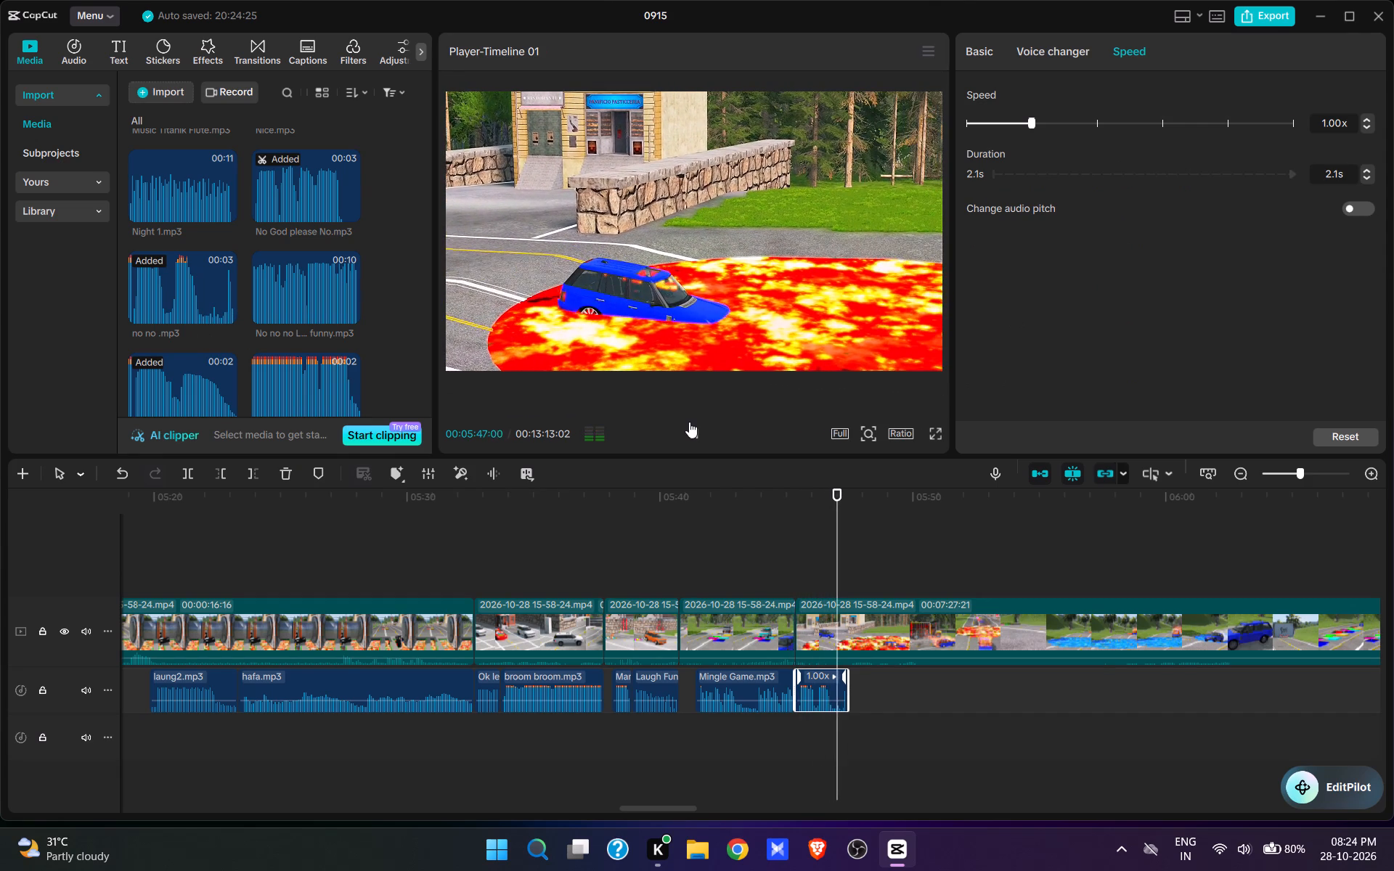
{"action": "key", "text": "space"}
{"action": "key", "text": "space"}
Browse the imported audio, add the HOT HOT HOT sound at 00:05:47:13 while the blue SUV is in the lava, and preview it.
{"action": "left_click", "coordinate": [847, 565]}
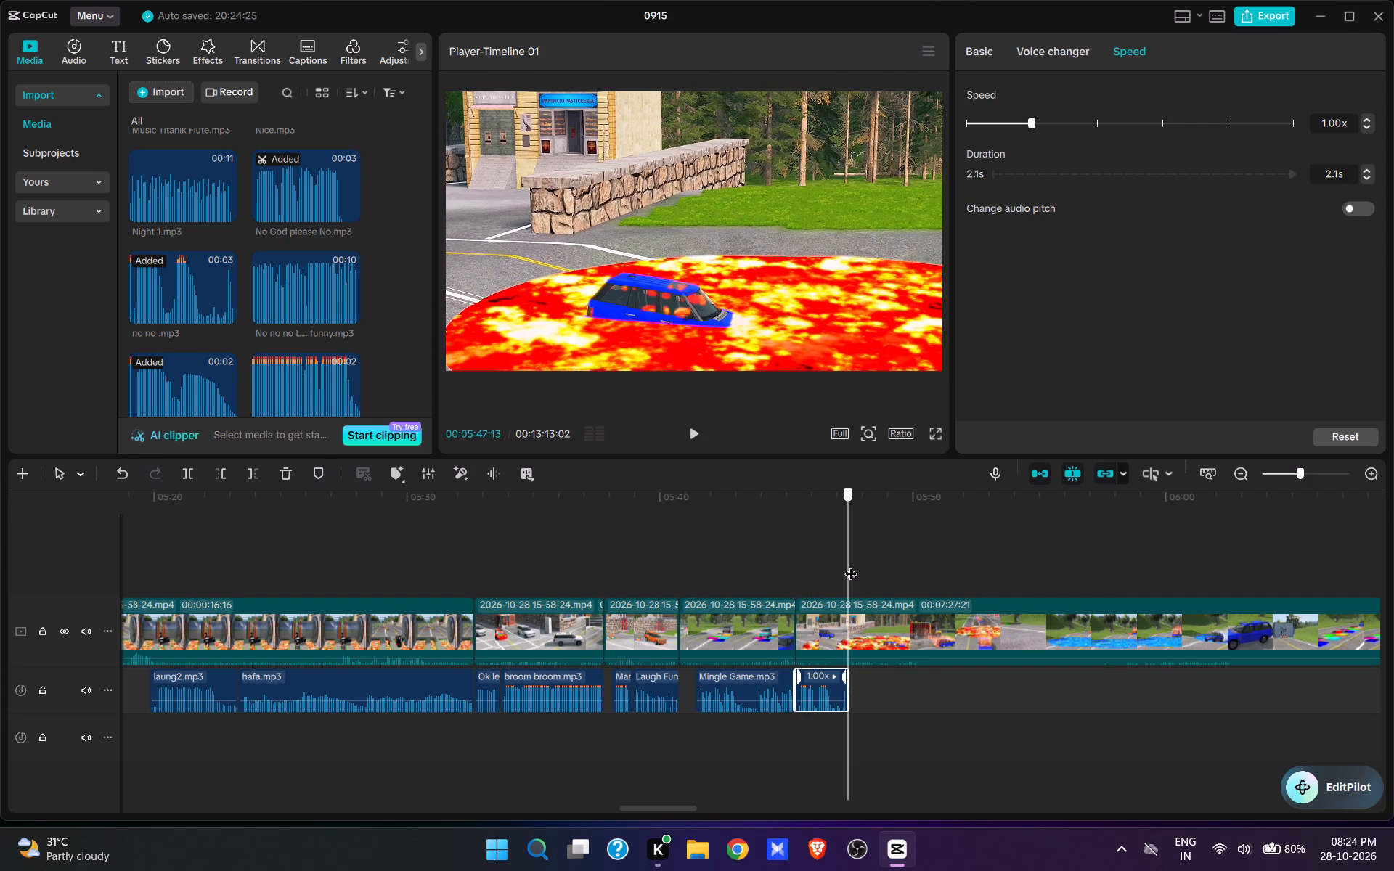
{"action": "scroll", "coordinate": [288, 276], "scroll_direction": "down", "scroll_amount": 5}
{"action": "scroll", "coordinate": [291, 283], "scroll_direction": "up", "scroll_amount": 12}
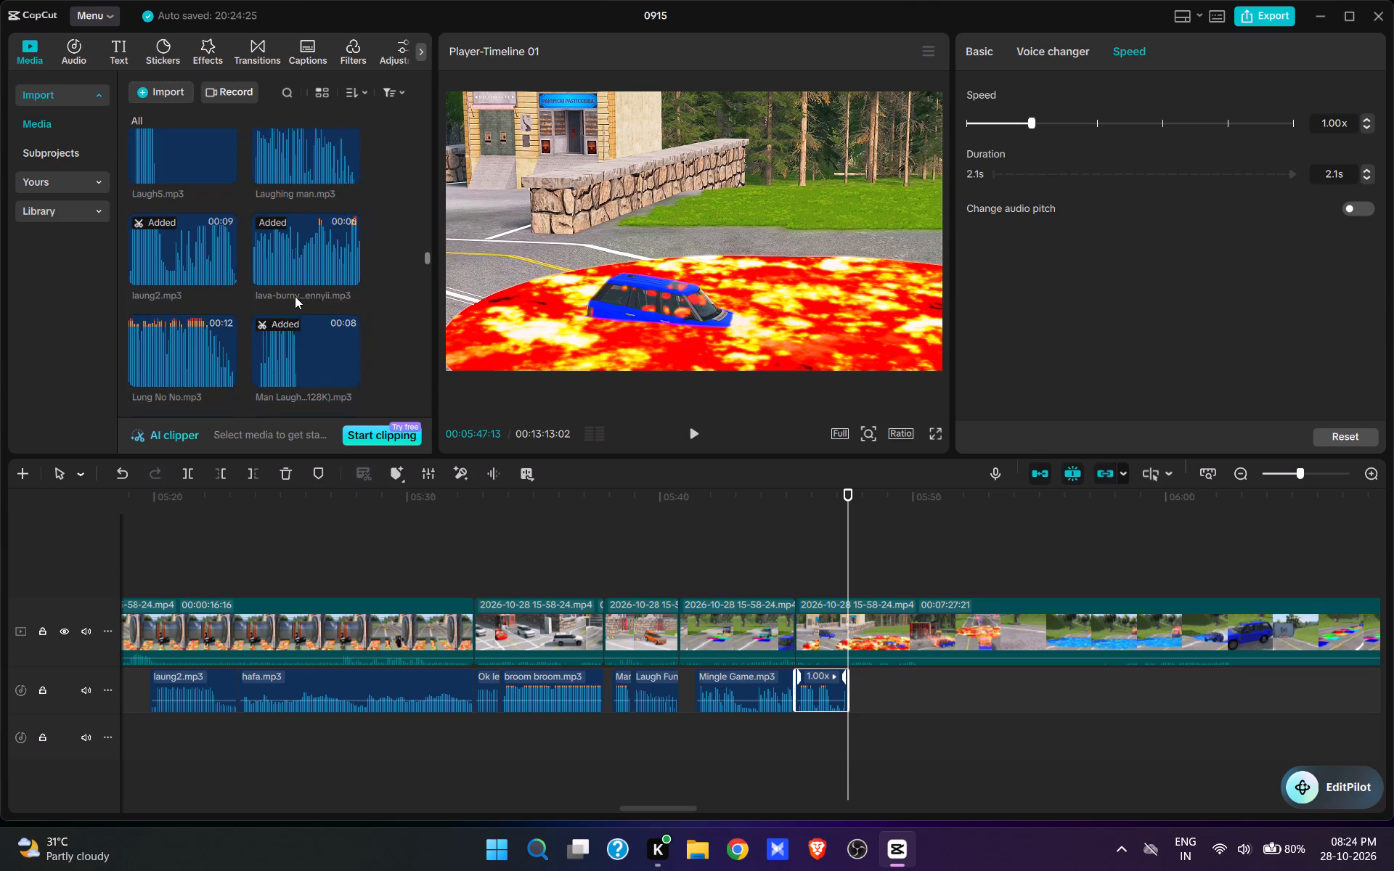
{"action": "scroll", "coordinate": [295, 296], "scroll_direction": "up", "scroll_amount": 5}
{"action": "scroll", "coordinate": [295, 296], "scroll_direction": "down", "scroll_amount": 10}
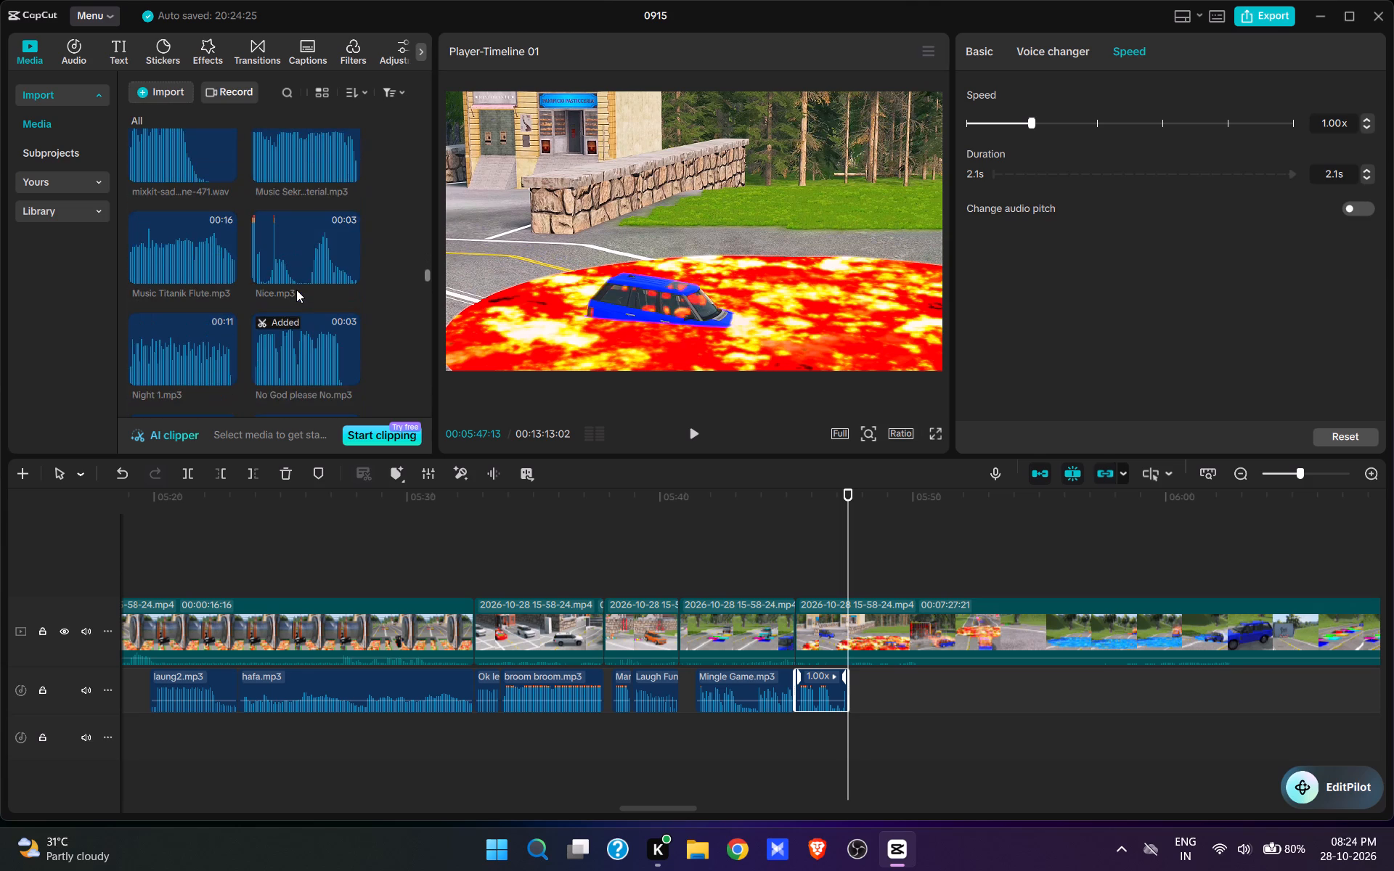
{"action": "scroll", "coordinate": [296, 290], "scroll_direction": "down", "scroll_amount": 10}
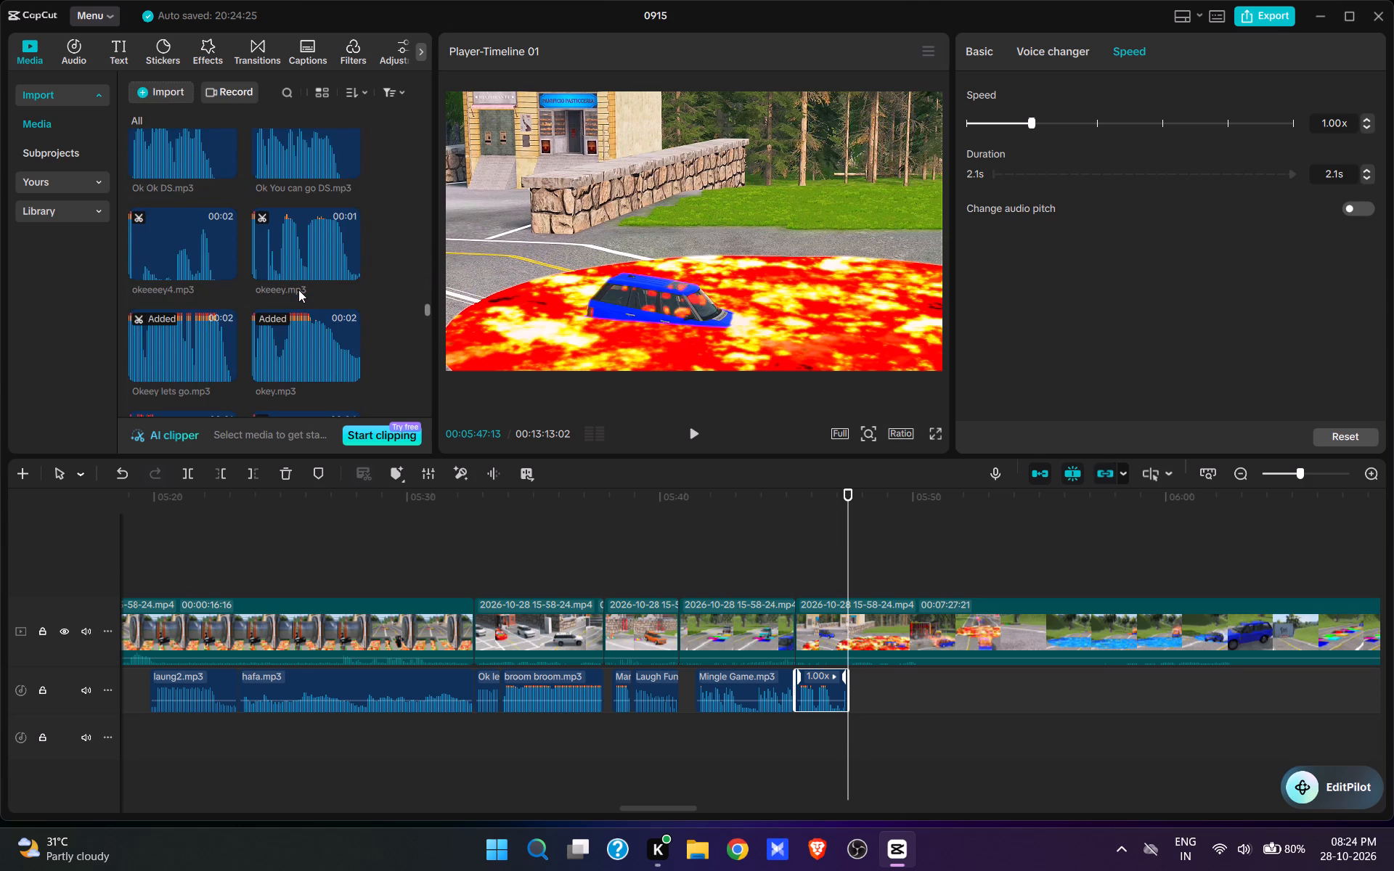
{"action": "scroll", "coordinate": [298, 290], "scroll_direction": "down", "scroll_amount": 7}
{"action": "scroll", "coordinate": [299, 290], "scroll_direction": "up", "scroll_amount": 4}
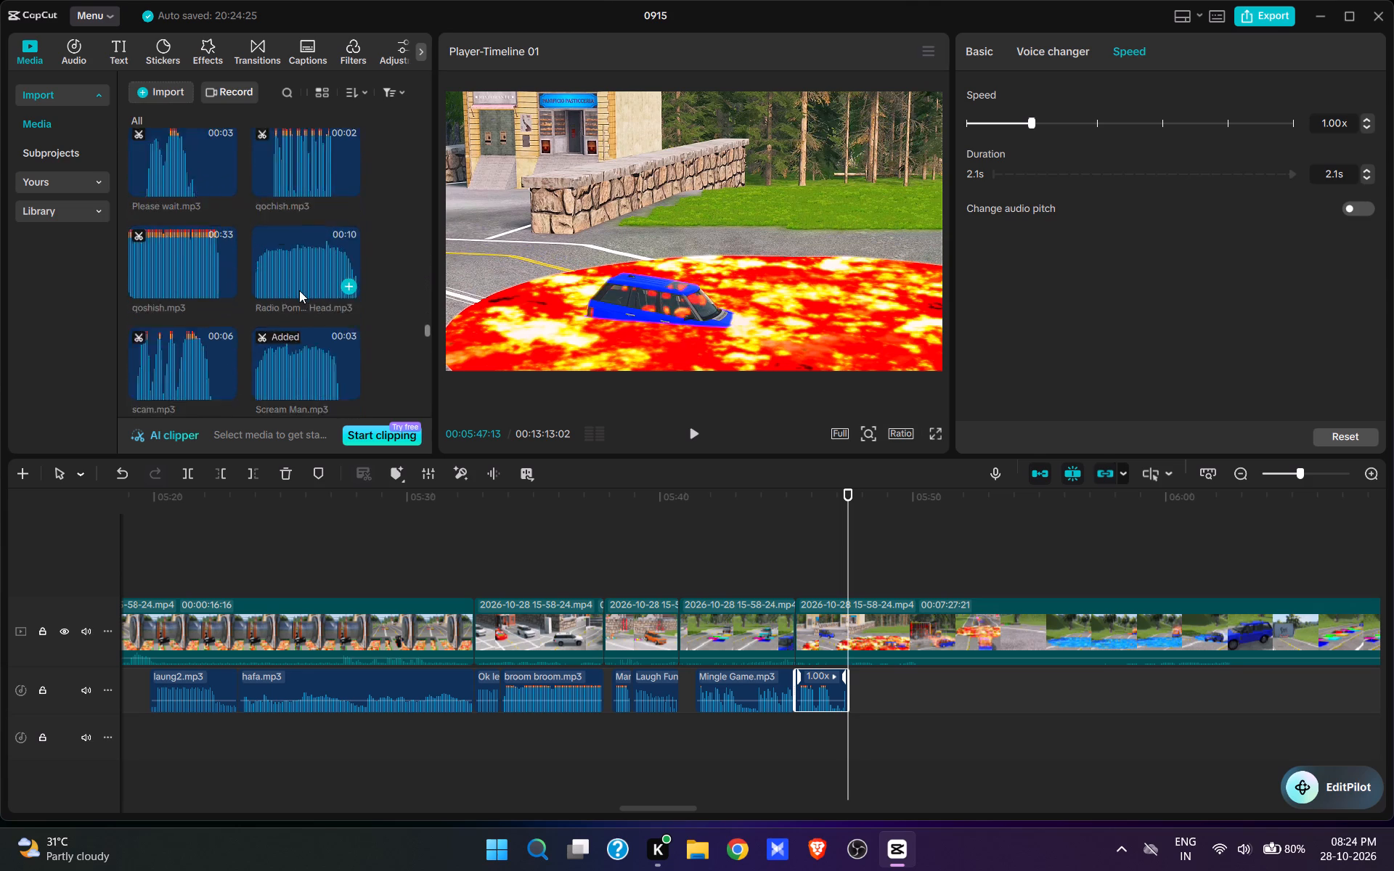
{"action": "scroll", "coordinate": [299, 290], "scroll_direction": "up", "scroll_amount": 20}
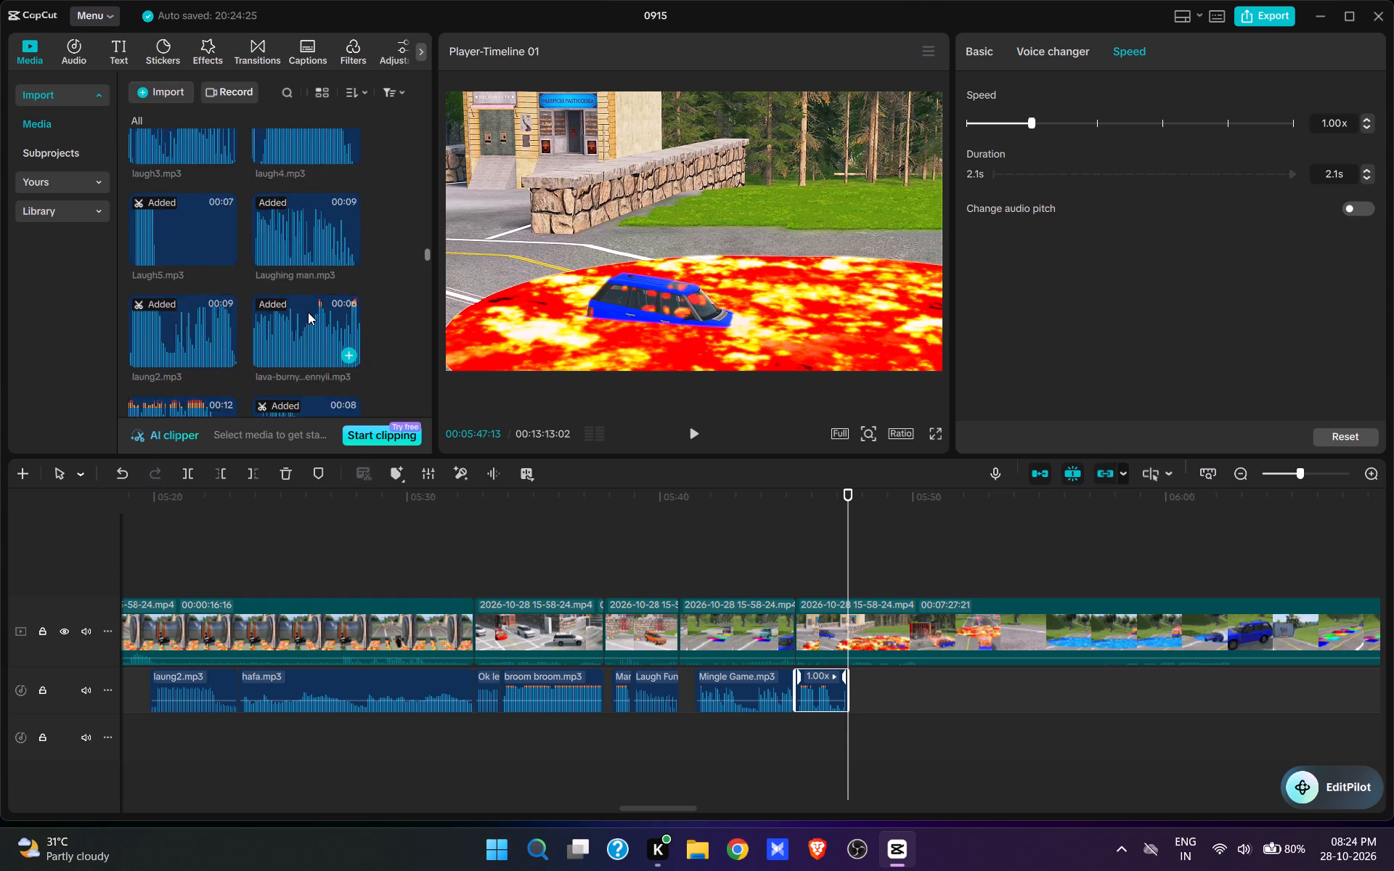
{"action": "scroll", "coordinate": [308, 312], "scroll_direction": "up", "scroll_amount": 3}
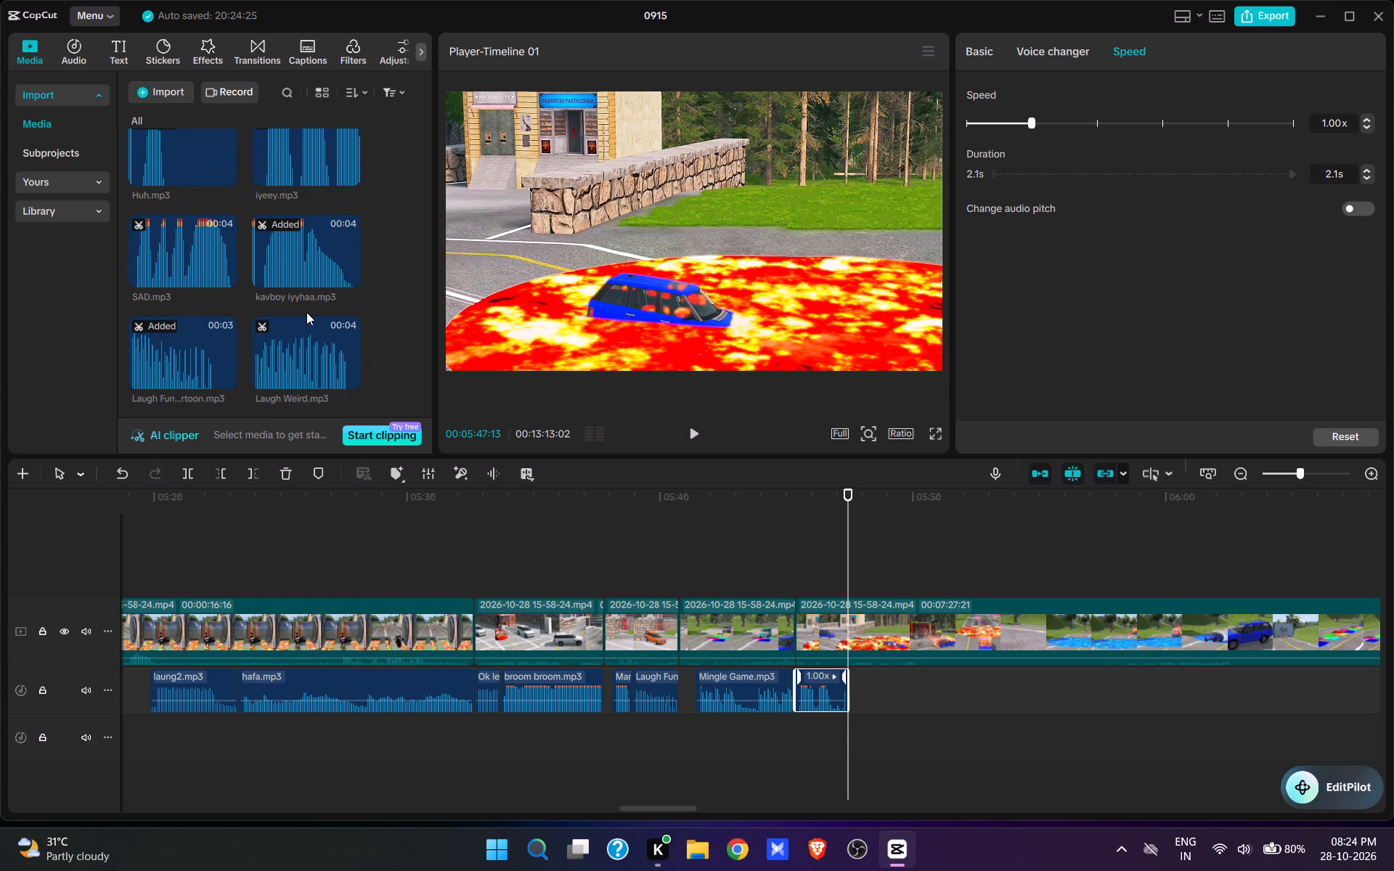
{"action": "scroll", "coordinate": [302, 312], "scroll_direction": "up", "scroll_amount": 3}
{"action": "left_click", "coordinate": [351, 319]}
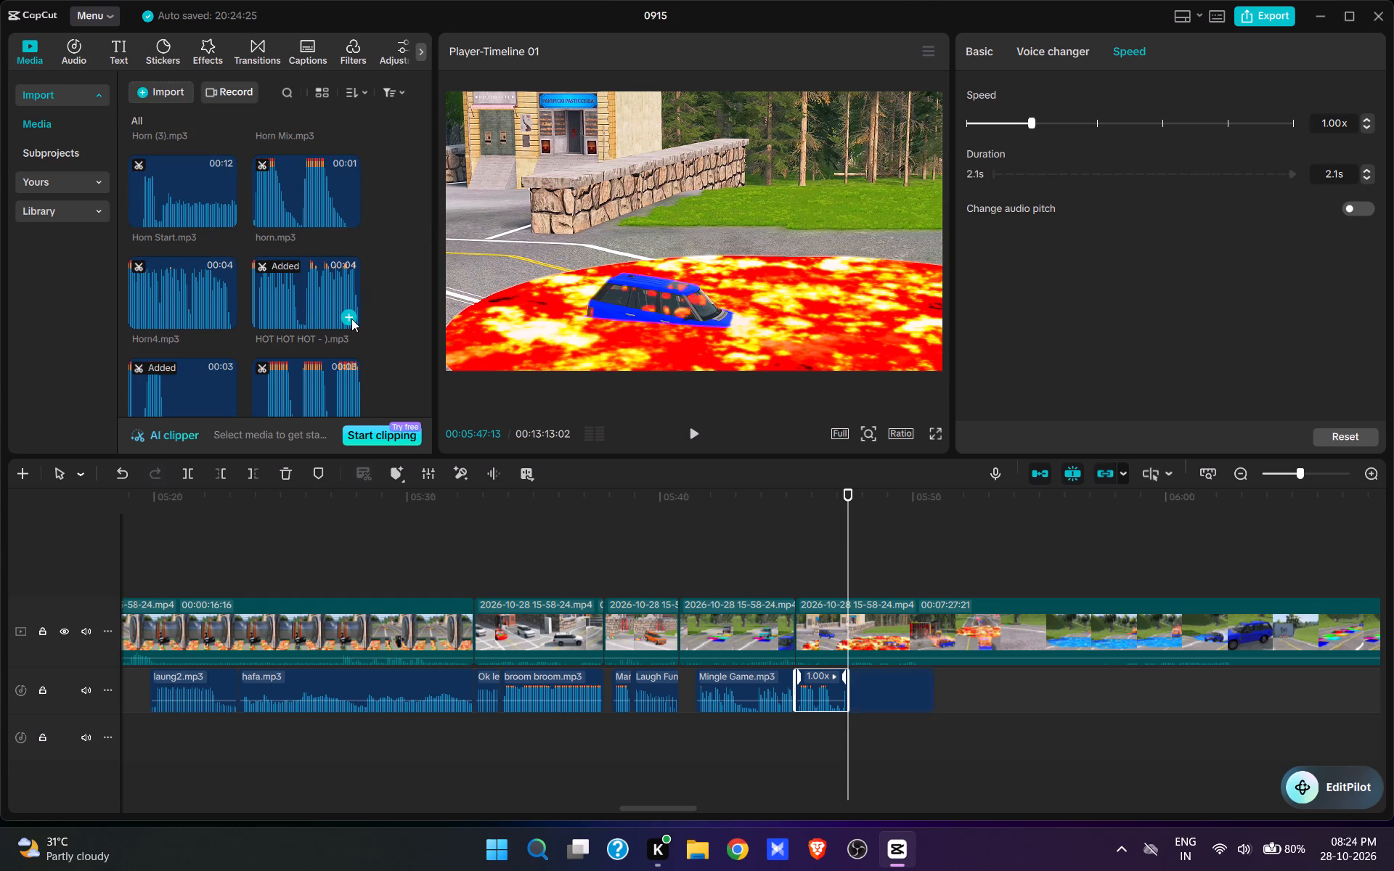
{"action": "key", "text": "space"}
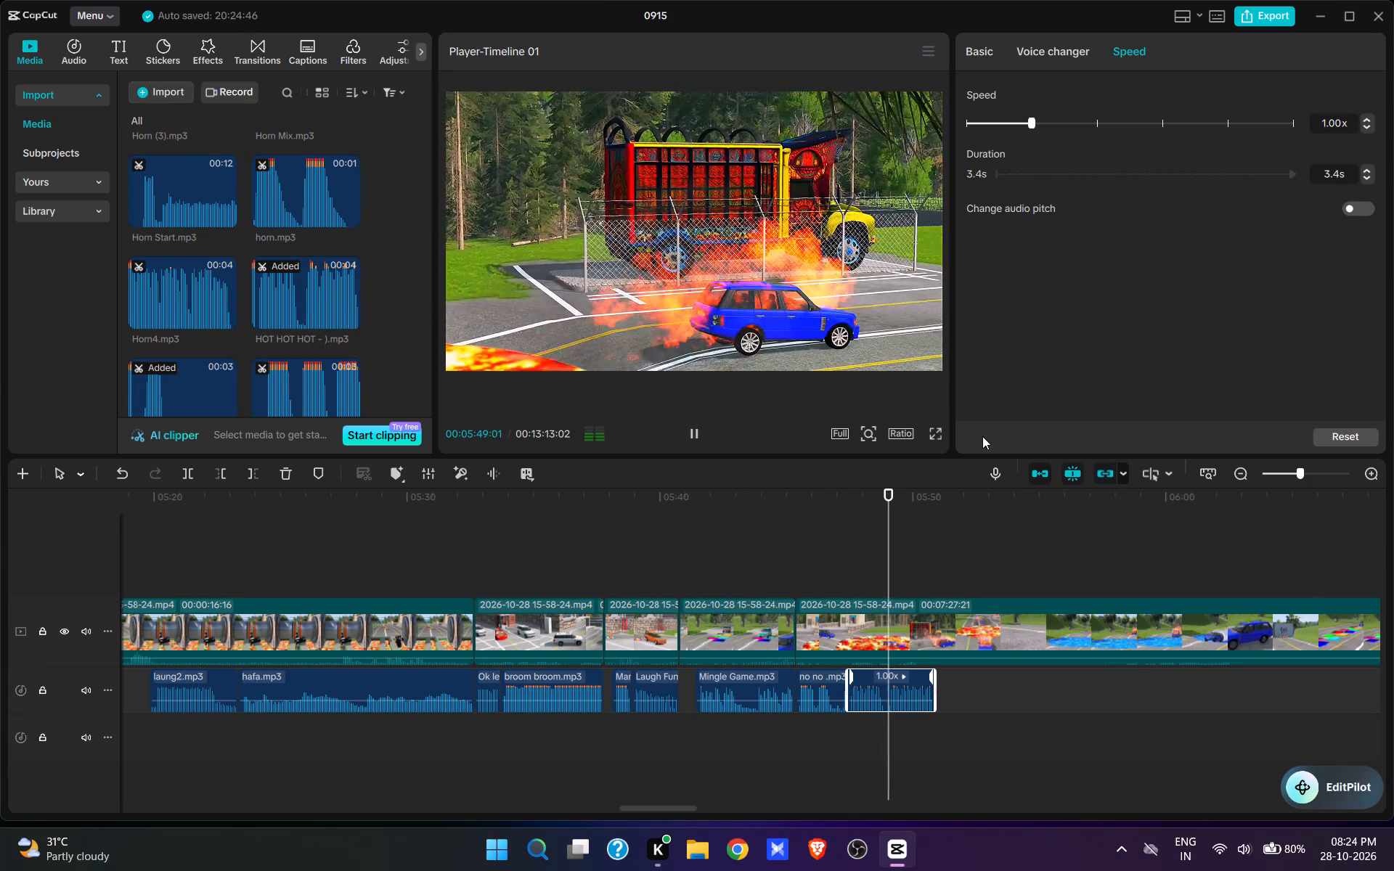
{"action": "key", "text": "space"}
Split the video at 00:05:50:00 and cut about 8 seconds, up to the burning SUV approaching the water pool.
{"action": "left_click", "coordinate": [995, 625]}
{"action": "key", "text": "w"}
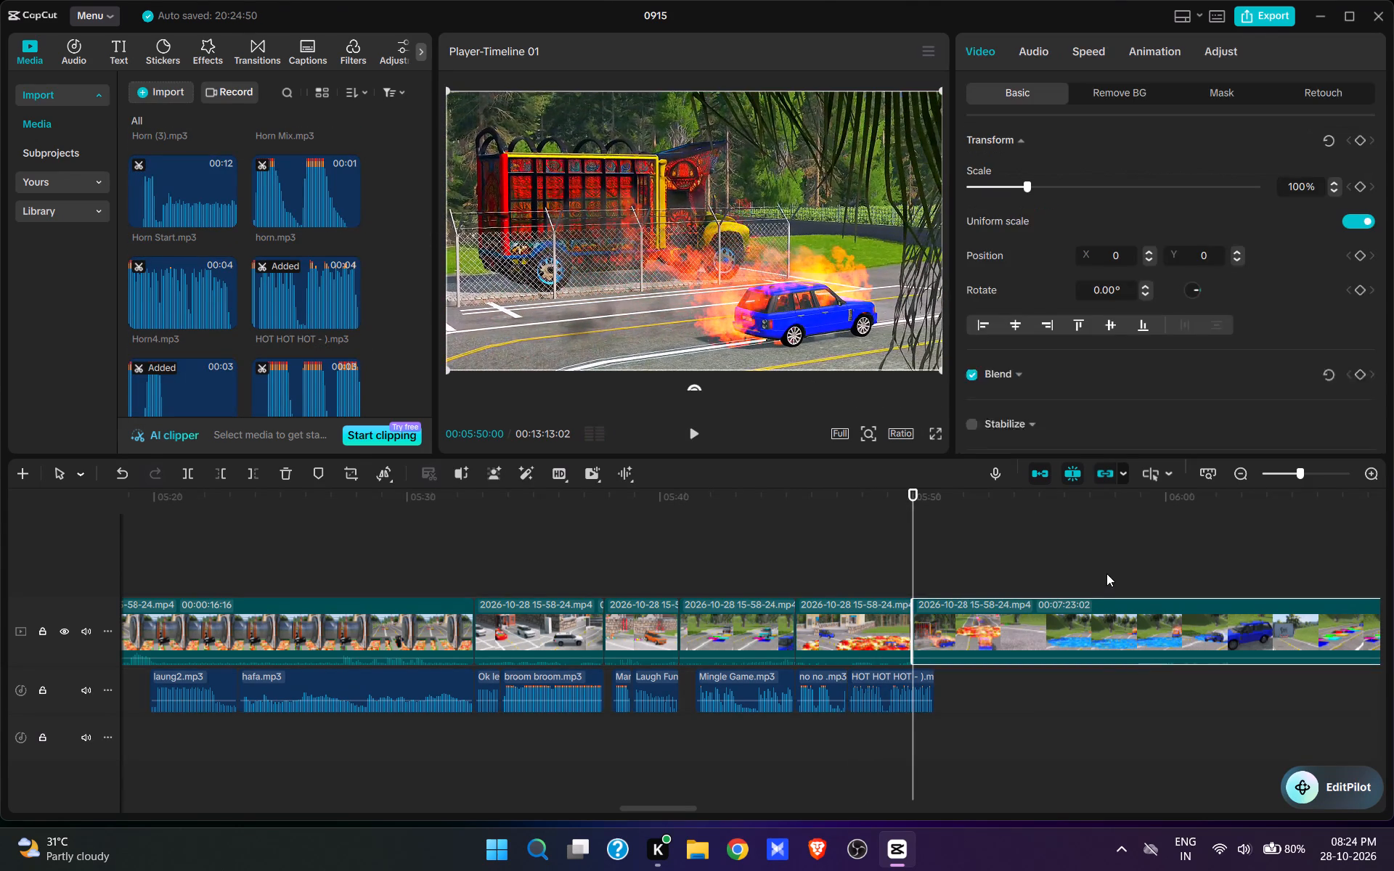
{"action": "left_click", "coordinate": [1106, 557]}
{"action": "key", "text": "space"}
{"action": "key", "text": "space"}
{"action": "type", "text": "q"}
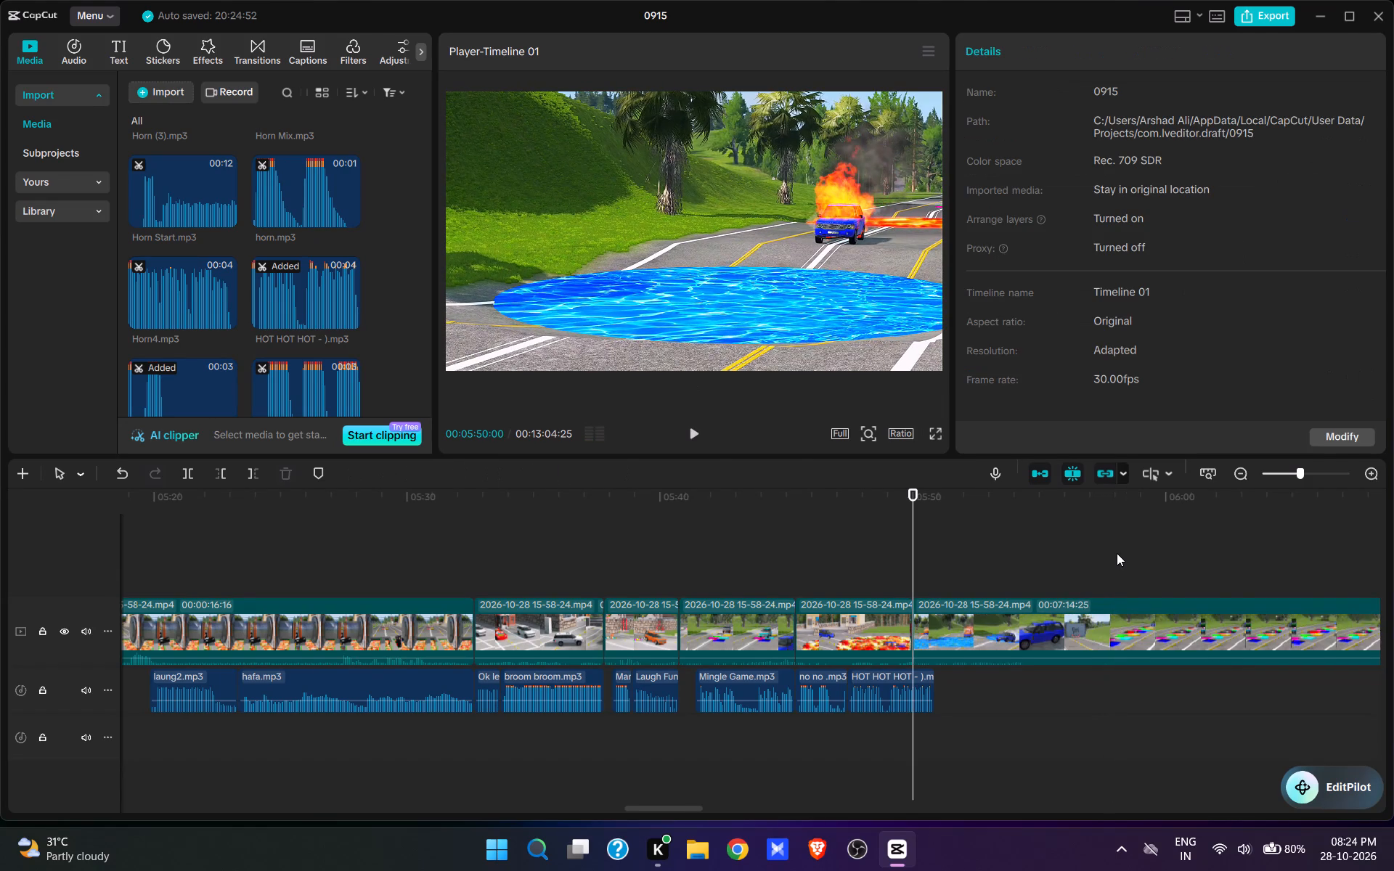
Browse the imported audio, add Laugh Weird.mp3 at 00:05:51:02 as the burning SUV enters the water, and preview it.
{"action": "key", "text": "space"}
{"action": "key", "text": "space"}
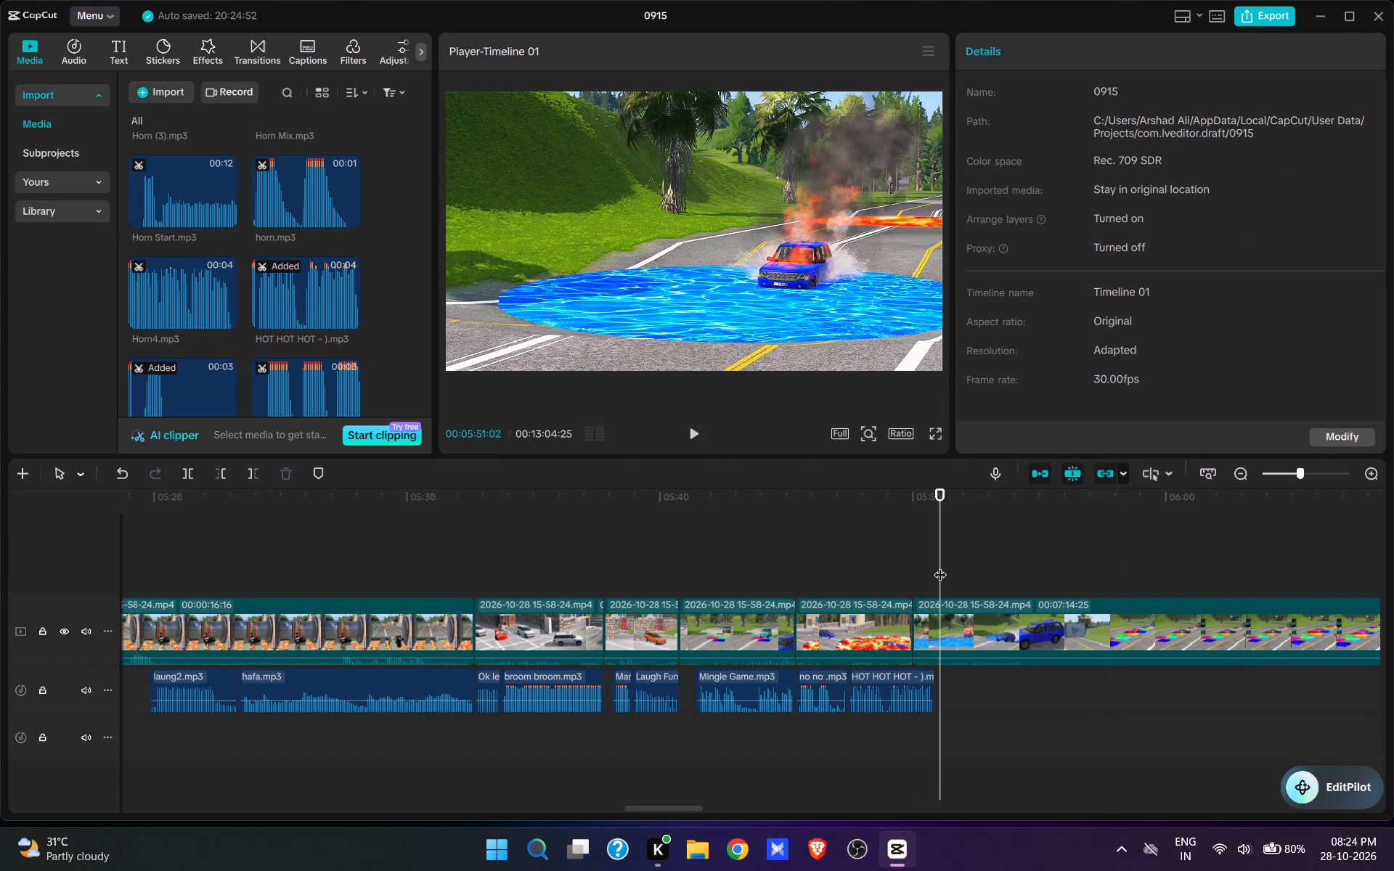
{"action": "scroll", "coordinate": [266, 322], "scroll_direction": "up", "scroll_amount": 9}
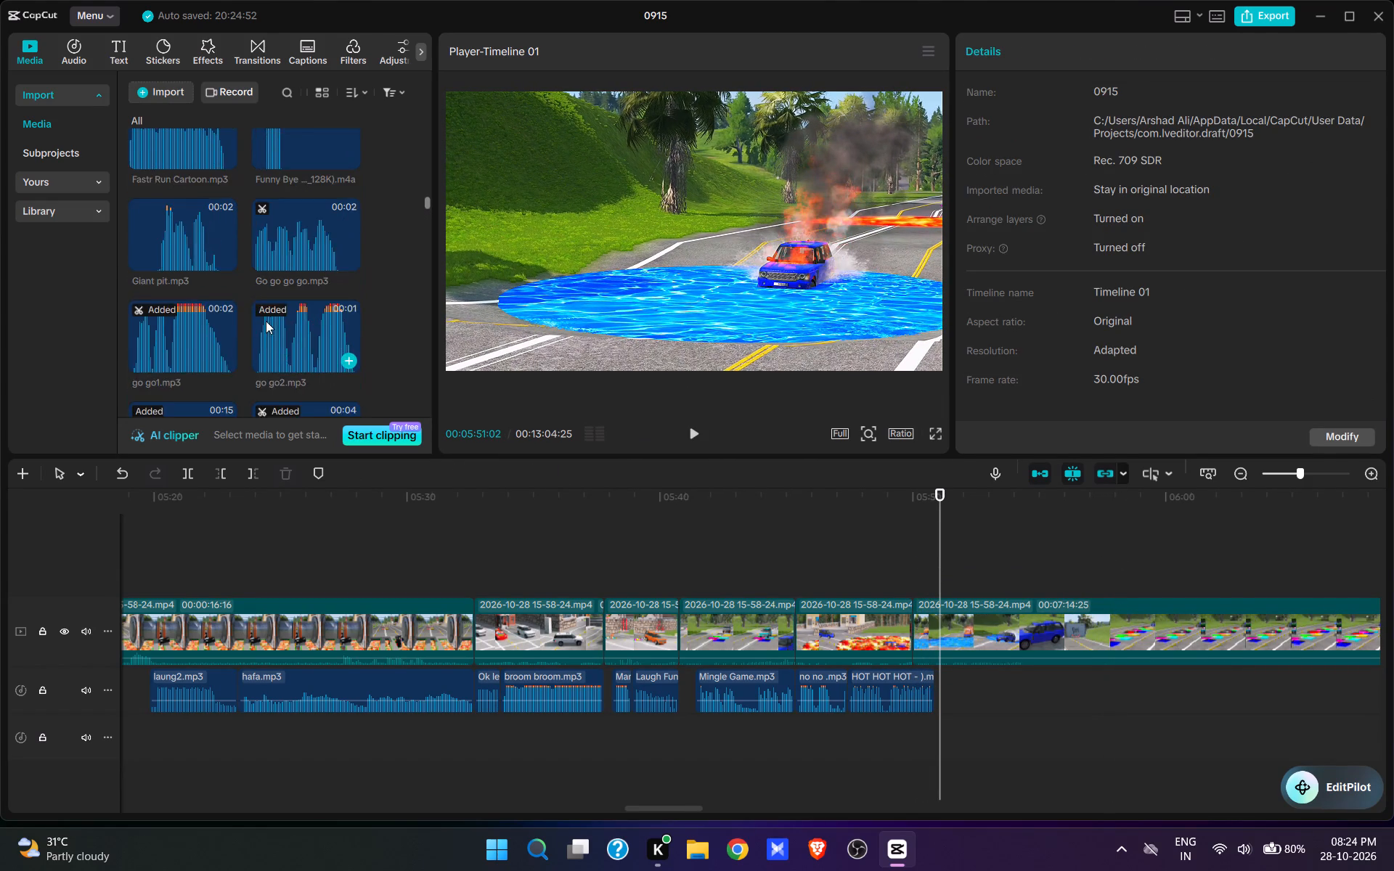
{"action": "scroll", "coordinate": [266, 321], "scroll_direction": "up", "scroll_amount": 8}
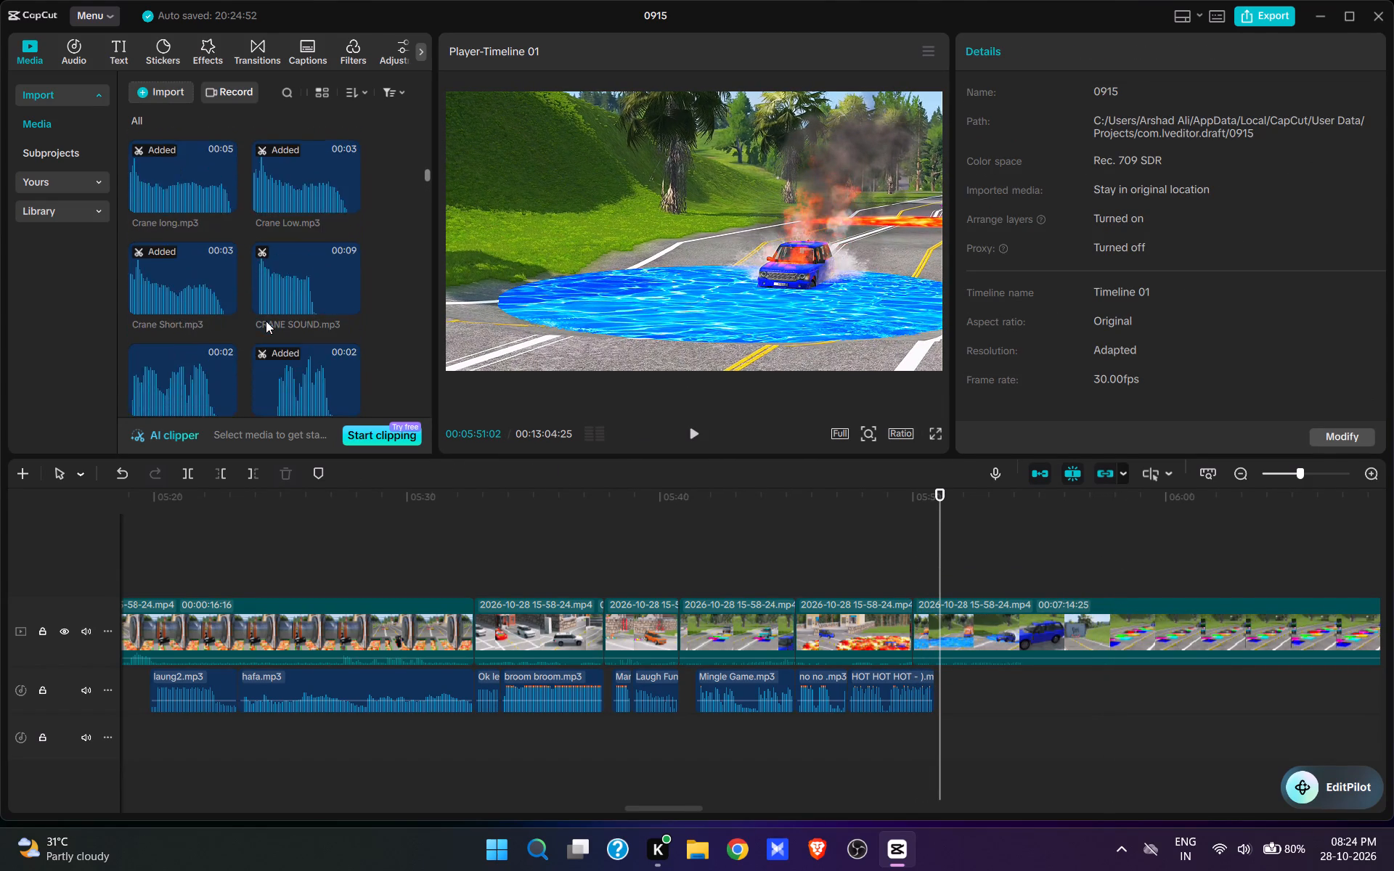
{"action": "scroll", "coordinate": [266, 321], "scroll_direction": "up", "scroll_amount": 2}
{"action": "scroll", "coordinate": [266, 321], "scroll_direction": "down", "scroll_amount": 12}
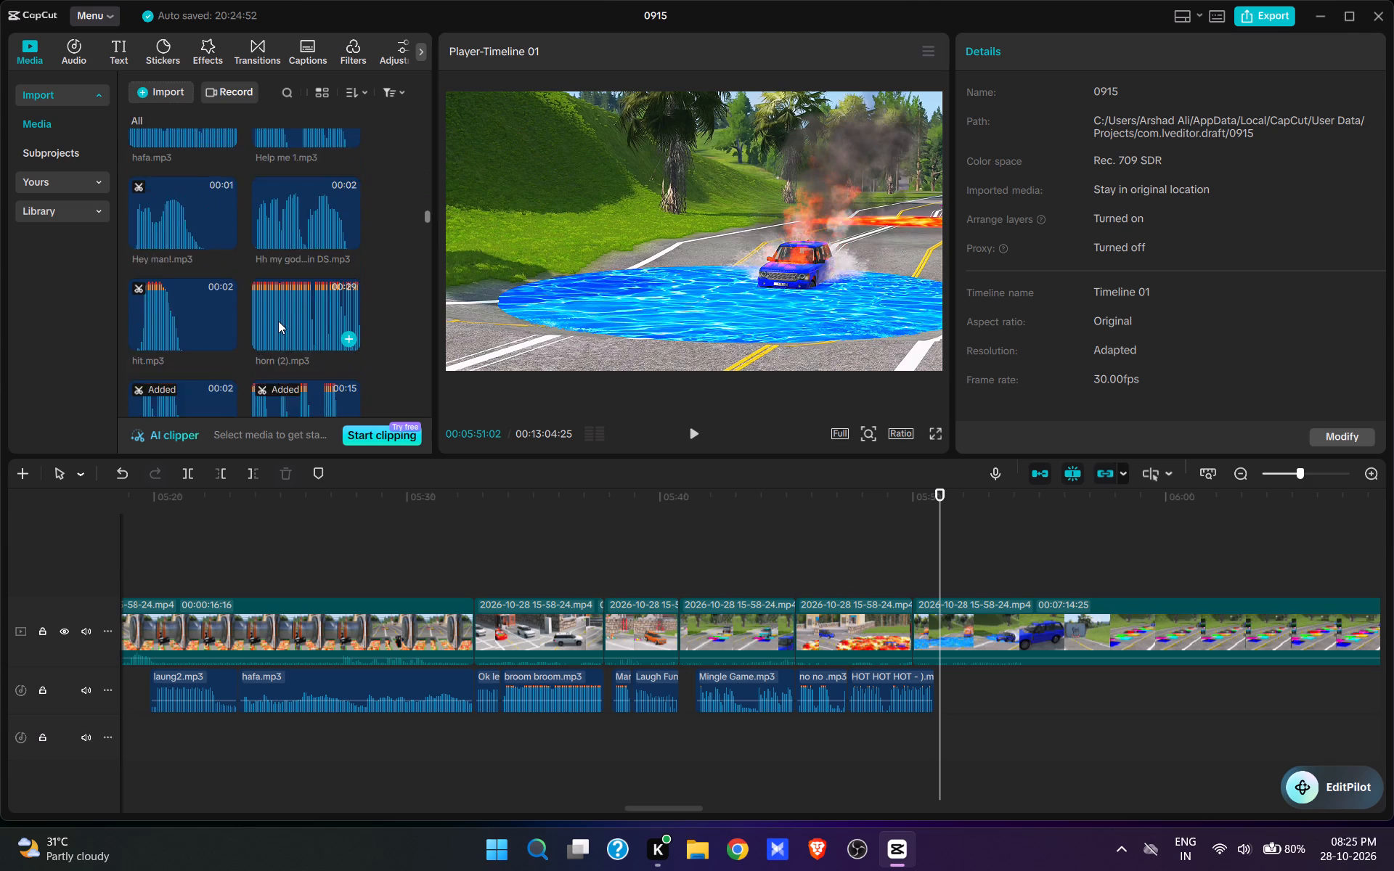
{"action": "scroll", "coordinate": [278, 321], "scroll_direction": "down", "scroll_amount": 10}
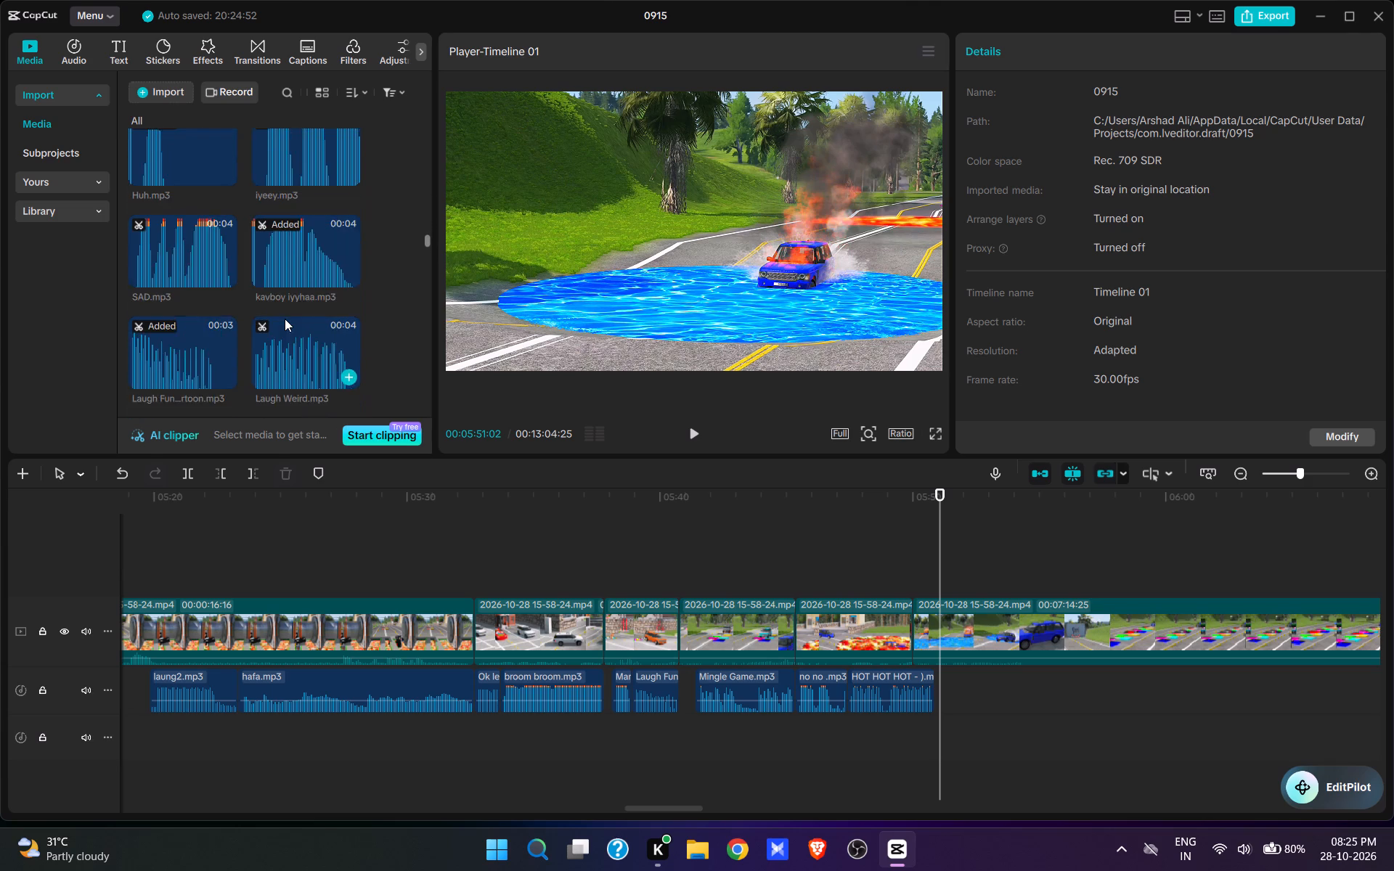
{"action": "scroll", "coordinate": [285, 319], "scroll_direction": "down", "scroll_amount": 1}
{"action": "left_click", "coordinate": [347, 293]}
{"action": "key", "text": "space"}
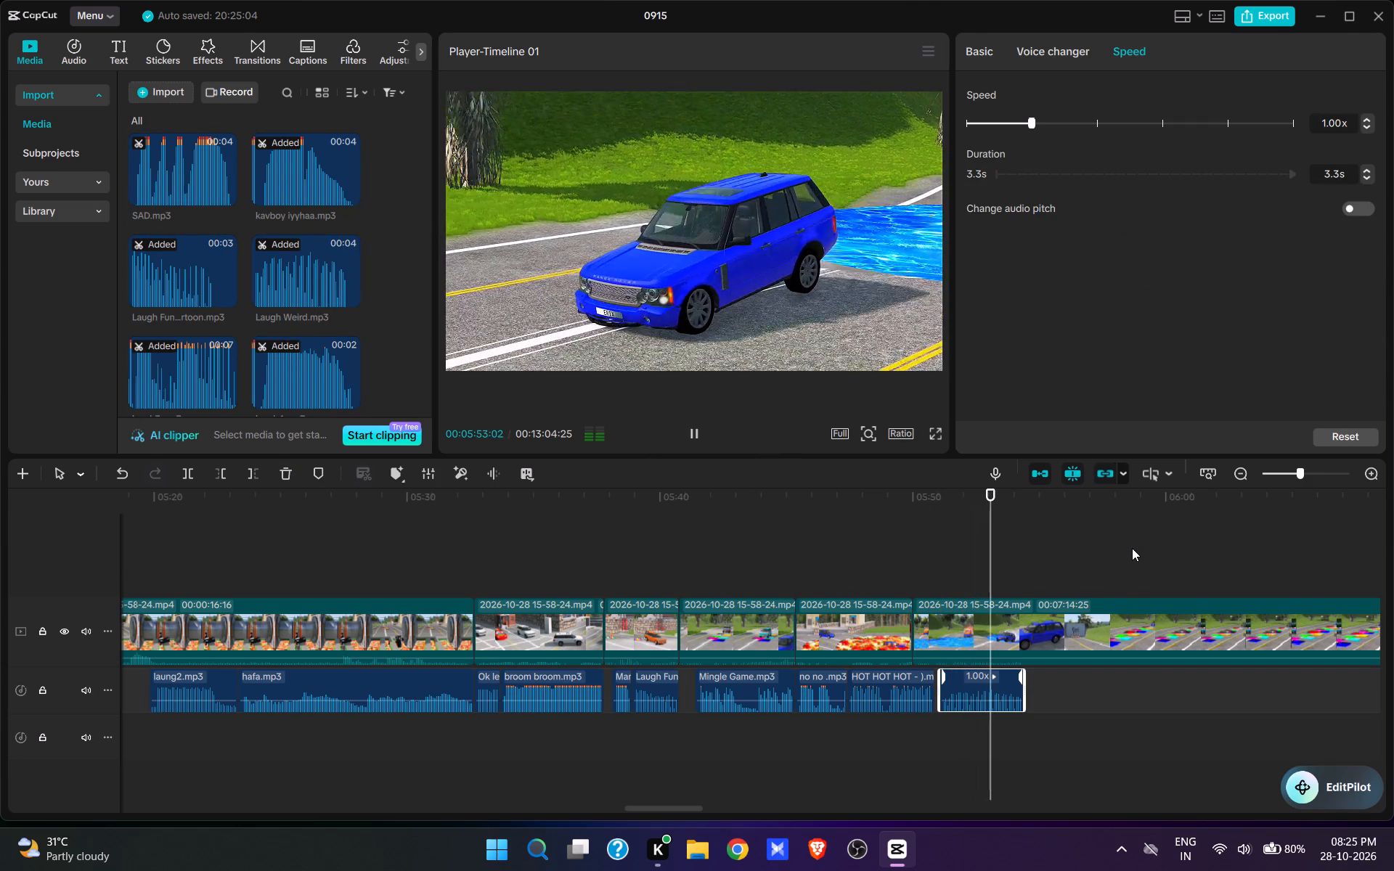
{"action": "key", "text": "space"}
{"action": "key", "text": "space"}
{"action": "key", "text": "space"}
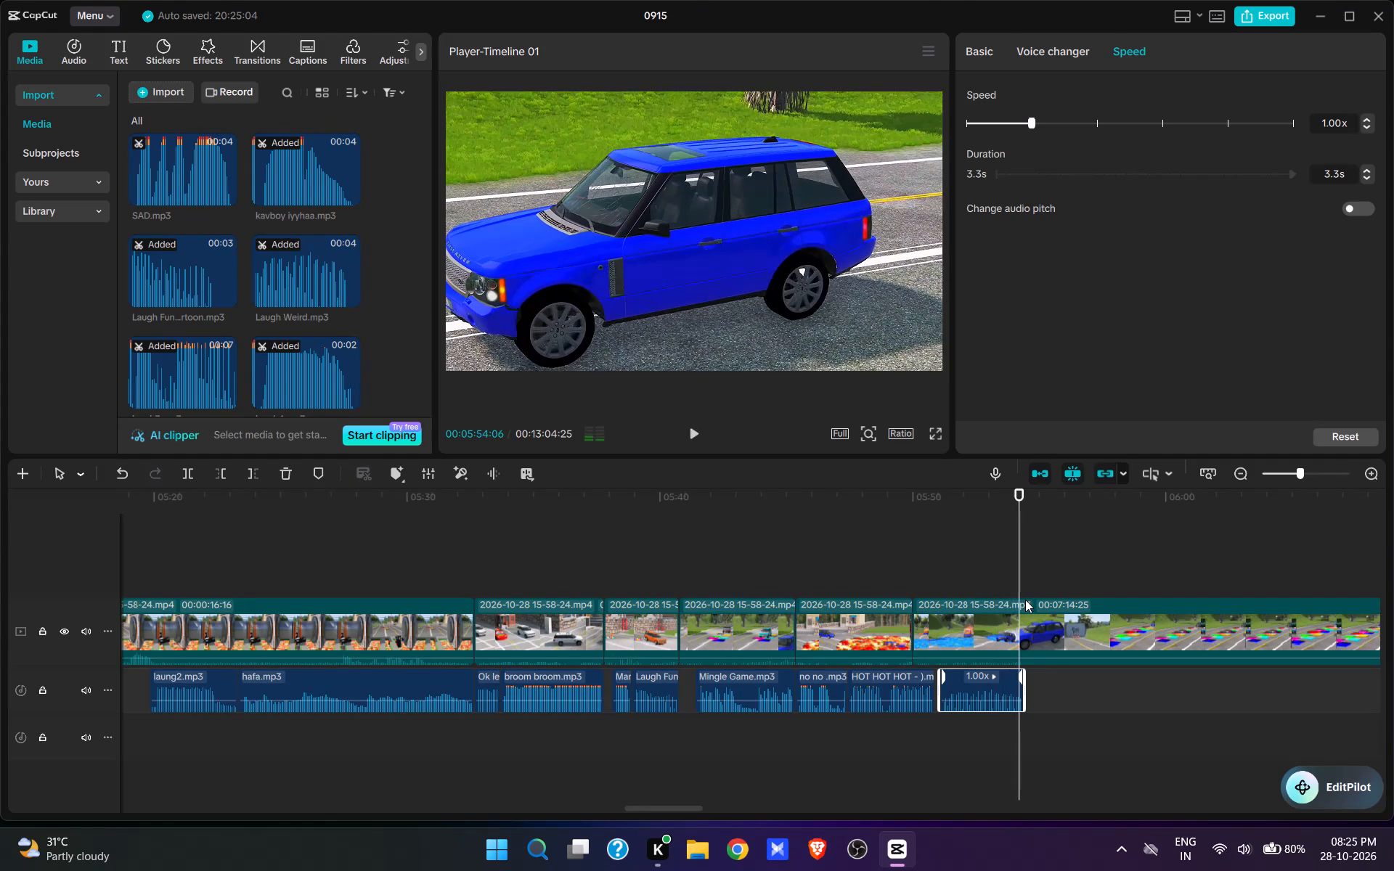
Split the video at 00:05:53:28 and cut about 15 seconds, up to the SUV approaching the long row of coloured panels.
{"action": "left_click", "coordinate": [1012, 584]}
{"action": "left_click", "coordinate": [1011, 614]}
{"action": "key", "text": "w"}
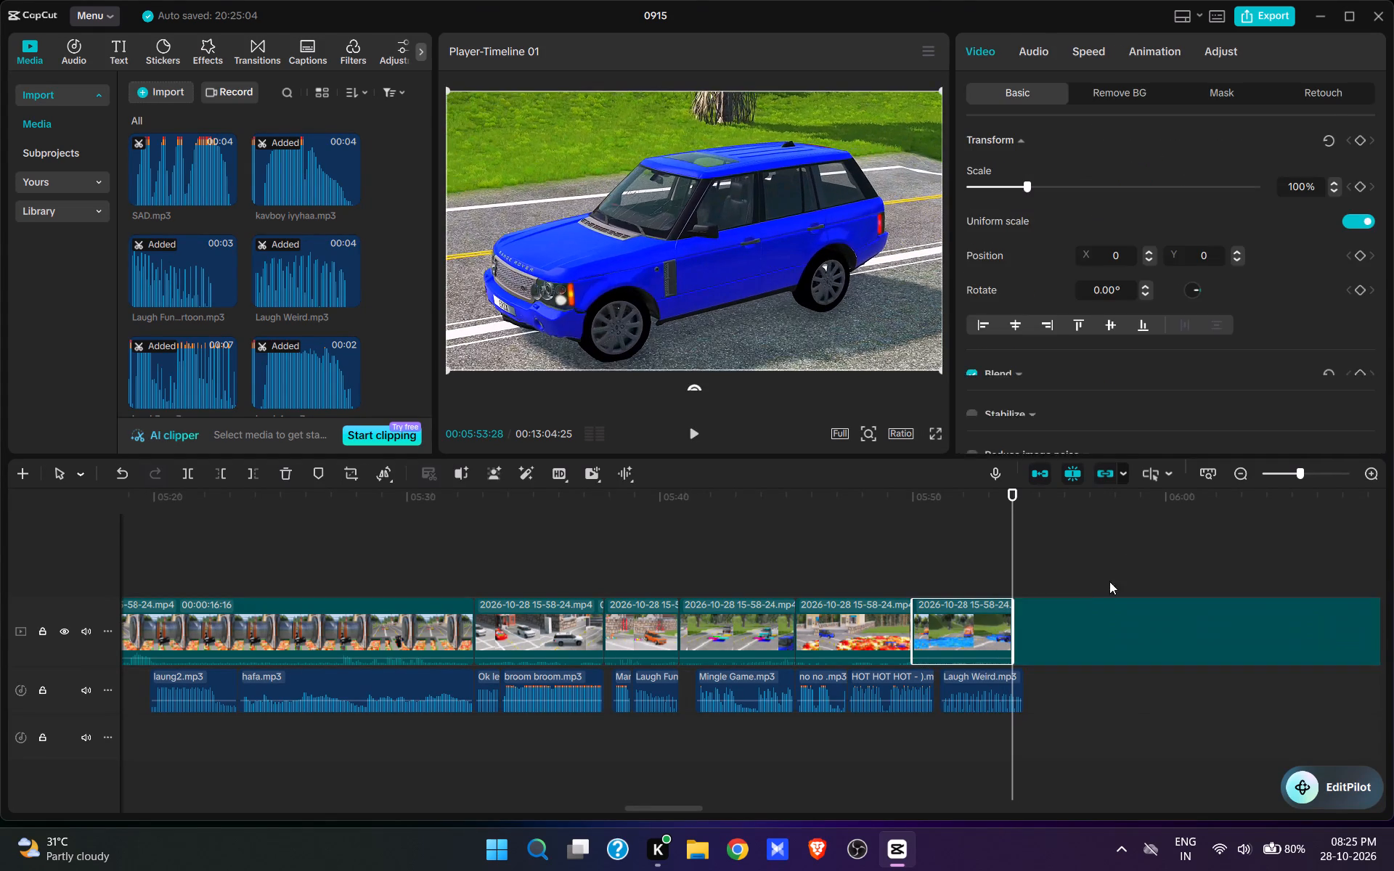
{"action": "left_click", "coordinate": [1130, 572]}
{"action": "left_click_drag", "start_coordinate": [1144, 573], "coordinate": [1089, 653]}
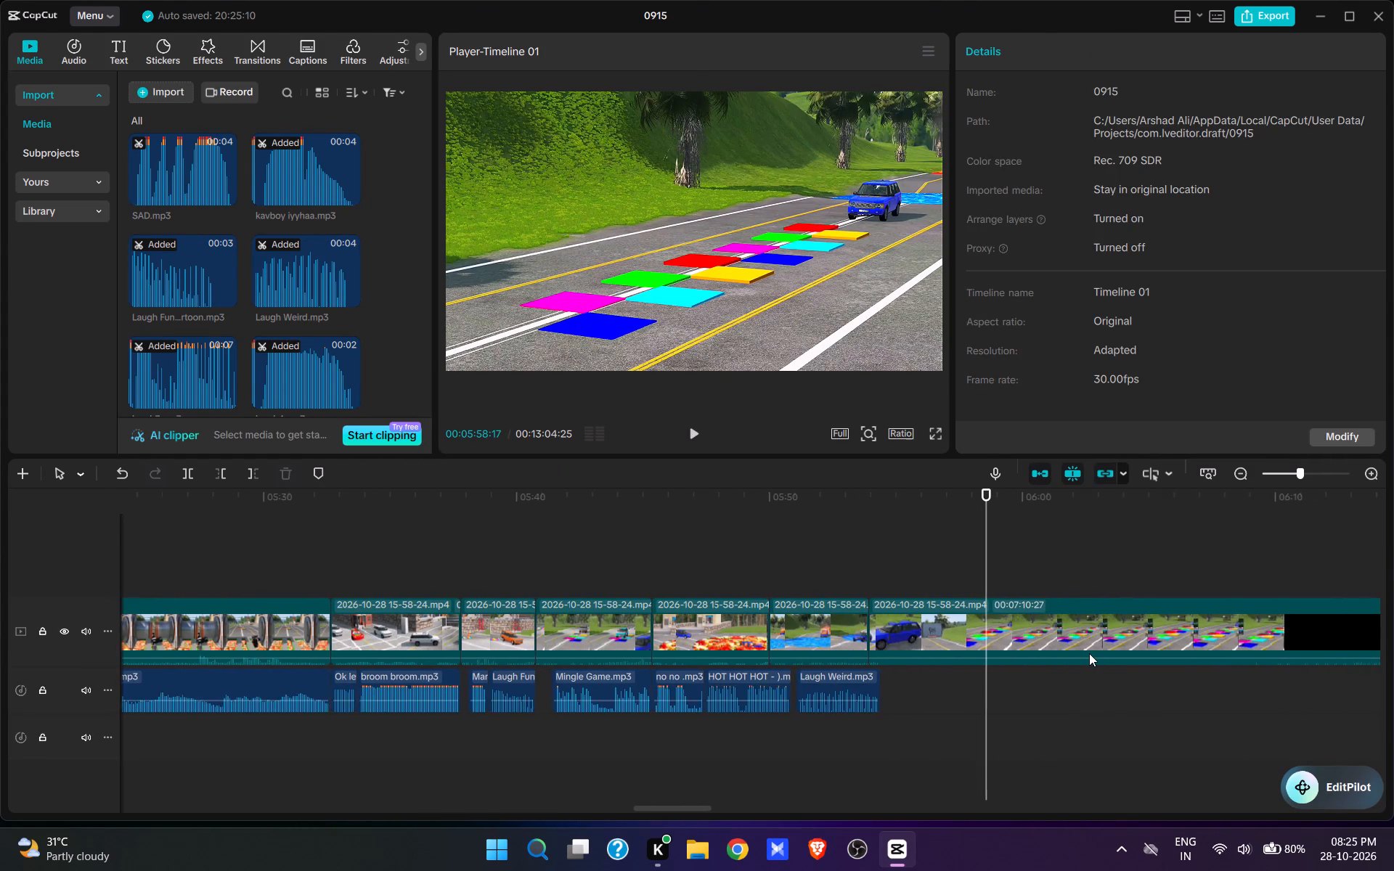
{"action": "left_click_drag", "start_coordinate": [1089, 653], "coordinate": [1090, 653]}
{"action": "left_click", "coordinate": [979, 564]}
{"action": "key", "text": "space"}
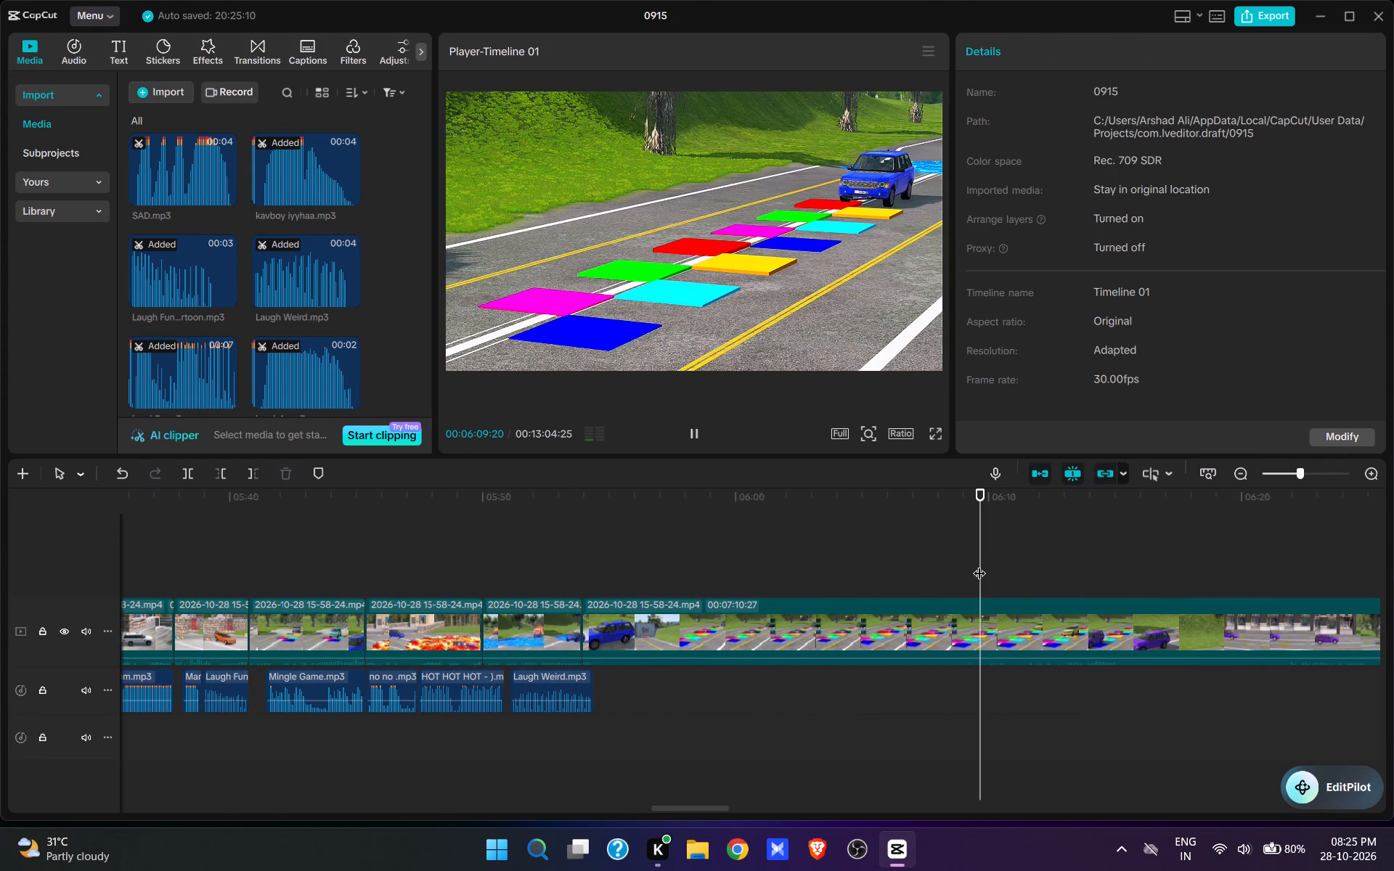
{"action": "left_click", "coordinate": [936, 557]}
{"action": "key", "text": "space"}
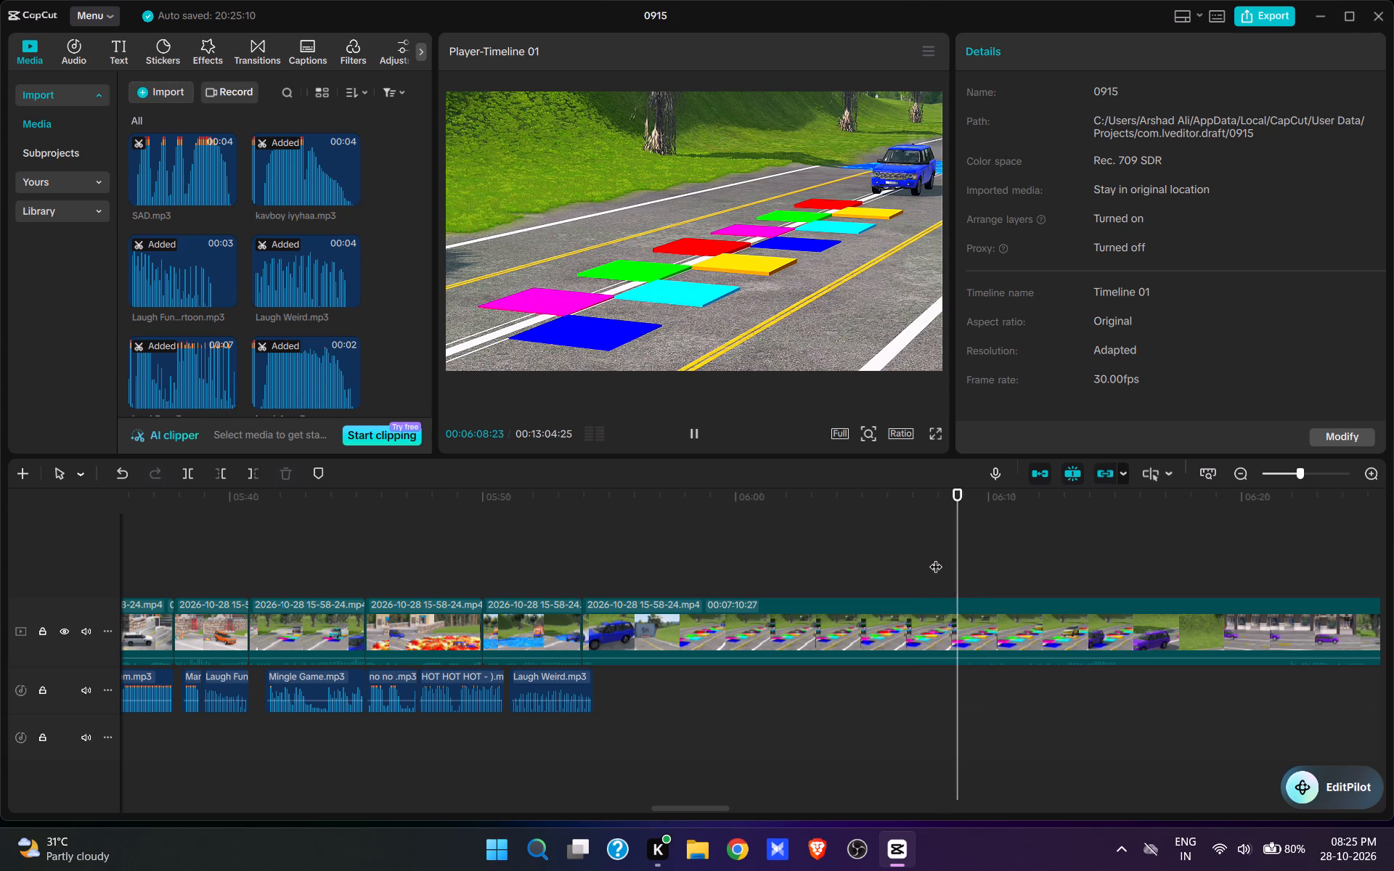
{"action": "key", "text": "space"}
{"action": "type", "text": "q"}
Paste the copied Mingle Game.mp3 clip at 00:05:54:11, where the red SUV reaches the coloured panels.
{"action": "key", "text": "space"}
{"action": "key", "text": "space"}
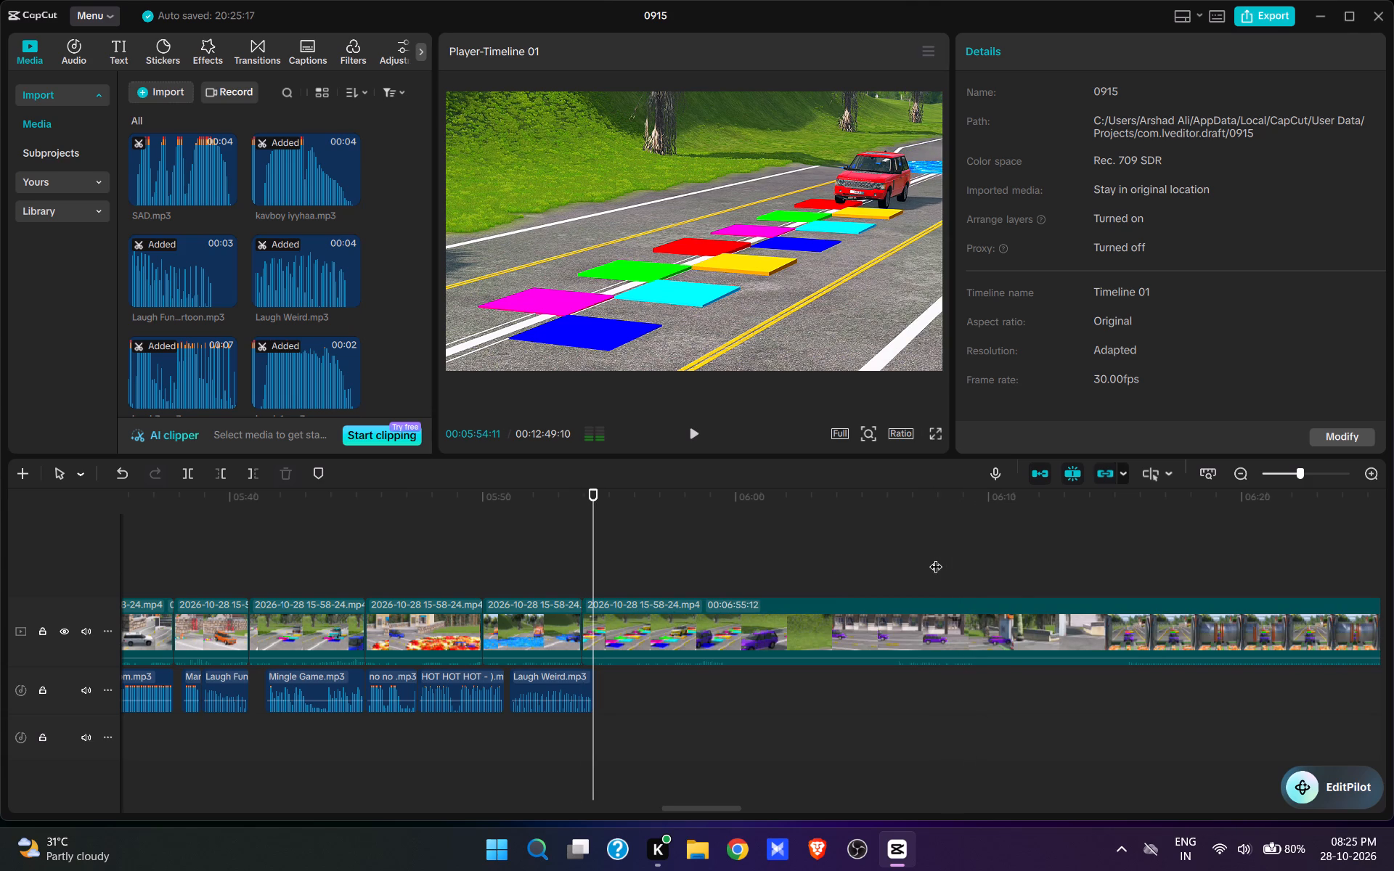
{"action": "key", "text": "ctrl+v"}
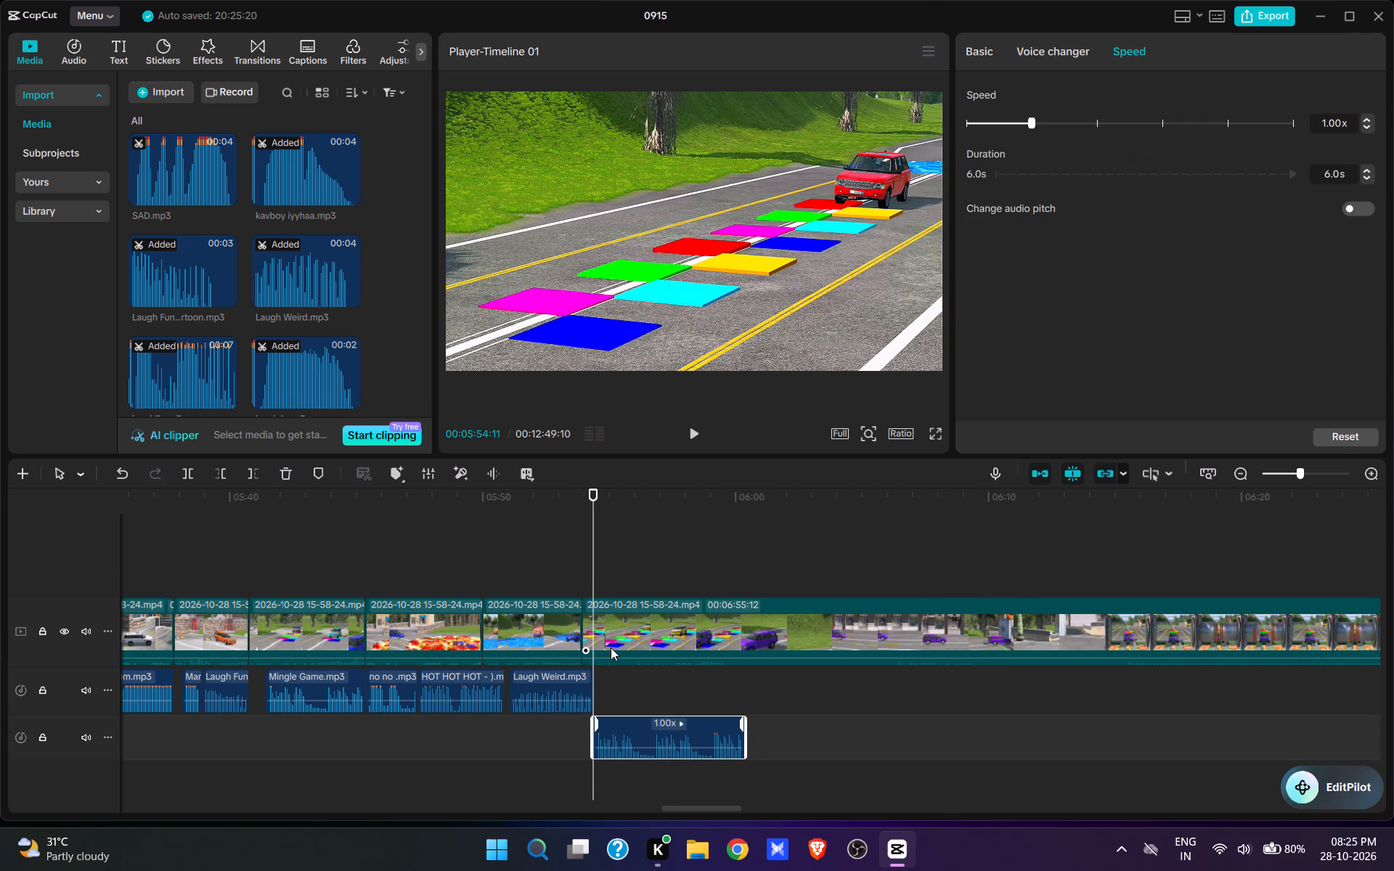
Preview the coloured-panels scene with the Mingle Game.mp3 music, including full screen from 00:05:53:28.
{"action": "key", "text": "space"}
{"action": "left_click", "coordinate": [568, 571]}
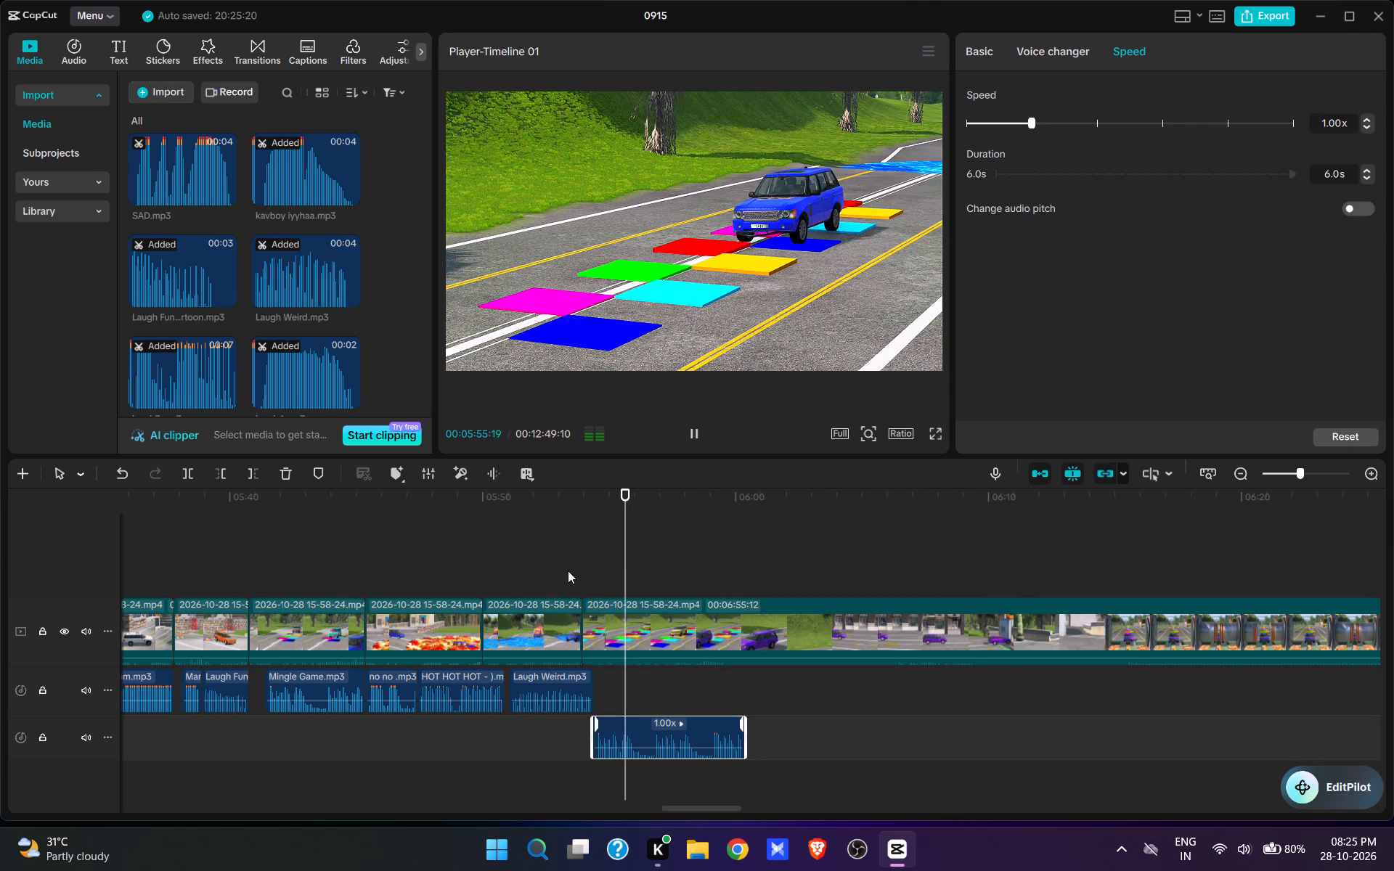
{"action": "key", "text": "space"}
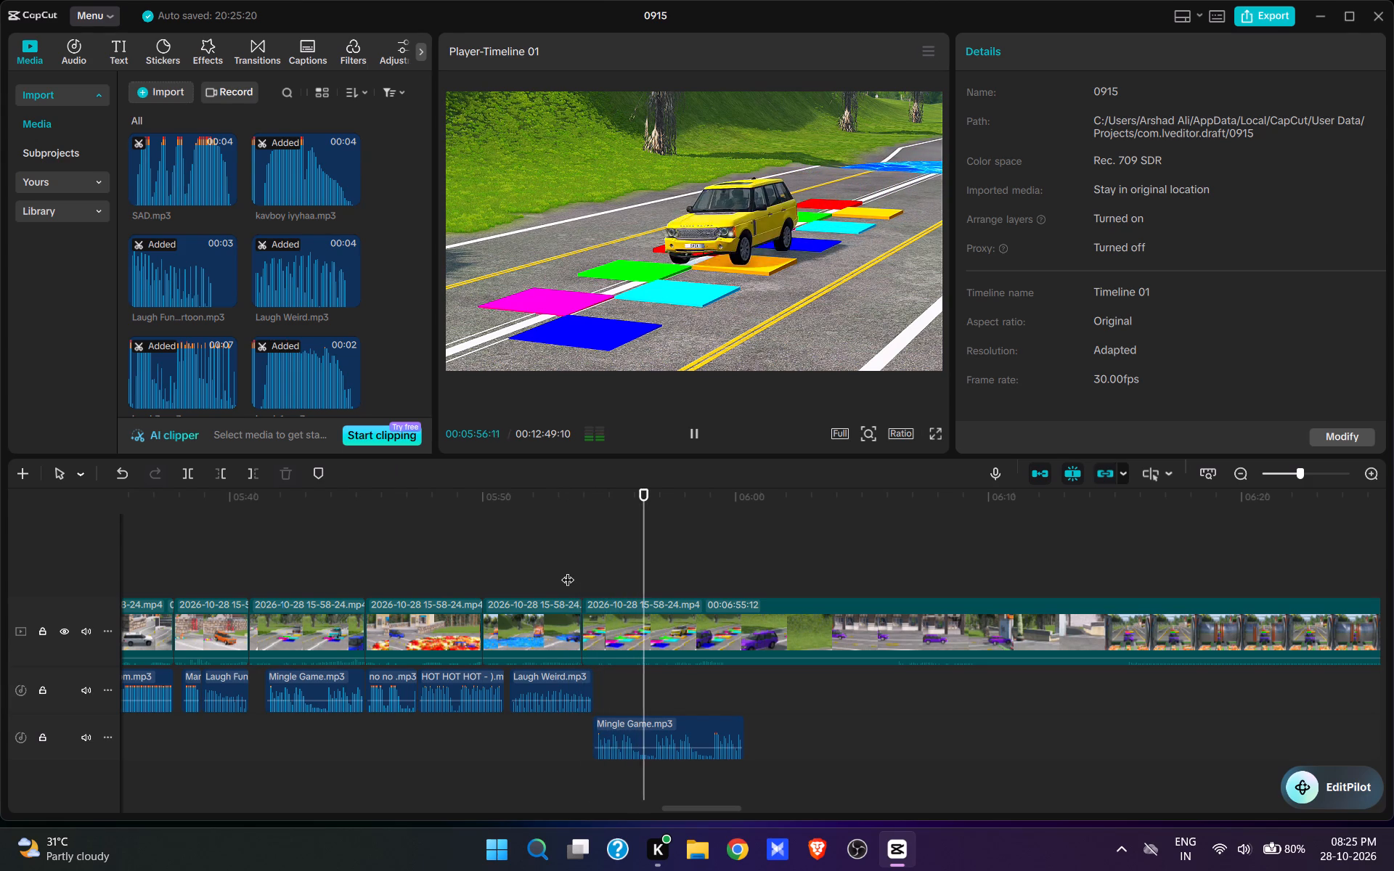
{"action": "key", "text": "space"}
{"action": "left_click", "coordinate": [577, 544]}
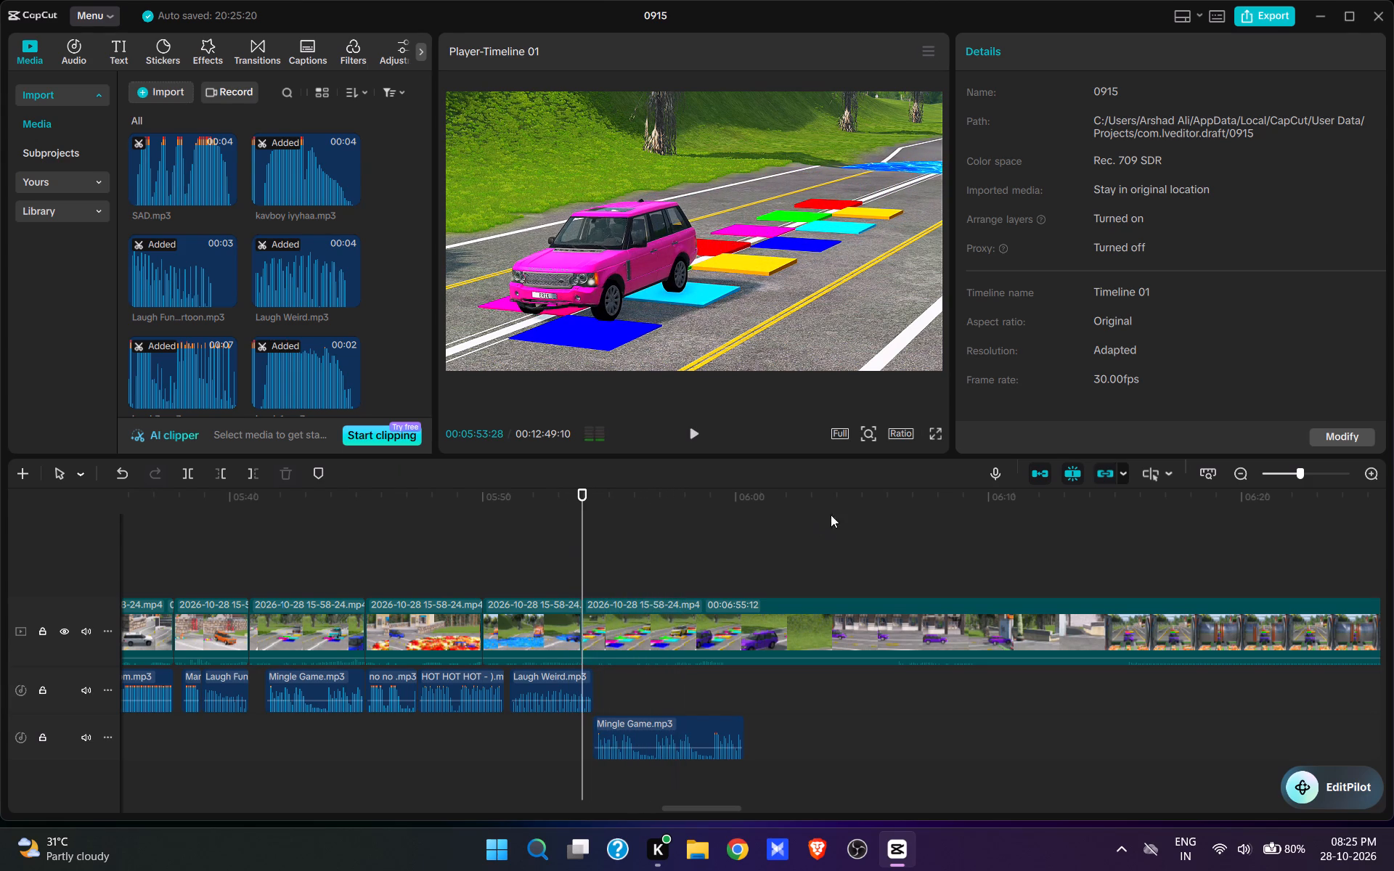
{"action": "left_click", "coordinate": [938, 430]}
{"action": "key", "text": "space"}
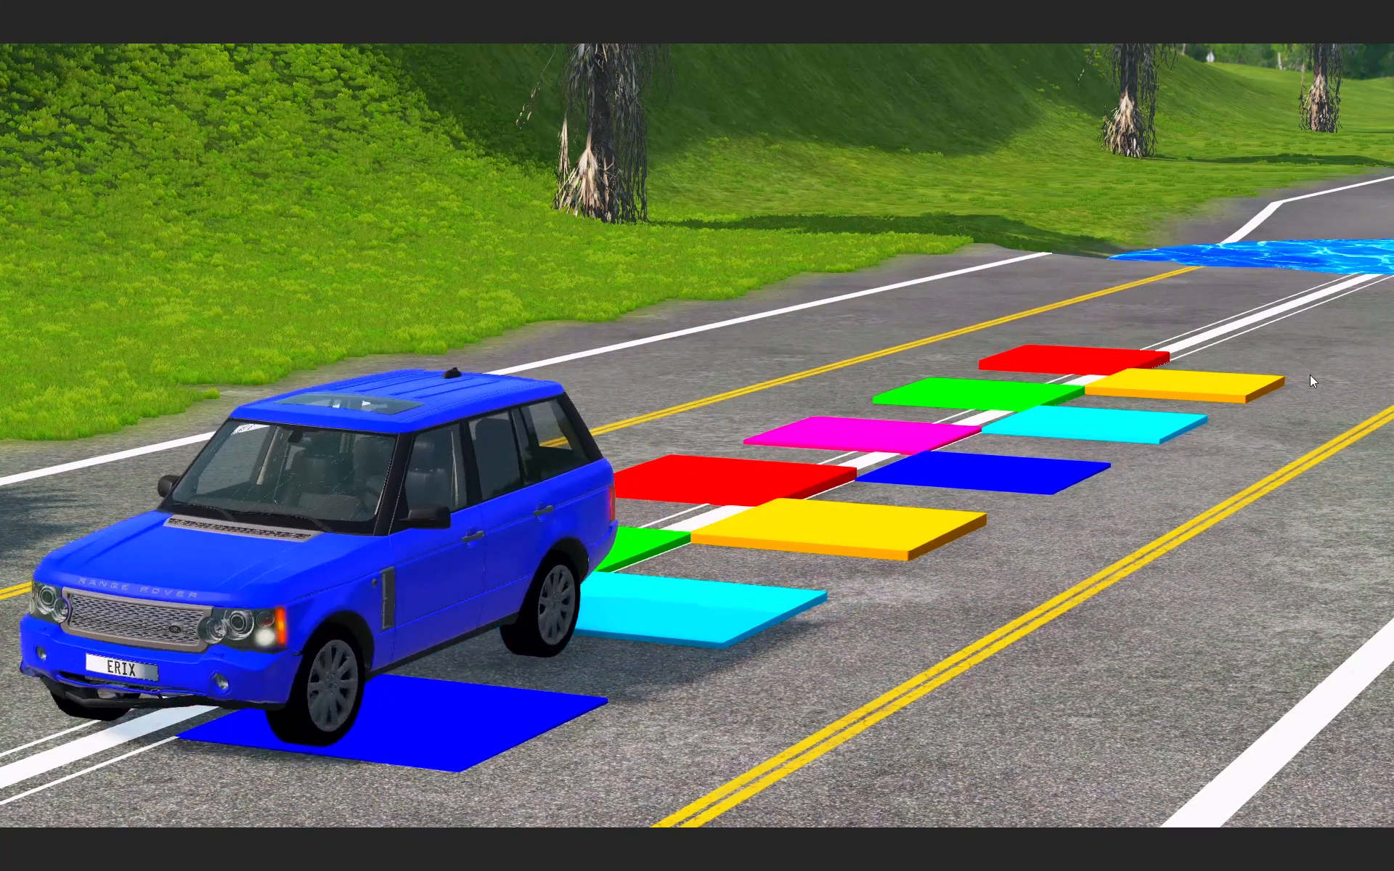
{"action": "key", "text": "Escape"}
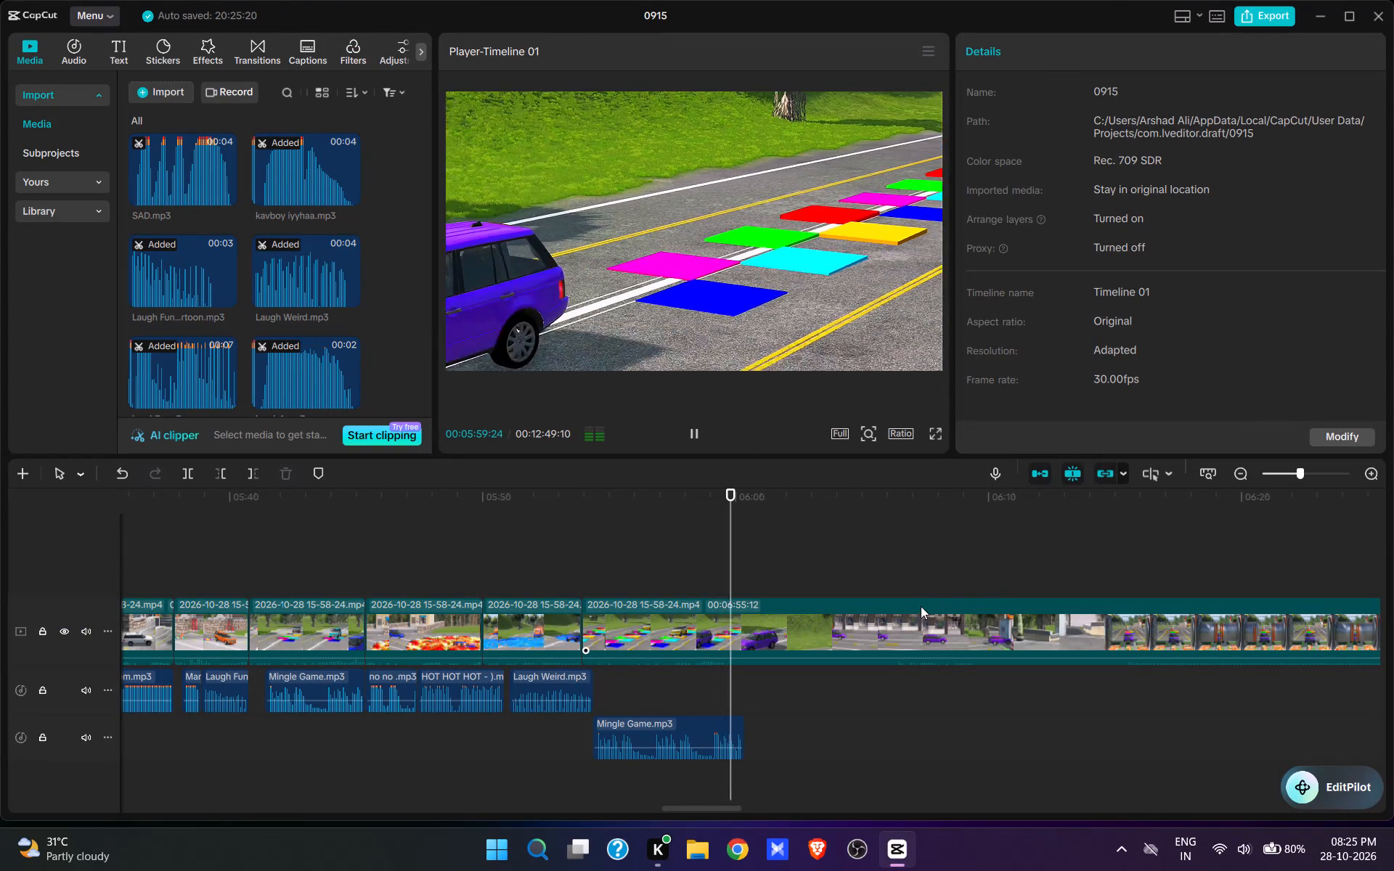
Trim the end of the last Mingle Game.mp3 clip to 00:05:59:16, where the SUV has left the coloured panels.
{"action": "key", "text": "space"}
{"action": "left_click", "coordinate": [720, 572]}
{"action": "key", "text": "space"}
{"action": "key", "text": "space"}
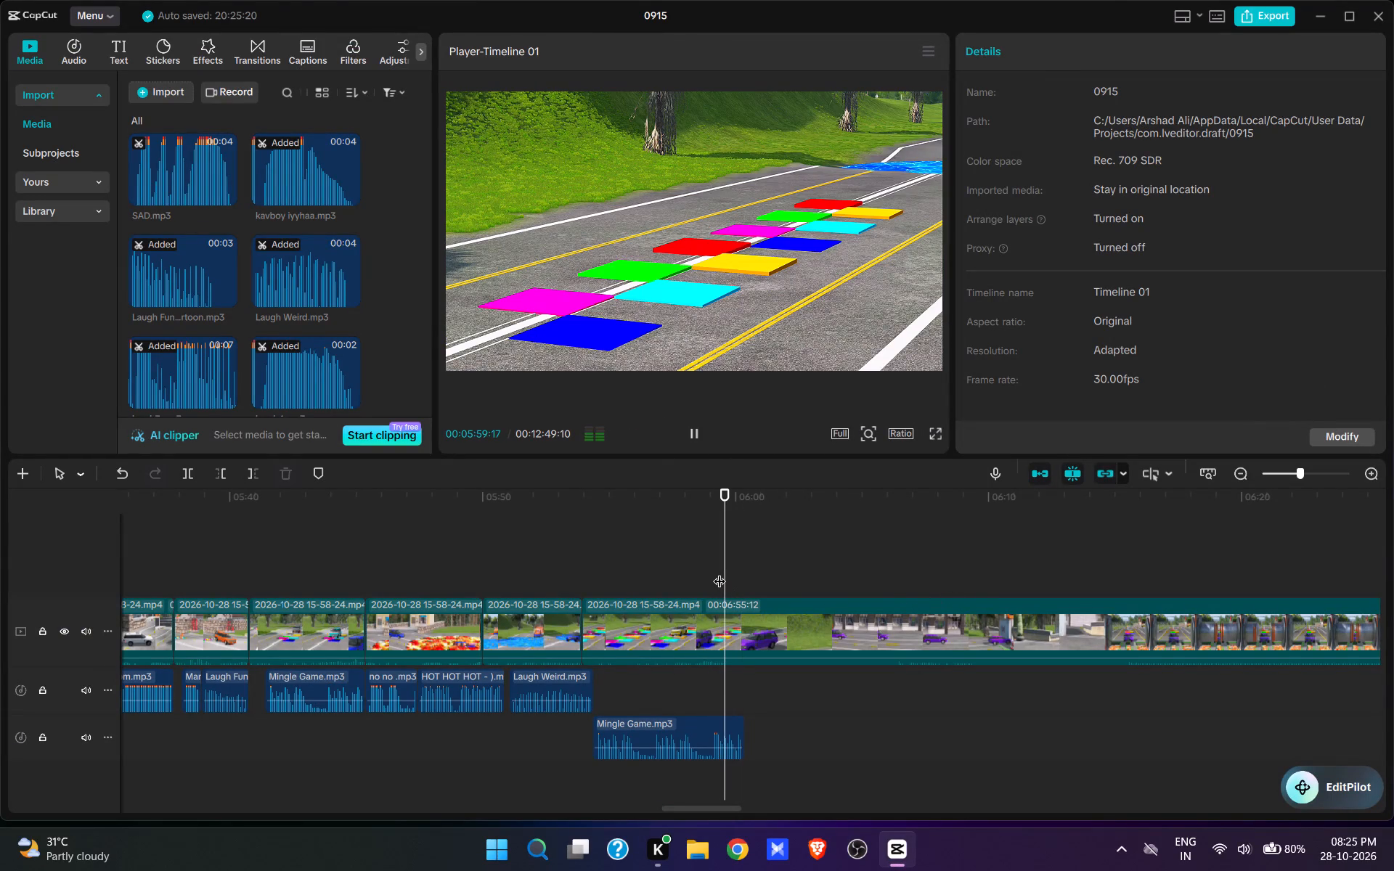
{"action": "key", "text": "space"}
{"action": "key", "text": "space"}
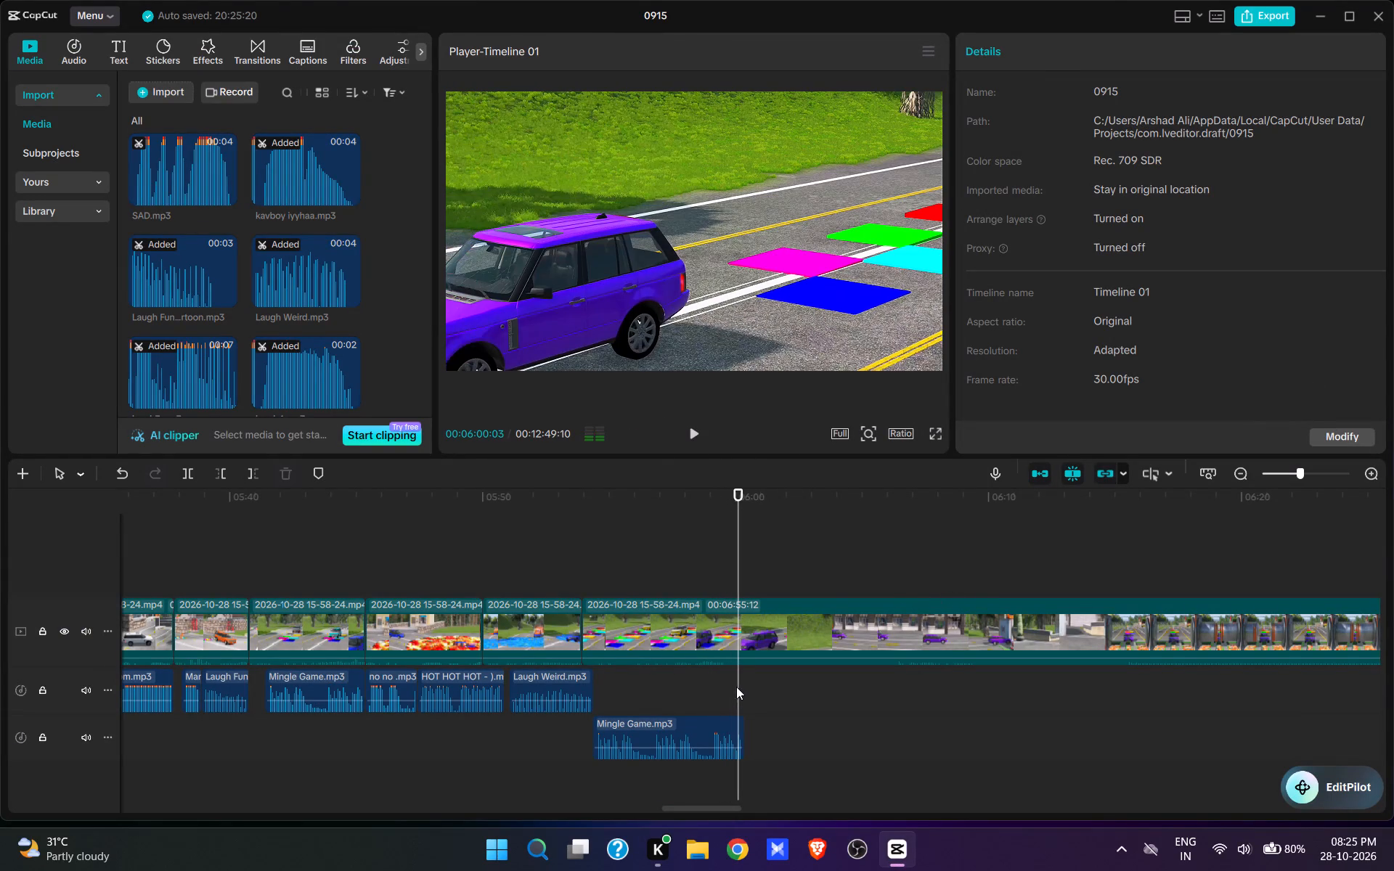
{"action": "left_click", "coordinate": [697, 592]}
{"action": "key", "text": "space"}
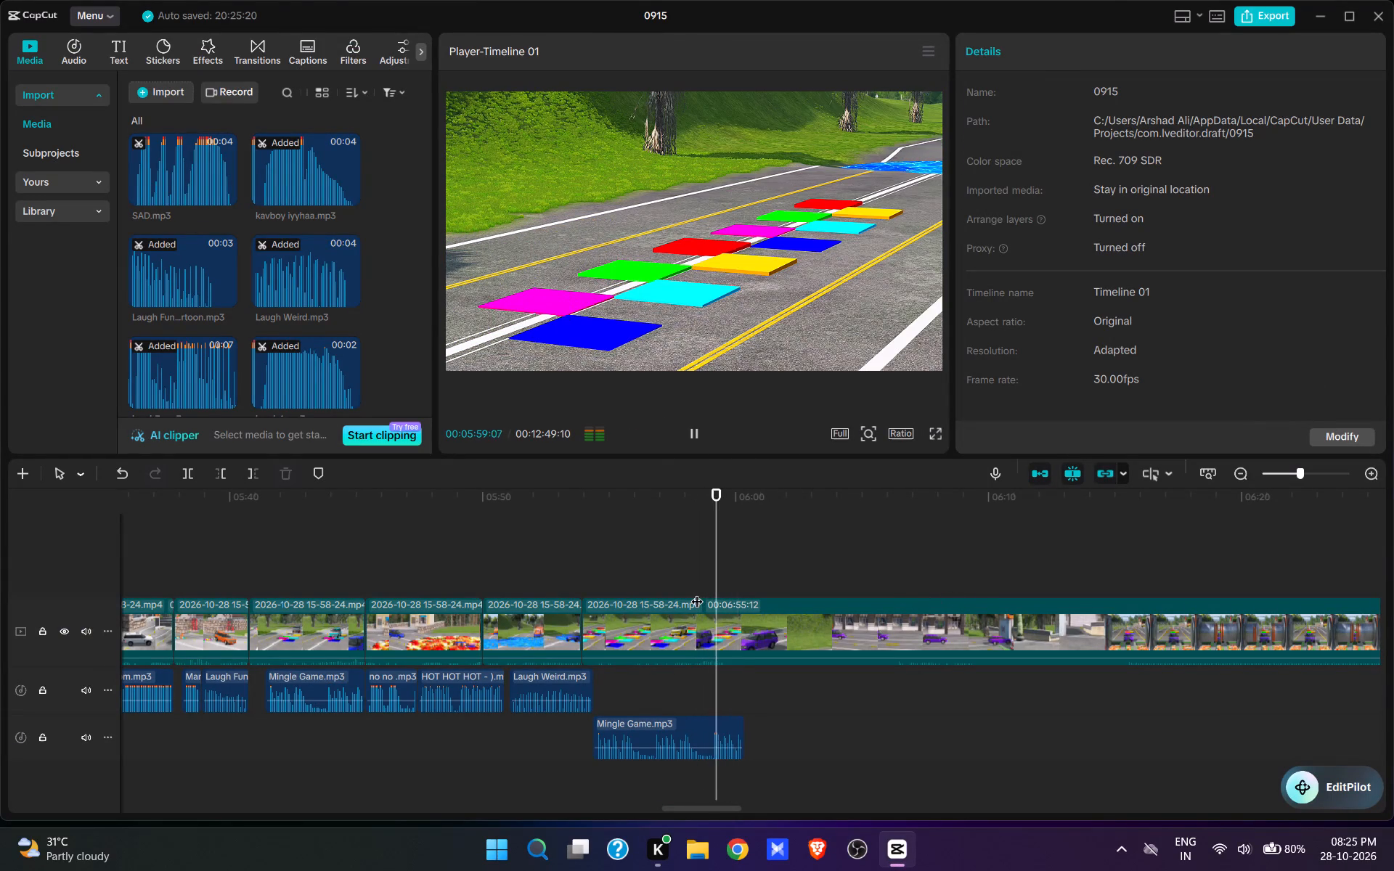
{"action": "key", "text": "space"}
{"action": "left_click", "coordinate": [730, 735]}
{"action": "key", "text": "e"}
Split the video at 00:05:59:16 and cut about 7 seconds, up to the purple SUV driving past the shopfronts.
{"action": "left_click", "coordinate": [730, 638]}
{"action": "key", "text": "w"}
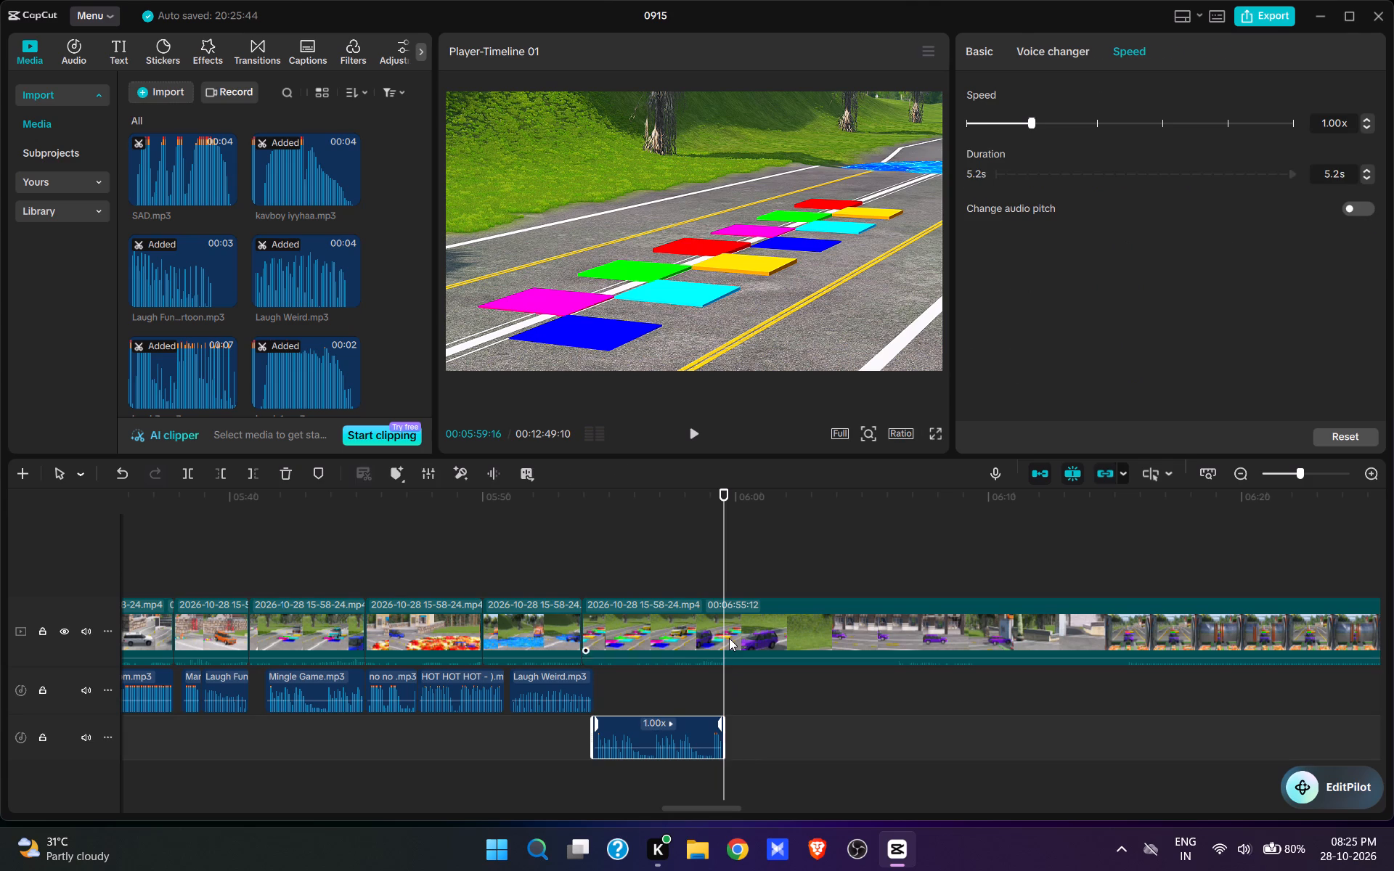
{"action": "left_click", "coordinate": [943, 561]}
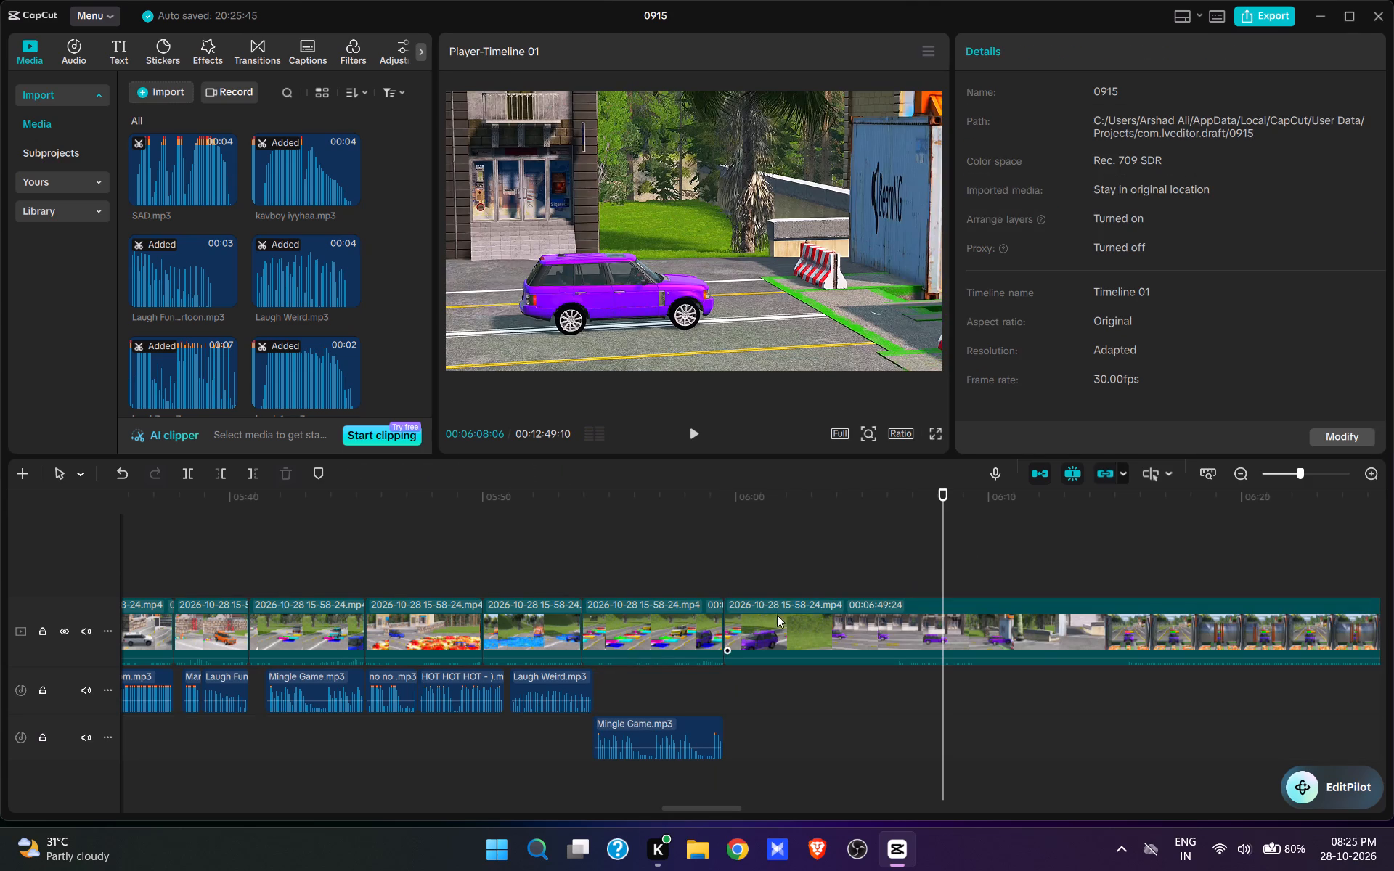
{"action": "key", "text": "space"}
{"action": "left_click", "coordinate": [891, 566]}
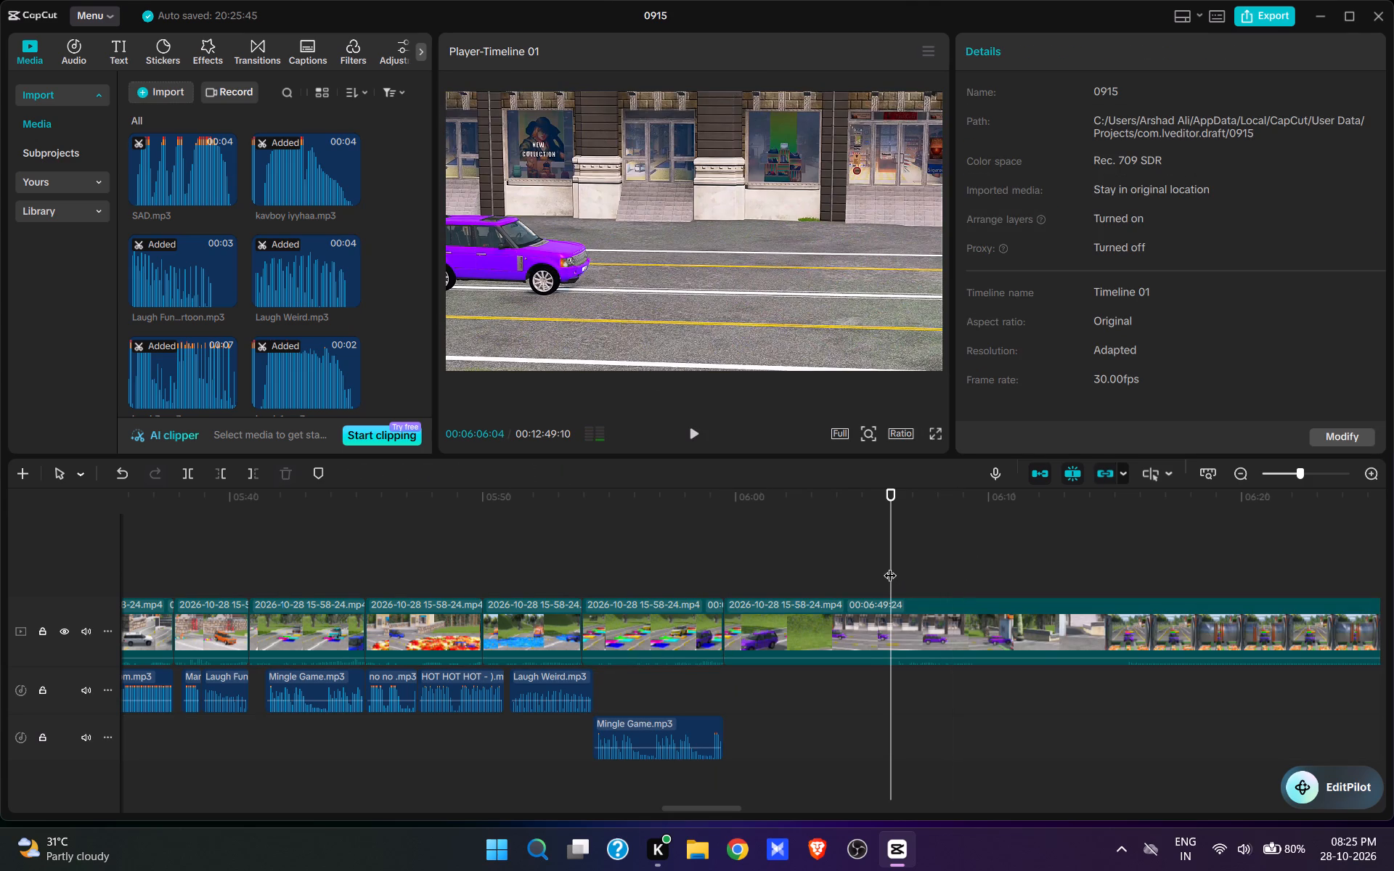
{"action": "key", "text": "space"}
{"action": "key", "text": "space"}
{"action": "type", "text": "q"}
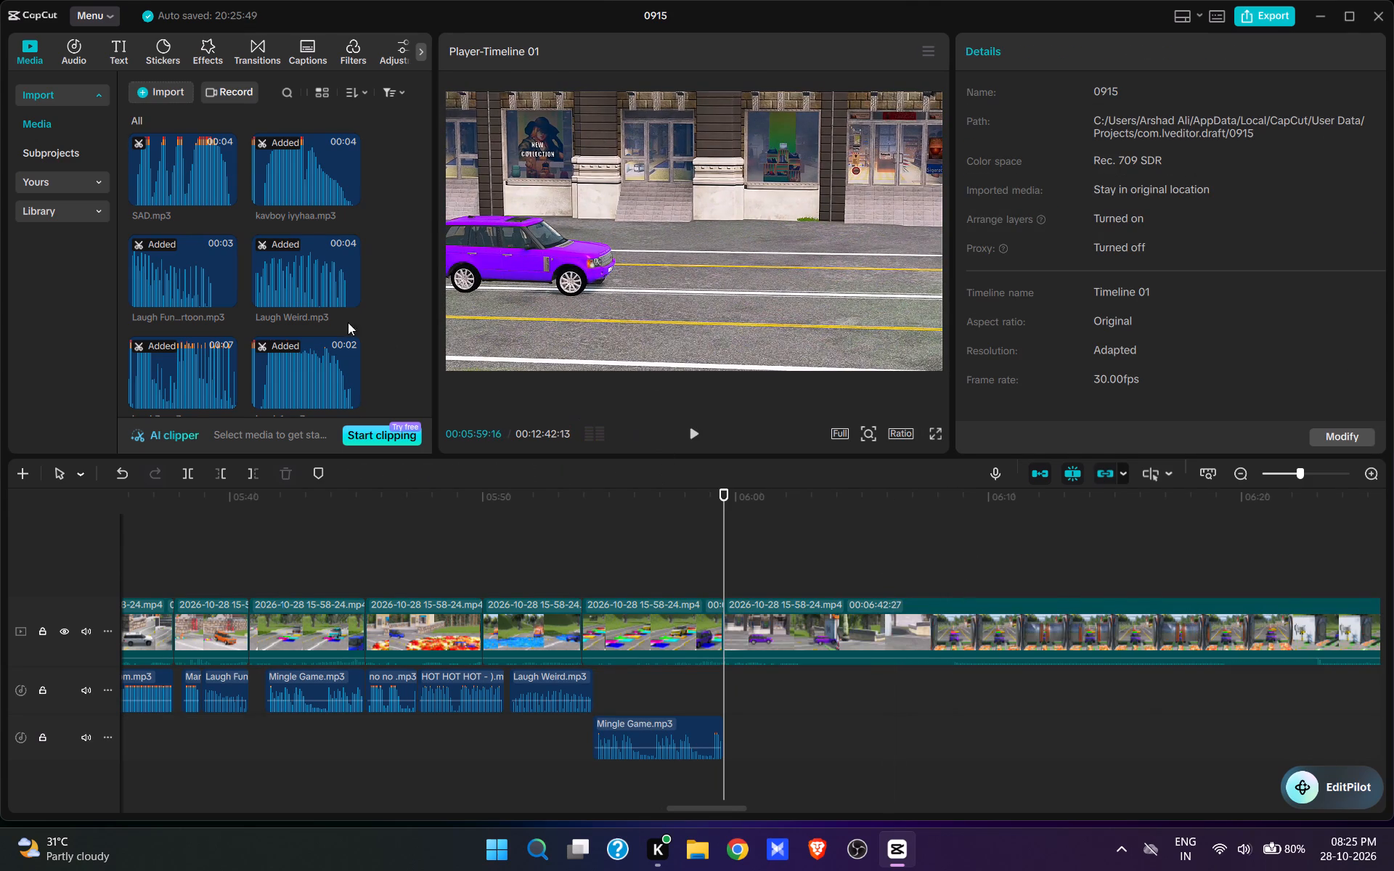
Add Huh.mp3 at 00:05:59:16 as the purple SUV passes the shopfronts, and preview it.
{"action": "scroll", "coordinate": [320, 307], "scroll_direction": "up", "scroll_amount": 3}
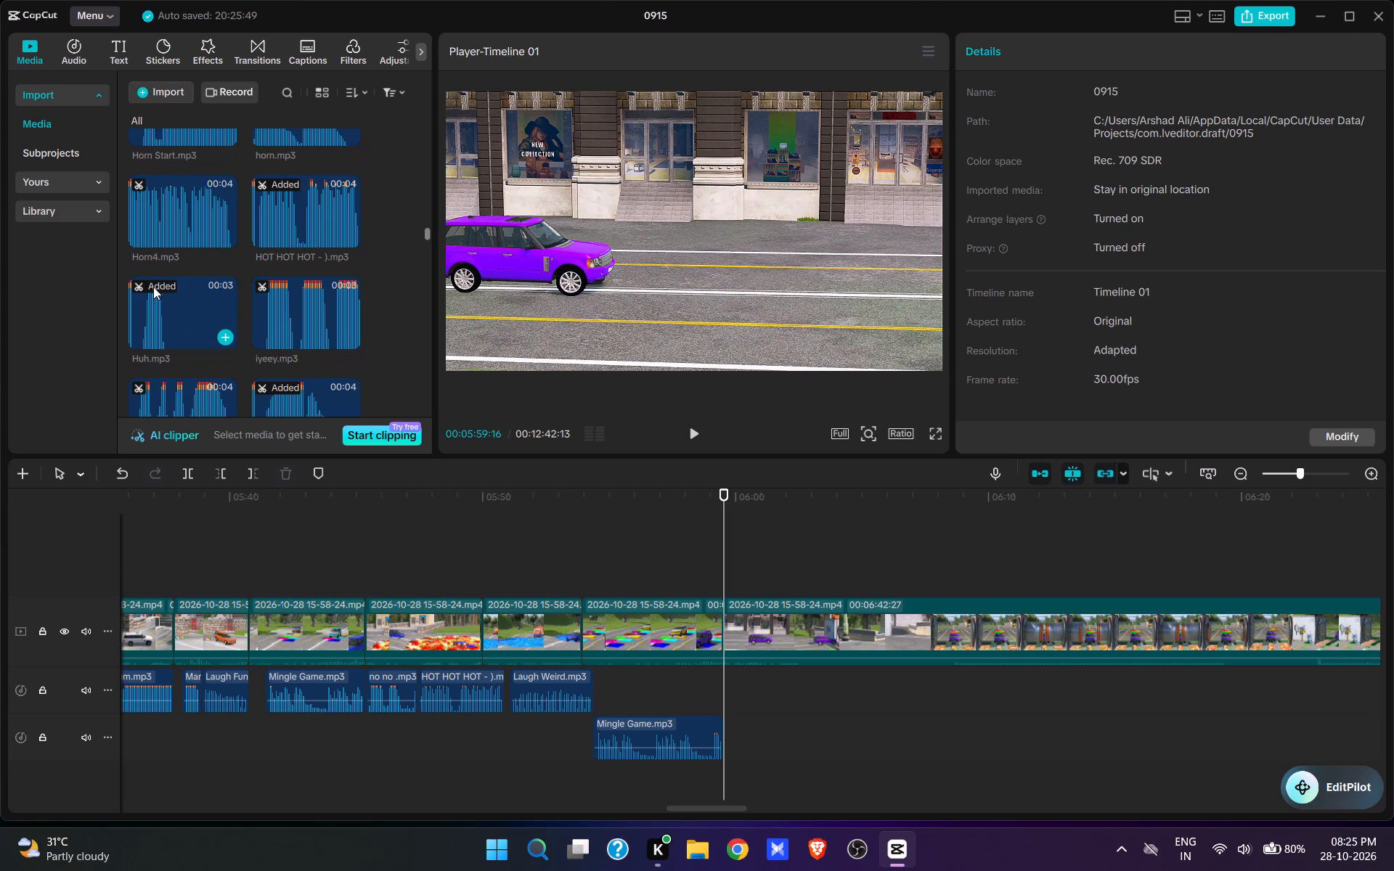
{"action": "left_click", "coordinate": [229, 334]}
{"action": "key", "text": "space"}
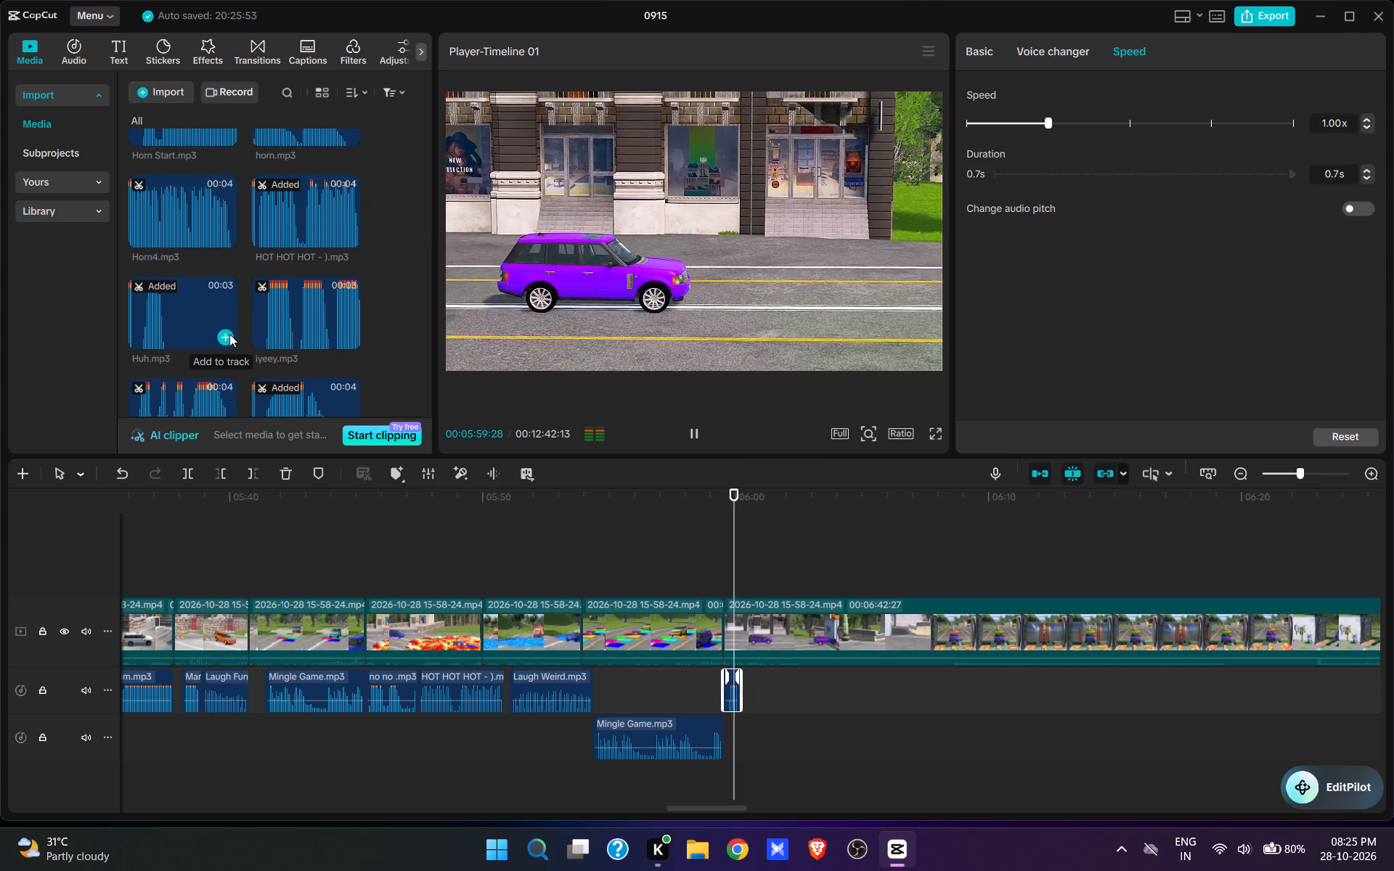
{"action": "key", "text": "space"}
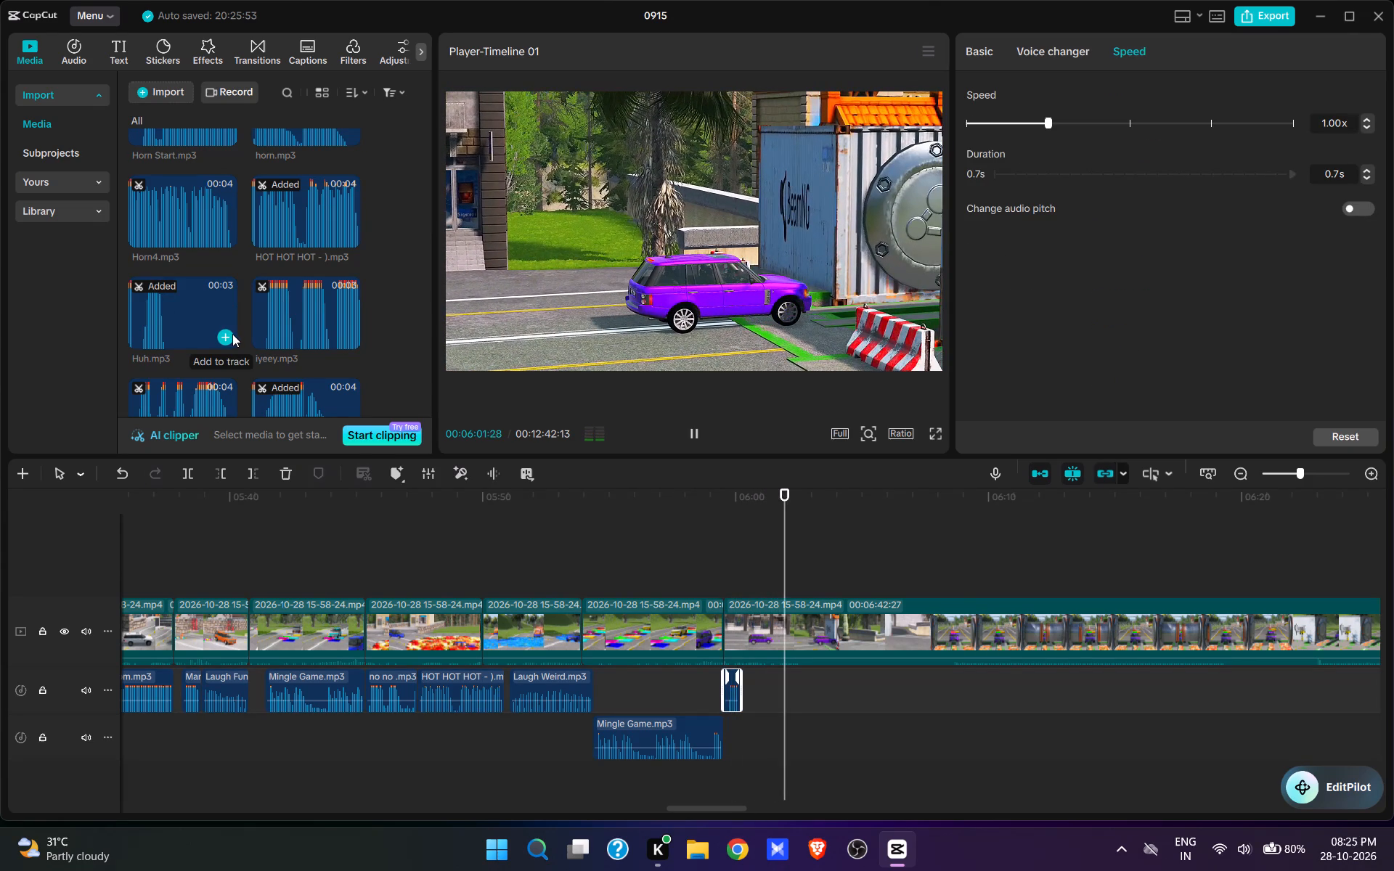
Split the video at 00:06:02:01 and cut about 7 seconds, up to the purple SUV standing between the two presses.
{"action": "key", "text": "w"}
{"action": "left_click", "coordinate": [957, 591]}
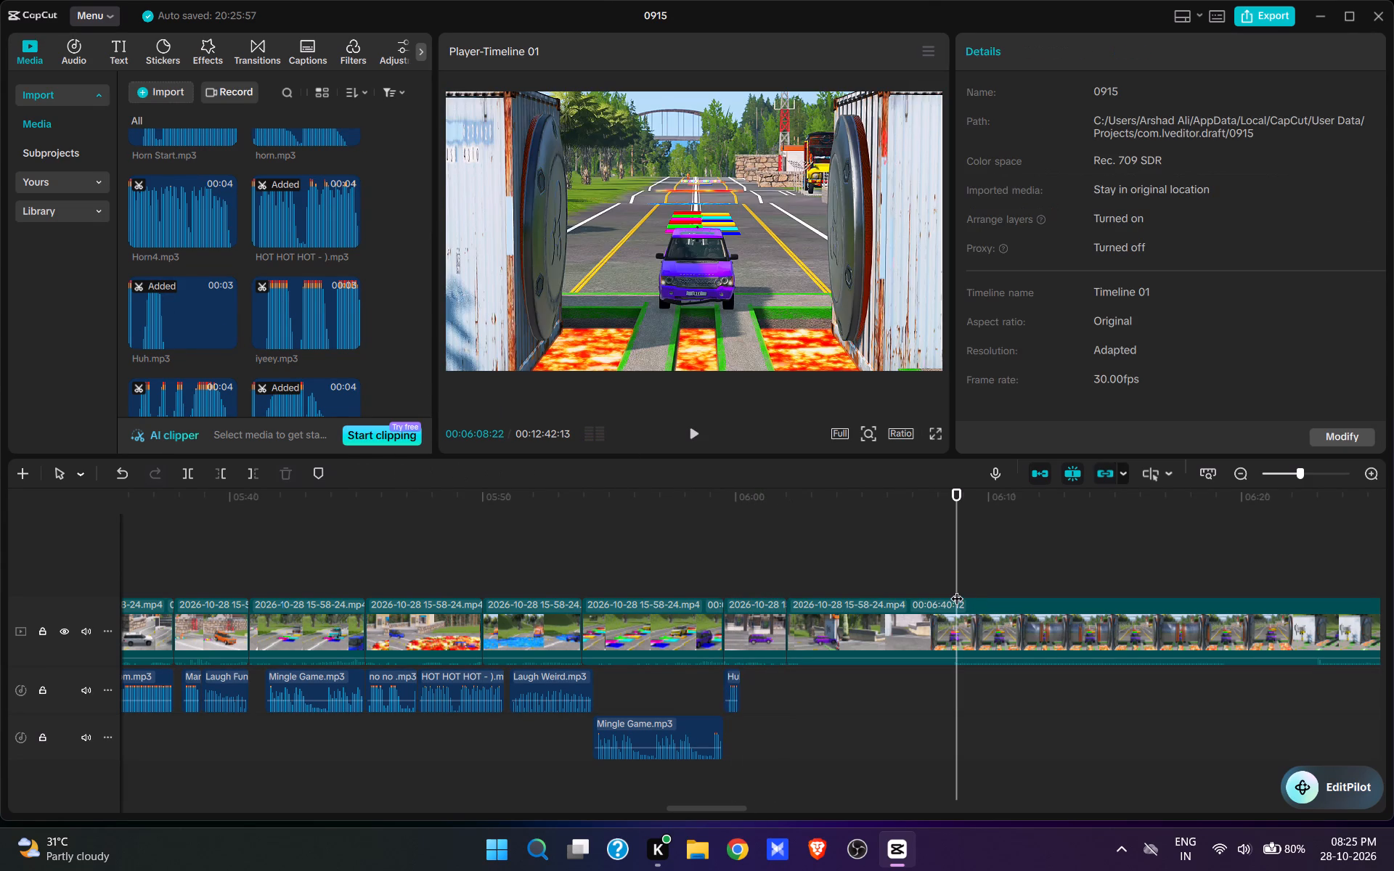
{"action": "left_click", "coordinate": [946, 583]}
{"action": "left_click", "coordinate": [930, 576]}
{"action": "key", "text": "space"}
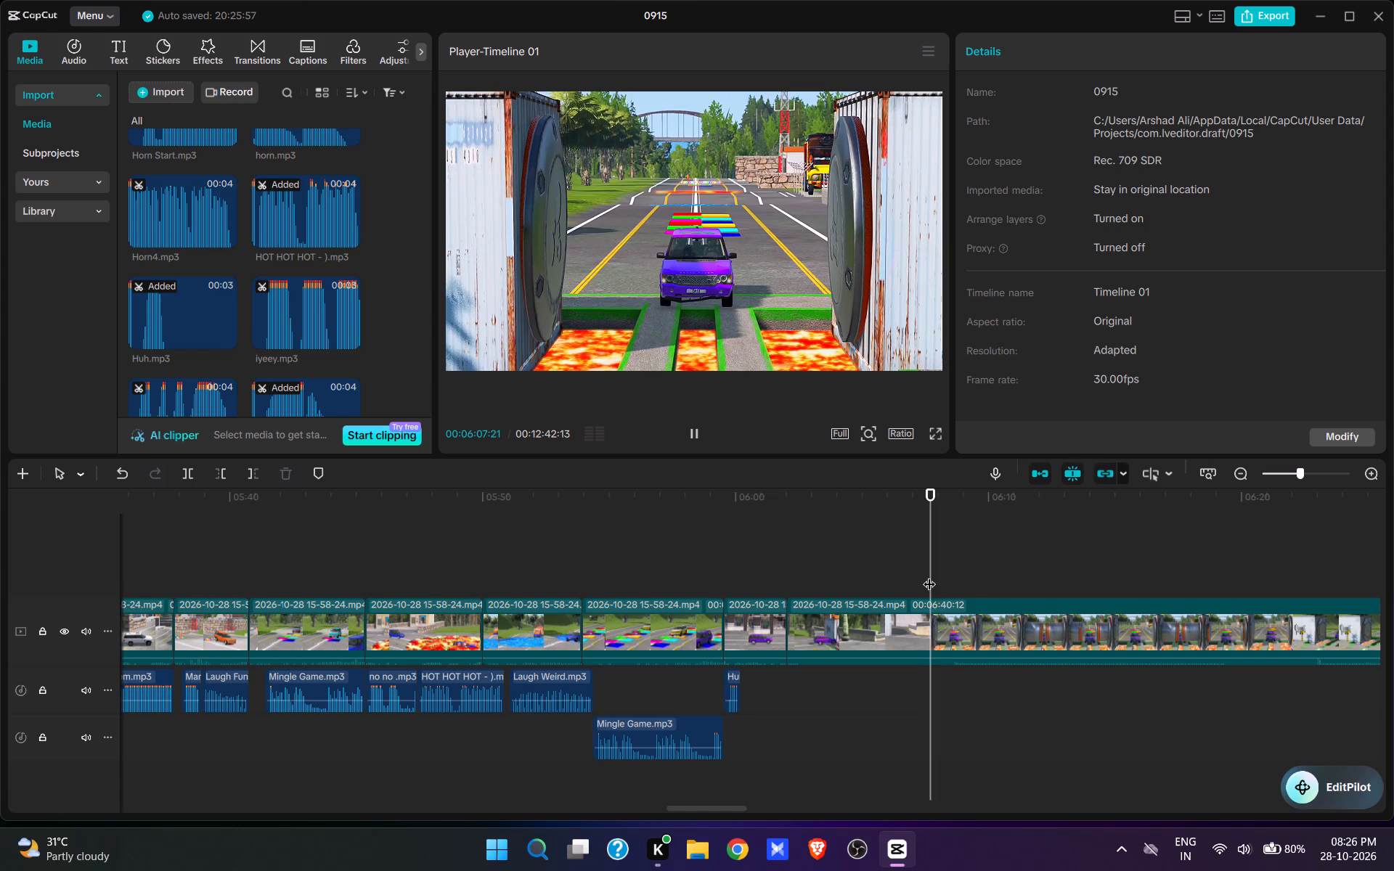
{"action": "key", "text": "space"}
{"action": "key", "text": "space"}
{"action": "key", "text": "space"}
{"action": "type", "text": "q"}
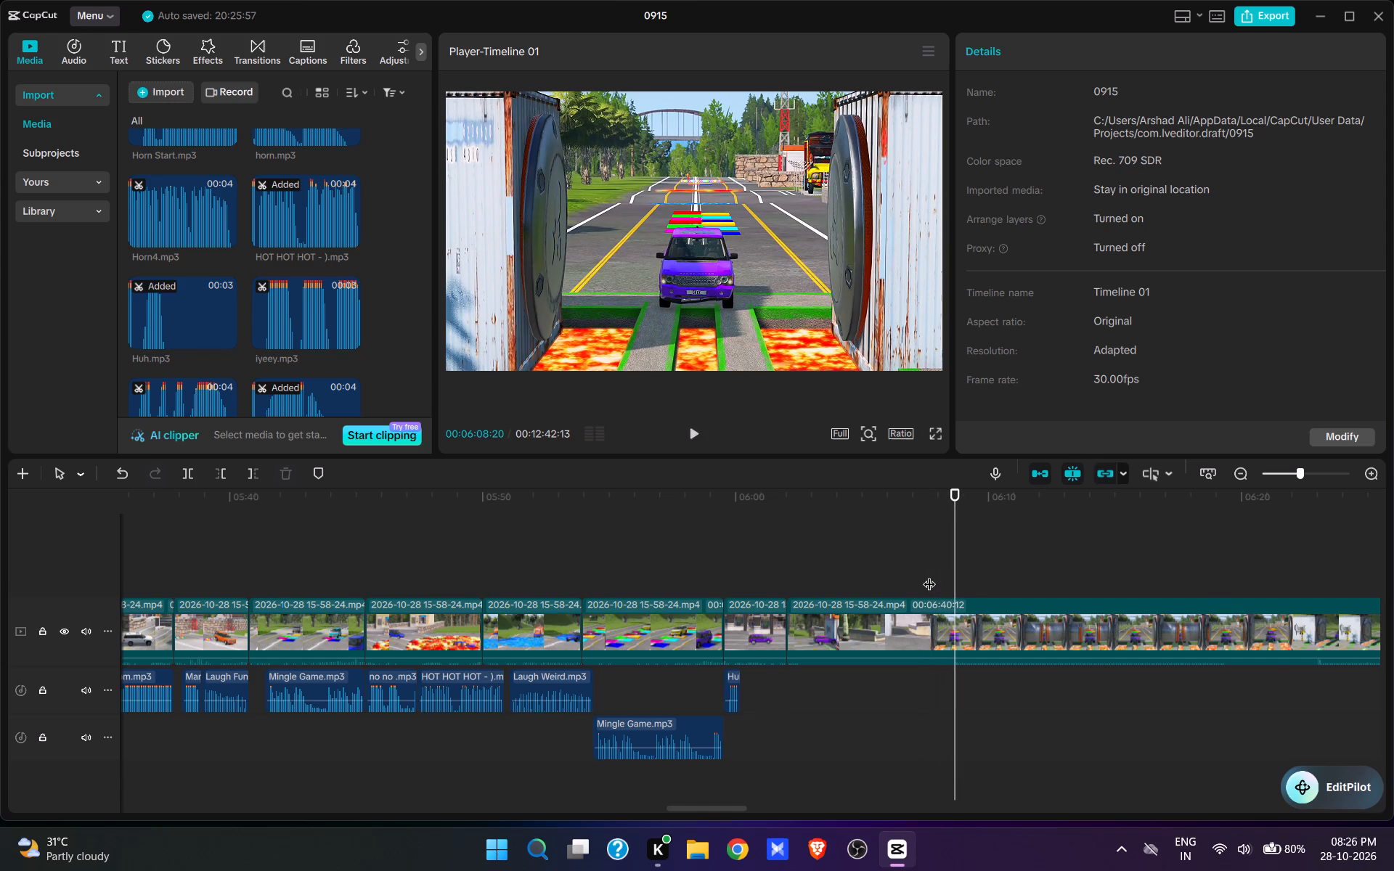
{"action": "key", "text": "space"}
{"action": "key", "text": "space"}
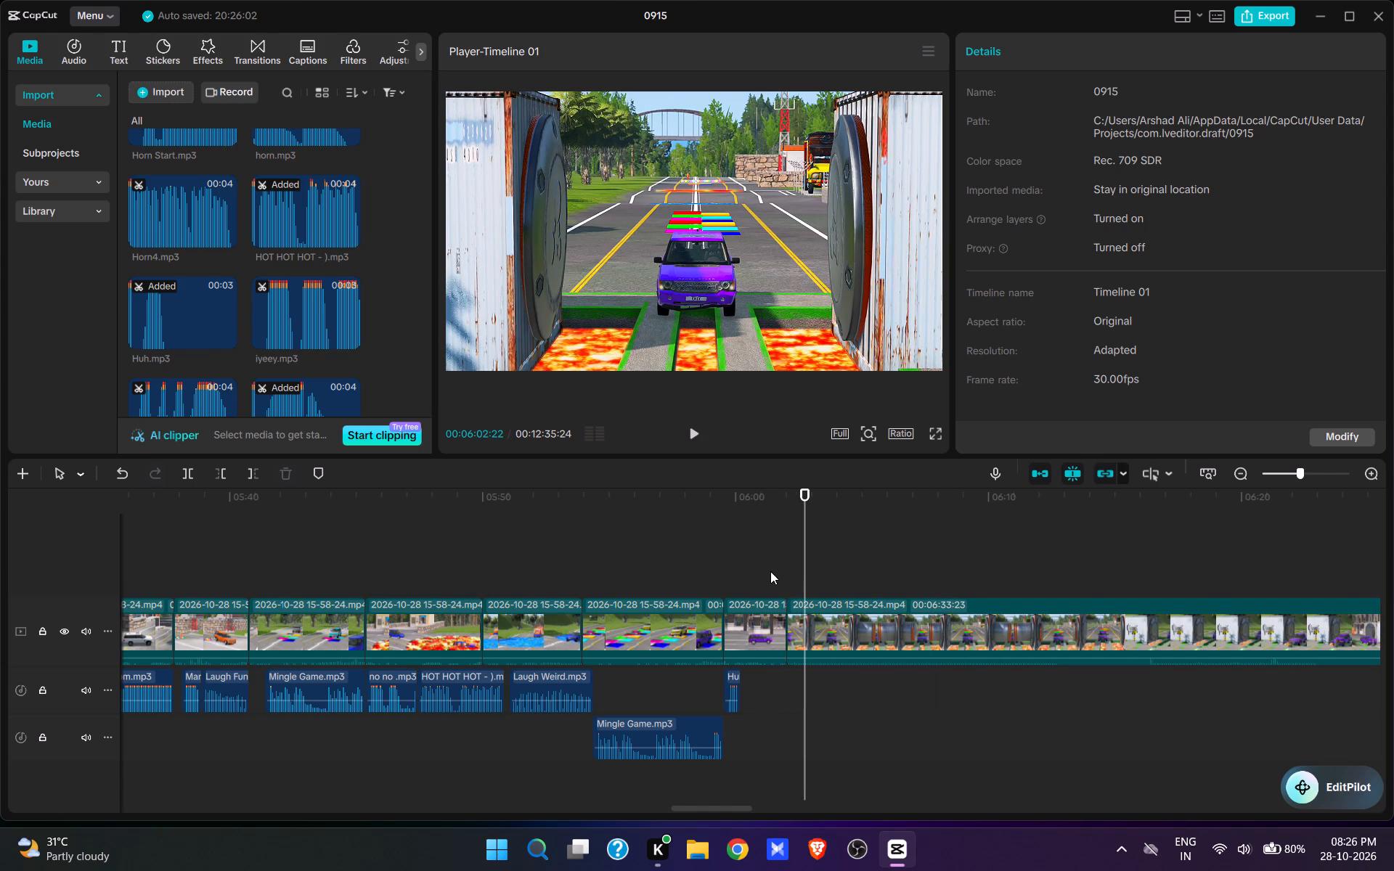
Browse the imported audio, add the Sudden Im...128K).mp3 effect at 00:06:02:01 where the SUV faces the presses, and preview it.
{"action": "key", "text": "space"}
{"action": "left_click", "coordinate": [788, 565]}
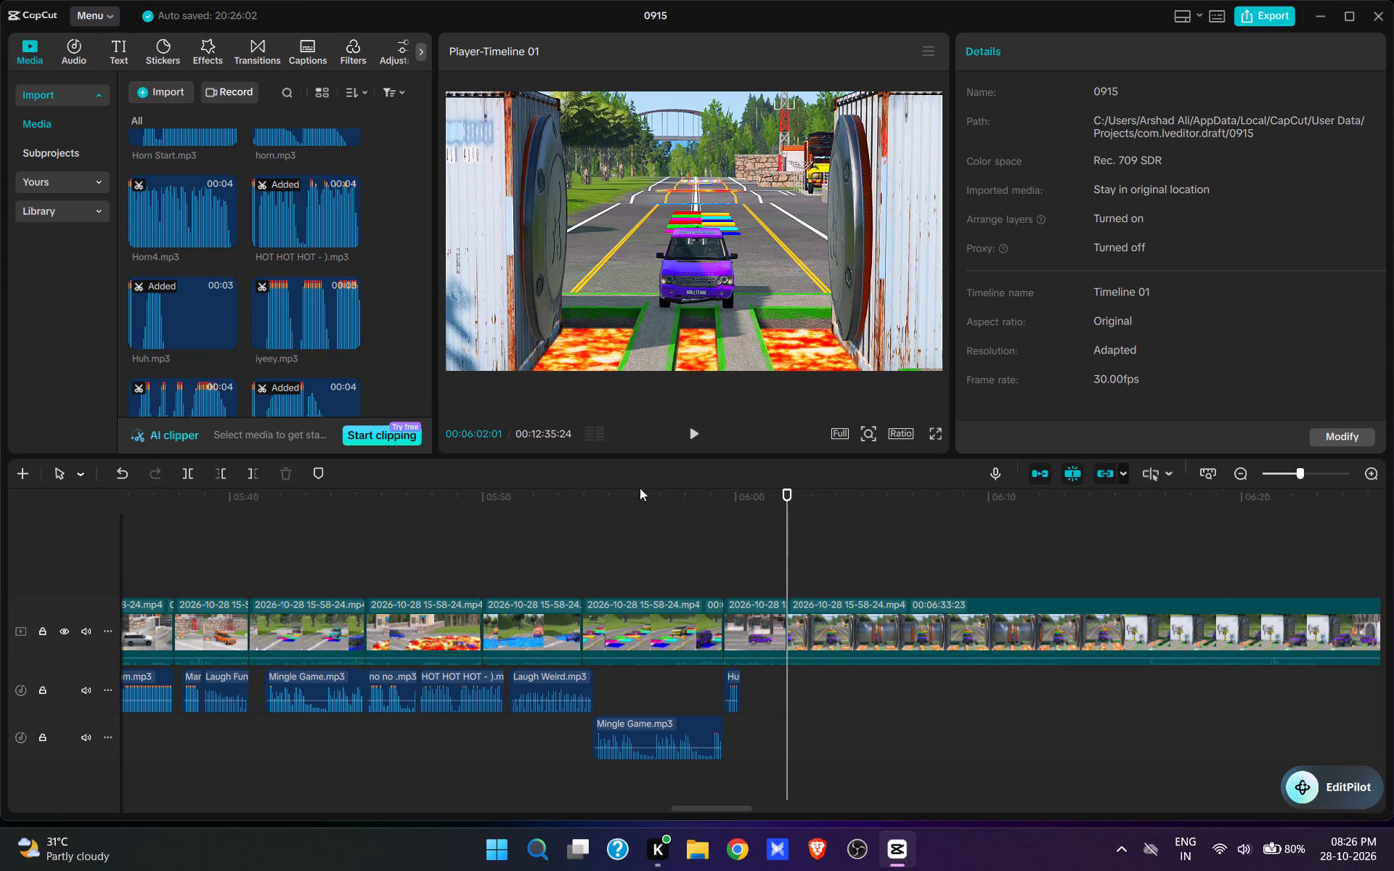
{"action": "scroll", "coordinate": [227, 300], "scroll_direction": "down", "scroll_amount": 2}
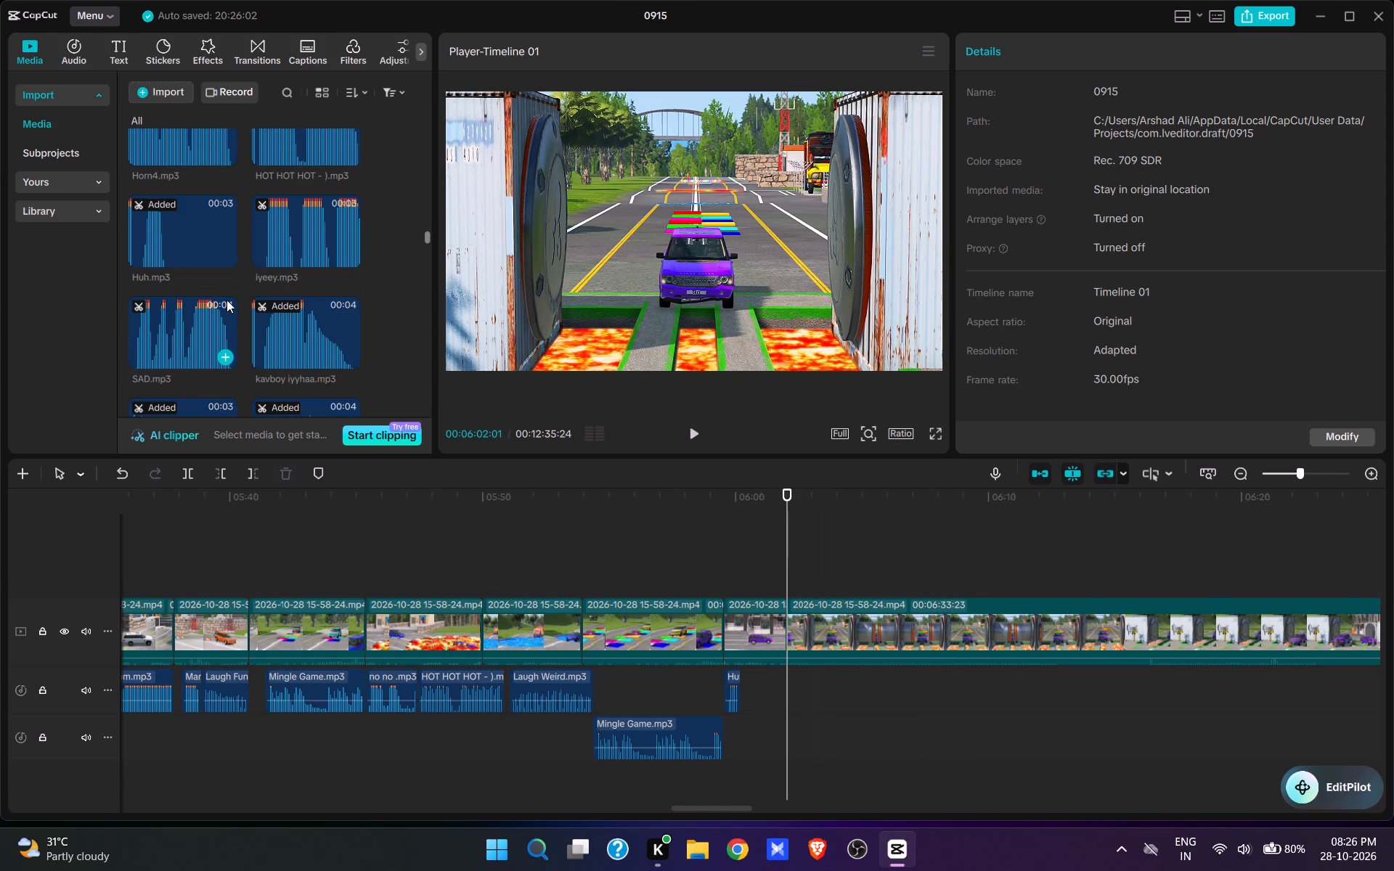
{"action": "scroll", "coordinate": [232, 300], "scroll_direction": "down", "scroll_amount": 4}
{"action": "scroll", "coordinate": [234, 300], "scroll_direction": "up", "scroll_amount": 12}
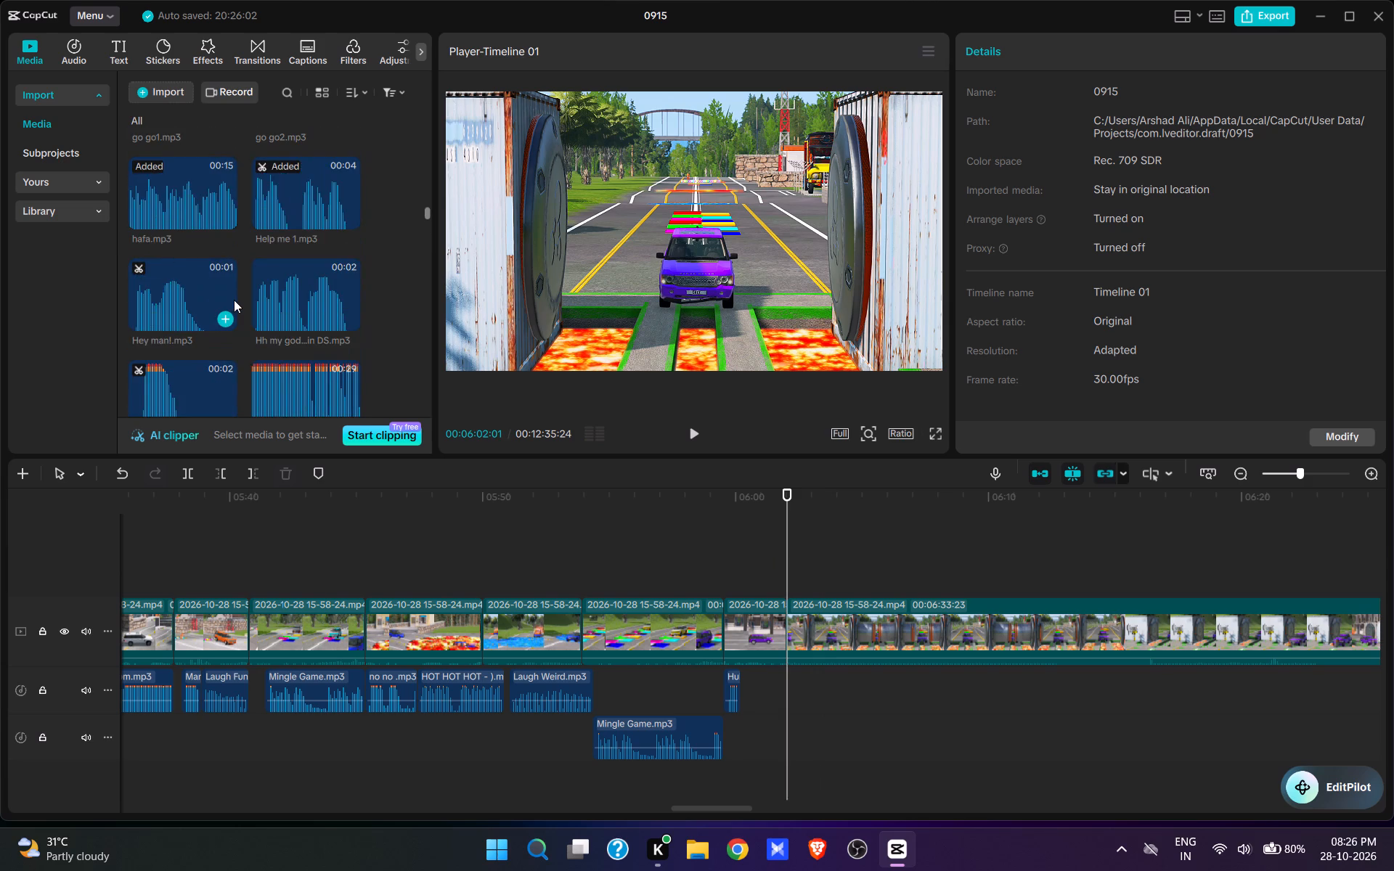
{"action": "scroll", "coordinate": [234, 300], "scroll_direction": "up", "scroll_amount": 2}
{"action": "scroll", "coordinate": [234, 300], "scroll_direction": "down", "scroll_amount": 5}
{"action": "left_click_drag", "start_coordinate": [428, 221], "coordinate": [417, 278]}
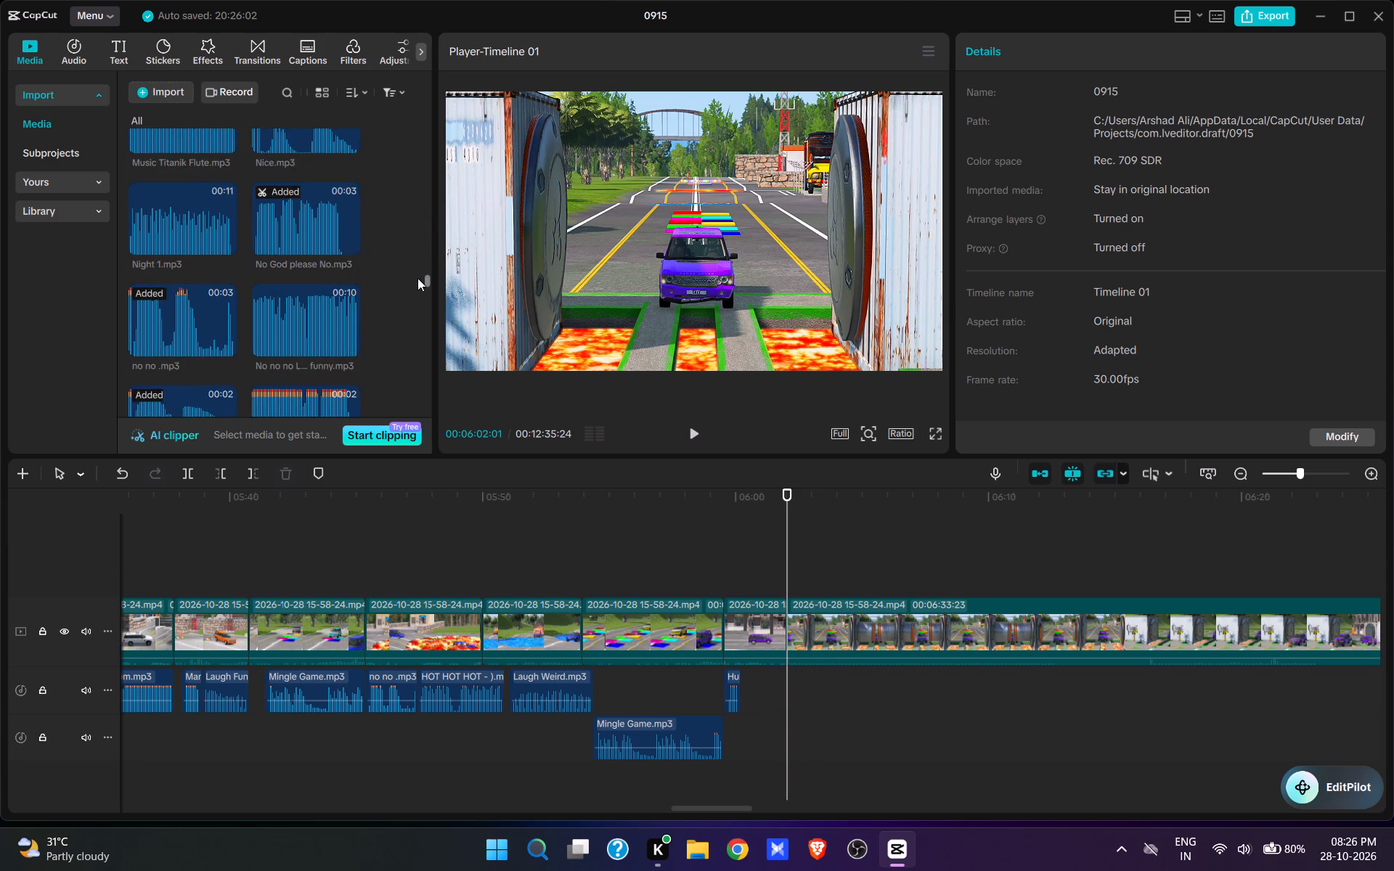
{"action": "left_click_drag", "start_coordinate": [417, 278], "coordinate": [405, 353]}
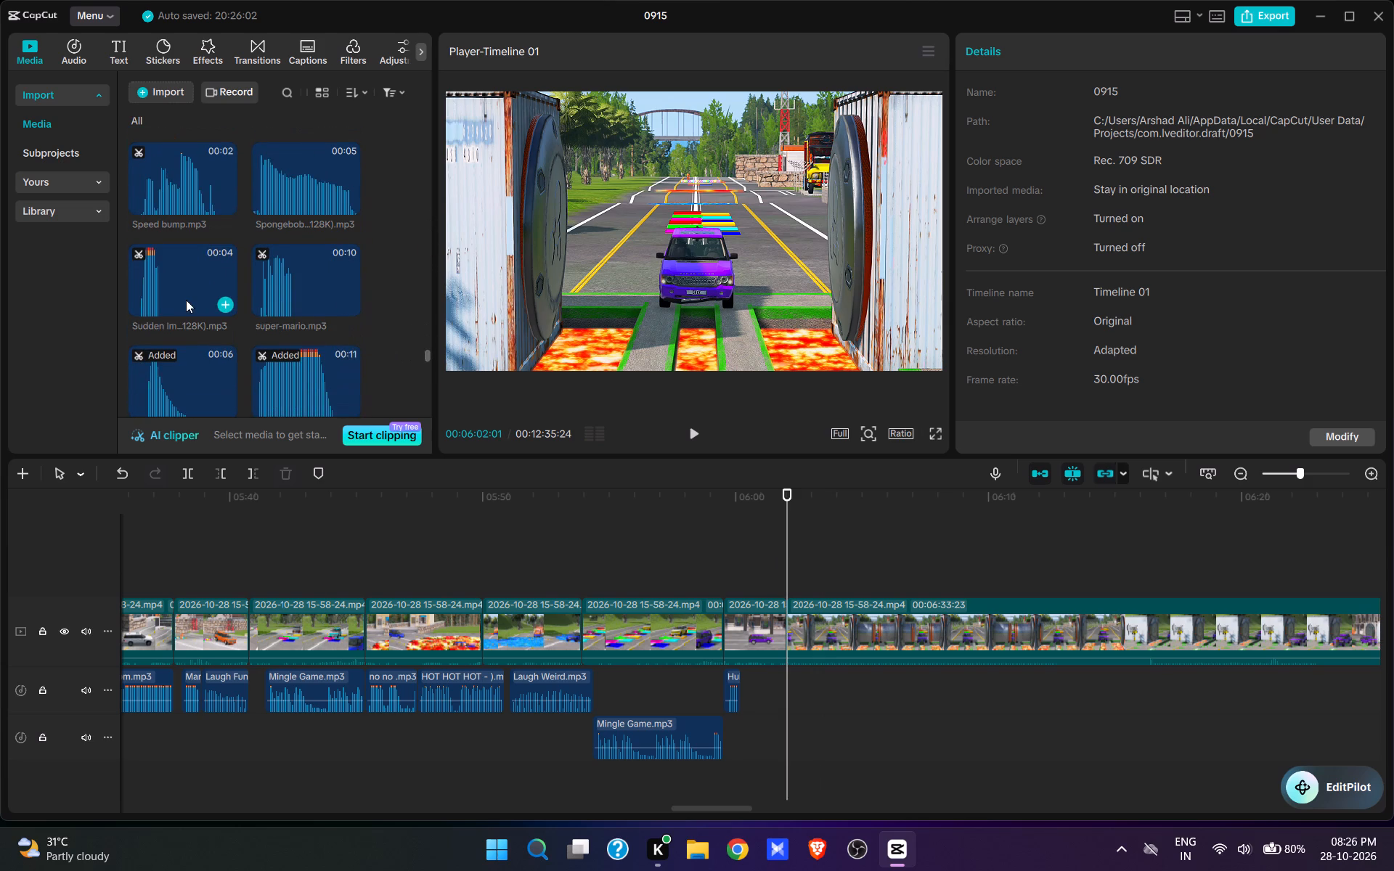
{"action": "scroll", "coordinate": [212, 286], "scroll_direction": "down", "scroll_amount": 2}
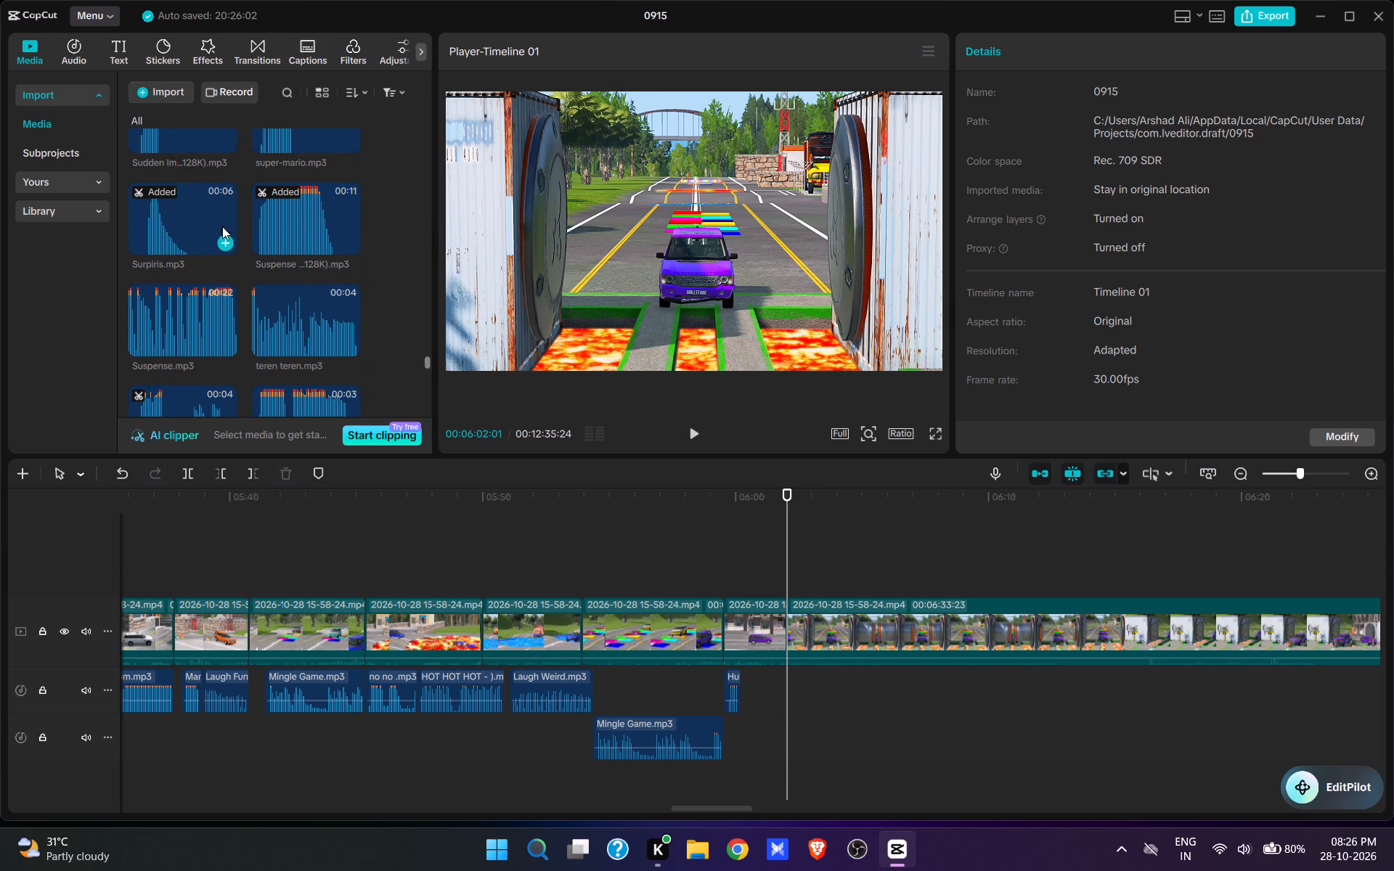
{"action": "scroll", "coordinate": [197, 277], "scroll_direction": "up", "scroll_amount": 1}
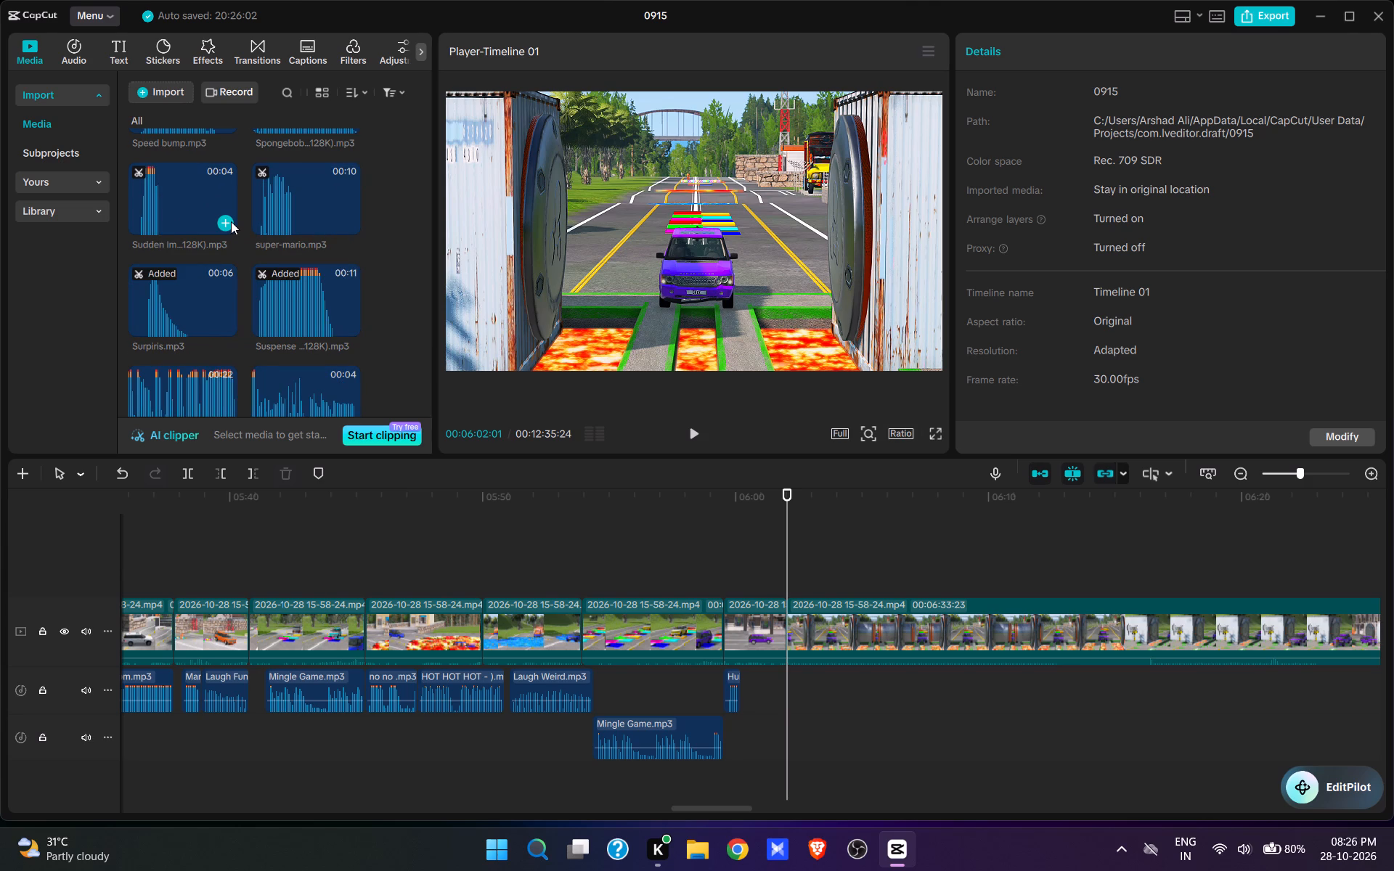
{"action": "left_click", "coordinate": [231, 221]}
{"action": "key", "text": "space"}
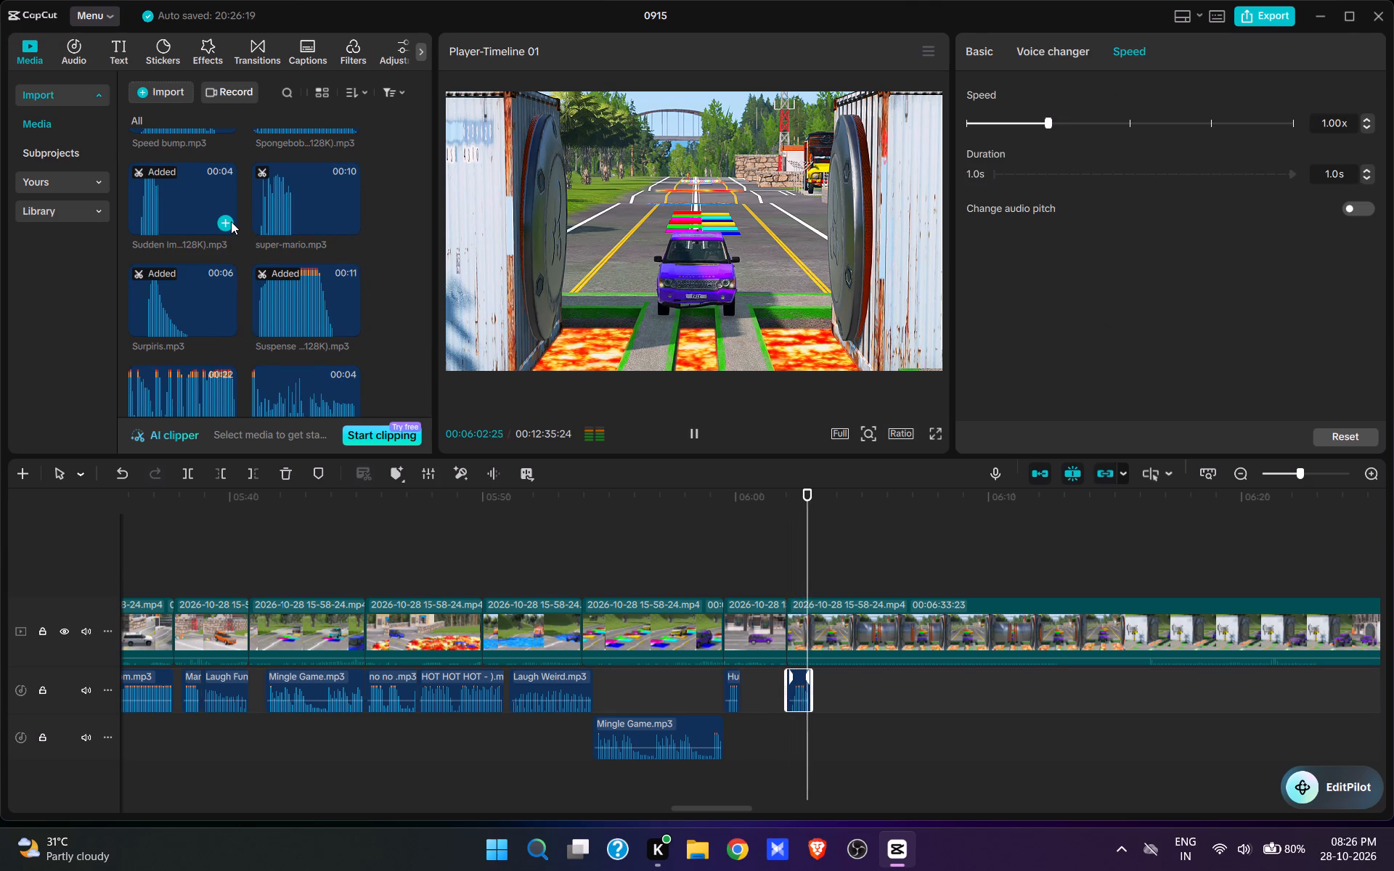
{"action": "key", "text": "space"}
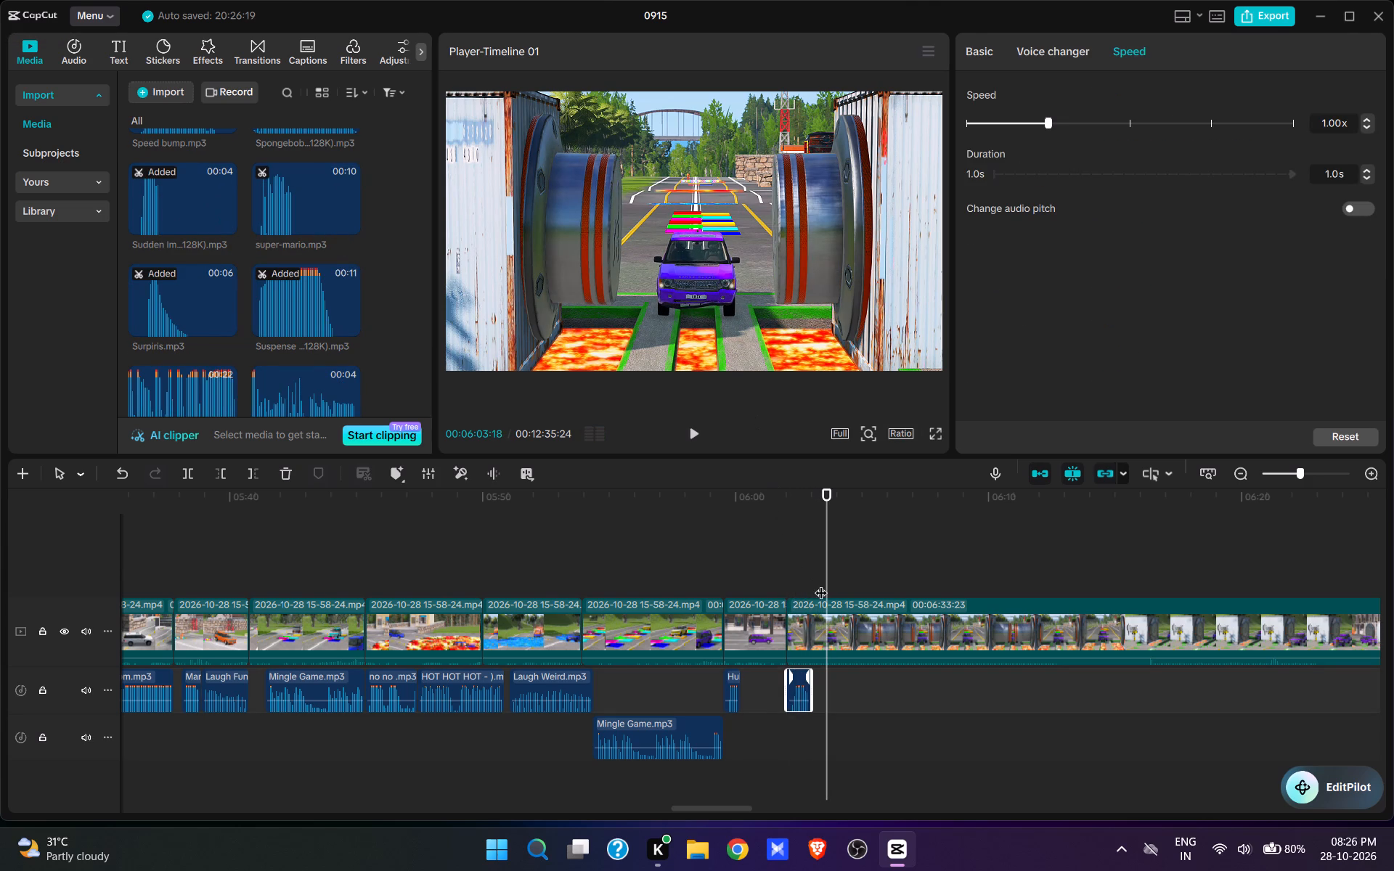
Split the video at 00:06:03:11 and 00:06:04:10 to isolate the presses closing on the purple SUV.
{"action": "left_click", "coordinate": [821, 584]}
{"action": "left_click", "coordinate": [831, 618]}
{"action": "type", "text": "w"}
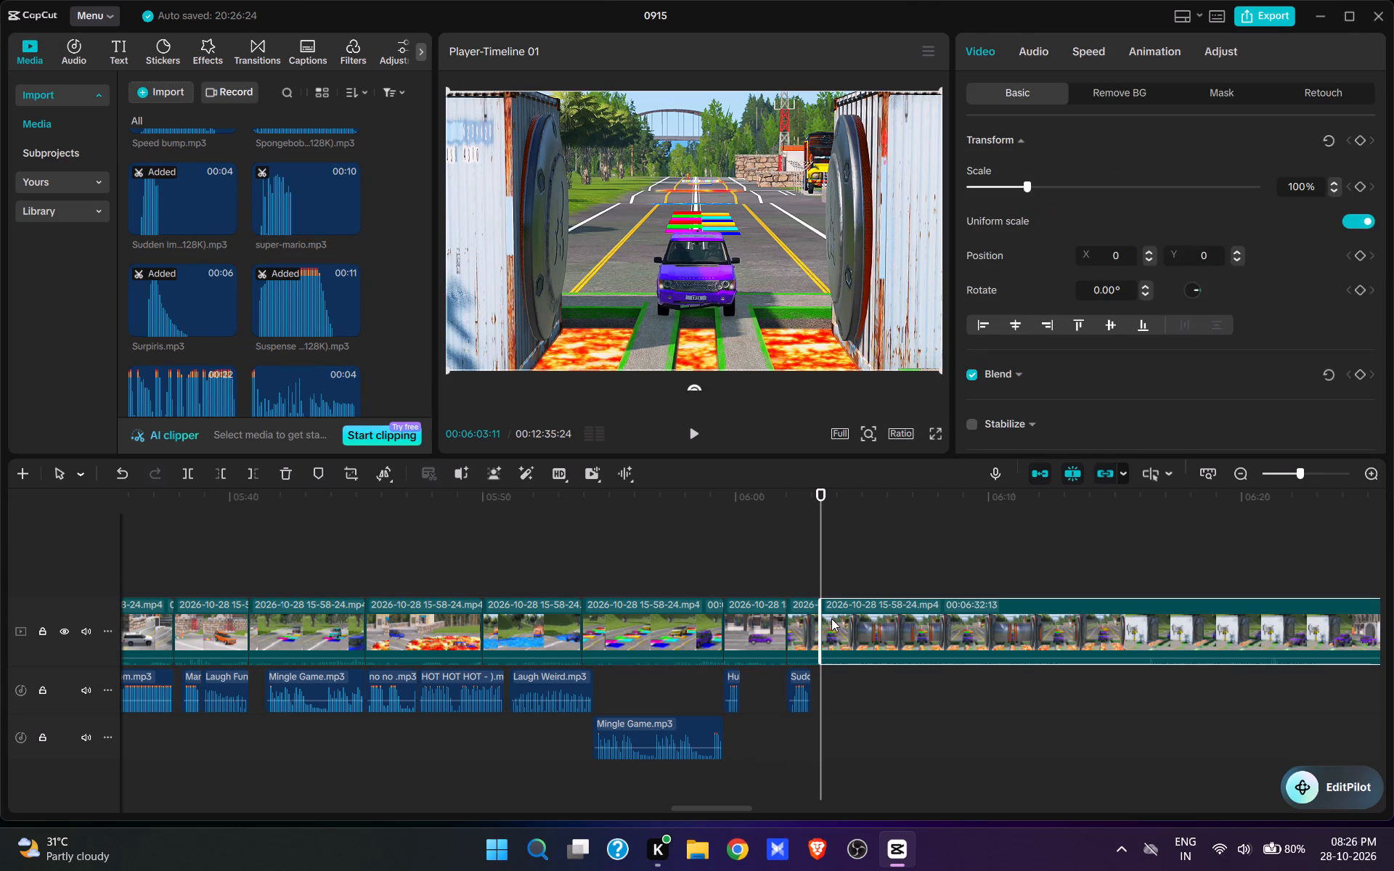
{"action": "key", "text": "space"}
{"action": "key", "text": "space"}
{"action": "type", "text": "w"}
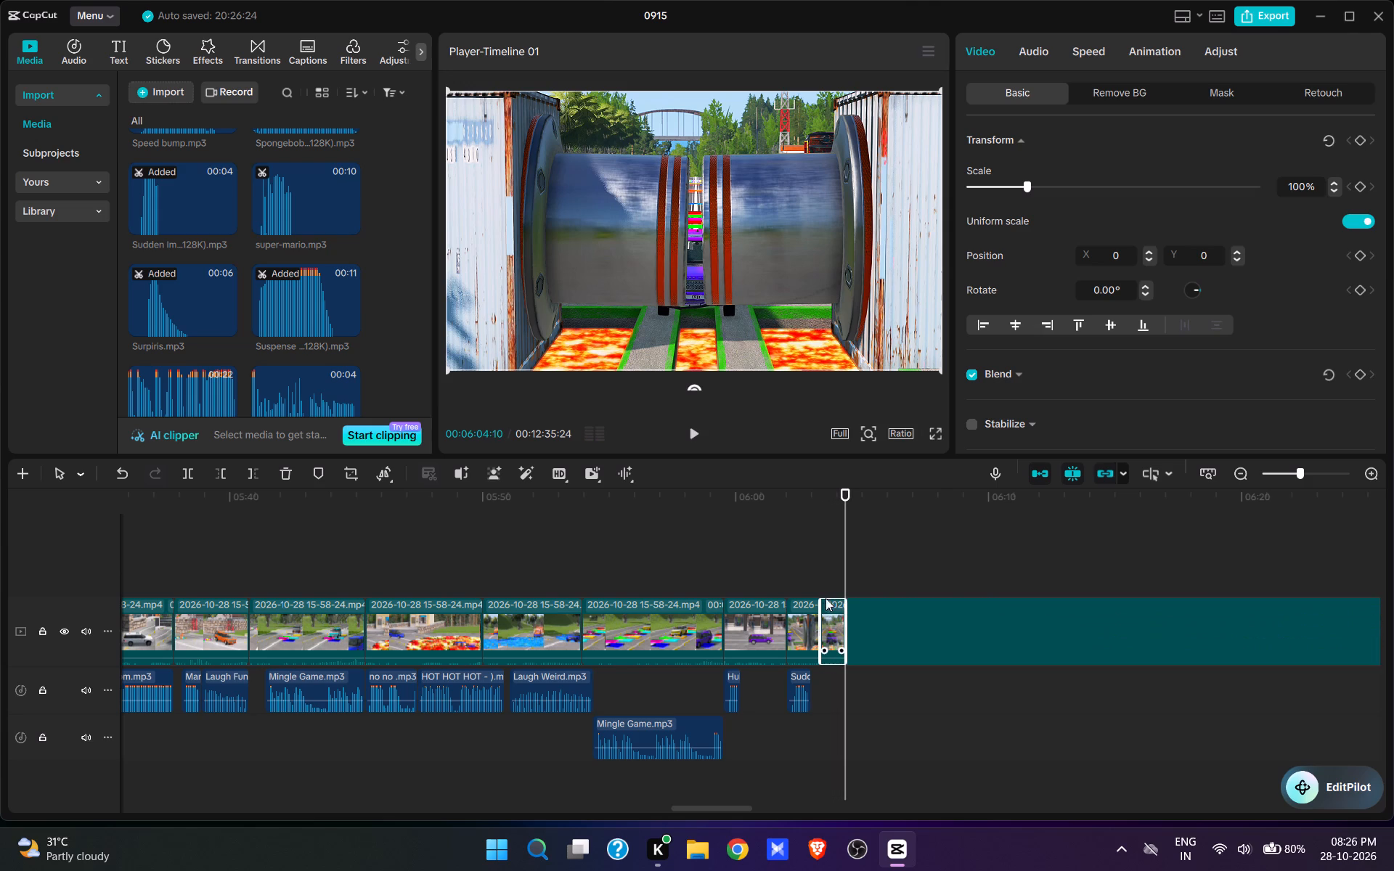
Browse the imported audio, audition Crane Low.mp3, and add it at 00:06:03:11 where the presses start closing.
{"action": "left_click", "coordinate": [827, 565]}
{"action": "left_click", "coordinate": [826, 552]}
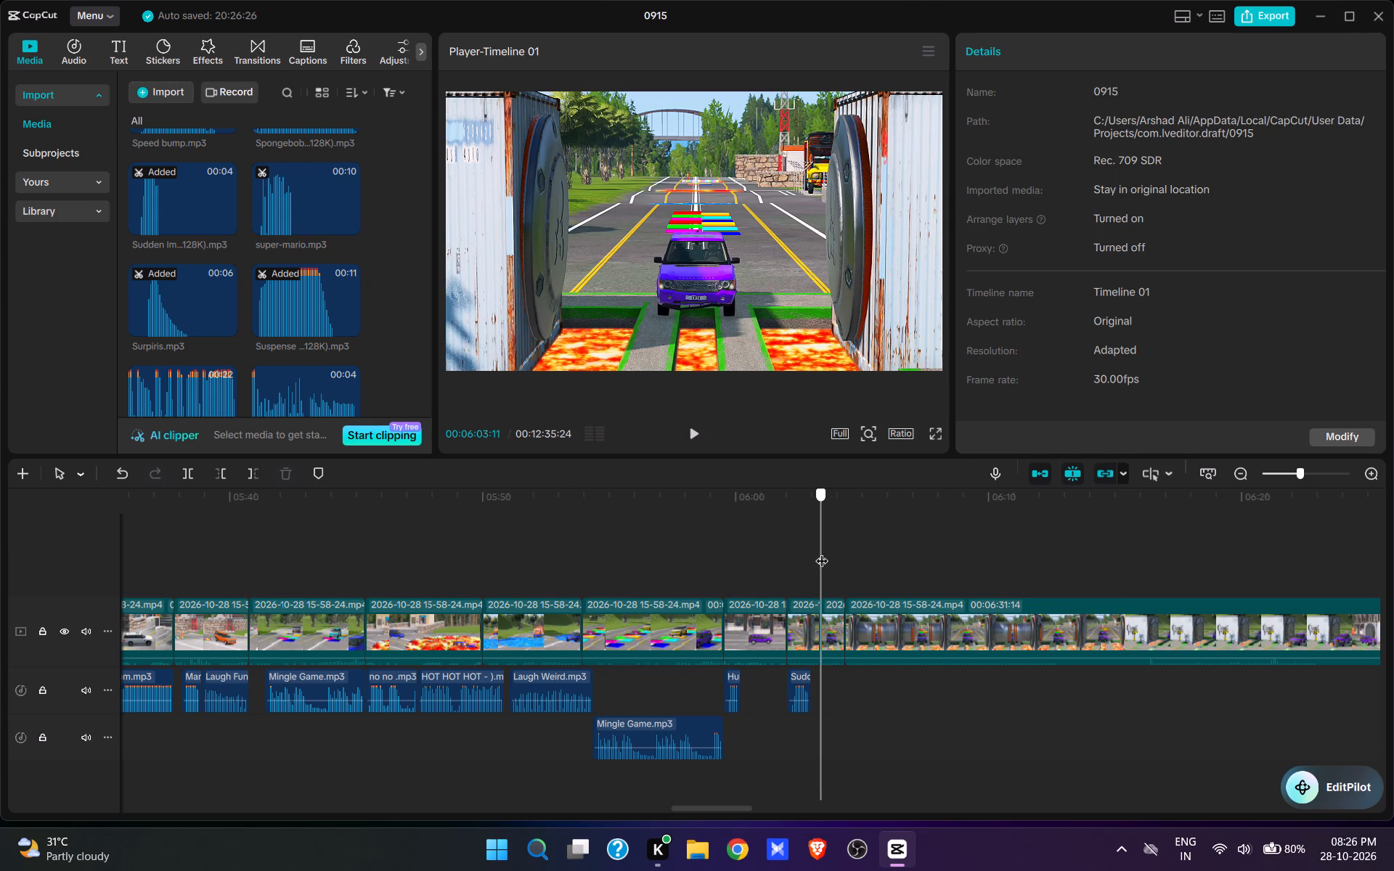
{"action": "scroll", "coordinate": [330, 261], "scroll_direction": "up", "scroll_amount": 6}
{"action": "left_click_drag", "start_coordinate": [427, 333], "coordinate": [427, 334]}
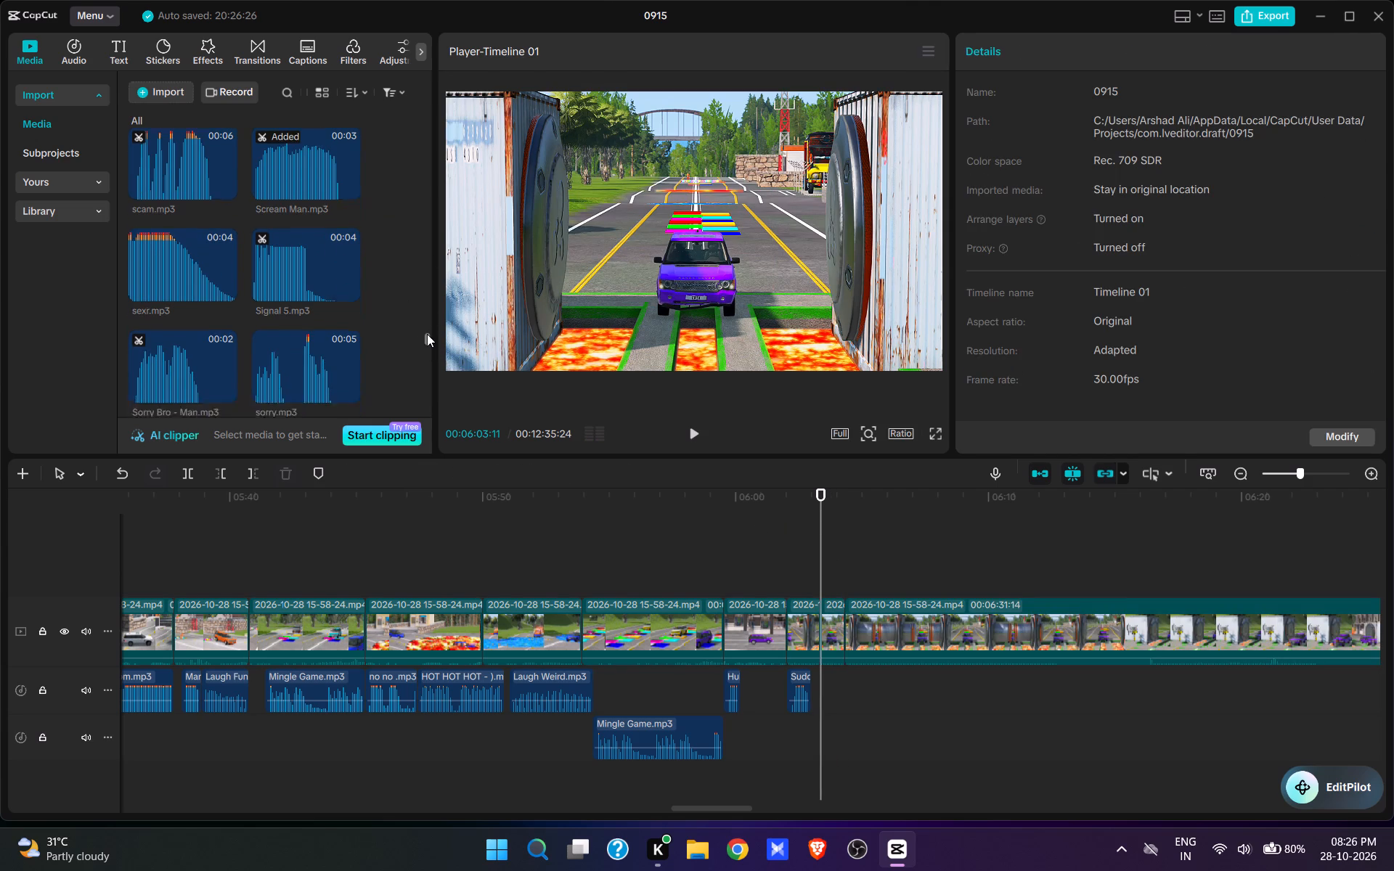
{"action": "left_click_drag", "start_coordinate": [427, 334], "coordinate": [424, 175]}
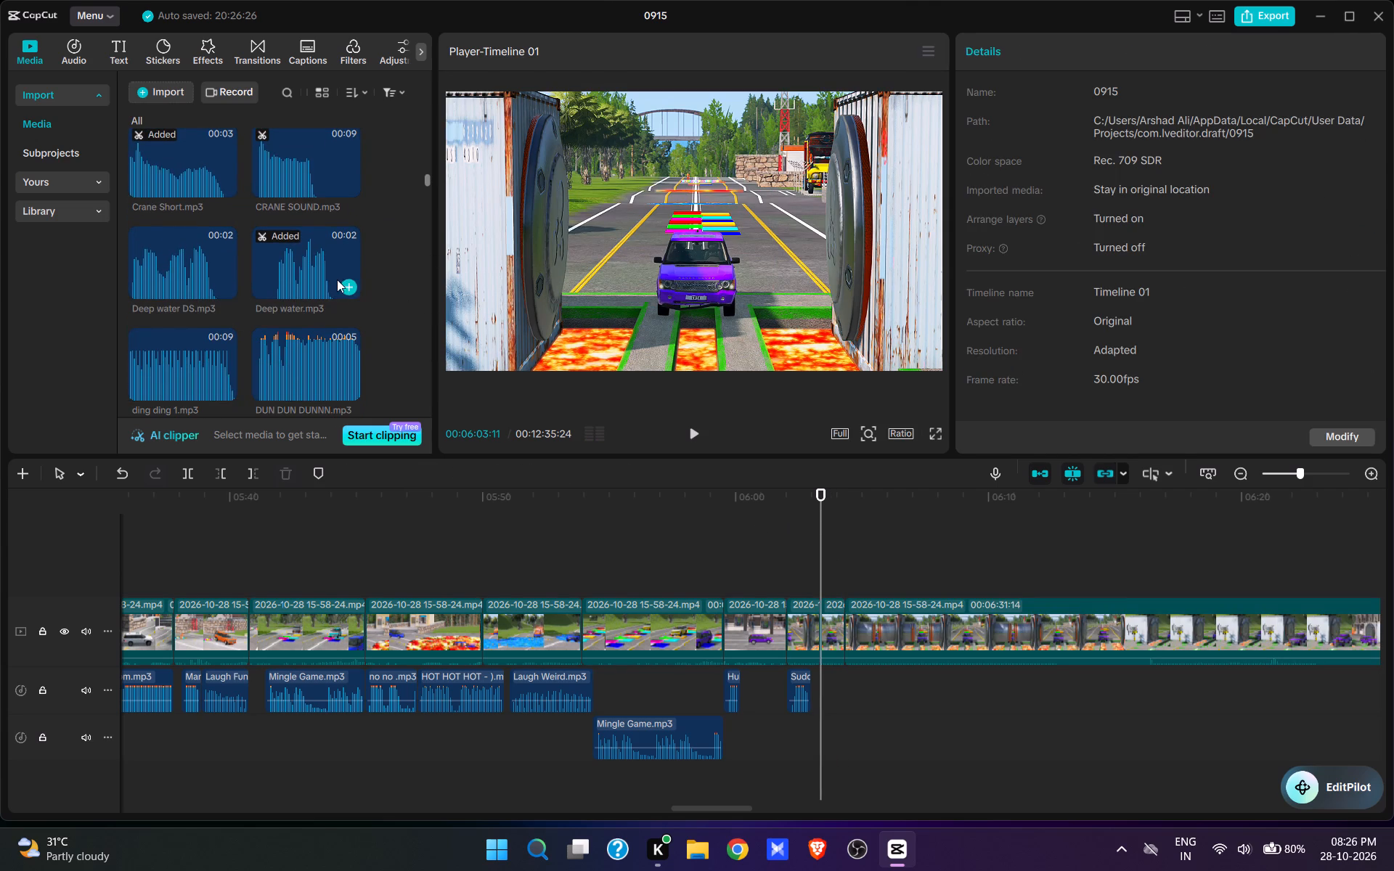
{"action": "scroll", "coordinate": [335, 281], "scroll_direction": "up", "scroll_amount": 2}
{"action": "left_click", "coordinate": [320, 236]}
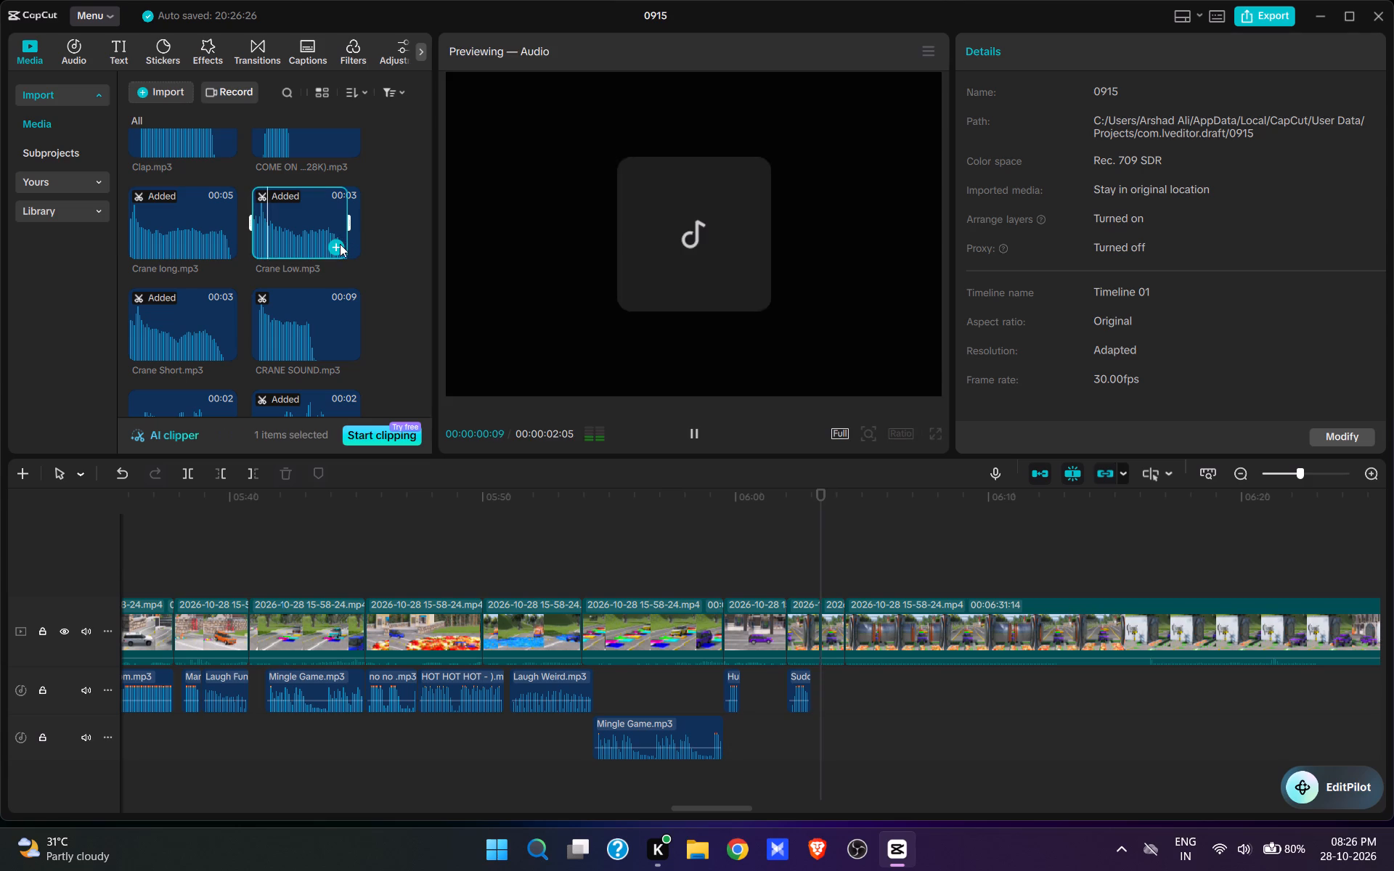
{"action": "left_click", "coordinate": [340, 244]}
Set the duration of the Crane Low.mp3 clip at 00:06:03:11 to 1.0 s and preview it with the closing presses.
{"action": "left_click", "coordinate": [835, 623]}
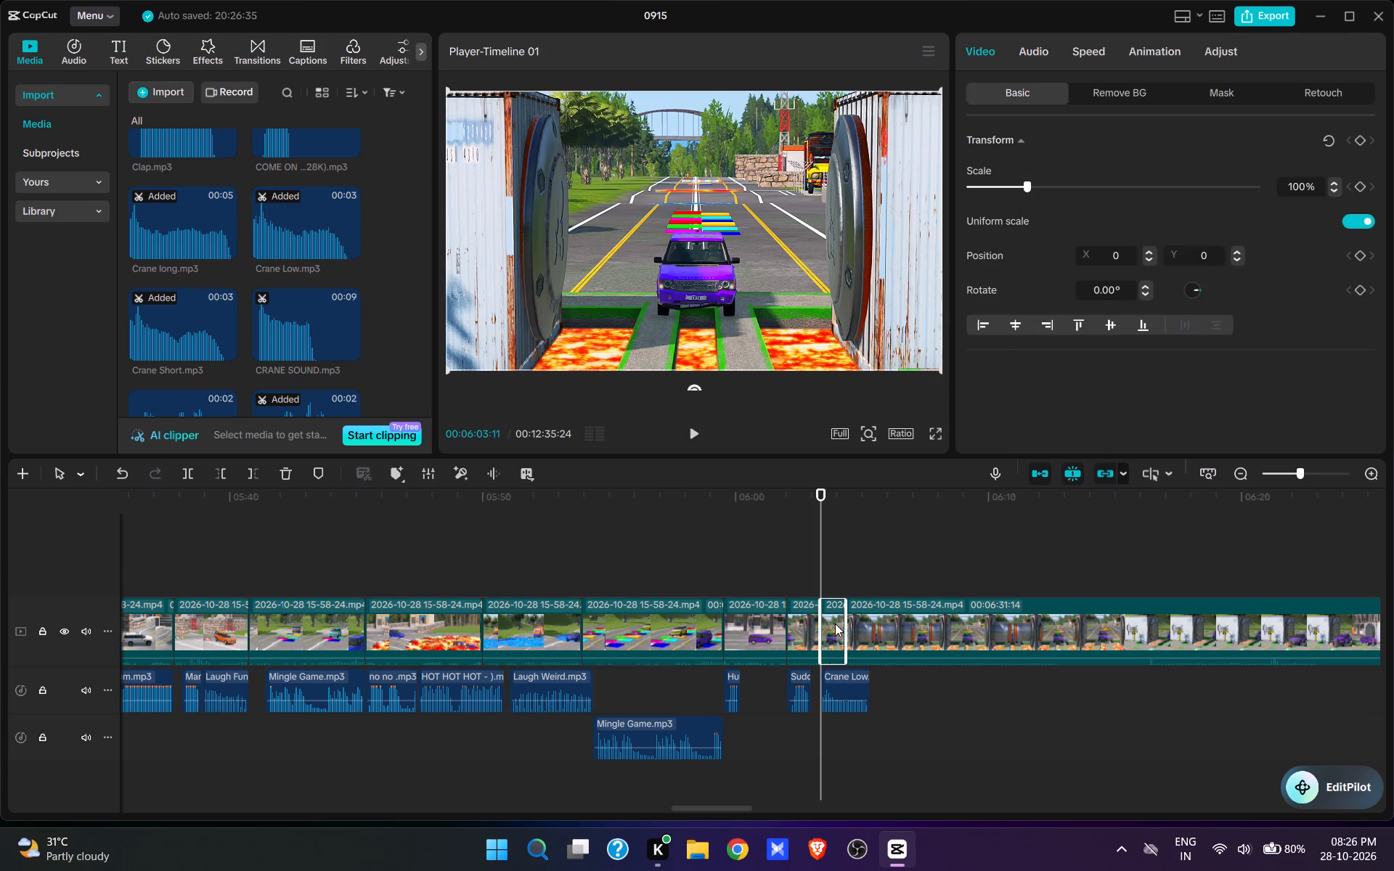
{"action": "left_click", "coordinate": [1101, 52]}
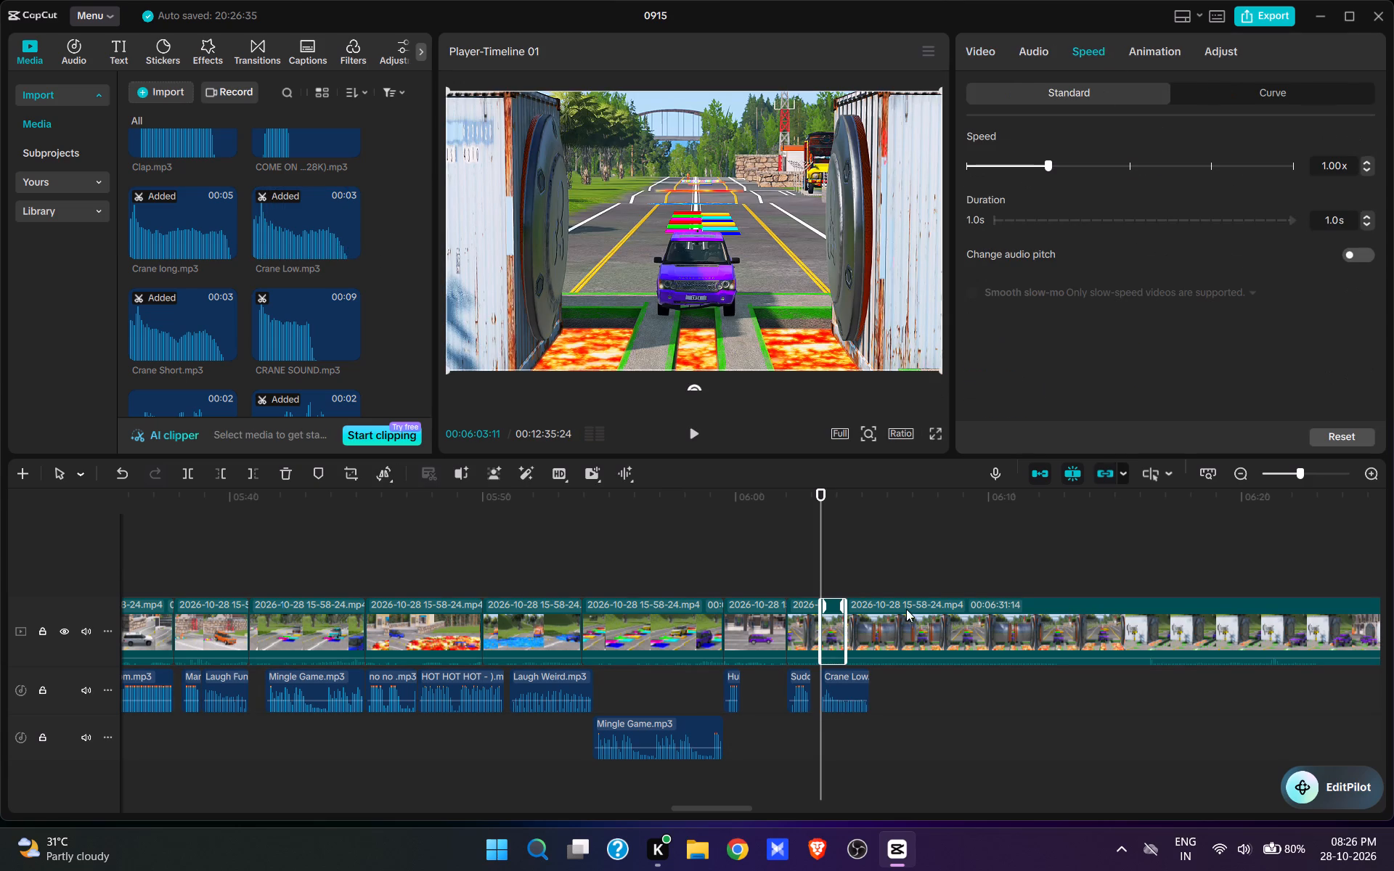
{"action": "left_click", "coordinate": [852, 698]}
{"action": "left_click_drag", "start_coordinate": [1339, 172], "coordinate": [1232, 157]}
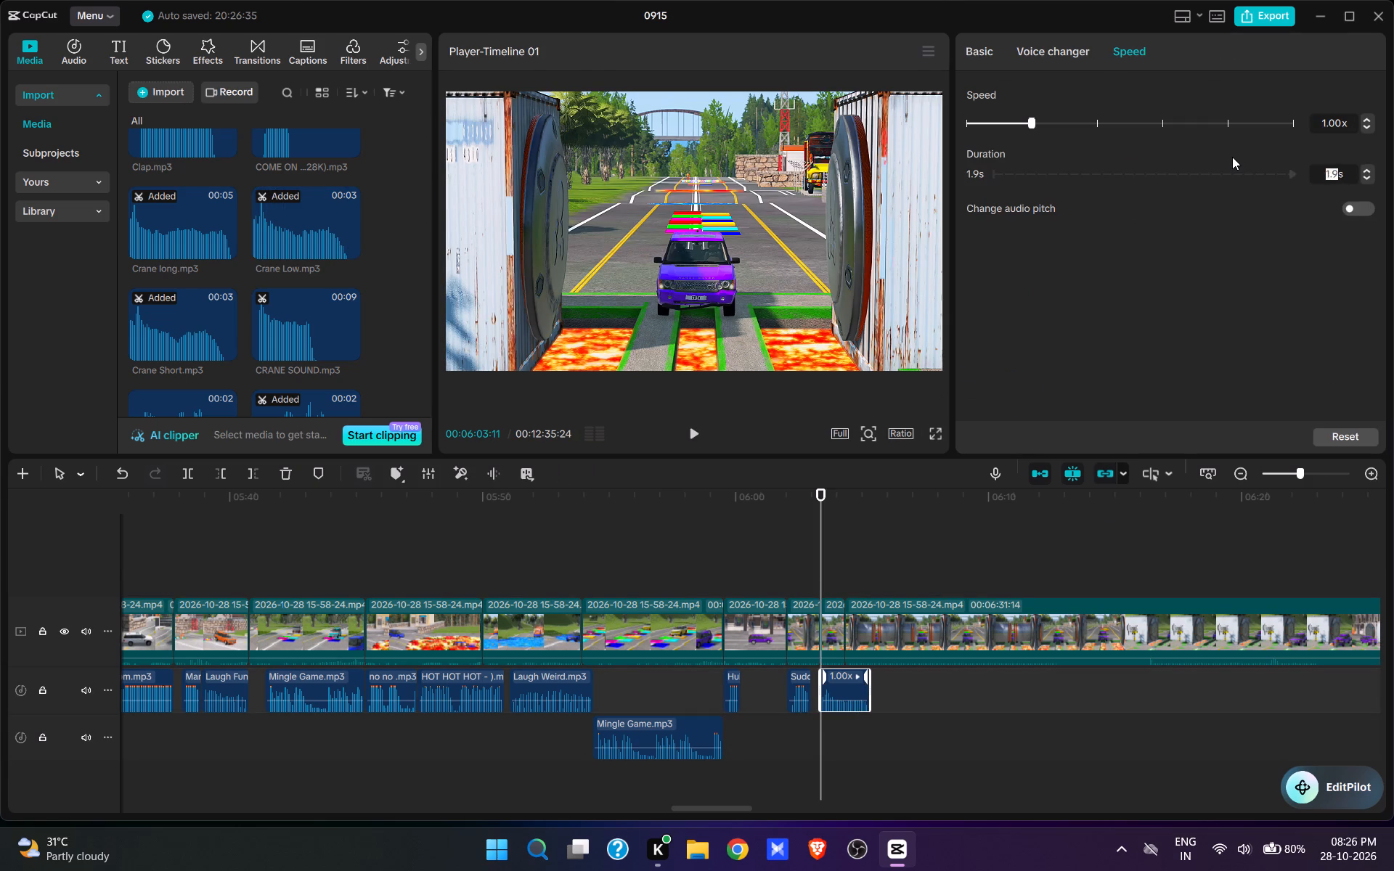
{"action": "key", "text": "1"}
{"action": "key", "text": "Return"}
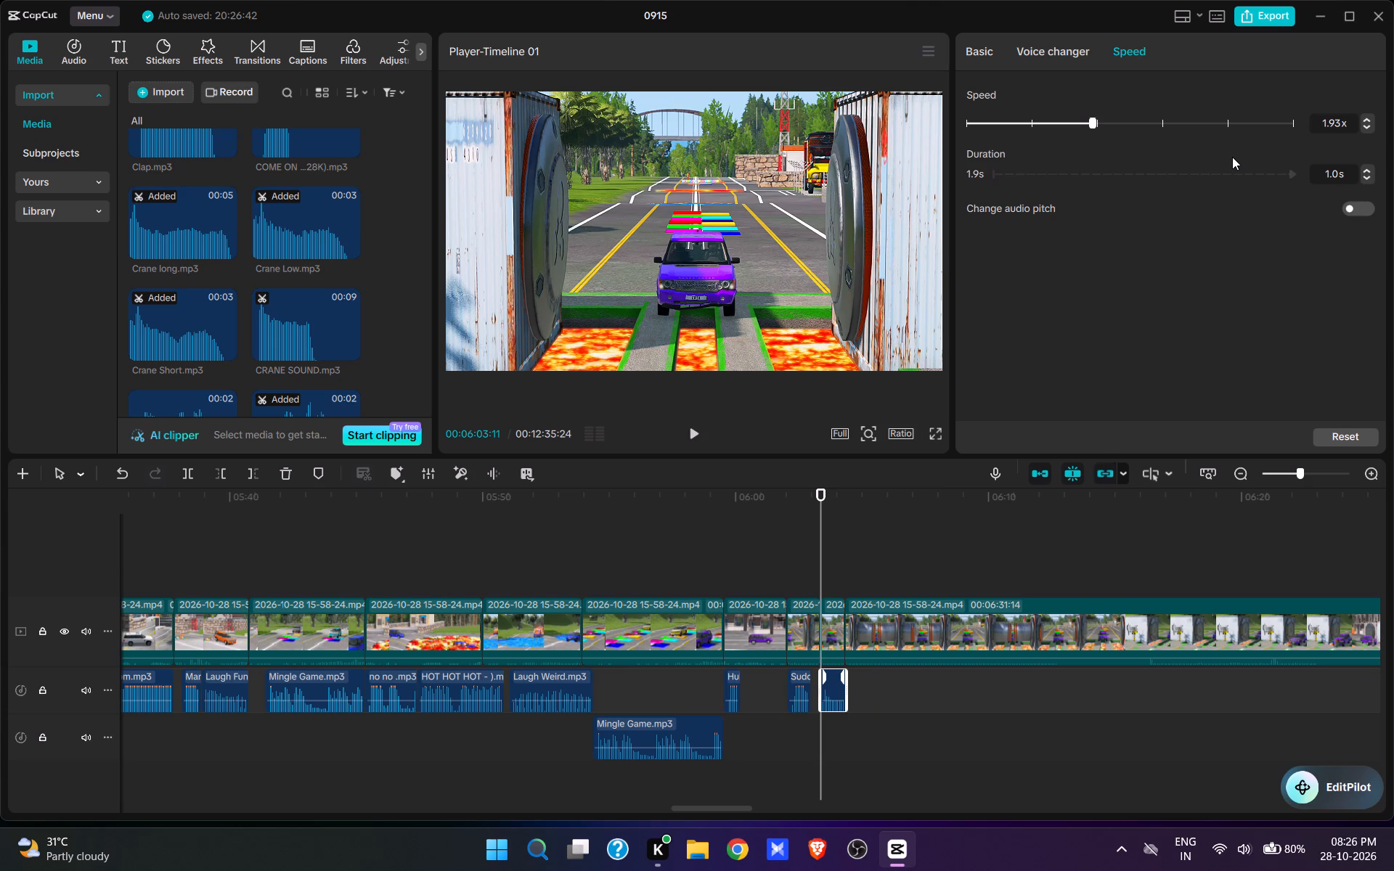
{"action": "key", "text": "space"}
{"action": "key", "text": "space"}
Copy the shortened Crane Low.mp3 clip, paste it at 00:06:06:06 where the presses open, and preview it.
{"action": "key", "text": "ctrl+c"}
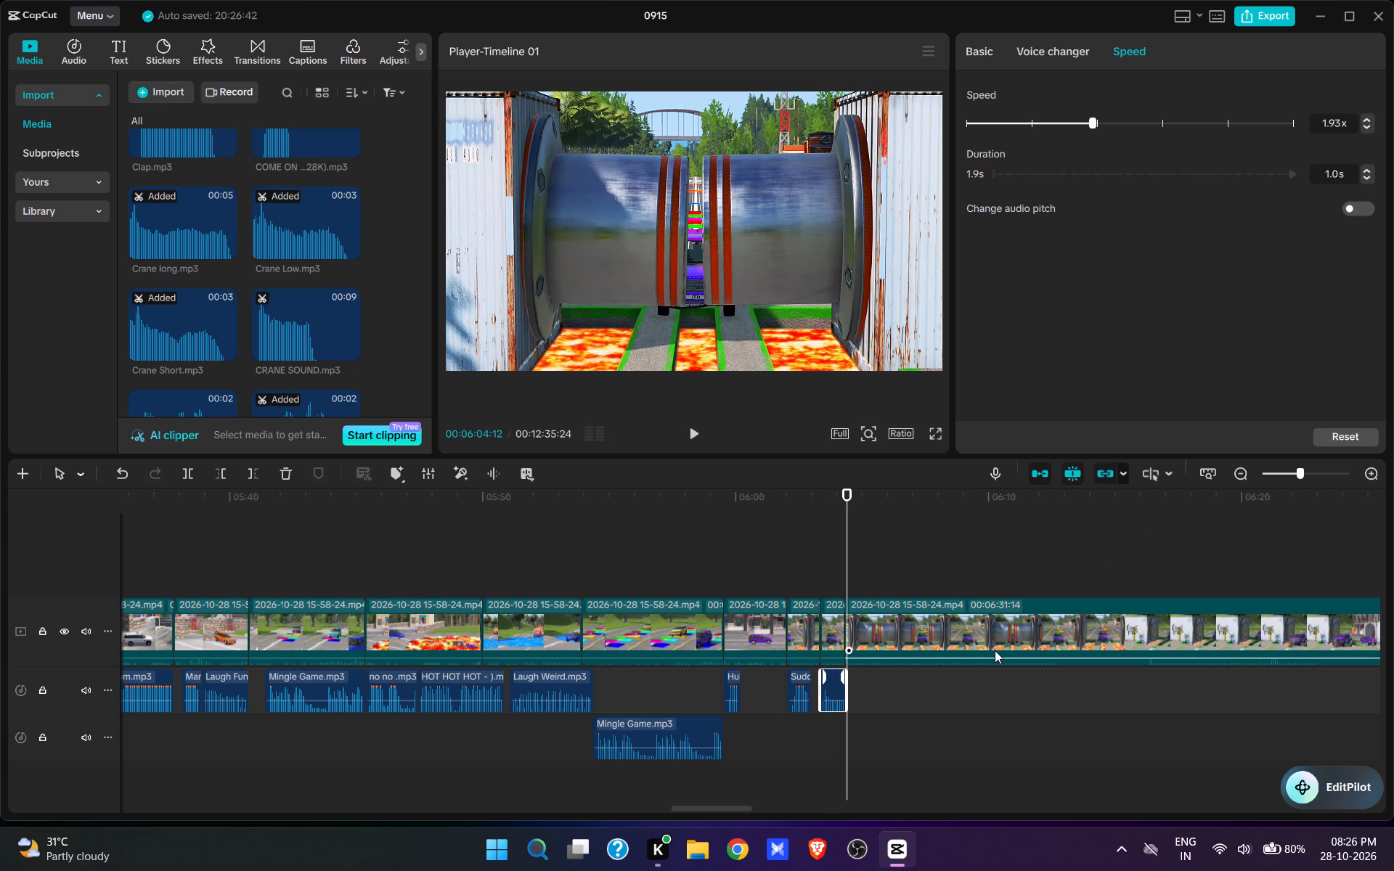
{"action": "key", "text": "space"}
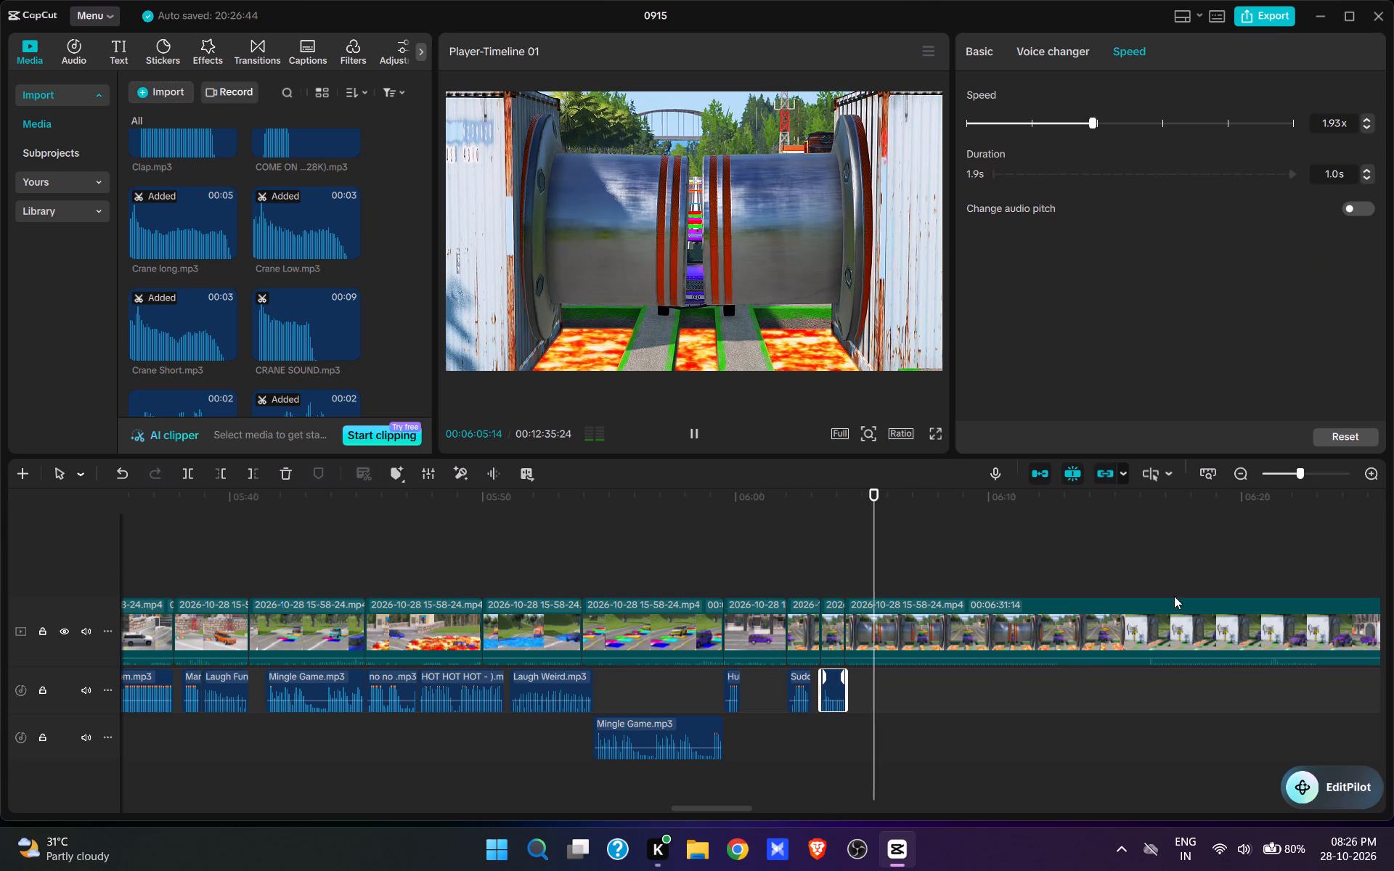
{"action": "key", "text": "space"}
{"action": "left_click", "coordinate": [892, 584]}
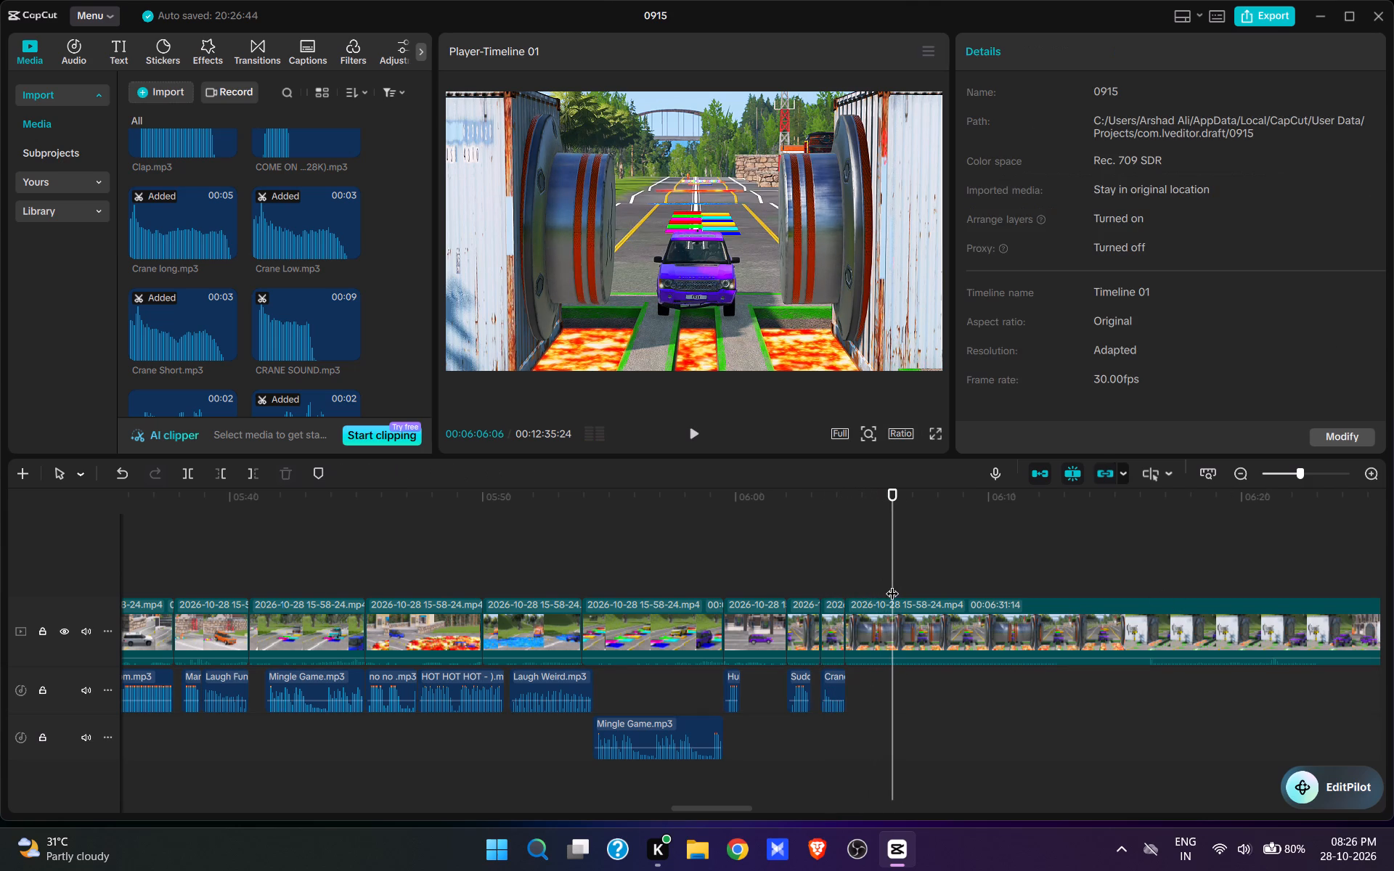
{"action": "key", "text": "ctrl+v"}
{"action": "key", "text": "space"}
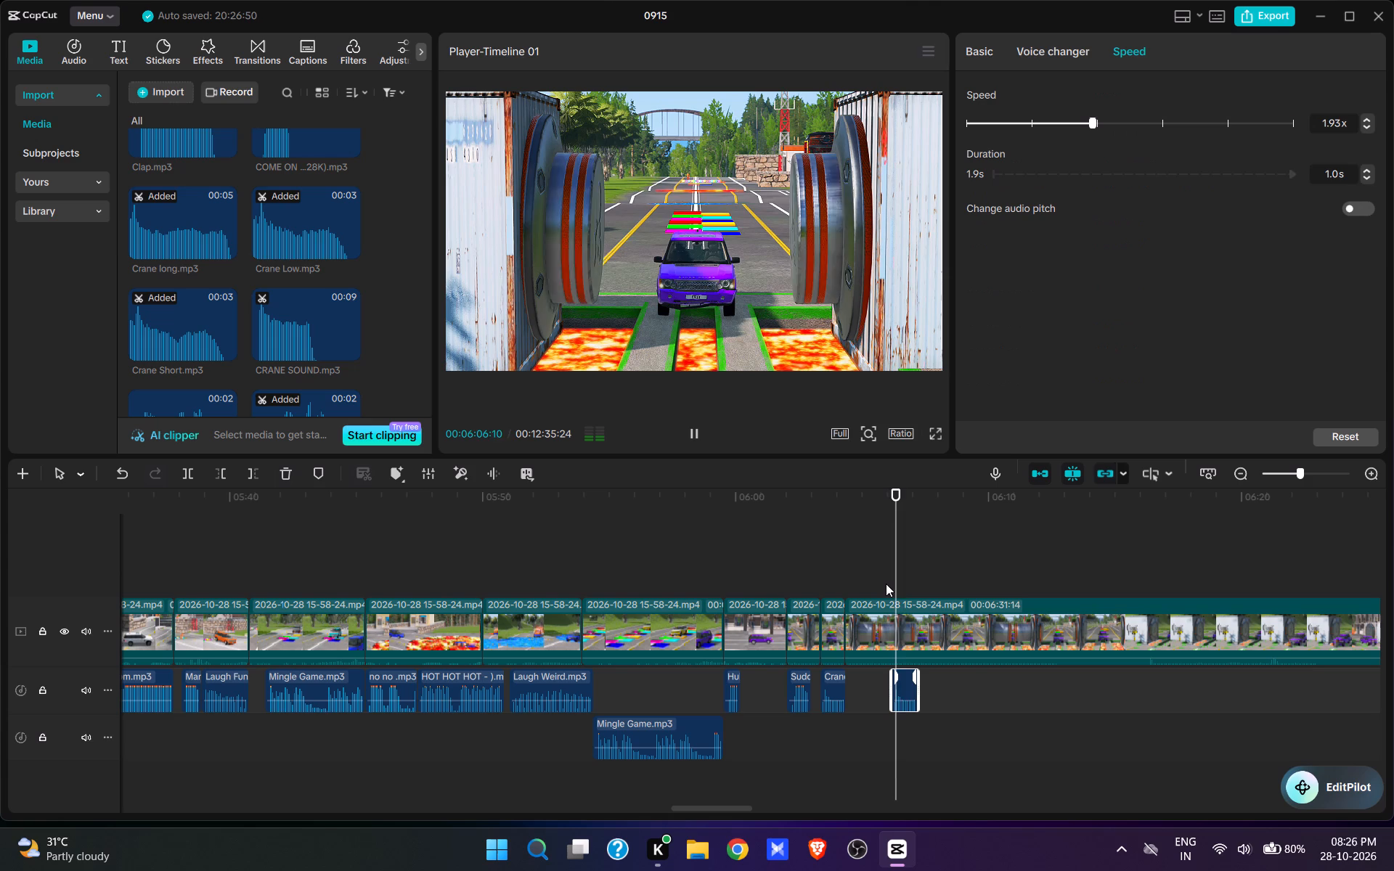
{"action": "key", "text": "space"}
Add the COME ON ...28K).mp3 effect at 00:06:04:10 where the presses hold the purple SUV, and preview it.
{"action": "left_click", "coordinate": [841, 568]}
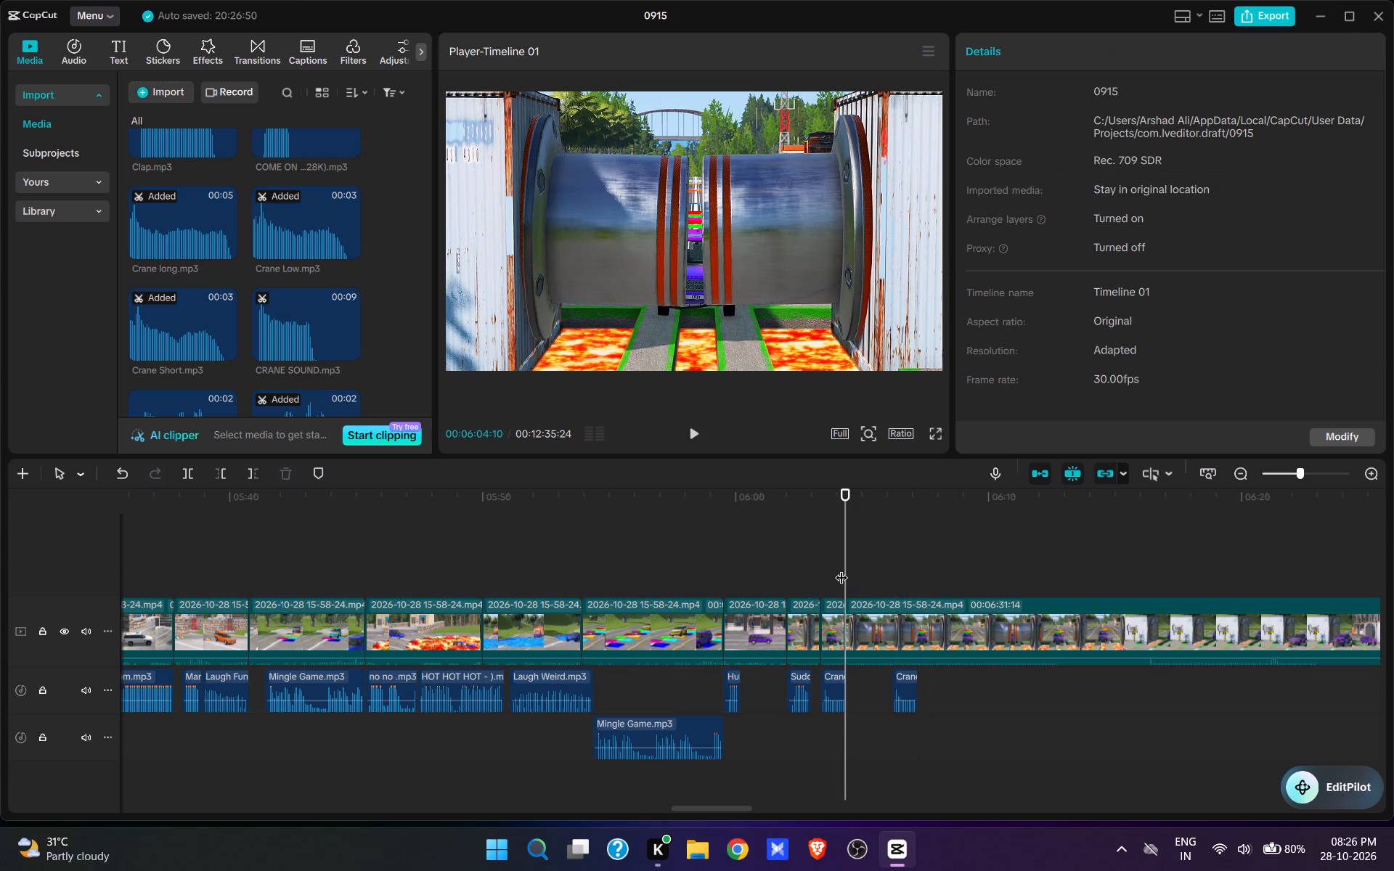
{"action": "scroll", "coordinate": [295, 335], "scroll_direction": "up", "scroll_amount": 2}
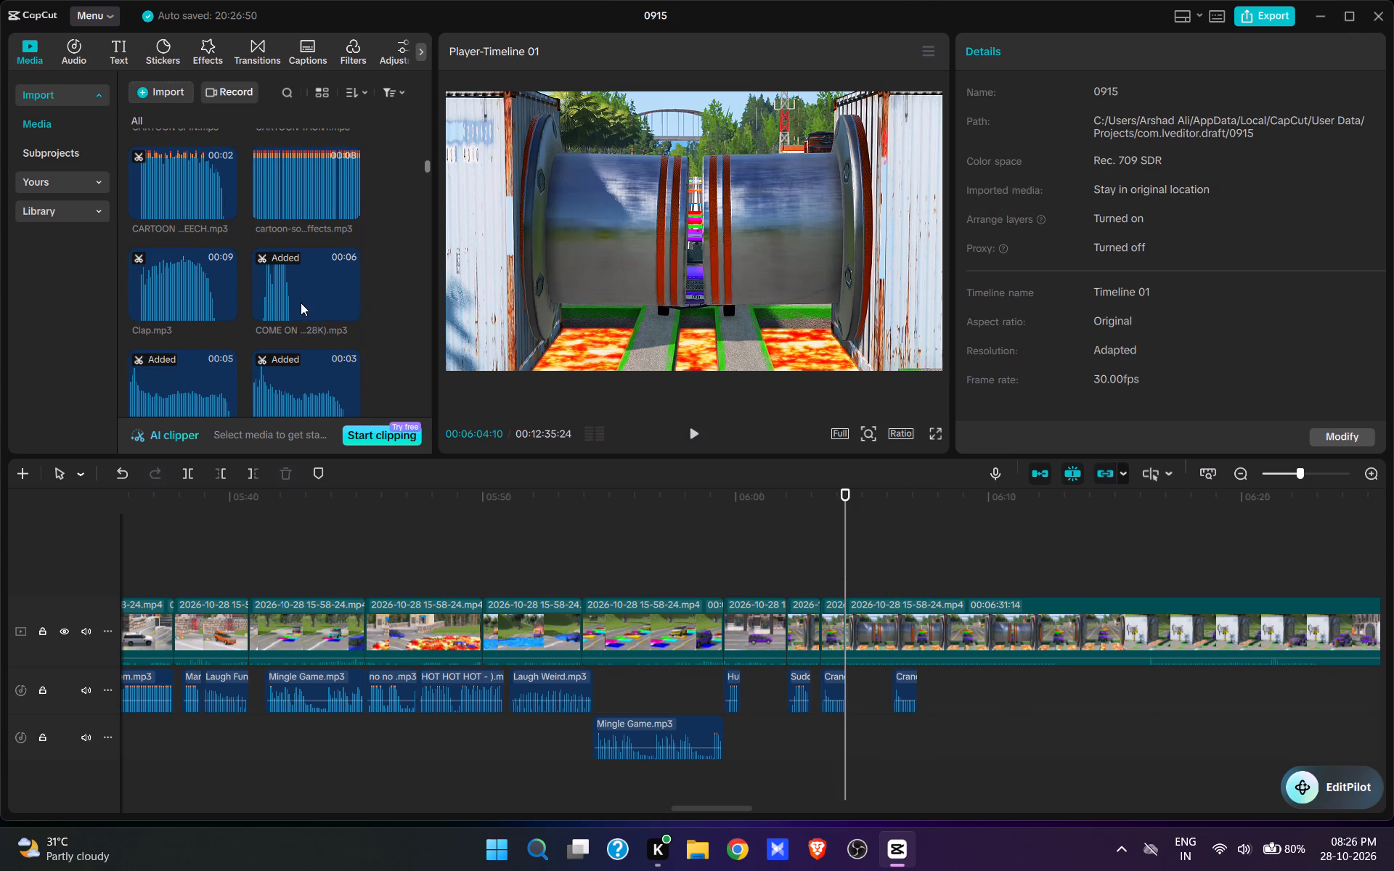
{"action": "left_click", "coordinate": [298, 300]}
{"action": "left_click", "coordinate": [285, 306]}
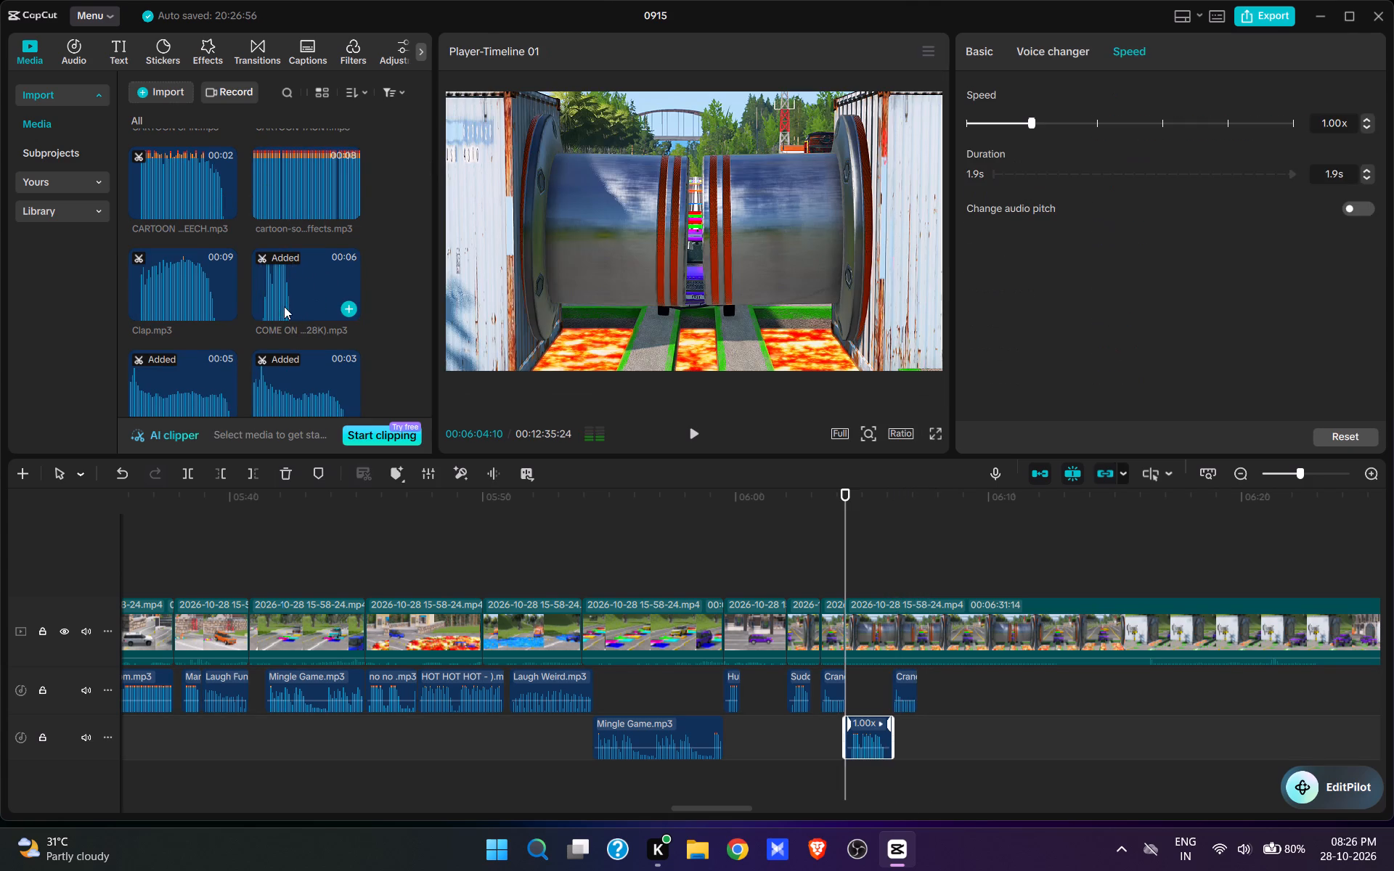
{"action": "left_click", "coordinate": [690, 427]}
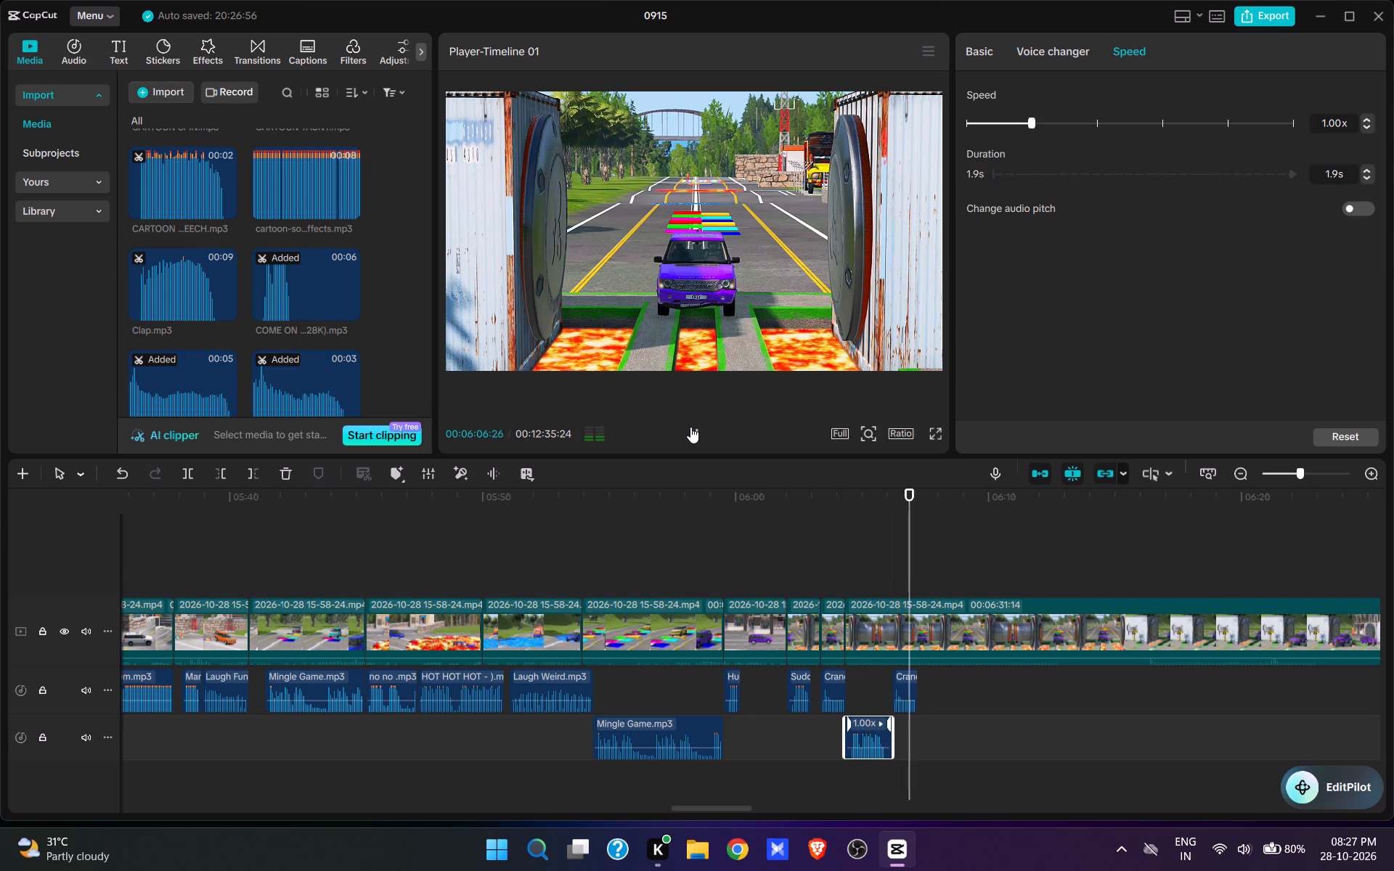
{"action": "key", "text": "space"}
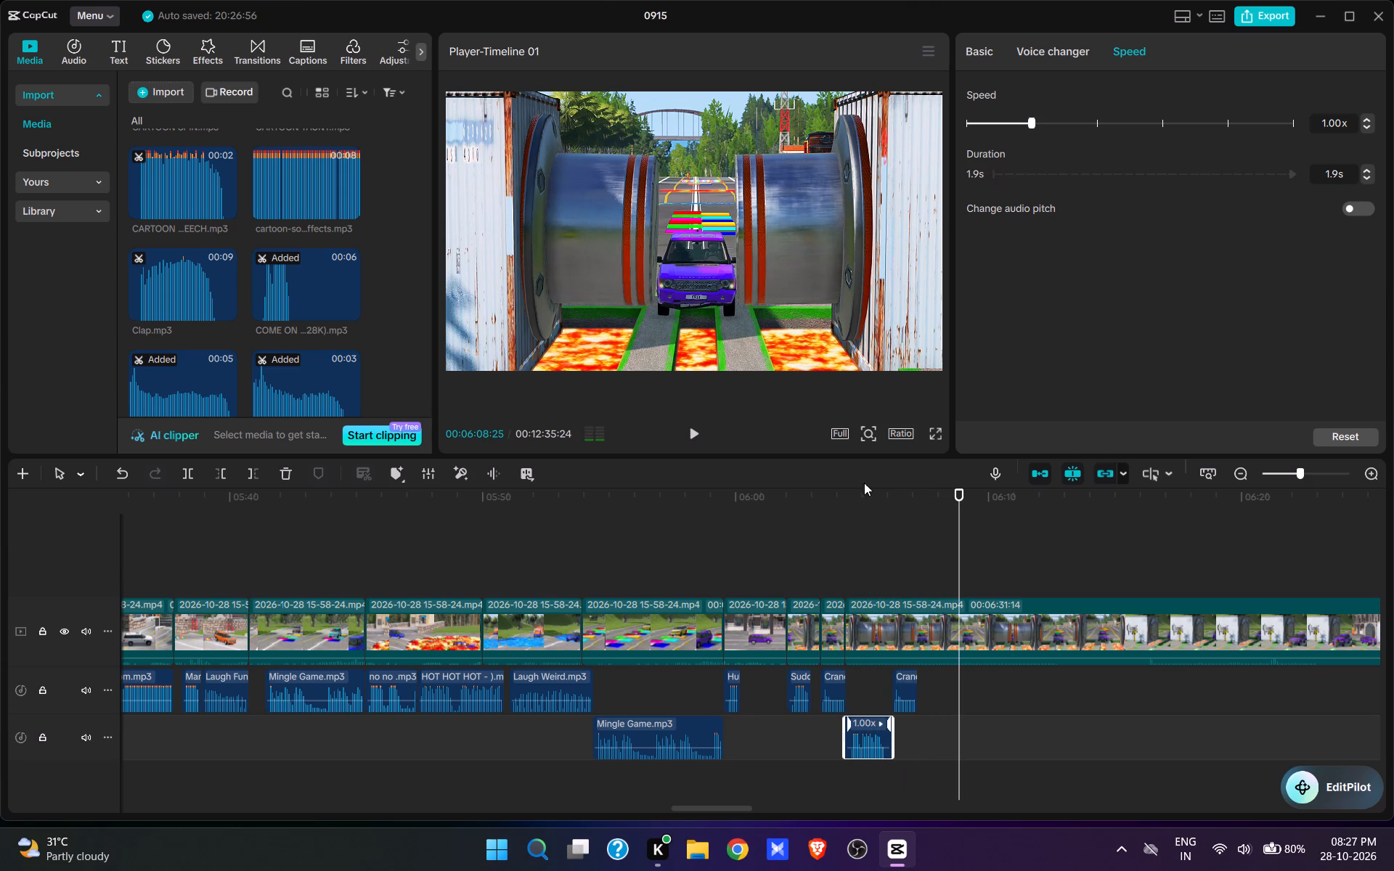
Add Help me 1.mp3 at 00:06:07:06 where the presses are open around the SUV, and preview it.
{"action": "left_click", "coordinate": [914, 586]}
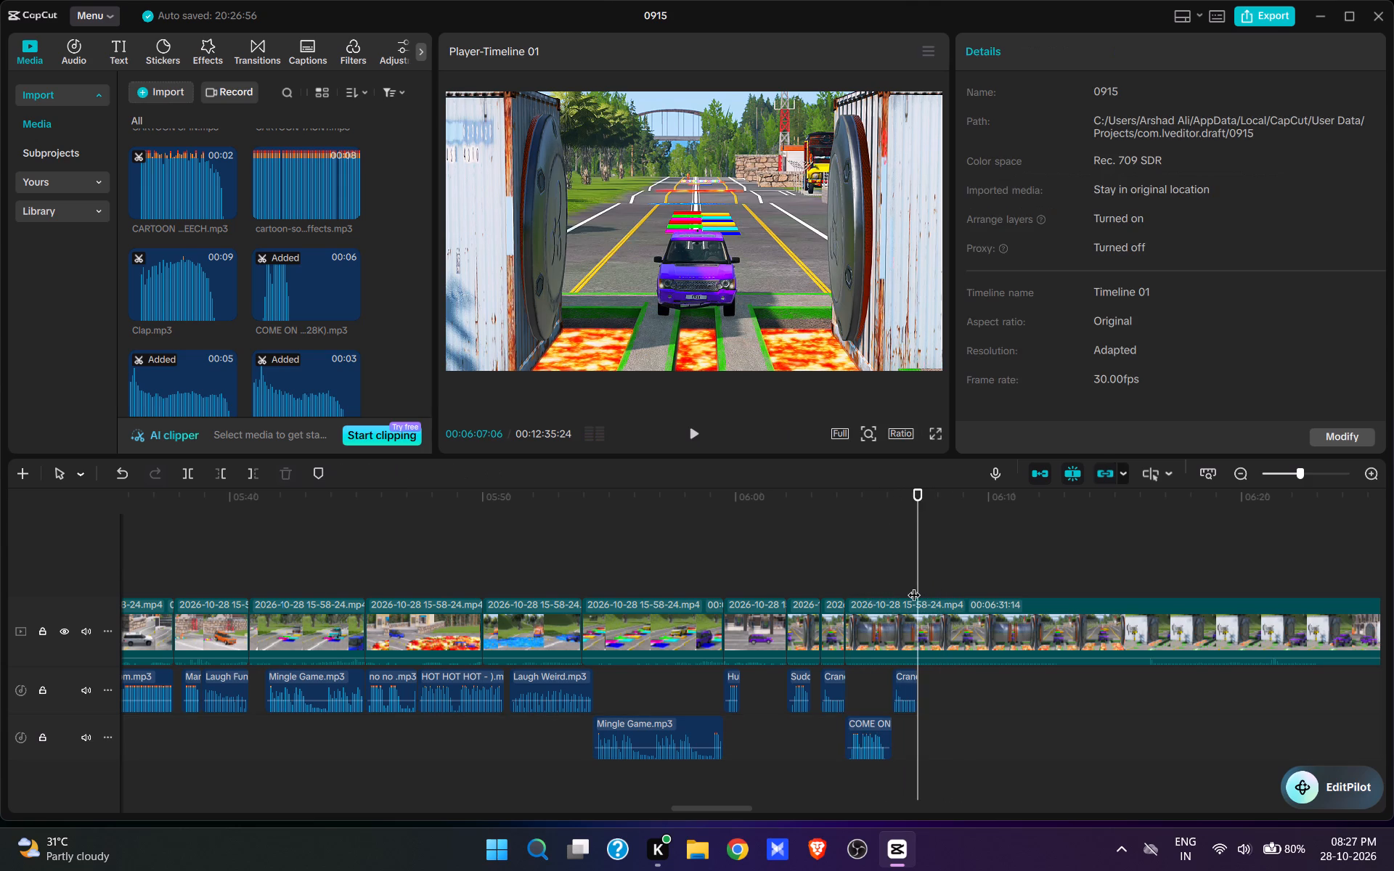
{"action": "scroll", "coordinate": [362, 279], "scroll_direction": "down", "scroll_amount": 12}
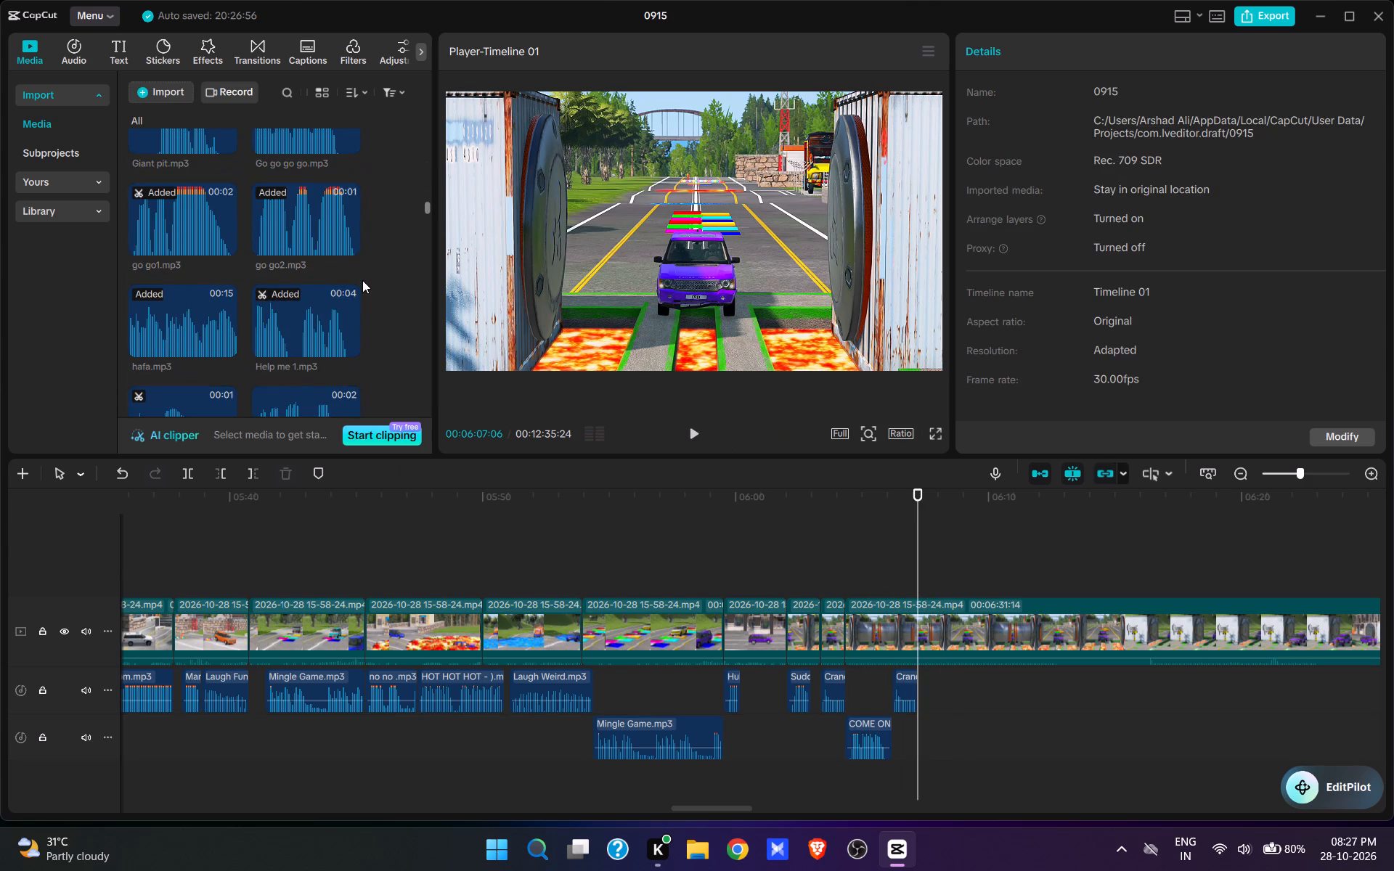
{"action": "left_click", "coordinate": [351, 338]}
{"action": "key", "text": "space"}
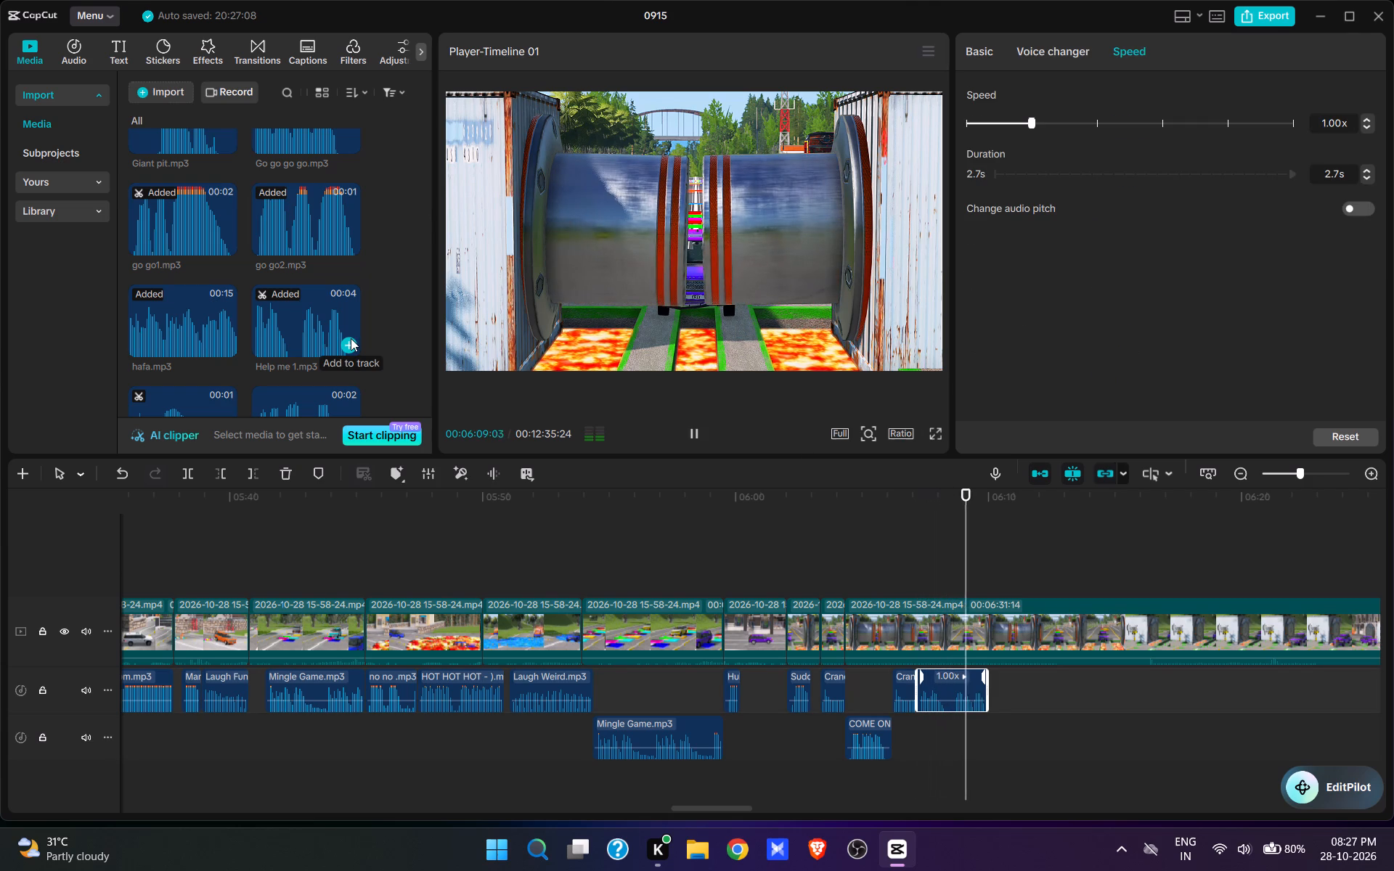
{"action": "key", "text": "space"}
{"action": "key", "text": "space"}
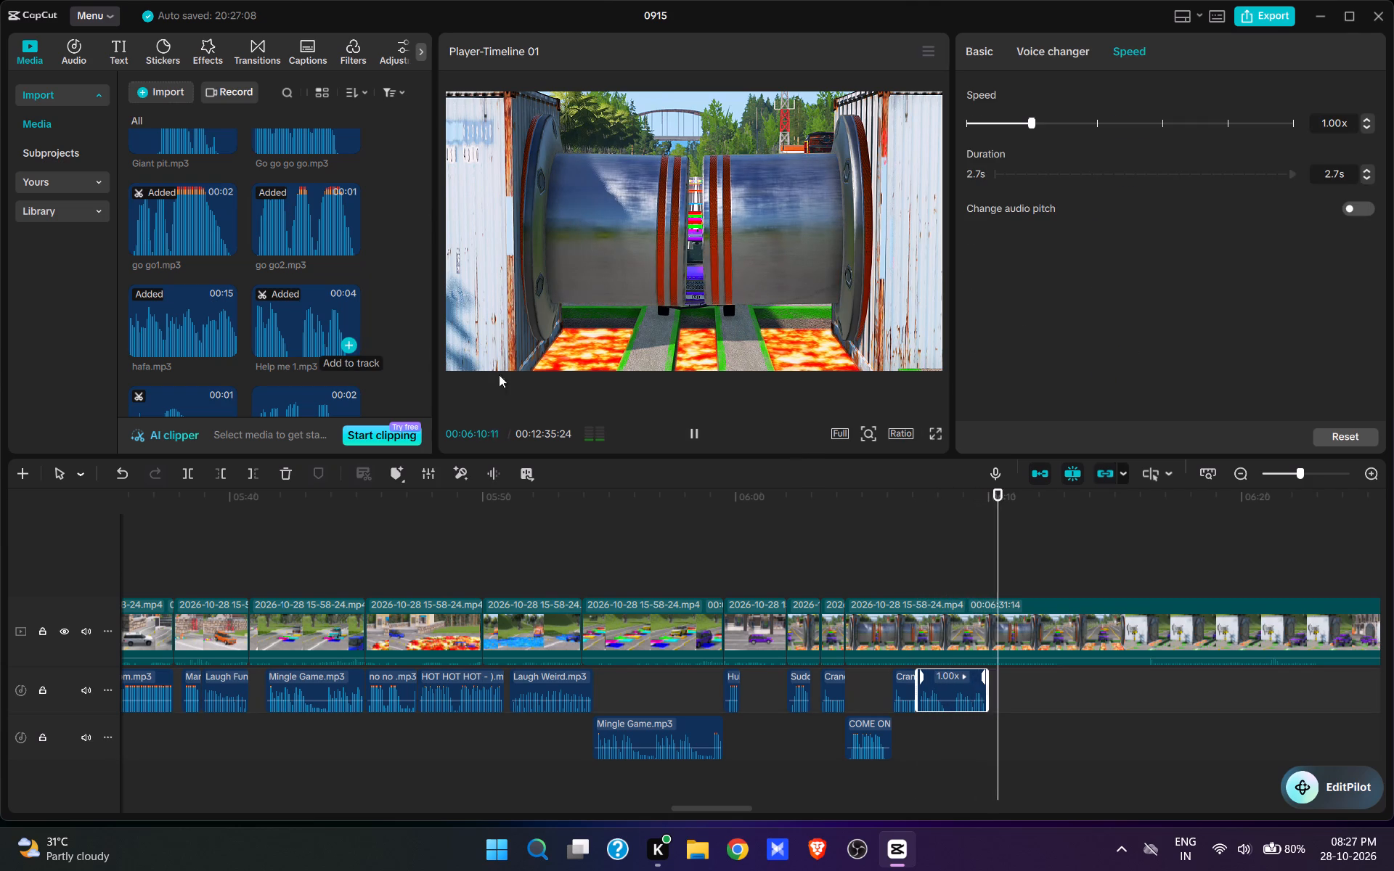
{"action": "key", "text": "space"}
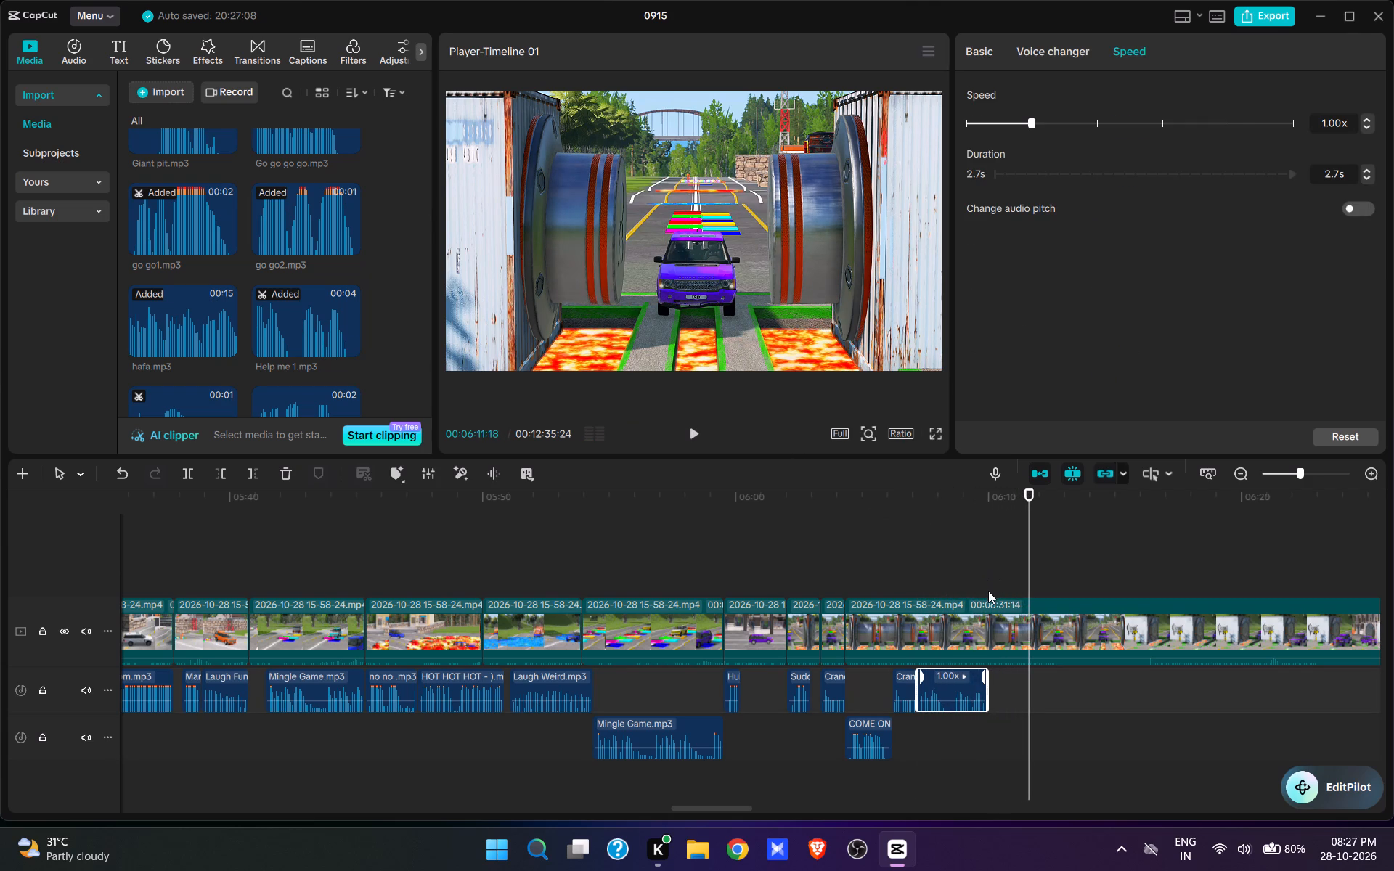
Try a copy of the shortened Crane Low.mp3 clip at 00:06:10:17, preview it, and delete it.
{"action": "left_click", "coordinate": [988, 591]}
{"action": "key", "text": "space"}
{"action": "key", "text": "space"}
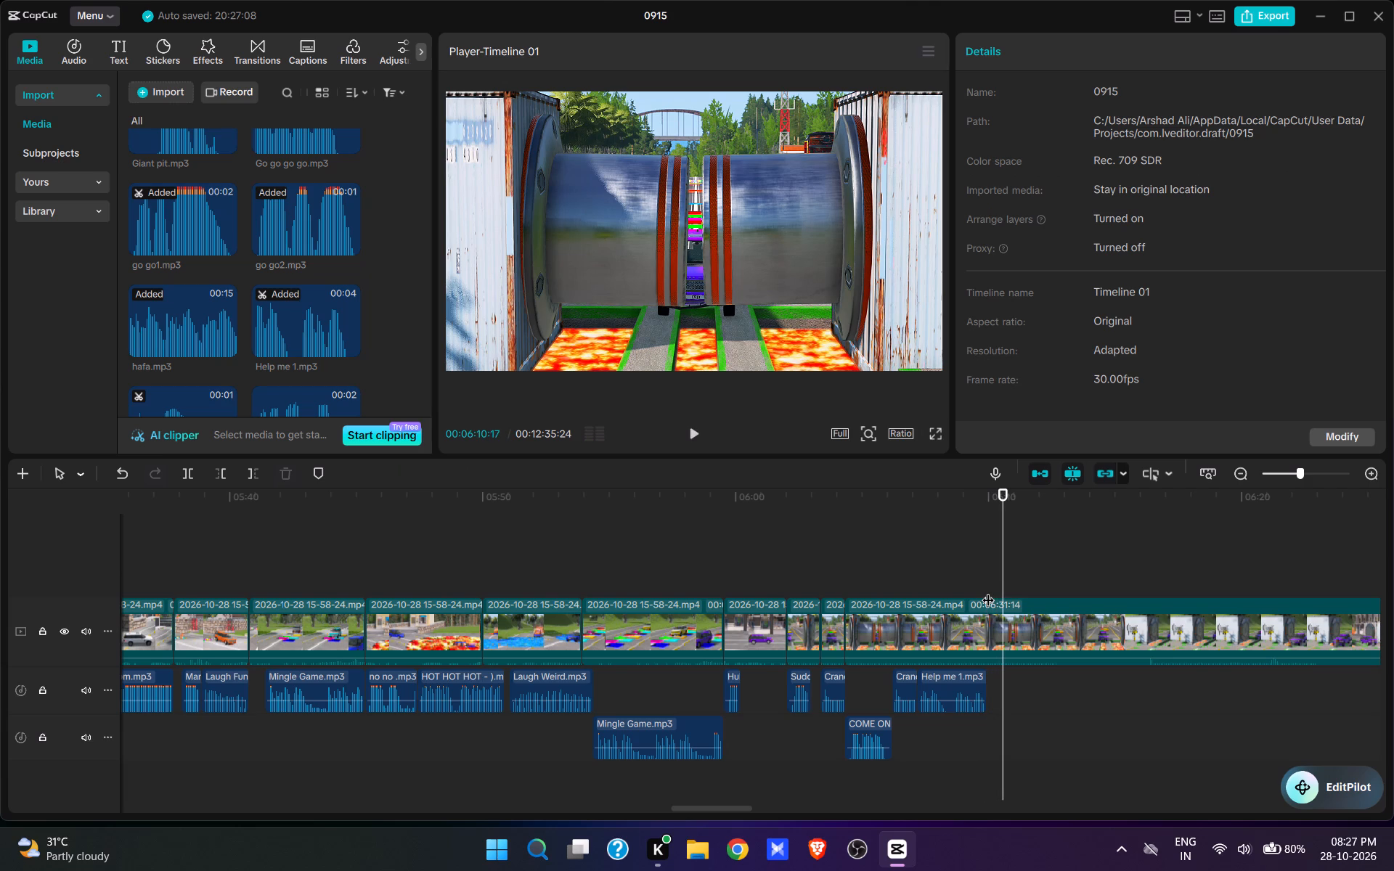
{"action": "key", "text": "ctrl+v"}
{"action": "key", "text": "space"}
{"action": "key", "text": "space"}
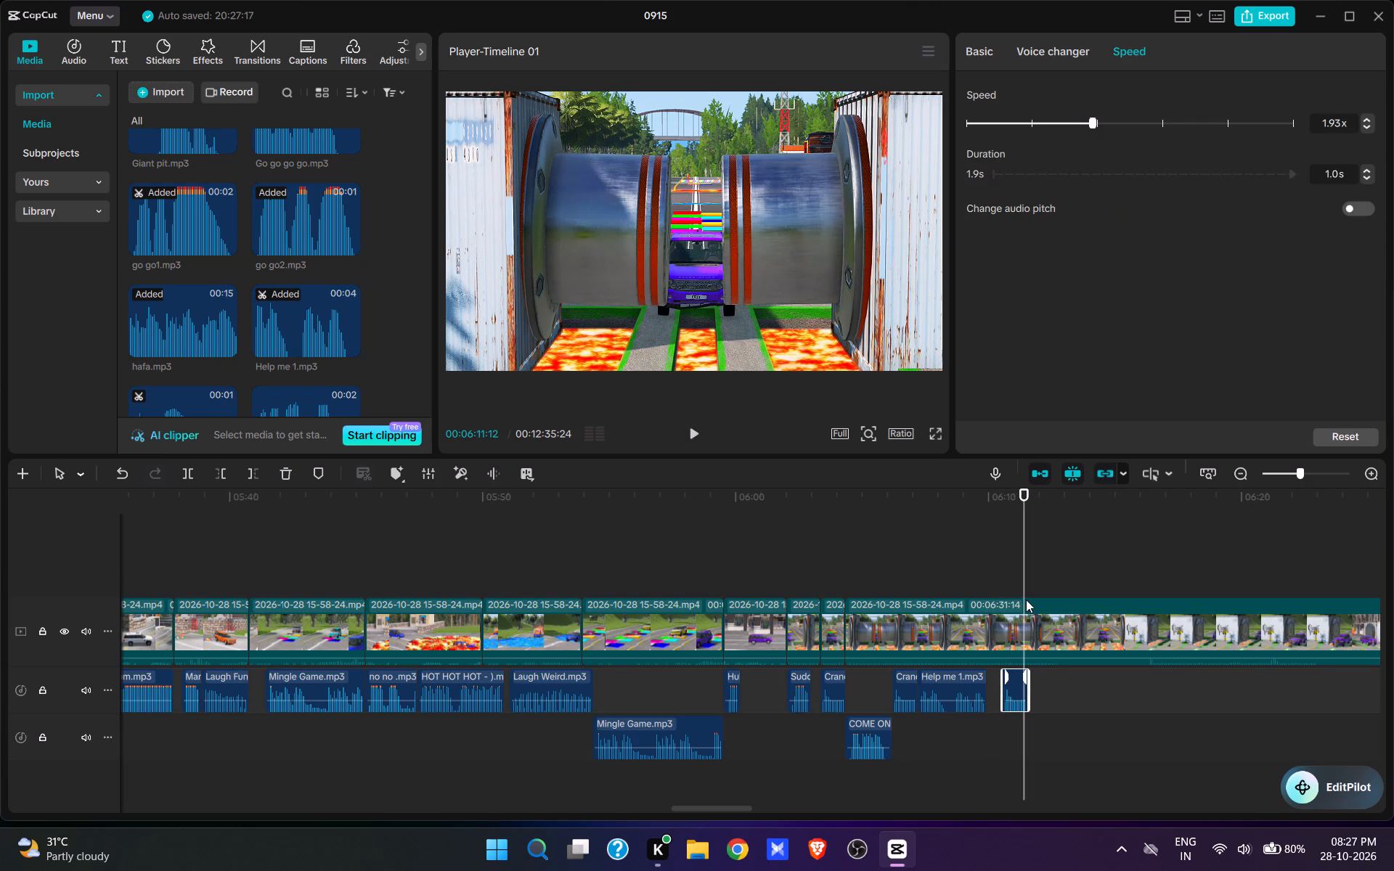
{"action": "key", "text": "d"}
Paste the shortened Crane Low.mp3 clip at 00:06:10:28, just before the presses reopen, and preview it.
{"action": "left_click", "coordinate": [1013, 579]}
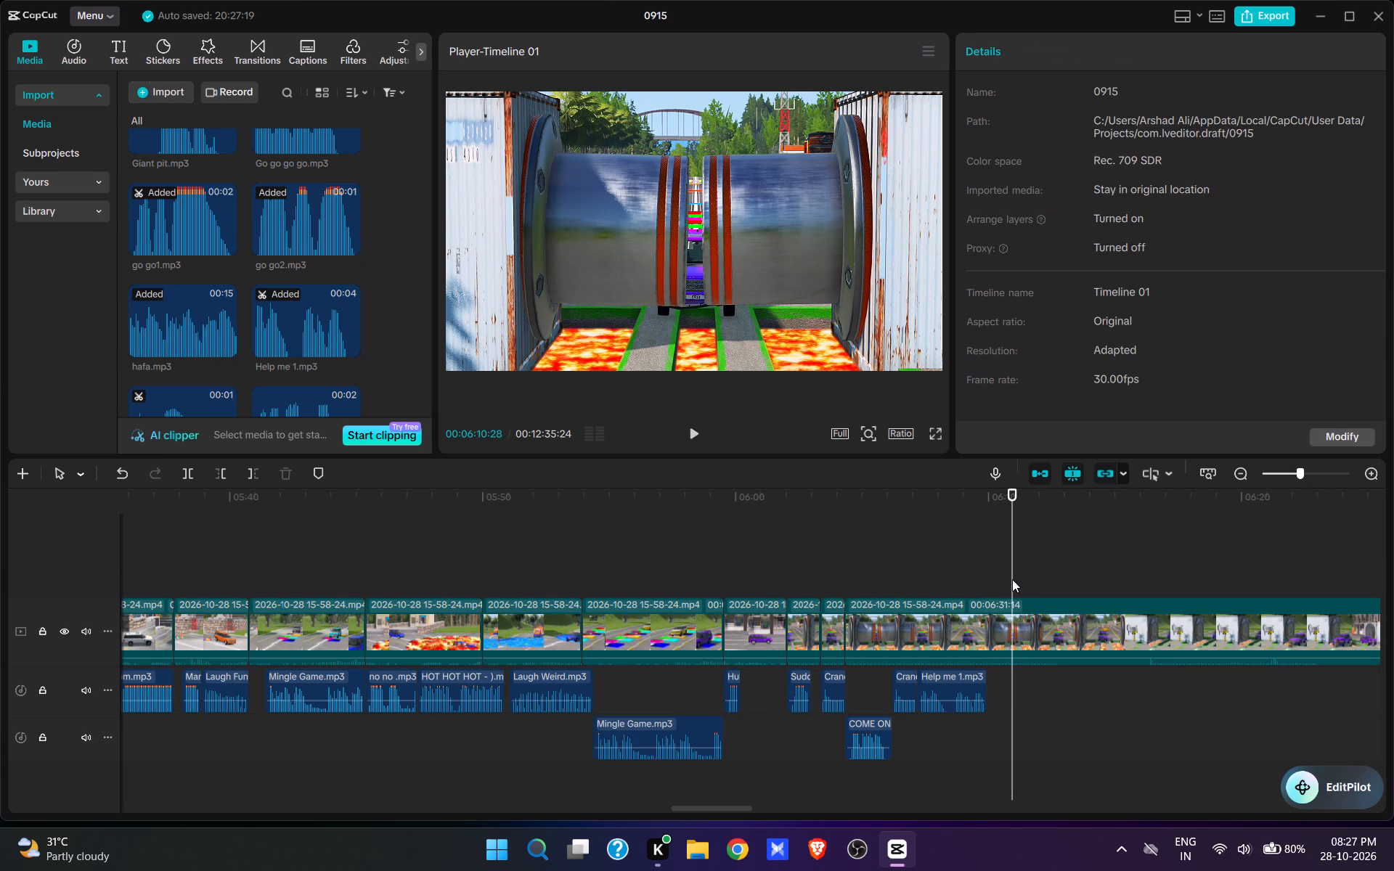
{"action": "key", "text": "ctrl+v"}
{"action": "key", "text": "space"}
{"action": "key", "text": "space"}
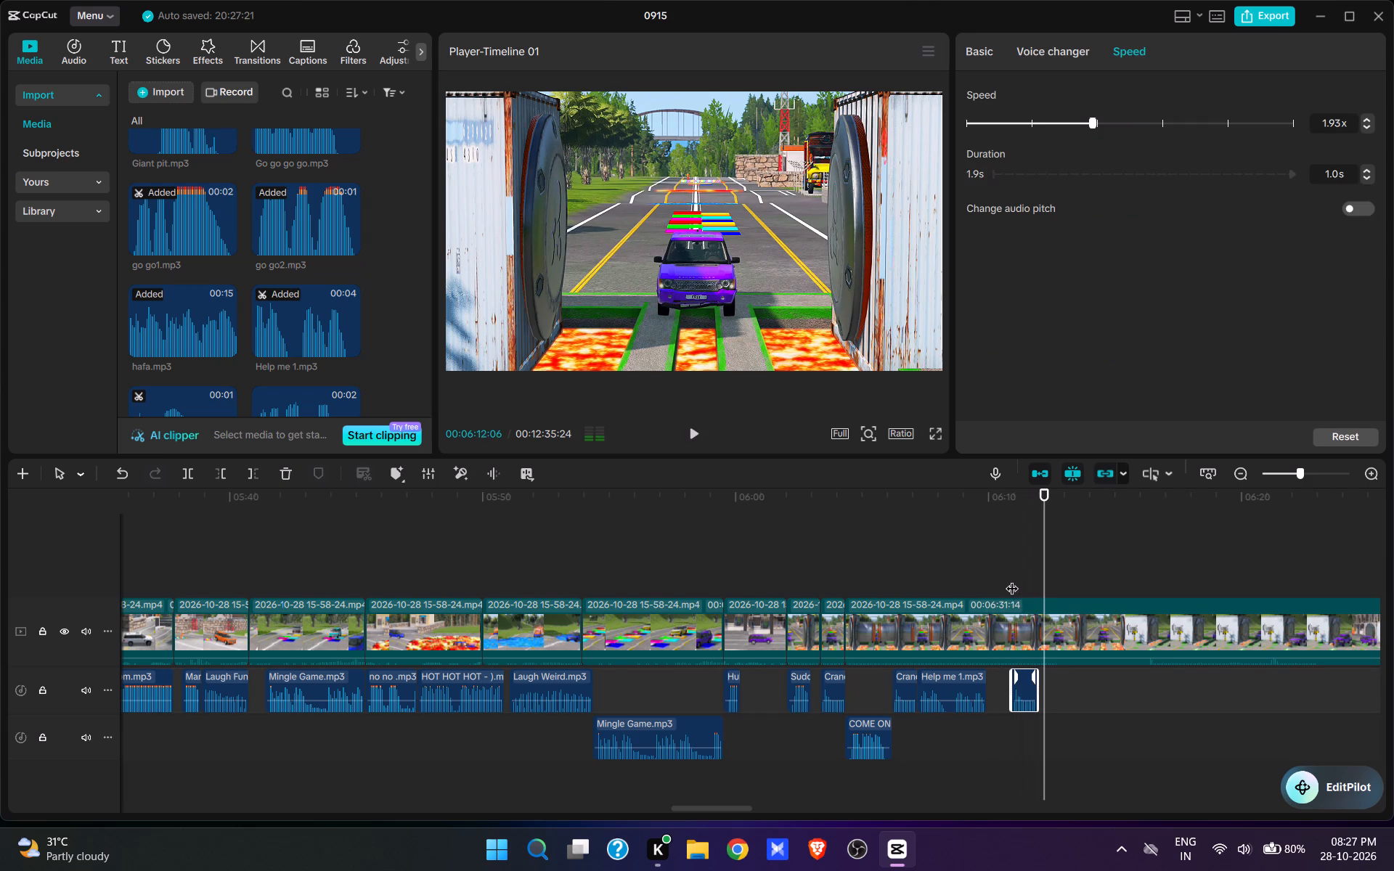
Split the video at 00:06:12:13 and cut about 4 seconds, up to the side view of the SUV beside the white container.
{"action": "key", "text": "space"}
{"action": "key", "text": "space"}
{"action": "type", "text": "w"}
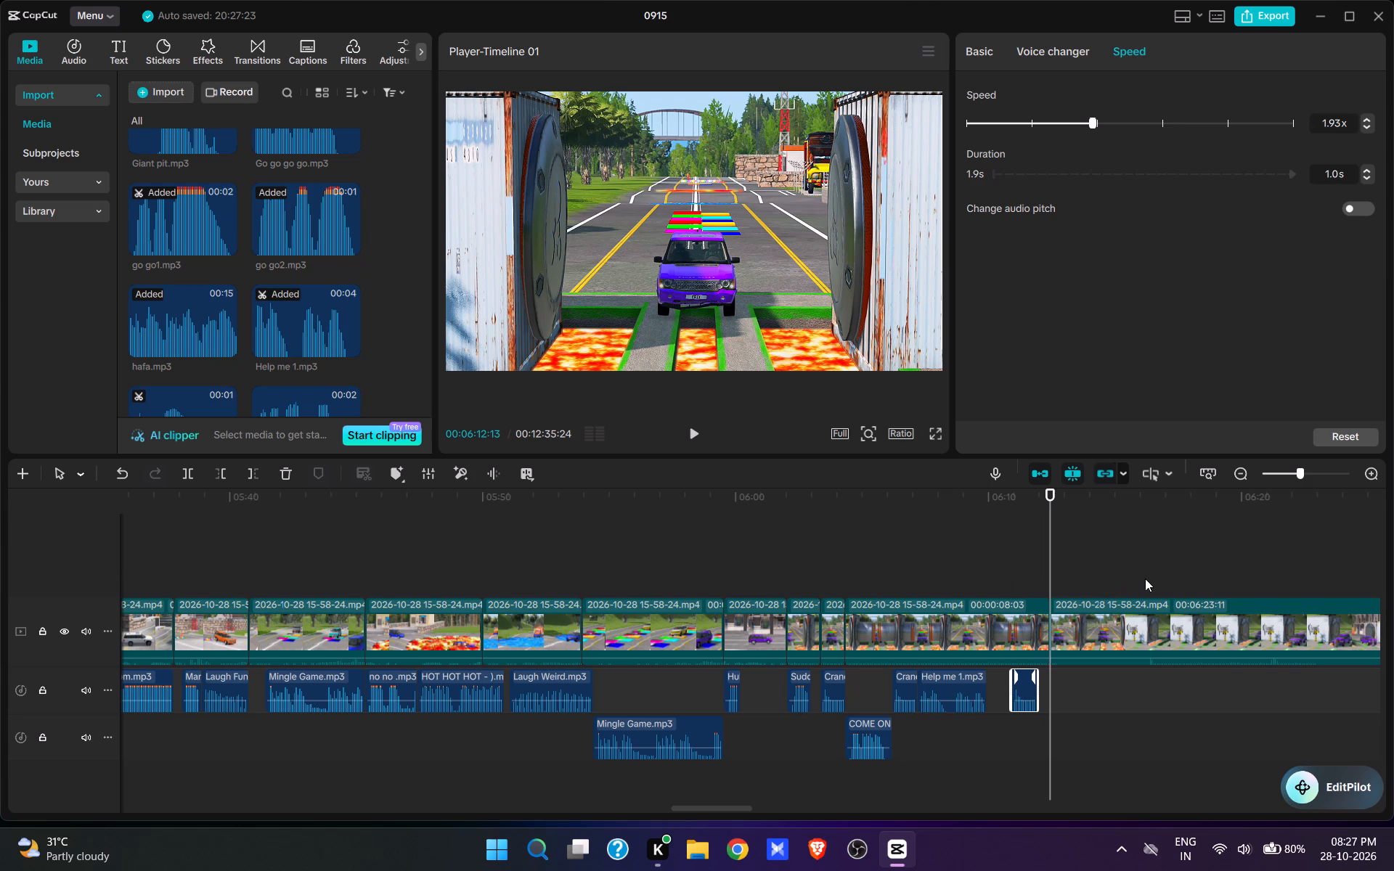
{"action": "left_click", "coordinate": [1144, 578]}
{"action": "key", "text": "space"}
{"action": "key", "text": "space"}
{"action": "key", "text": "space"}
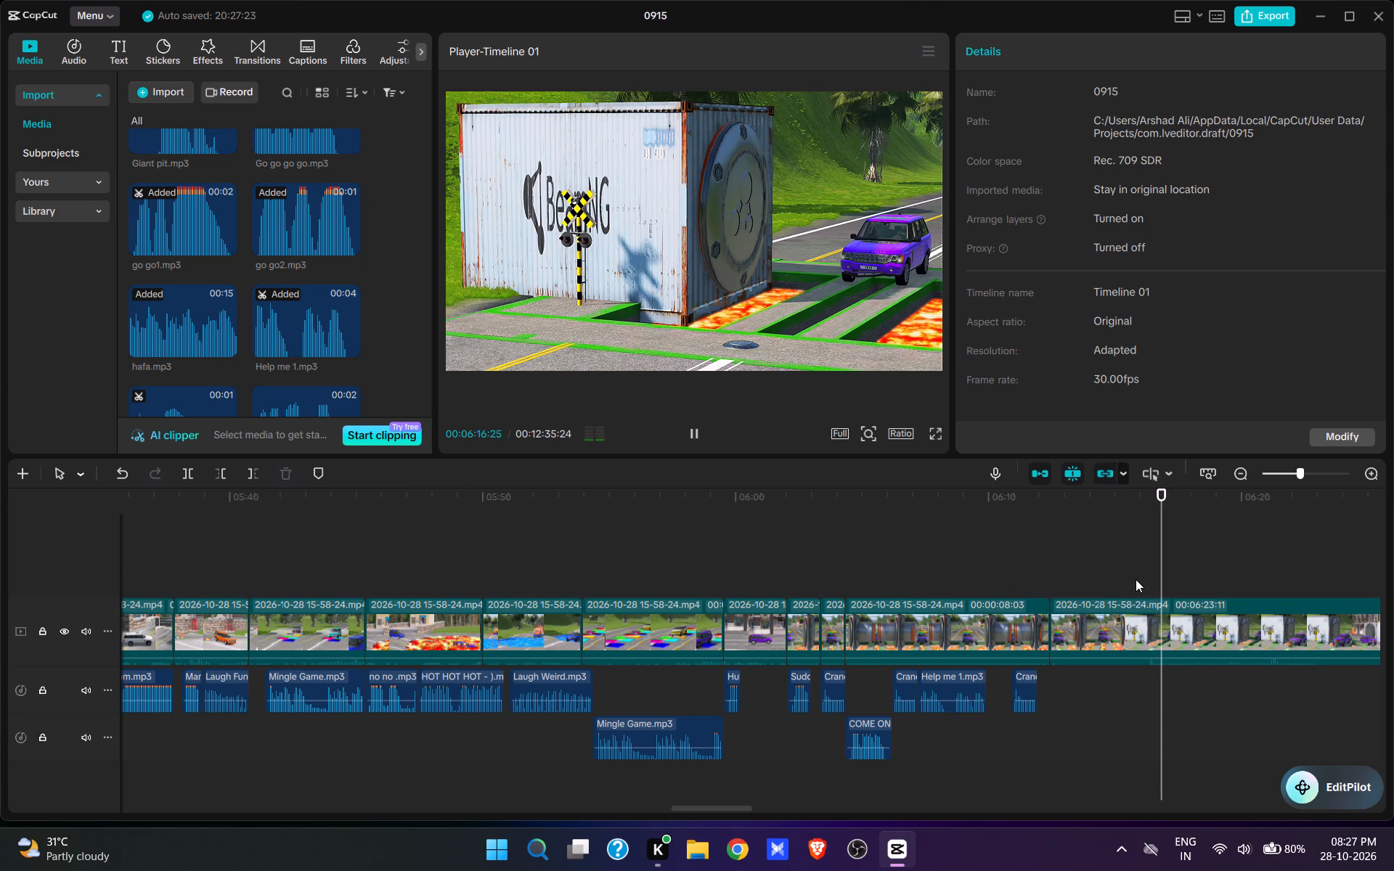
{"action": "key", "text": "space"}
{"action": "left_click", "coordinate": [1152, 580]}
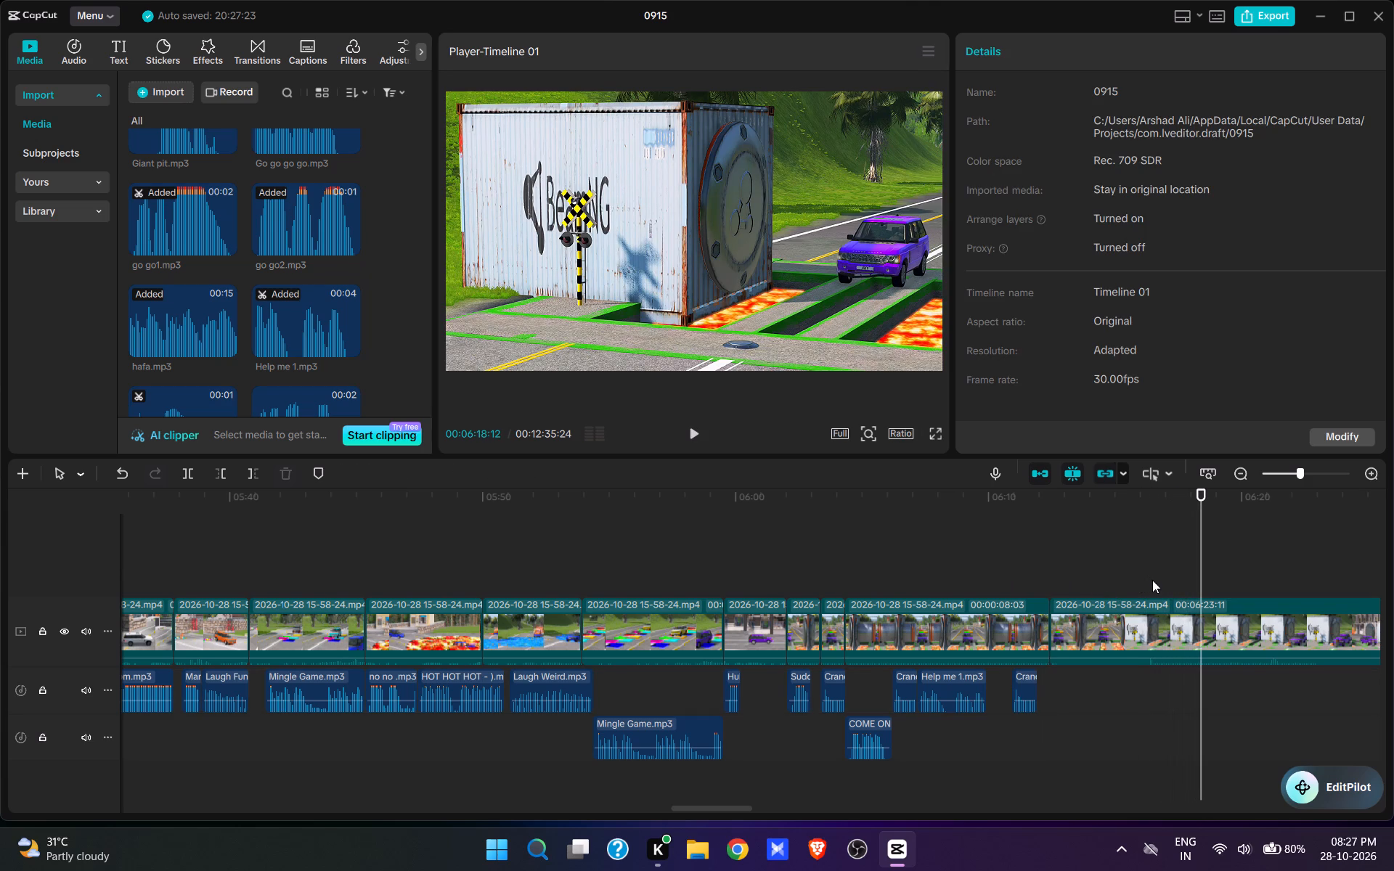
{"action": "left_click", "coordinate": [1146, 578]}
{"action": "key", "text": "space"}
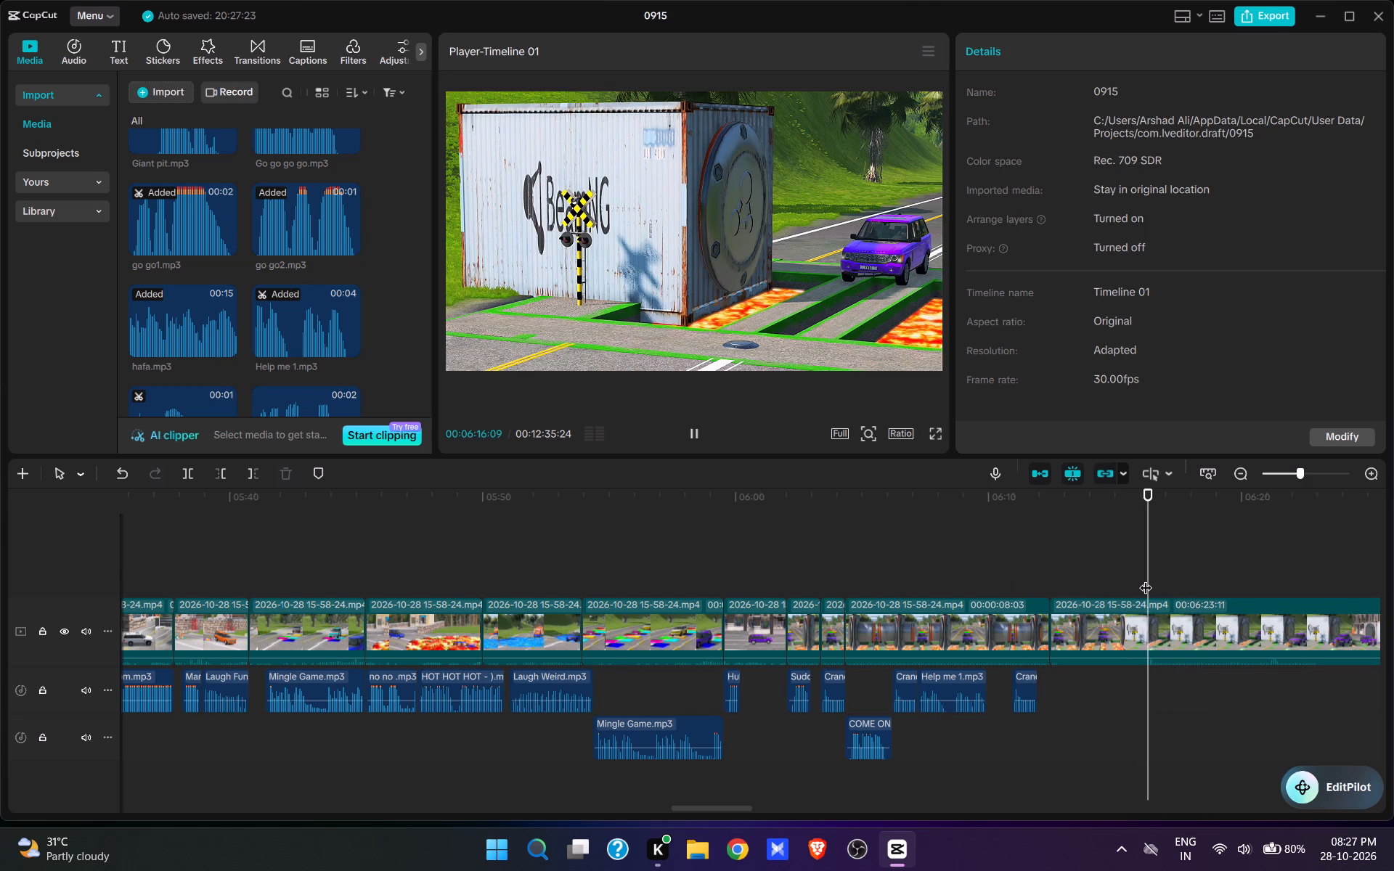
{"action": "key", "text": "space"}
{"action": "type", "text": "q"}
{"action": "key", "text": "space"}
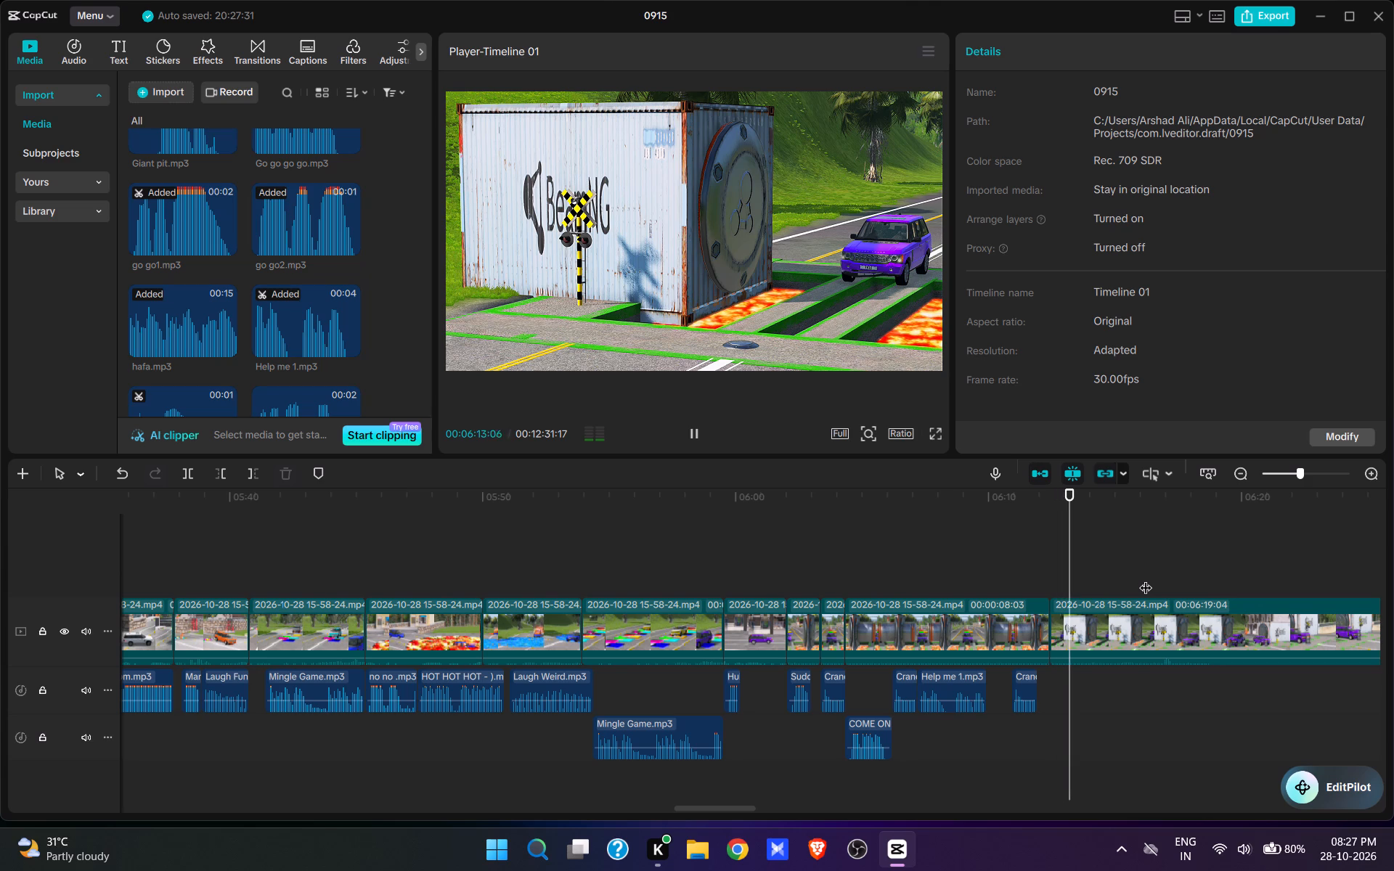
{"action": "key", "text": "space"}
Add go go1.mp3 at 00:06:12:13, where the side view of the SUV beside the white container starts, and preview it.
{"action": "left_click", "coordinate": [1062, 573]}
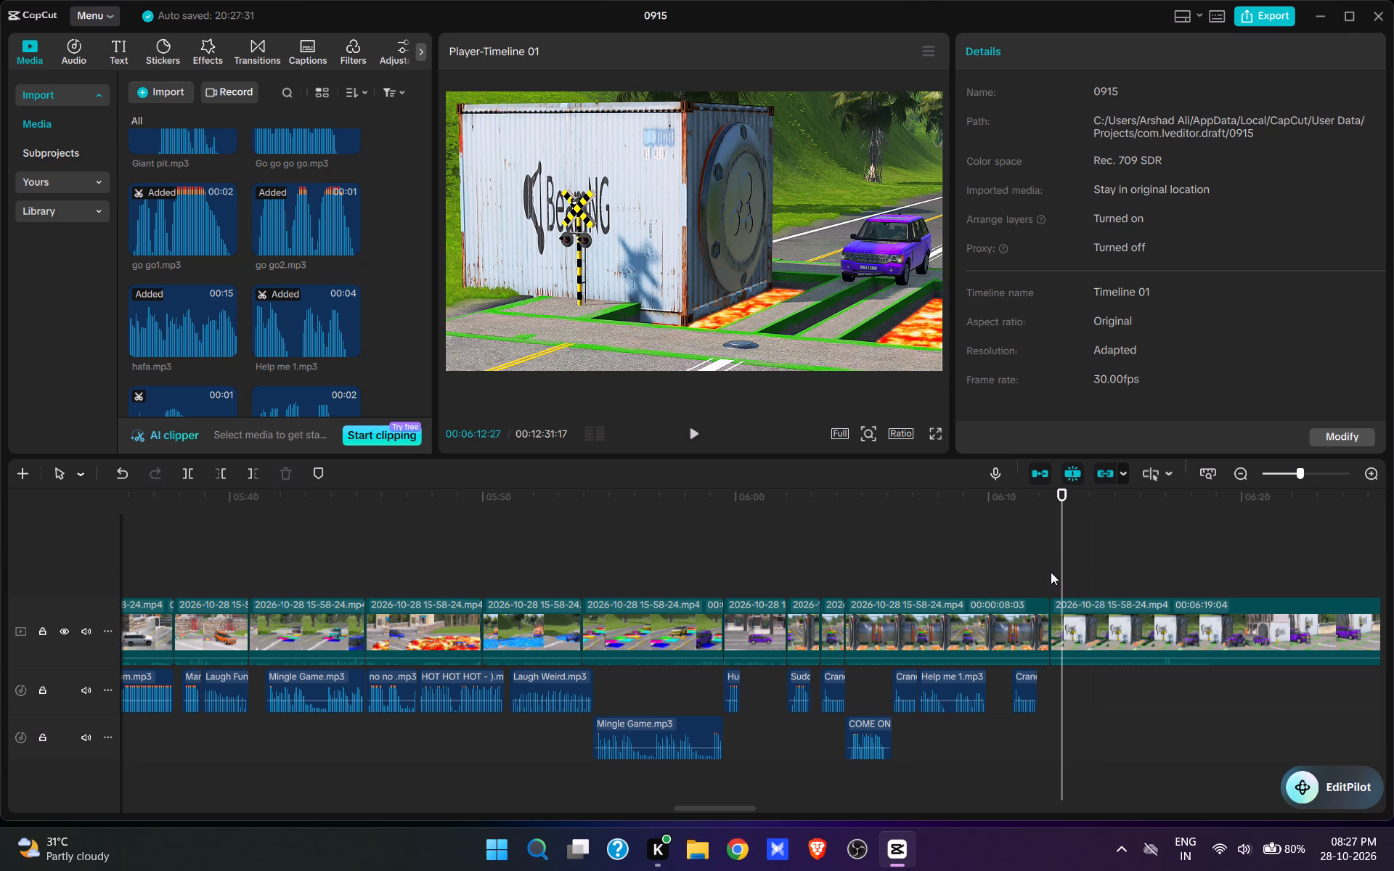
{"action": "left_click", "coordinate": [1045, 570]}
{"action": "scroll", "coordinate": [240, 269], "scroll_direction": "down", "scroll_amount": 3}
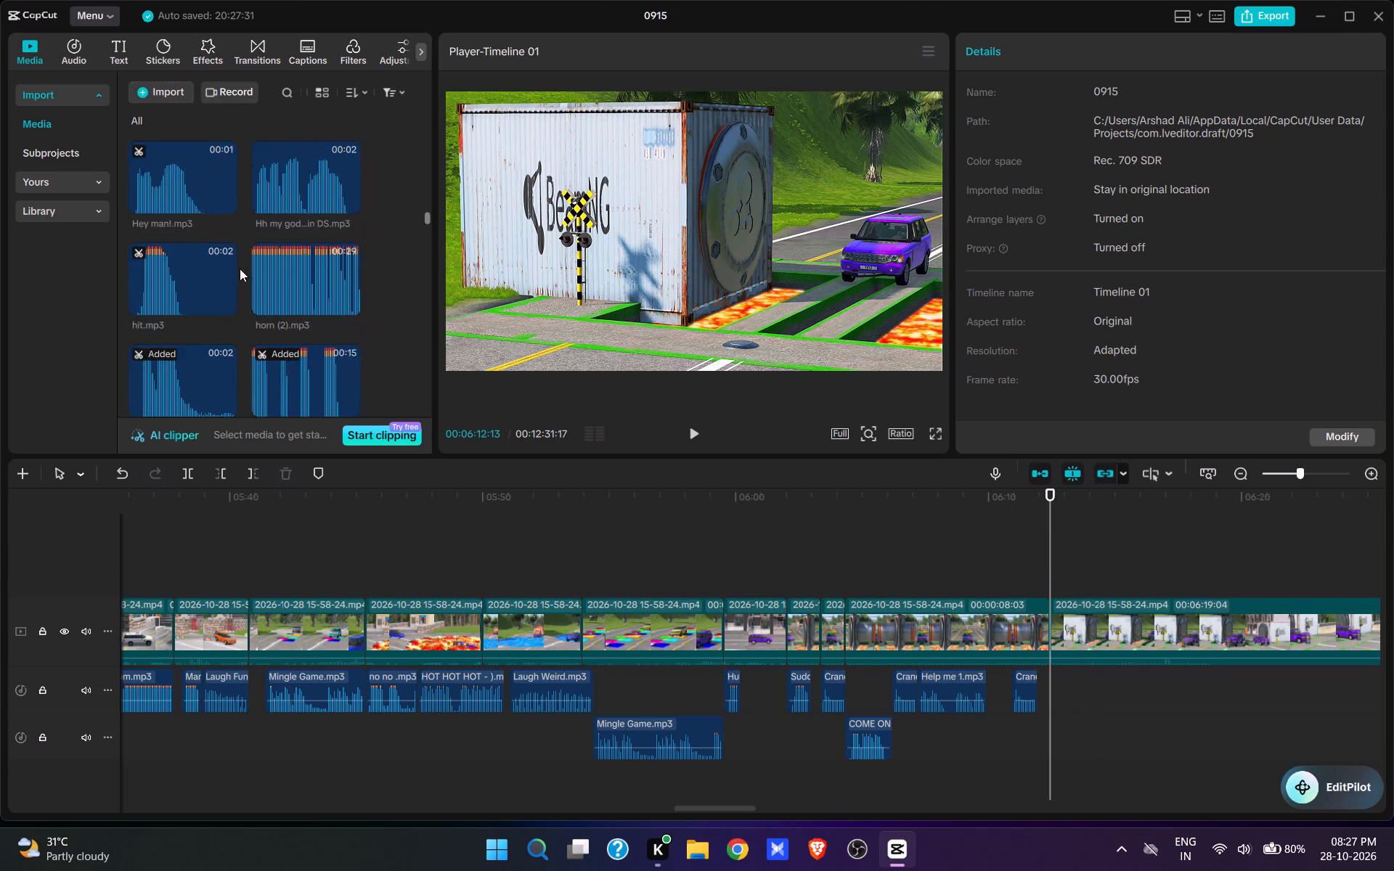
{"action": "scroll", "coordinate": [240, 269], "scroll_direction": "up", "scroll_amount": 6}
{"action": "scroll", "coordinate": [250, 271], "scroll_direction": "down", "scroll_amount": 4}
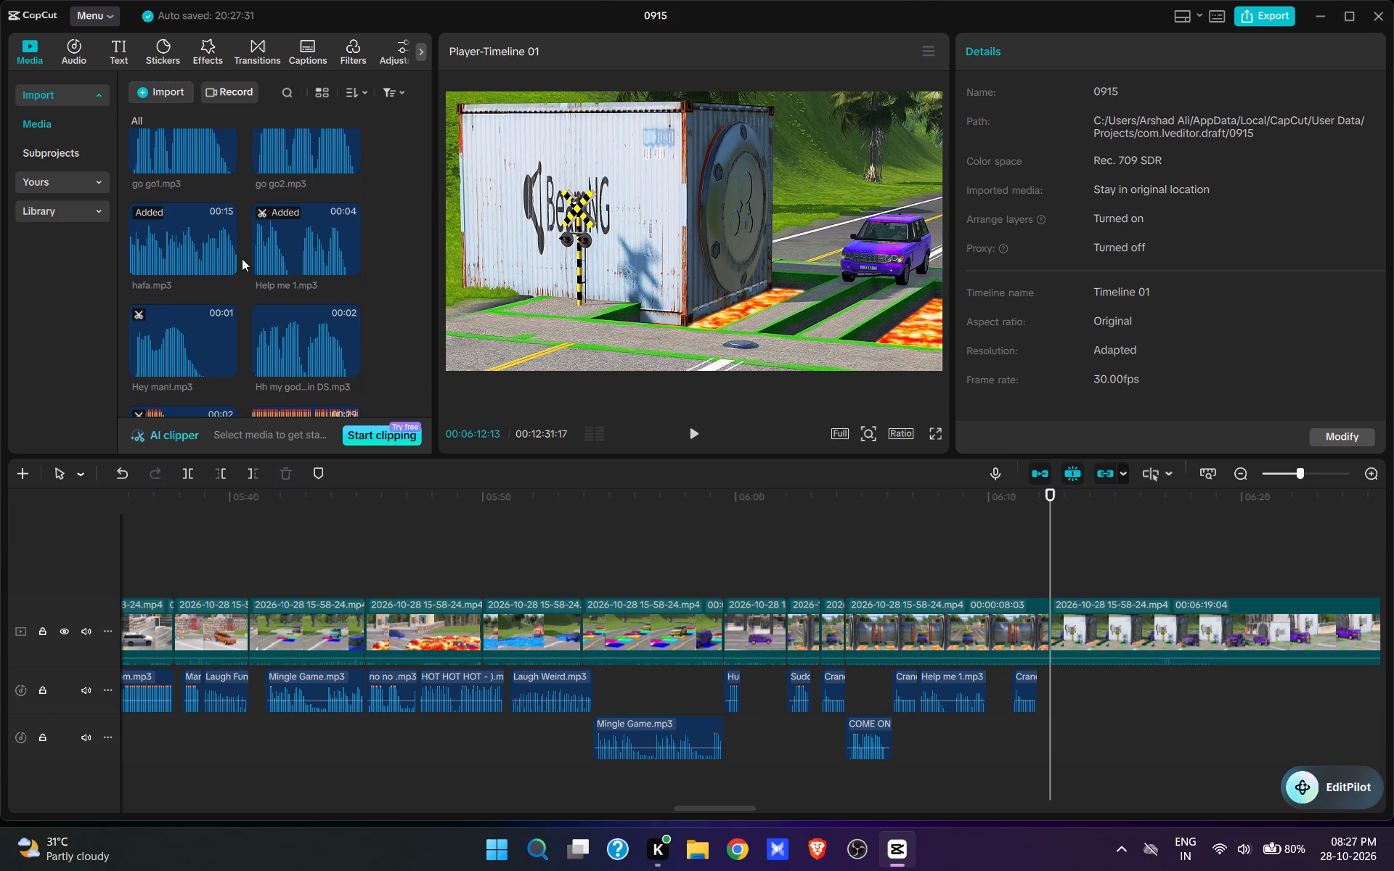
{"action": "scroll", "coordinate": [242, 258], "scroll_direction": "down", "scroll_amount": 5}
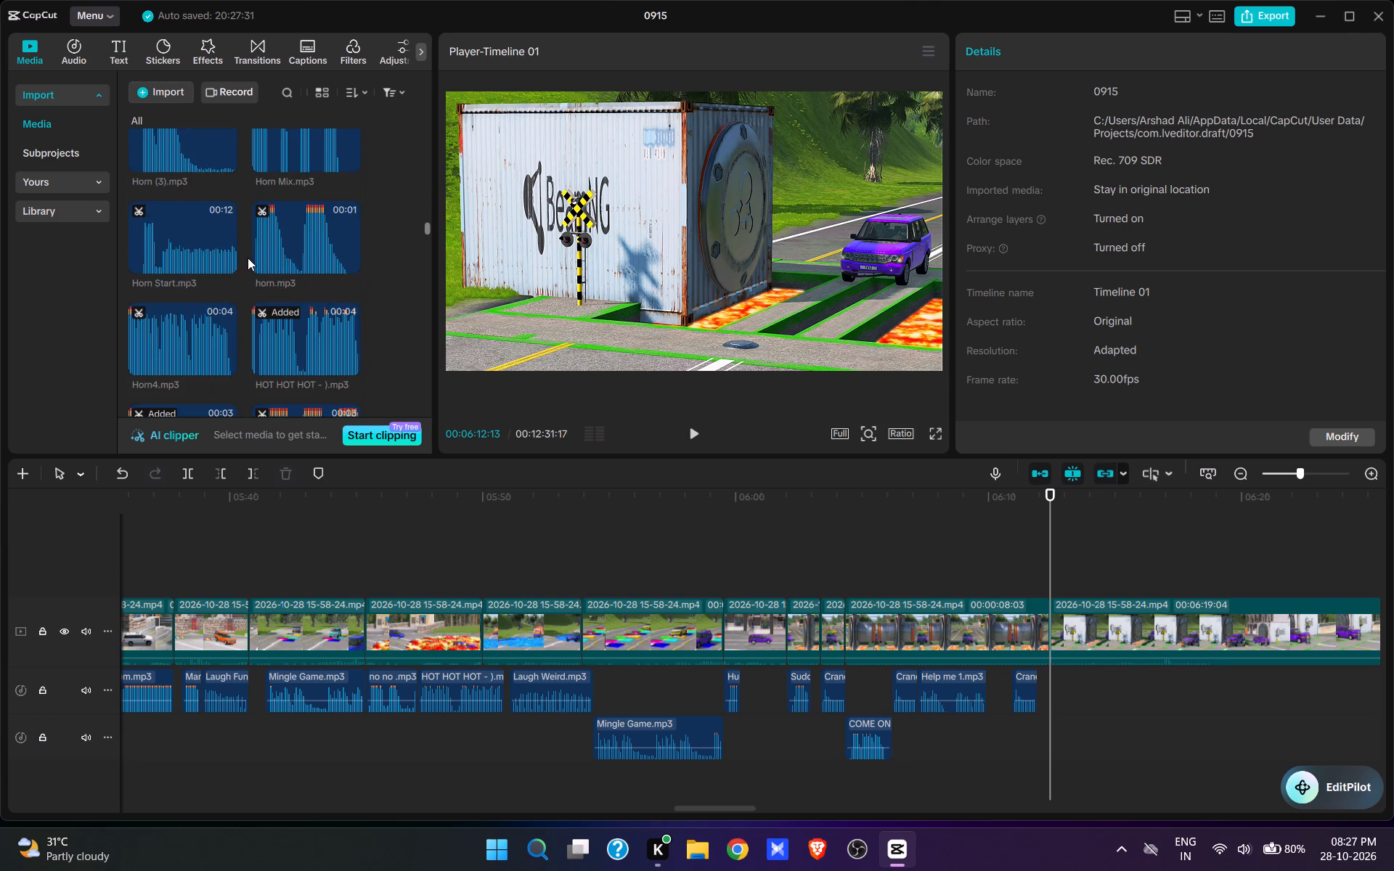
{"action": "scroll", "coordinate": [248, 258], "scroll_direction": "down", "scroll_amount": 4}
{"action": "scroll", "coordinate": [248, 258], "scroll_direction": "up", "scroll_amount": 2}
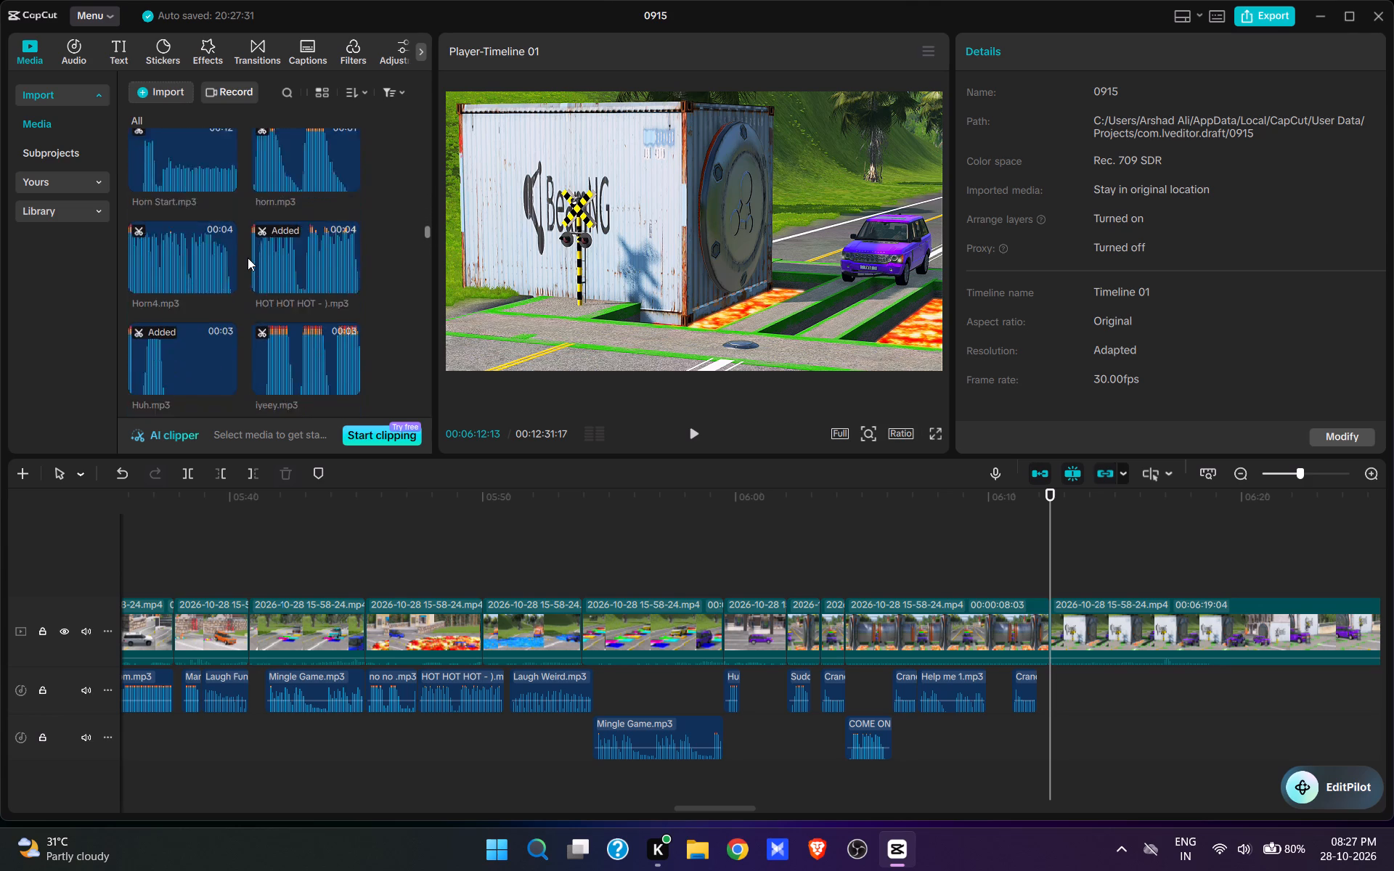
{"action": "scroll", "coordinate": [248, 258], "scroll_direction": "up", "scroll_amount": 15}
{"action": "scroll", "coordinate": [248, 258], "scroll_direction": "down", "scroll_amount": 3}
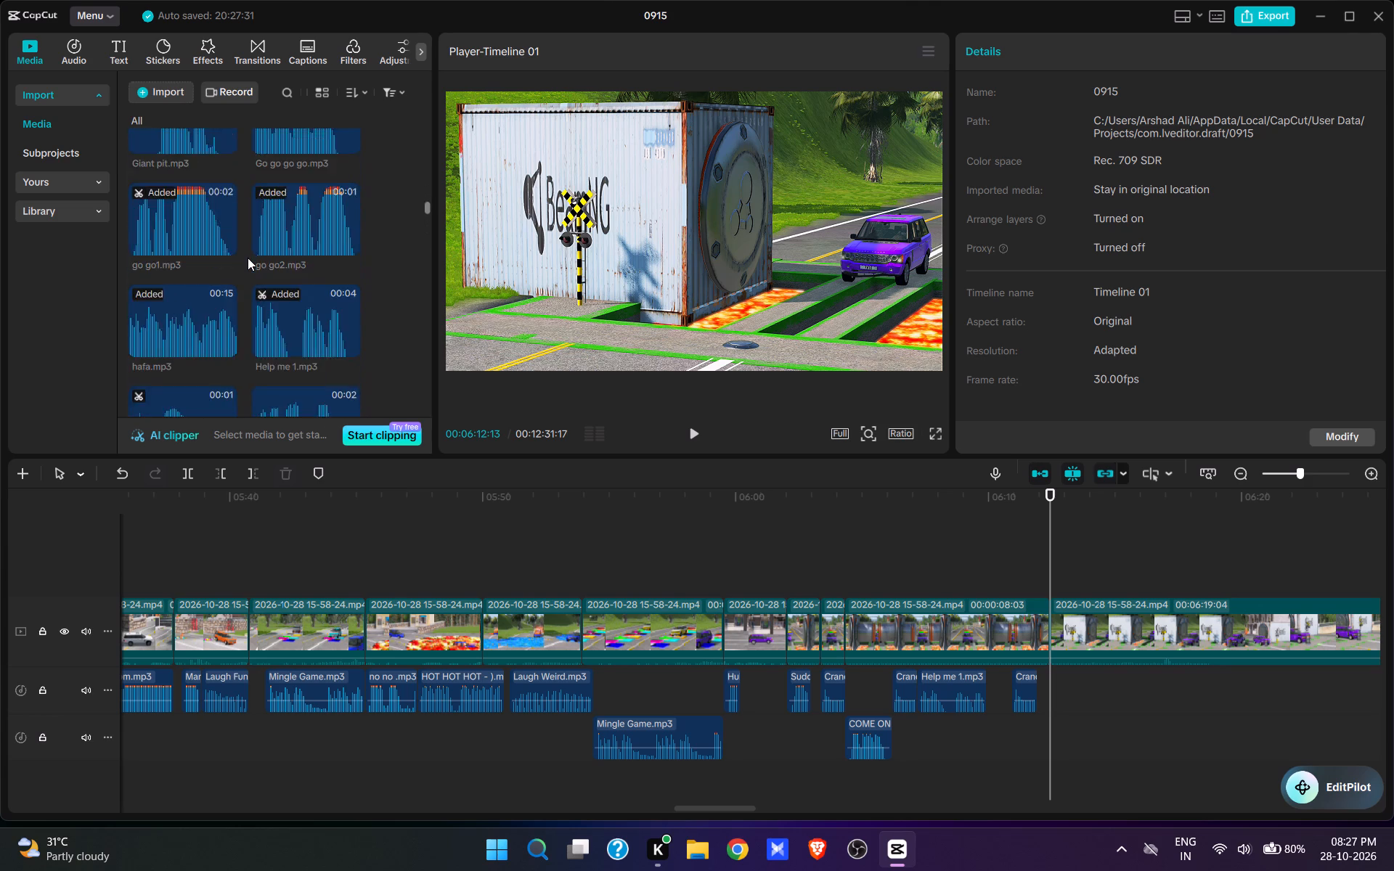
{"action": "scroll", "coordinate": [248, 258], "scroll_direction": "down", "scroll_amount": 12}
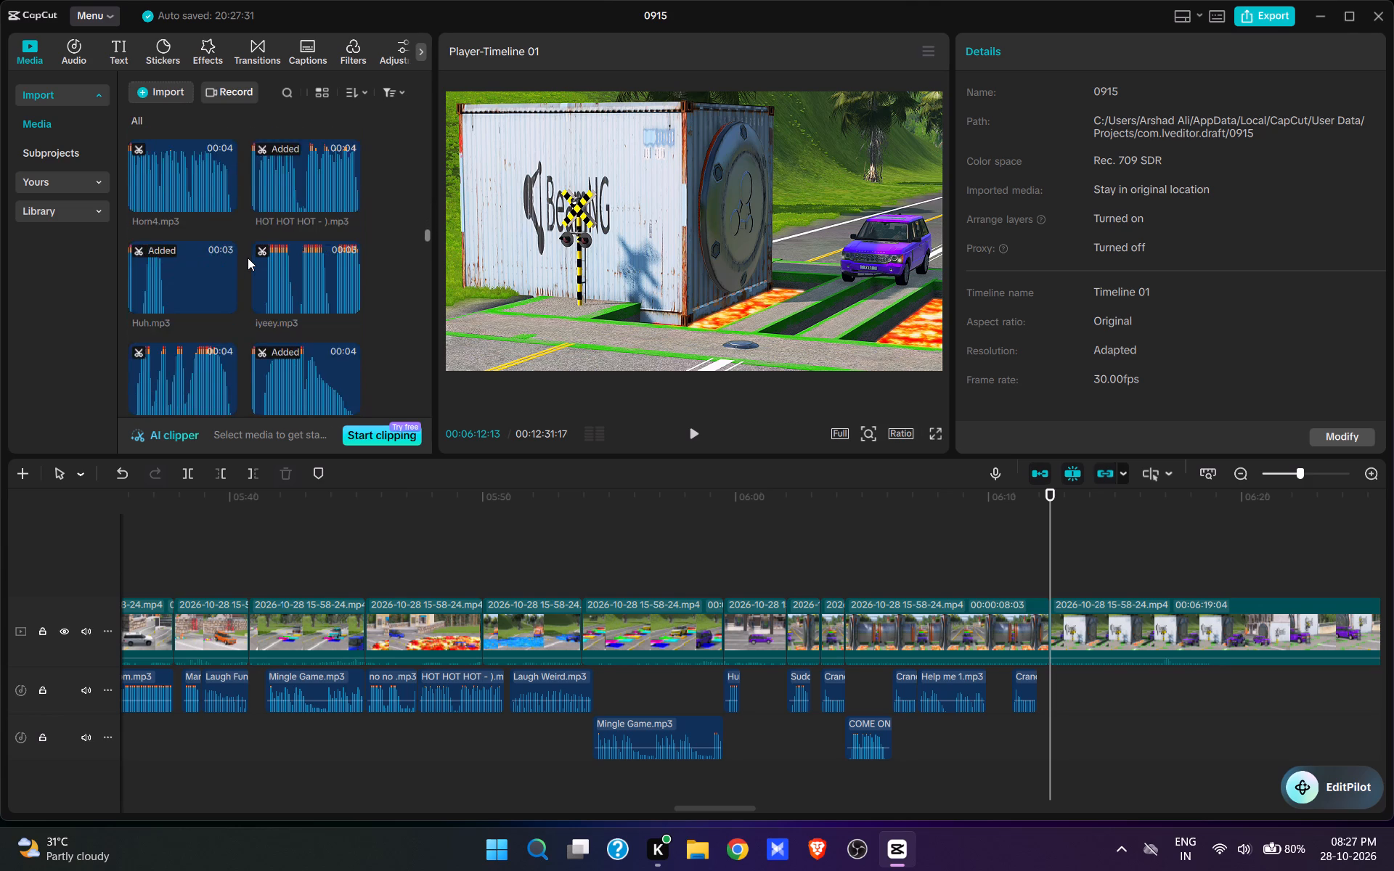
{"action": "scroll", "coordinate": [248, 258], "scroll_direction": "down", "scroll_amount": 2}
{"action": "scroll", "coordinate": [248, 258], "scroll_direction": "up", "scroll_amount": 15}
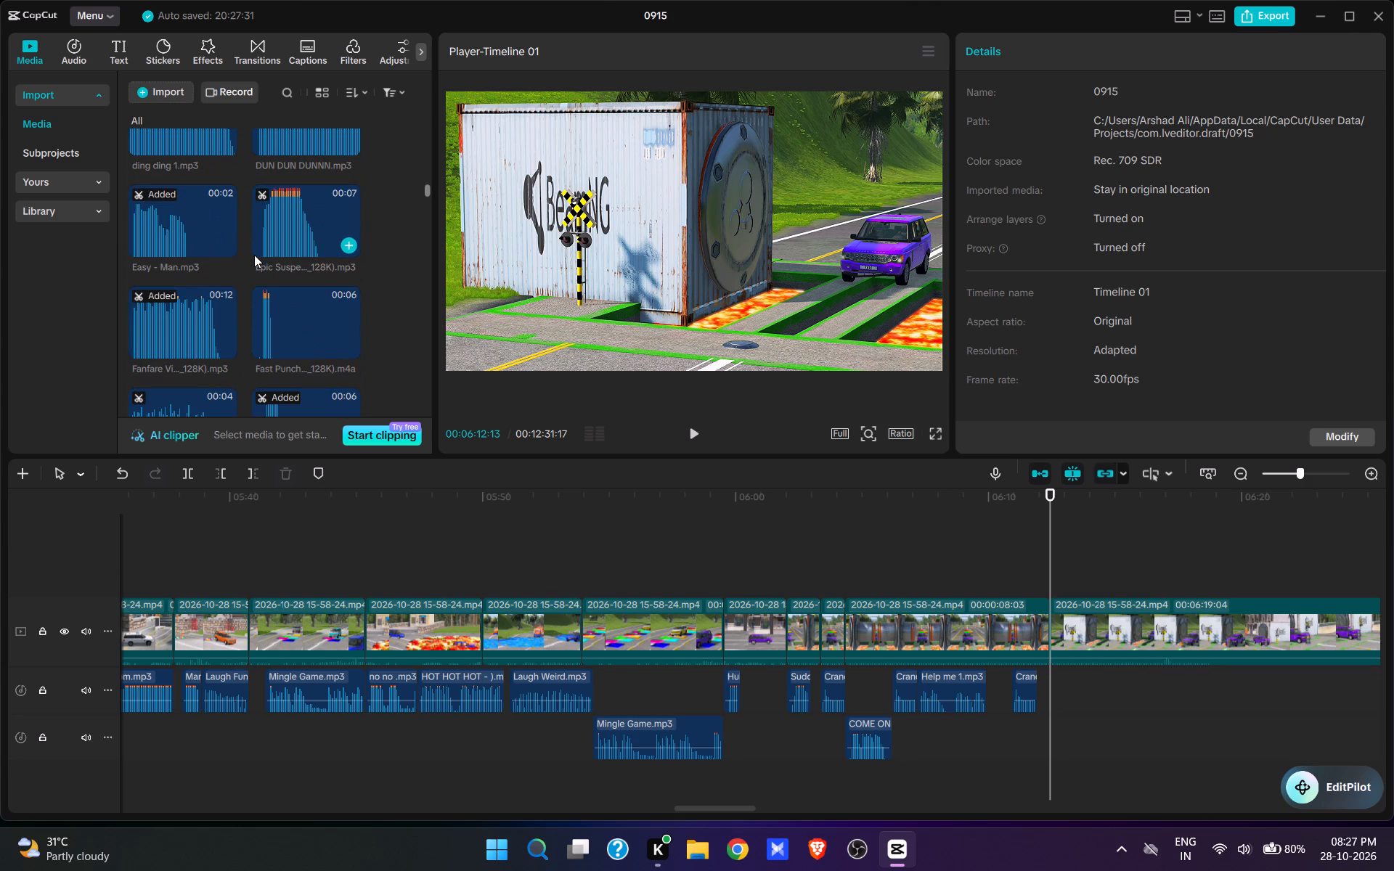
{"action": "scroll", "coordinate": [254, 255], "scroll_direction": "up", "scroll_amount": 5}
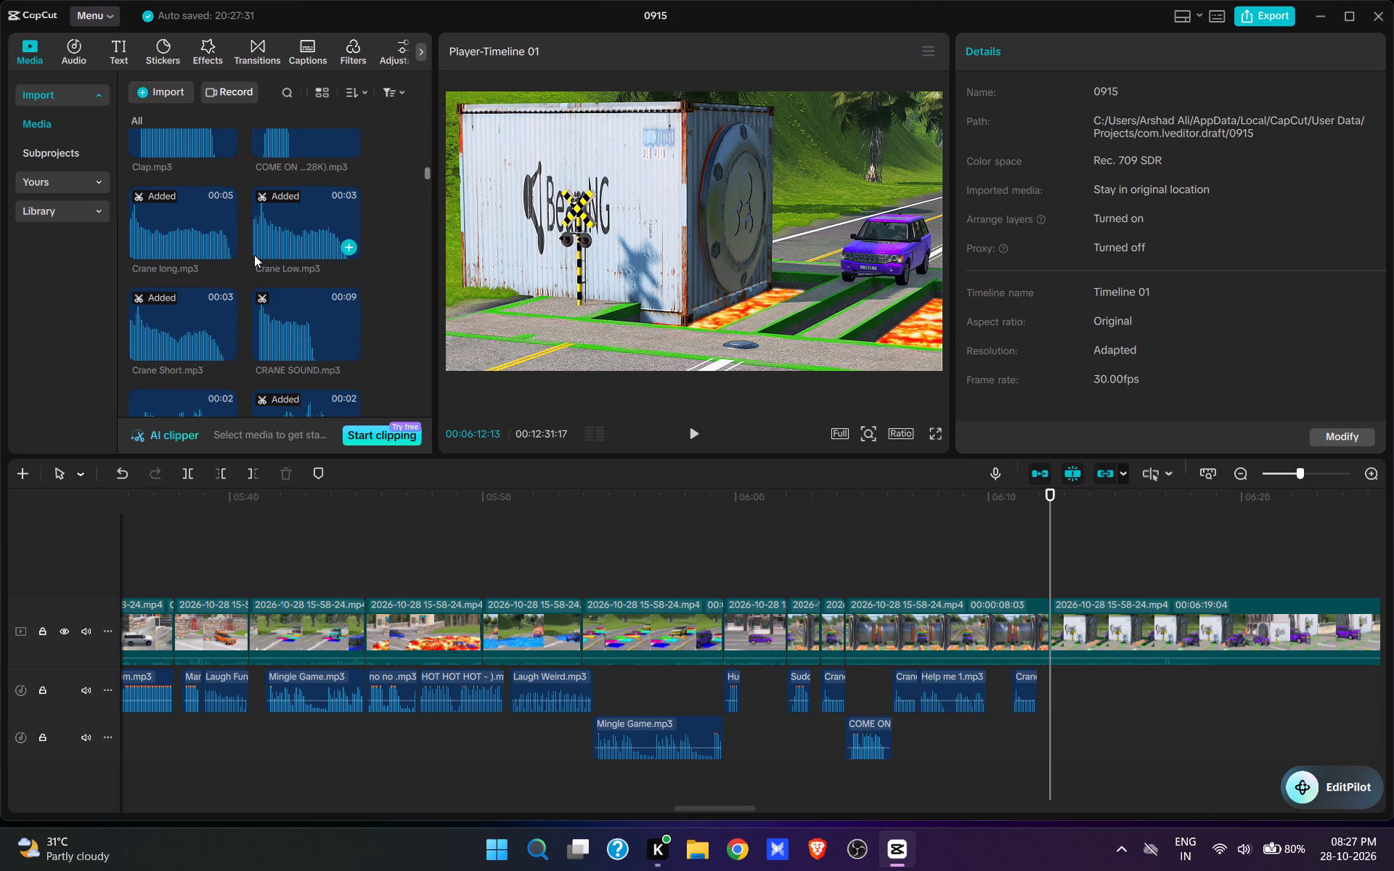
{"action": "scroll", "coordinate": [254, 255], "scroll_direction": "down", "scroll_amount": 9}
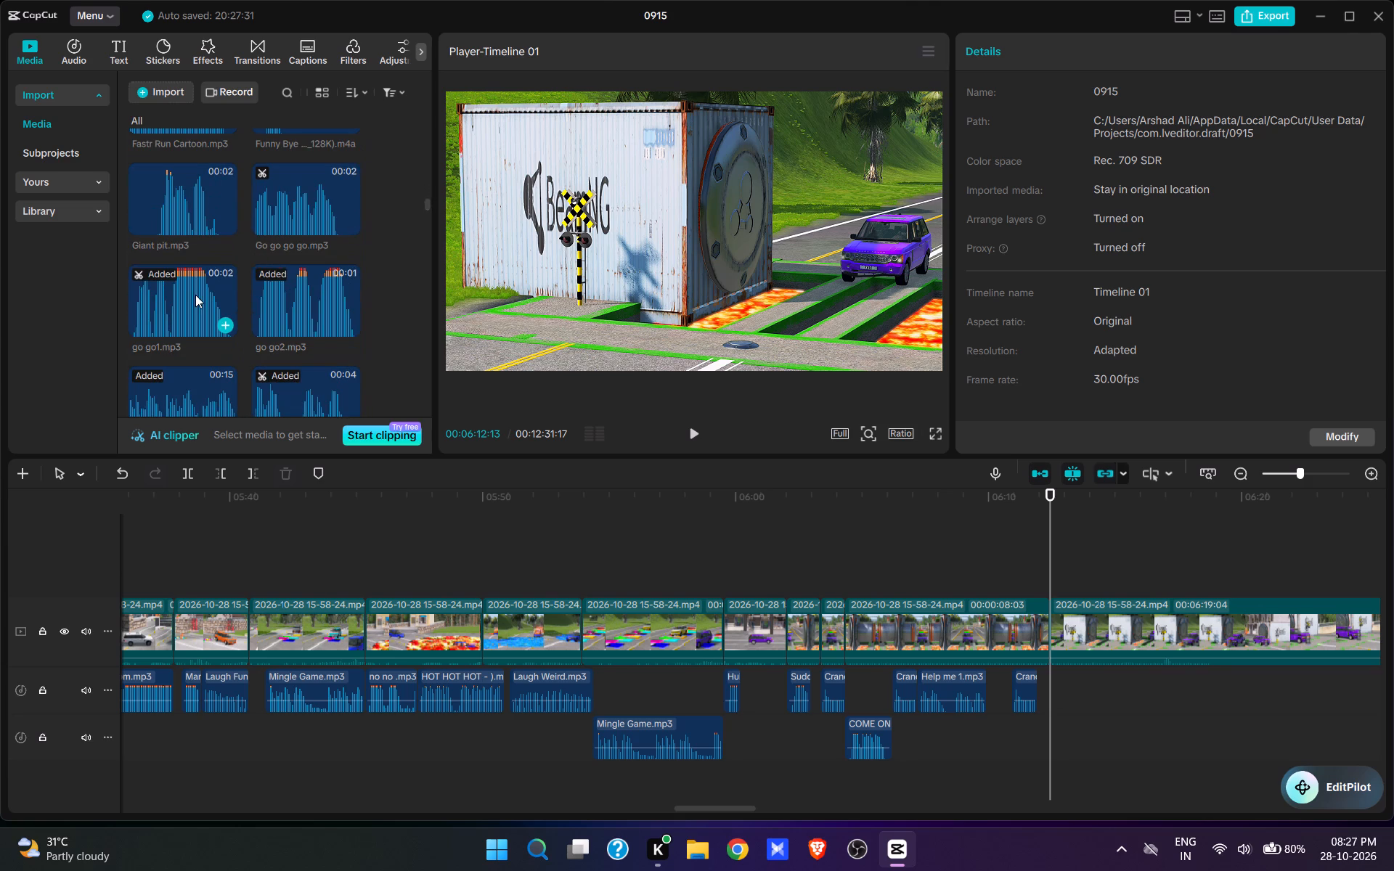
{"action": "left_click", "coordinate": [195, 295]}
{"action": "left_click", "coordinate": [229, 322]}
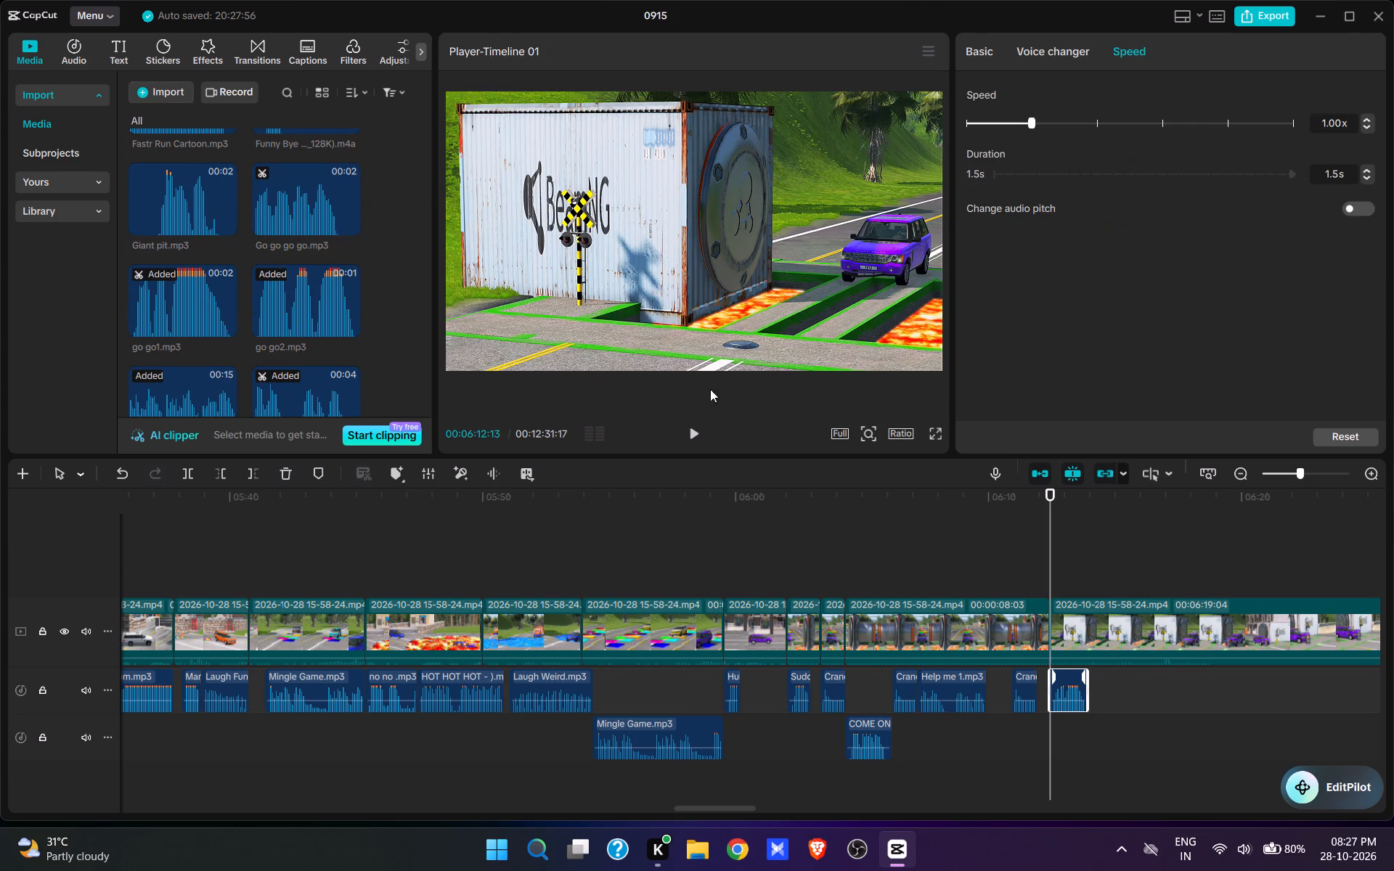
{"action": "left_click", "coordinate": [690, 433]}
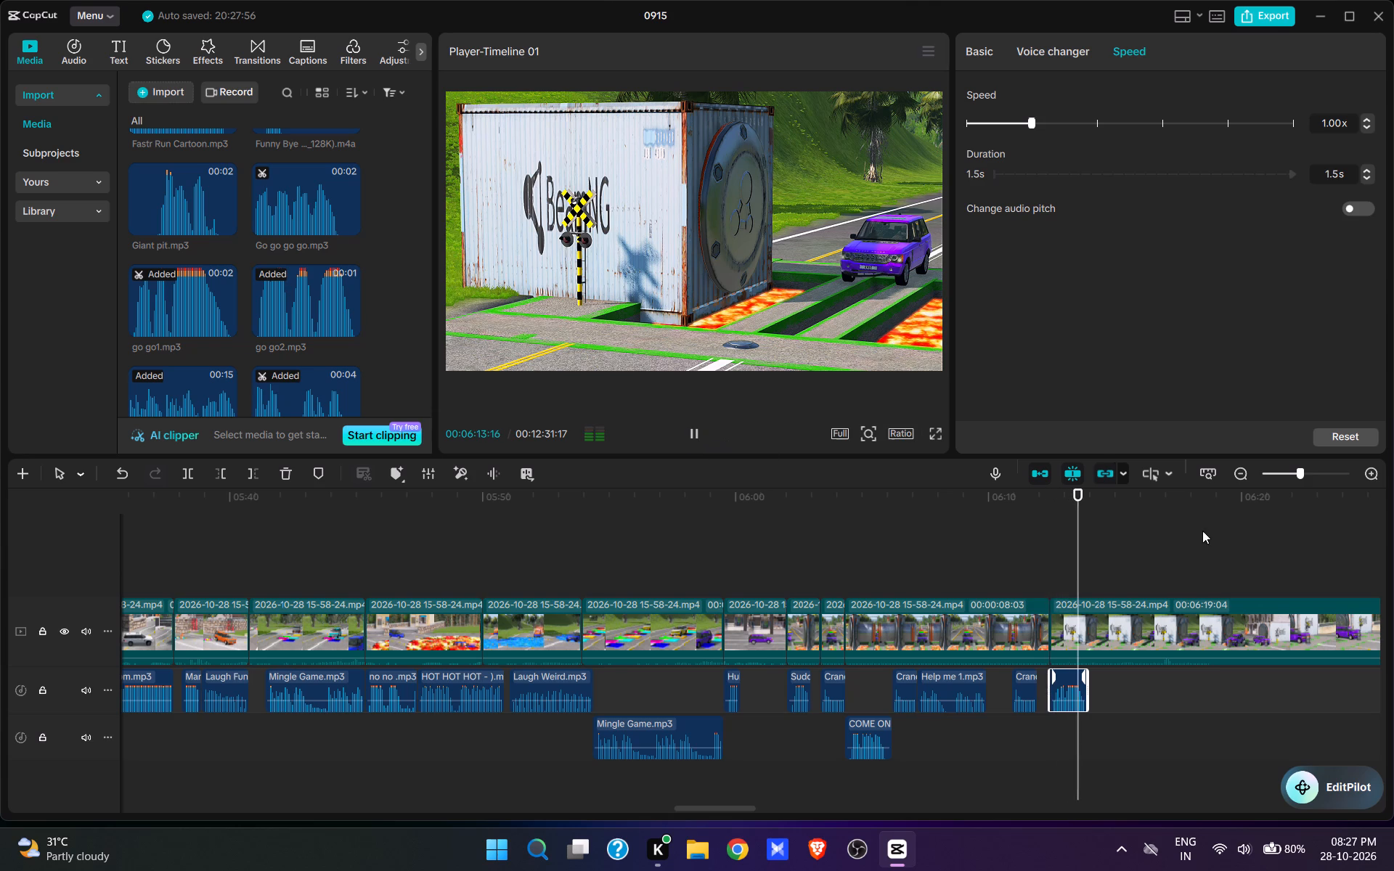
{"action": "key", "text": "space"}
Add Thank you Man.mp3 at 00:06:14:00, directly after go go1.mp3, trim its end to 00:06:16:28, and preview it.
{"action": "scroll", "coordinate": [309, 279], "scroll_direction": "down", "scroll_amount": 6}
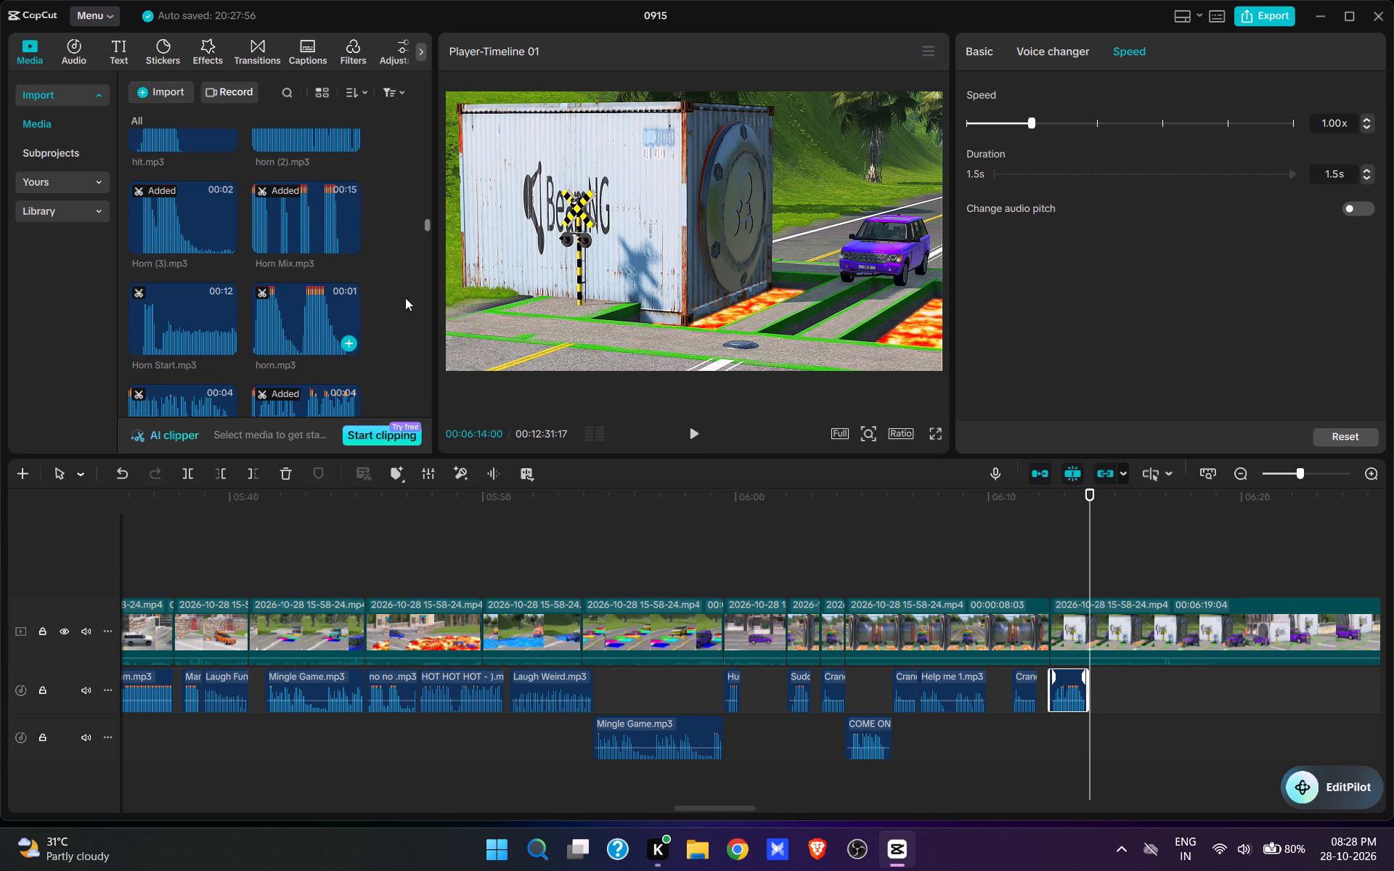
{"action": "left_click_drag", "start_coordinate": [426, 226], "coordinate": [424, 324]}
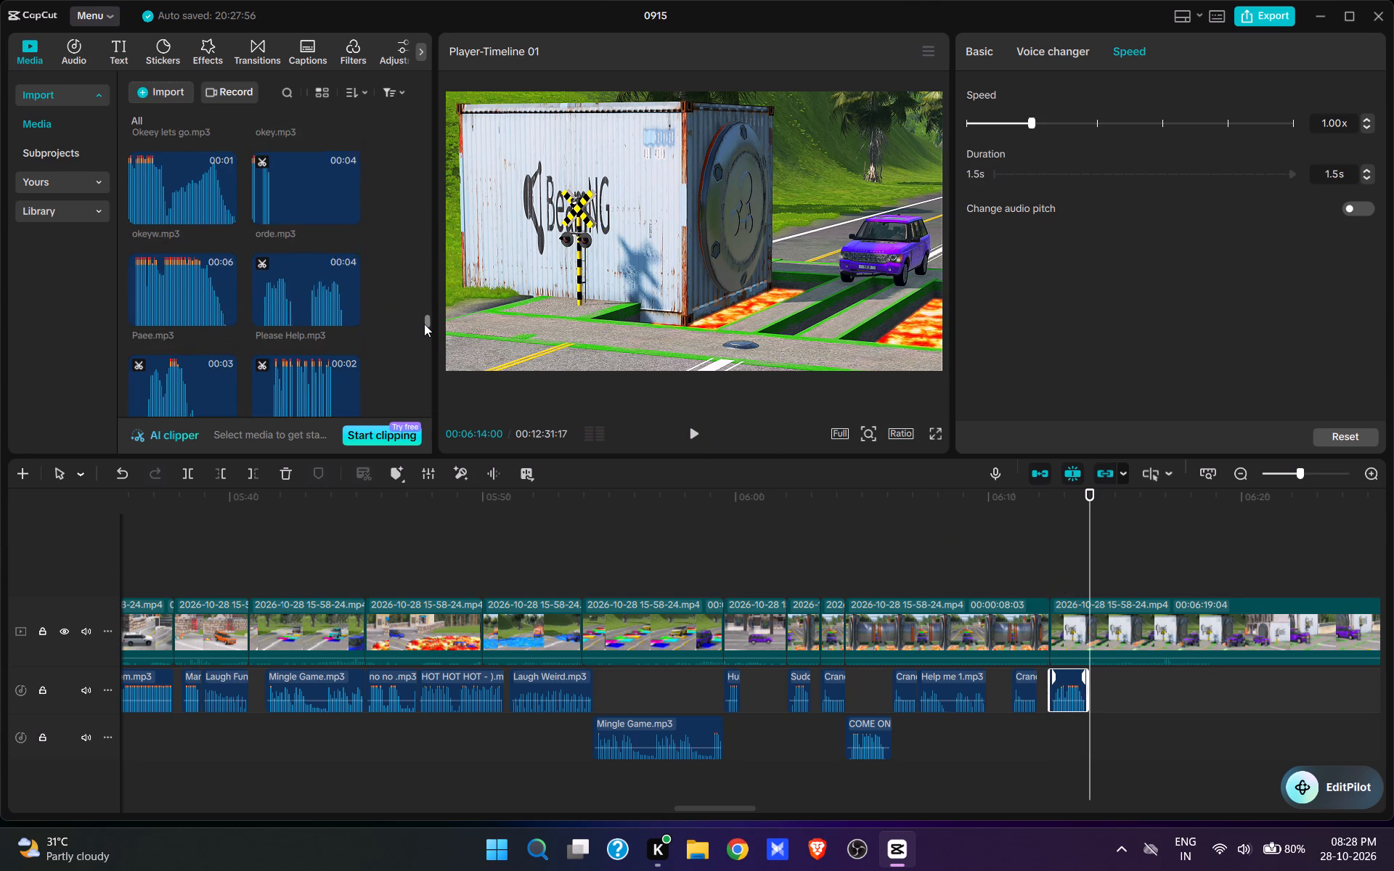
{"action": "left_click_drag", "start_coordinate": [424, 324], "coordinate": [423, 344]}
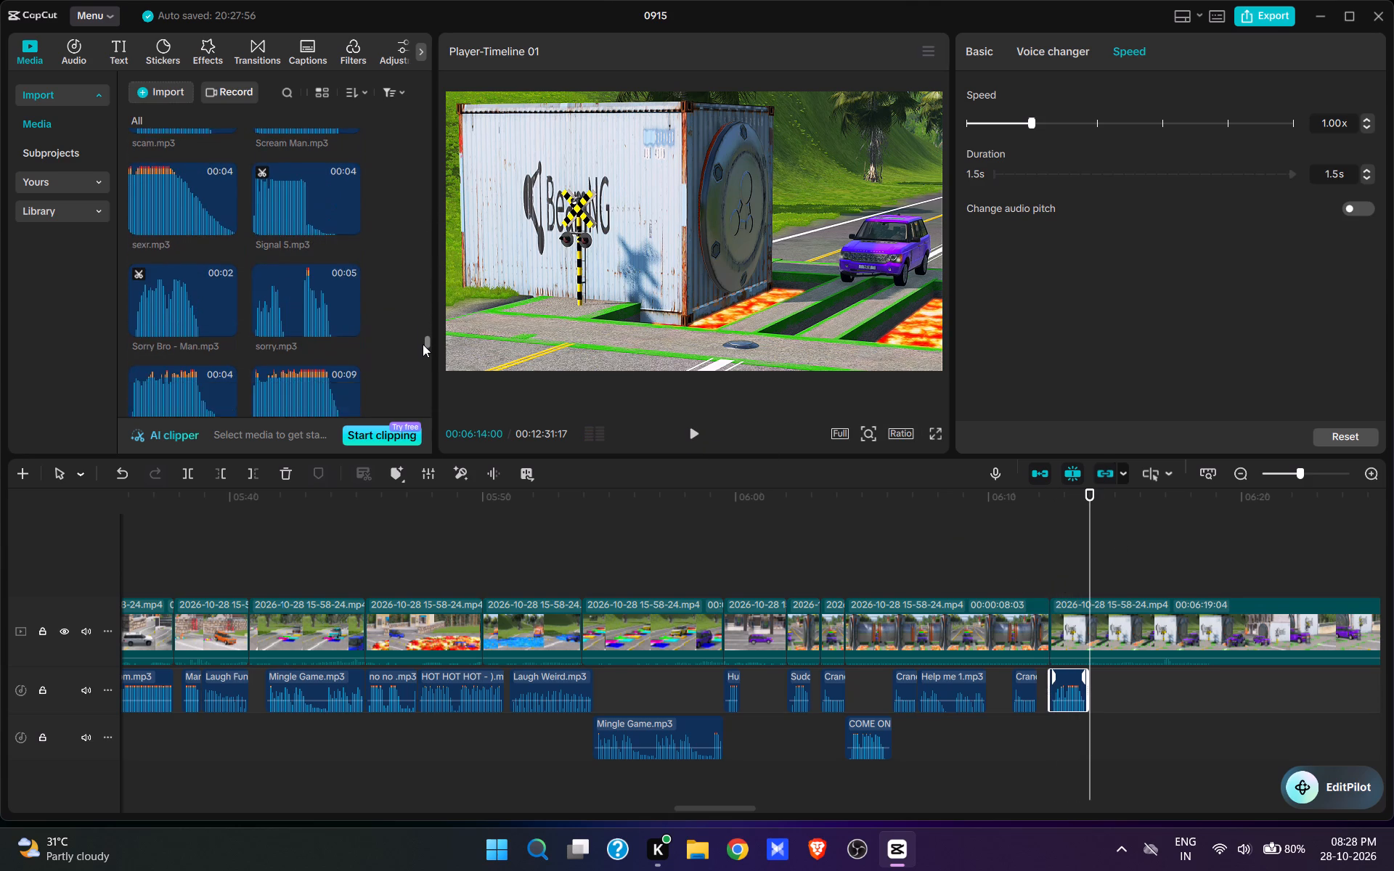
{"action": "left_click_drag", "start_coordinate": [423, 344], "coordinate": [424, 367]}
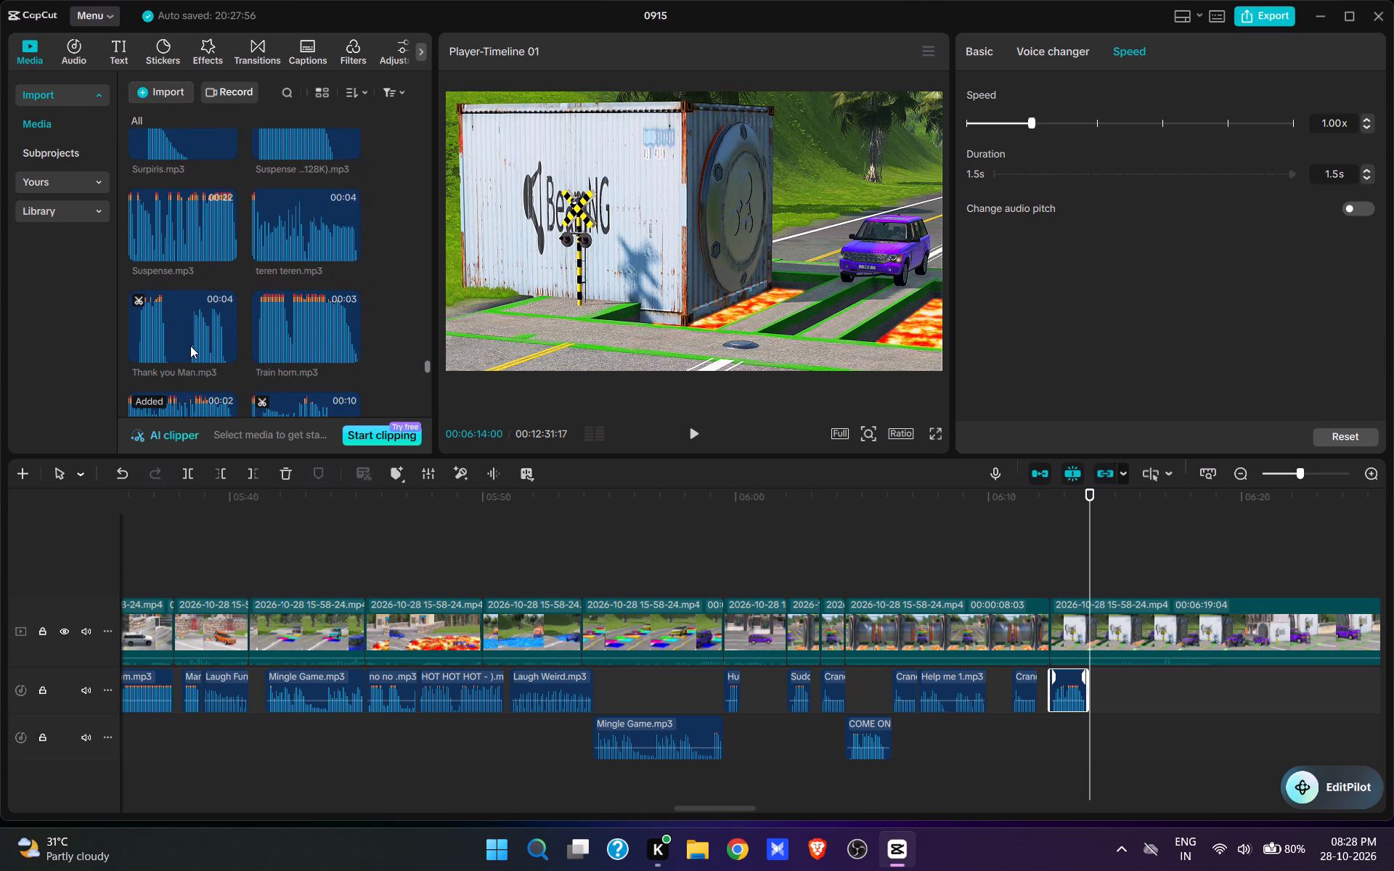
{"action": "left_click", "coordinate": [227, 353]}
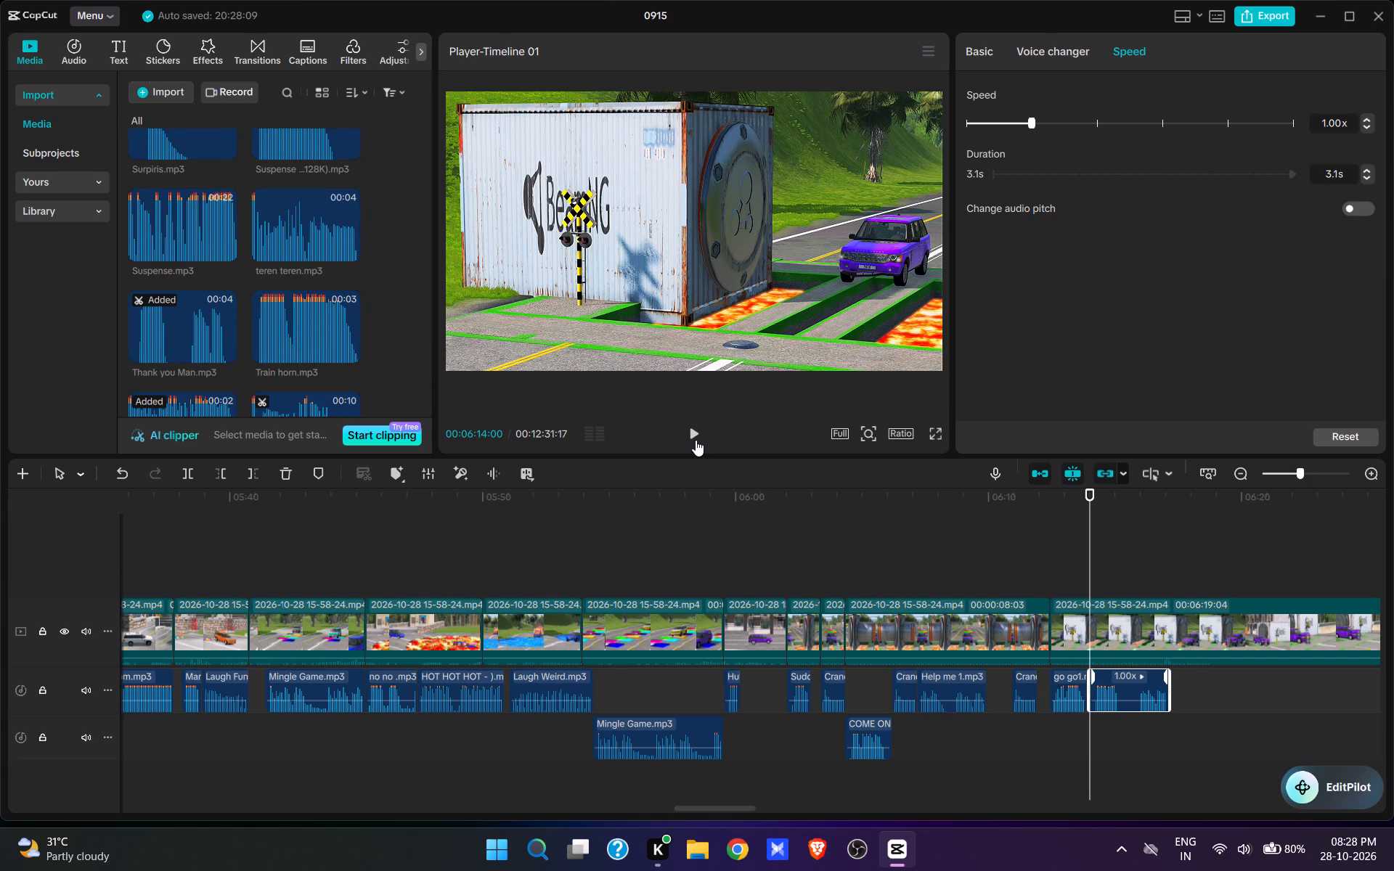
{"action": "key", "text": "space"}
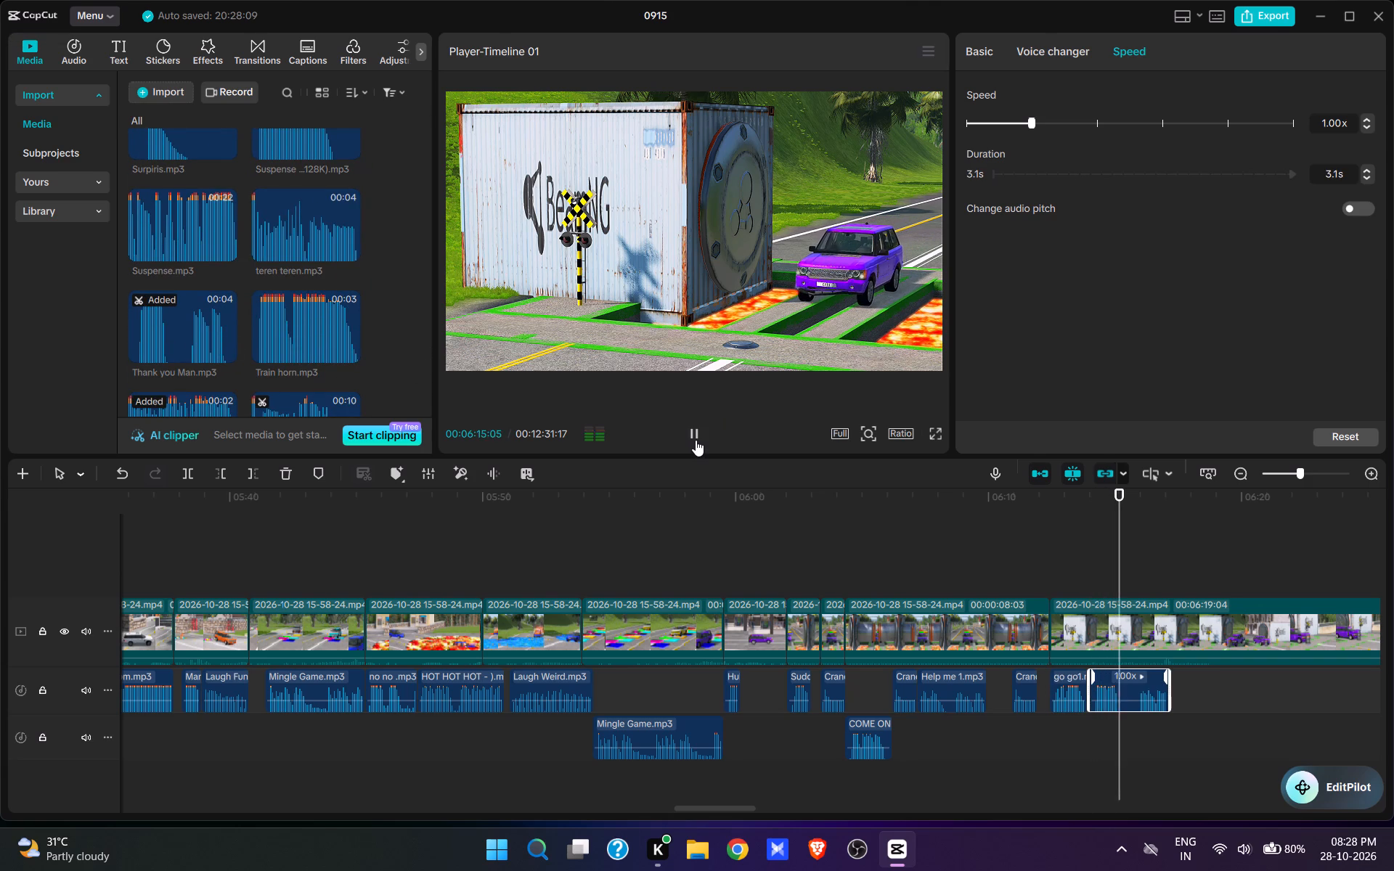
{"action": "key", "text": "space"}
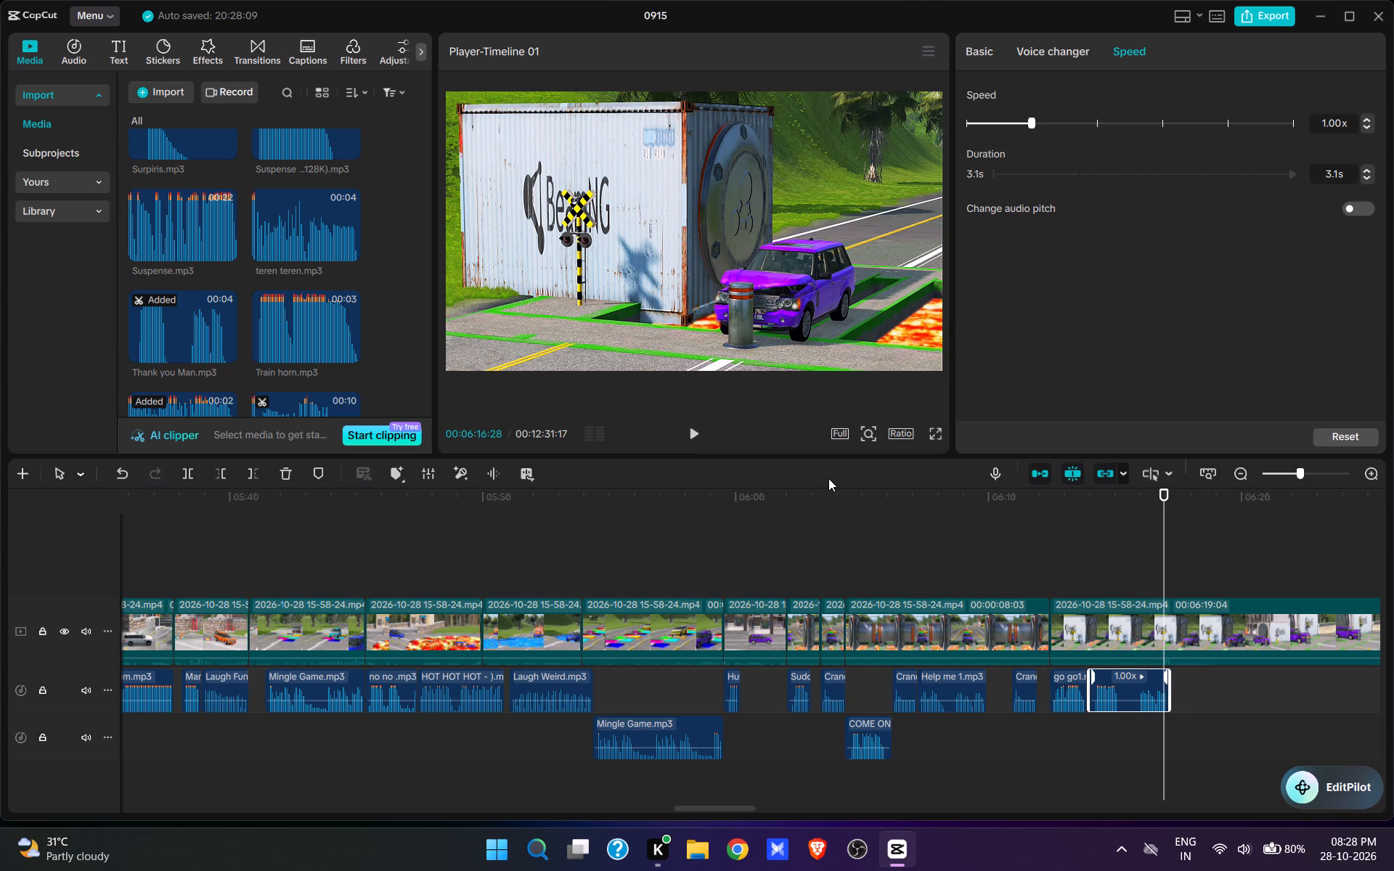
{"action": "key", "text": "e"}
{"action": "left_click", "coordinate": [1120, 581]}
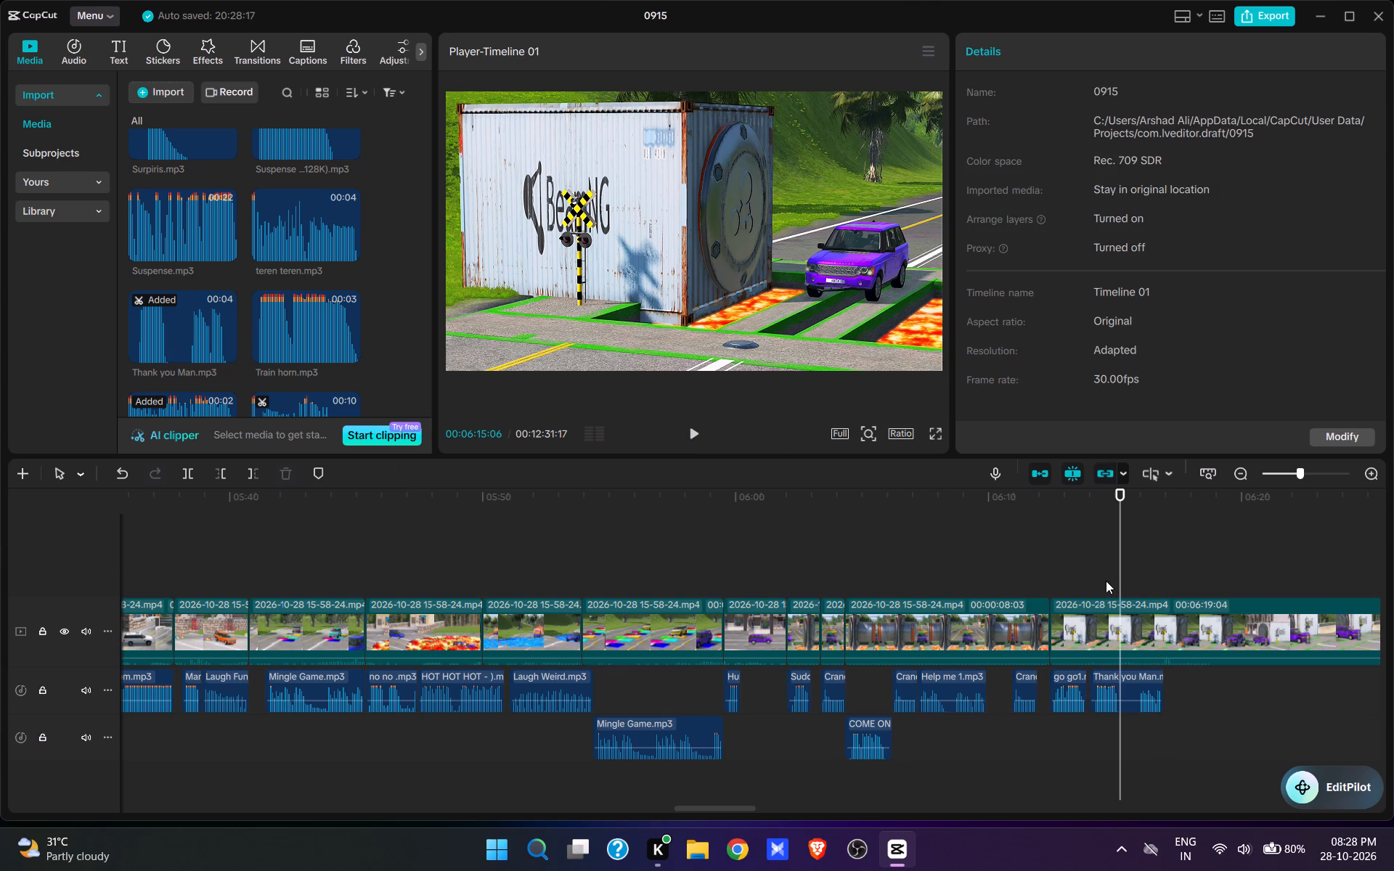
{"action": "key", "text": "space"}
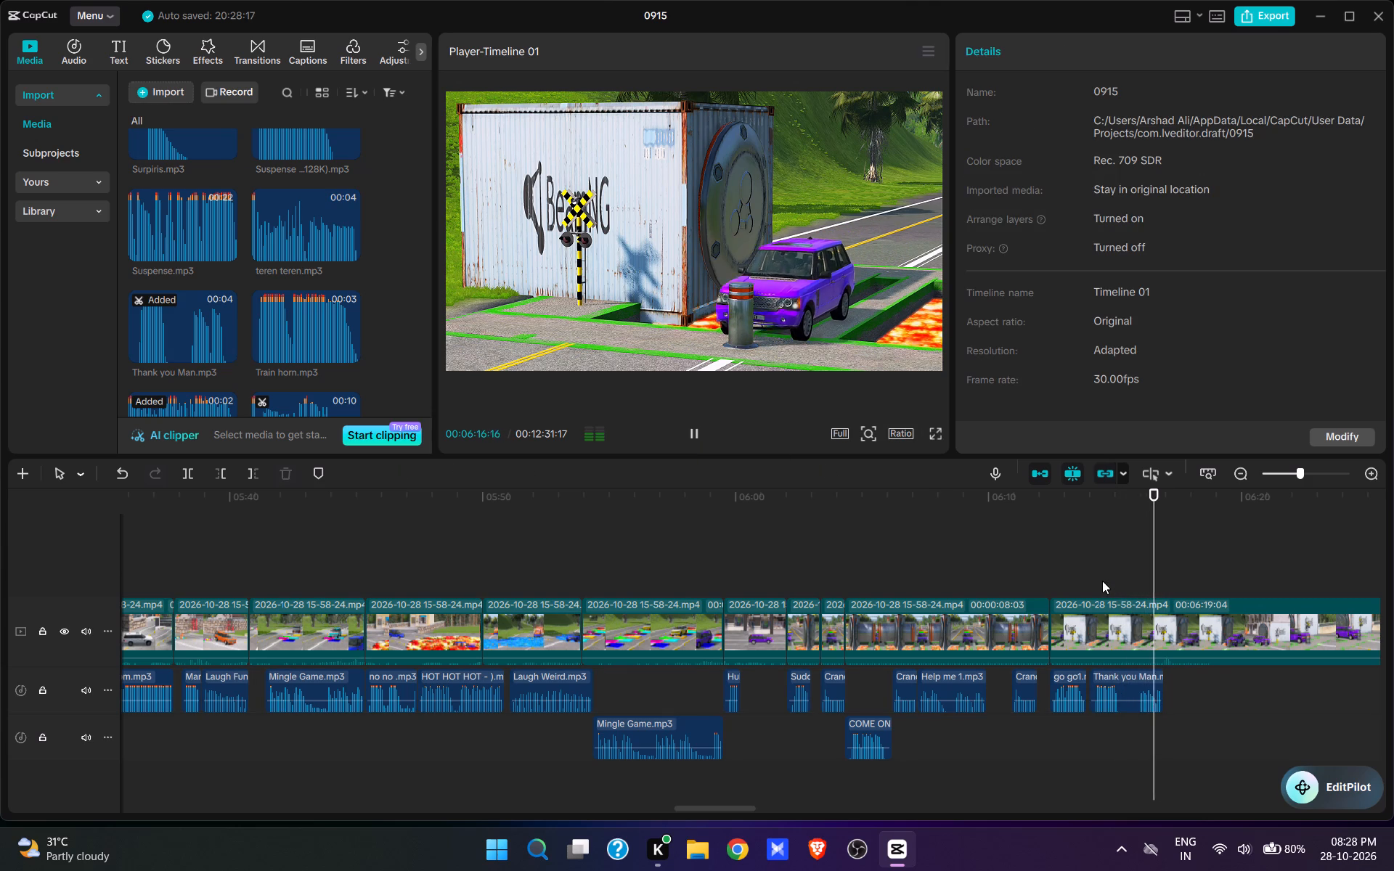
{"action": "key", "text": "space"}
Add aughhhh.mp3 at 00:06:16:28, where the SUV has hit the bollard, and preview it.
{"action": "left_click", "coordinate": [1162, 581]}
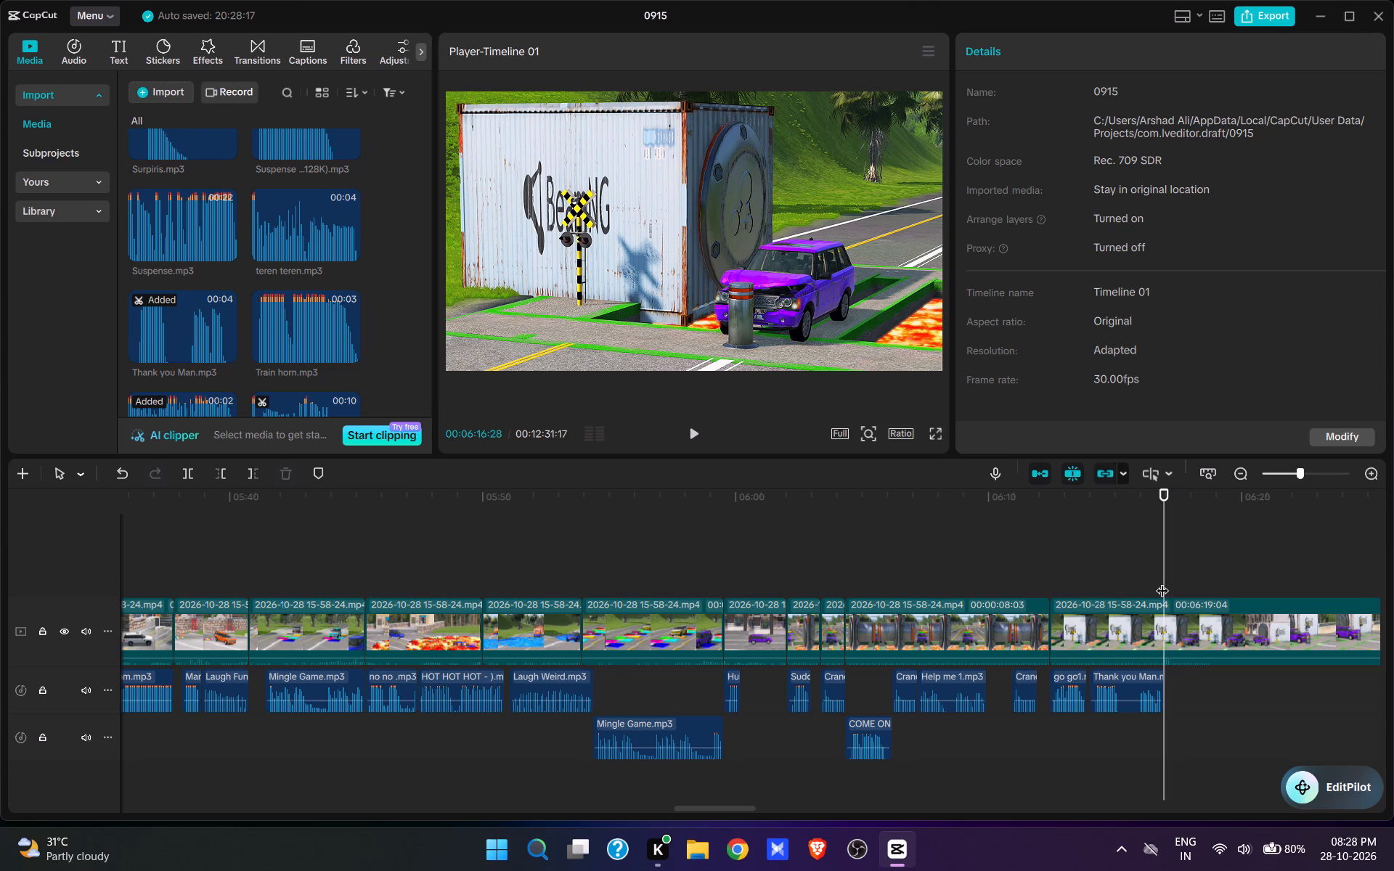
{"action": "scroll", "coordinate": [364, 295], "scroll_direction": "up", "scroll_amount": 5}
{"action": "left_click_drag", "start_coordinate": [431, 344], "coordinate": [417, 189]}
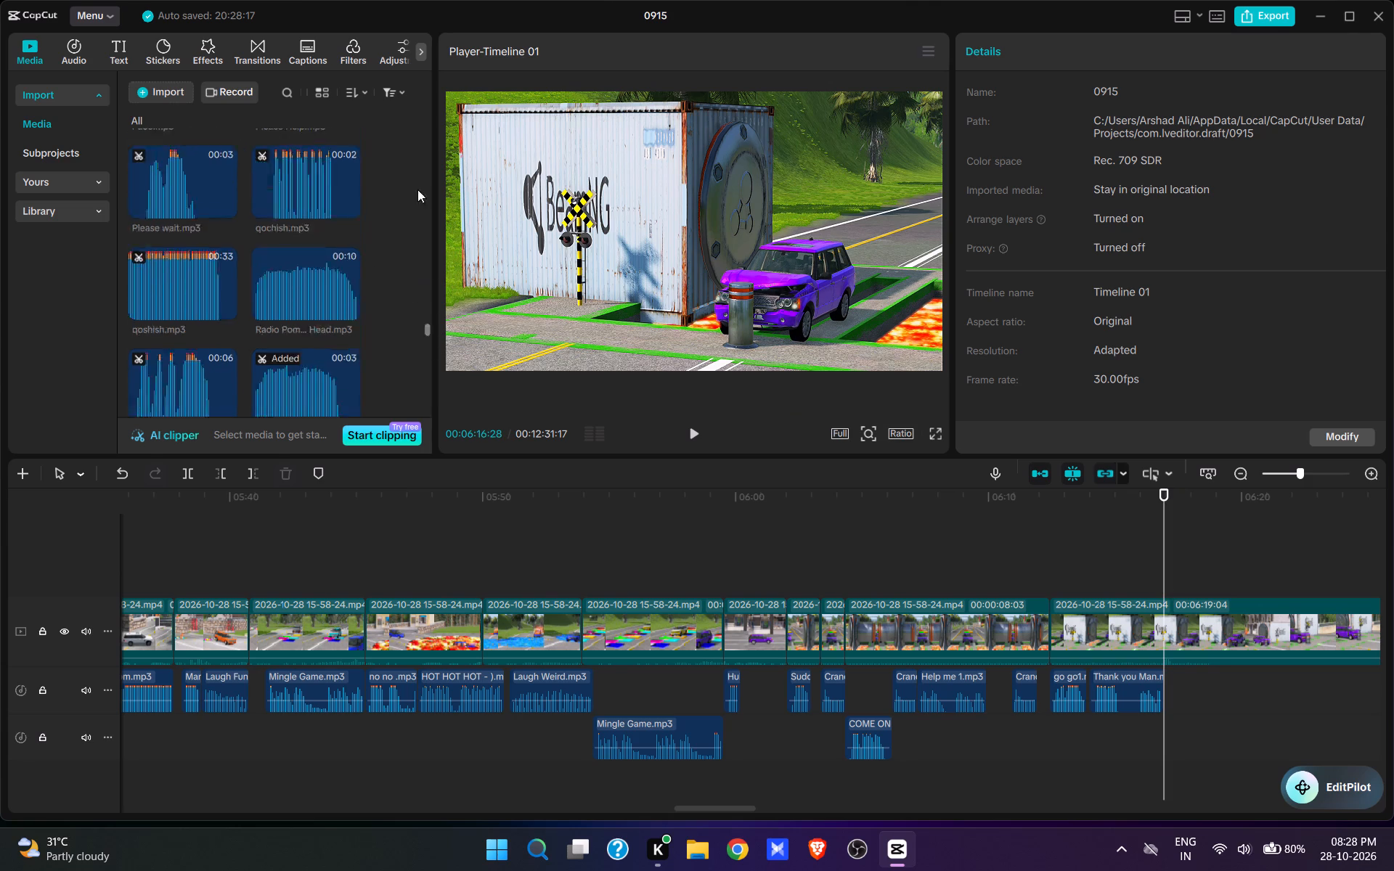
{"action": "left_click_drag", "start_coordinate": [417, 189], "coordinate": [417, 49]}
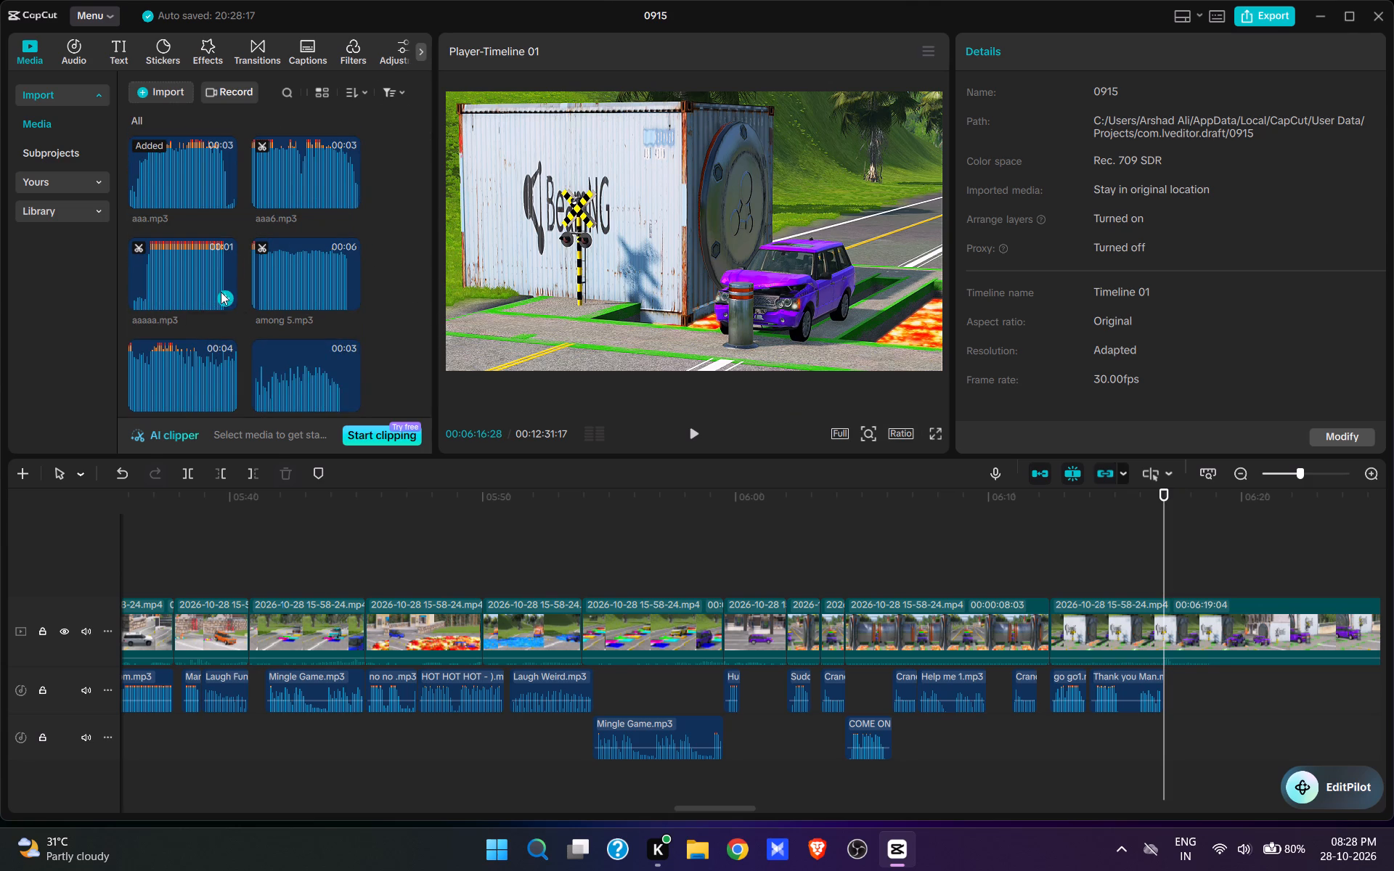
{"action": "scroll", "coordinate": [208, 279], "scroll_direction": "down", "scroll_amount": 2}
{"action": "left_click", "coordinate": [225, 334]}
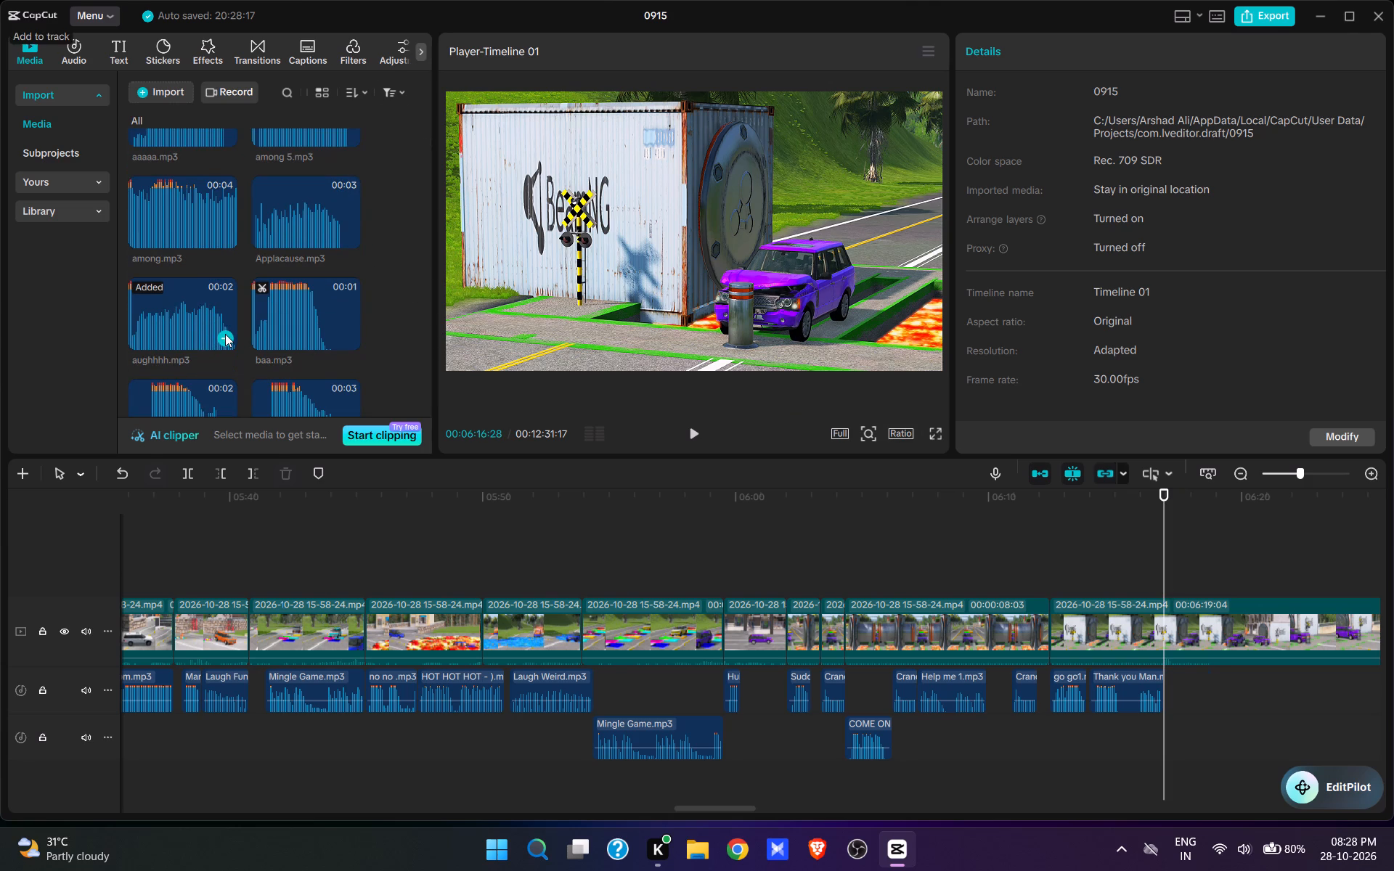
{"action": "key", "text": "space"}
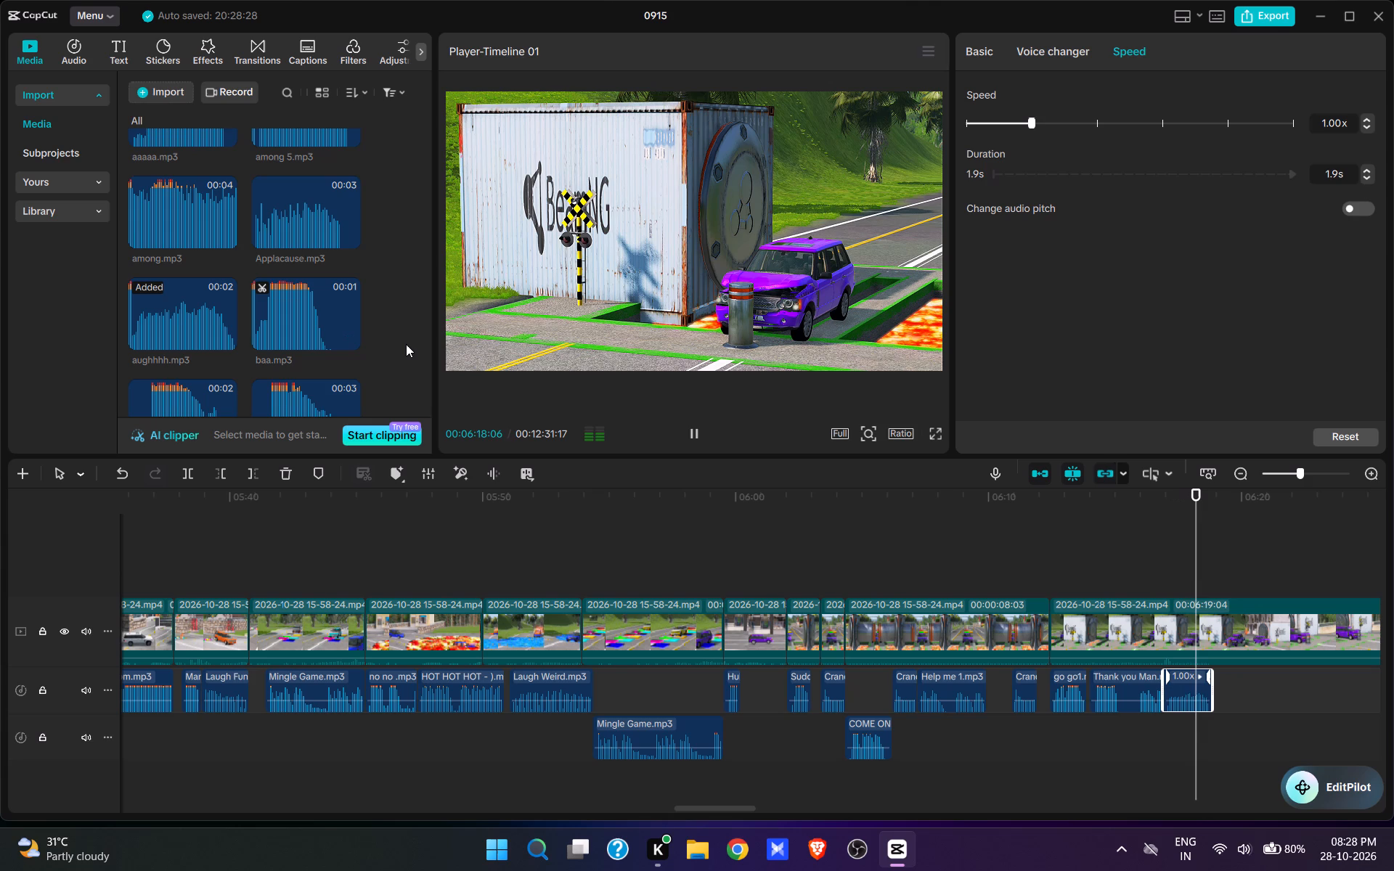
{"action": "key", "text": "space"}
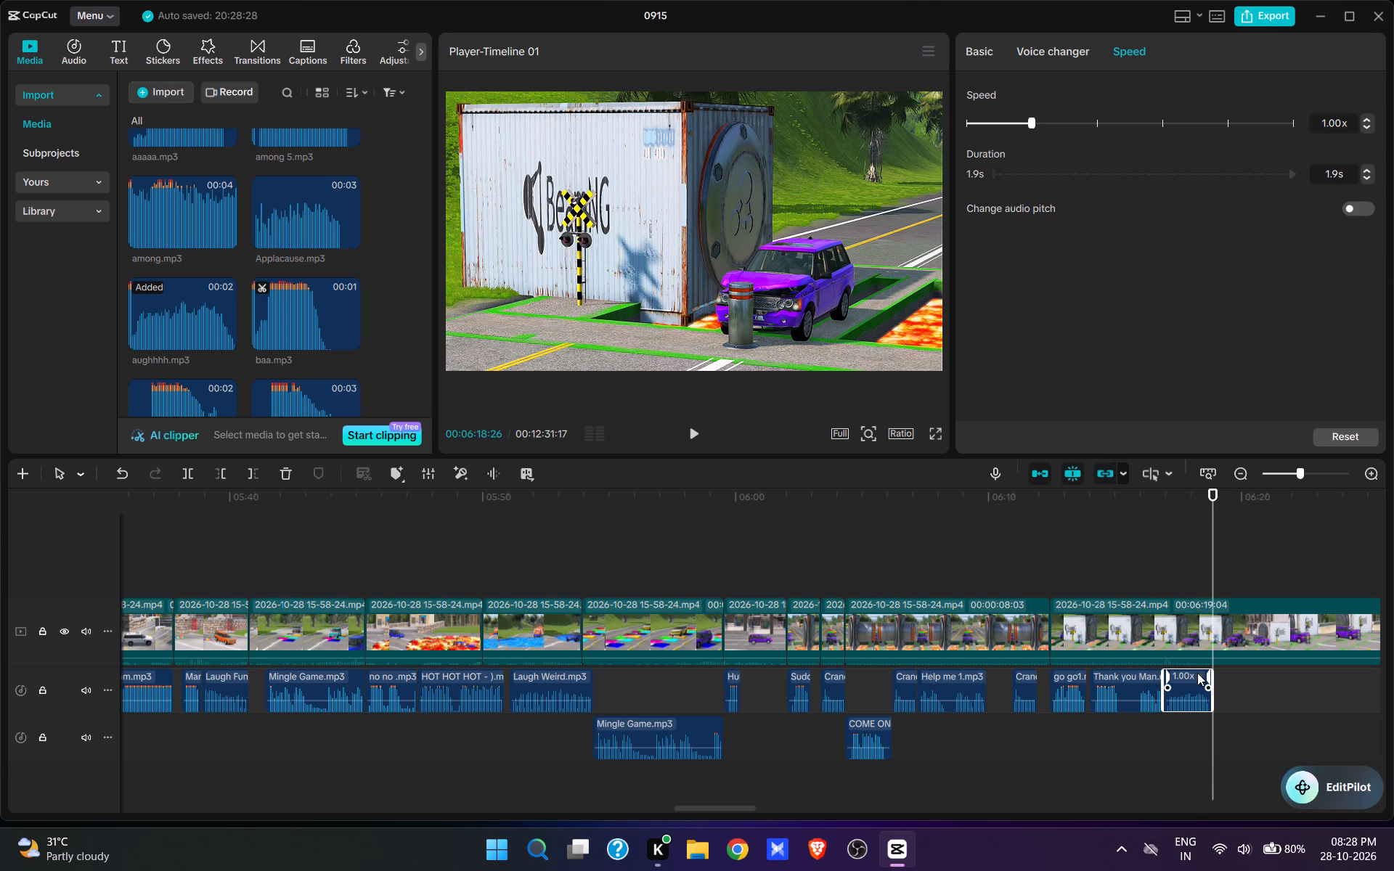
Split the video at 00:06:18:26, cut about 8 seconds, up to just before the bollard lowers, and preview the cut.
{"action": "key", "text": "w"}
{"action": "left_click_drag", "start_coordinate": [1246, 643], "coordinate": [894, 710]}
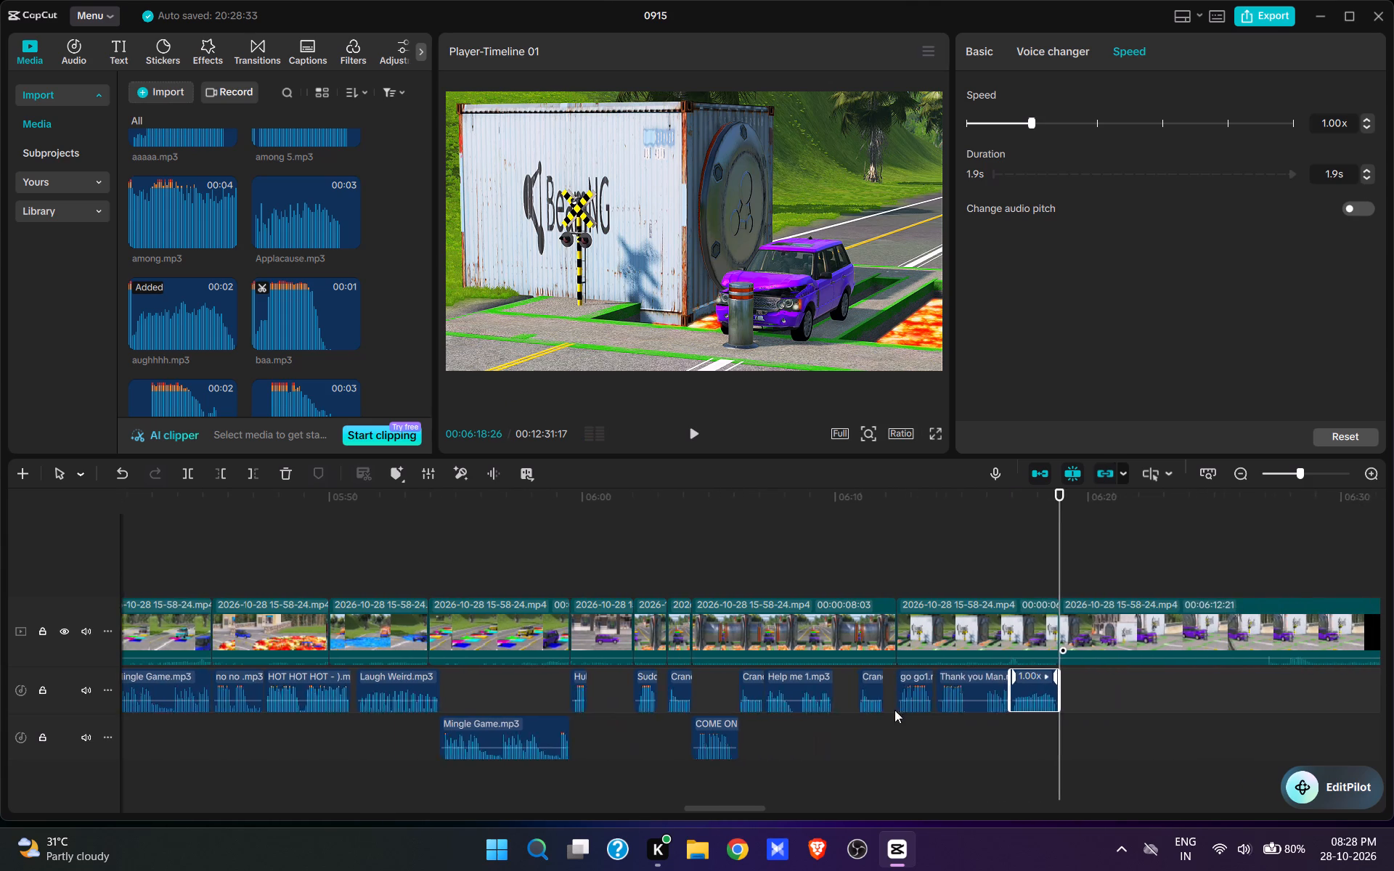
{"action": "left_click_drag", "start_coordinate": [894, 710], "coordinate": [909, 709]}
{"action": "key", "text": "space"}
{"action": "left_click", "coordinate": [1033, 579]}
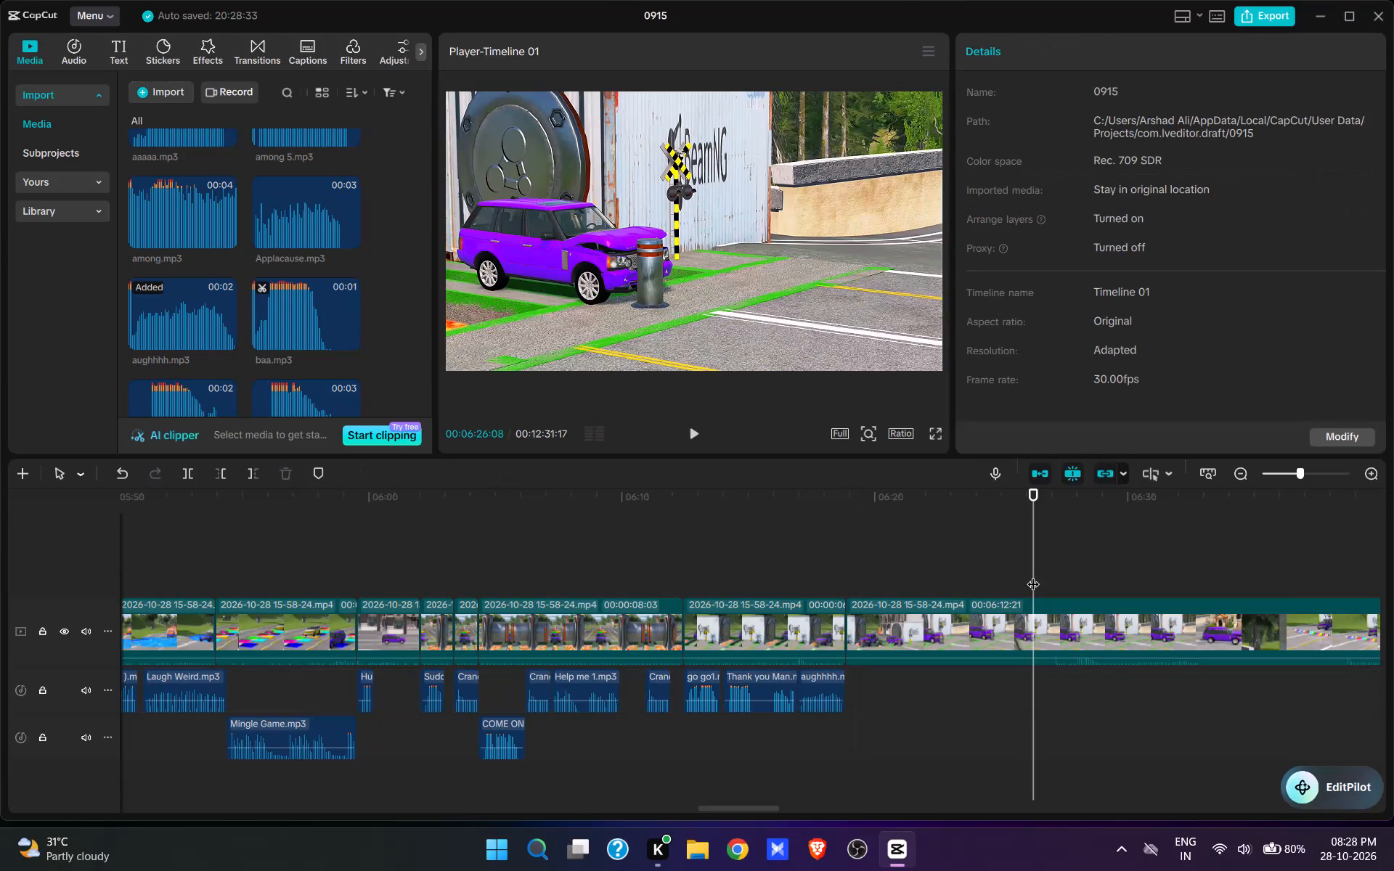
{"action": "key", "text": "space"}
{"action": "key", "text": "space"}
{"action": "type", "text": "q"}
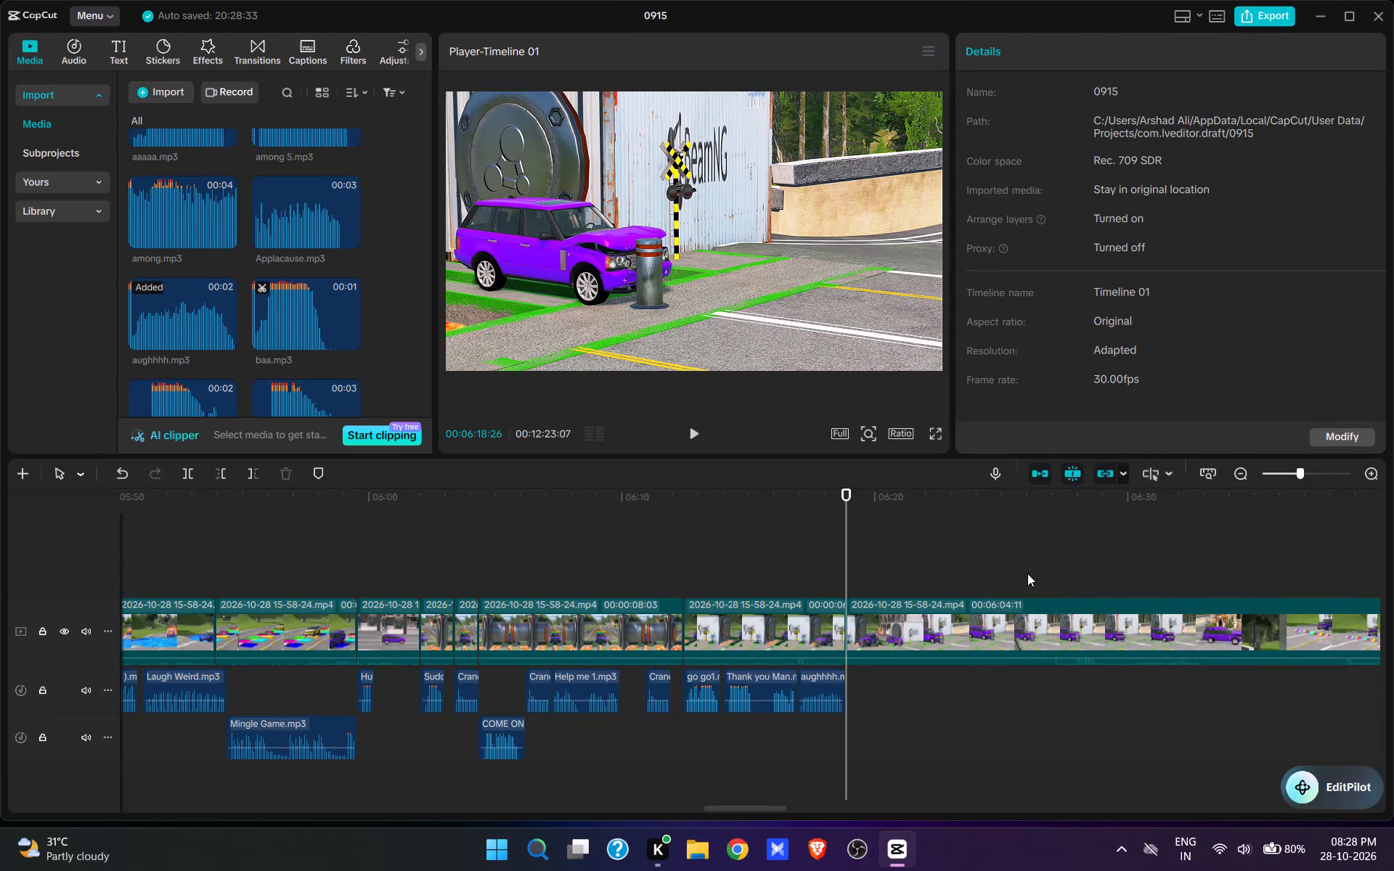
{"action": "key", "text": "space"}
{"action": "key", "text": "space"}
Add sorry sorry.mp3 at 00:06:18:26, as the bollard in front of the SUV lowers, and preview it.
{"action": "left_click", "coordinate": [842, 573]}
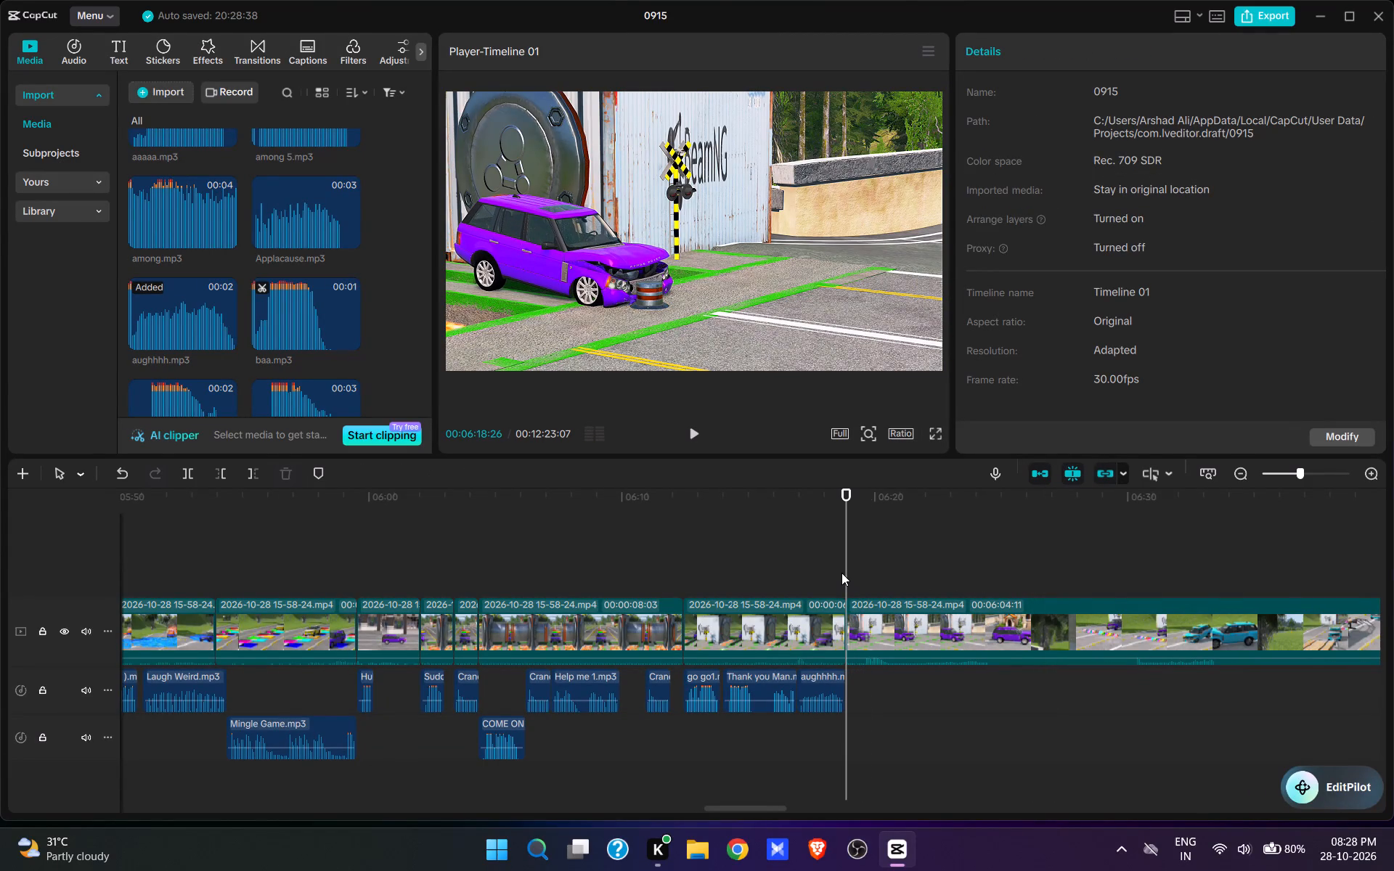
{"action": "scroll", "coordinate": [315, 232], "scroll_direction": "down", "scroll_amount": 6}
{"action": "left_click_drag", "start_coordinate": [428, 160], "coordinate": [427, 482]}
{"action": "left_click", "coordinate": [351, 173]}
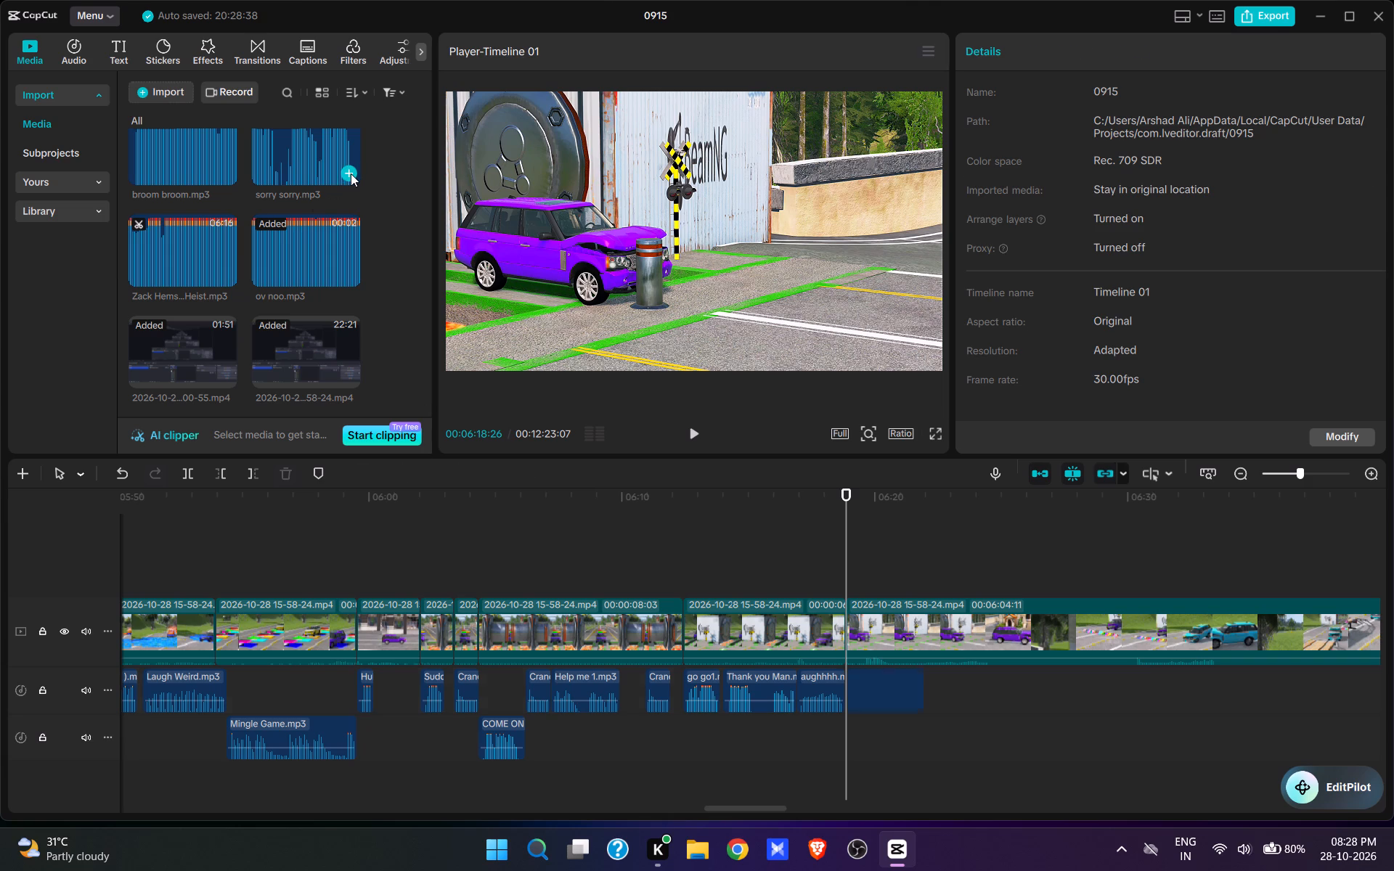
{"action": "key", "text": "space"}
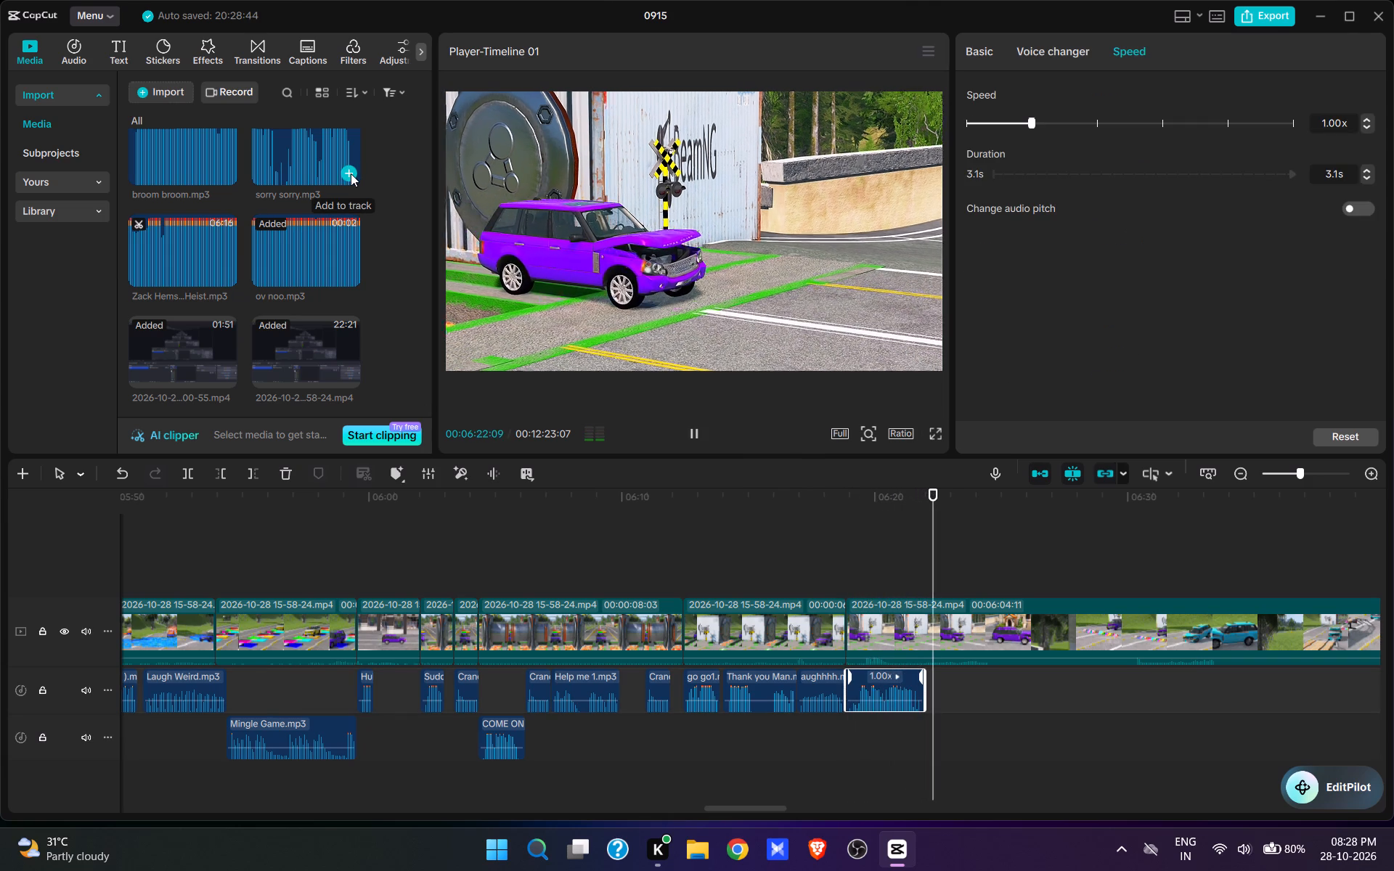
{"action": "key", "text": "space"}
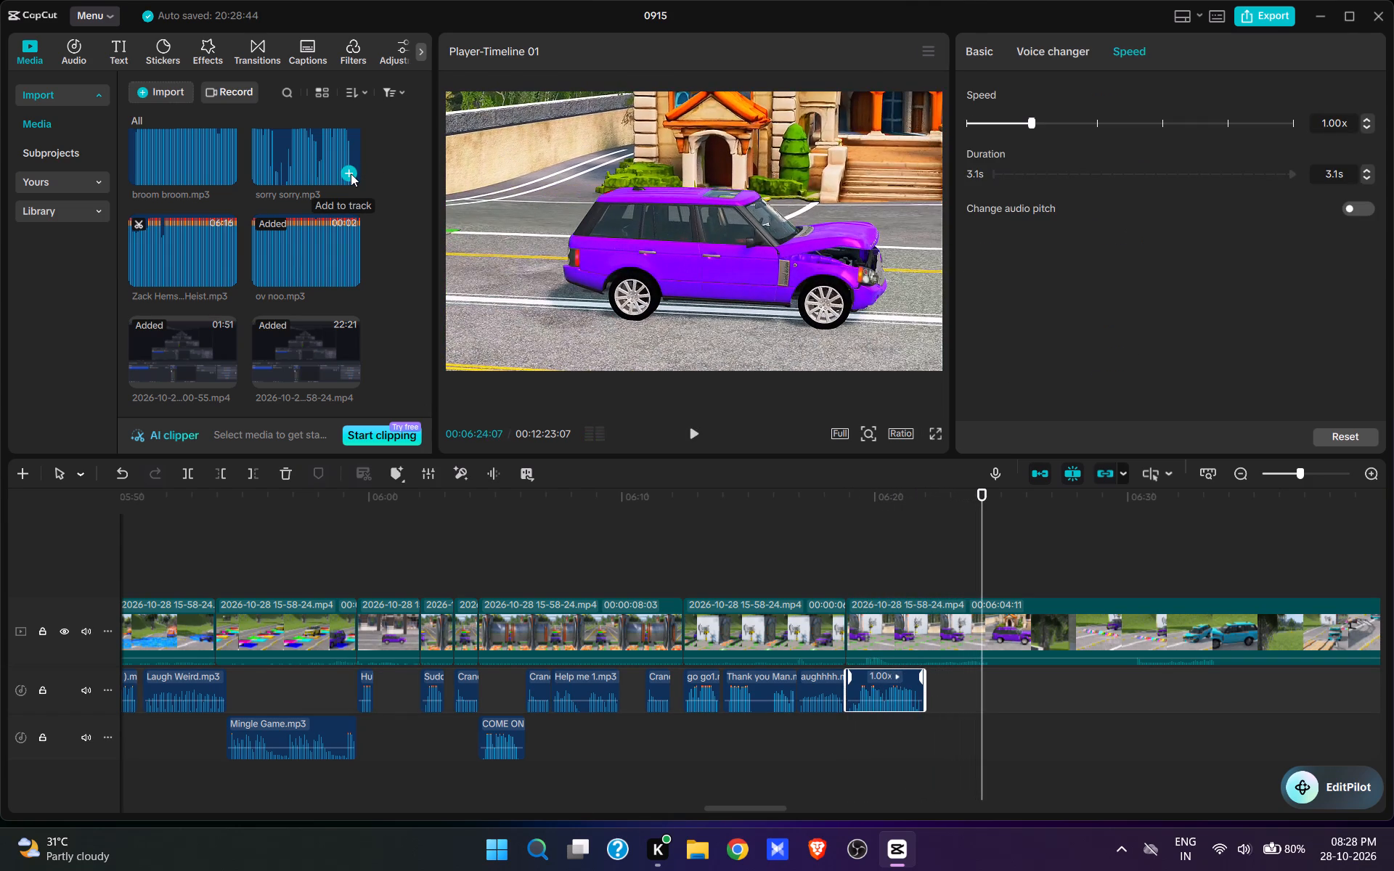
Split the video at 00:06:24:07, cut about 6 seconds, up to the purple SUV nearing the colourful speed bump, and preview the cut.
{"action": "key", "text": "w"}
{"action": "left_click", "coordinate": [1130, 571]}
{"action": "key", "text": "space"}
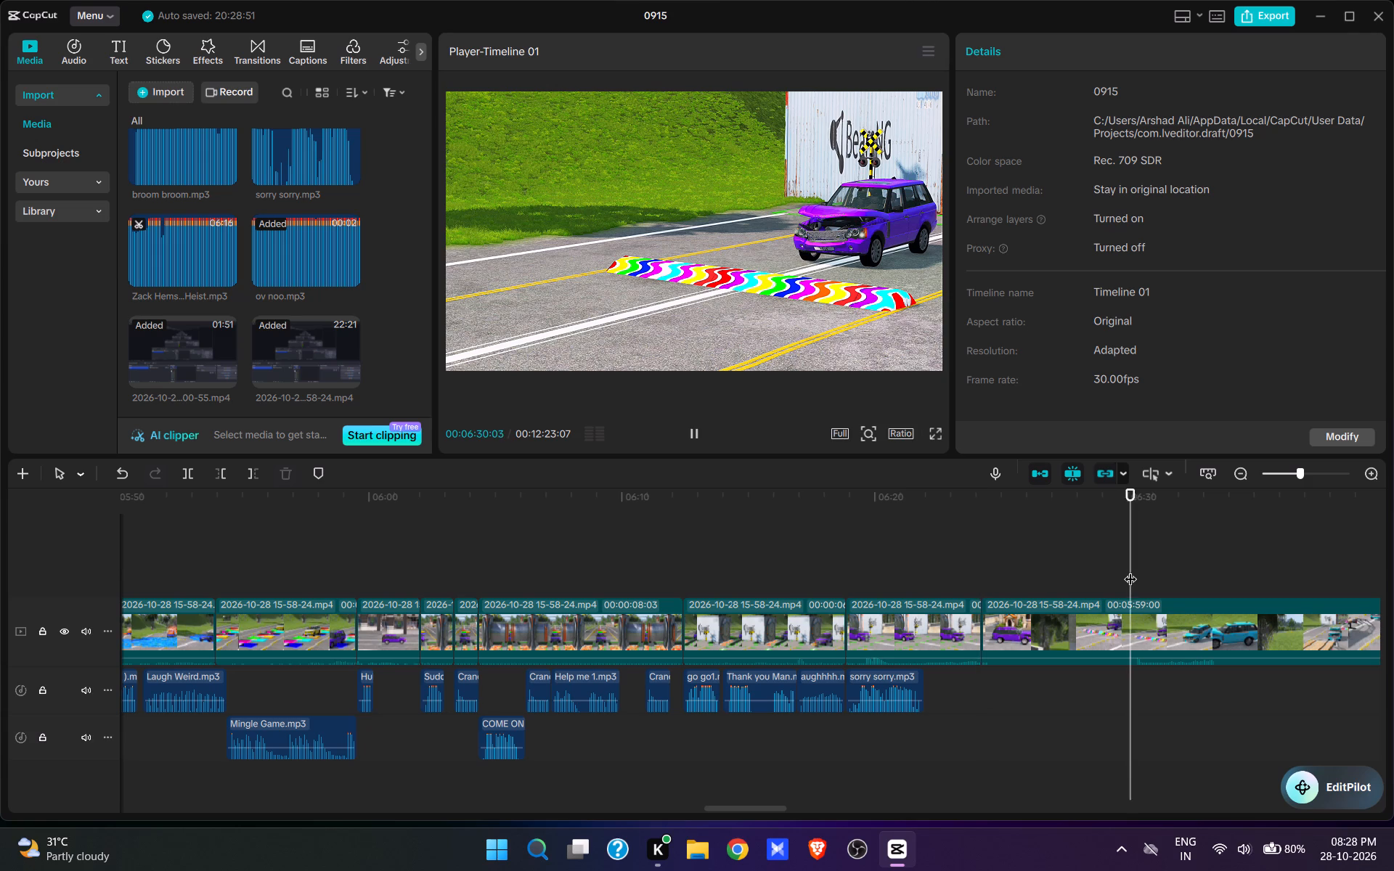
{"action": "key", "text": "space"}
{"action": "type", "text": "q"}
{"action": "key", "text": "space"}
{"action": "key", "text": "space"}
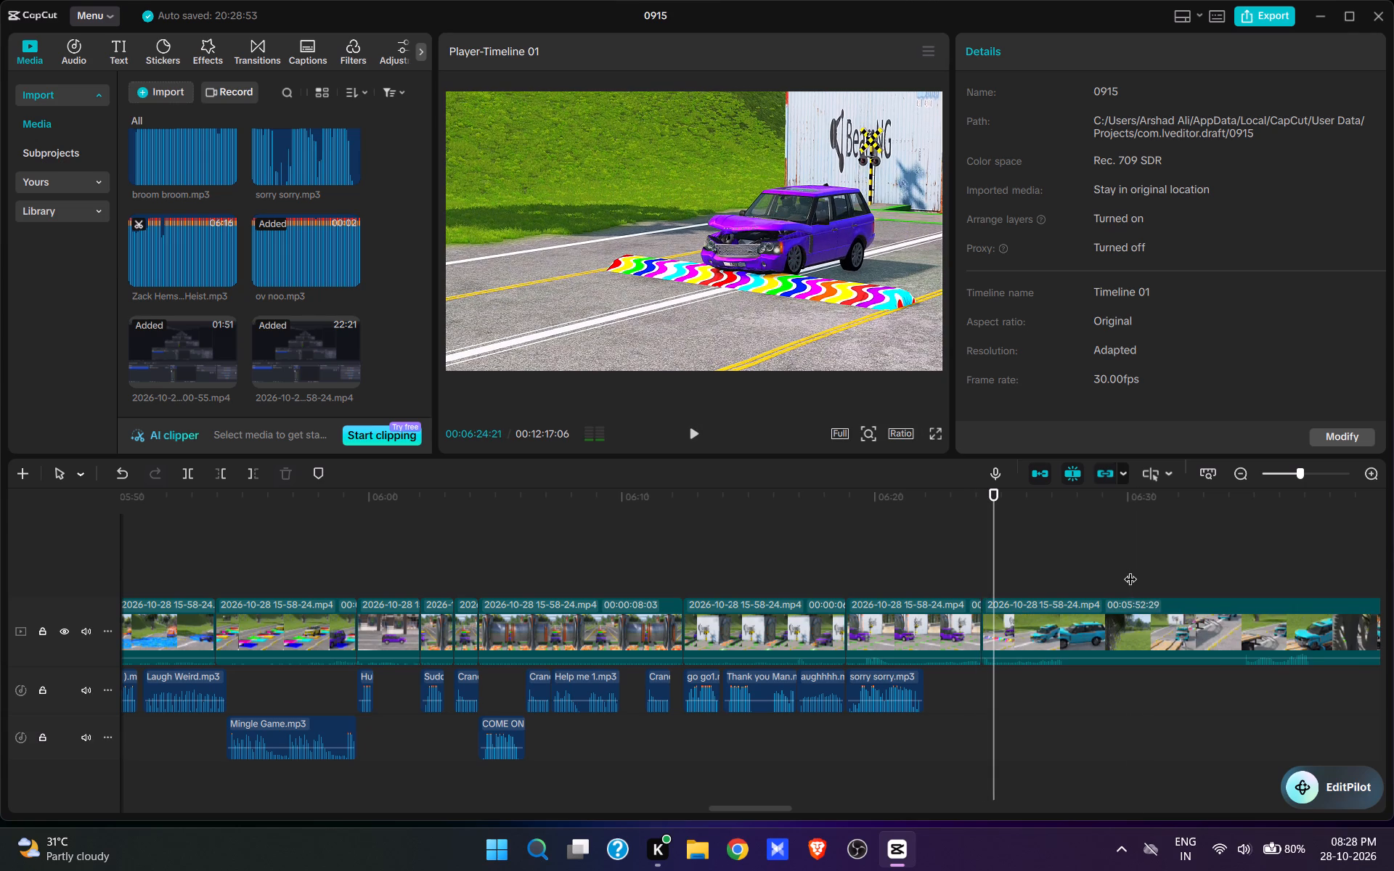
Add zina2.mp3 at 00:06:21:29, after sorry sorry.mp3, trim its end to the video cut at 00:06:24:07, and preview it.
{"action": "left_click", "coordinate": [916, 569]}
{"action": "left_click_drag", "start_coordinate": [916, 569], "coordinate": [926, 570]}
{"action": "scroll", "coordinate": [301, 291], "scroll_direction": "up", "scroll_amount": 4}
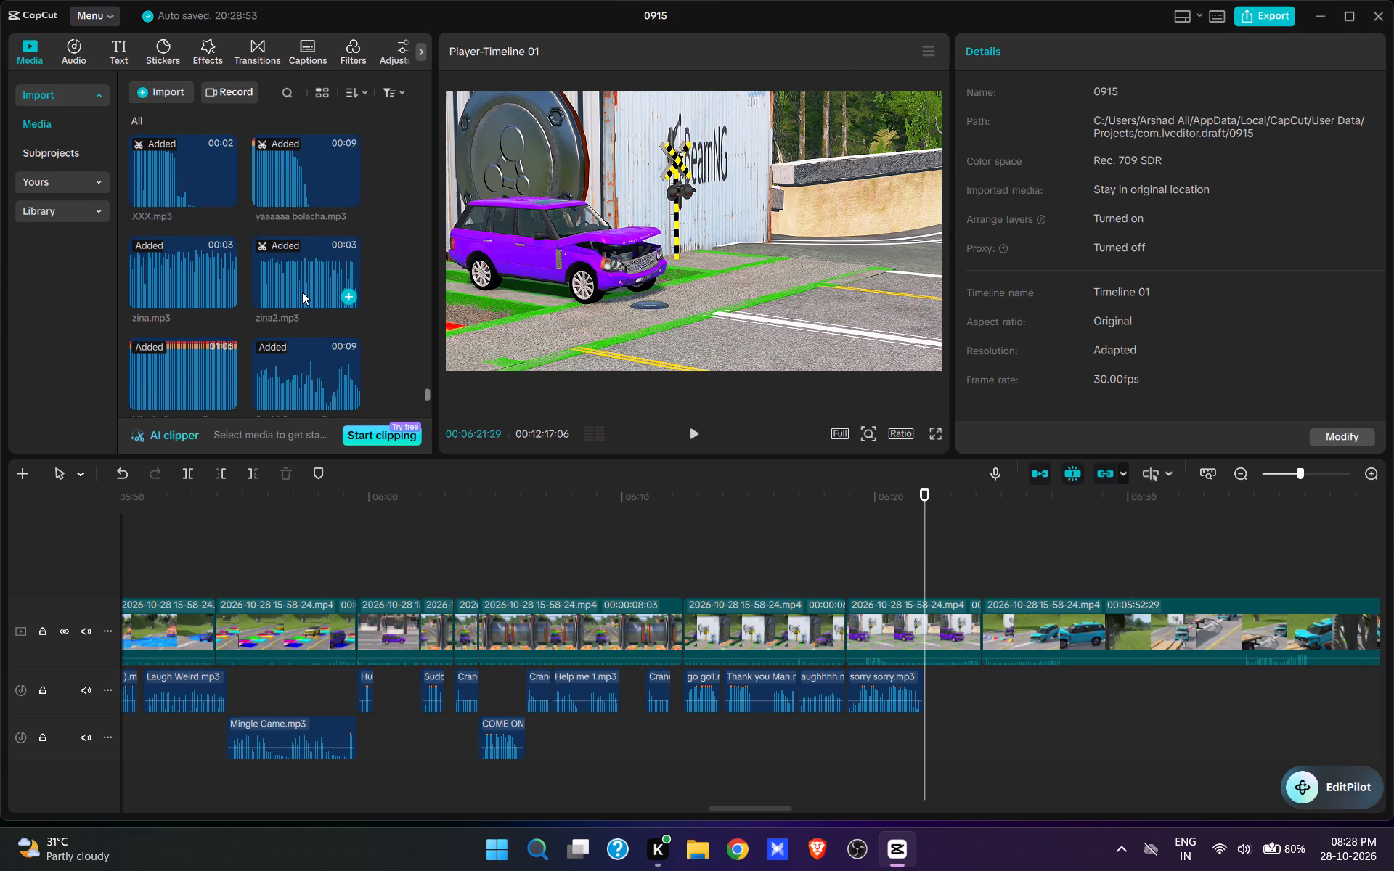
{"action": "left_click", "coordinate": [343, 295]}
{"action": "key", "text": "space"}
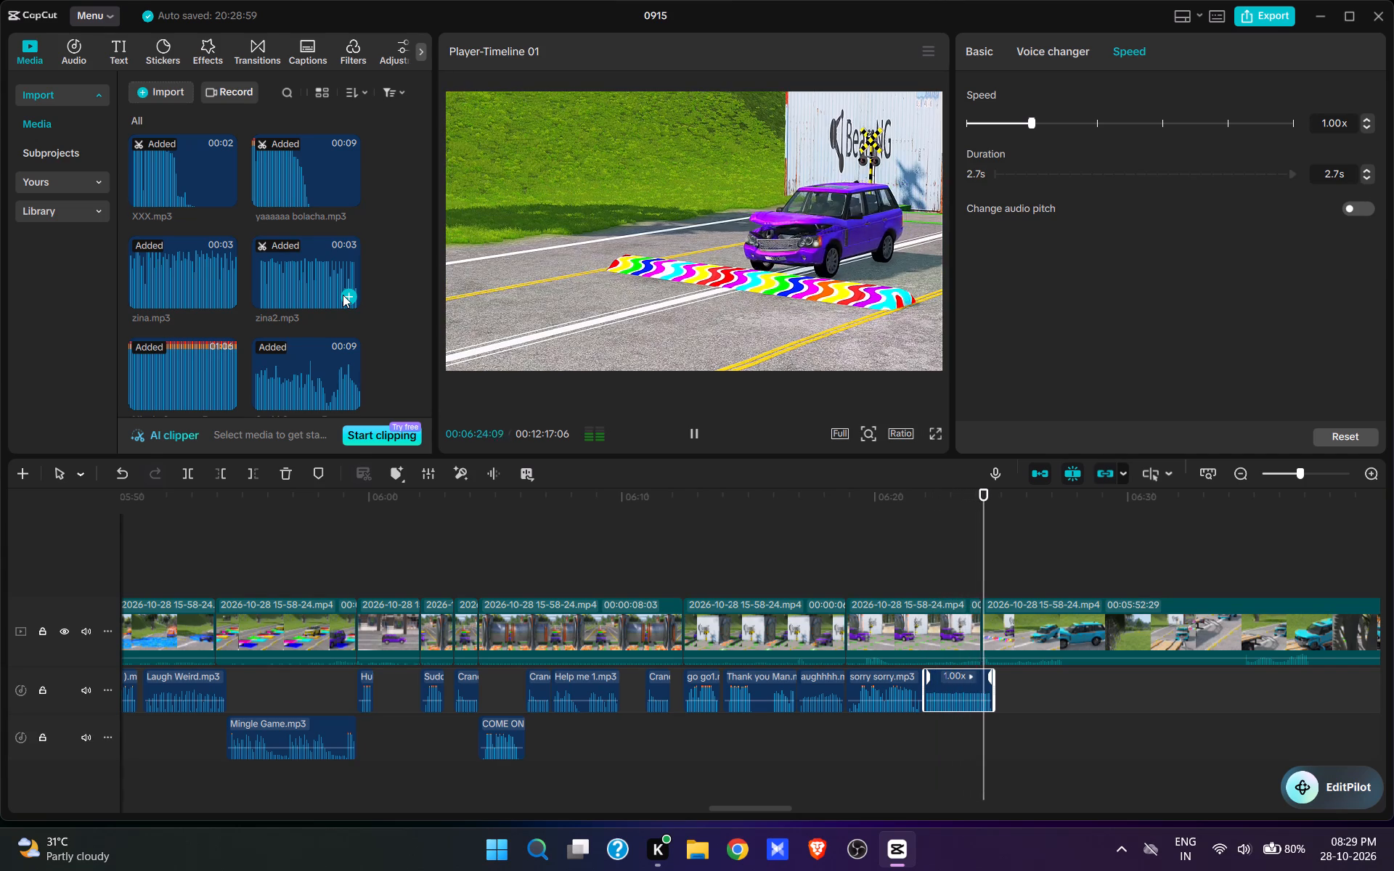
{"action": "key", "text": "space"}
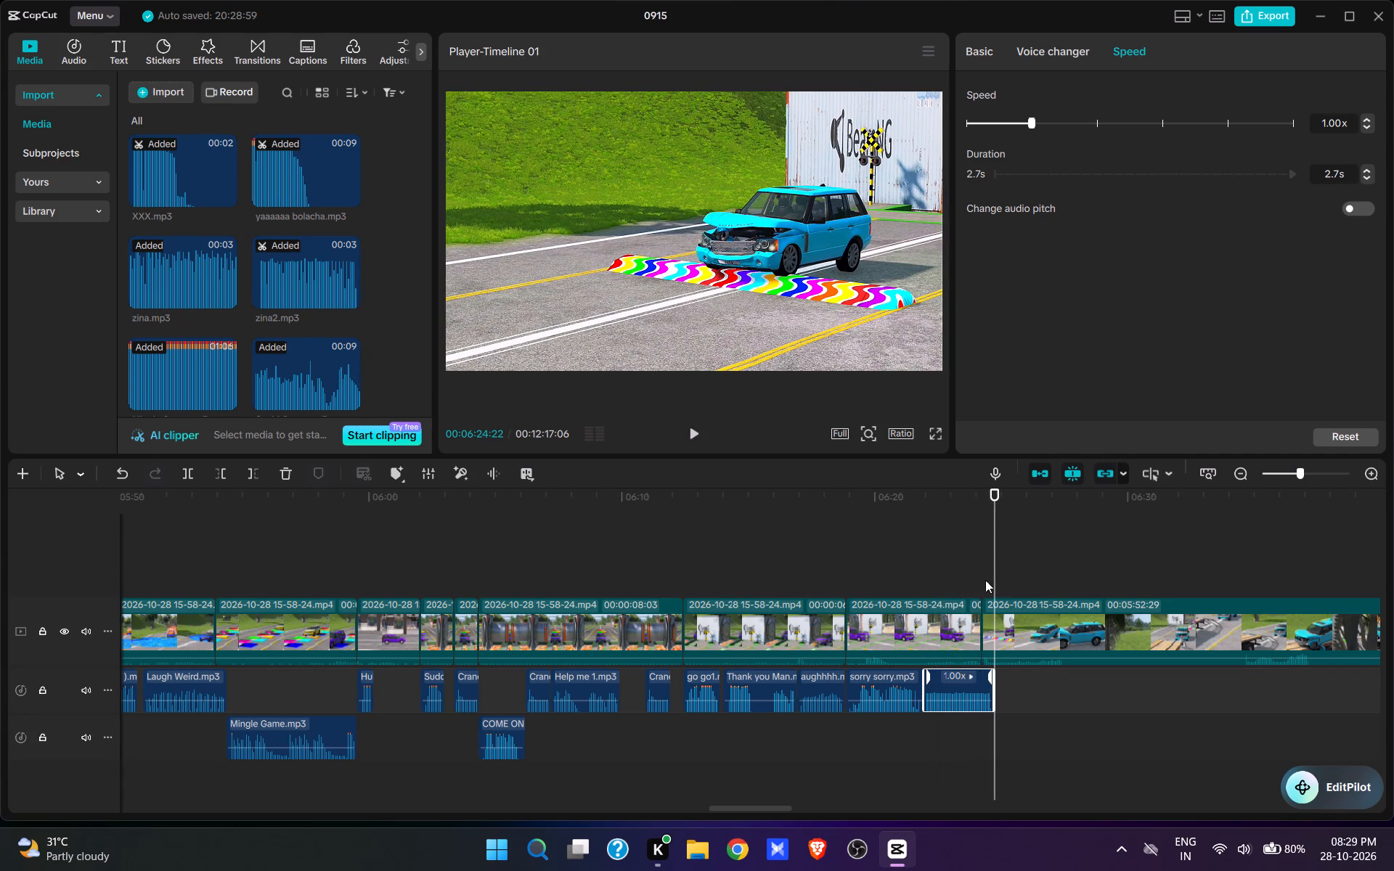
{"action": "left_click", "coordinate": [982, 580]}
{"action": "left_click", "coordinate": [979, 681]}
{"action": "key", "text": "e"}
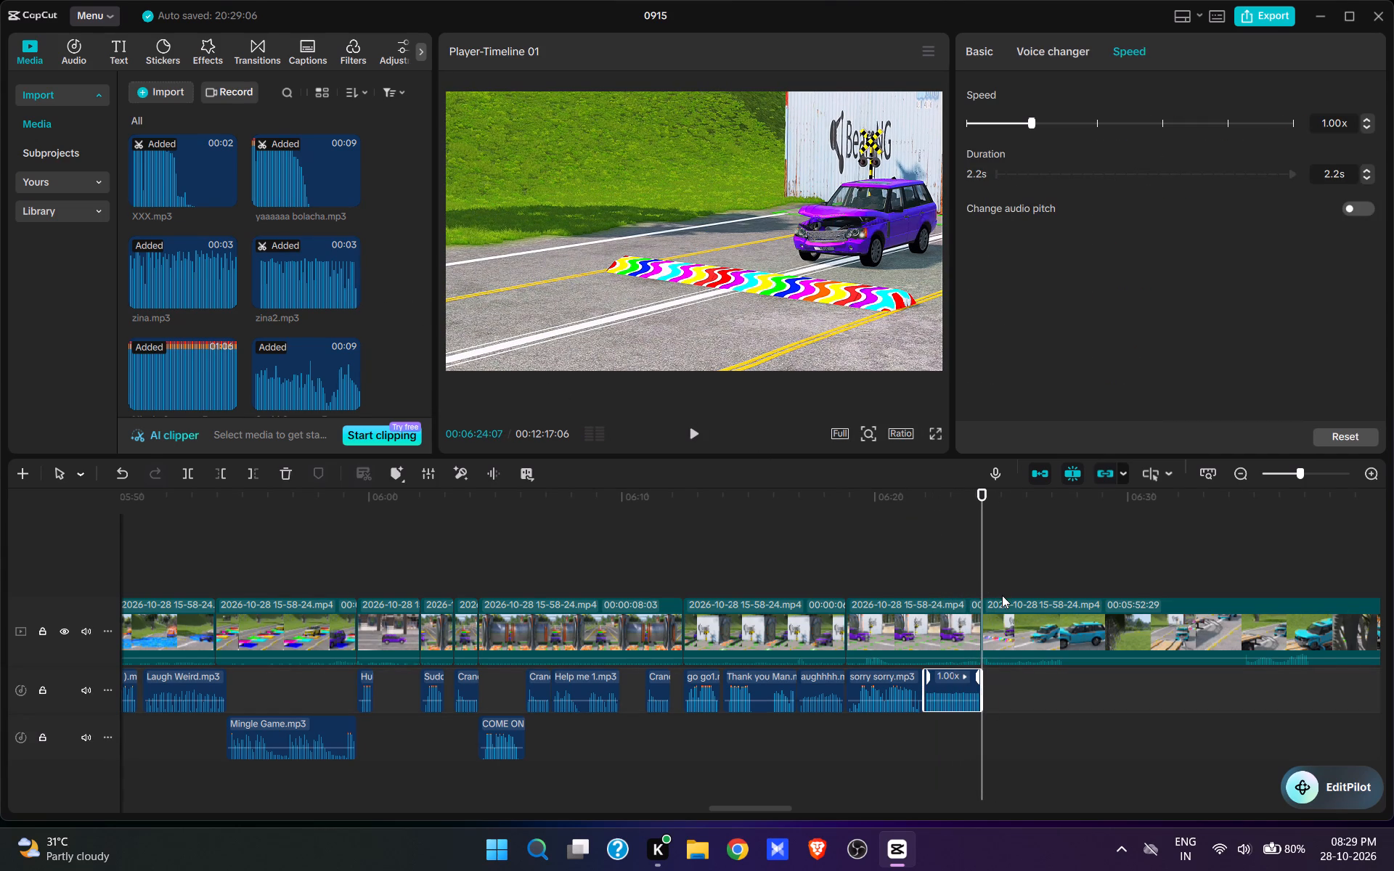
{"action": "key", "text": "space"}
{"action": "key", "text": "space"}
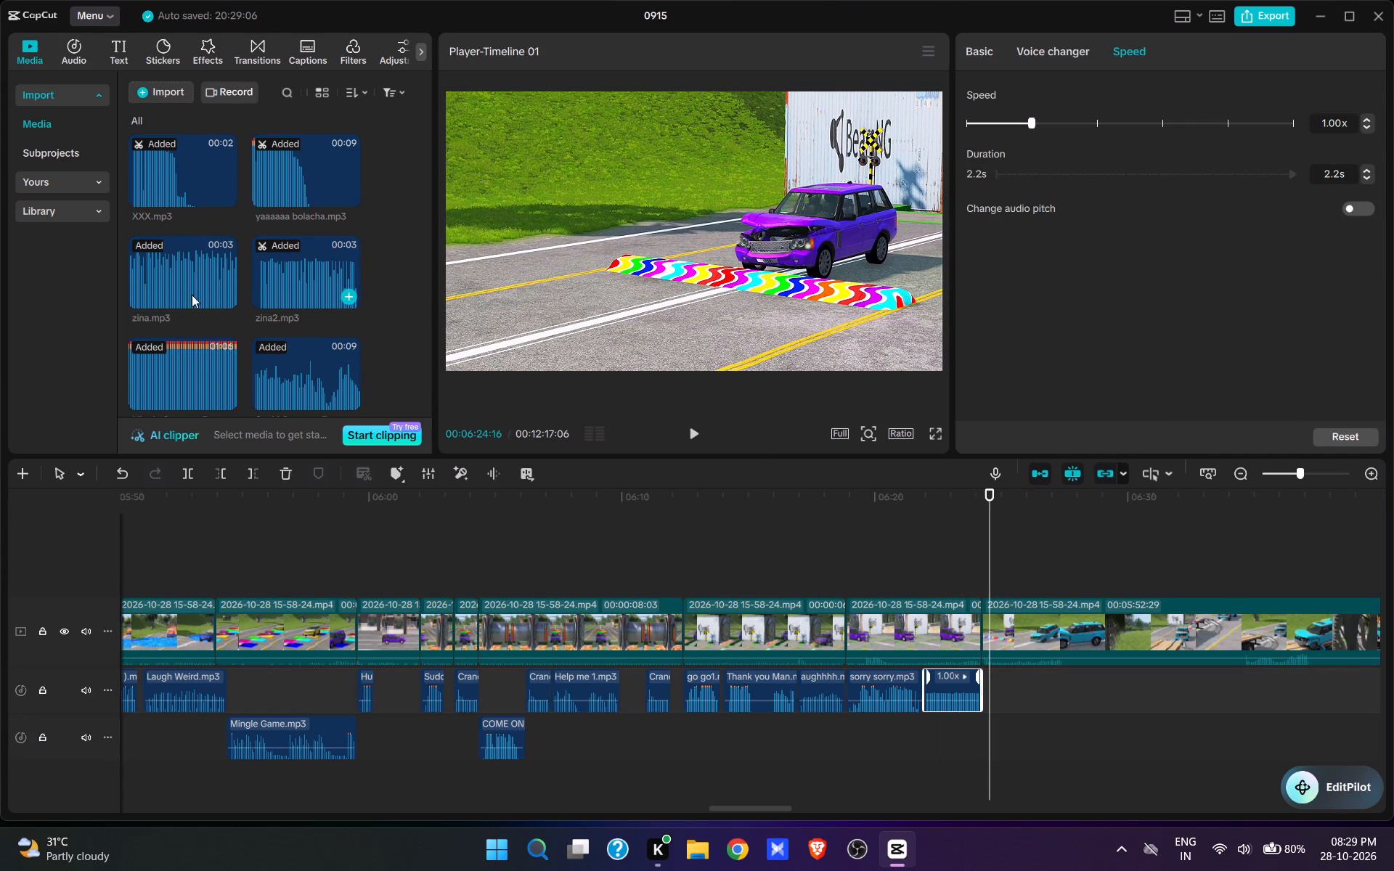
Add Surpiris.mp3 at 00:06:24:16, just before the SUV turns from purple to light blue on the speed bump, and preview it.
{"action": "scroll", "coordinate": [293, 324], "scroll_direction": "up", "scroll_amount": 8}
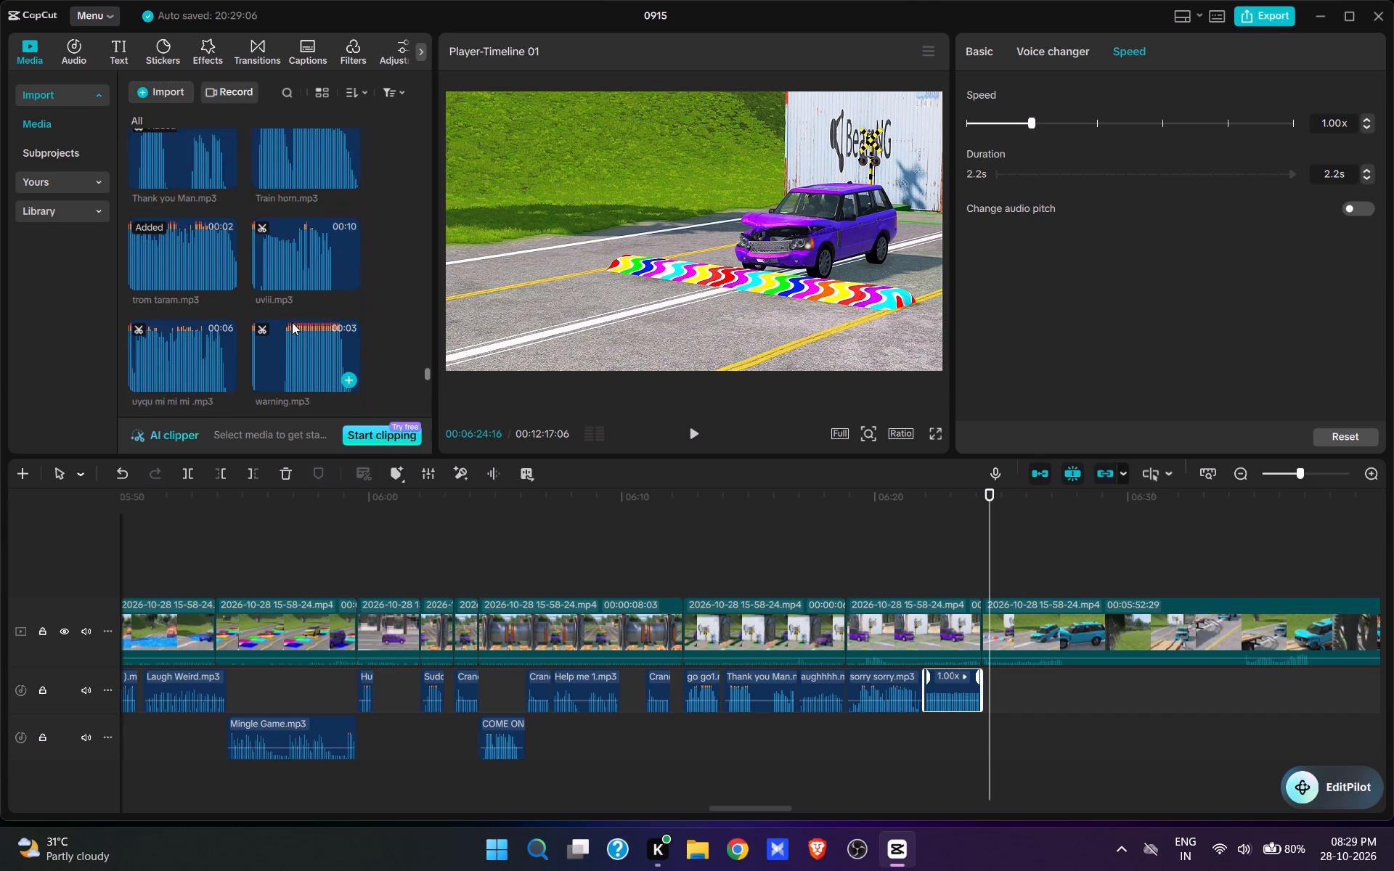
{"action": "scroll", "coordinate": [292, 322], "scroll_direction": "up", "scroll_amount": 1}
{"action": "left_click", "coordinate": [223, 214]}
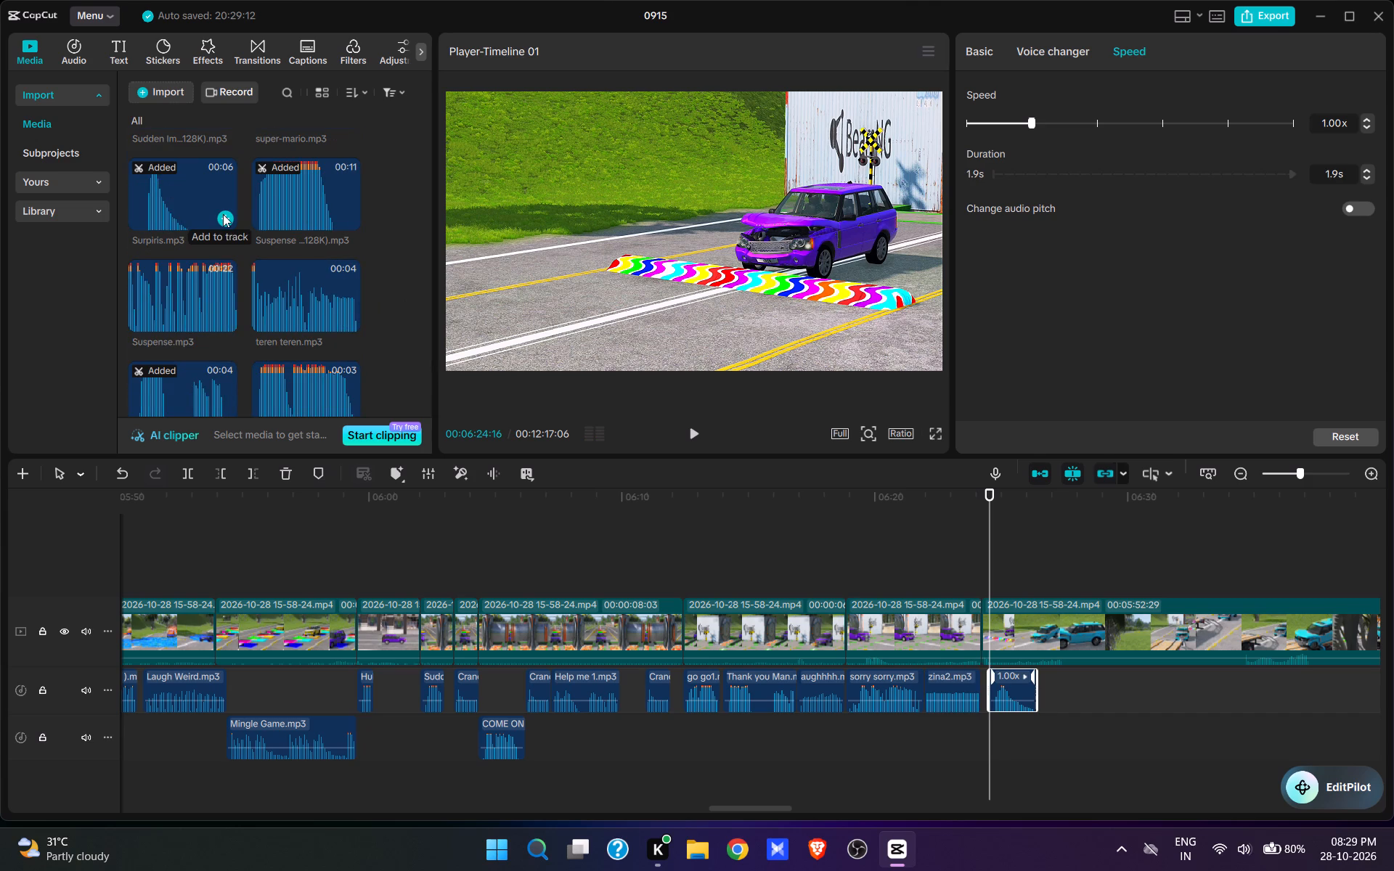
{"action": "key", "text": "space"}
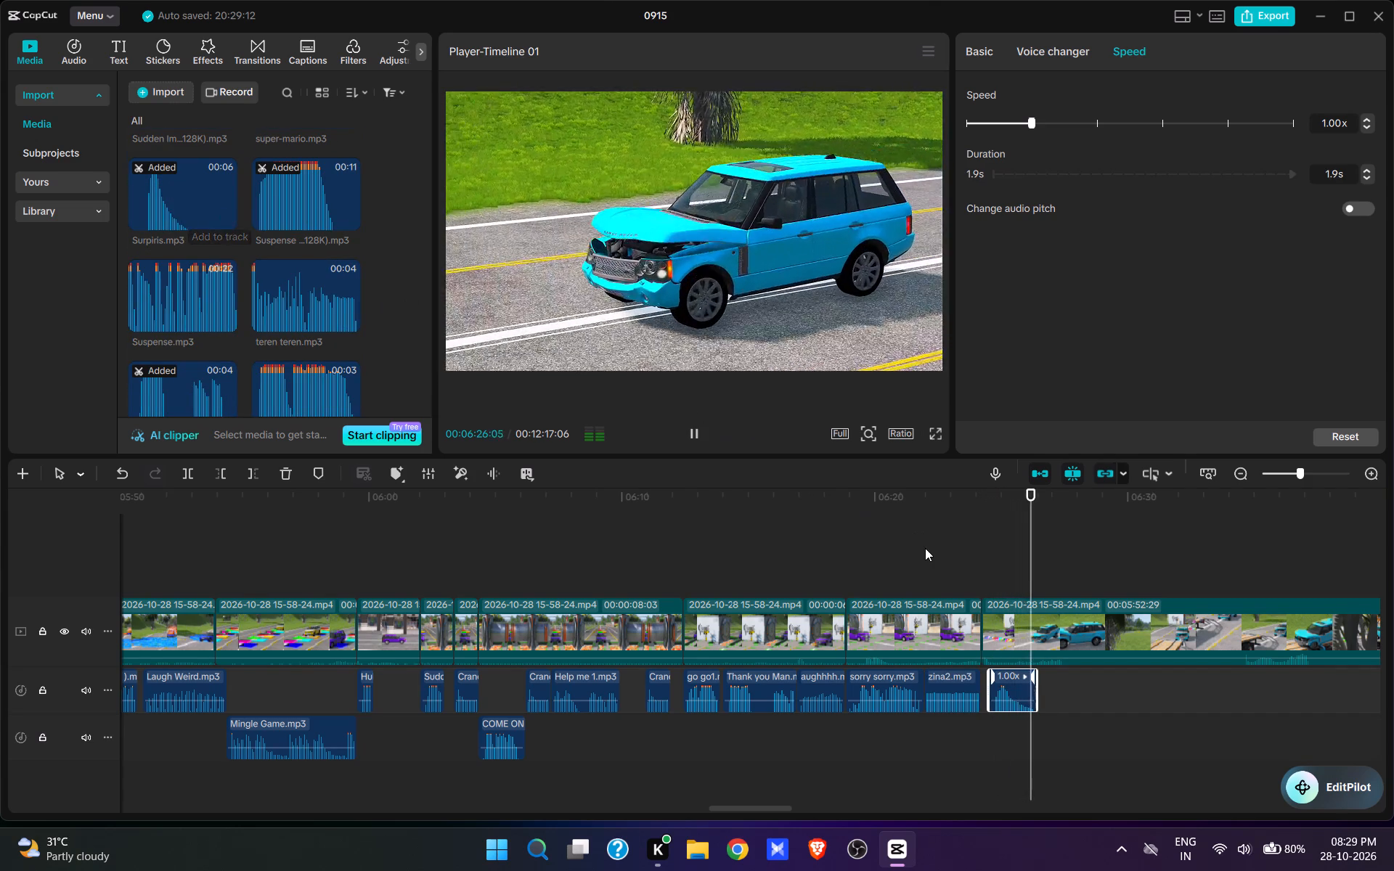
{"action": "key", "text": "space"}
Split the video at 00:06:27:03, cut about 7.5 seconds, up to the light-blue SUV approaching the trailer ramp, and preview the cut.
{"action": "key", "text": "w"}
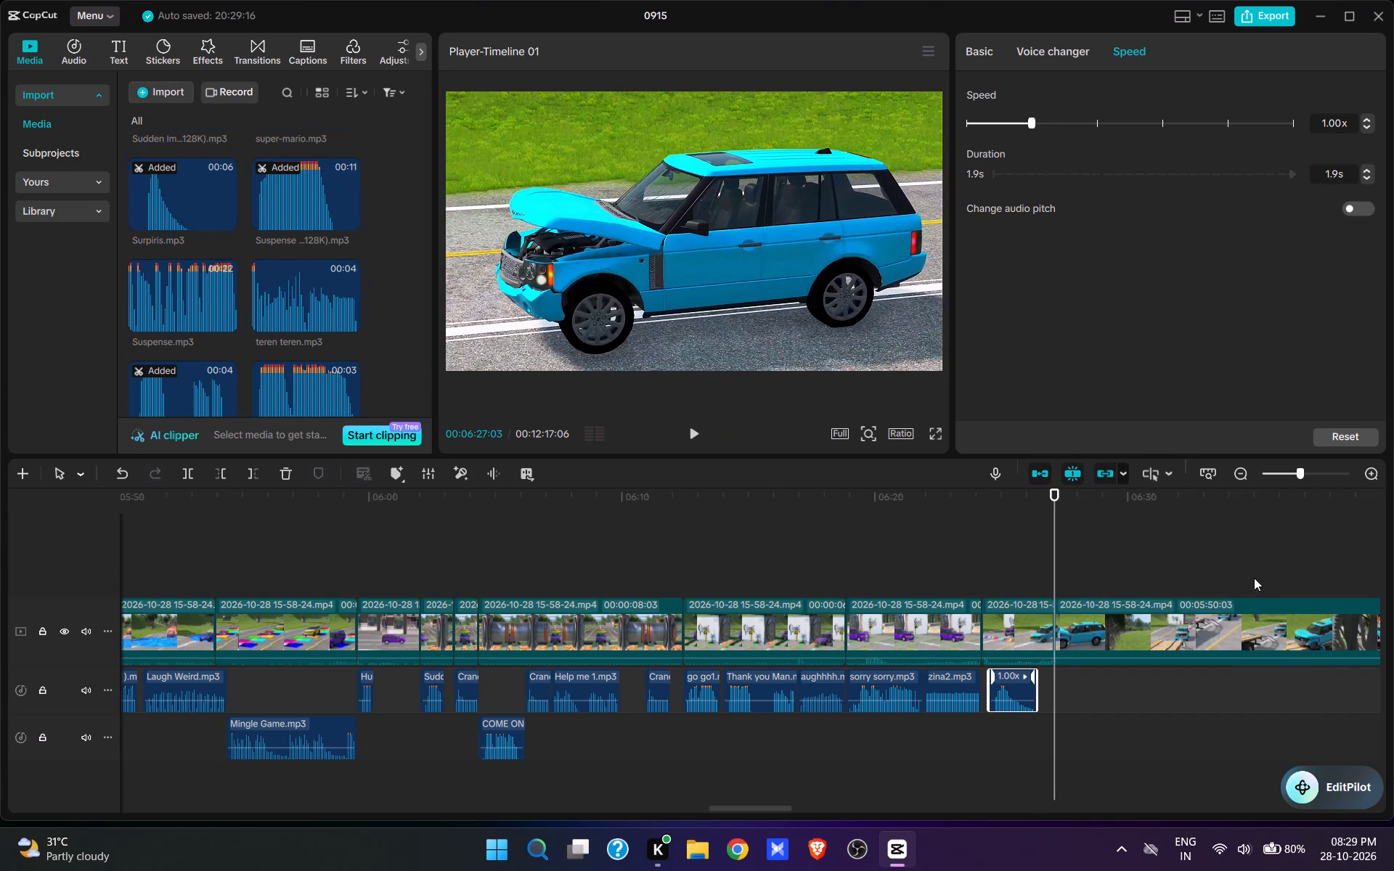
{"action": "left_click", "coordinate": [1237, 569]}
{"action": "key", "text": "space"}
{"action": "key", "text": "space"}
{"action": "type", "text": "q"}
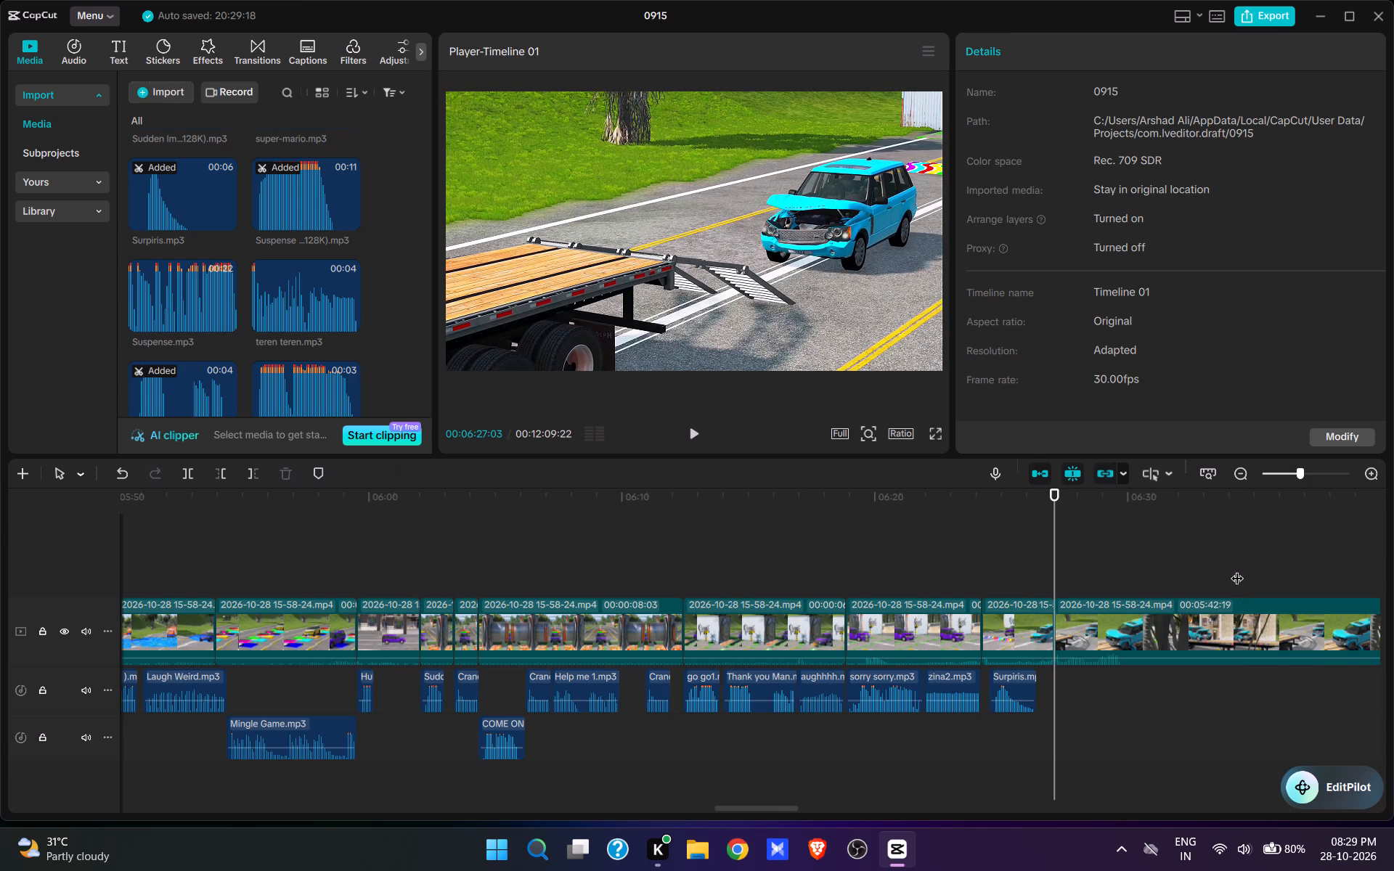
{"action": "key", "text": "space"}
{"action": "key", "text": "space"}
{"action": "key", "text": "space"}
{"action": "key", "text": "space"}
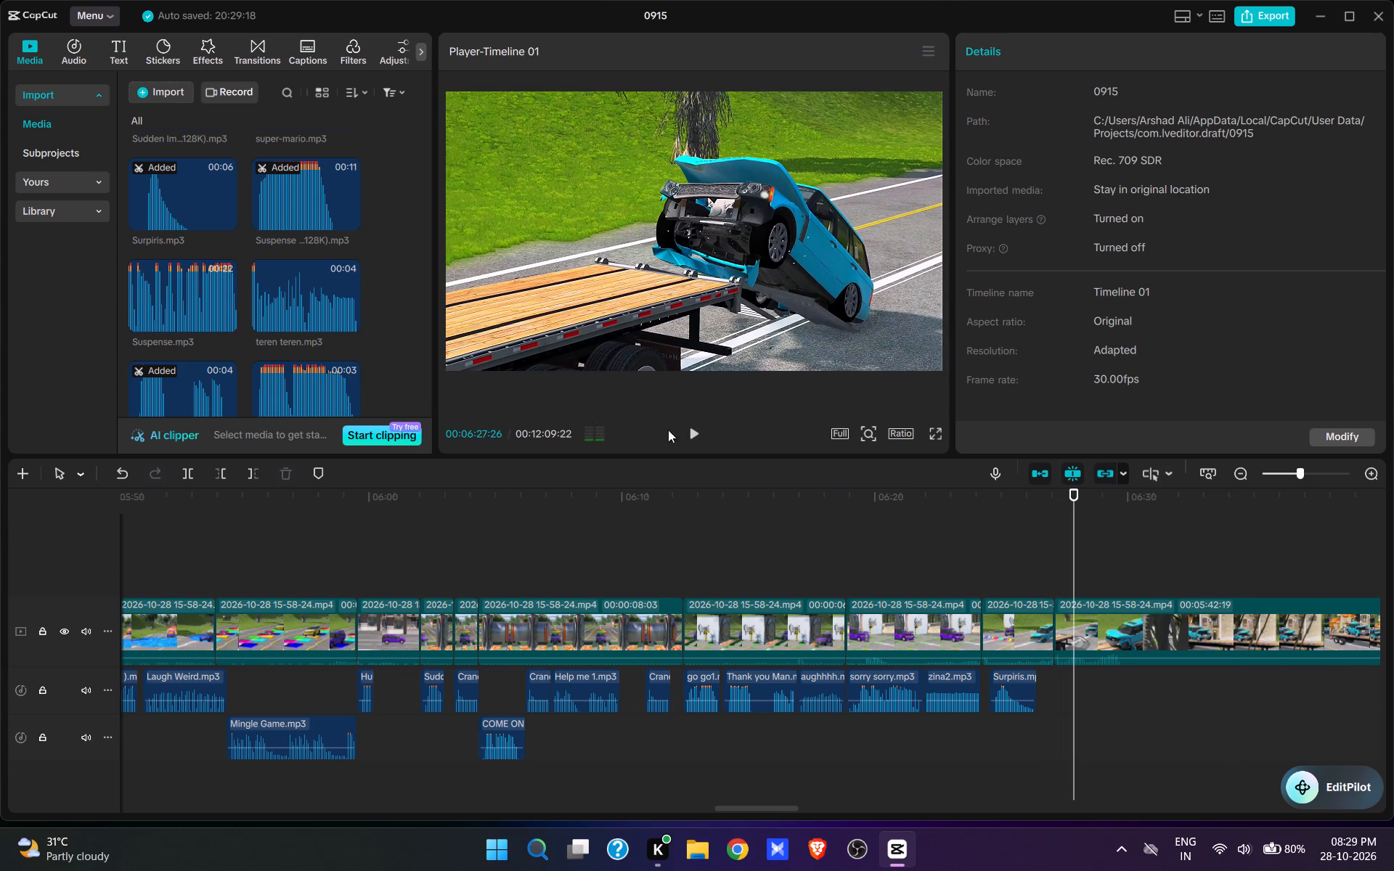
Add yaaaaaa bolacha.mp3 at 00:06:27:26, where the light-blue SUV launches off the trailer ramp, and preview it.
{"action": "scroll", "coordinate": [365, 356], "scroll_direction": "down", "scroll_amount": 9}
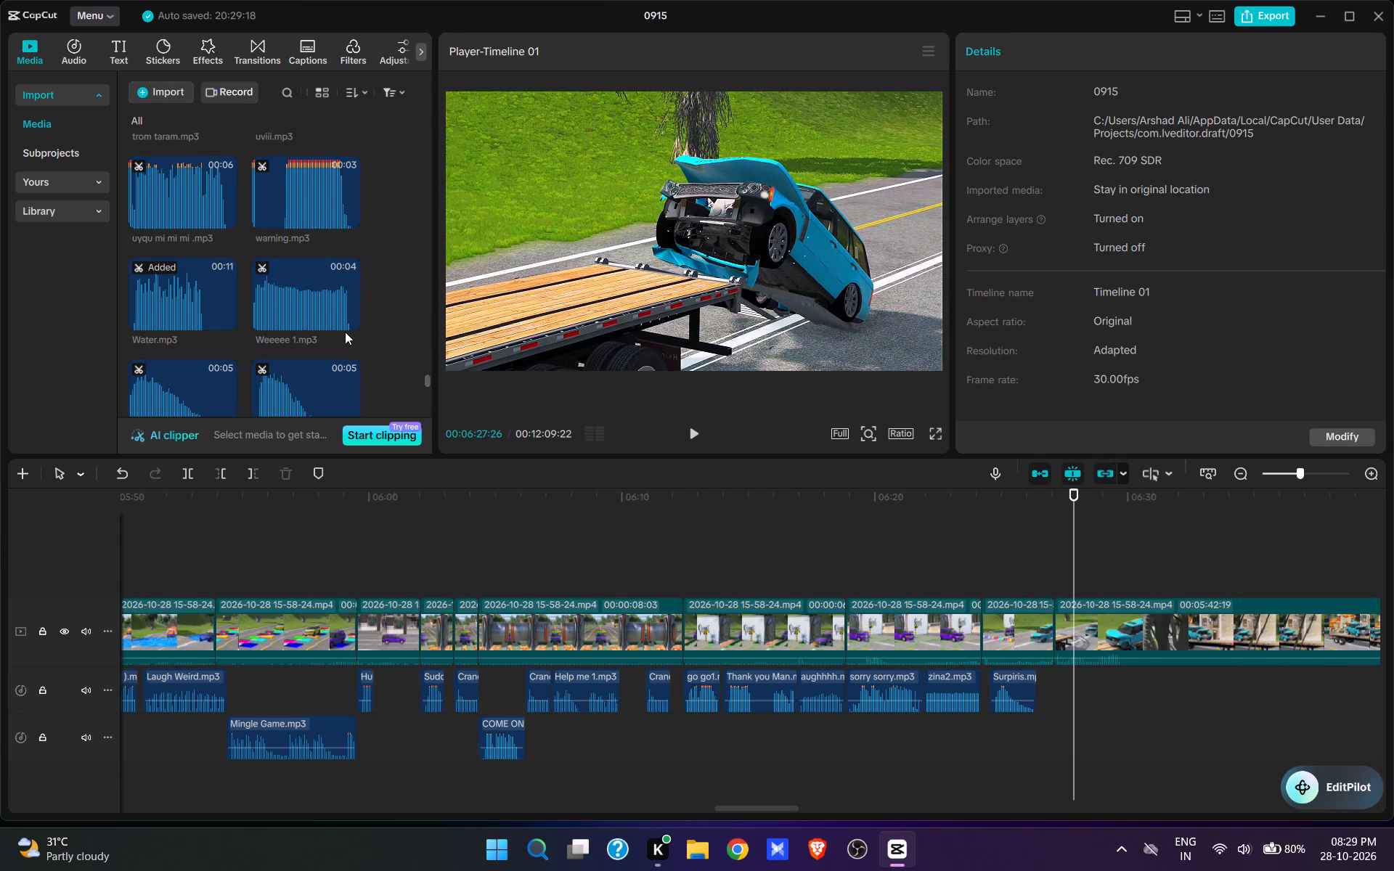
{"action": "scroll", "coordinate": [345, 332], "scroll_direction": "down", "scroll_amount": 1}
{"action": "scroll", "coordinate": [345, 332], "scroll_direction": "up", "scroll_amount": 1}
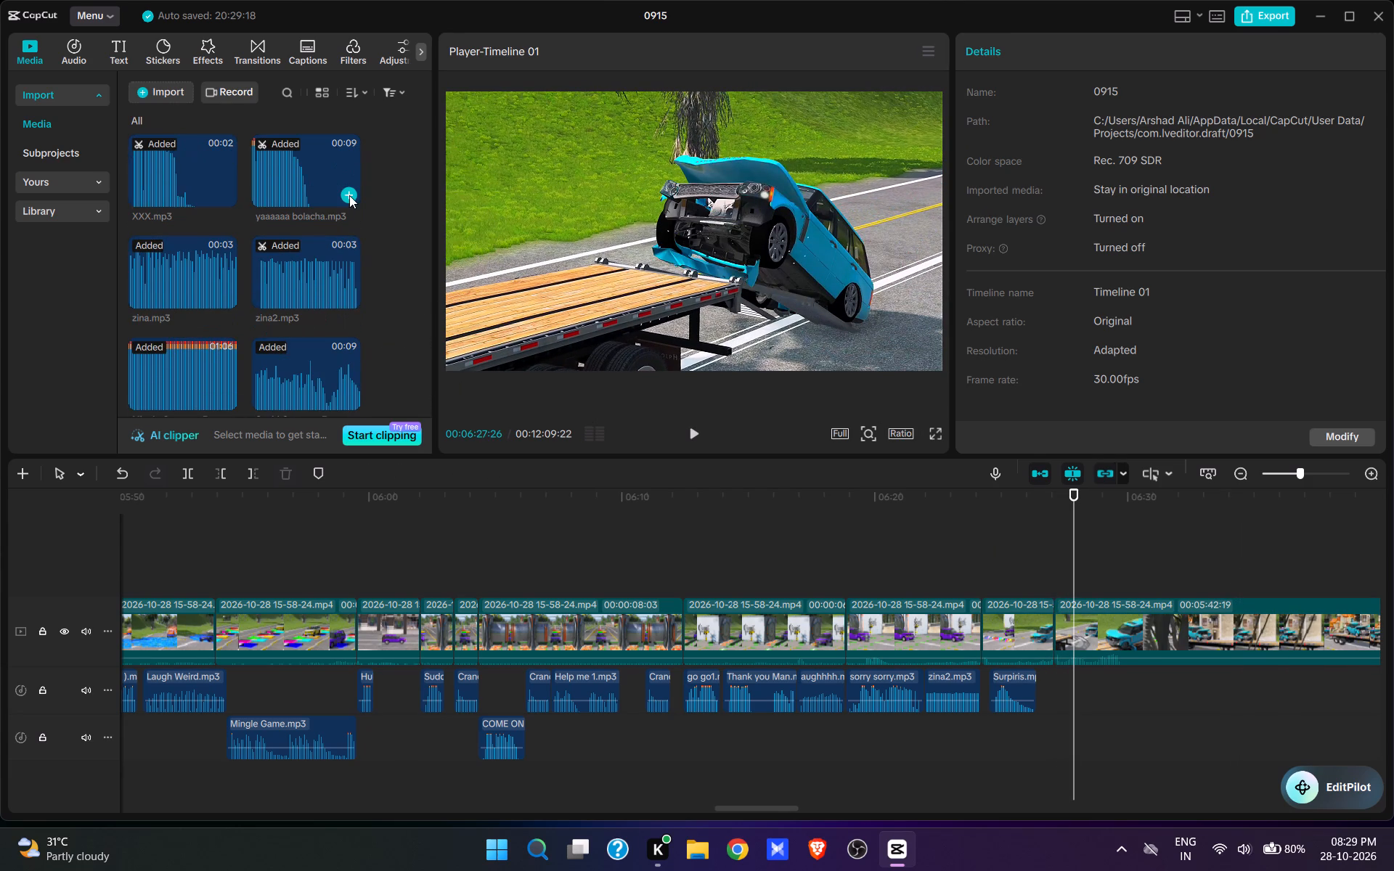
{"action": "left_click", "coordinate": [348, 195]}
{"action": "key", "text": "space"}
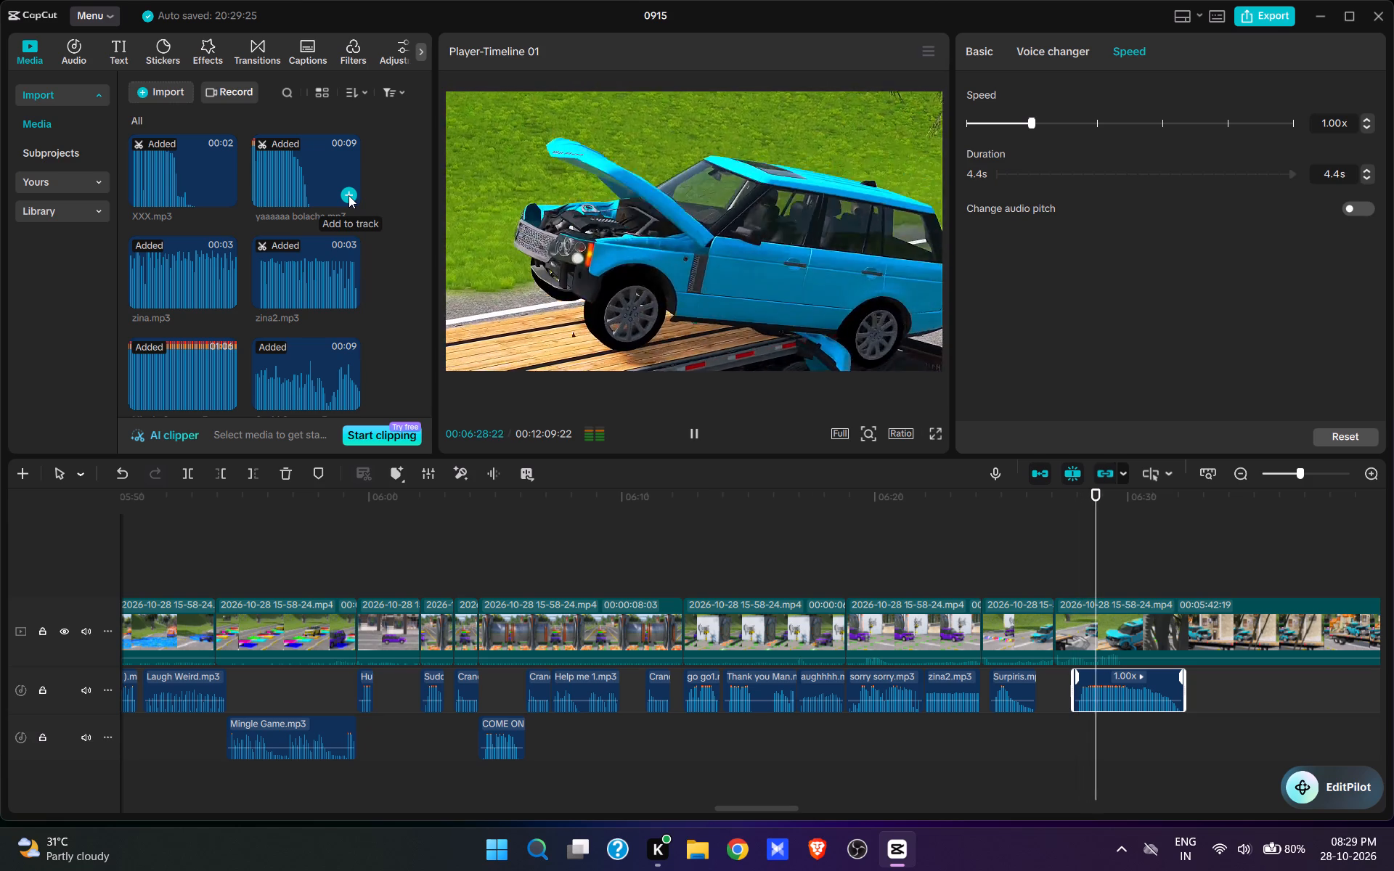
{"action": "key", "text": "space"}
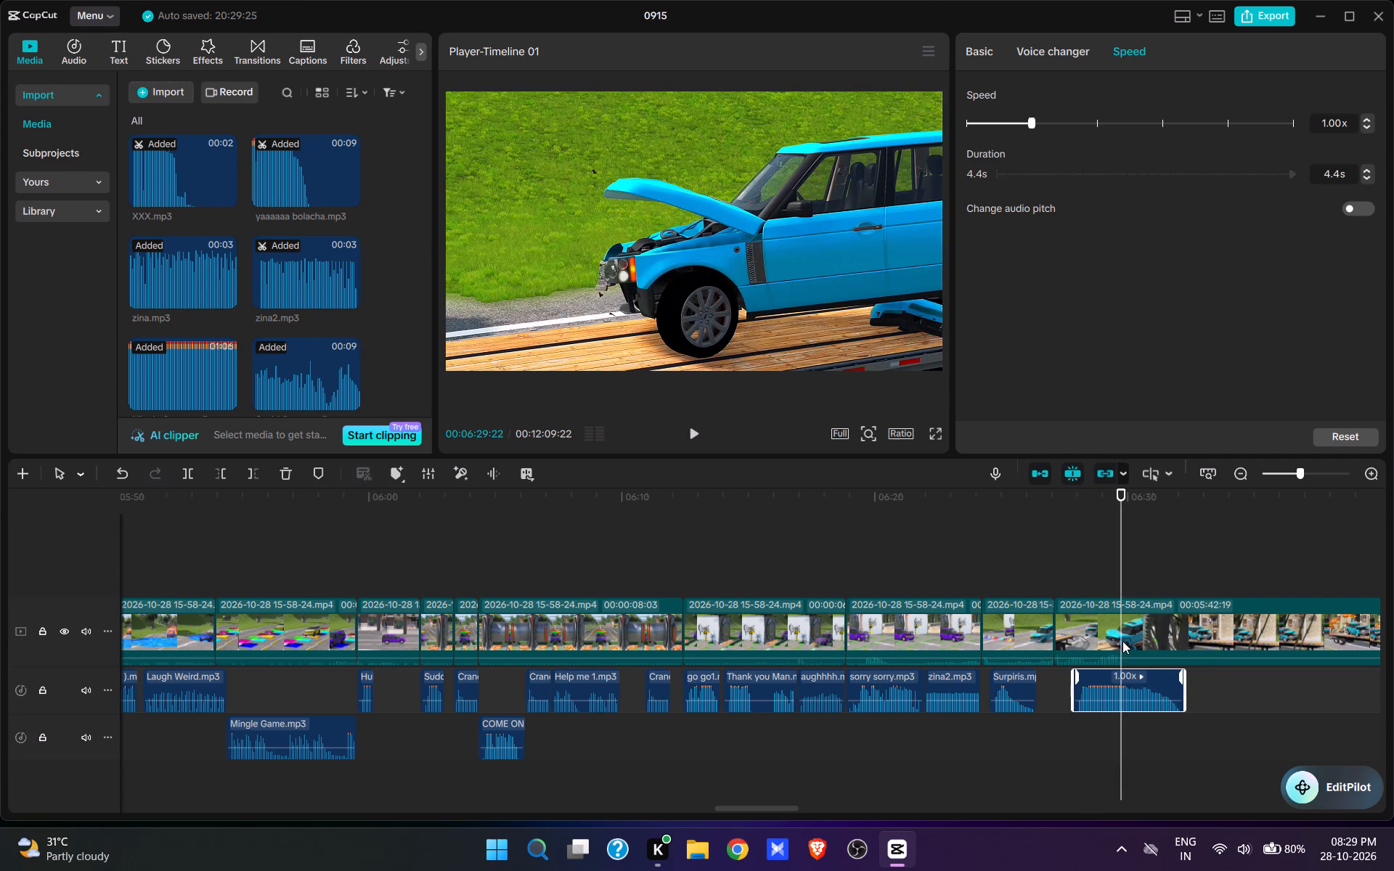
Split the video at 00:06:29:22 and cut about 17 seconds, up to the side view of the SUV landing on the trailer.
{"action": "left_click", "coordinate": [1123, 641]}
{"action": "key", "text": "w"}
{"action": "left_click", "coordinate": [1246, 576]}
{"action": "left_click_drag", "start_coordinate": [1260, 586], "coordinate": [1244, 663]}
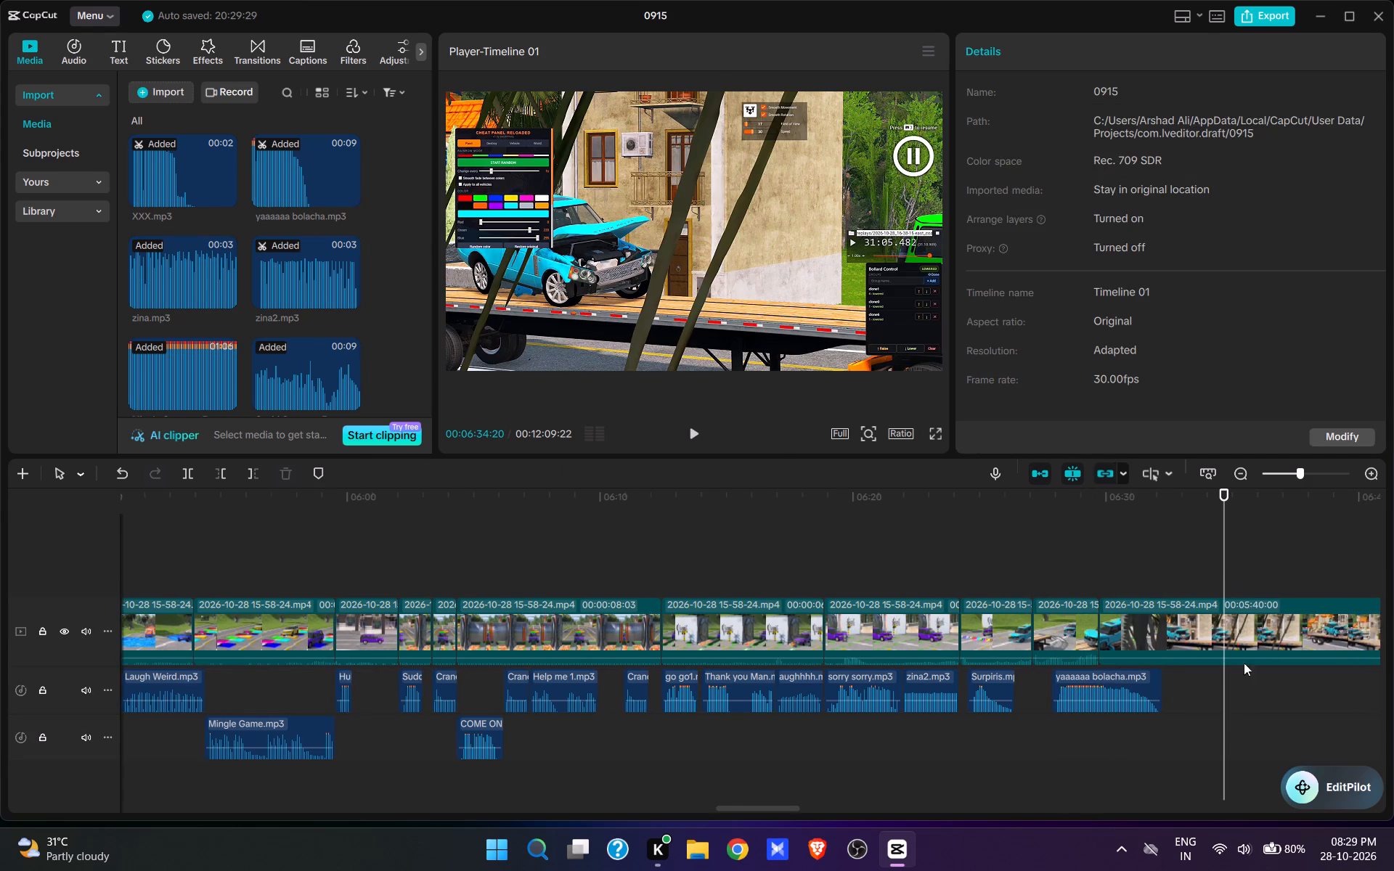
{"action": "left_click_drag", "start_coordinate": [1244, 663], "coordinate": [1146, 751]}
{"action": "left_click", "coordinate": [1206, 573]}
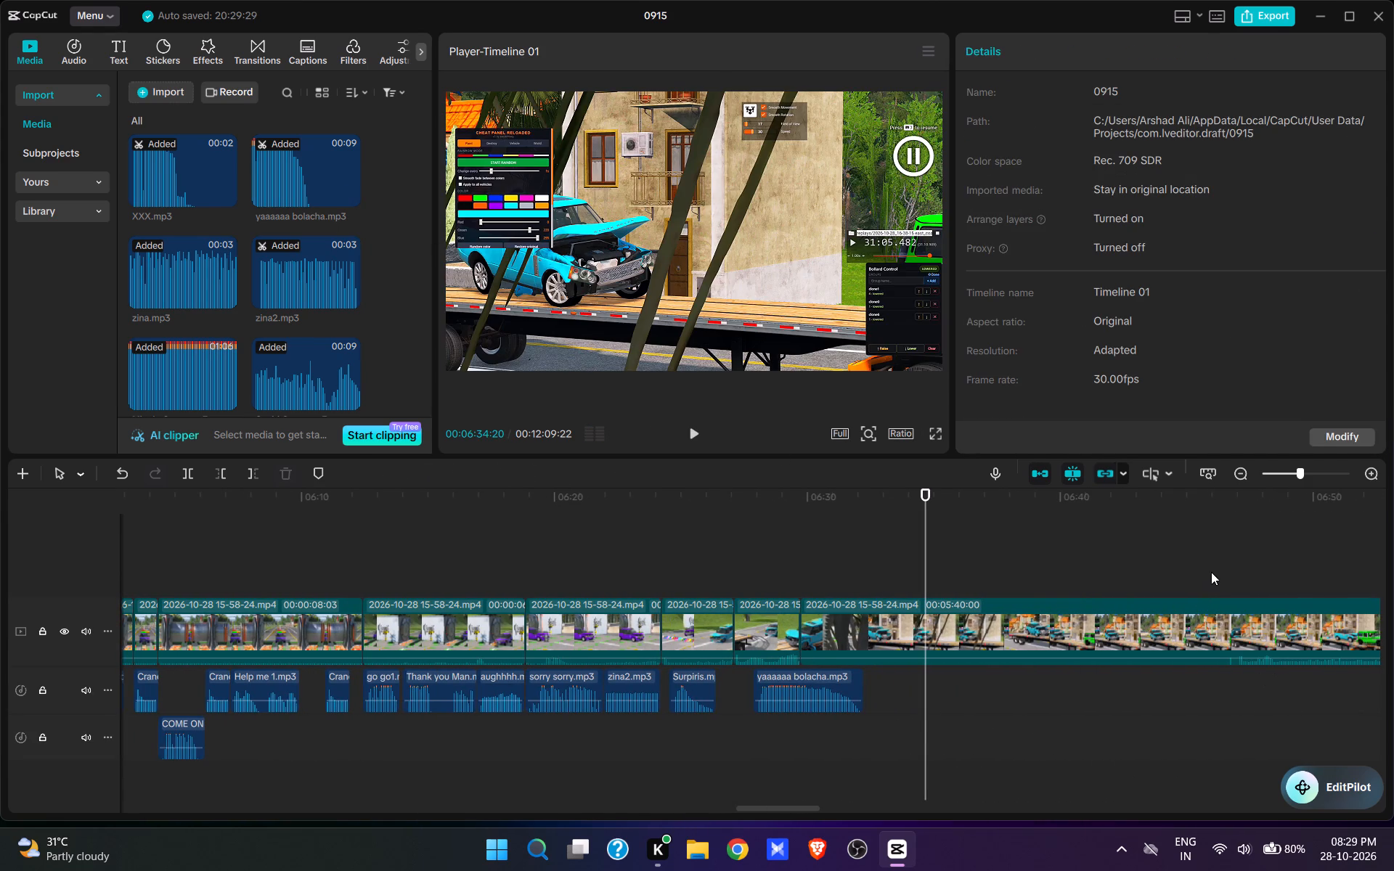
{"action": "key", "text": "space"}
{"action": "key", "text": "space"}
{"action": "type", "text": "q"}
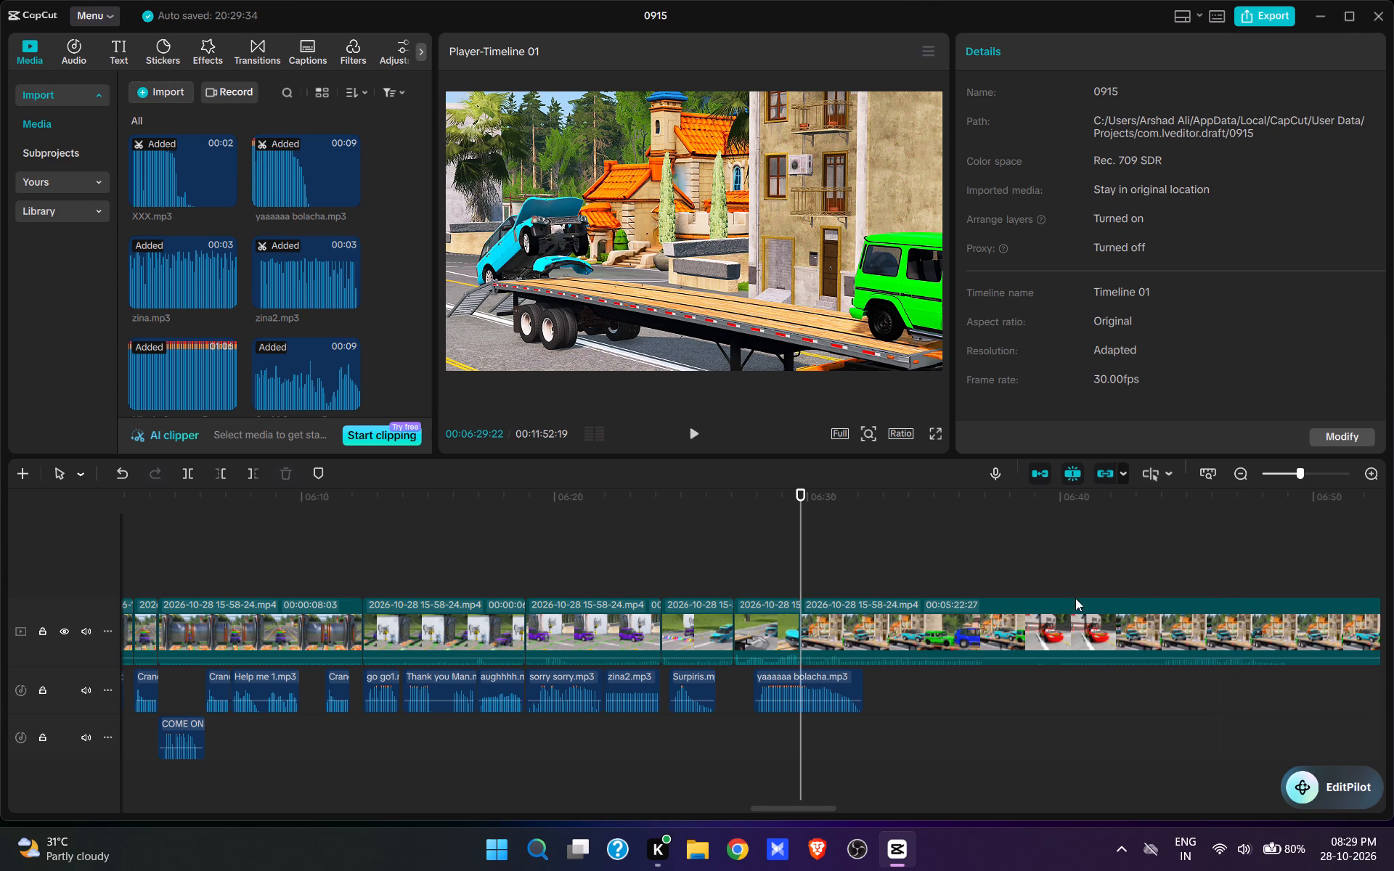
Trim the end of the clip of the SUV jumping onto the trailer to 00:06:28:26 and preview the cut.
{"action": "left_click", "coordinate": [759, 568]}
{"action": "key", "text": "space"}
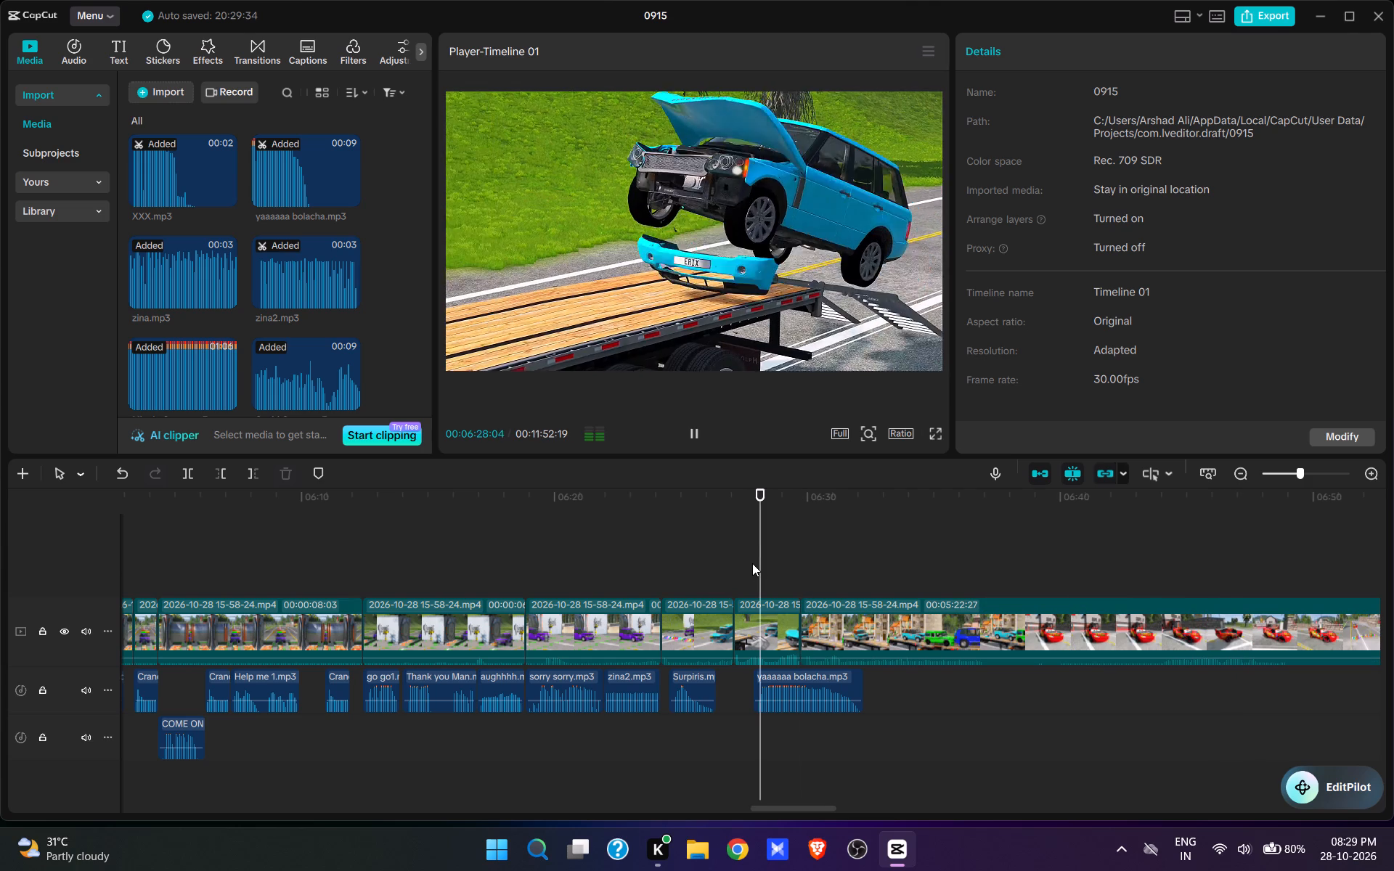
{"action": "key", "text": "space"}
{"action": "left_click", "coordinate": [780, 632]}
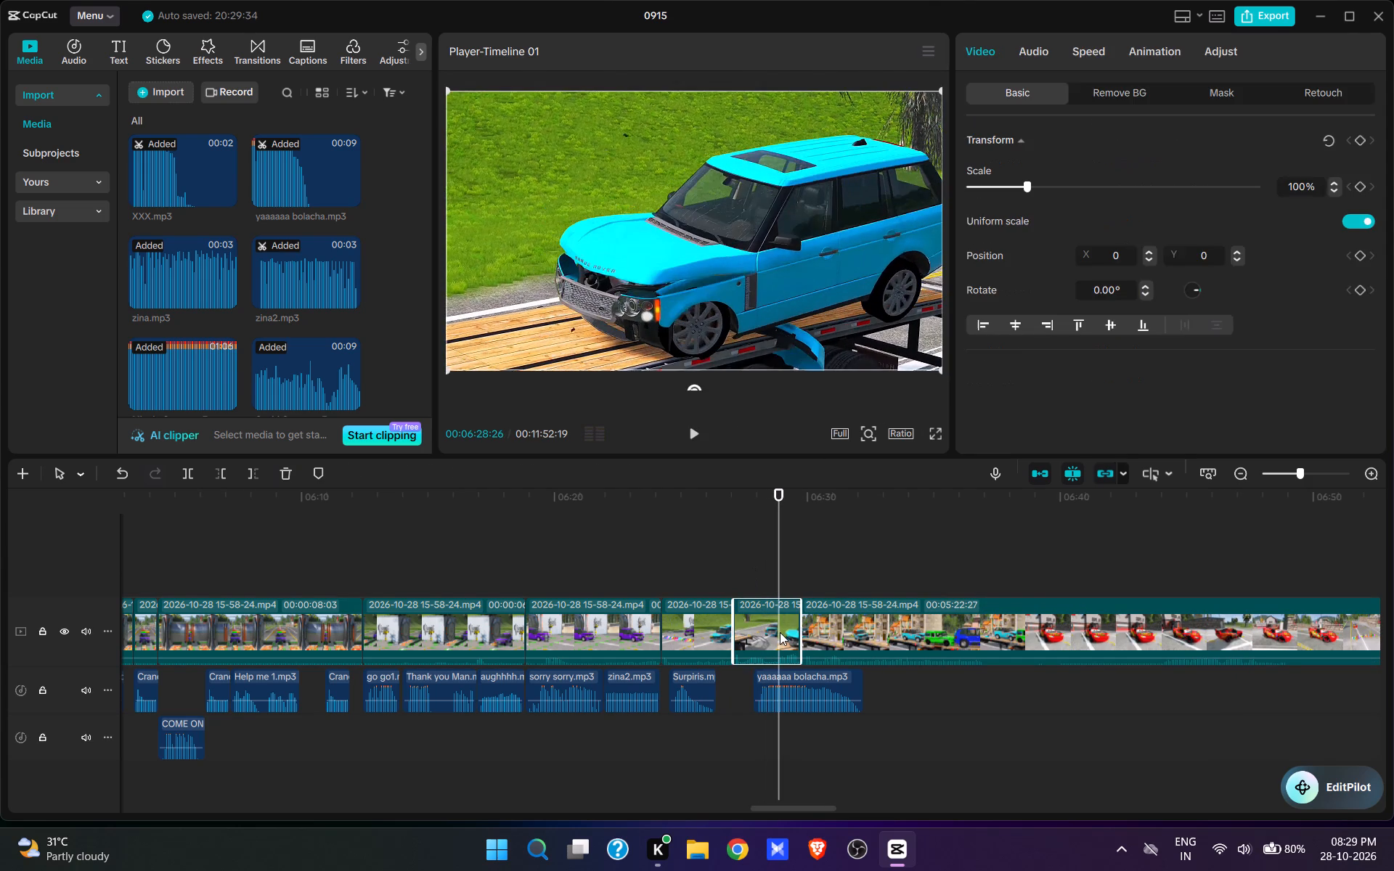
{"action": "type", "text": "e"}
{"action": "key", "text": "space"}
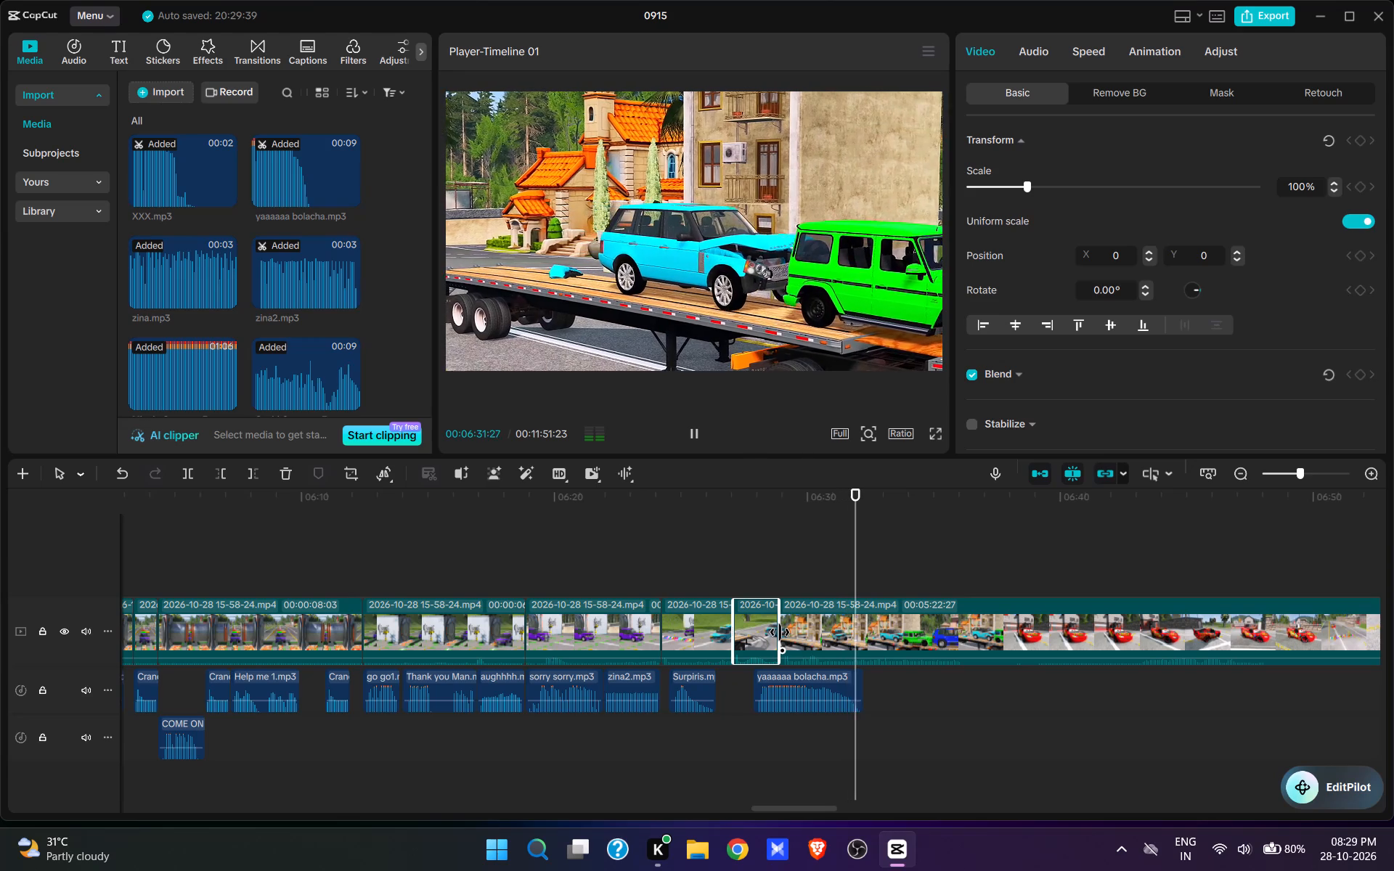
{"action": "key", "text": "space"}
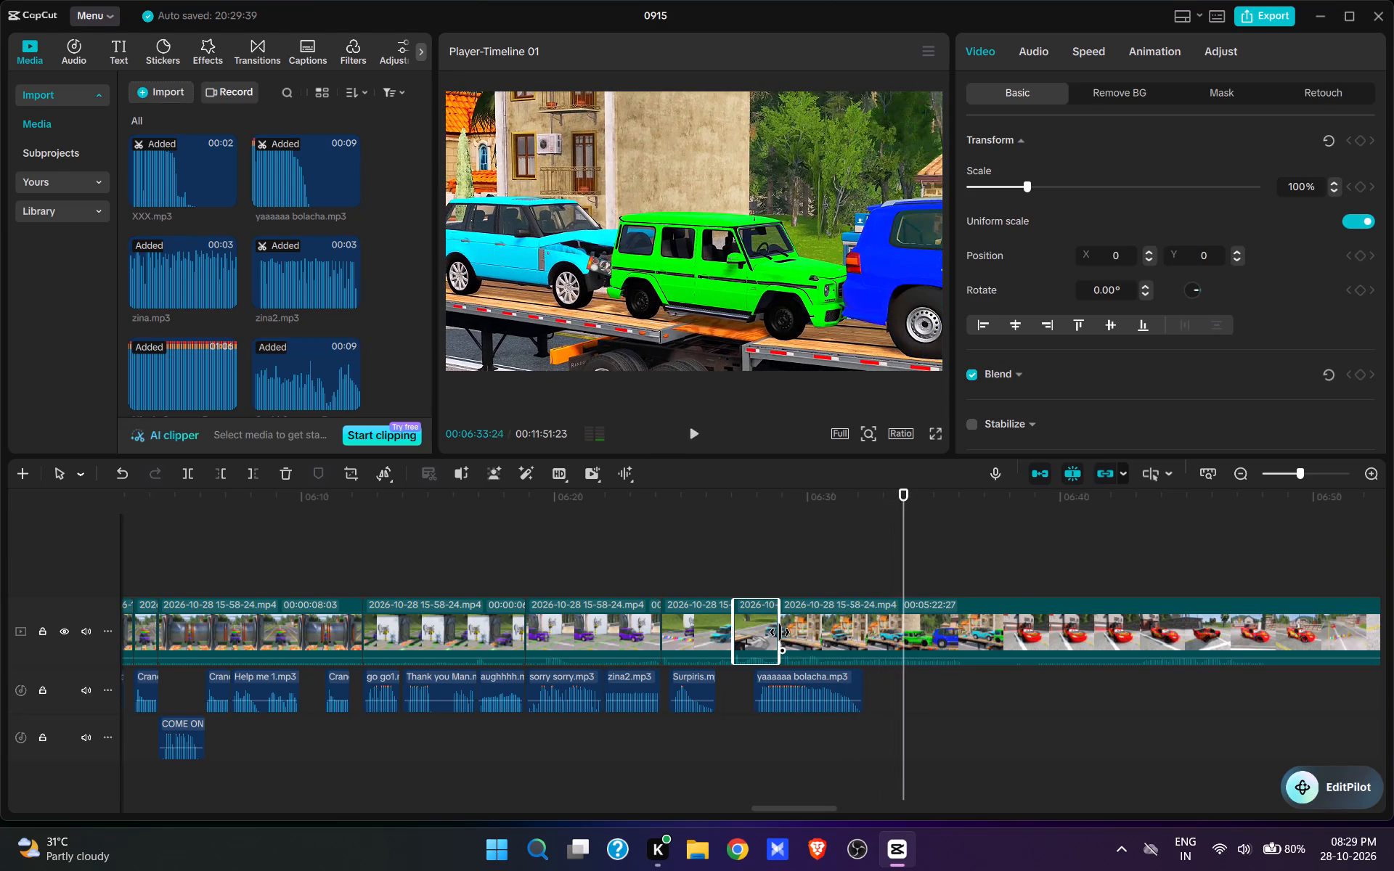
Split the video at 00:06:35:12 and cut about 2.5 seconds, up to the start of the red race car scene.
{"action": "key", "text": "space"}
{"action": "key", "text": "space"}
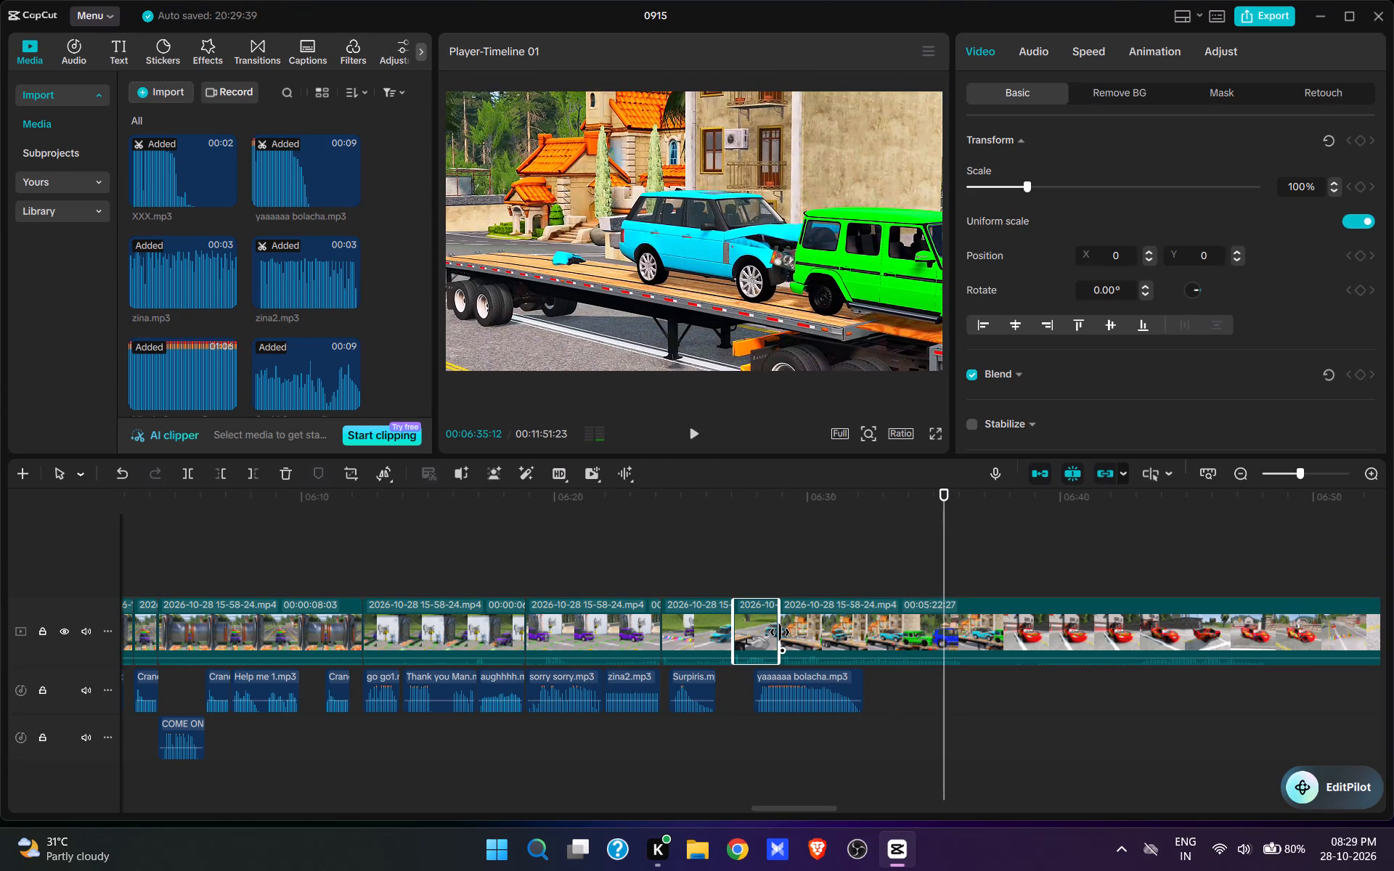
{"action": "type", "text": "w"}
{"action": "left_click", "coordinate": [697, 550]}
{"action": "key", "text": "space"}
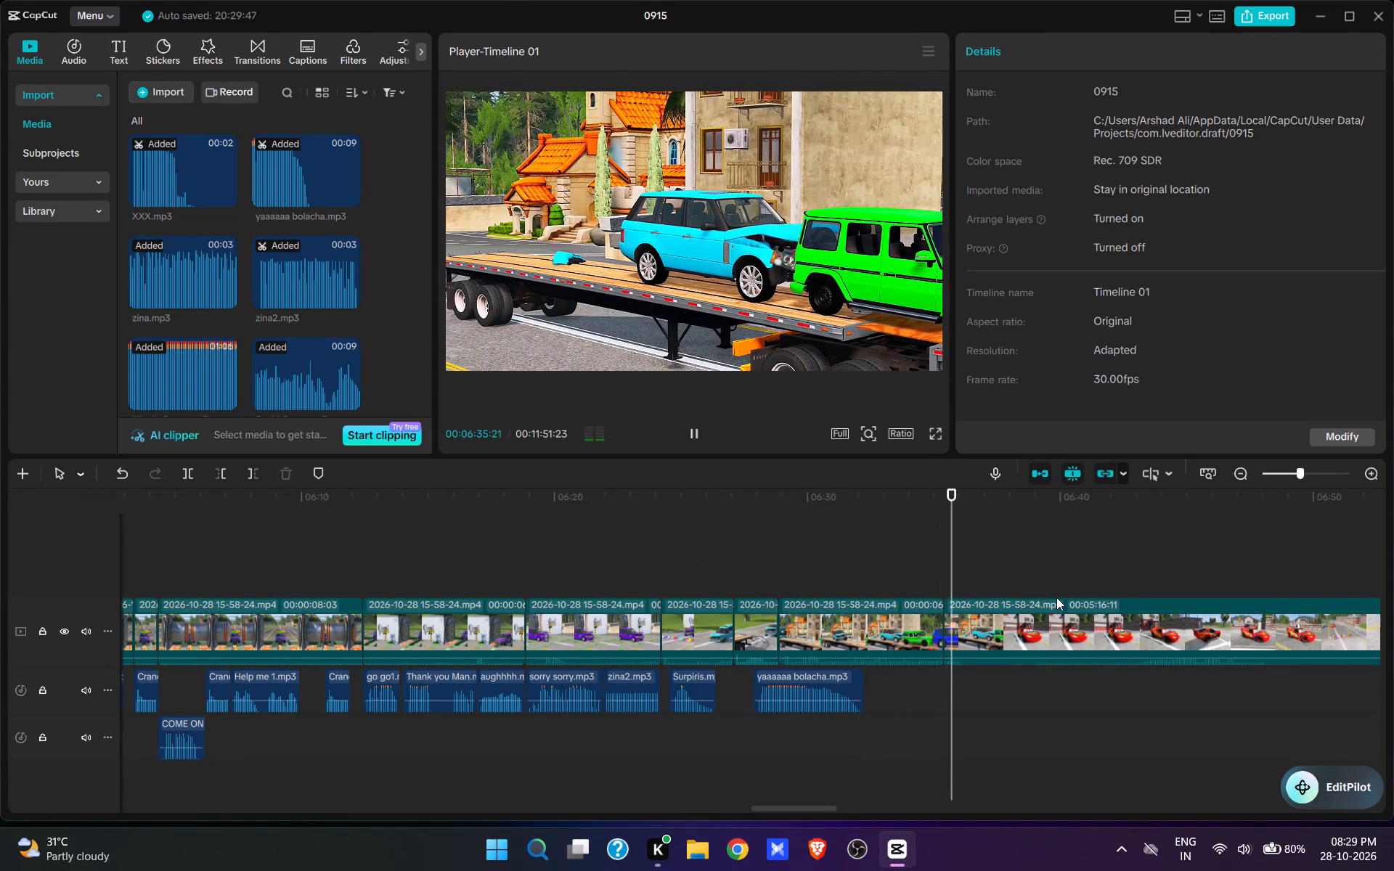
{"action": "key", "text": "space"}
{"action": "type", "text": "q"}
Add uyqu mi mi mi .mp3 at 00:06:35:12, at the start of the red race car scene.
{"action": "scroll", "coordinate": [220, 272], "scroll_direction": "down", "scroll_amount": 7}
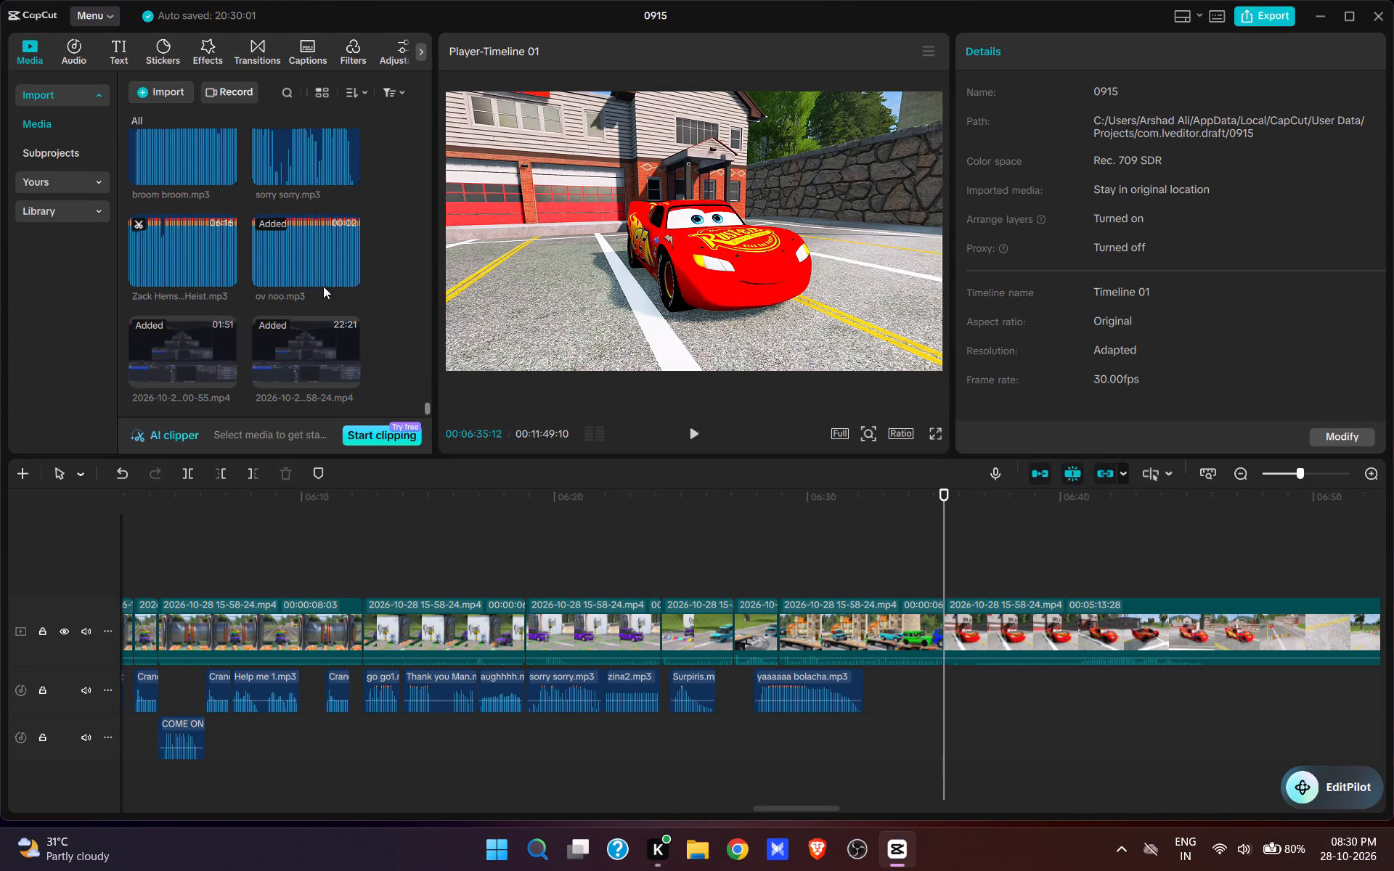
{"action": "scroll", "coordinate": [277, 332], "scroll_direction": "down", "scroll_amount": 7}
{"action": "scroll", "coordinate": [280, 331], "scroll_direction": "up", "scroll_amount": 3}
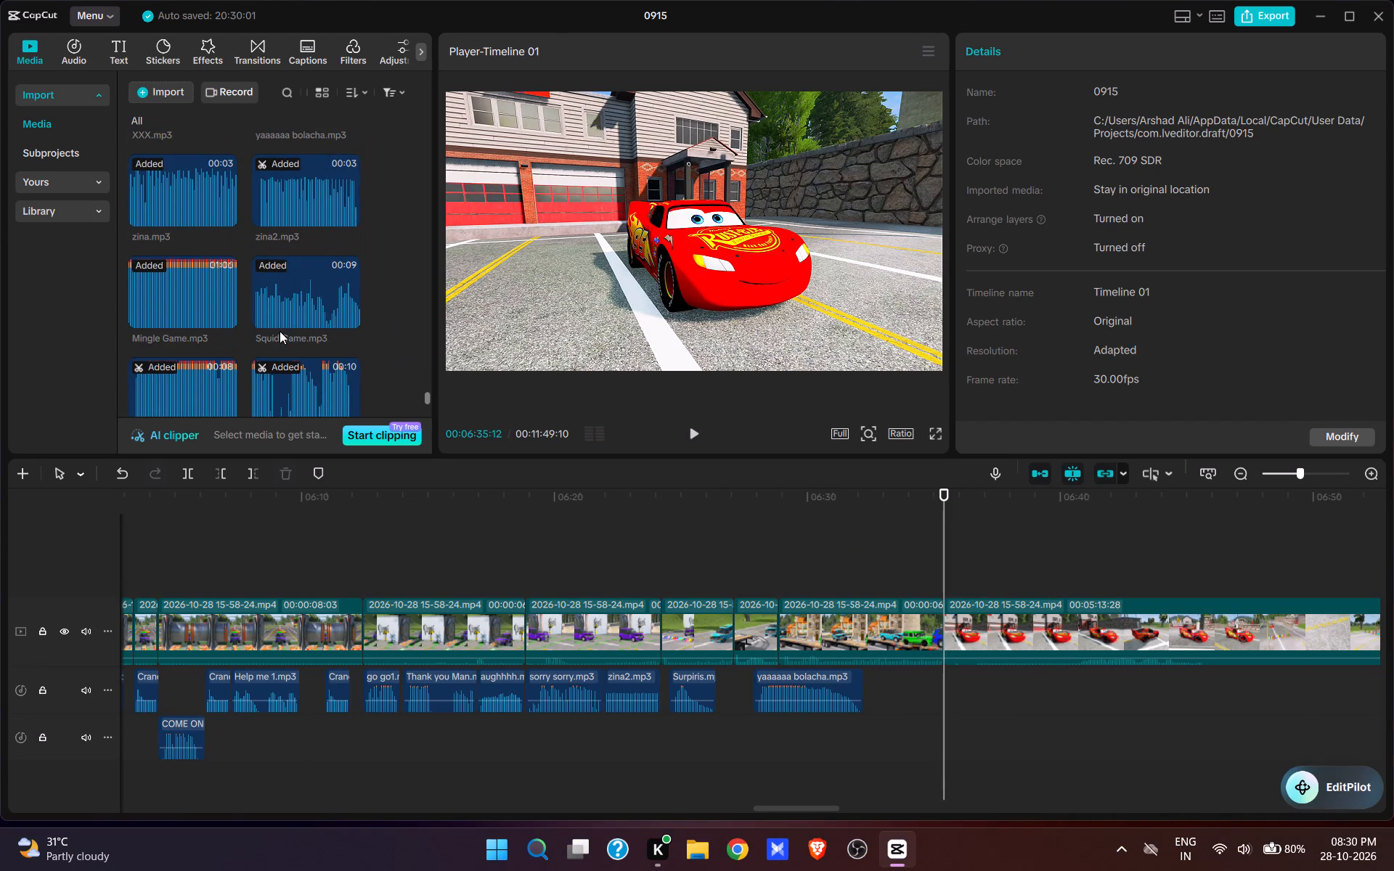
{"action": "scroll", "coordinate": [280, 331], "scroll_direction": "up", "scroll_amount": 4}
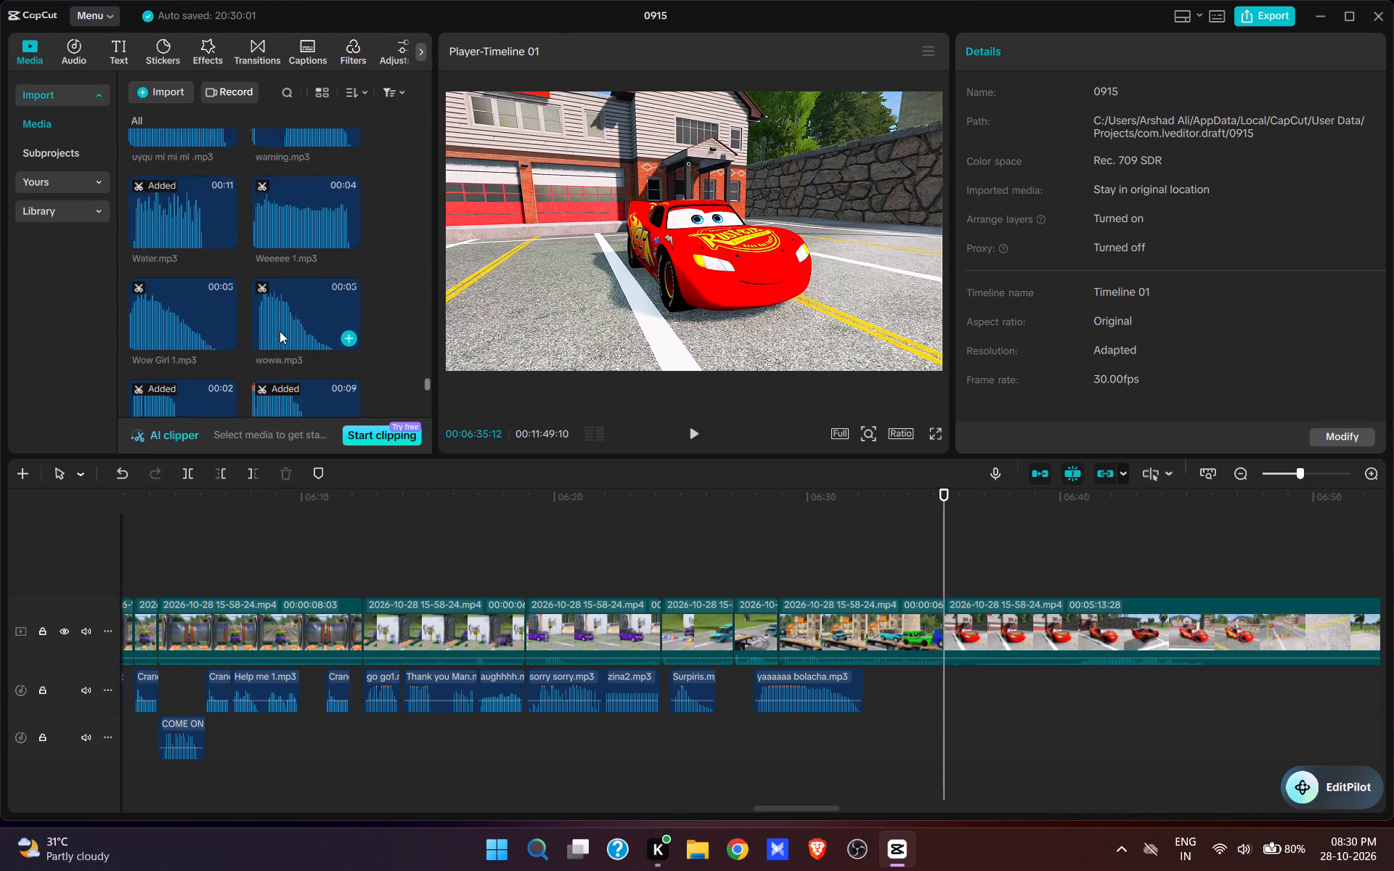
{"action": "scroll", "coordinate": [280, 331], "scroll_direction": "up", "scroll_amount": 1}
{"action": "left_click", "coordinate": [180, 213]}
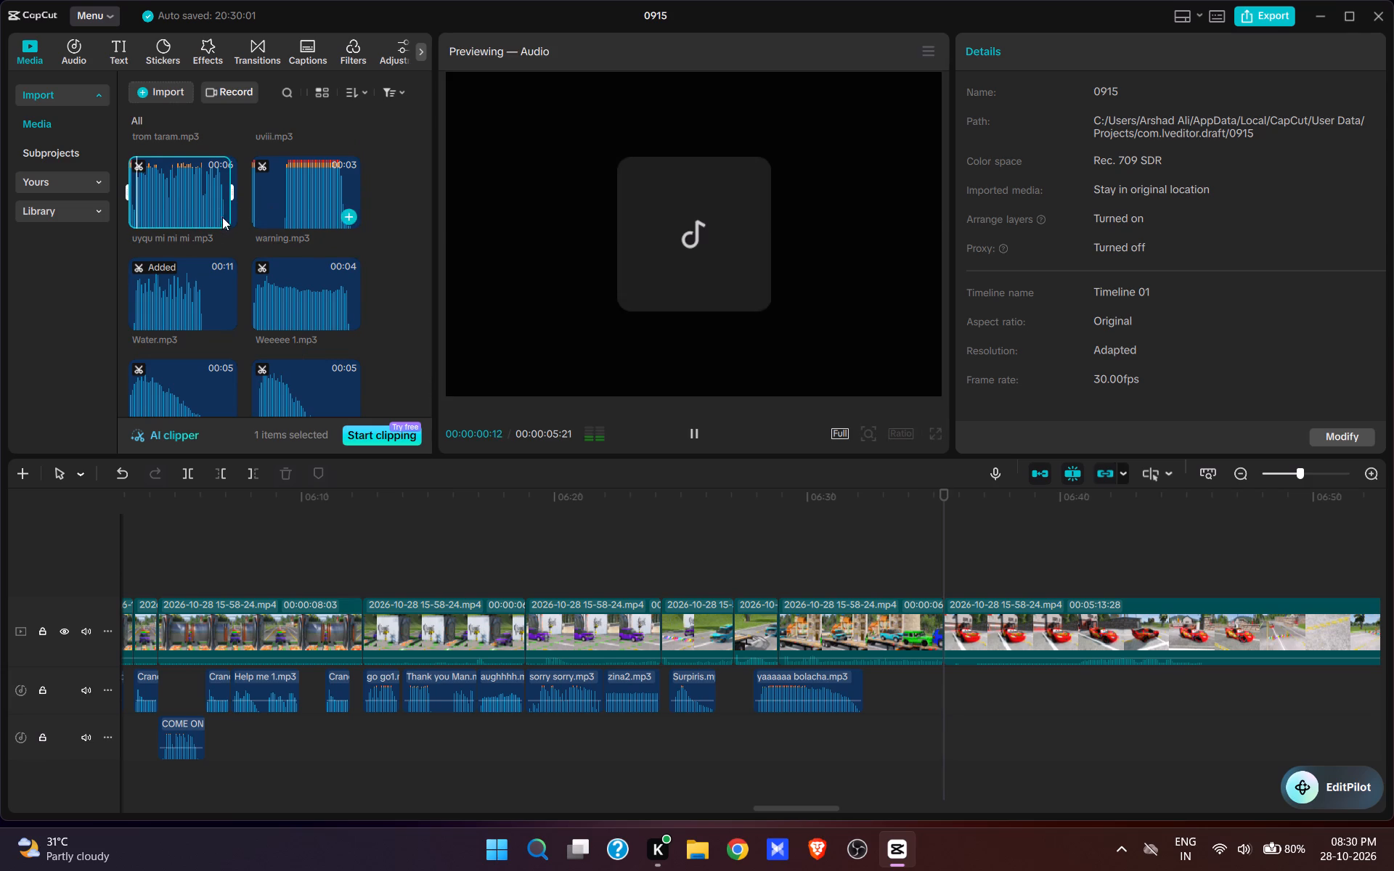
{"action": "left_click", "coordinate": [221, 215]}
Preview the race car scene with uyqu mi mi mi .mp3 and trim the sound's end to 00:06:40:17.
{"action": "key", "text": "space"}
{"action": "left_click", "coordinate": [704, 433]}
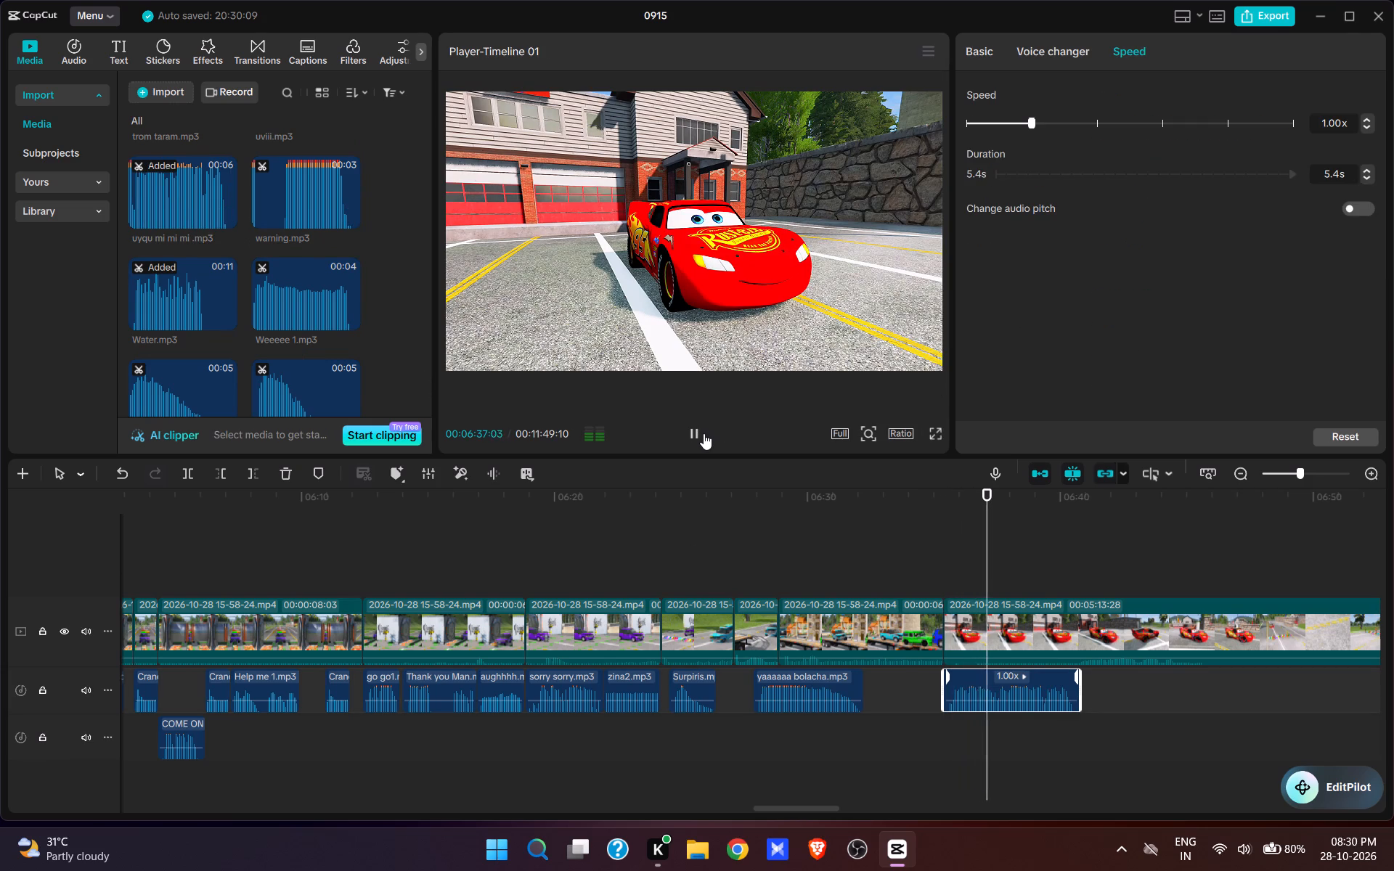
{"action": "key", "text": "space"}
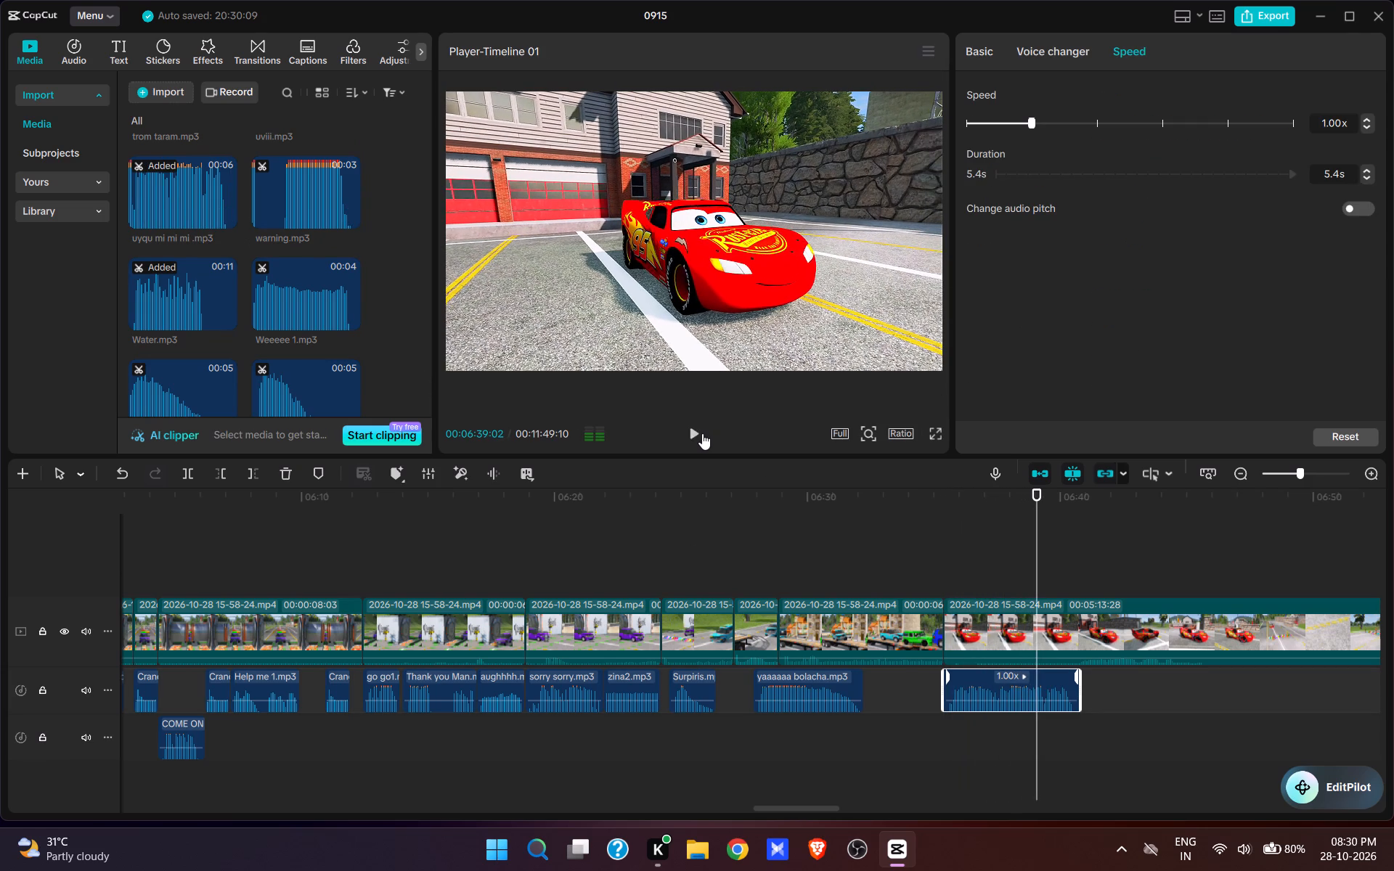
{"action": "key", "text": "space"}
{"action": "key", "text": "space"}
{"action": "key", "text": "space"}
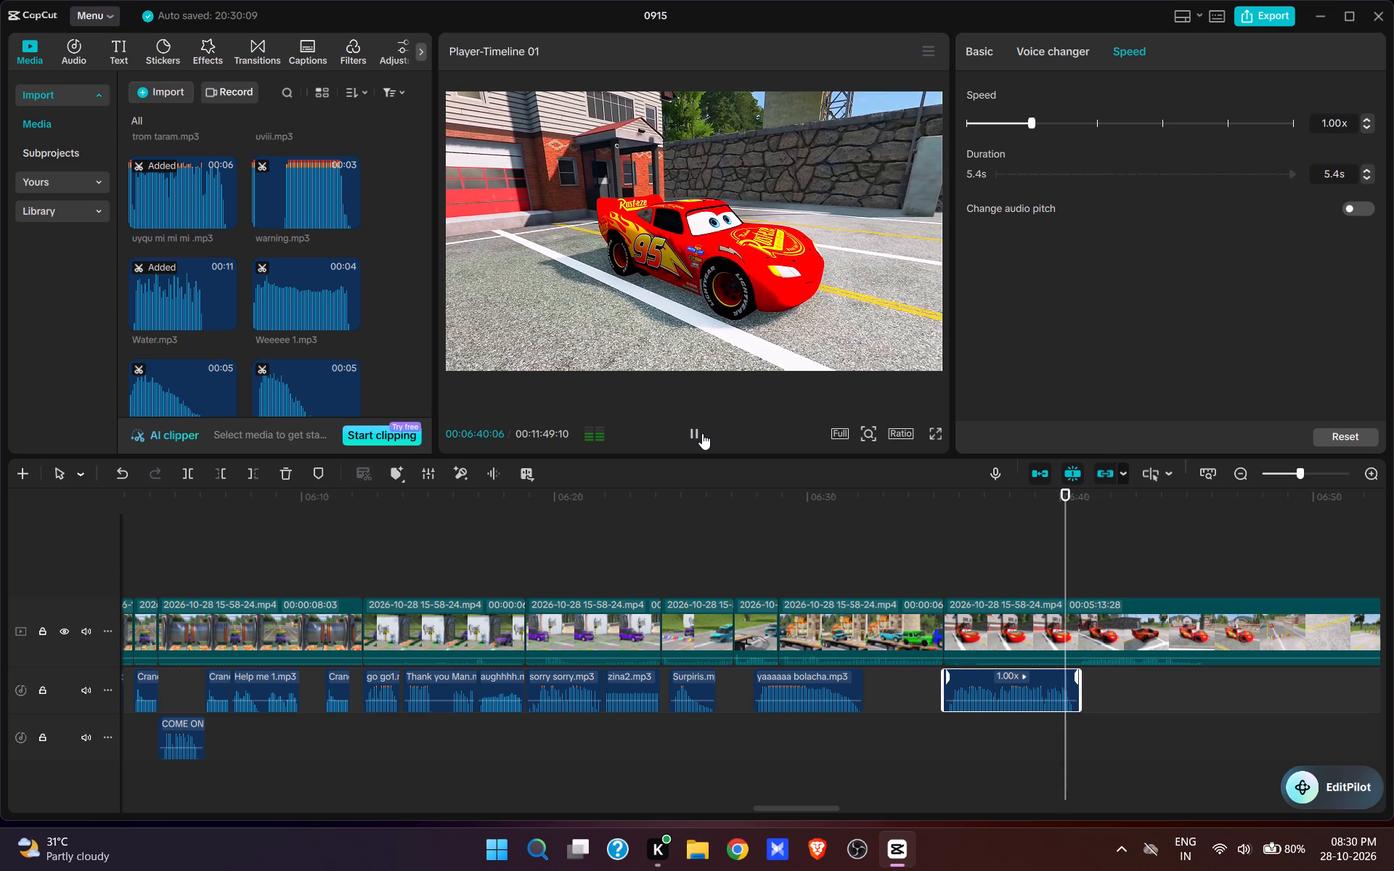
{"action": "key", "text": "space"}
{"action": "key", "text": "e"}
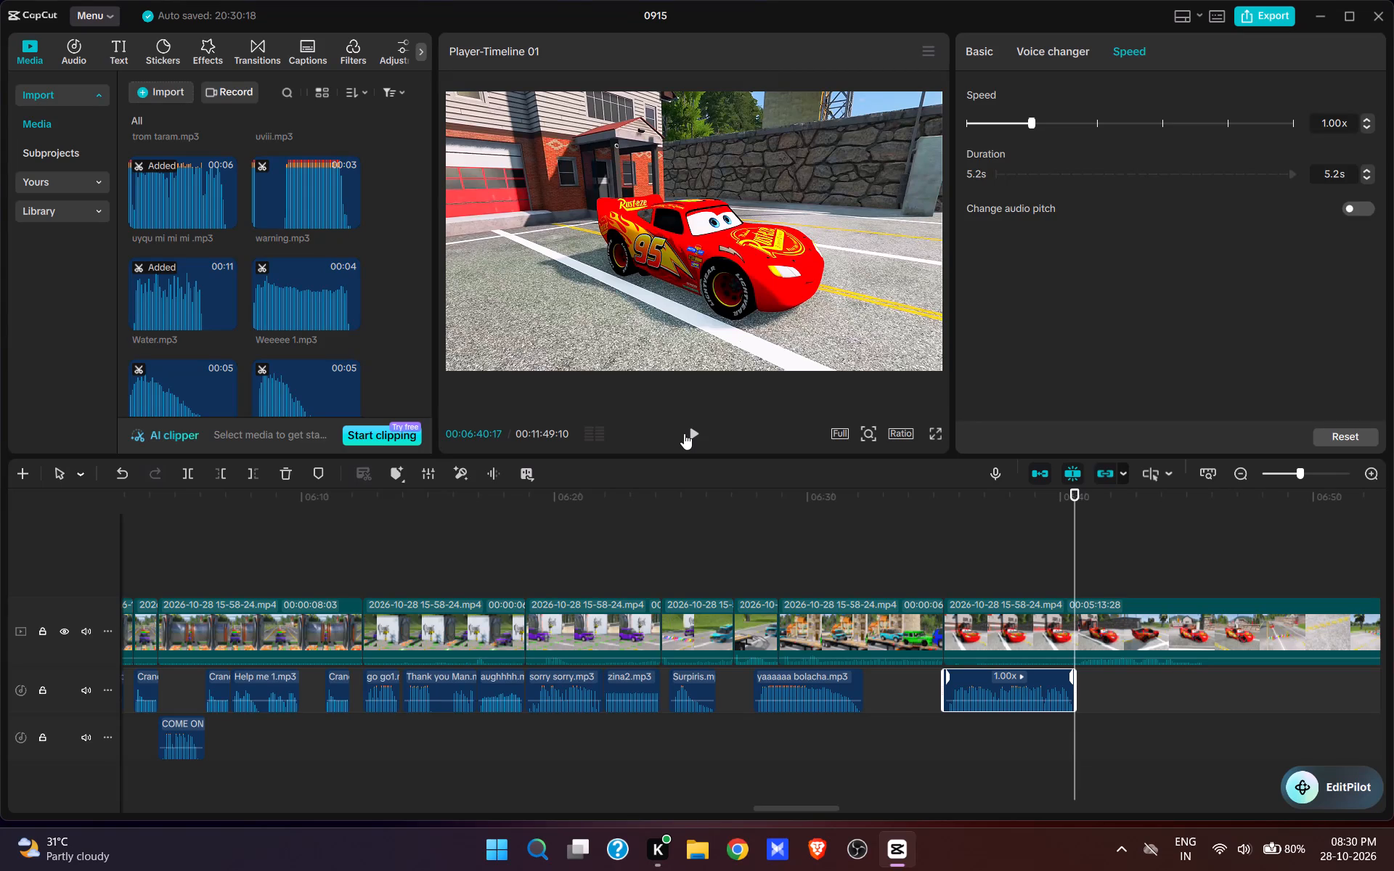
Audition the go go sounds, add Go go go go.mp3 at 00:06:40:17 right after uyqu mi mi mi .mp3 and preview it.
{"action": "scroll", "coordinate": [219, 332], "scroll_direction": "up", "scroll_amount": 17}
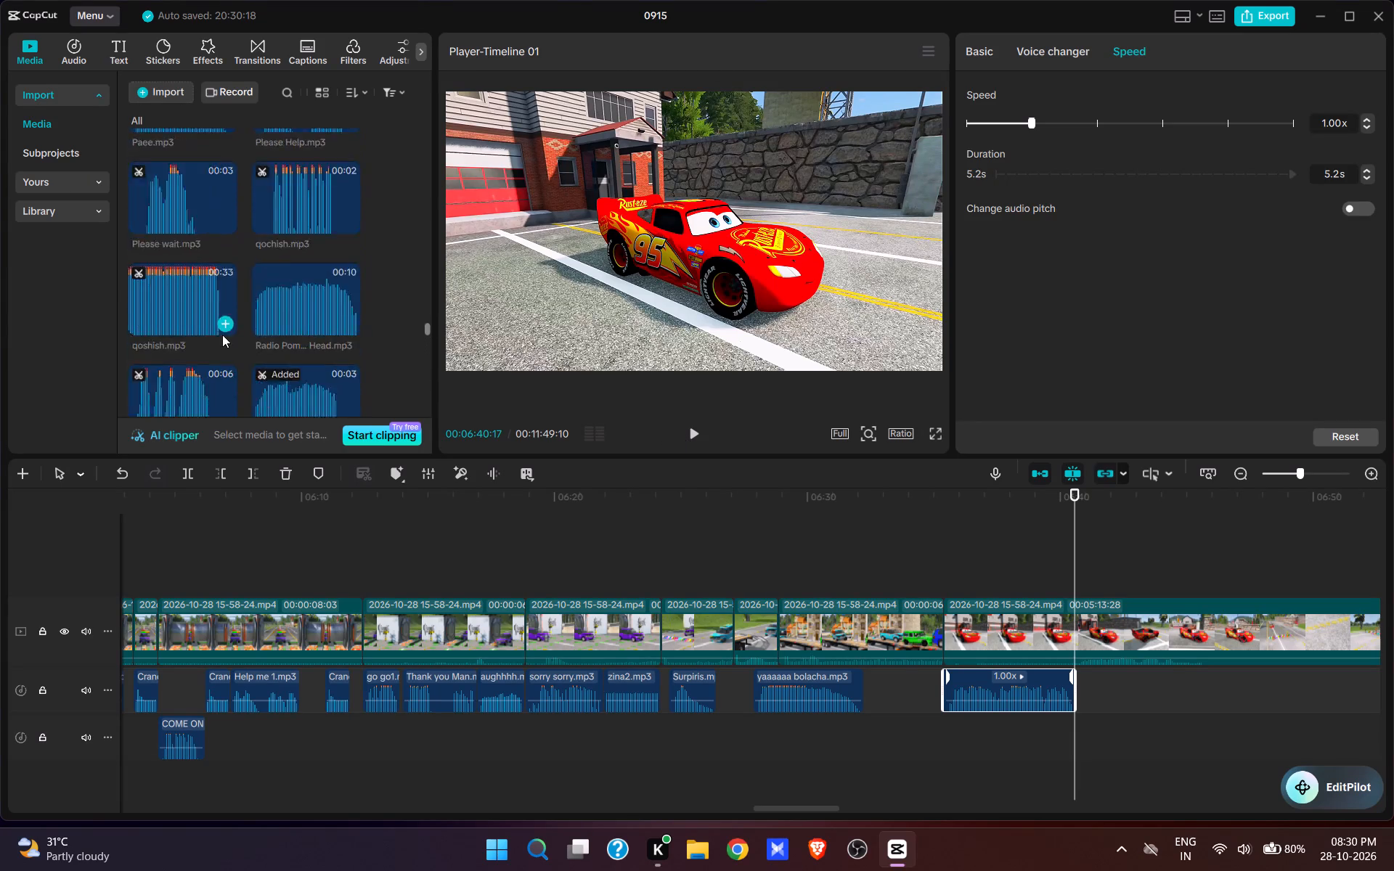
{"action": "scroll", "coordinate": [222, 335], "scroll_direction": "up", "scroll_amount": 8}
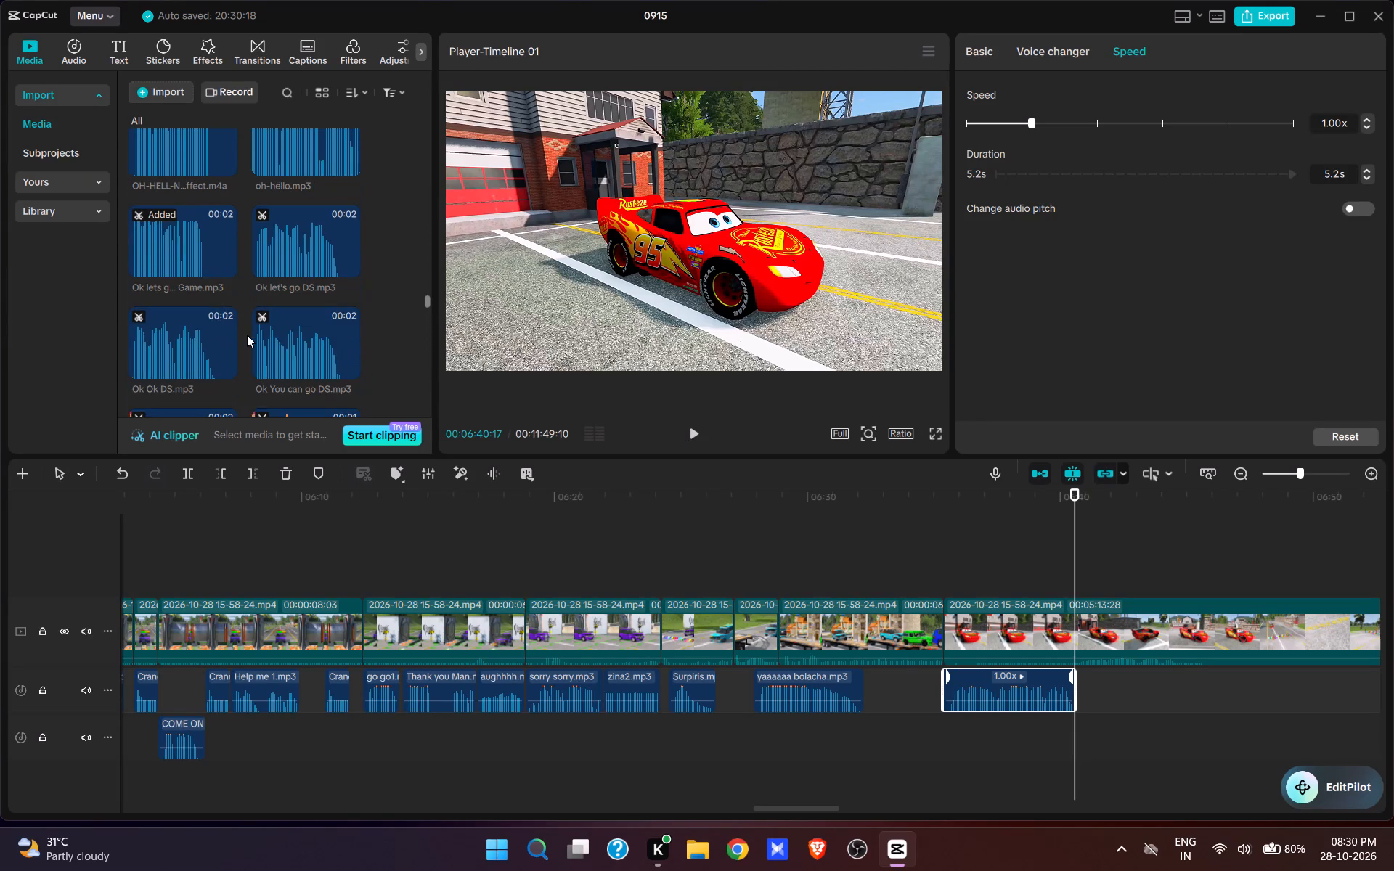
{"action": "scroll", "coordinate": [247, 335], "scroll_direction": "up", "scroll_amount": 14}
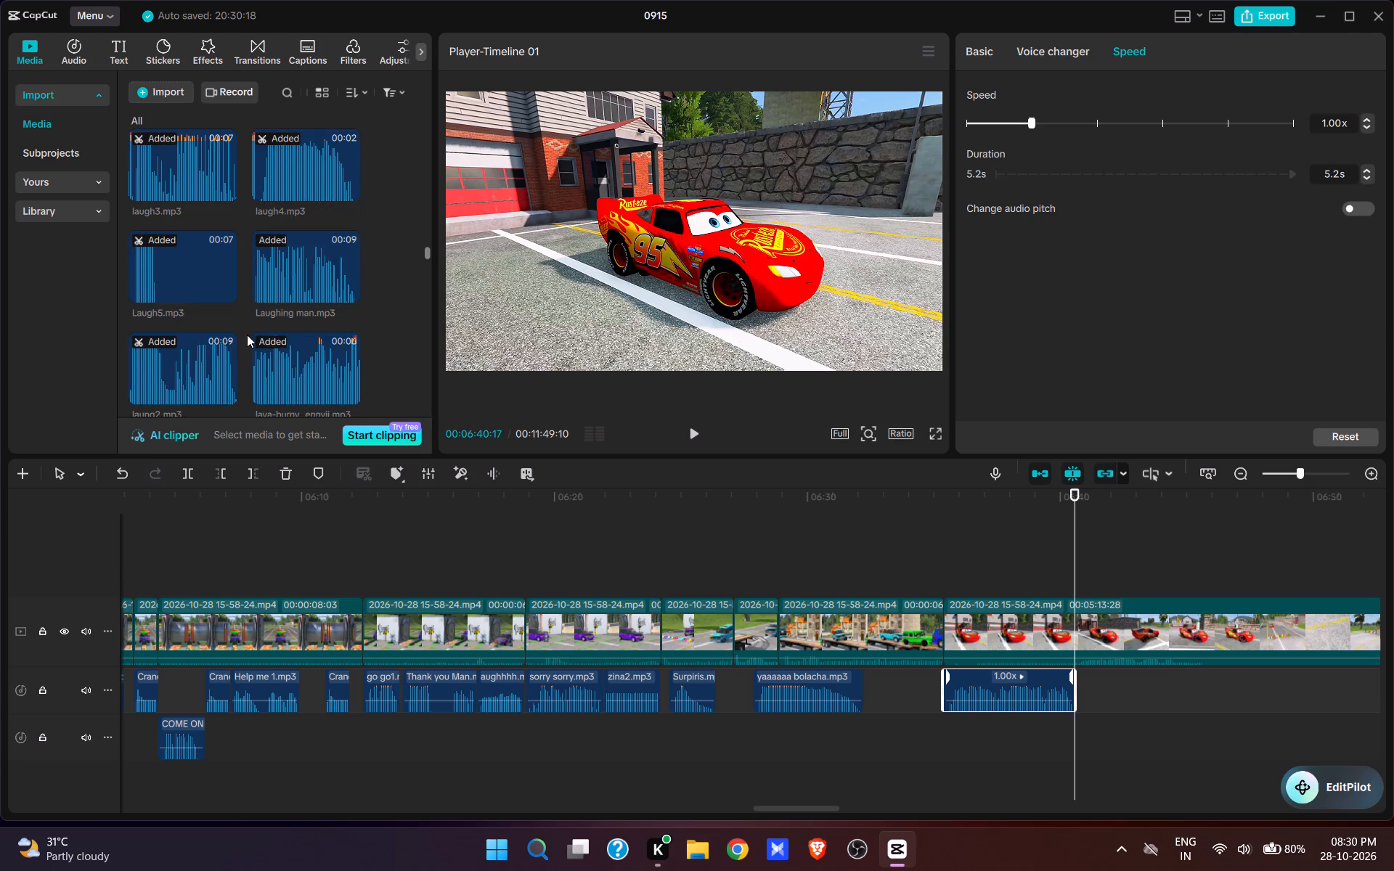
{"action": "scroll", "coordinate": [247, 335], "scroll_direction": "up", "scroll_amount": 10}
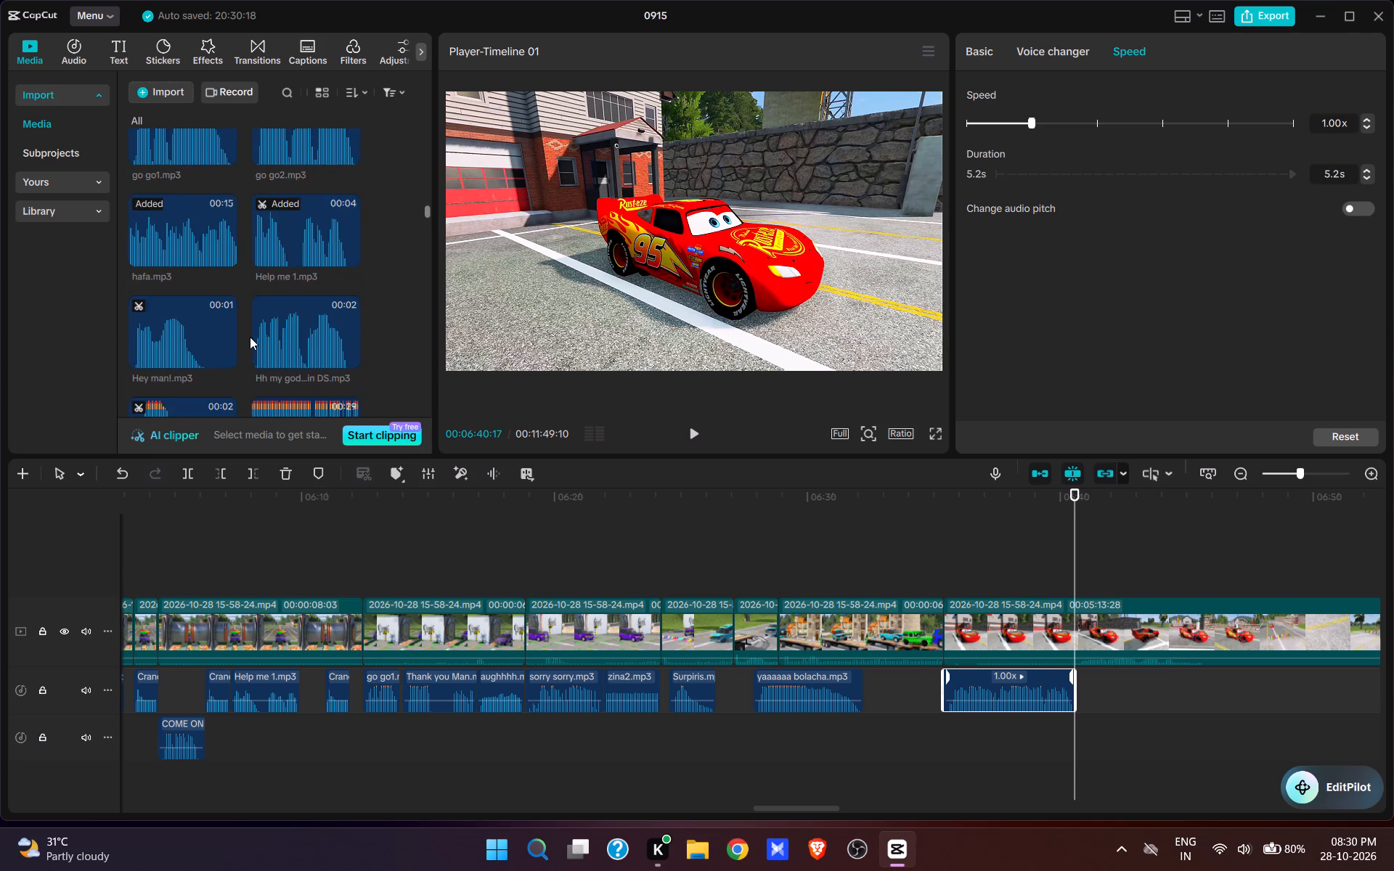
{"action": "scroll", "coordinate": [250, 337], "scroll_direction": "up", "scroll_amount": 2}
{"action": "left_click", "coordinate": [310, 200]}
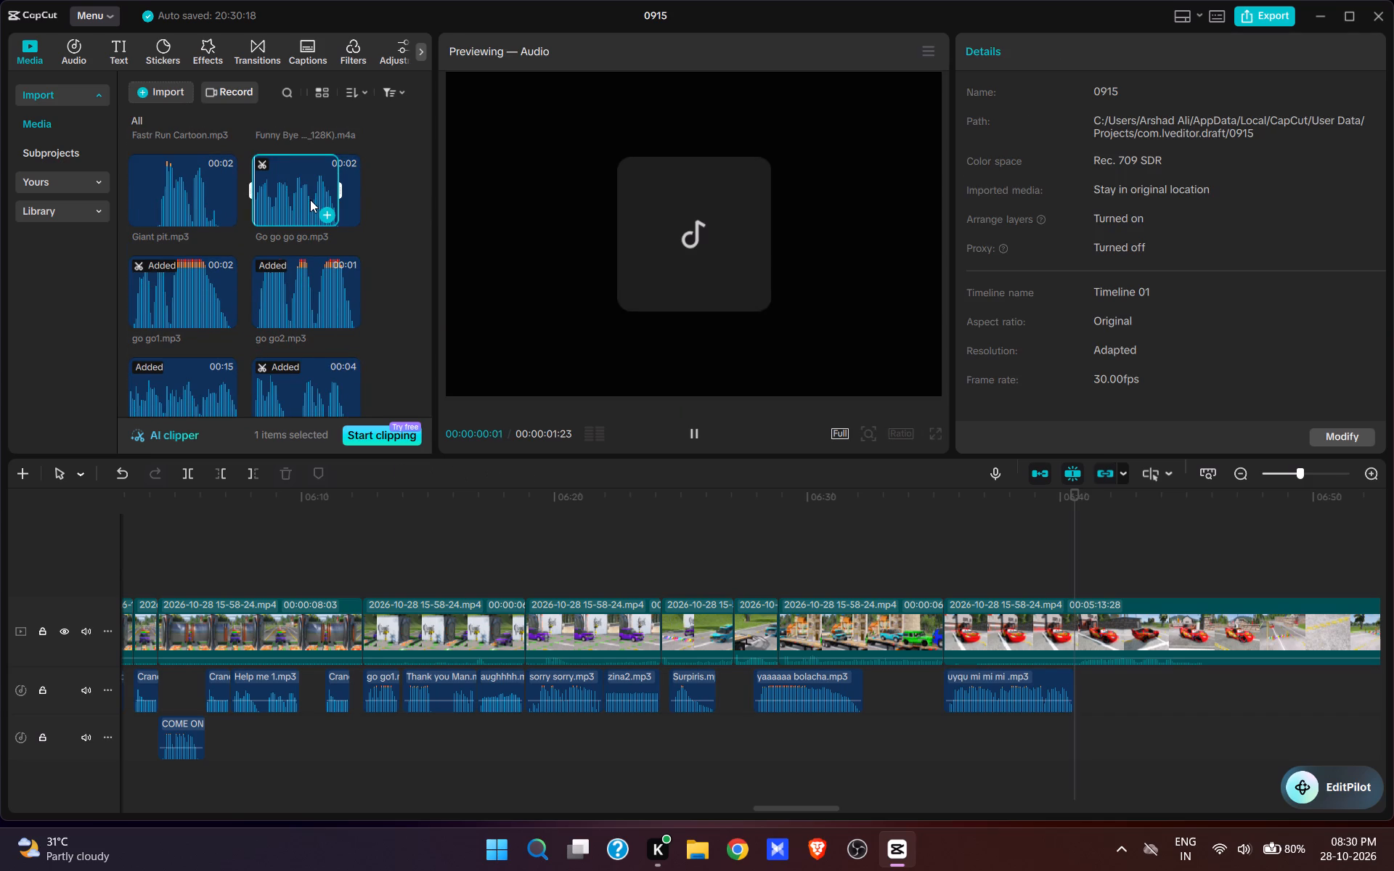
{"action": "left_click", "coordinate": [200, 313]}
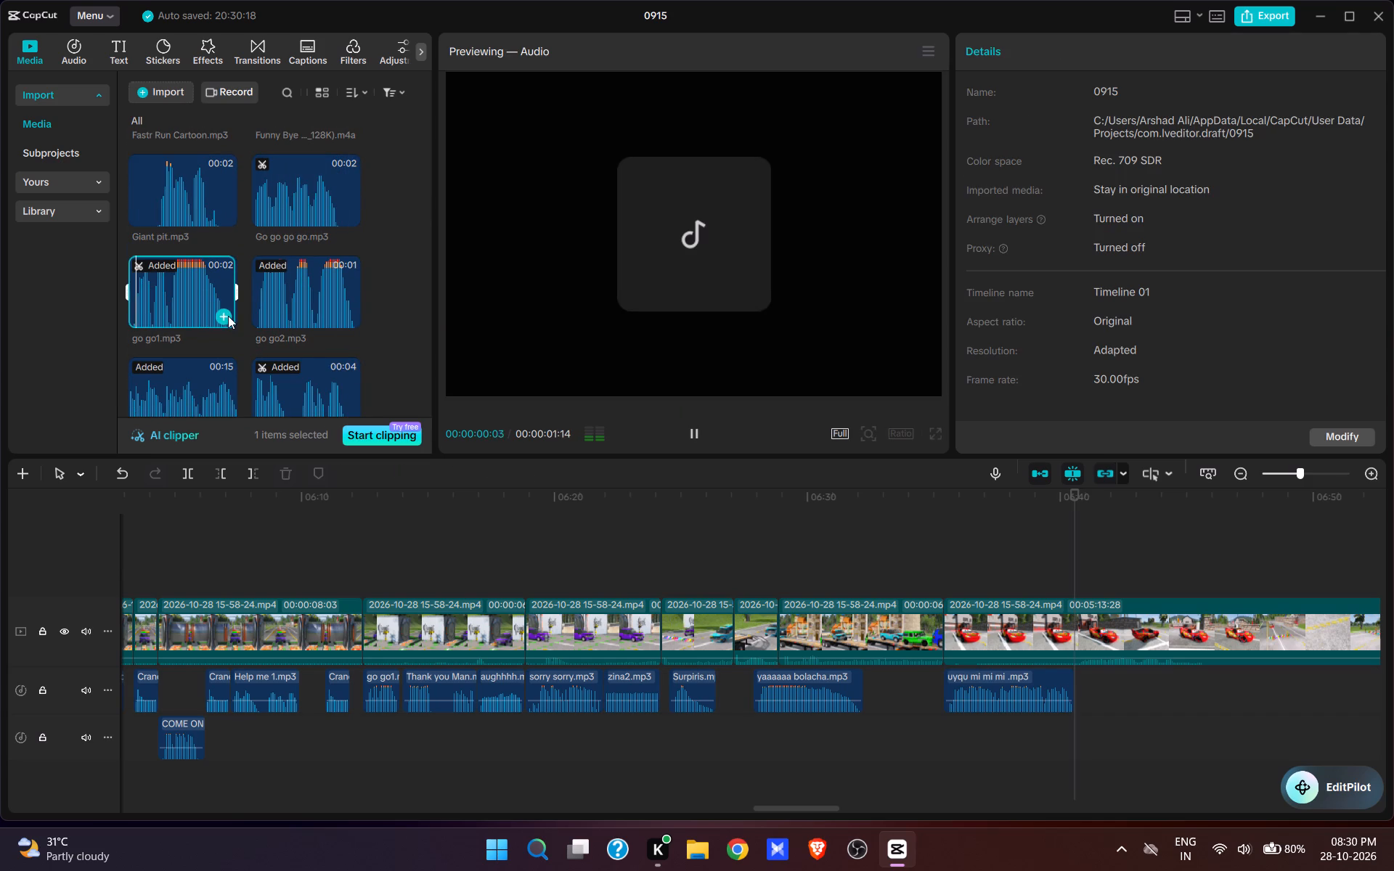
{"action": "left_click", "coordinate": [313, 210]}
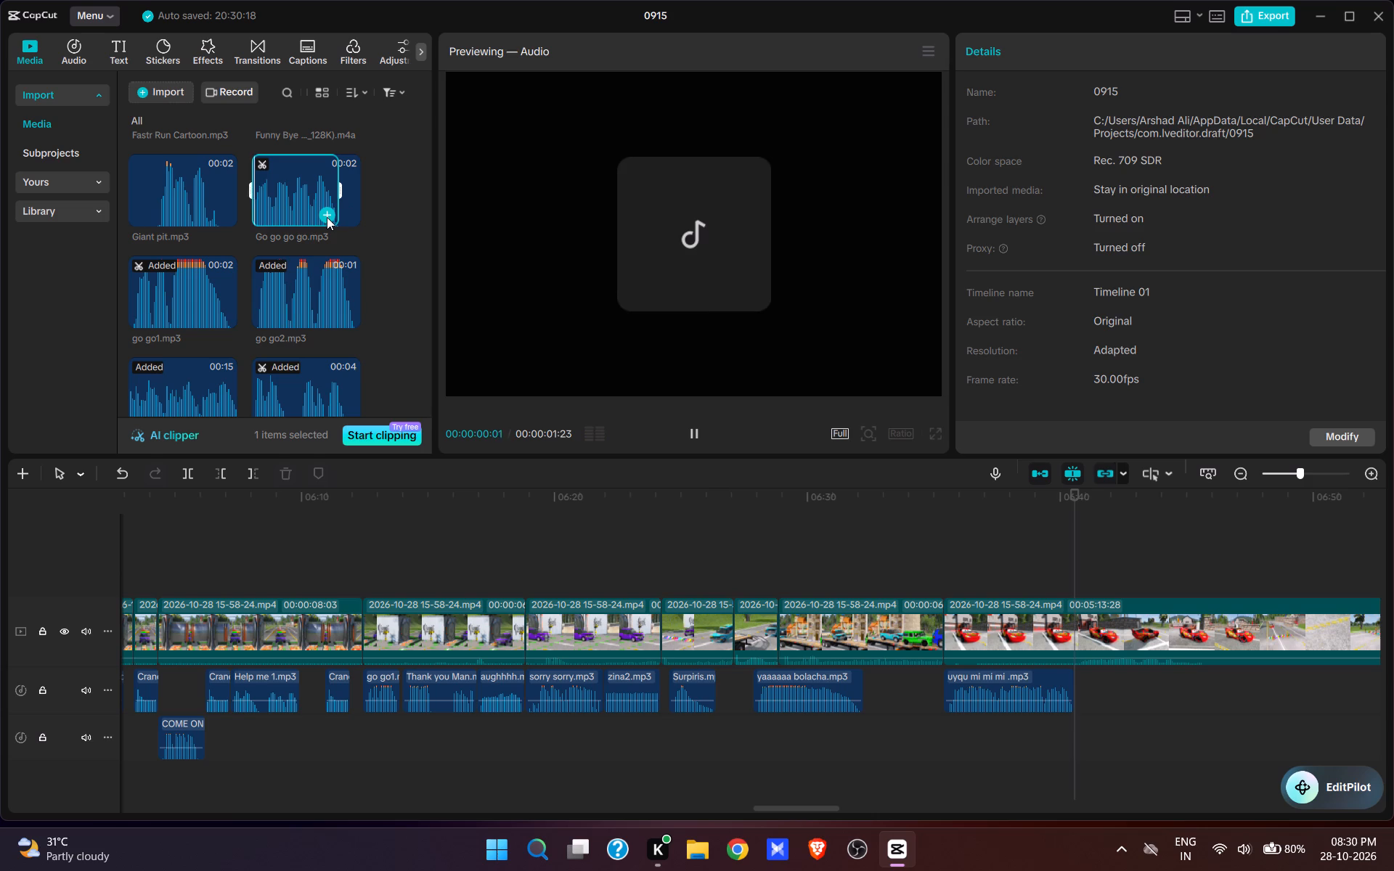
{"action": "left_click", "coordinate": [327, 217]}
{"action": "left_click", "coordinate": [697, 434]}
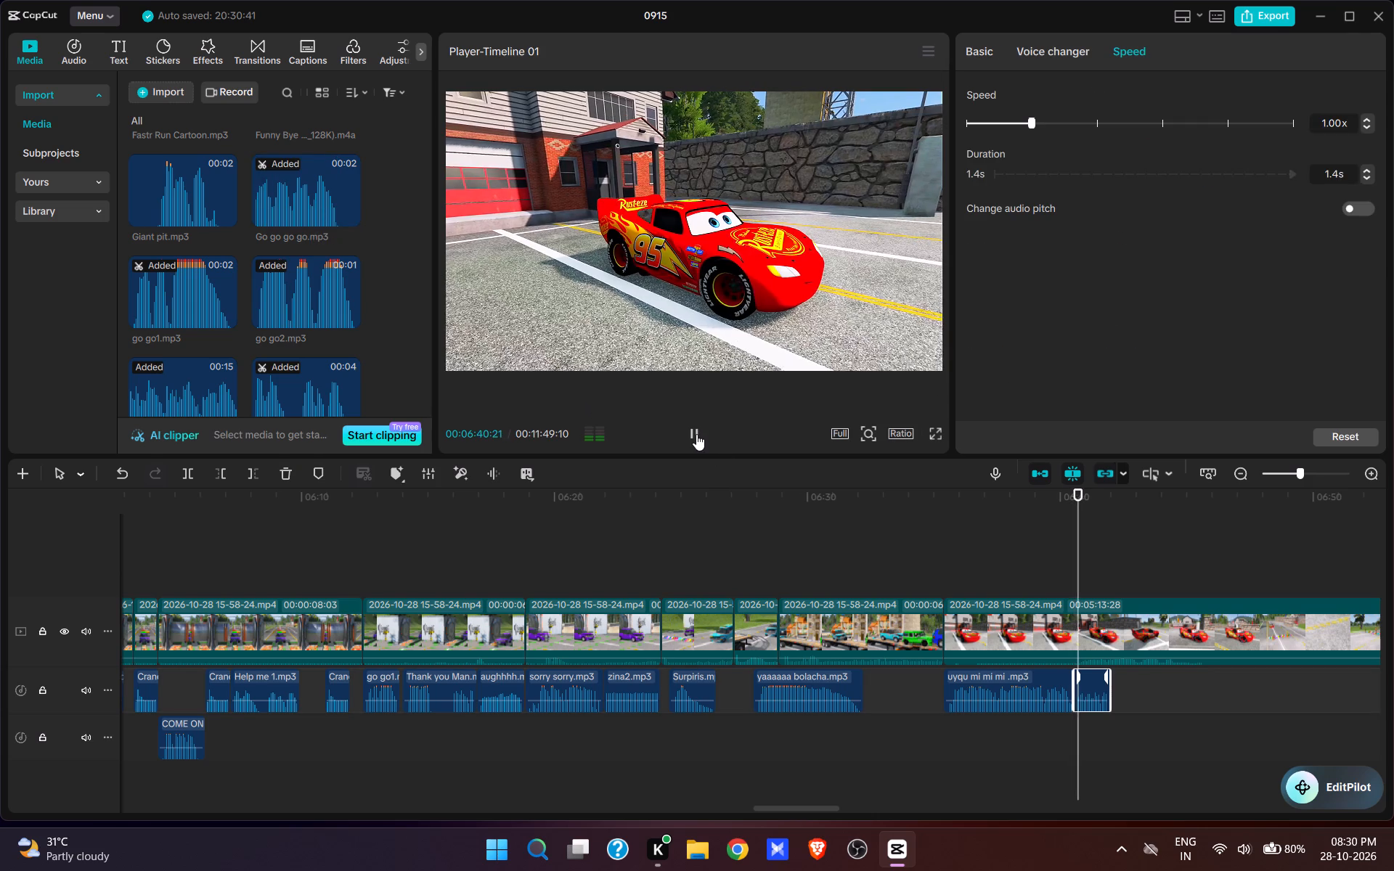
{"action": "key", "text": "space"}
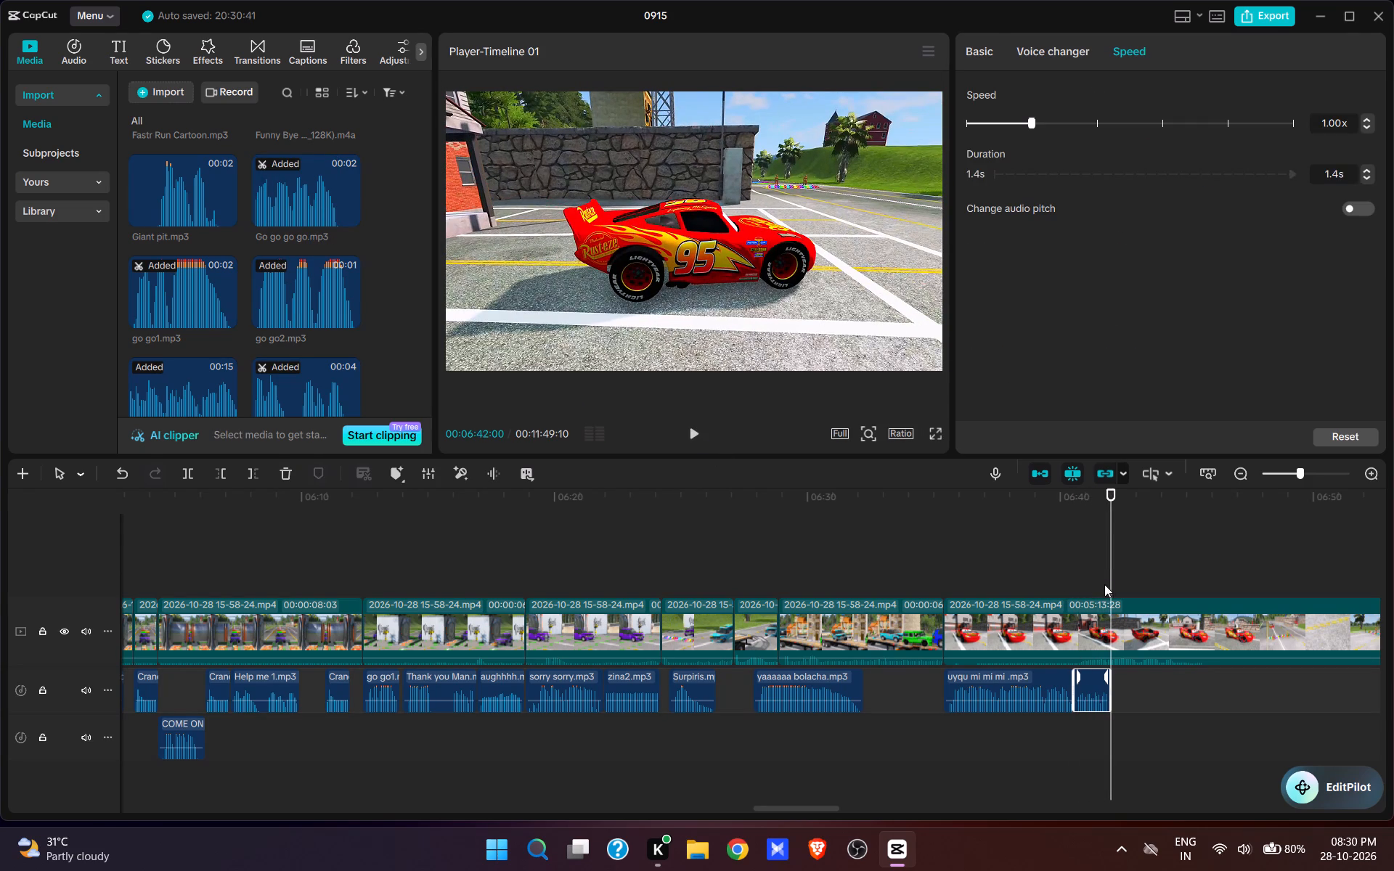
Add broom broom.mp3 at 00:06:41:29, right after Go go go go.mp3, and preview it as the race car drives off.
{"action": "left_click_drag", "start_coordinate": [1106, 584], "coordinate": [1112, 585]}
{"action": "scroll", "coordinate": [228, 253], "scroll_direction": "down", "scroll_amount": 4}
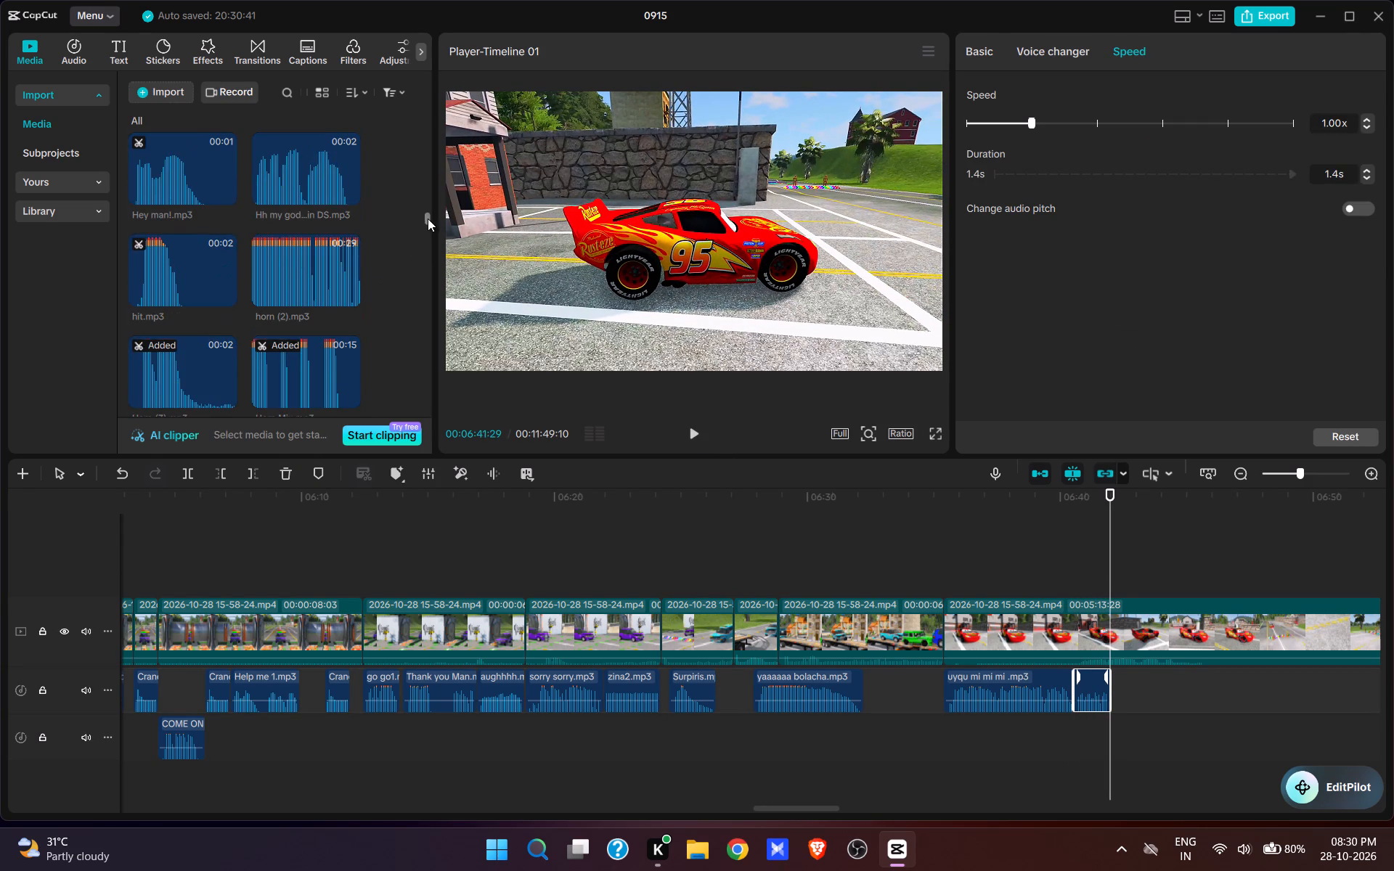
{"action": "left_click_drag", "start_coordinate": [427, 218], "coordinate": [428, 478]}
{"action": "left_click", "coordinate": [227, 173]}
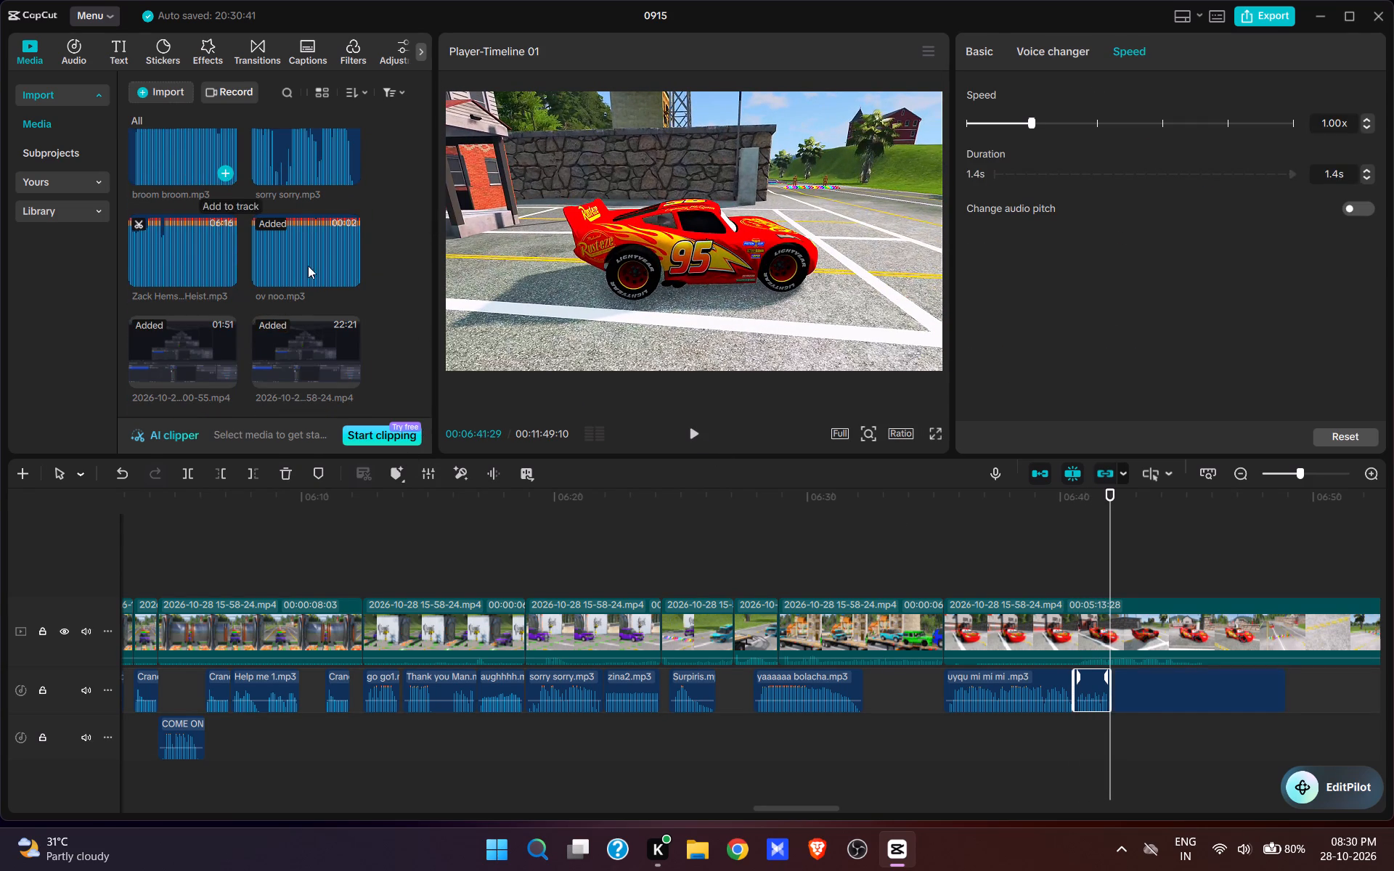
{"action": "key", "text": "space"}
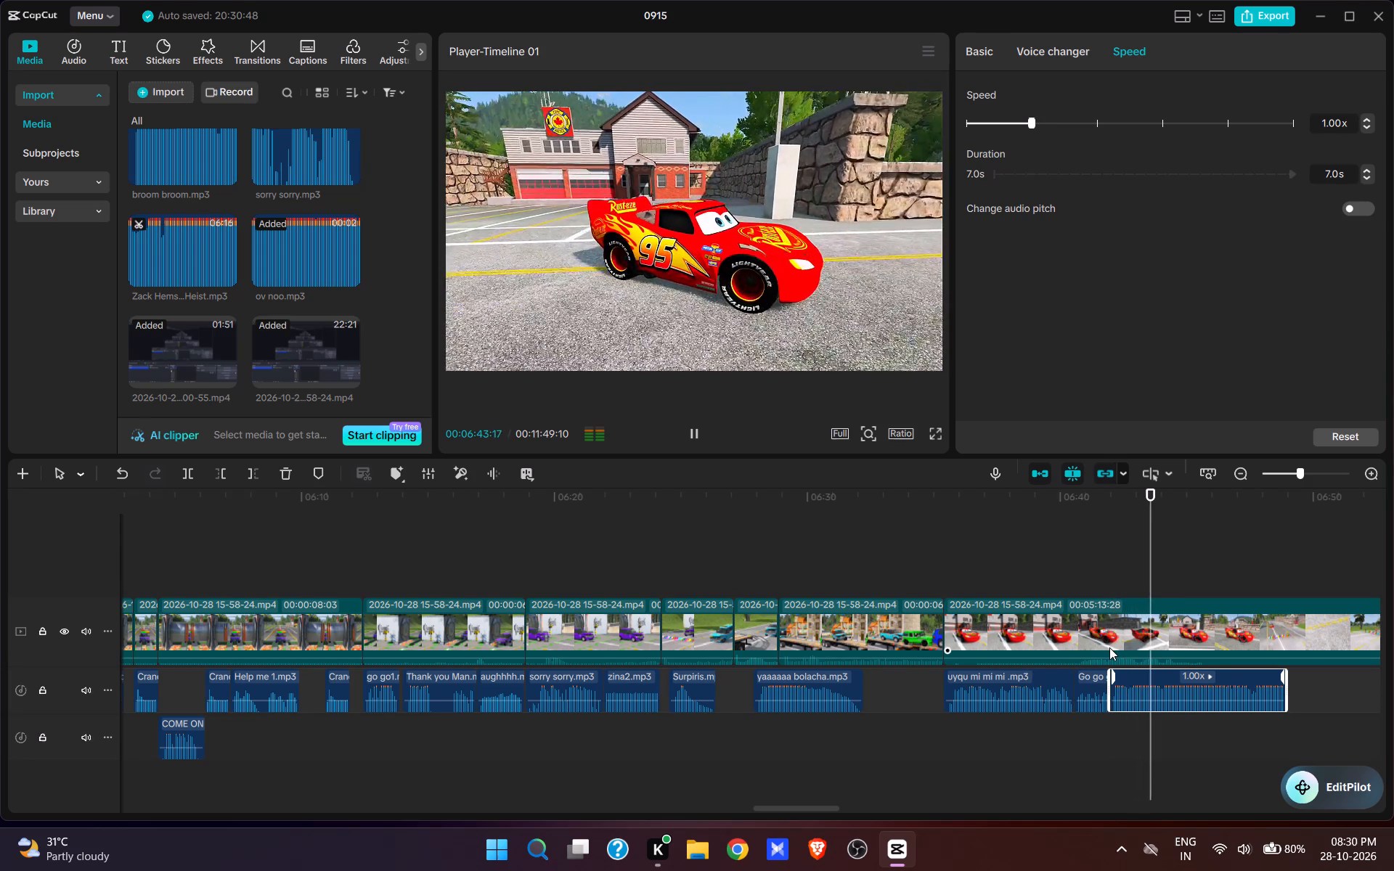
{"action": "key", "text": "space"}
{"action": "key", "text": "space"}
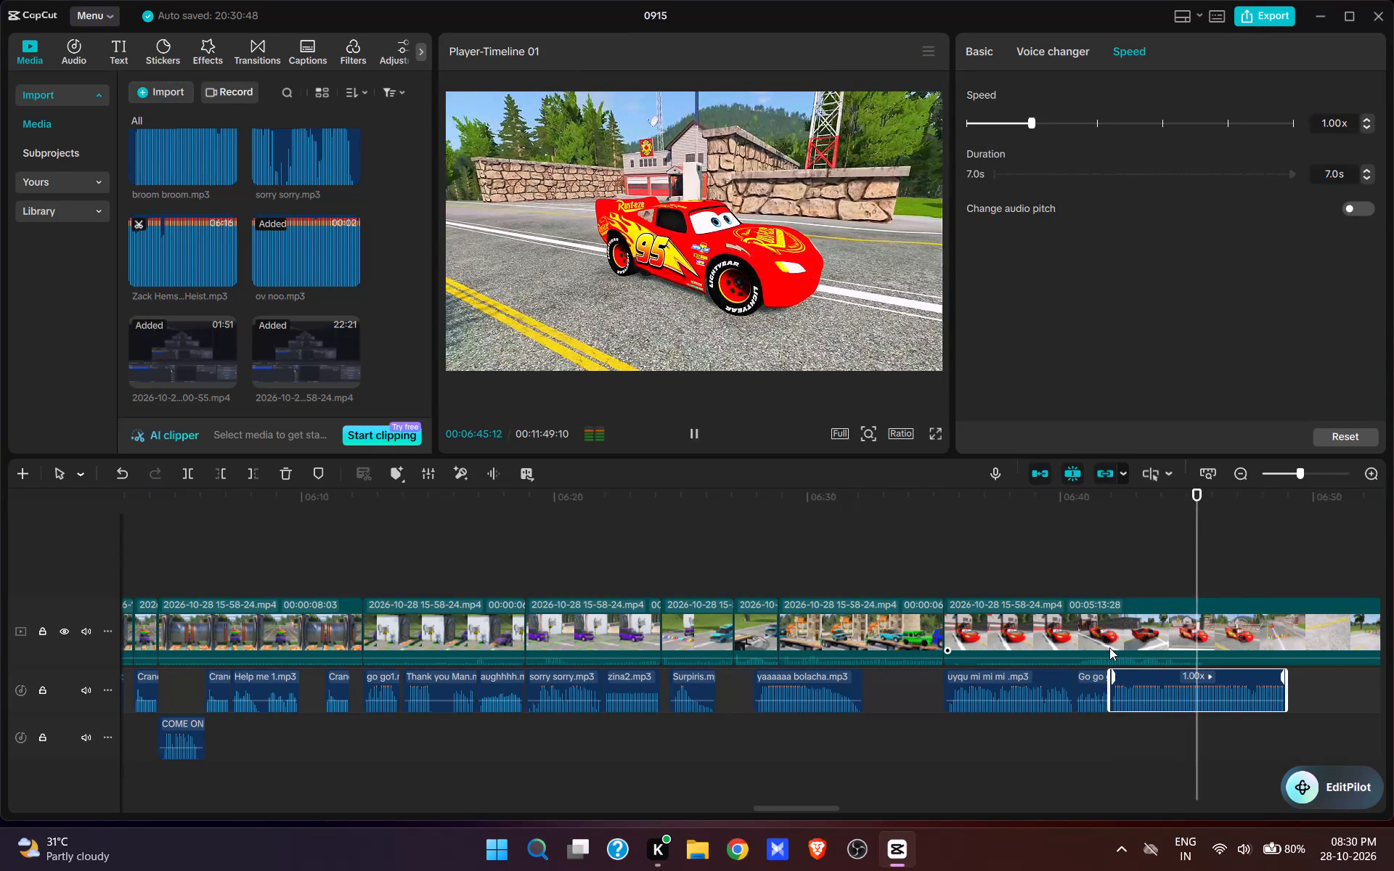
{"action": "key", "text": "space"}
Split the video at 00:06:45:16 and cut about 14.8 seconds, up to the race car approaching the rainbow speed bump.
{"action": "left_click", "coordinate": [1200, 581]}
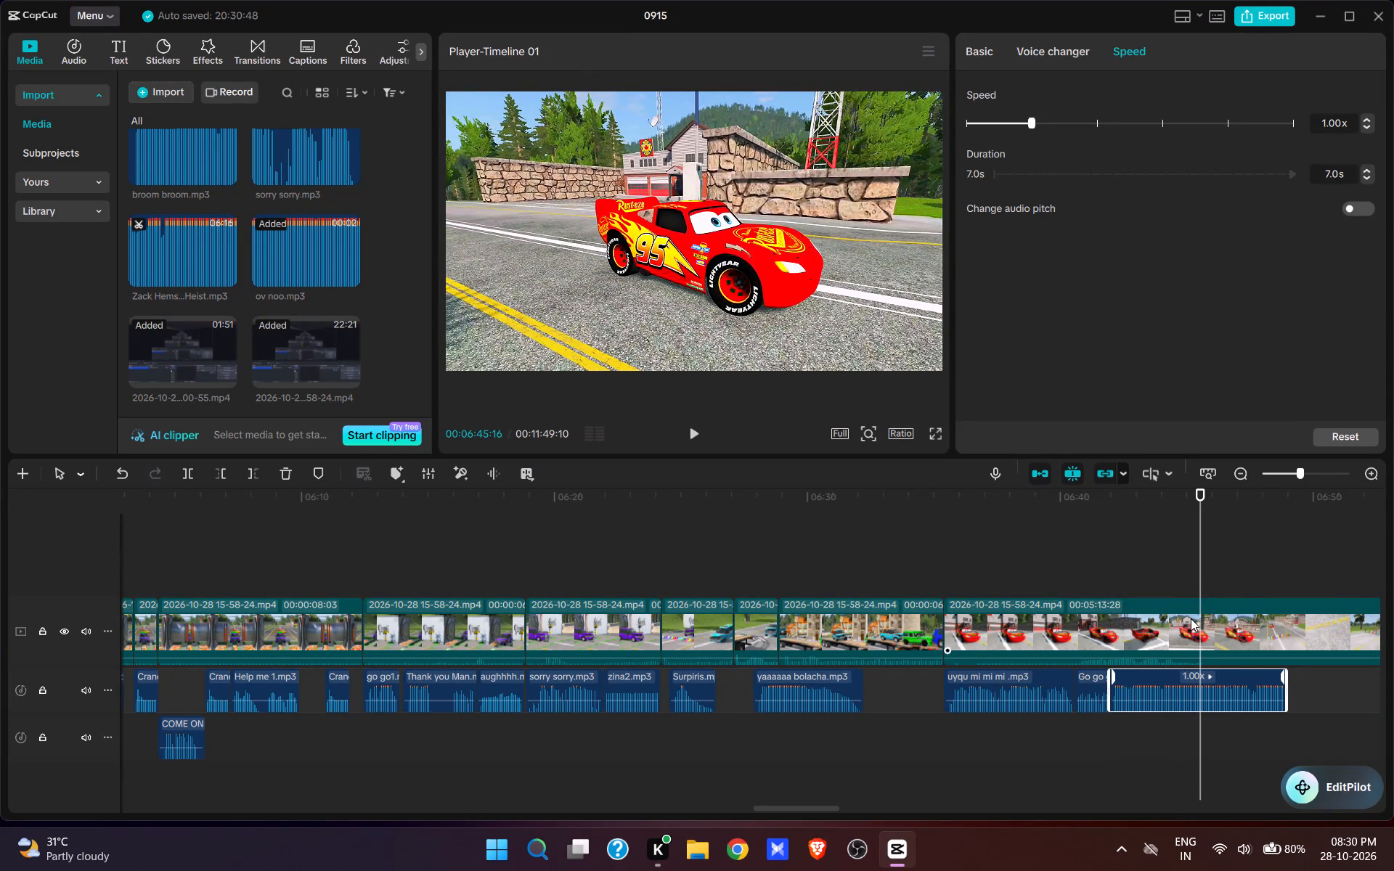
{"action": "left_click", "coordinate": [1191, 618]}
{"action": "key", "text": "w"}
{"action": "left_click_drag", "start_coordinate": [1200, 637], "coordinate": [1131, 745]}
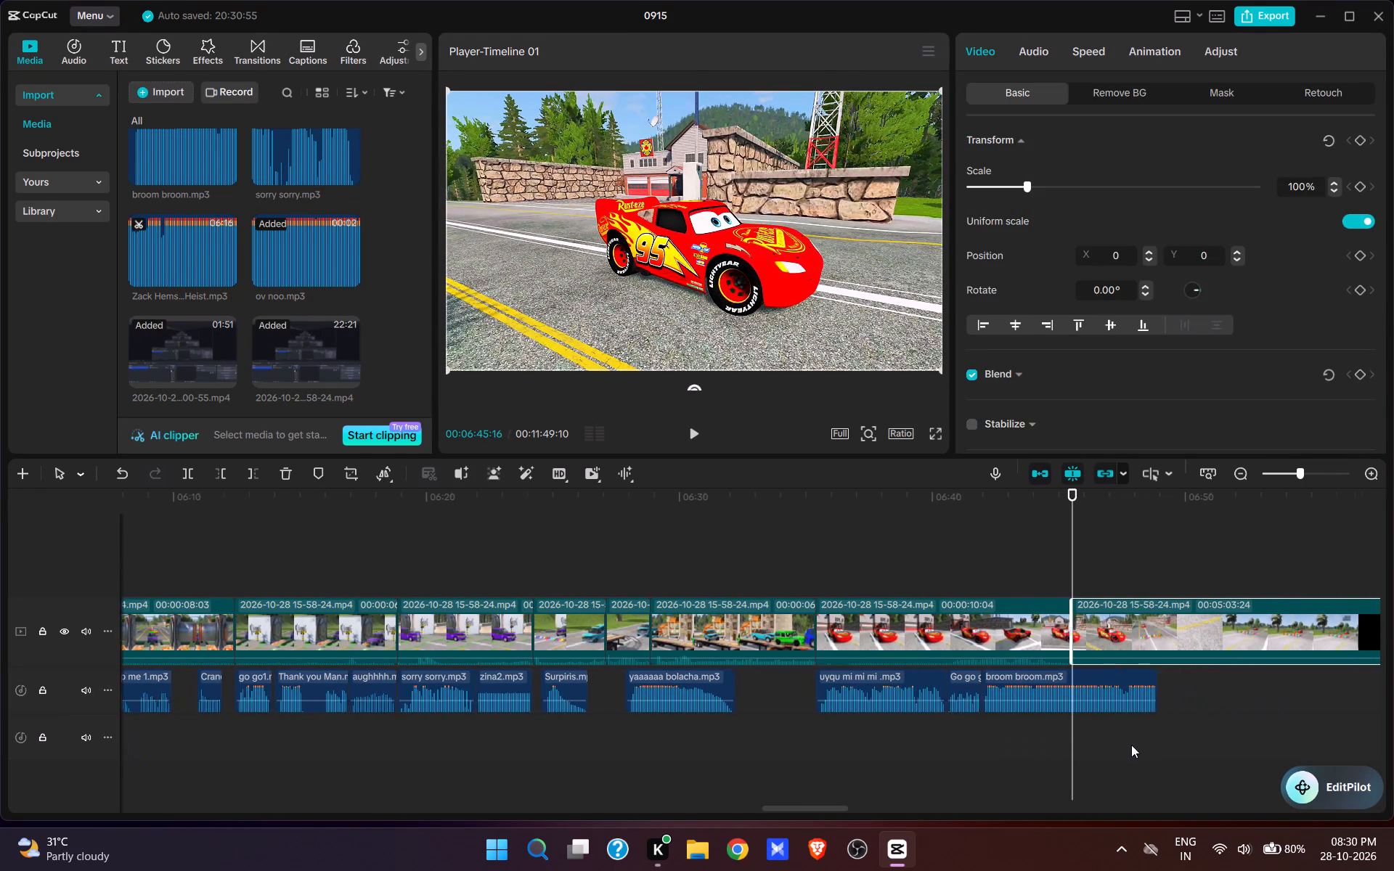
{"action": "left_click_drag", "start_coordinate": [1131, 745], "coordinate": [1133, 751]}
{"action": "left_click", "coordinate": [1212, 576]}
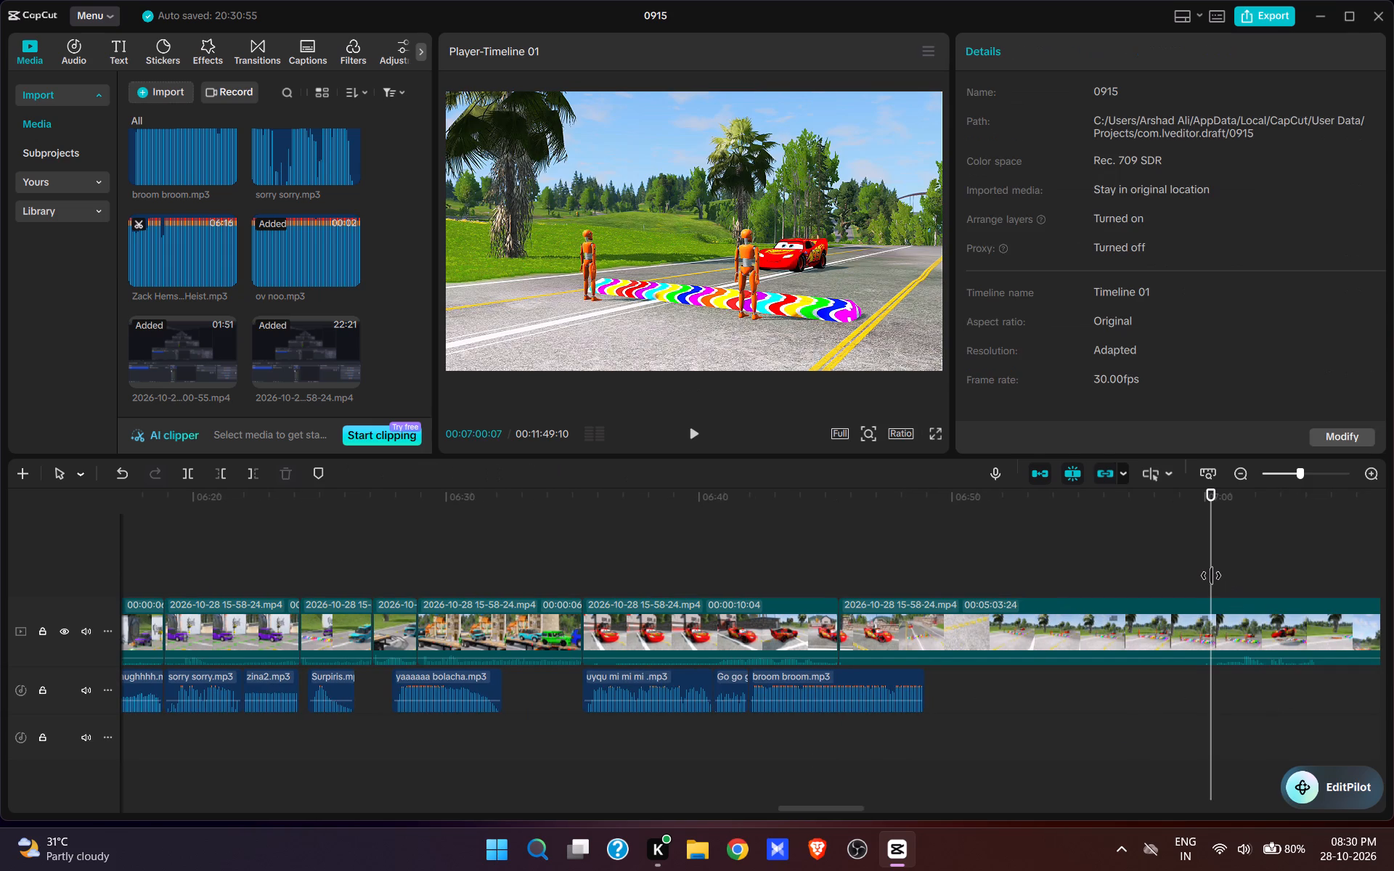
{"action": "key", "text": "space"}
{"action": "key", "text": "space"}
{"action": "left_click", "coordinate": [1192, 571]}
{"action": "key", "text": "space"}
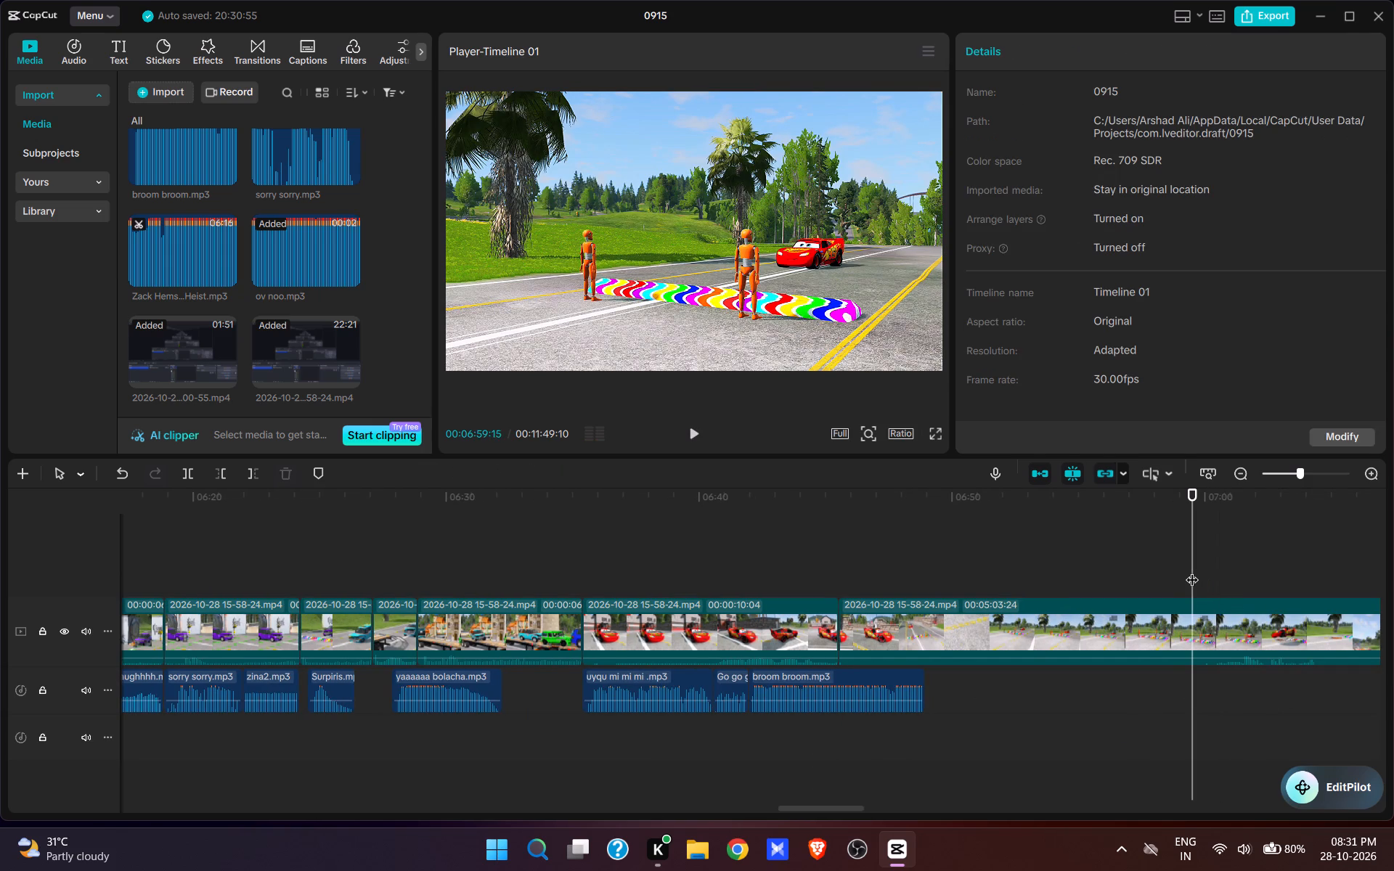
{"action": "key", "text": "space"}
{"action": "type", "text": "q"}
Preview the rainbow speed bump scene and trim the end of broom broom.mp3 to 00:06:46:13.
{"action": "key", "text": "space"}
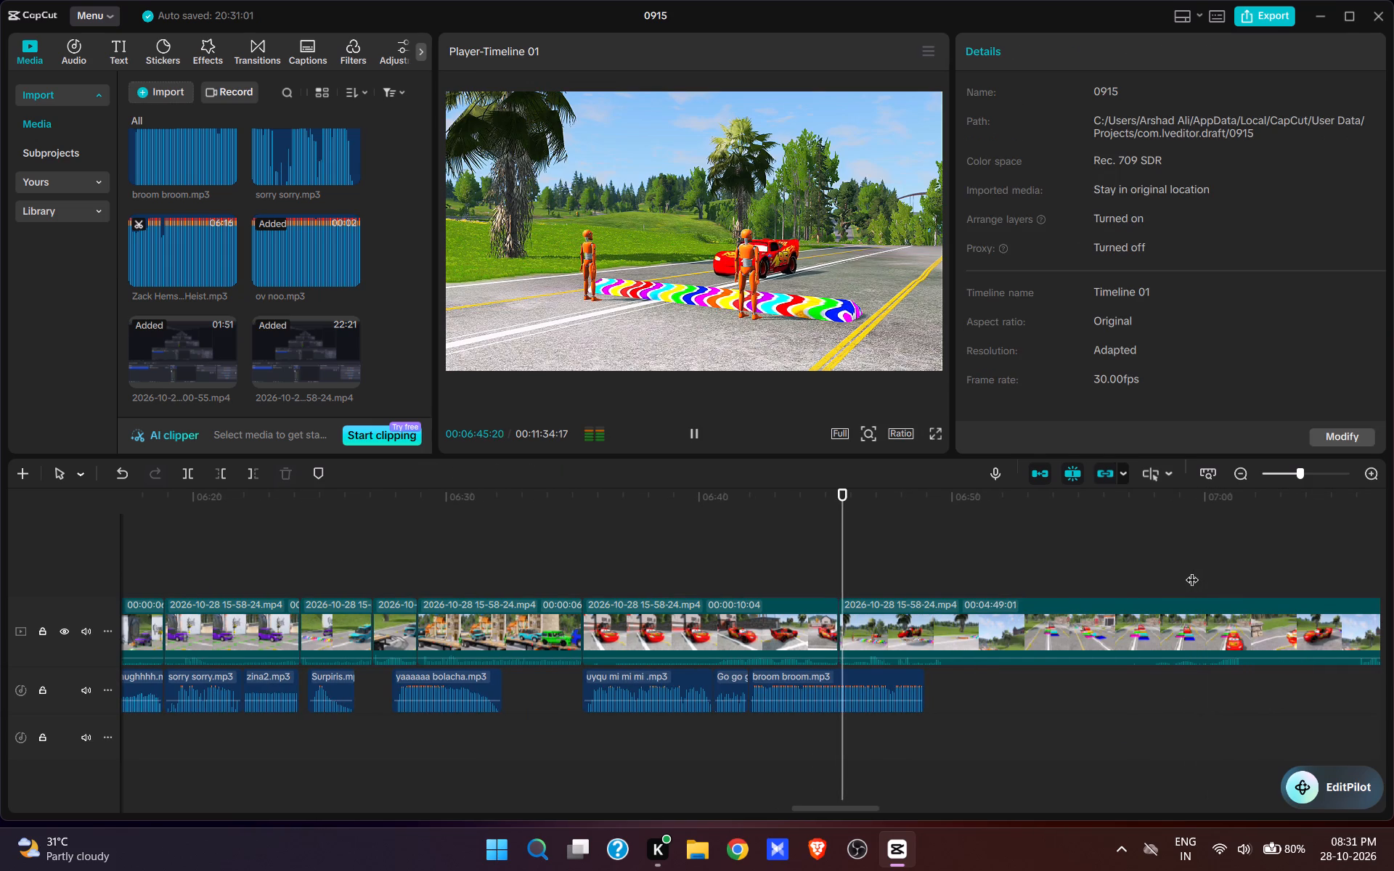
{"action": "key", "text": "space"}
{"action": "key", "text": "space"}
{"action": "key", "text": "space"}
{"action": "left_click", "coordinate": [862, 698]}
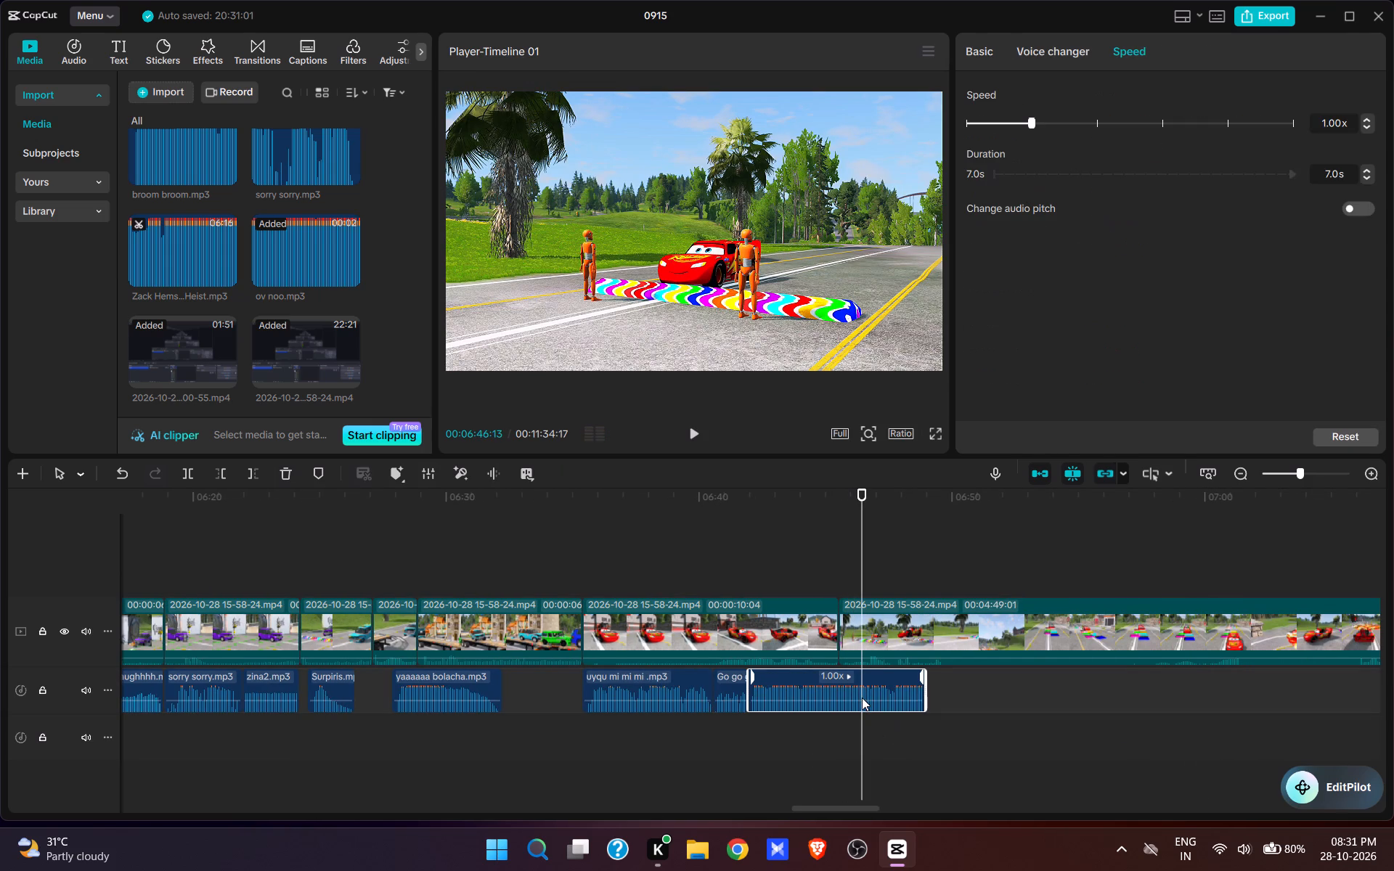
{"action": "key", "text": "e"}
Add Mario Jump.mp3 at 00:06:46:19, where the race car hits the rainbow speed bump, and preview the jump.
{"action": "key", "text": "space"}
{"action": "key", "text": "space"}
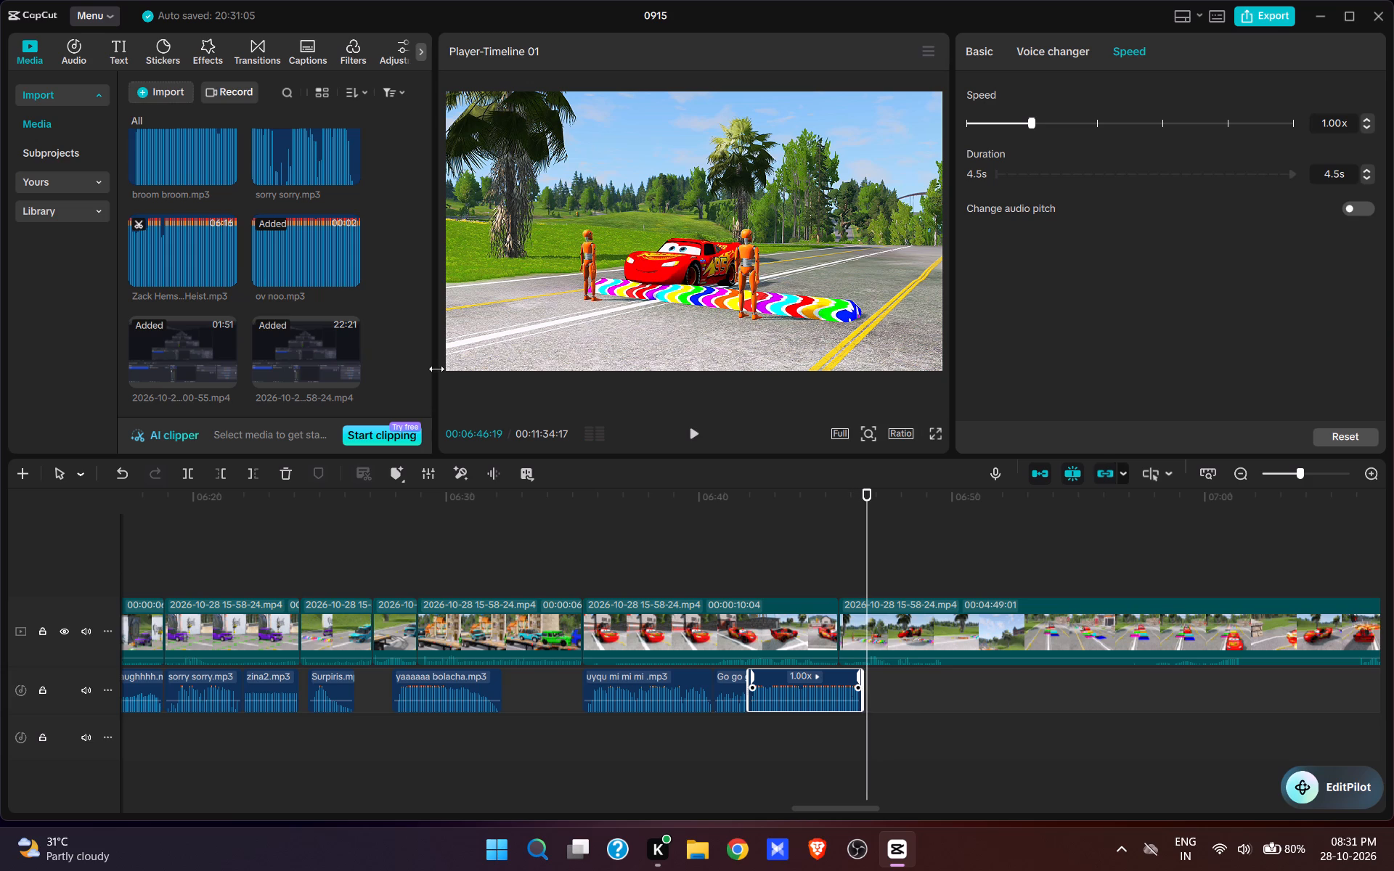
{"action": "scroll", "coordinate": [315, 326], "scroll_direction": "up", "scroll_amount": 19}
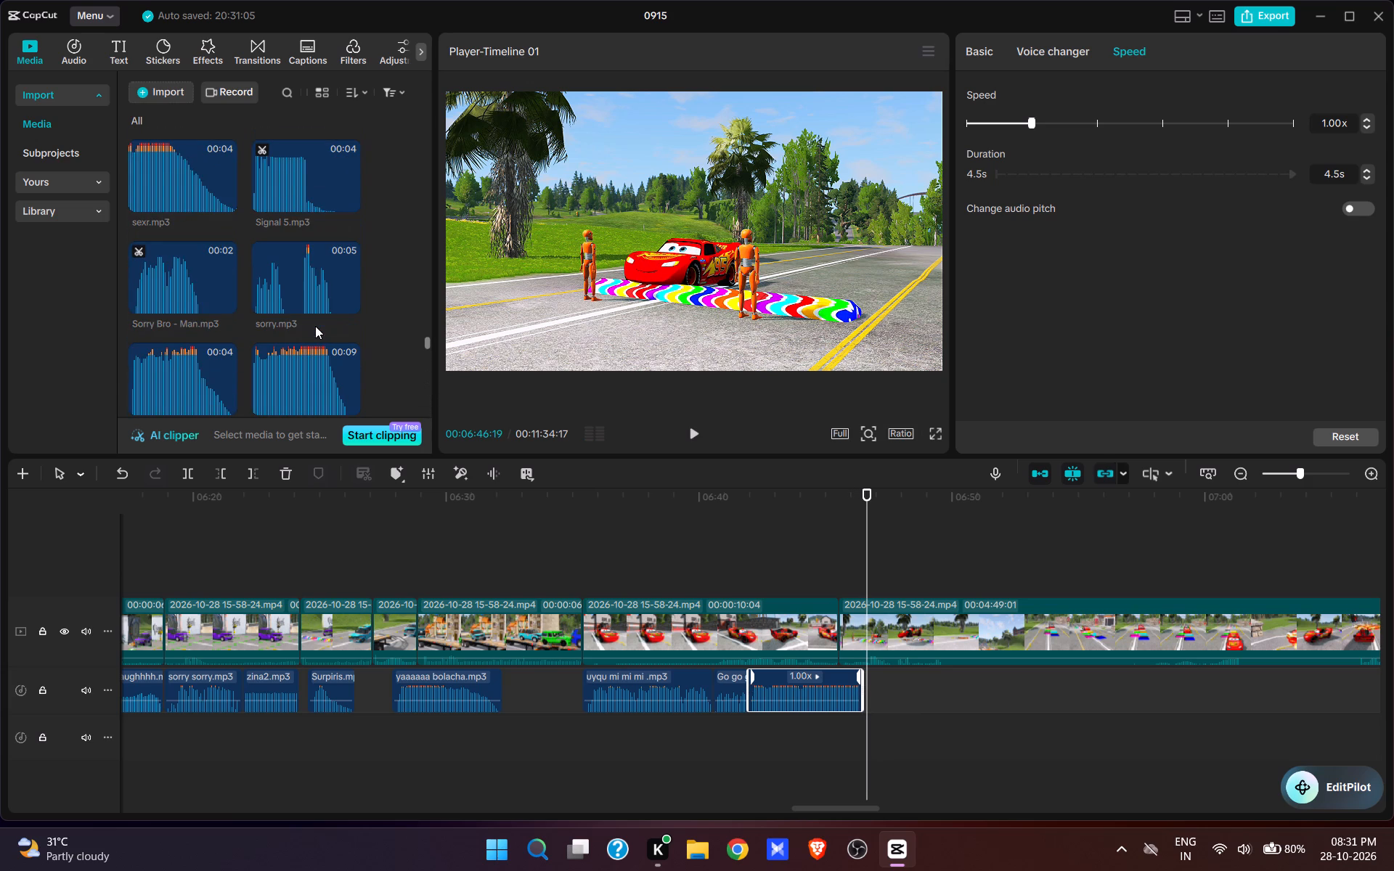
{"action": "scroll", "coordinate": [315, 326], "scroll_direction": "up", "scroll_amount": 3}
{"action": "left_click_drag", "start_coordinate": [429, 330], "coordinate": [419, 287]}
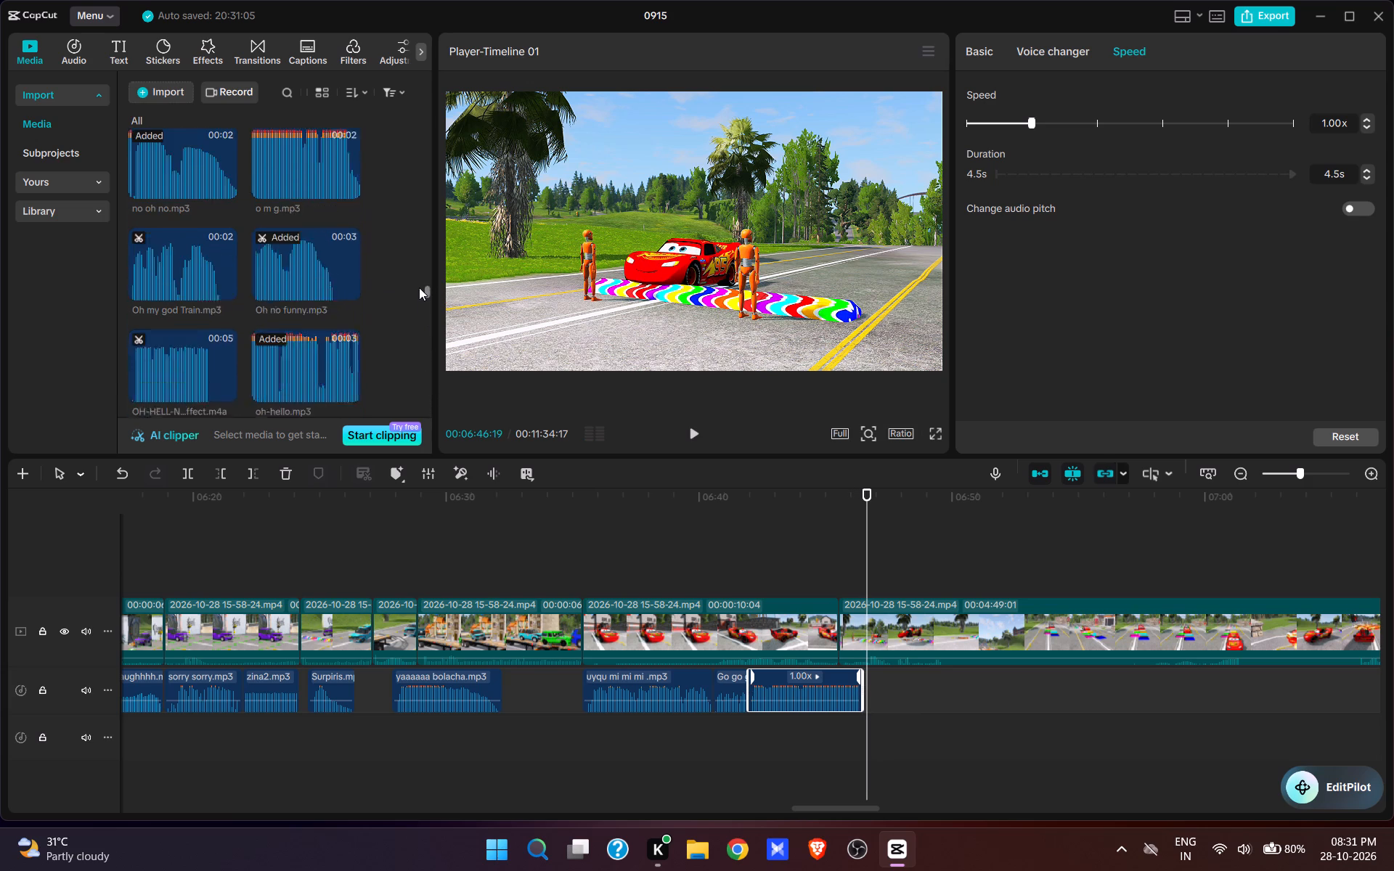
{"action": "left_click_drag", "start_coordinate": [419, 287], "coordinate": [411, 249]}
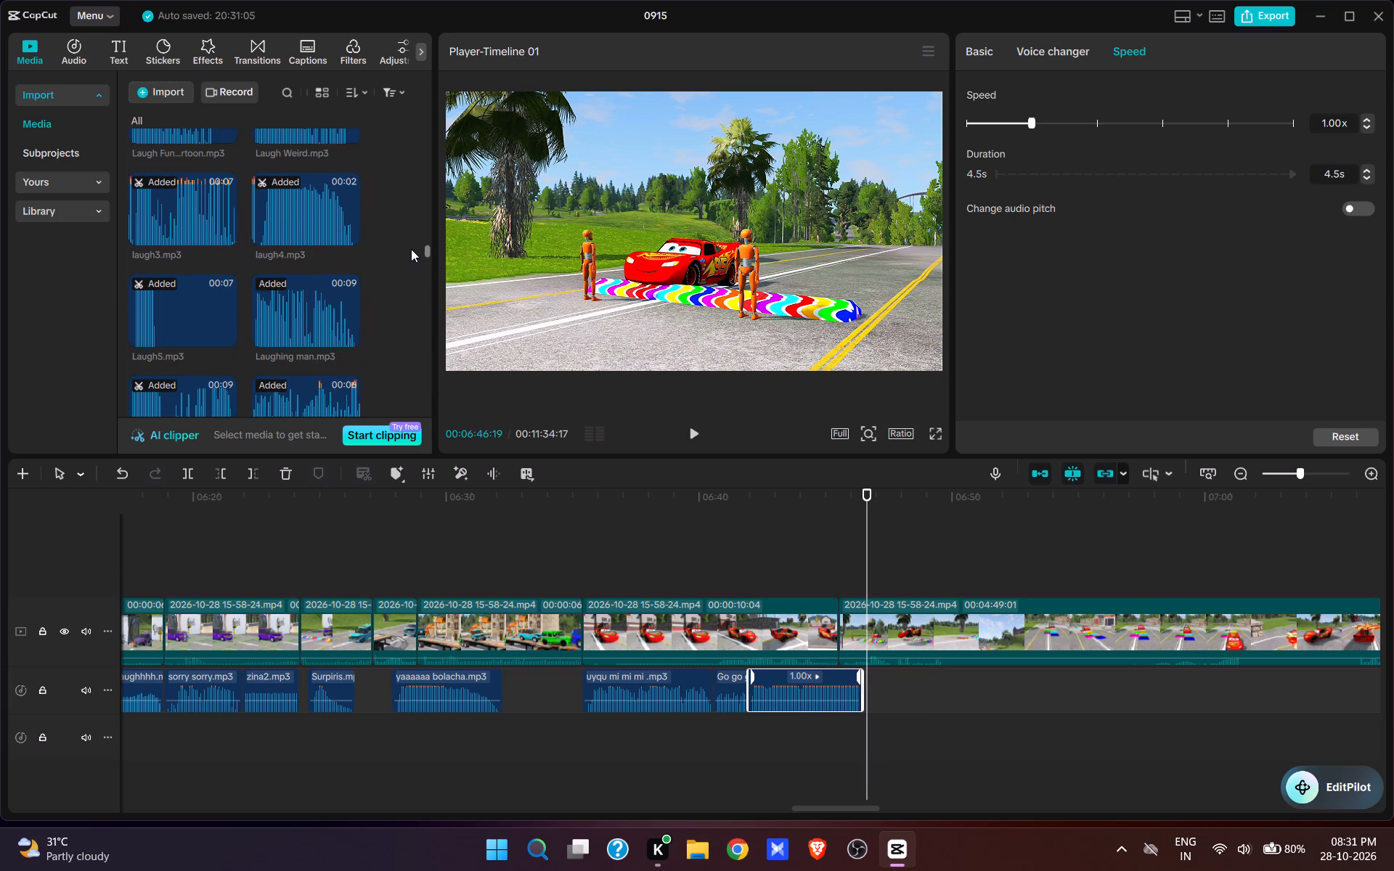
{"action": "left_click_drag", "start_coordinate": [411, 249], "coordinate": [410, 264]}
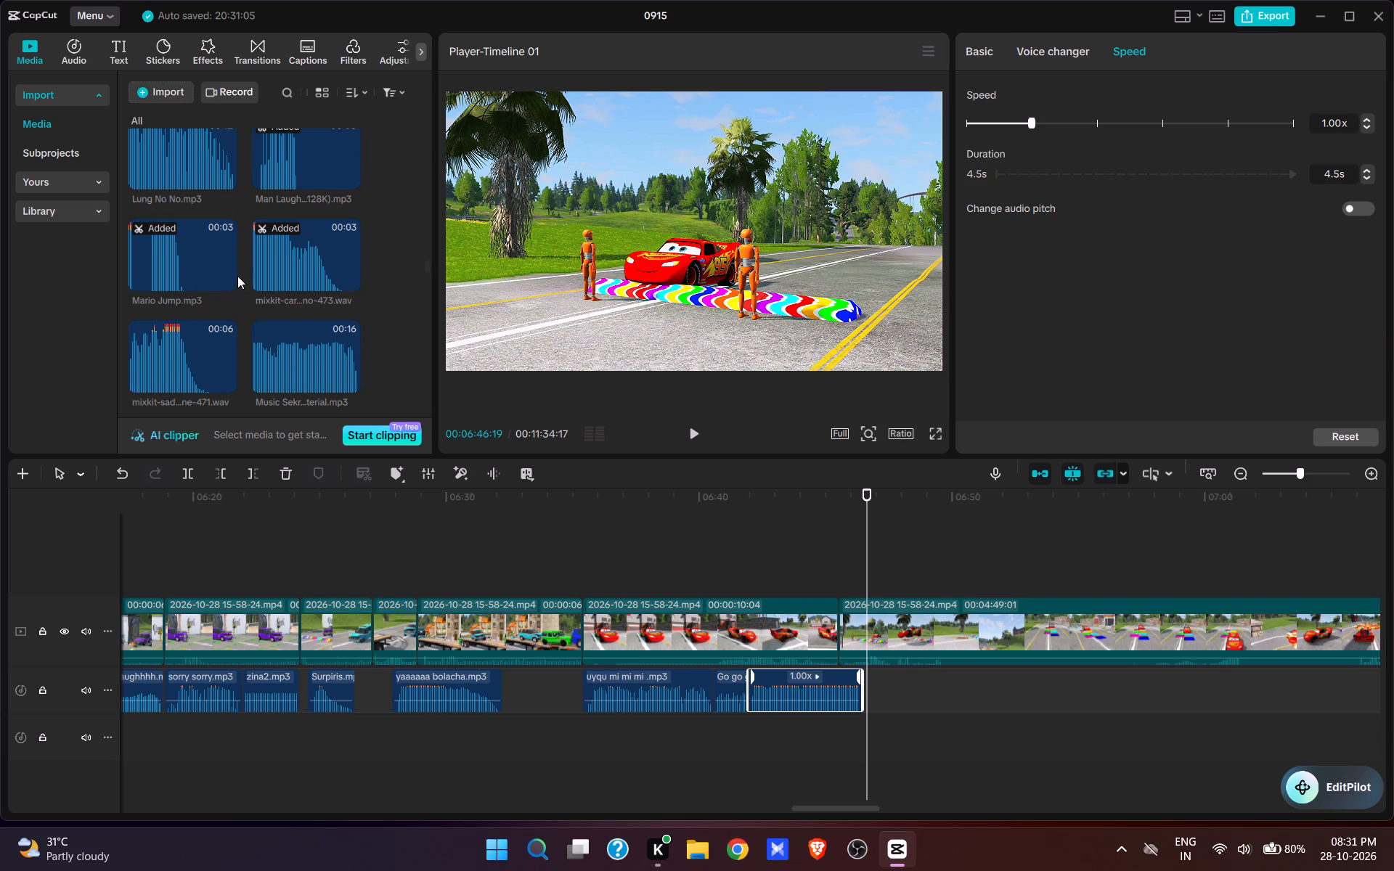
{"action": "left_click", "coordinate": [227, 276]}
{"action": "key", "text": "space"}
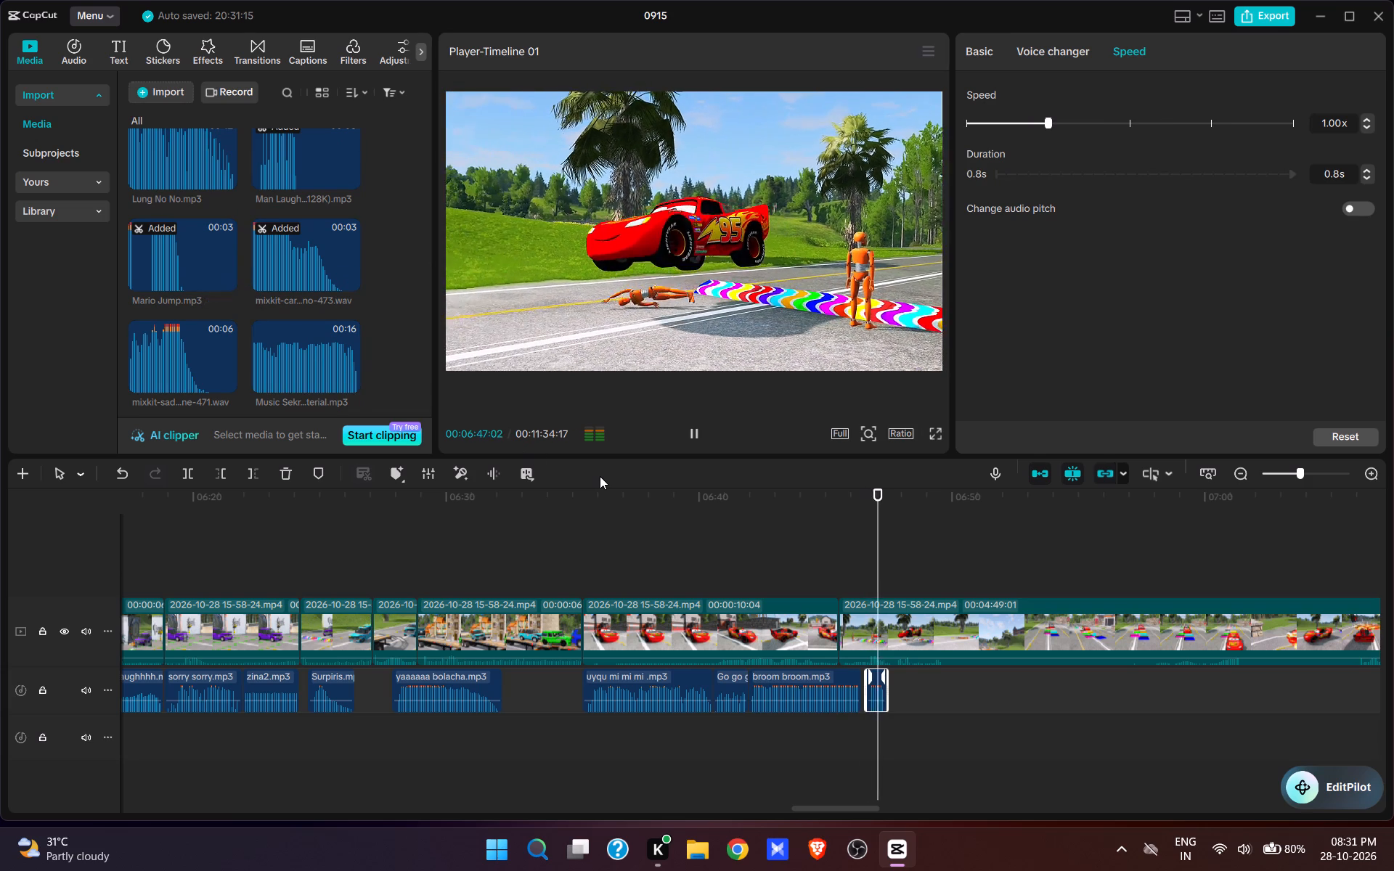
{"action": "key", "text": "space"}
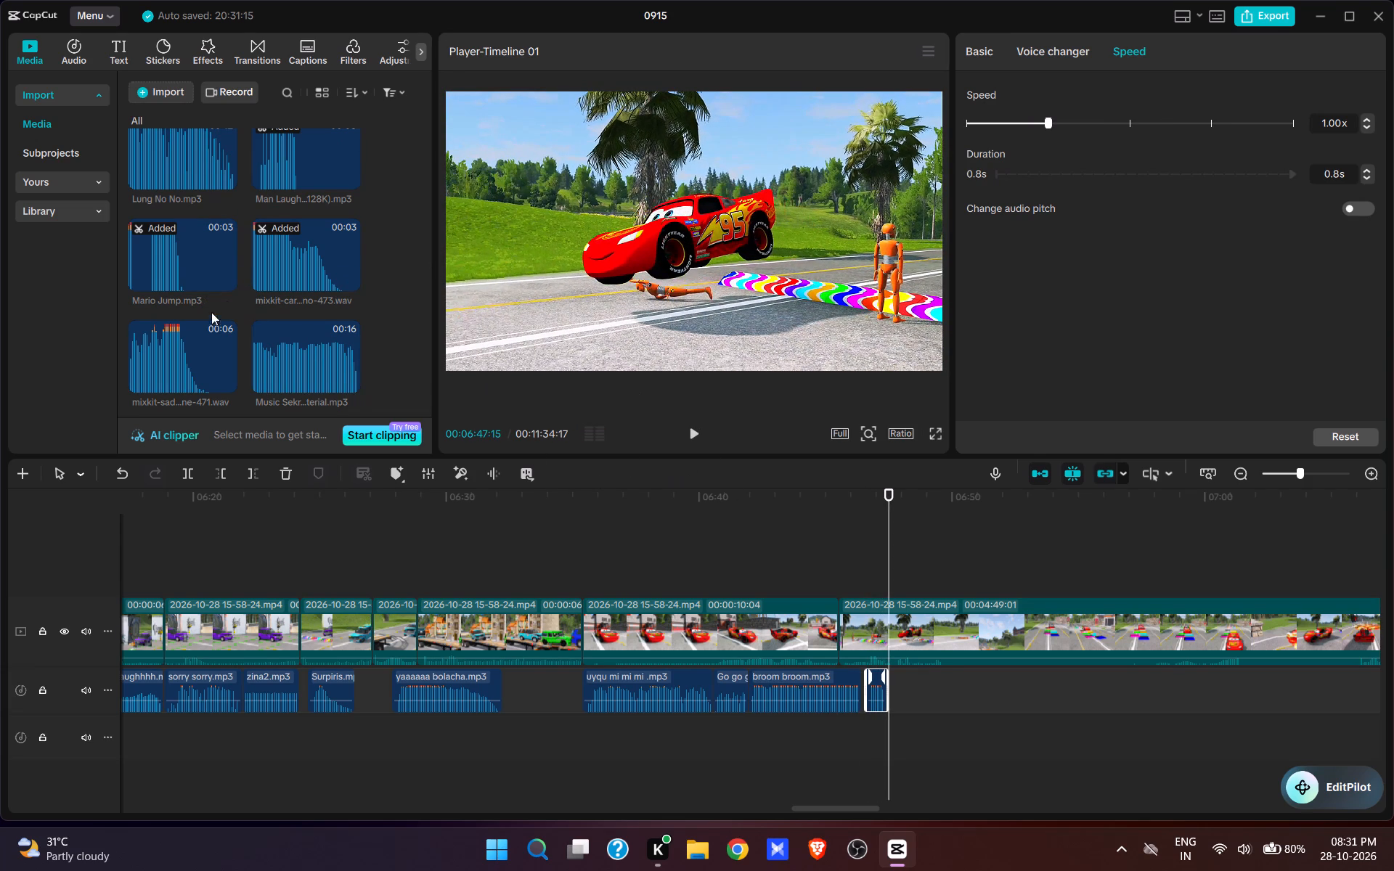
Add Laugh5.mp3 at 00:06:47:15, right after Mario Jump.mp3, and preview it until the race car leaves the view.
{"action": "scroll", "coordinate": [331, 304], "scroll_direction": "up", "scroll_amount": 4}
{"action": "left_click", "coordinate": [225, 301]}
{"action": "key", "text": "space"}
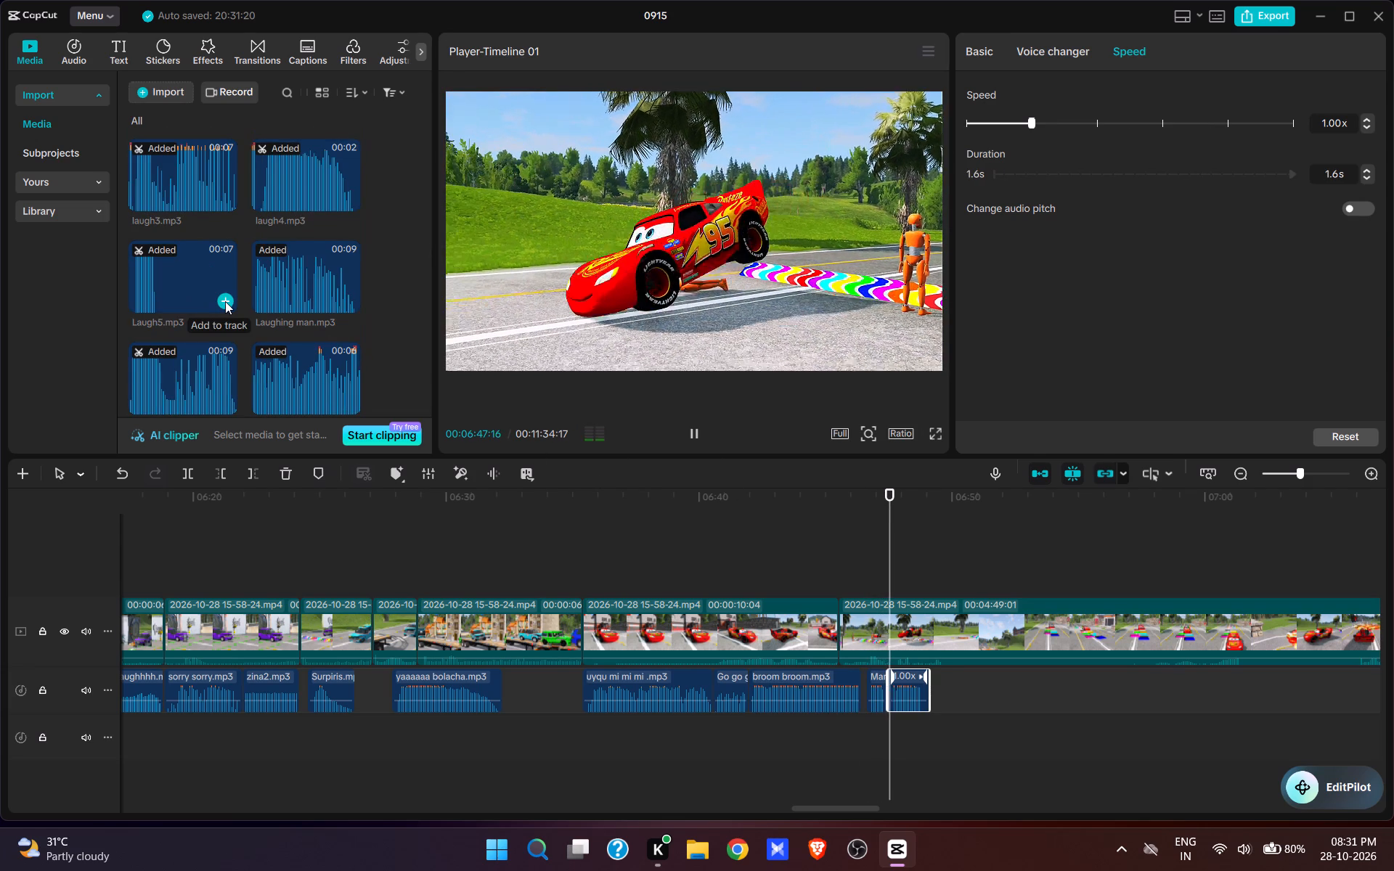
{"action": "key", "text": "space"}
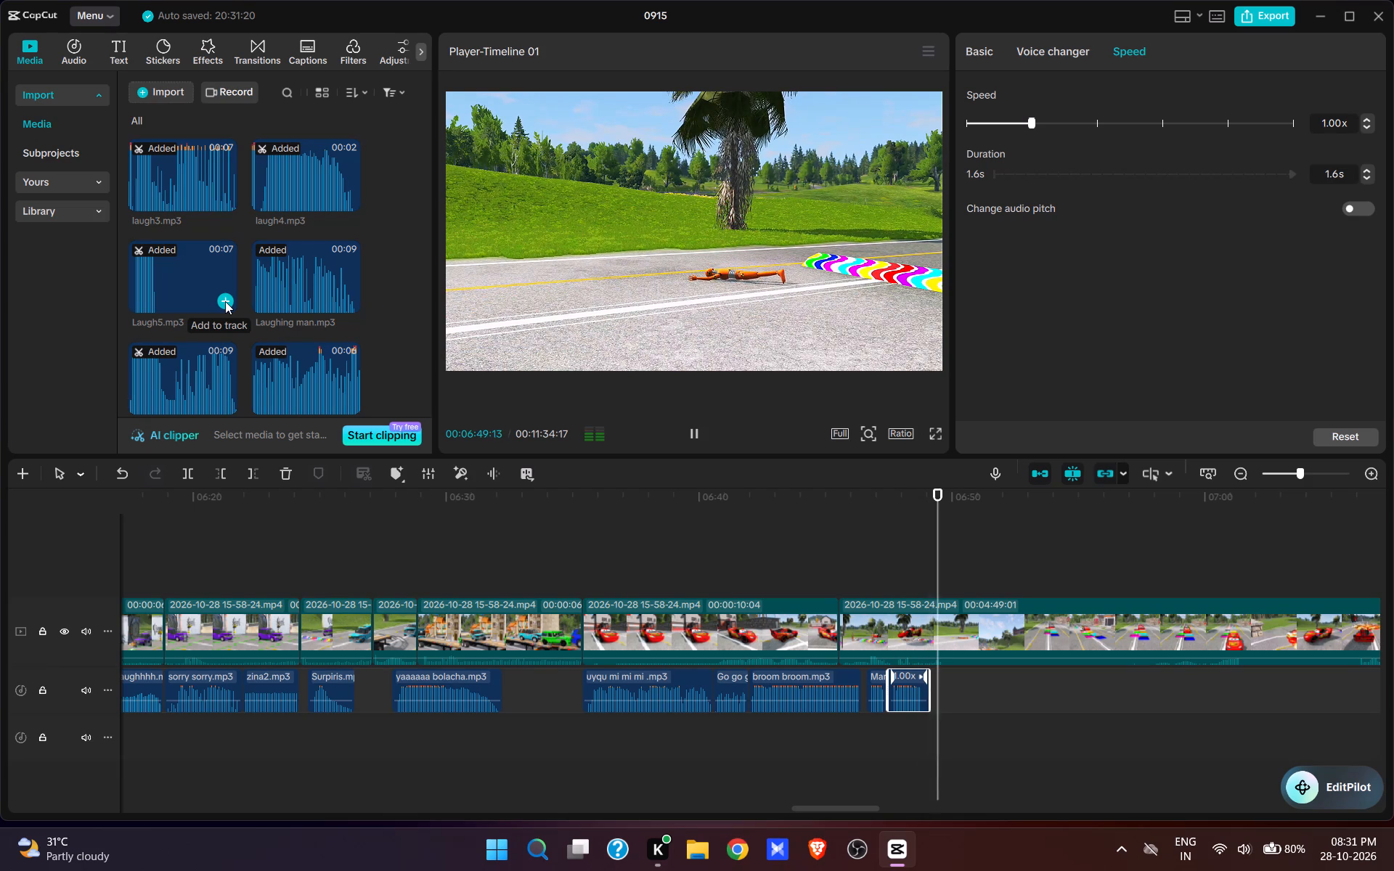
Split the video at 00:06:49:16 and cut about 7.7 seconds, up to the race car approaching the coloured road tiles.
{"action": "key", "text": "w"}
{"action": "left_click_drag", "start_coordinate": [1185, 599], "coordinate": [1058, 674]}
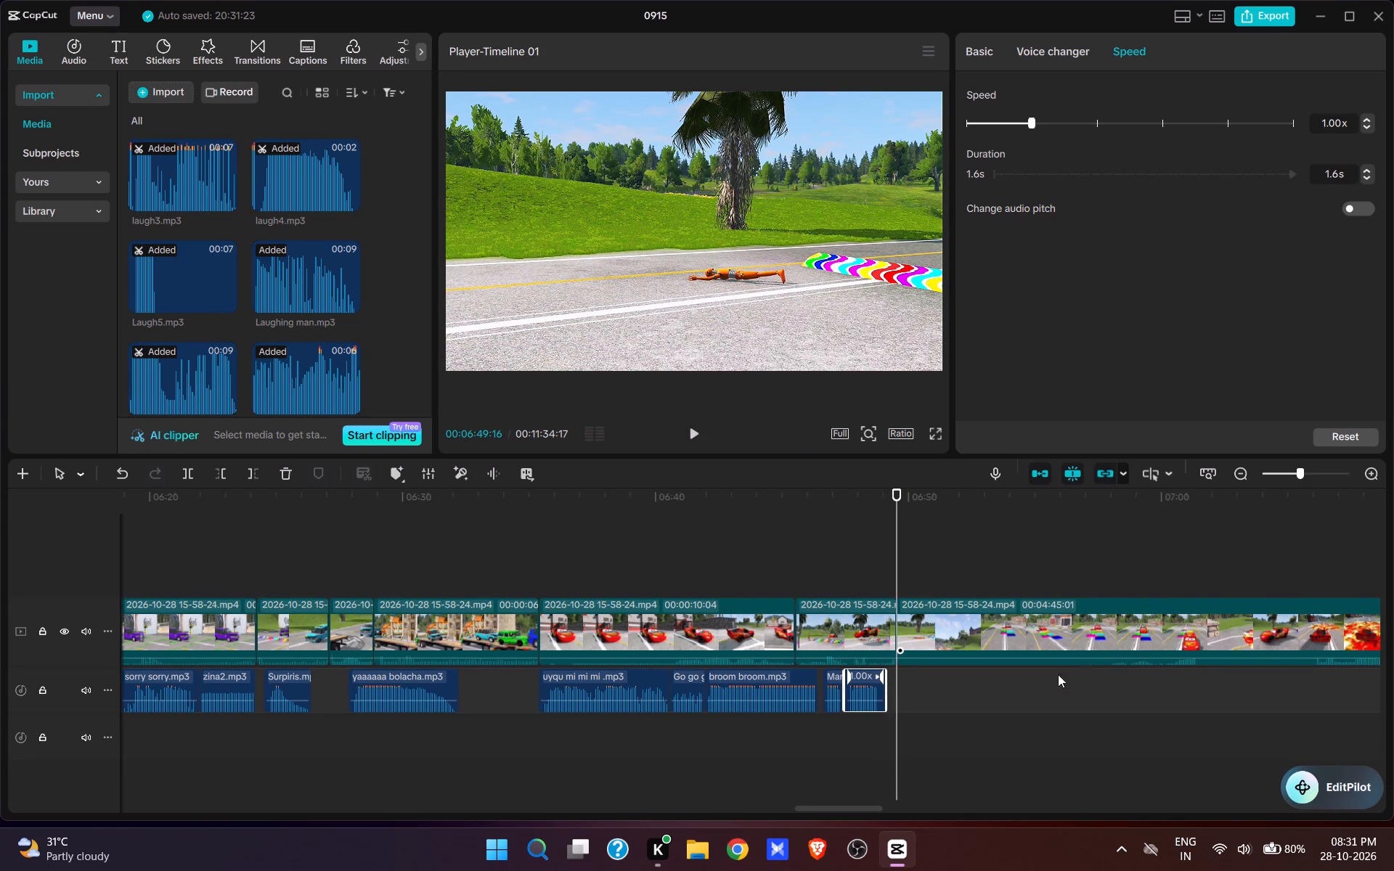
{"action": "left_click_drag", "start_coordinate": [1058, 674], "coordinate": [953, 710]}
{"action": "left_click", "coordinate": [910, 571]}
{"action": "key", "text": "space"}
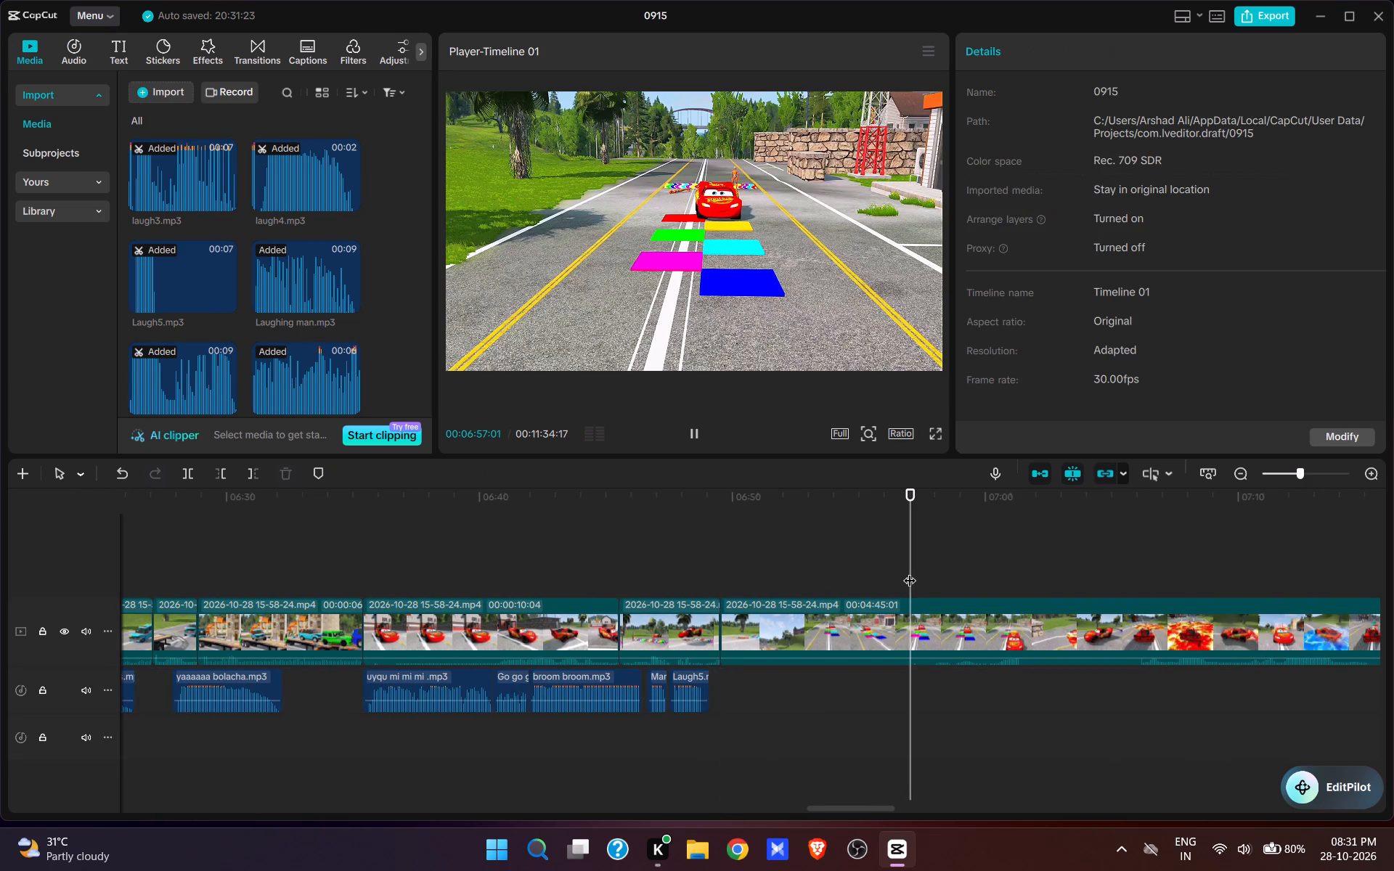
{"action": "key", "text": "space"}
{"action": "key", "text": "space"}
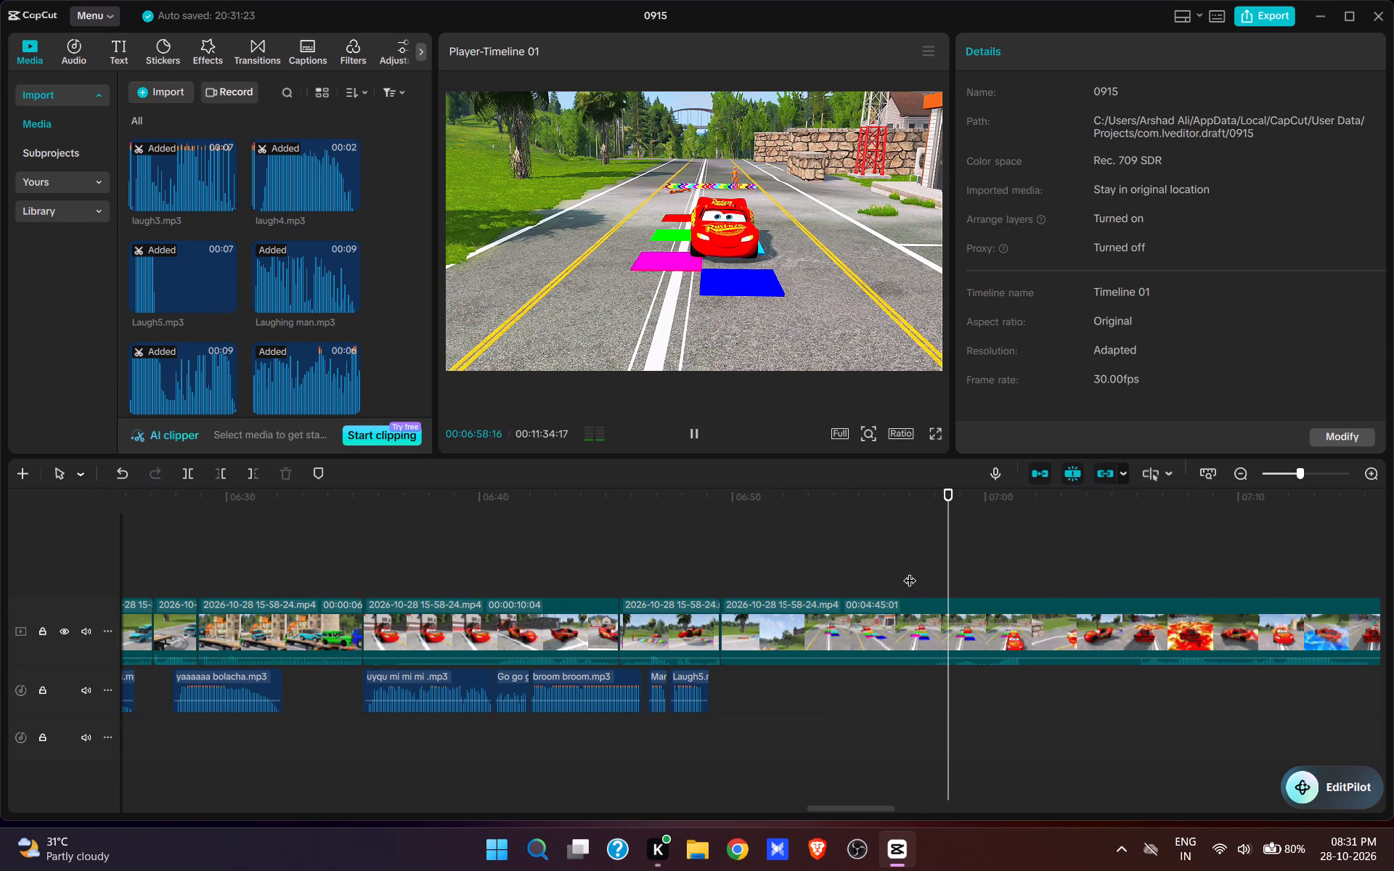
{"action": "left_click", "coordinate": [908, 572]}
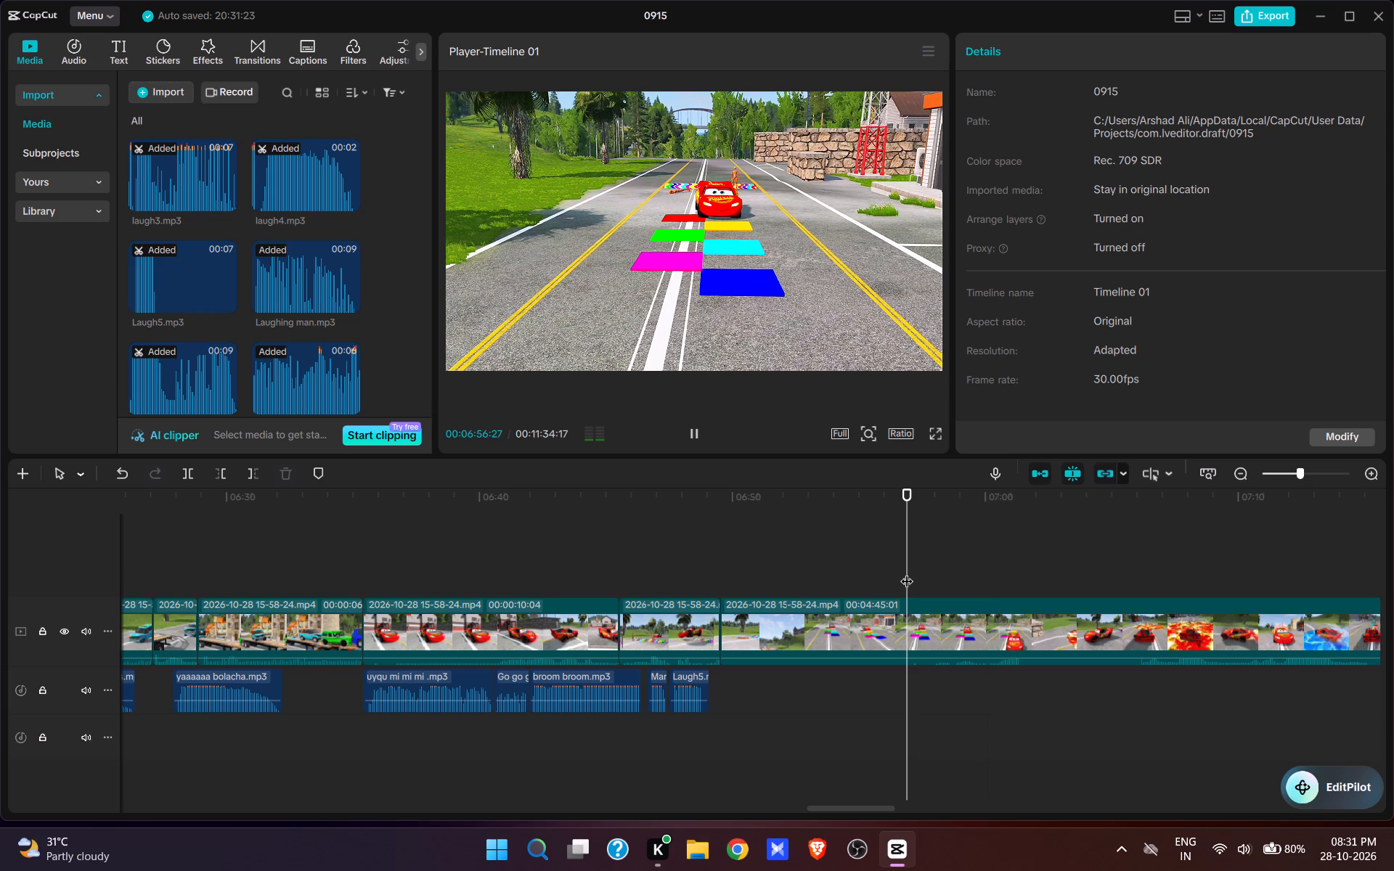
{"action": "left_click", "coordinate": [899, 571]}
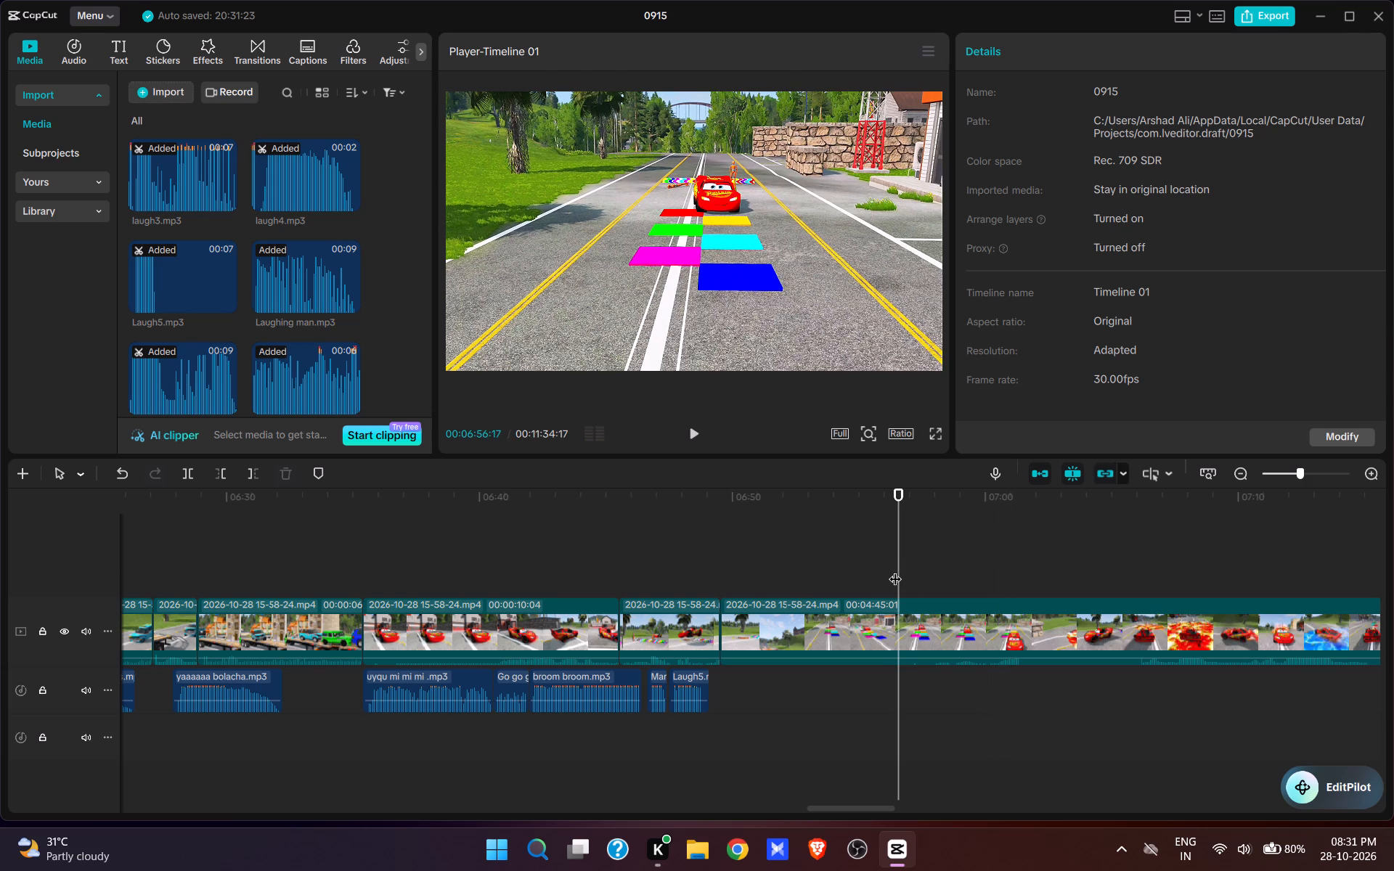
{"action": "key", "text": "space"}
{"action": "key", "text": "space"}
{"action": "type", "text": "q"}
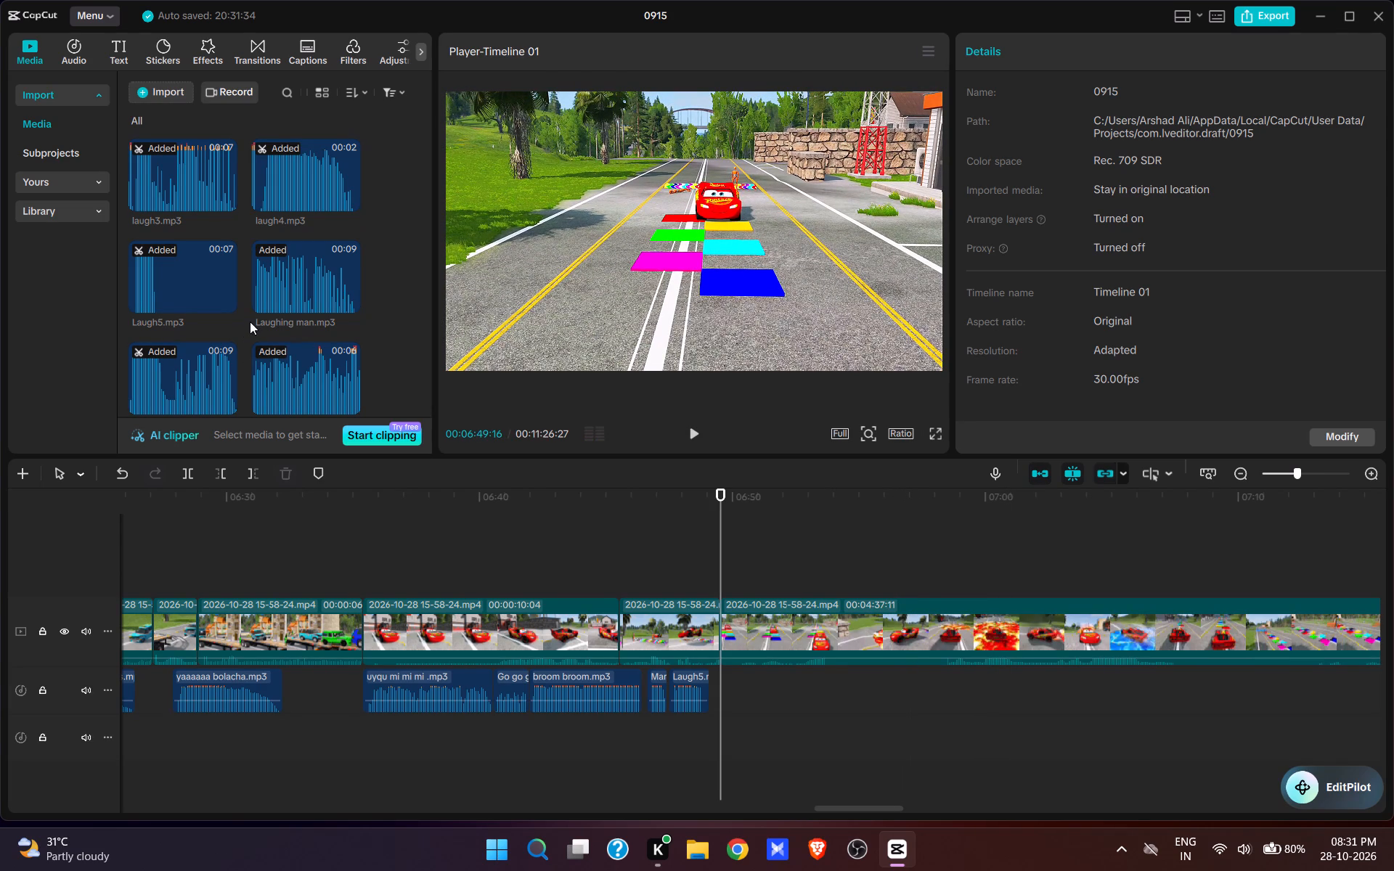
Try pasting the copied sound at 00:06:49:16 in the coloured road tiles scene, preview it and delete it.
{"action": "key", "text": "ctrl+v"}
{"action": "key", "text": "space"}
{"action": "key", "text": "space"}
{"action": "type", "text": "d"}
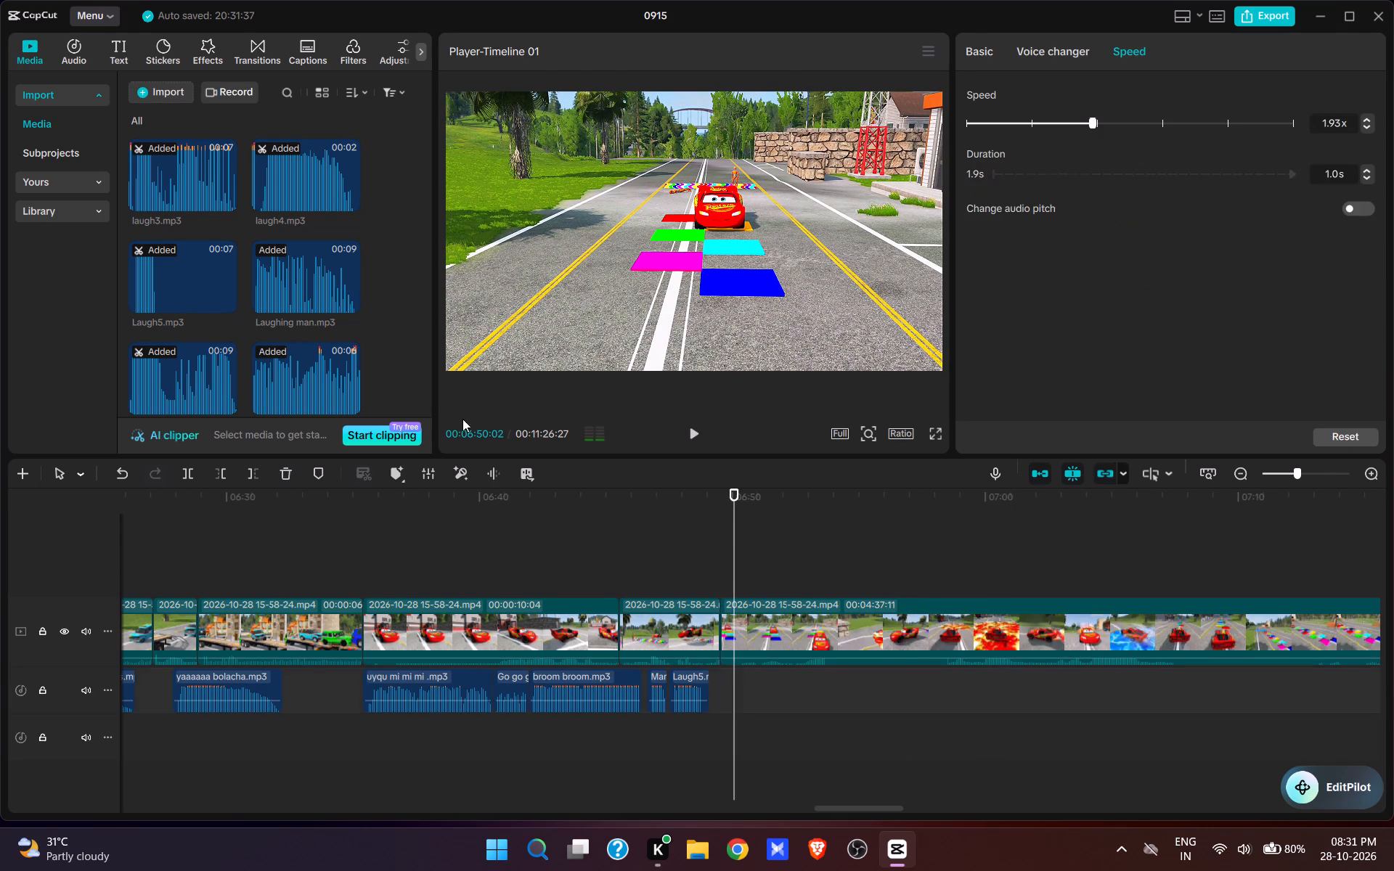
Copy Mingle Game.mp3 from the earlier coloured tiles scene, paste it at 00:06:49:16 and preview it until the race car leaves the view.
{"action": "left_click", "coordinate": [722, 559]}
{"action": "scroll", "coordinate": [301, 259], "scroll_direction": "down", "scroll_amount": 6}
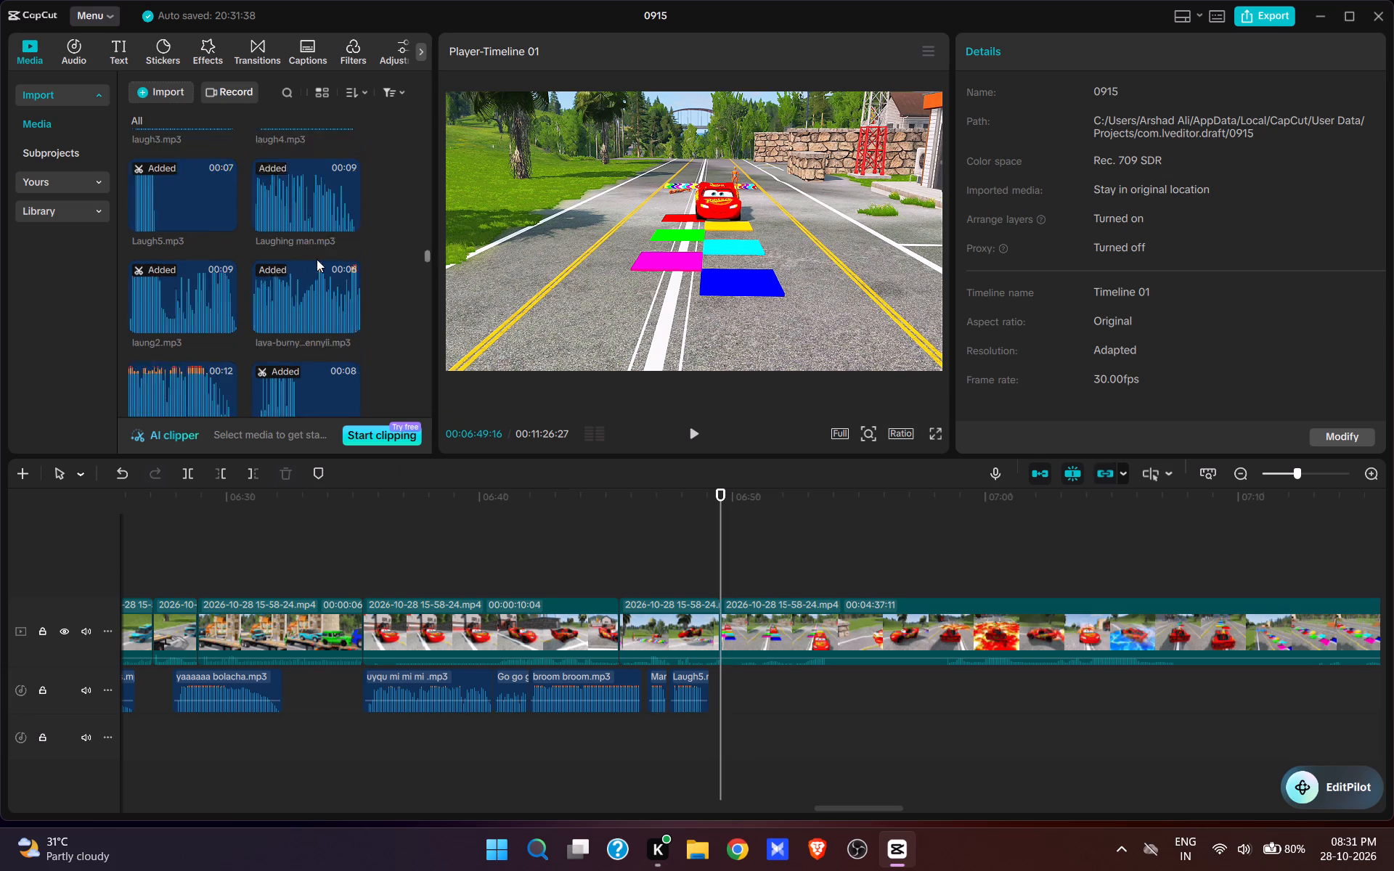
{"action": "left_click_drag", "start_coordinate": [486, 647], "coordinate": [486, 642]}
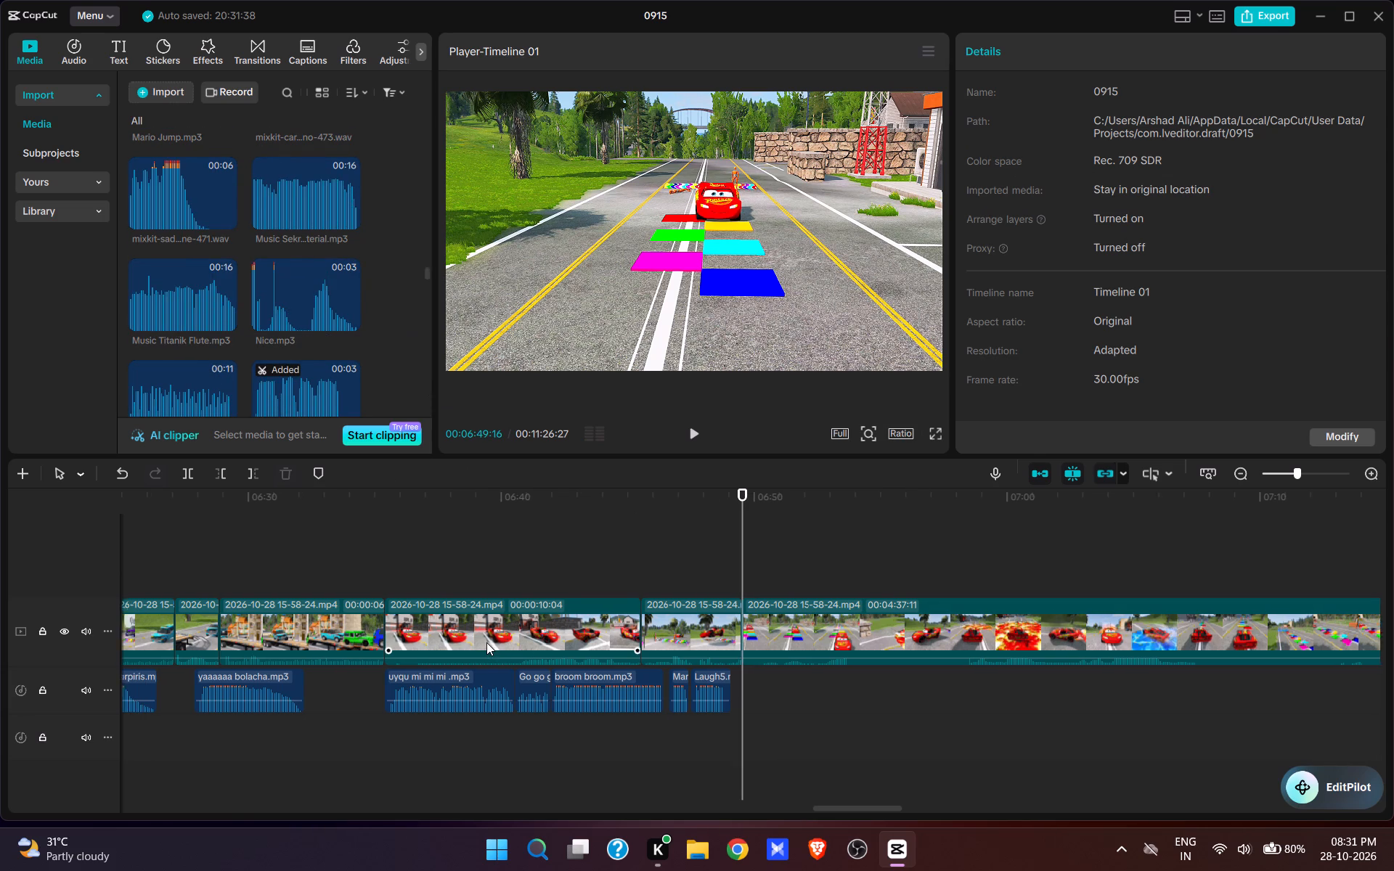
{"action": "left_click_drag", "start_coordinate": [486, 642], "coordinate": [495, 640]}
{"action": "left_click", "coordinate": [495, 640]}
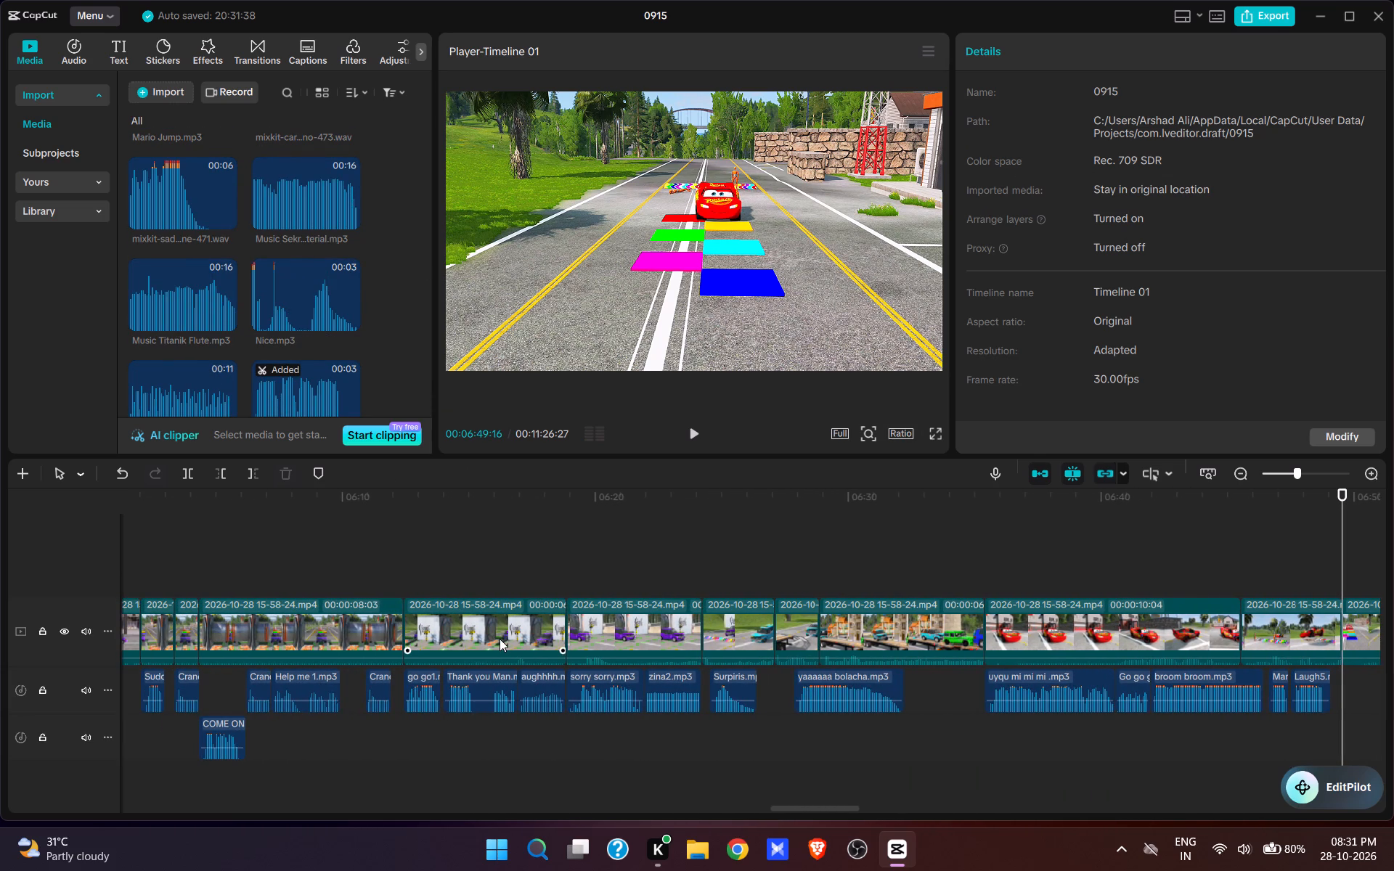
{"action": "left_click", "coordinate": [500, 639]}
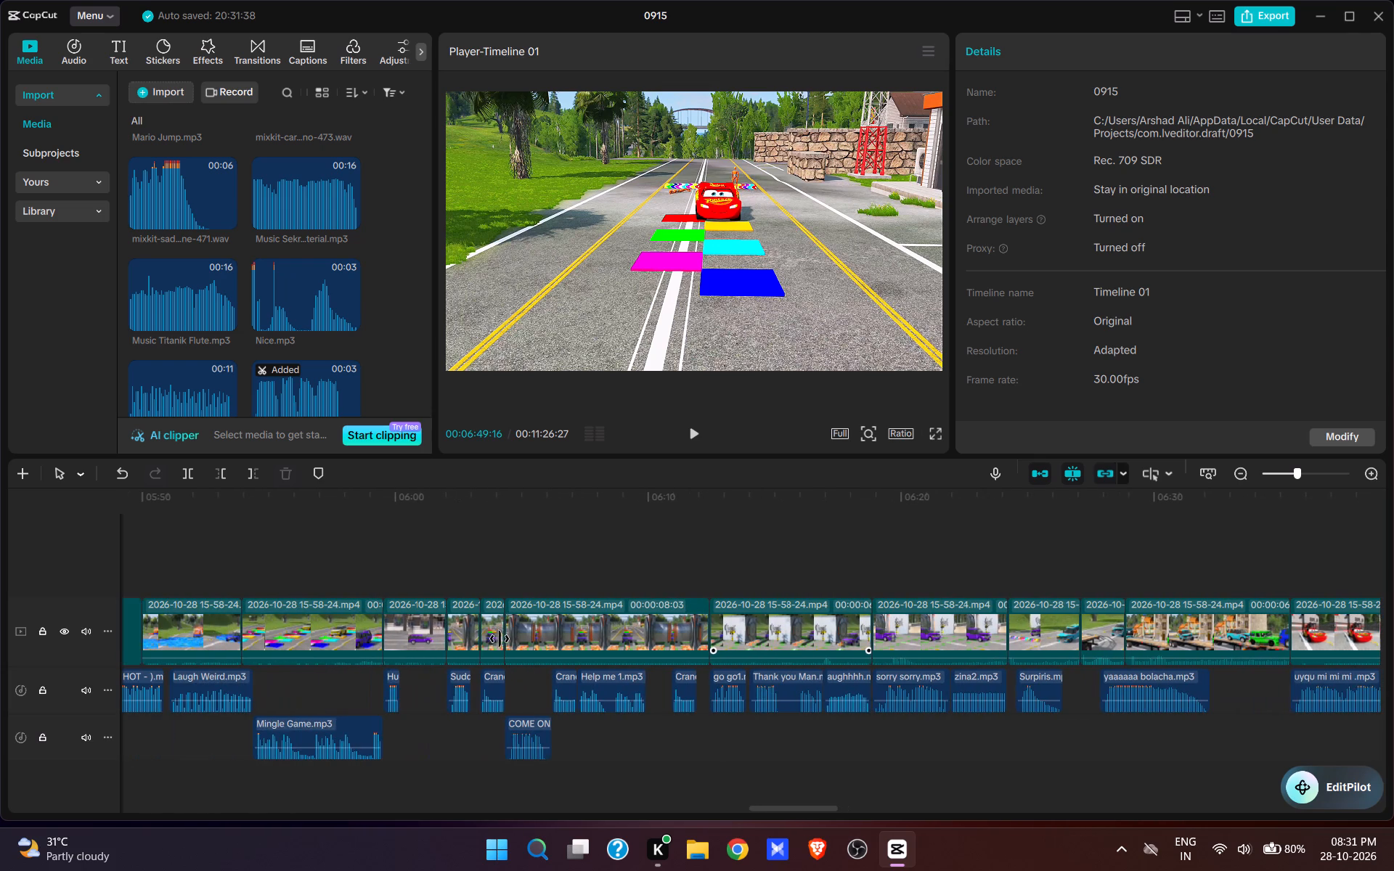
{"action": "left_click", "coordinate": [311, 730]}
{"action": "key", "text": "ctrl+c"}
{"action": "key", "text": "ctrl+v"}
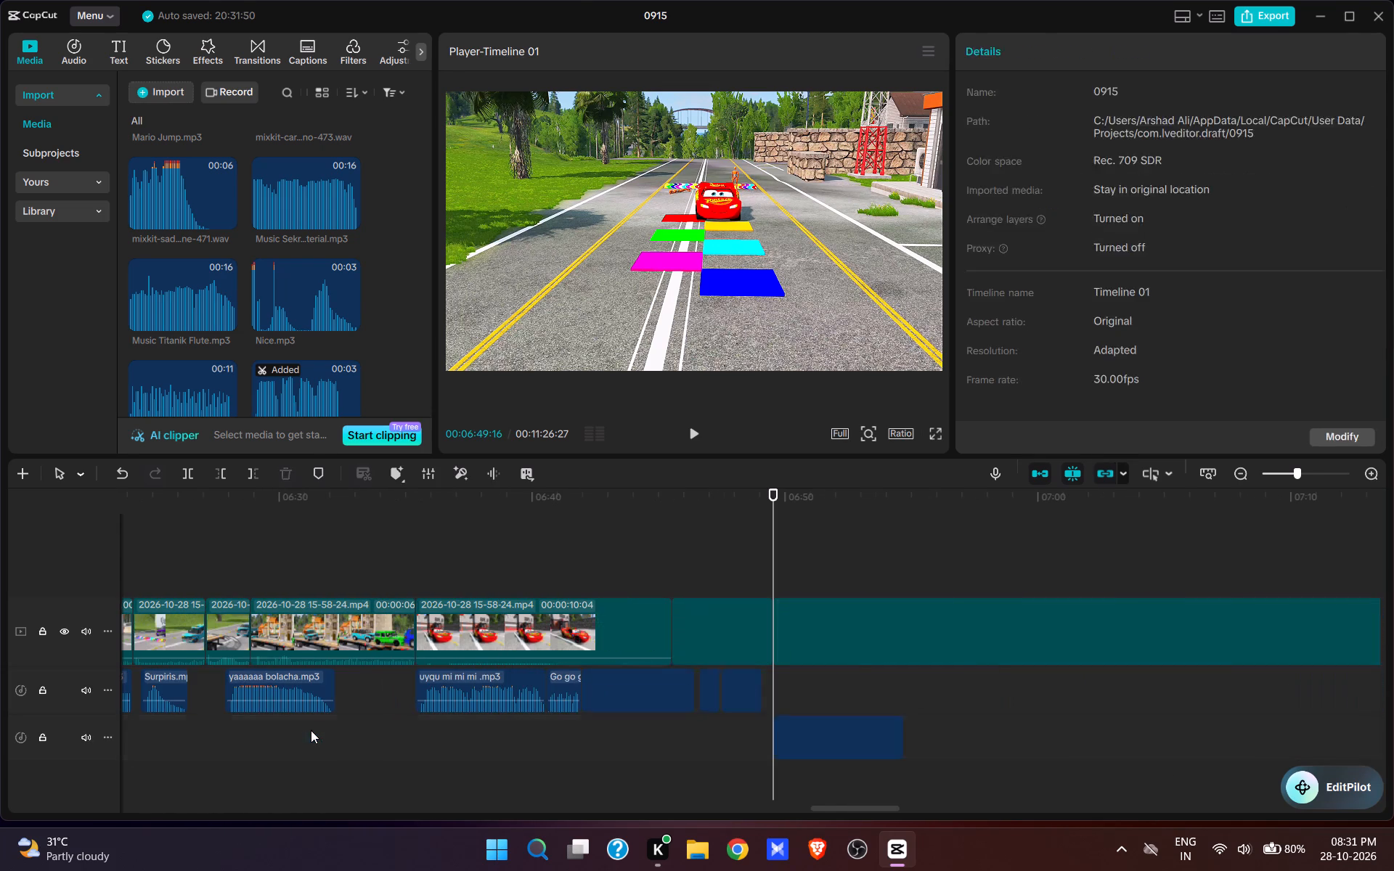
{"action": "key", "text": "space"}
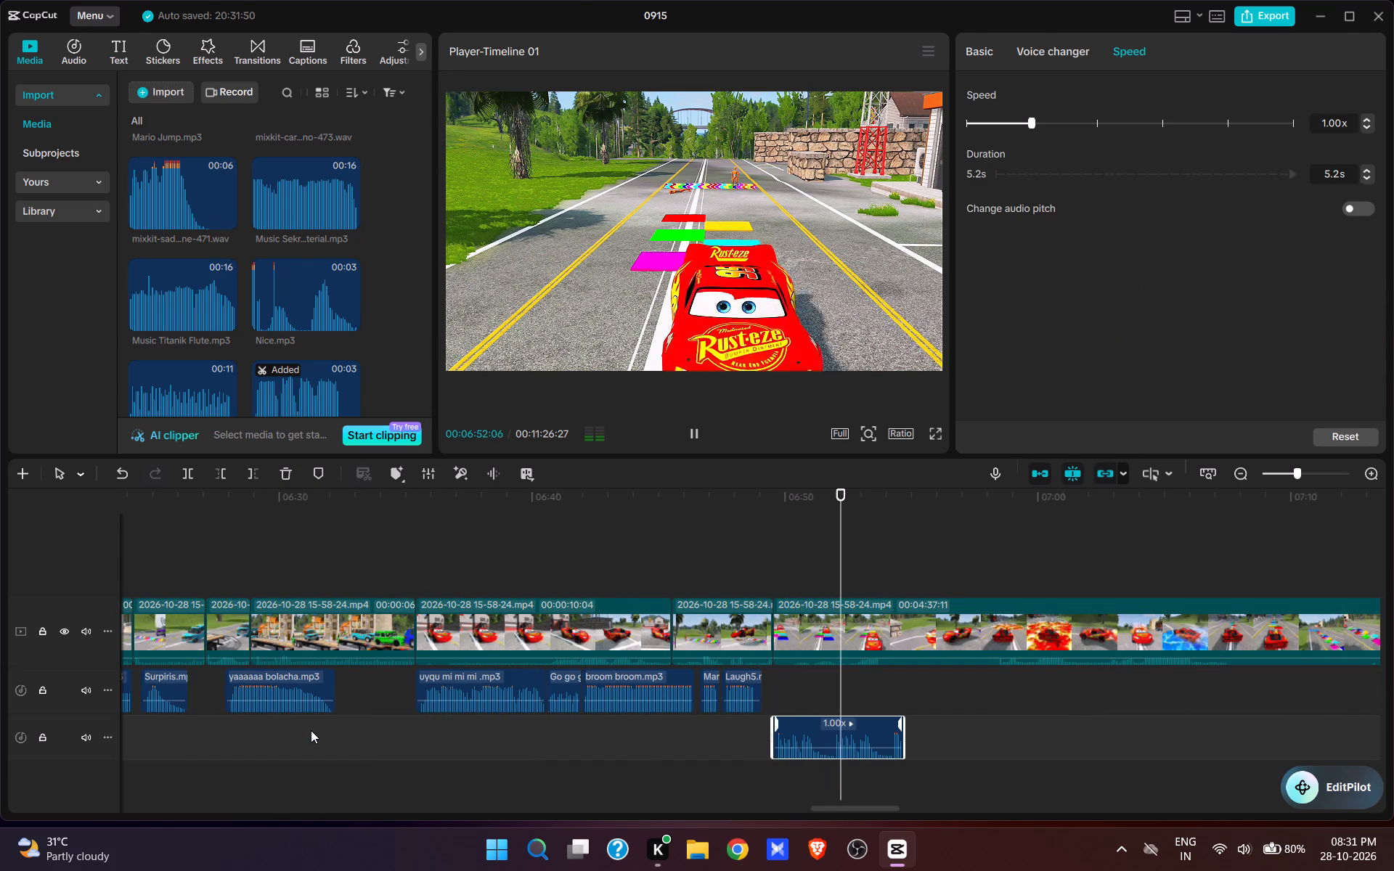
{"action": "key", "text": "space"}
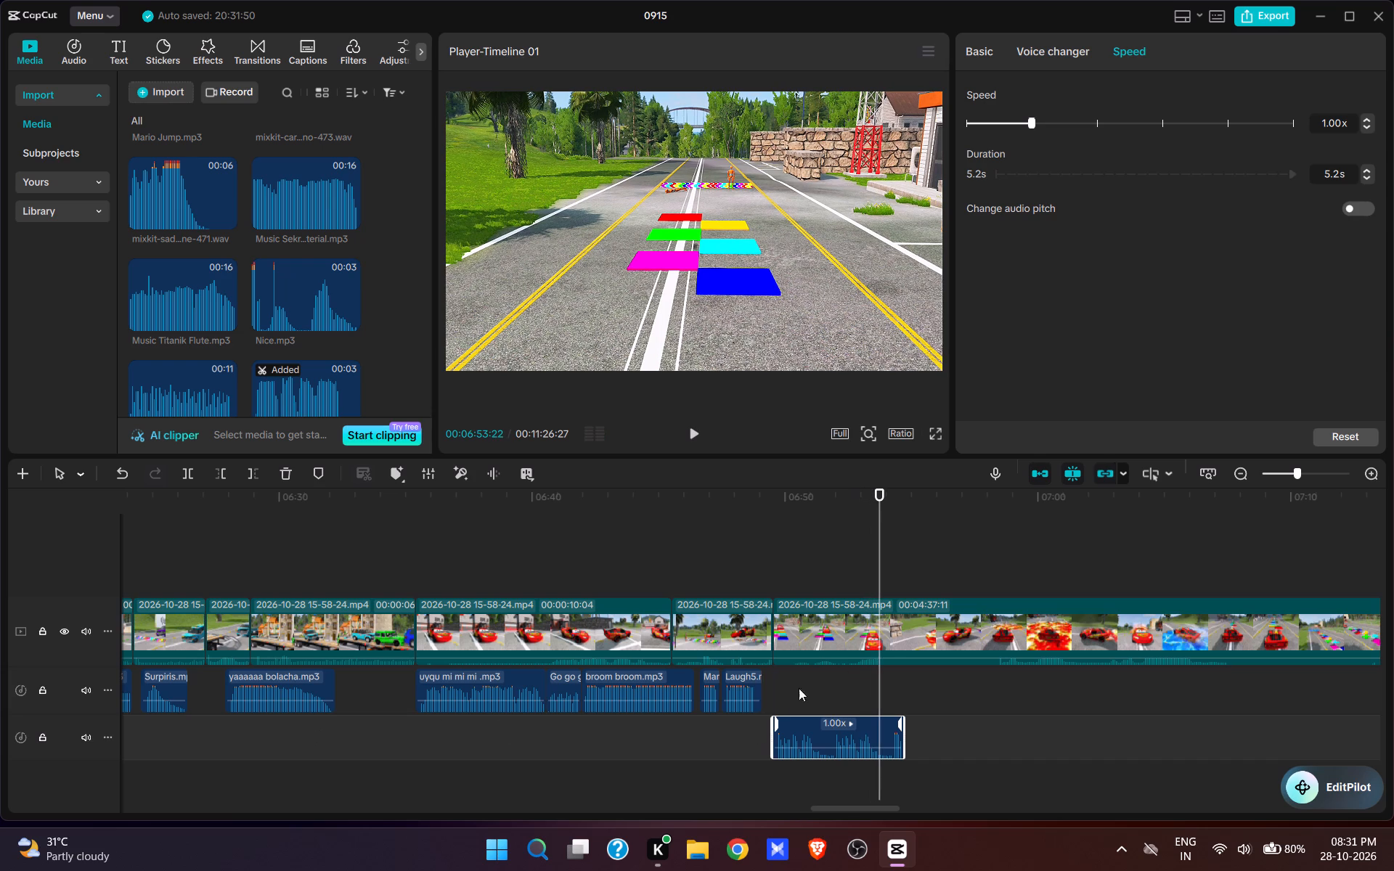
Split the video at 00:06:53:22 and trim the end of the pasted Mingle Game.mp3 to the same point.
{"action": "left_click", "coordinate": [888, 653]}
{"action": "key", "text": "w"}
{"action": "left_click", "coordinate": [878, 740]}
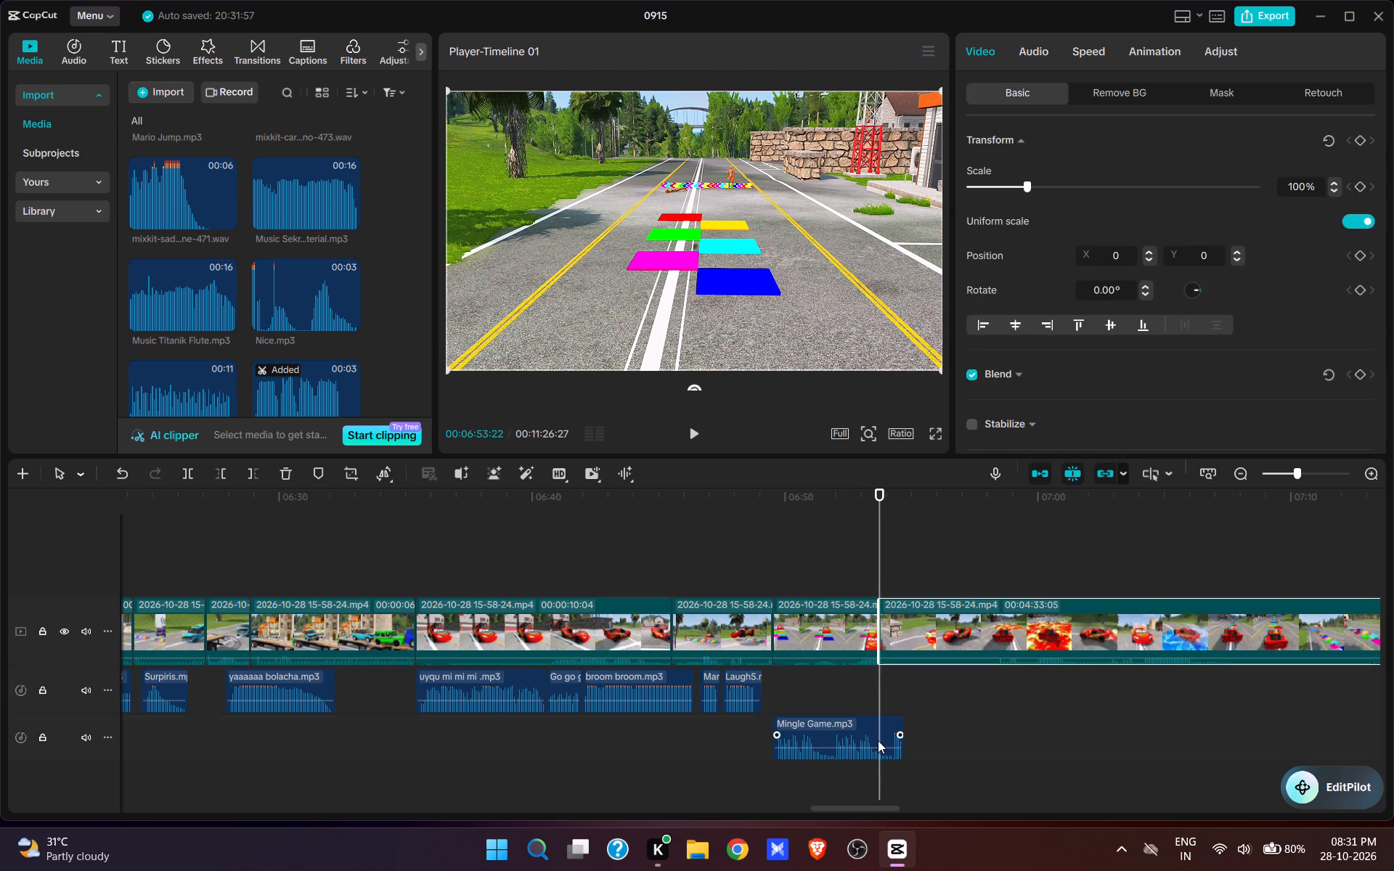
{"action": "key", "text": "e"}
Cut about 4.7 seconds of video after 00:06:53:22, up to the race car nearing the lava puddle, and preview the cut.
{"action": "left_click", "coordinate": [998, 570]}
{"action": "key", "text": "q"}
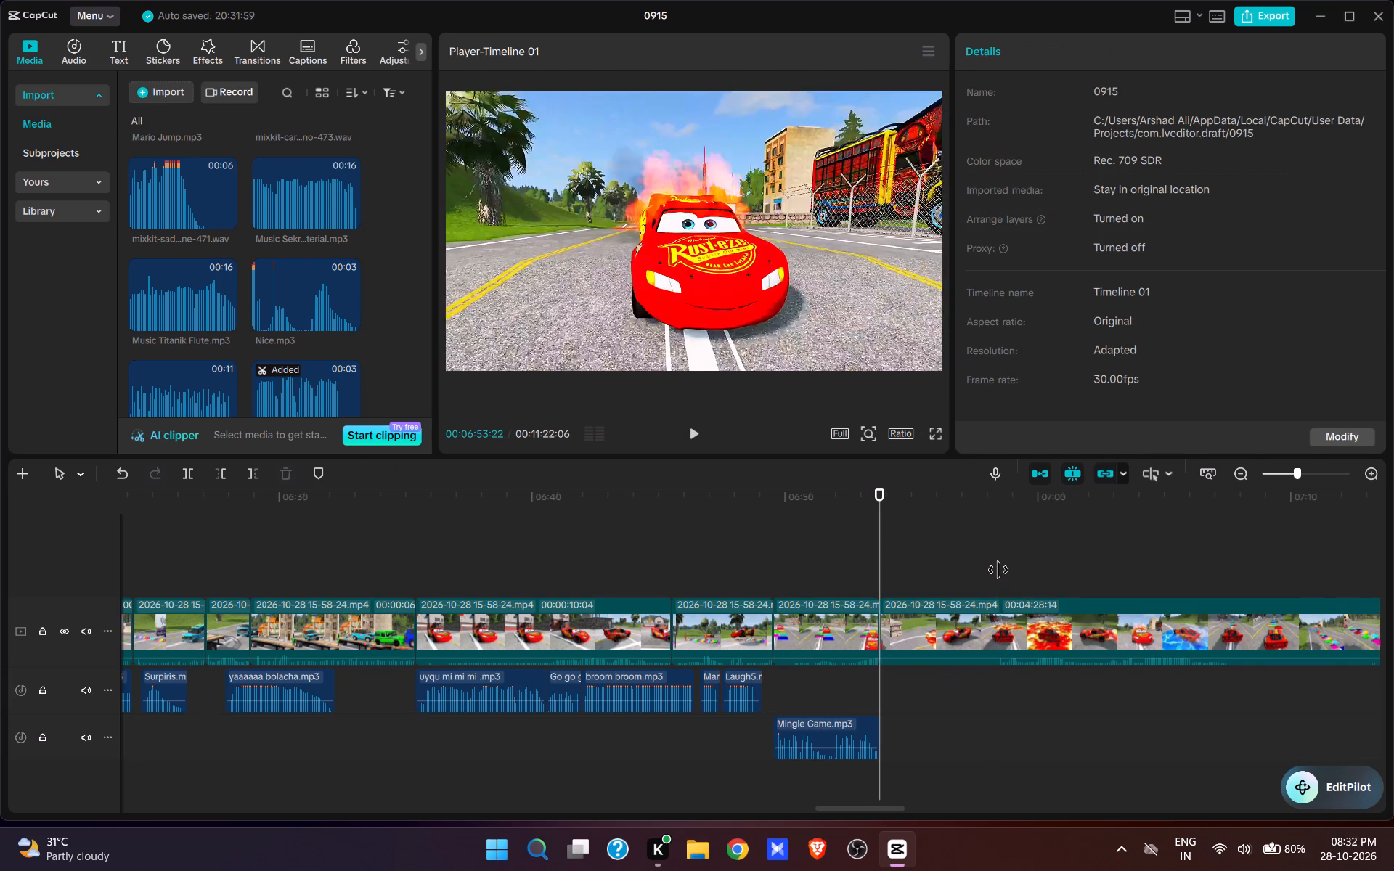
{"action": "key", "text": "space"}
{"action": "key", "text": "space"}
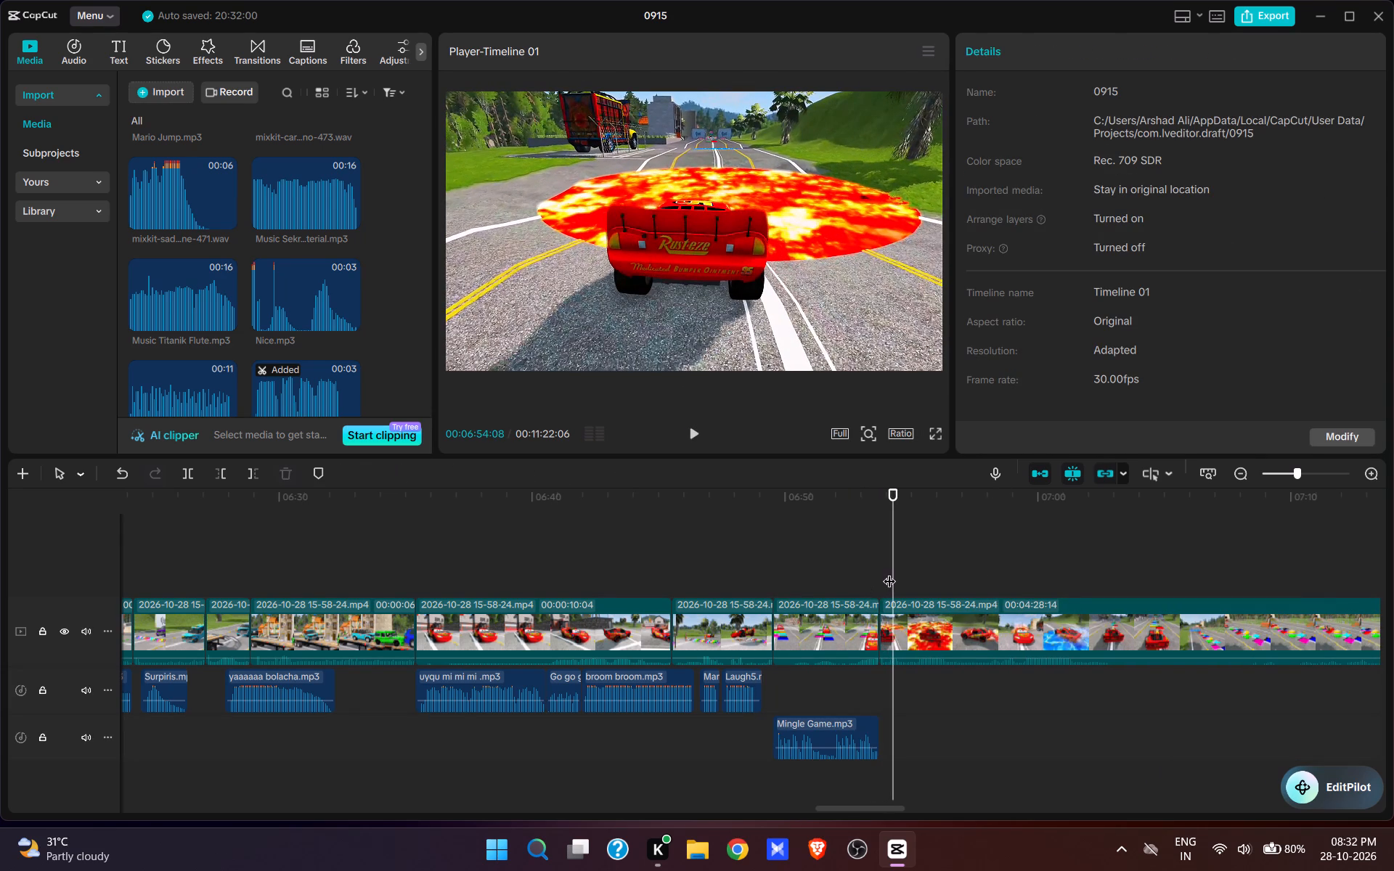
Add no no .mp3 at 00:06:53:22, where the race car approaches the lava puddle, and preview it.
{"action": "left_click", "coordinate": [883, 568]}
{"action": "scroll", "coordinate": [278, 308], "scroll_direction": "up", "scroll_amount": 11}
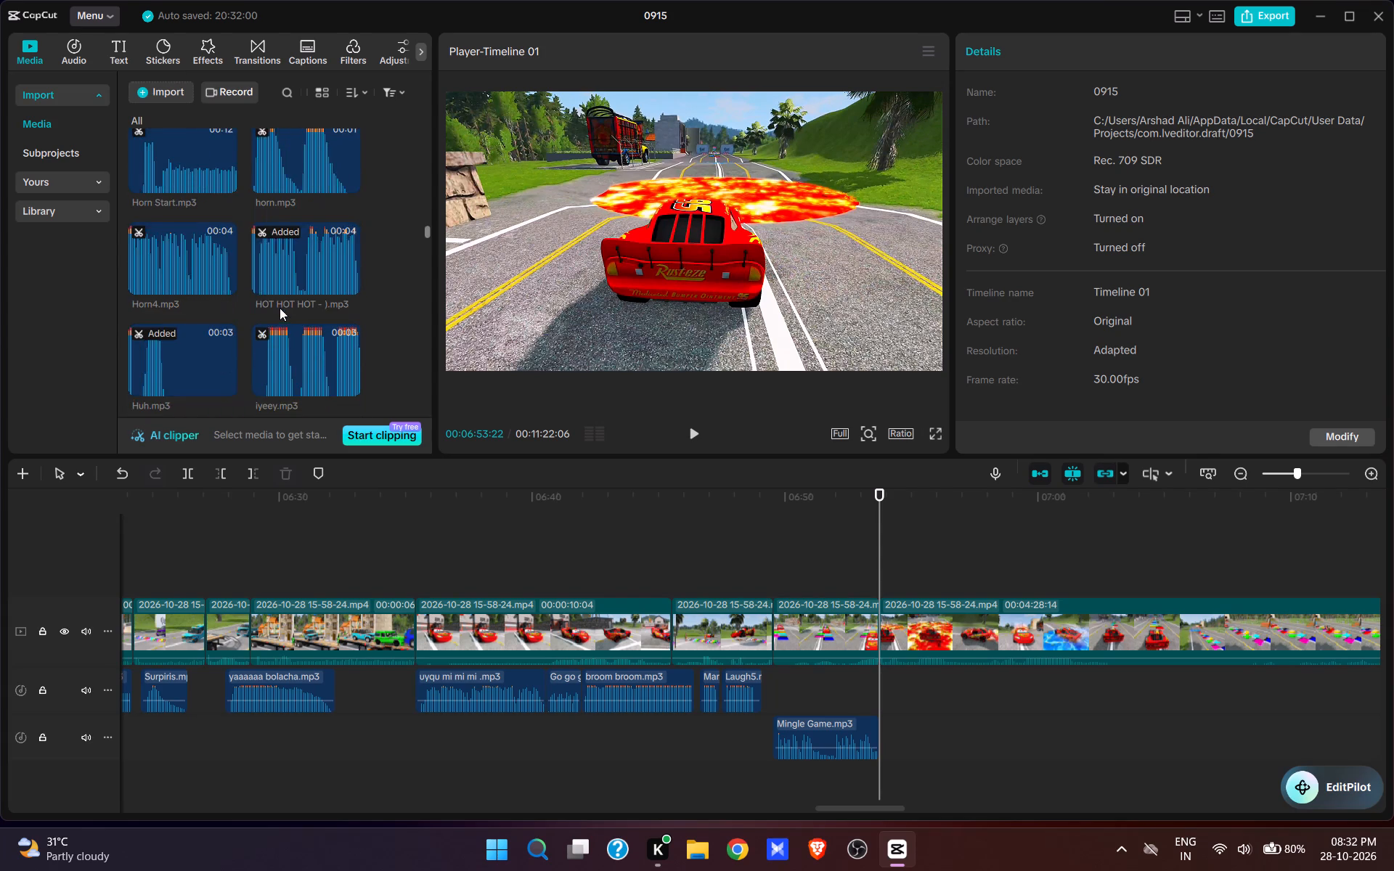
{"action": "scroll", "coordinate": [280, 308], "scroll_direction": "up", "scroll_amount": 7}
{"action": "scroll", "coordinate": [282, 314], "scroll_direction": "down", "scroll_amount": 8}
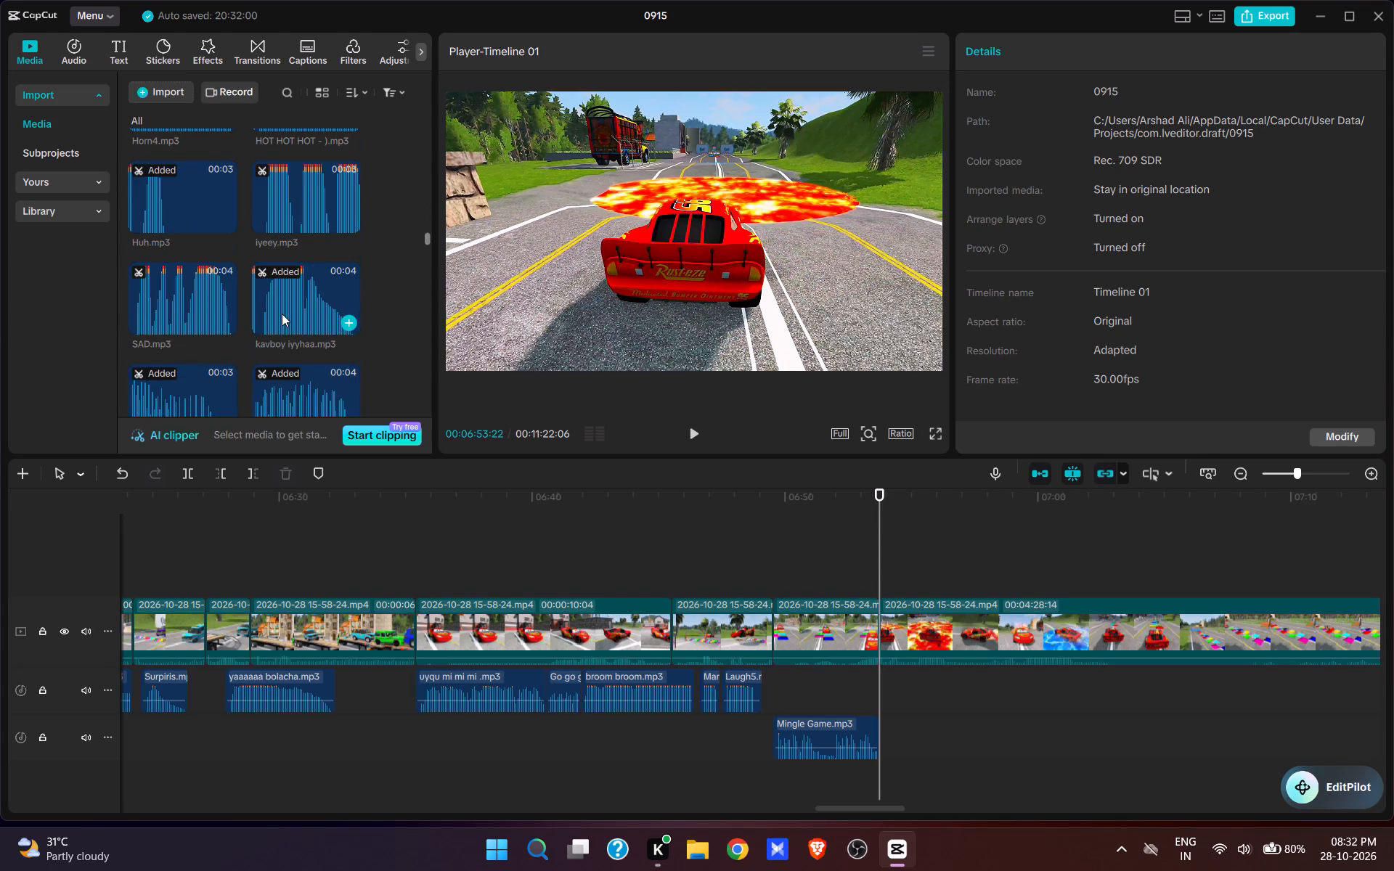
{"action": "scroll", "coordinate": [278, 311], "scroll_direction": "down", "scroll_amount": 8}
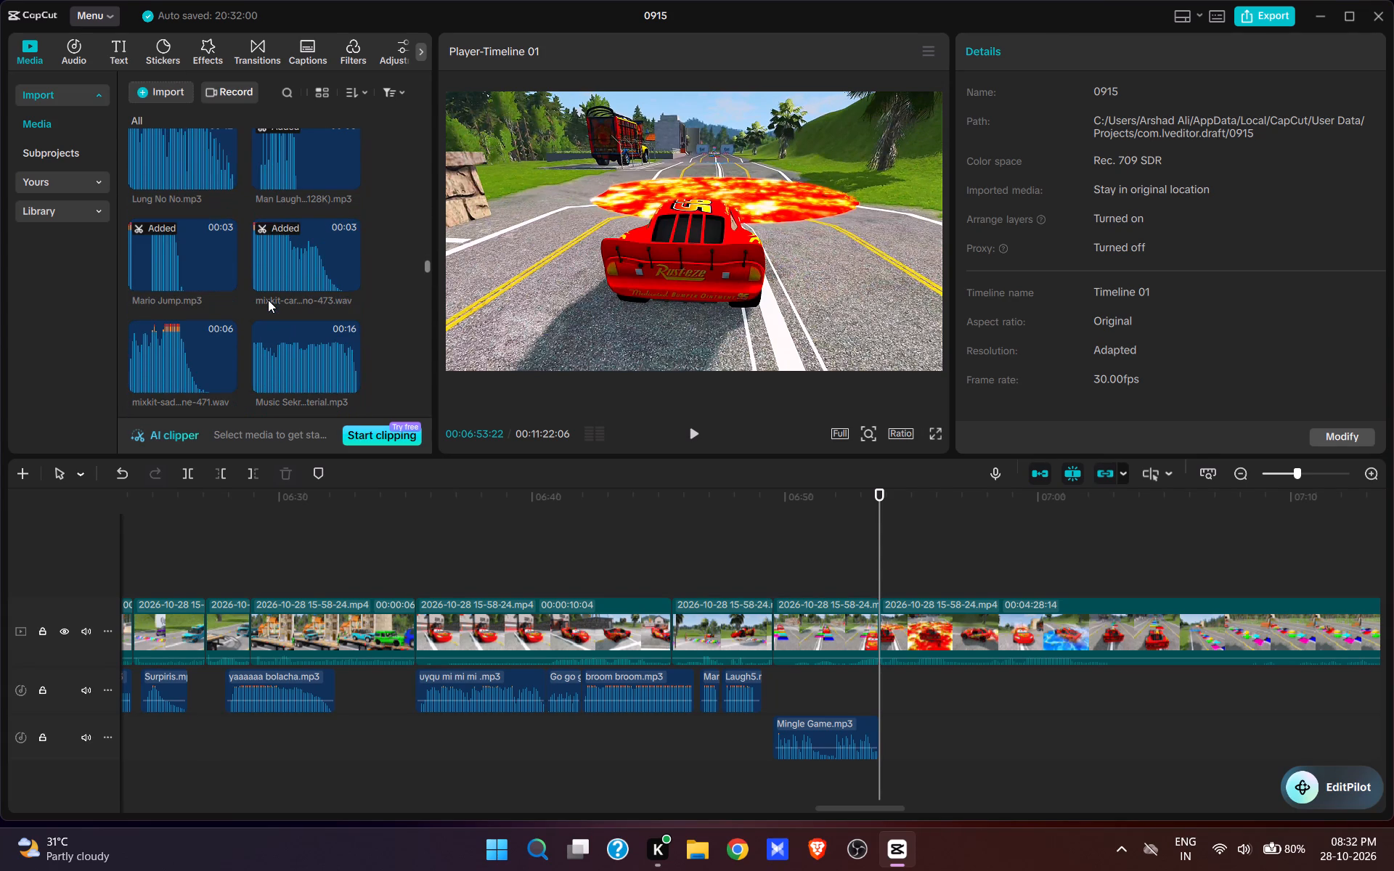
{"action": "scroll", "coordinate": [268, 300], "scroll_direction": "down", "scroll_amount": 4}
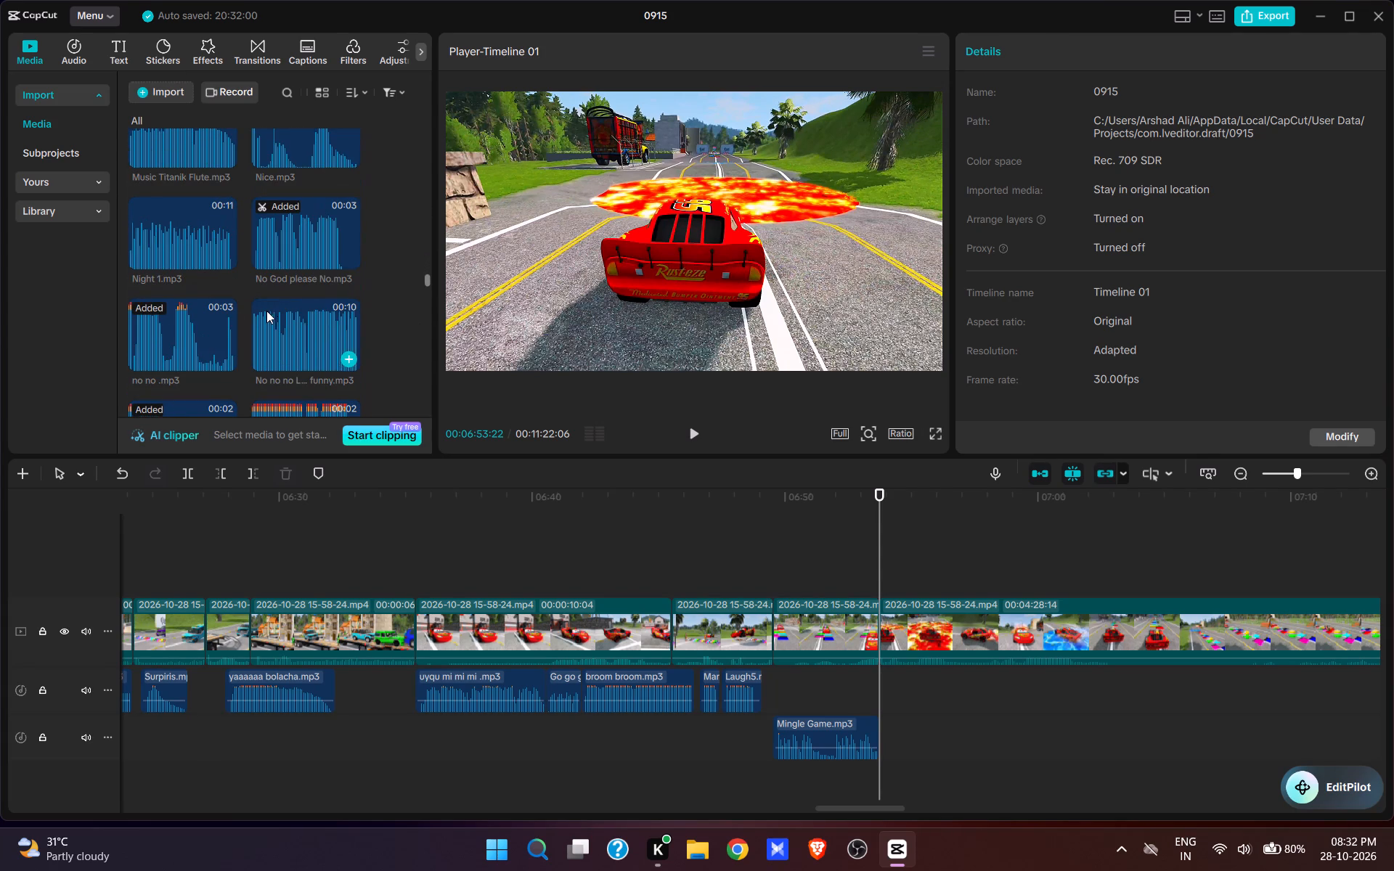
{"action": "left_click", "coordinate": [171, 340]}
{"action": "left_click", "coordinate": [224, 358]}
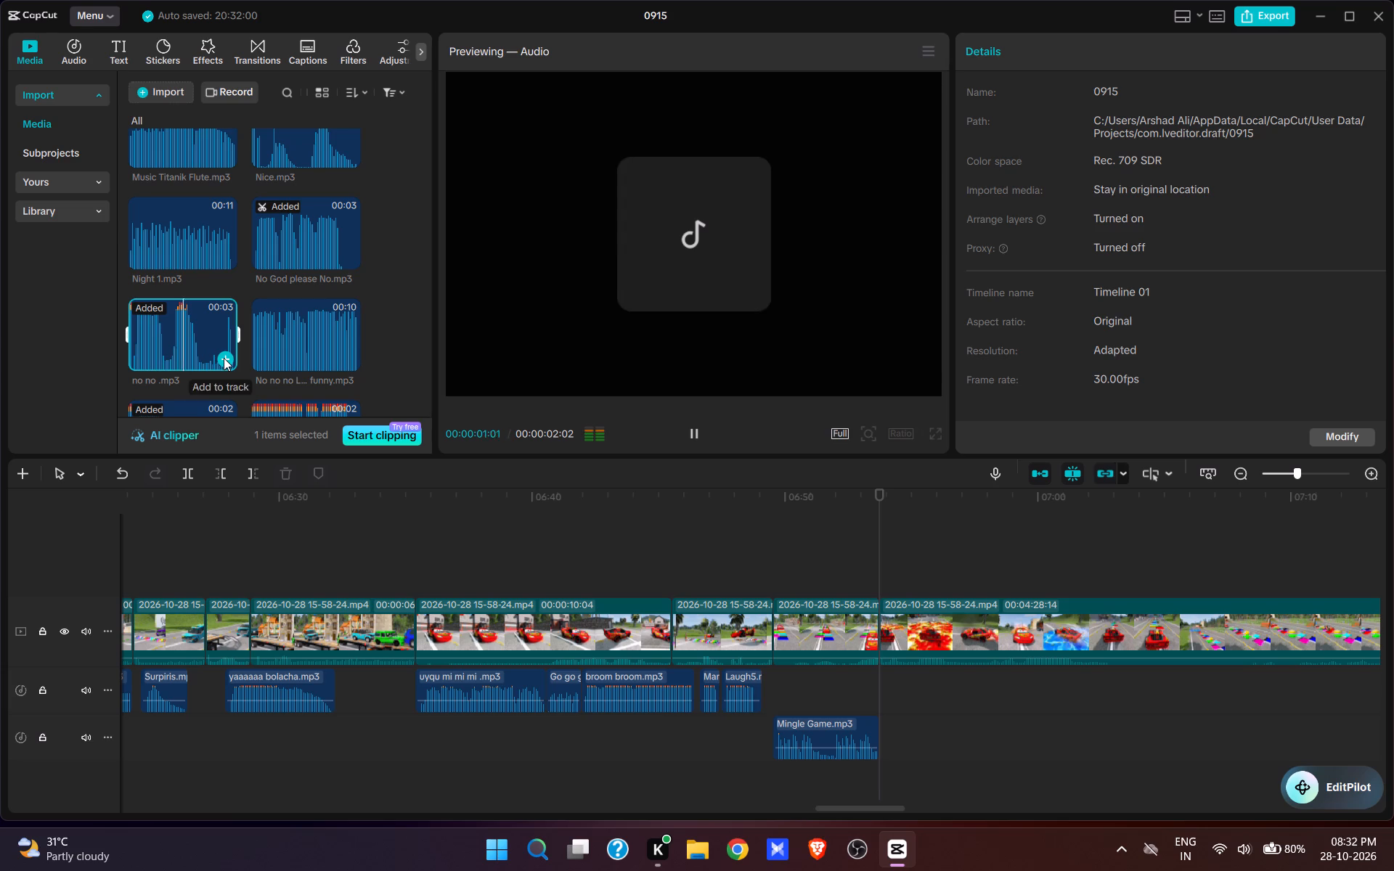
{"action": "left_click", "coordinate": [693, 424]}
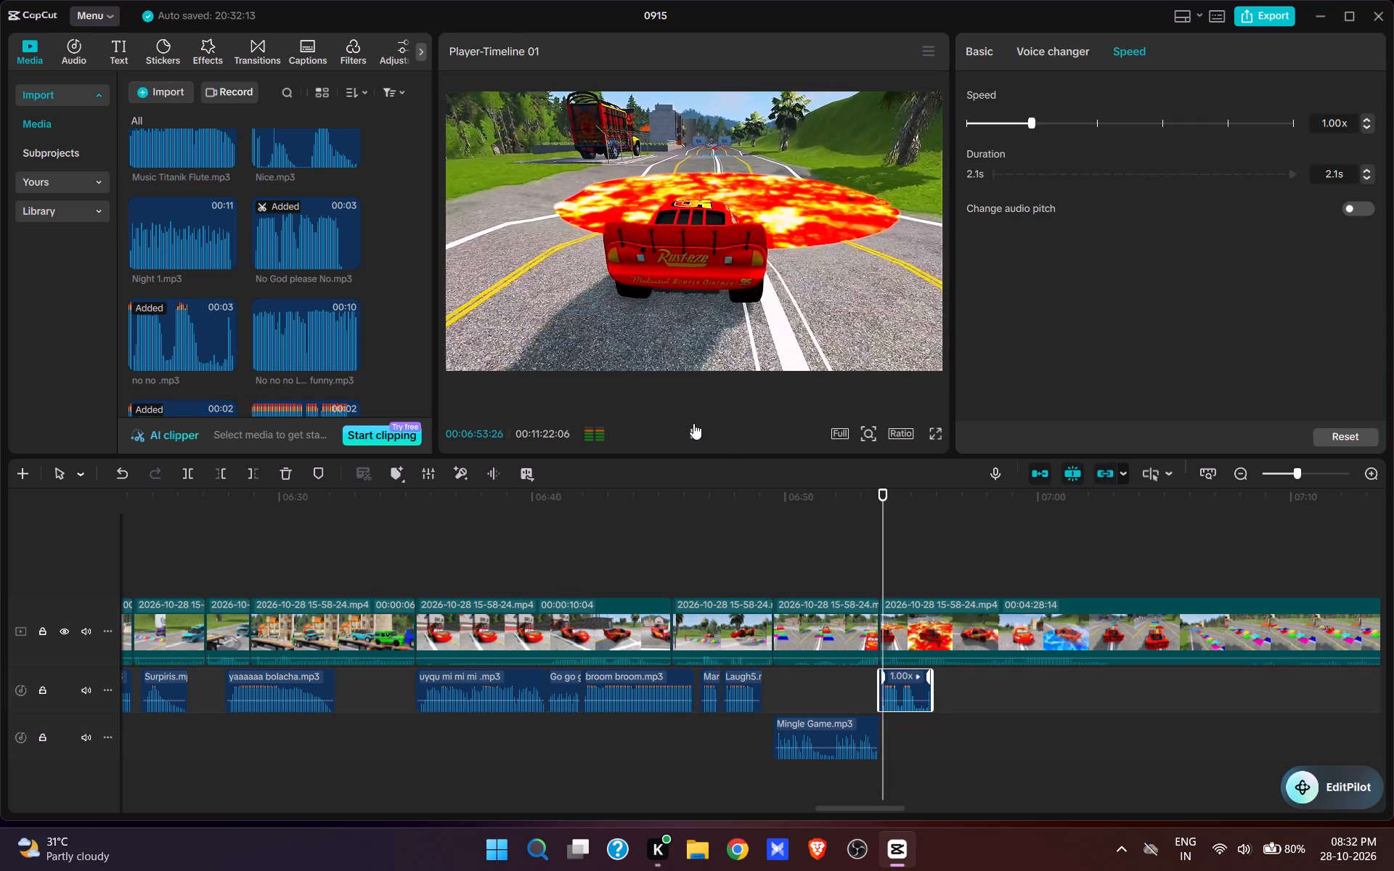
{"action": "key", "text": "space"}
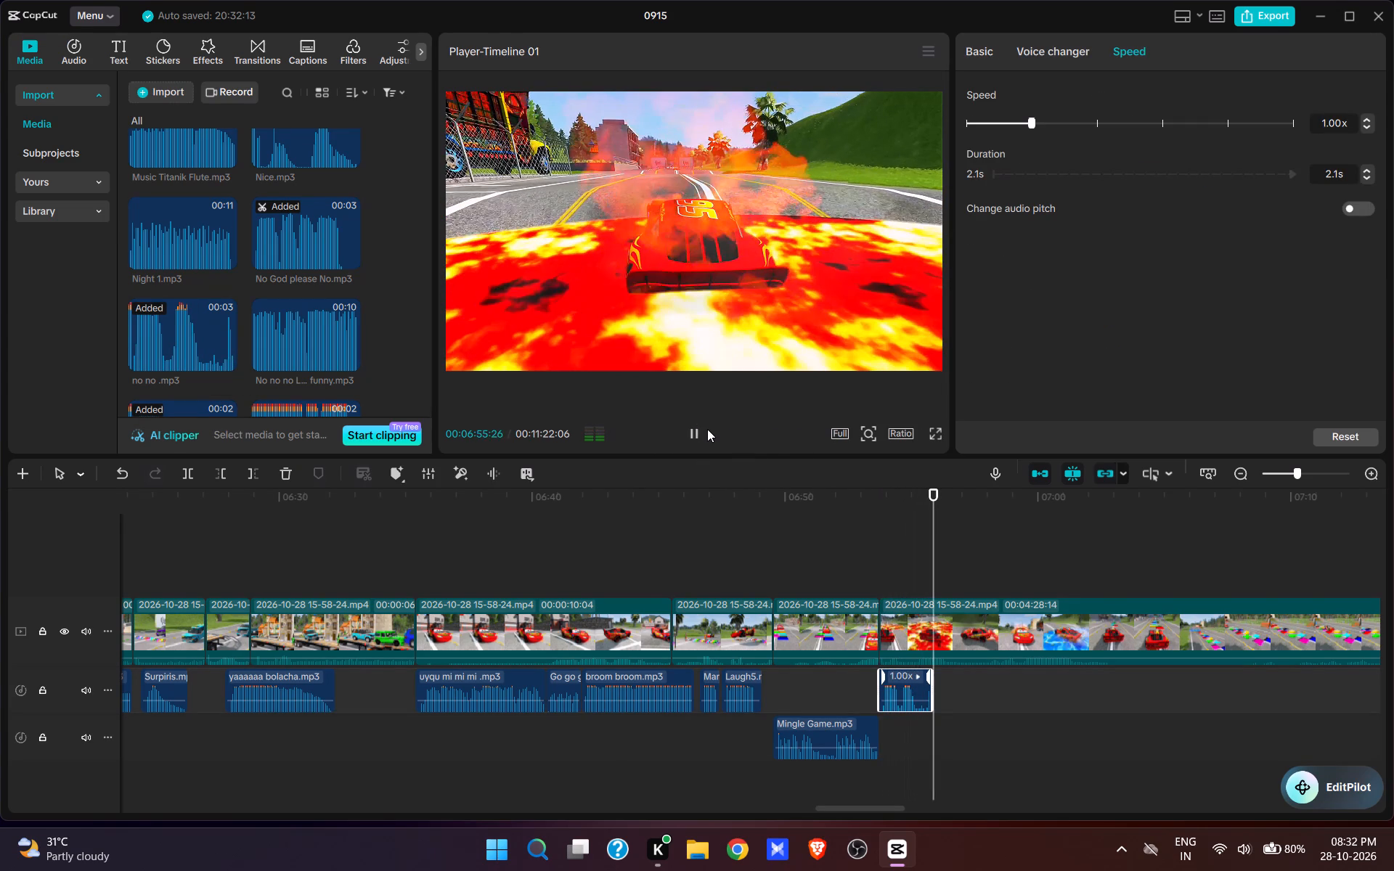
Add aaa.mp3 at 00:06:55:24, right after no no .mp3 as the car crosses the lava, and preview it.
{"action": "left_click", "coordinate": [930, 573]}
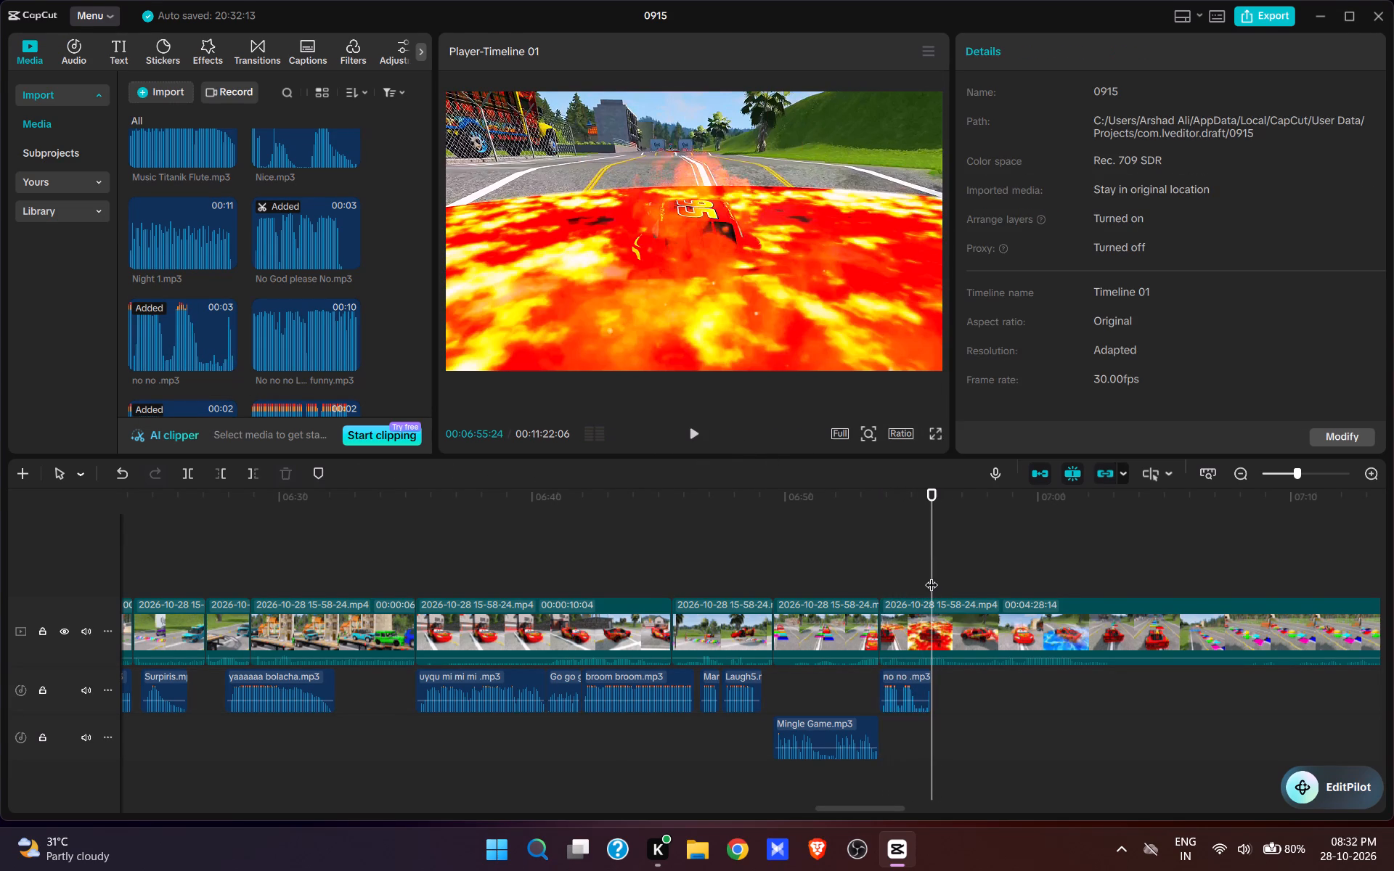
{"action": "scroll", "coordinate": [312, 273], "scroll_direction": "up", "scroll_amount": 4}
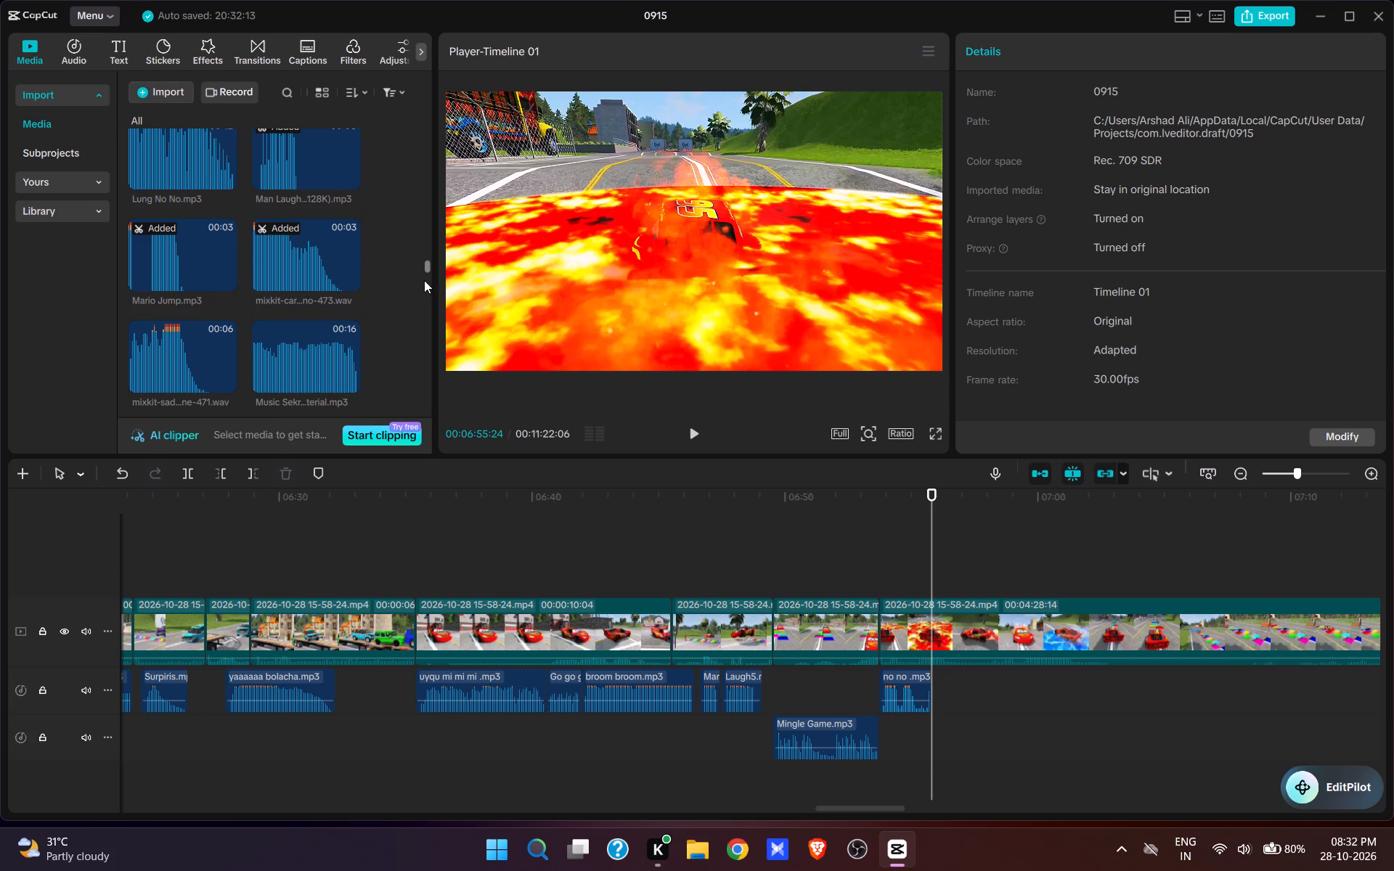
{"action": "left_click_drag", "start_coordinate": [428, 270], "coordinate": [436, 0]}
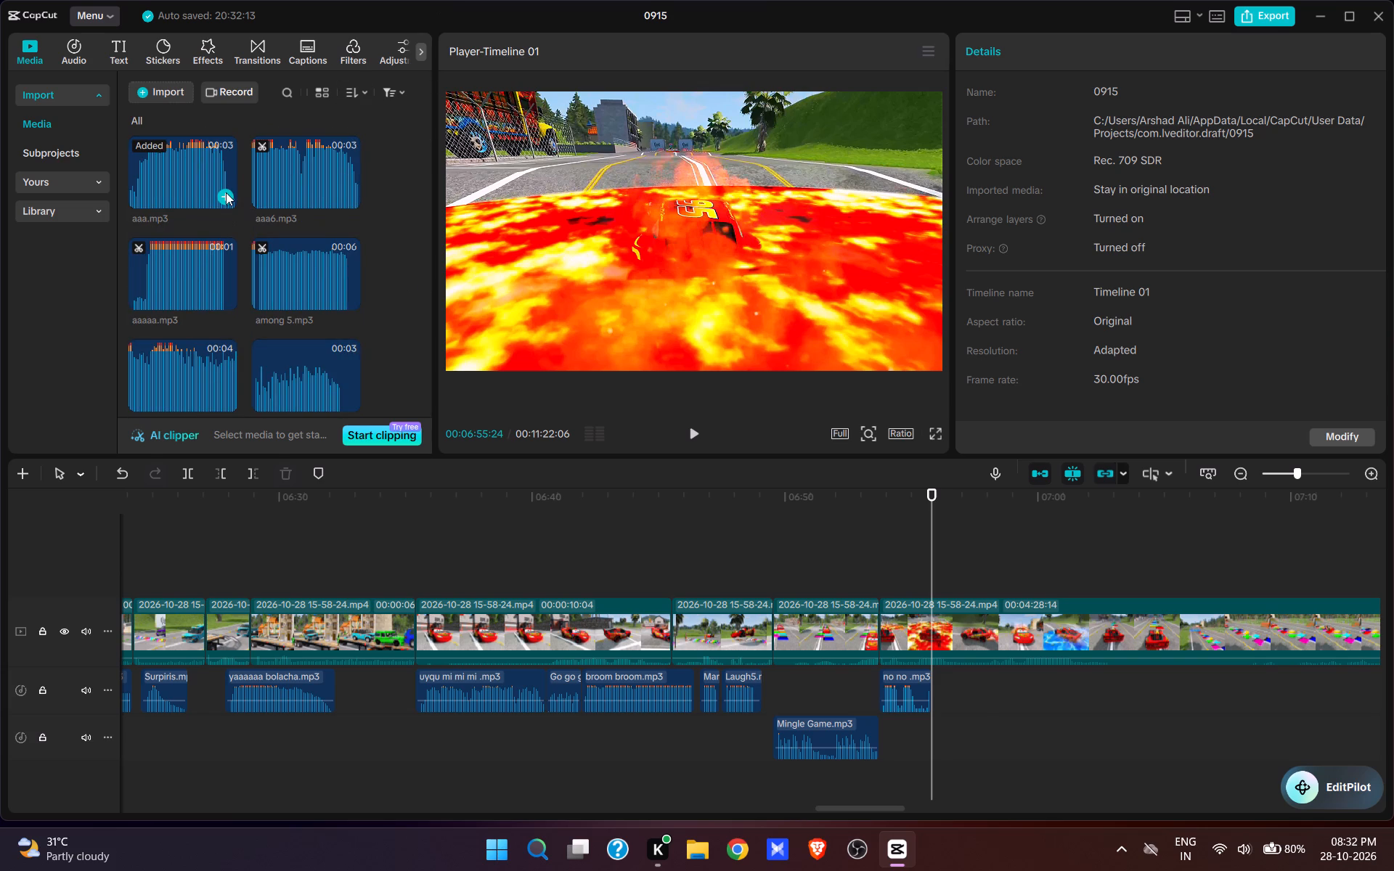
{"action": "left_click", "coordinate": [226, 192]}
{"action": "key", "text": "space"}
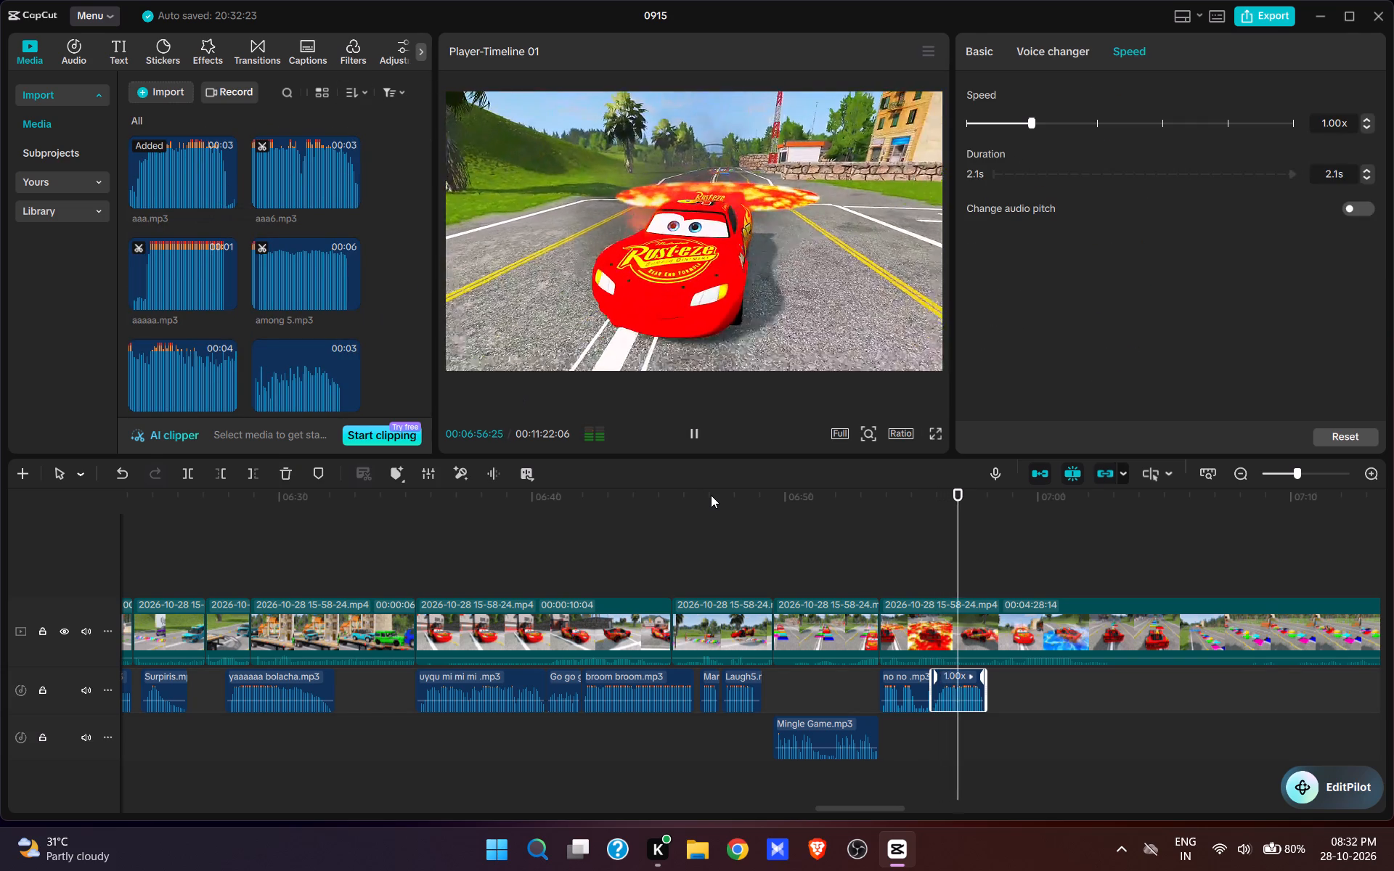
{"action": "key", "text": "space"}
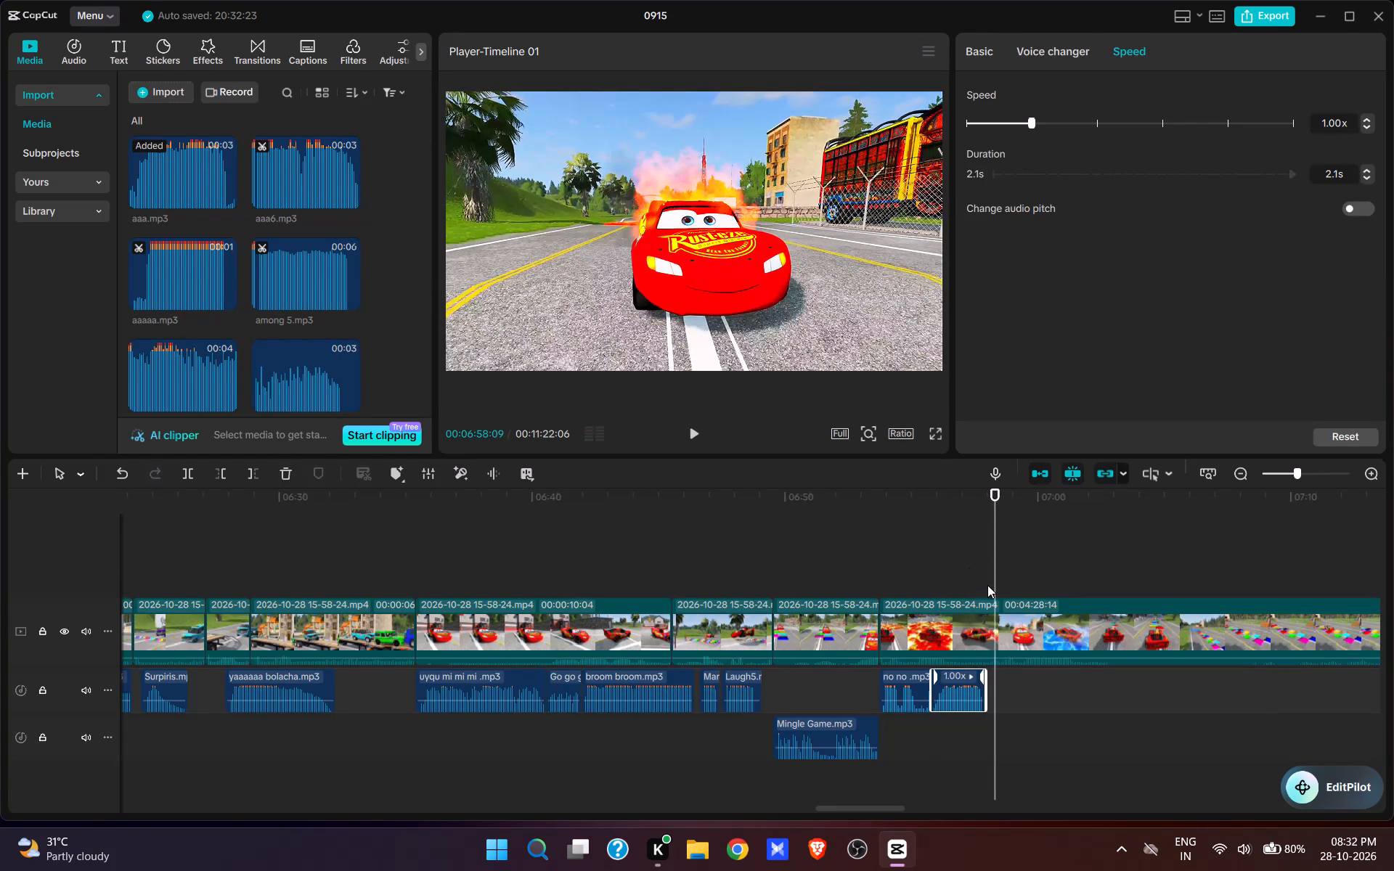
Audition Laugh Weird.mp3 and laugh3.mp3, add laugh3.mp3 at 00:06:57:28, right after aaa.mp3, and preview it to the coloured road tiles.
{"action": "left_click", "coordinate": [986, 582]}
{"action": "scroll", "coordinate": [343, 279], "scroll_direction": "down", "scroll_amount": 4}
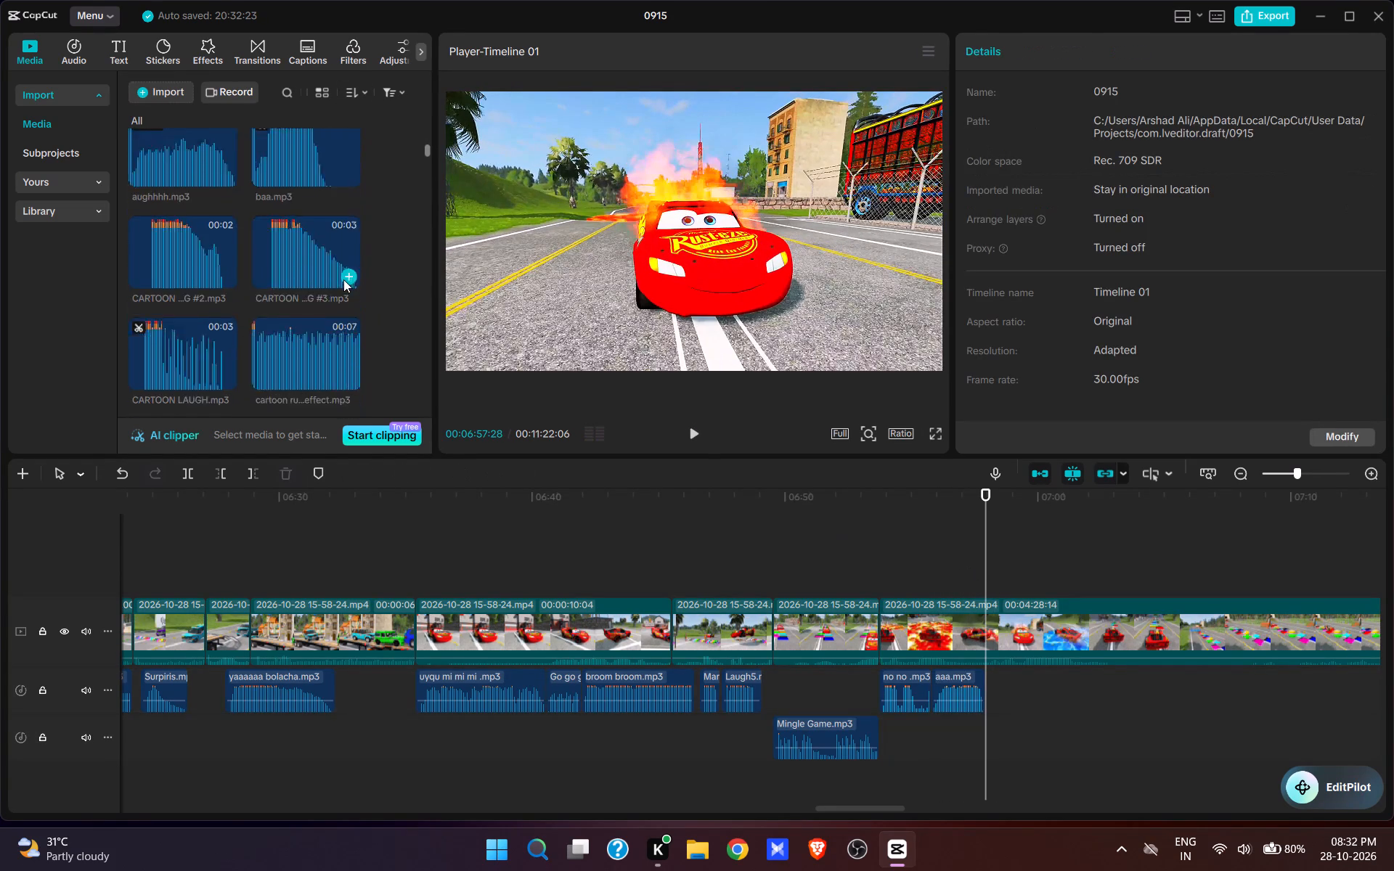
{"action": "scroll", "coordinate": [343, 279], "scroll_direction": "down", "scroll_amount": 7}
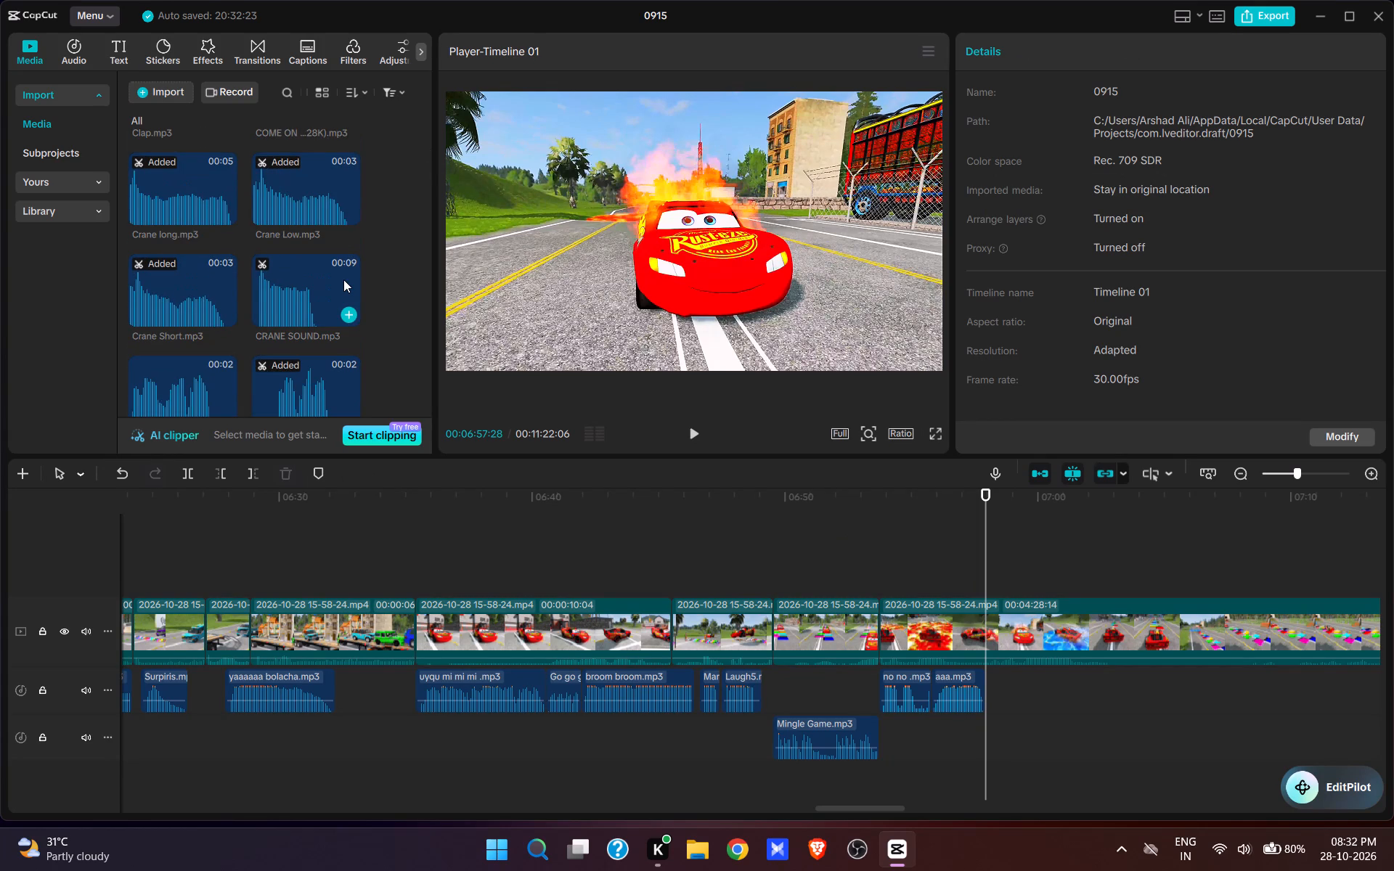
{"action": "scroll", "coordinate": [272, 263], "scroll_direction": "down", "scroll_amount": 3}
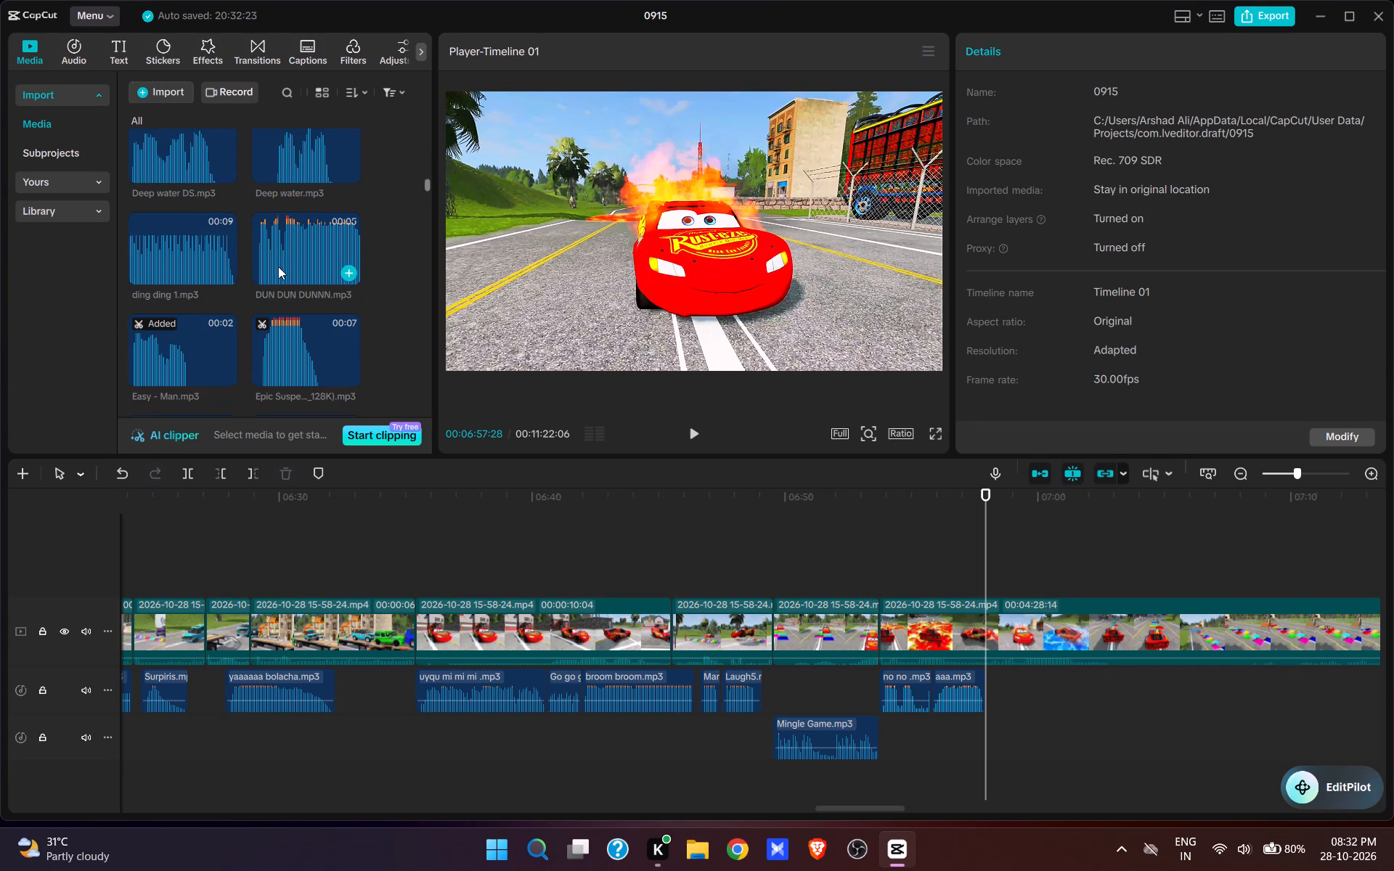
{"action": "scroll", "coordinate": [282, 271], "scroll_direction": "down", "scroll_amount": 3}
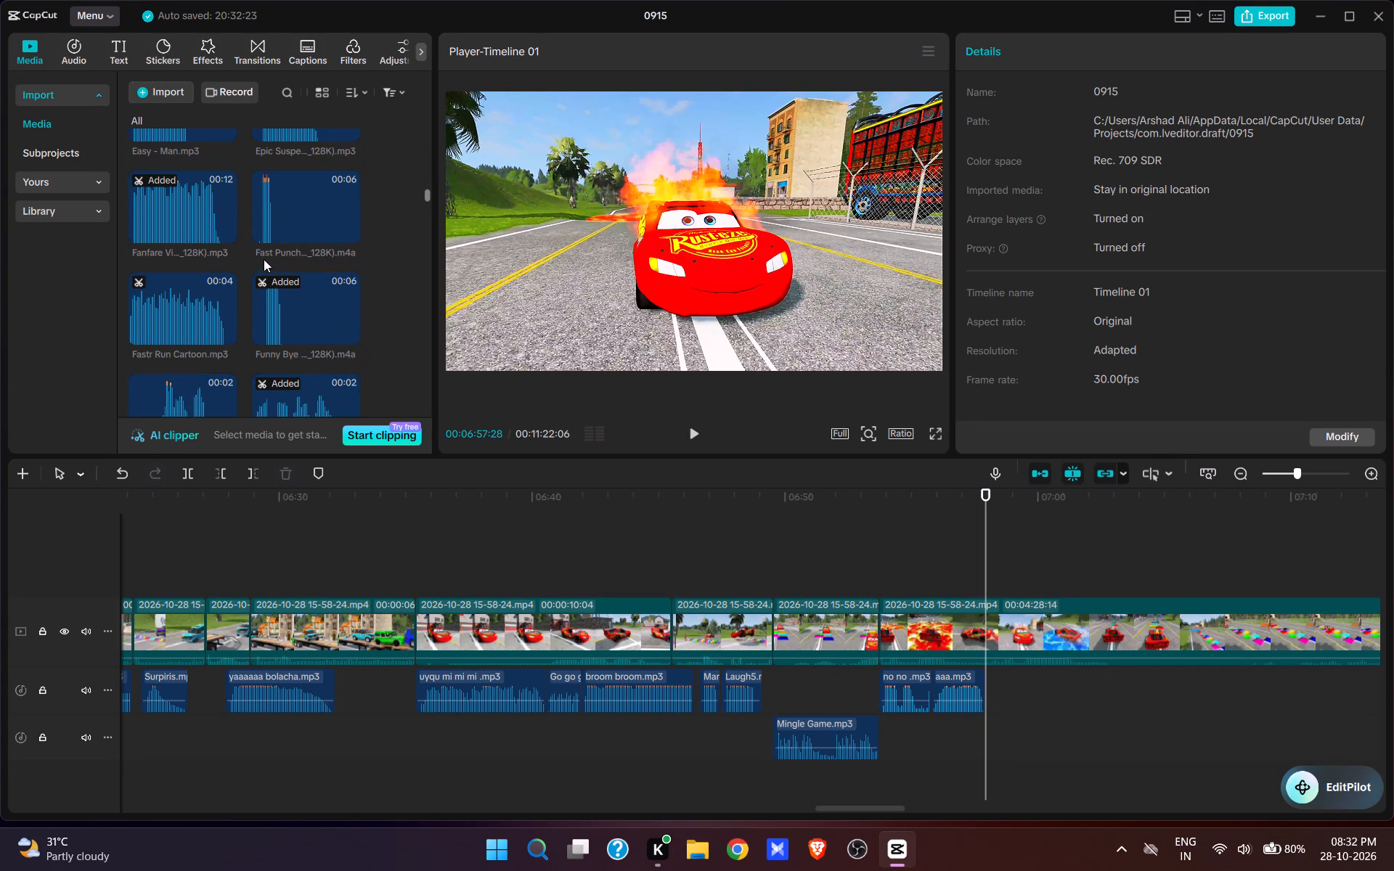
{"action": "scroll", "coordinate": [250, 264], "scroll_direction": "down", "scroll_amount": 1}
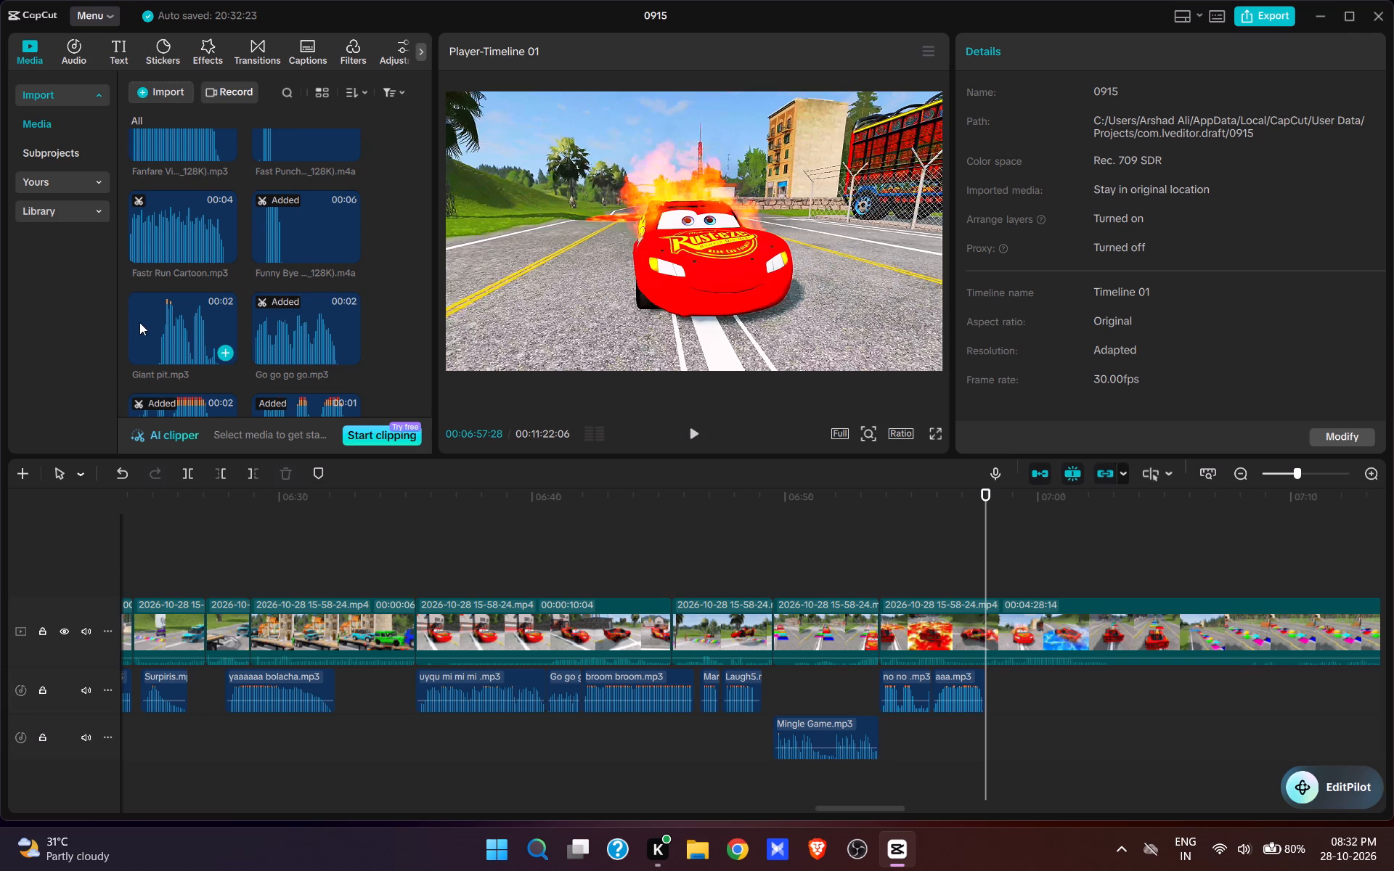
{"action": "scroll", "coordinate": [153, 319], "scroll_direction": "down", "scroll_amount": 3}
{"action": "scroll", "coordinate": [253, 279], "scroll_direction": "down", "scroll_amount": 3}
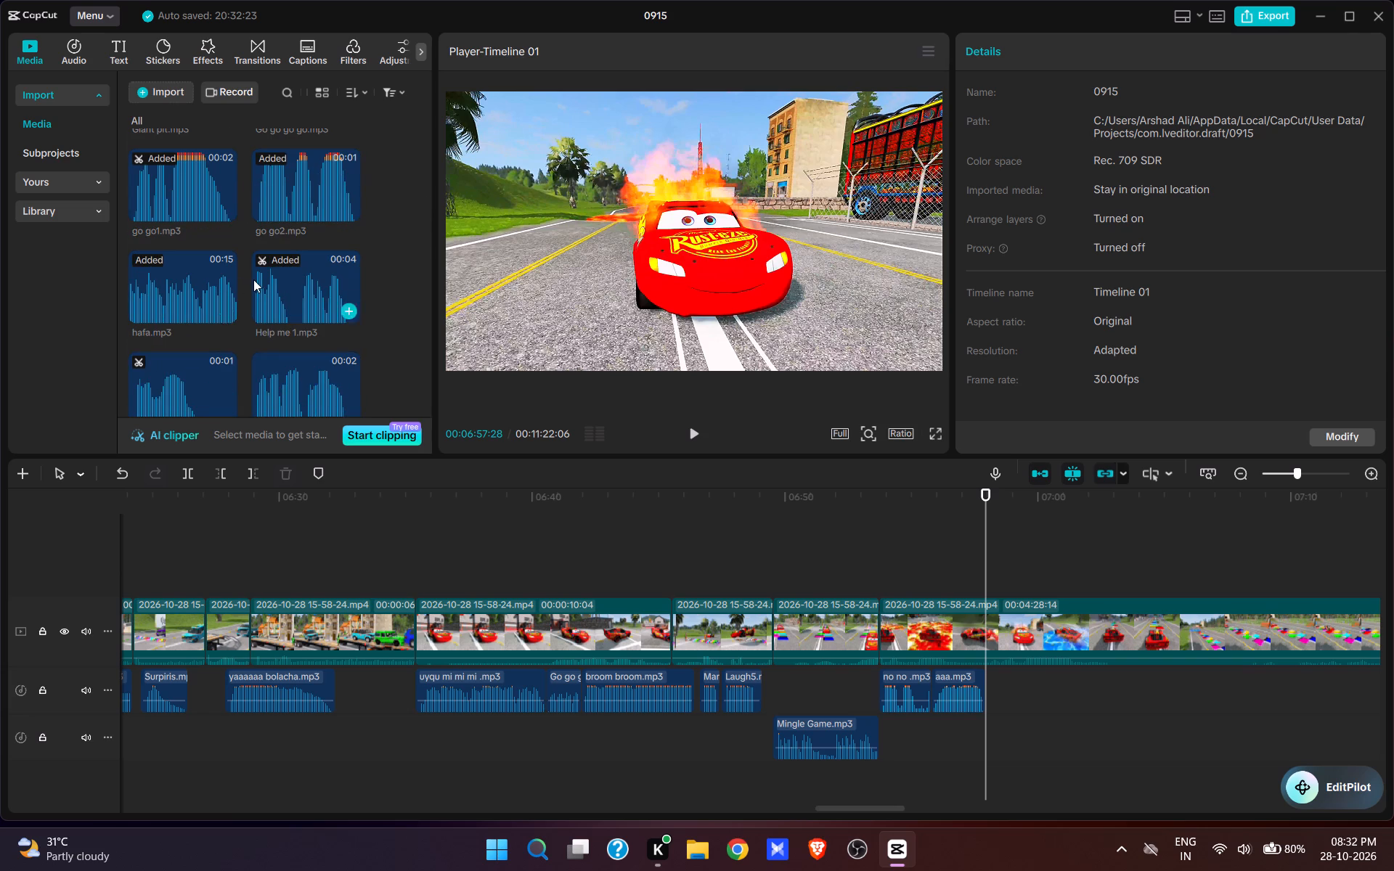
{"action": "scroll", "coordinate": [253, 279], "scroll_direction": "down", "scroll_amount": 7}
{"action": "left_click", "coordinate": [295, 298]}
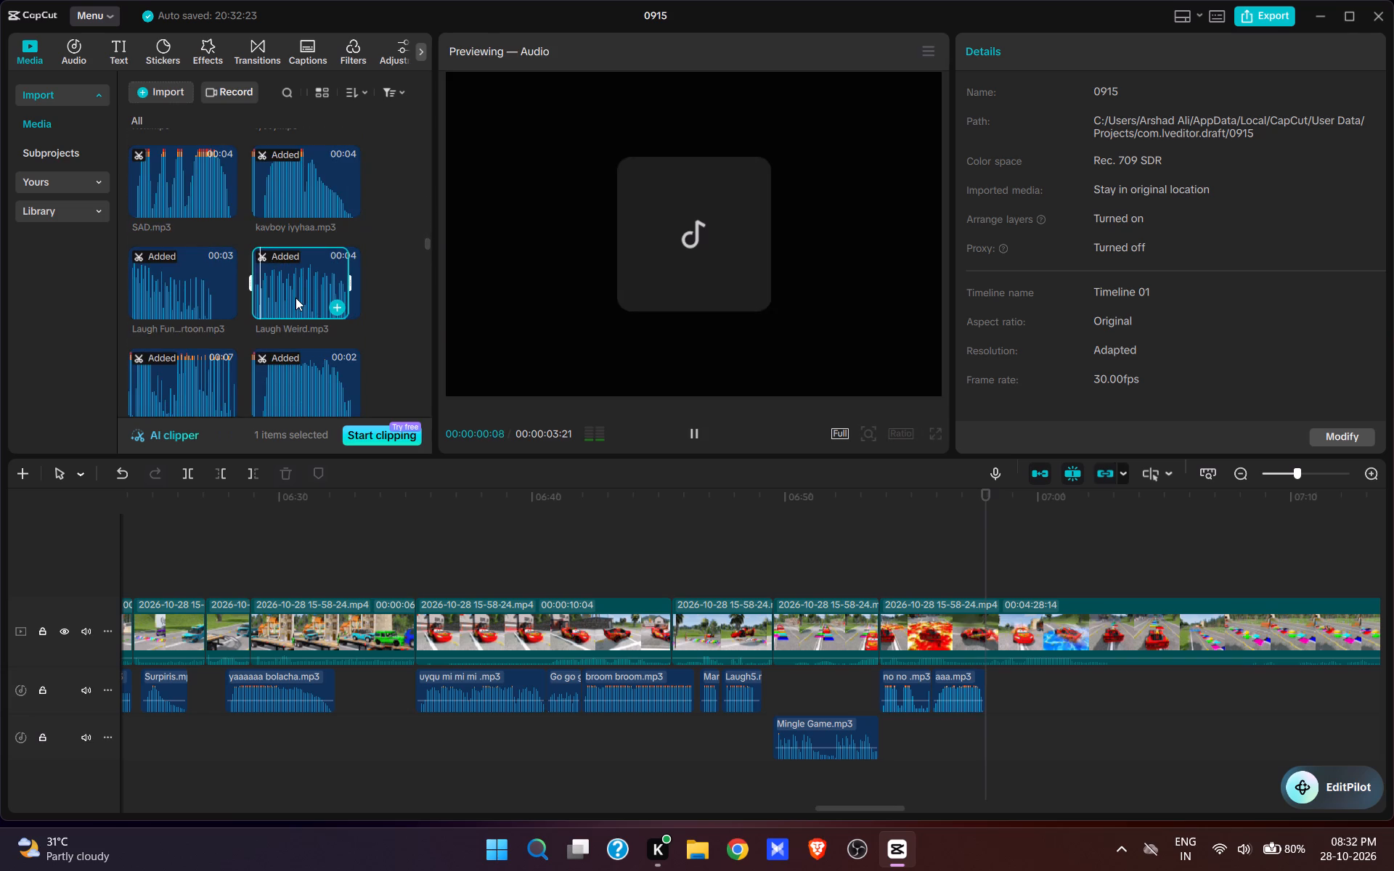
{"action": "scroll", "coordinate": [314, 343], "scroll_direction": "down", "scroll_amount": 1}
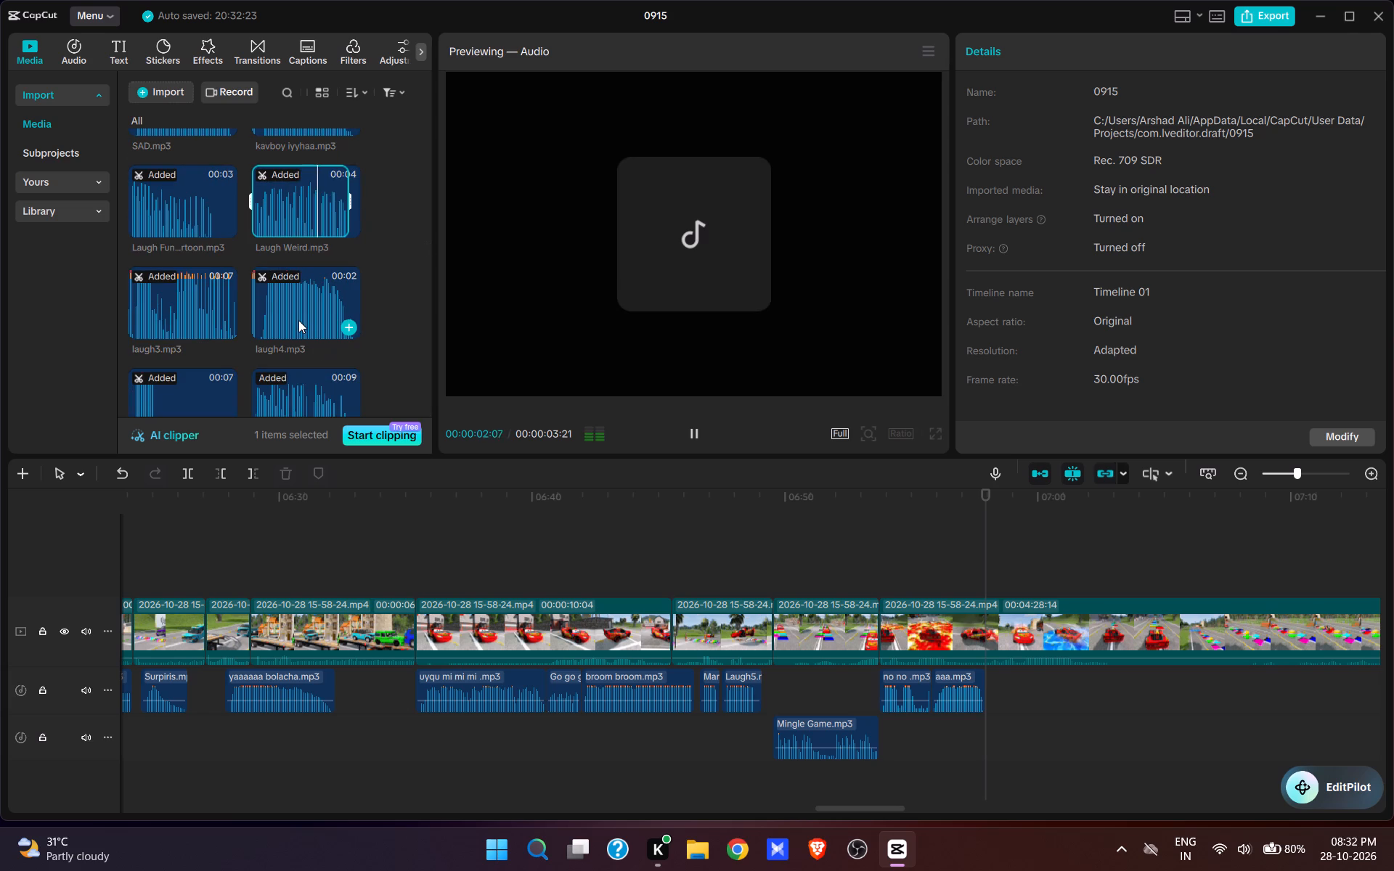
{"action": "left_click", "coordinate": [179, 306]}
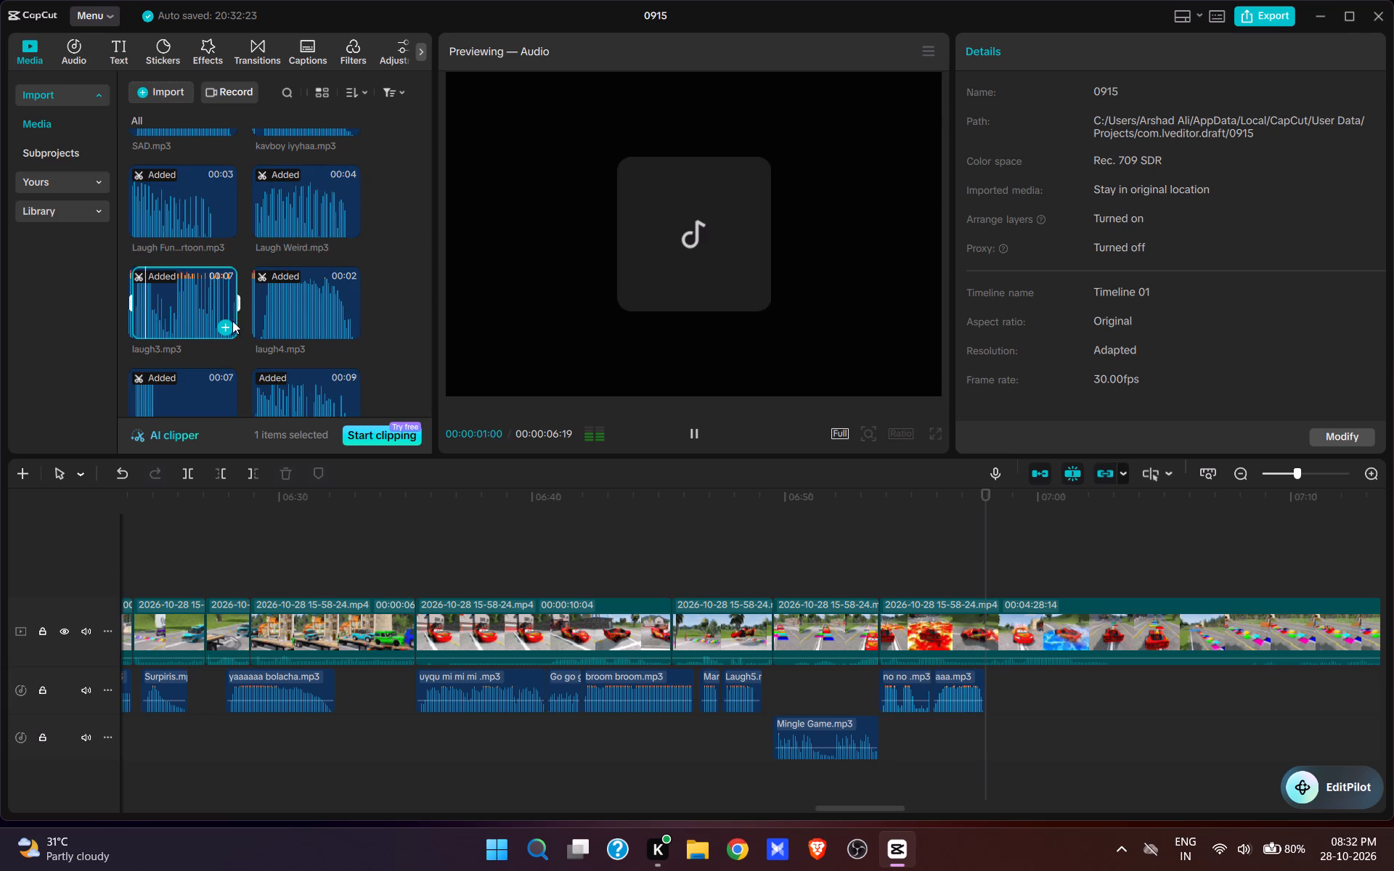
{"action": "left_click", "coordinate": [223, 327]}
{"action": "left_click", "coordinate": [692, 438]}
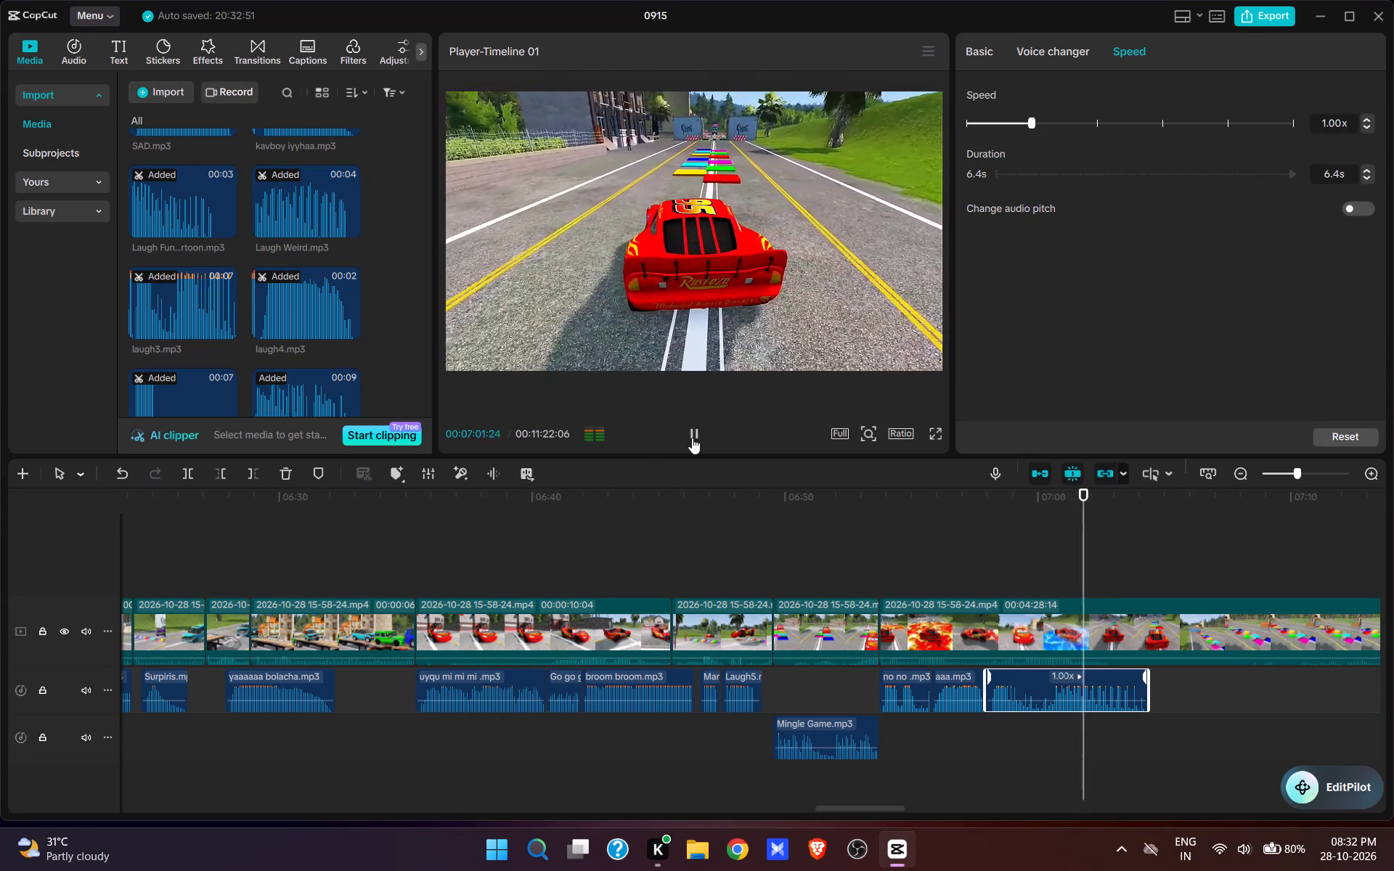
{"action": "key", "text": "space"}
Split the video at 00:07:02:20 and trim the end of laugh3.mp3 to the same point.
{"action": "left_click", "coordinate": [1096, 623]}
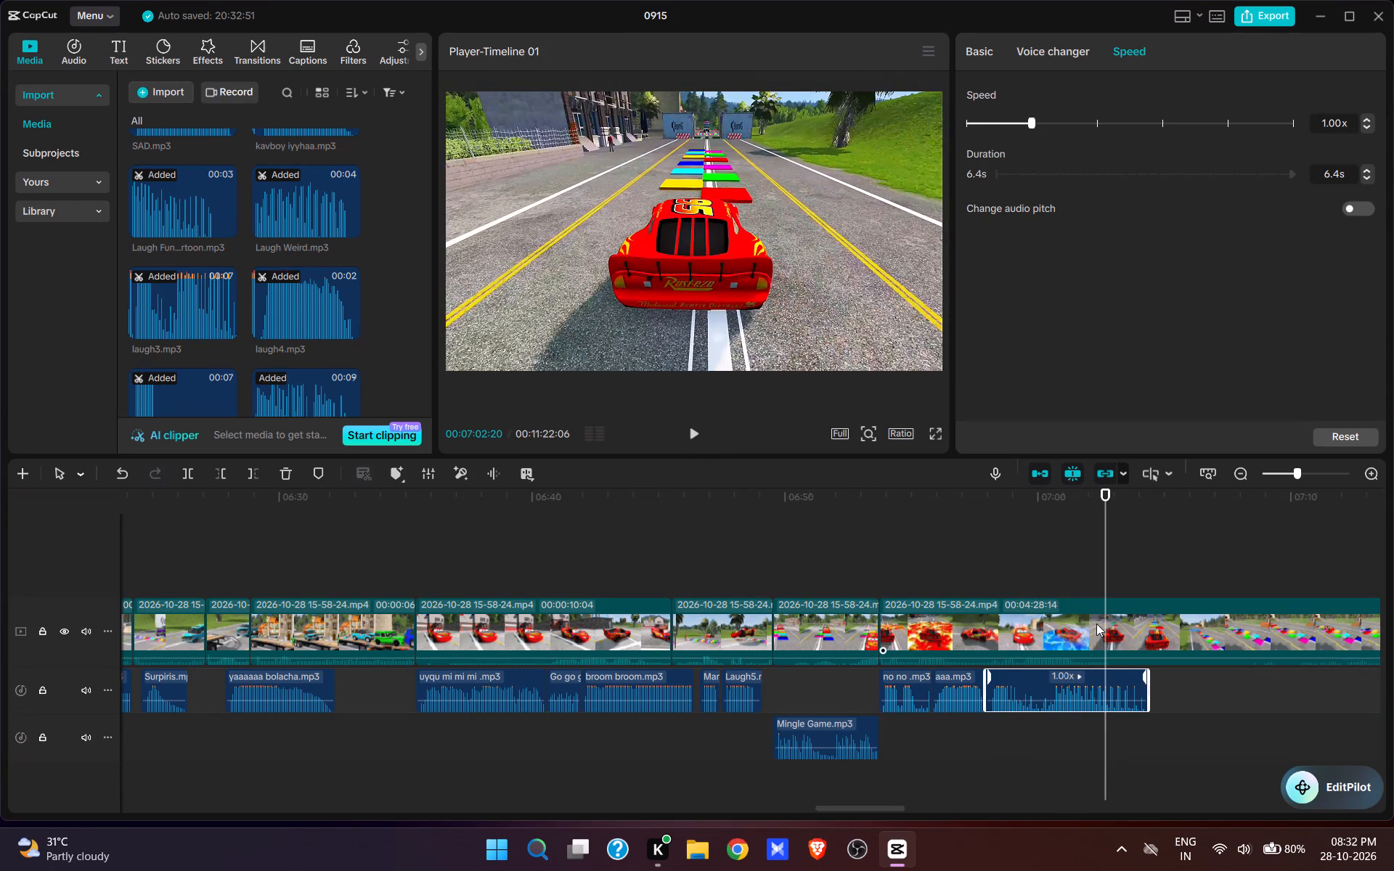
{"action": "key", "text": "w"}
{"action": "left_click", "coordinate": [1086, 690]}
{"action": "key", "text": "e"}
Cut the footage from 00:07:02:20 to 00:07:08:13, up to where the race car nears the coloured road tiles.
{"action": "left_click", "coordinate": [1216, 585]}
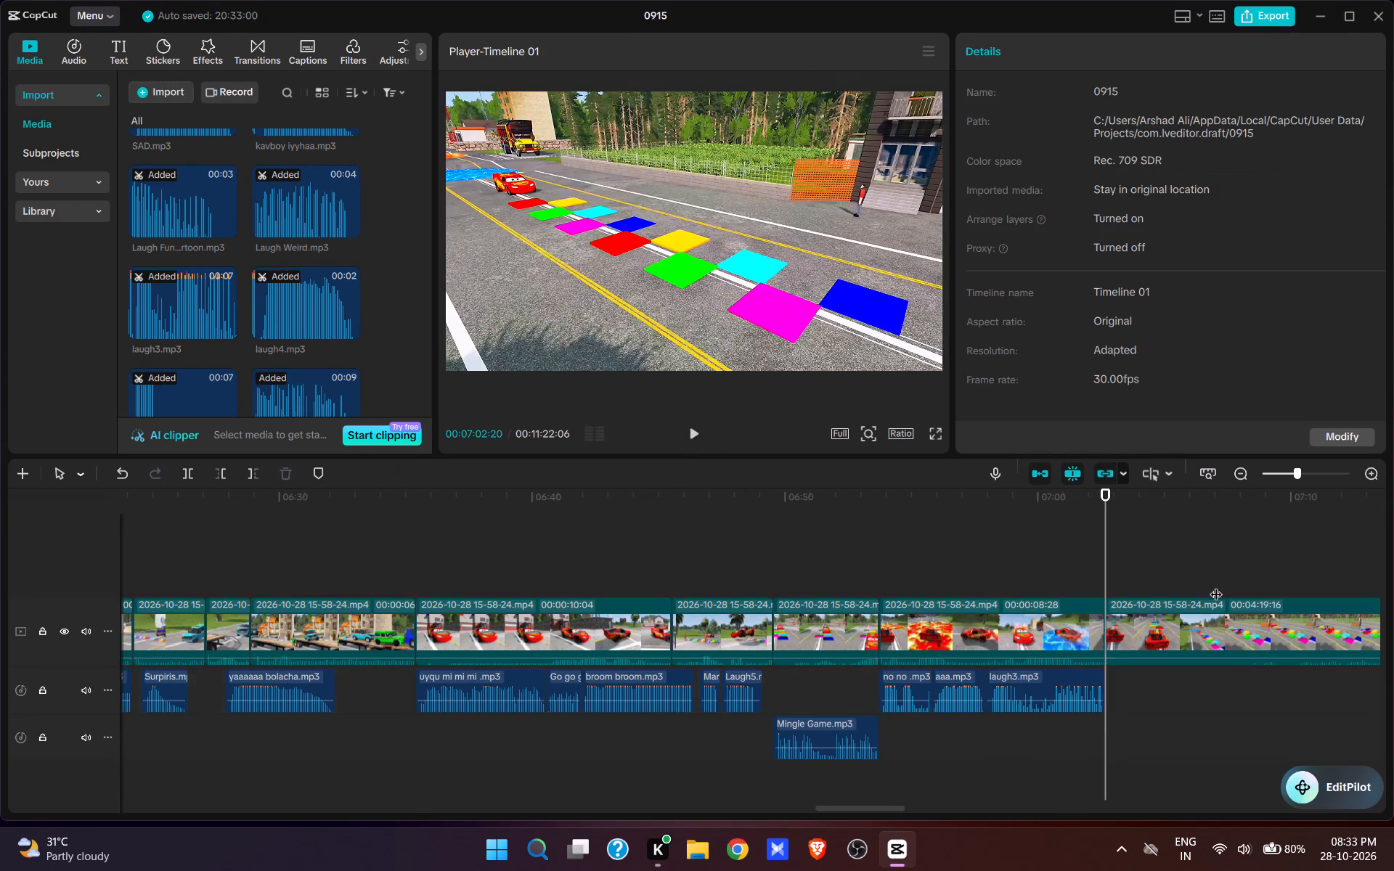
{"action": "key", "text": "space"}
{"action": "key", "text": "space"}
{"action": "key", "text": "space"}
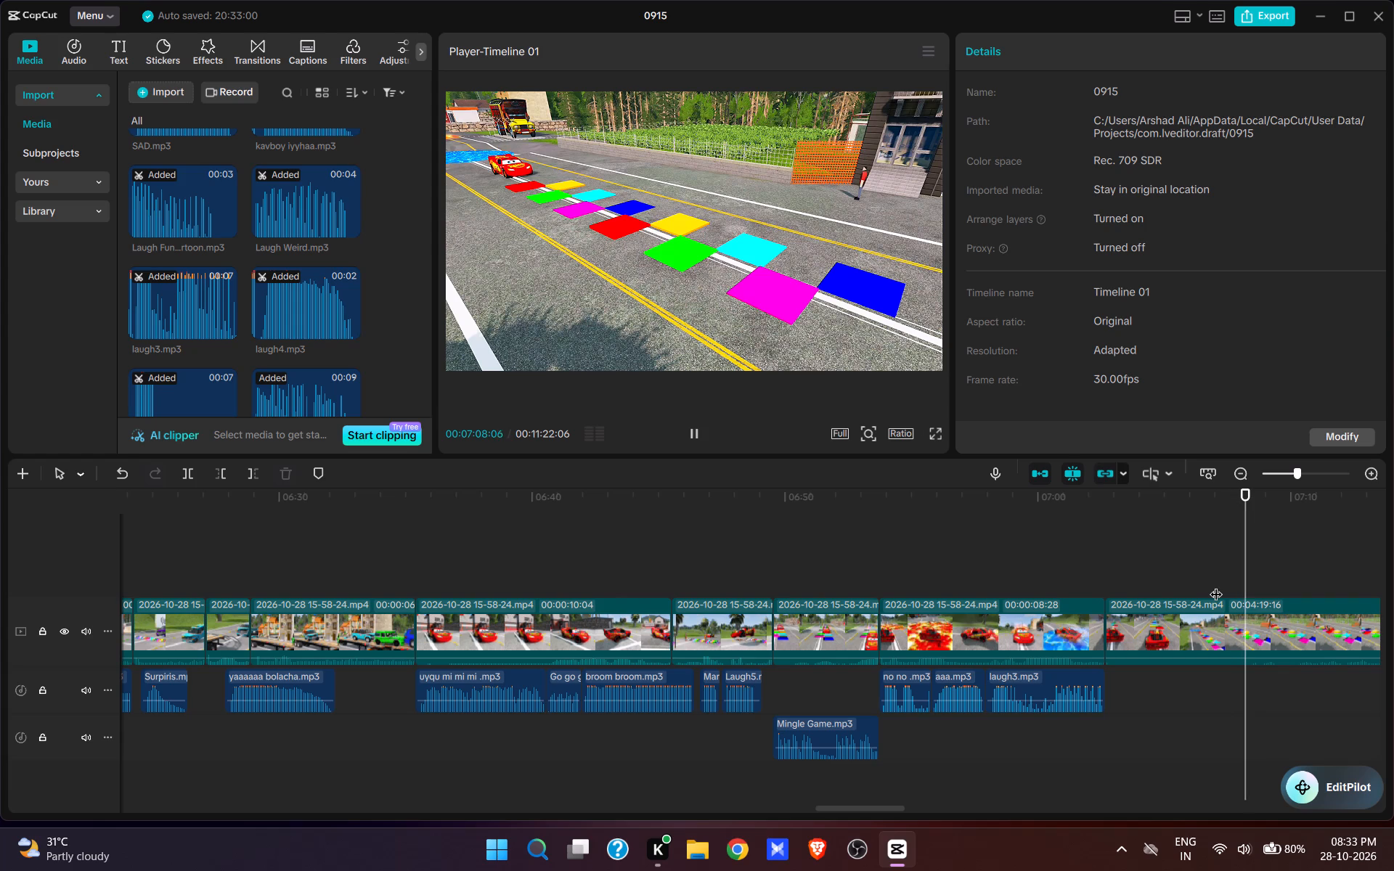
{"action": "key", "text": "space"}
{"action": "left_click", "coordinate": [1255, 580]}
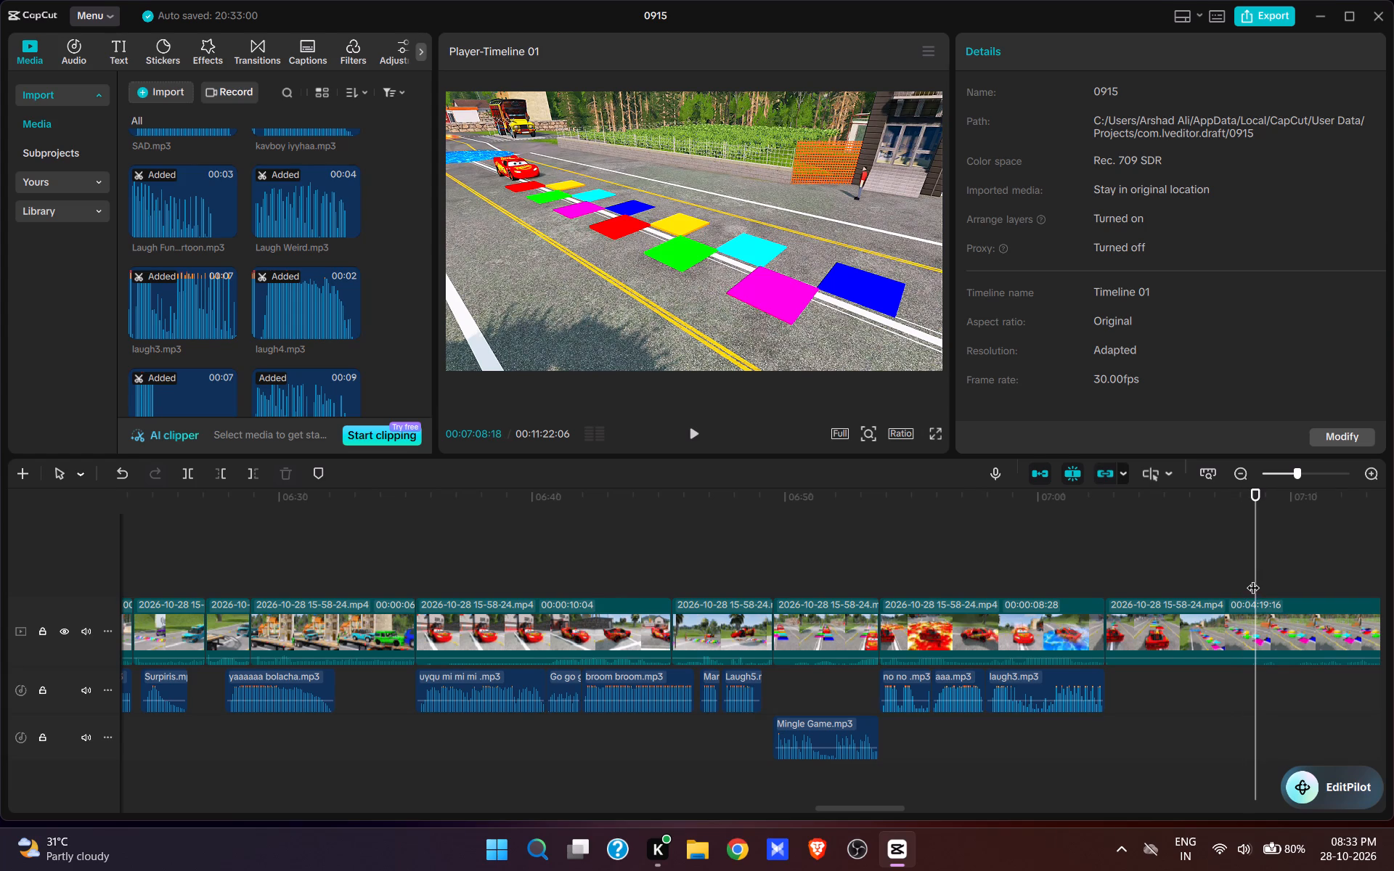
{"action": "left_click", "coordinate": [1253, 578]}
{"action": "left_click", "coordinate": [1251, 578]}
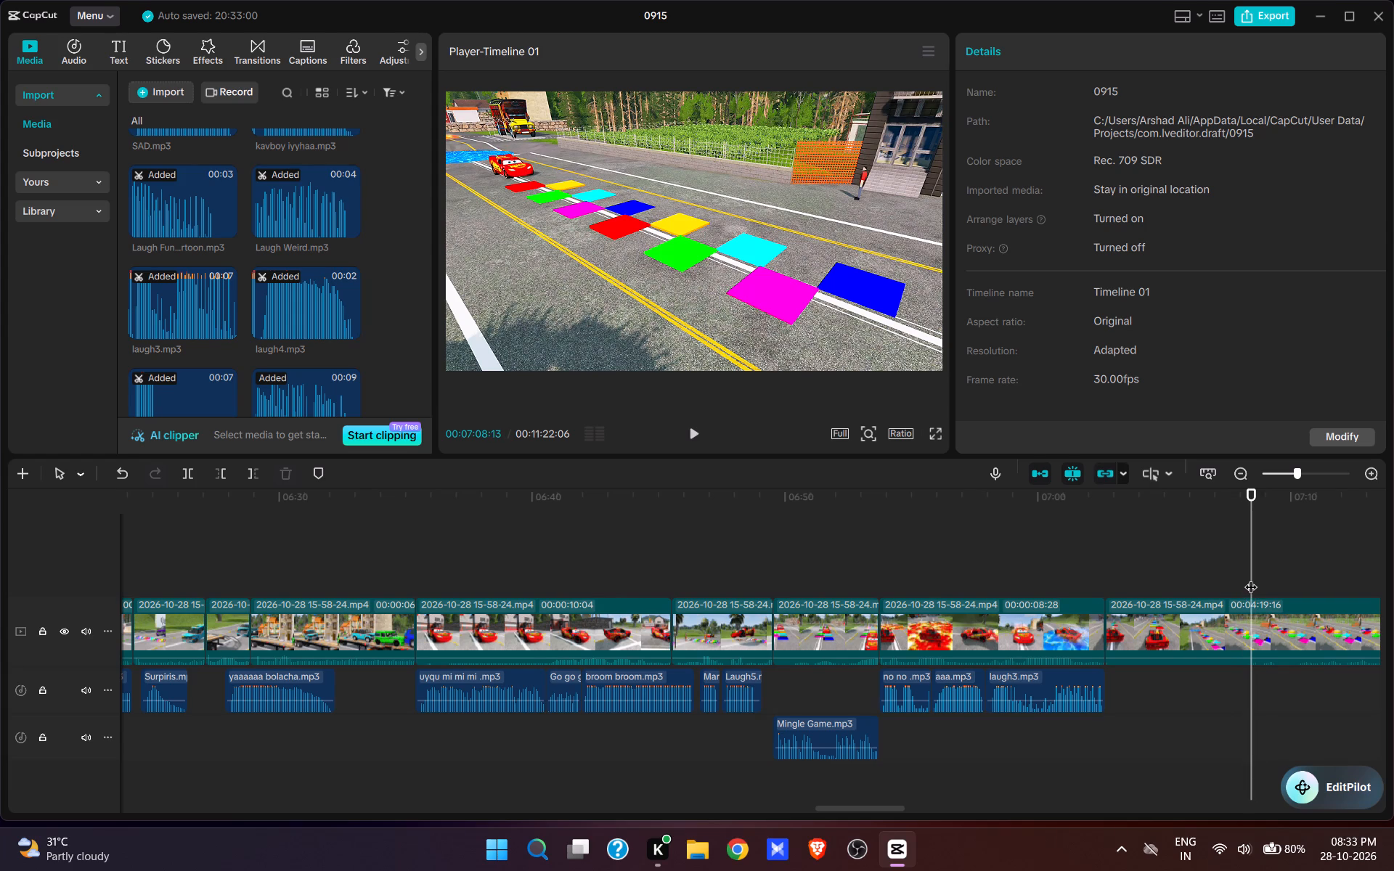
{"action": "key", "text": "q"}
Paste Mingle Game.mp3 at 00:07:02:20, where the race car crosses the coloured tiles, and preview it.
{"action": "key", "text": "ctrl+v"}
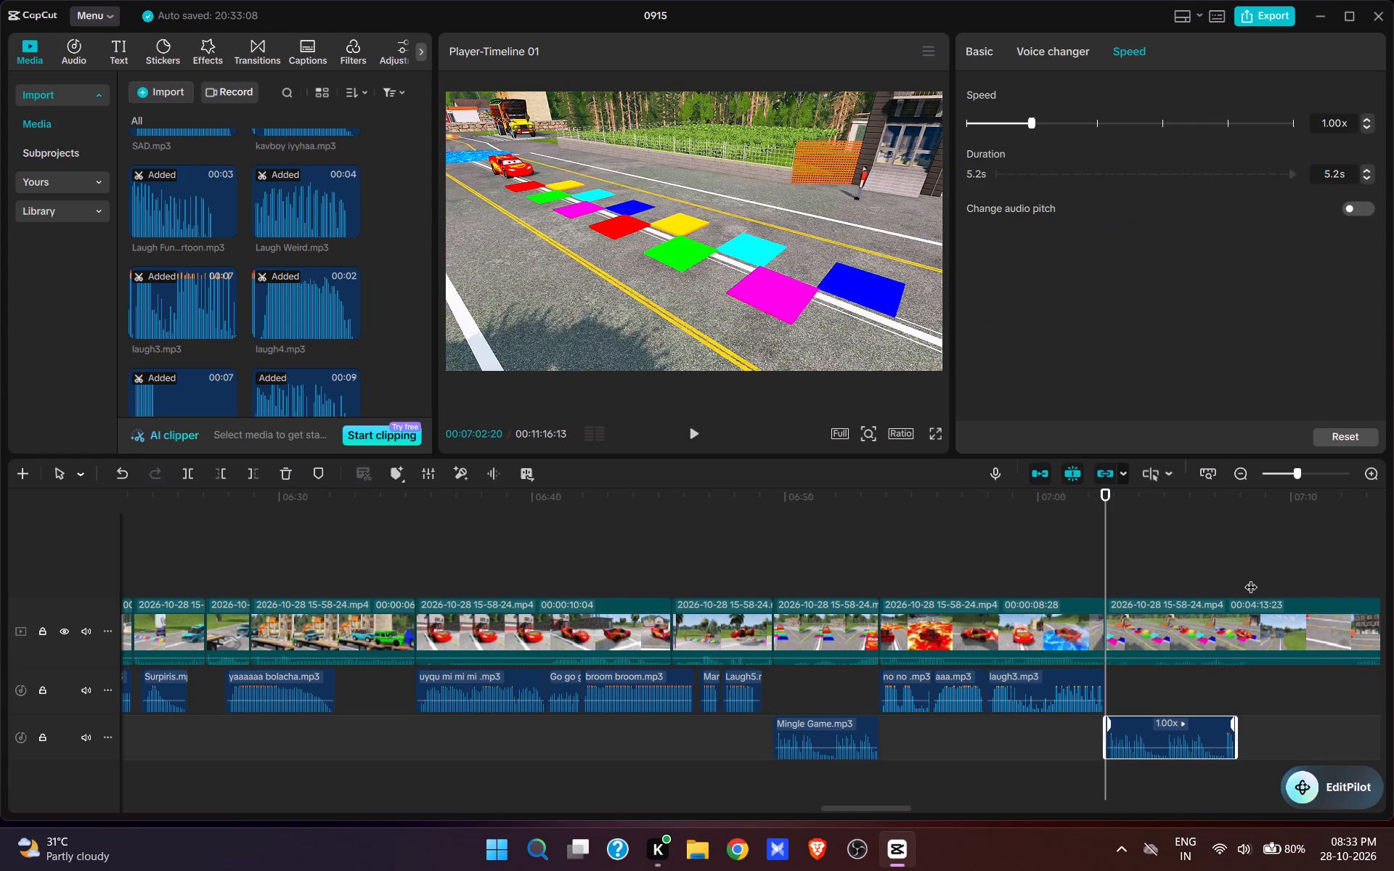
{"action": "key", "text": "space"}
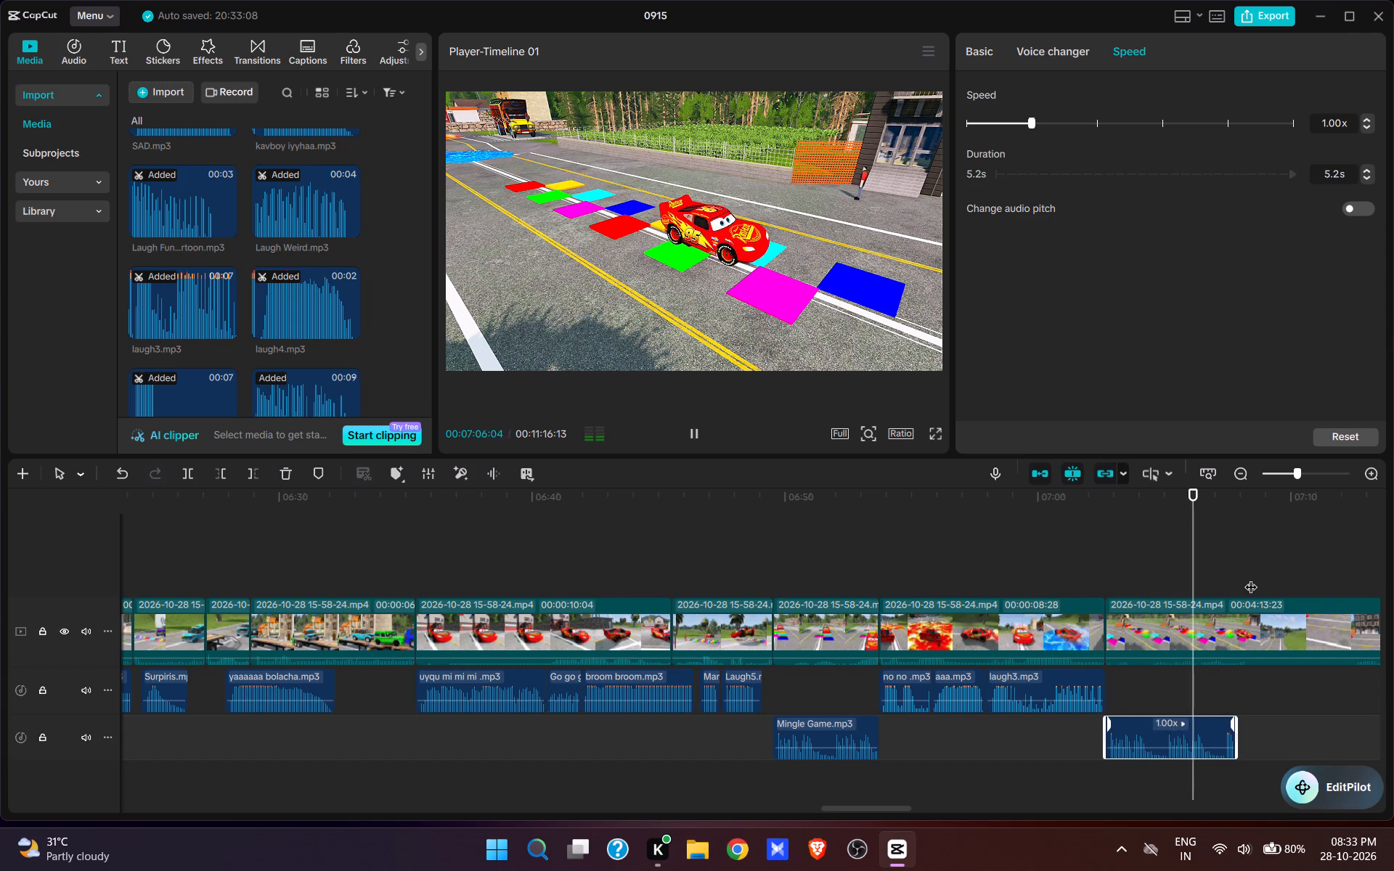
{"action": "key", "text": "space"}
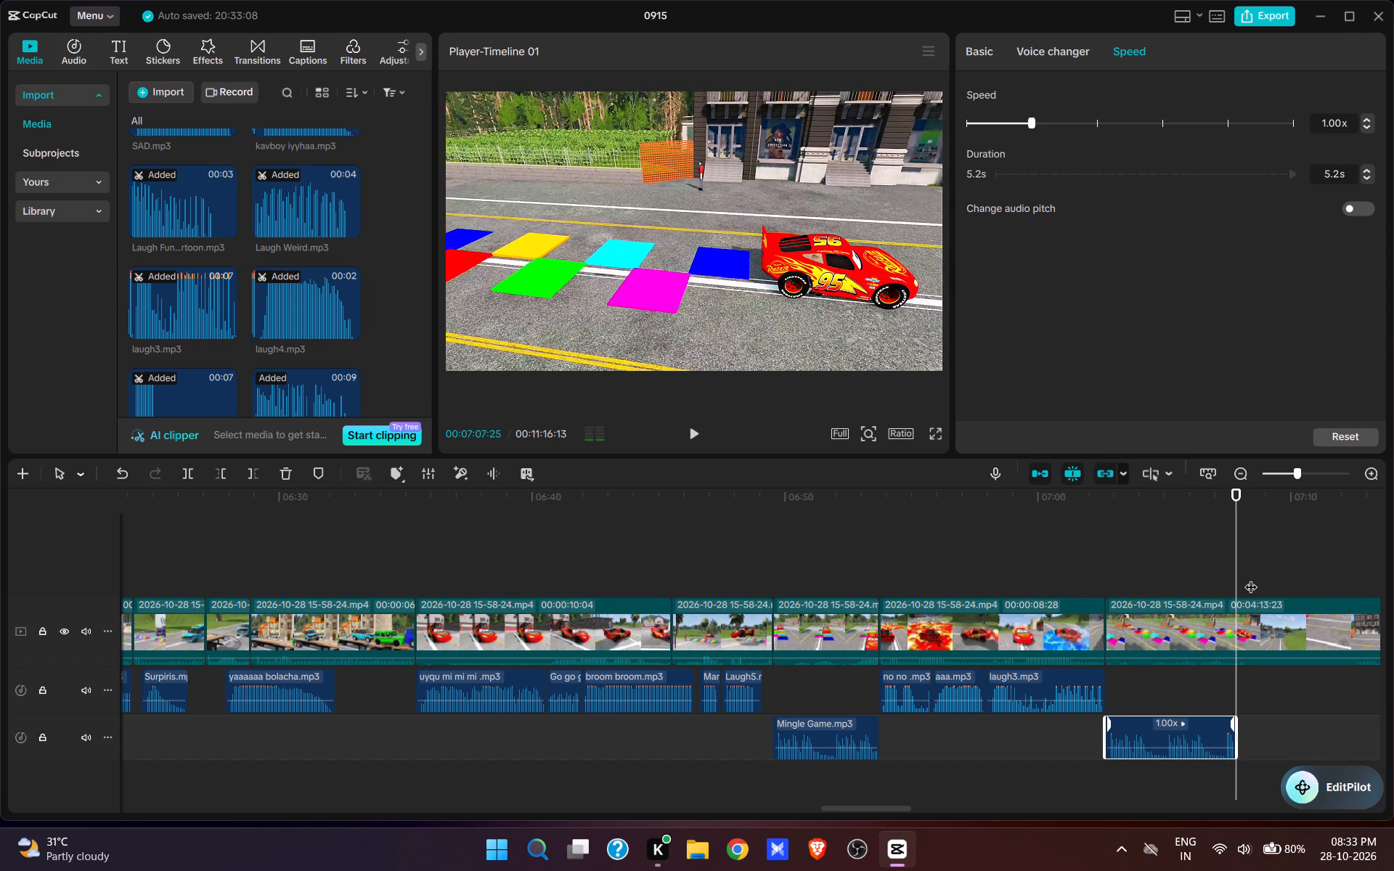
{"action": "key", "text": "space"}
{"action": "key", "text": "space"}
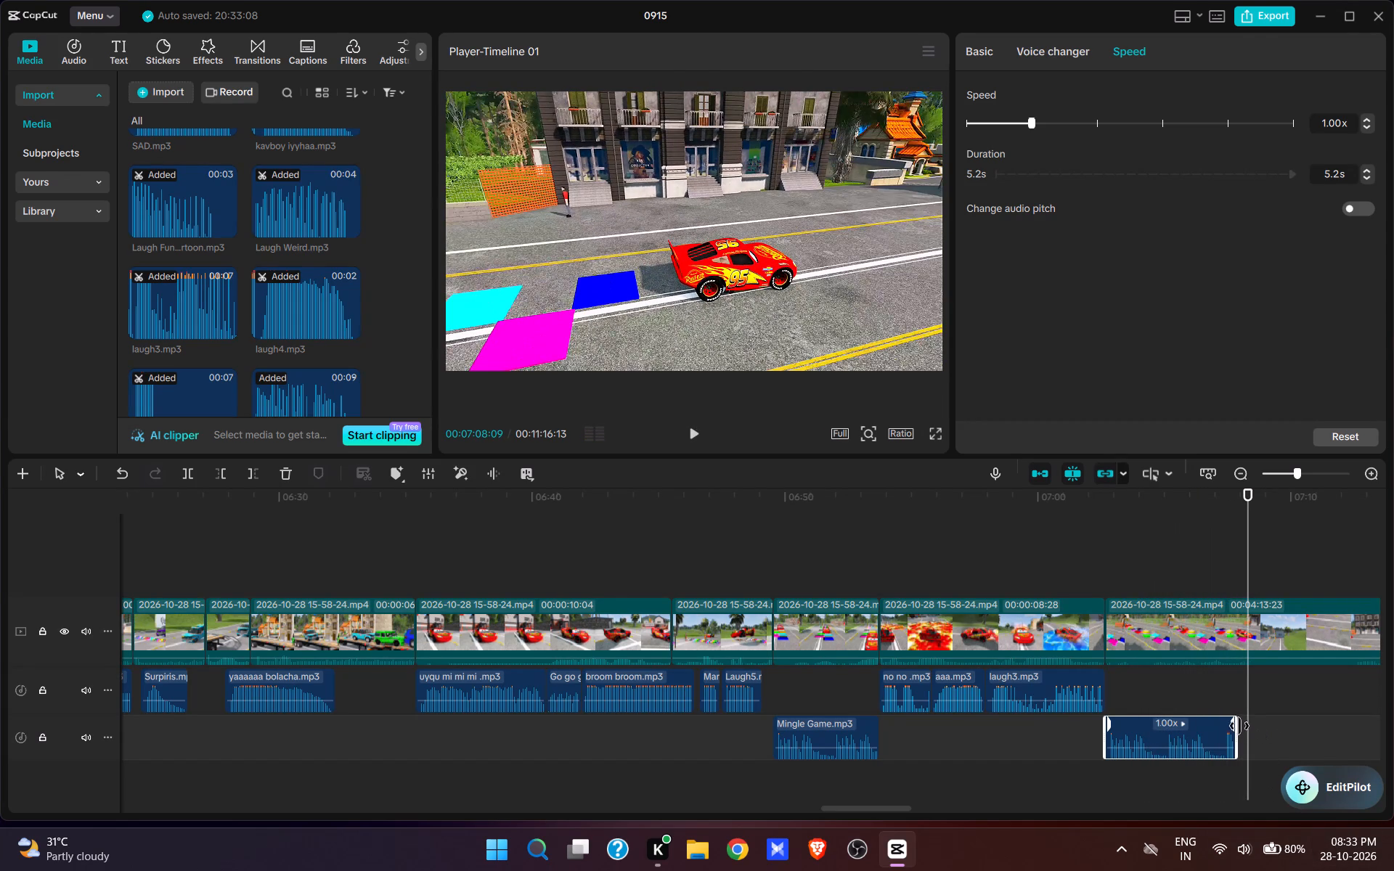
Extend the end of the pasted Mingle Game.mp3 to a 5.9 s duration and preview the tile crossing.
{"action": "left_click_drag", "start_coordinate": [1236, 725], "coordinate": [1246, 724]}
{"action": "left_click", "coordinate": [1228, 735]}
{"action": "left_click_drag", "start_coordinate": [1239, 734], "coordinate": [1254, 732]}
{"action": "left_click", "coordinate": [1171, 541]}
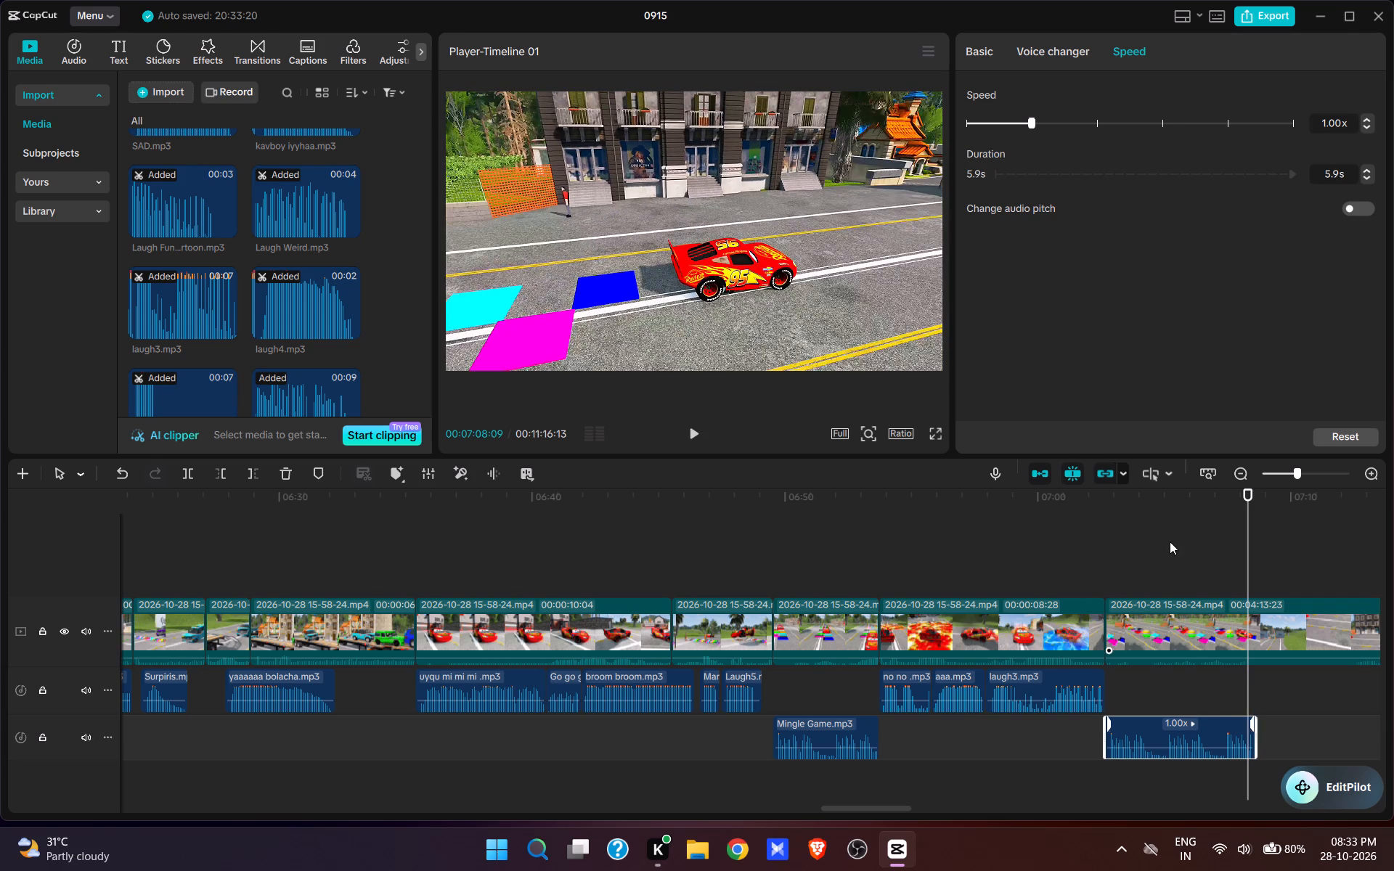
{"action": "key", "text": "space"}
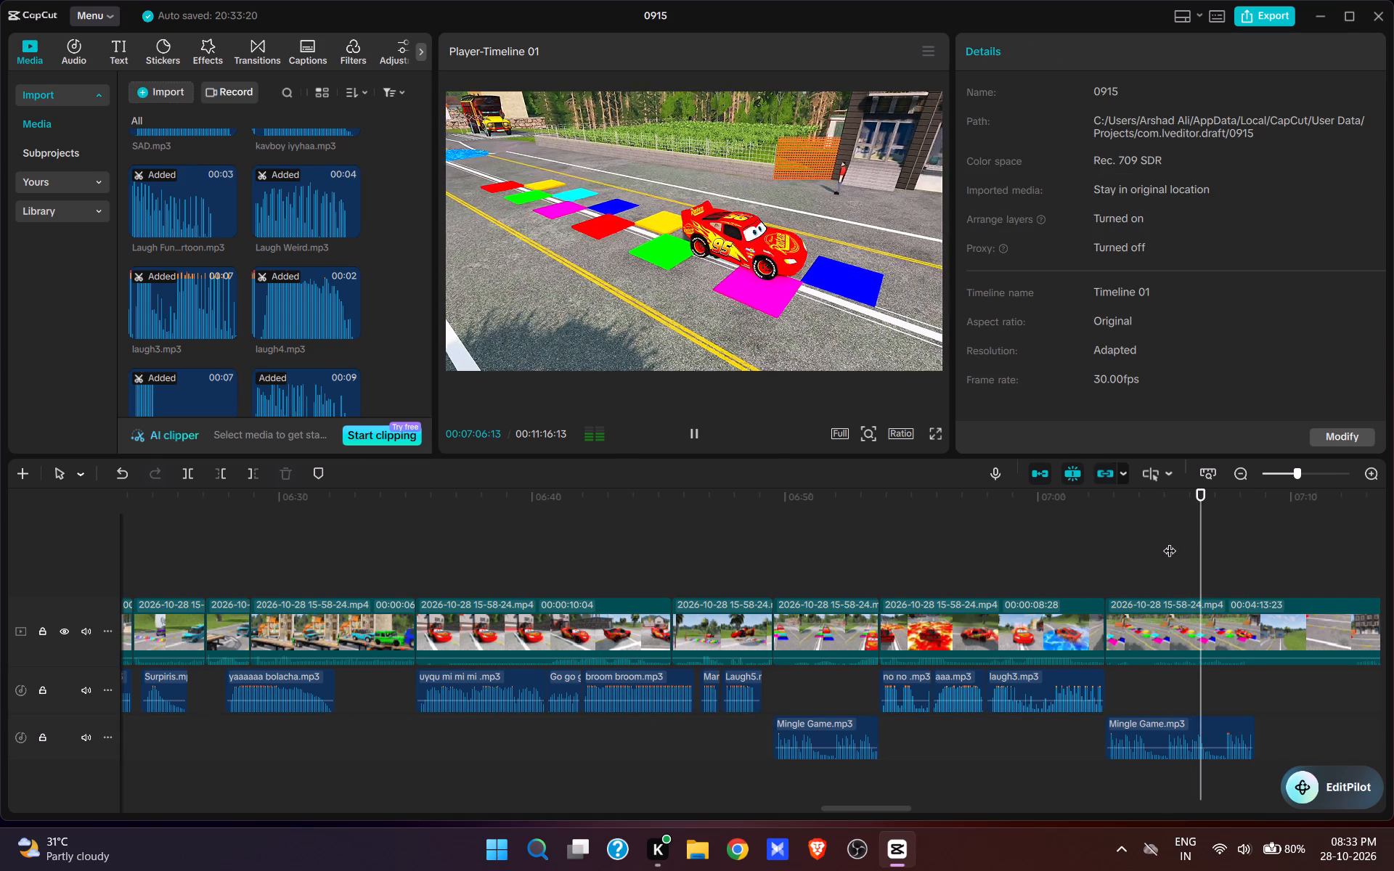
{"action": "key", "text": "space"}
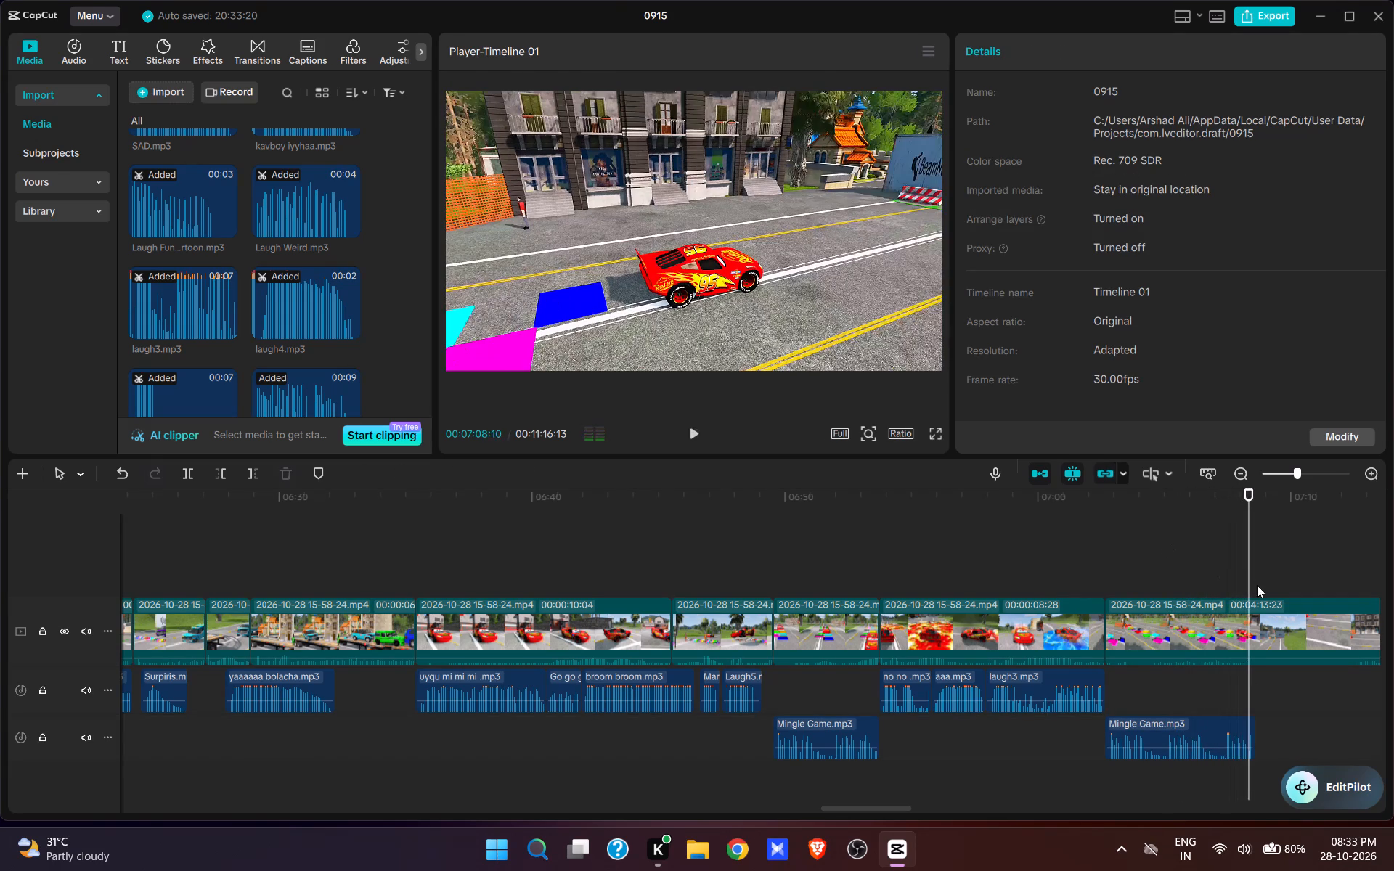
Split the video at 00:07:07:28, as the race car leaves the tiles, and trim the end of Mingle Game.mp3 there.
{"action": "left_click", "coordinate": [1239, 581]}
{"action": "key", "text": "space"}
{"action": "left_click", "coordinate": [1239, 581]}
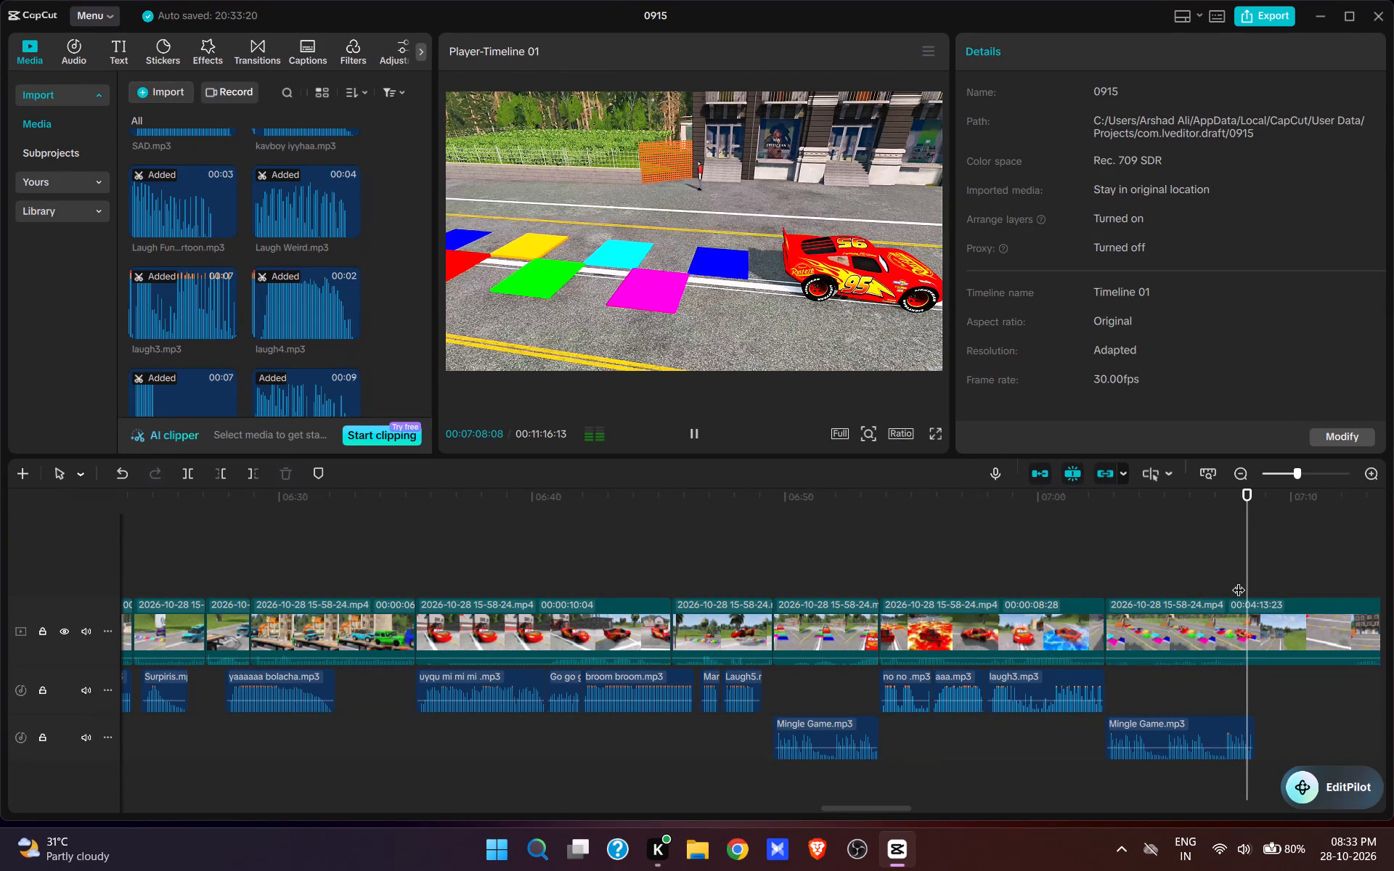
{"action": "left_click", "coordinate": [1237, 649]}
{"action": "key", "text": "w"}
{"action": "left_click", "coordinate": [1238, 740]}
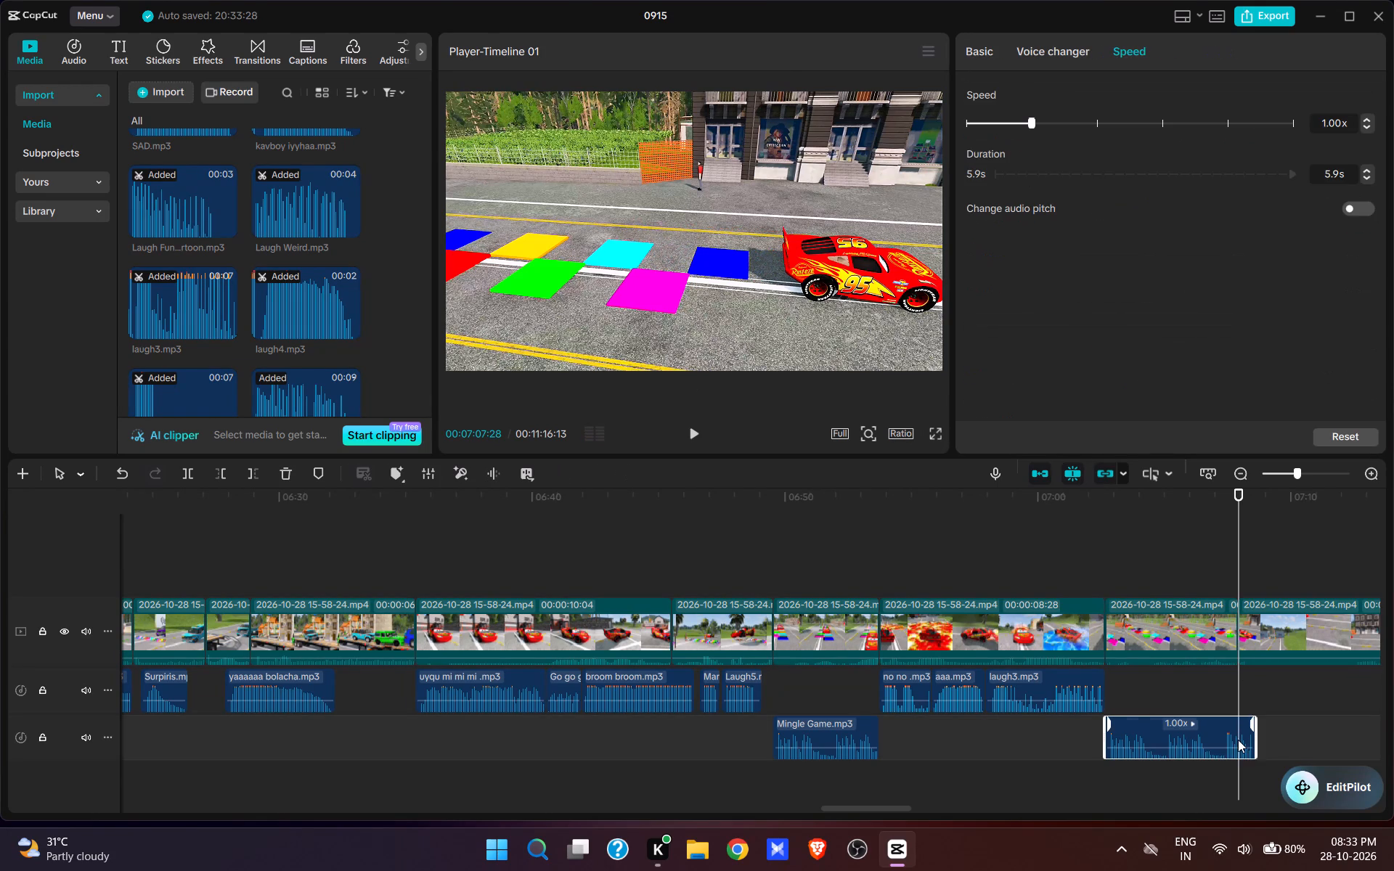
{"action": "key", "text": "e"}
Cut about 5 seconds of footage following 00:07:07:28, up to the race car driving past the building, and preview the join.
{"action": "left_click_drag", "start_coordinate": [1248, 743], "coordinate": [1093, 737]}
{"action": "left_click", "coordinate": [860, 575]}
{"action": "key", "text": "space"}
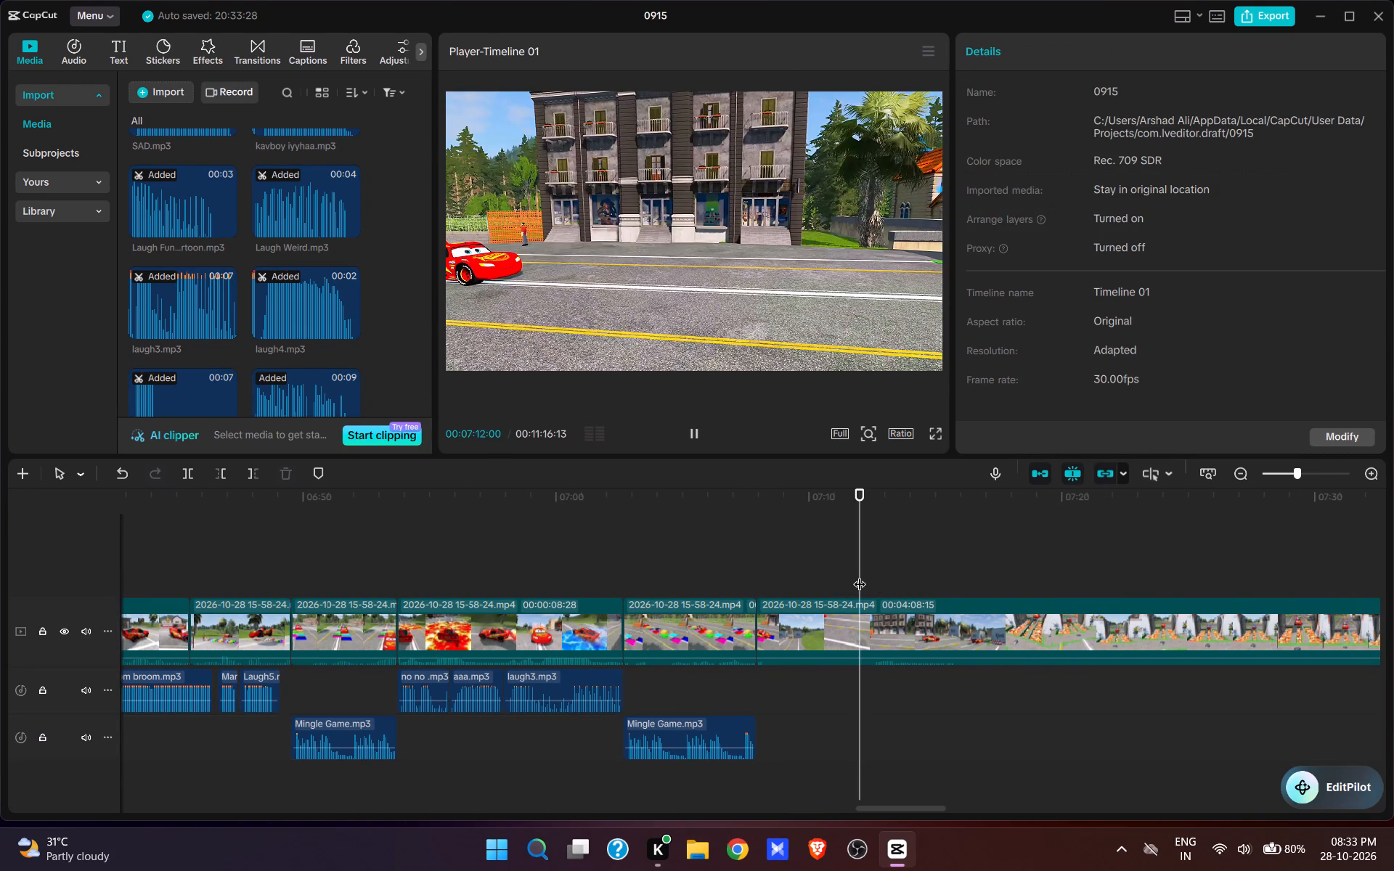
{"action": "key", "text": "space"}
{"action": "type", "text": "q"}
{"action": "key", "text": "space"}
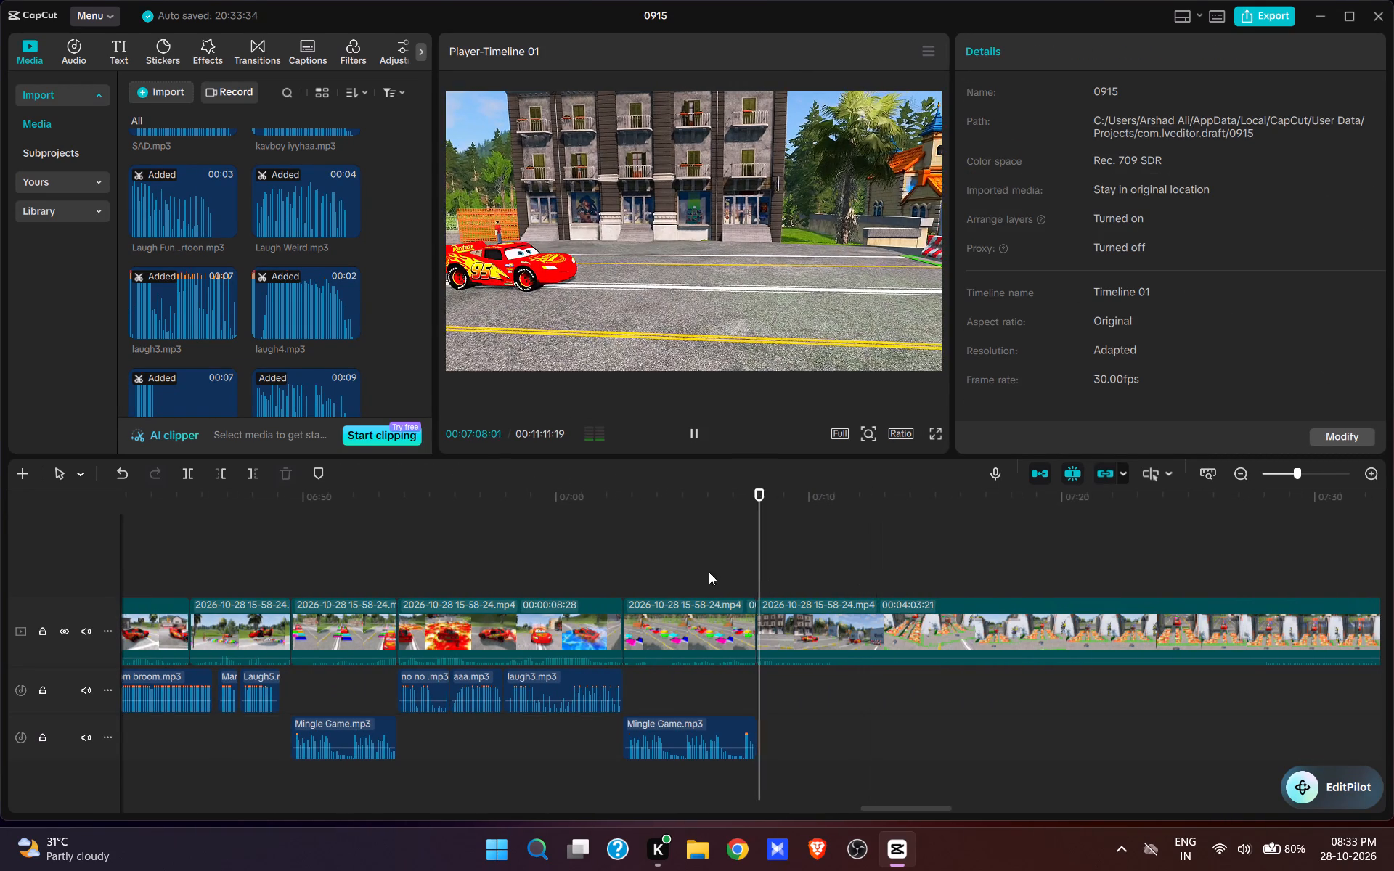
{"action": "key", "text": "space"}
Add the mixkit car sound ending in no-473.wav at 00:07:07:28, as the race car drives past the building, and preview it.
{"action": "left_click", "coordinate": [754, 577]}
{"action": "scroll", "coordinate": [316, 327], "scroll_direction": "up", "scroll_amount": 6}
{"action": "scroll", "coordinate": [315, 327], "scroll_direction": "down", "scroll_amount": 6}
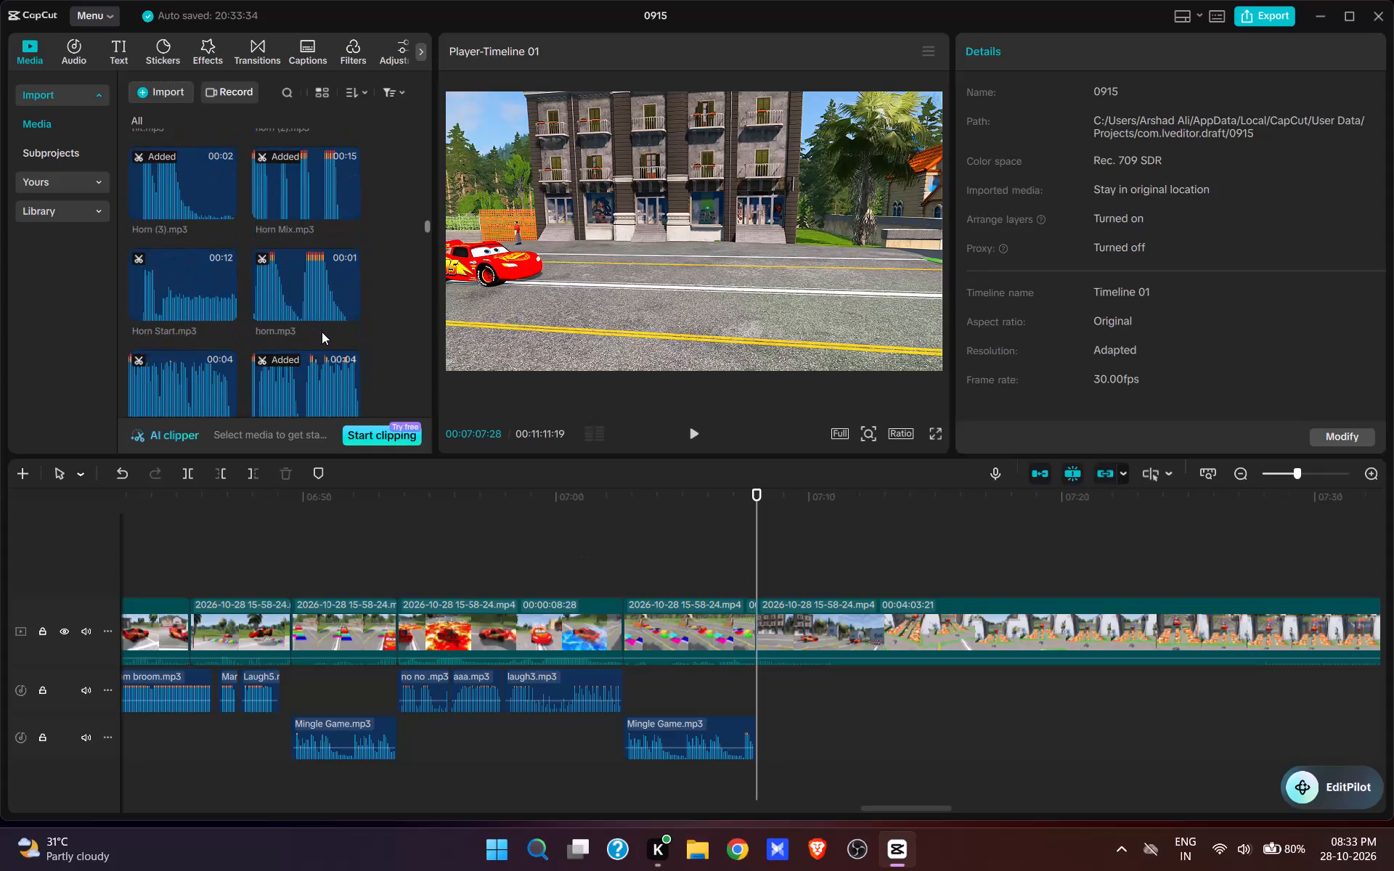
{"action": "scroll", "coordinate": [322, 332], "scroll_direction": "down", "scroll_amount": 5}
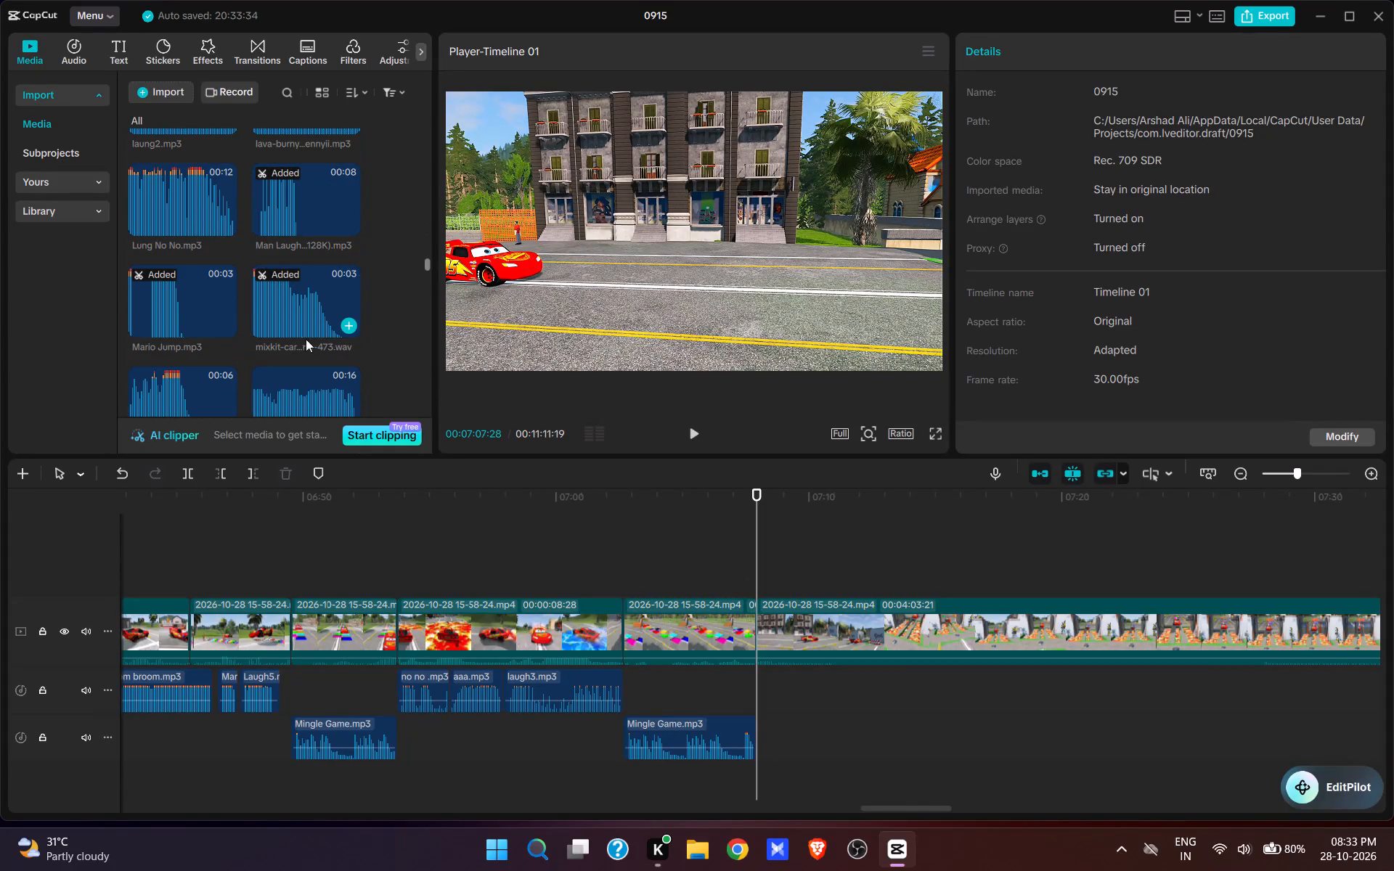
{"action": "left_click", "coordinate": [306, 324]}
{"action": "left_click", "coordinate": [329, 325]}
{"action": "key", "text": "space"}
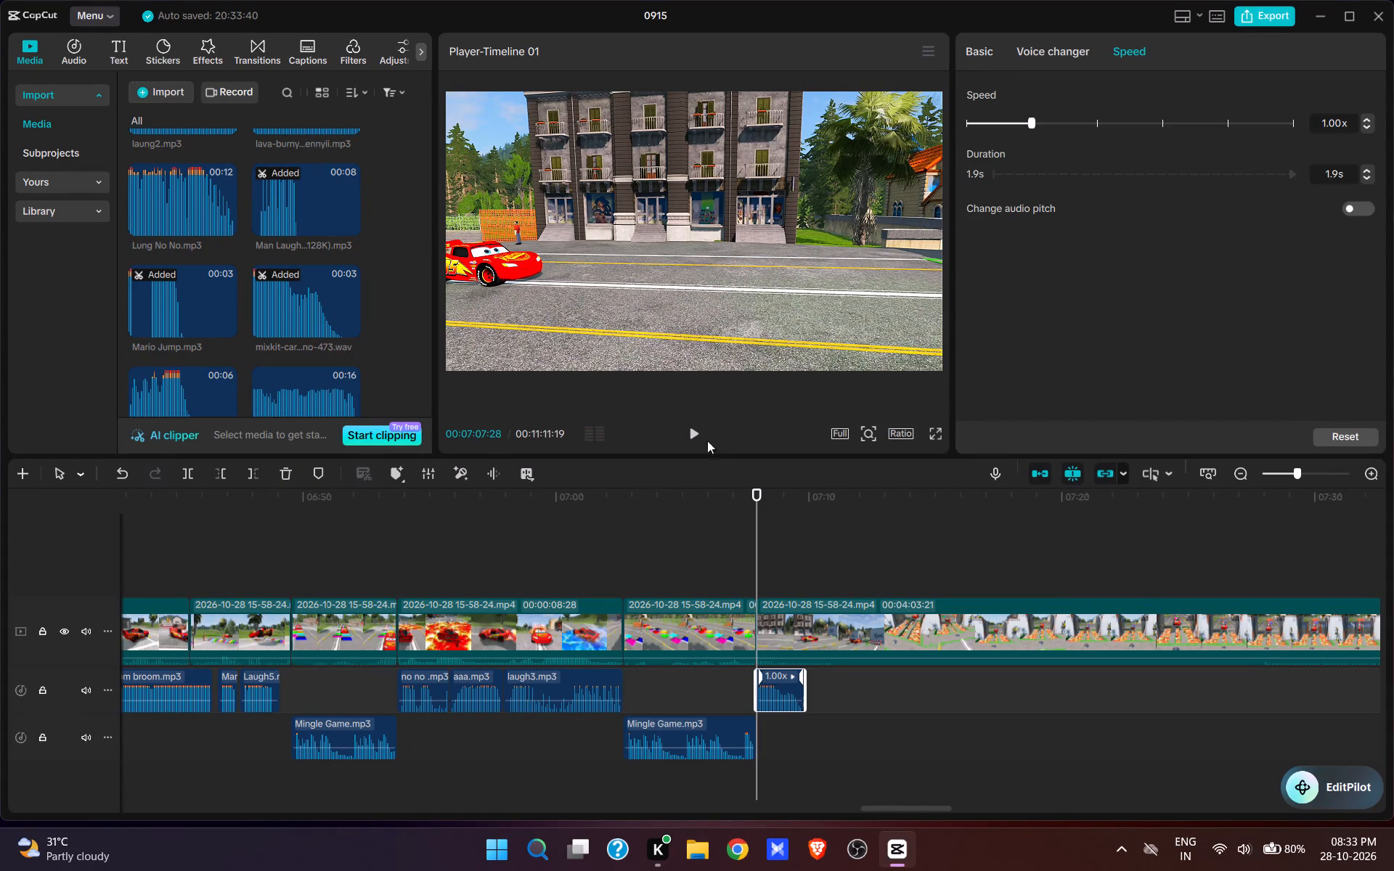
{"action": "left_click", "coordinate": [693, 420]}
{"action": "left_click", "coordinate": [693, 429]}
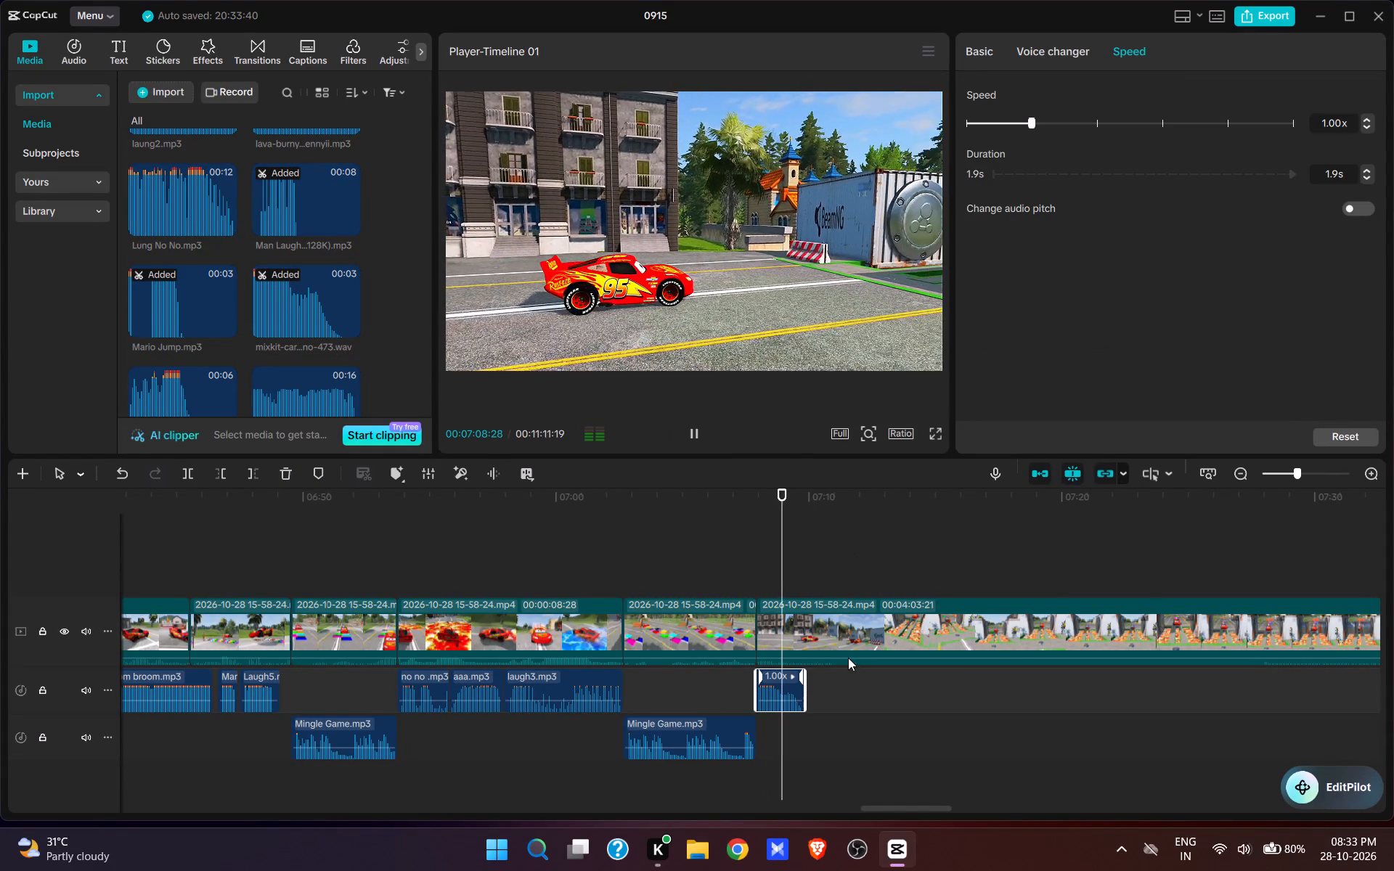
{"action": "key", "text": "space"}
{"action": "key", "text": "space"}
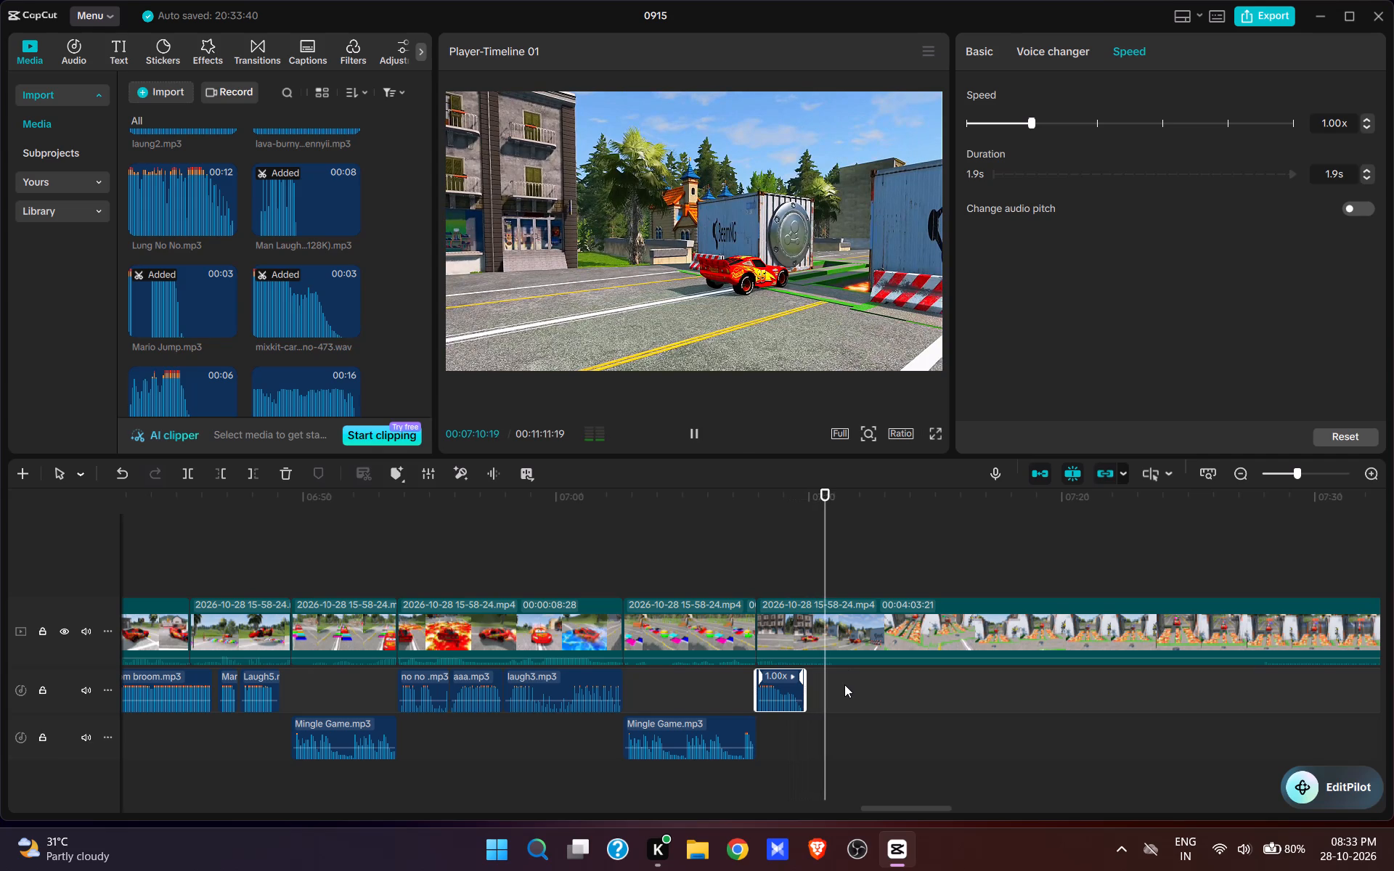
{"action": "key", "text": "space"}
Split the video at 00:07:10:20, where the race car reaches the containers.
{"action": "left_click", "coordinate": [826, 584]}
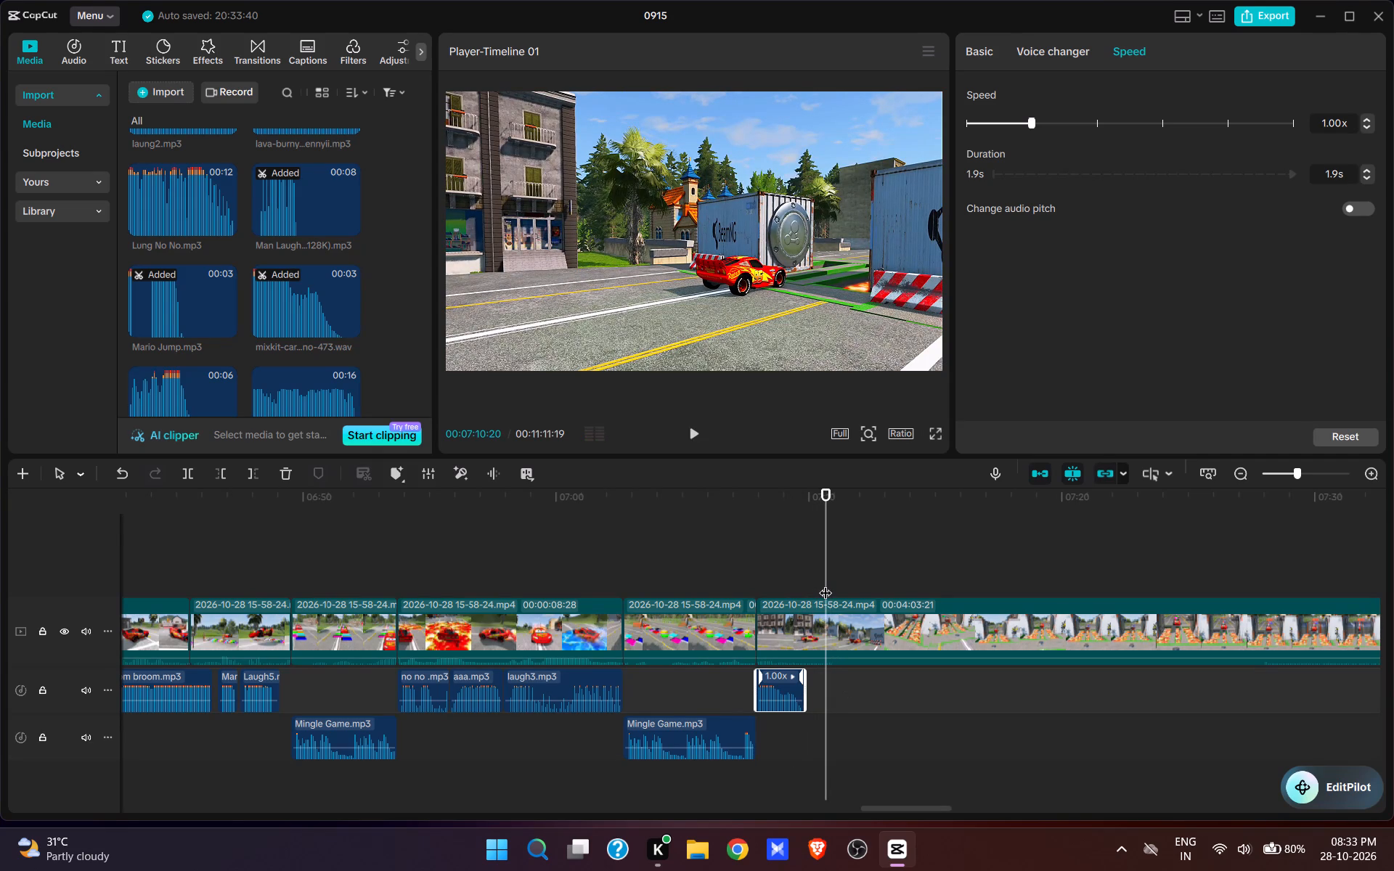
{"action": "key", "text": "w"}
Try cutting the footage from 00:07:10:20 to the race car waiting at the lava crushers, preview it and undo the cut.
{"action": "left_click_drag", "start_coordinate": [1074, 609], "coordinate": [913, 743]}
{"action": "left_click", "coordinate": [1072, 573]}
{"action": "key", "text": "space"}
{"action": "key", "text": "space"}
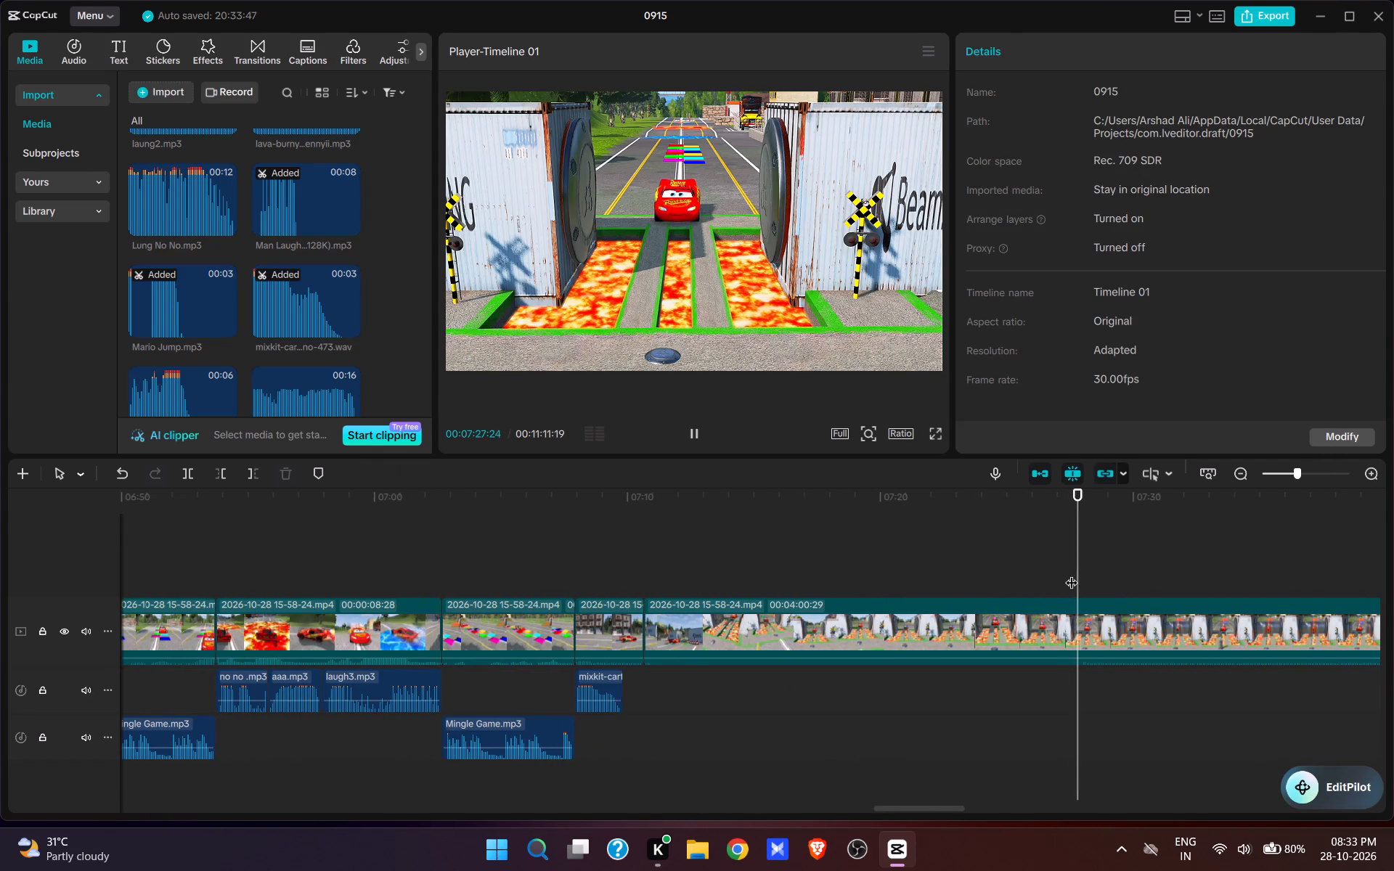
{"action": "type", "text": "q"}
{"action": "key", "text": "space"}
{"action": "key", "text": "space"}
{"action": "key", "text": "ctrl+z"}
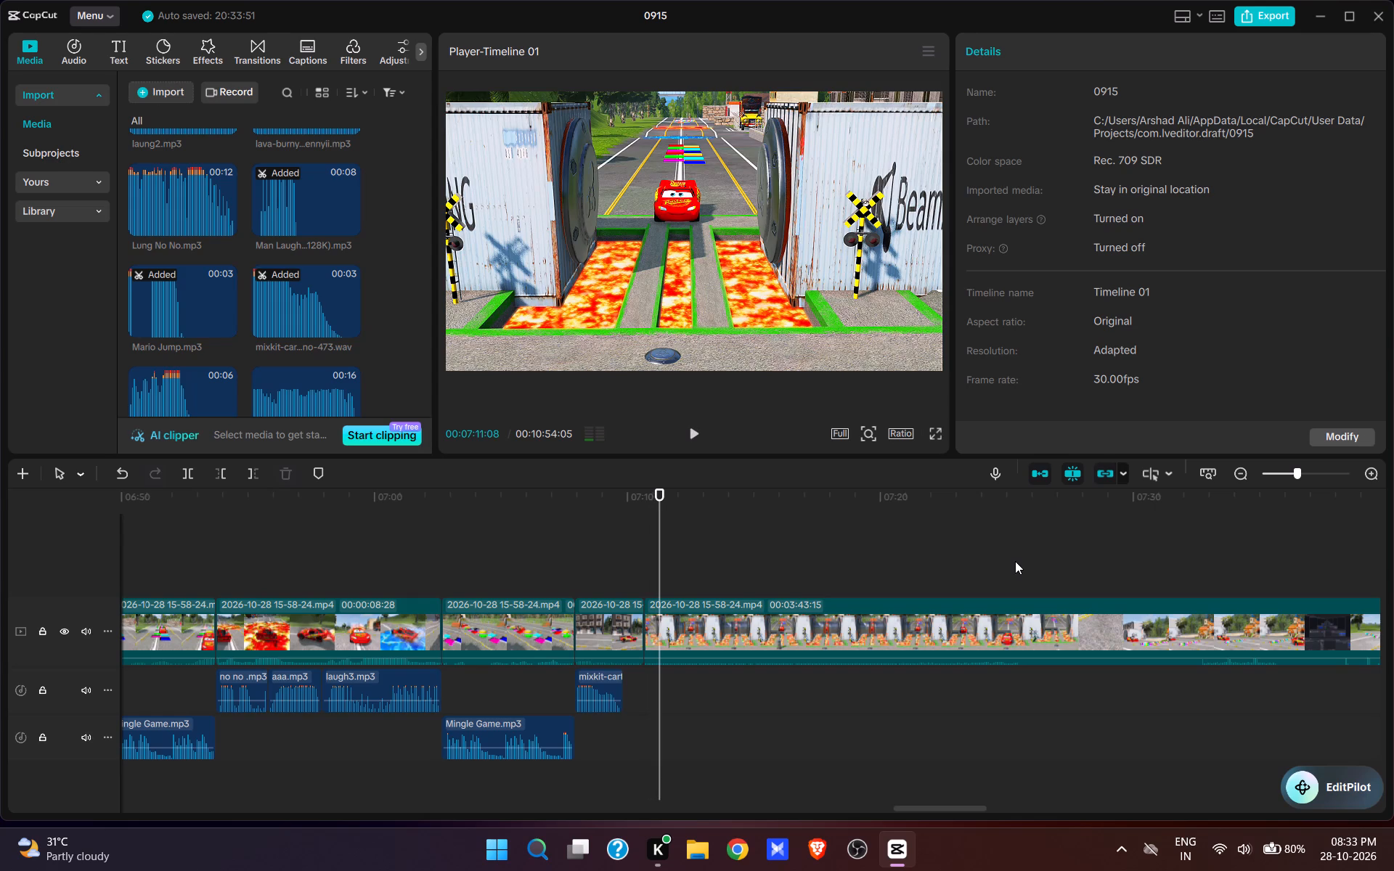
Cut about 17 seconds of footage following 00:07:10:20, up to the race car waiting at the lava crushers, and preview it.
{"action": "left_click", "coordinate": [998, 556]}
{"action": "key", "text": "space"}
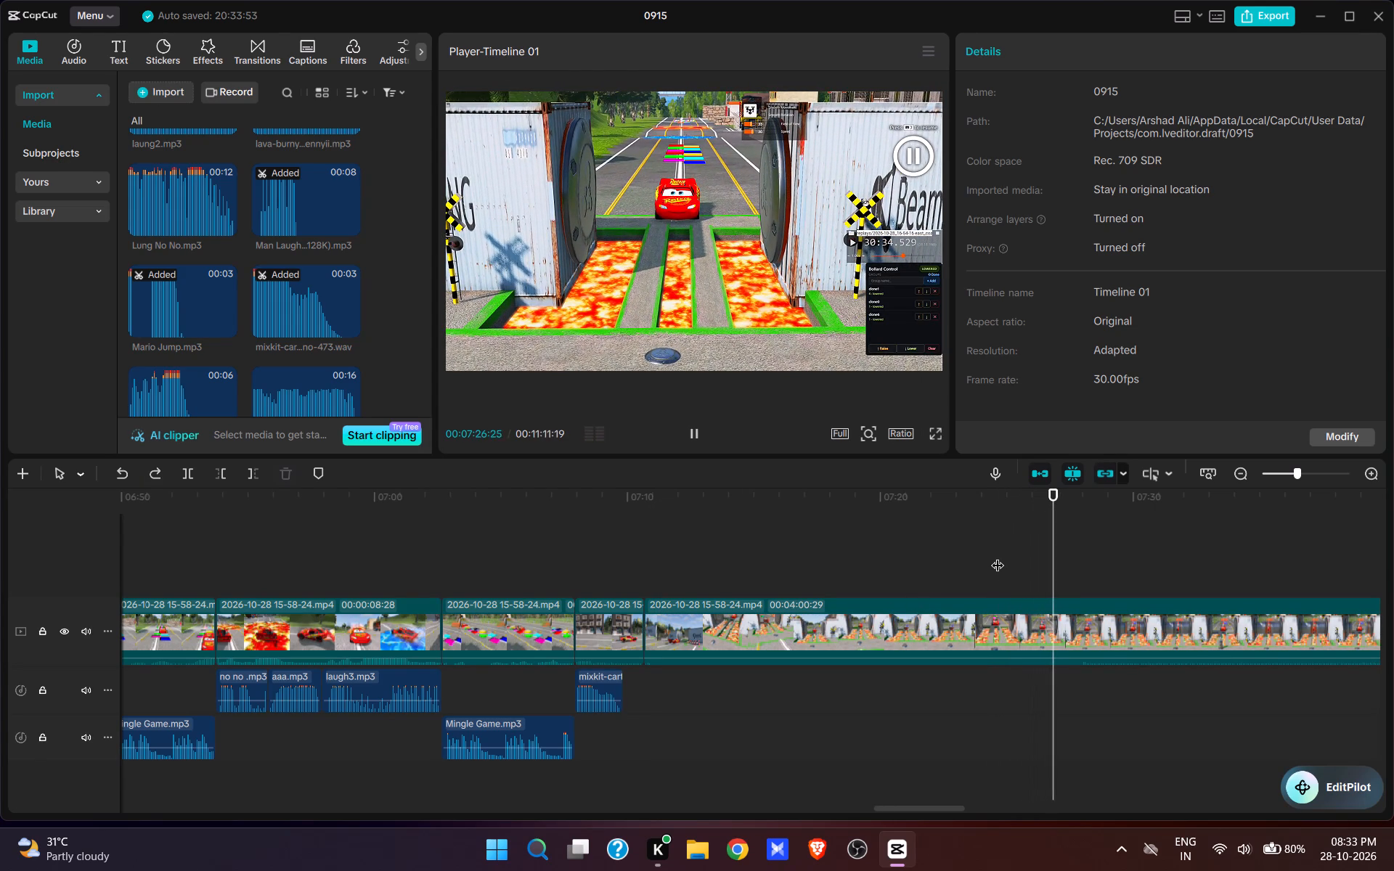
{"action": "key", "text": "space"}
{"action": "type", "text": "q"}
{"action": "key", "text": "space"}
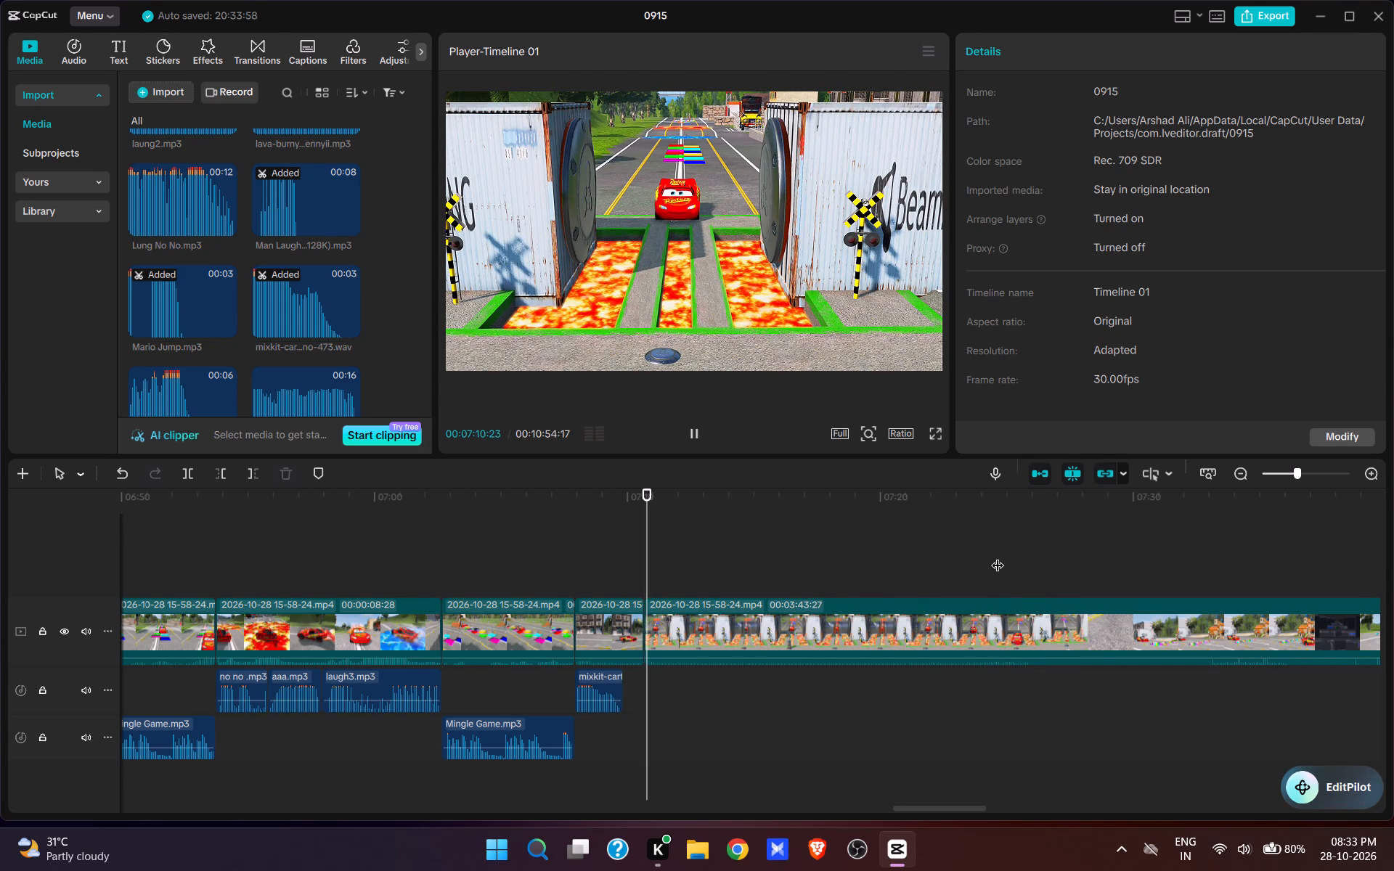
{"action": "key", "text": "space"}
{"action": "key", "text": "space"}
{"action": "key", "text": "space"}
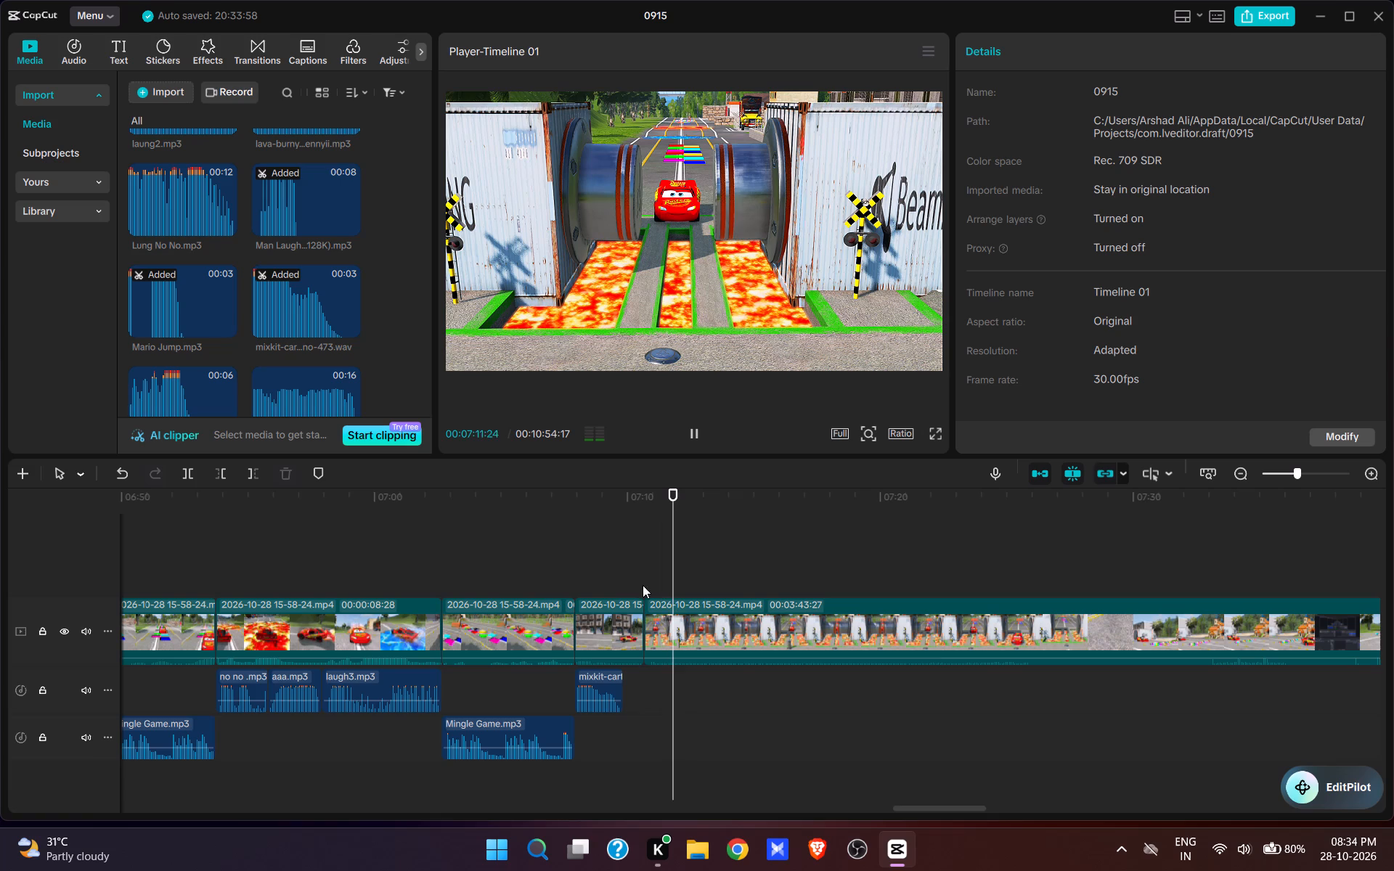
Split the video at 00:07:11:19 and 00:07:12:14, isolating the crushers closing in front of the race car.
{"action": "left_click", "coordinate": [674, 586]}
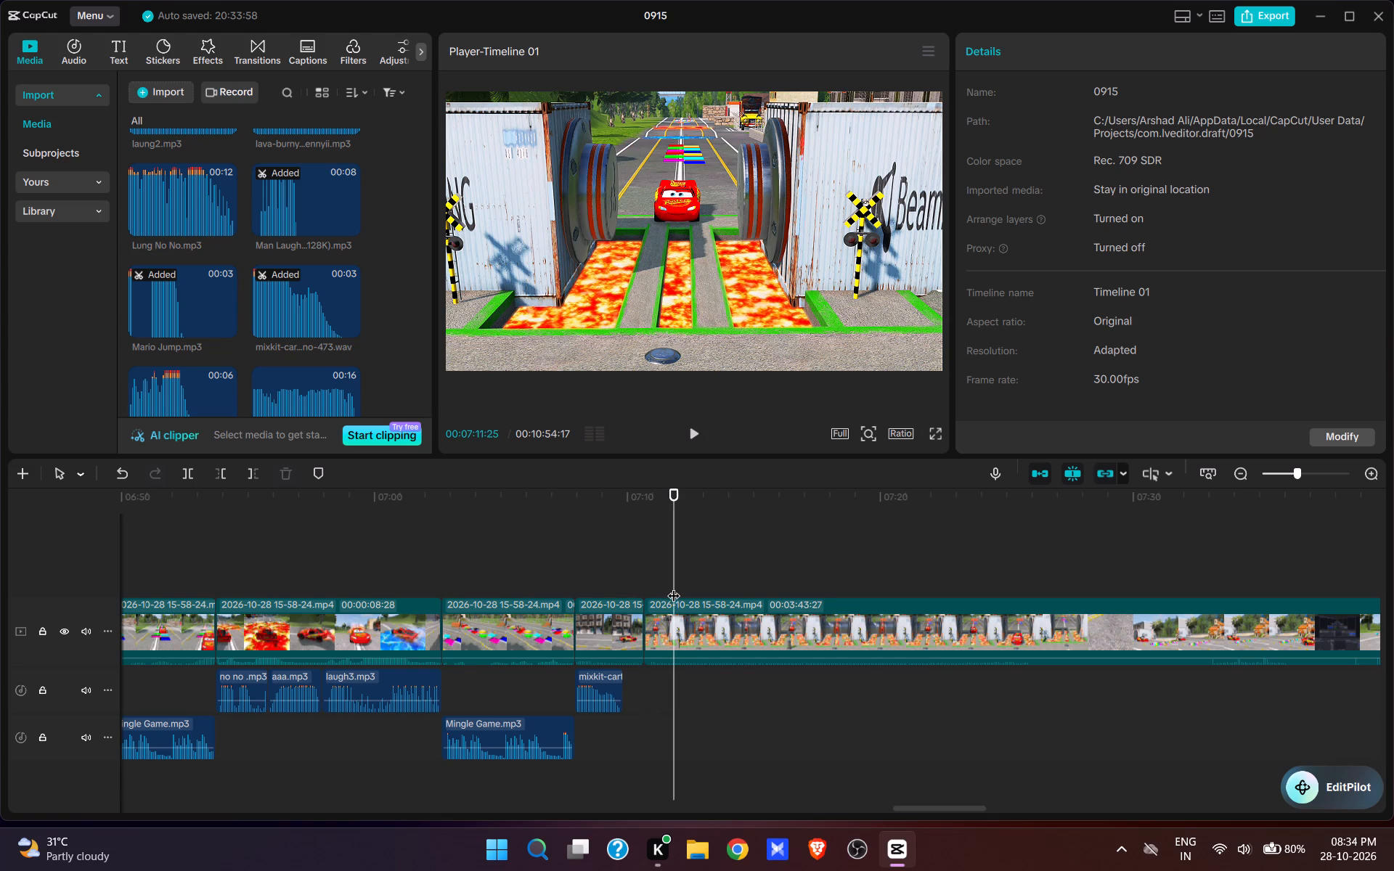
{"action": "left_click", "coordinate": [669, 584]}
{"action": "key", "text": "w"}
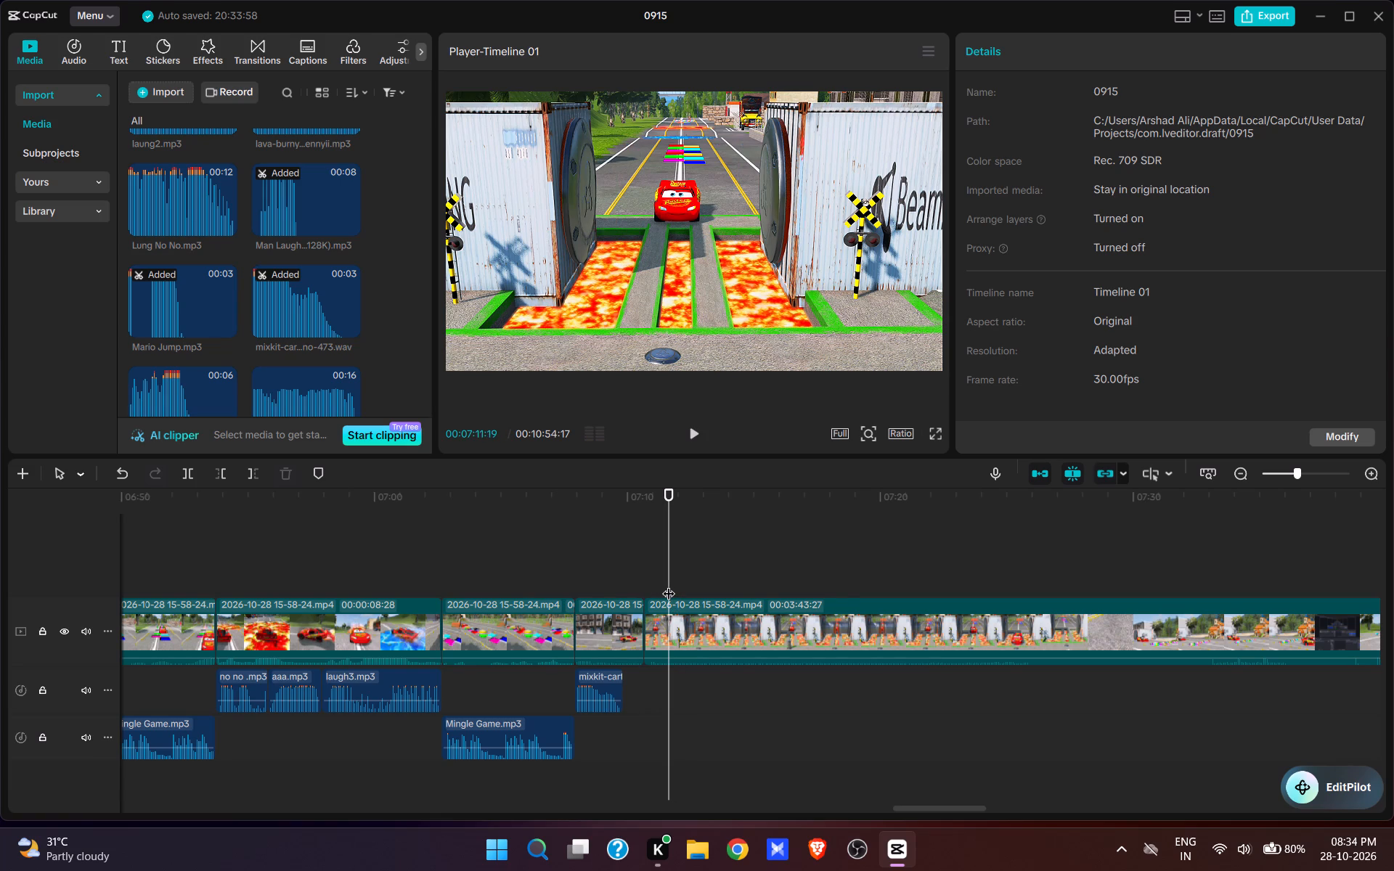
{"action": "key", "text": "space"}
{"action": "key", "text": "space"}
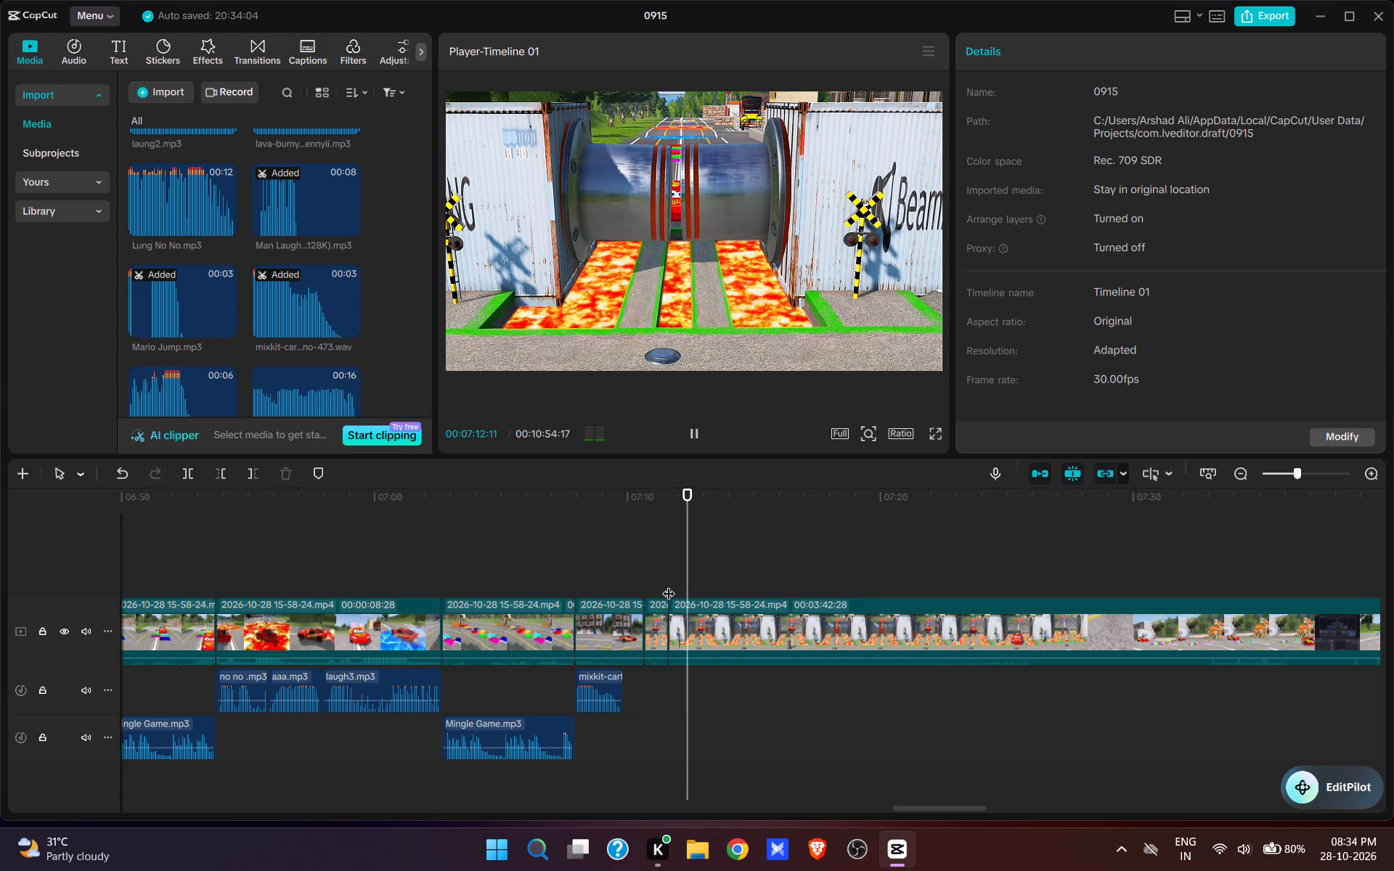
{"action": "key", "text": "w"}
Add the Crane Low.mp3 sound effect at 00:07:11:19, where the crushers close in front of the race car.
{"action": "left_click", "coordinate": [672, 579]}
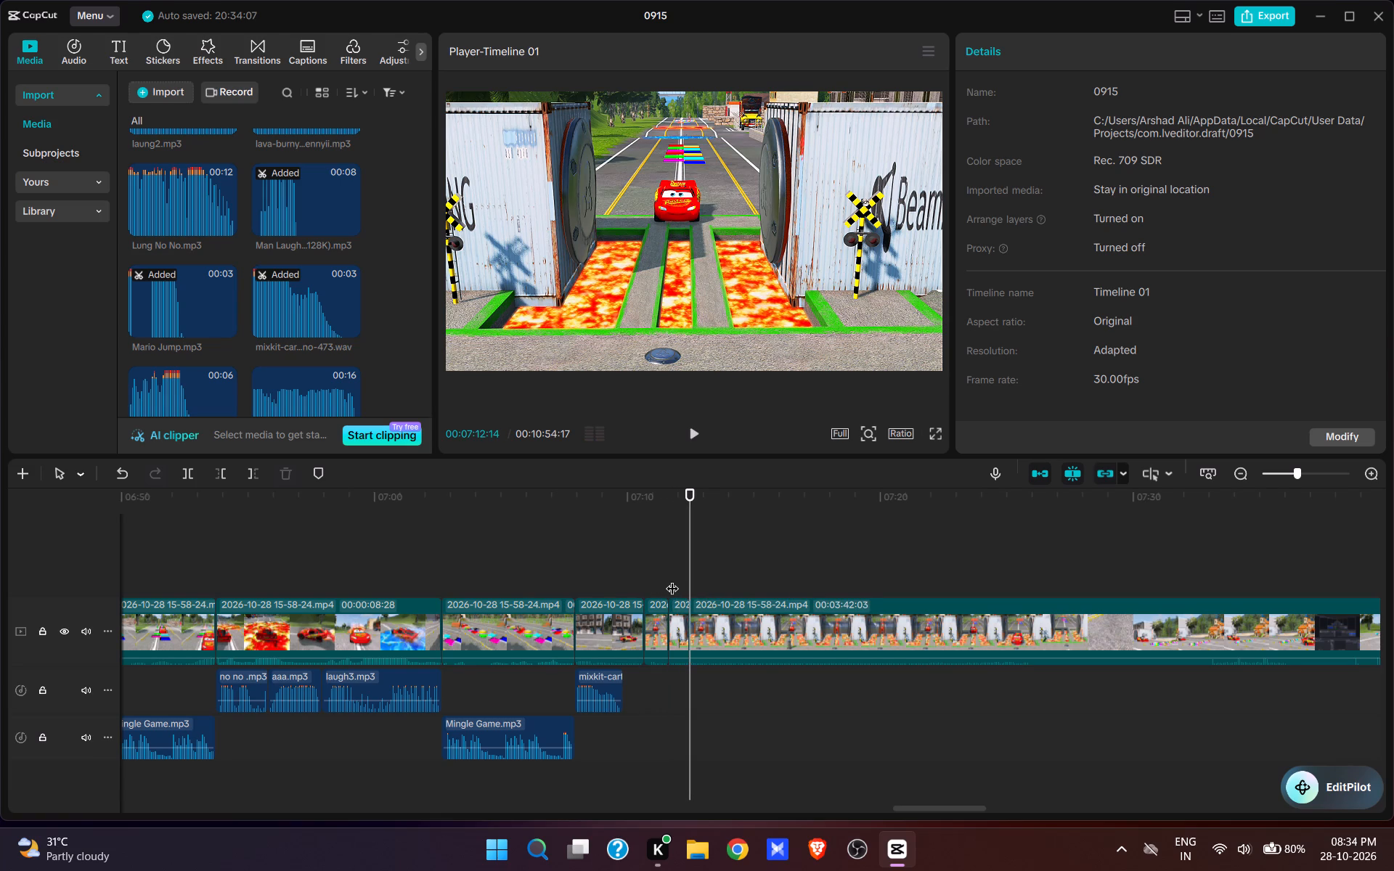
{"action": "scroll", "coordinate": [270, 292], "scroll_direction": "up", "scroll_amount": 5}
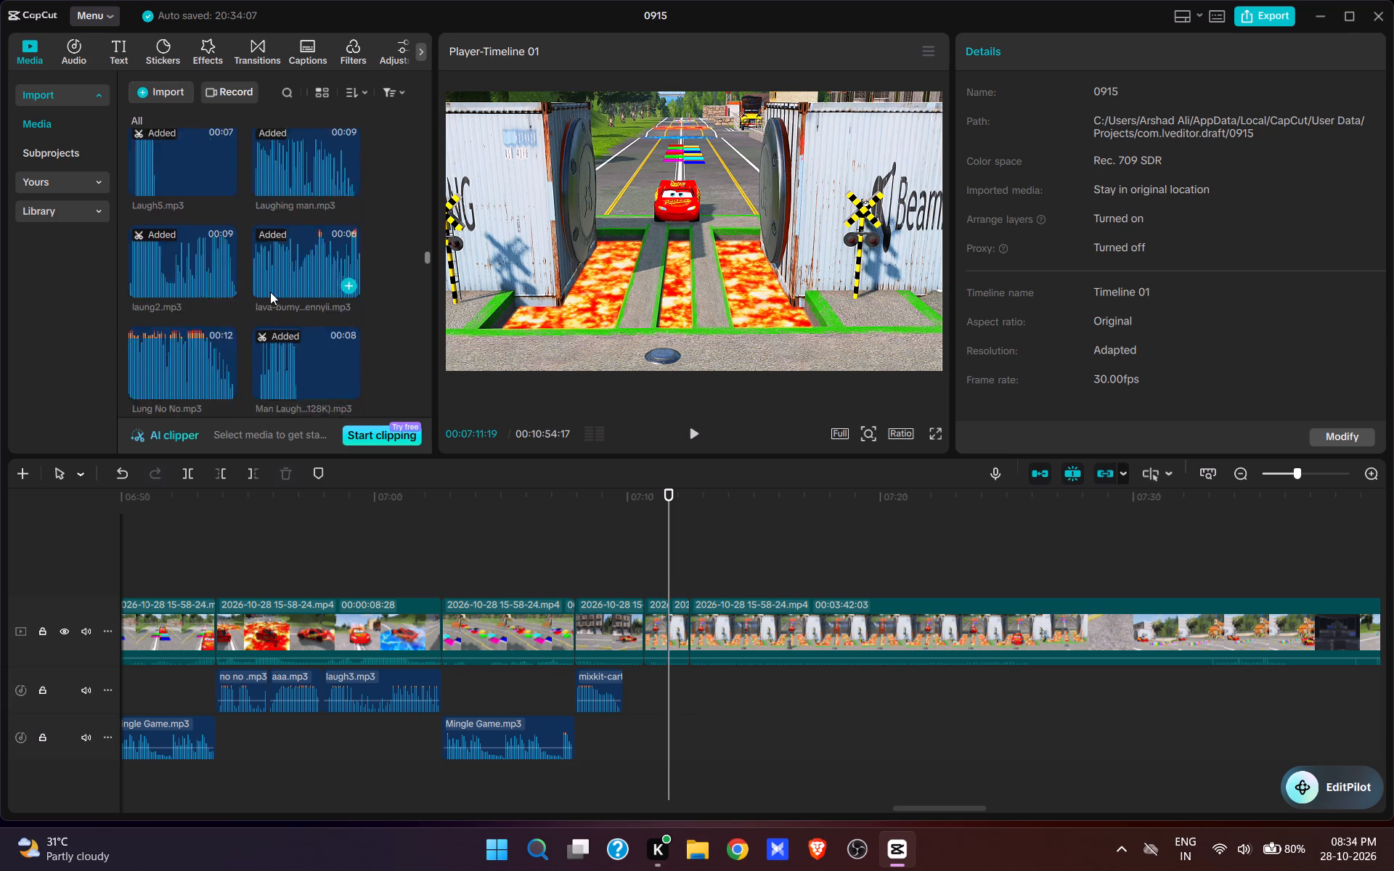
{"action": "scroll", "coordinate": [270, 292], "scroll_direction": "up", "scroll_amount": 20}
{"action": "scroll", "coordinate": [270, 292], "scroll_direction": "up", "scroll_amount": 15}
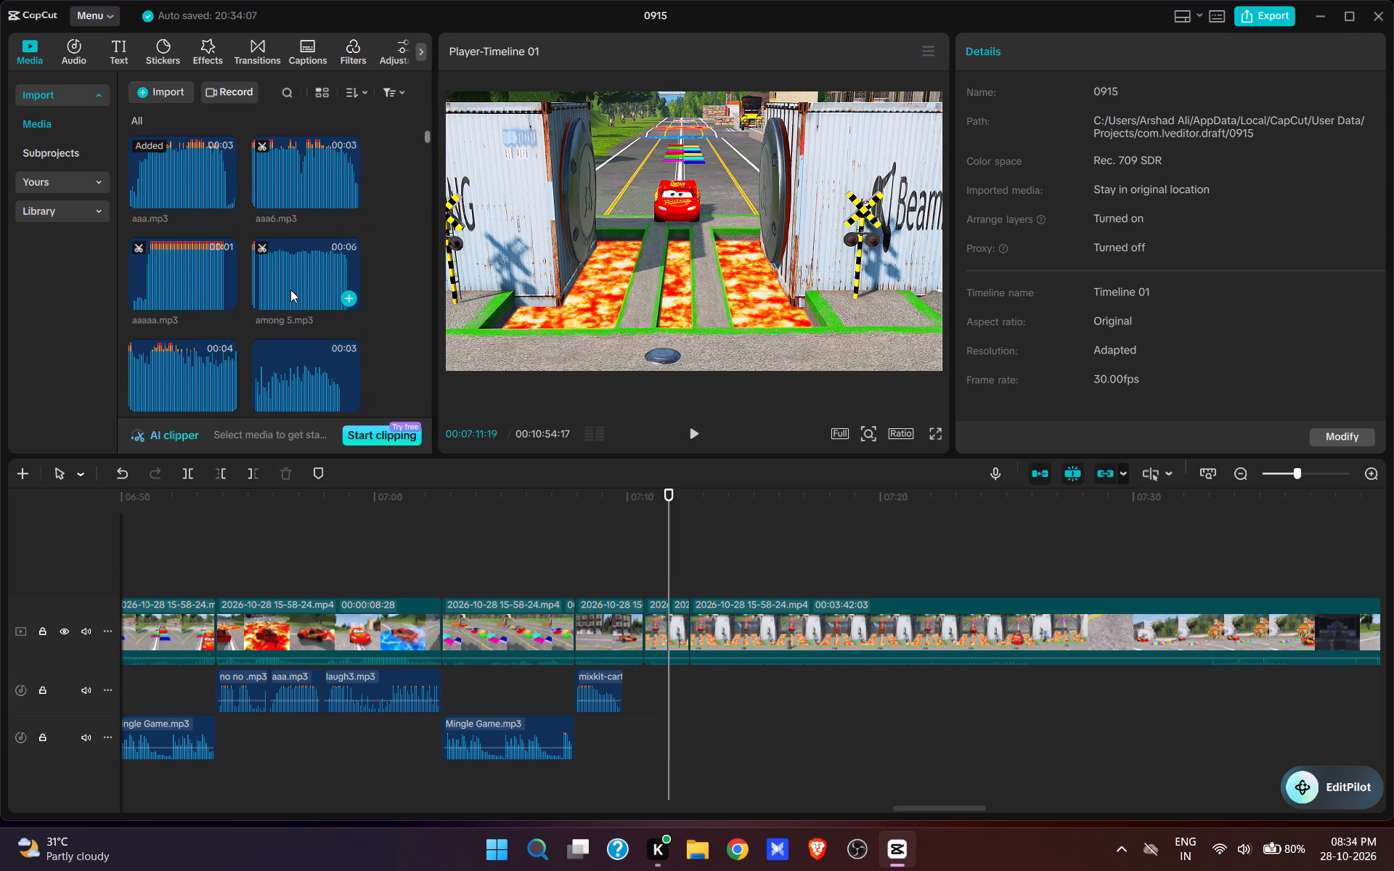
{"action": "scroll", "coordinate": [290, 290], "scroll_direction": "up", "scroll_amount": 11}
{"action": "scroll", "coordinate": [290, 290], "scroll_direction": "down", "scroll_amount": 4}
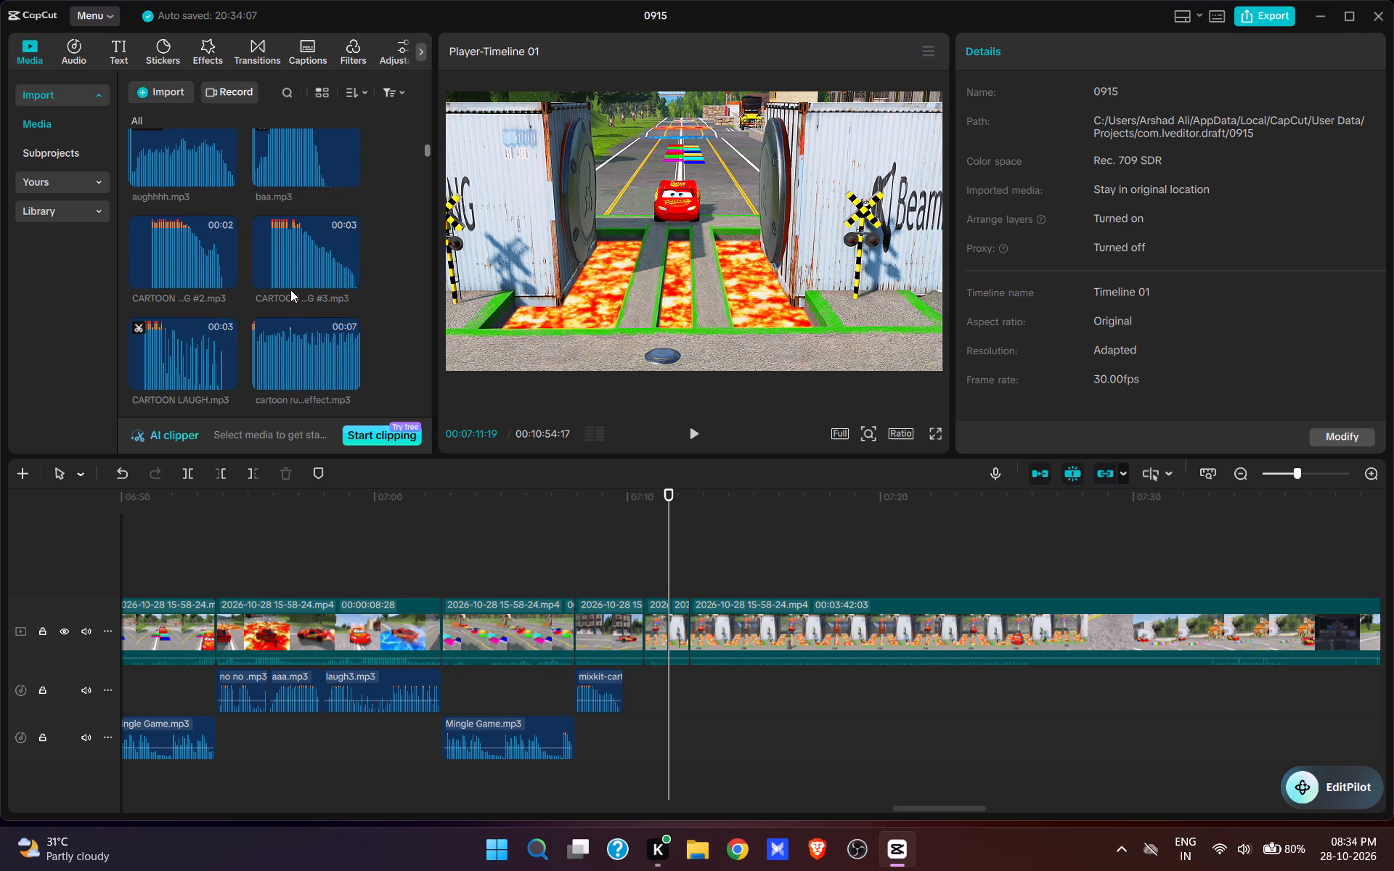
{"action": "scroll", "coordinate": [290, 290], "scroll_direction": "down", "scroll_amount": 5}
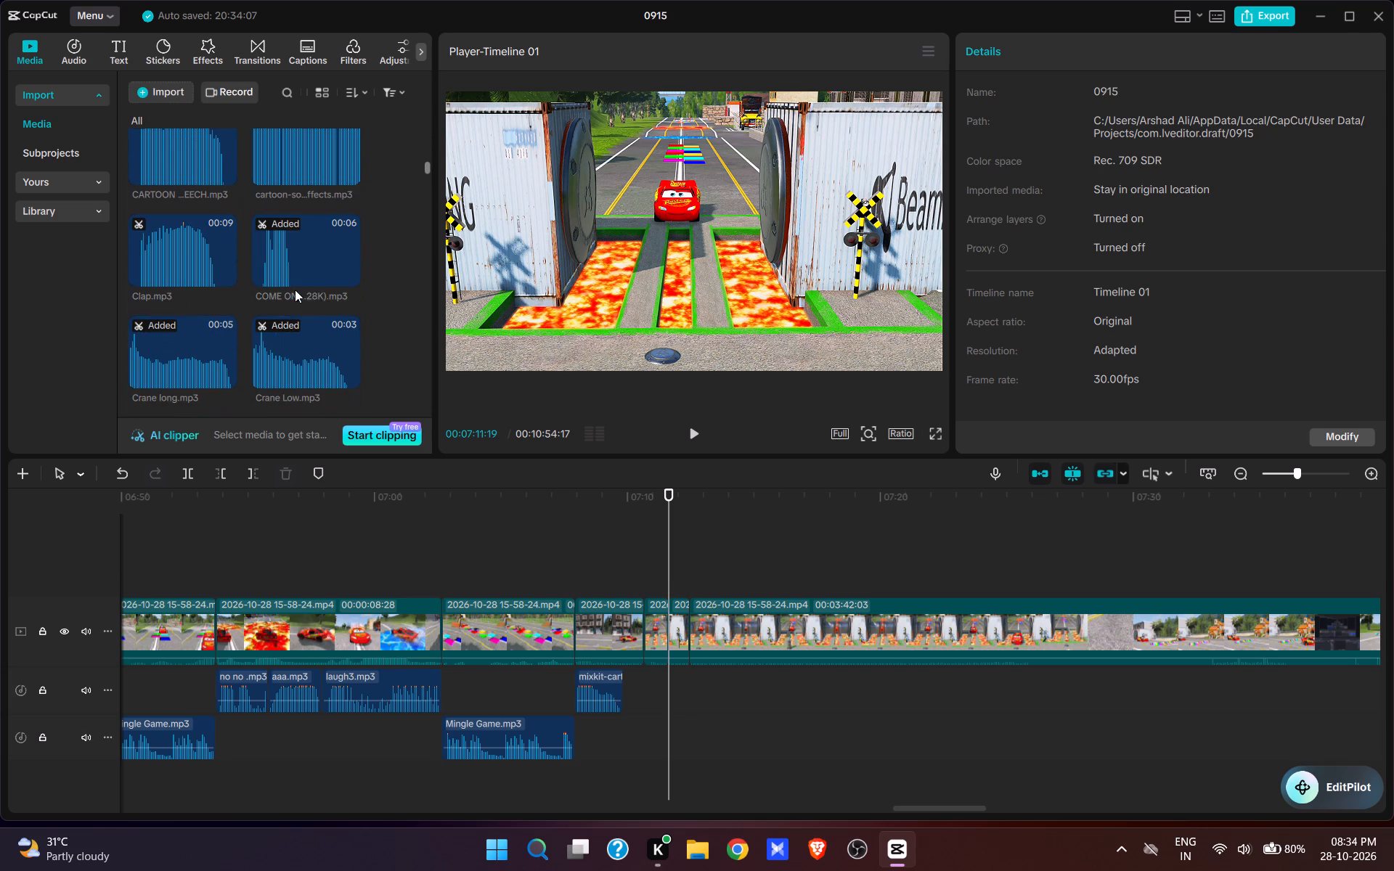
{"action": "left_click", "coordinate": [305, 362]}
{"action": "left_click", "coordinate": [336, 378]}
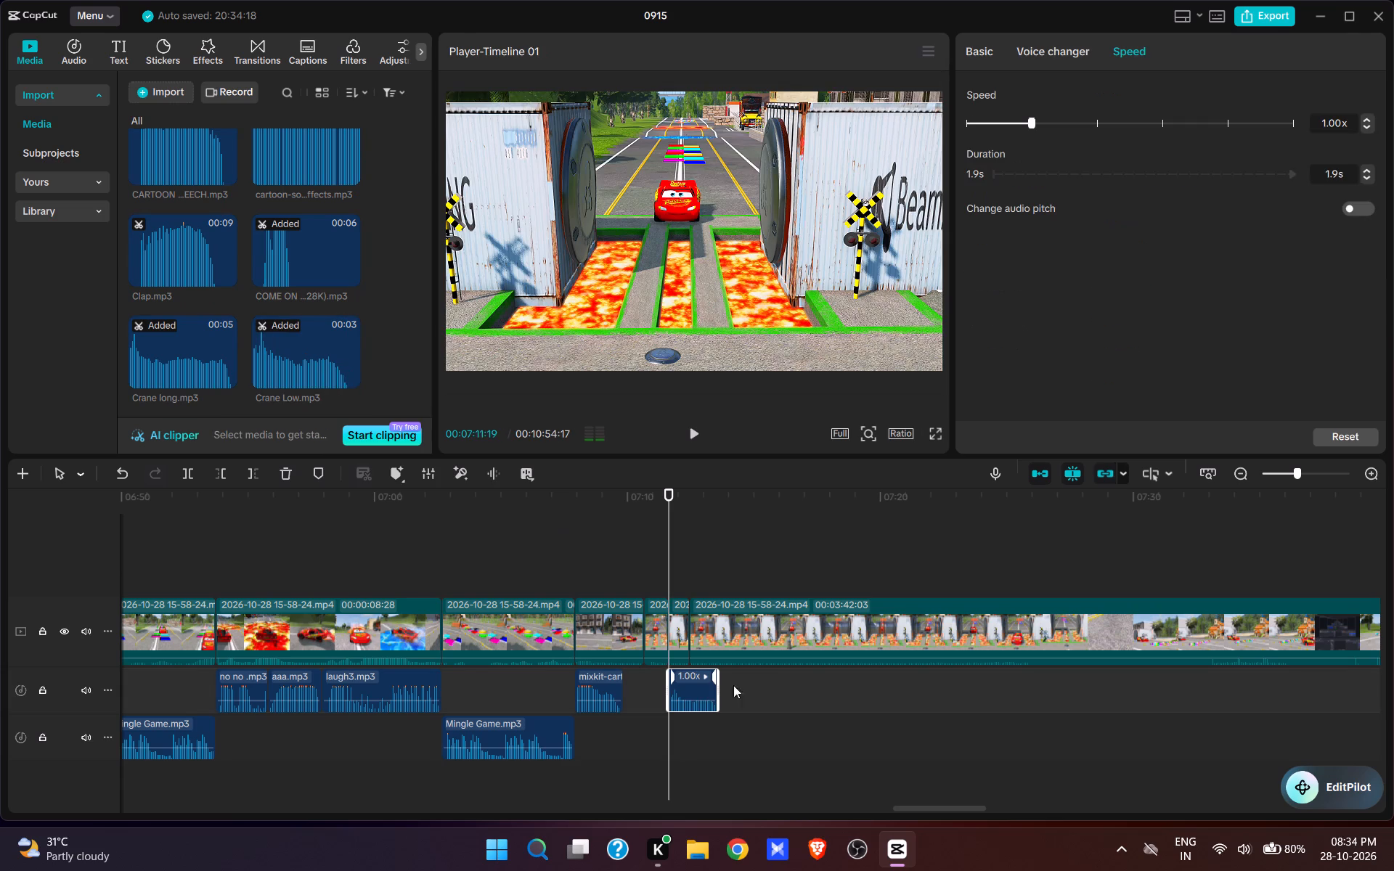
Set the duration of the Crane Low sound to 0.9 s and preview it with the crusher movement.
{"action": "left_click", "coordinate": [673, 616]}
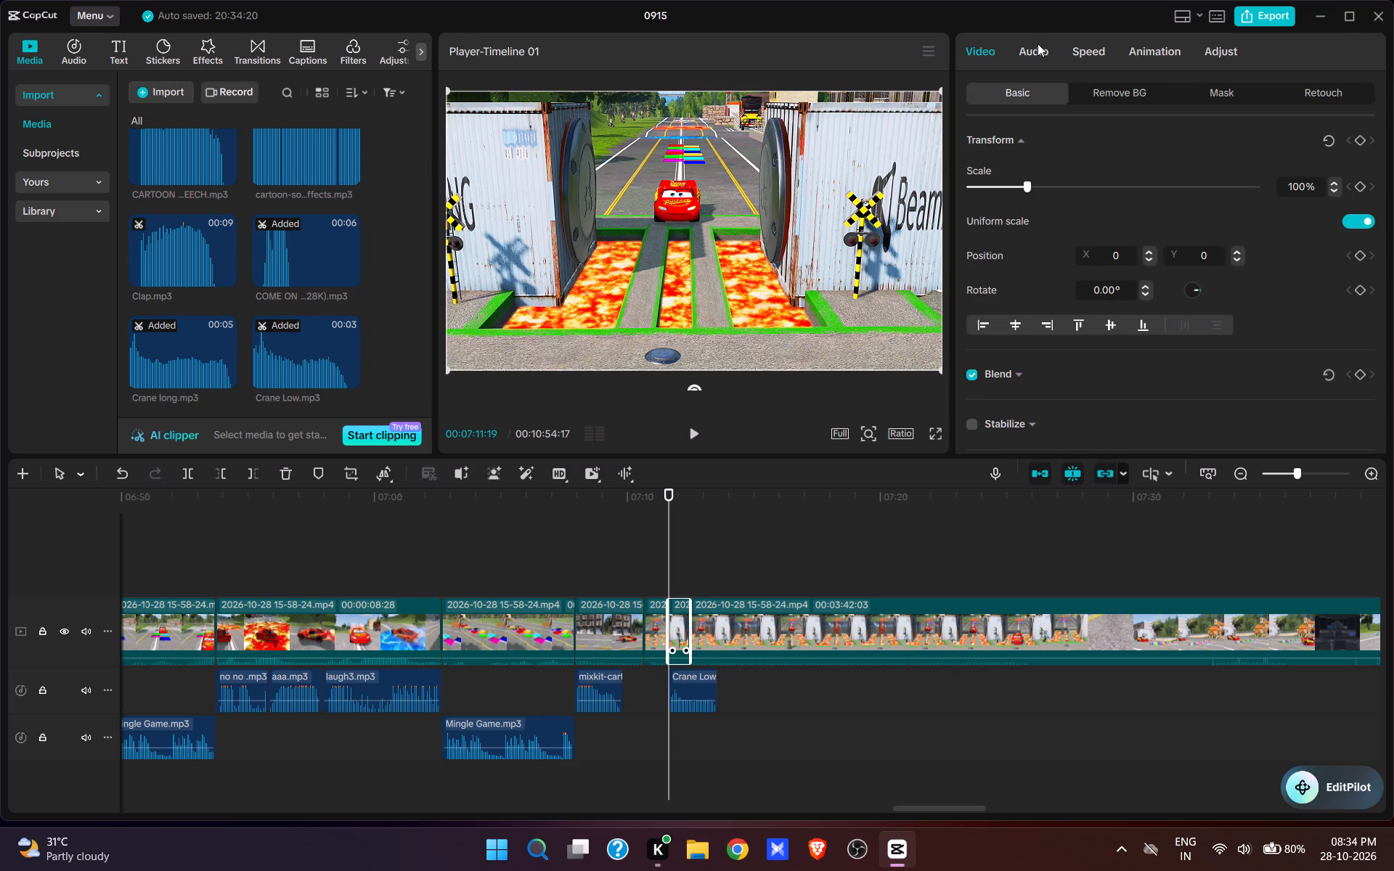
{"action": "left_click", "coordinate": [1075, 49]}
{"action": "left_click", "coordinate": [708, 681]}
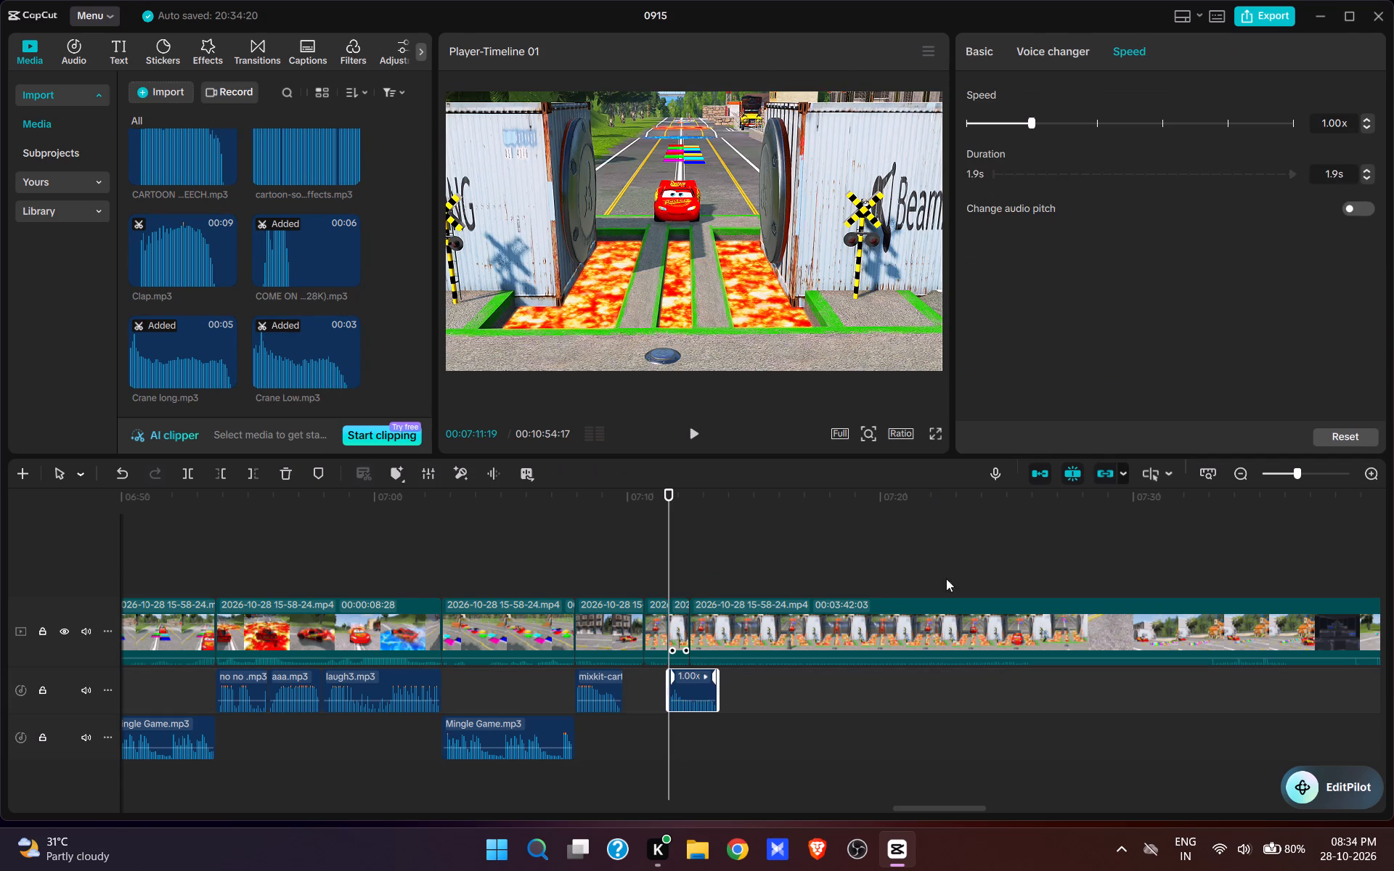
{"action": "left_click_drag", "start_coordinate": [1339, 171], "coordinate": [1243, 168]}
{"action": "type", "text": "0.9"}
{"action": "key", "text": "Return"}
{"action": "key", "text": "space"}
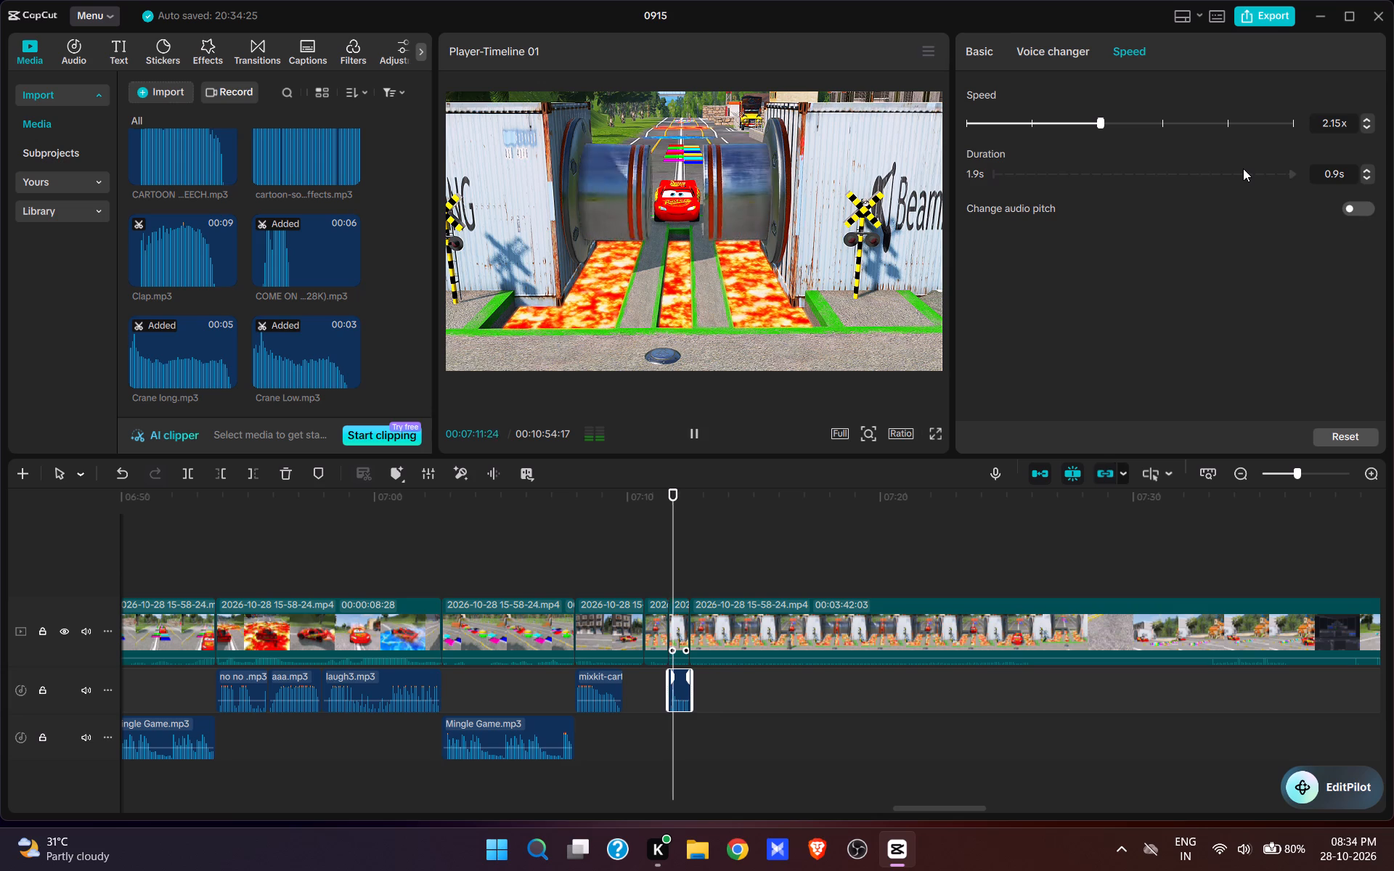
{"action": "key", "text": "space"}
Copy the shortened Crane Low sound to 00:07:13:21, where the crushers open again, and preview it.
{"action": "key", "text": "ctrl+c"}
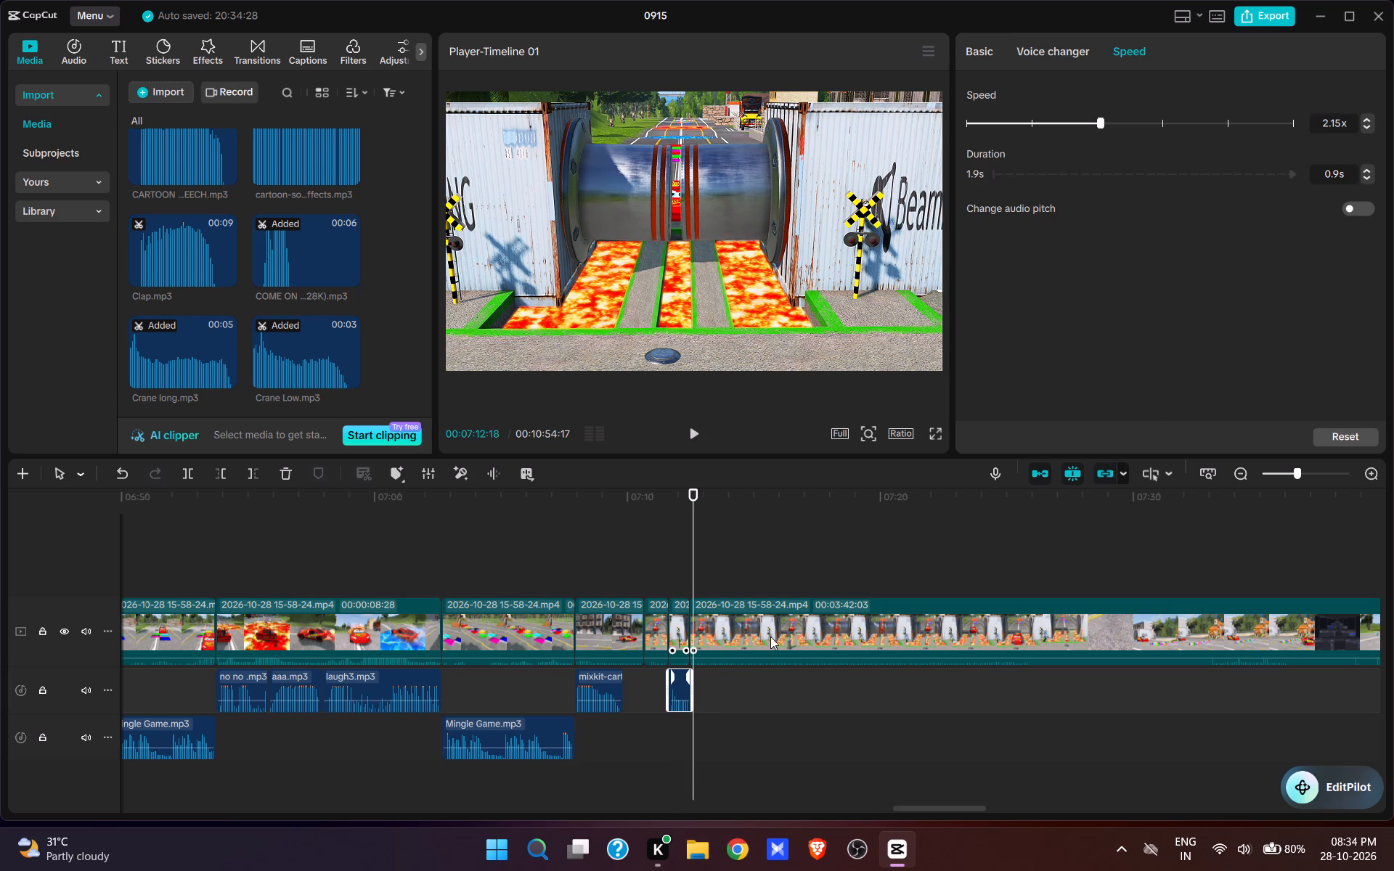
{"action": "key", "text": "space"}
{"action": "key", "text": "space"}
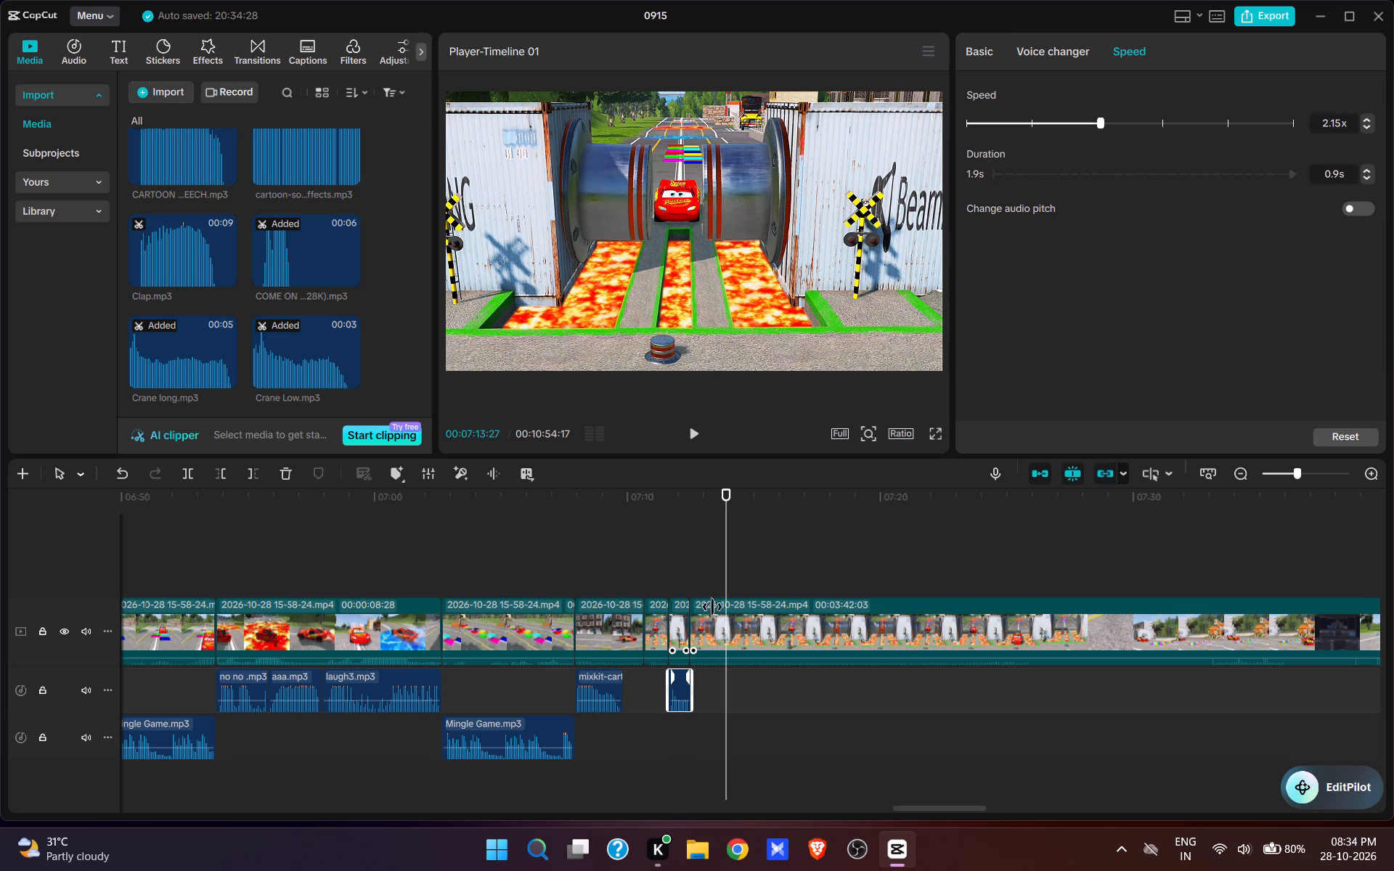
{"action": "left_click", "coordinate": [724, 581]}
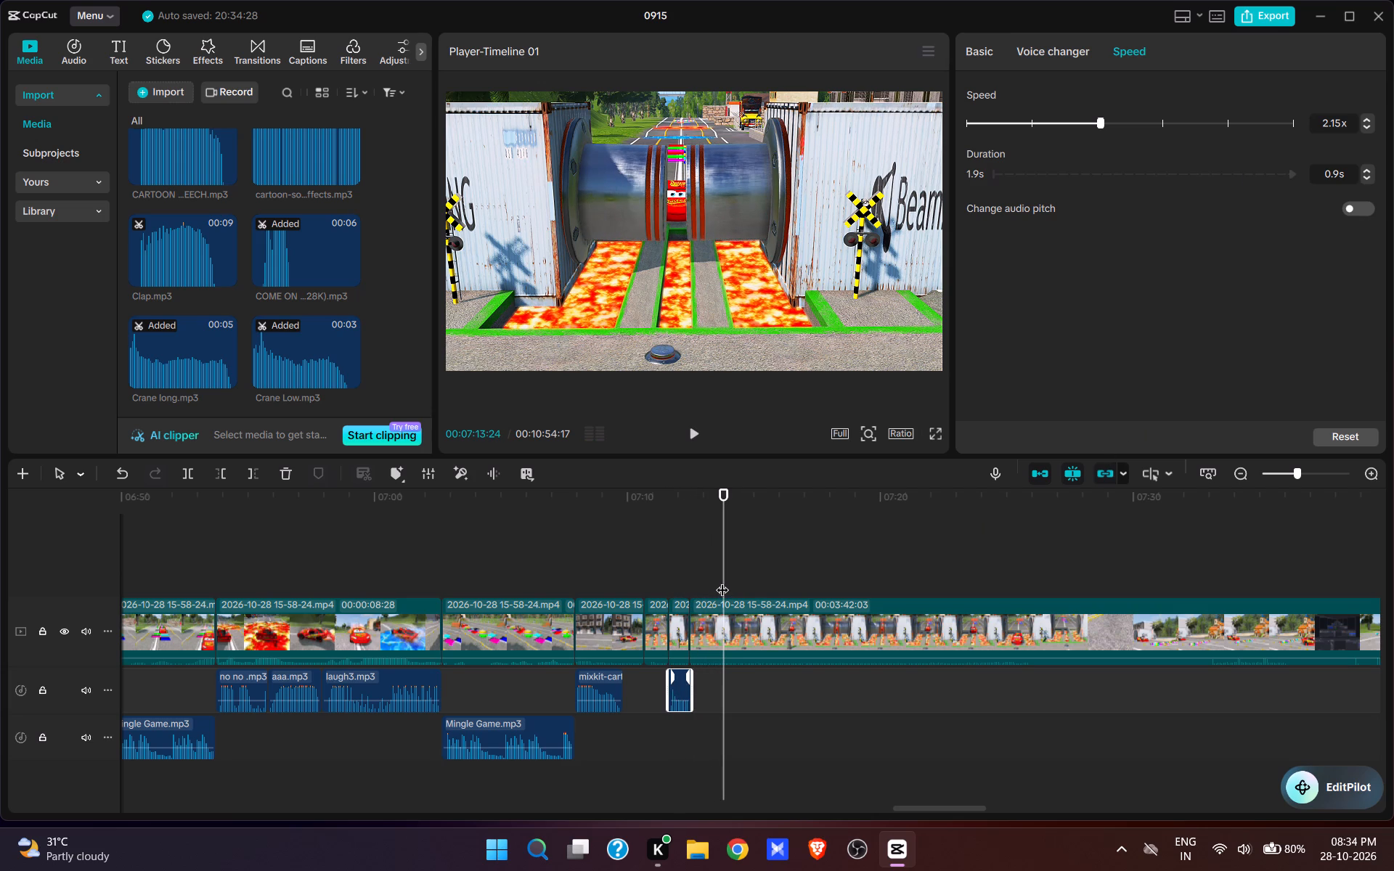
{"action": "left_click", "coordinate": [722, 580]}
{"action": "left_click", "coordinate": [721, 579]}
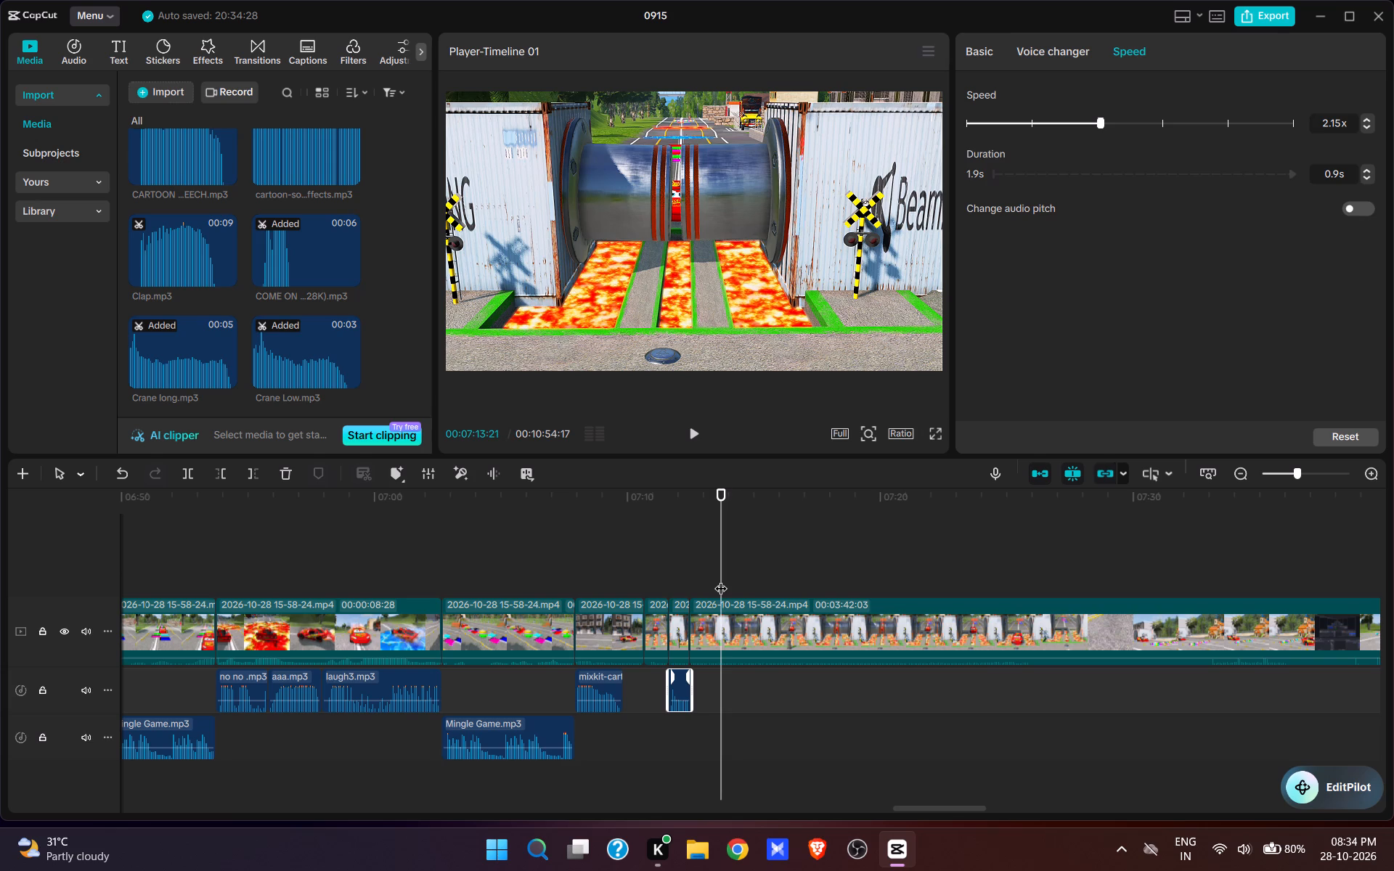
{"action": "key", "text": "ctrl+v"}
{"action": "key", "text": "space"}
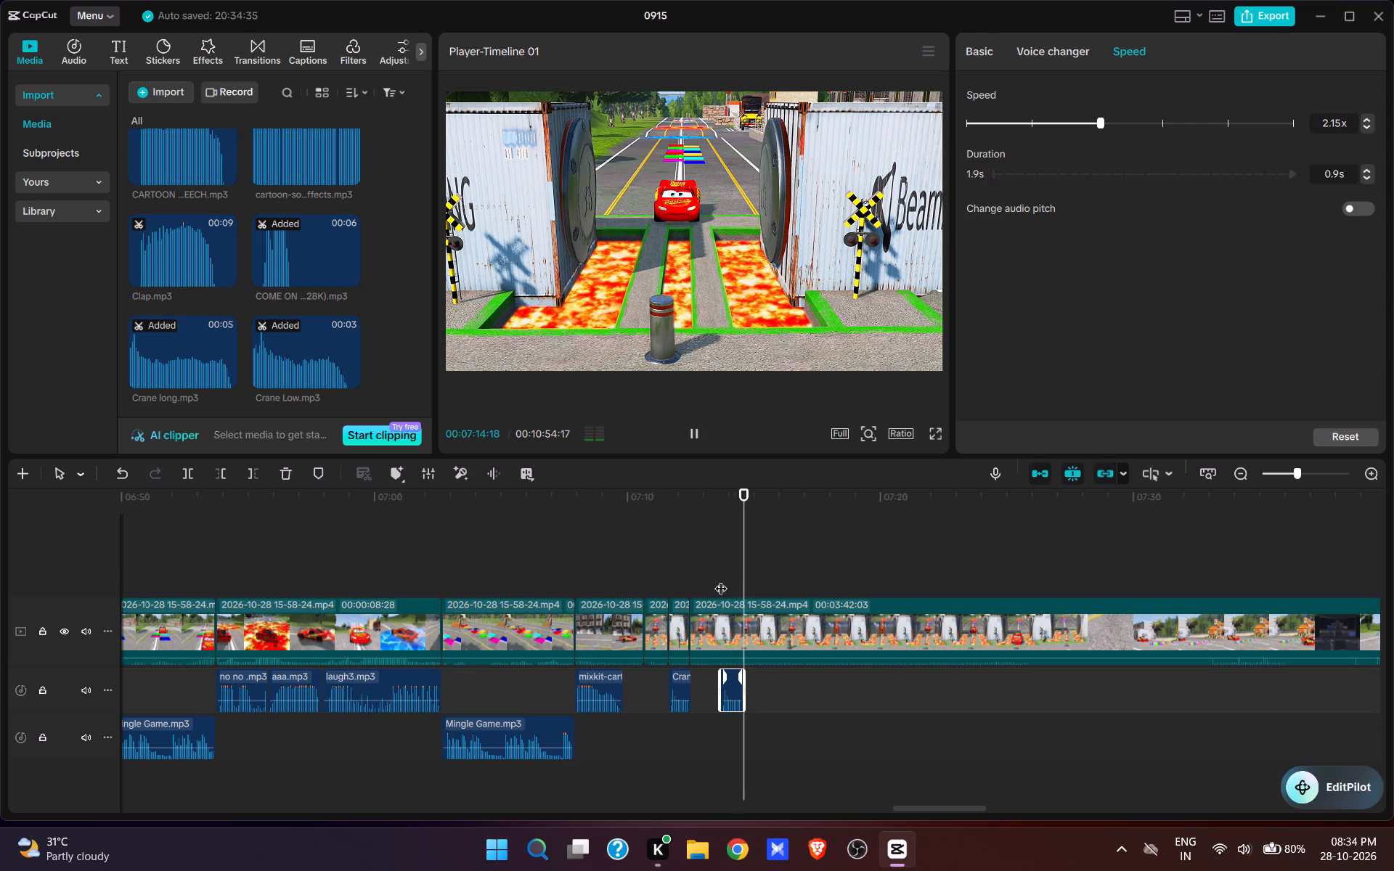
{"action": "key", "text": "space"}
{"action": "key", "text": "space"}
{"action": "key", "text": "space"}
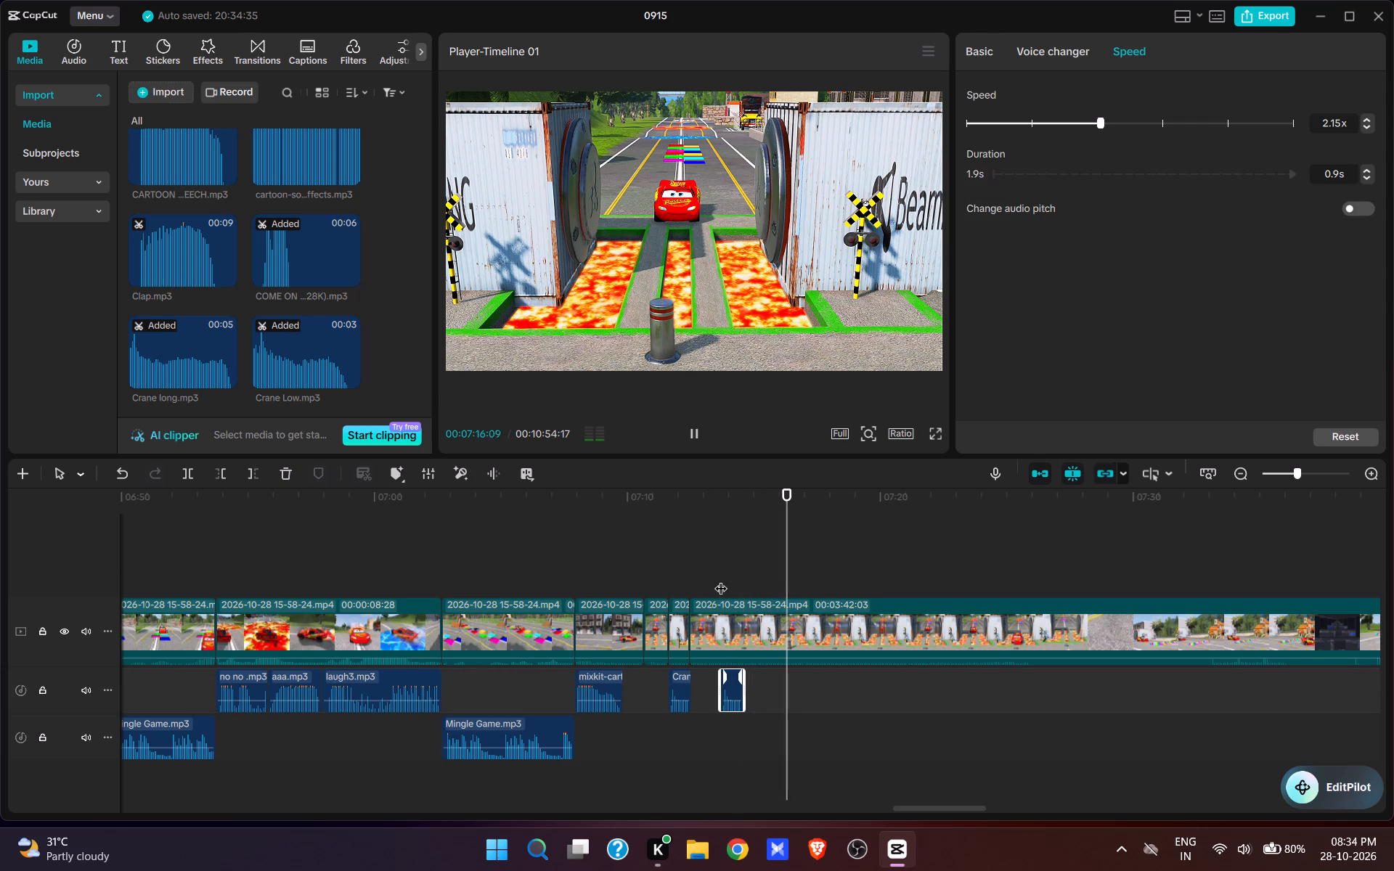
Paste another copy of the shortened Crane Low sound at 00:07:16:11 for the next crusher closing, and preview it.
{"action": "left_click", "coordinate": [790, 581]}
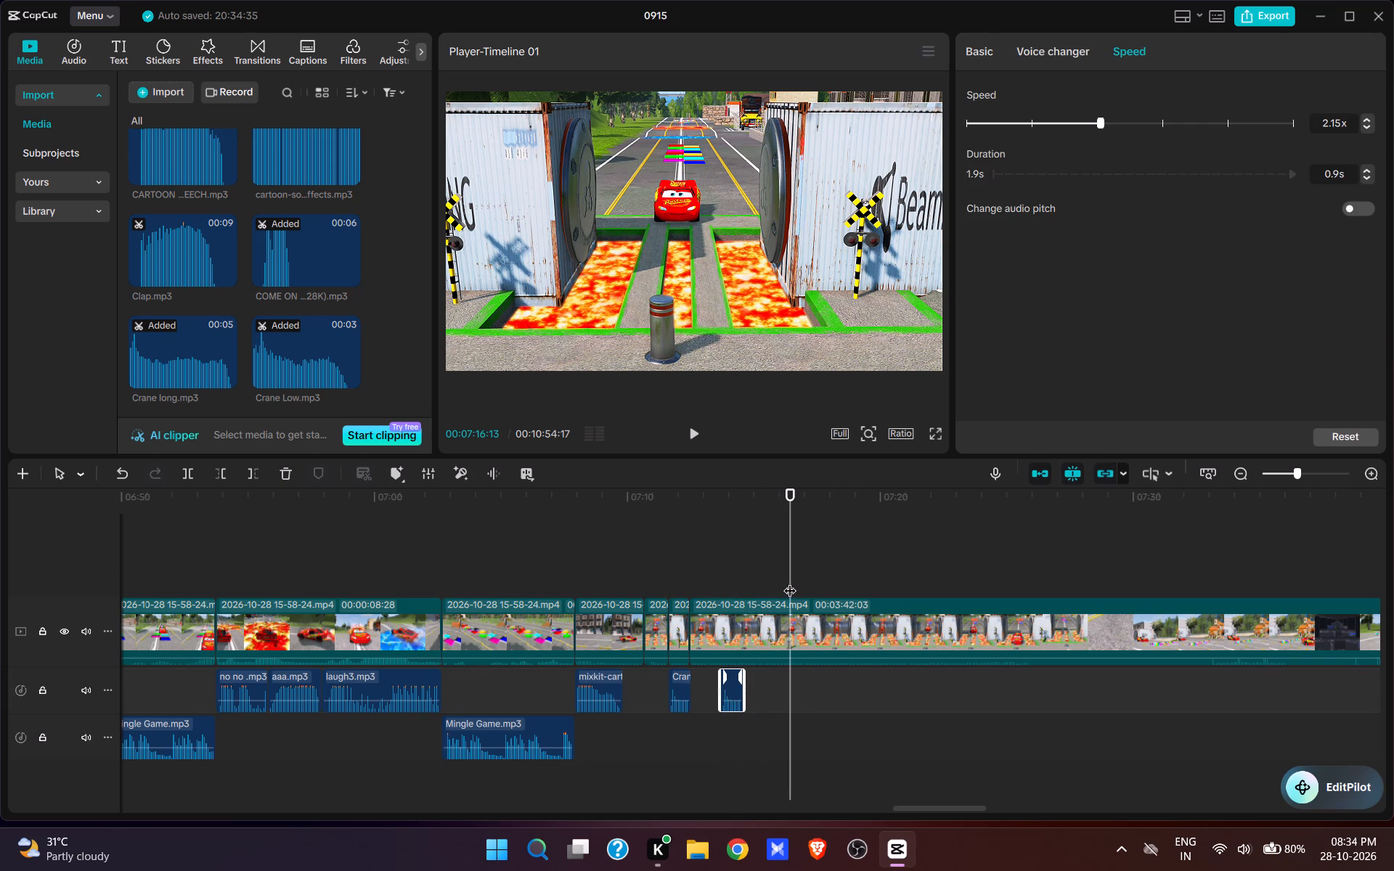
{"action": "left_click", "coordinate": [788, 581]}
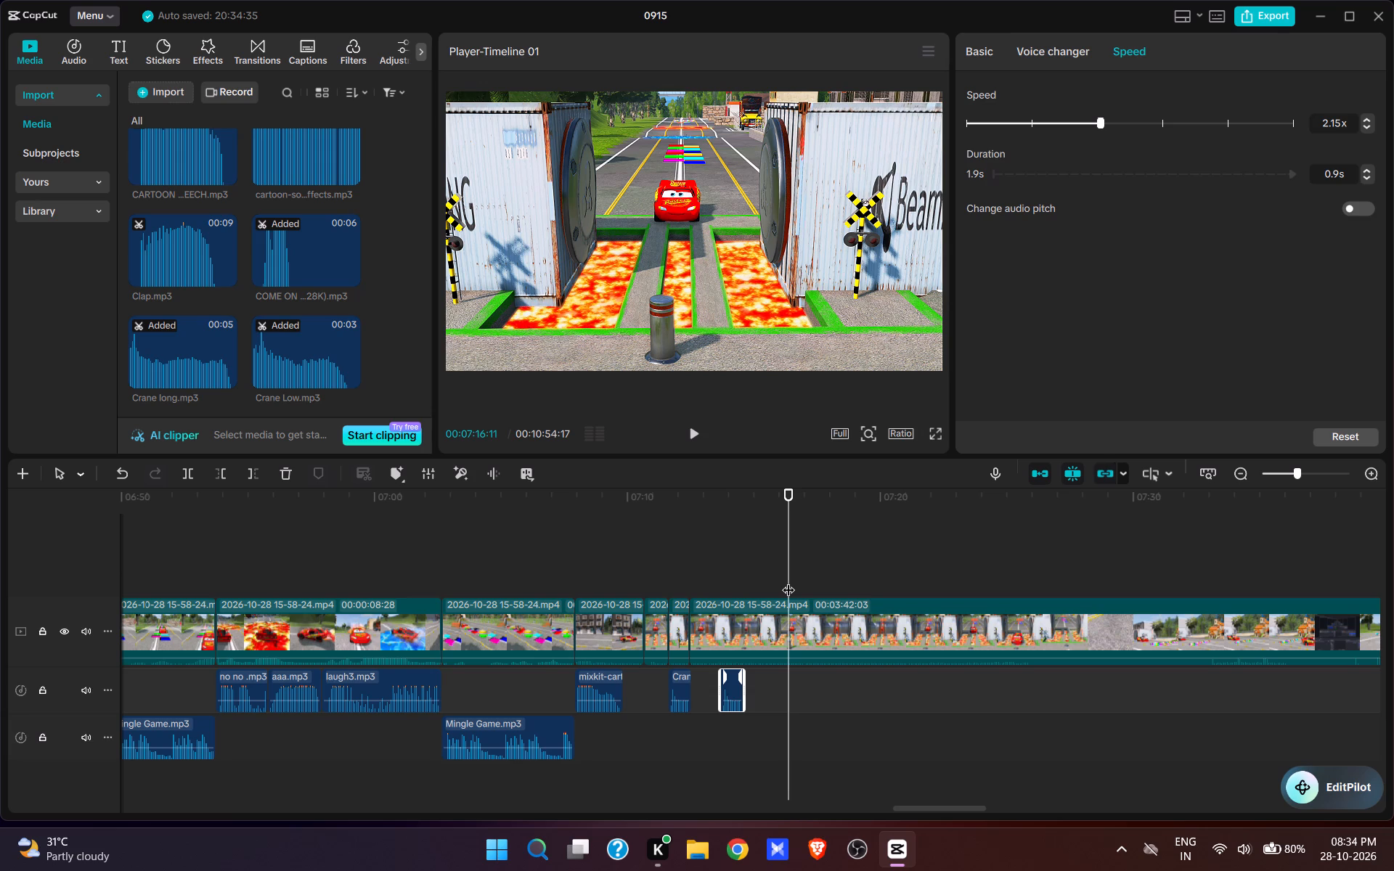
{"action": "key", "text": "ctrl+v"}
{"action": "key", "text": "space"}
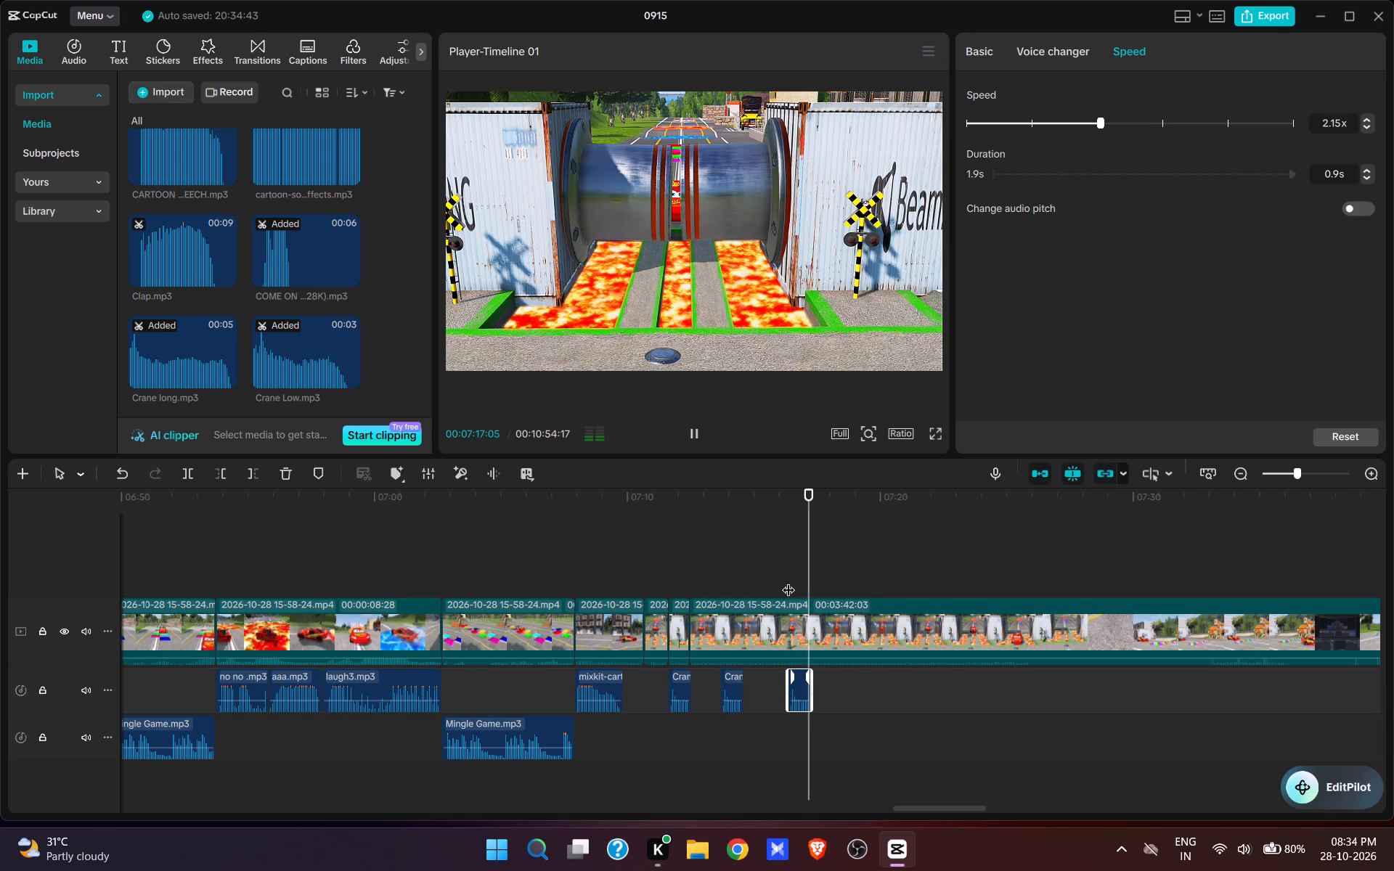
{"action": "key", "text": "space"}
{"action": "key", "text": "space"}
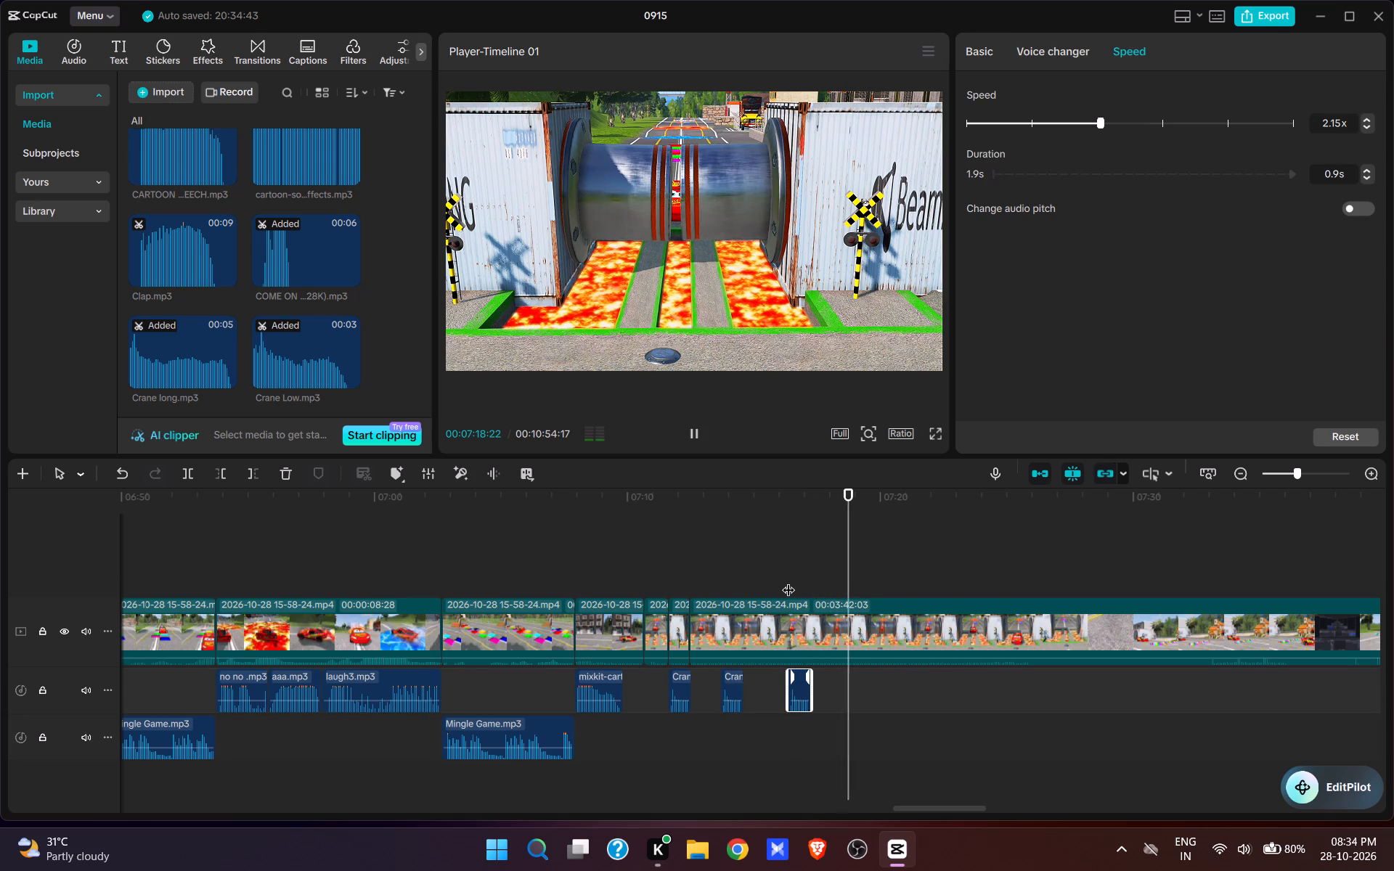
{"action": "key", "text": "space"}
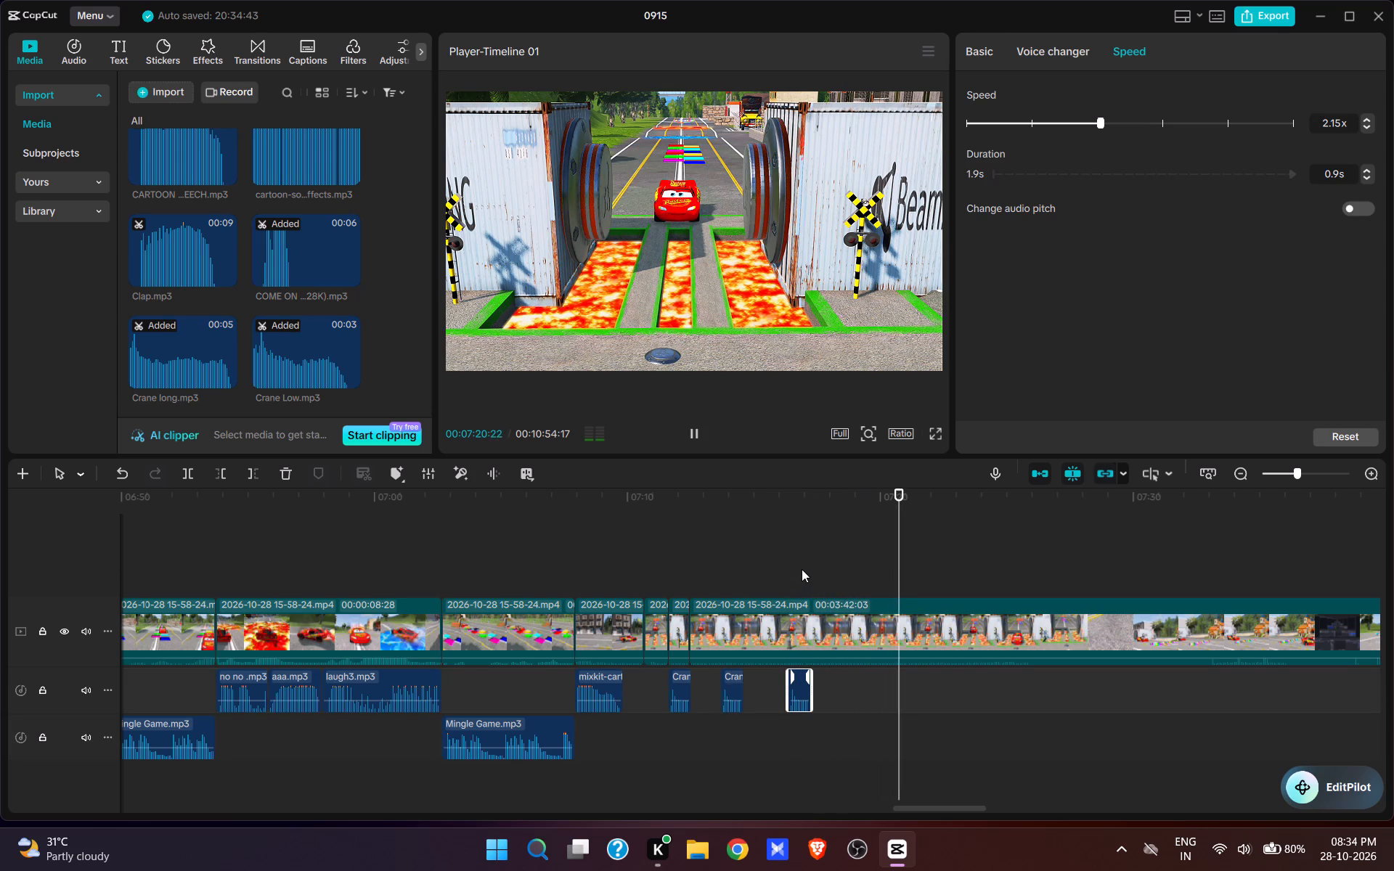
Add the Help me 1.mp3 voice clip at 00:07:17:08, directly following the third Crane Low sound, and preview it.
{"action": "left_click", "coordinate": [812, 565]}
{"action": "scroll", "coordinate": [308, 300], "scroll_direction": "up", "scroll_amount": 3}
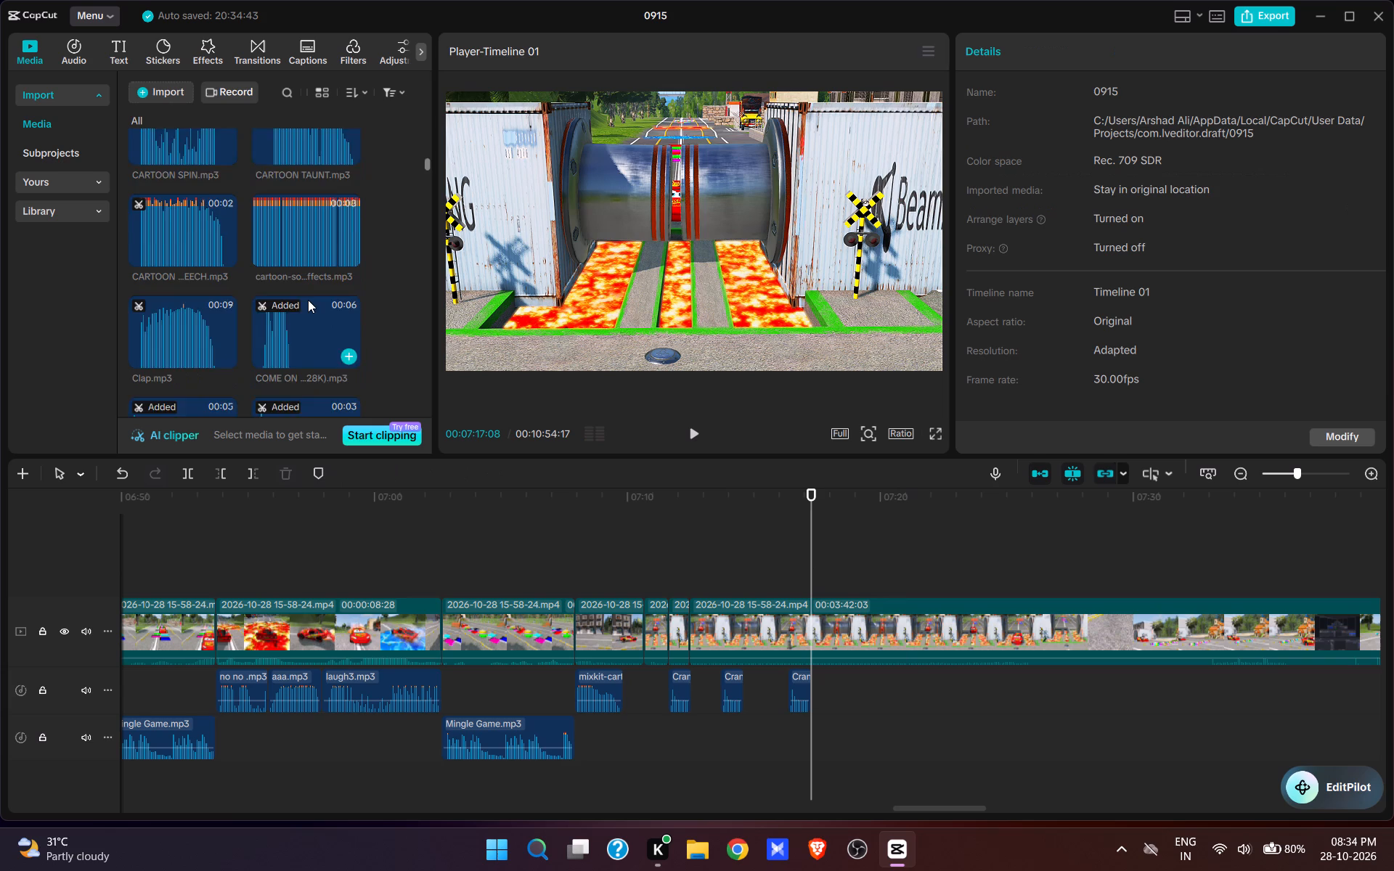
{"action": "scroll", "coordinate": [308, 300], "scroll_direction": "up", "scroll_amount": 7}
{"action": "scroll", "coordinate": [308, 300], "scroll_direction": "down", "scroll_amount": 16}
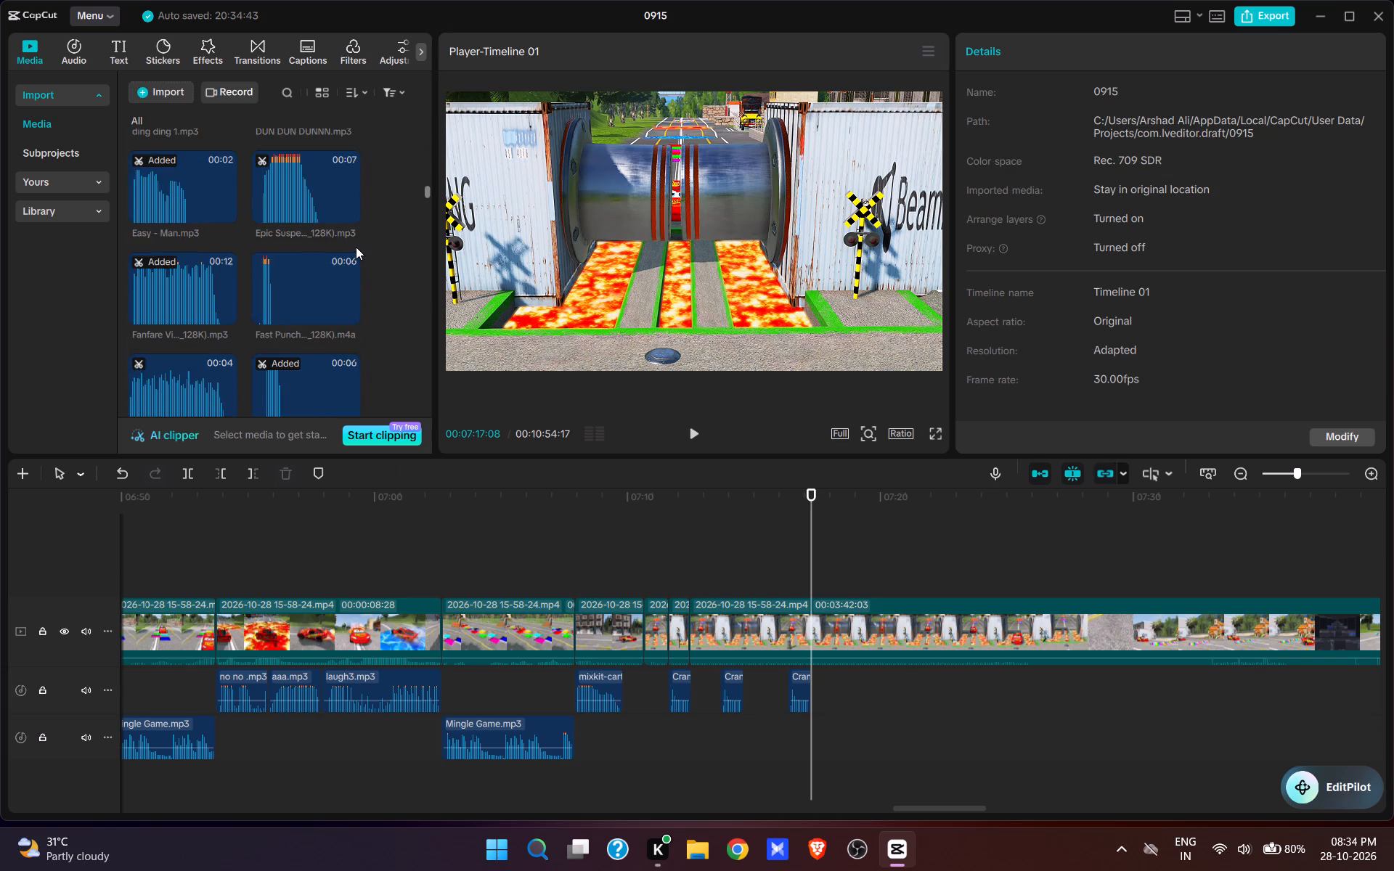
{"action": "scroll", "coordinate": [356, 247], "scroll_direction": "down", "scroll_amount": 6}
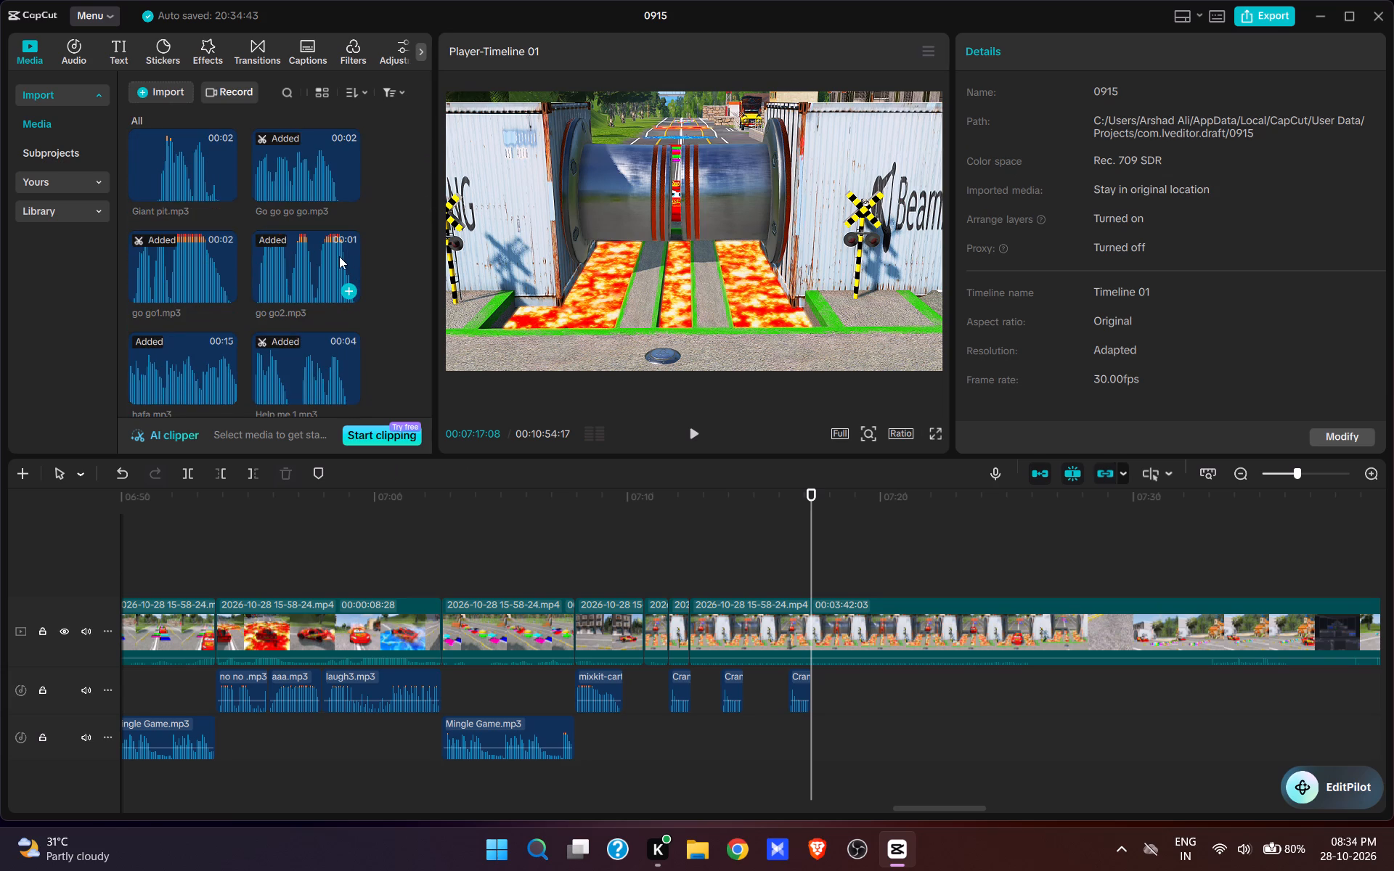
{"action": "scroll", "coordinate": [339, 256], "scroll_direction": "down", "scroll_amount": 5}
{"action": "scroll", "coordinate": [314, 285], "scroll_direction": "up", "scroll_amount": 1}
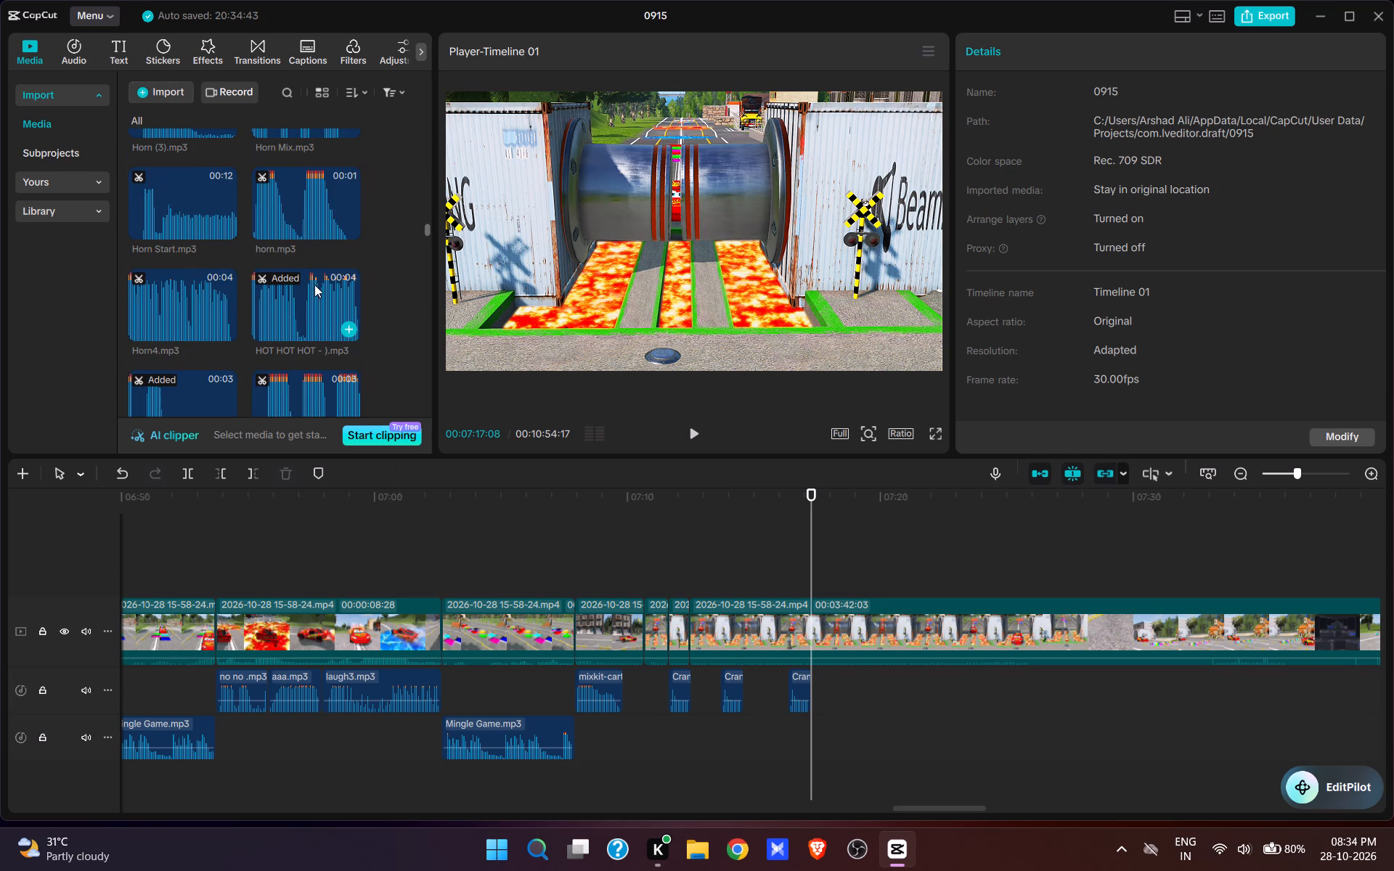
{"action": "scroll", "coordinate": [314, 299], "scroll_direction": "up", "scroll_amount": 1}
{"action": "scroll", "coordinate": [314, 299], "scroll_direction": "down", "scroll_amount": 3}
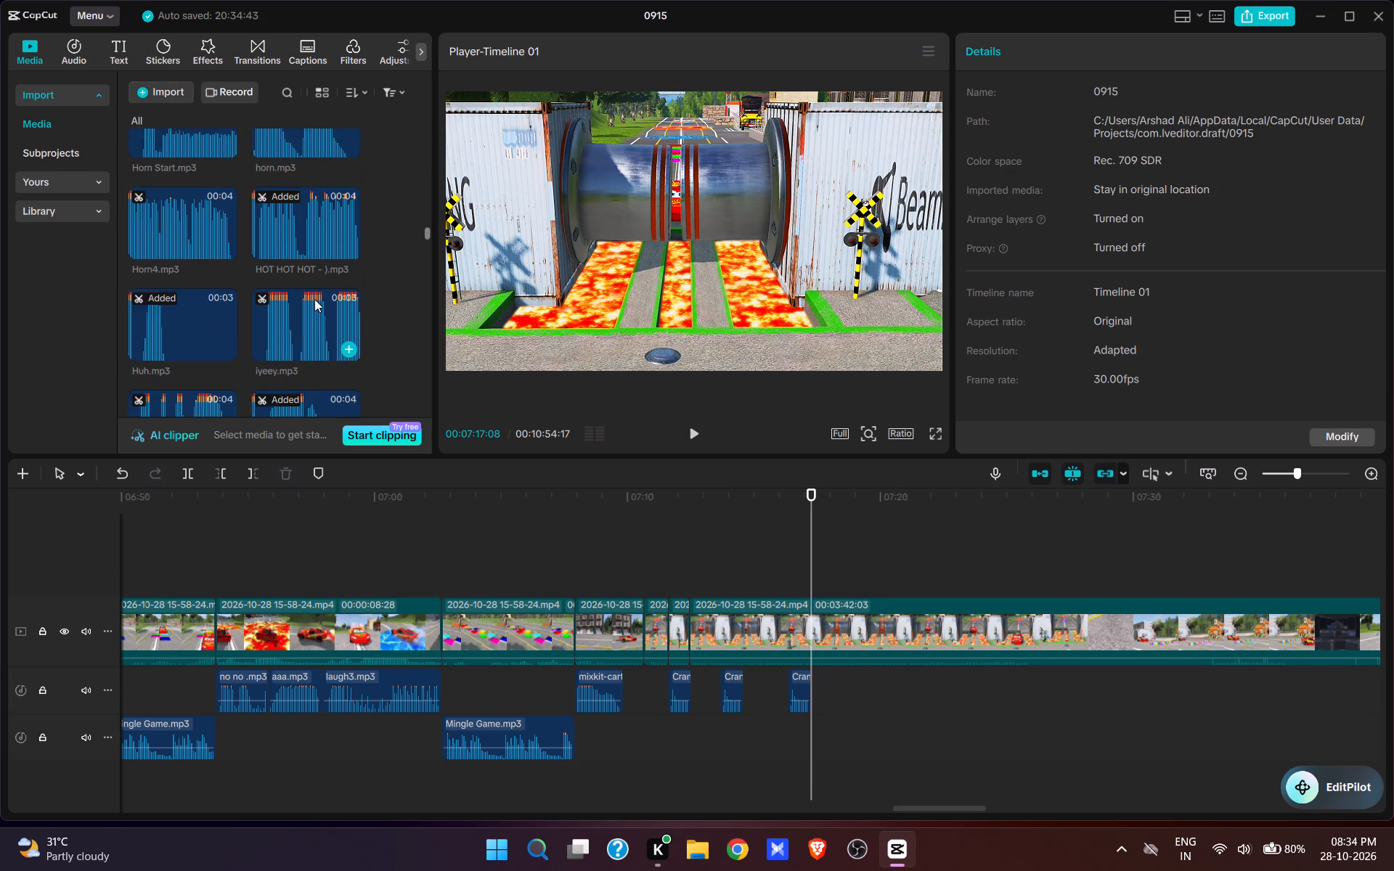
{"action": "scroll", "coordinate": [314, 299], "scroll_direction": "down", "scroll_amount": 2}
{"action": "scroll", "coordinate": [317, 303], "scroll_direction": "up", "scroll_amount": 4}
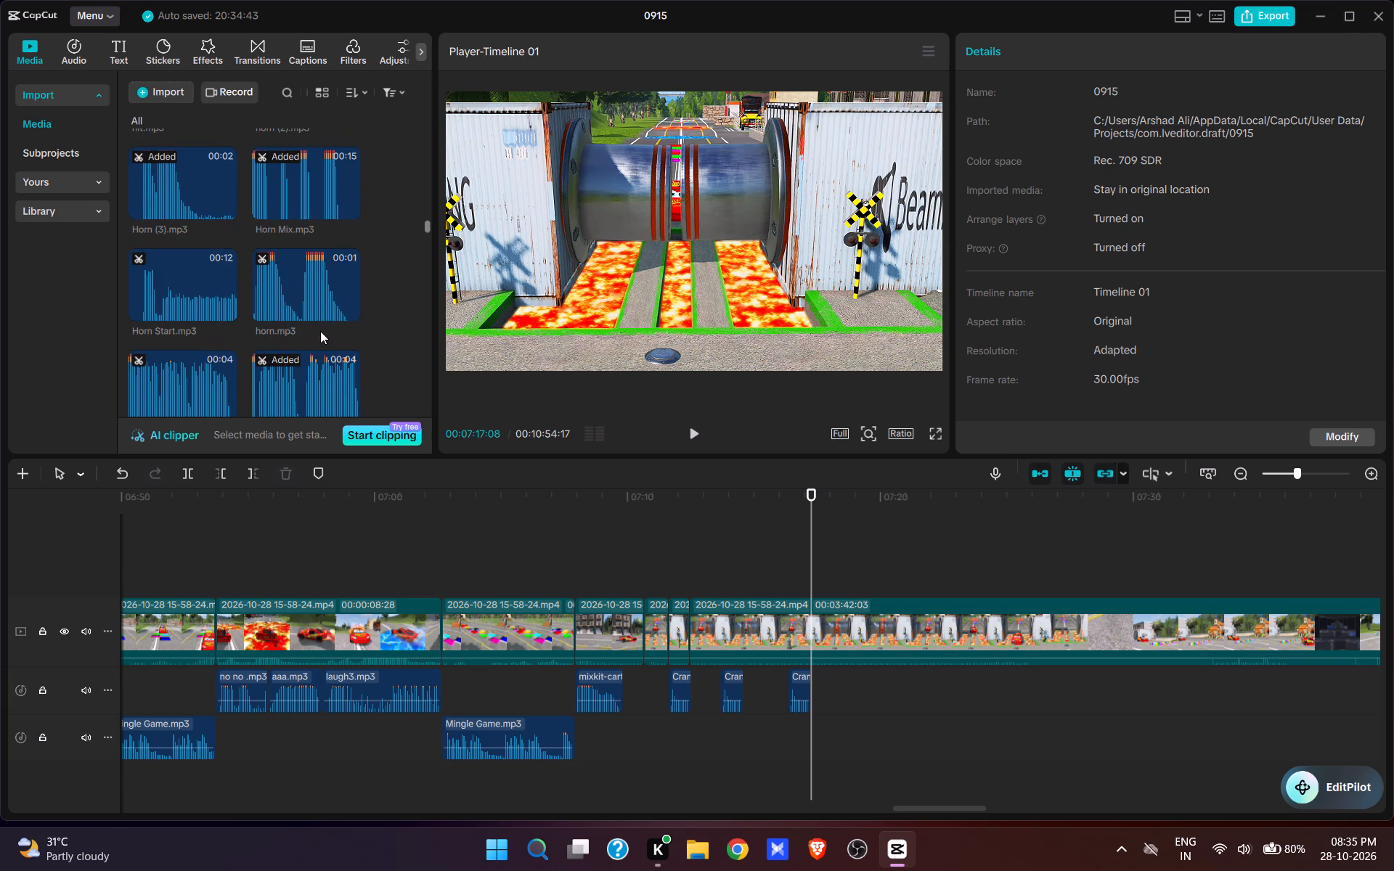
{"action": "scroll", "coordinate": [320, 331], "scroll_direction": "up", "scroll_amount": 4}
{"action": "left_click", "coordinate": [347, 232]}
{"action": "key", "text": "space"}
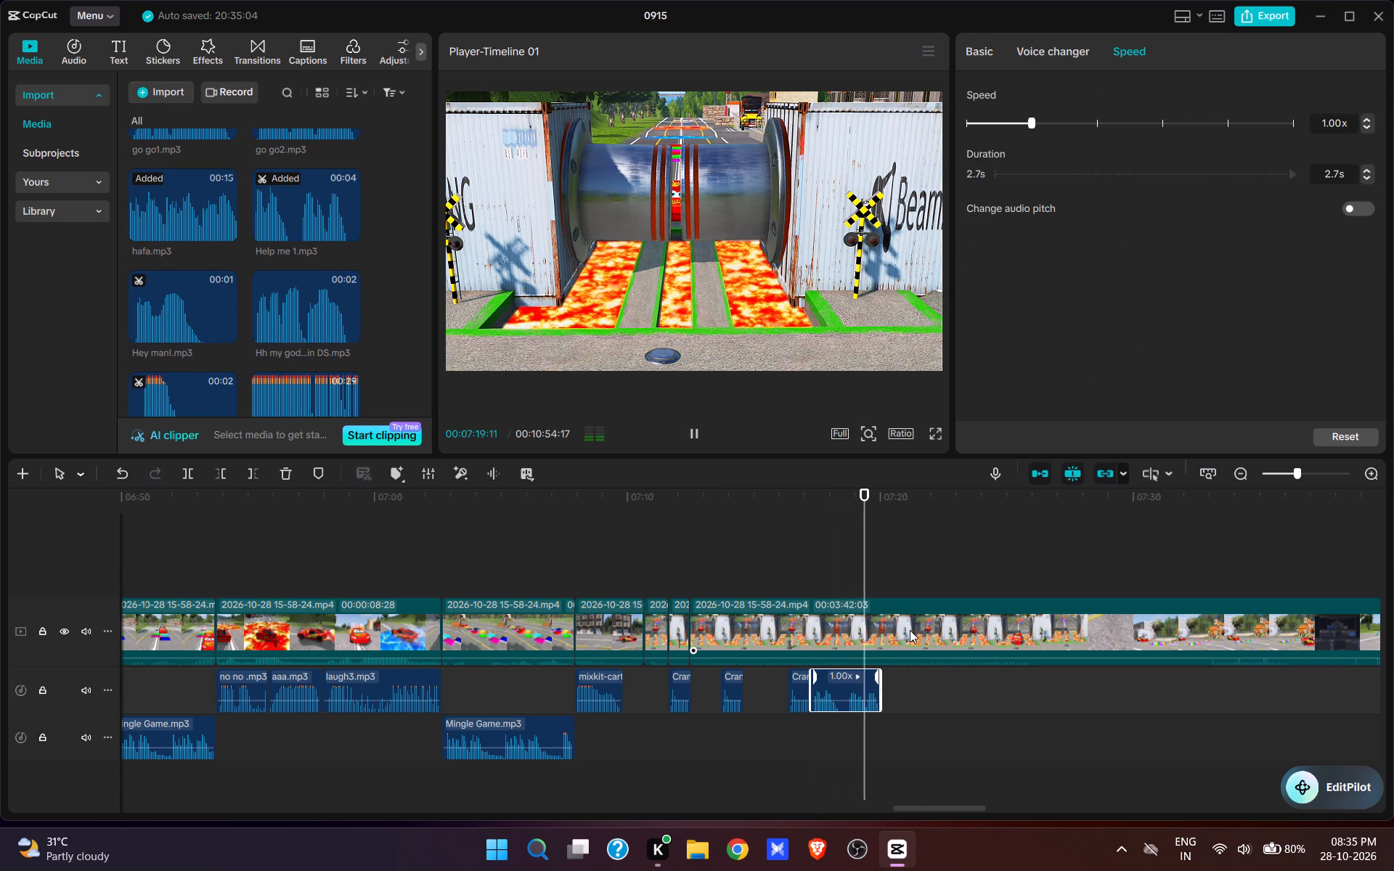
{"action": "key", "text": "space"}
Review the crusher scene, add the aughhhh.mp3 sound at 00:07:14:18 while the crushers are open, and preview it.
{"action": "left_click", "coordinate": [651, 563]}
{"action": "key", "text": "space"}
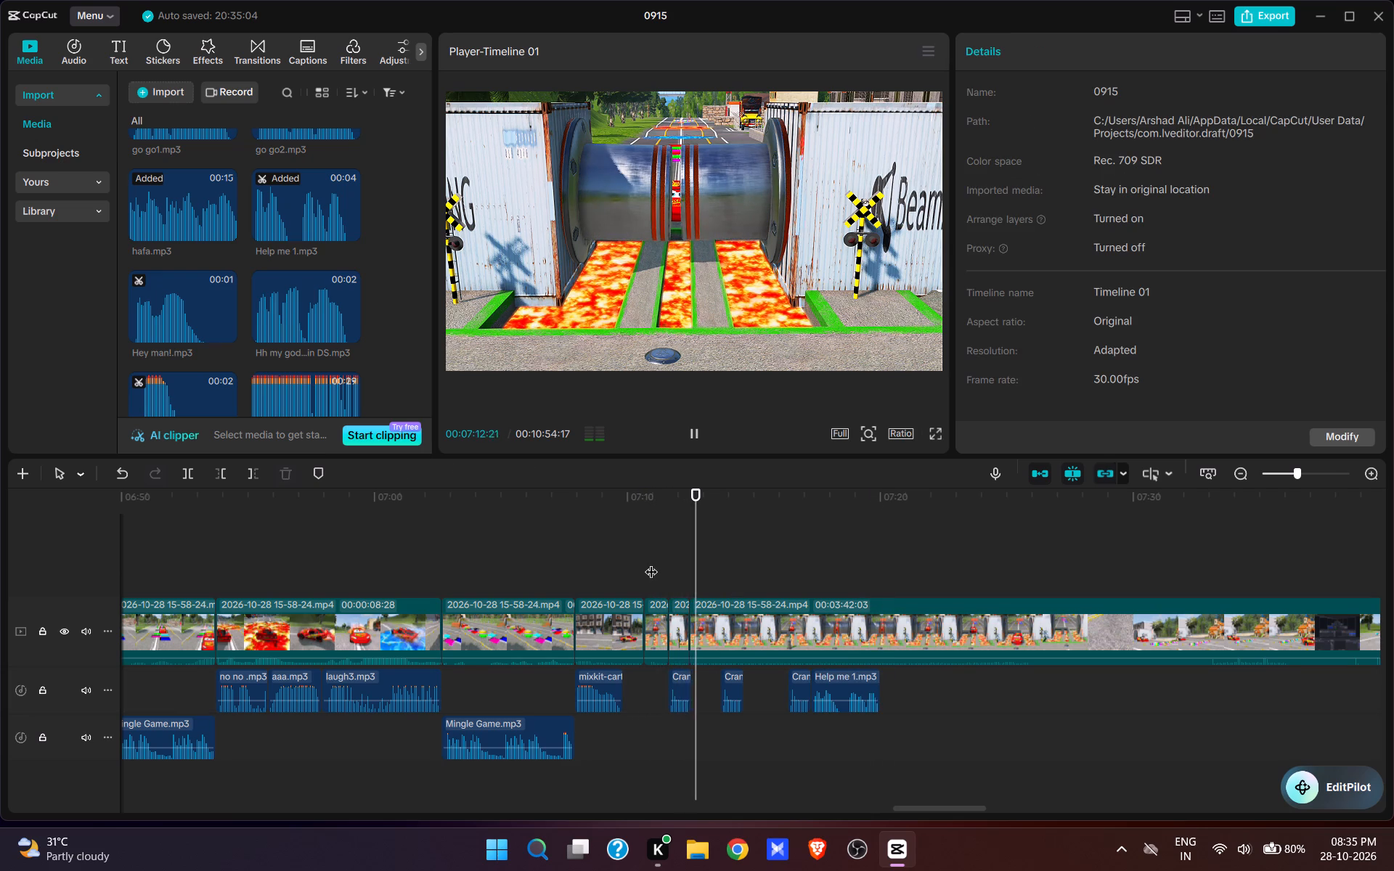
{"action": "key", "text": "space"}
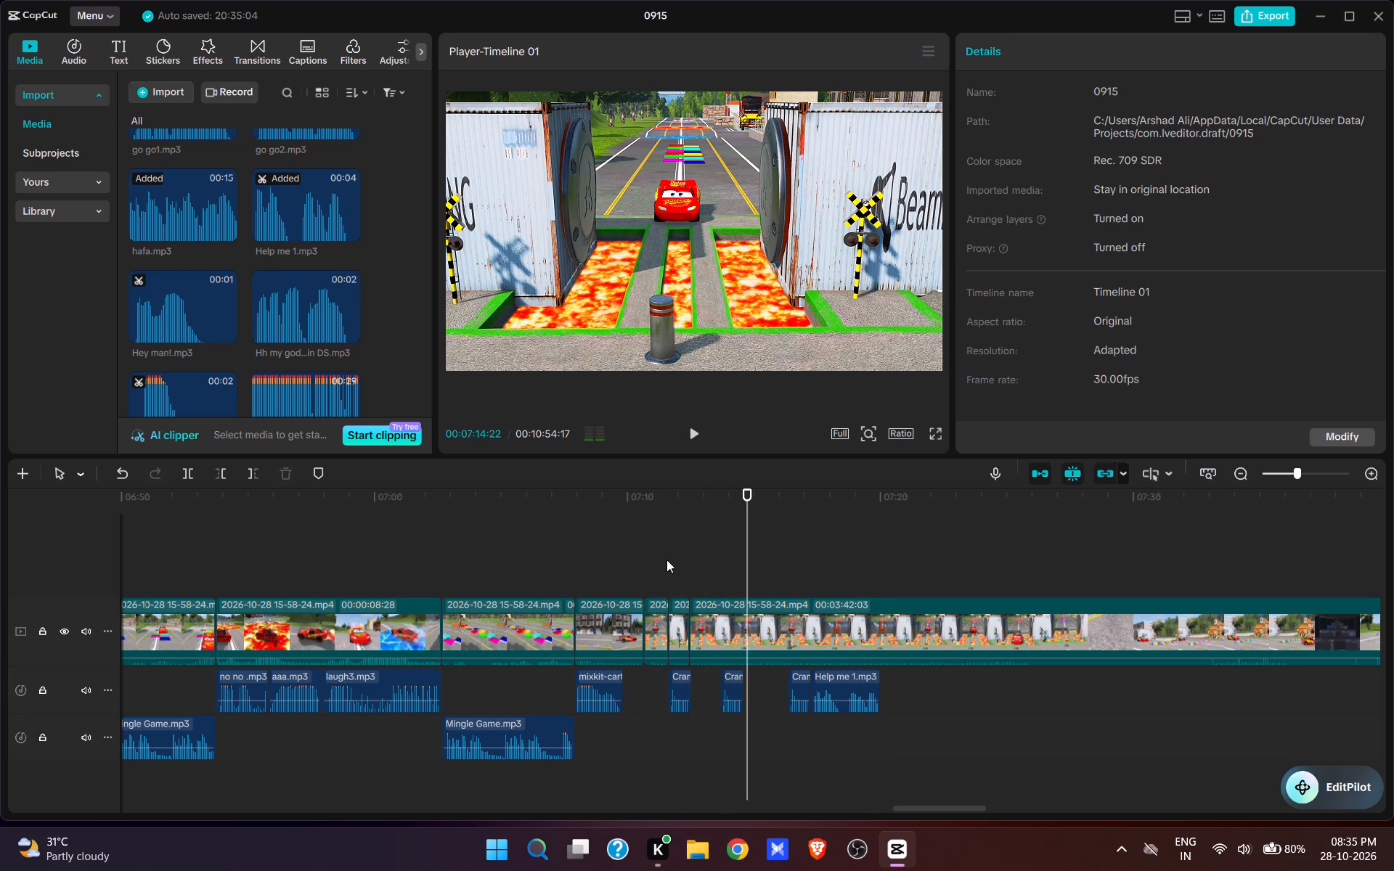
{"action": "left_click", "coordinate": [741, 580]}
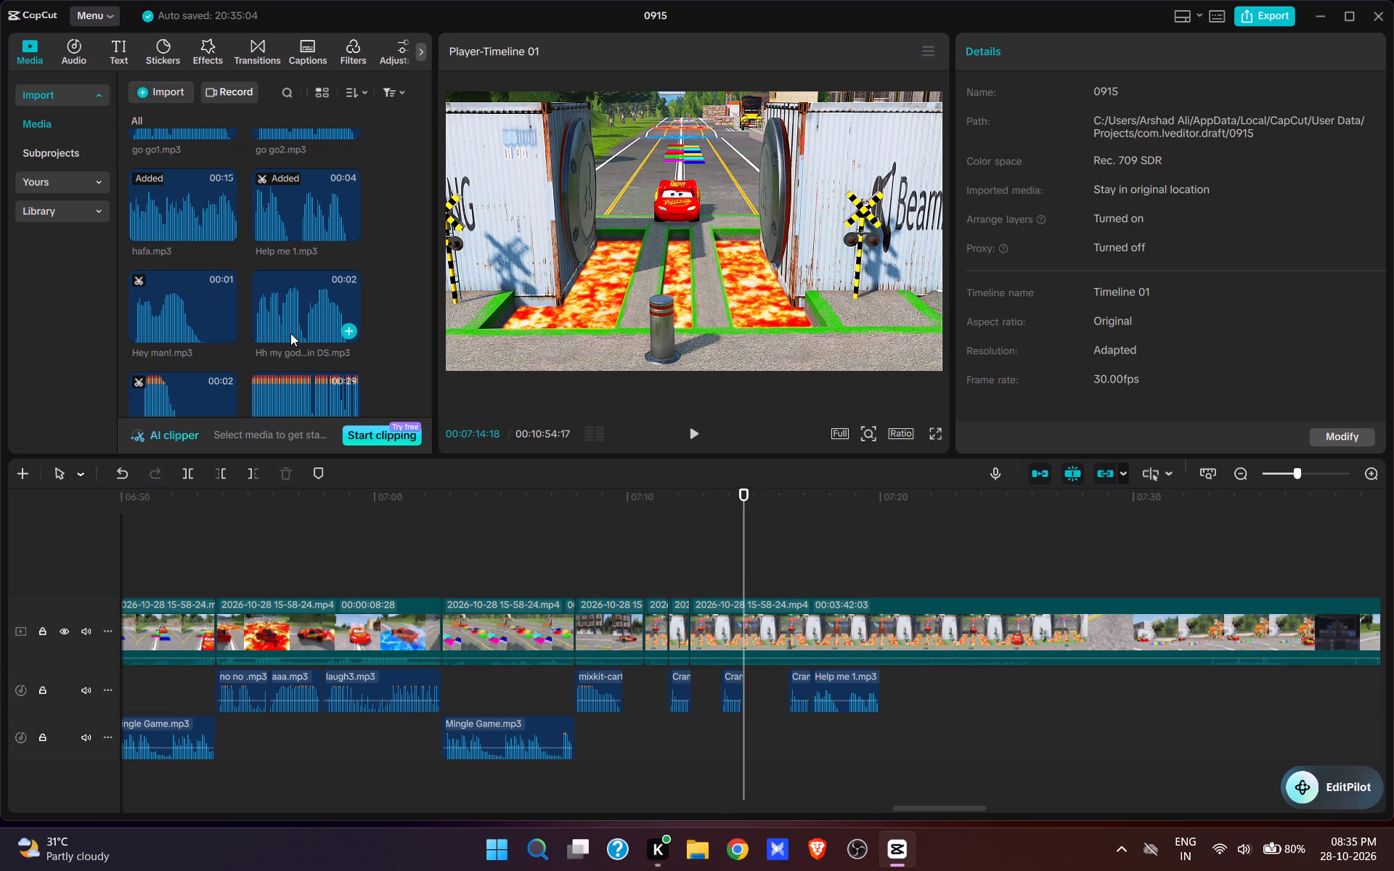
{"action": "scroll", "coordinate": [290, 333], "scroll_direction": "up", "scroll_amount": 5}
{"action": "left_click_drag", "start_coordinate": [425, 192], "coordinate": [431, 155]}
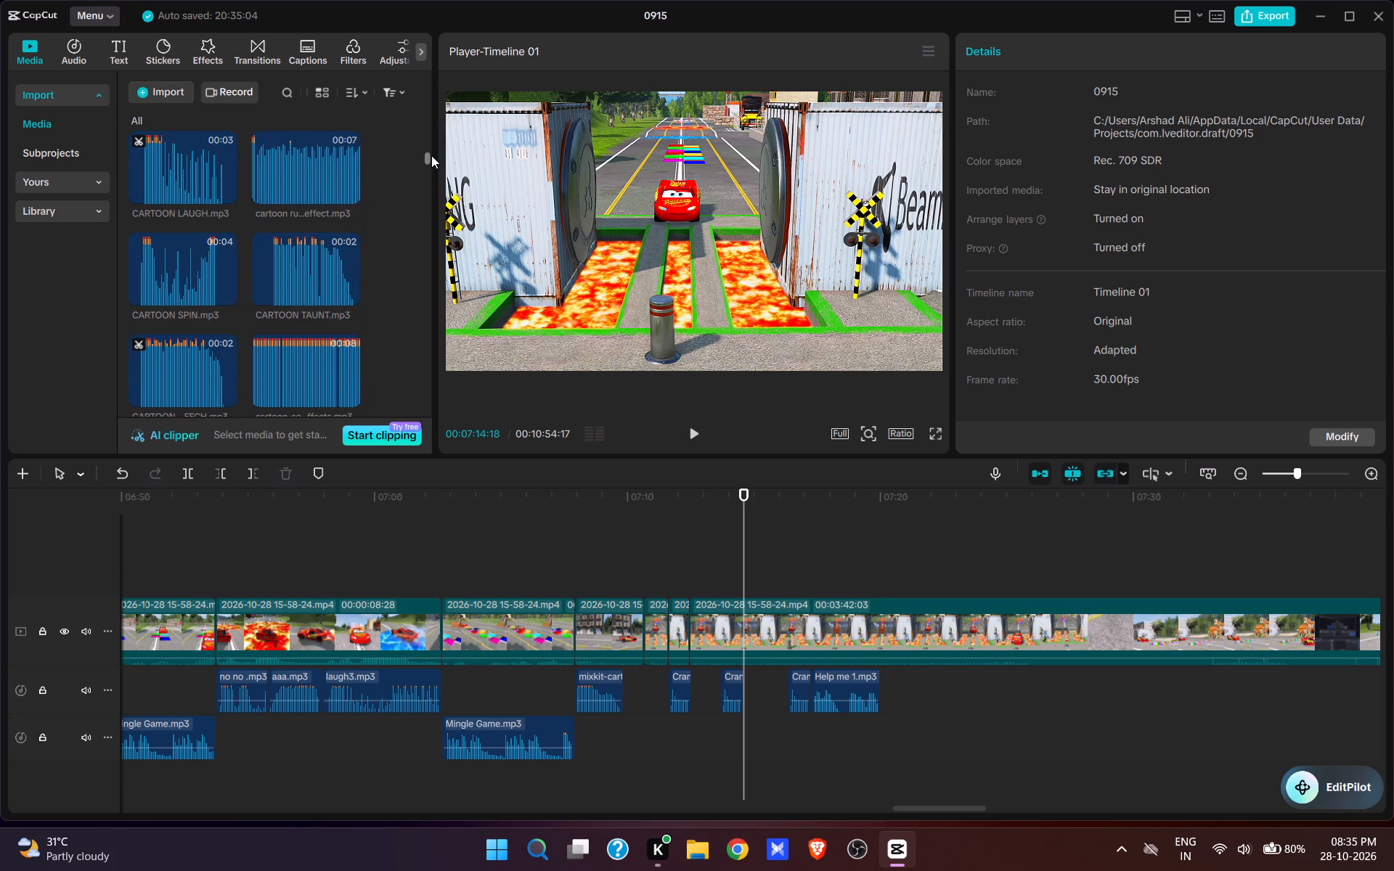
{"action": "left_click_drag", "start_coordinate": [431, 155], "coordinate": [428, 117]}
{"action": "scroll", "coordinate": [312, 260], "scroll_direction": "down", "scroll_amount": 4}
{"action": "scroll", "coordinate": [311, 266], "scroll_direction": "up", "scroll_amount": 1}
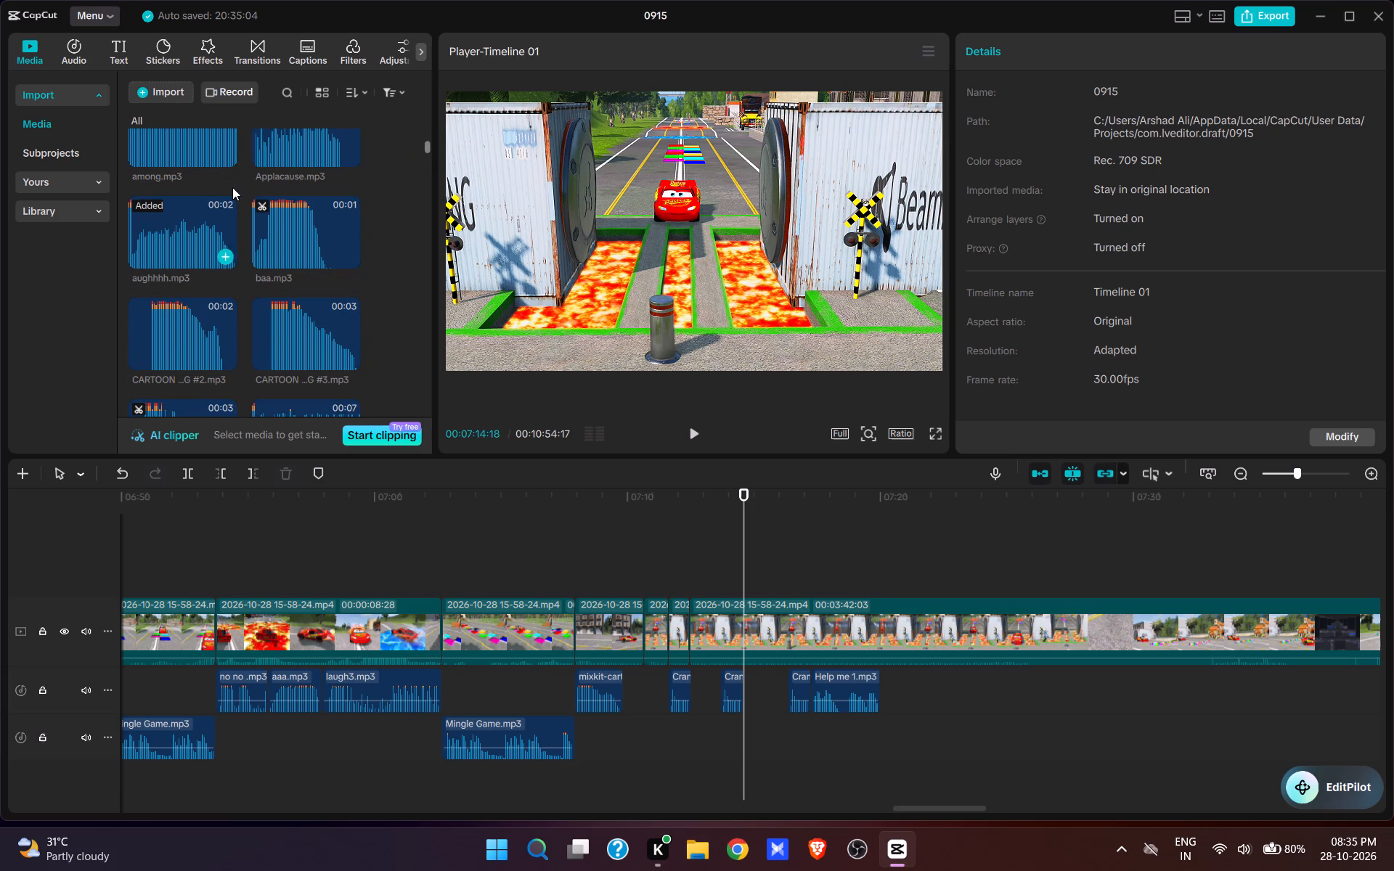
{"action": "left_click", "coordinate": [226, 260]}
{"action": "key", "text": "space"}
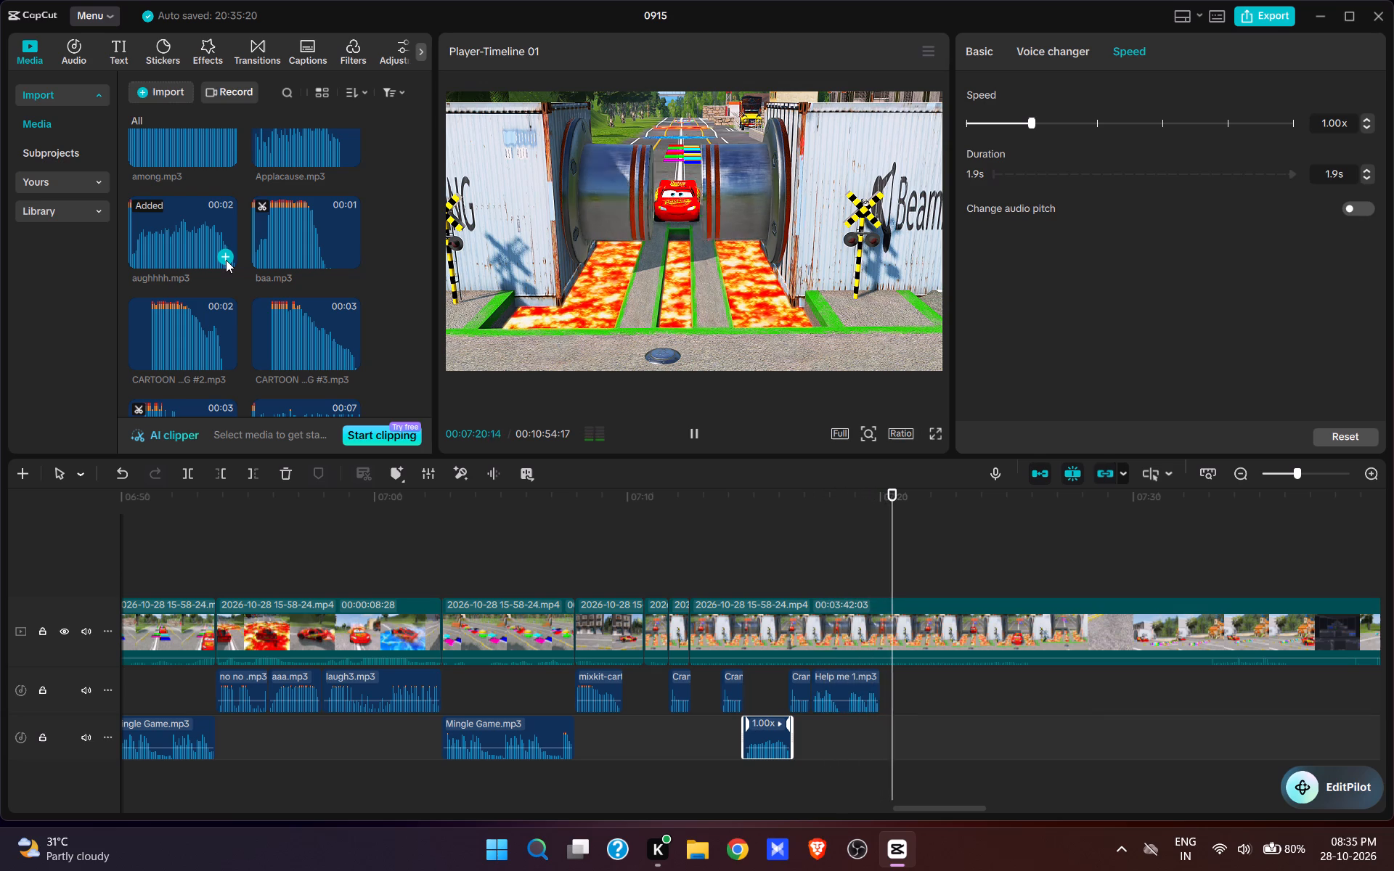
{"action": "key", "text": "space"}
{"action": "left_click", "coordinate": [902, 578]}
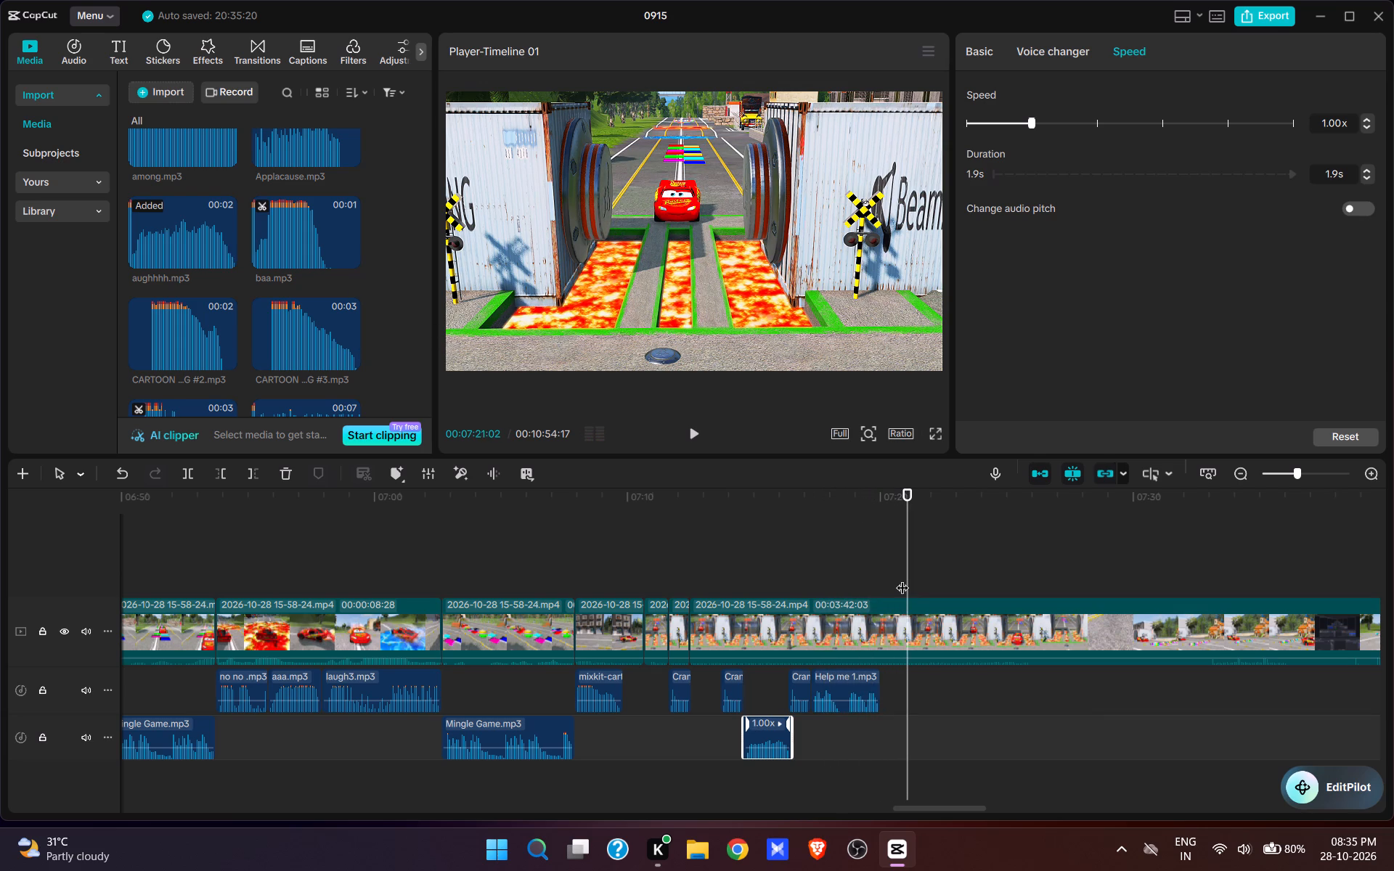
Paste another copy of the shortened Crane Low sound at 00:07:20:18, where the crushers open again, and preview it.
{"action": "left_click", "coordinate": [896, 575]}
{"action": "left_click", "coordinate": [895, 575]}
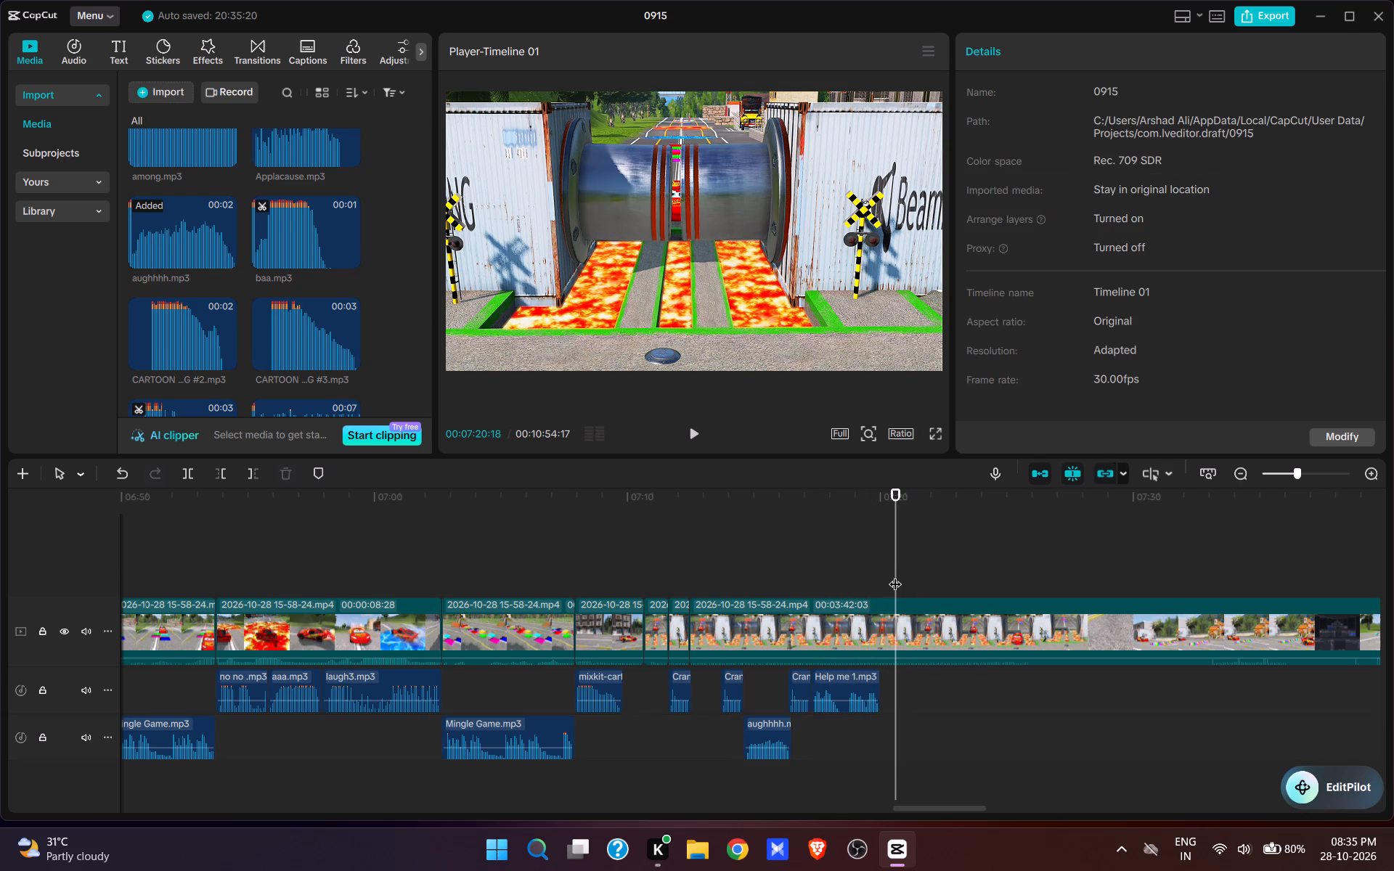
{"action": "key", "text": "ctrl+v"}
{"action": "key", "text": "space"}
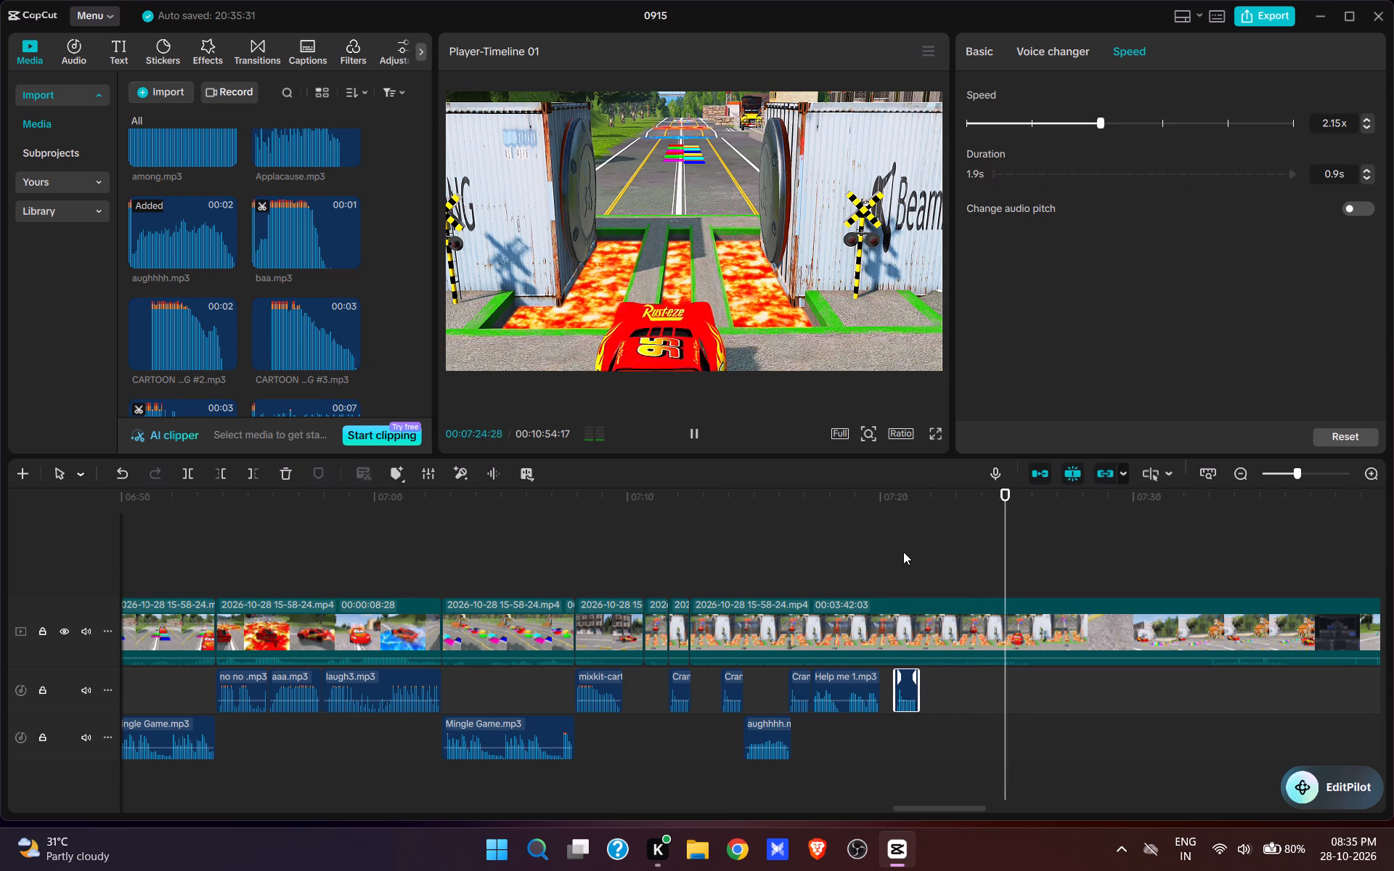
Add the Thank you Man.mp3 voice clip at 00:07:21:15, directly after the last Crane Low sound, and preview it.
{"action": "left_click", "coordinate": [914, 568]}
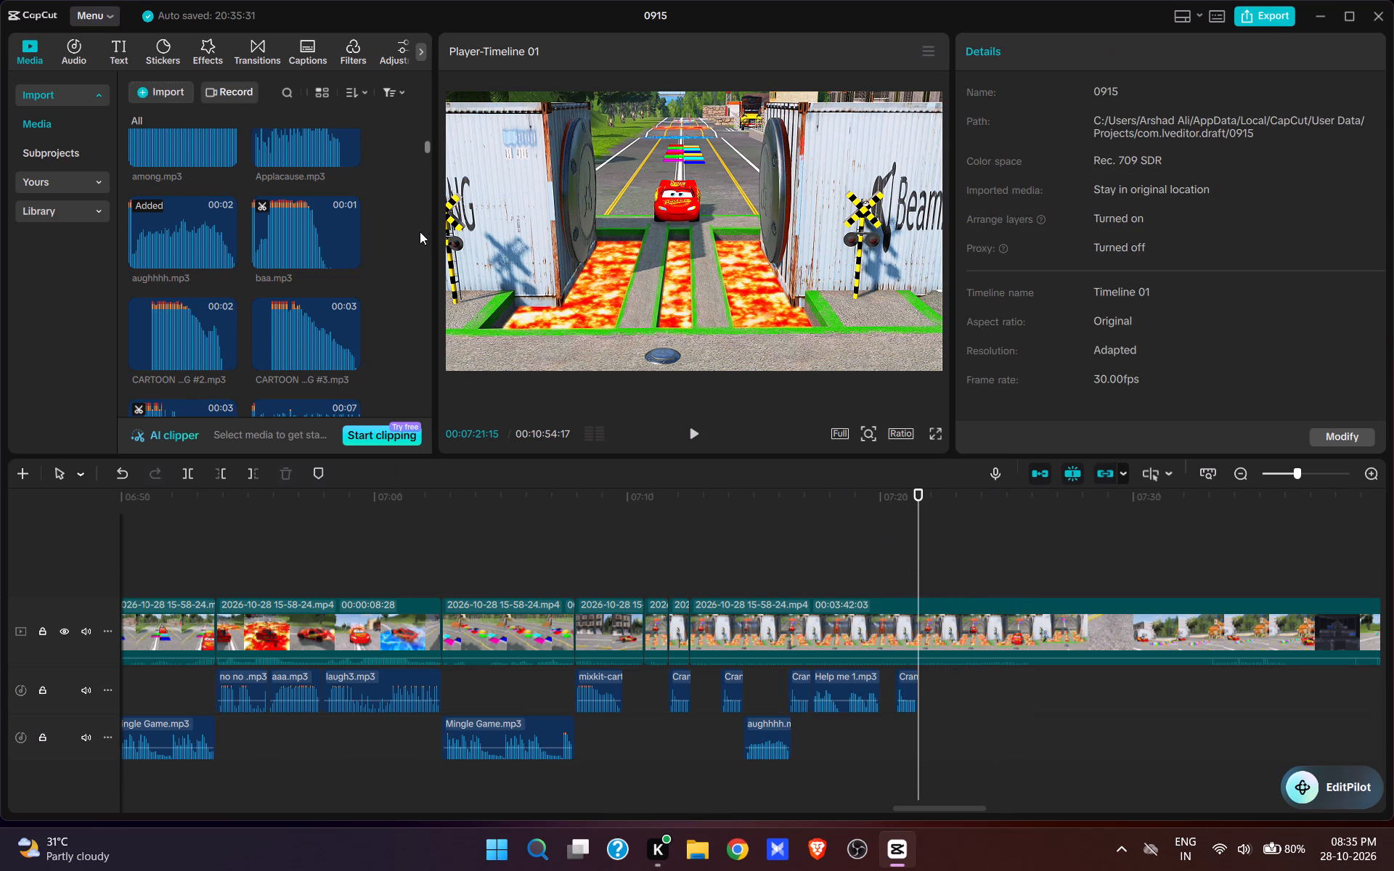
{"action": "scroll", "coordinate": [330, 277], "scroll_direction": "down", "scroll_amount": 7}
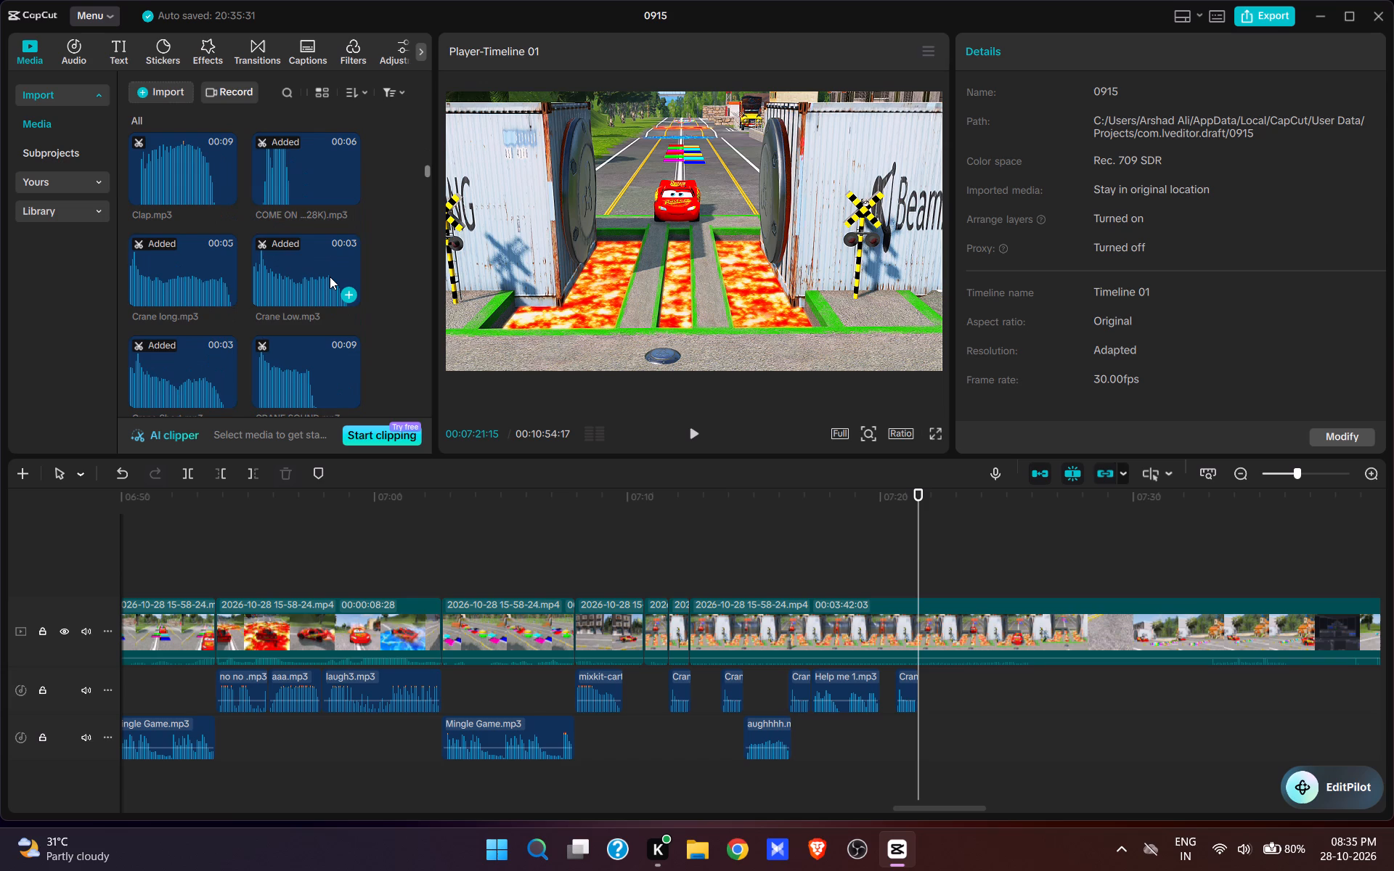
{"action": "scroll", "coordinate": [330, 277], "scroll_direction": "down", "scroll_amount": 13}
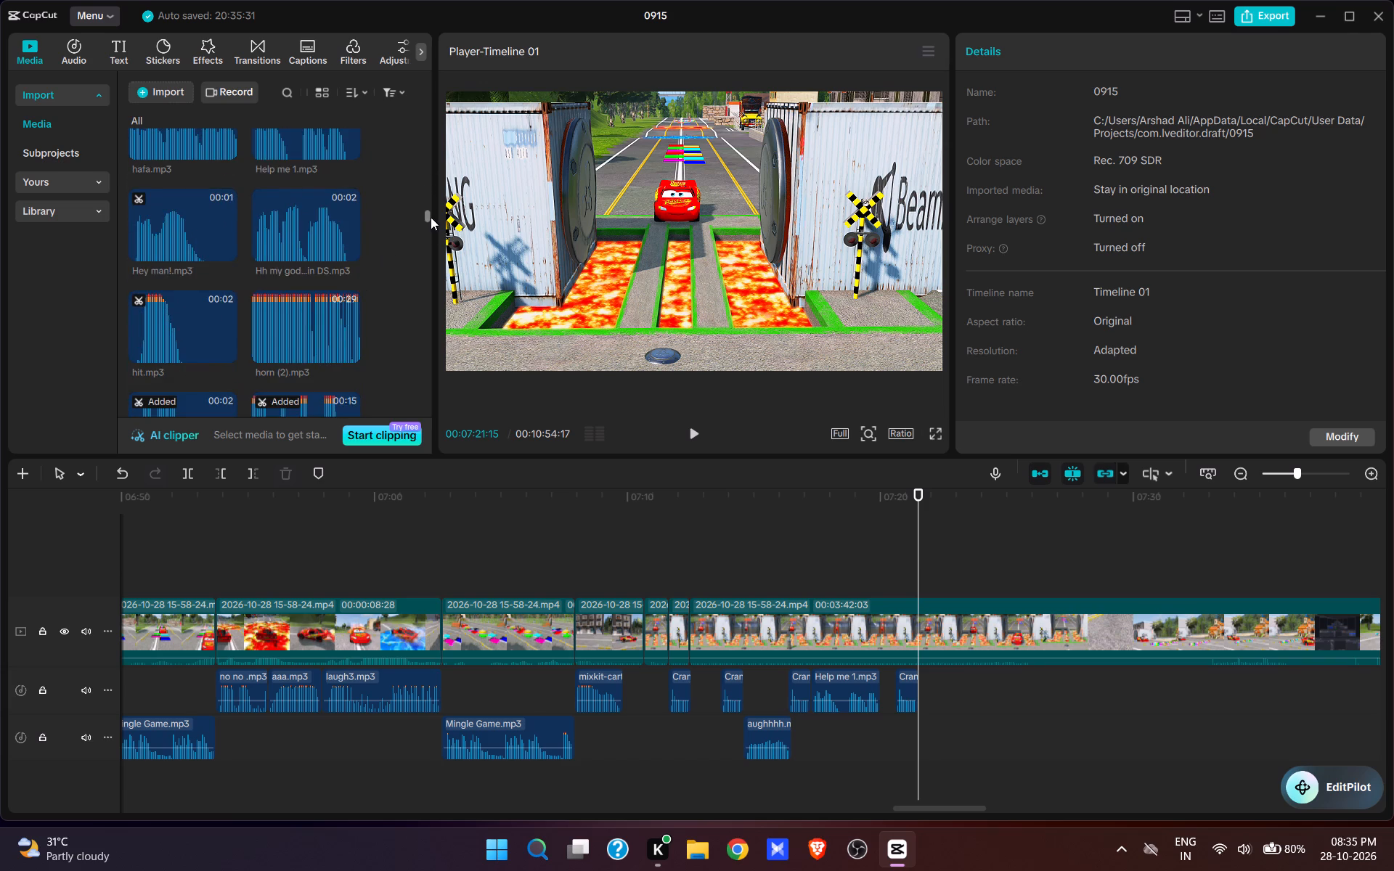
{"action": "left_click_drag", "start_coordinate": [431, 217], "coordinate": [431, 359]}
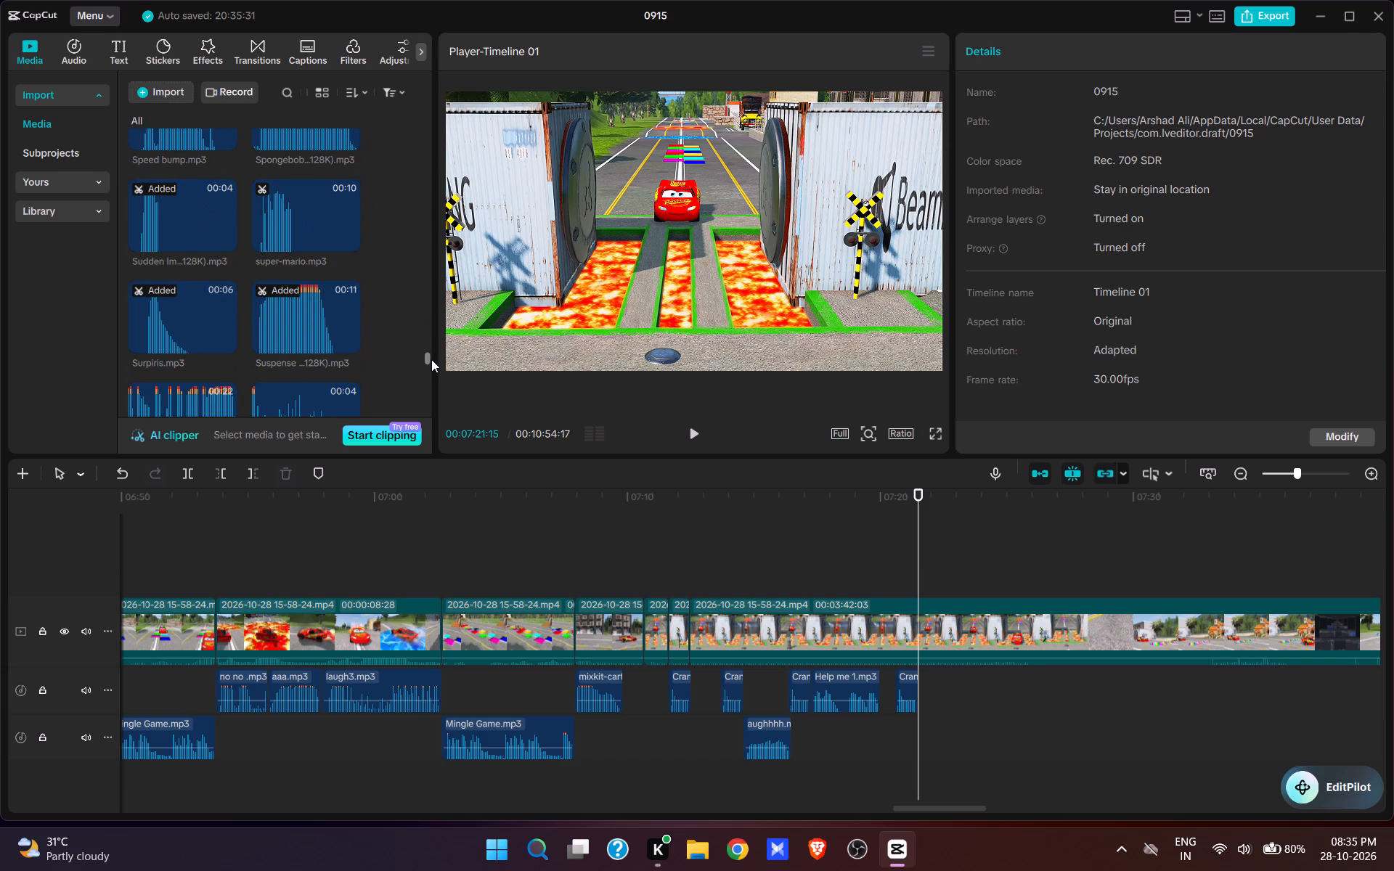
{"action": "left_click_drag", "start_coordinate": [431, 359], "coordinate": [426, 370]}
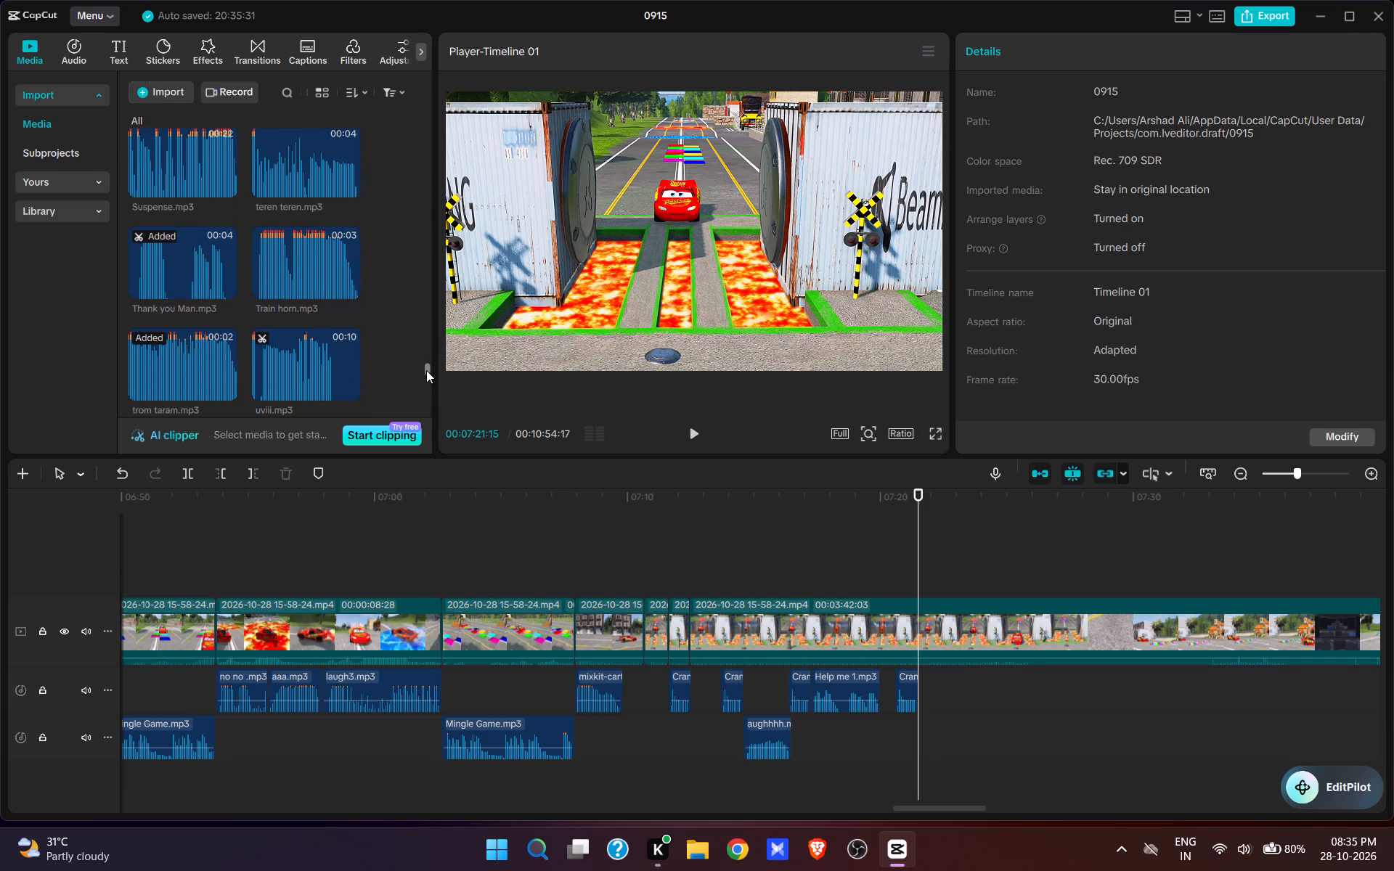
{"action": "left_click", "coordinate": [224, 284]}
{"action": "key", "text": "space"}
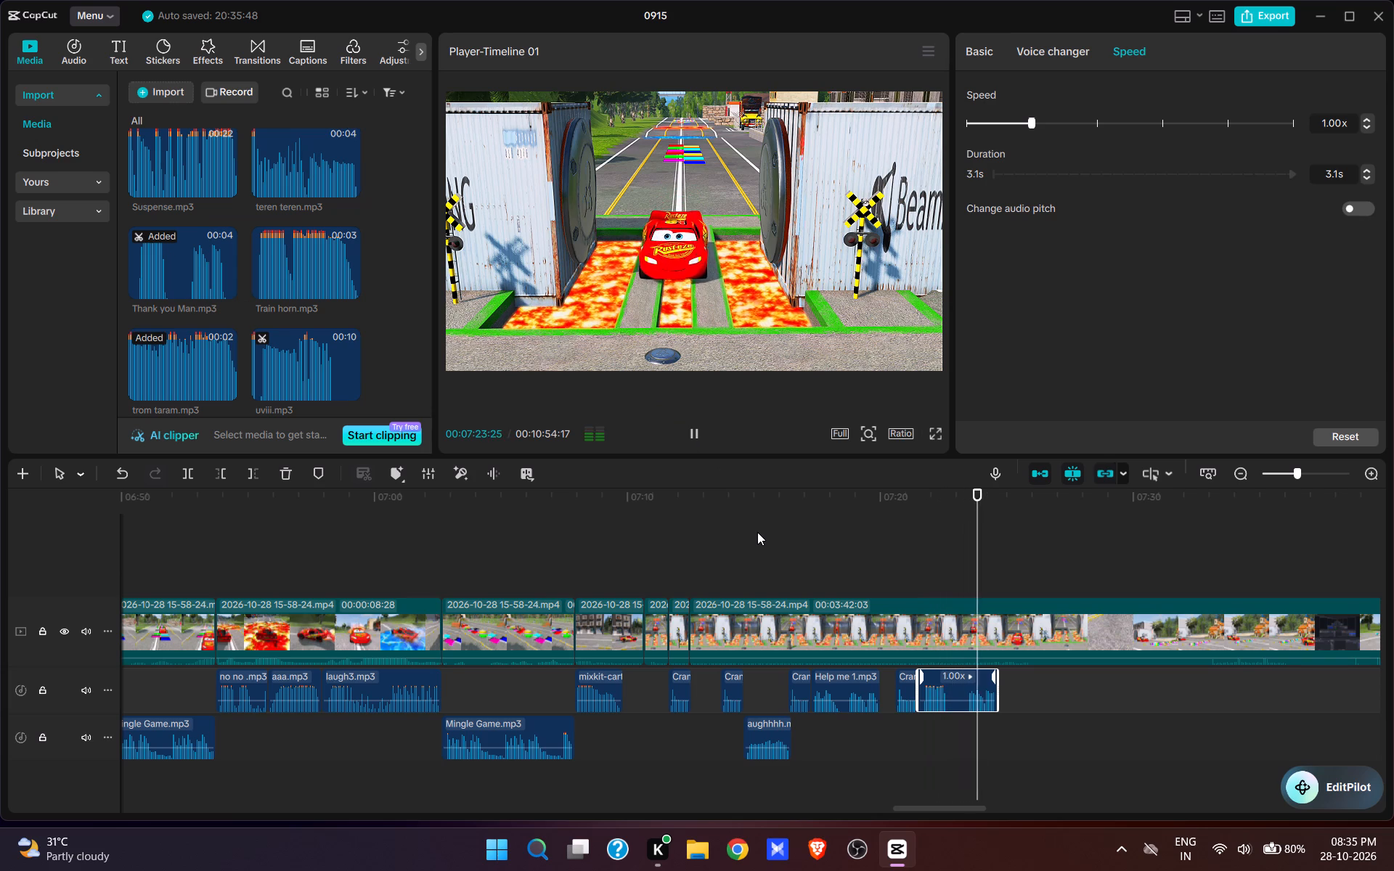
{"action": "key", "text": "space"}
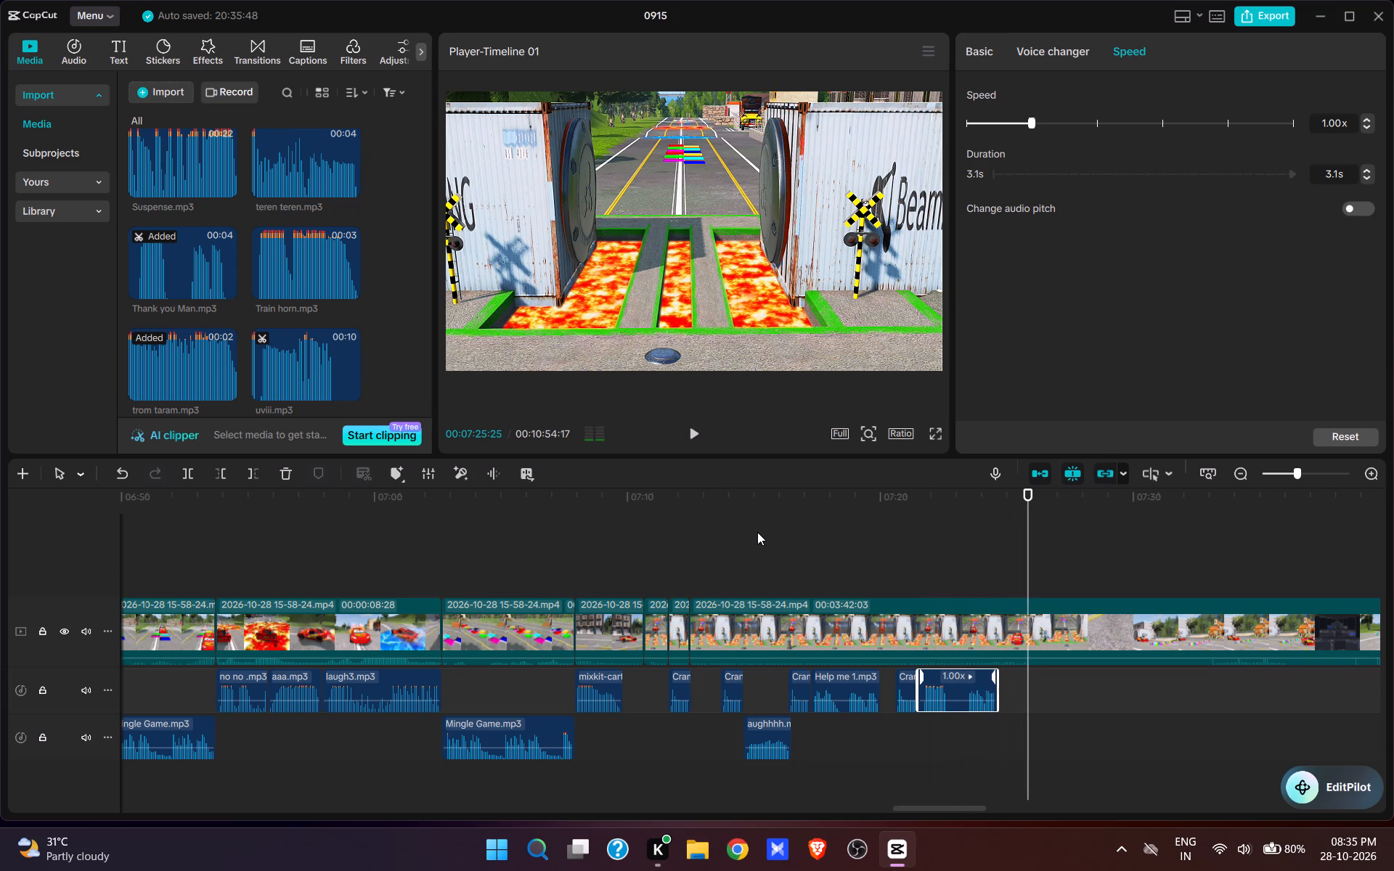
Split the video at 00:07:25:25 and cut the following 7 seconds or so, up to the red car nearing the rainbow speed bump.
{"action": "type", "text": "w"}
{"action": "left_click", "coordinate": [1204, 571]}
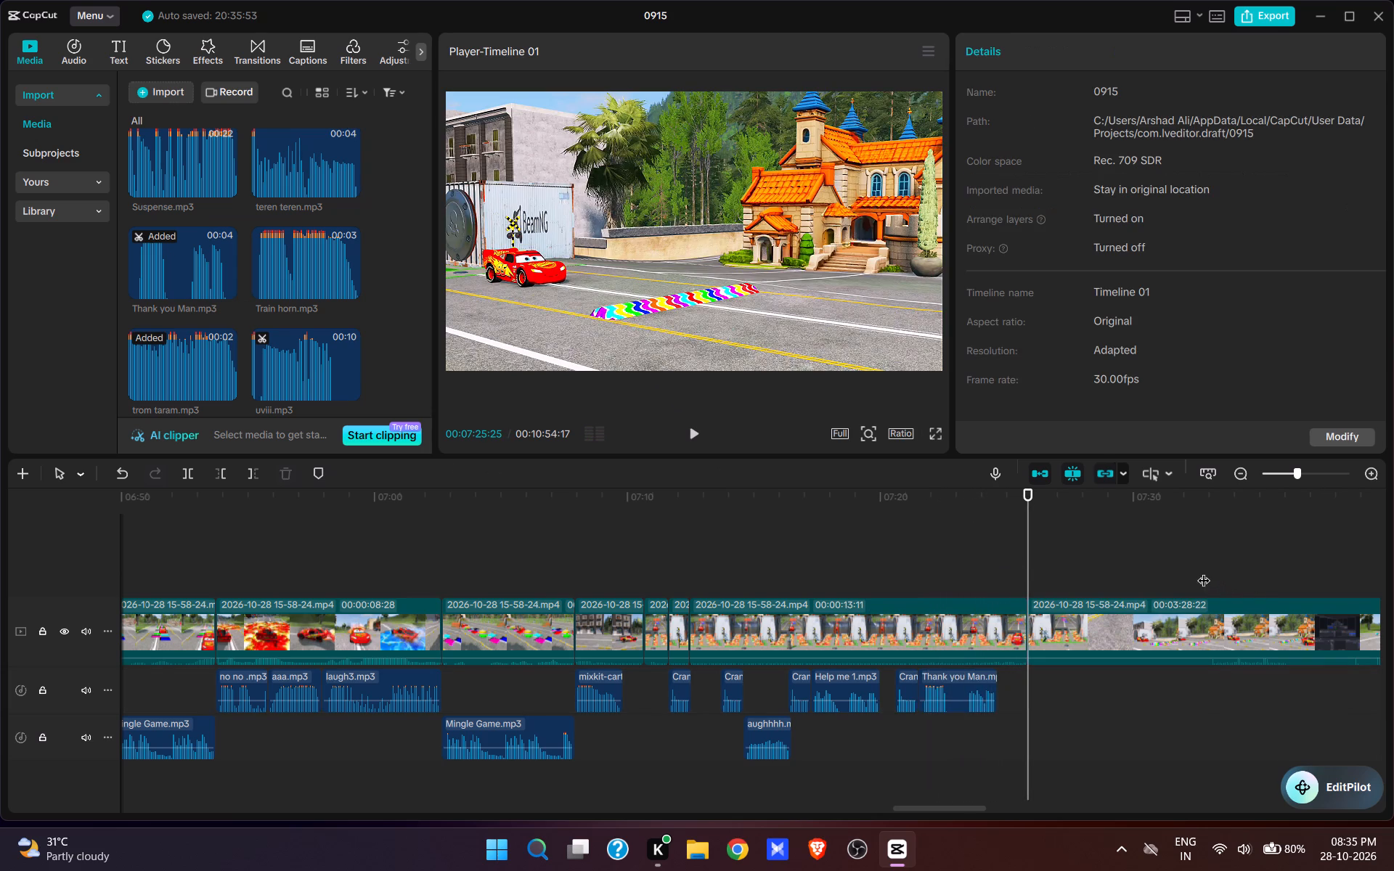
{"action": "left_click_drag", "start_coordinate": [1202, 602], "coordinate": [1058, 751]}
{"action": "key", "text": "space"}
{"action": "key", "text": "space"}
{"action": "key", "text": "q"}
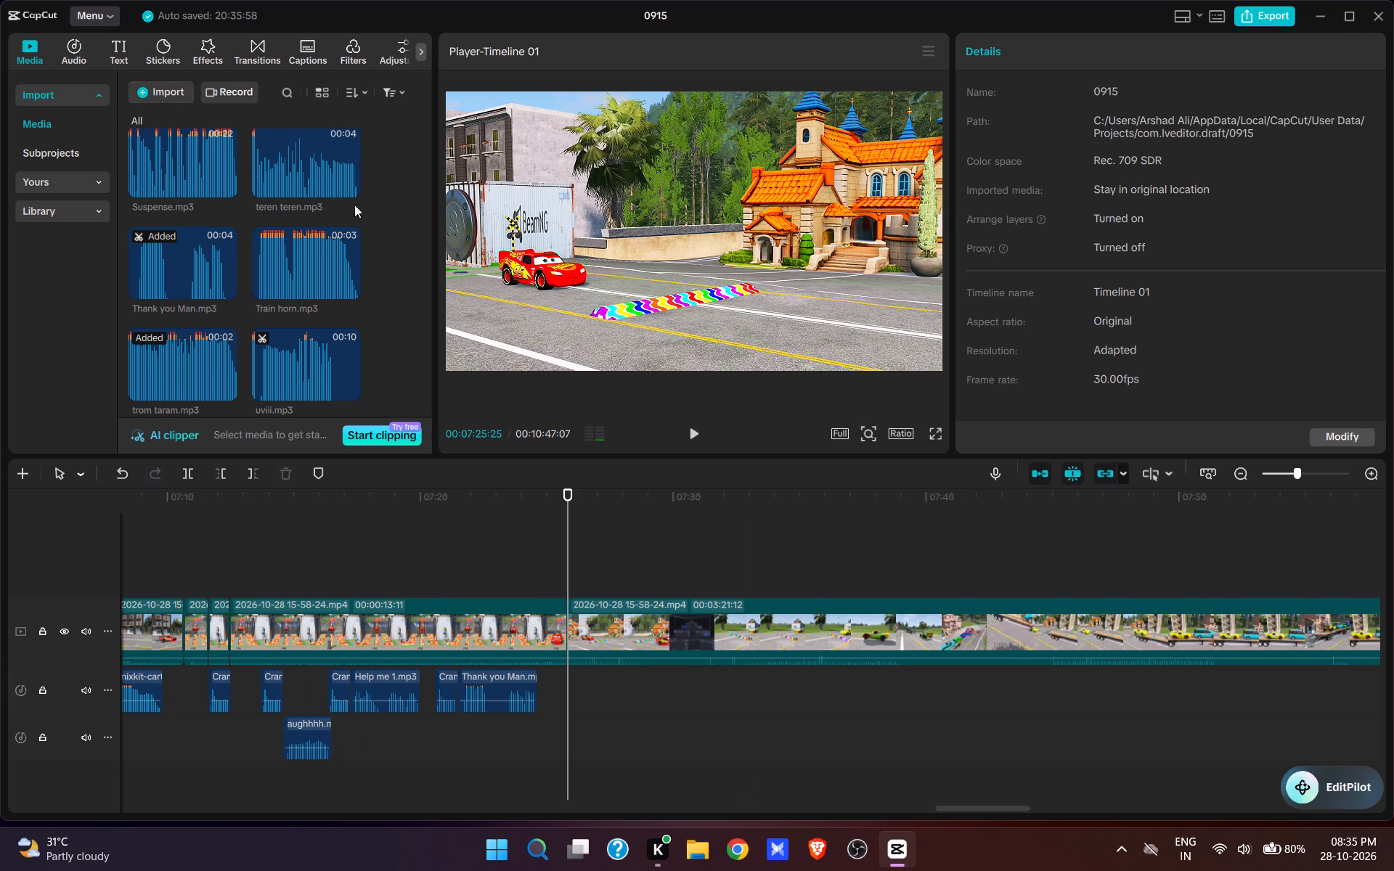
Add the mixkit-car...no-473.wav sound at 00:07:25:25, preview it, and trim its end to 00:07:26:19.
{"action": "scroll", "coordinate": [292, 270], "scroll_direction": "up", "scroll_amount": 11}
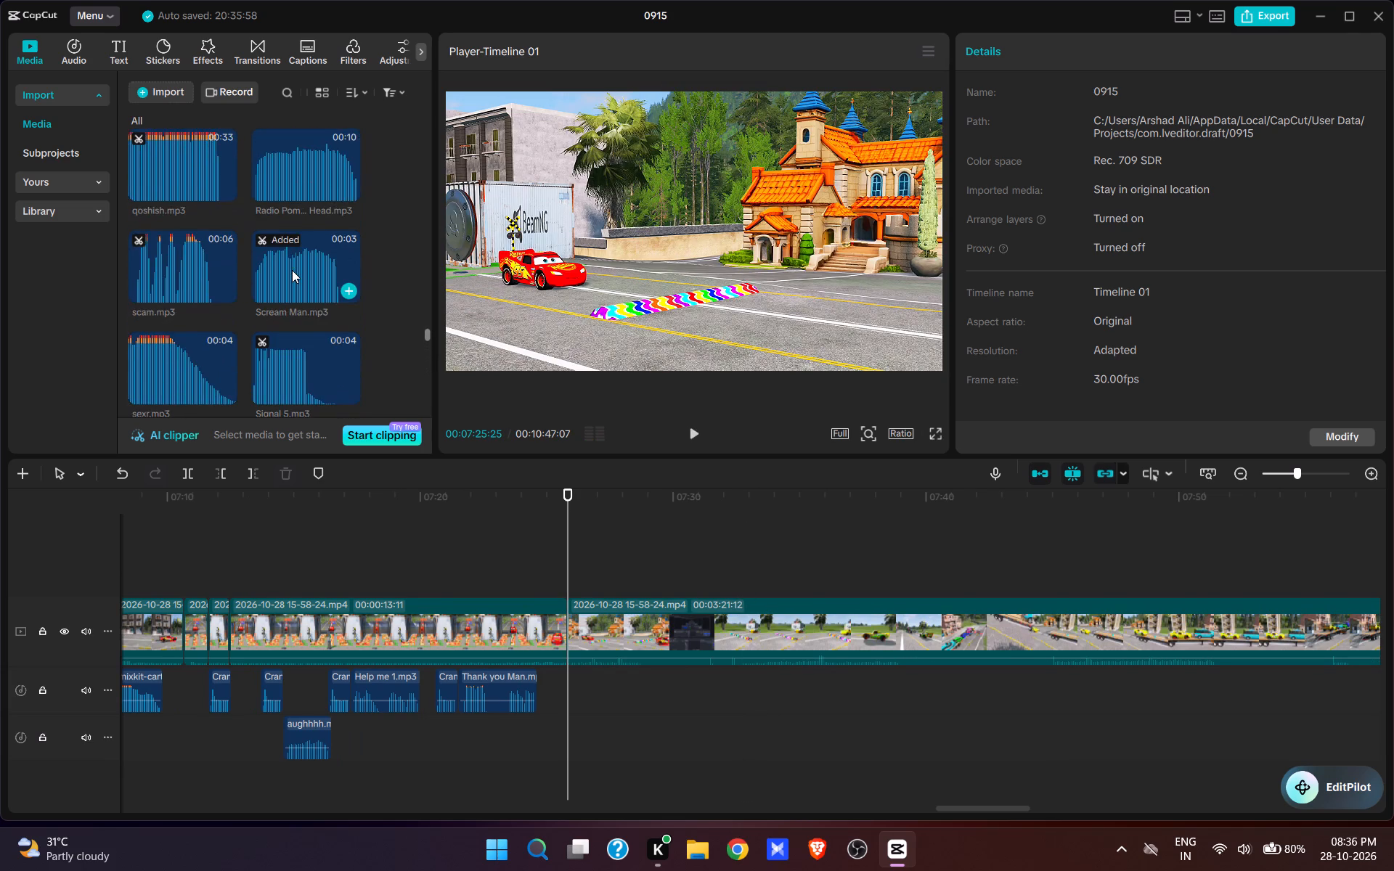
{"action": "scroll", "coordinate": [292, 270], "scroll_direction": "up", "scroll_amount": 3}
{"action": "scroll", "coordinate": [292, 270], "scroll_direction": "down", "scroll_amount": 6}
{"action": "scroll", "coordinate": [292, 270], "scroll_direction": "up", "scroll_amount": 8}
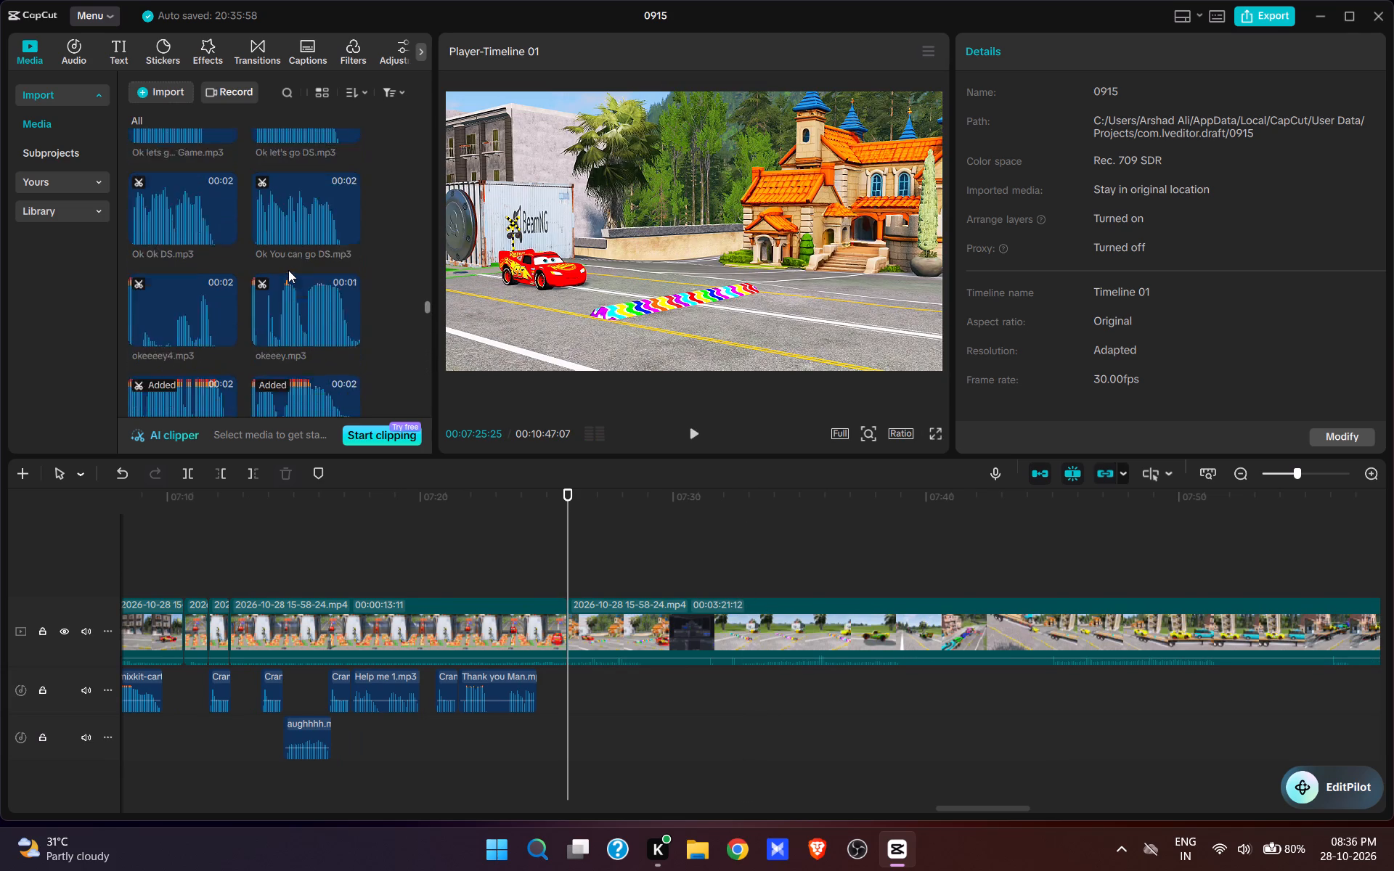
{"action": "scroll", "coordinate": [288, 270], "scroll_direction": "up", "scroll_amount": 11}
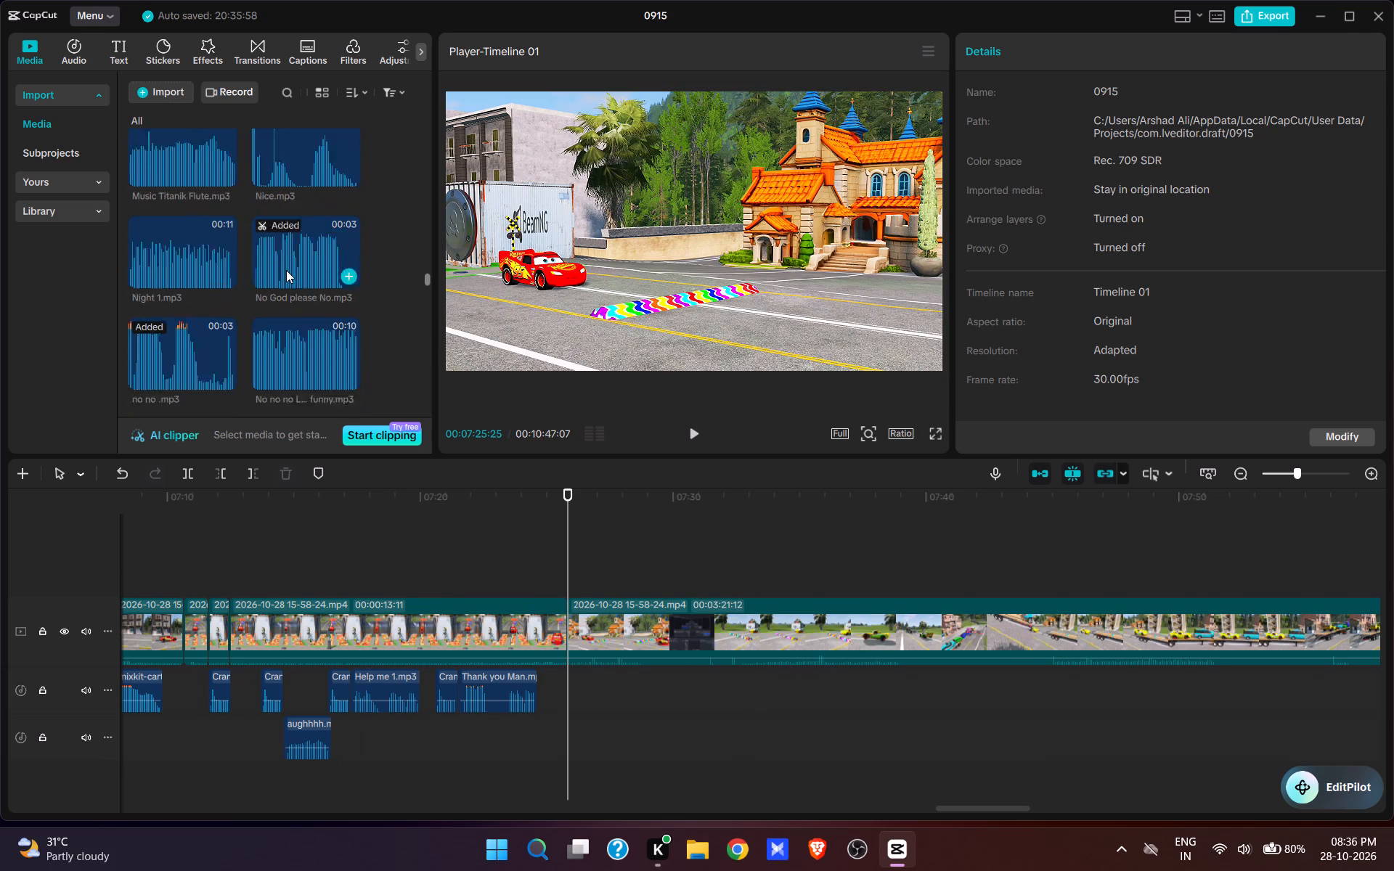
{"action": "scroll", "coordinate": [286, 270], "scroll_direction": "up", "scroll_amount": 1}
{"action": "left_click", "coordinate": [306, 240]}
{"action": "scroll", "coordinate": [311, 312], "scroll_direction": "up", "scroll_amount": 1}
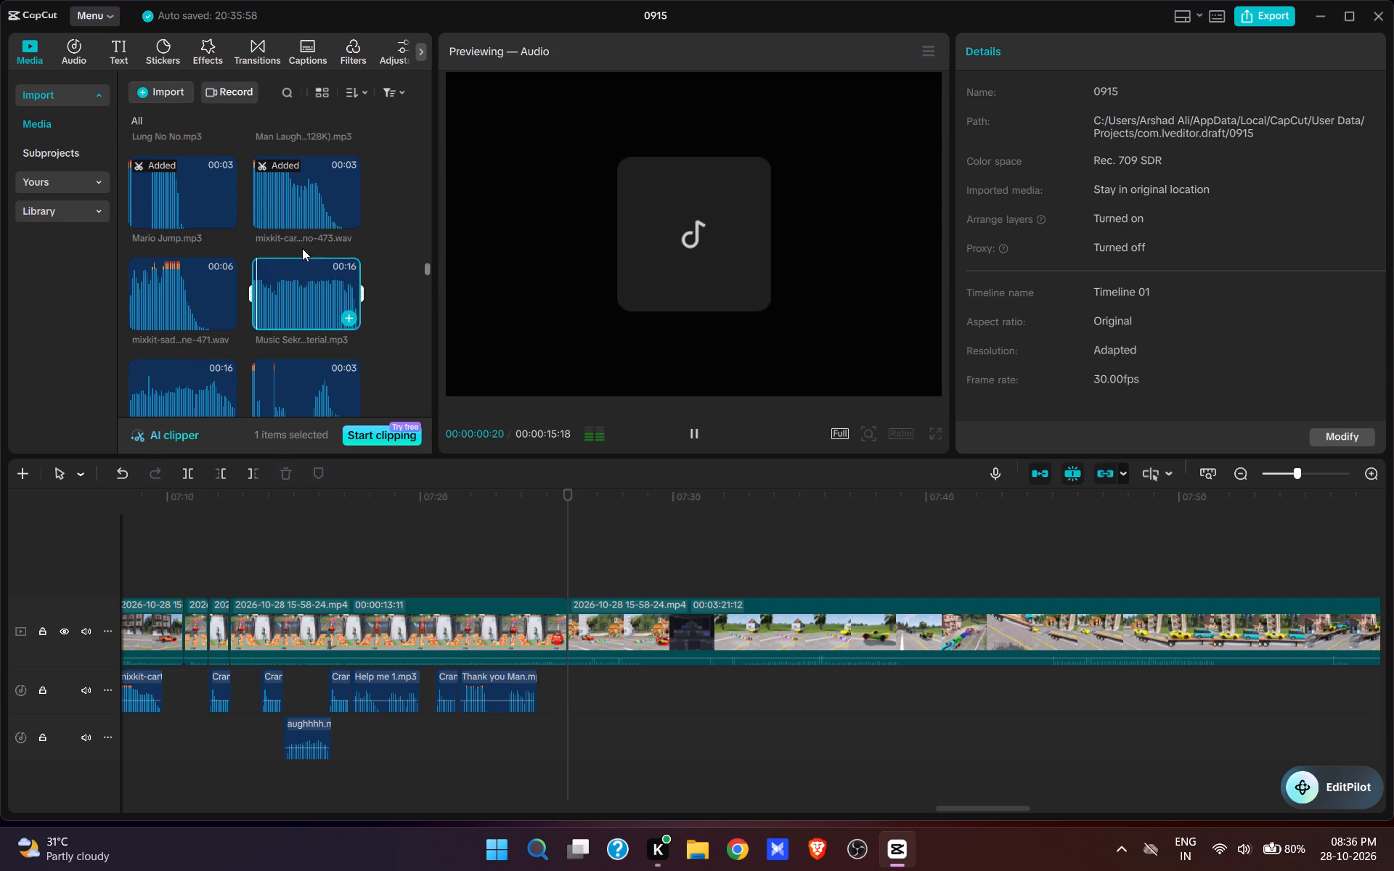
{"action": "left_click", "coordinate": [347, 216]}
{"action": "key", "text": "space"}
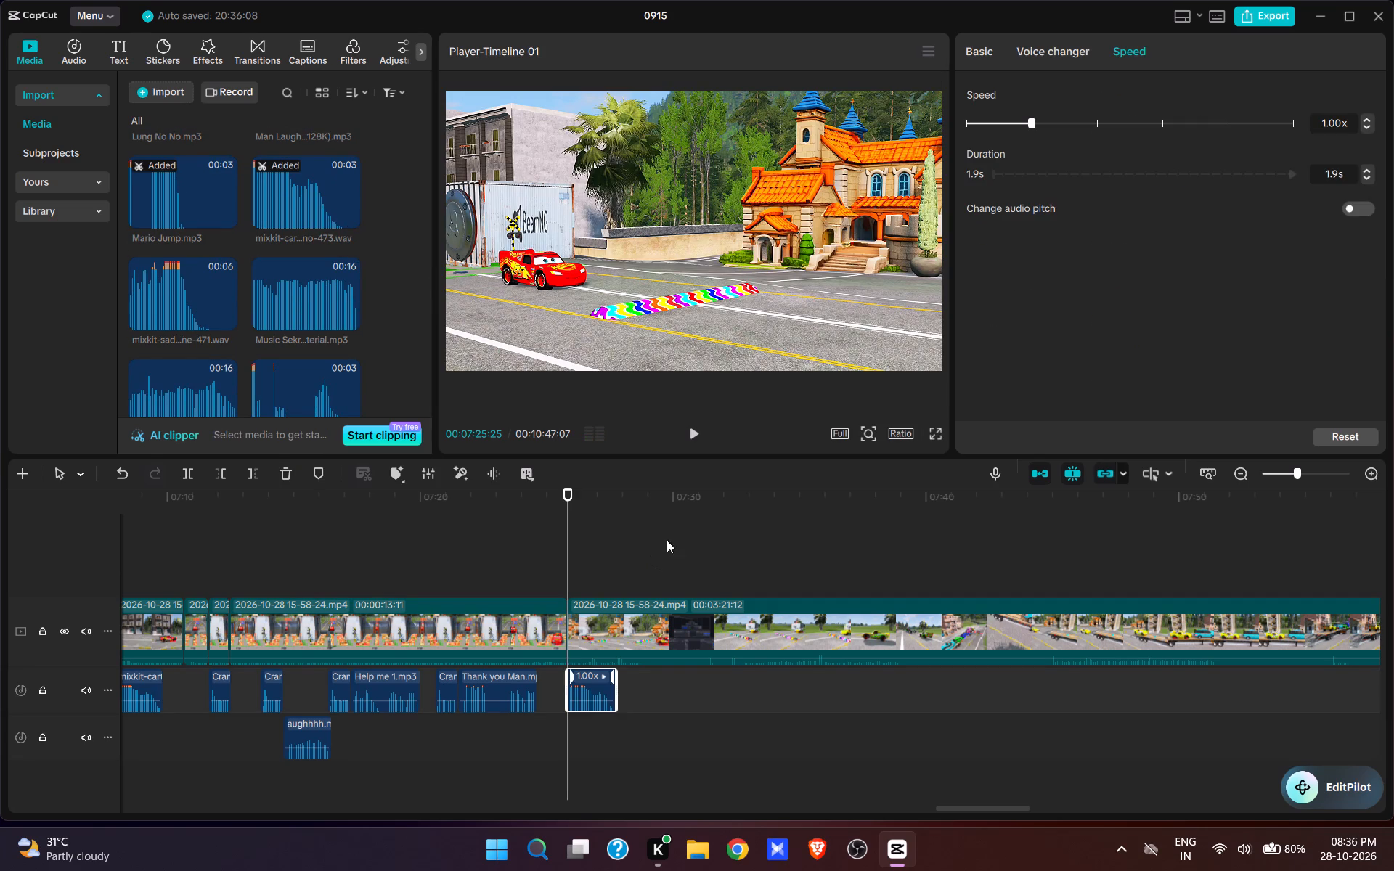
{"action": "left_click", "coordinate": [696, 433]}
{"action": "key", "text": "space"}
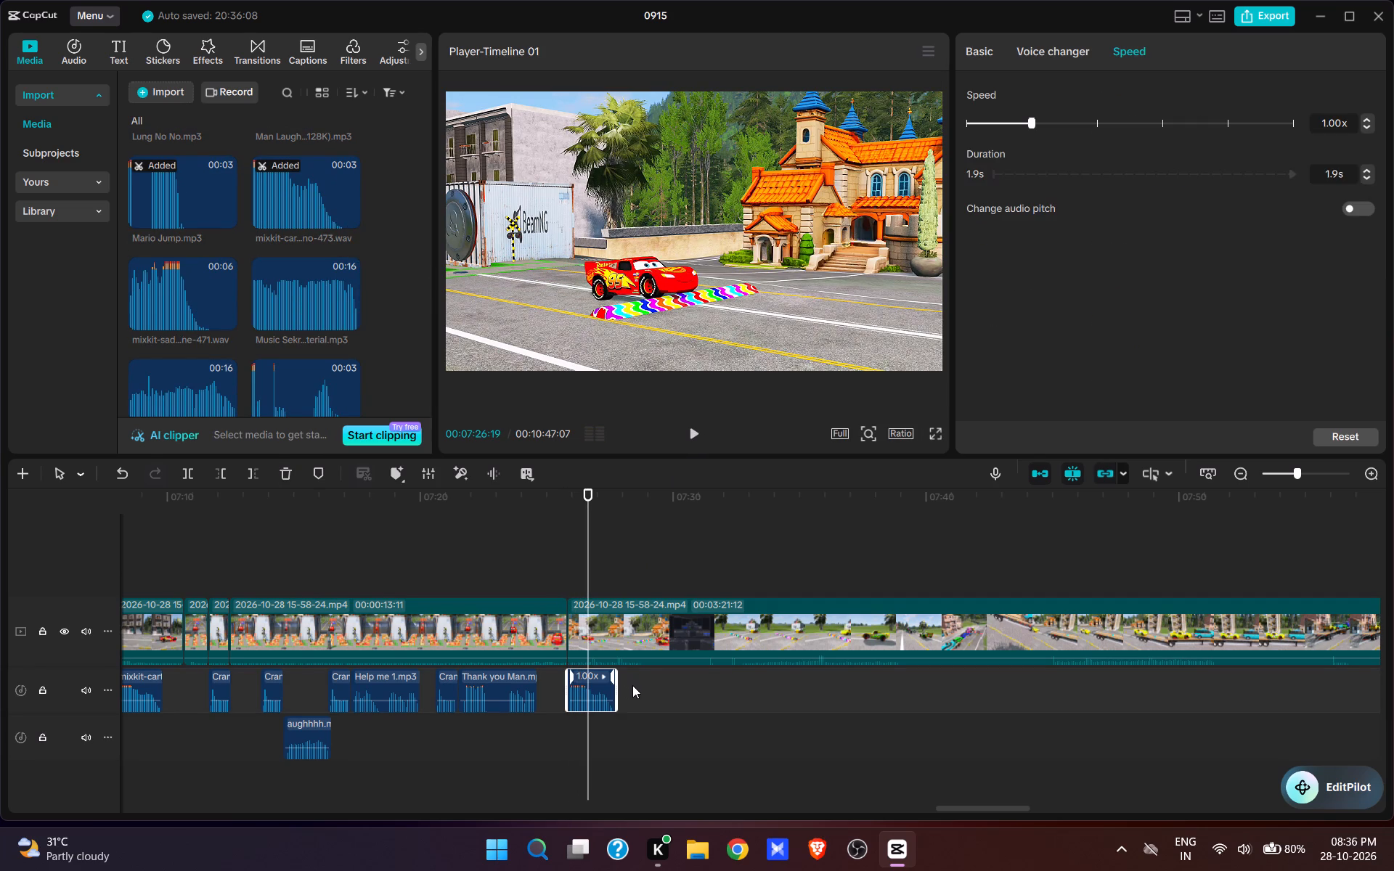
{"action": "key", "text": "e"}
Split the video at 00:07:26:19, cut about 9 seconds up to the yellow car jumping the rainbow bump, and preview the transition.
{"action": "left_click", "coordinate": [611, 640]}
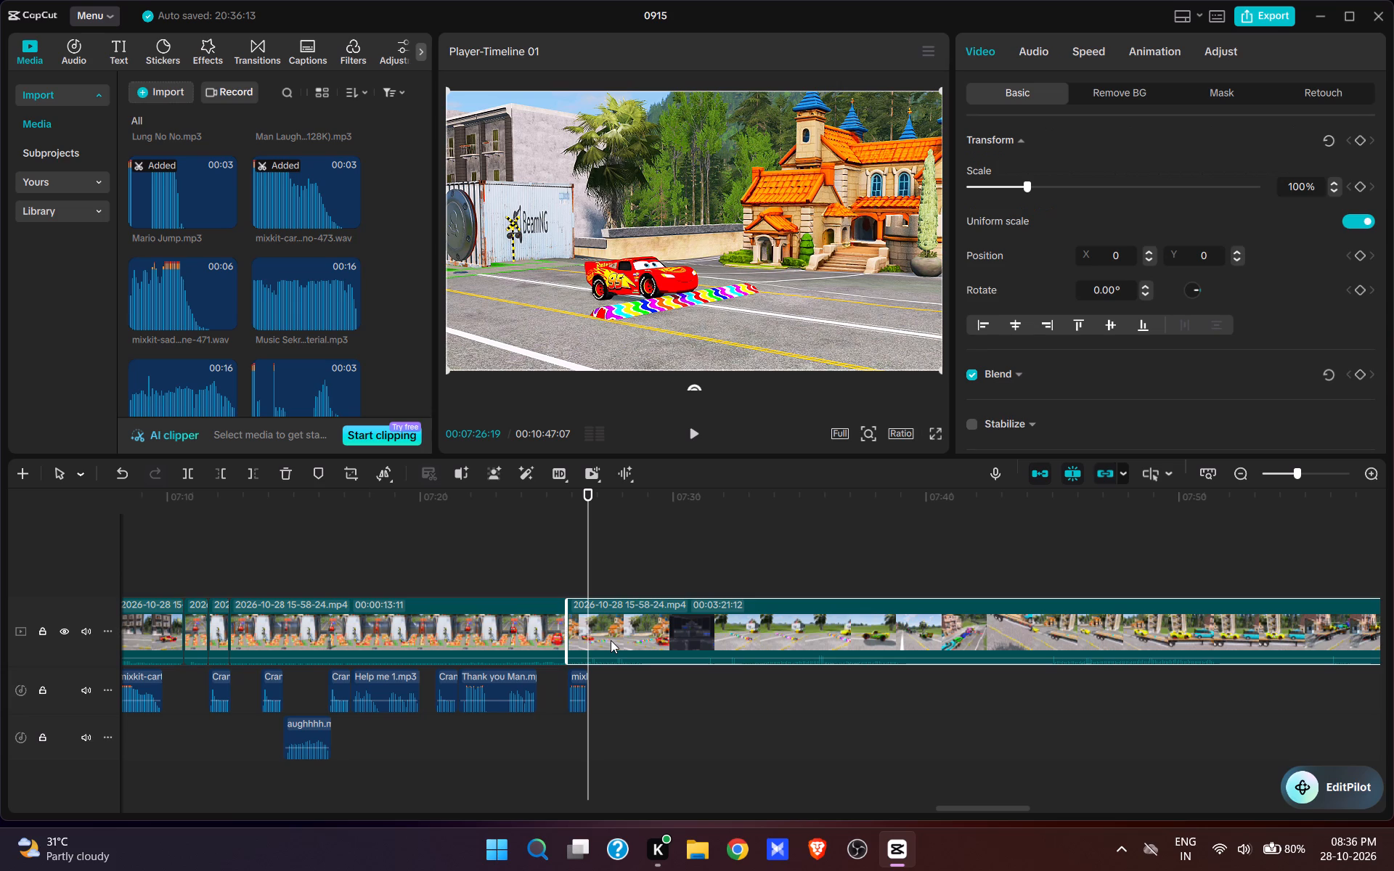
{"action": "key", "text": "w"}
{"action": "left_click", "coordinate": [553, 548]}
{"action": "key", "text": "space"}
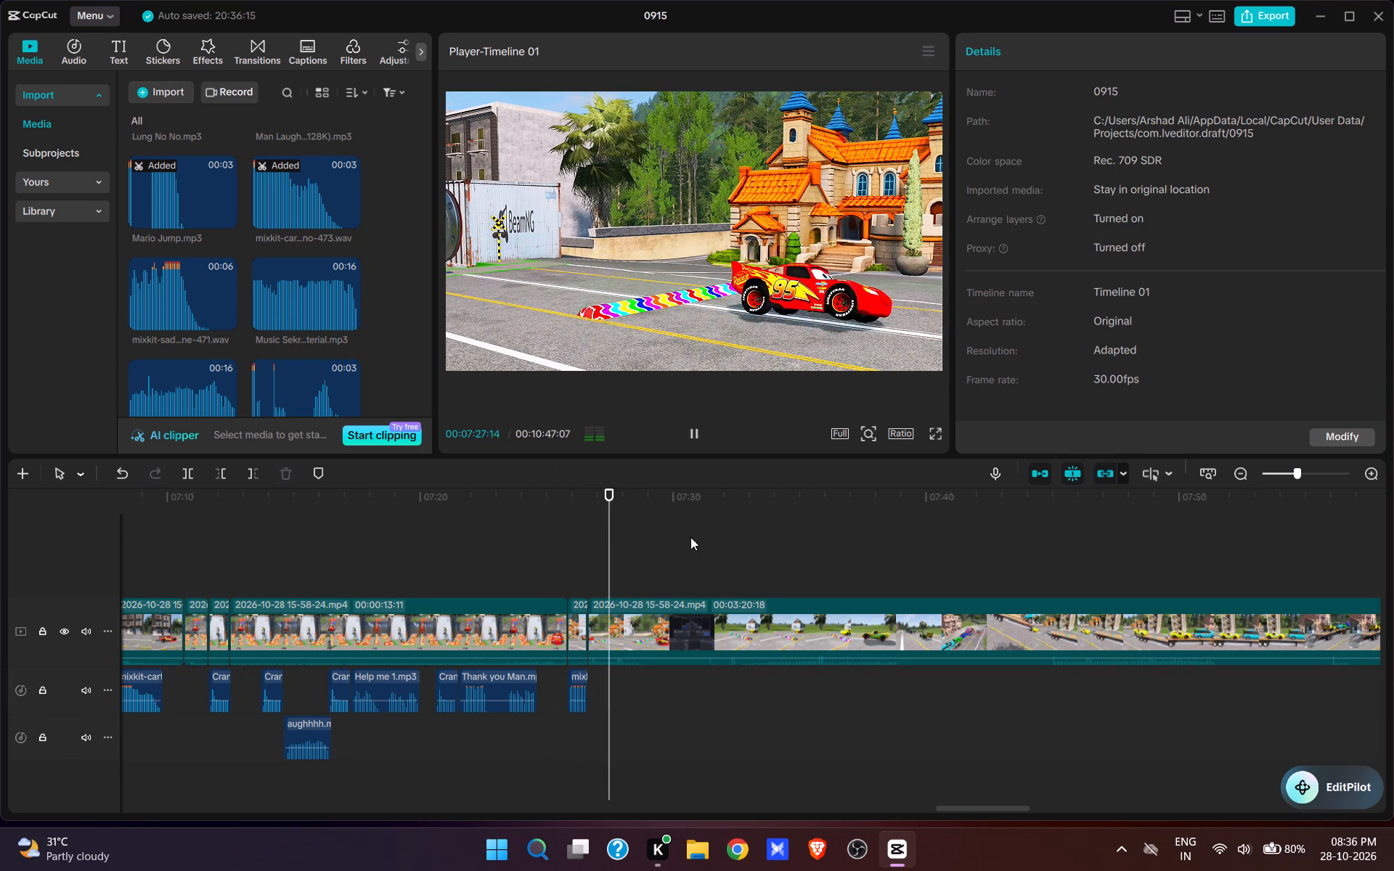
{"action": "left_click", "coordinate": [715, 532]}
{"action": "key", "text": "space"}
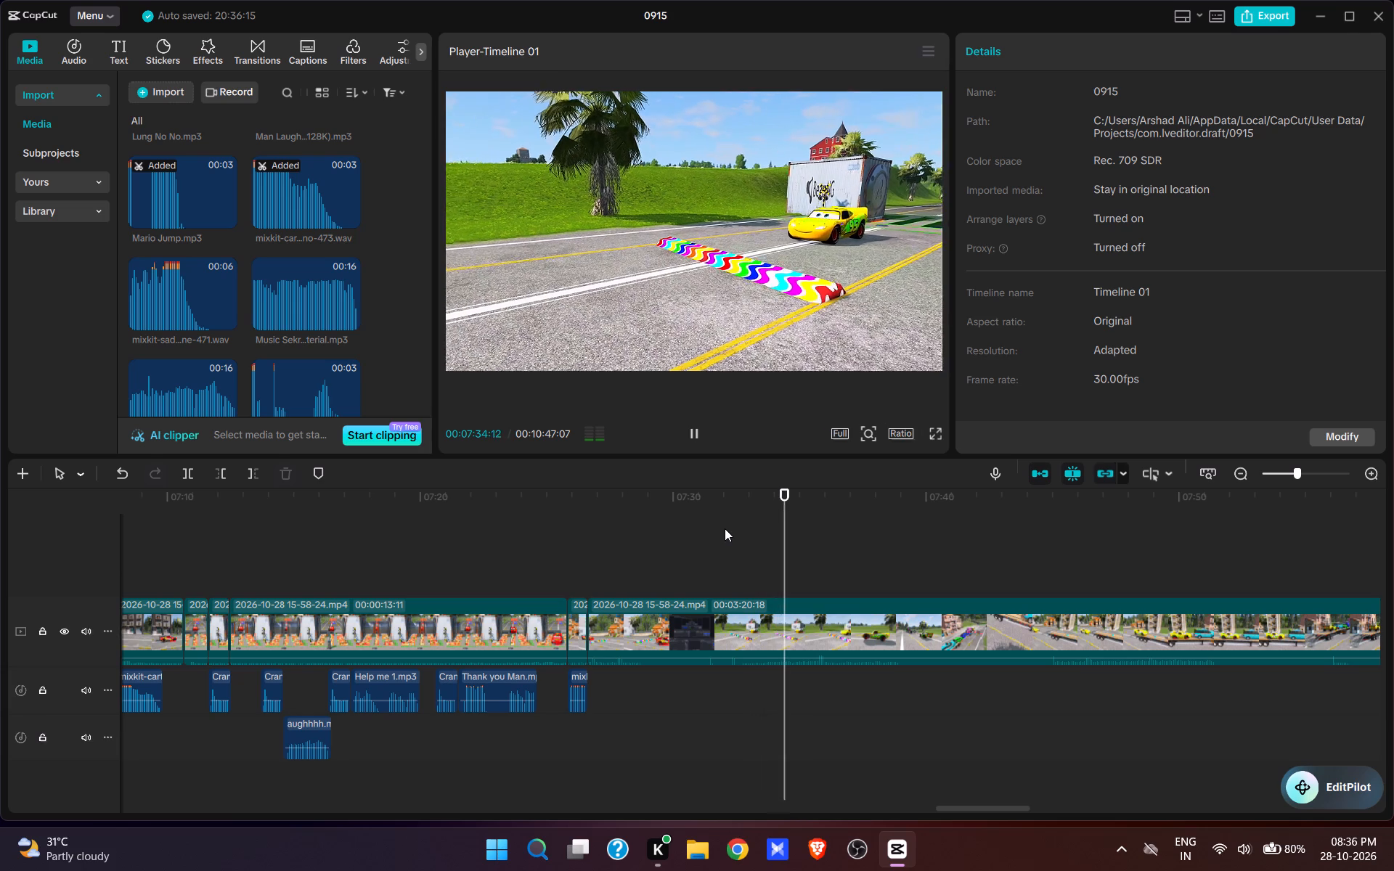
{"action": "key", "text": "space"}
{"action": "key", "text": "q"}
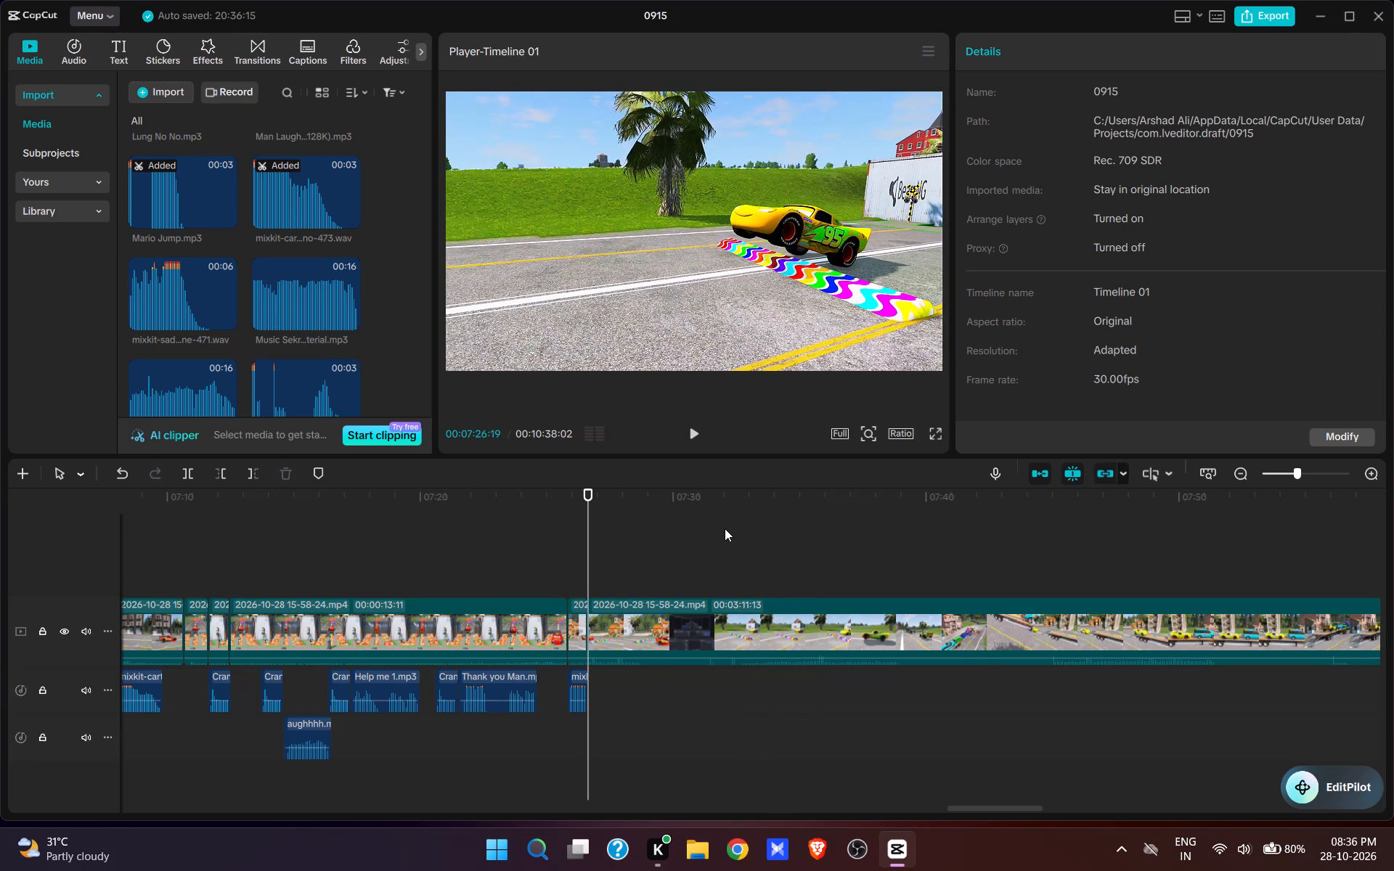
{"action": "left_click", "coordinate": [543, 560]}
{"action": "key", "text": "space"}
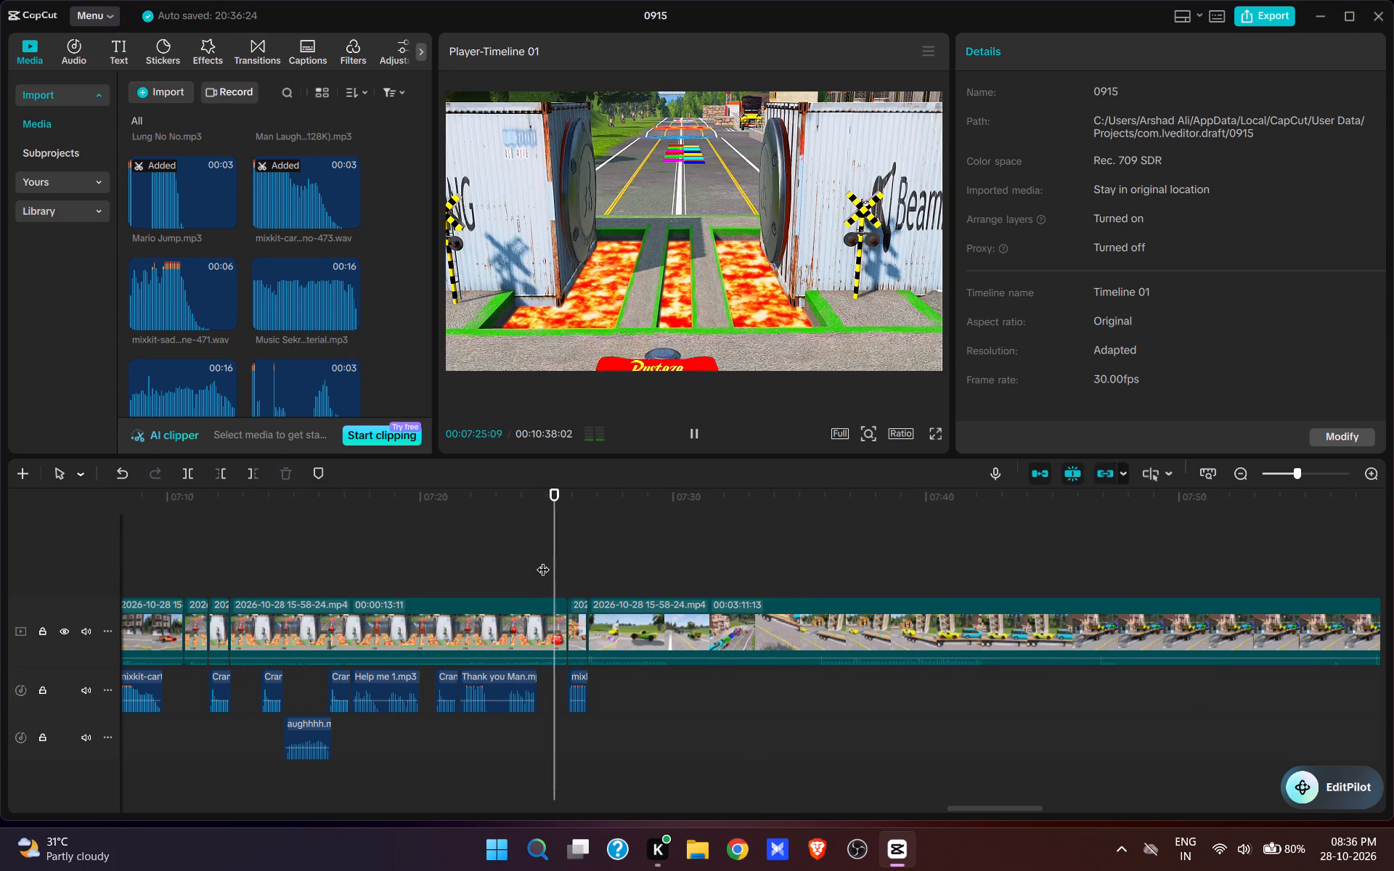
{"action": "key", "text": "space"}
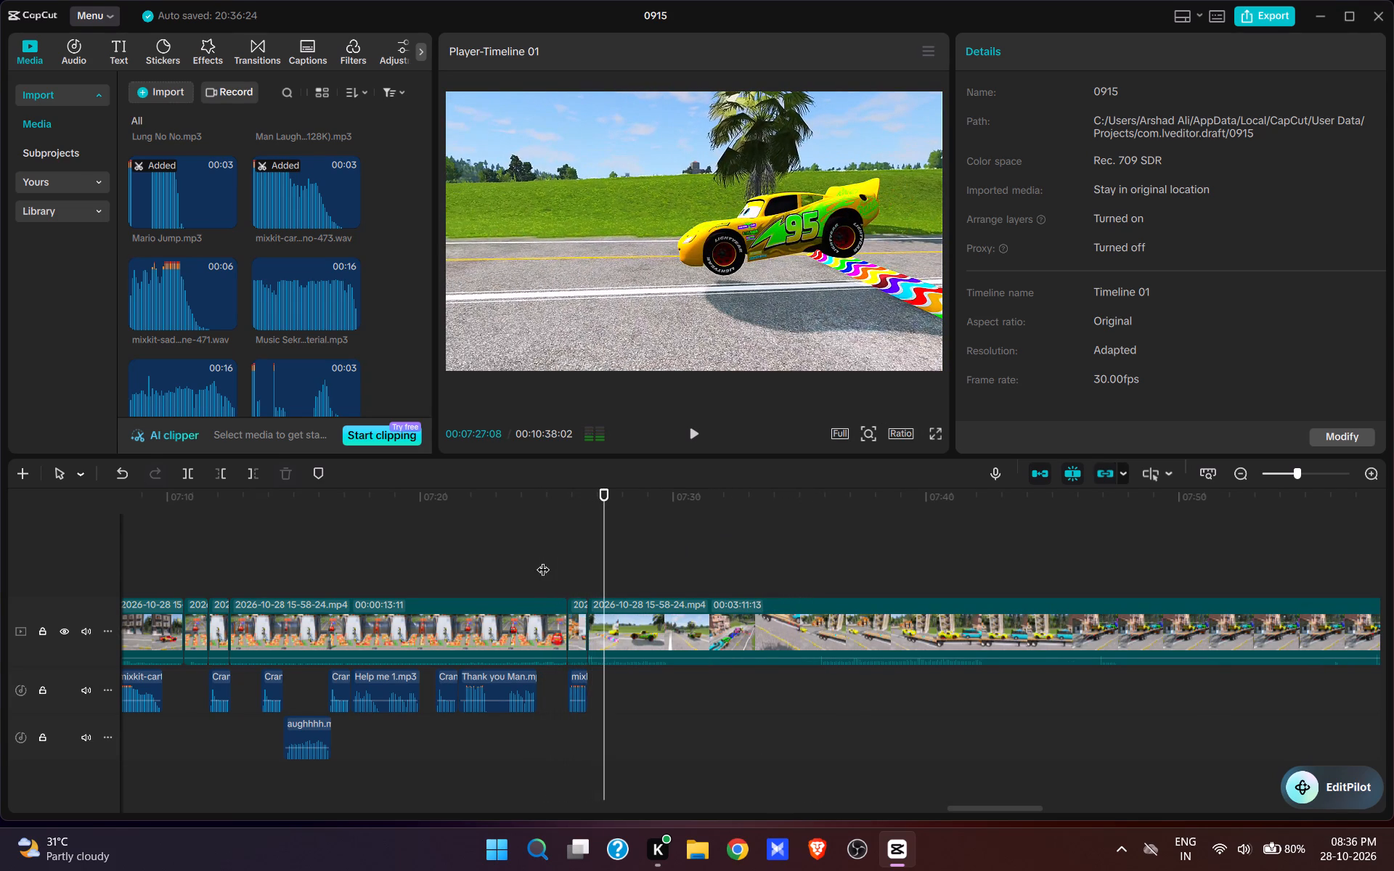
Add the Wow Girl 1.mp3 sound at 00:07:27:08, during the yellow car's jump, and preview it.
{"action": "scroll", "coordinate": [247, 300], "scroll_direction": "down", "scroll_amount": 5}
{"action": "left_click_drag", "start_coordinate": [428, 283], "coordinate": [428, 294]}
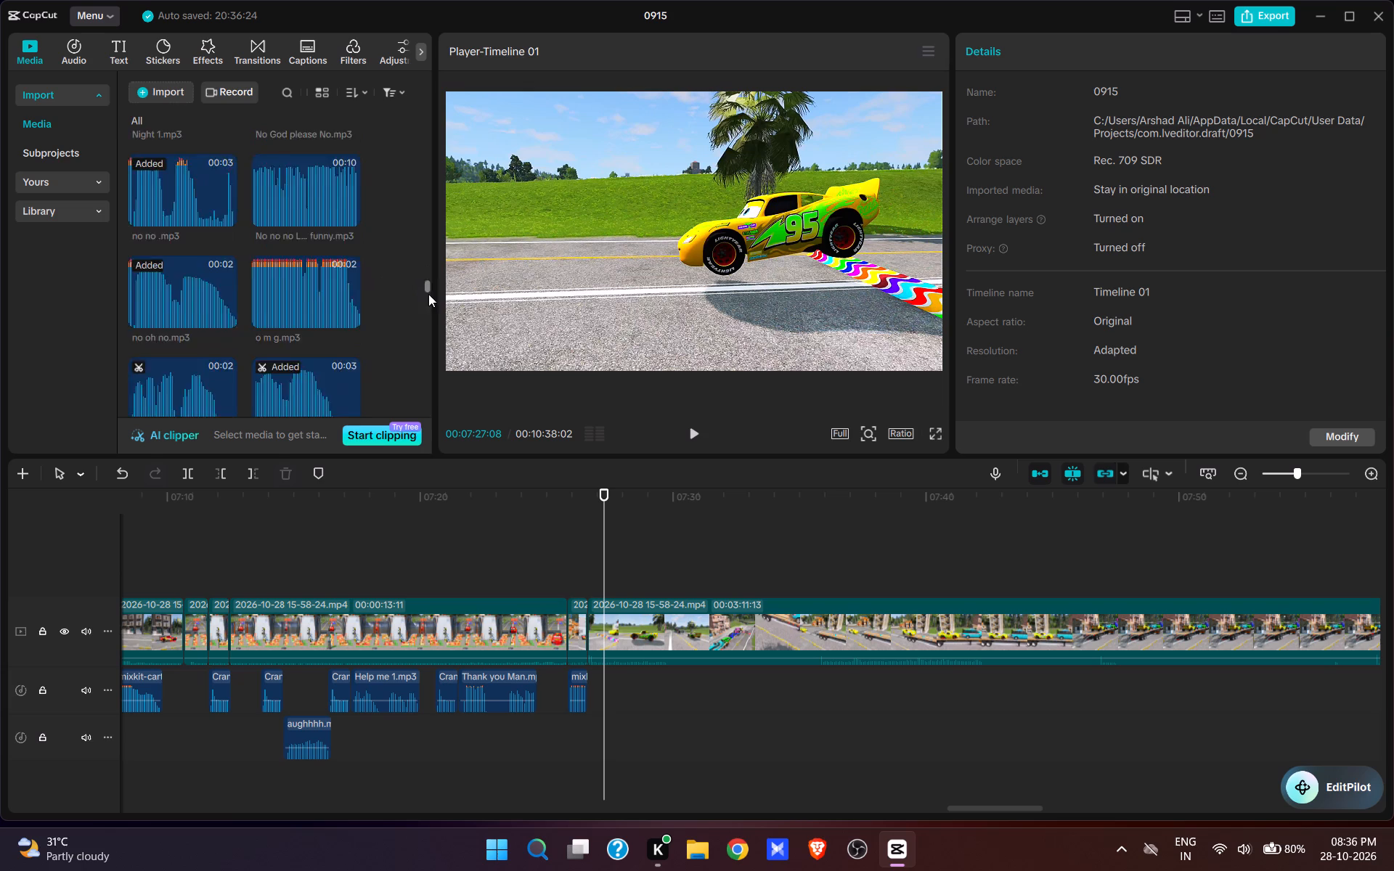
{"action": "left_click_drag", "start_coordinate": [428, 294], "coordinate": [432, 453]}
{"action": "scroll", "coordinate": [261, 324], "scroll_direction": "up", "scroll_amount": 4}
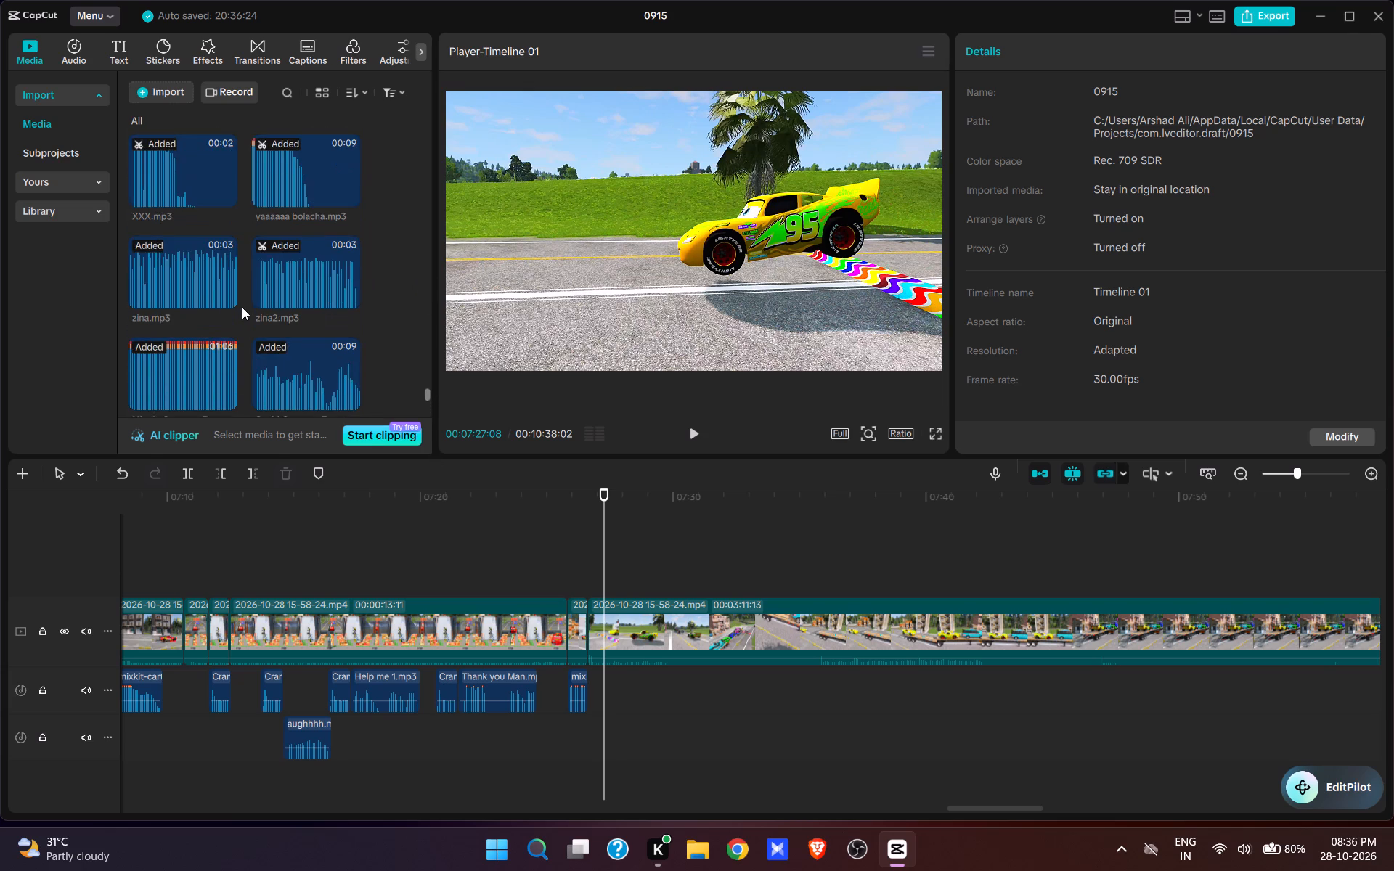
{"action": "scroll", "coordinate": [242, 307], "scroll_direction": "up", "scroll_amount": 2}
{"action": "left_click", "coordinate": [192, 248]}
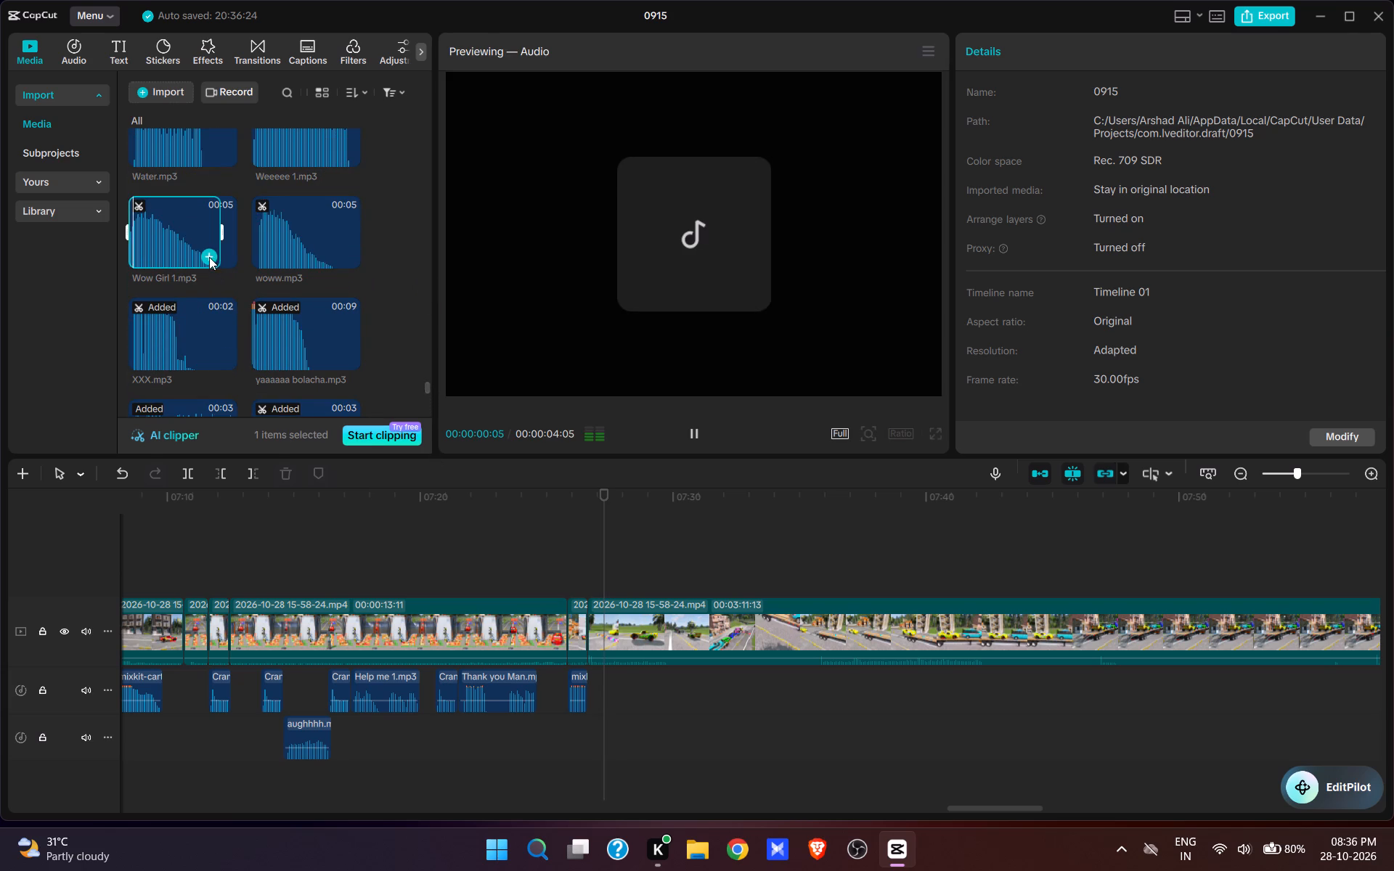
{"action": "left_click", "coordinate": [207, 255]}
{"action": "key", "text": "space"}
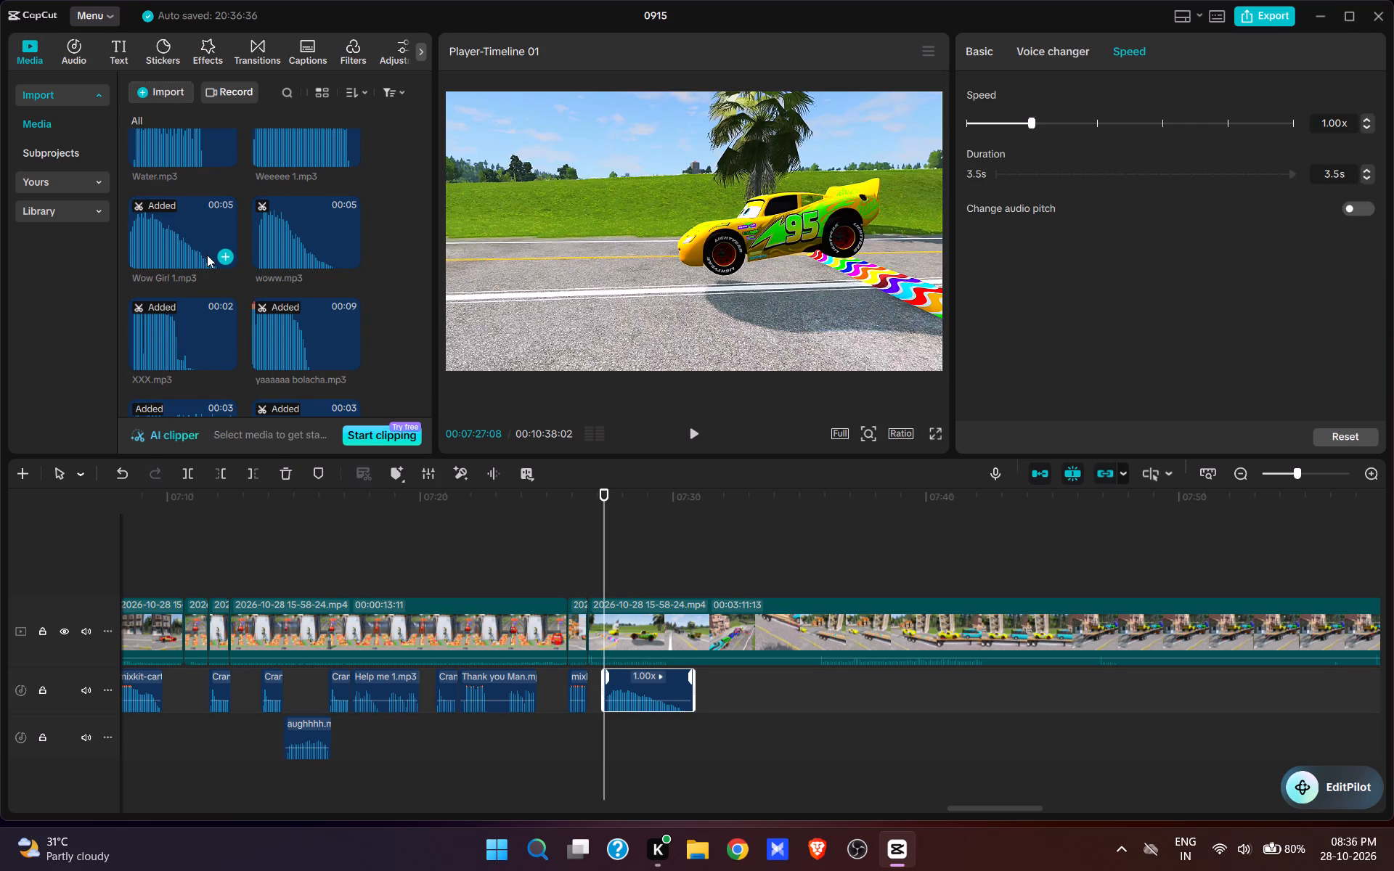
{"action": "left_click", "coordinate": [698, 436]}
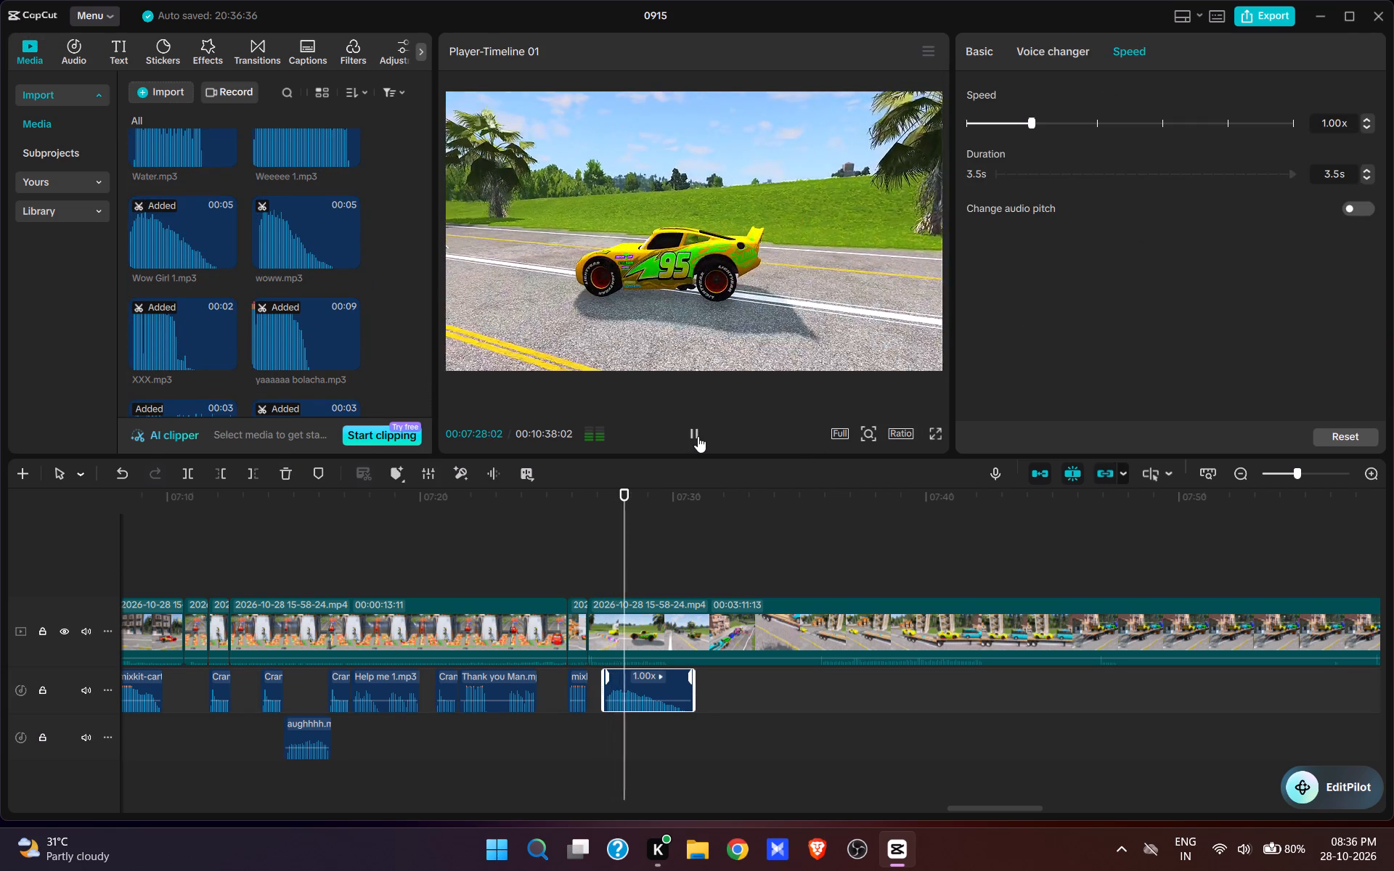
{"action": "key", "text": "space"}
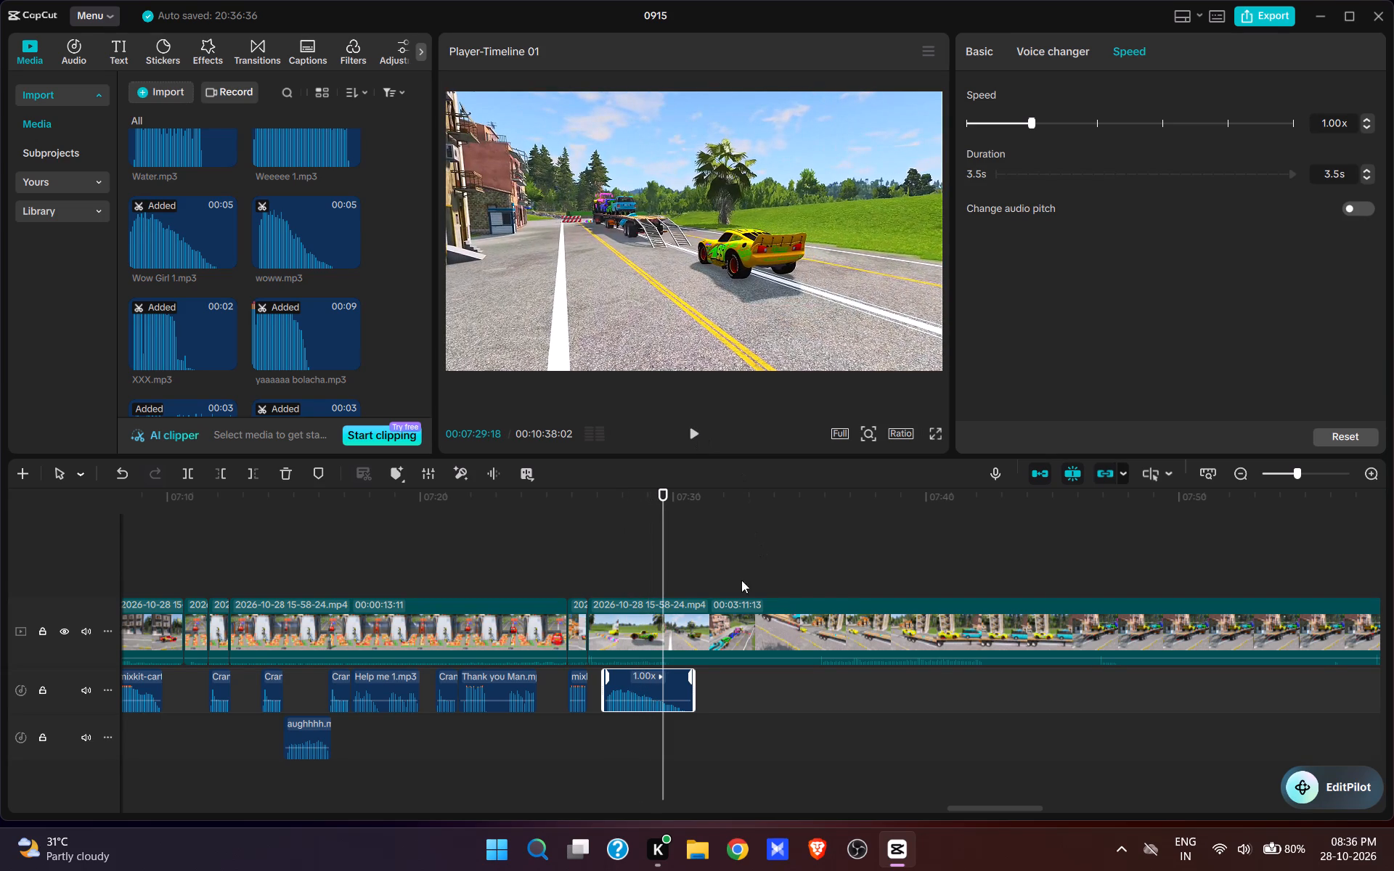
Split the video at 00:07:29:18 and trim the end of the Wow Girl 1.mp3 sound to the same point.
{"action": "left_click", "coordinate": [704, 650]}
{"action": "key", "text": "w"}
{"action": "left_click", "coordinate": [669, 698]}
{"action": "key", "text": "e"}
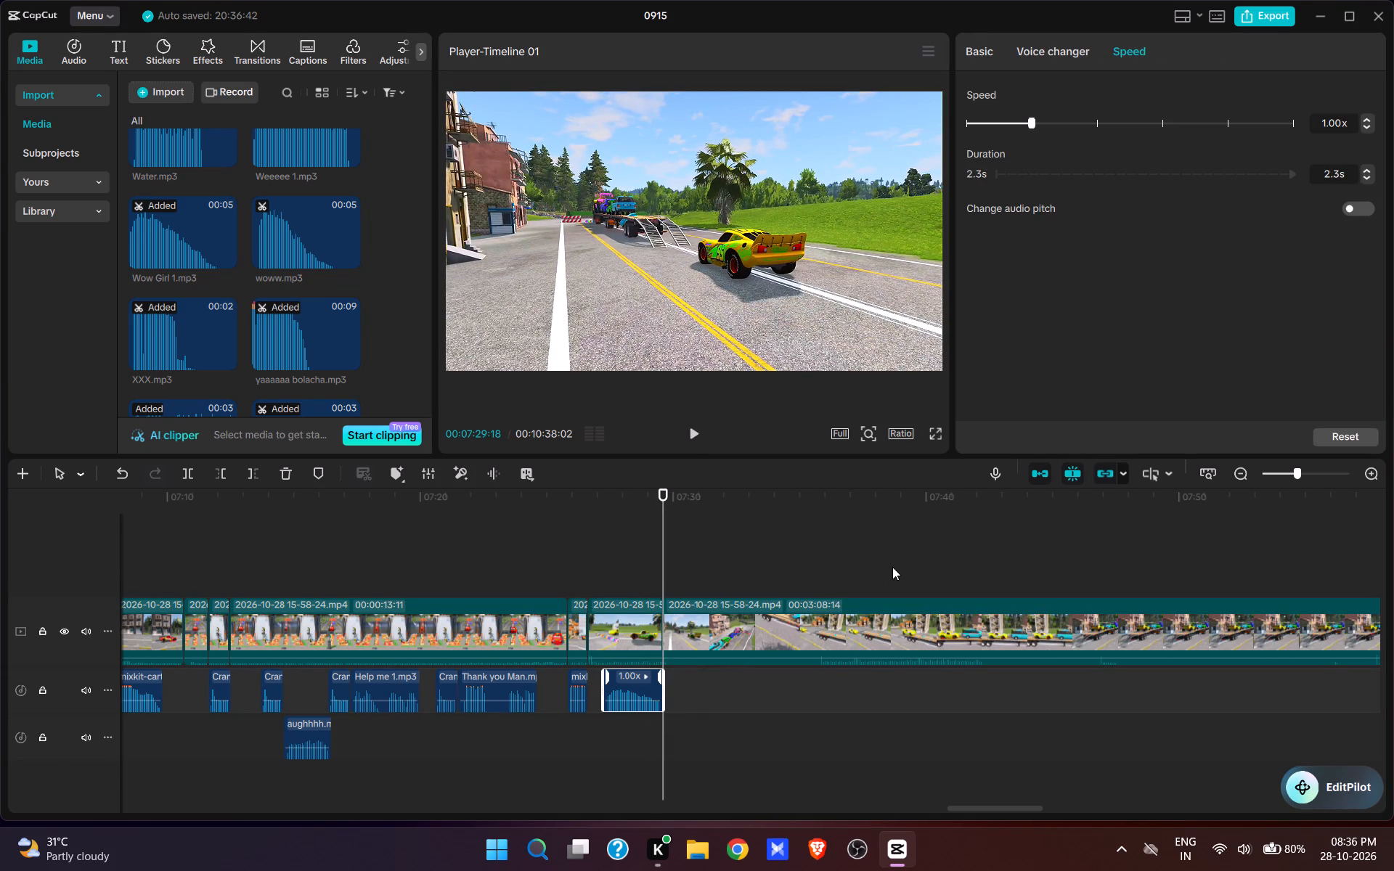
Cut about 6 seconds of video after 00:07:29:18, up to the yellow car approaching the flatbed trailer, and preview the result.
{"action": "left_click", "coordinate": [805, 555]}
{"action": "key", "text": "space"}
{"action": "key", "text": "space"}
{"action": "type", "text": "q"}
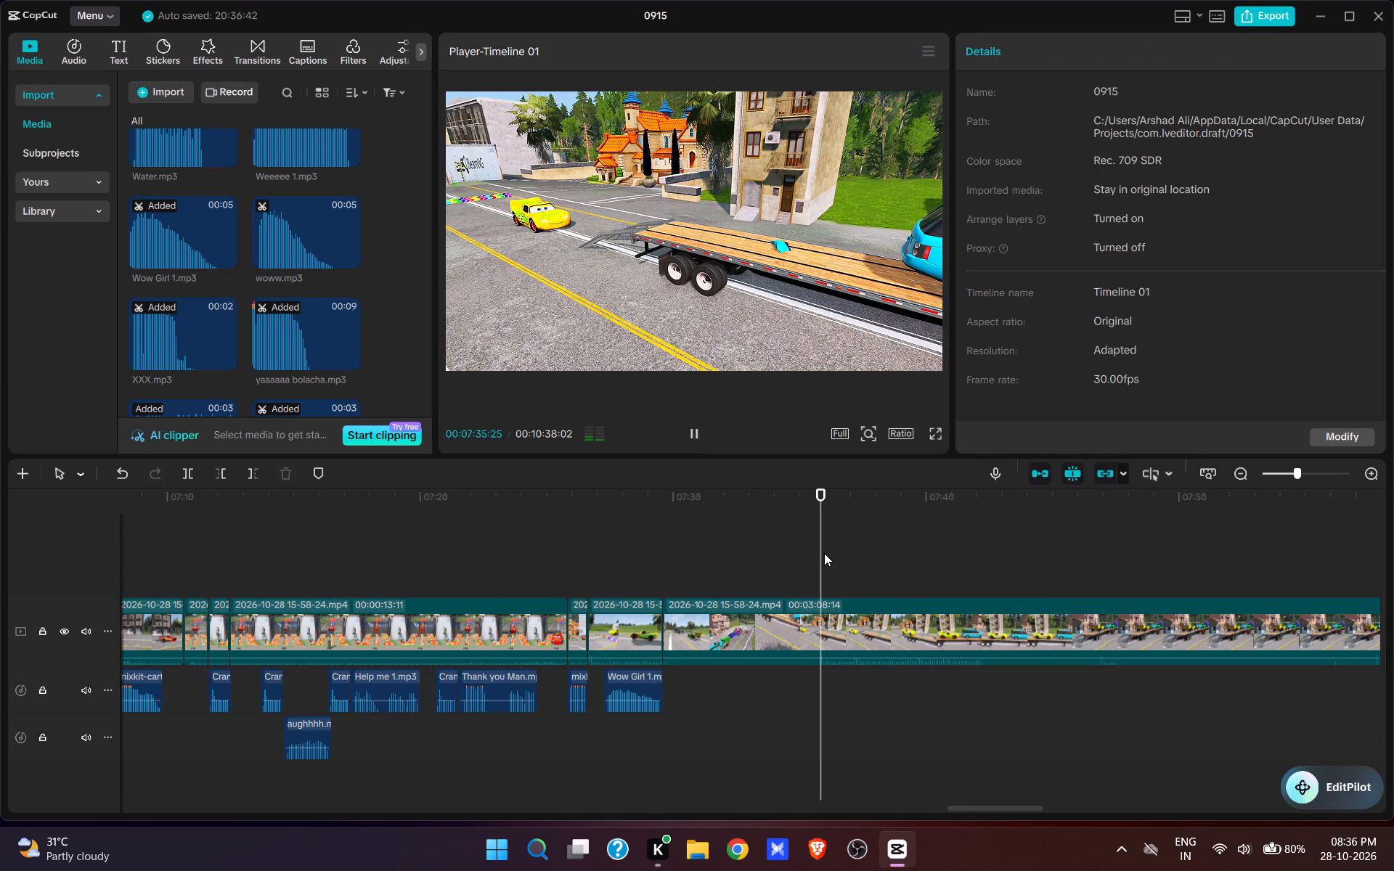
{"action": "key", "text": "space"}
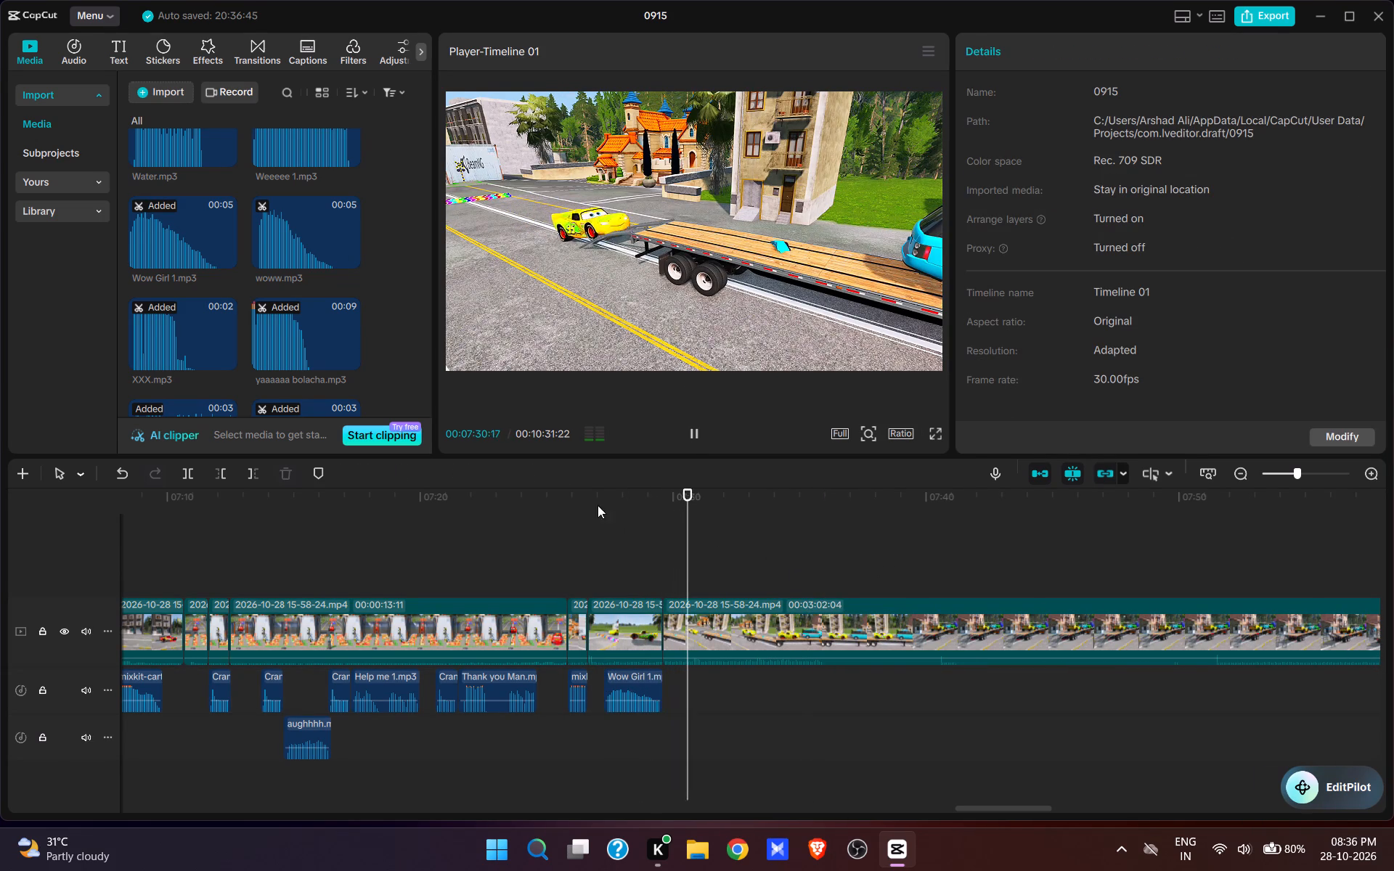
{"action": "key", "text": "space"}
Add the Fanfare Victory sound effect at 00:07:31:22, as the yellow car climbs onto the flatbed trailer, and preview it.
{"action": "scroll", "coordinate": [270, 332], "scroll_direction": "up", "scroll_amount": 9}
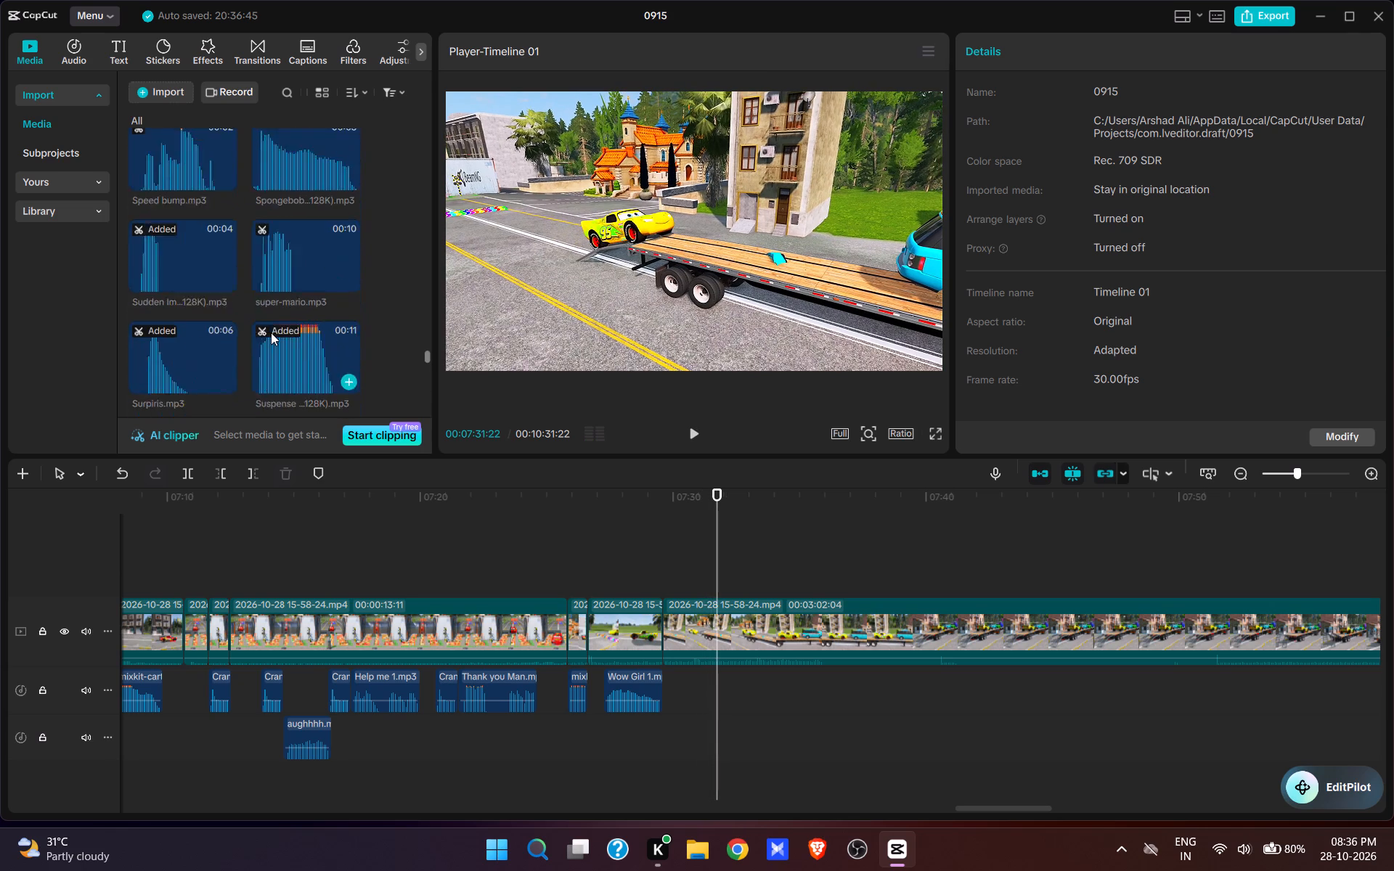
{"action": "scroll", "coordinate": [271, 332], "scroll_direction": "up", "scroll_amount": 17}
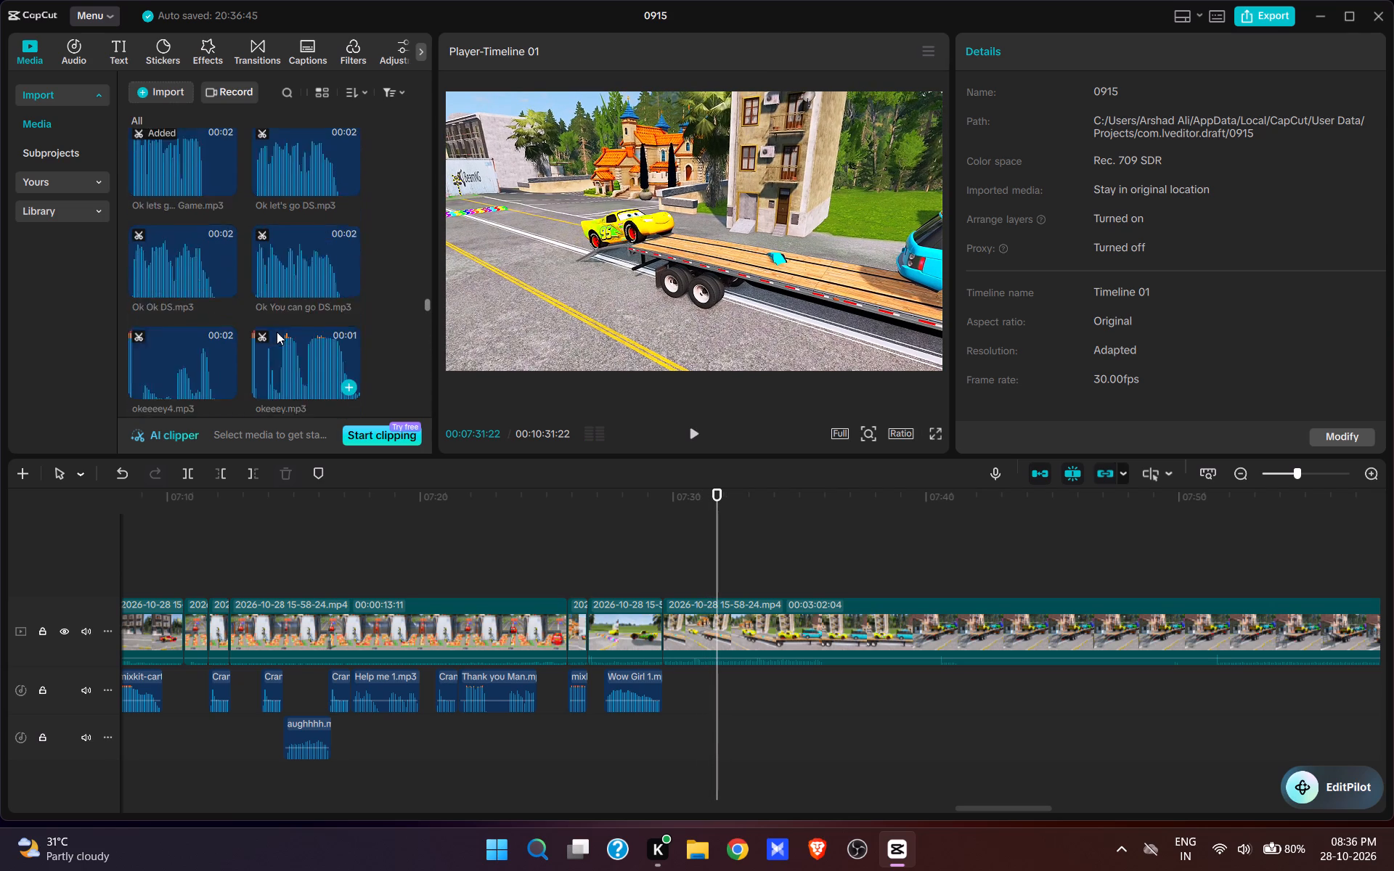
{"action": "scroll", "coordinate": [277, 332], "scroll_direction": "up", "scroll_amount": 10}
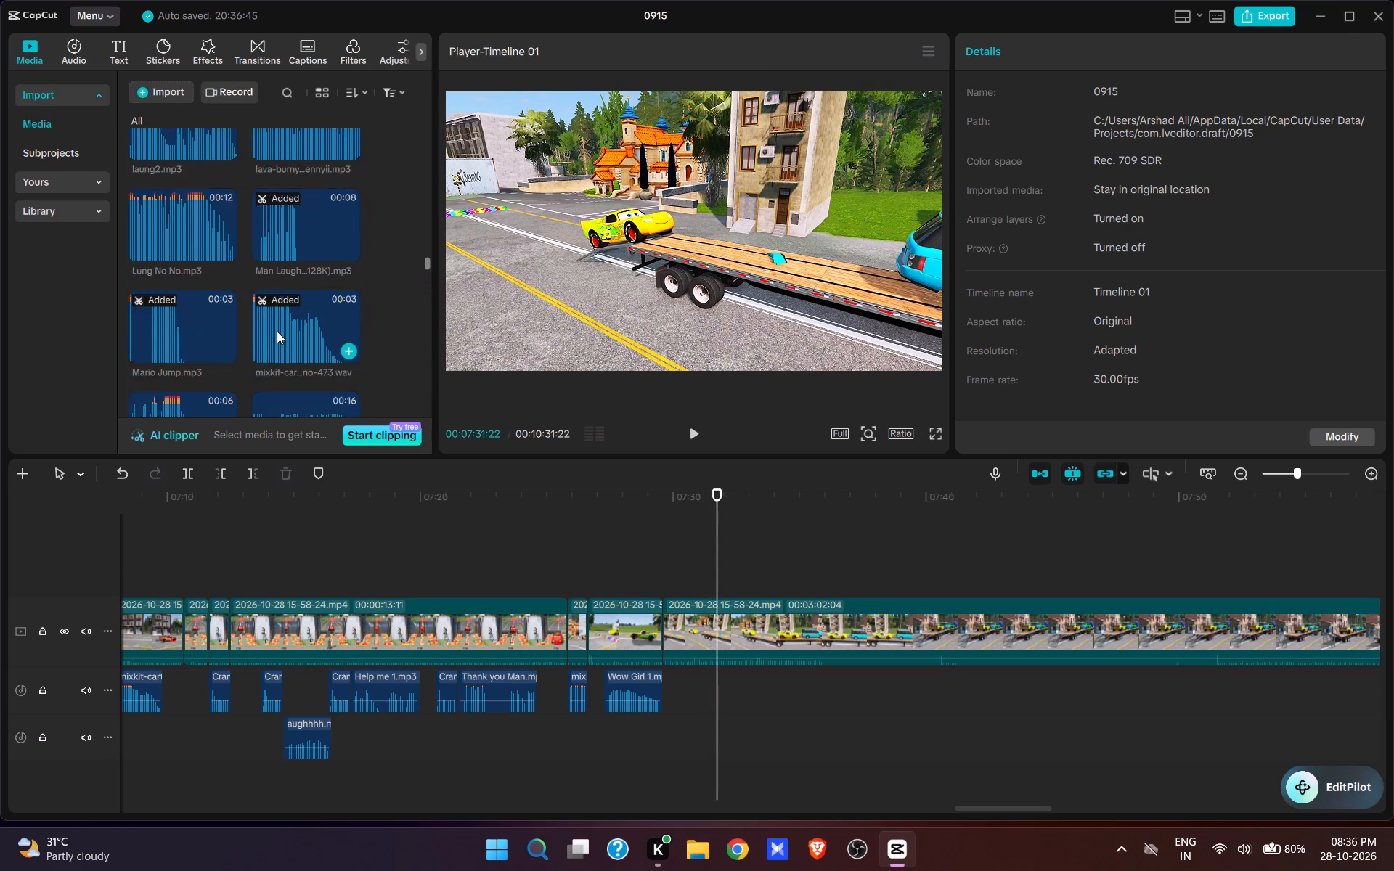
{"action": "scroll", "coordinate": [277, 331], "scroll_direction": "up", "scroll_amount": 6}
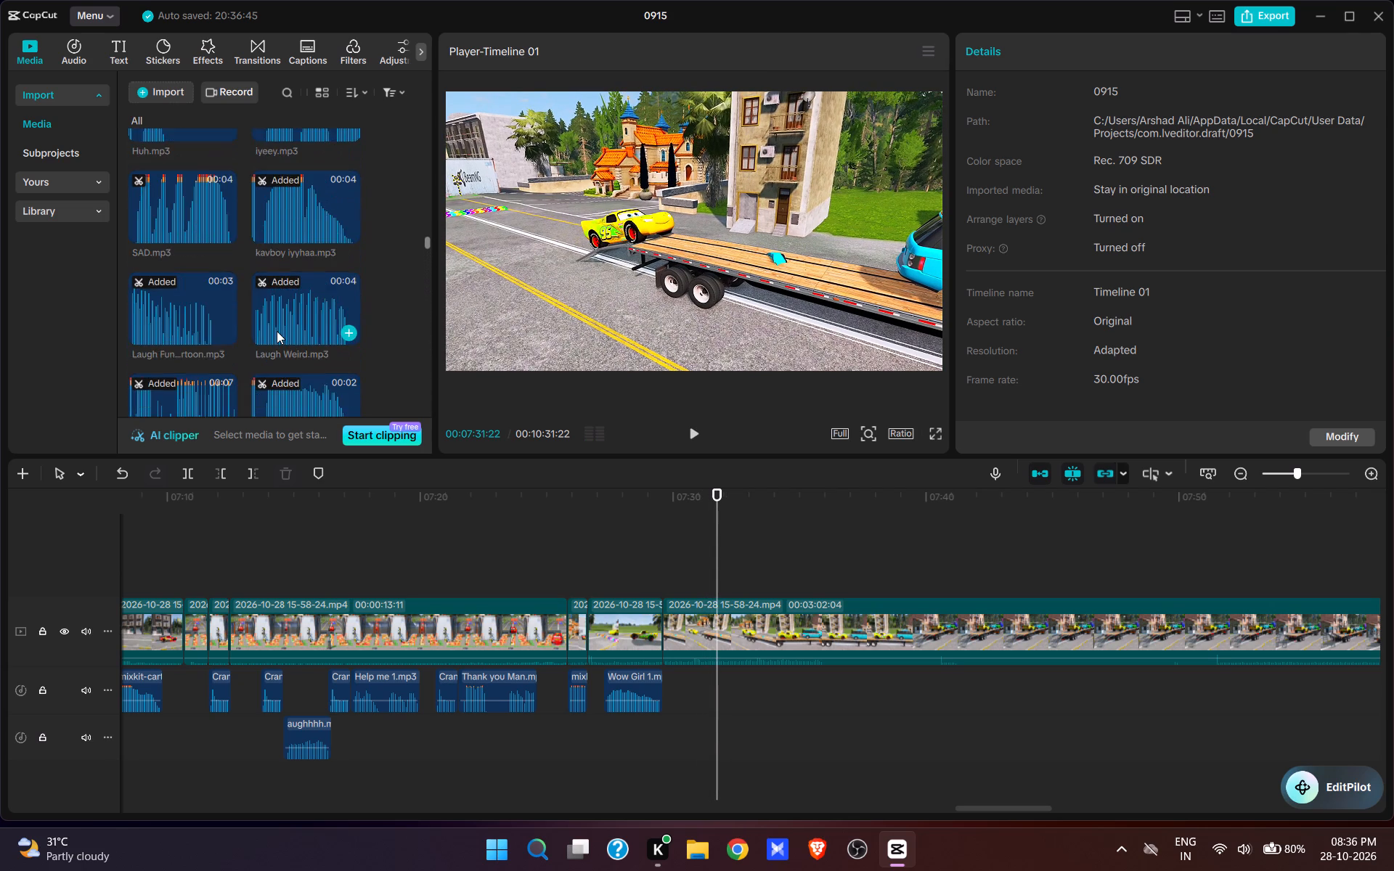
{"action": "scroll", "coordinate": [277, 331], "scroll_direction": "up", "scroll_amount": 8}
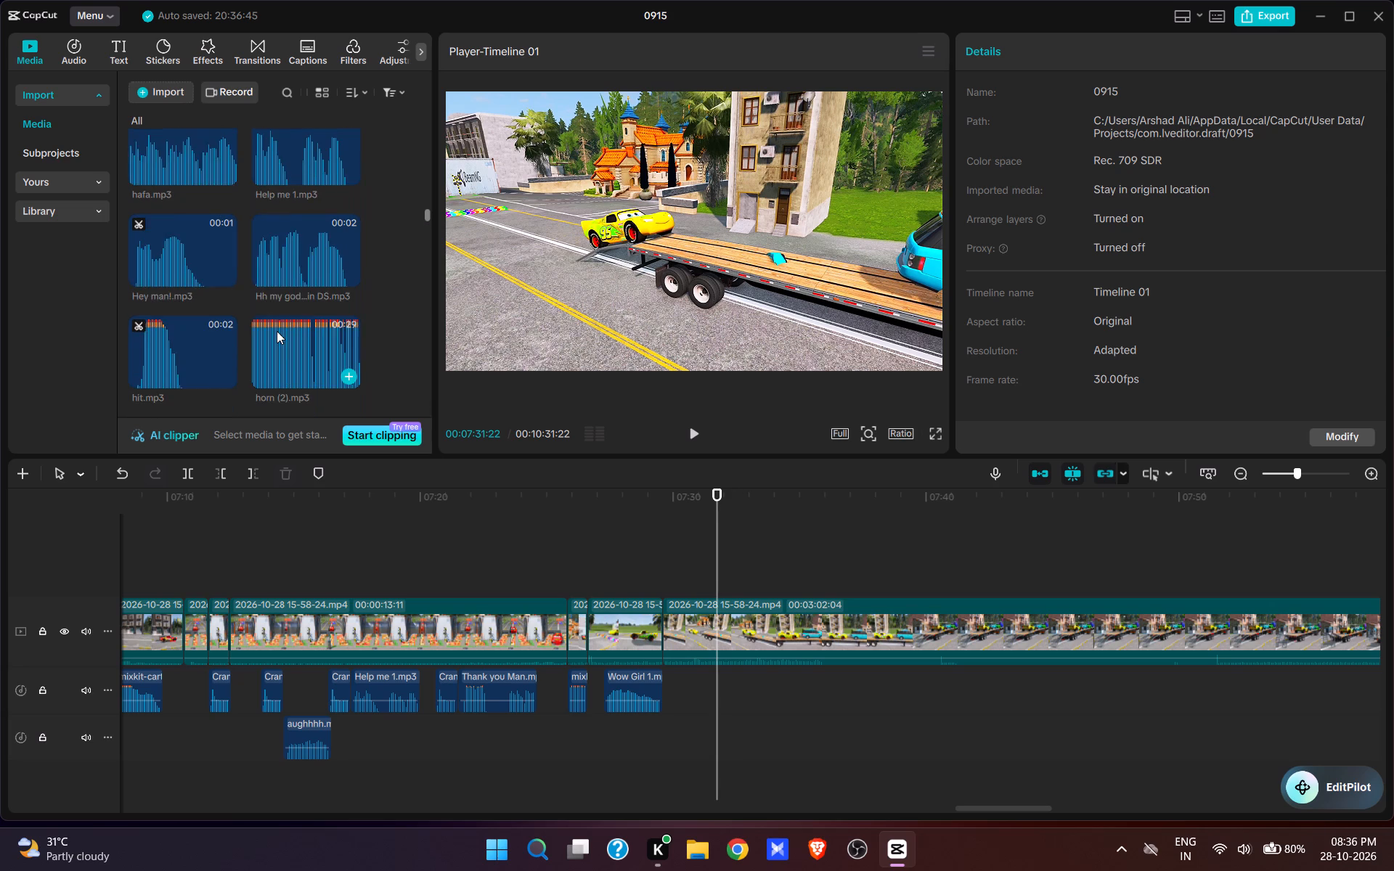
{"action": "scroll", "coordinate": [277, 331], "scroll_direction": "up", "scroll_amount": 5}
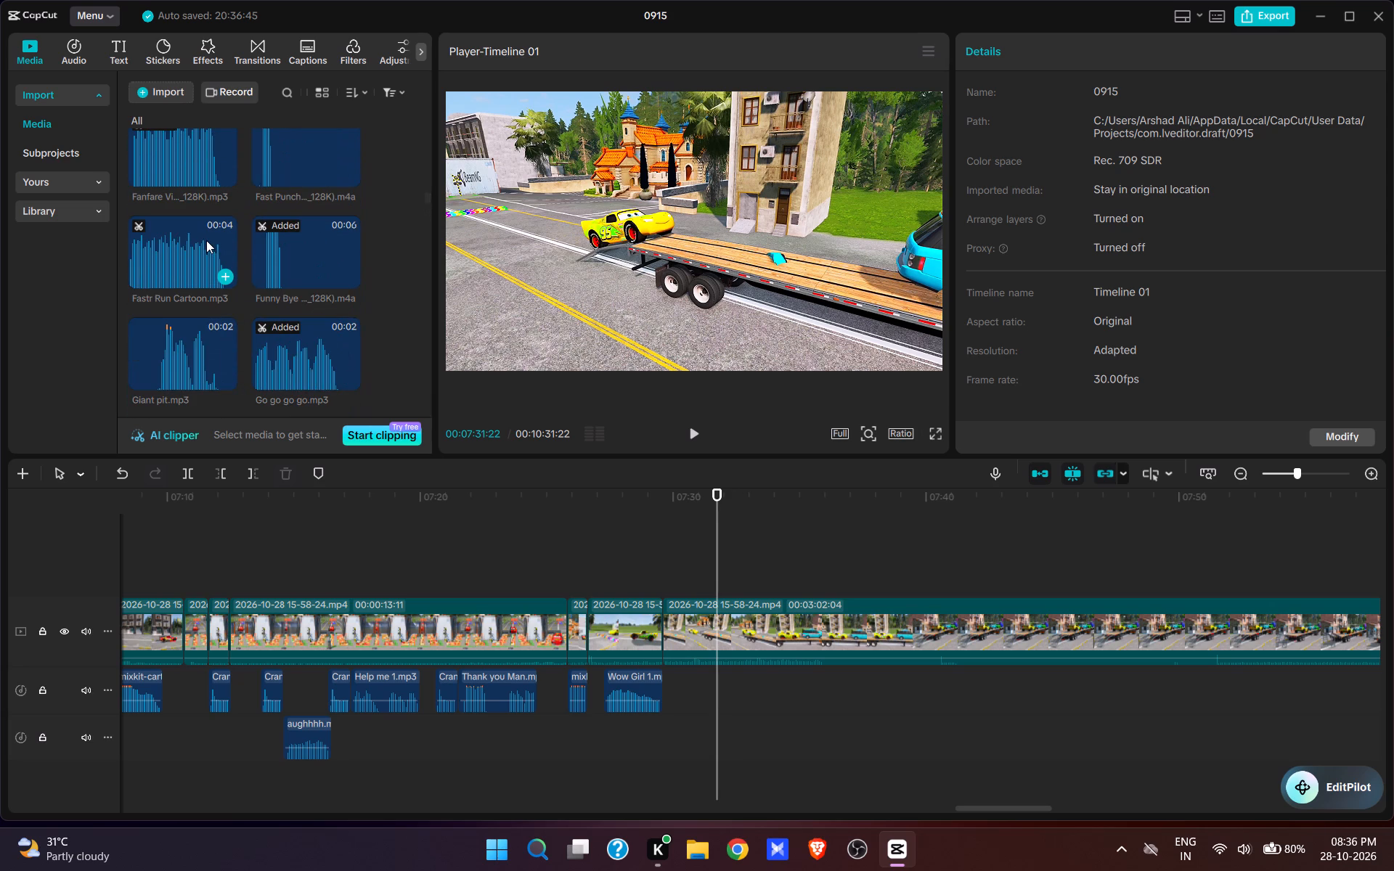
{"action": "left_click", "coordinate": [206, 240]}
{"action": "left_click", "coordinate": [226, 177]}
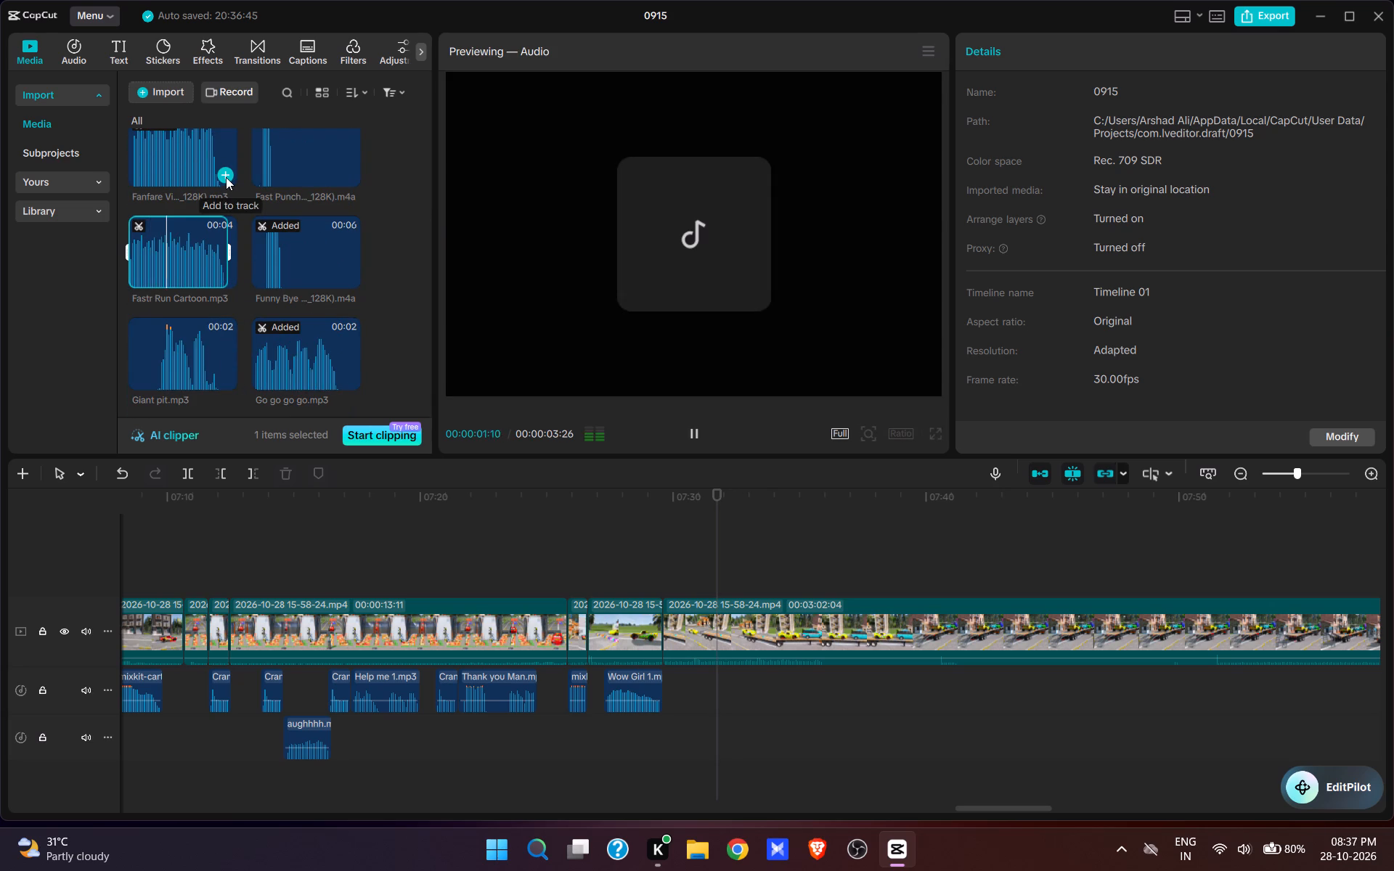
{"action": "key", "text": "space"}
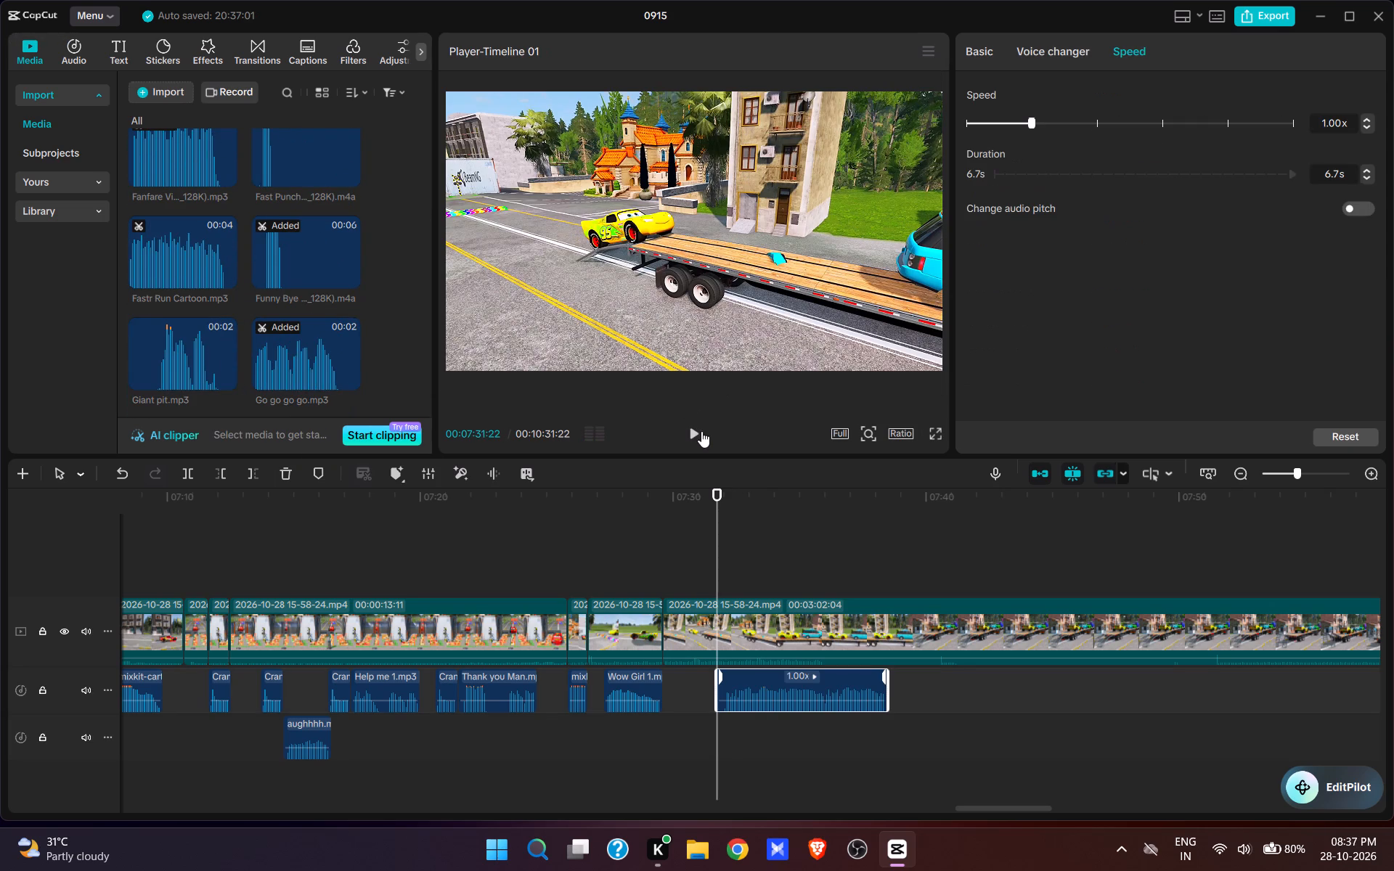
{"action": "left_click", "coordinate": [684, 430]}
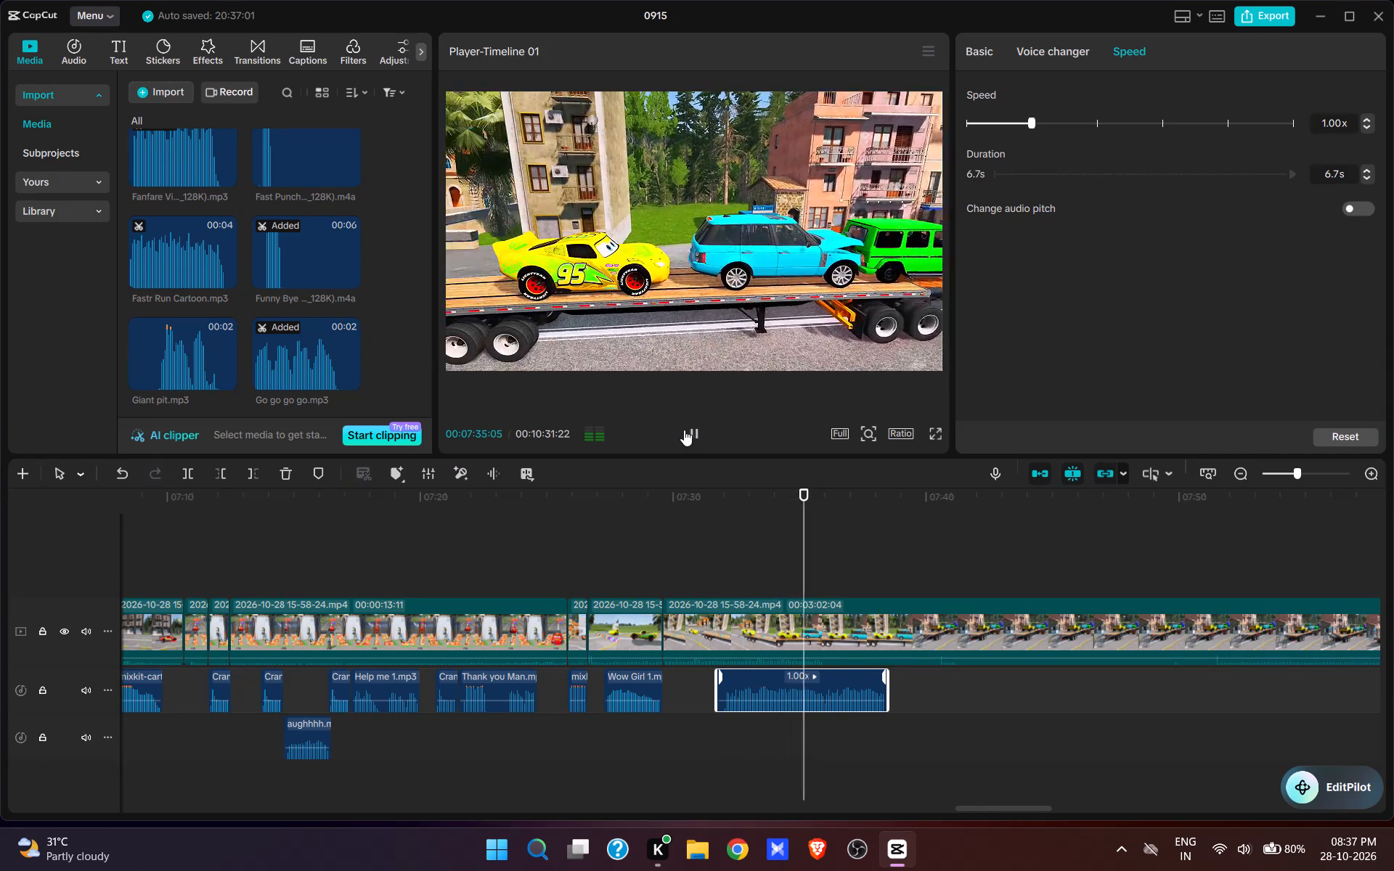
{"action": "key", "text": "space"}
Split the video at 00:07:35:25 and trim the end of the Fanfare Victory sound to the same point.
{"action": "left_click", "coordinate": [814, 572]}
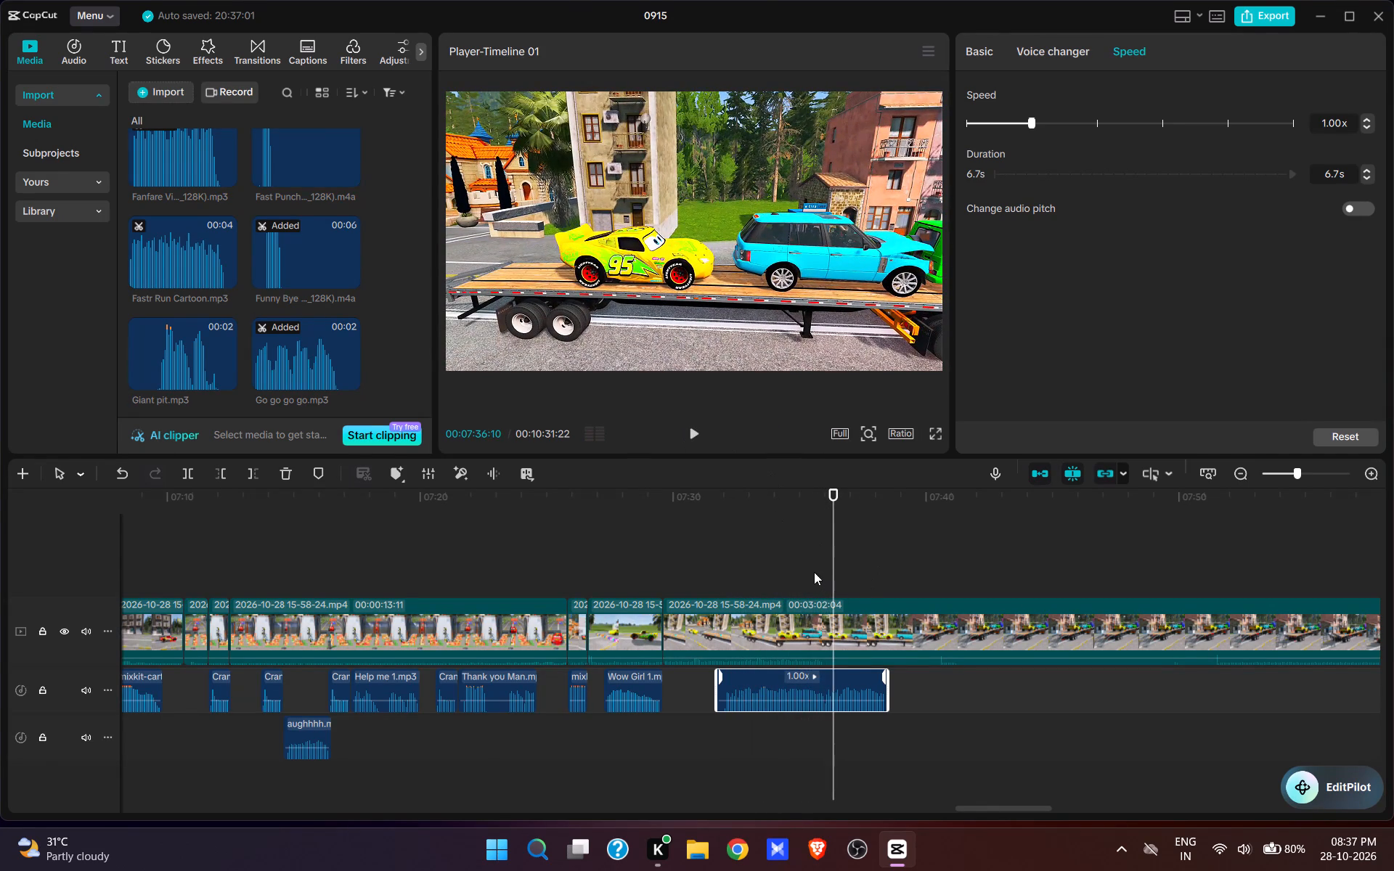
{"action": "left_click", "coordinate": [937, 571]}
{"action": "key", "text": "space"}
{"action": "key", "text": "space"}
{"action": "left_click", "coordinate": [754, 574]}
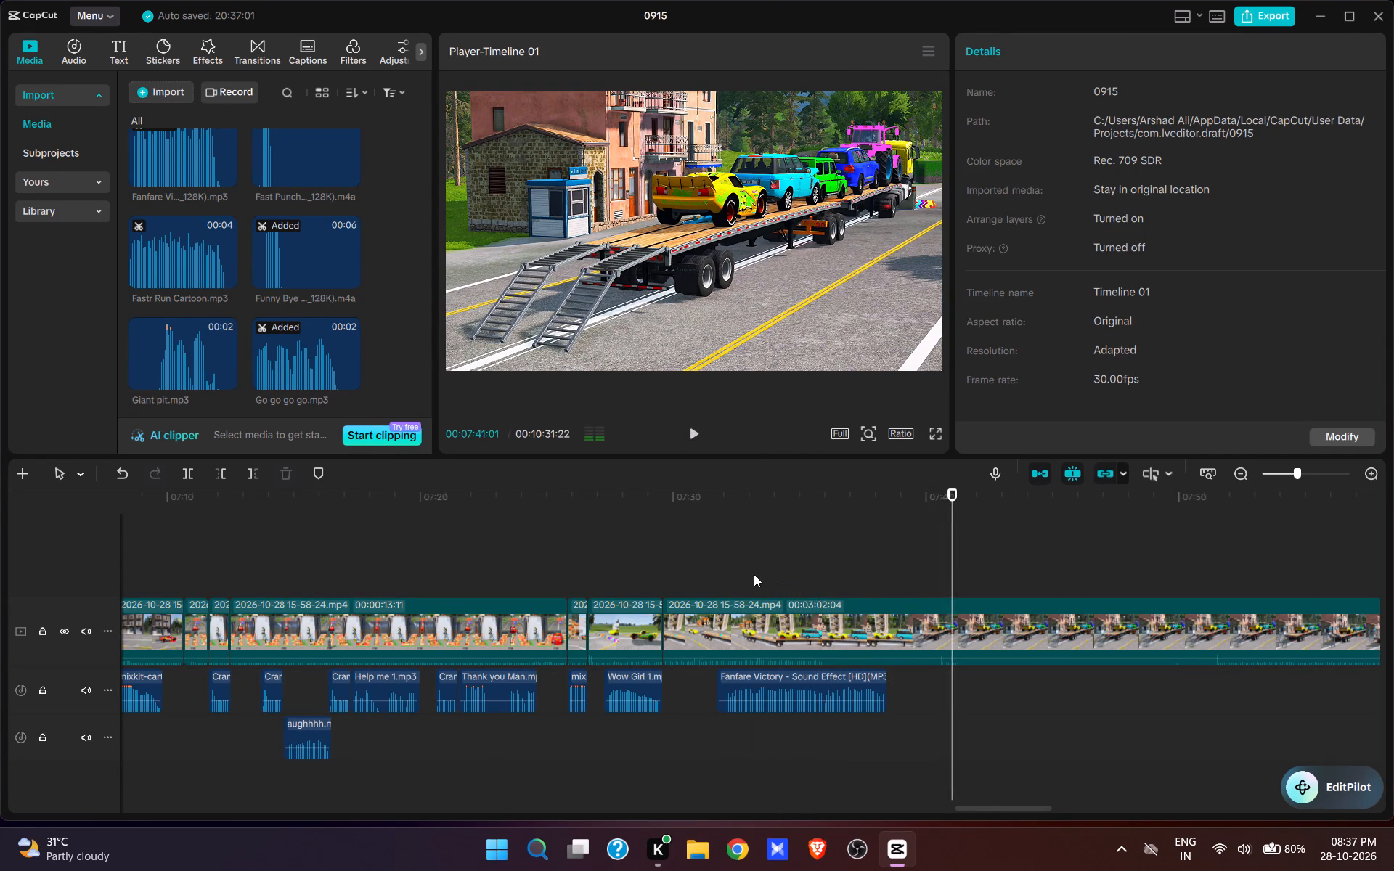
{"action": "left_click", "coordinate": [807, 563]}
{"action": "key", "text": "space"}
{"action": "key", "text": "space"}
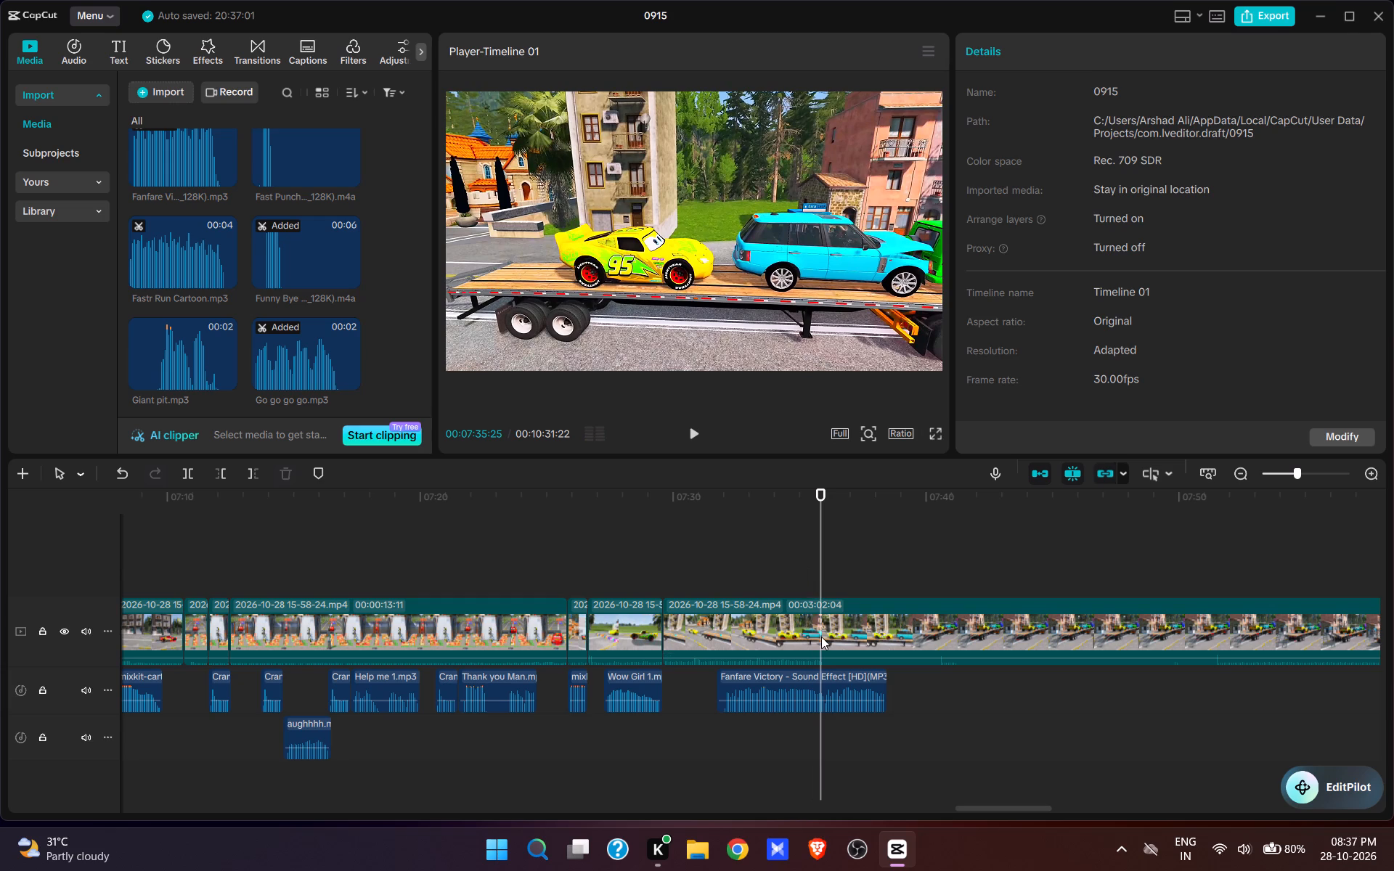
{"action": "left_click", "coordinate": [821, 637]}
{"action": "key", "text": "w"}
{"action": "left_click", "coordinate": [836, 686]}
{"action": "key", "text": "e"}
{"action": "left_click", "coordinate": [935, 581]}
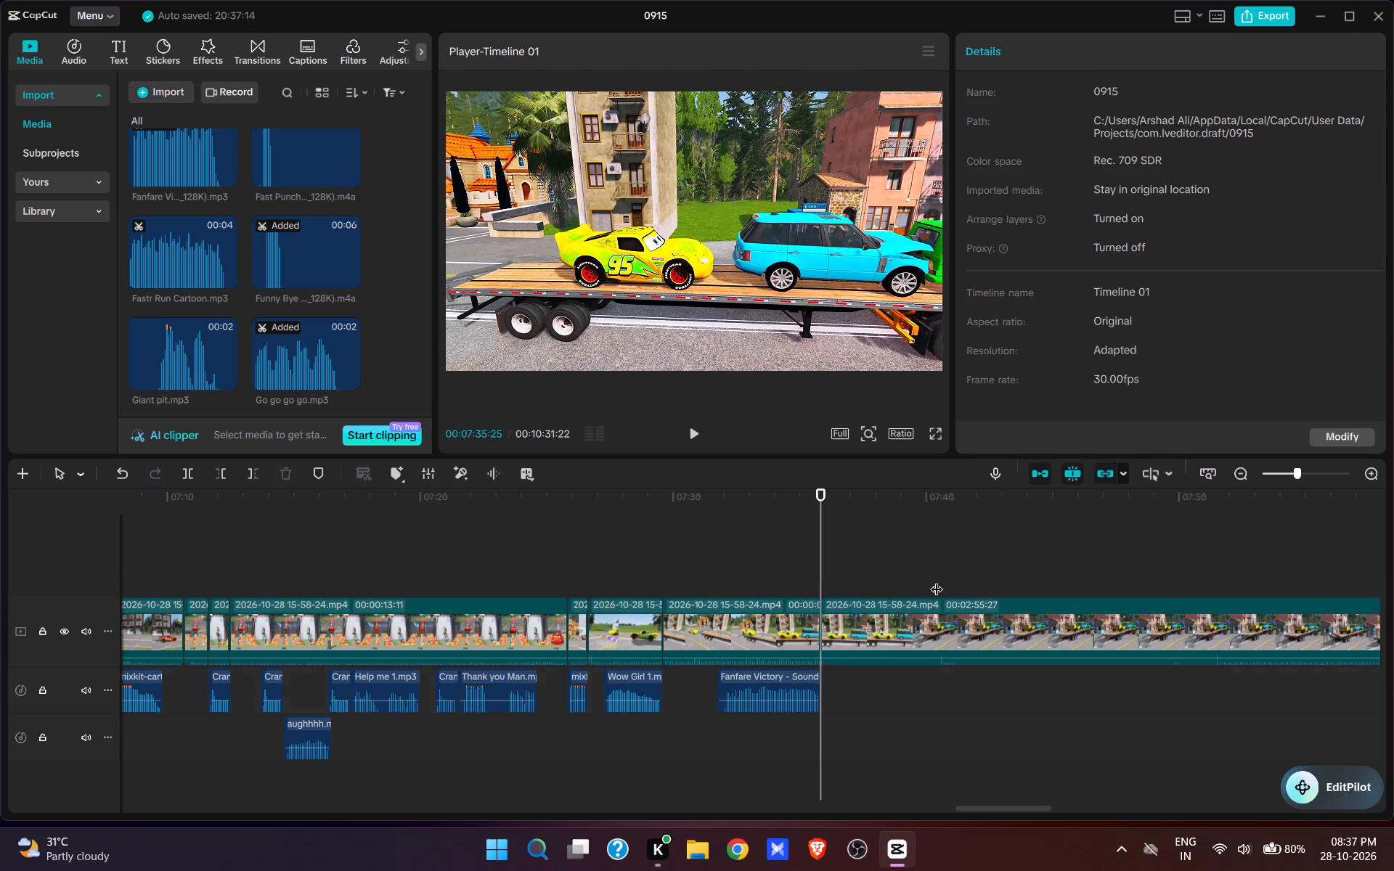
Cut about 16 seconds of video after 00:07:35:25, up to the rear view of the loaded trailer with lowered ramps, and preview it.
{"action": "left_click", "coordinate": [1208, 581]}
{"action": "key", "text": "space"}
{"action": "key", "text": "space"}
{"action": "type", "text": "q"}
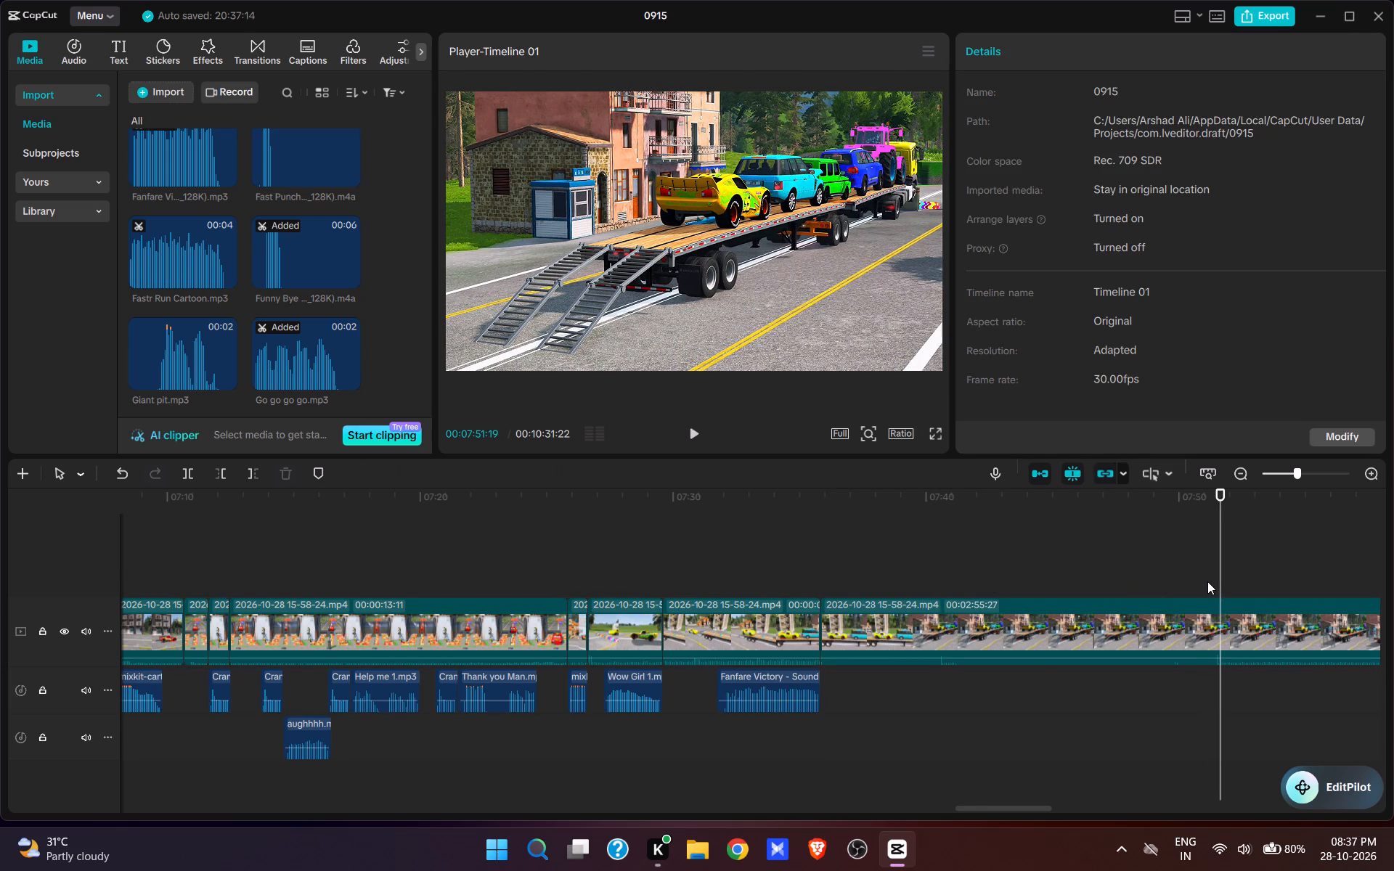
{"action": "key", "text": "space"}
{"action": "key", "text": "space"}
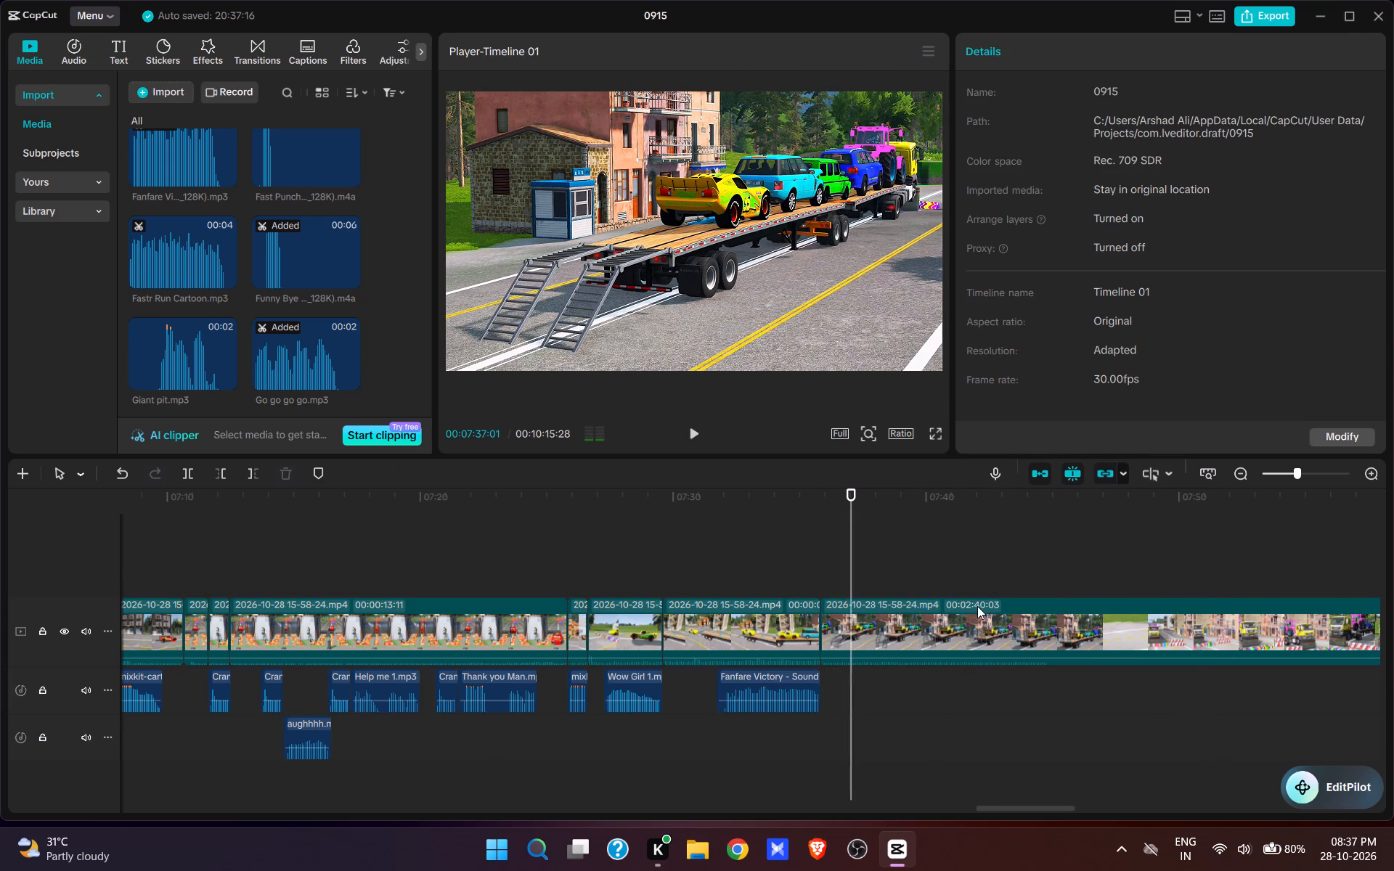
Trim about 18 more frames from the start of the loaded-trailer clip at 00:07:35:25 and check the transition.
{"action": "left_click", "coordinate": [819, 565]}
{"action": "key", "text": "space"}
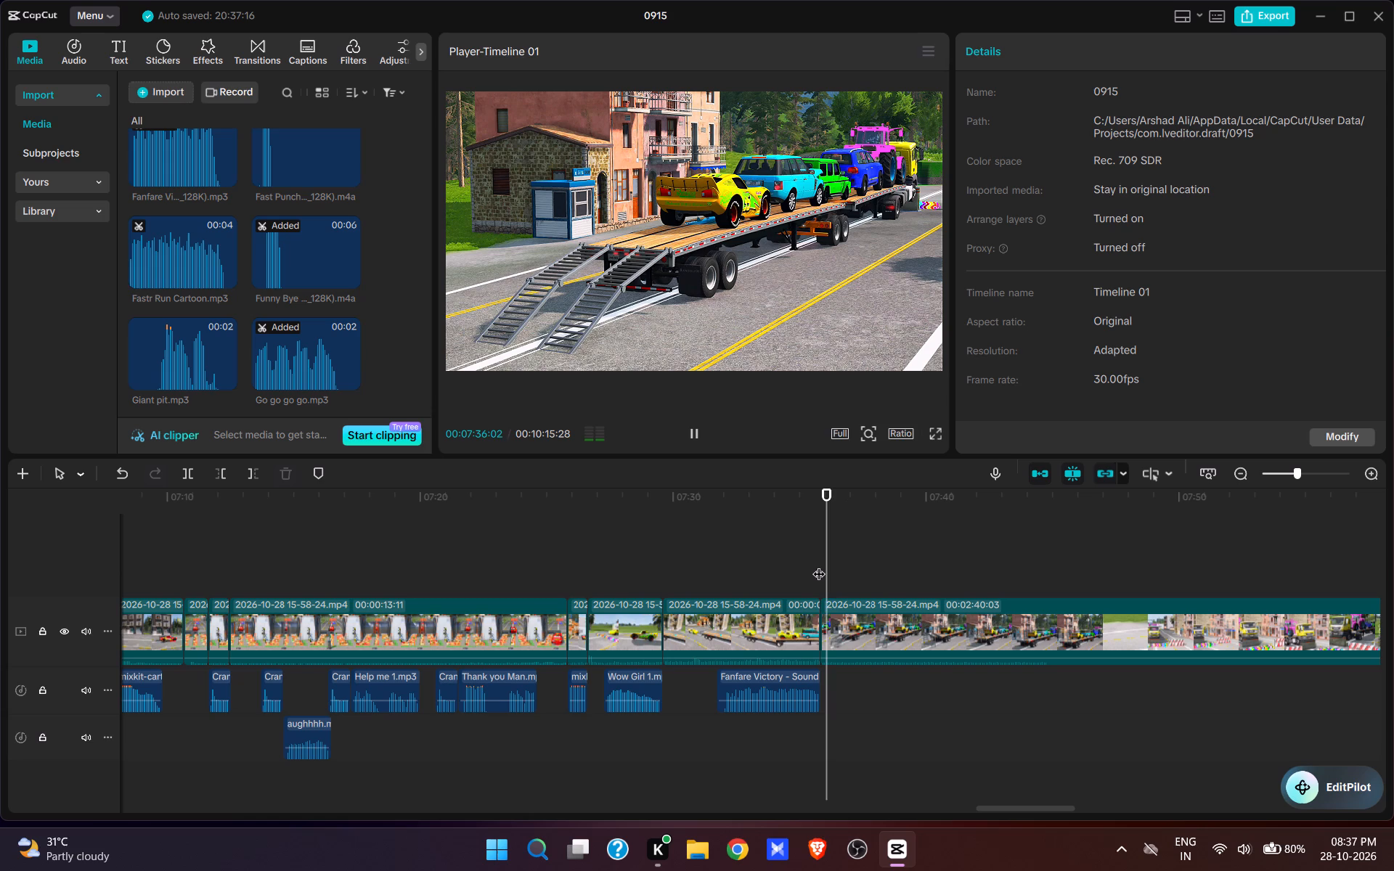
{"action": "key", "text": "space"}
{"action": "left_click", "coordinate": [838, 565]}
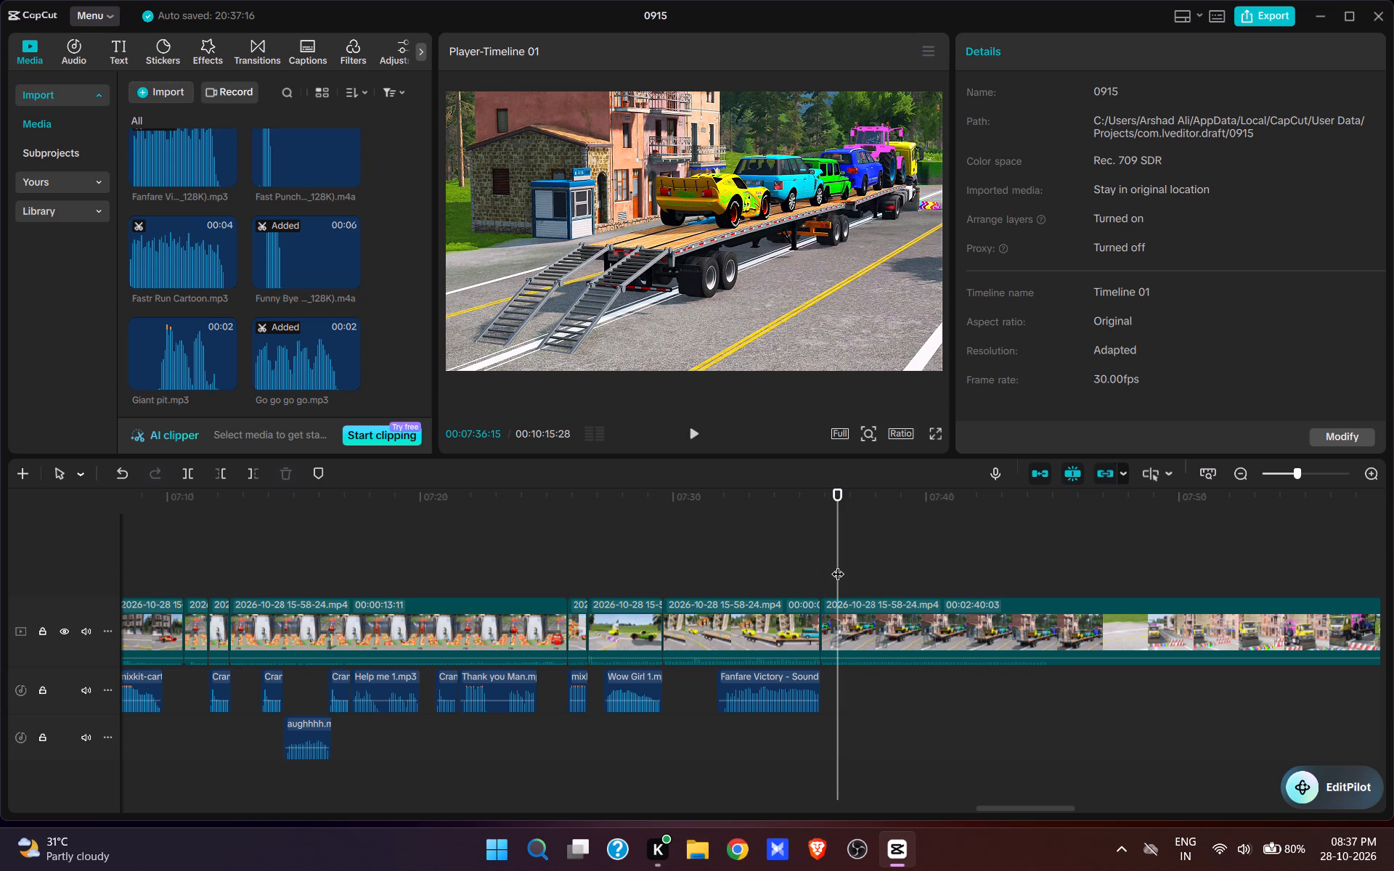
{"action": "left_click", "coordinate": [836, 565]}
{"action": "key", "text": "q"}
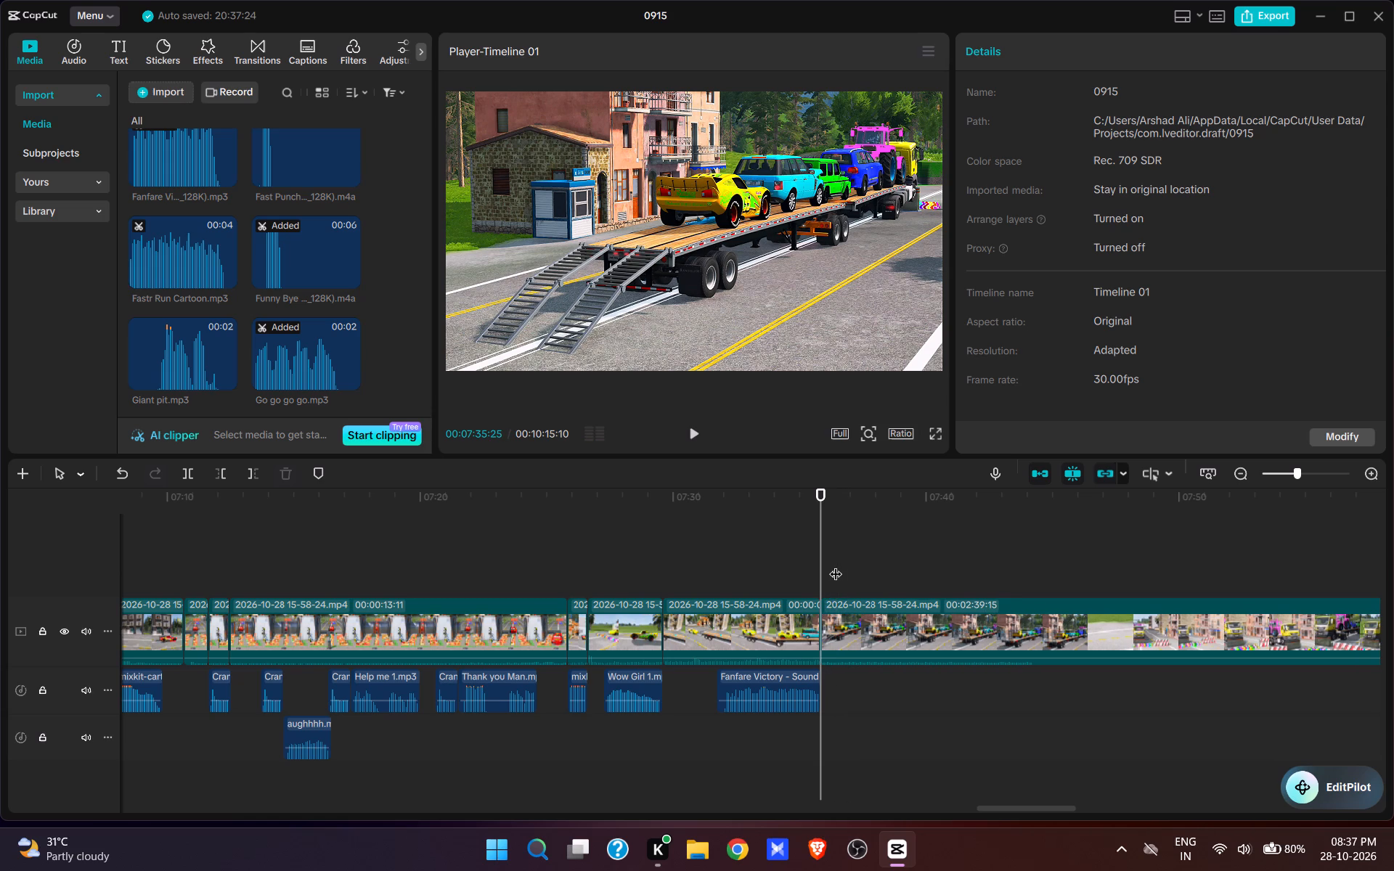
{"action": "key", "text": "space"}
{"action": "left_click", "coordinate": [825, 565]}
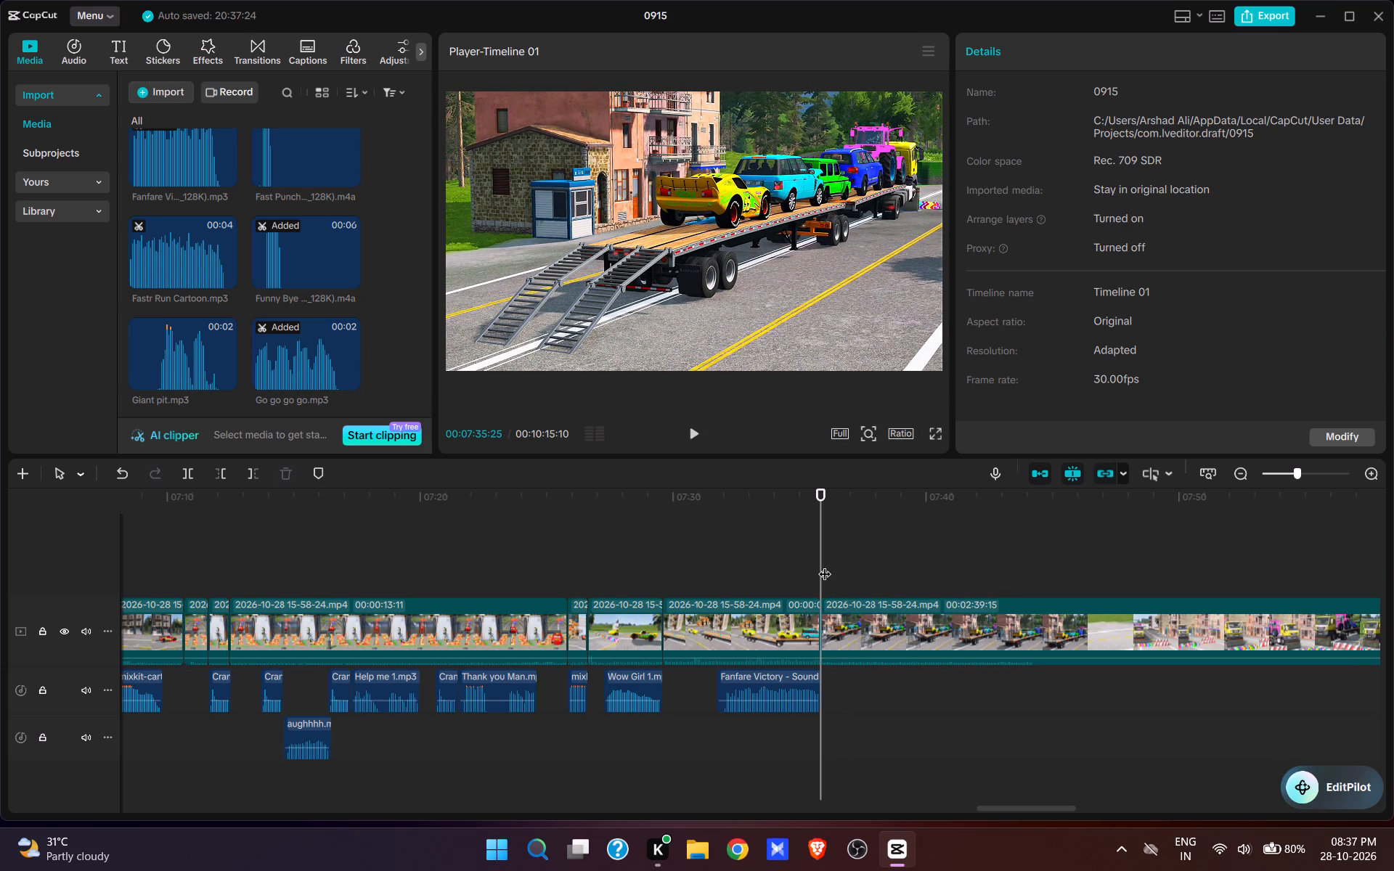
{"action": "key", "text": "space"}
{"action": "key", "text": "space"}
{"action": "left_click", "coordinate": [825, 565]}
Play the ramp-raising shot and split the video at about 00:07:43:21, once the ramps are up.
{"action": "key", "text": "space"}
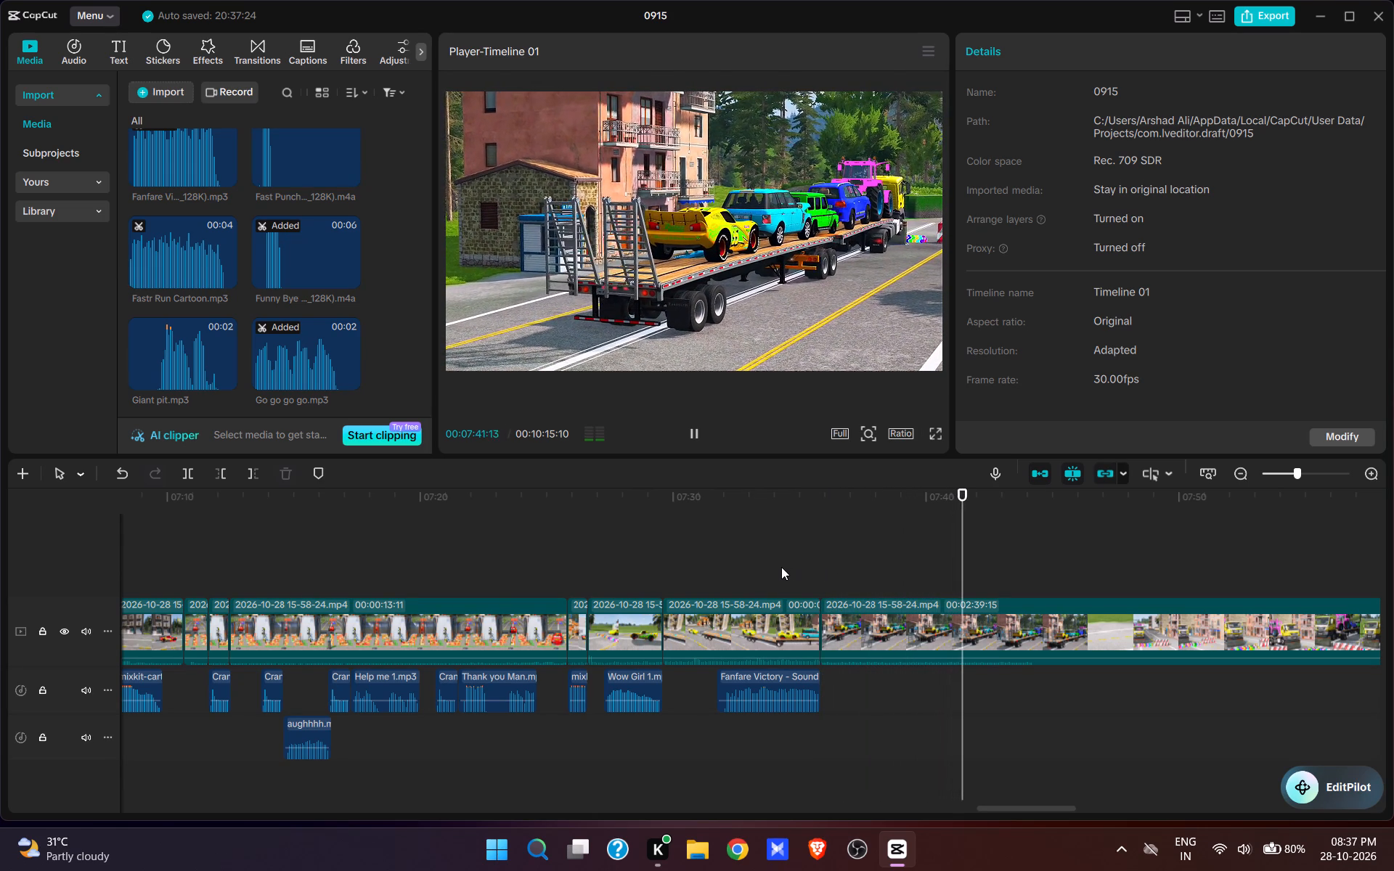
{"action": "key", "text": "space"}
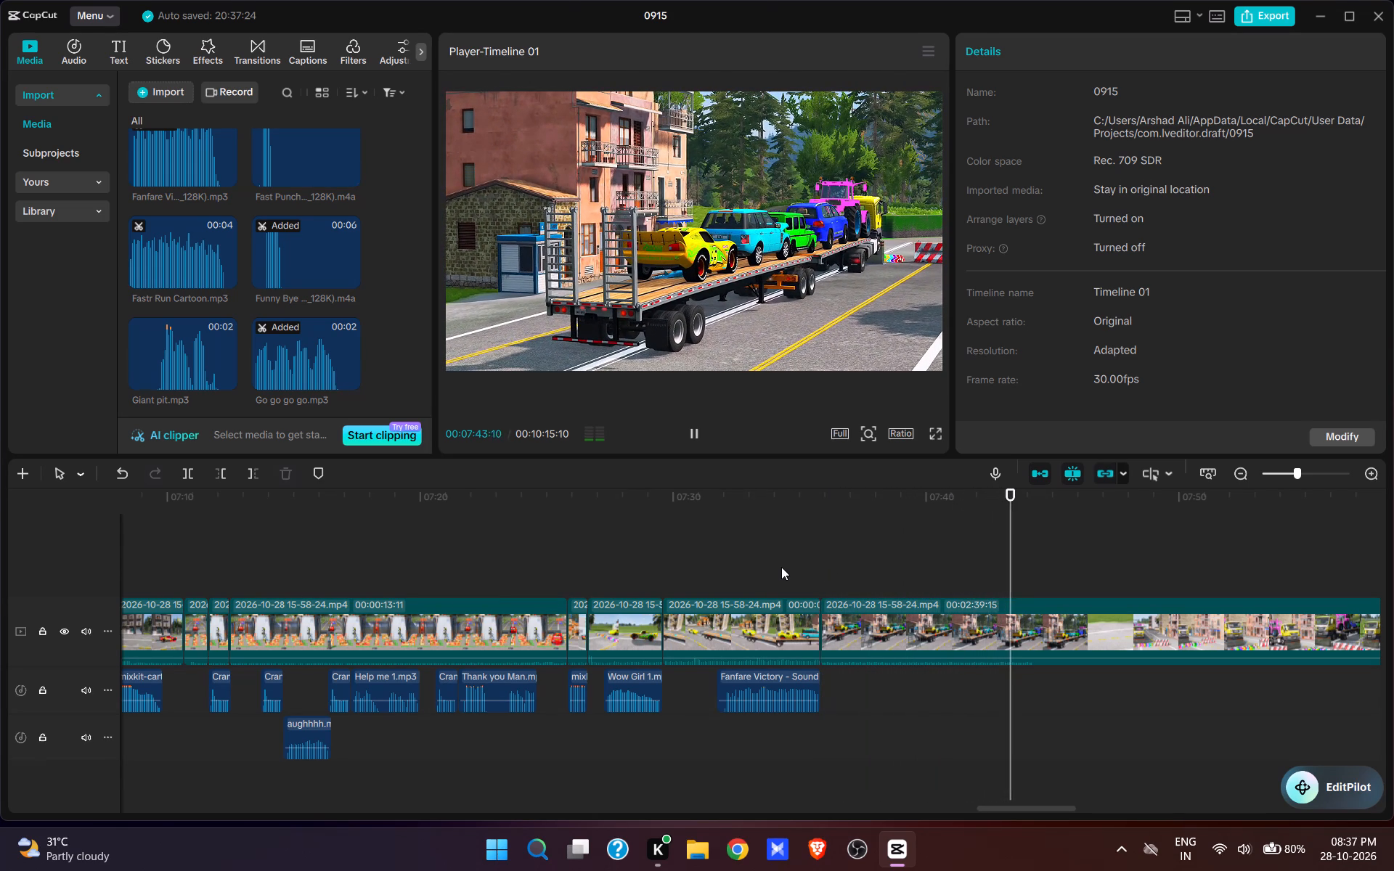
{"action": "key", "text": "w"}
Add the Crane long.mp3 sound at 00:07:35:25, where the trailer's ramps start rising.
{"action": "left_click", "coordinate": [816, 565]}
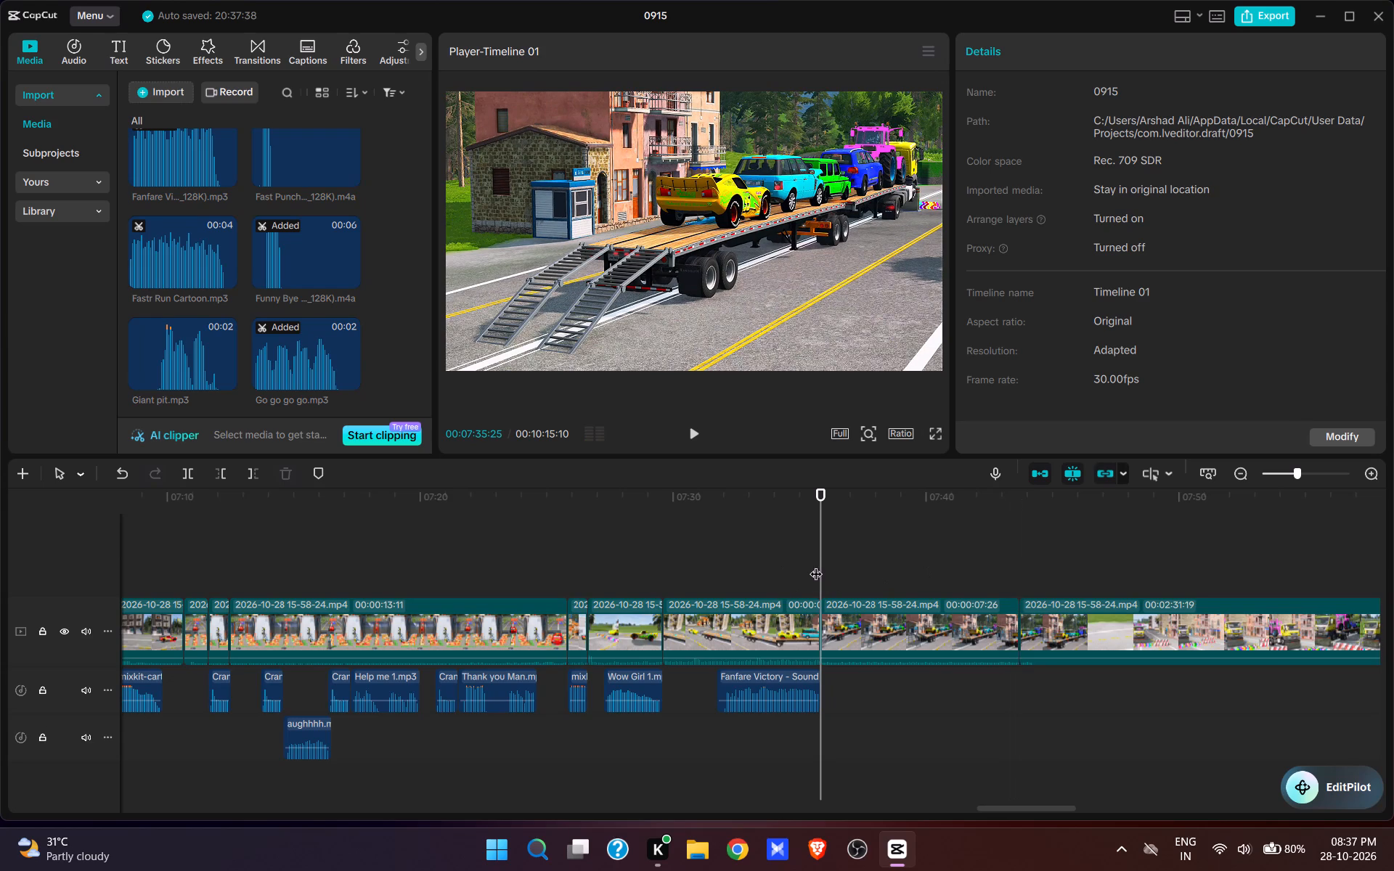
{"action": "scroll", "coordinate": [369, 327], "scroll_direction": "up", "scroll_amount": 3}
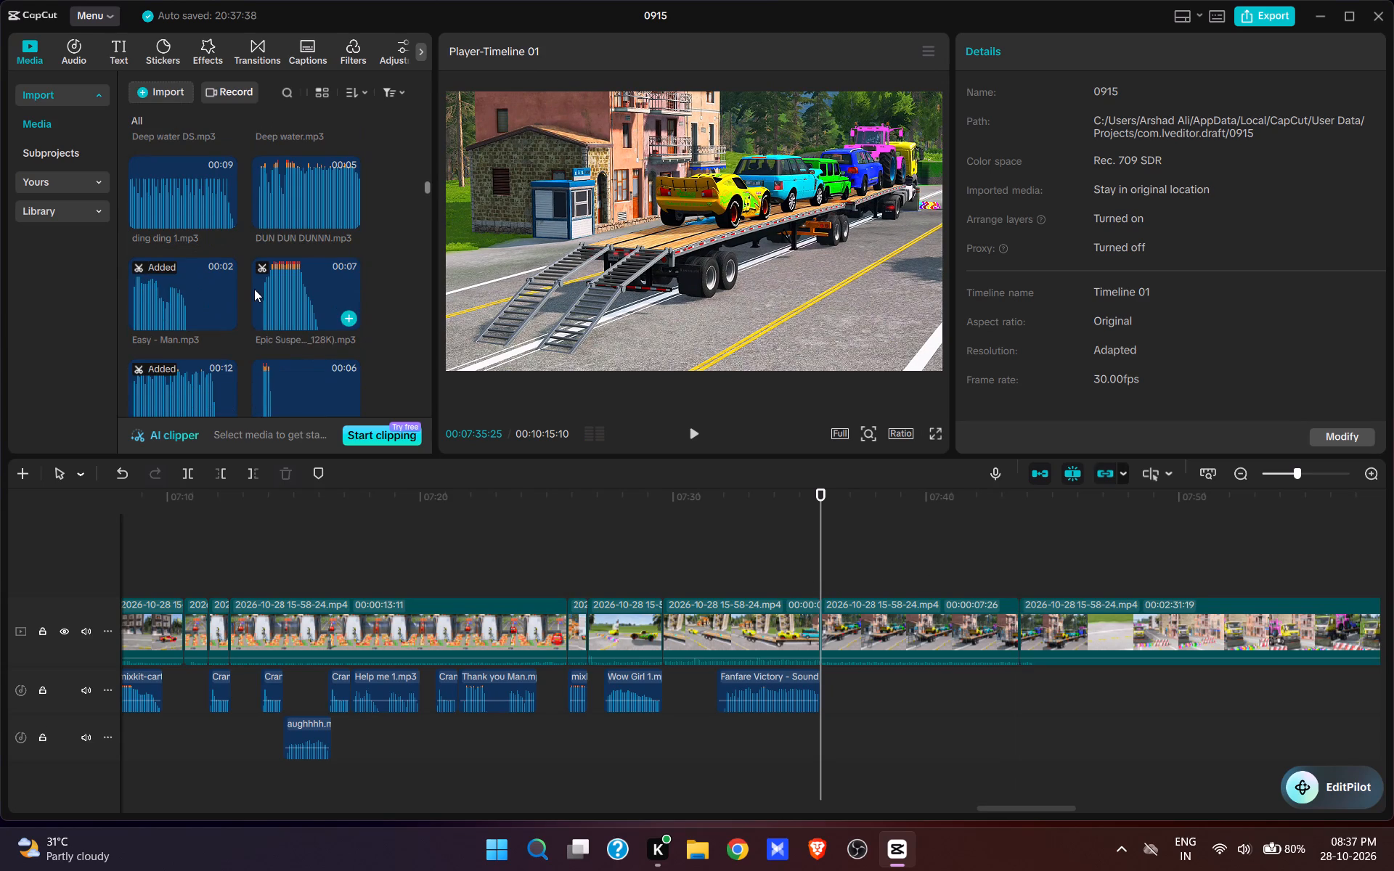
{"action": "scroll", "coordinate": [253, 278], "scroll_direction": "up", "scroll_amount": 18}
{"action": "scroll", "coordinate": [267, 292], "scroll_direction": "up", "scroll_amount": 6}
{"action": "scroll", "coordinate": [267, 292], "scroll_direction": "down", "scroll_amount": 2}
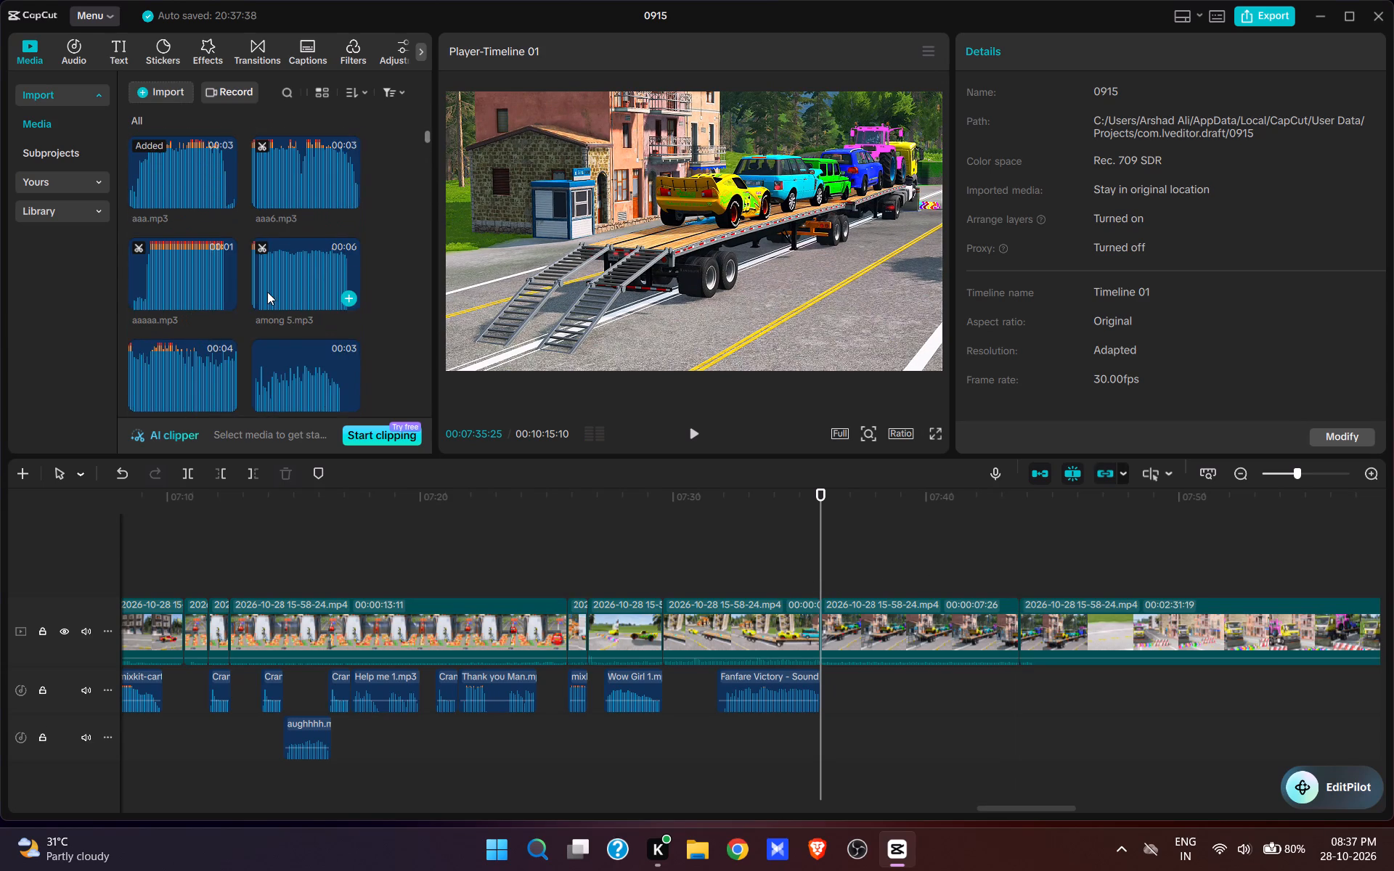
{"action": "scroll", "coordinate": [267, 292], "scroll_direction": "down", "scroll_amount": 8}
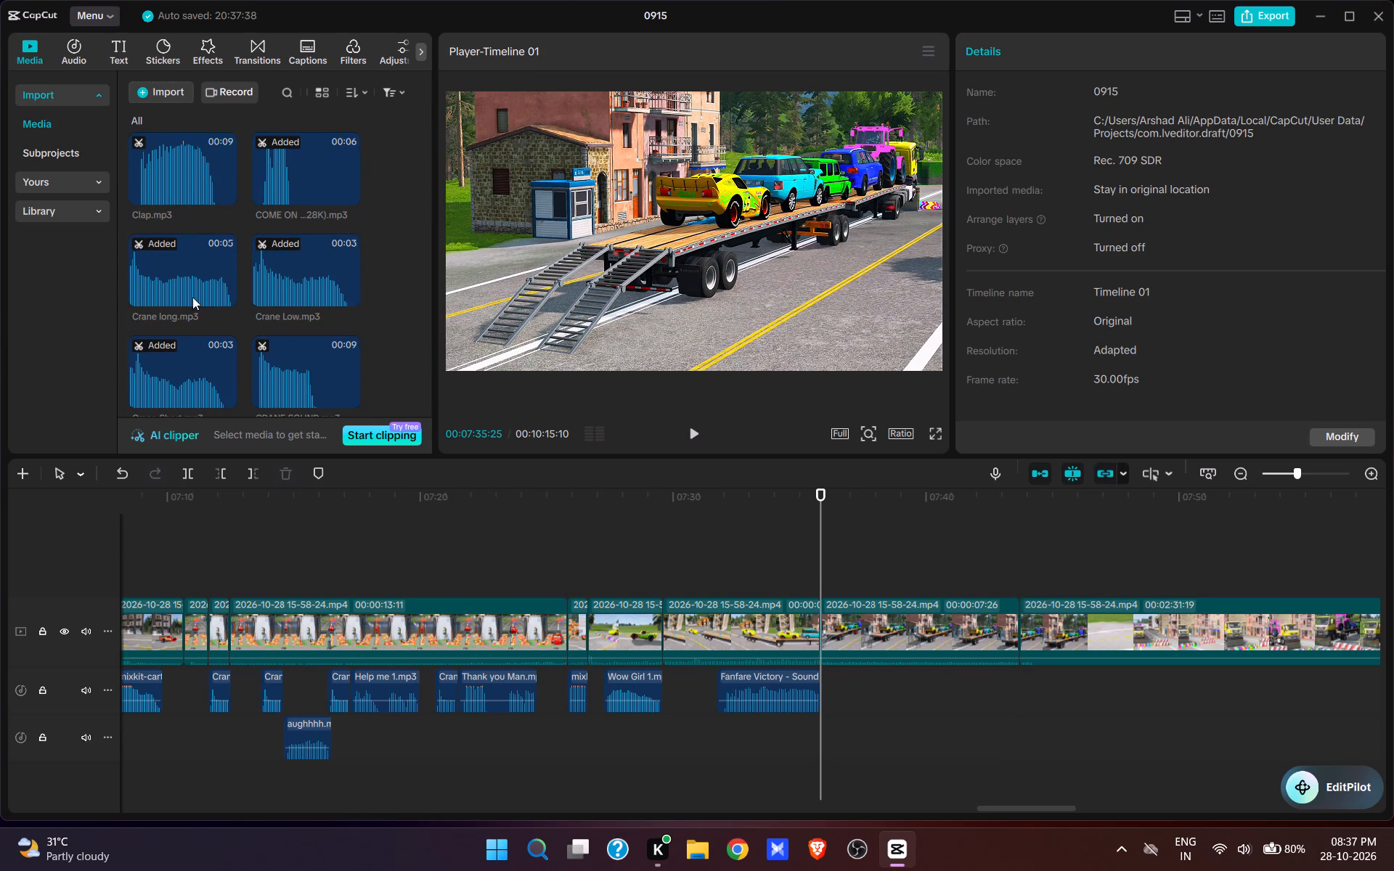
{"action": "left_click", "coordinate": [229, 295]}
Speed up the ramp-raising clip by setting its duration to 4.2 s, matching the crane sound, and preview it.
{"action": "left_click", "coordinate": [887, 621]}
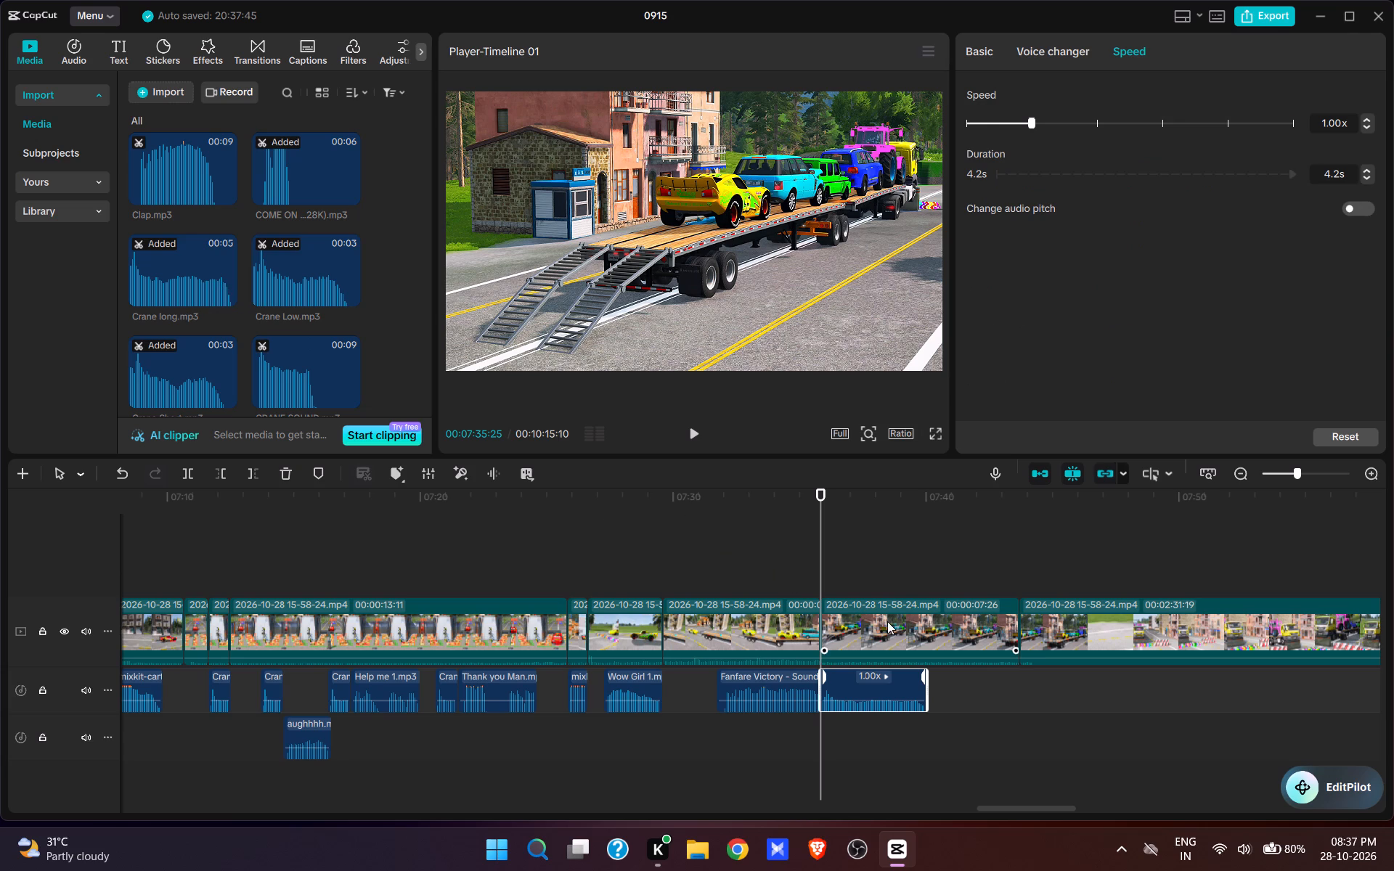
{"action": "left_click", "coordinate": [1102, 48]}
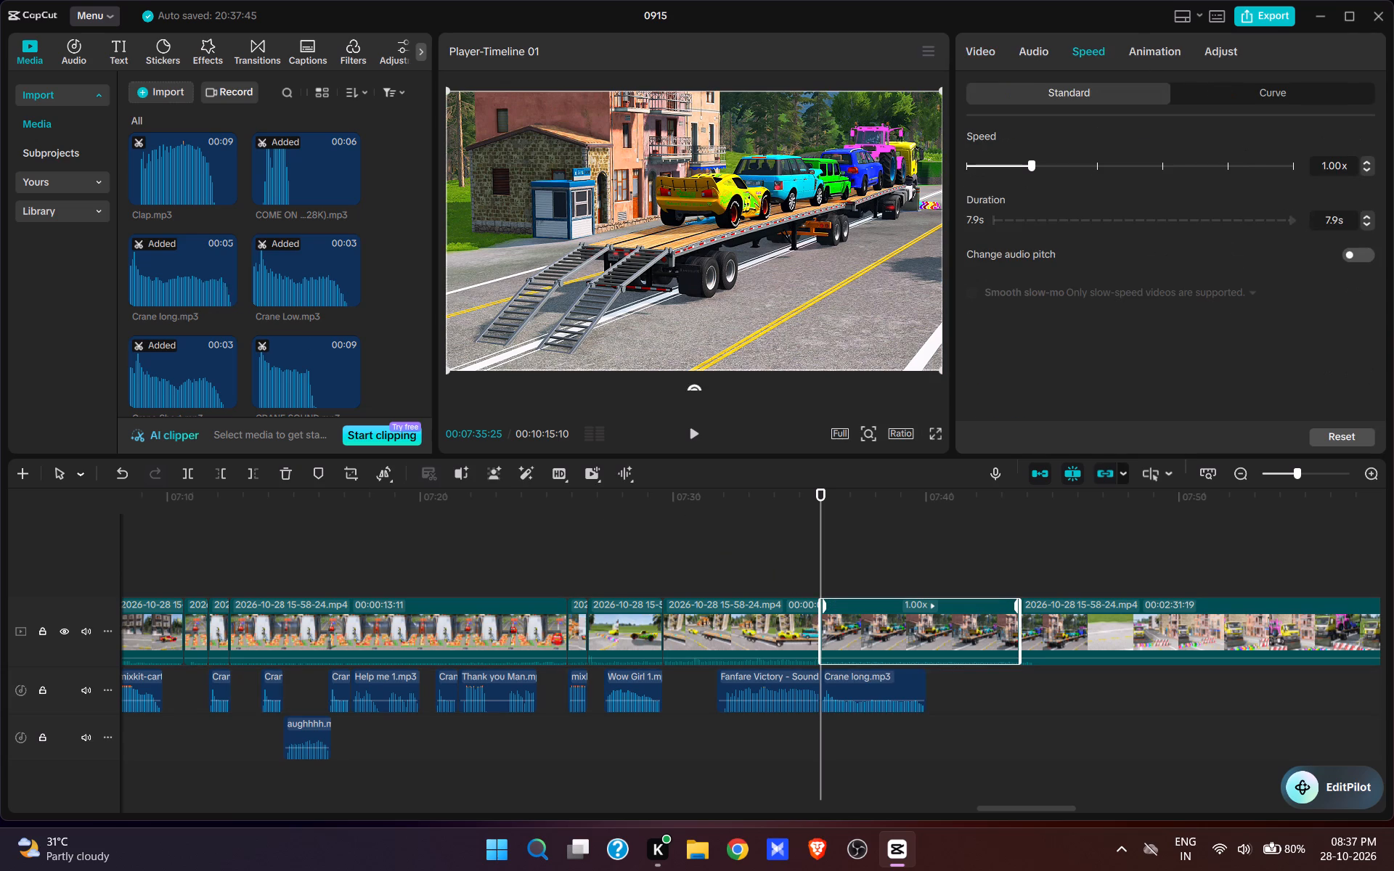
{"action": "left_click_drag", "start_coordinate": [1340, 221], "coordinate": [1236, 211]}
{"action": "type", "text": "4.2"}
{"action": "key", "text": "Return"}
{"action": "key", "text": "space"}
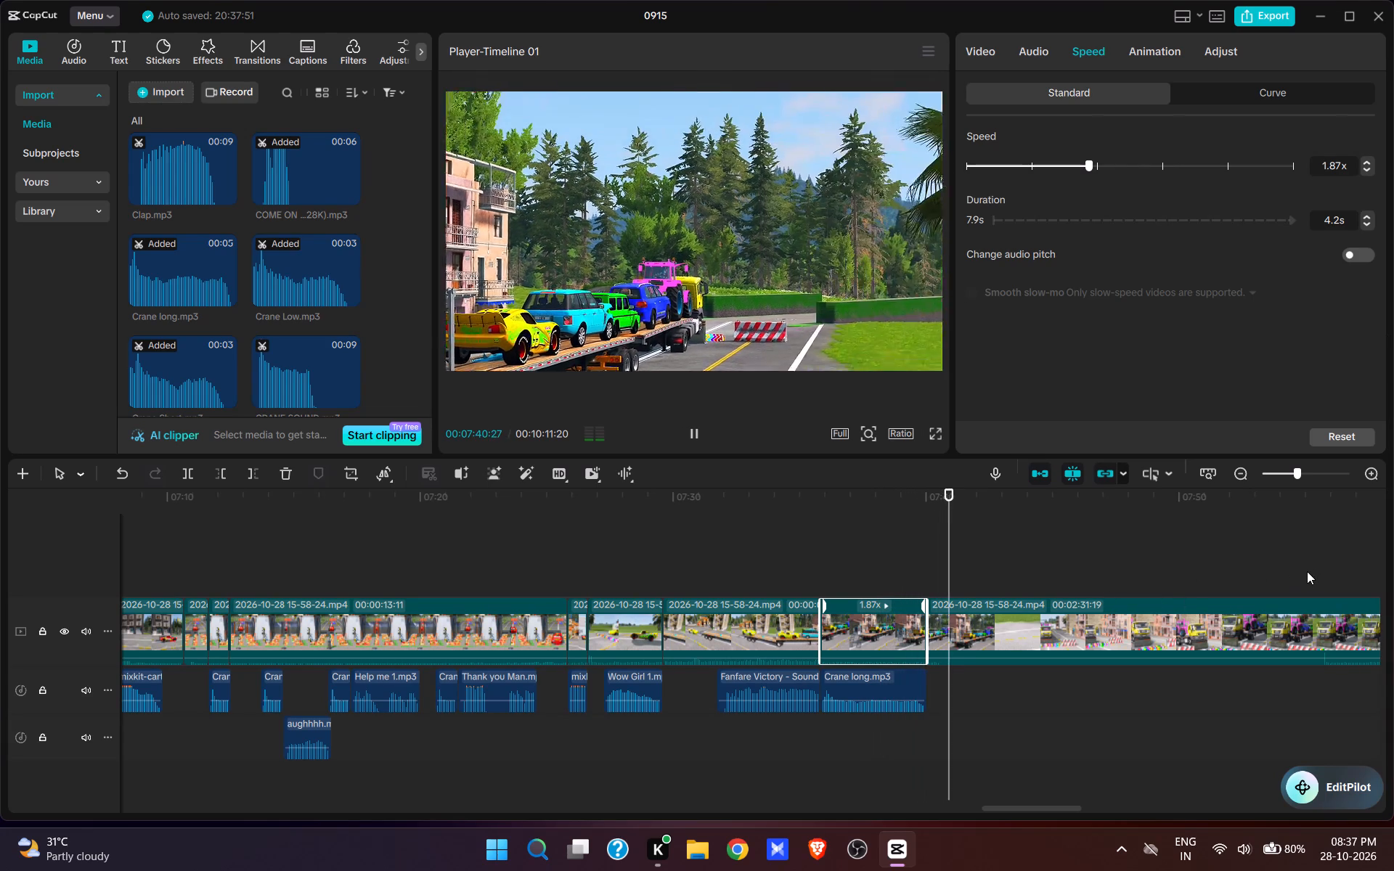
Cut about 16 seconds of video after the sped-up ramp clip, up to the yellow truck's front view at the barrier, and preview the result.
{"action": "left_click", "coordinate": [1306, 572]}
{"action": "key", "text": "space"}
{"action": "key", "text": "space"}
{"action": "type", "text": "q"}
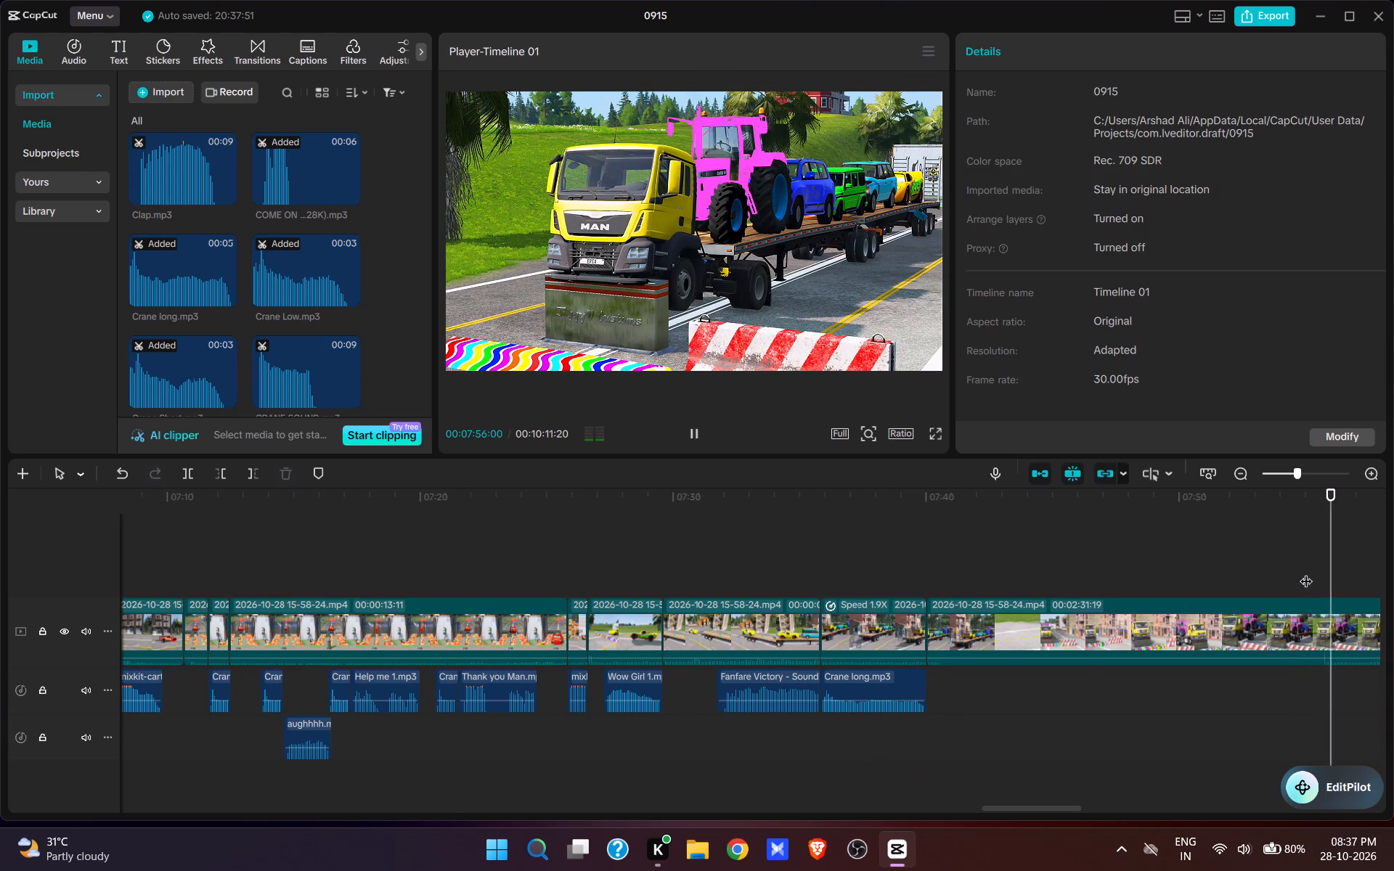
{"action": "key", "text": "space"}
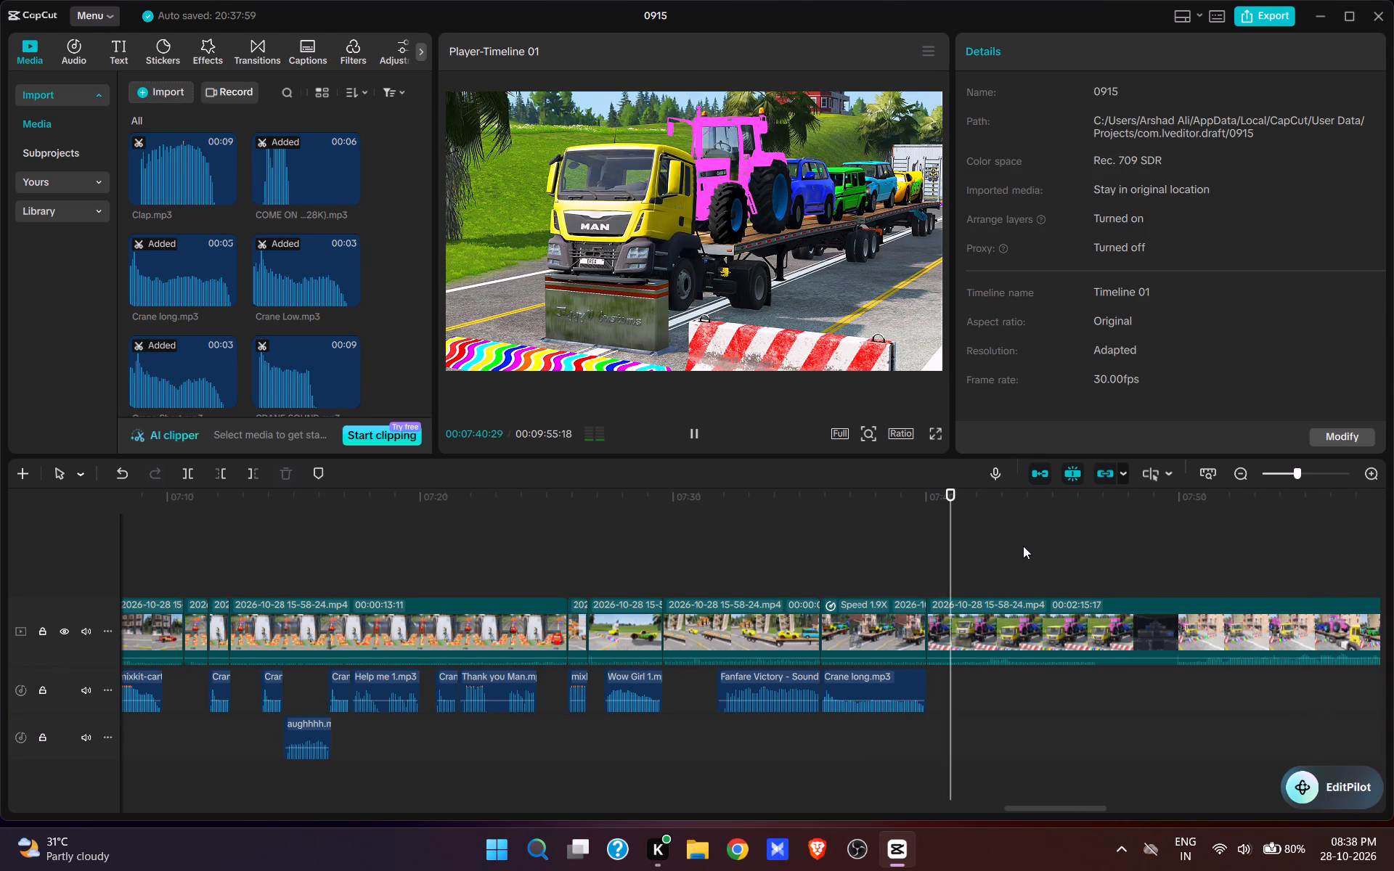
{"action": "key", "text": "space"}
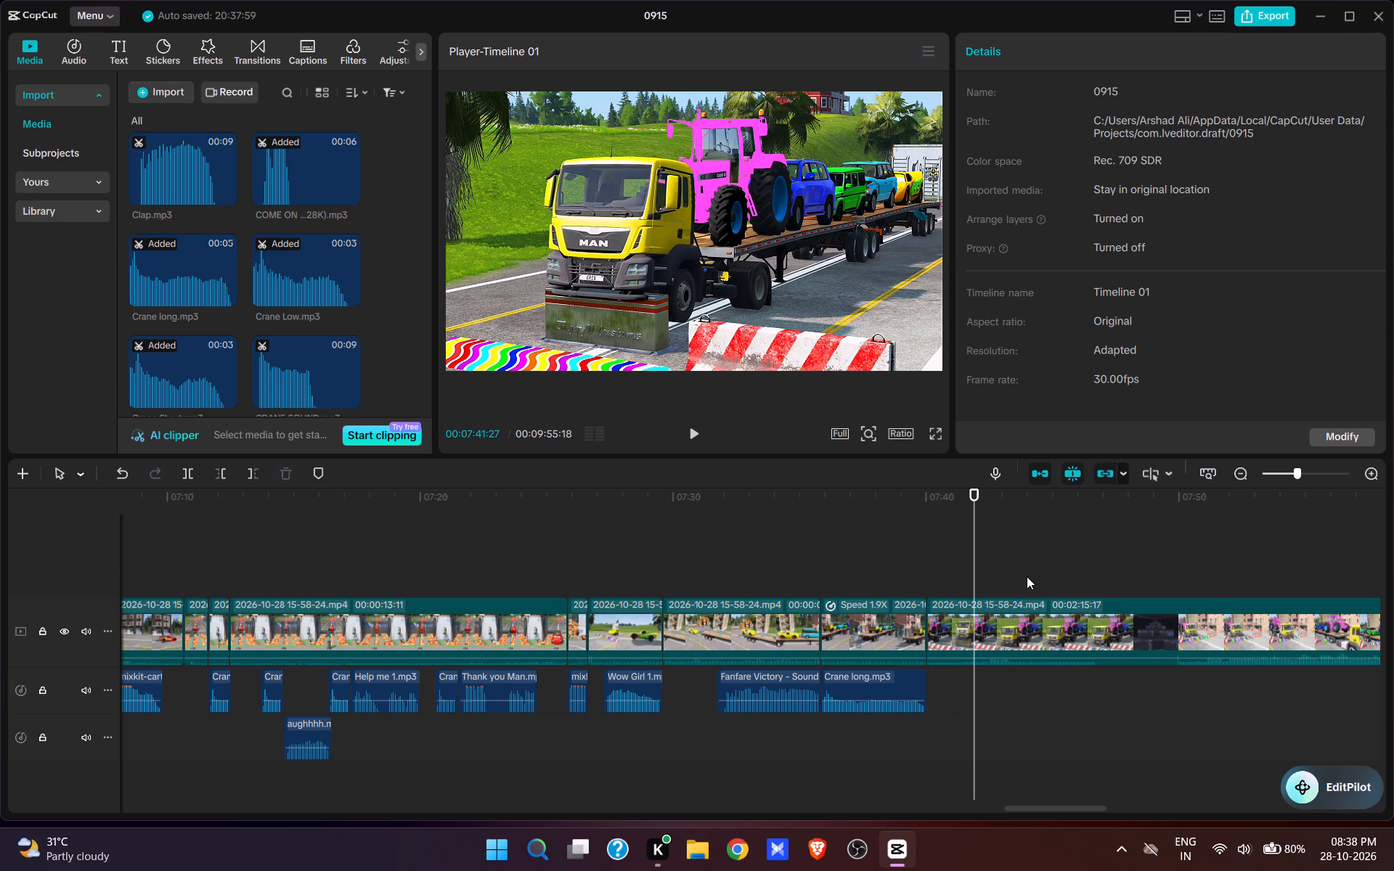
{"action": "left_click", "coordinate": [967, 582]}
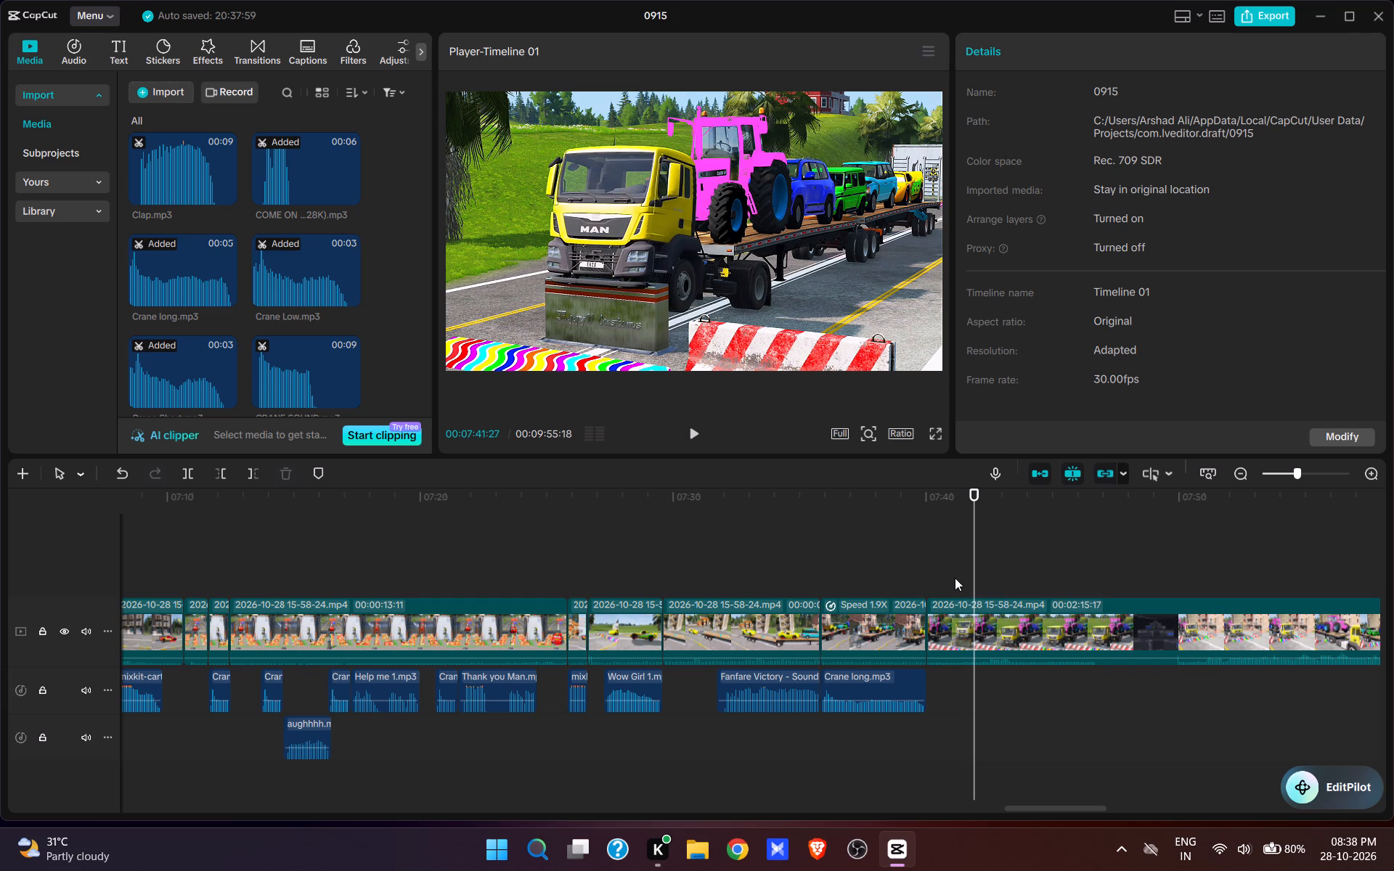
{"action": "left_click", "coordinate": [955, 578]}
{"action": "key", "text": "space"}
{"action": "left_click", "coordinate": [955, 578]}
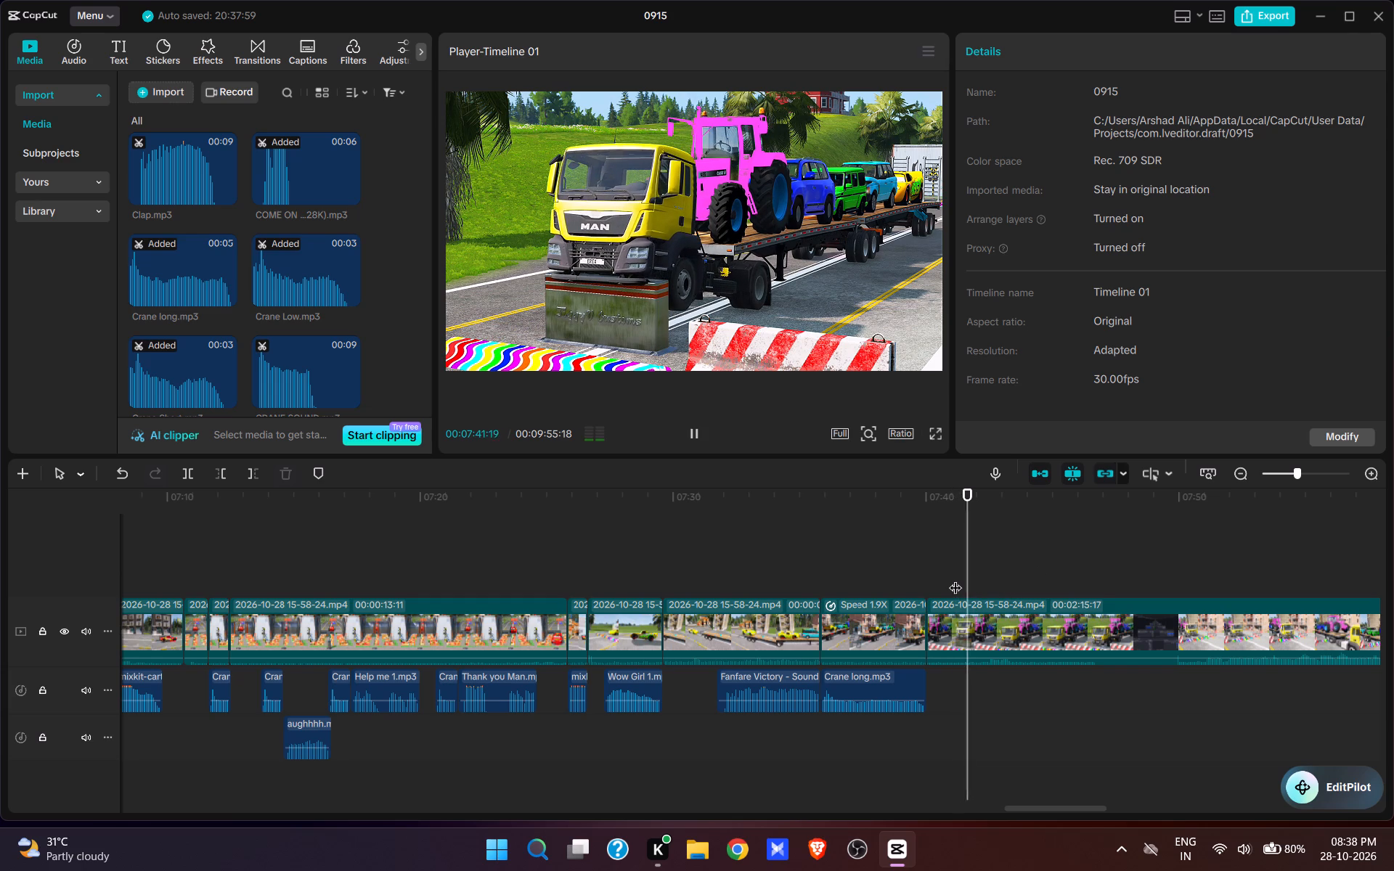
Trim about 1 second from the start of the yellow truck's barrier clip after the ramp shot and preview it.
{"action": "key", "text": "q"}
{"action": "key", "text": "space"}
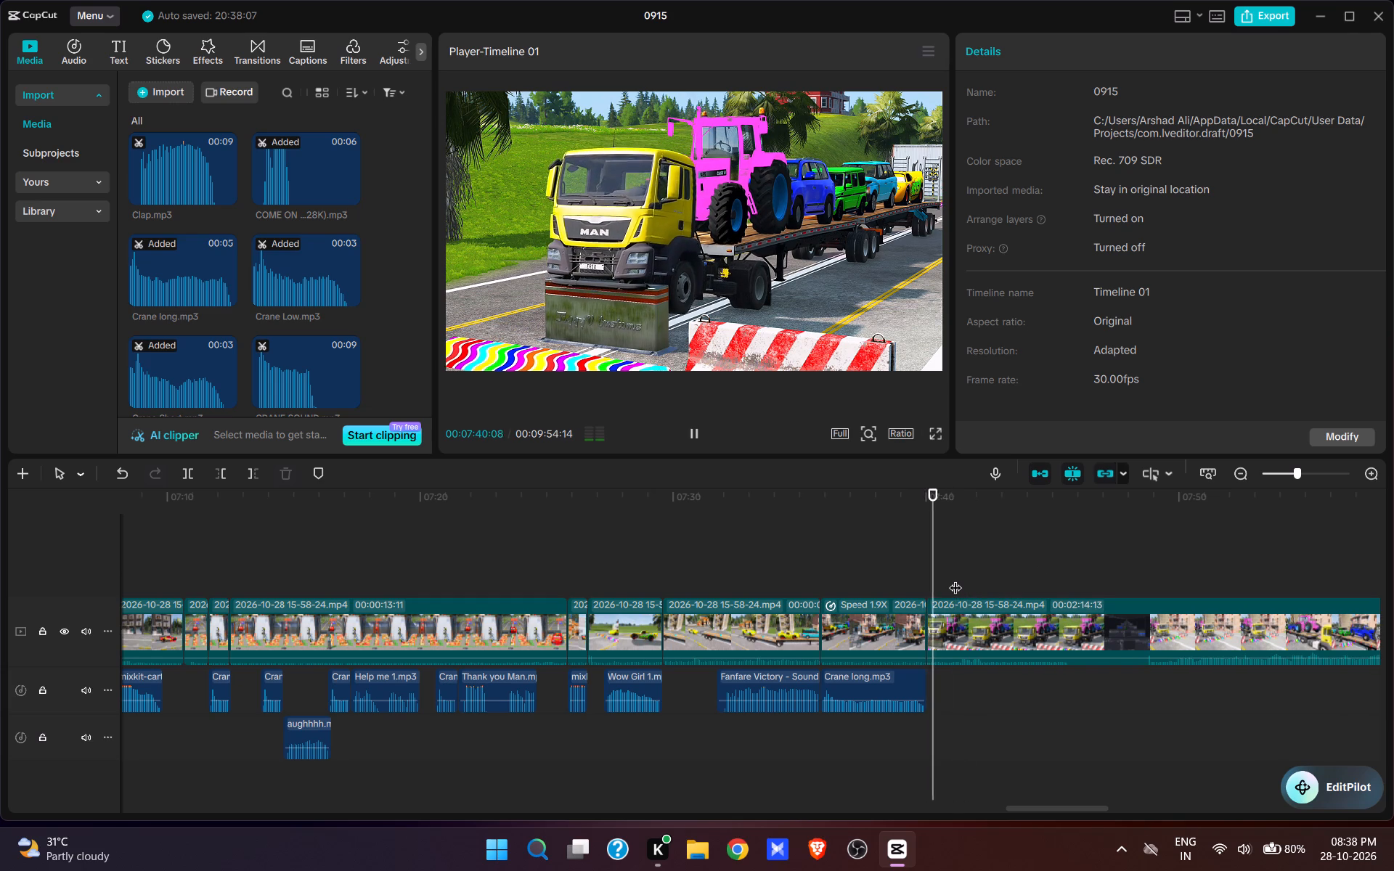
{"action": "key", "text": "space"}
Add the Crane Low.mp3 sound at 00:07:40:01, where the yellow truck's front-view shot starts, and preview it.
{"action": "left_click", "coordinate": [927, 576]}
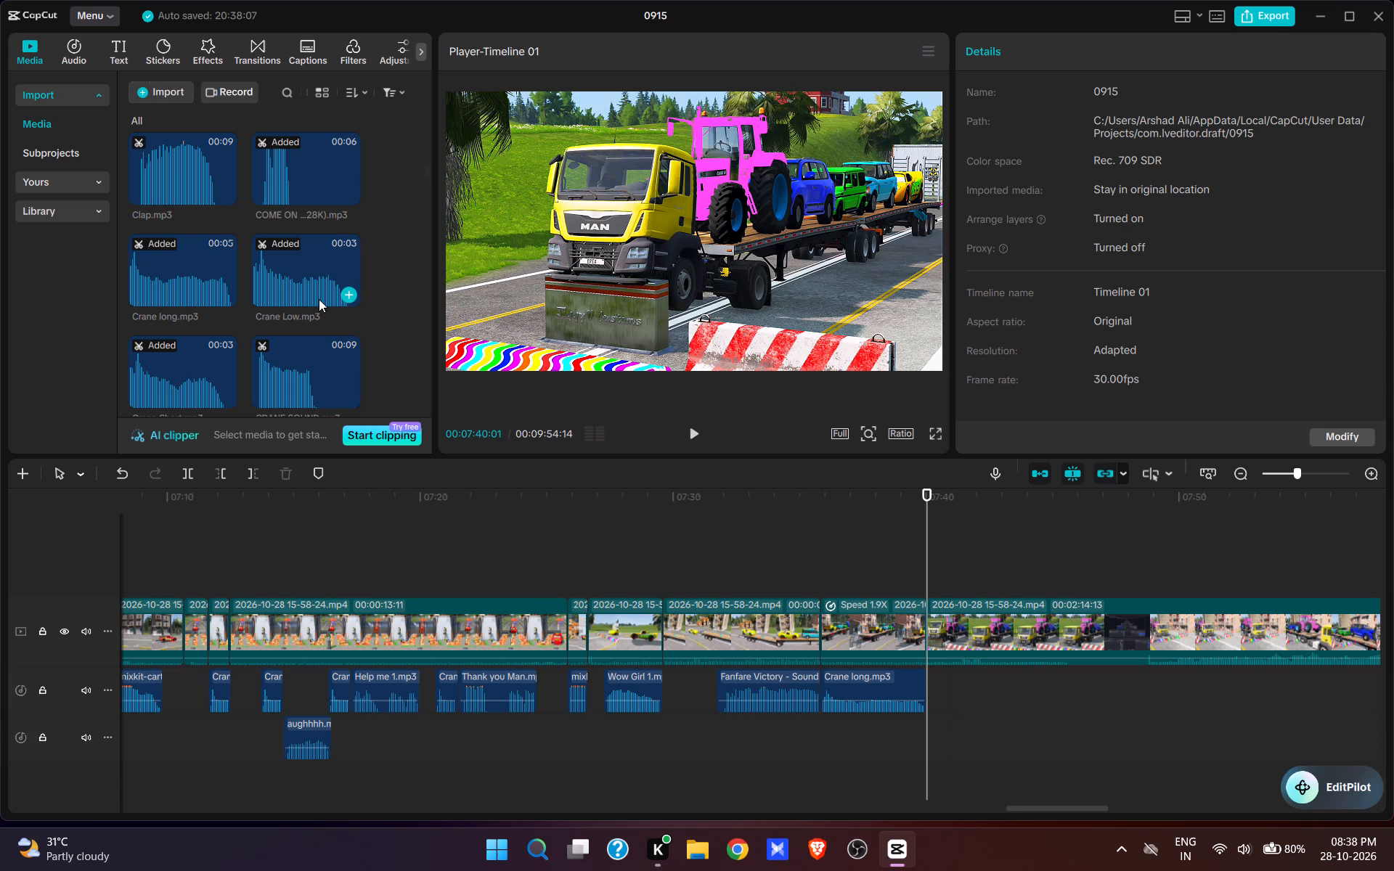
{"action": "left_click", "coordinate": [349, 295]}
{"action": "key", "text": "space"}
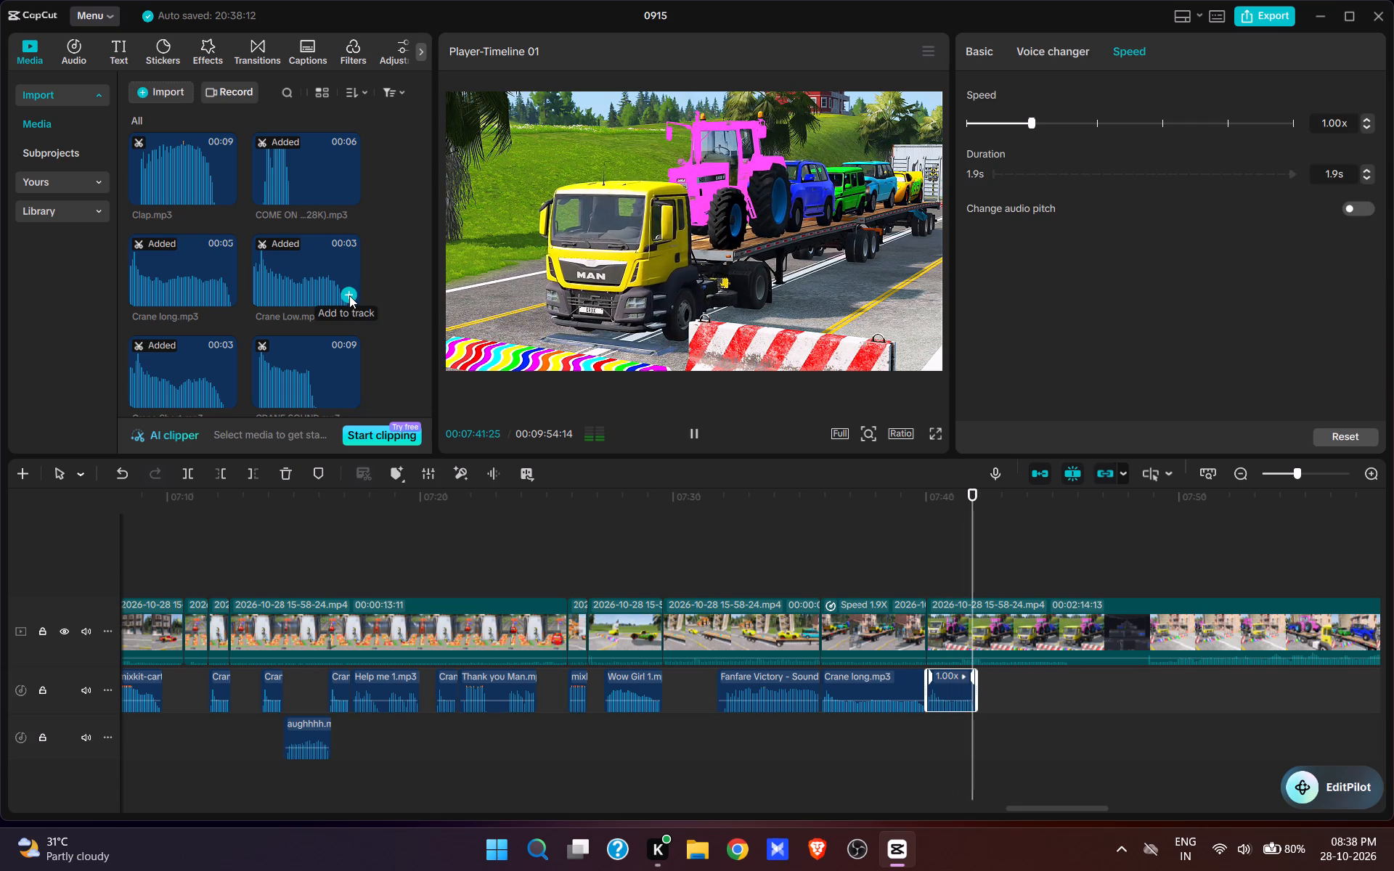
Split the video at 00:07:43:04 and cut about 6 seconds after it, up to the truck's new angle at the rainbow bump.
{"action": "key", "text": "space"}
{"action": "type", "text": "w"}
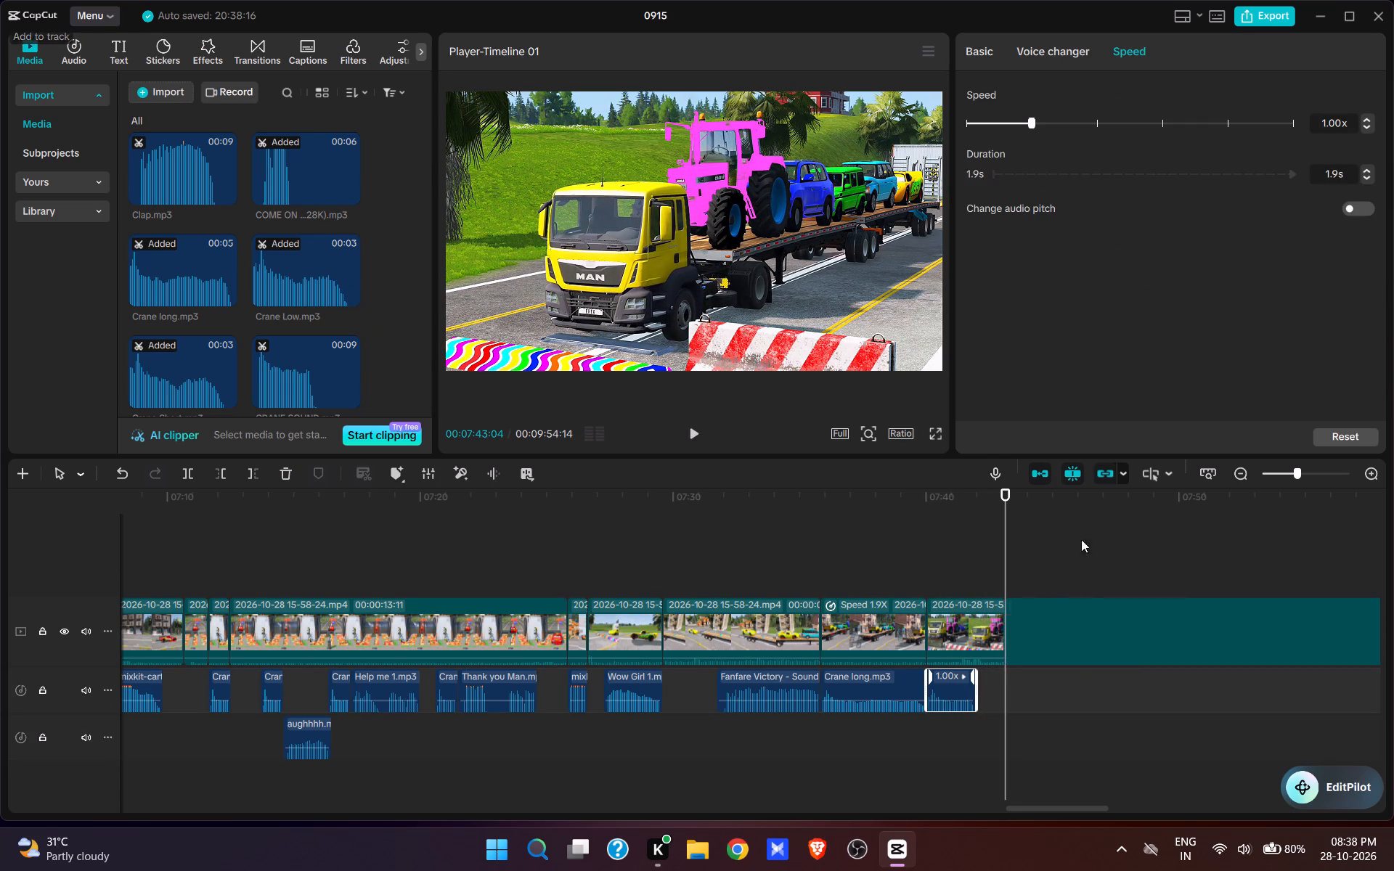
{"action": "left_click", "coordinate": [1129, 569]}
{"action": "key", "text": "space"}
{"action": "key", "text": "space"}
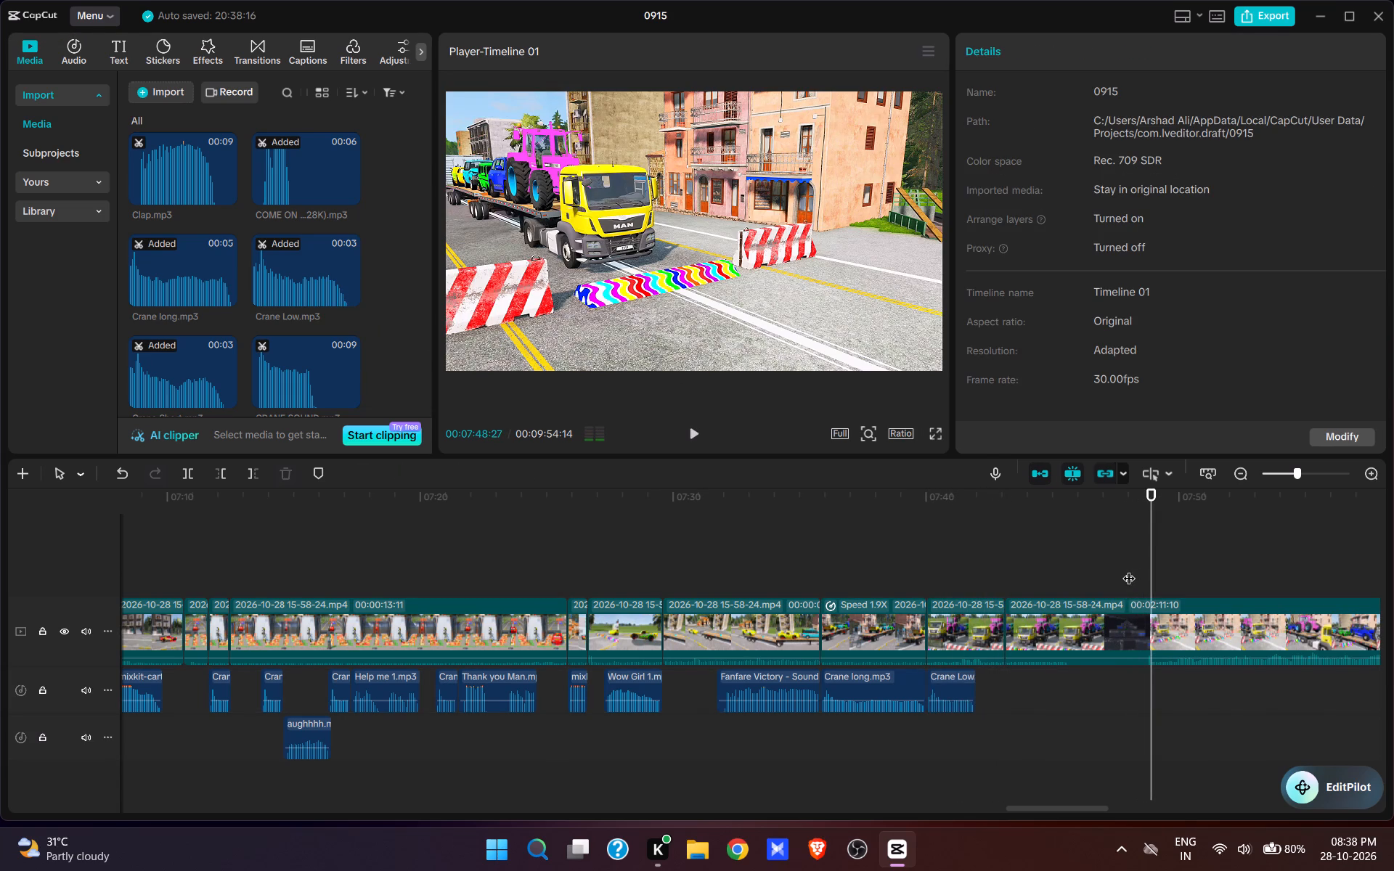
{"action": "type", "text": "q"}
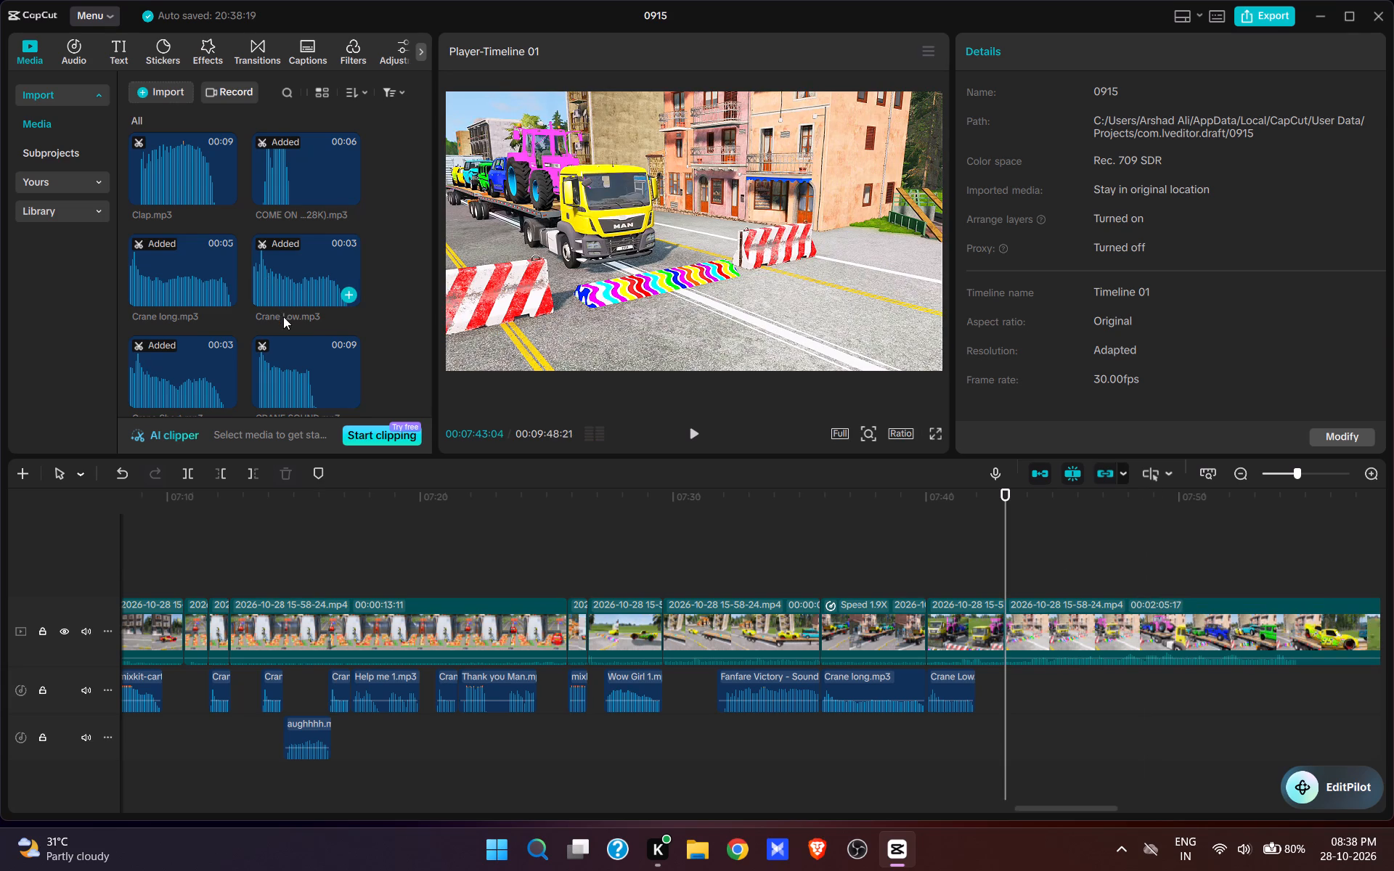
Audition go go1.mp3, add Go go go go.mp3 at 00:07:43:04 instead, and preview it.
{"action": "scroll", "coordinate": [283, 316], "scroll_direction": "up", "scroll_amount": 5}
{"action": "scroll", "coordinate": [283, 316], "scroll_direction": "down", "scroll_amount": 14}
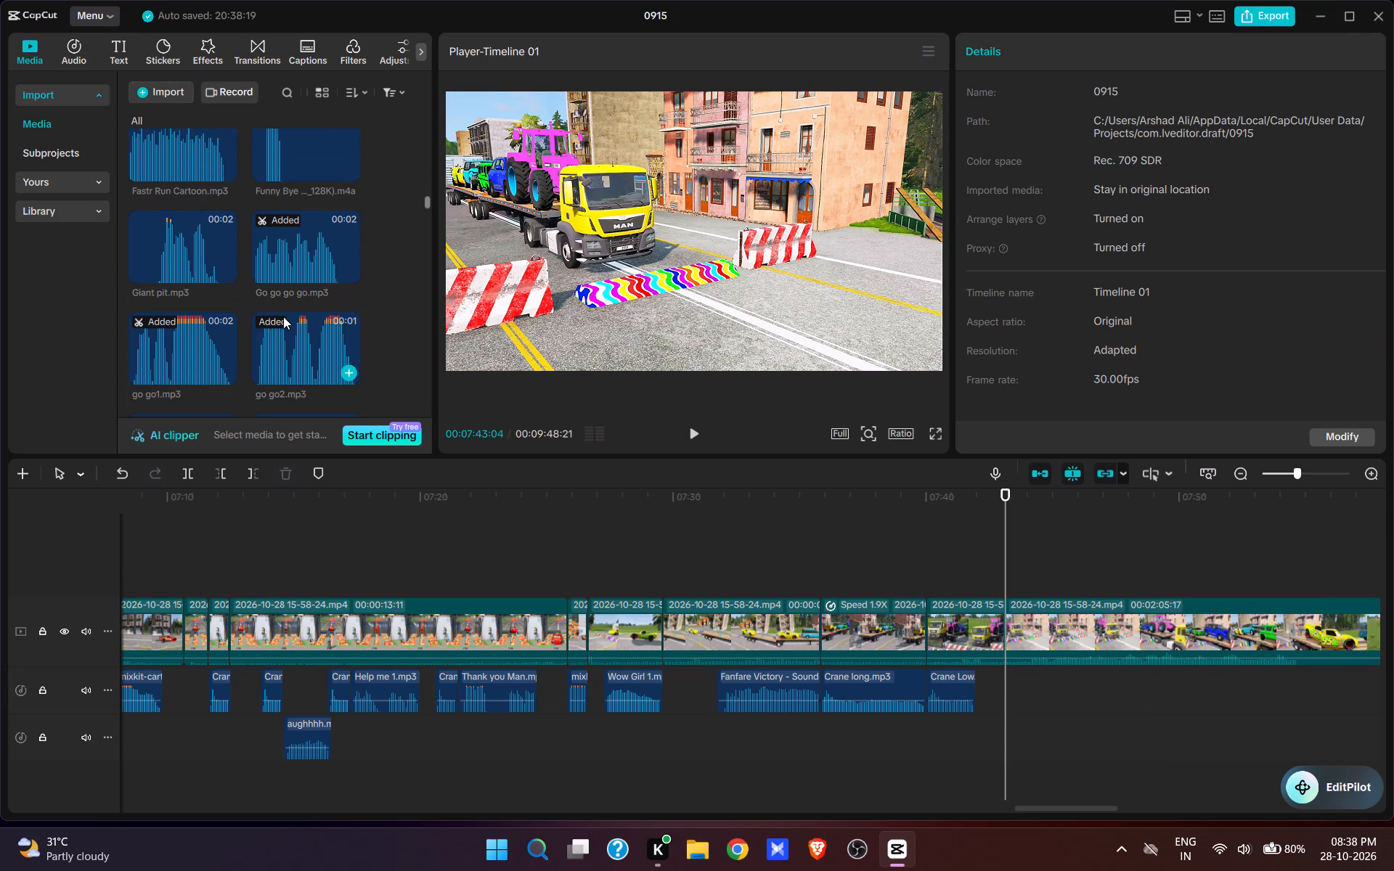
{"action": "left_click", "coordinate": [213, 345]}
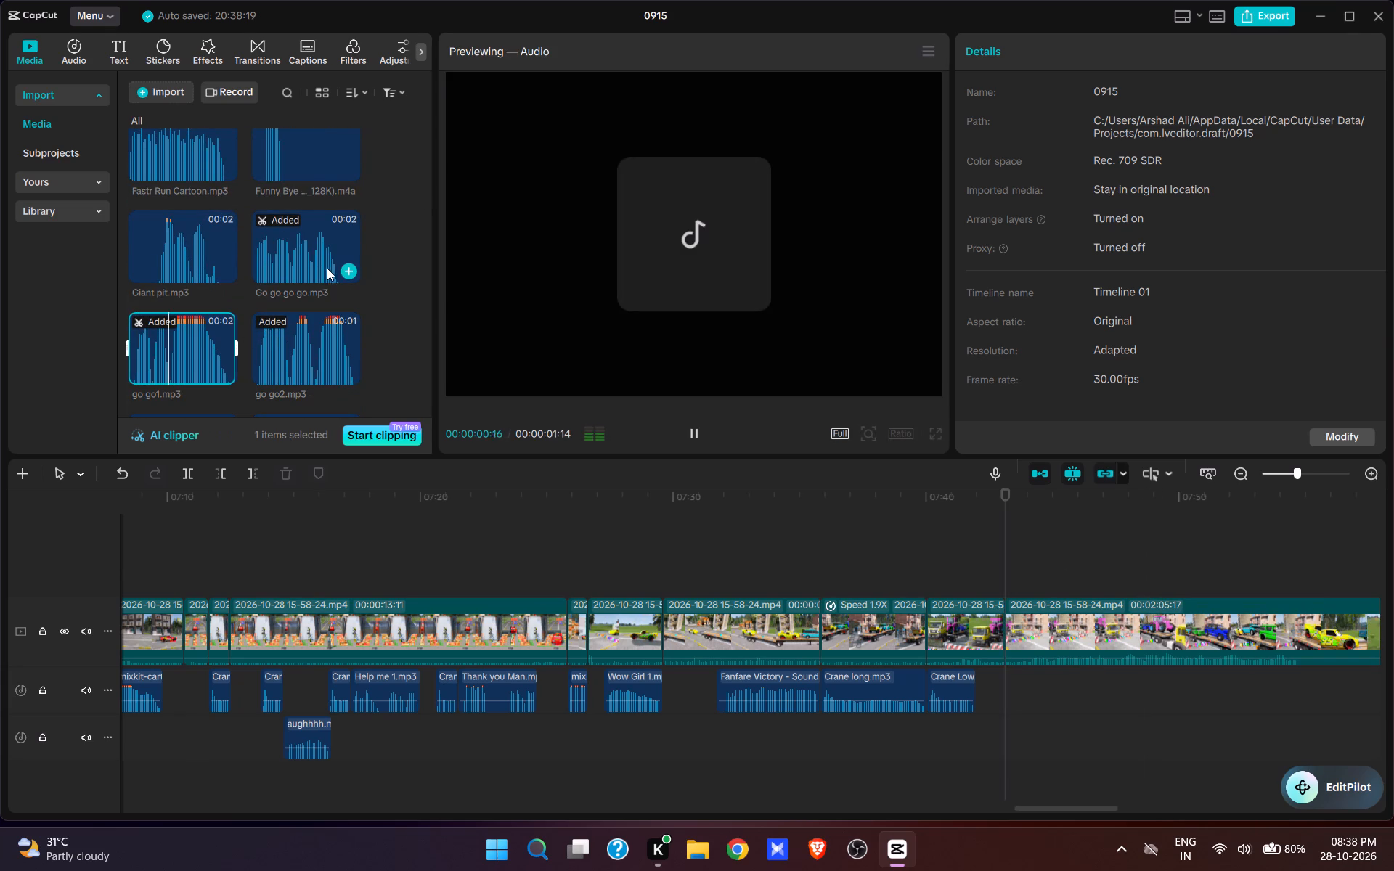
{"action": "left_click", "coordinate": [343, 269]}
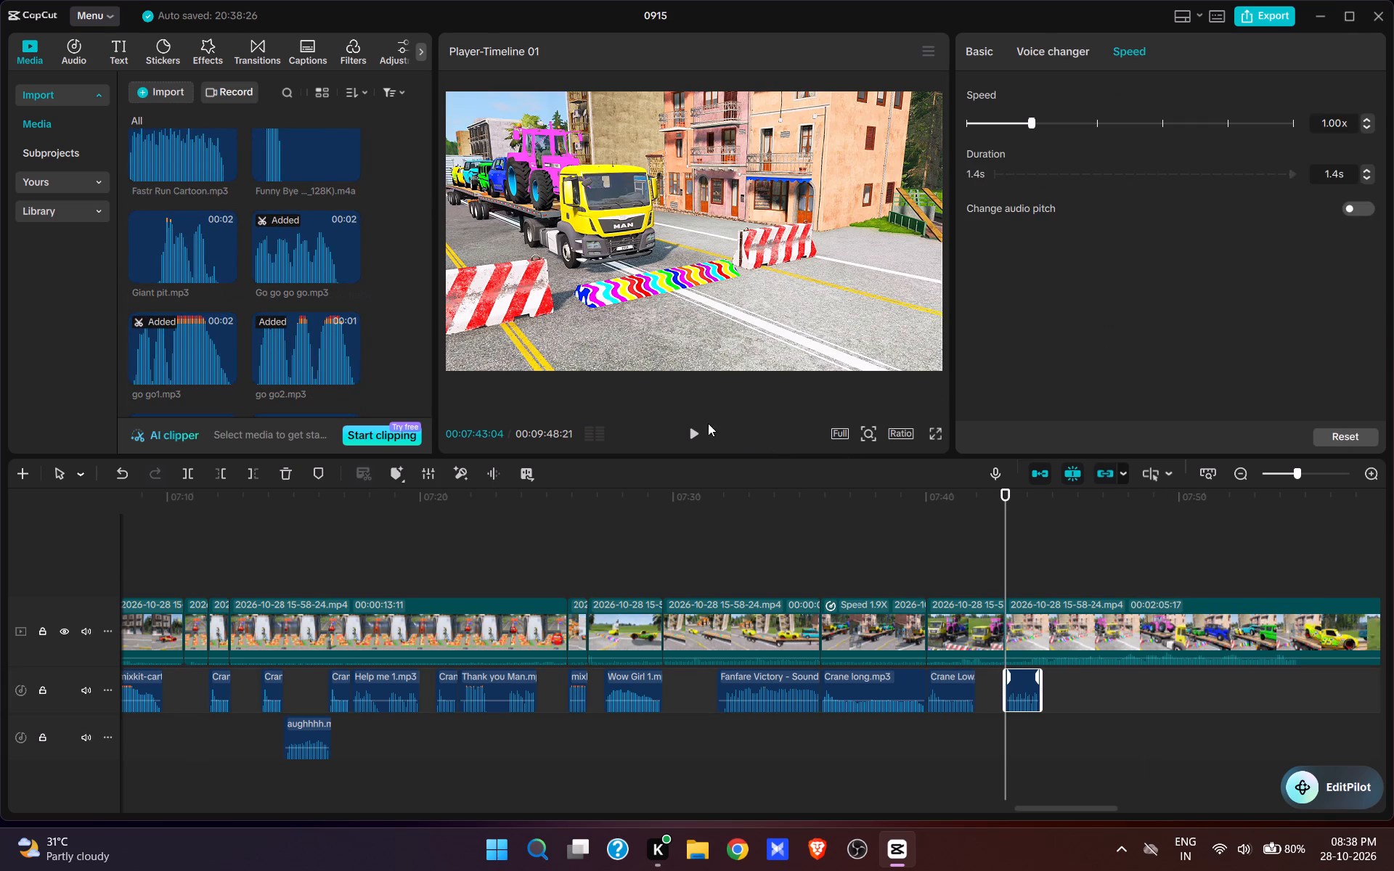
{"action": "left_click", "coordinate": [697, 433]}
{"action": "key", "text": "space"}
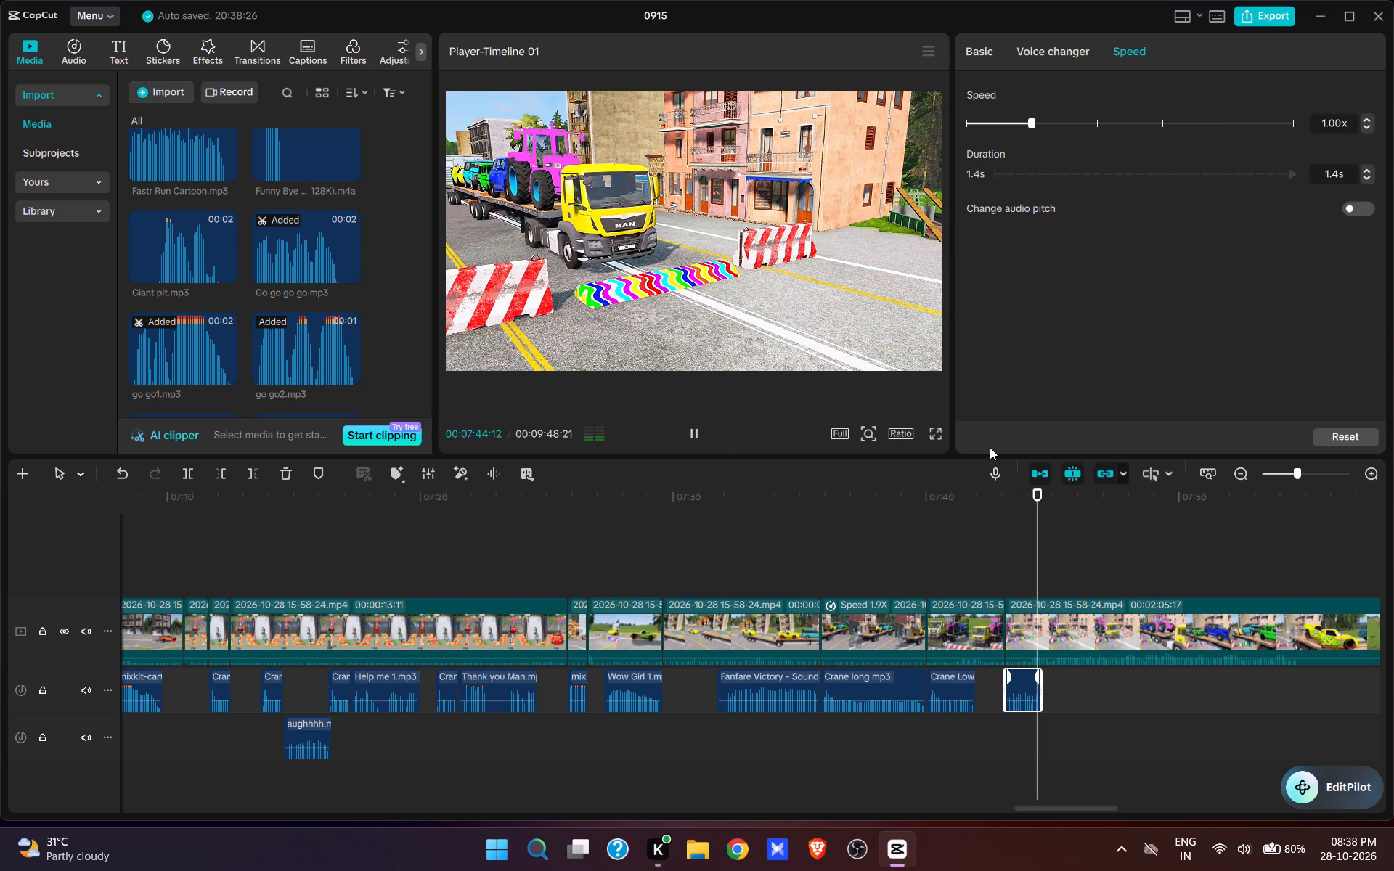
Audition Horn4.mp3, and add the Horn Start.mp3 sound at 00:07:44:16, directly after the Go go go go.mp3 clip.
{"action": "left_click", "coordinate": [1040, 583]}
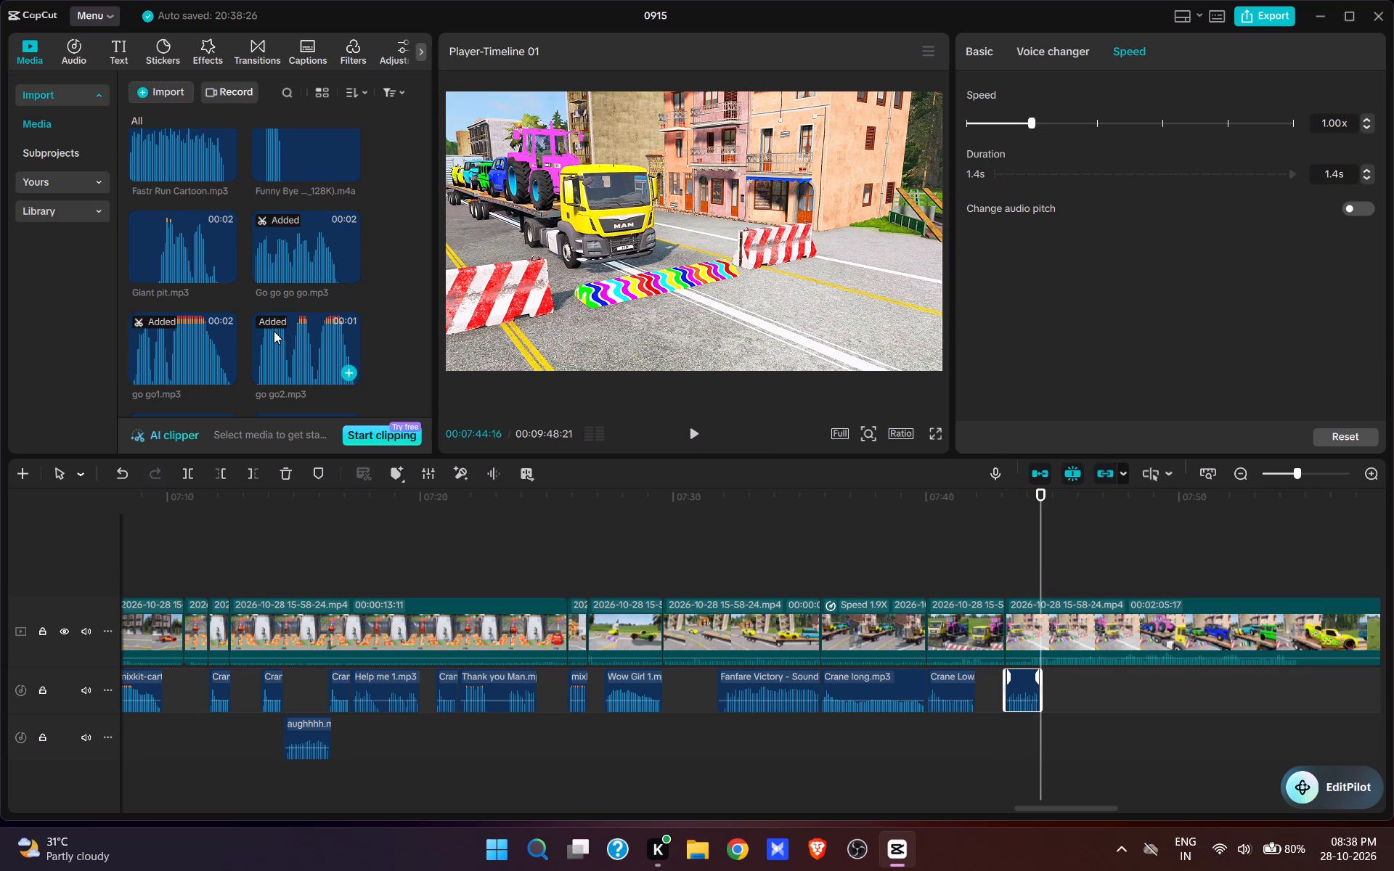
{"action": "scroll", "coordinate": [274, 331], "scroll_direction": "down", "scroll_amount": 6}
{"action": "scroll", "coordinate": [202, 296], "scroll_direction": "down", "scroll_amount": 1}
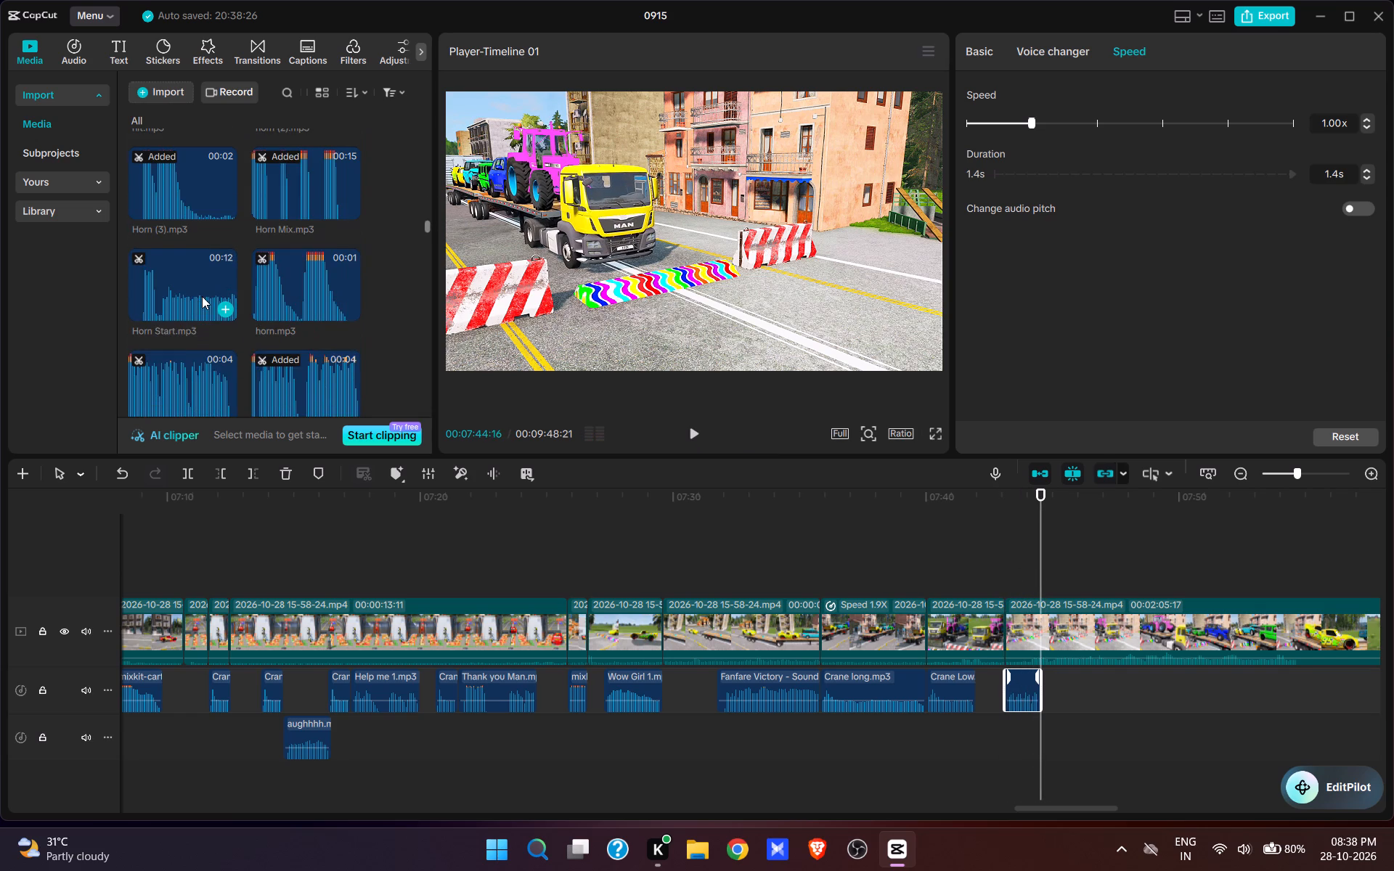
{"action": "scroll", "coordinate": [202, 296], "scroll_direction": "down", "scroll_amount": 1}
{"action": "left_click", "coordinate": [163, 298]}
{"action": "scroll", "coordinate": [175, 298], "scroll_direction": "down", "scroll_amount": 2}
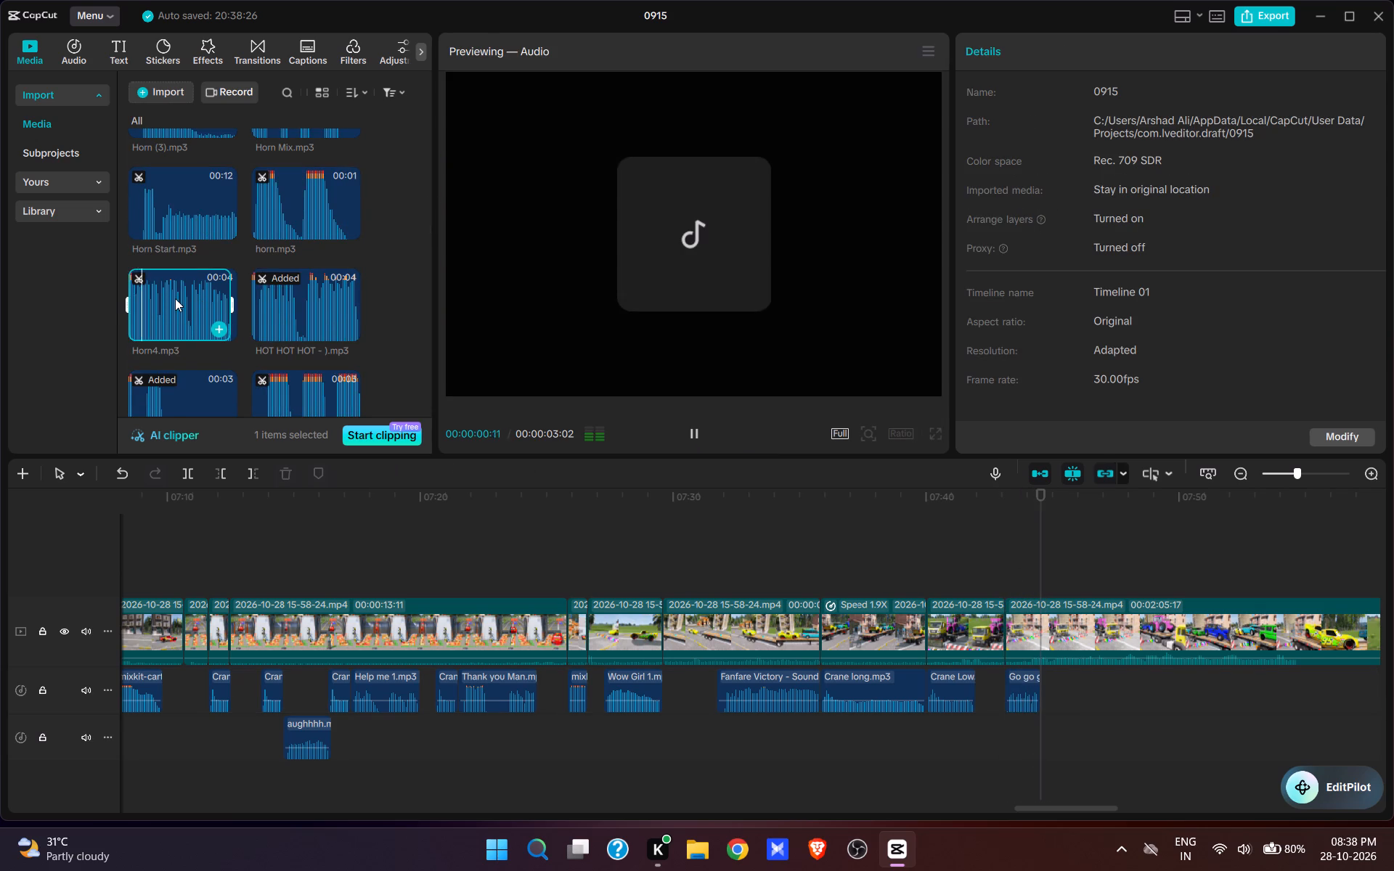
{"action": "scroll", "coordinate": [192, 354], "scroll_direction": "down", "scroll_amount": 1}
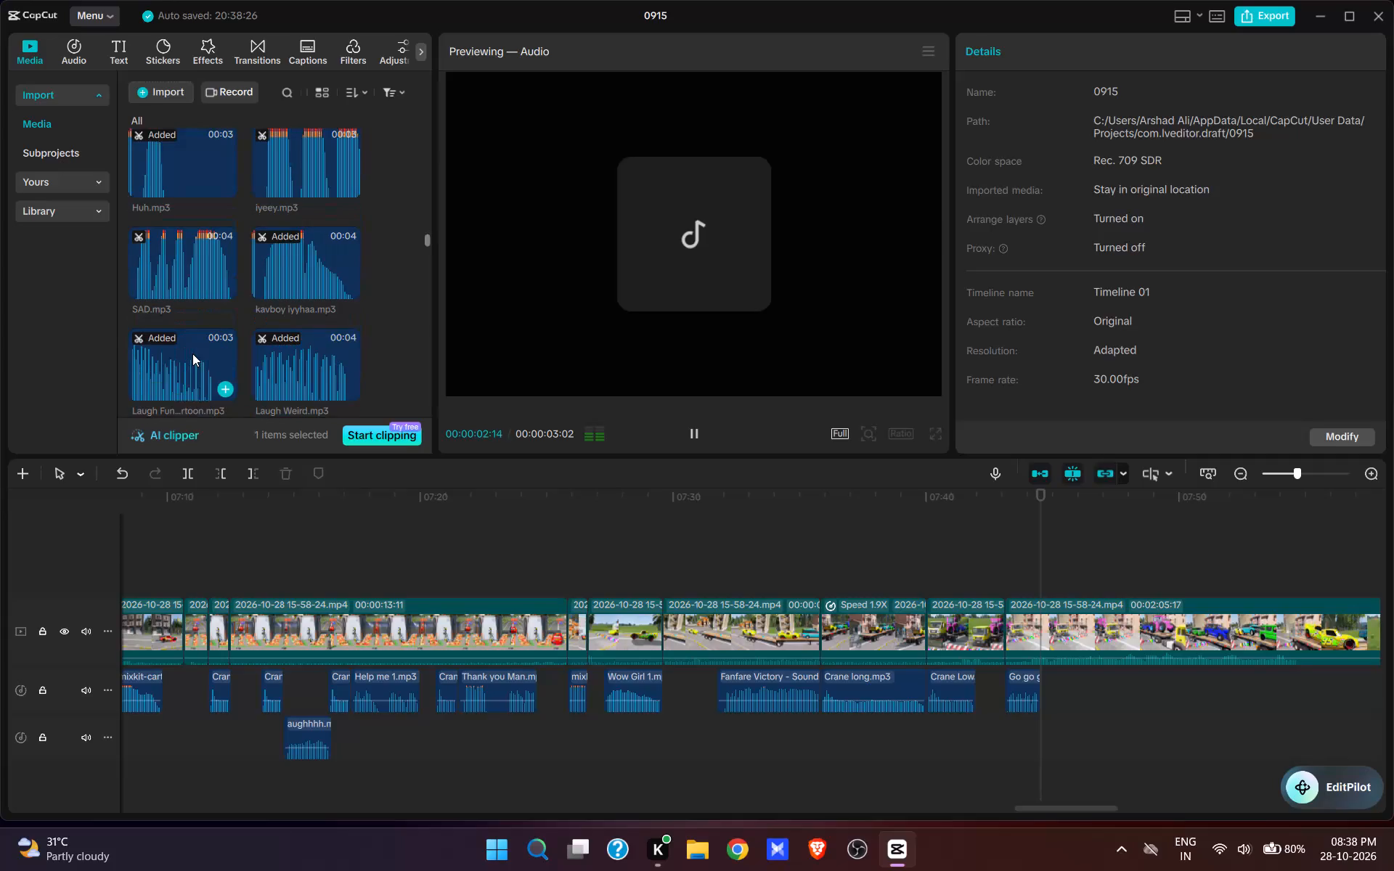
{"action": "scroll", "coordinate": [192, 353], "scroll_direction": "up", "scroll_amount": 4}
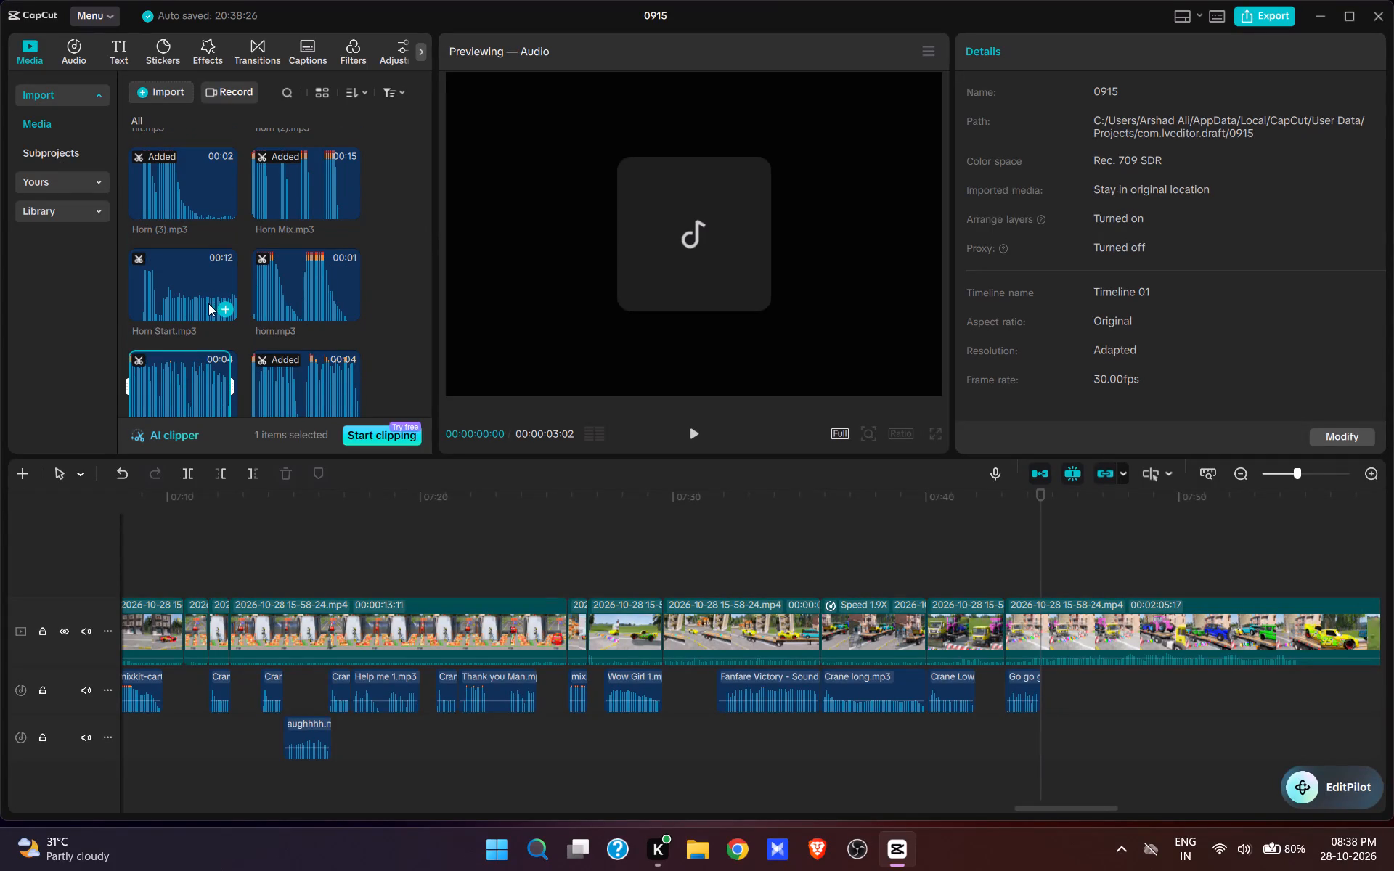
{"action": "left_click", "coordinate": [224, 307]}
{"action": "key", "text": "space"}
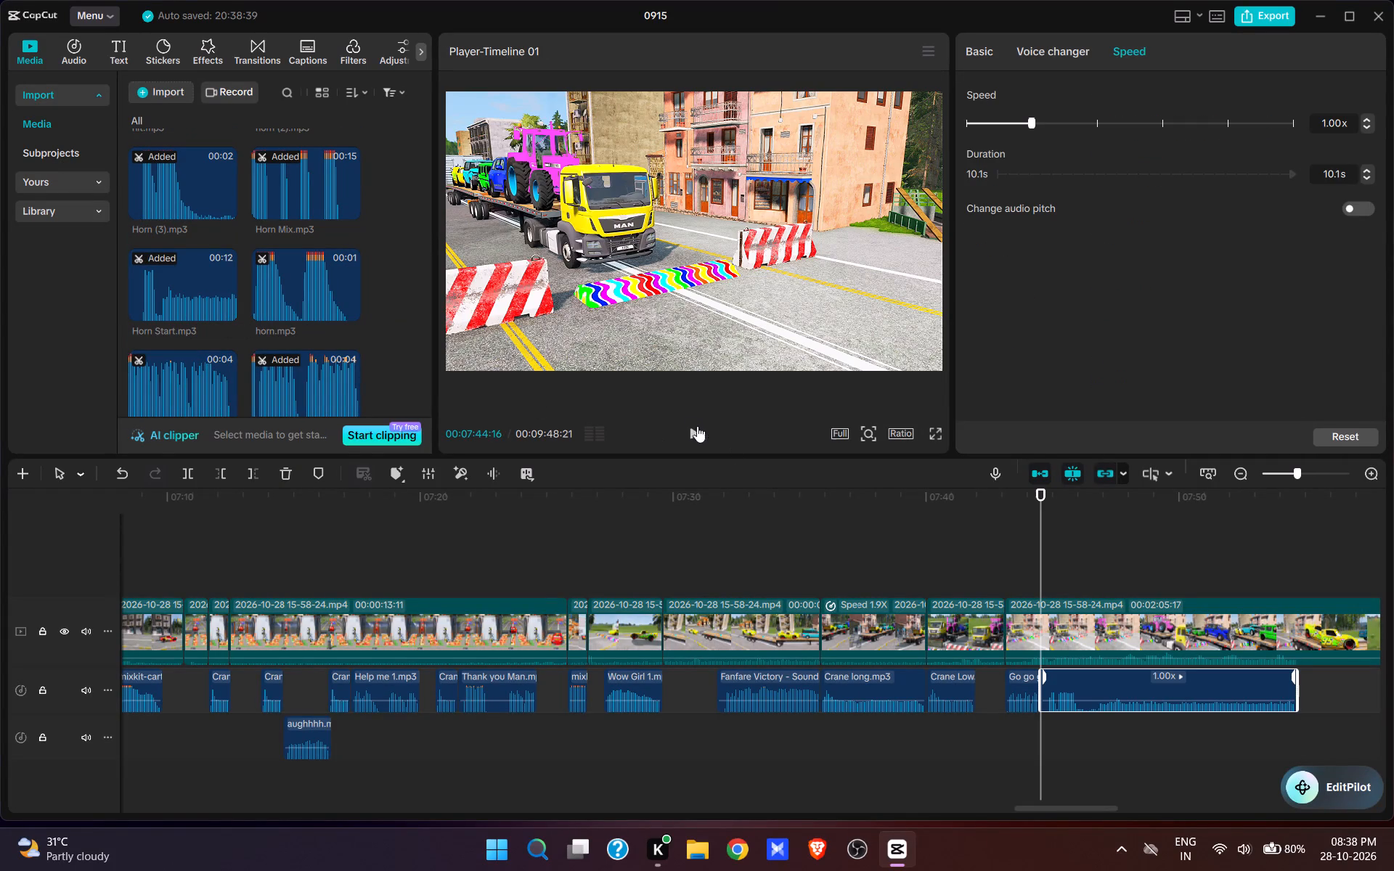
Play the Horn Start.mp3 sound and trim off its end at 00:07:46:12, leaving 1.9 s.
{"action": "left_click", "coordinate": [685, 422]}
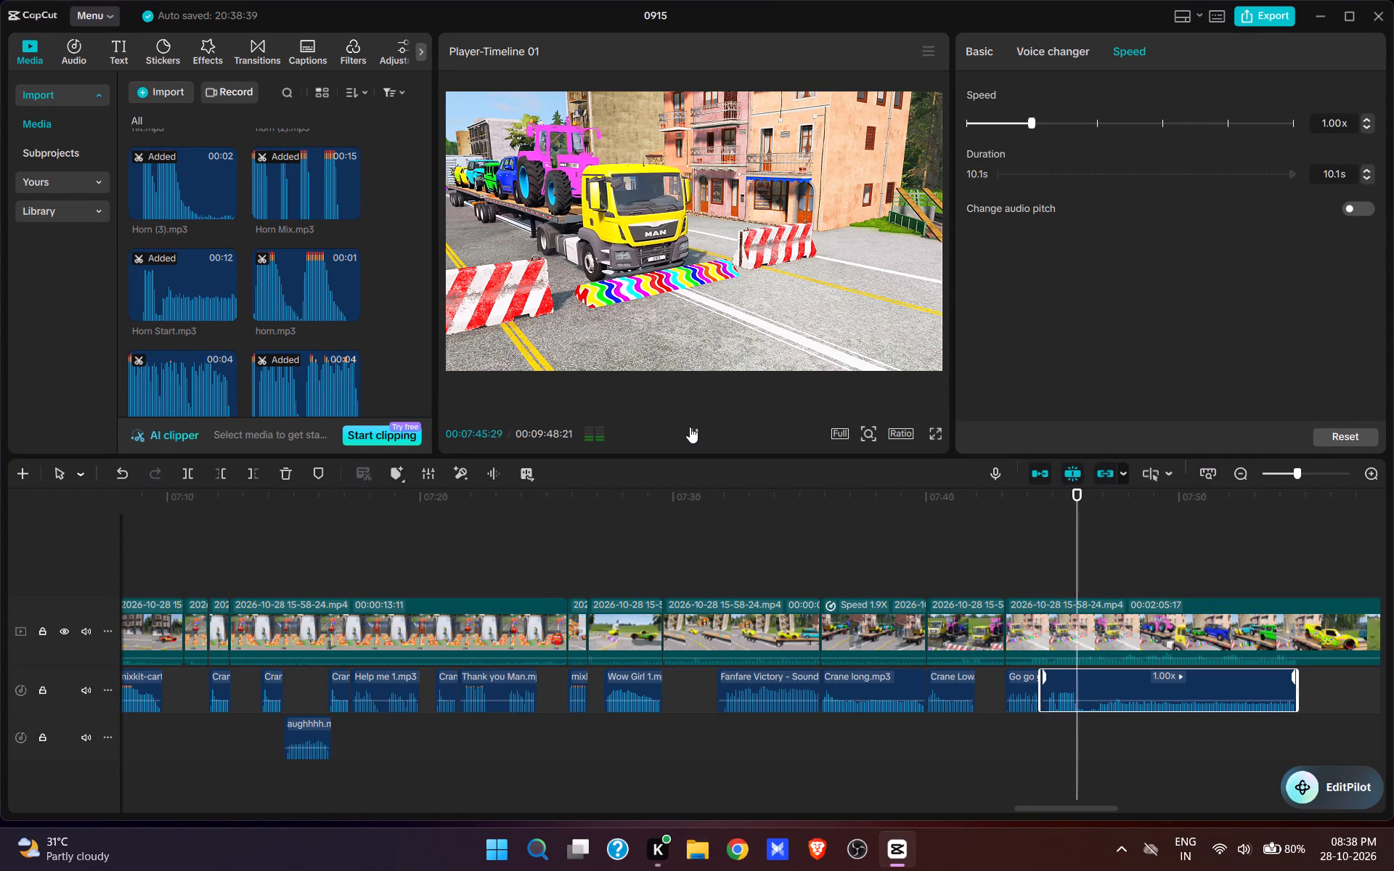
{"action": "key", "text": "space"}
{"action": "key", "text": "e"}
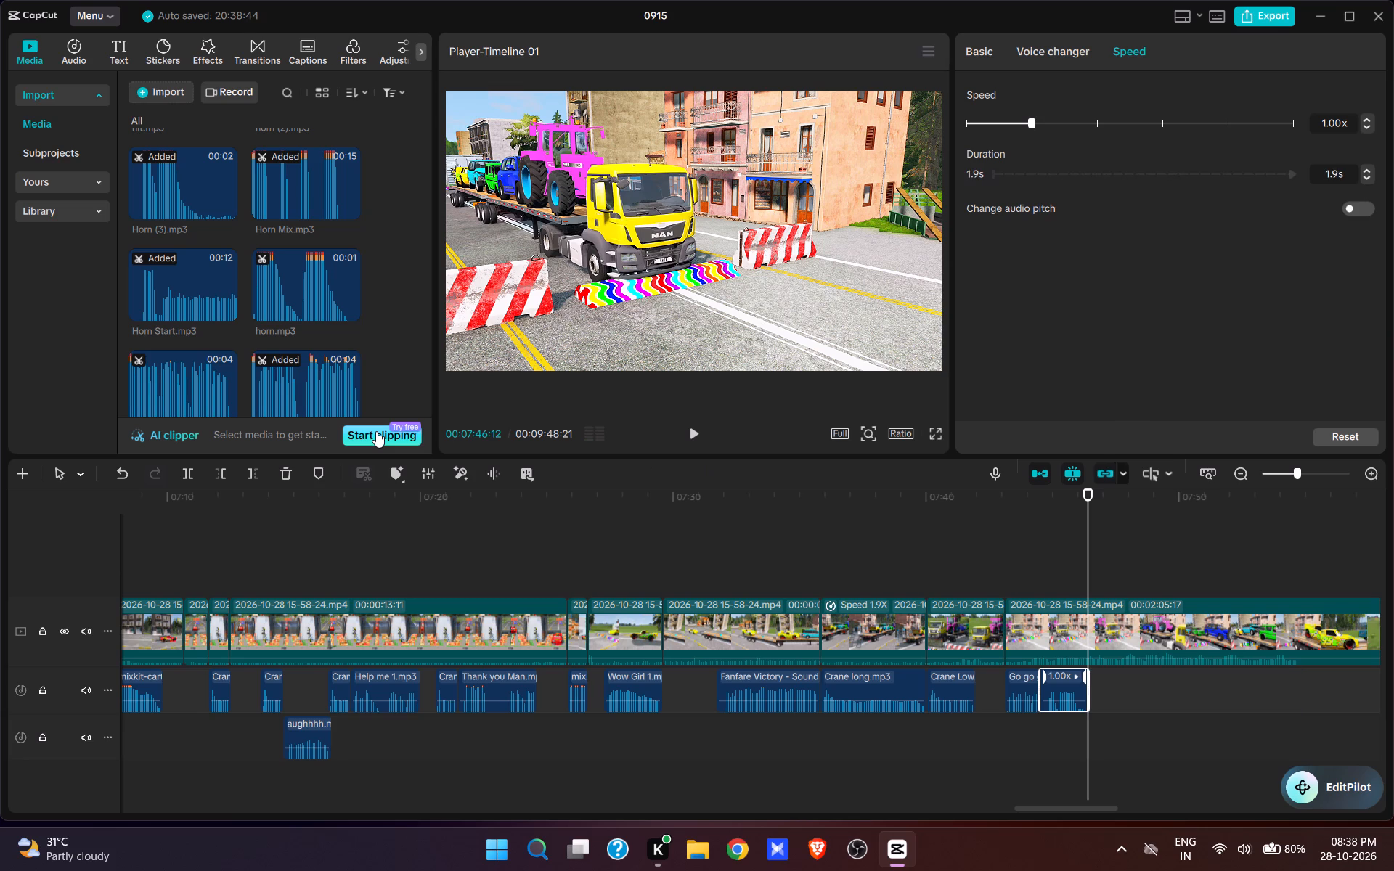
Find Mario Jump.mp3 in the imported sounds and add it at 00:07:46:22, where the truck's front wheels hit the rainbow bump.
{"action": "key", "text": "space"}
{"action": "key", "text": "space"}
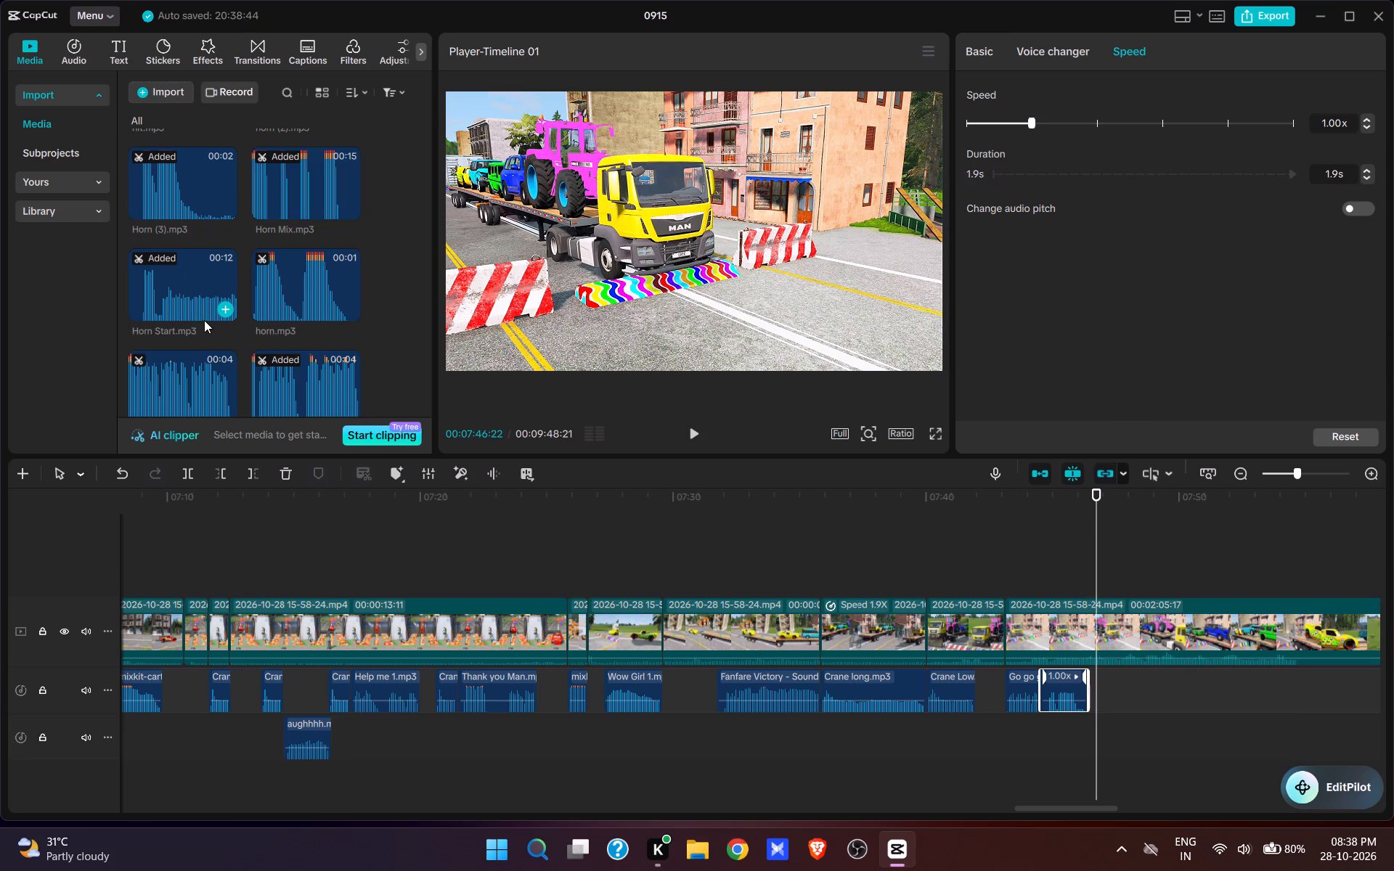
{"action": "scroll", "coordinate": [209, 326], "scroll_direction": "up", "scroll_amount": 5}
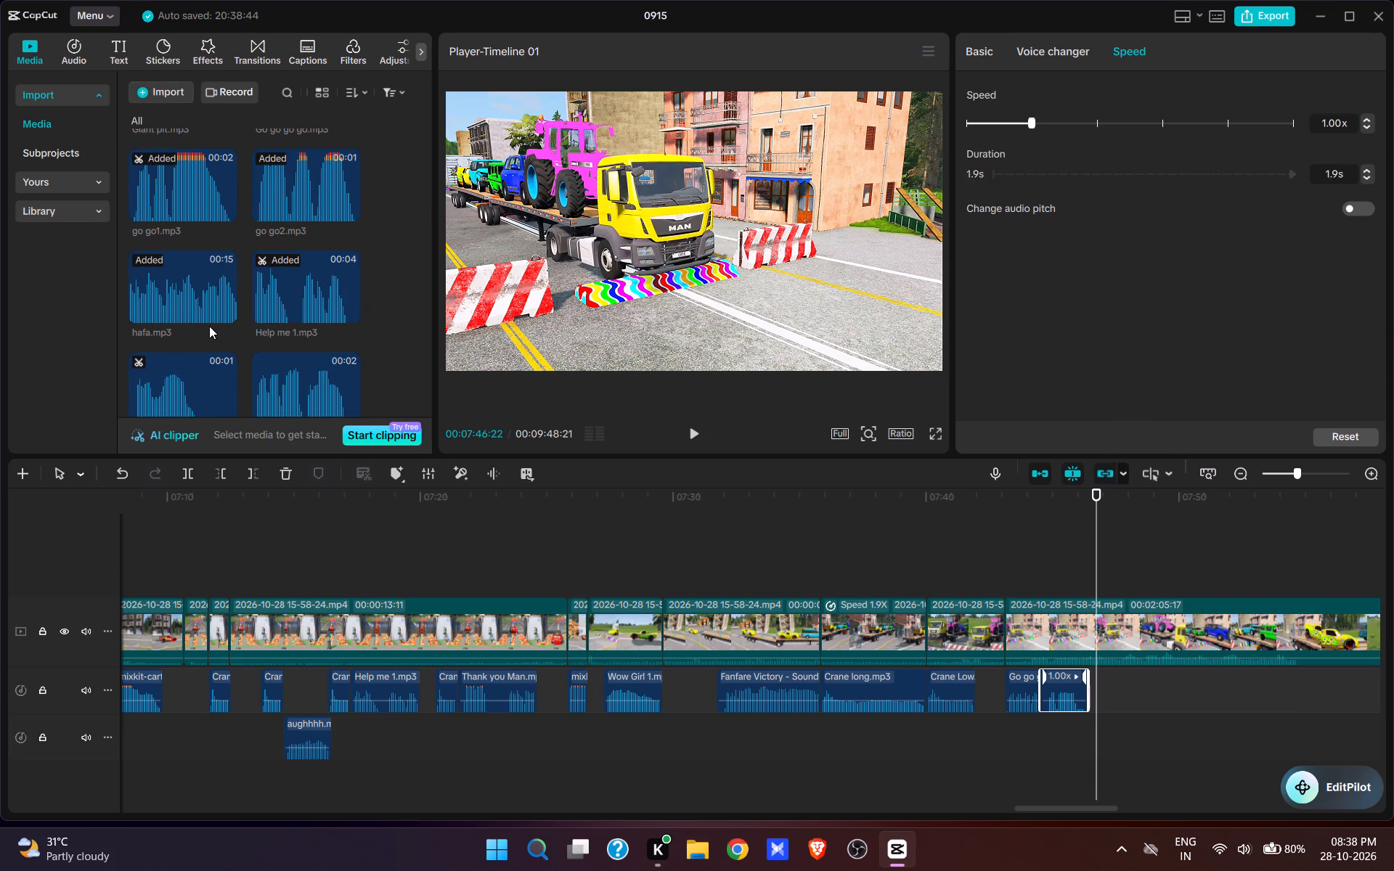
{"action": "scroll", "coordinate": [209, 326], "scroll_direction": "up", "scroll_amount": 11}
{"action": "scroll", "coordinate": [209, 326], "scroll_direction": "down", "scroll_amount": 15}
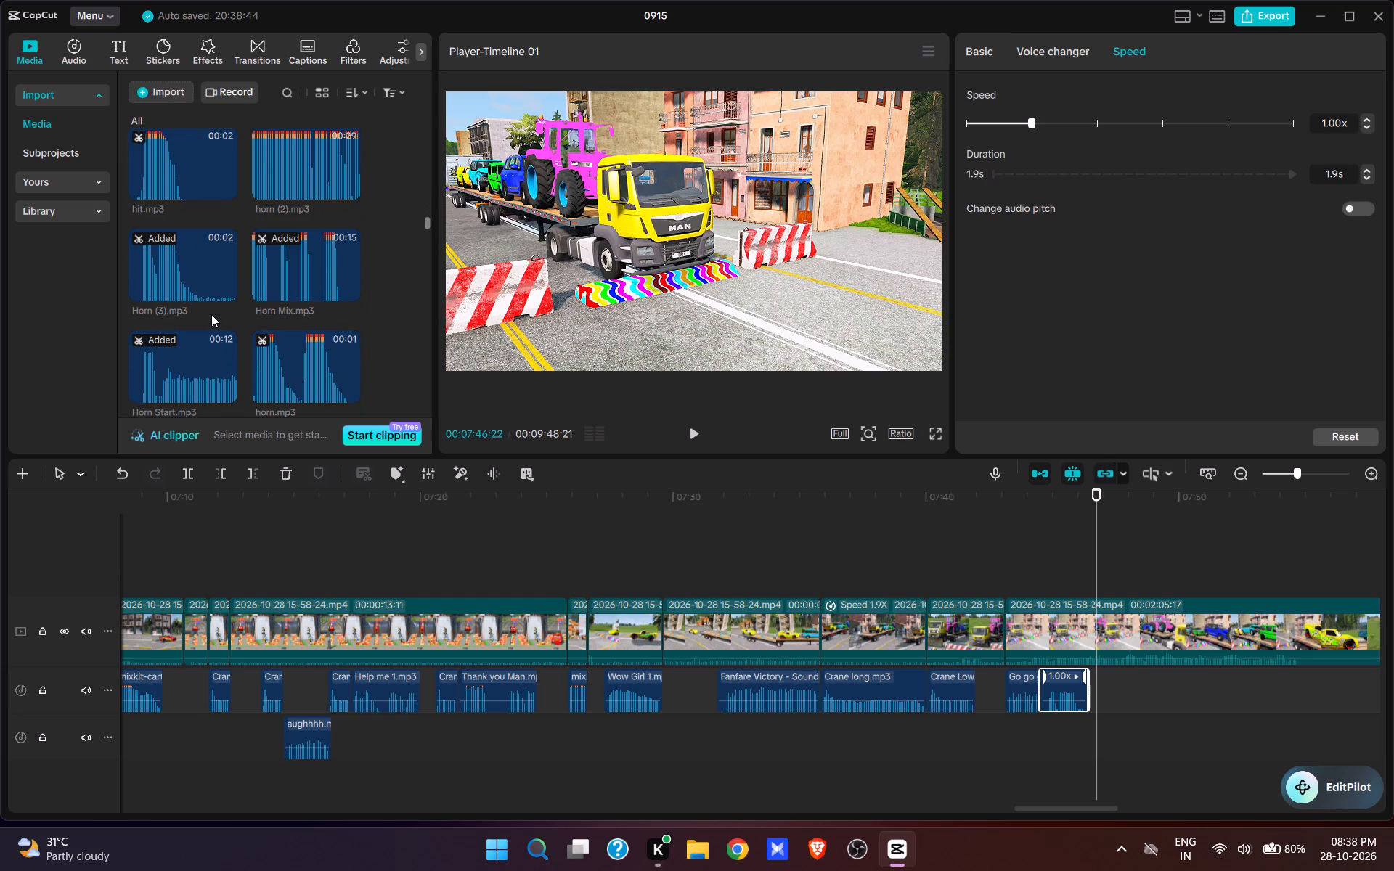
{"action": "scroll", "coordinate": [211, 314], "scroll_direction": "down", "scroll_amount": 4}
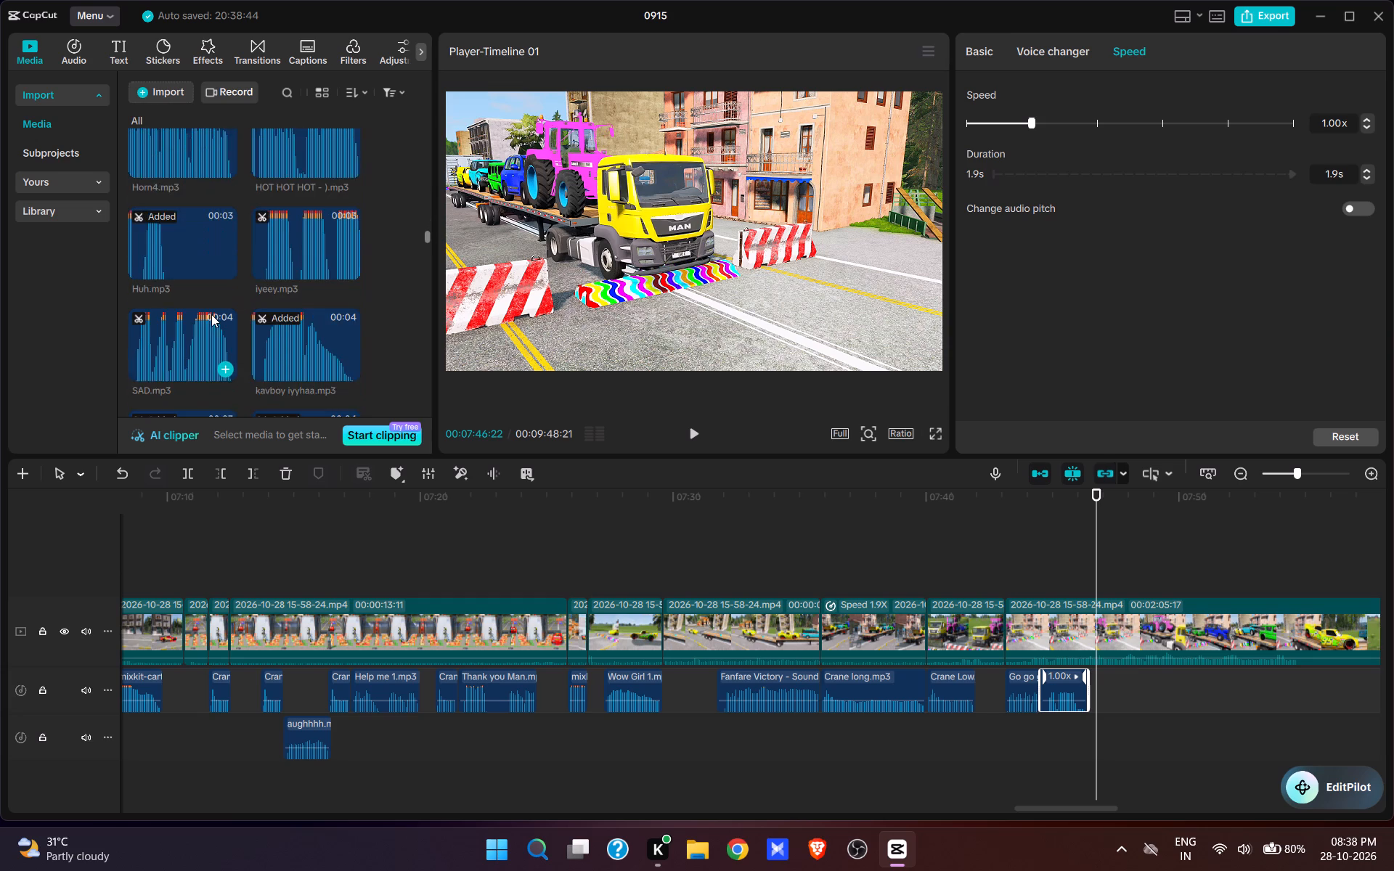
{"action": "scroll", "coordinate": [211, 314], "scroll_direction": "down", "scroll_amount": 7}
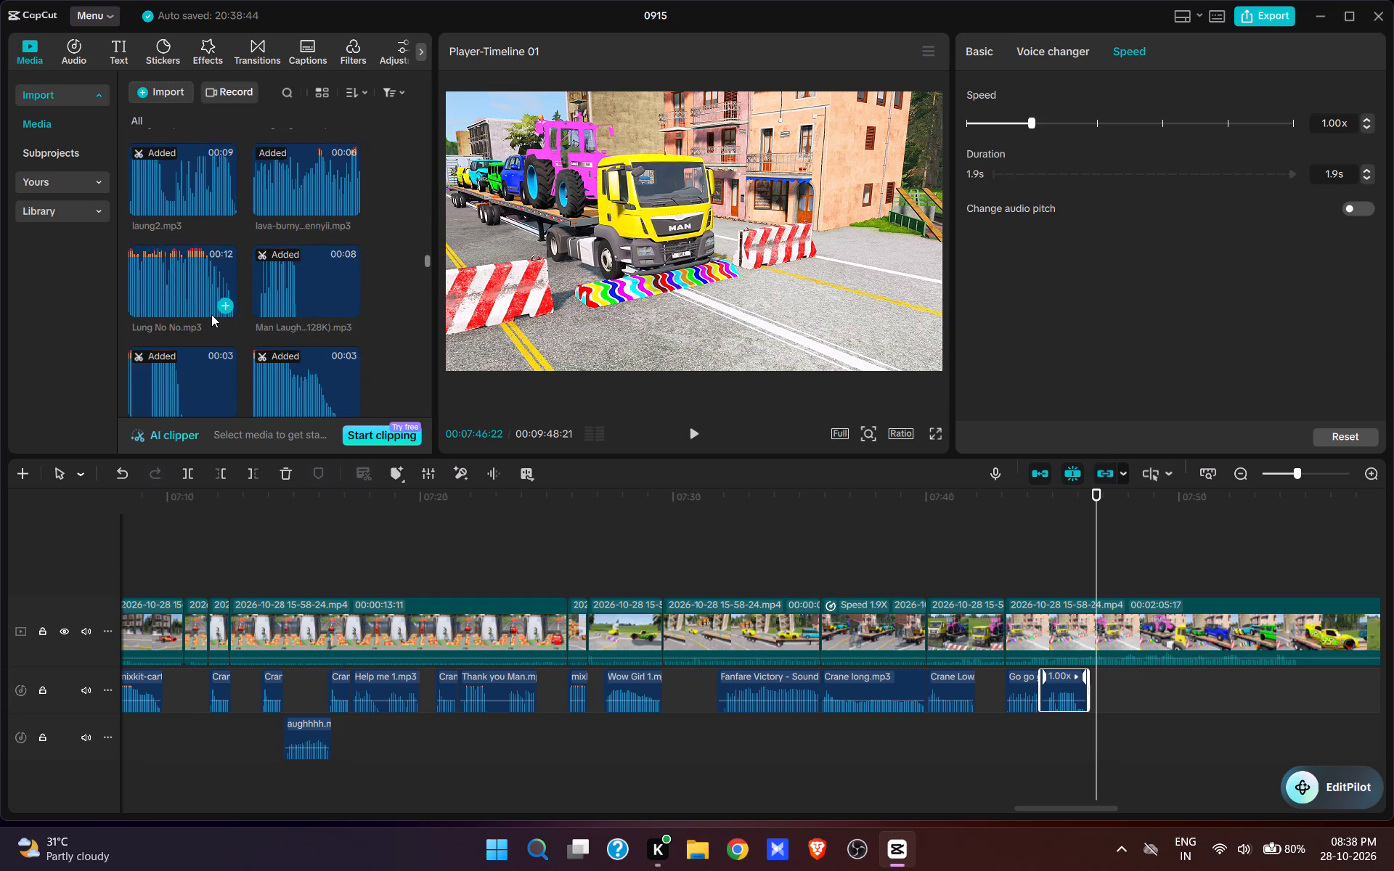
{"action": "scroll", "coordinate": [211, 314], "scroll_direction": "down", "scroll_amount": 3}
{"action": "scroll", "coordinate": [192, 282], "scroll_direction": "up", "scroll_amount": 1}
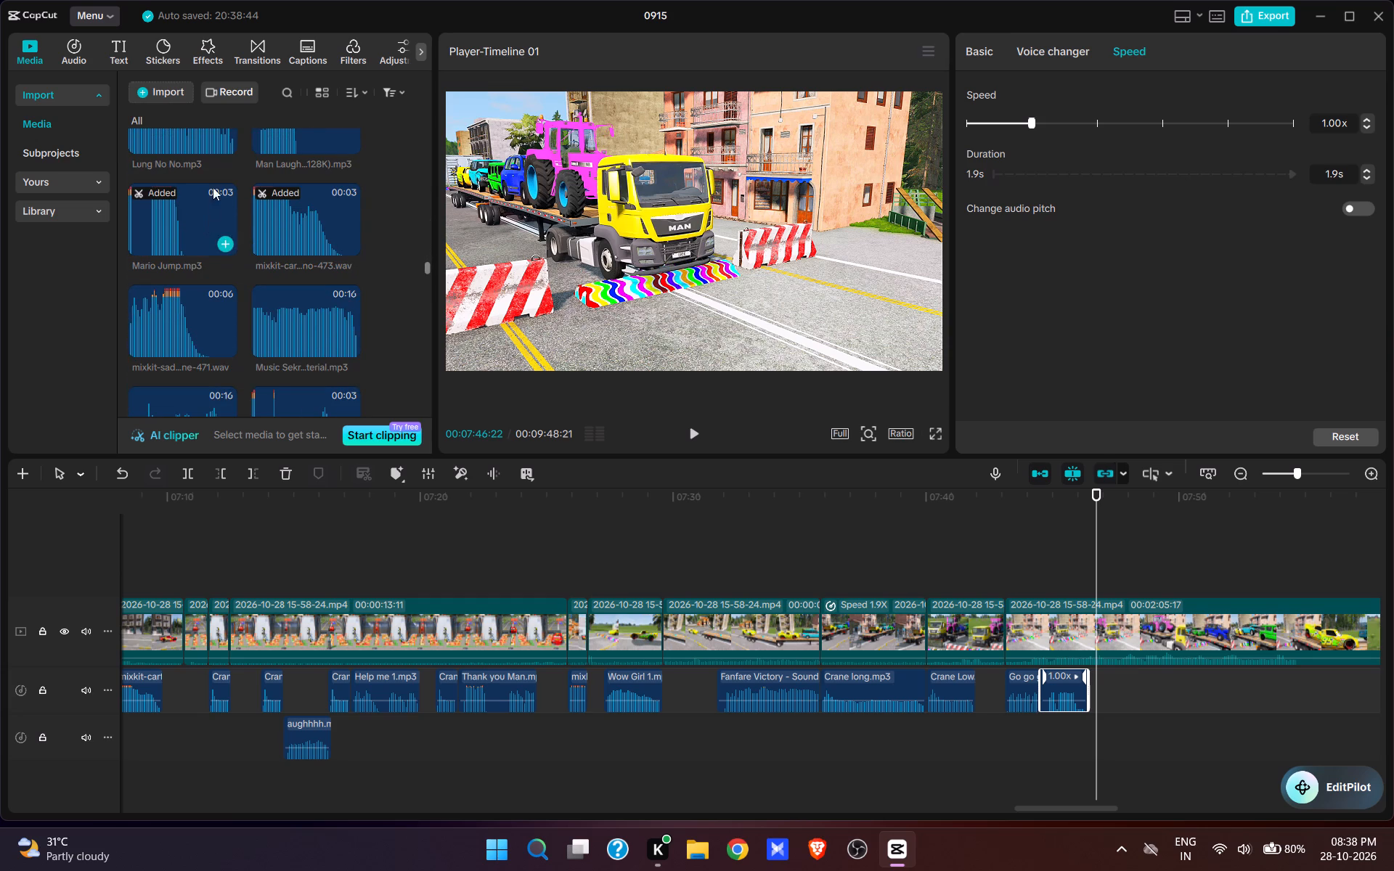
{"action": "left_click", "coordinate": [222, 242]}
{"action": "key", "text": "space"}
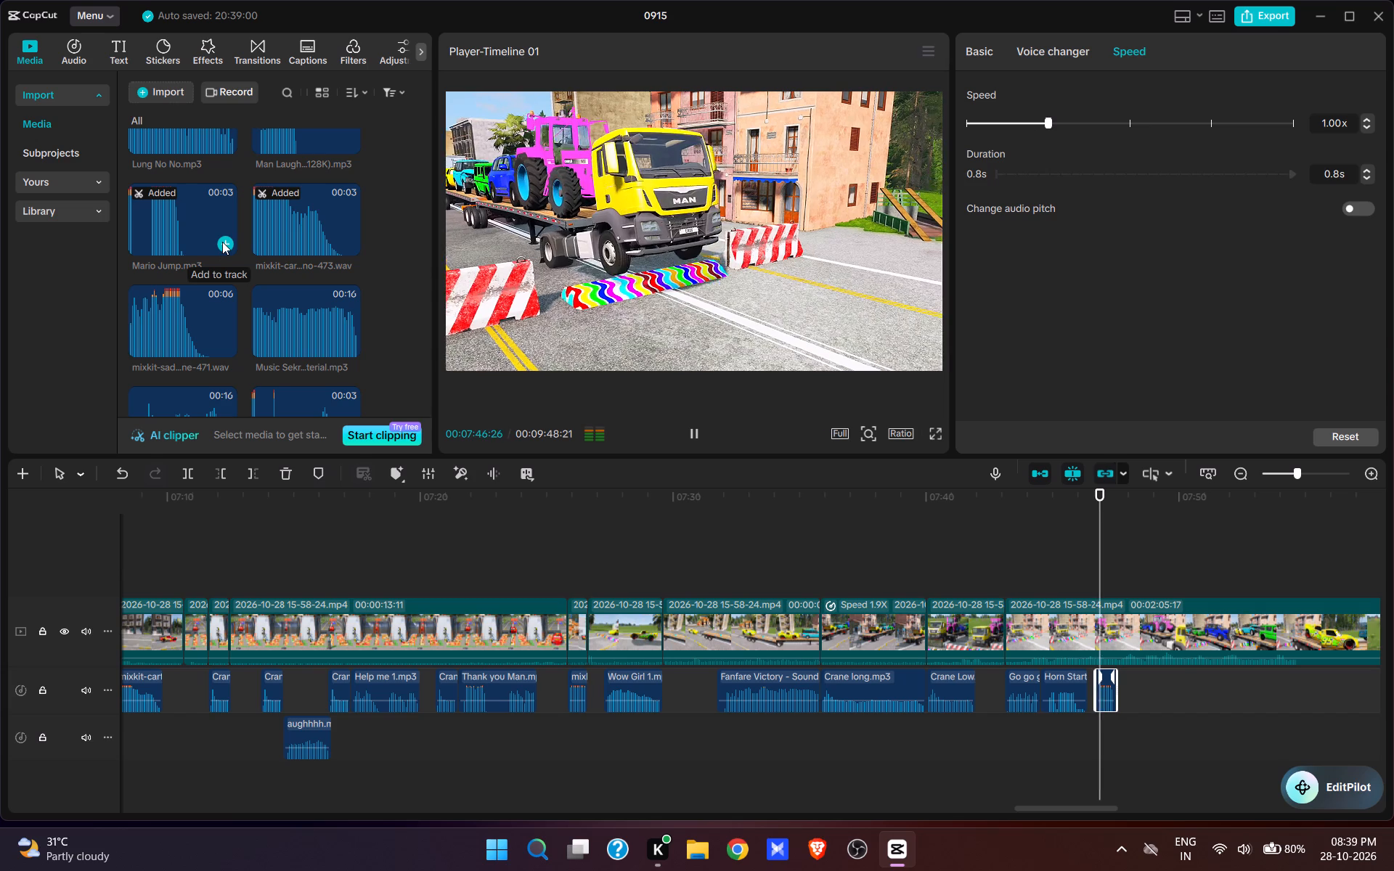
Add Mario Jump.mp3 three more times, at about 00:07:48, 00:07:51 and 00:07:53, as further wheels cross the bump.
{"action": "key", "text": "space"}
{"action": "left_click", "coordinate": [222, 242]}
{"action": "key", "text": "space"}
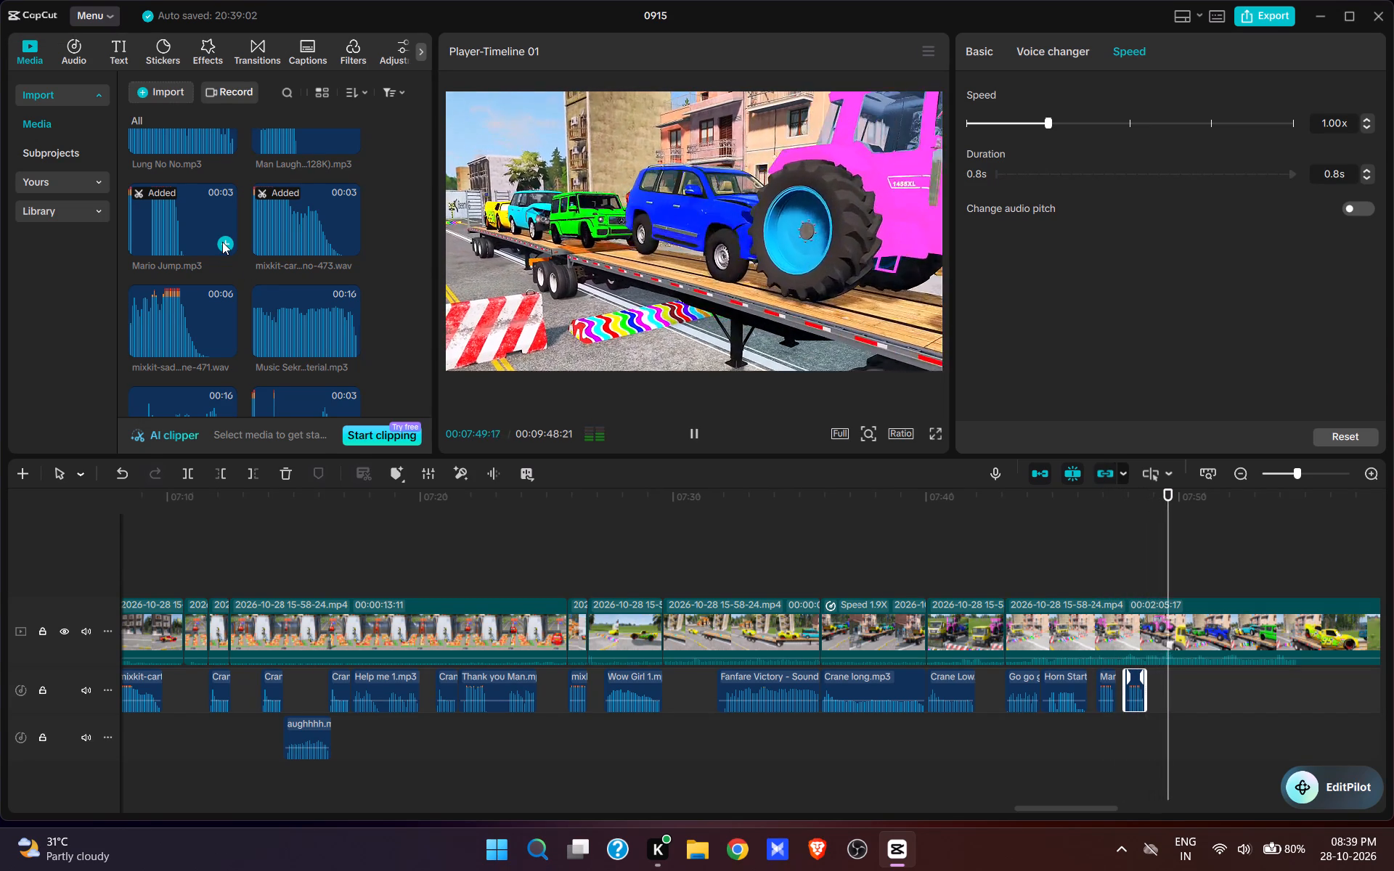
{"action": "key", "text": "space"}
{"action": "left_click", "coordinate": [222, 242]}
{"action": "key", "text": "space"}
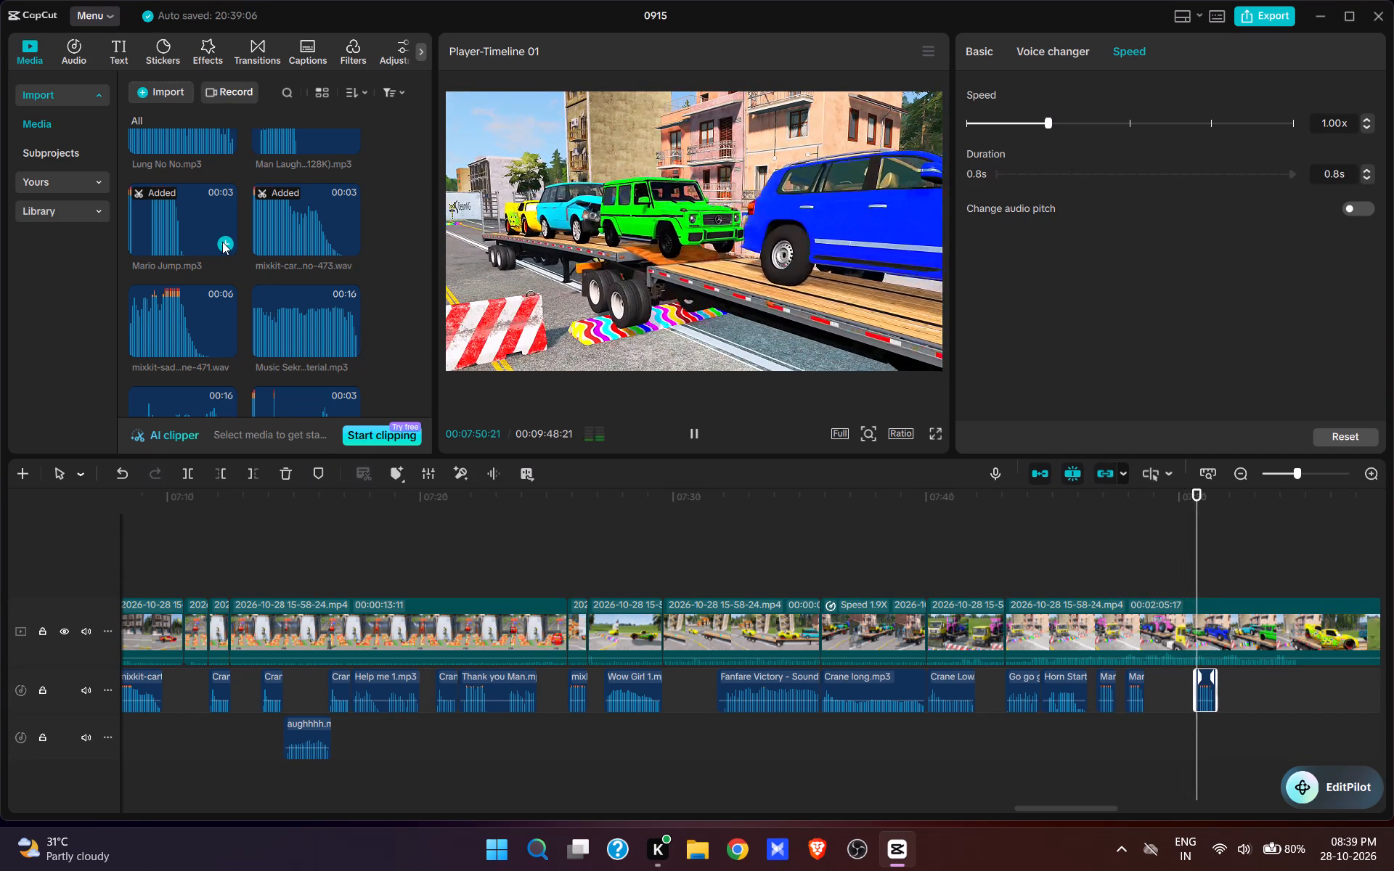
{"action": "key", "text": "space"}
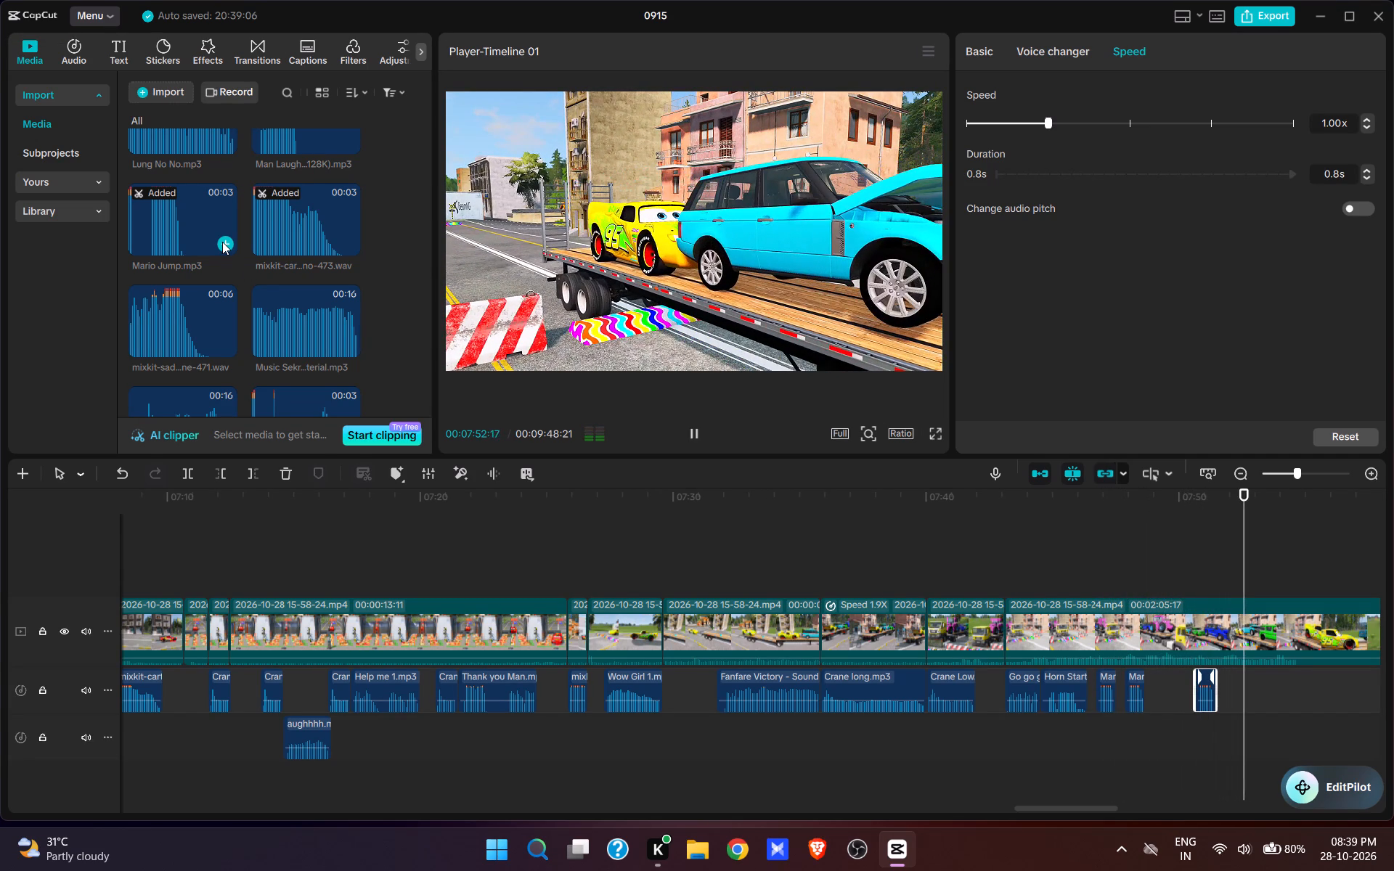
{"action": "left_click", "coordinate": [222, 242]}
{"action": "key", "text": "space"}
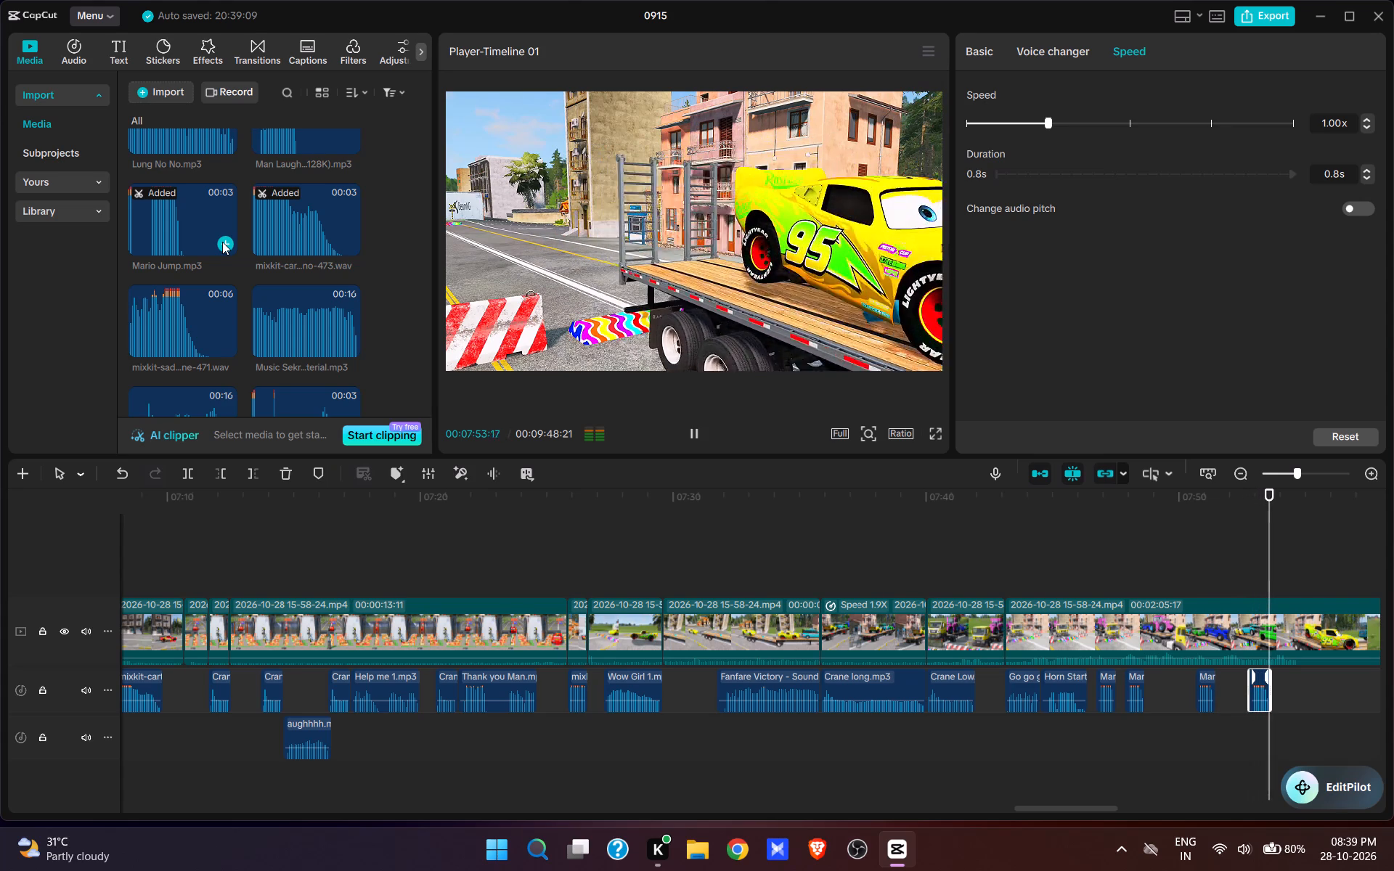
Split the video at 00:07:54:07, once the trailer's rear wheels have passed over the rainbow bump.
{"action": "key", "text": "space"}
{"action": "key", "text": "w"}
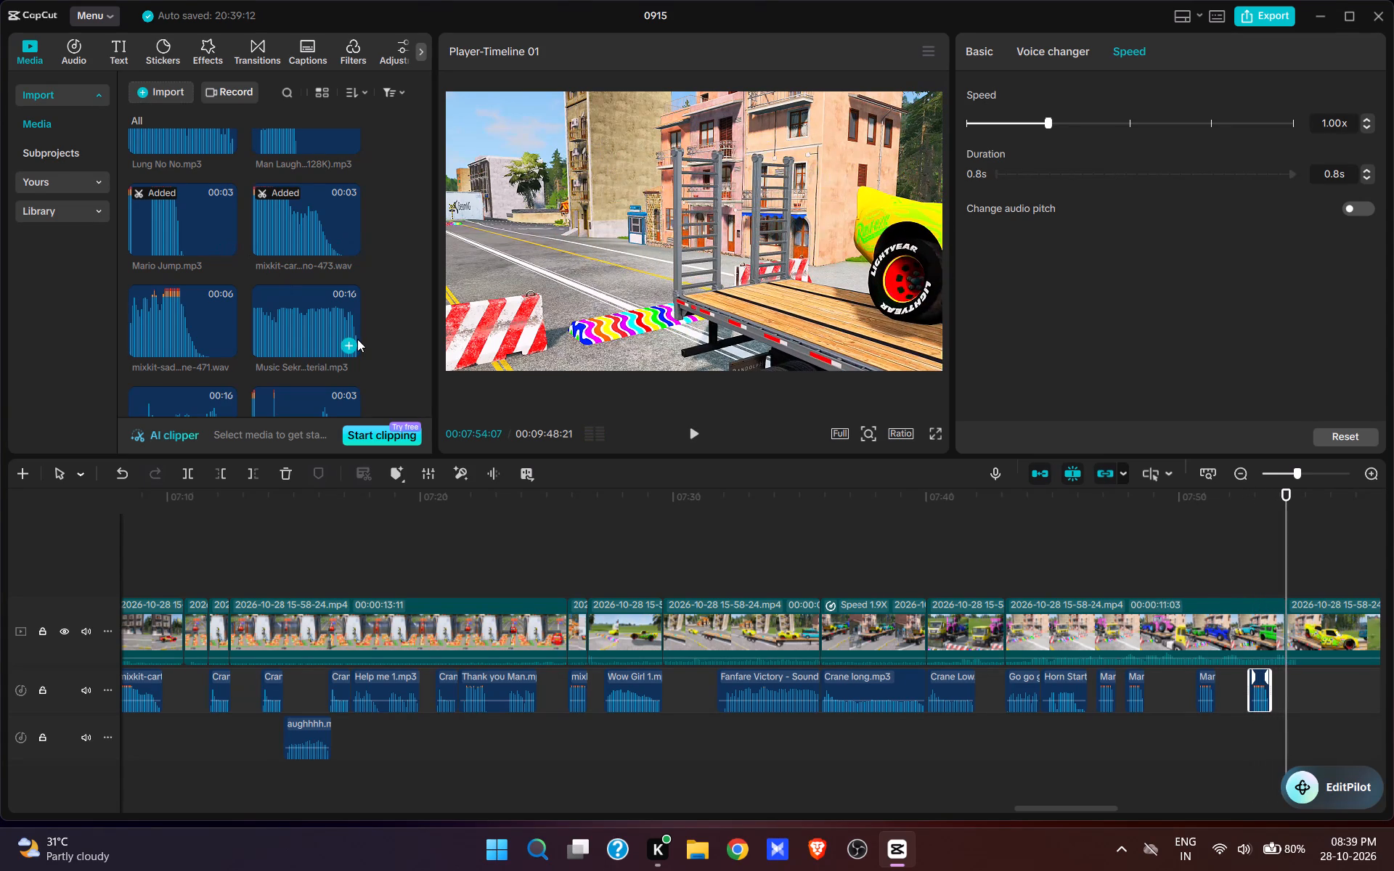
Cut out the footage from 00:07:54:07 to 00:08:01:11, so the scene resumes with the truck driving past the green barriers.
{"action": "left_click_drag", "start_coordinate": [407, 407], "coordinate": [650, 589]}
{"action": "left_click_drag", "start_coordinate": [649, 589], "coordinate": [649, 585]}
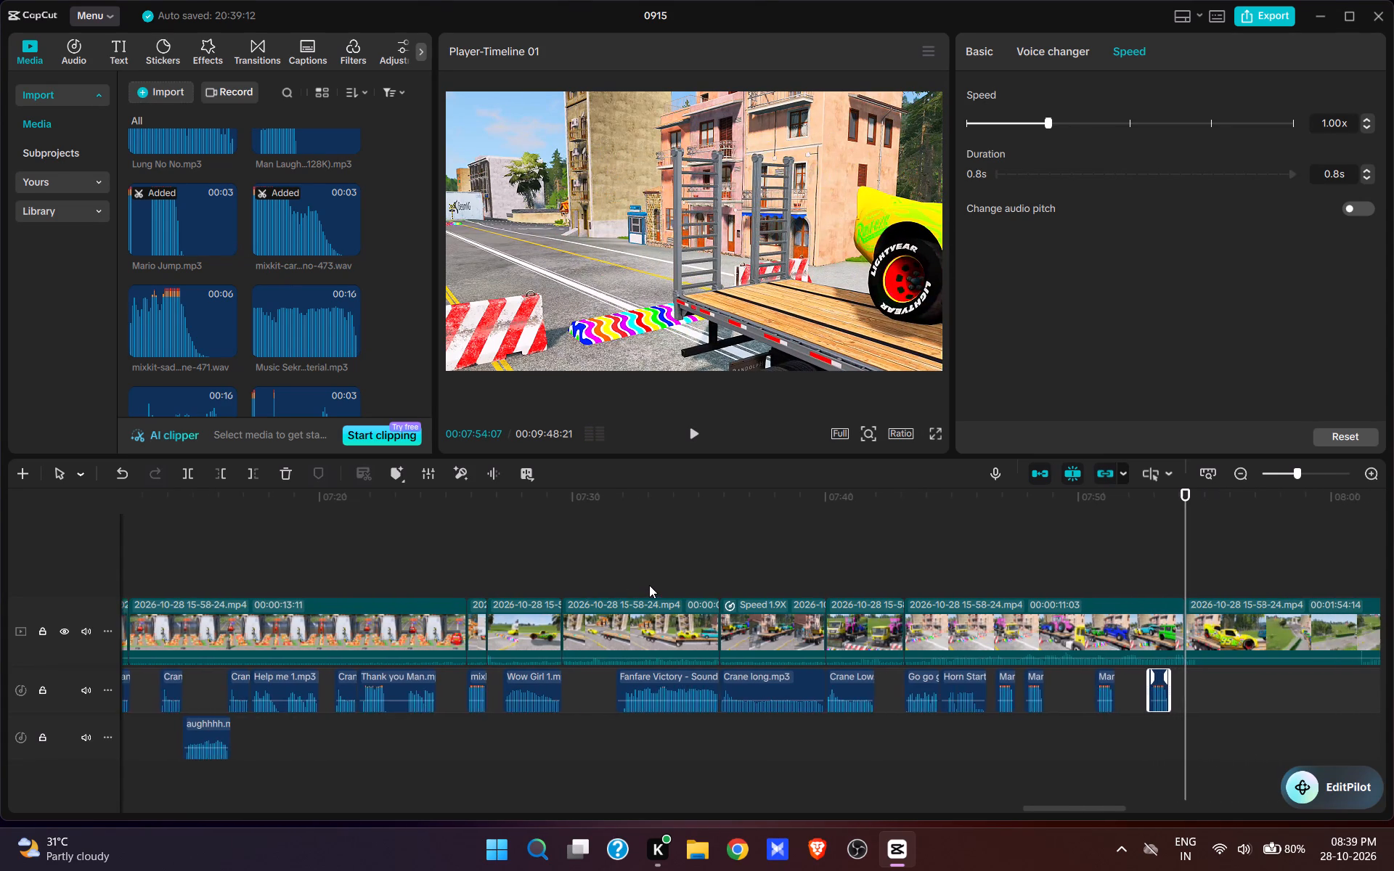
{"action": "left_click_drag", "start_coordinate": [649, 585], "coordinate": [660, 585]}
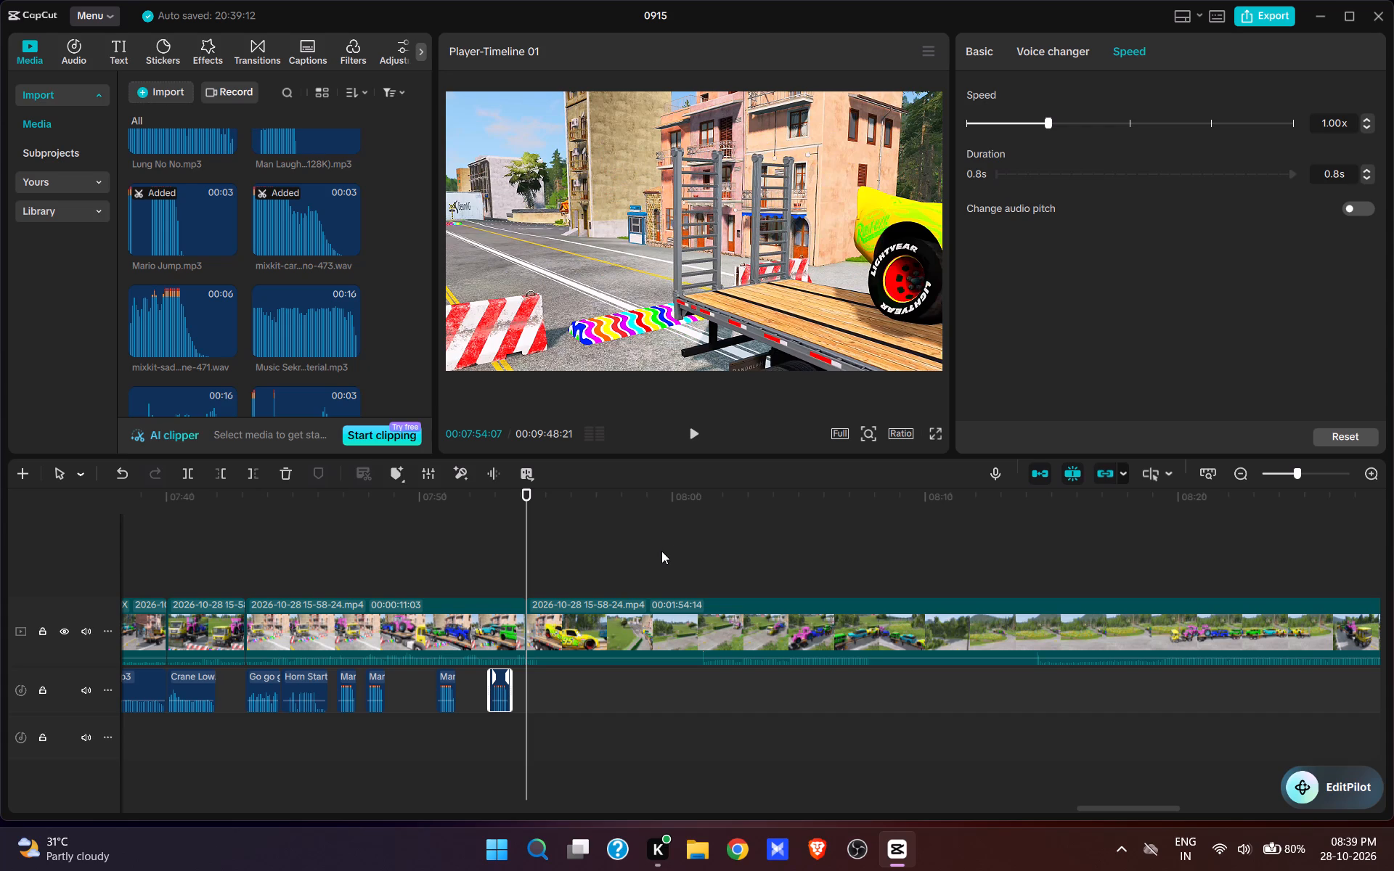
{"action": "left_click", "coordinate": [485, 557]}
{"action": "key", "text": "space"}
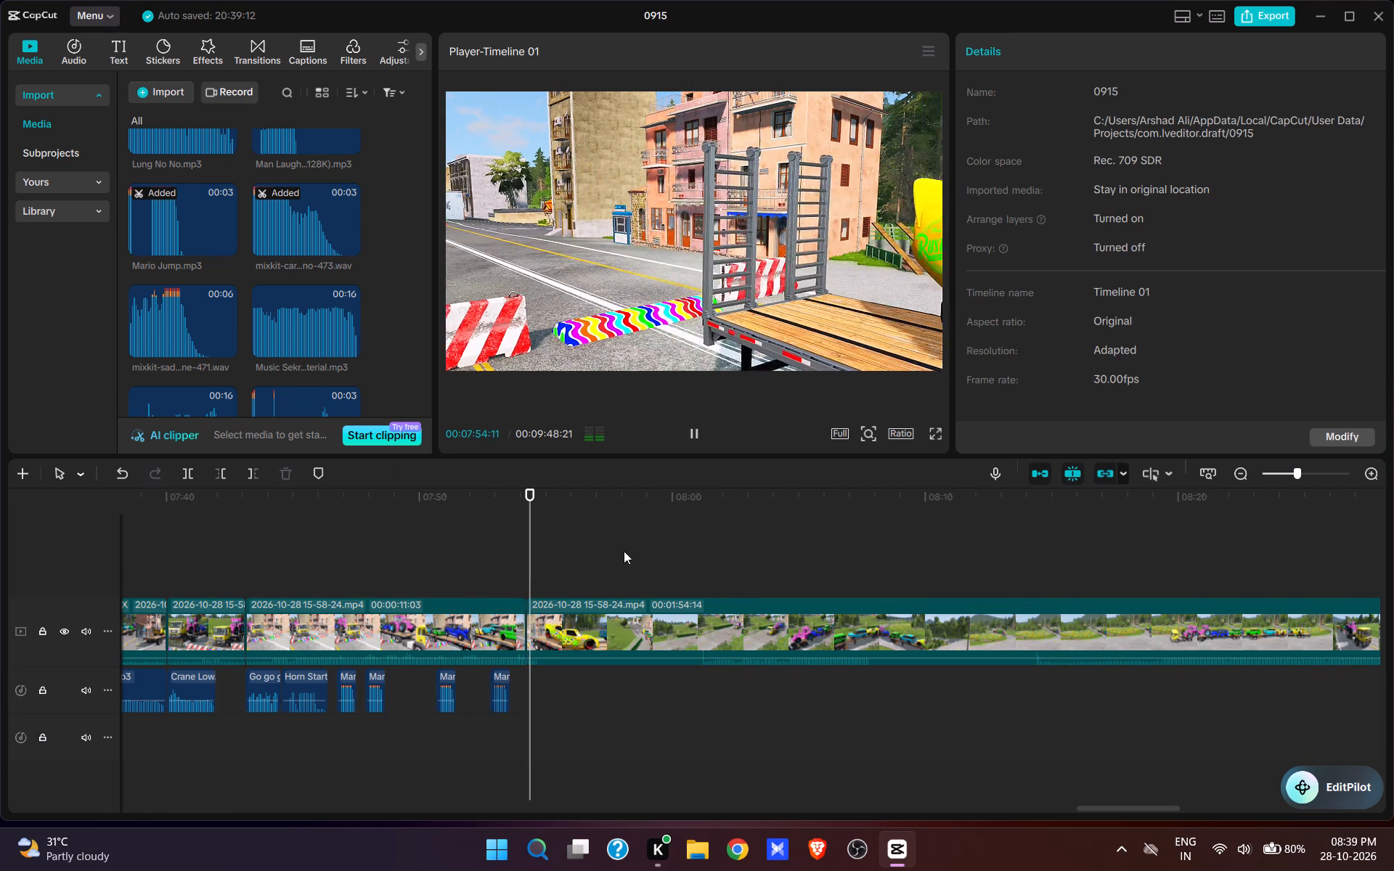
{"action": "left_click", "coordinate": [698, 568]}
{"action": "key", "text": "space"}
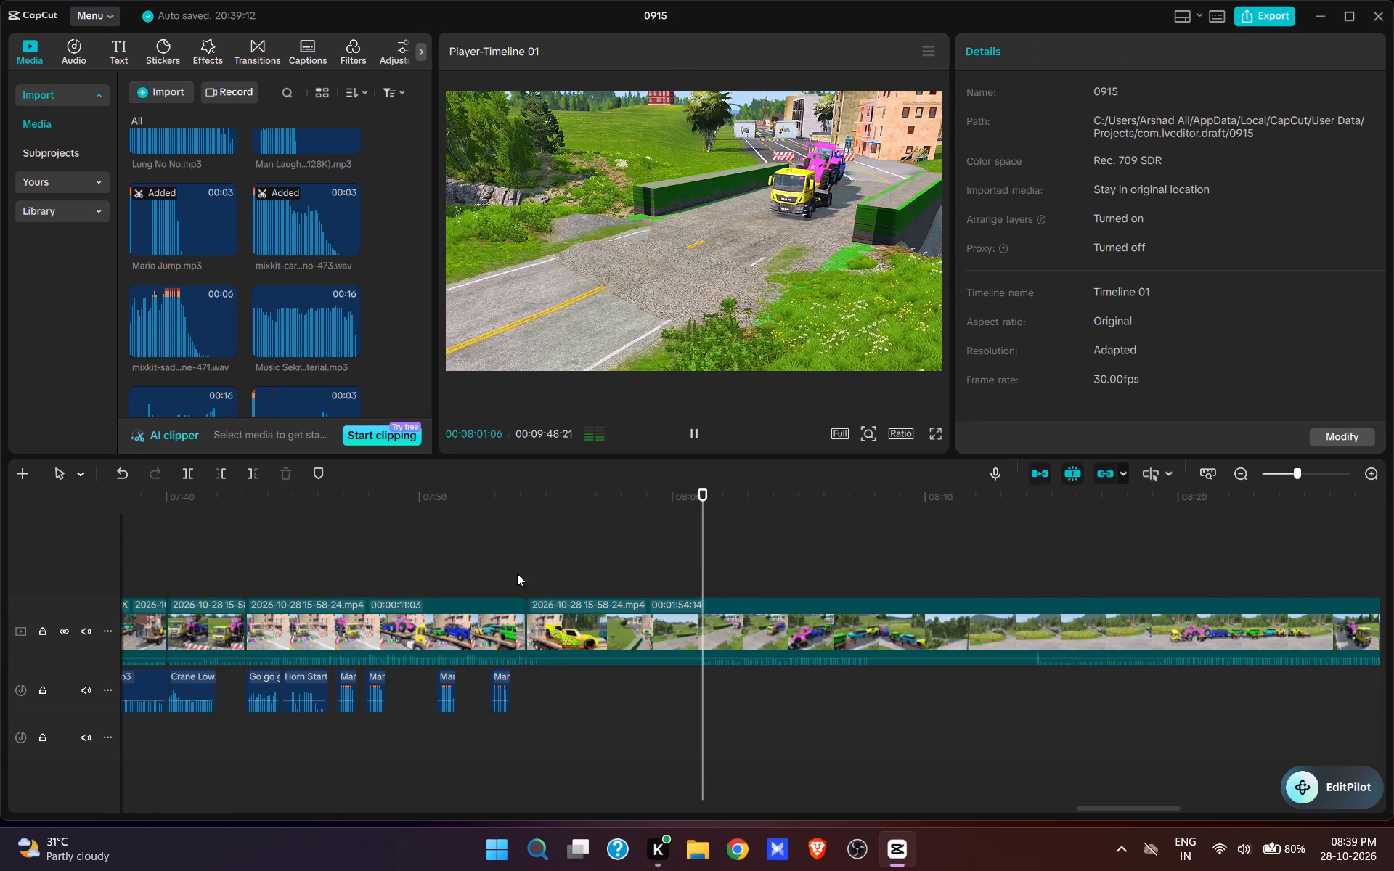
{"action": "left_click", "coordinate": [545, 541]}
{"action": "left_click", "coordinate": [682, 542]}
{"action": "key", "text": "space"}
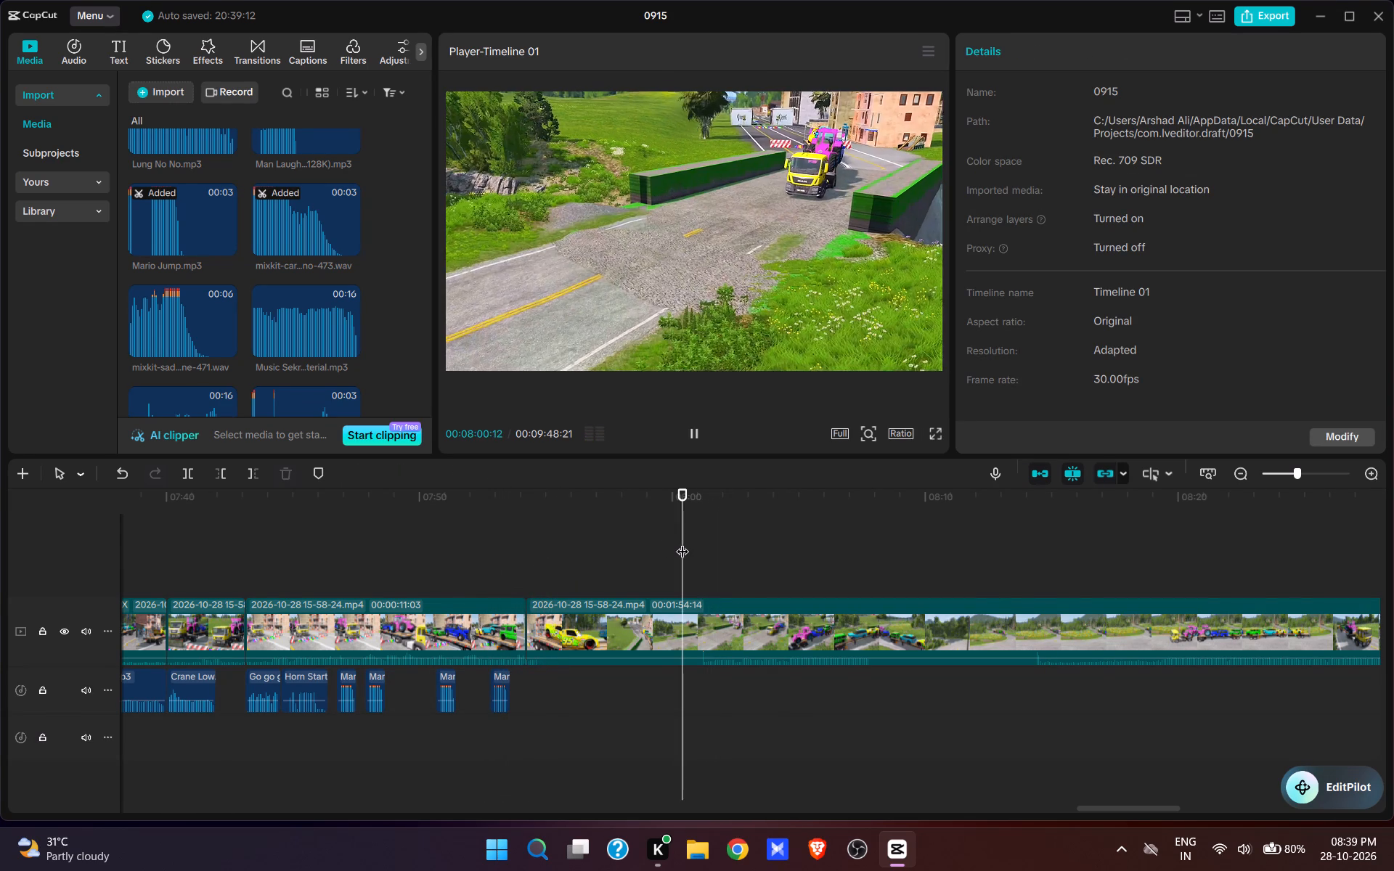
{"action": "key", "text": "space"}
{"action": "key", "text": "q"}
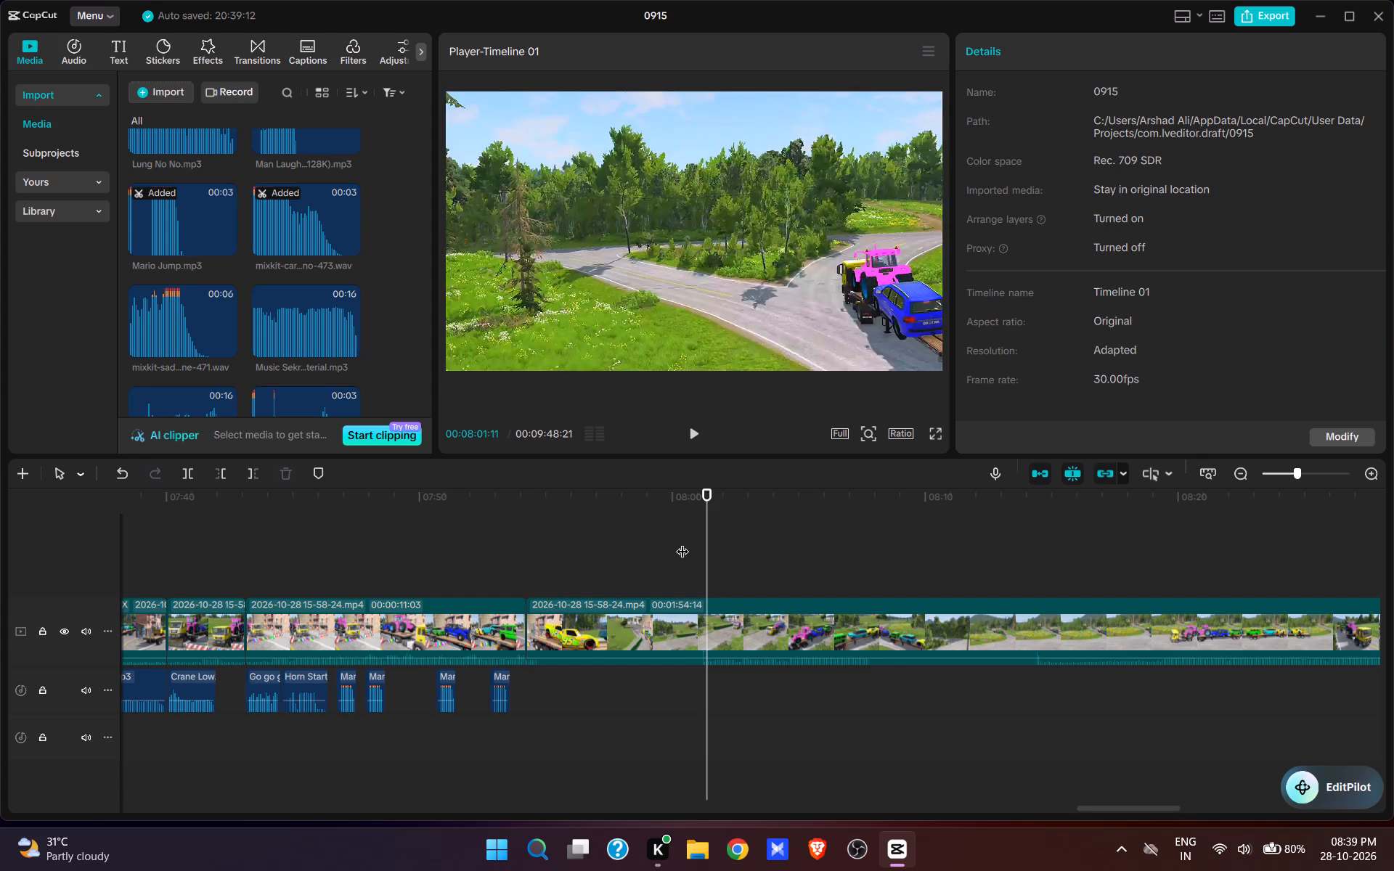
Find kavboy iyyhaa.mp3 in the imported sounds and add it at 00:07:54:07, where the truck drives out between the green barriers.
{"action": "scroll", "coordinate": [295, 316], "scroll_direction": "up", "scroll_amount": 11}
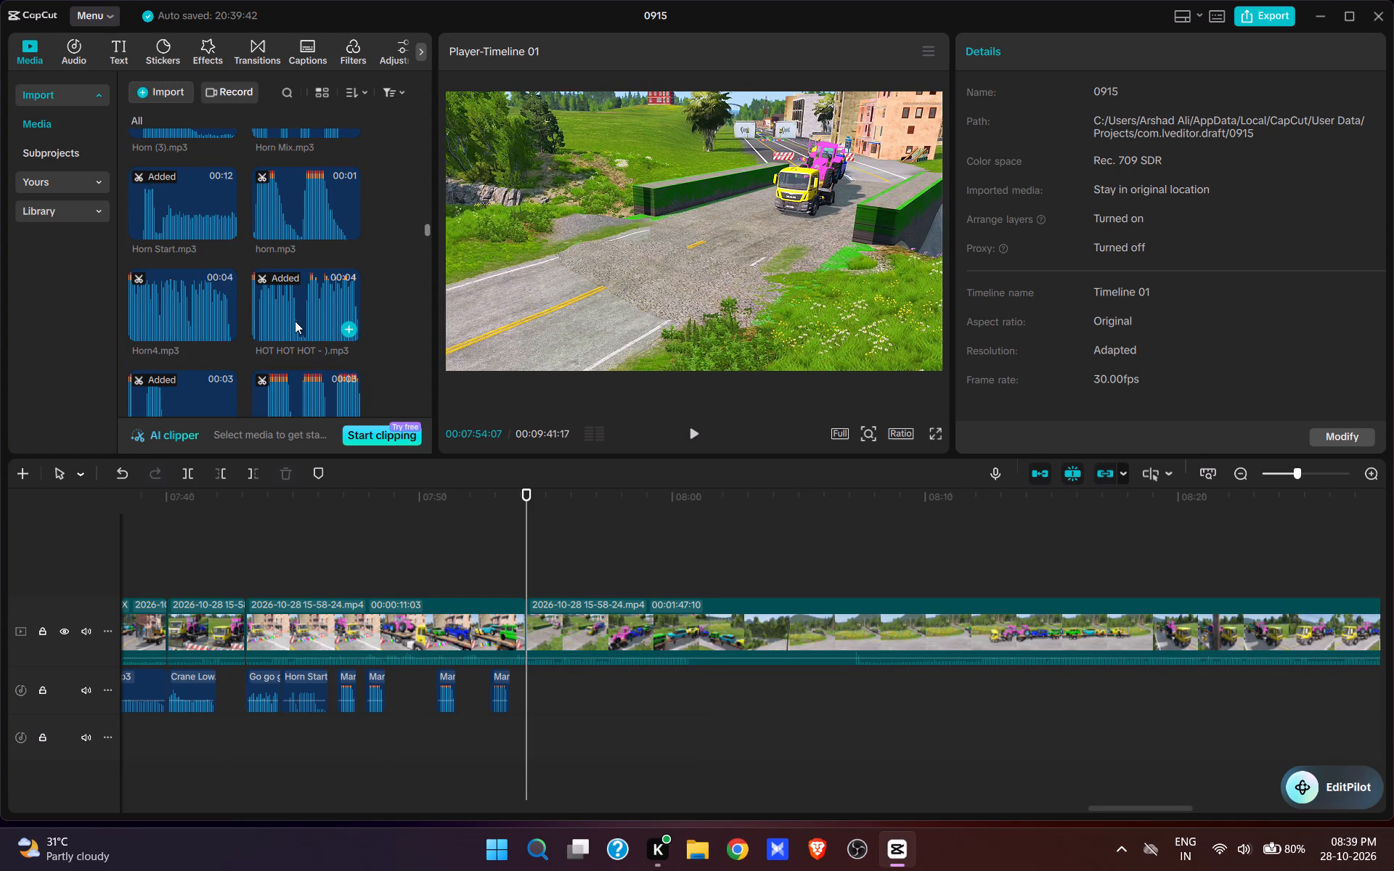
{"action": "scroll", "coordinate": [317, 290], "scroll_direction": "up", "scroll_amount": 12}
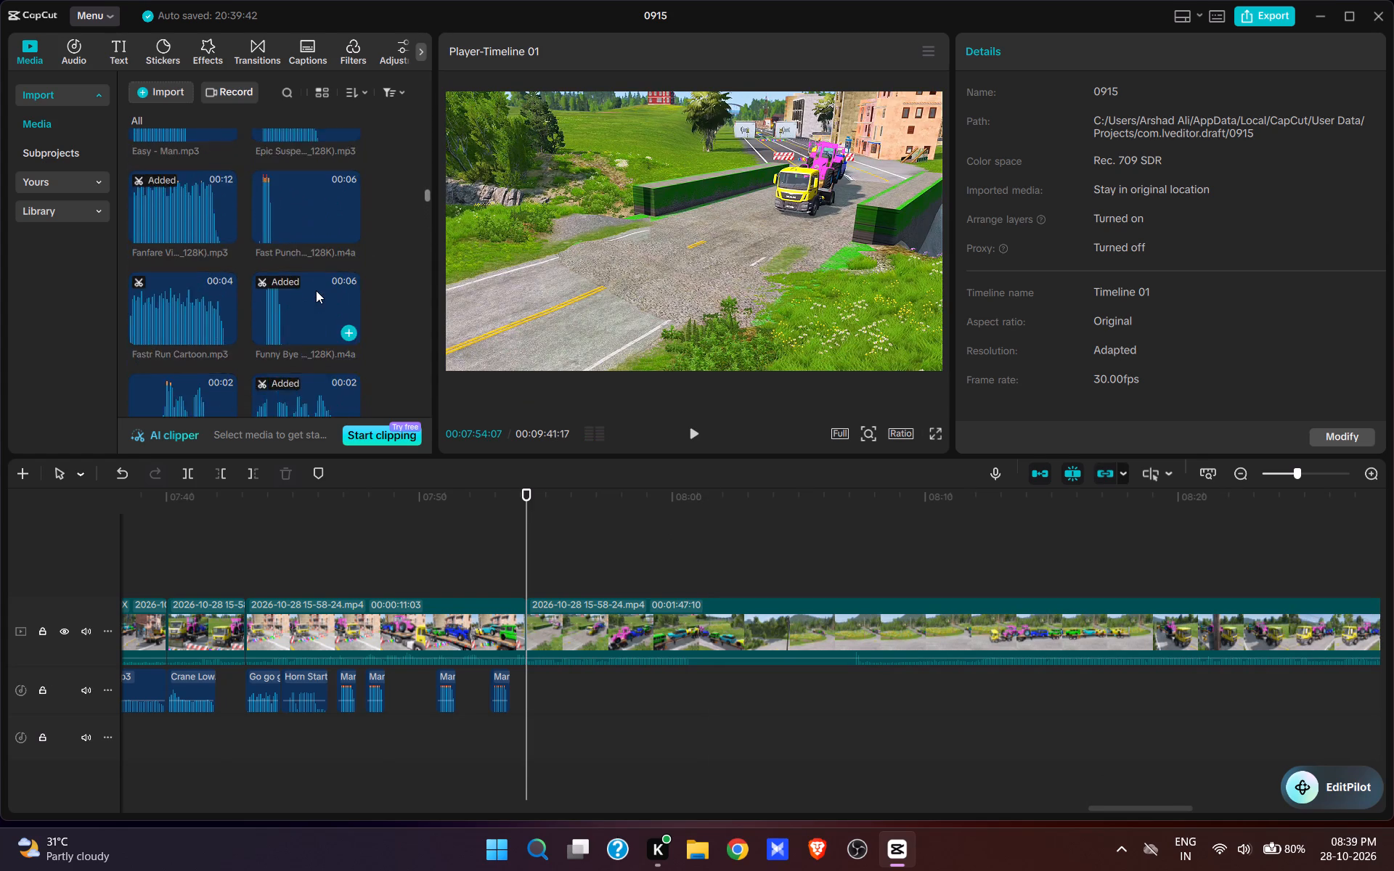
{"action": "scroll", "coordinate": [316, 290], "scroll_direction": "up", "scroll_amount": 19}
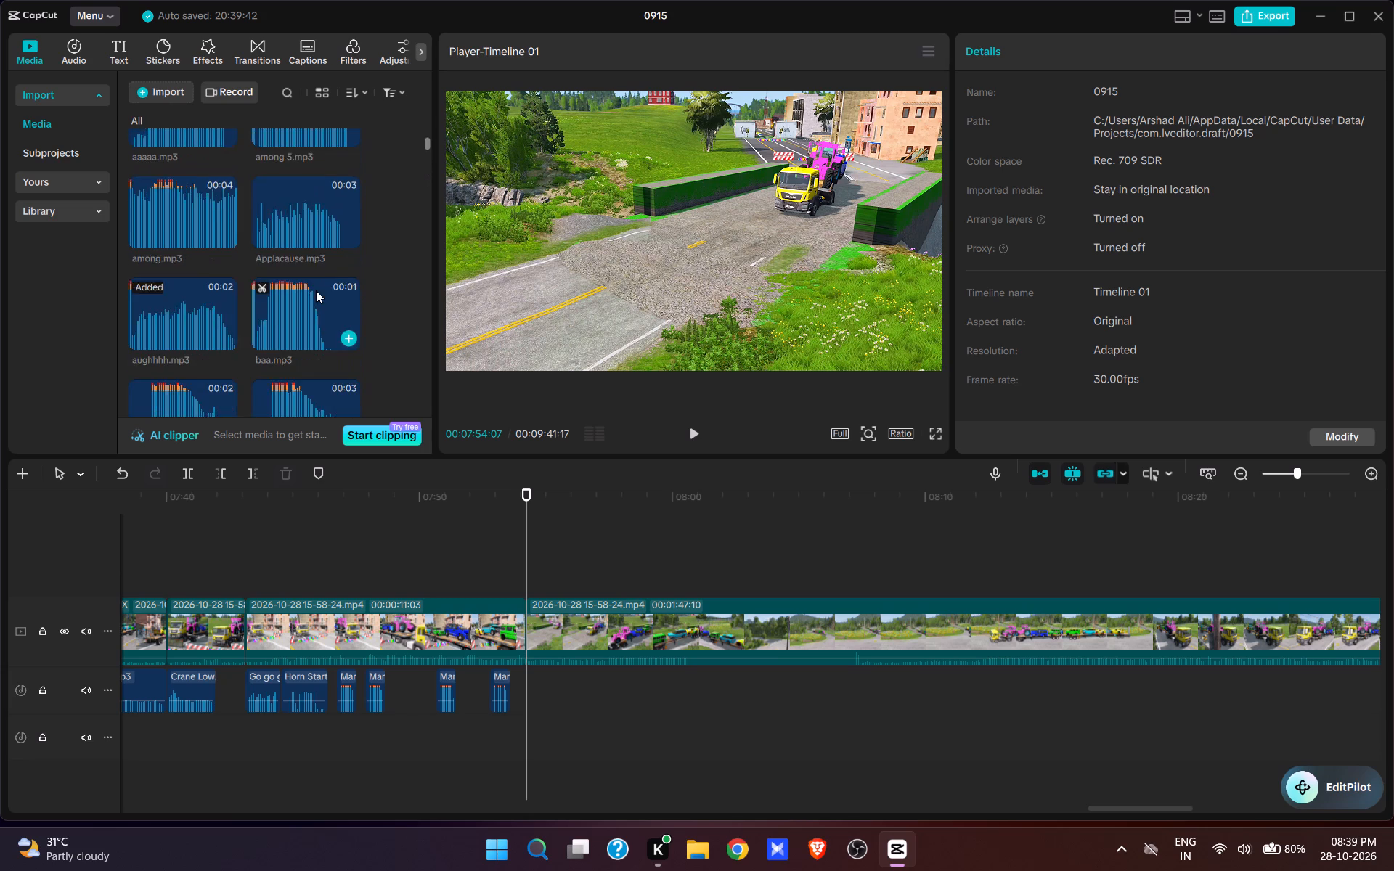
{"action": "scroll", "coordinate": [316, 290], "scroll_direction": "up", "scroll_amount": 11}
{"action": "scroll", "coordinate": [329, 289], "scroll_direction": "down", "scroll_amount": 4}
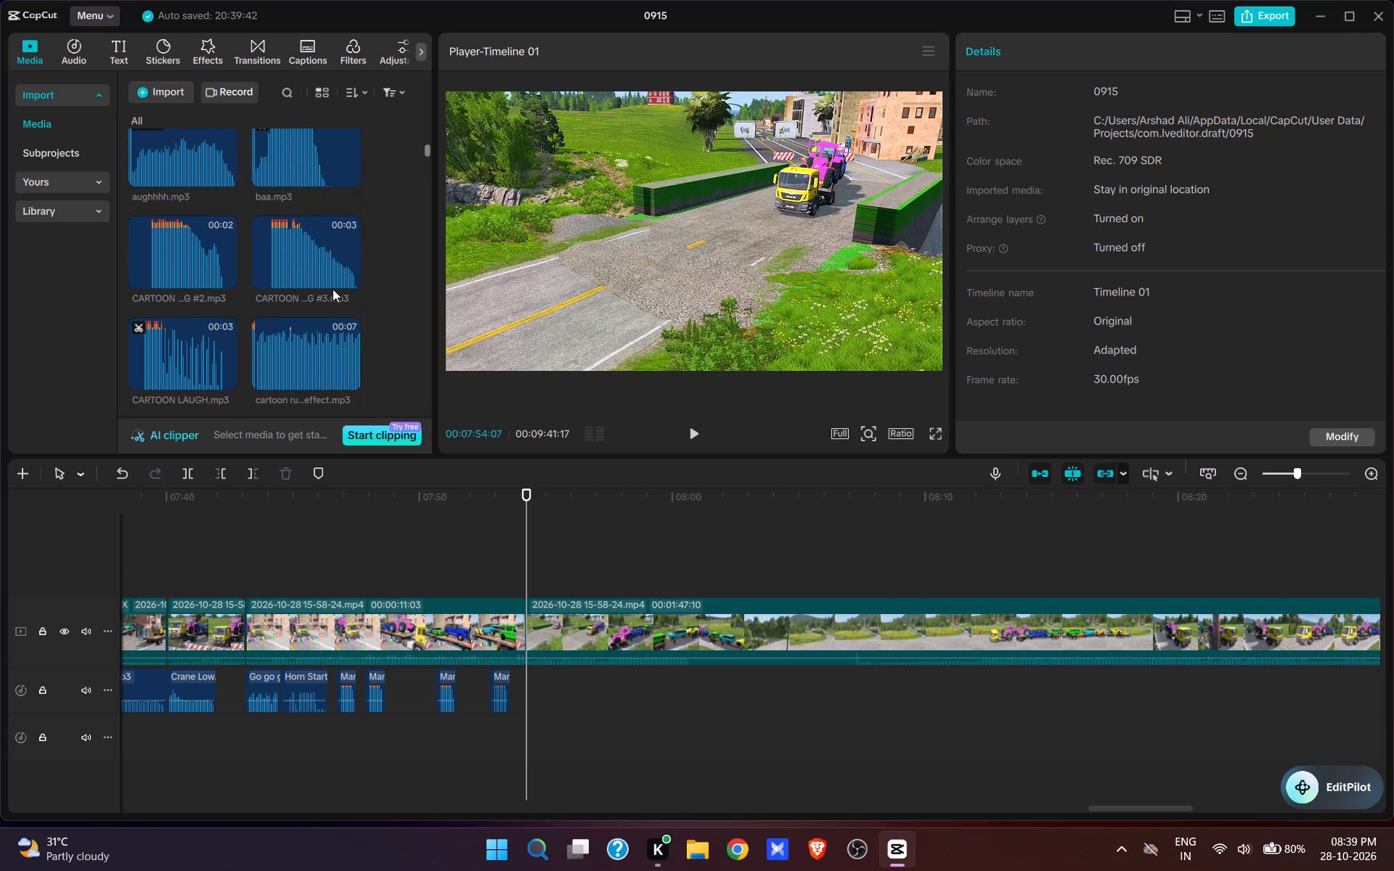
{"action": "scroll", "coordinate": [333, 289], "scroll_direction": "up", "scroll_amount": 11}
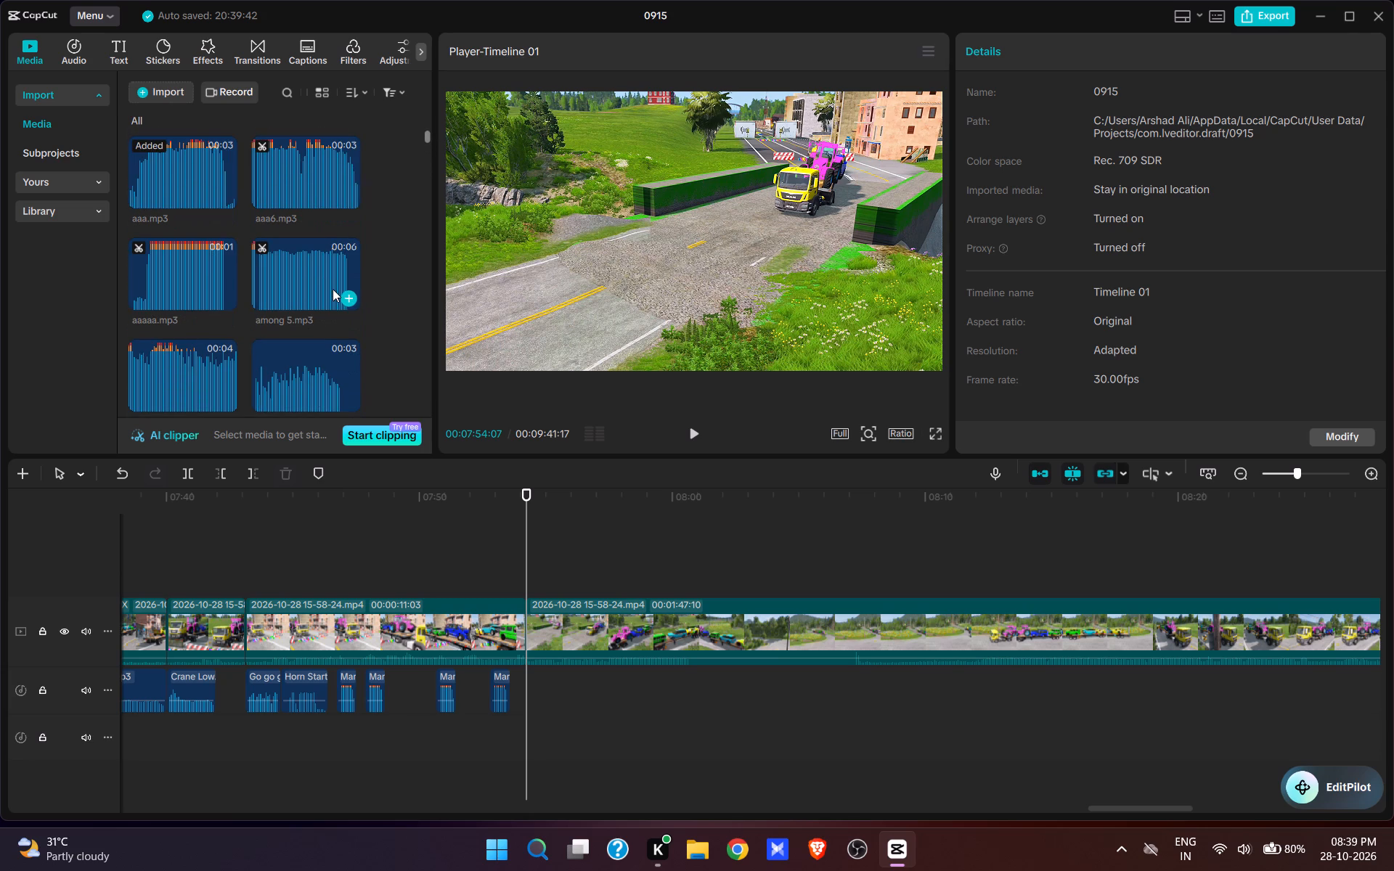
{"action": "scroll", "coordinate": [333, 289], "scroll_direction": "up", "scroll_amount": 3}
{"action": "scroll", "coordinate": [330, 288], "scroll_direction": "down", "scroll_amount": 11}
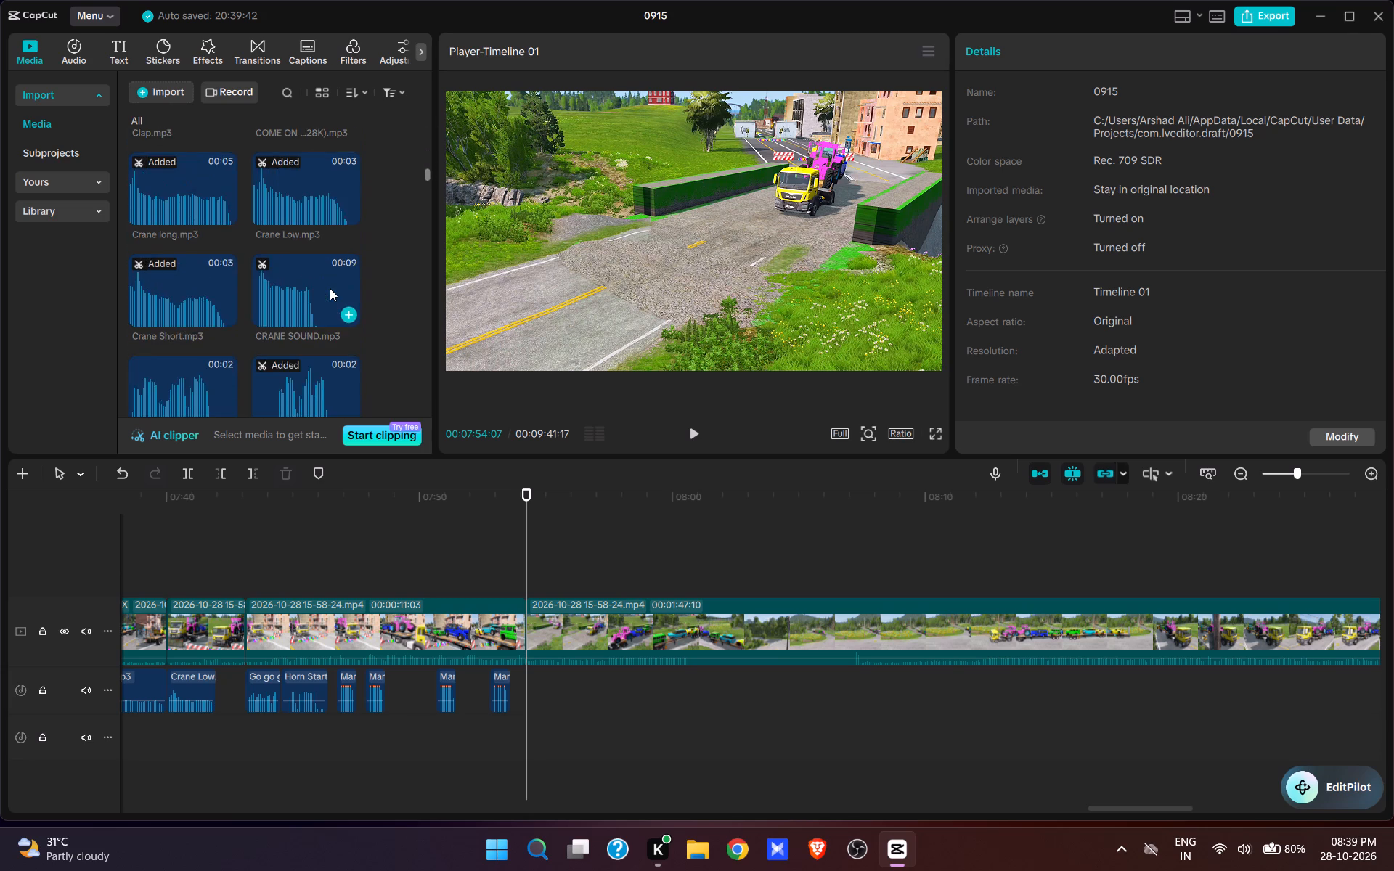
{"action": "scroll", "coordinate": [330, 288], "scroll_direction": "down", "scroll_amount": 5}
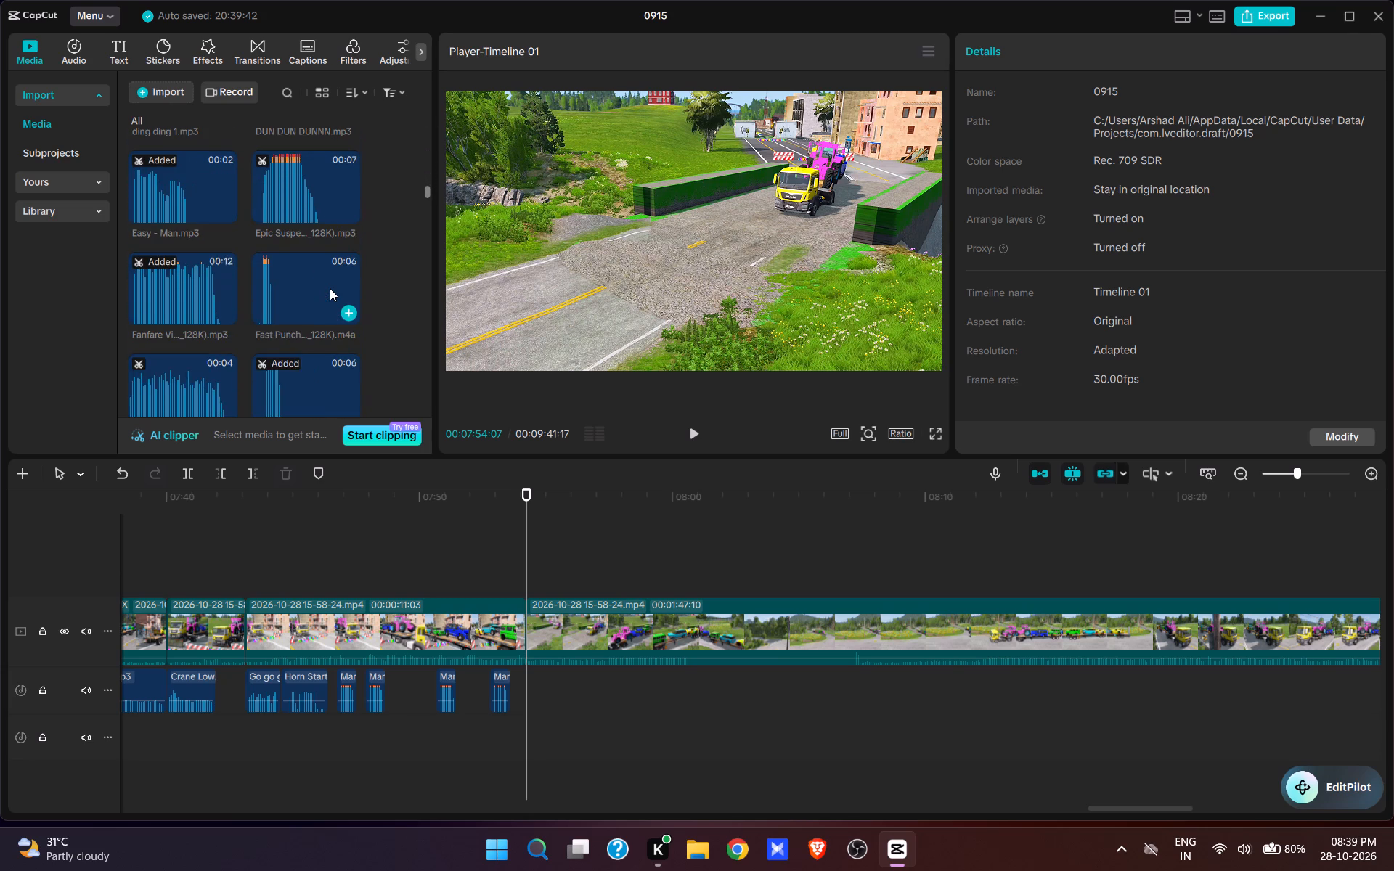
{"action": "scroll", "coordinate": [330, 288], "scroll_direction": "down", "scroll_amount": 5}
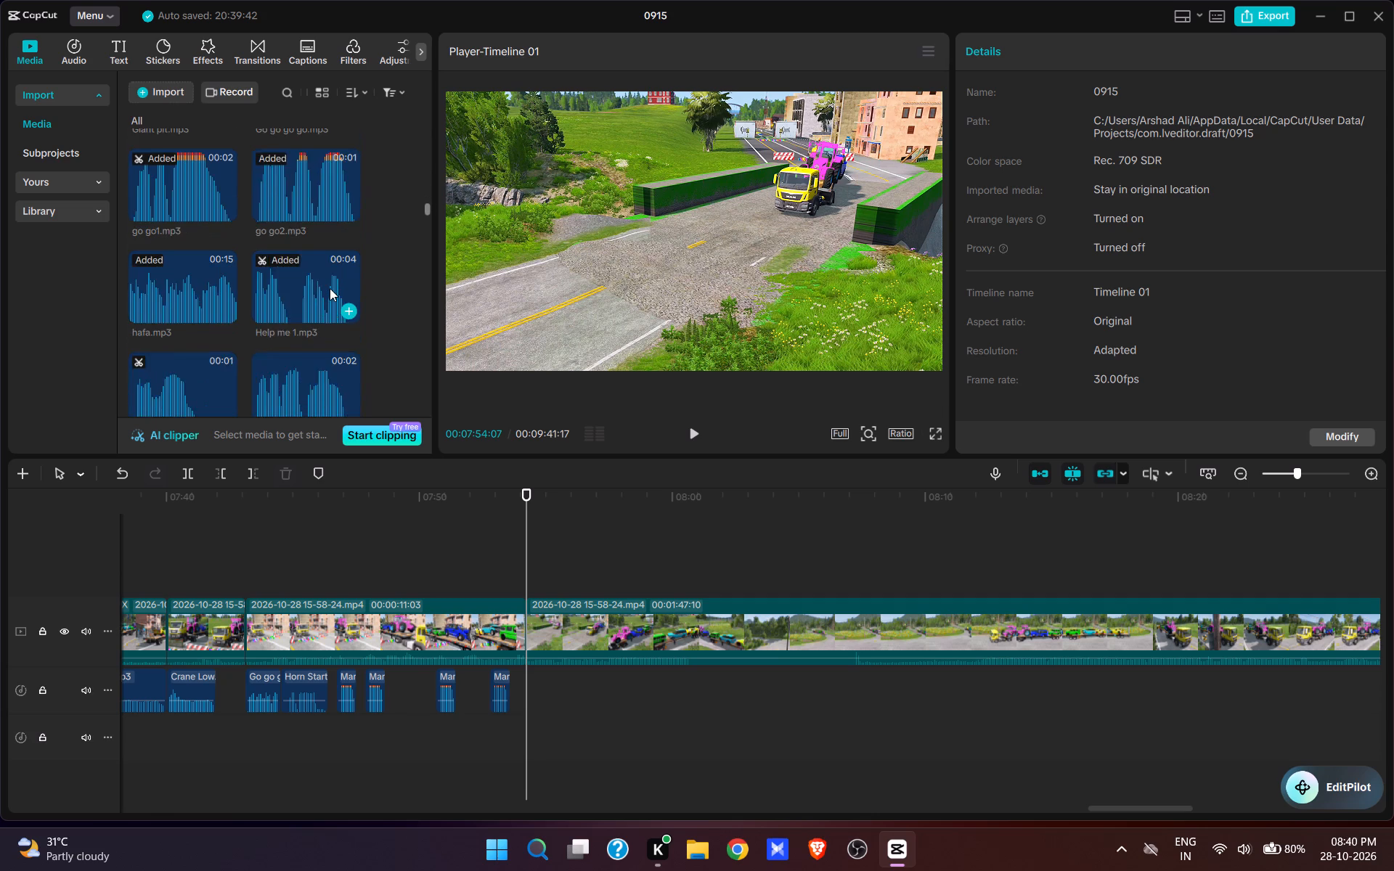
{"action": "scroll", "coordinate": [330, 288], "scroll_direction": "down", "scroll_amount": 4}
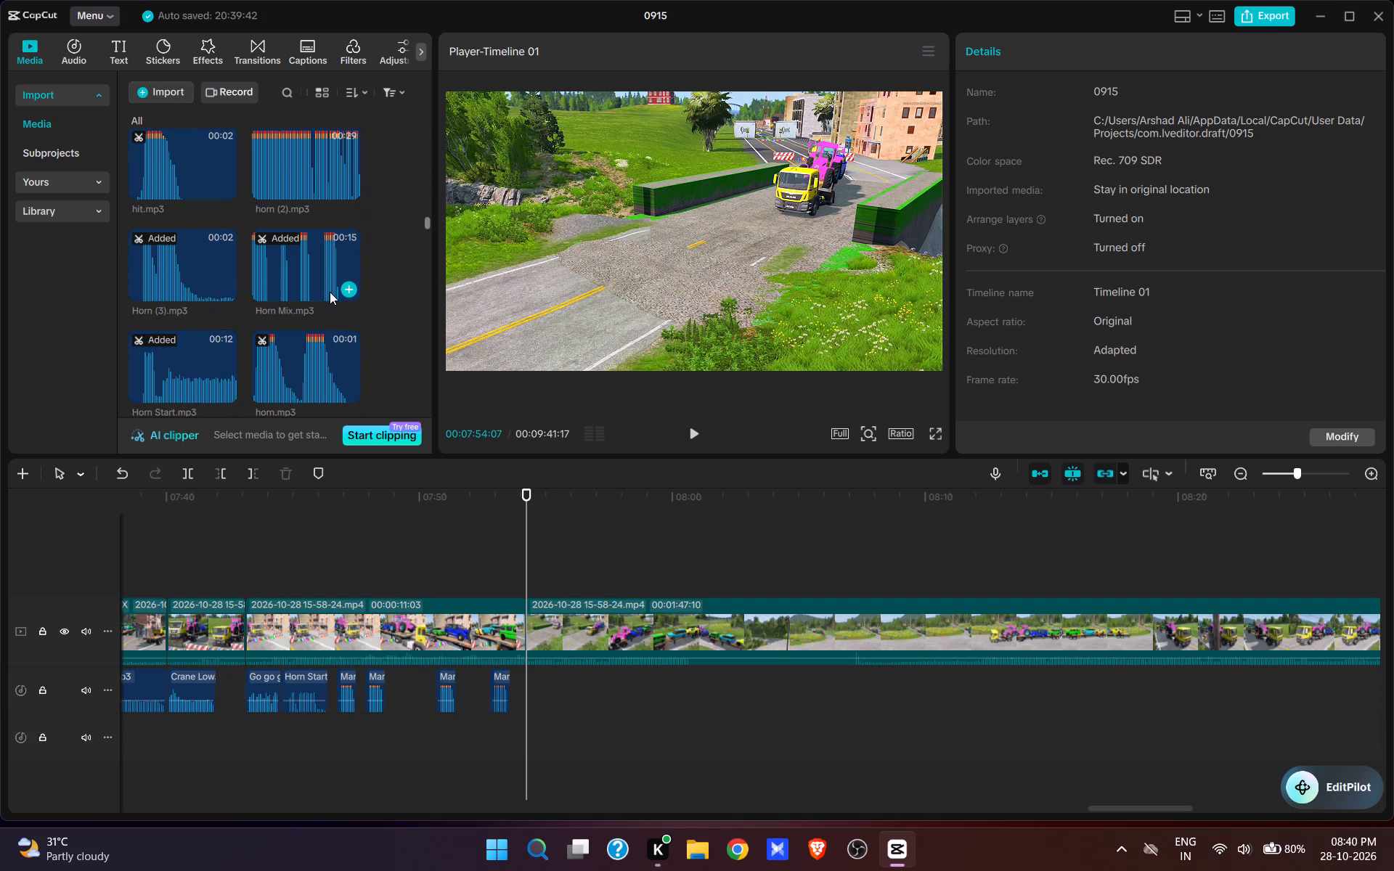
{"action": "scroll", "coordinate": [330, 292], "scroll_direction": "up", "scroll_amount": 8}
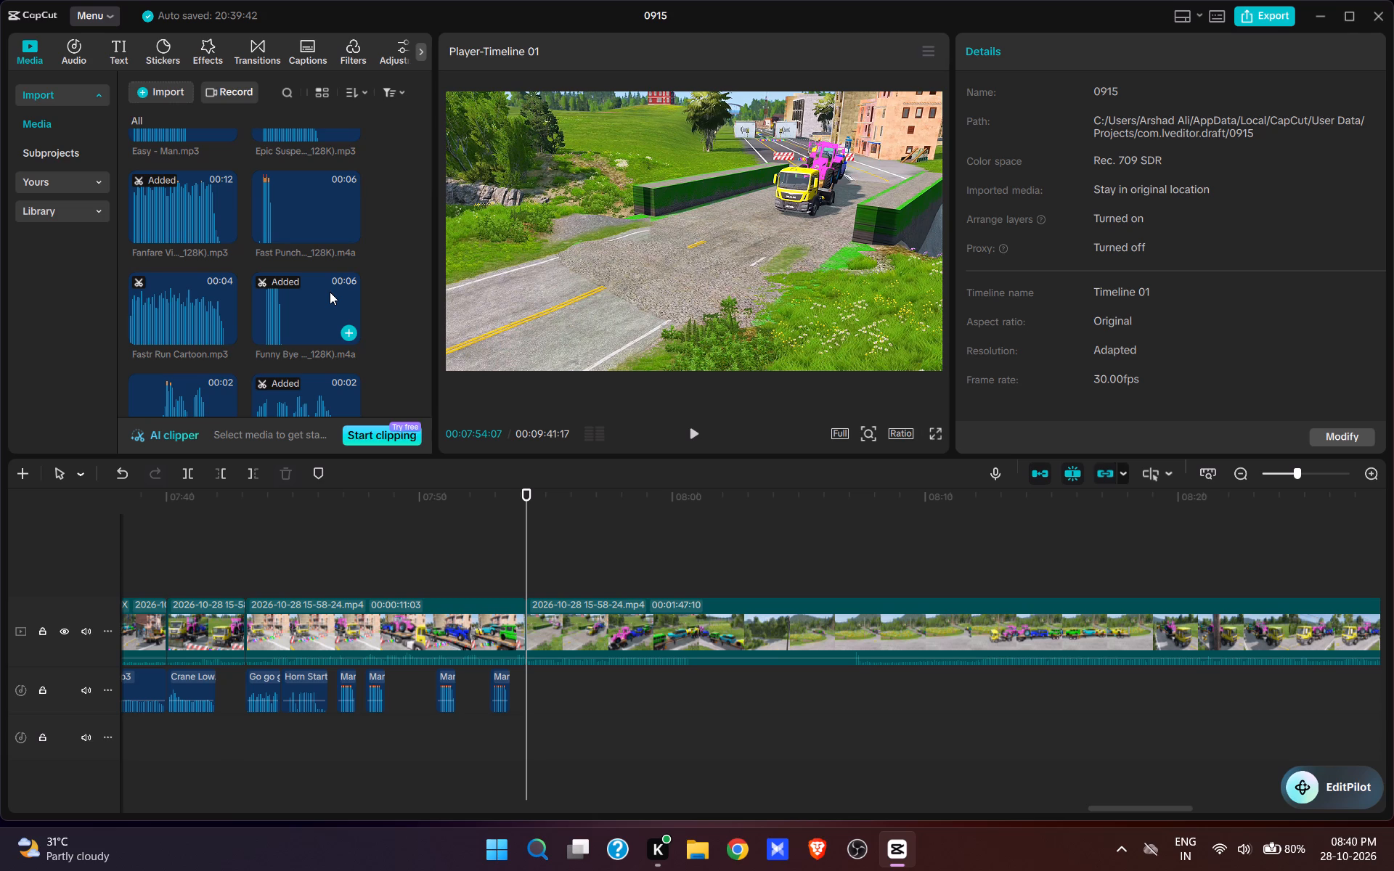
{"action": "scroll", "coordinate": [323, 257], "scroll_direction": "down", "scroll_amount": 1}
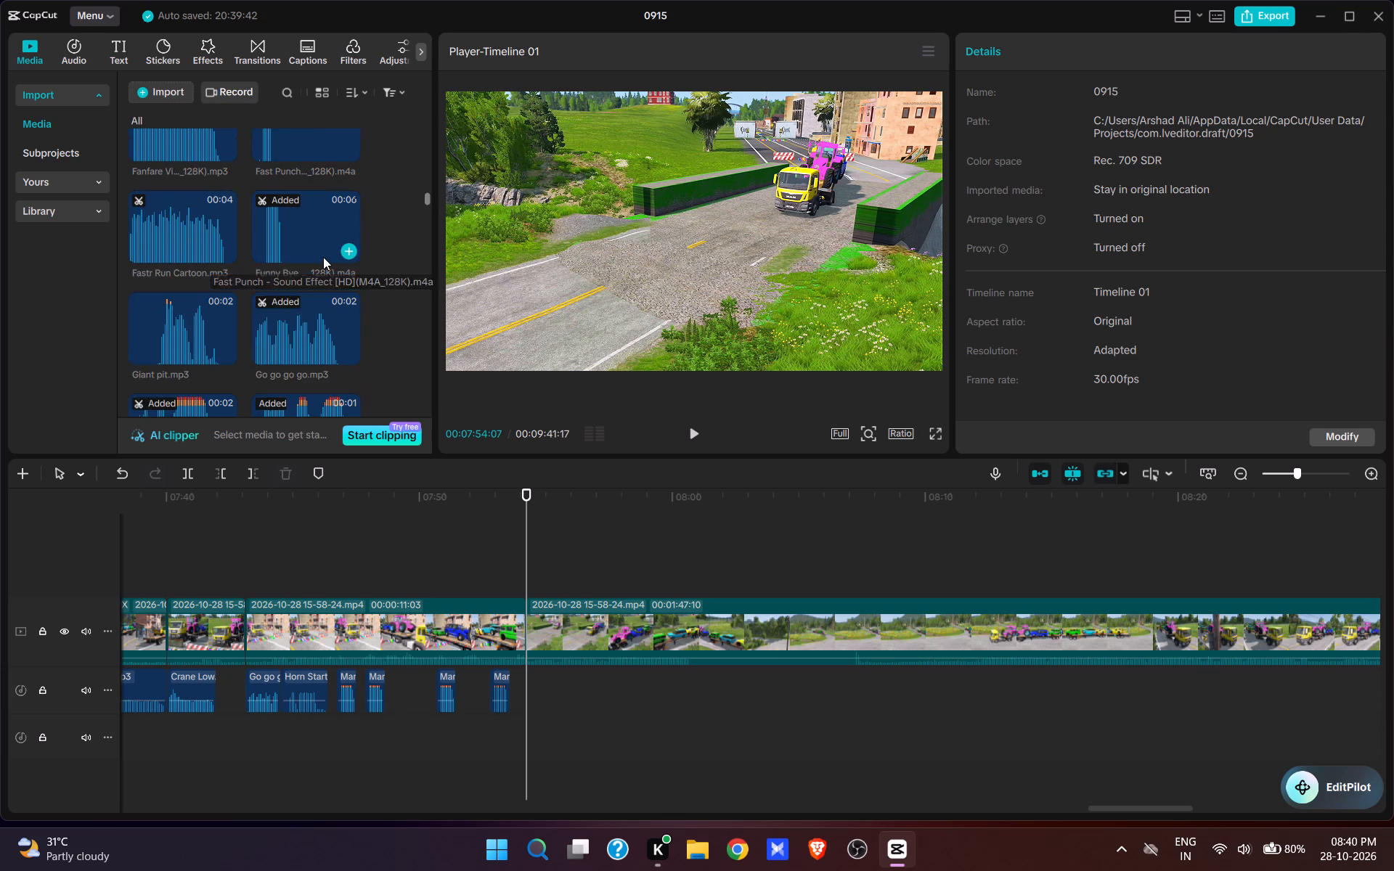
{"action": "scroll", "coordinate": [323, 257], "scroll_direction": "down", "scroll_amount": 10}
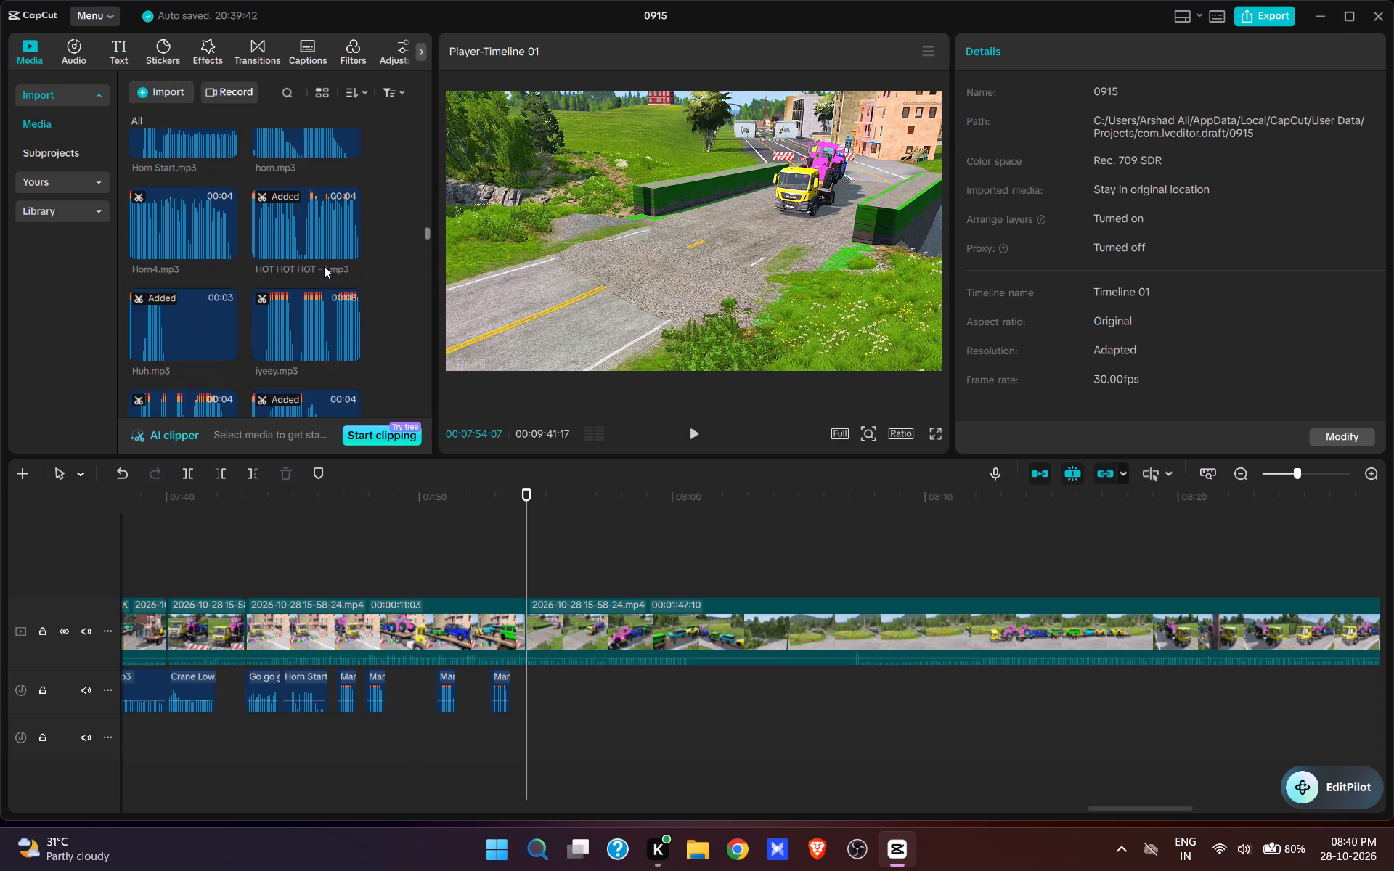
{"action": "scroll", "coordinate": [325, 269], "scroll_direction": "down", "scroll_amount": 1}
{"action": "left_click", "coordinate": [319, 373]}
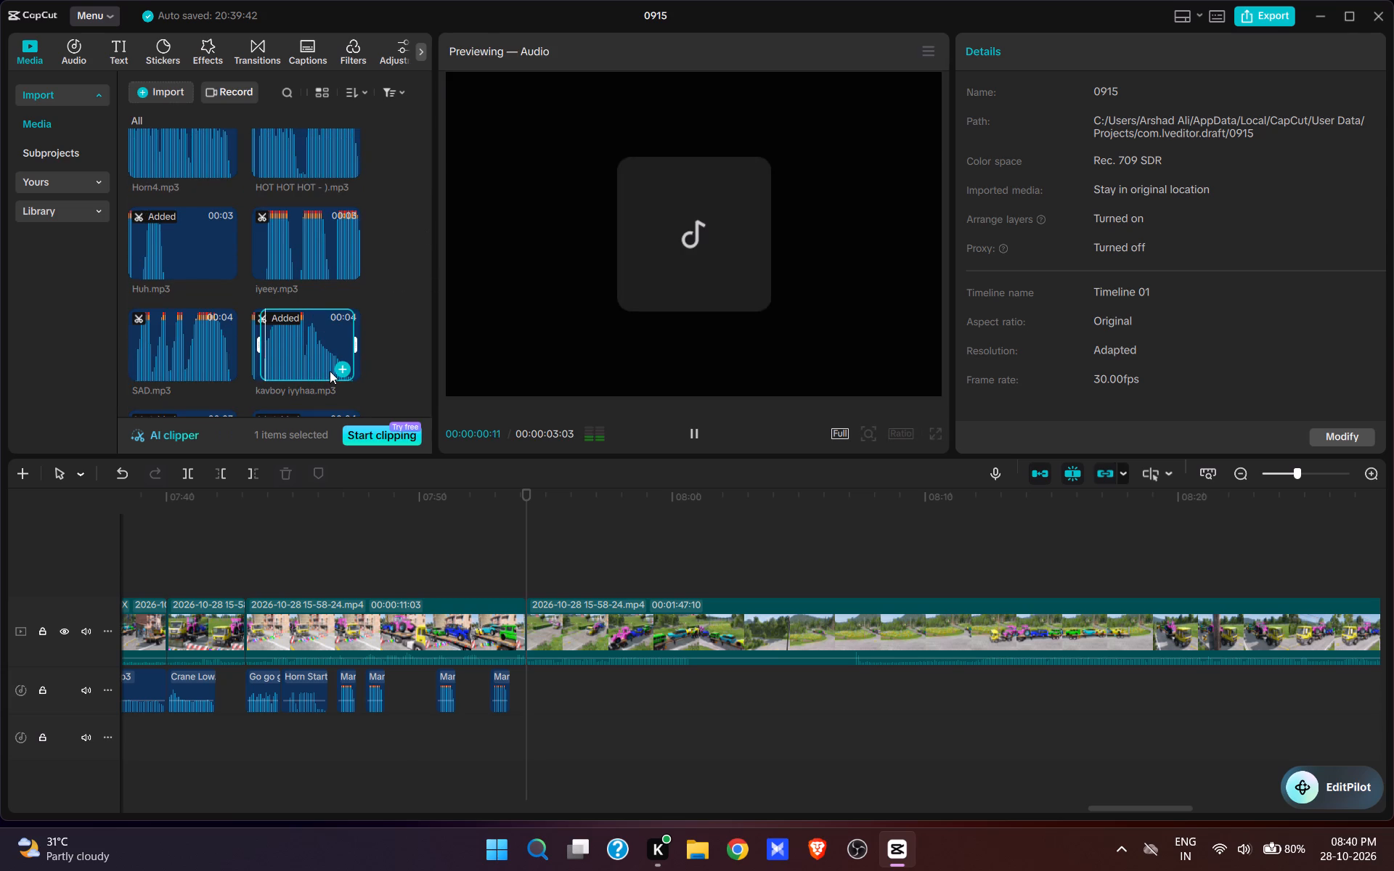
{"action": "left_click", "coordinate": [338, 370]}
{"action": "key", "text": "space"}
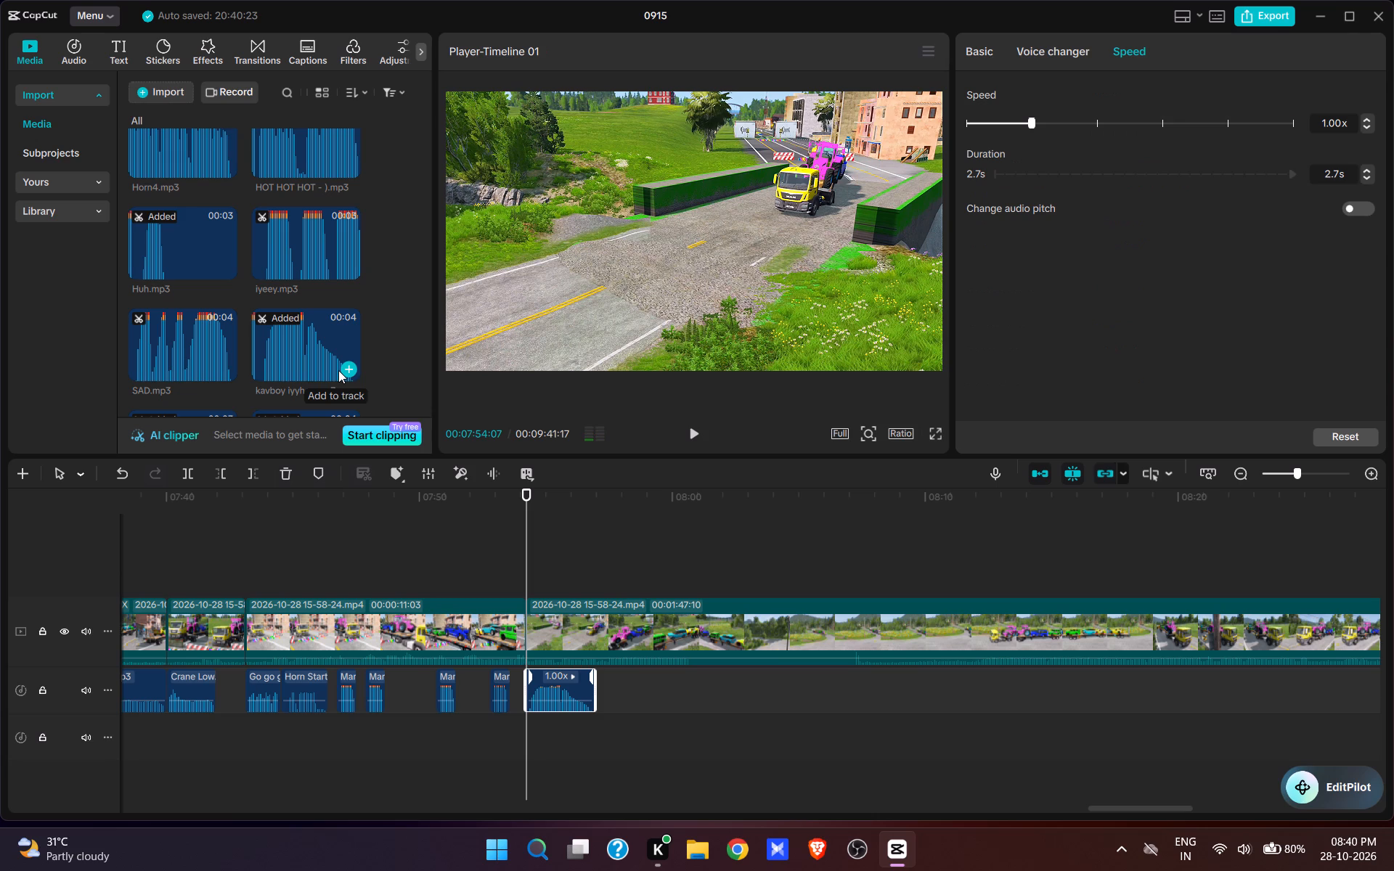
Split the video at 00:08:00:09, as the trailer's rear passes, and remove the following footage up to about 00:08:07.
{"action": "left_click", "coordinate": [685, 429]}
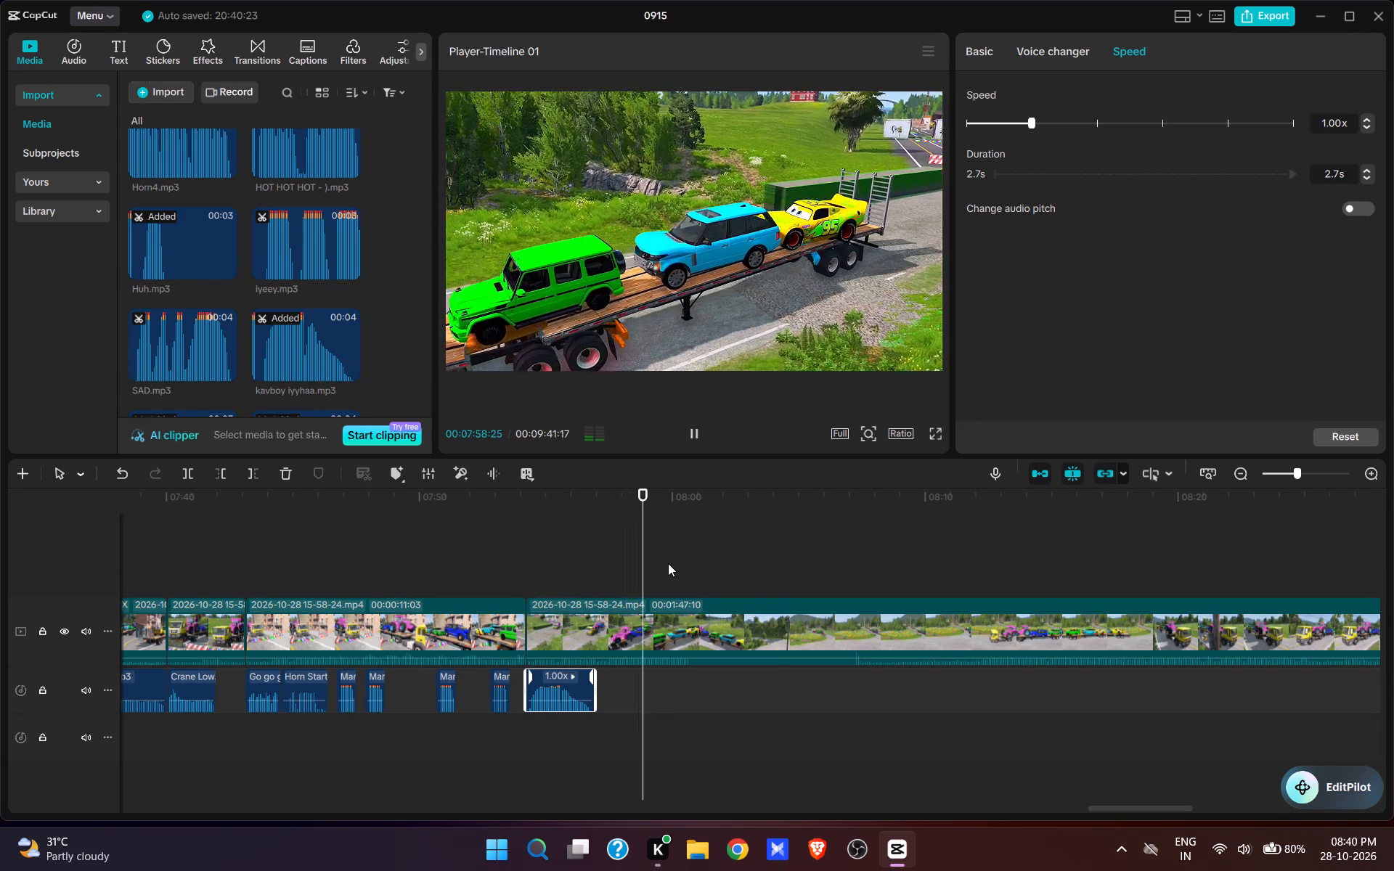
{"action": "key", "text": "space"}
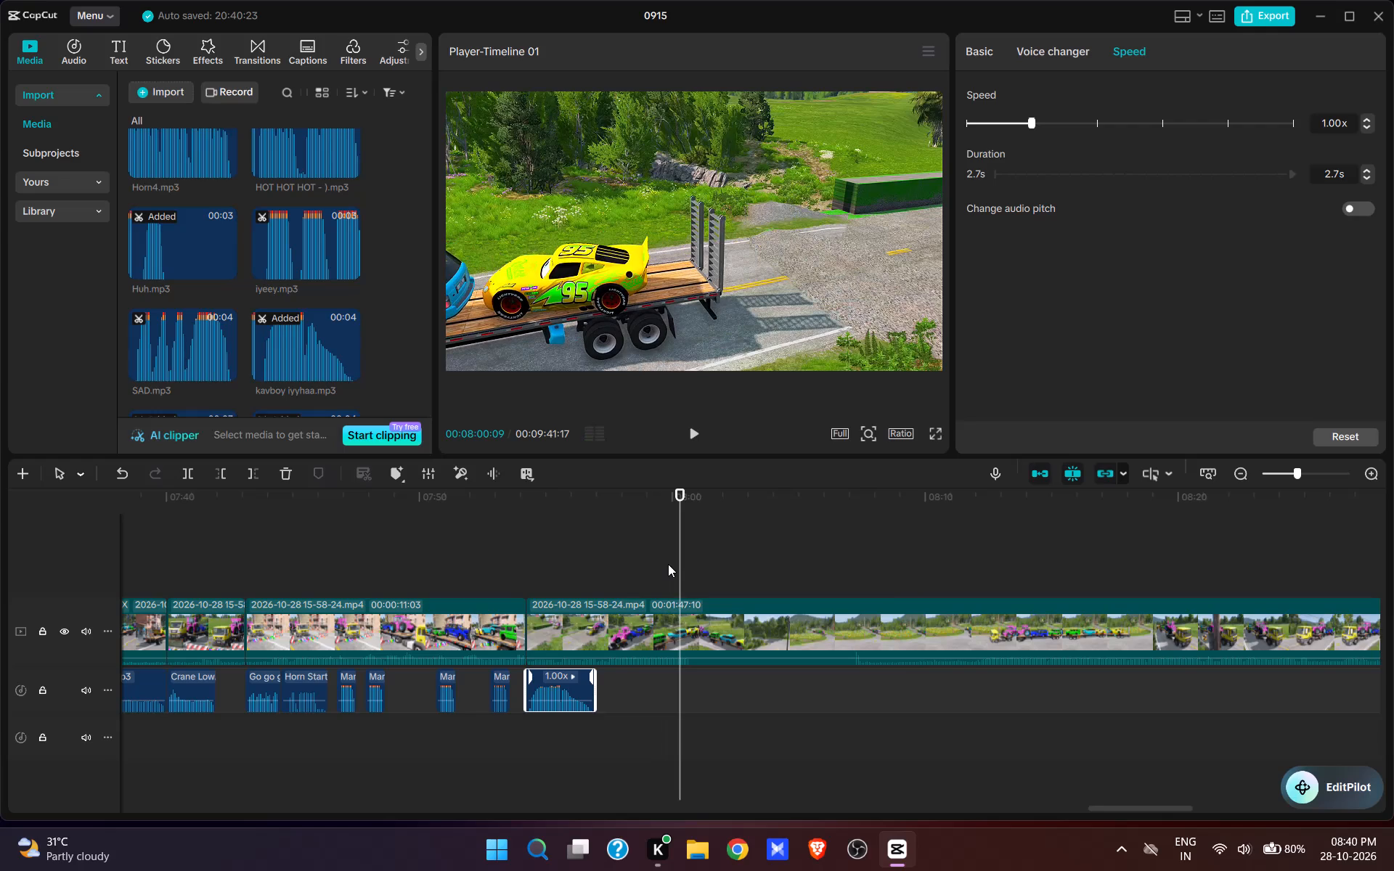
{"action": "key", "text": "w"}
{"action": "left_click", "coordinate": [852, 582]}
{"action": "key", "text": "space"}
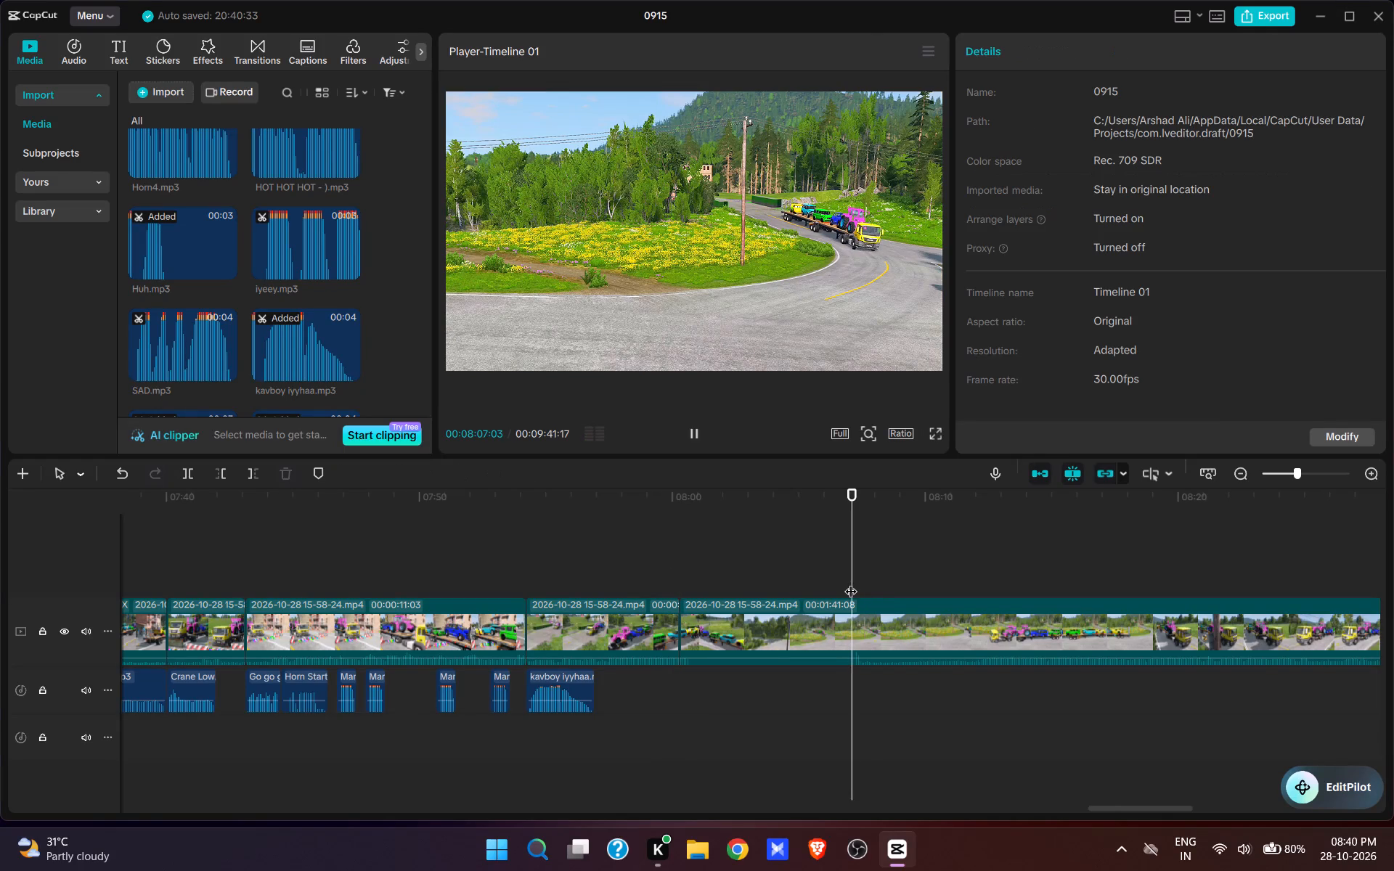
{"action": "key", "text": "space"}
{"action": "type", "text": "q"}
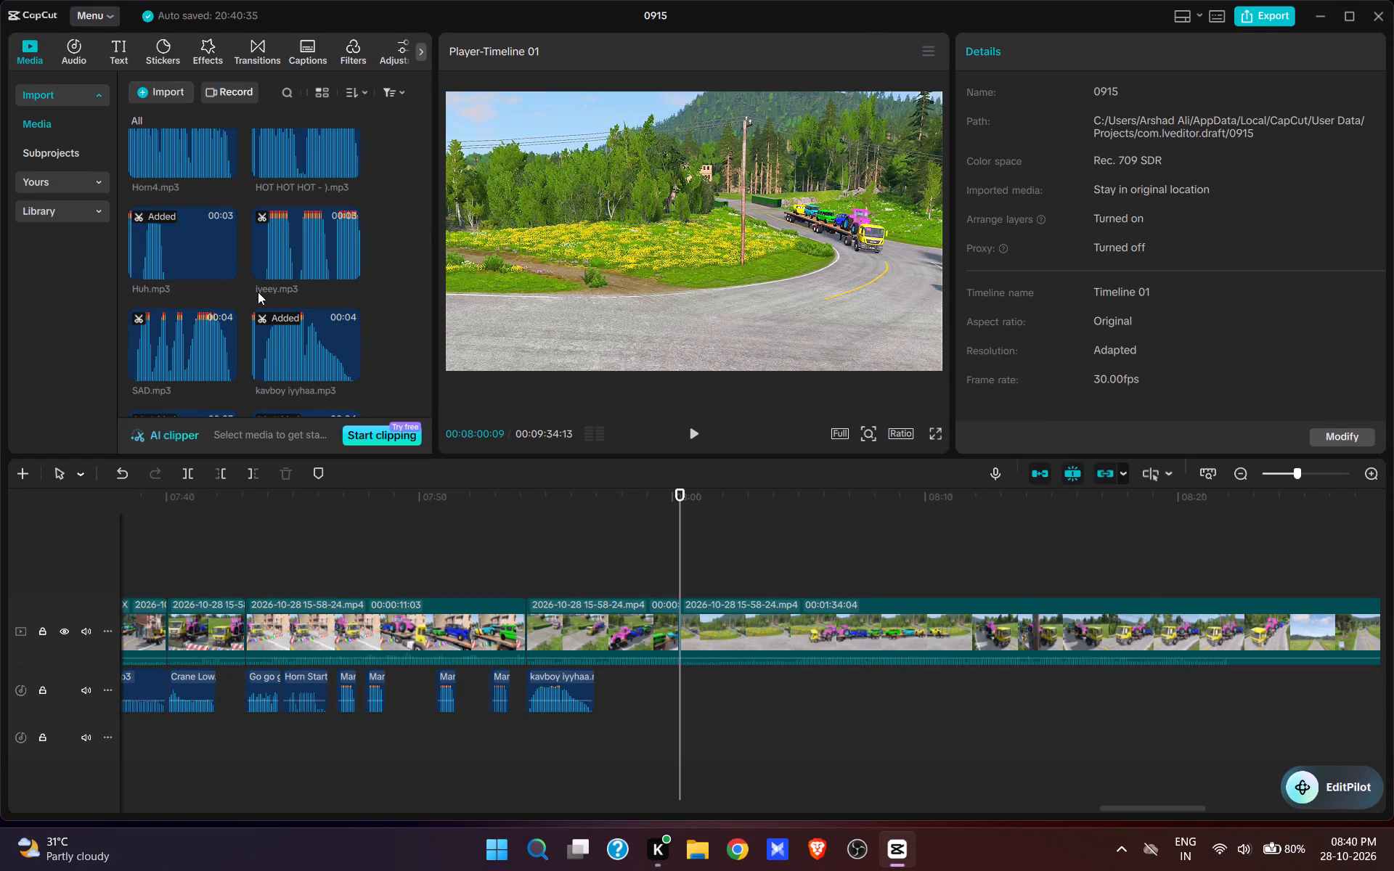
Add Horn4.mp3 at 00:08:00:09, where the truck approaches along the curved road.
{"action": "scroll", "coordinate": [258, 292], "scroll_direction": "up", "scroll_amount": 1}
{"action": "left_click", "coordinate": [185, 250]}
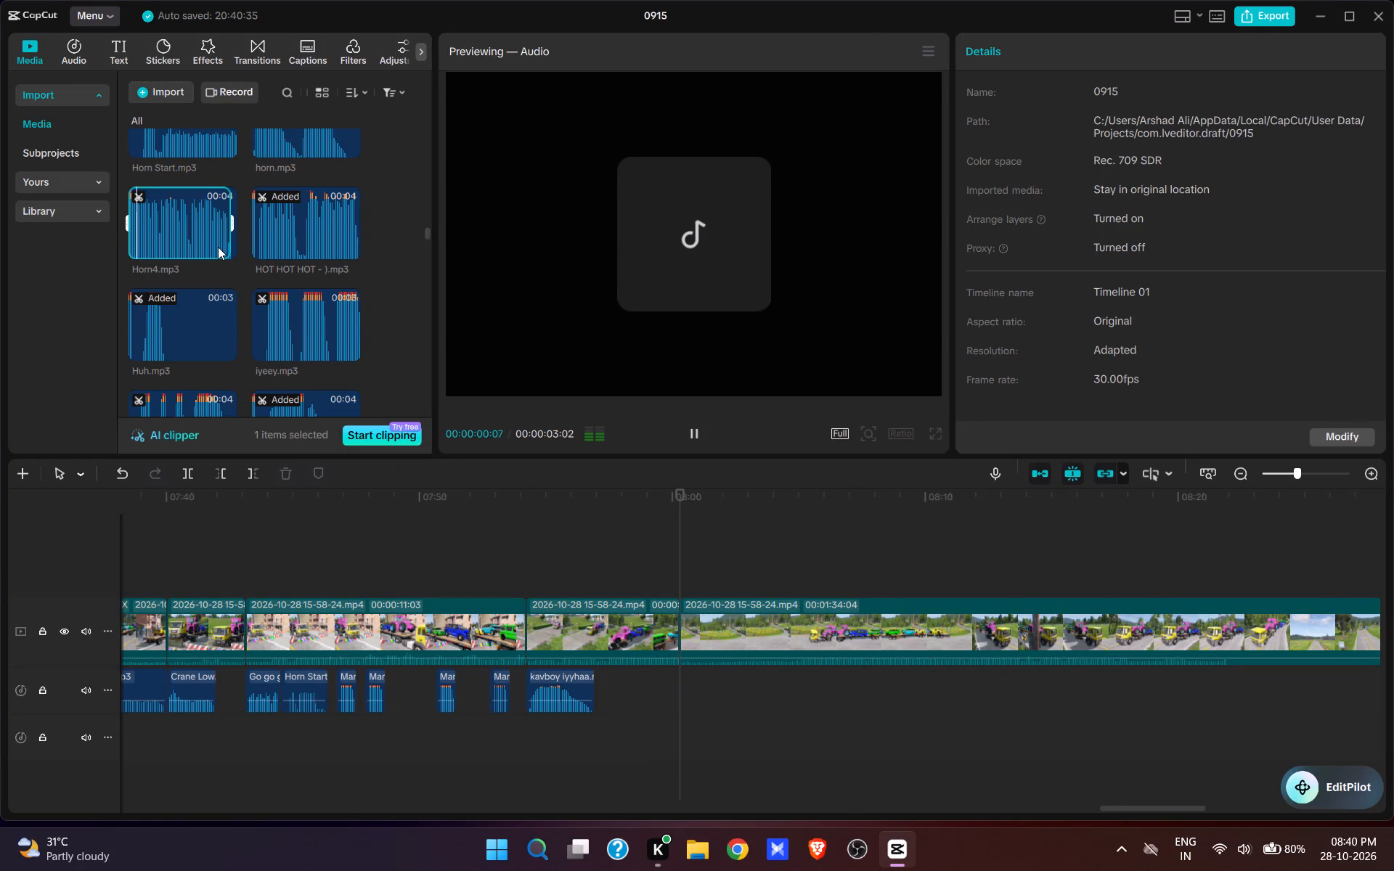
{"action": "left_click", "coordinate": [218, 247]}
{"action": "key", "text": "space"}
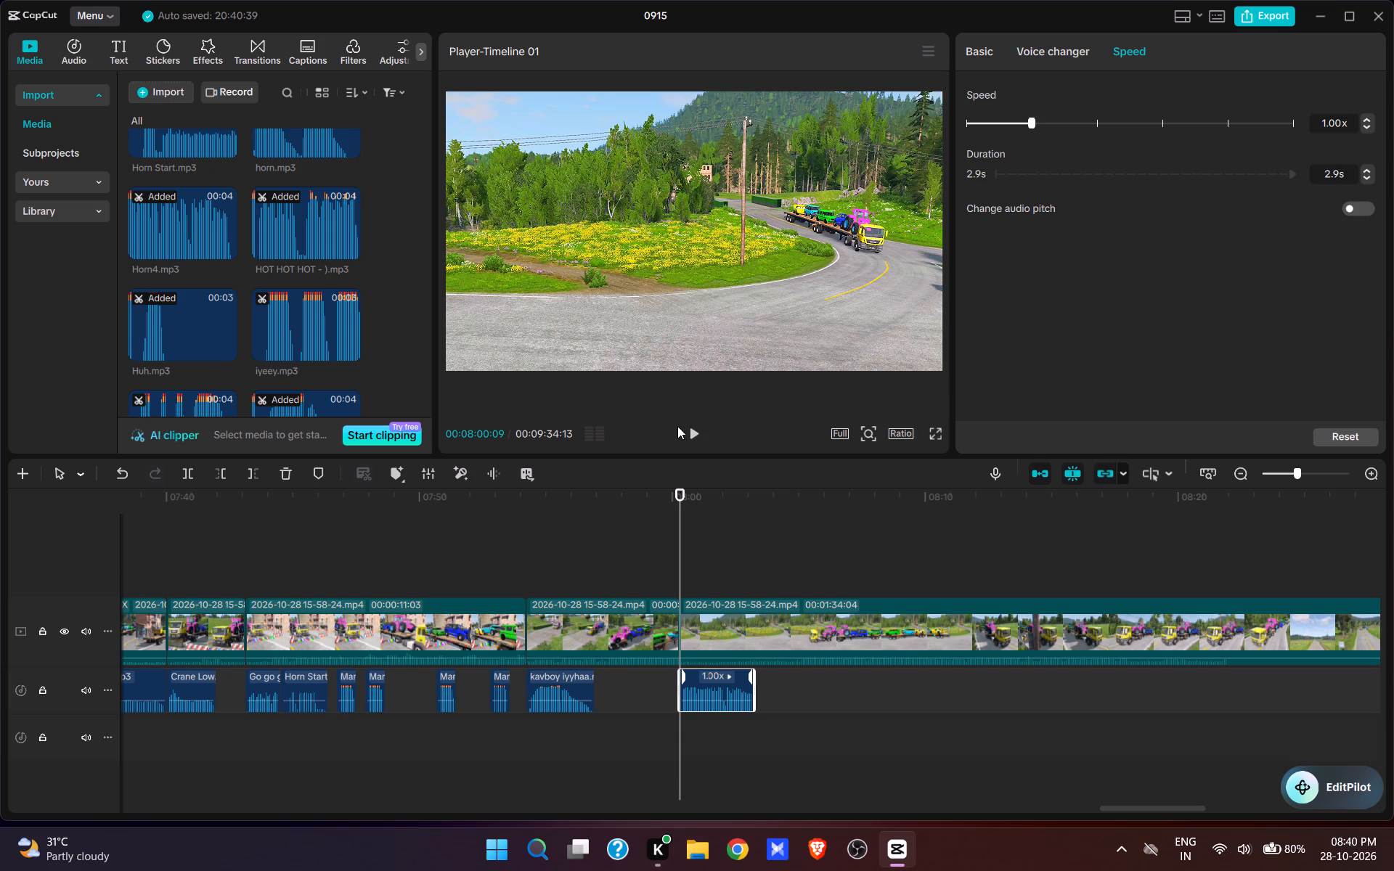
Add horn.mp3 at 00:08:05:01, where the truck turns through the bend.
{"action": "left_click", "coordinate": [696, 435]}
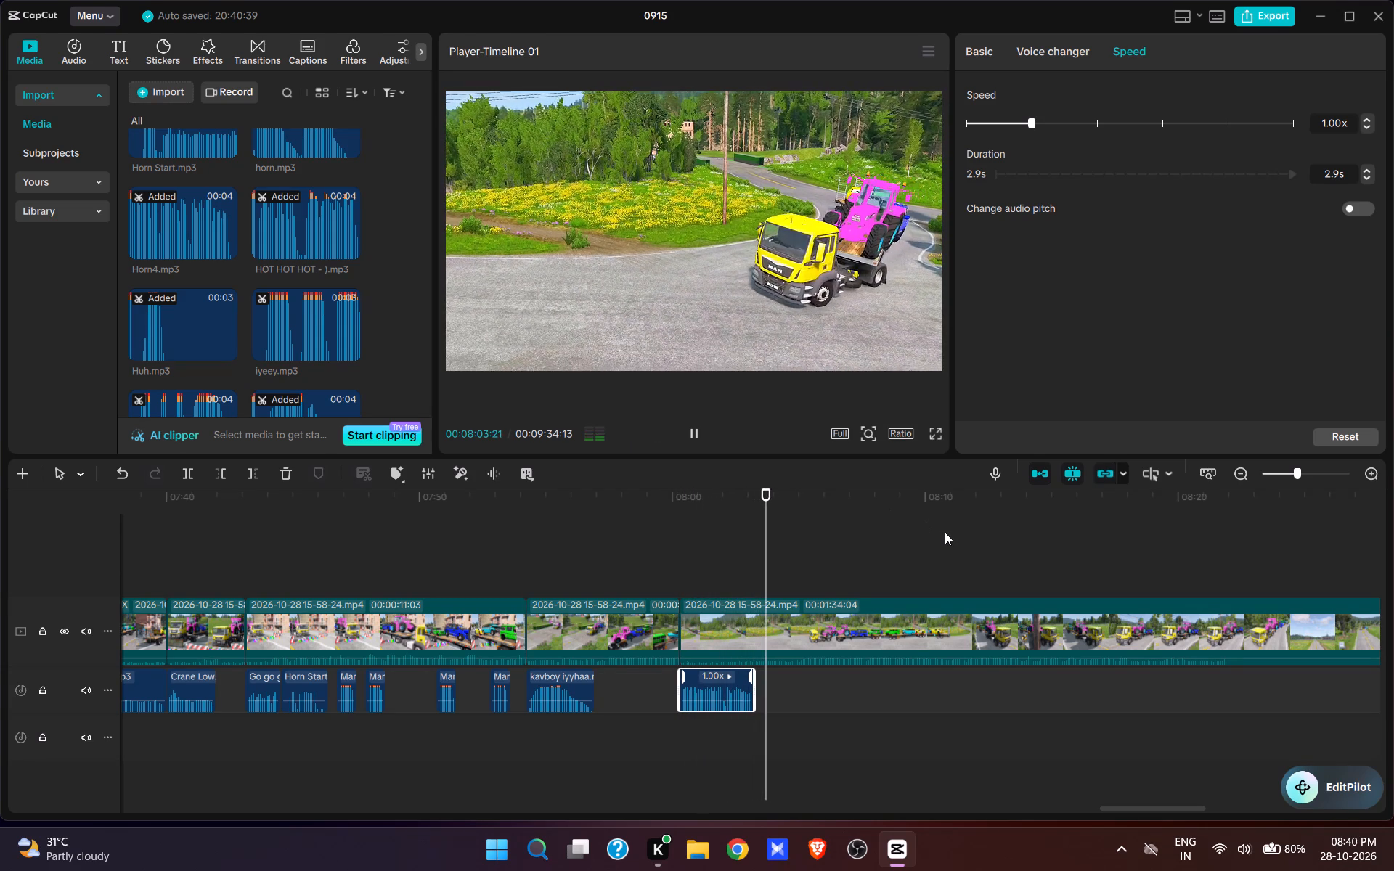
{"action": "key", "text": "space"}
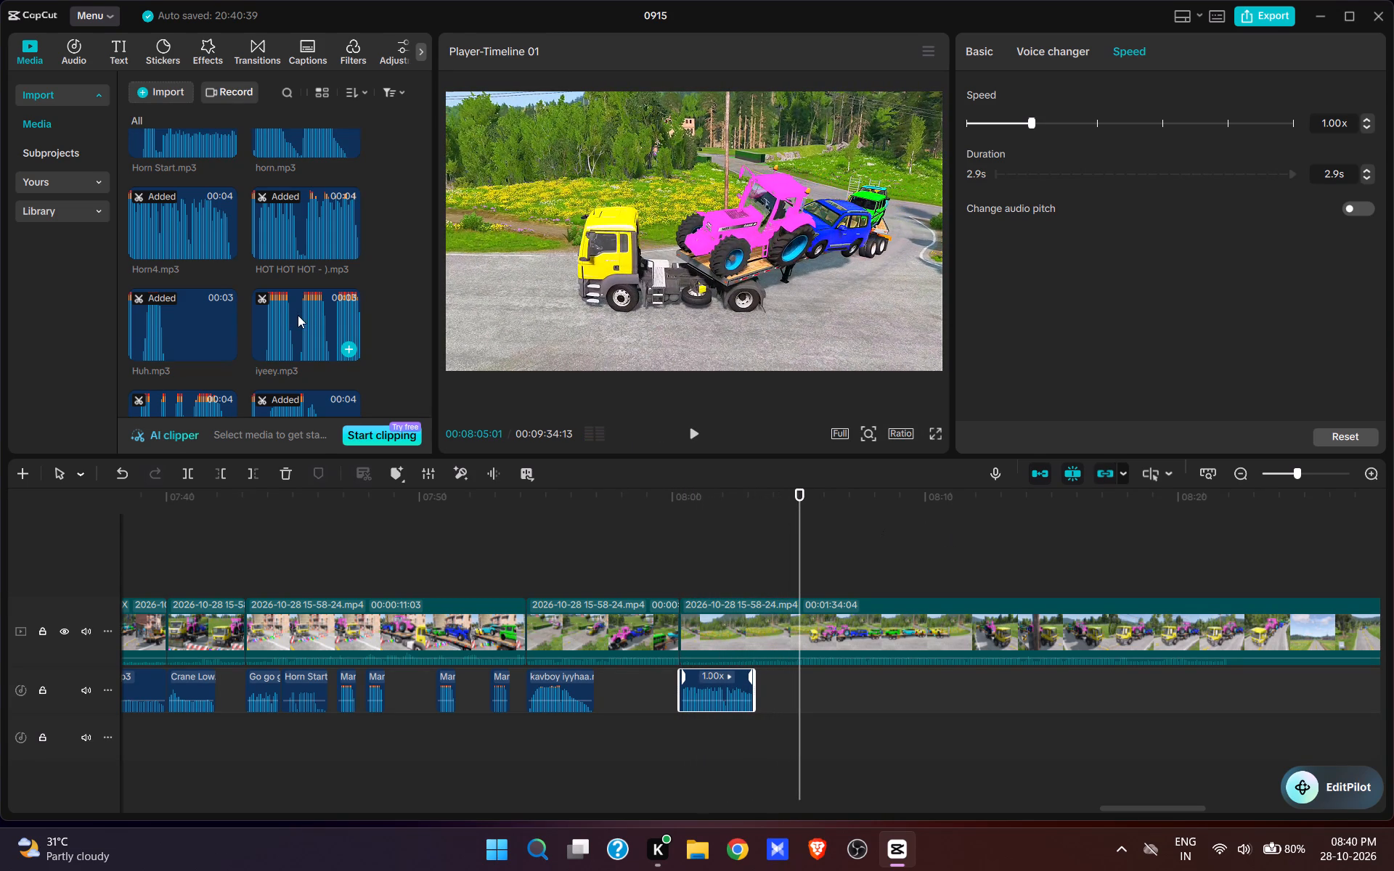
{"action": "scroll", "coordinate": [298, 315], "scroll_direction": "up", "scroll_amount": 5}
{"action": "scroll", "coordinate": [298, 315], "scroll_direction": "down", "scroll_amount": 5}
{"action": "scroll", "coordinate": [298, 315], "scroll_direction": "up", "scroll_amount": 2}
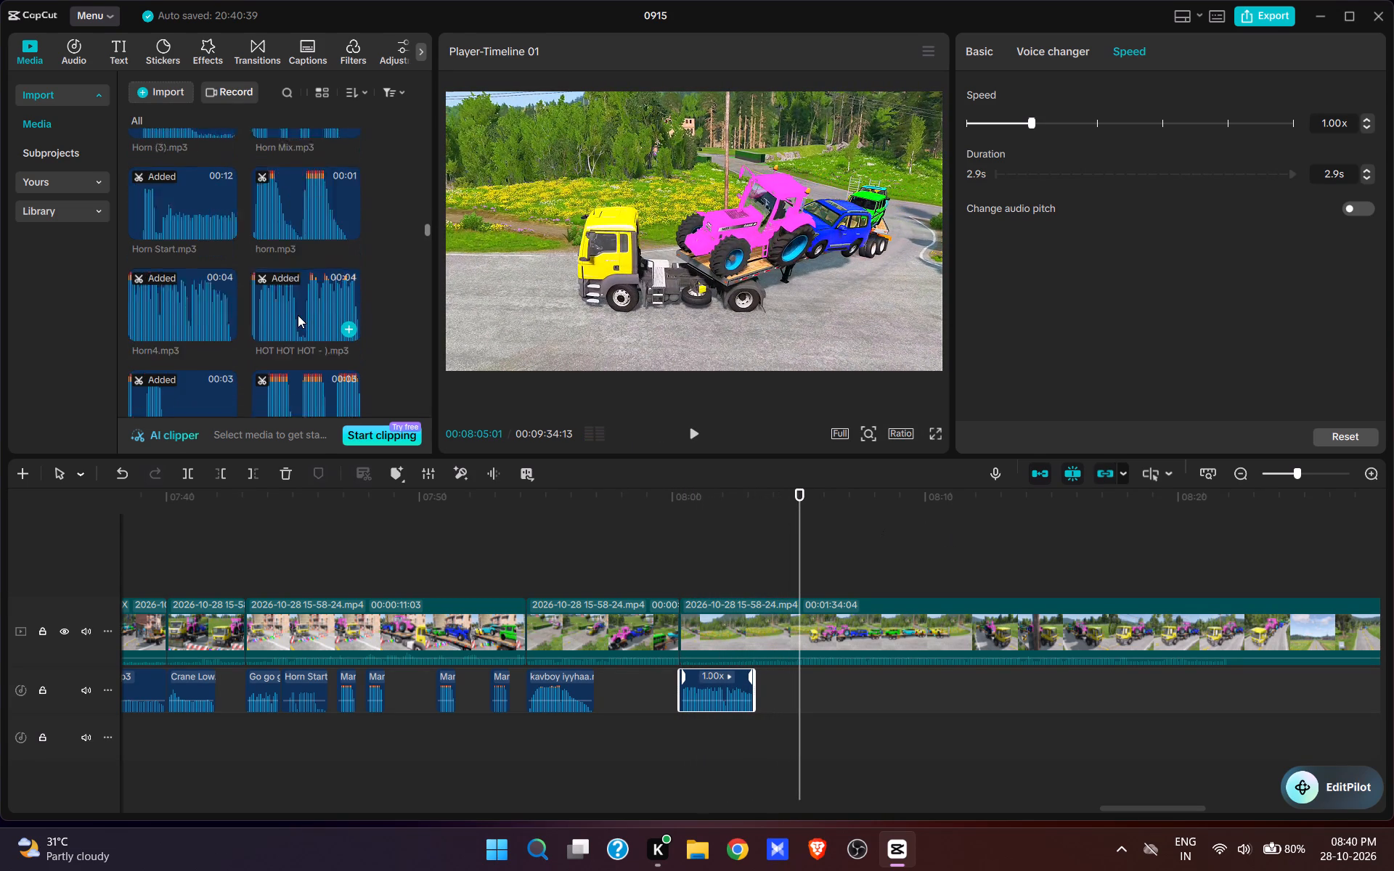
{"action": "left_click", "coordinate": [291, 279]}
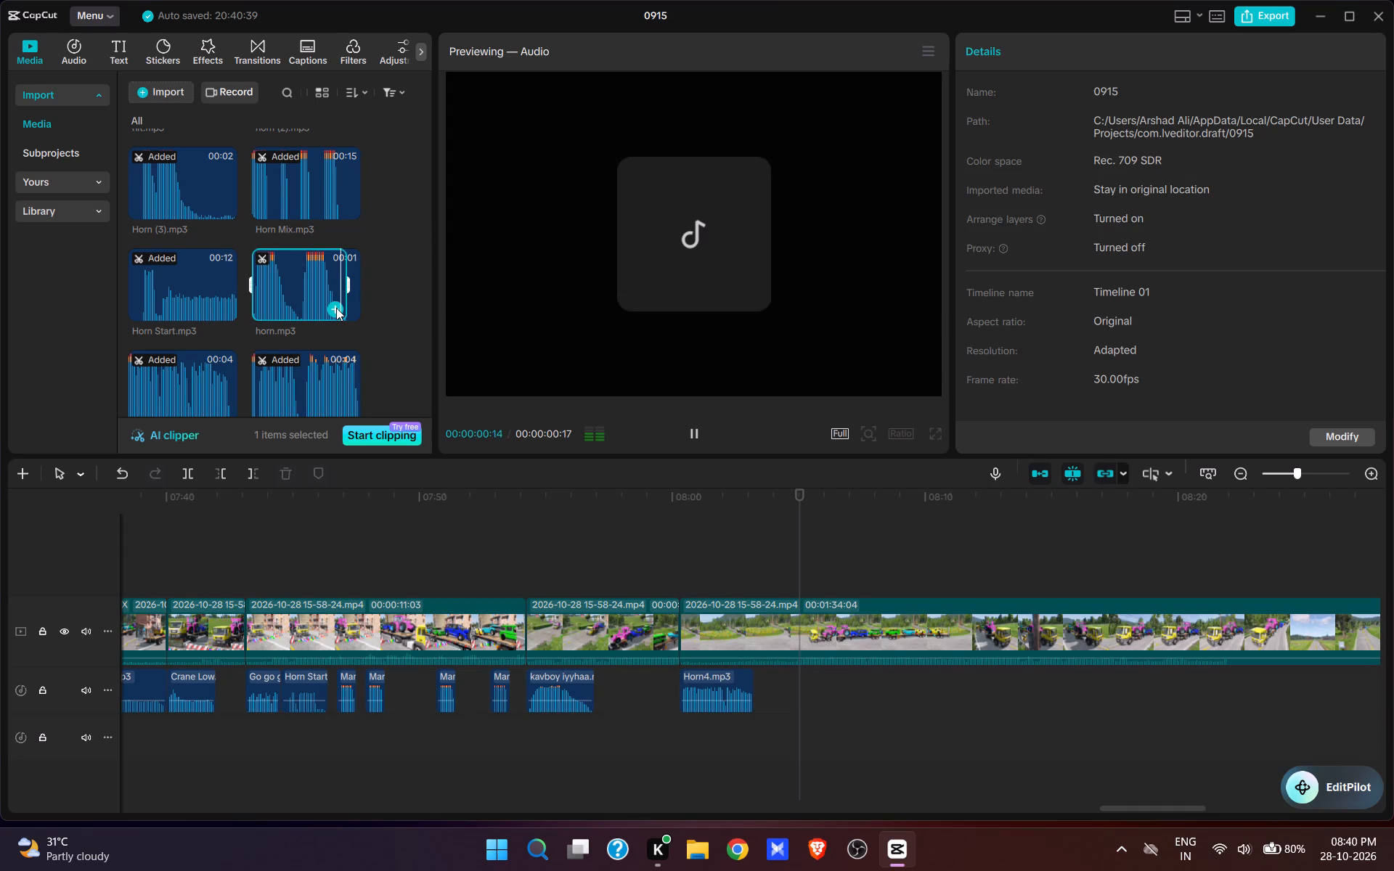
{"action": "left_click", "coordinate": [336, 308]}
Preview Horn Start.mp3 and Horn (3).mp3, and add Horn (3).mp3 at 00:08:10:16, where the truck drives along the straight road.
{"action": "left_click", "coordinate": [693, 440]}
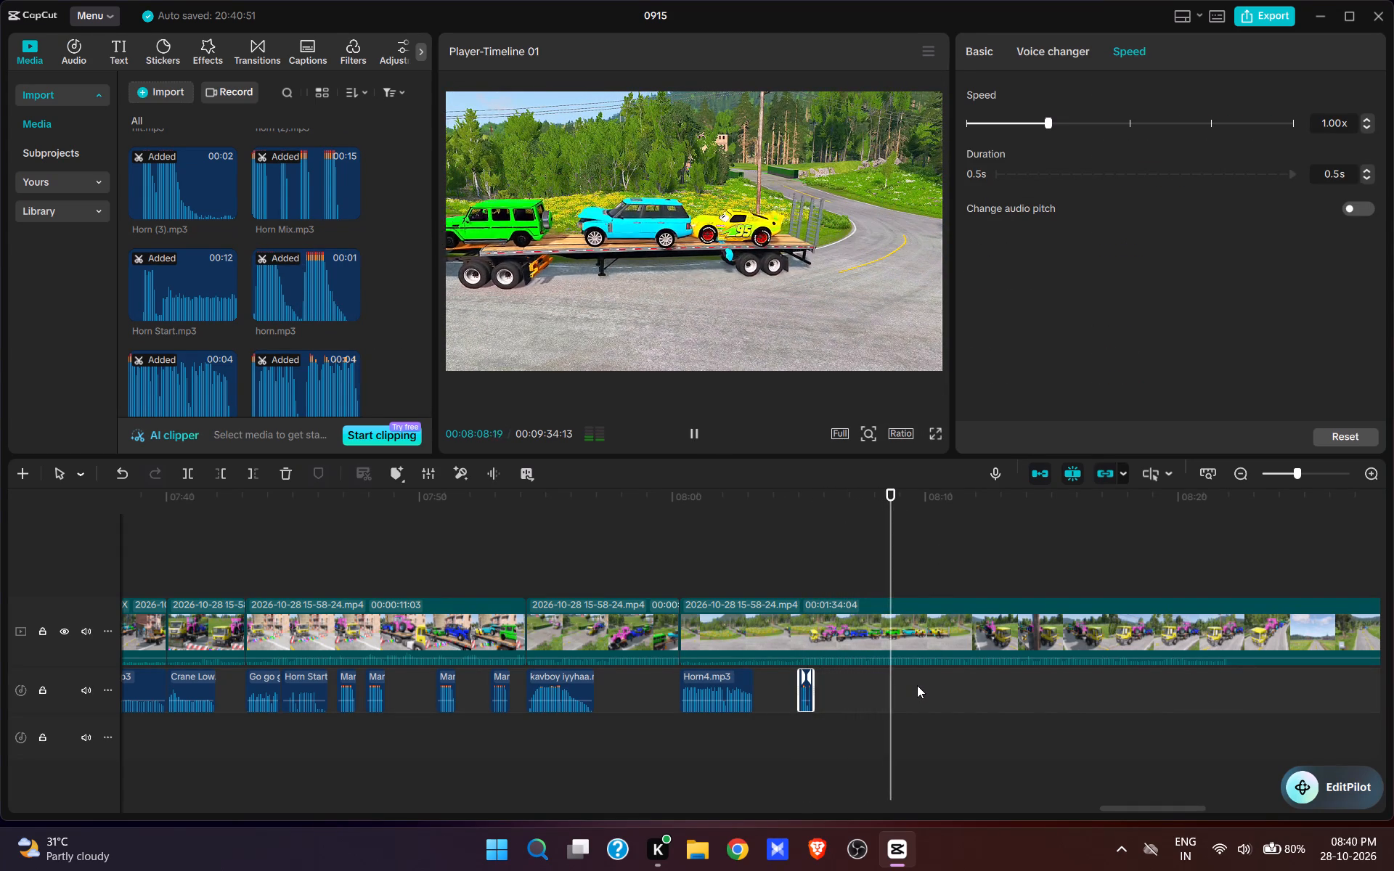
{"action": "key", "text": "space"}
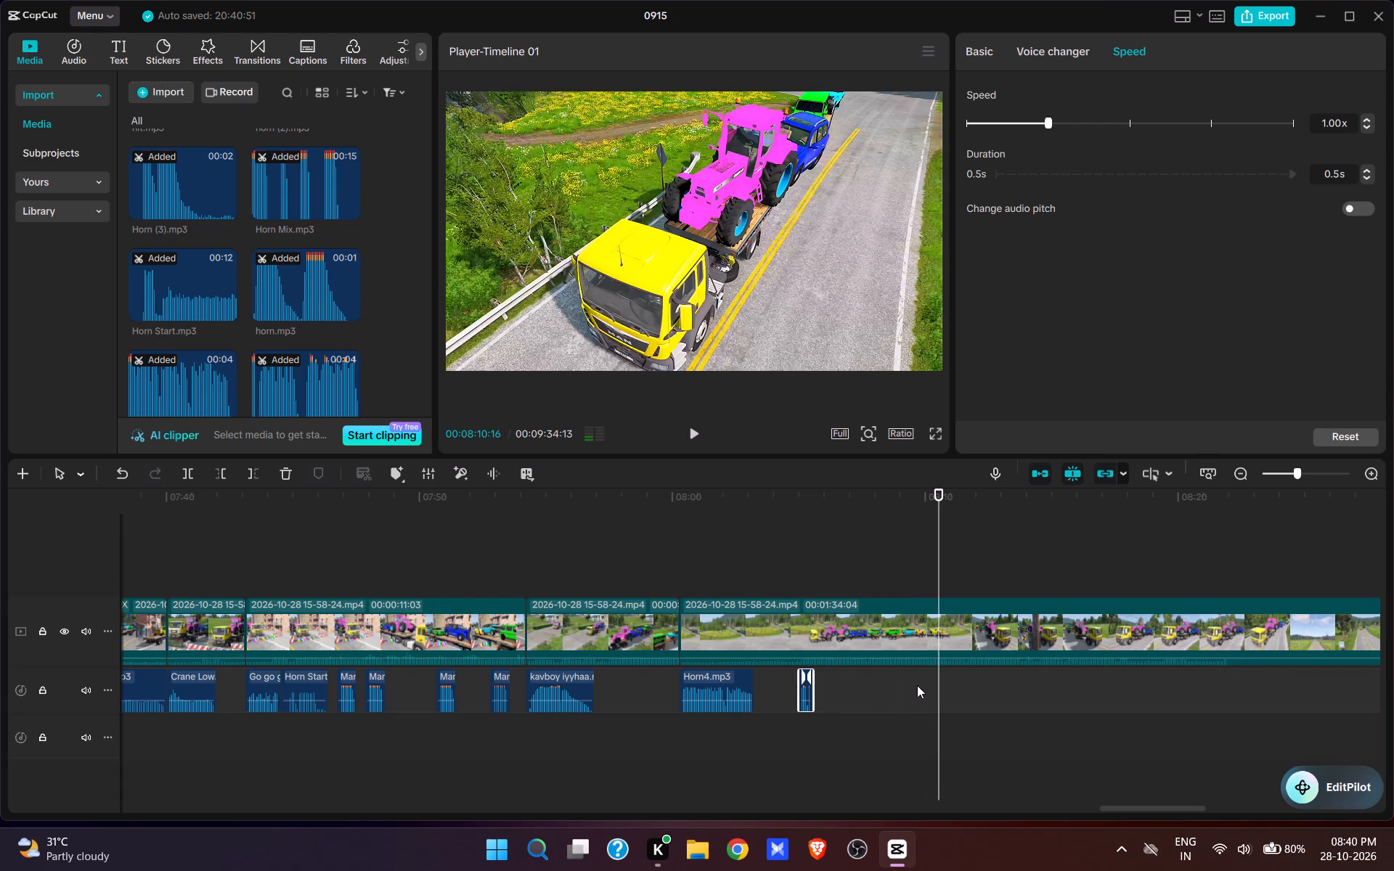
{"action": "left_click", "coordinate": [216, 285]}
{"action": "left_click", "coordinate": [173, 201]}
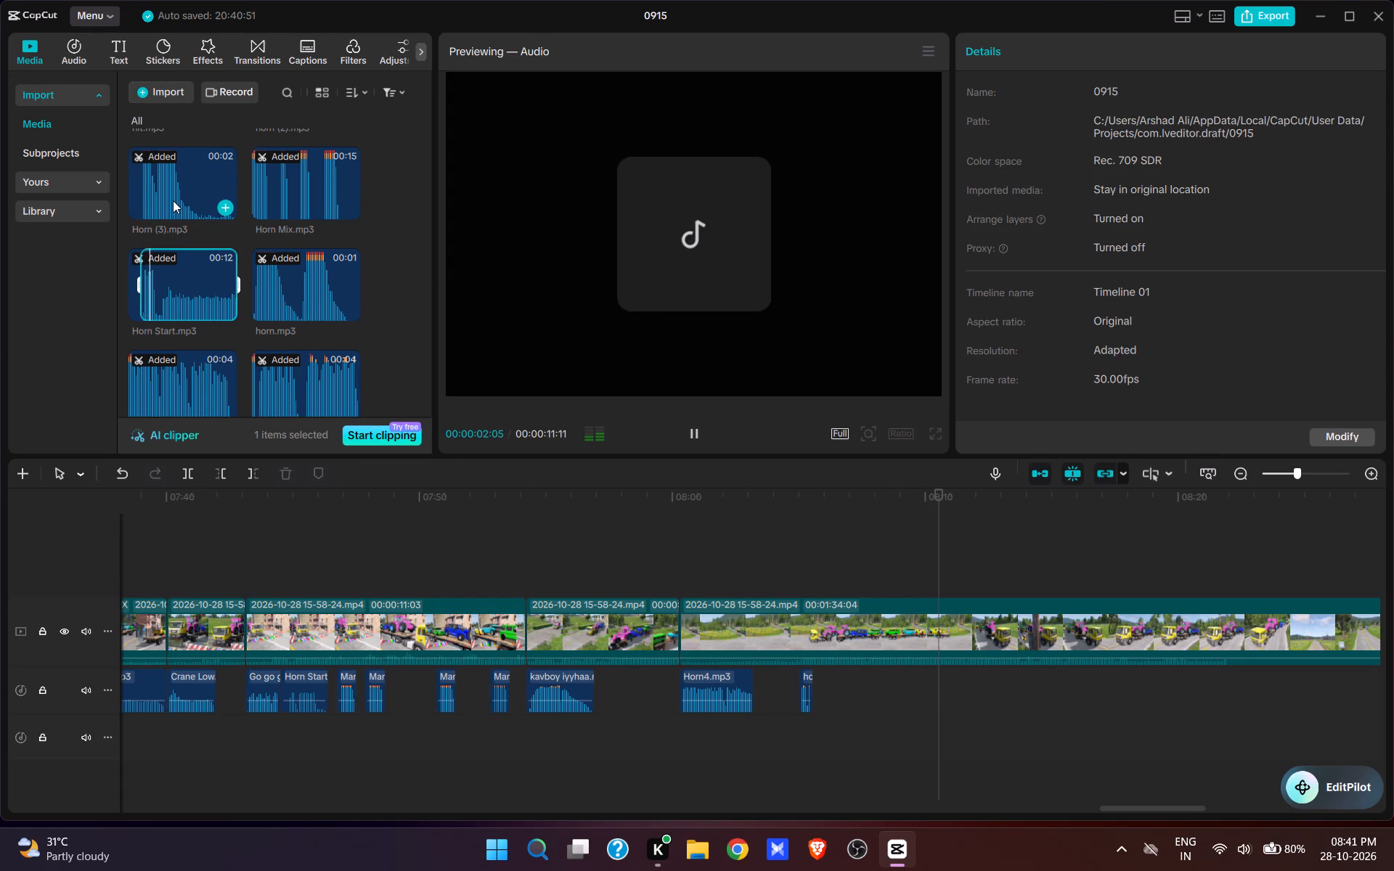
{"action": "left_click", "coordinate": [214, 205]}
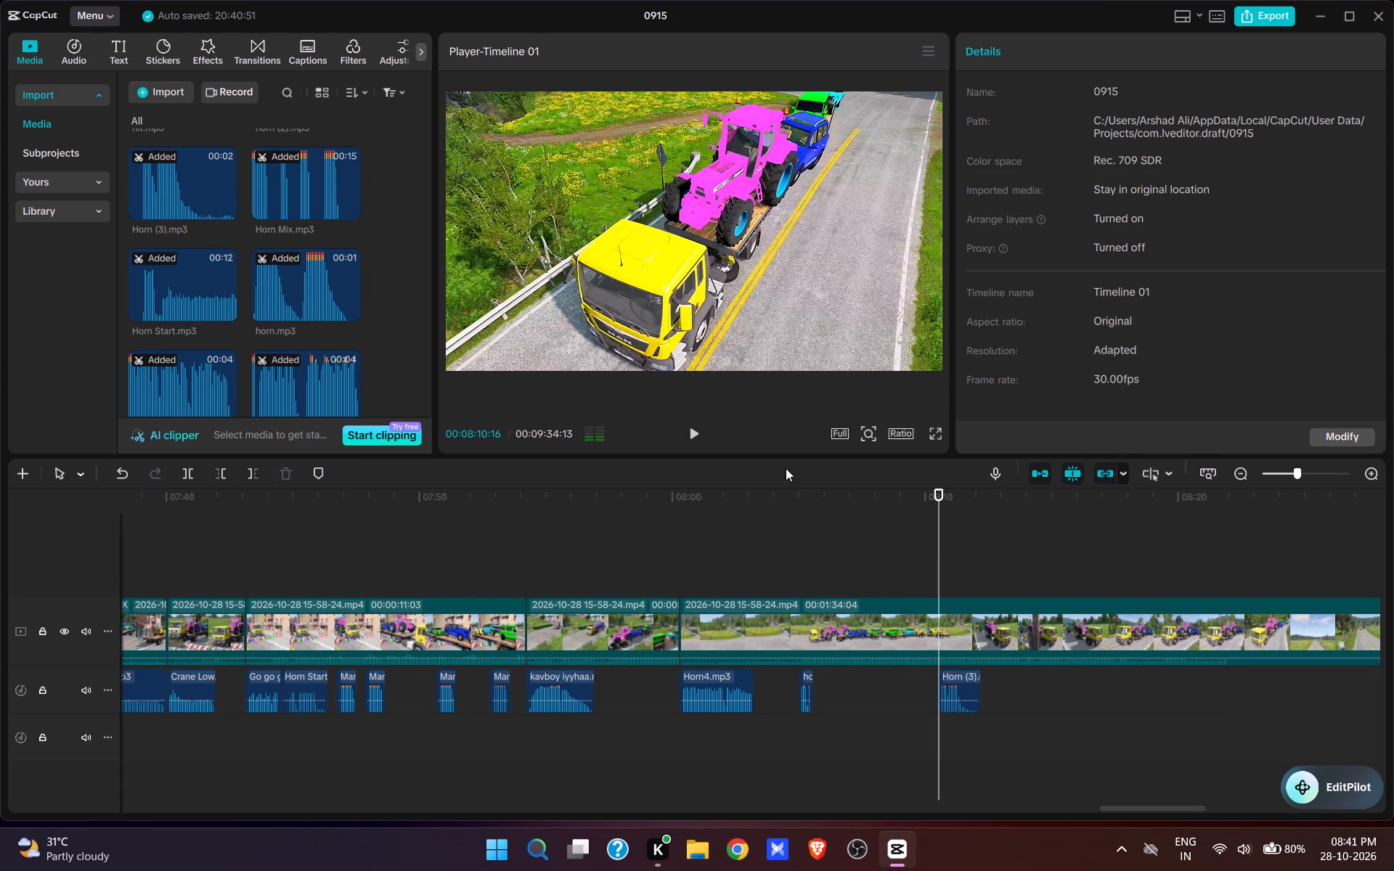
{"action": "key", "text": "space"}
{"action": "left_click", "coordinate": [705, 422]}
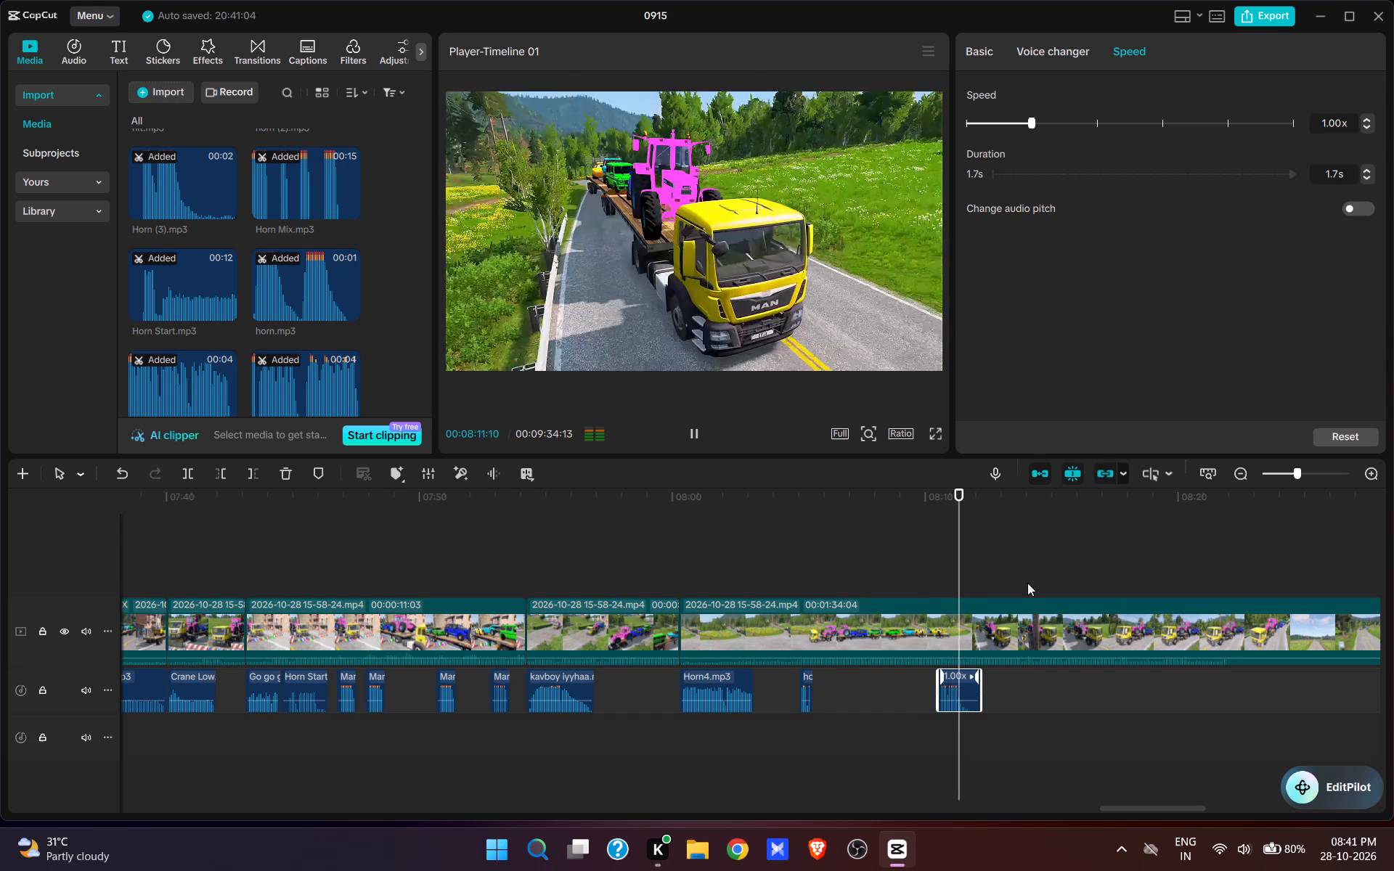
Preview Go go go go.mp3 and add go go1.mp3 at 00:08:13:15, where the truck passes the yellow curve sign and wooden pole.
{"action": "key", "text": "space"}
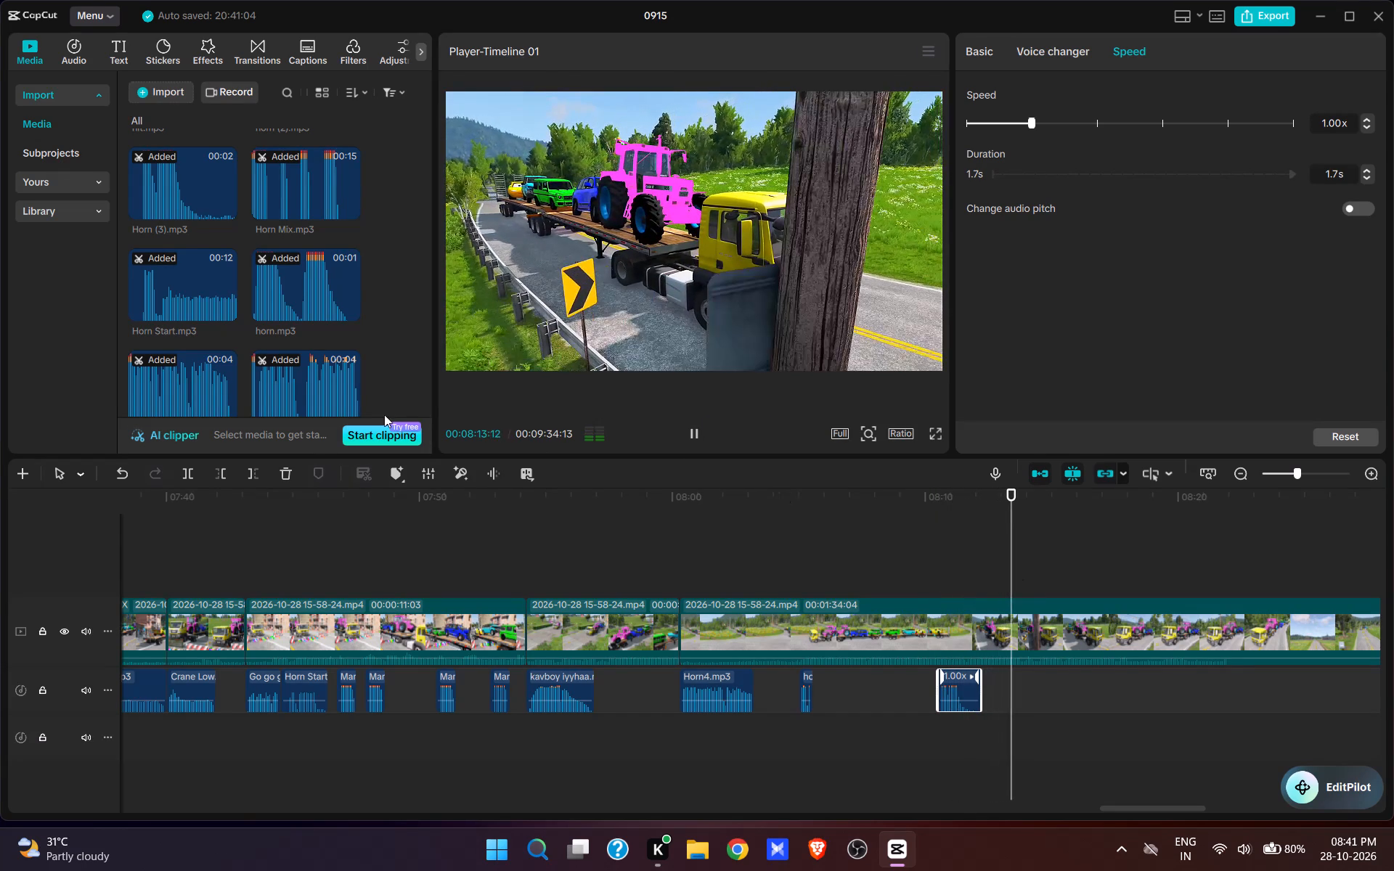
{"action": "scroll", "coordinate": [314, 329], "scroll_direction": "up", "scroll_amount": 8}
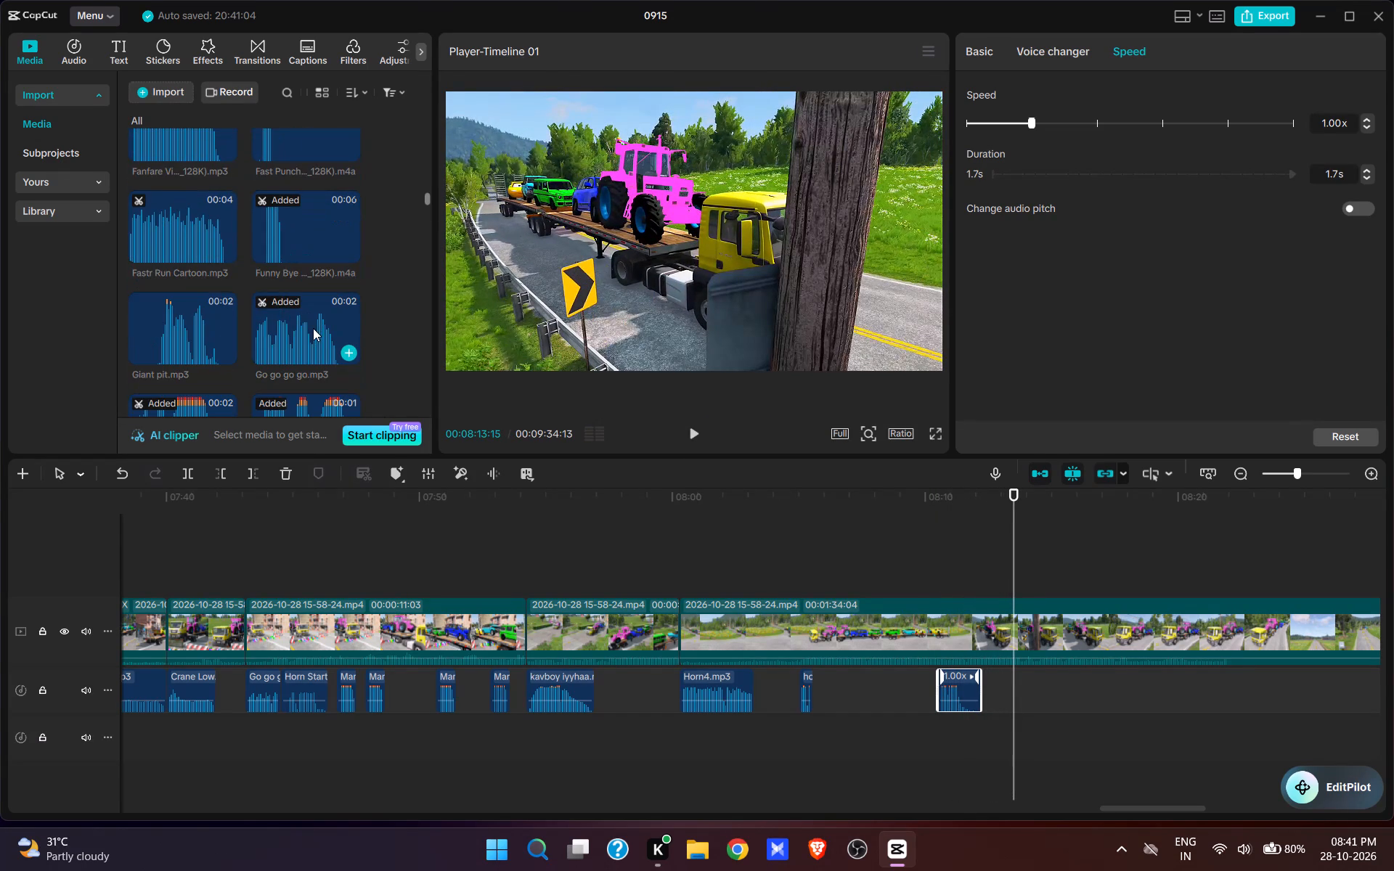
{"action": "left_click", "coordinate": [313, 328]}
{"action": "scroll", "coordinate": [190, 333], "scroll_direction": "down", "scroll_amount": 1}
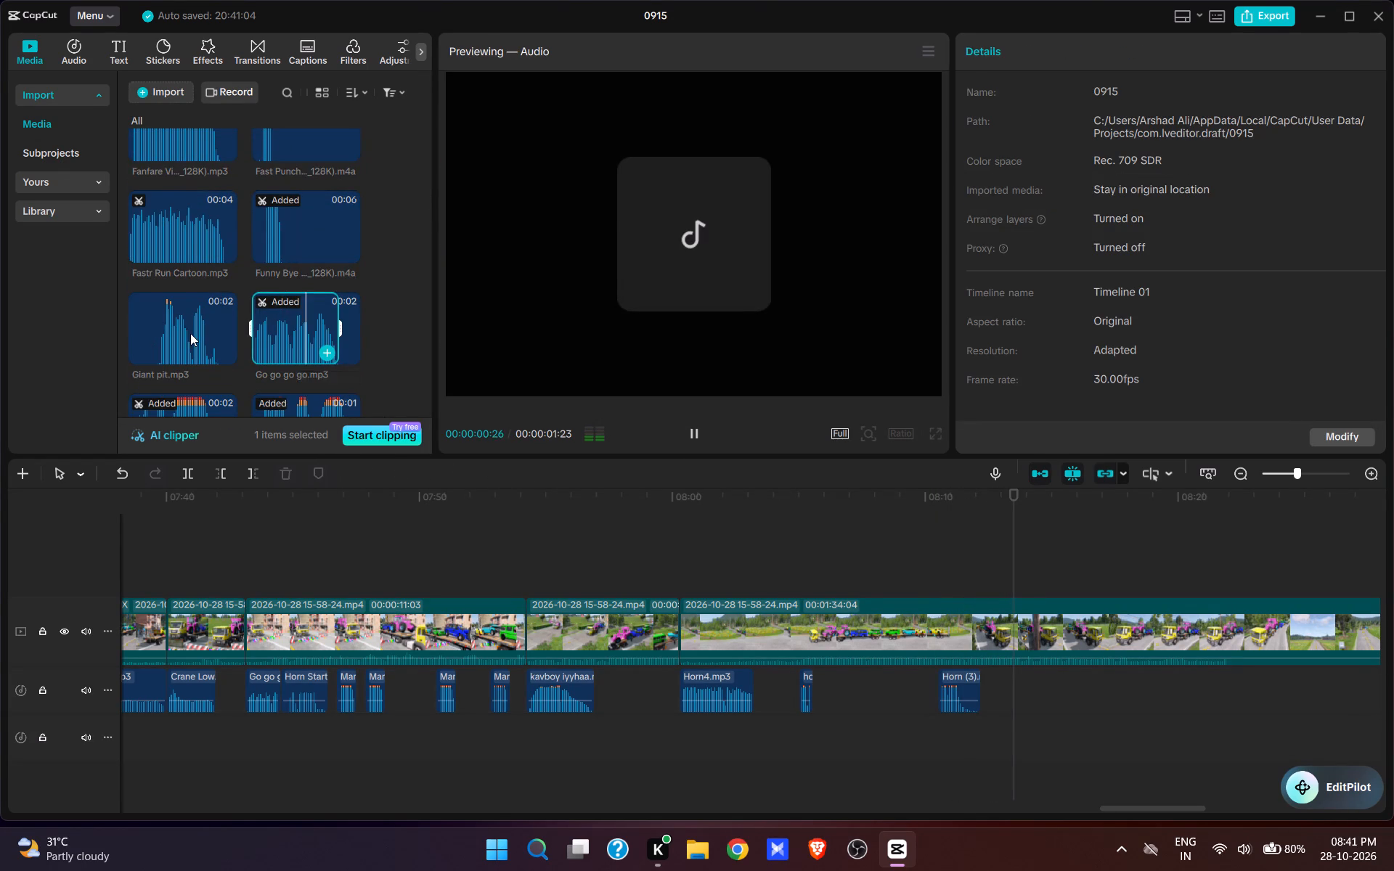
{"action": "scroll", "coordinate": [190, 333], "scroll_direction": "down", "scroll_amount": 1}
{"action": "left_click", "coordinate": [227, 295]}
{"action": "key", "text": "space"}
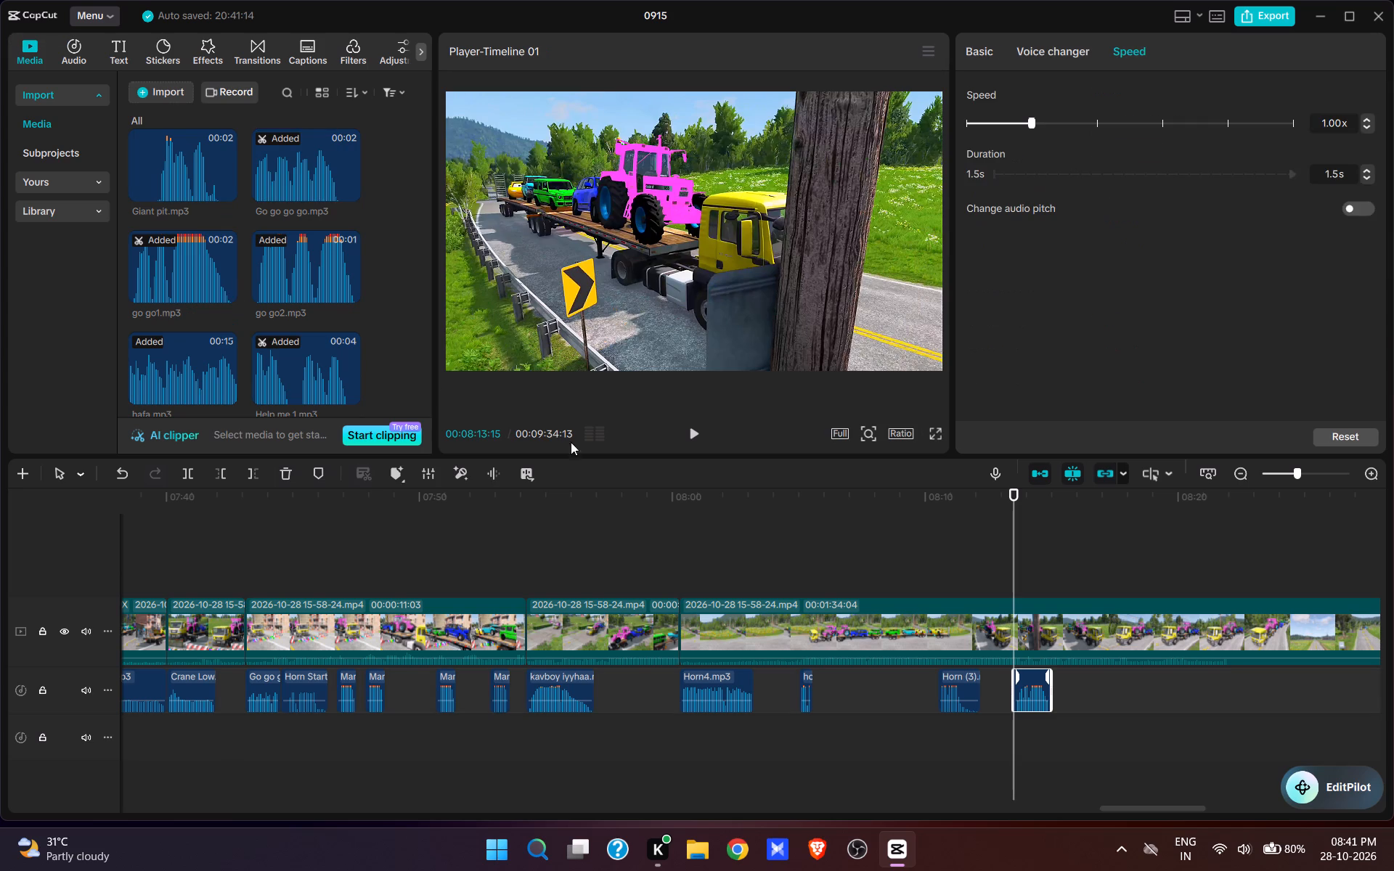
Add go go2.mp3 at 00:08:17:28, where the loaded truck comes out of the bend.
{"action": "left_click", "coordinate": [690, 435]}
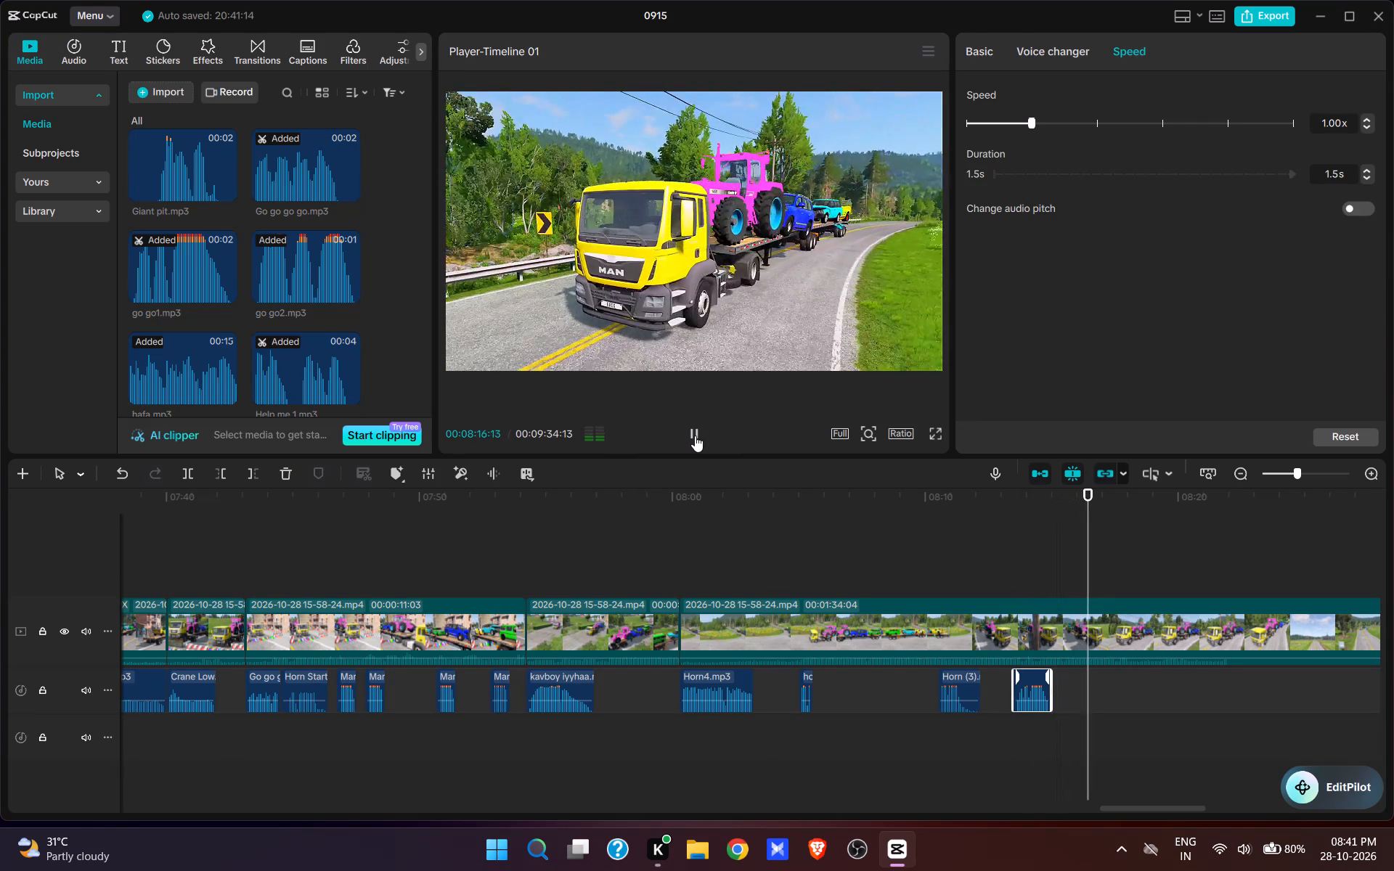
{"action": "key", "text": "space"}
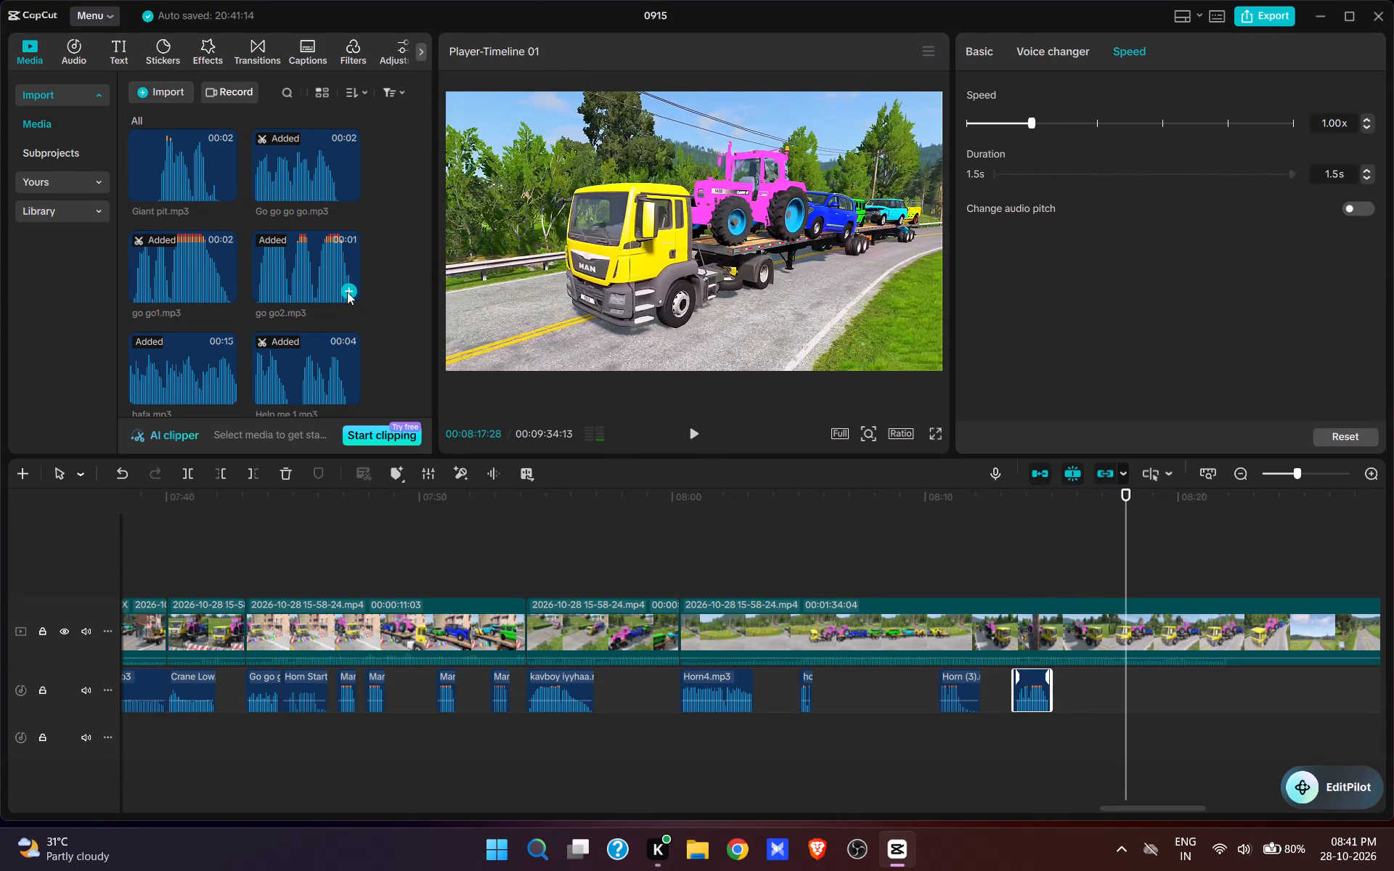
{"action": "left_click", "coordinate": [347, 291]}
Split the video at 00:08:21:21, while the truck is still driving along the guardrail.
{"action": "key", "text": "space"}
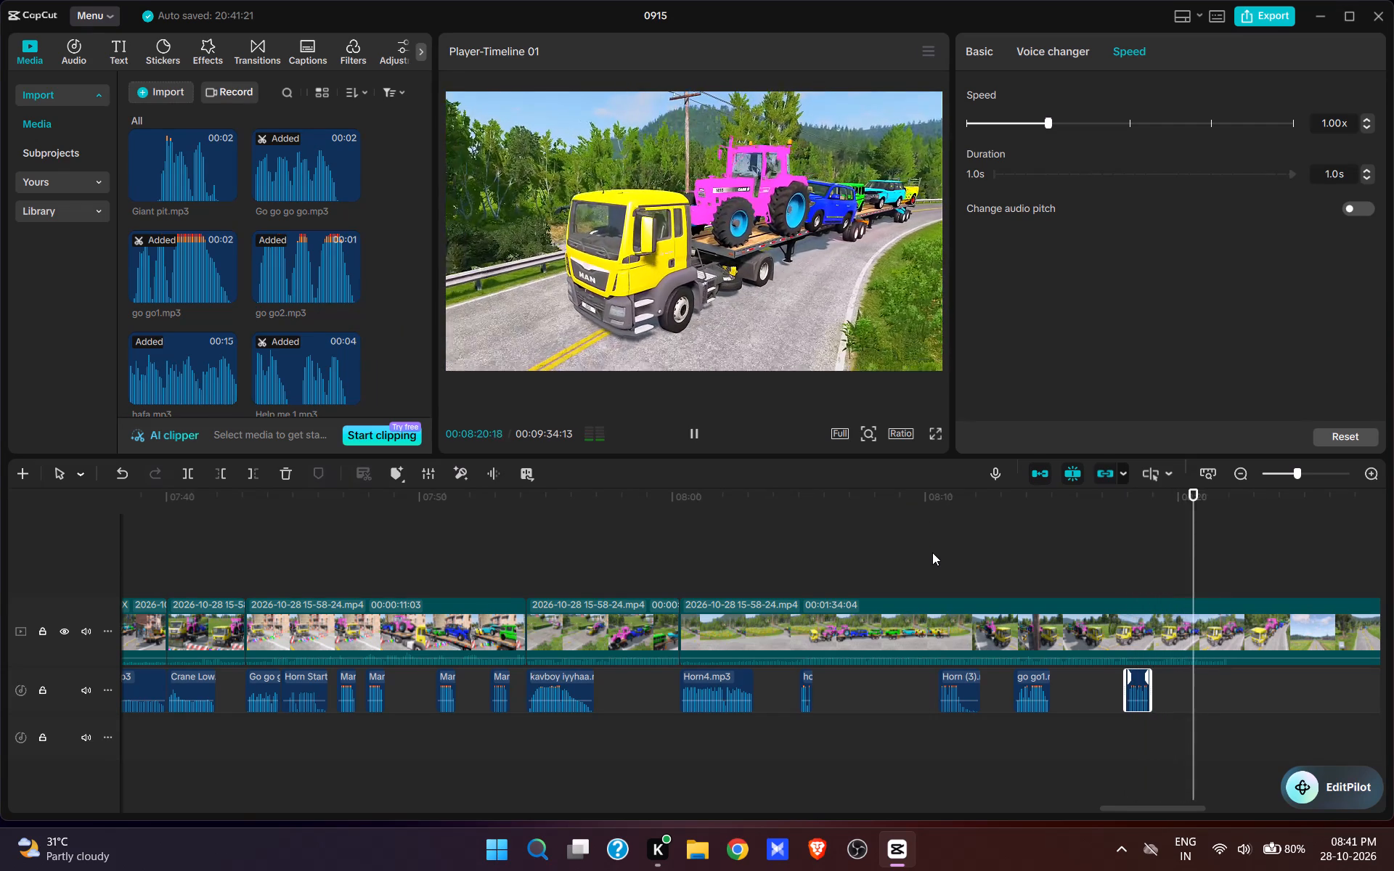
{"action": "key", "text": "space"}
{"action": "type", "text": "w"}
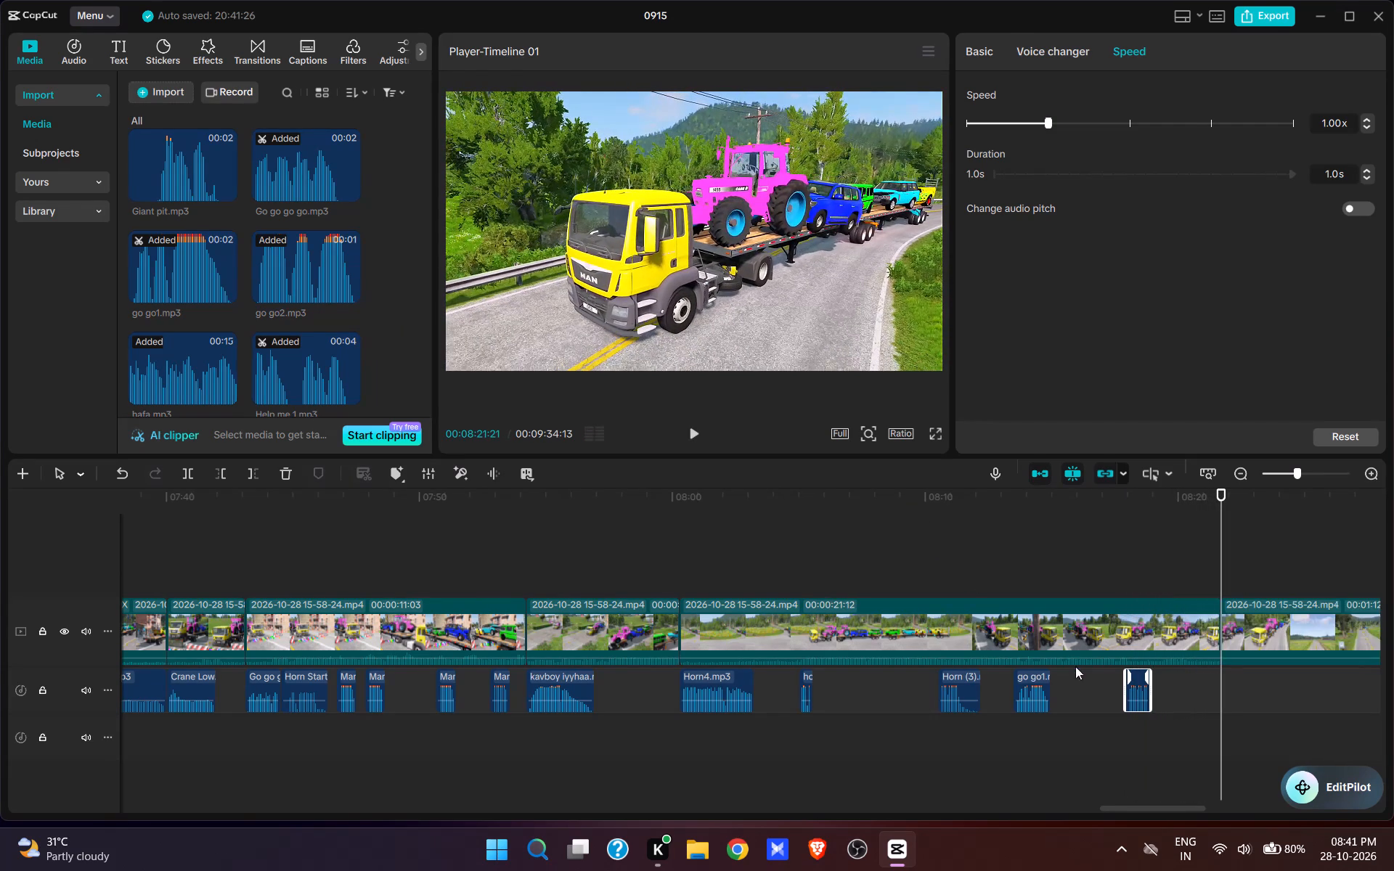
Add Signal 5.mp3 at 00:08:28:28, where the truck approaches head-on from far down the straight road.
{"action": "left_click_drag", "start_coordinate": [1059, 539], "coordinate": [924, 553]}
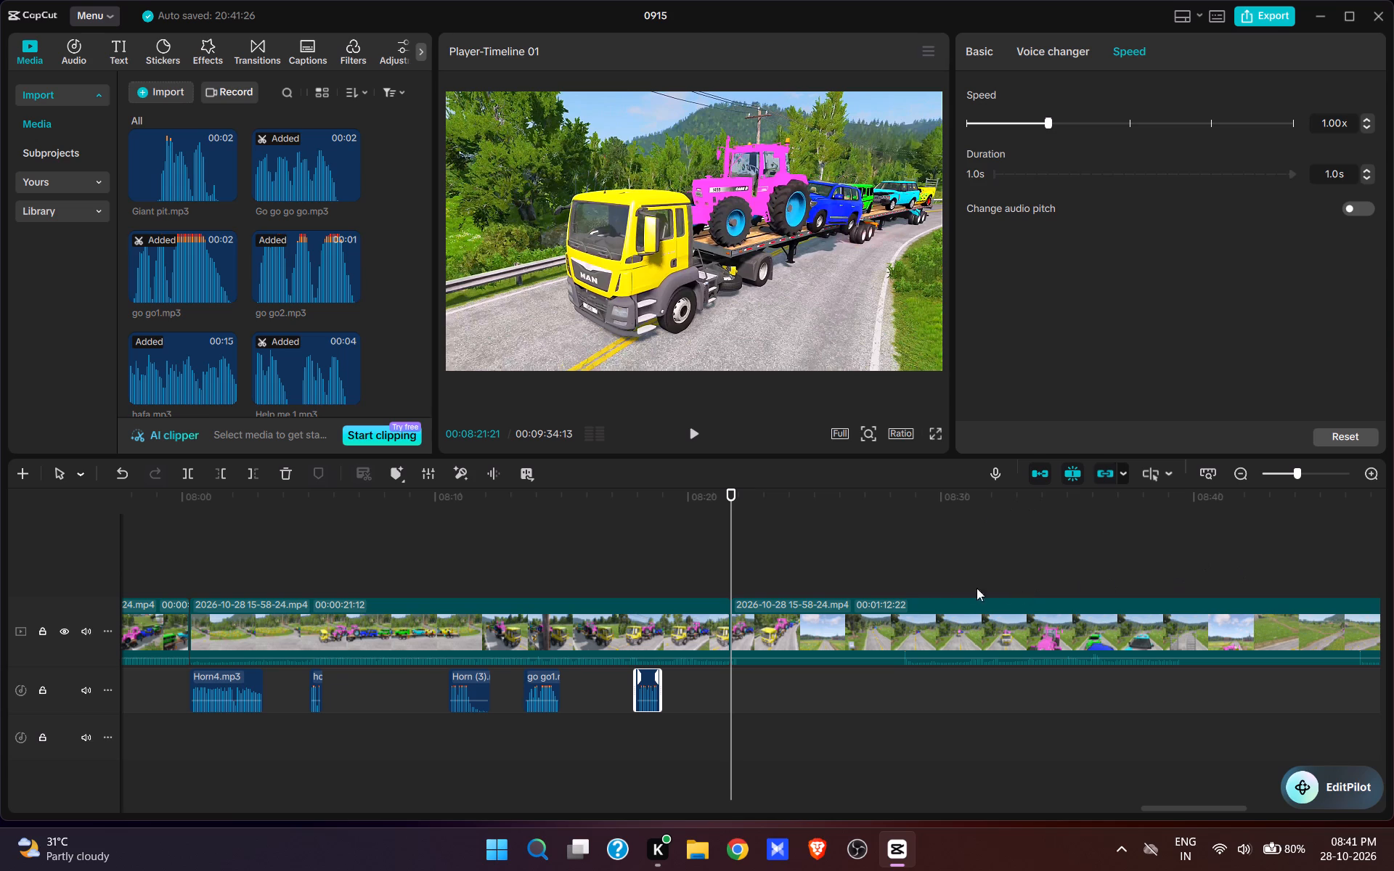
{"action": "left_click", "coordinate": [895, 576]}
{"action": "key", "text": "space"}
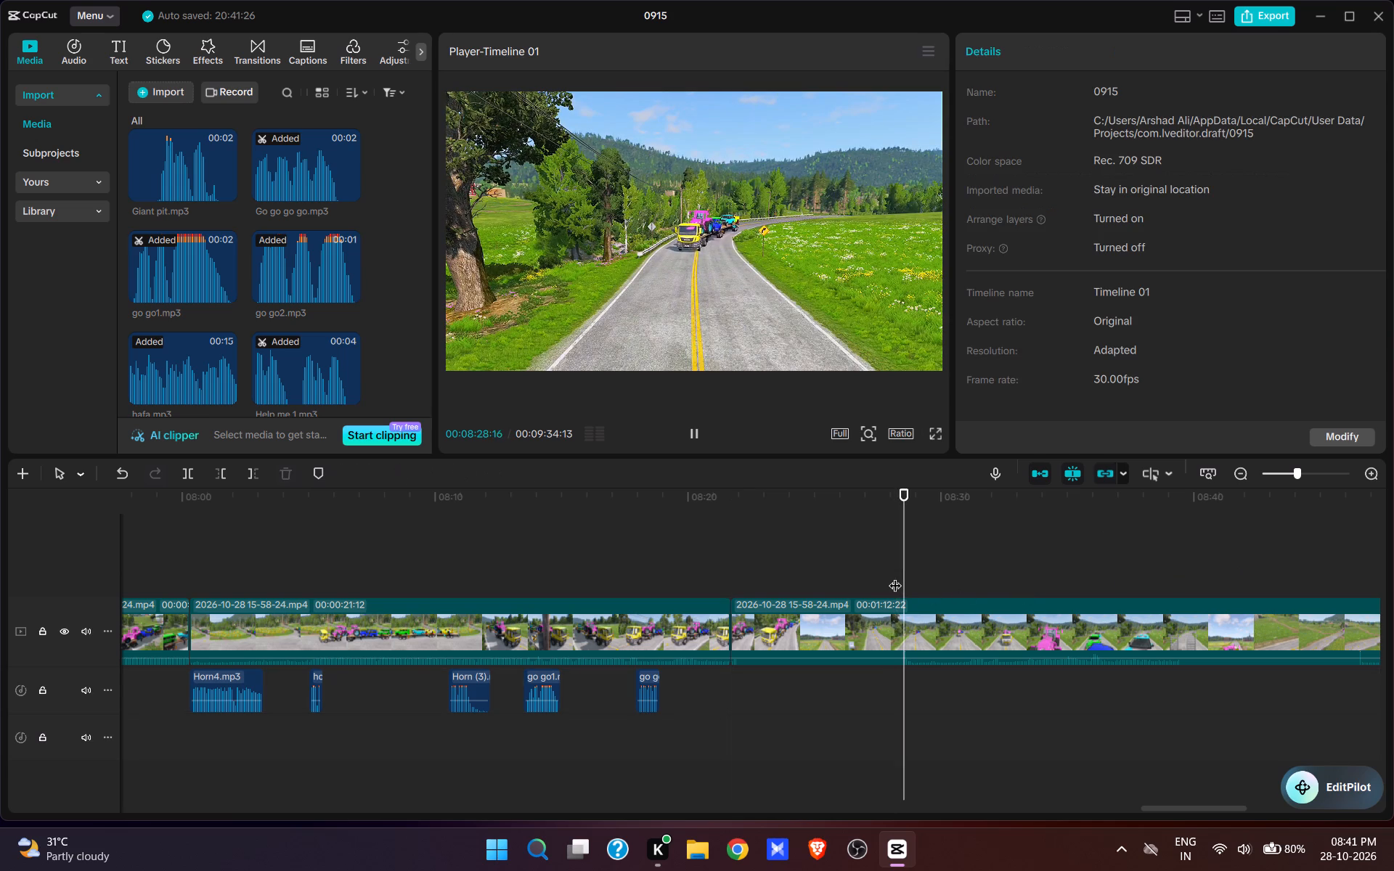
{"action": "key", "text": "space"}
{"action": "scroll", "coordinate": [334, 281], "scroll_direction": "down", "scroll_amount": 10}
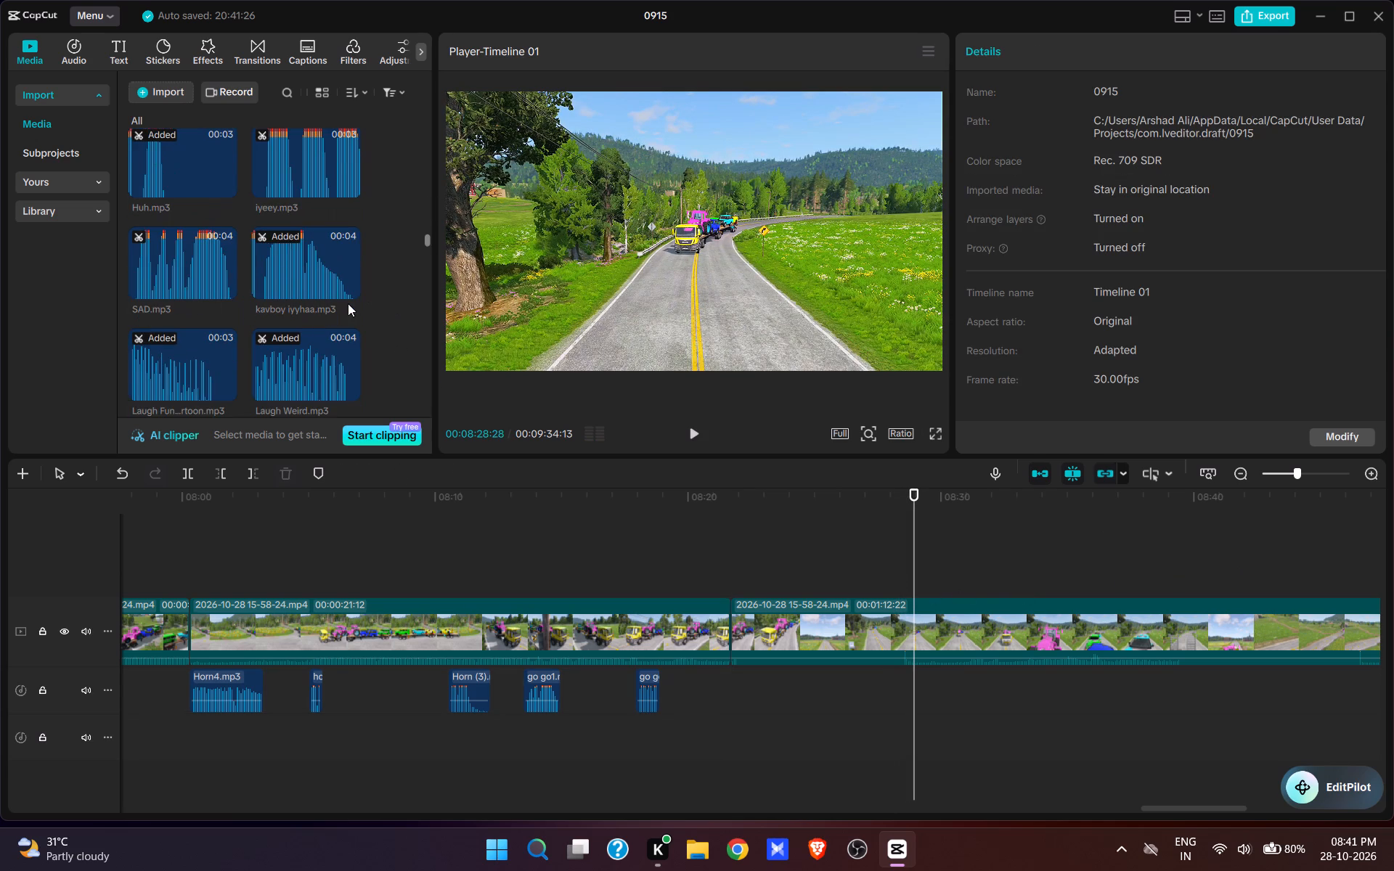
{"action": "scroll", "coordinate": [348, 303], "scroll_direction": "down", "scroll_amount": 10}
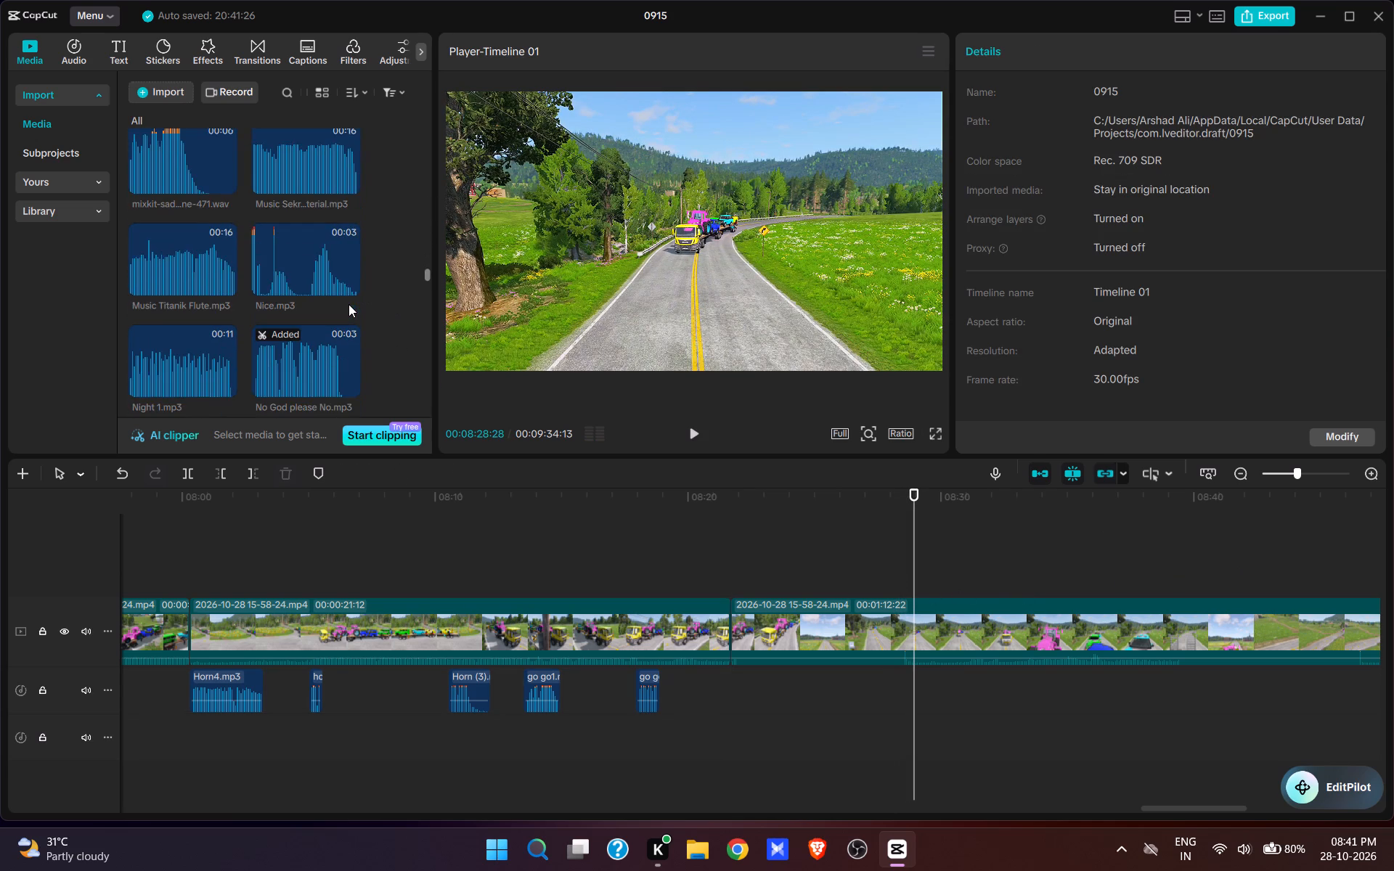
{"action": "scroll", "coordinate": [348, 304], "scroll_direction": "down", "scroll_amount": 15}
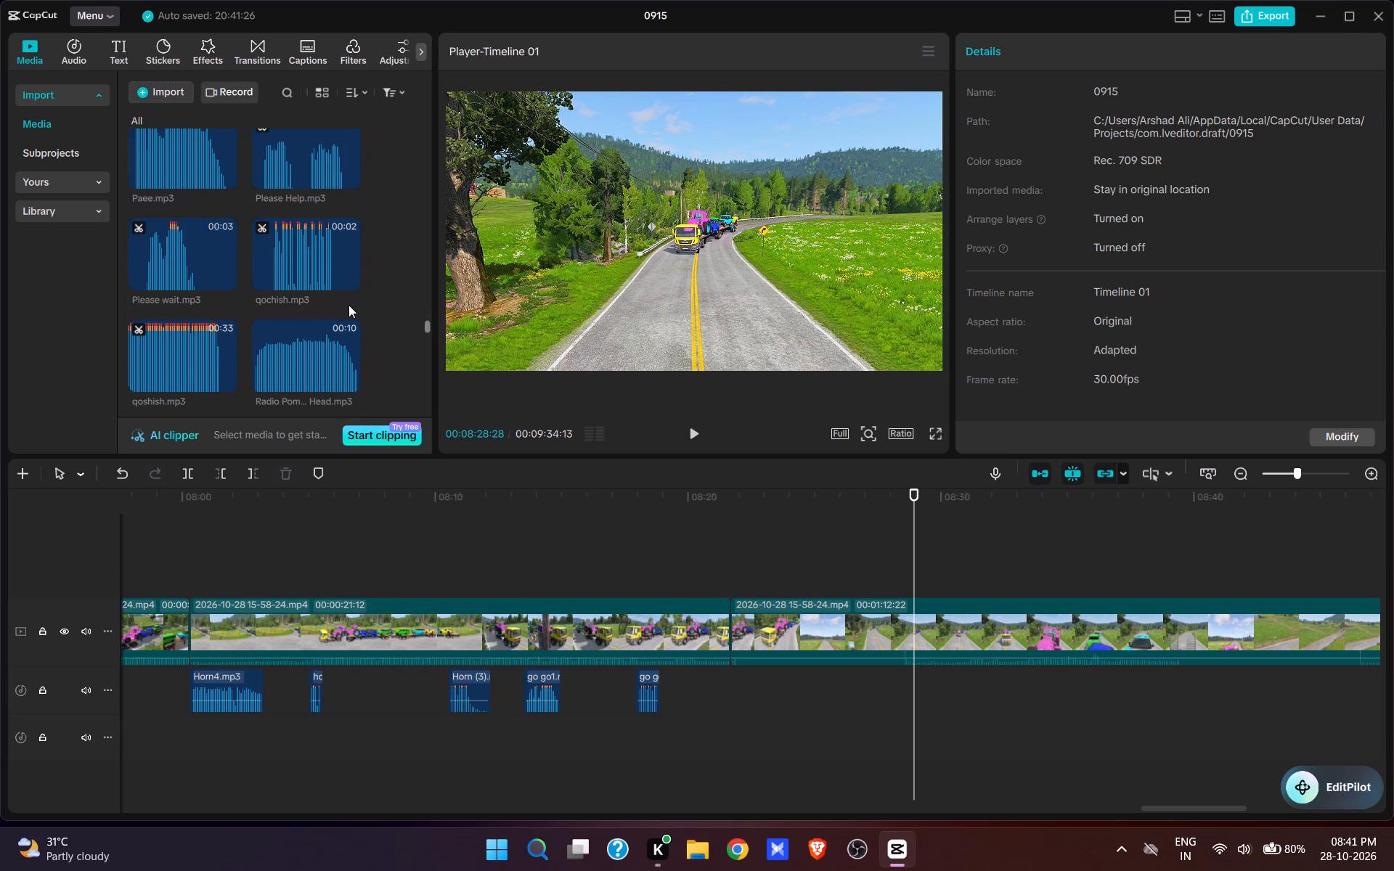
{"action": "scroll", "coordinate": [348, 305], "scroll_direction": "down", "scroll_amount": 3}
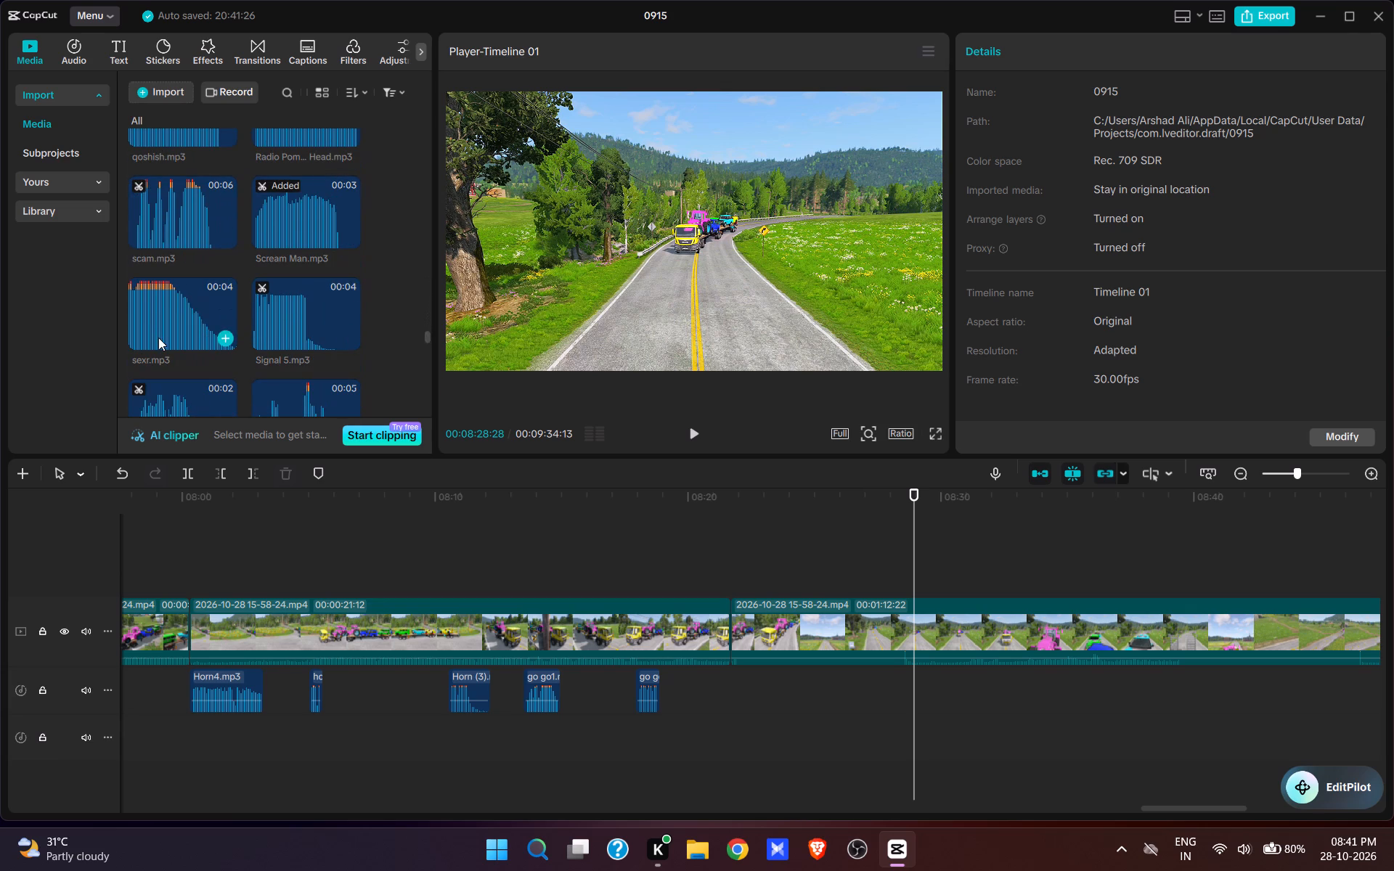
{"action": "left_click", "coordinate": [287, 325]}
{"action": "left_click", "coordinate": [316, 337]}
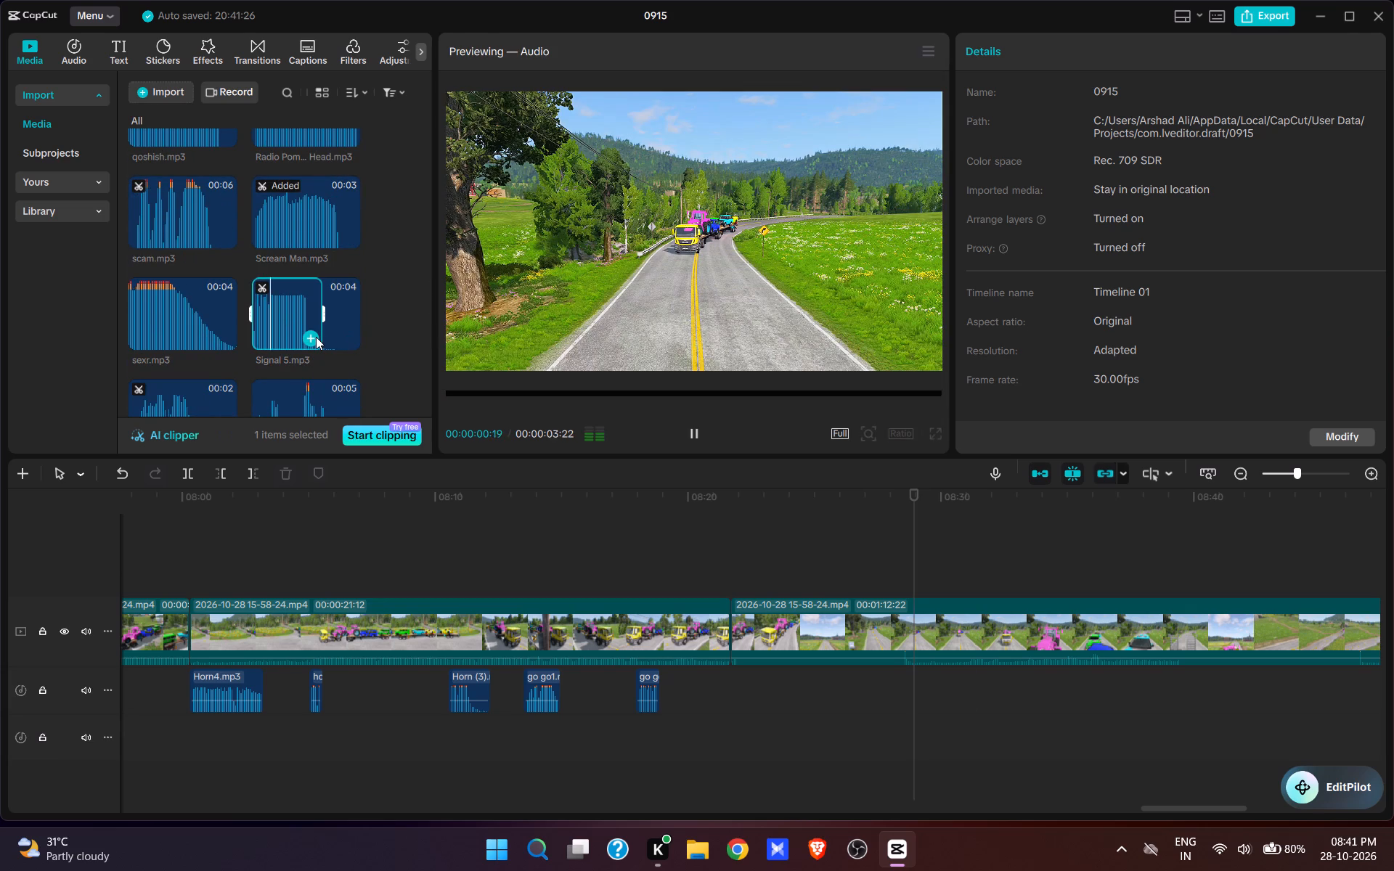
Review the trailer passing under the camera and split the video at 00:08:38:28, where its rear ramps leave the frame.
{"action": "left_click", "coordinate": [690, 441]}
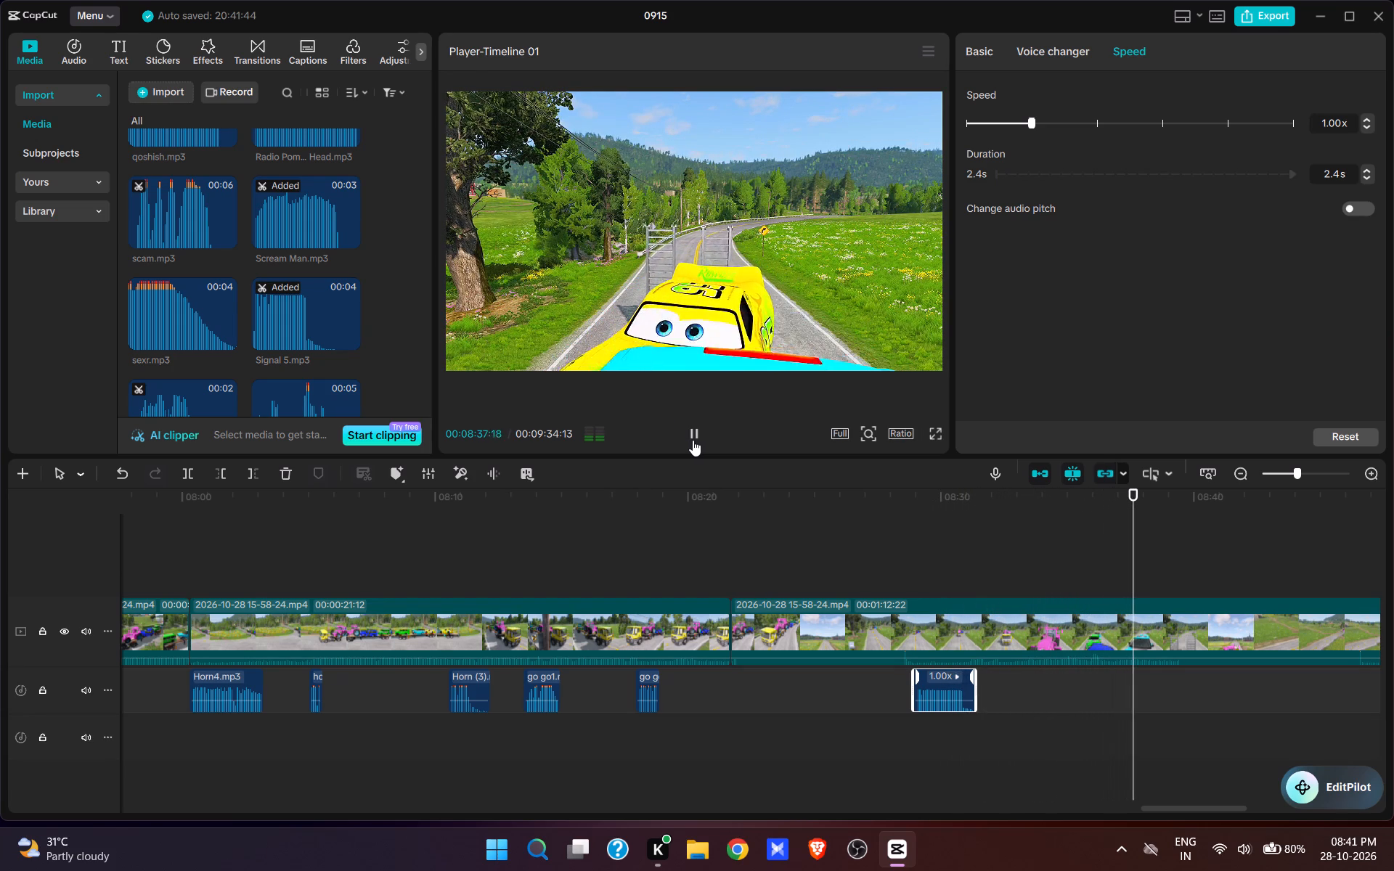
{"action": "key", "text": "space"}
{"action": "key", "text": "space"}
{"action": "key", "text": "space"}
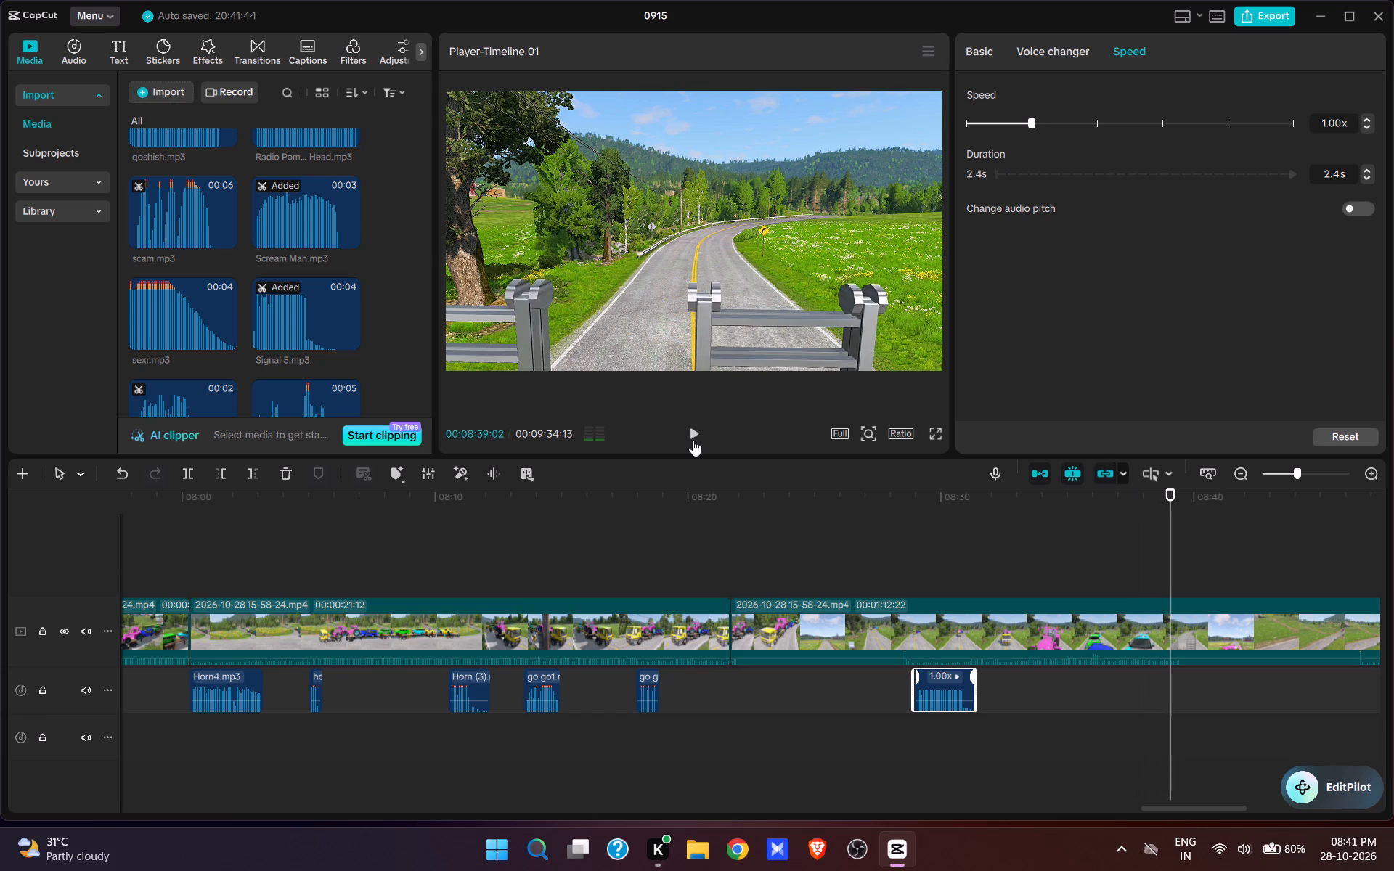
{"action": "left_click", "coordinate": [1100, 576]}
{"action": "key", "text": "space"}
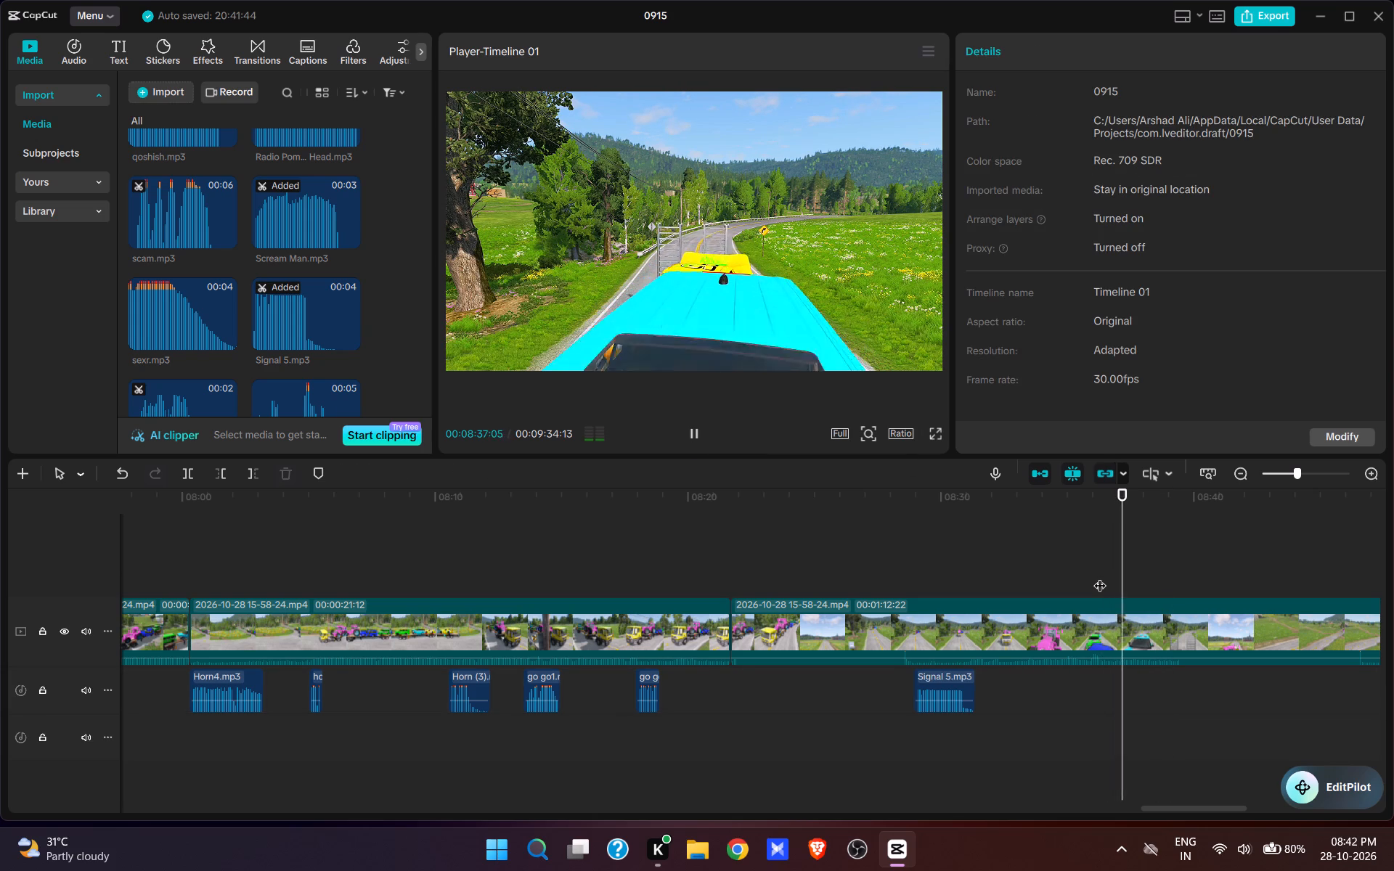
{"action": "key", "text": "space"}
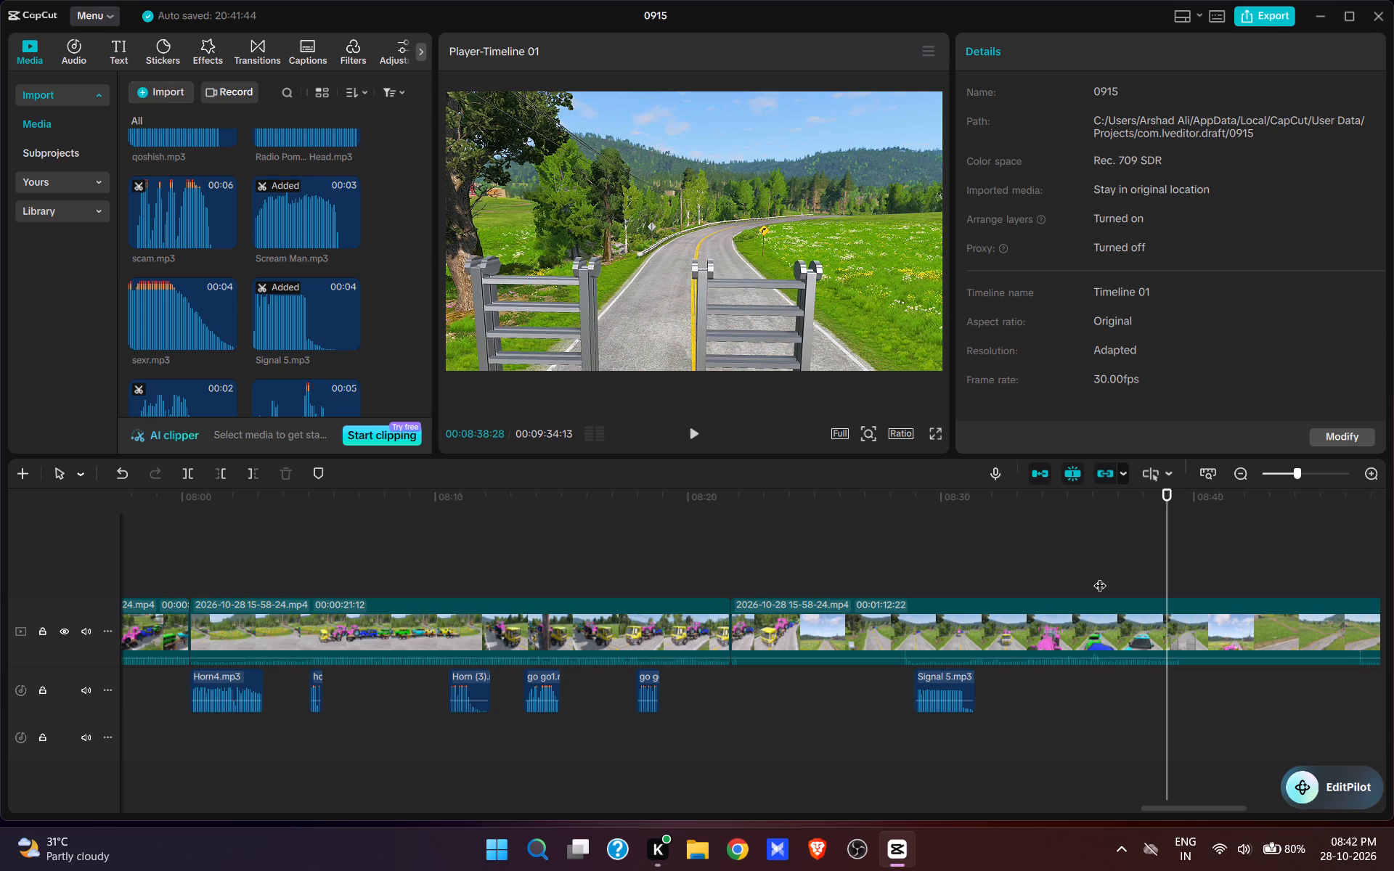
{"action": "left_click", "coordinate": [1100, 576]}
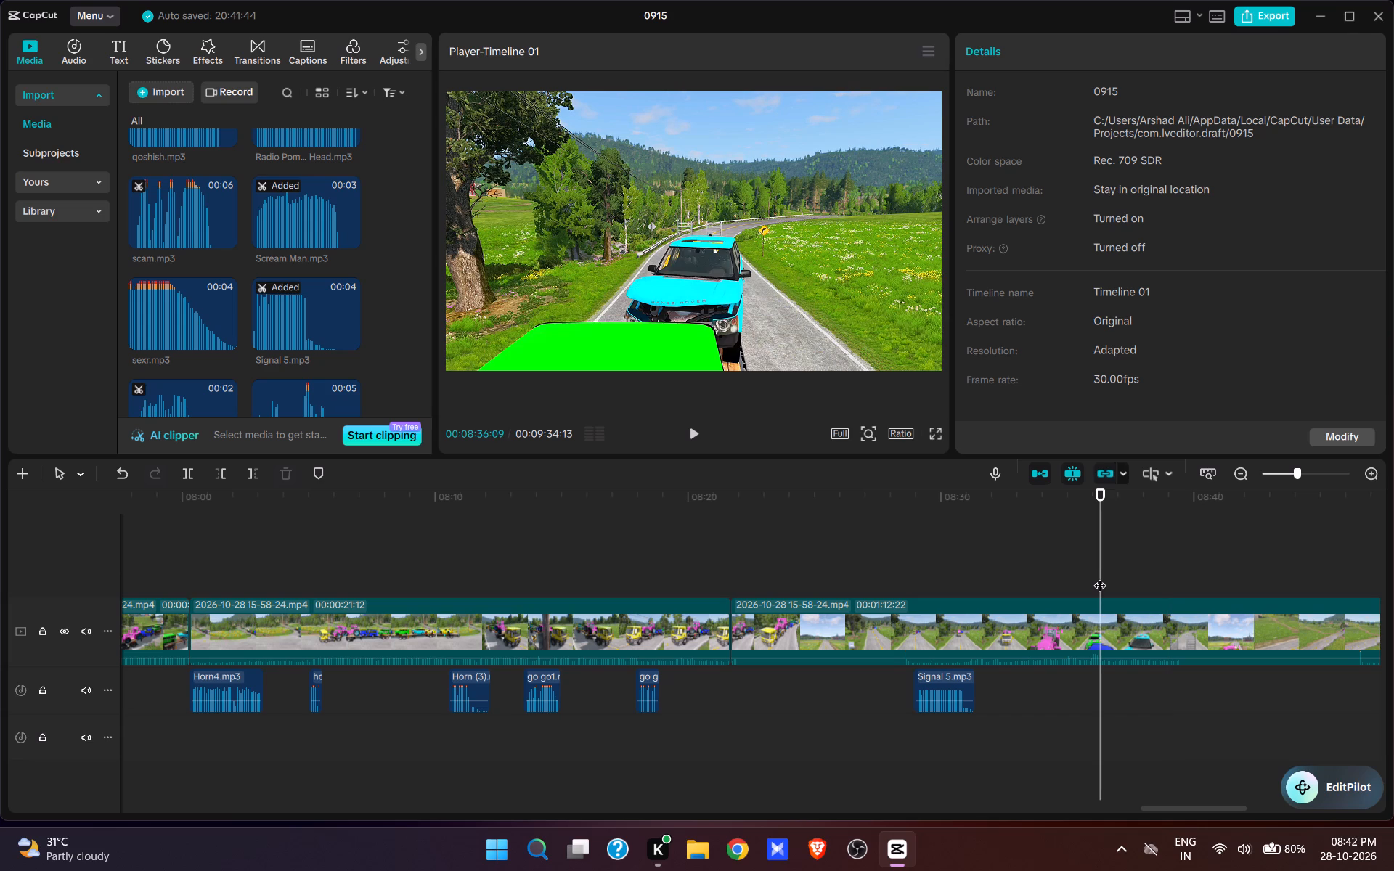
{"action": "key", "text": "space"}
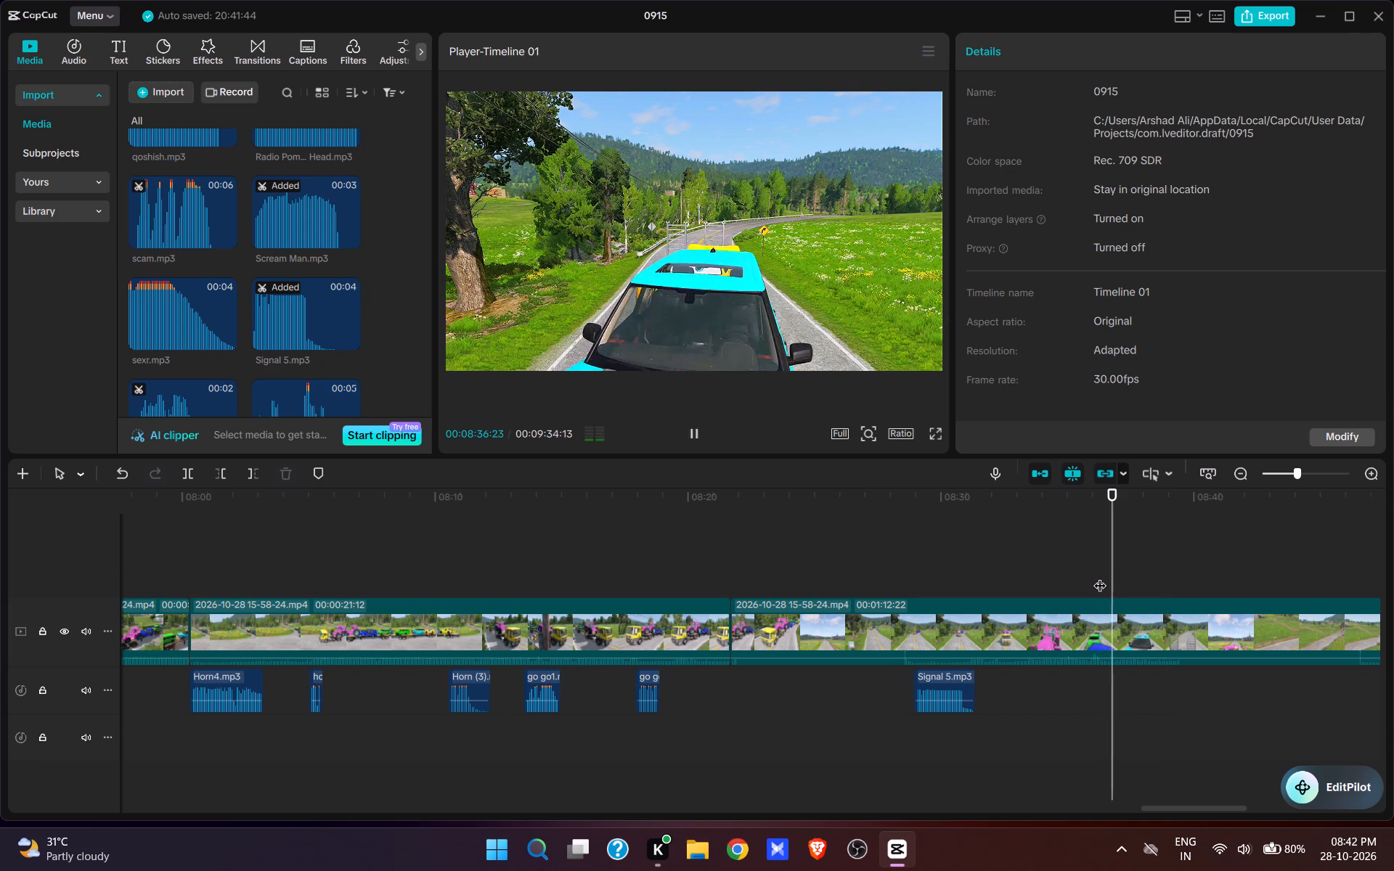
{"action": "key", "text": "space"}
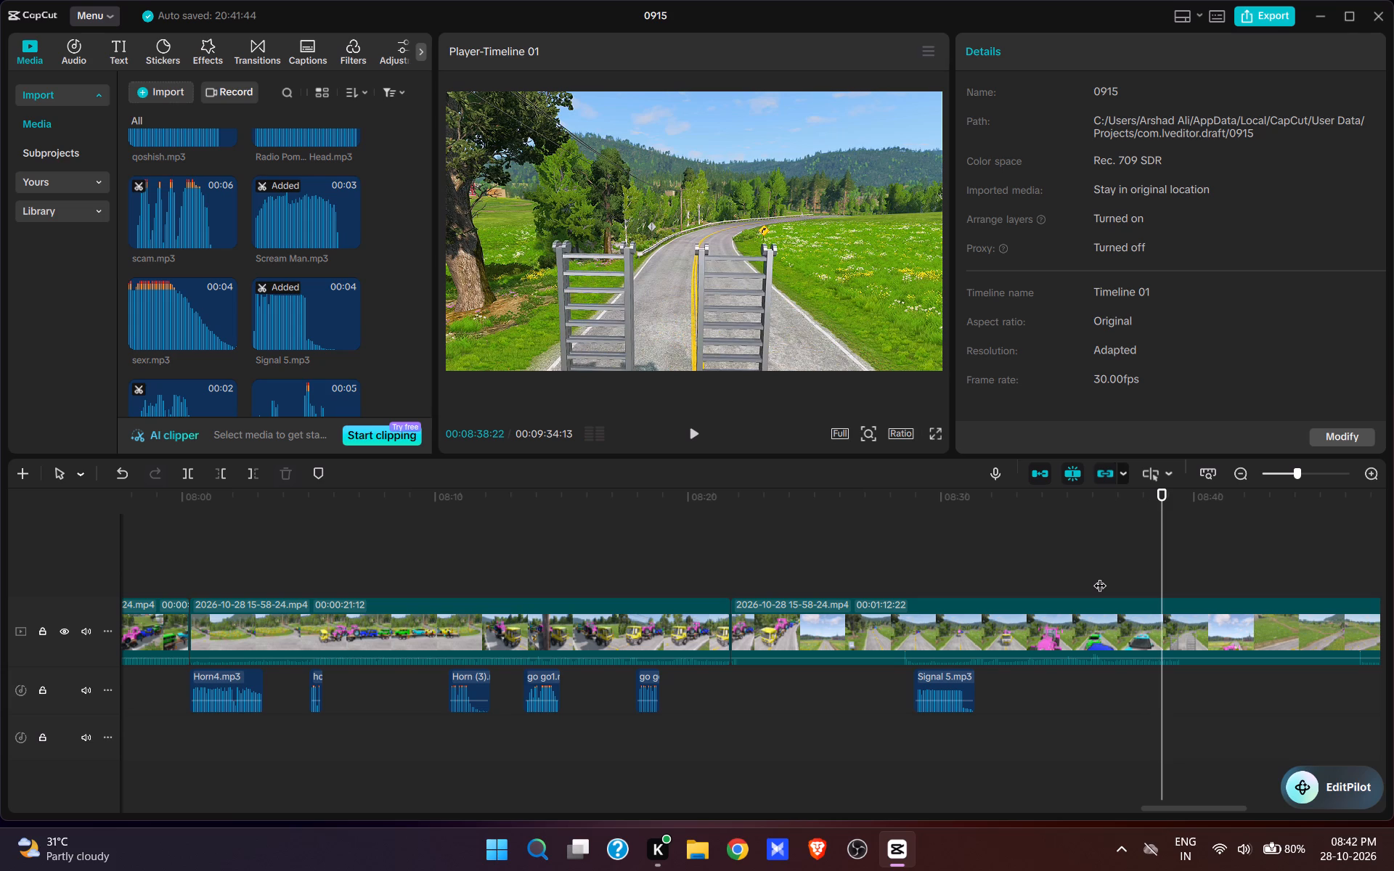
{"action": "left_click", "coordinate": [1100, 576]}
{"action": "key", "text": "space"}
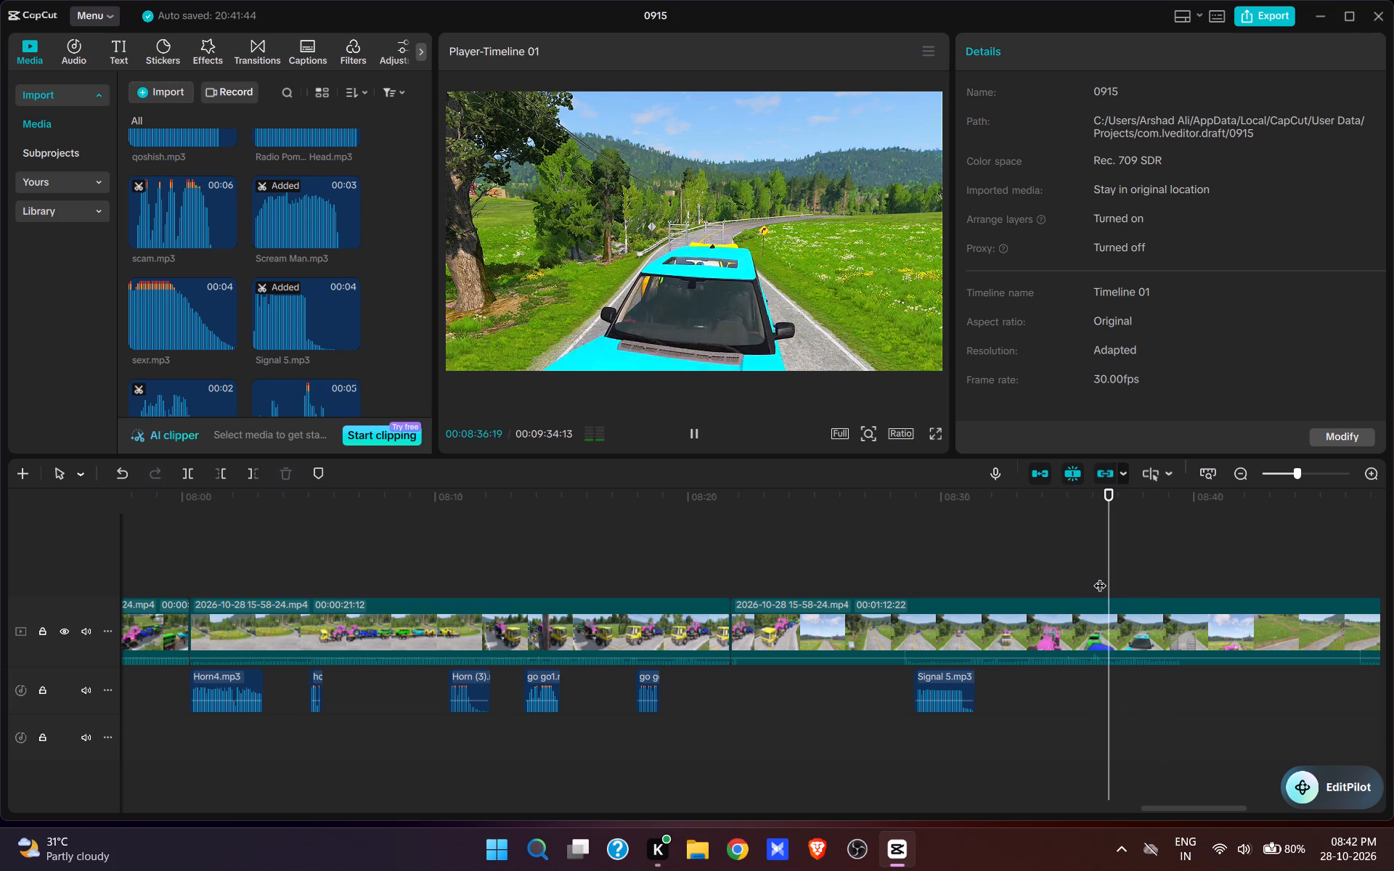
{"action": "key", "text": "space"}
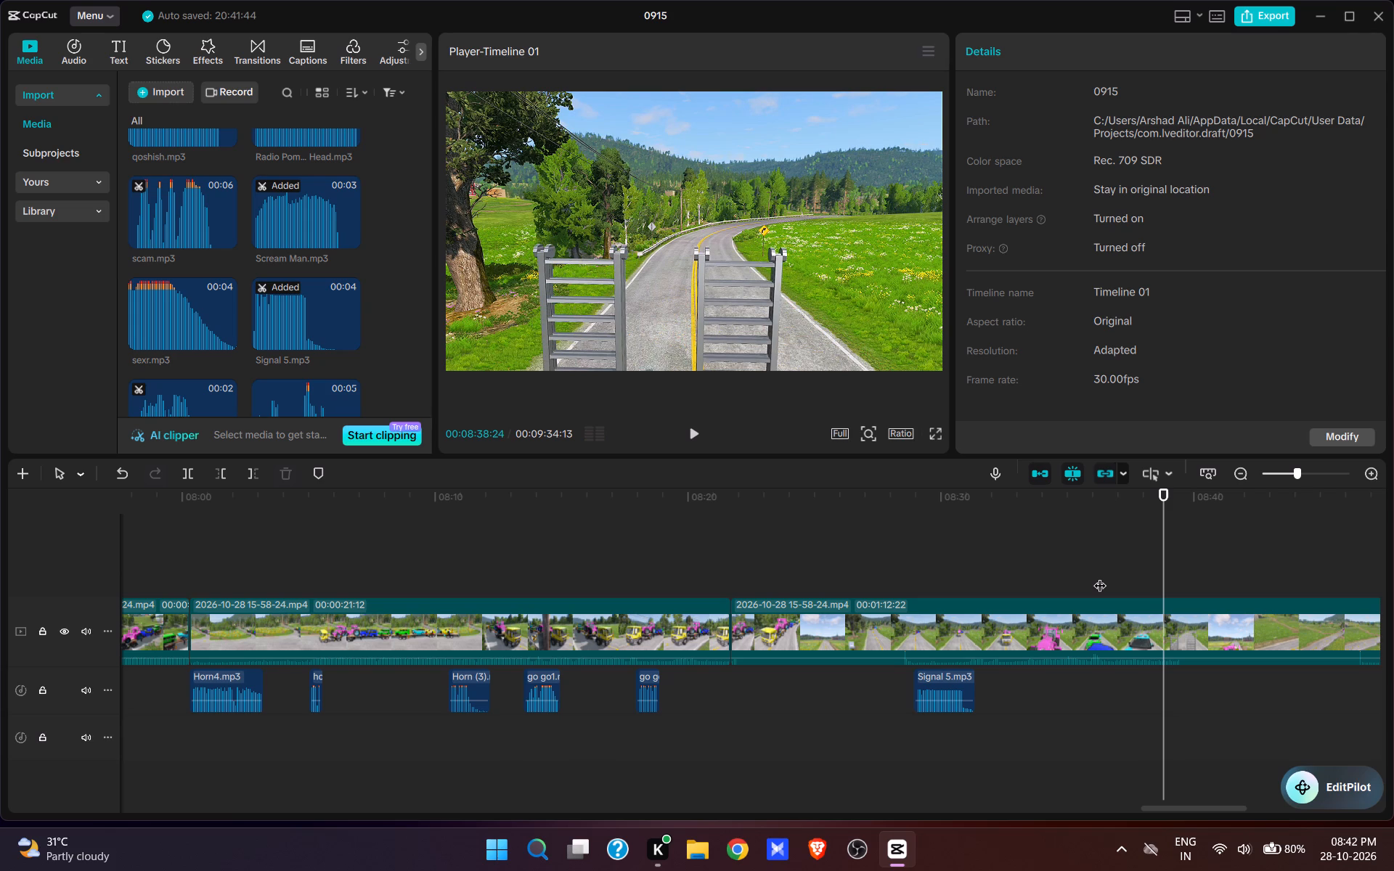
{"action": "left_click", "coordinate": [1100, 576]}
{"action": "key", "text": "space"}
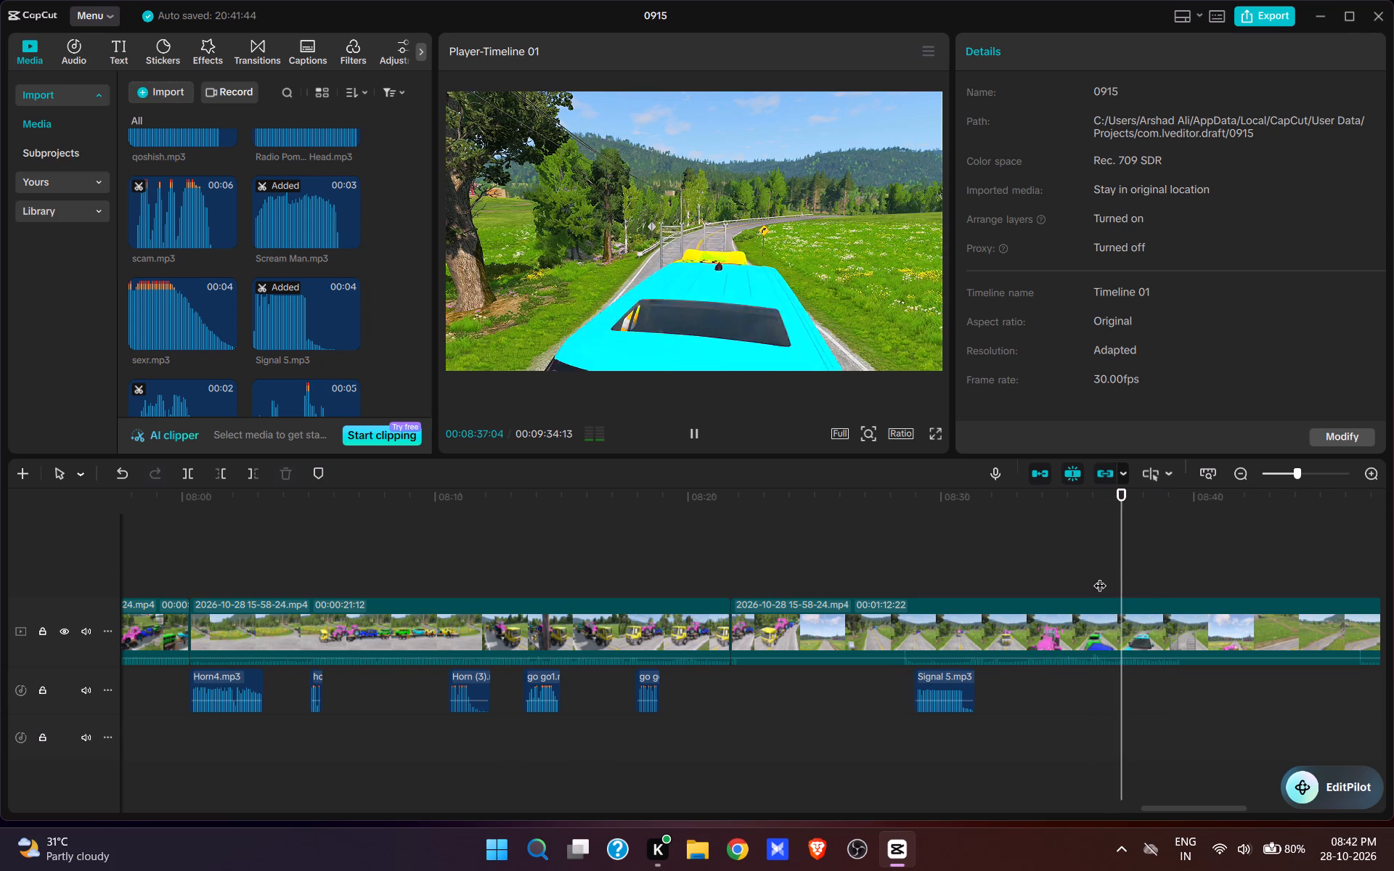
{"action": "key", "text": "space"}
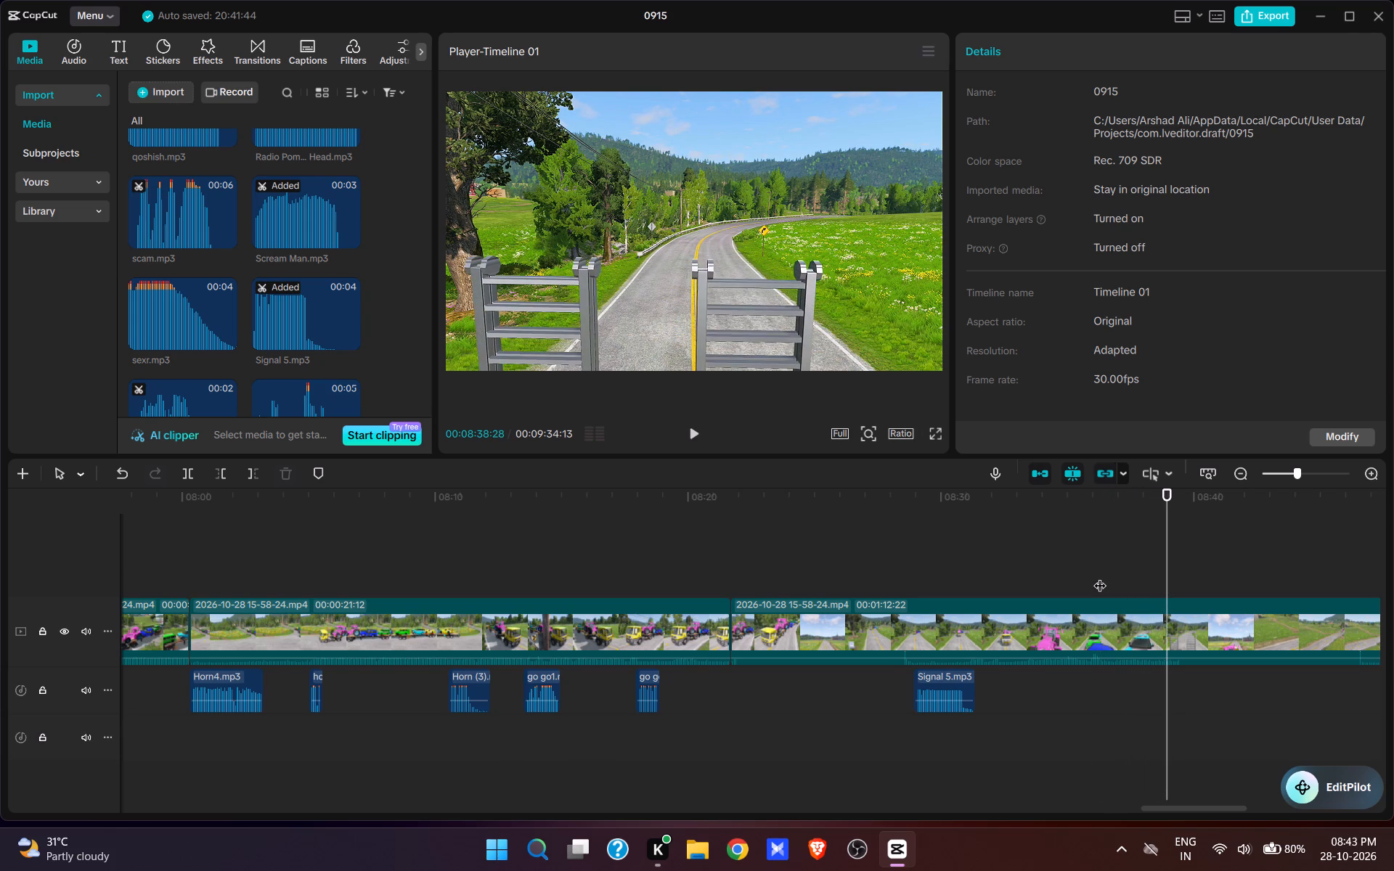
{"action": "key", "text": "w"}
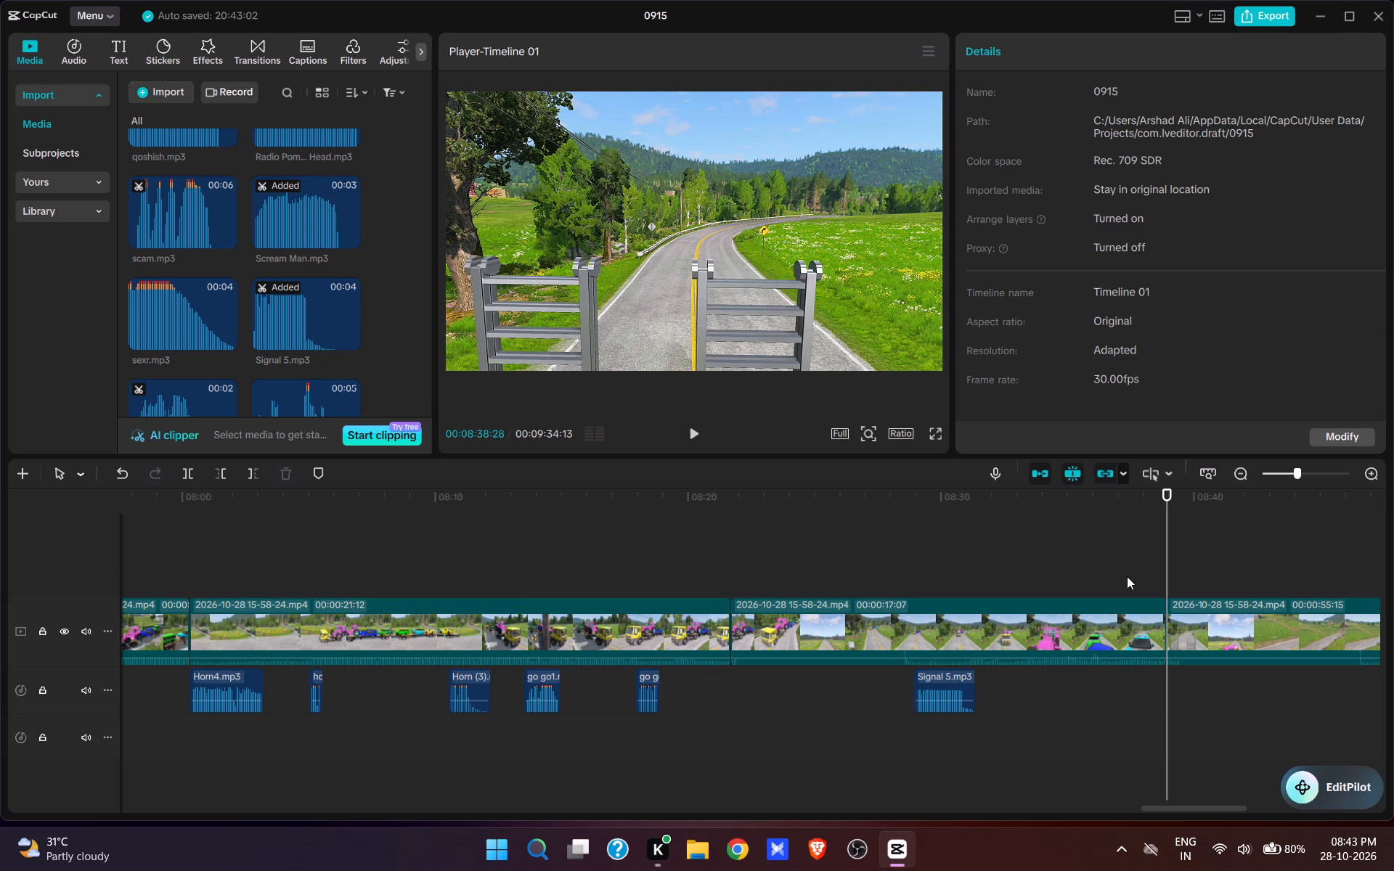
Remove the footage after the 00:08:38:28 split up to about 00:08:47, where the truck enters the wide field view.
{"action": "left_click_drag", "start_coordinate": [1197, 579], "coordinate": [1210, 598]}
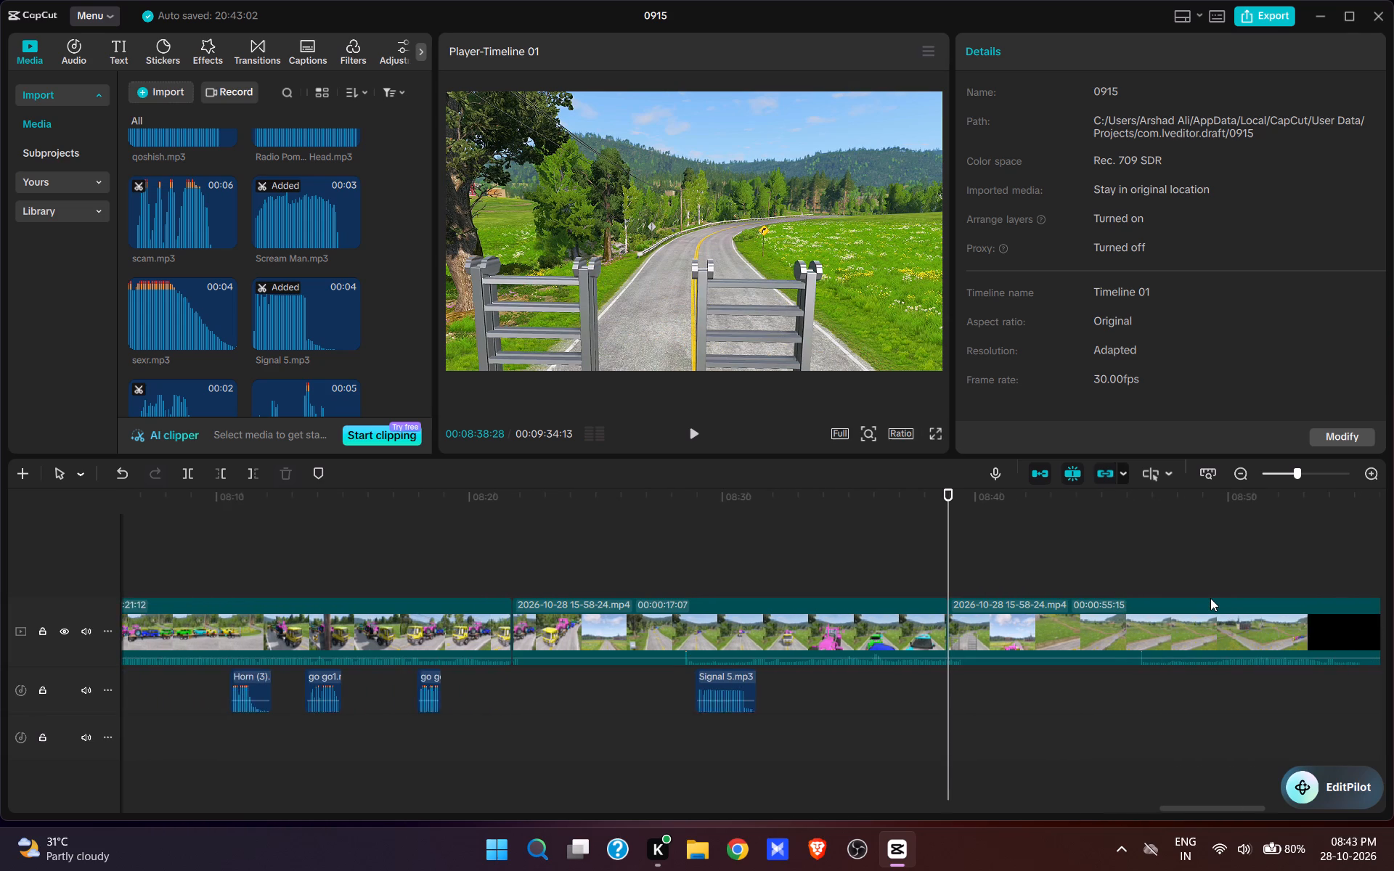
{"action": "left_click", "coordinate": [1104, 554]}
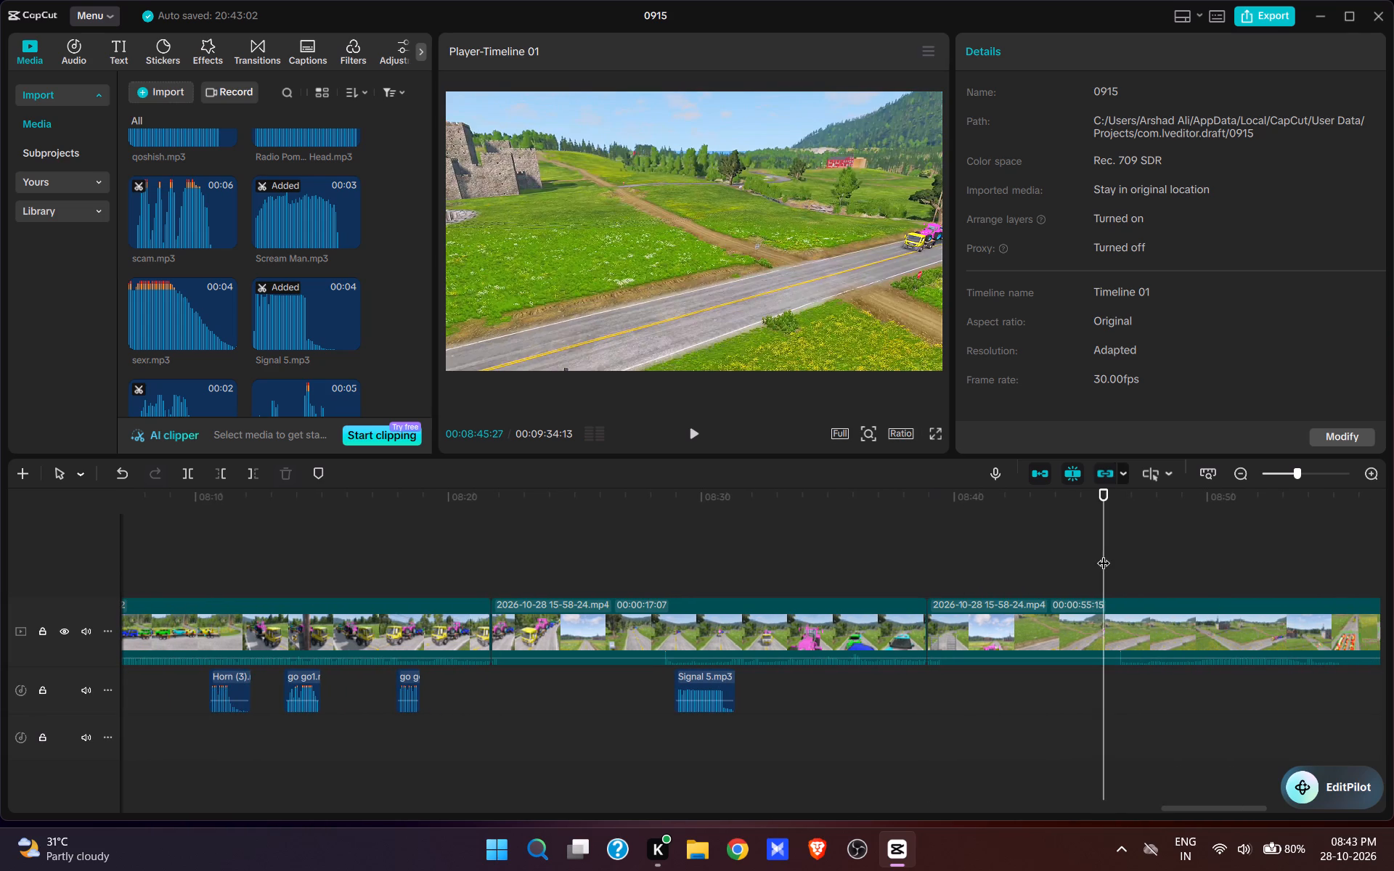
{"action": "key", "text": "space"}
{"action": "key", "text": "Right"}
{"action": "key", "text": "space"}
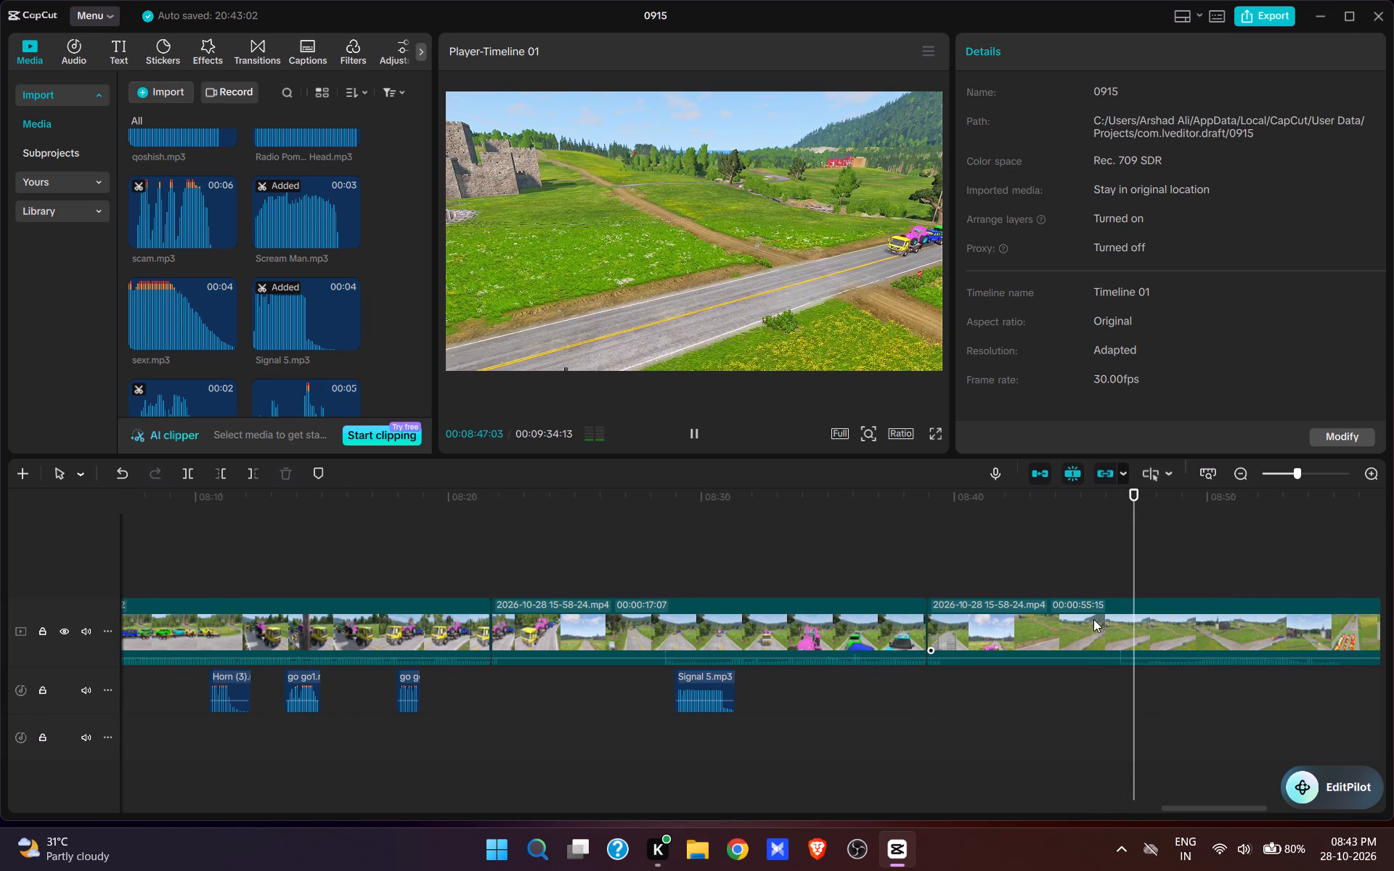
{"action": "key", "text": "Return"}
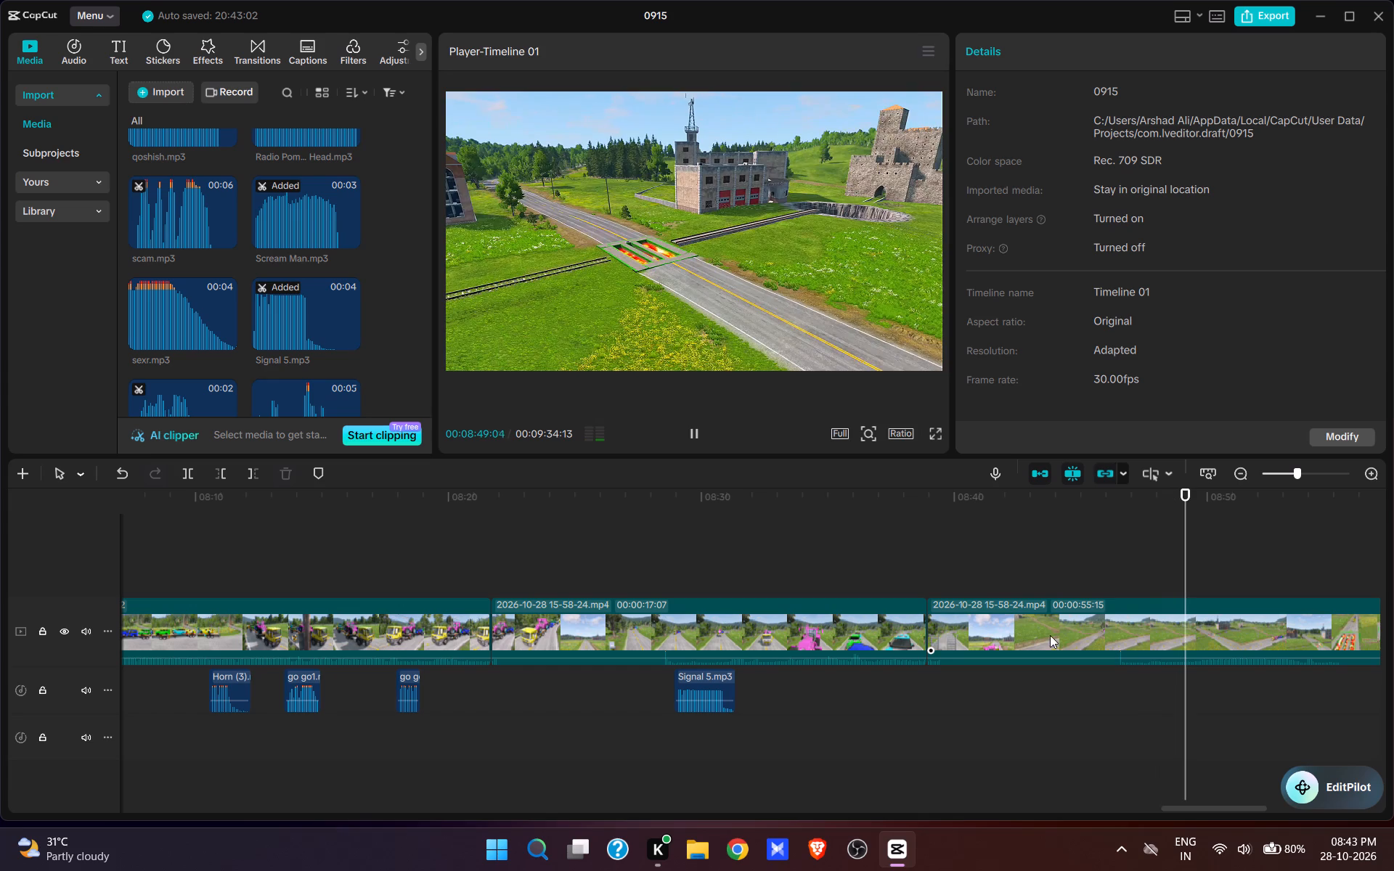
{"action": "left_click", "coordinate": [1110, 573]}
{"action": "key", "text": "space"}
{"action": "key", "text": "period"}
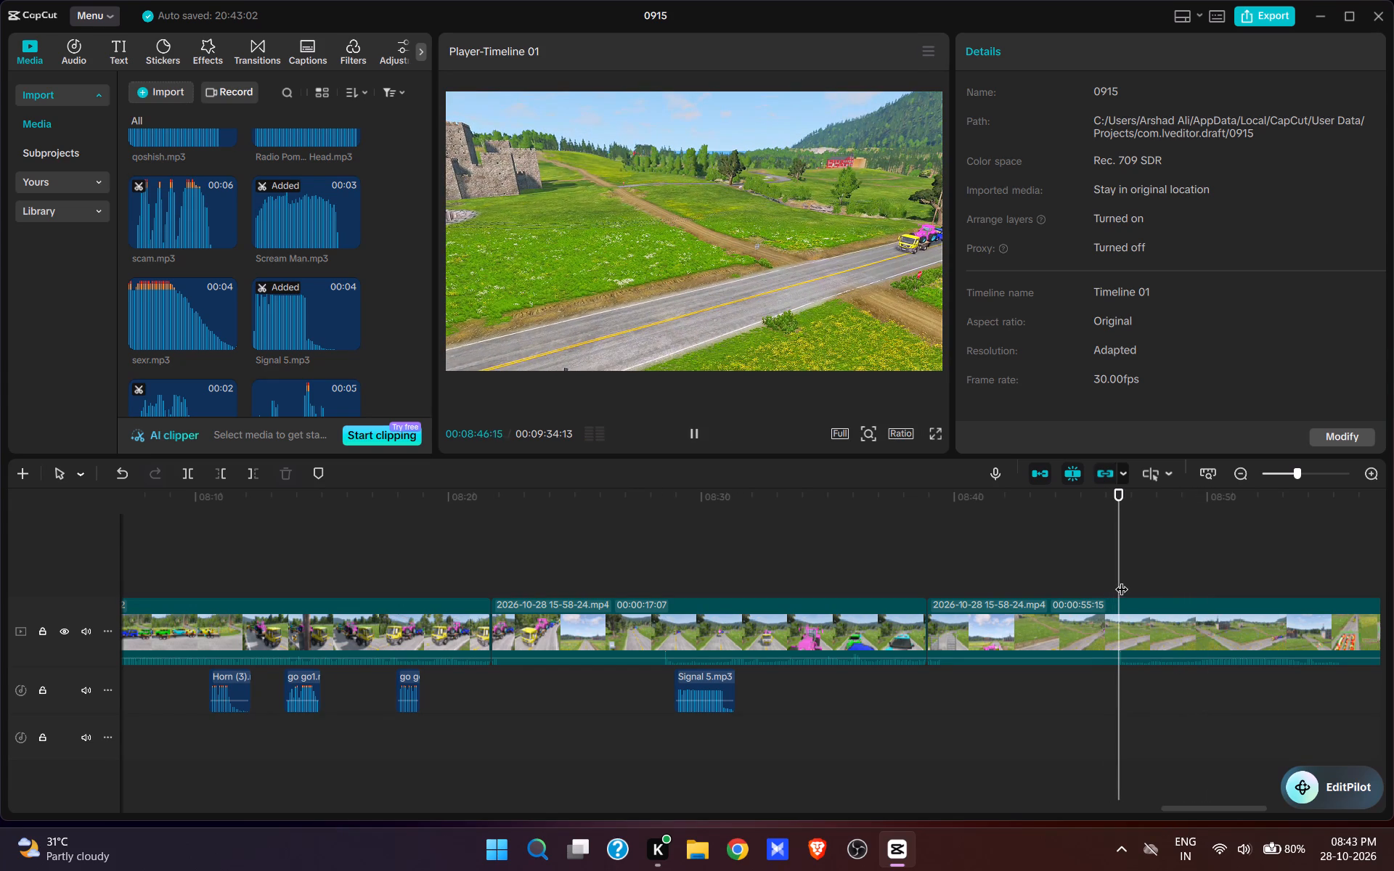
{"action": "key", "text": "space"}
{"action": "type", "text": "q"}
Play the start of the wide field shot after the cut and return the playhead to 00:08:38:28.
{"action": "key", "text": "space"}
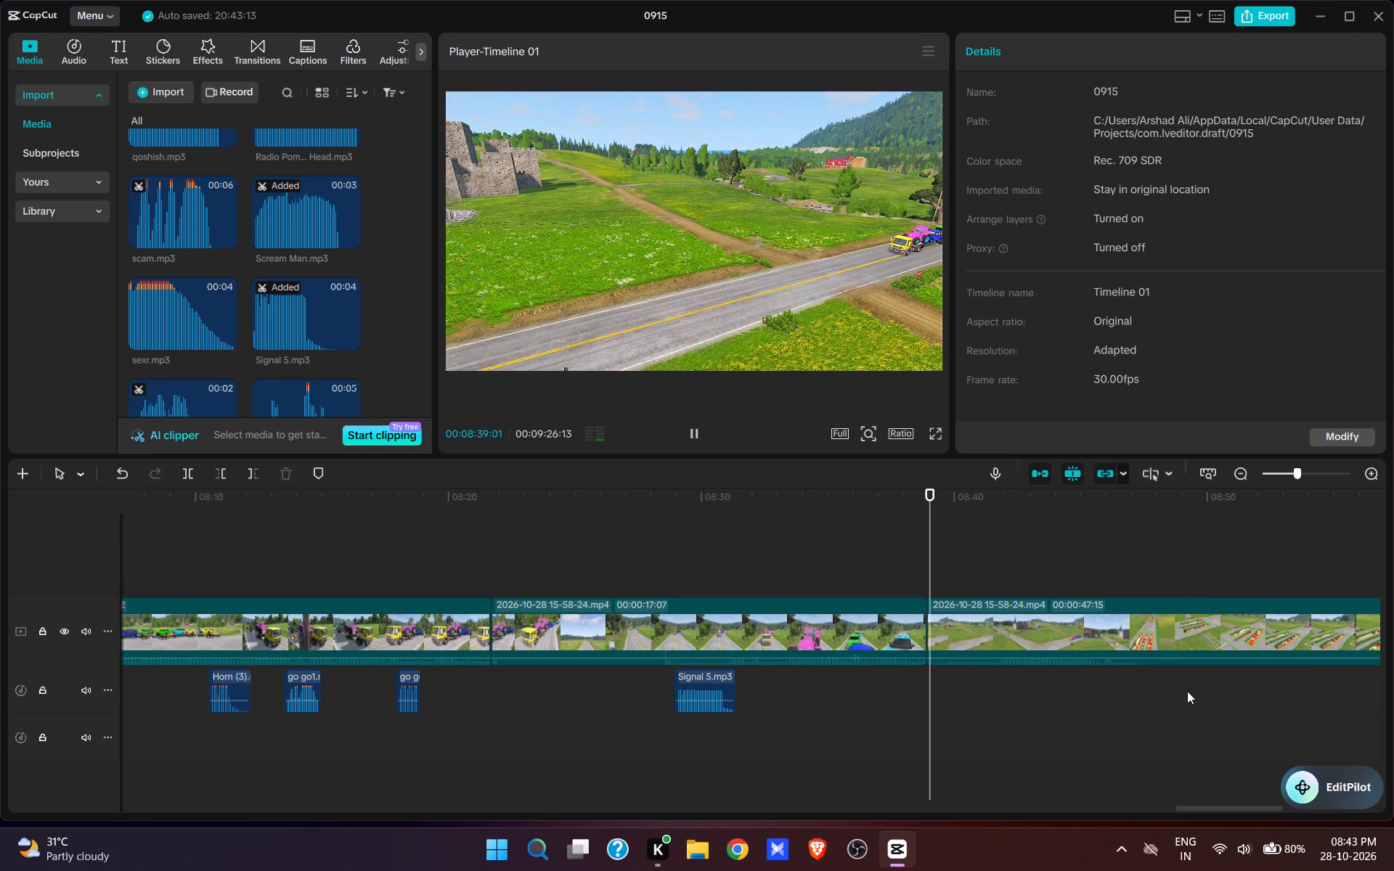
{"action": "key", "text": "space"}
{"action": "key", "text": "space"}
{"action": "key", "text": "space"}
{"action": "key", "text": "space"}
{"action": "key", "text": "space"}
{"action": "key", "text": "space"}
{"action": "key", "text": "space"}
{"action": "key", "text": "space"}
{"action": "key", "text": "space"}
{"action": "key", "text": "space"}
{"action": "key", "text": "space"}
{"action": "key", "text": "space"}
{"action": "key", "text": "space"}
{"action": "key", "text": "space"}
{"action": "key", "text": "space"}
{"action": "scroll", "coordinate": [1176, 696], "scroll_direction": "left", "scroll_amount": 2}
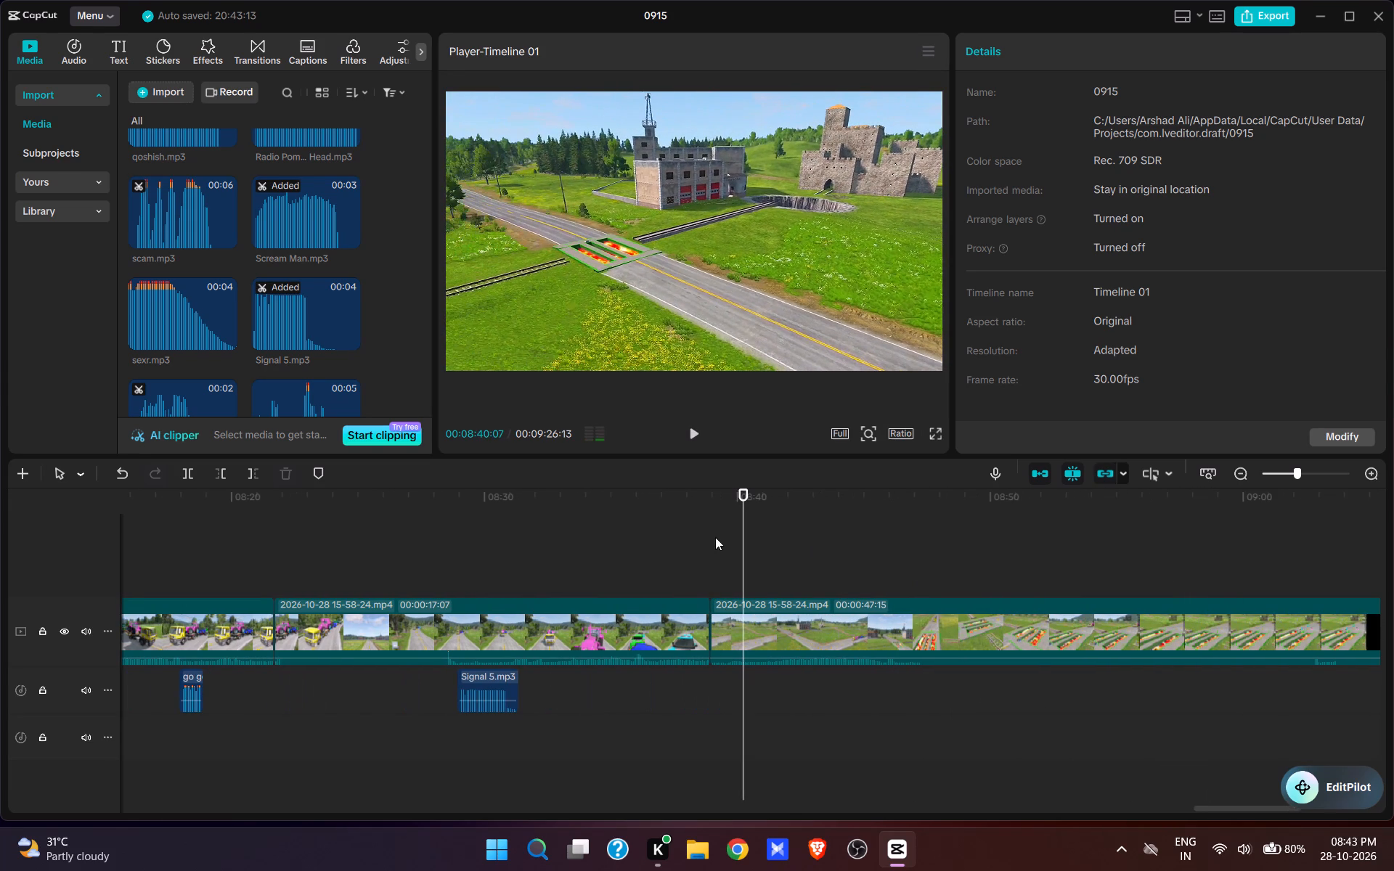
{"action": "left_click", "coordinate": [716, 561]}
{"action": "left_click", "coordinate": [716, 561]}
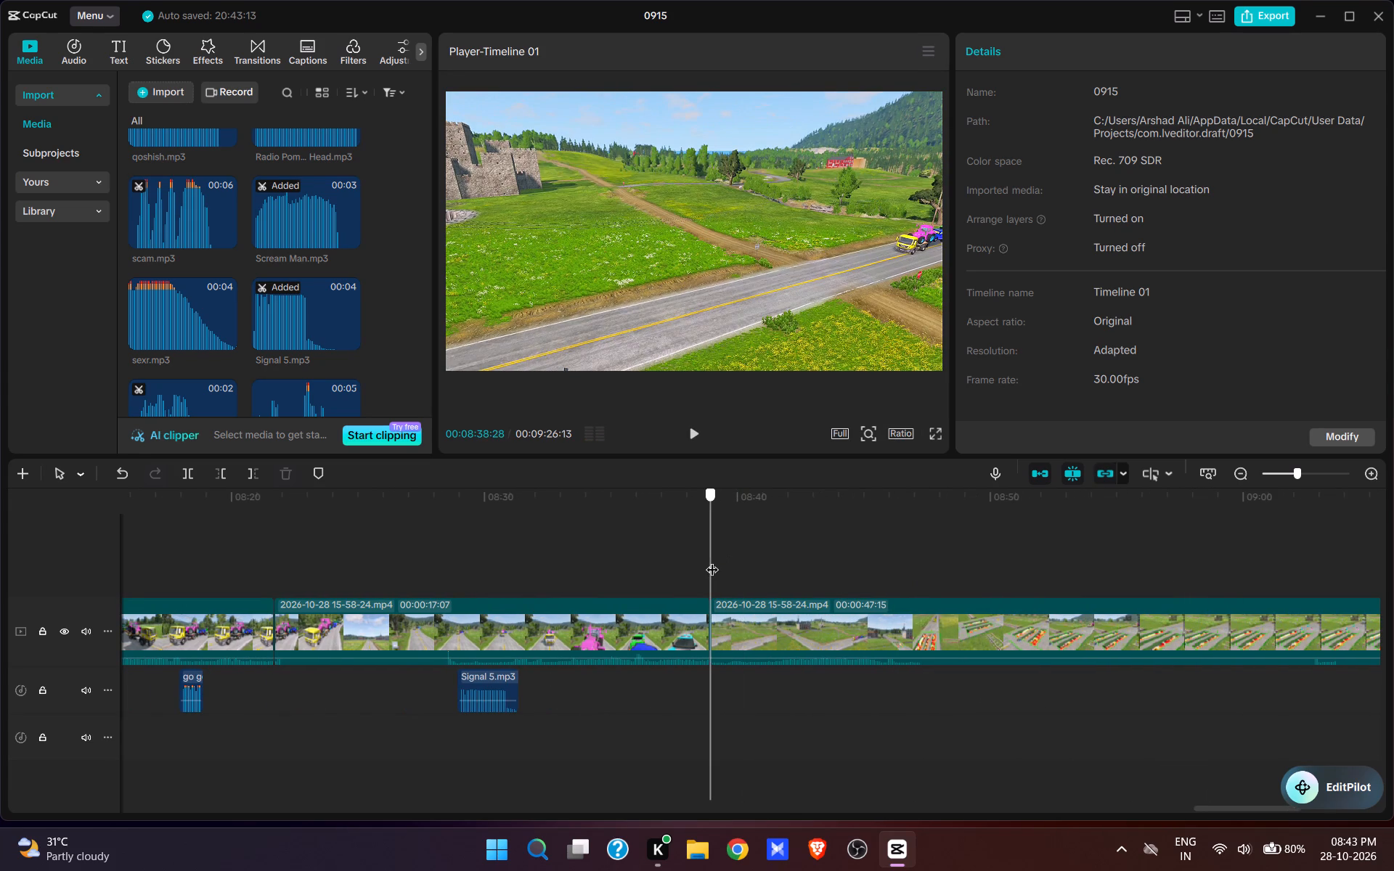
Find No God please No.mp3 among the imported sounds and add it at 00:08:38:28, where the wide field shot starts.
{"action": "scroll", "coordinate": [338, 393], "scroll_direction": "up", "scroll_amount": 5}
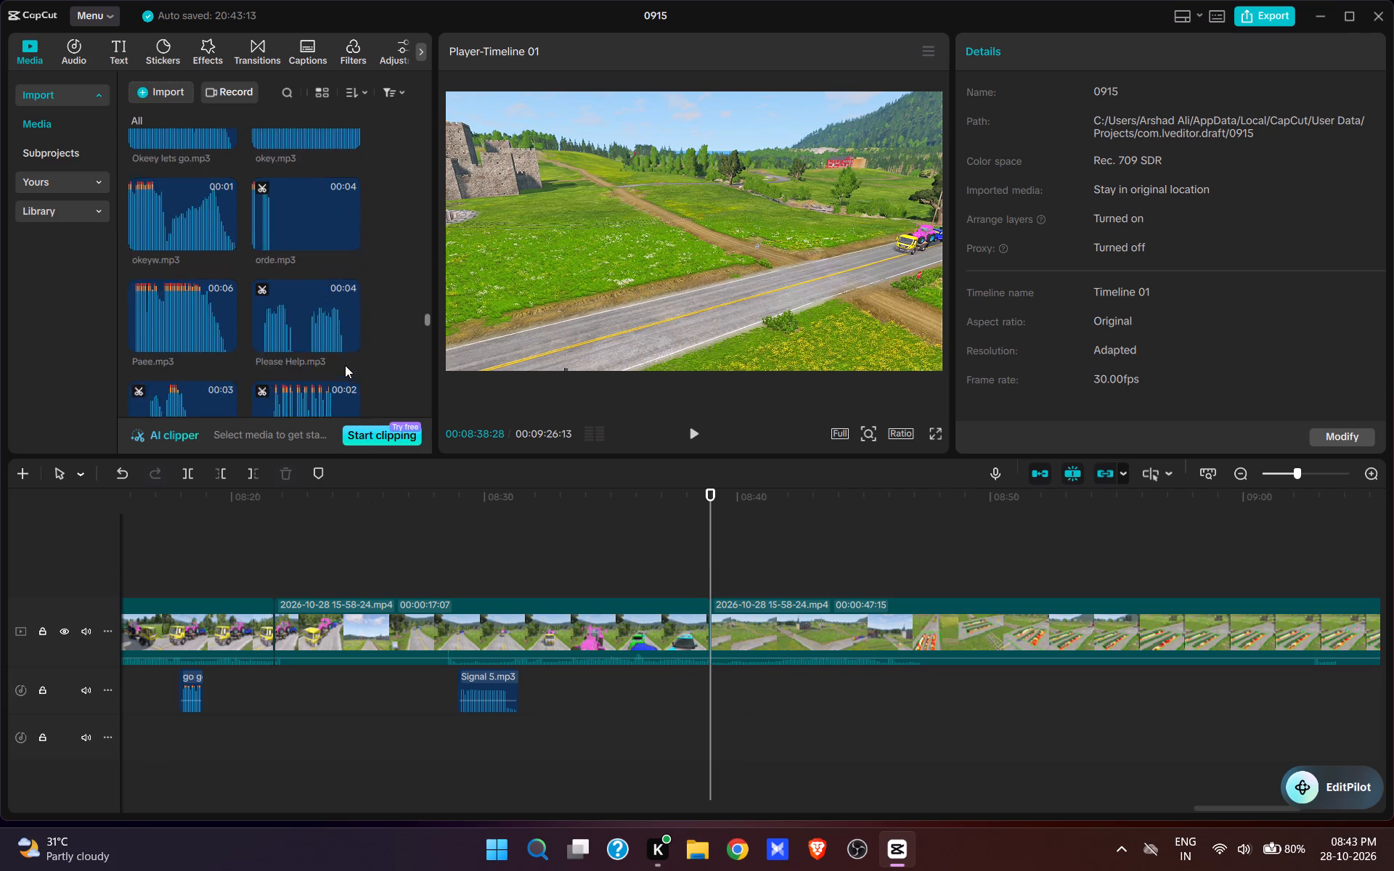
{"action": "scroll", "coordinate": [345, 365], "scroll_direction": "up", "scroll_amount": 20}
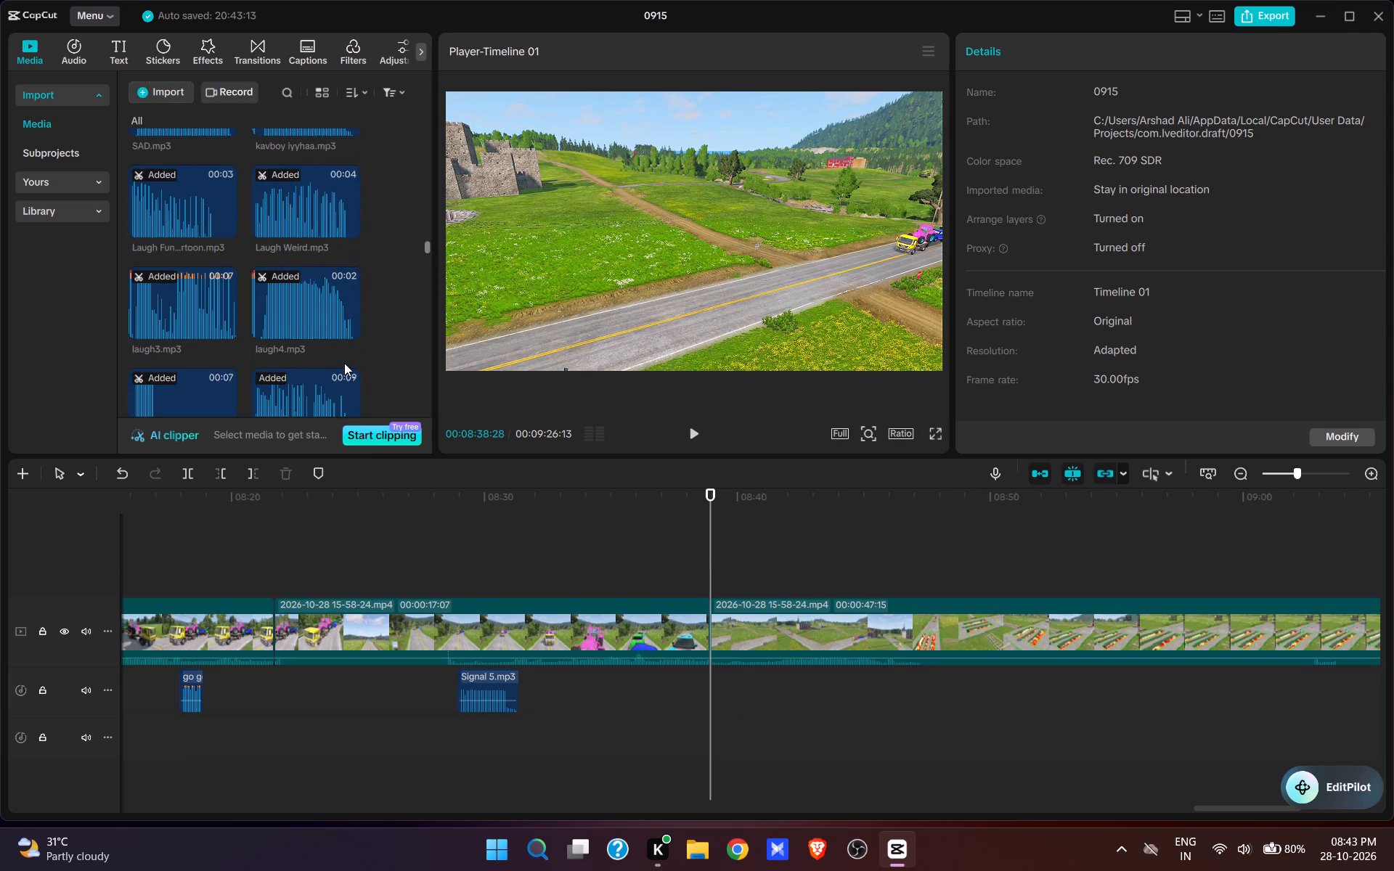
{"action": "scroll", "coordinate": [344, 363], "scroll_direction": "up", "scroll_amount": 16}
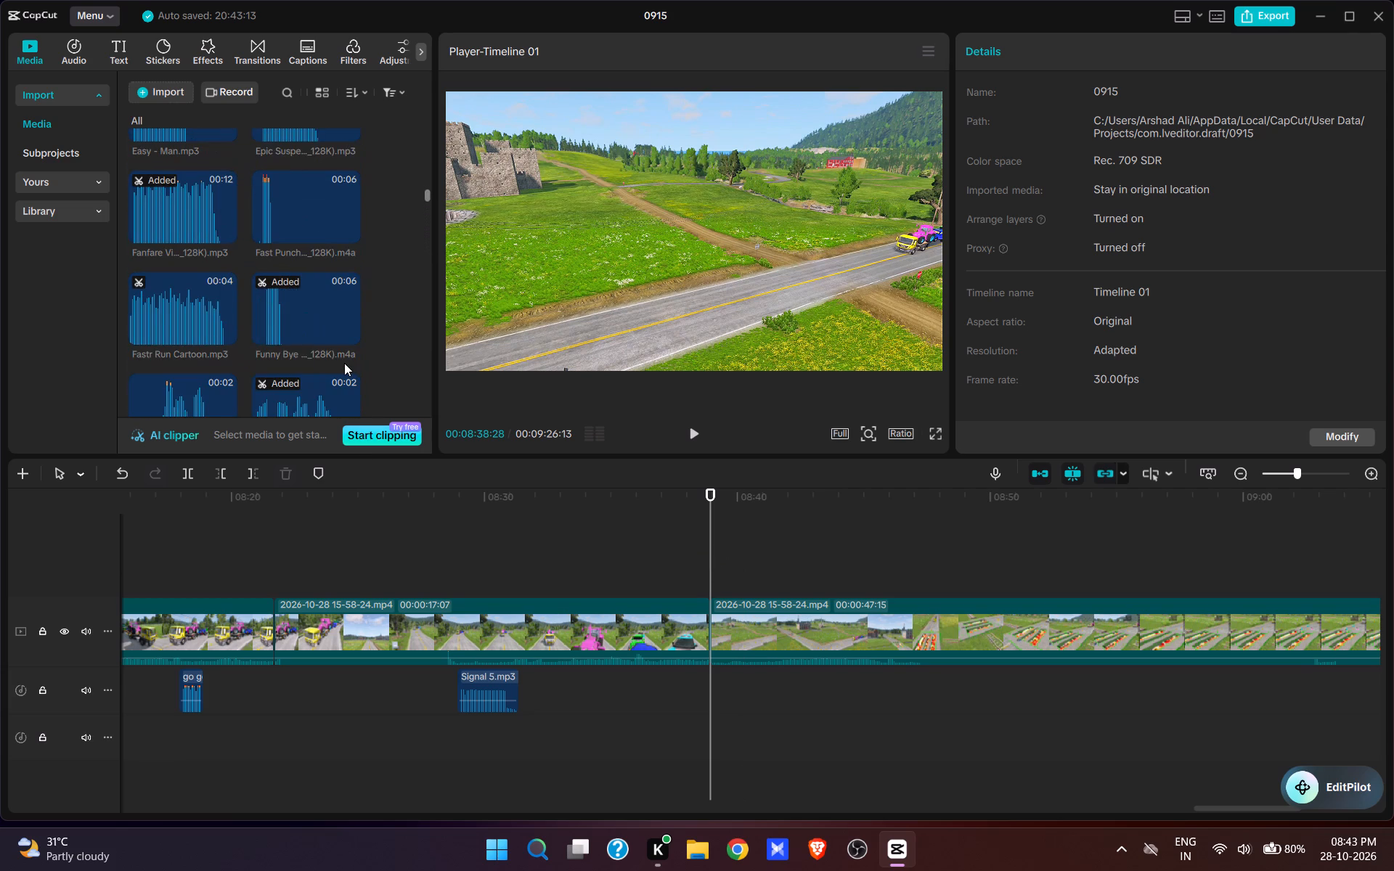
{"action": "scroll", "coordinate": [344, 363], "scroll_direction": "down", "scroll_amount": 4}
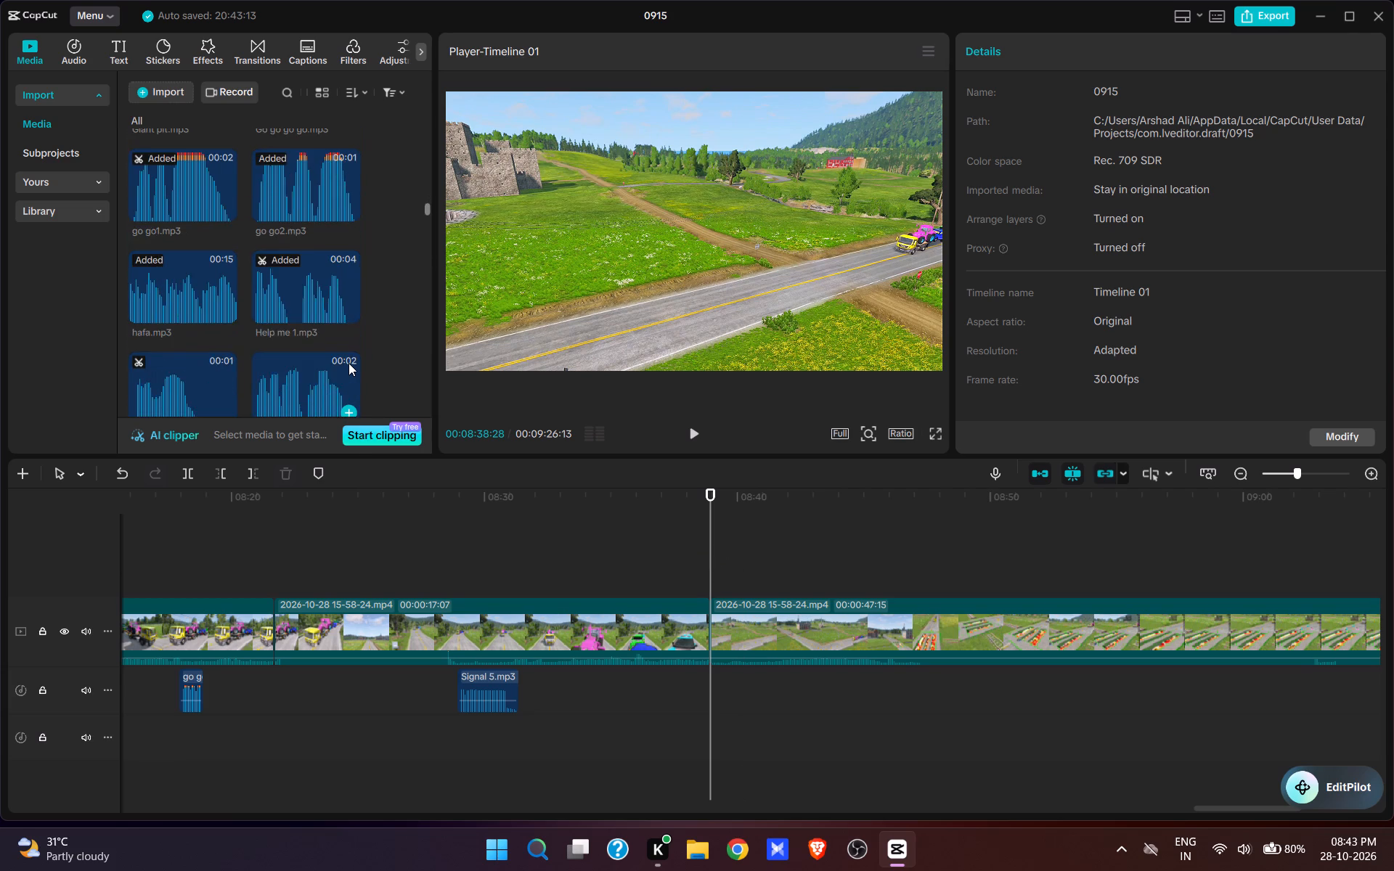
{"action": "scroll", "coordinate": [348, 363], "scroll_direction": "down", "scroll_amount": 1}
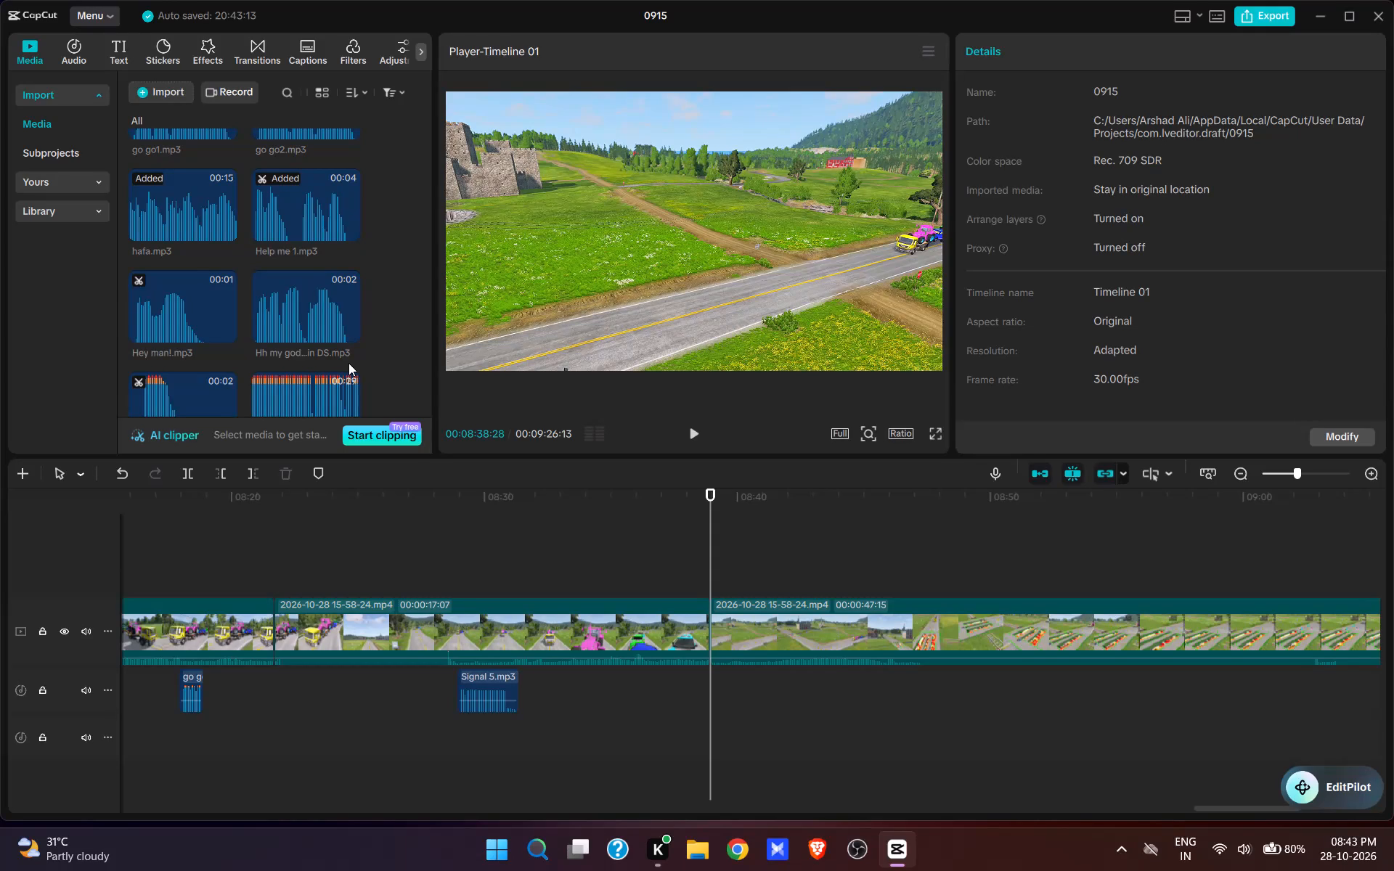
{"action": "scroll", "coordinate": [383, 271], "scroll_direction": "down", "scroll_amount": 3}
{"action": "scroll", "coordinate": [325, 277], "scroll_direction": "down", "scroll_amount": 2}
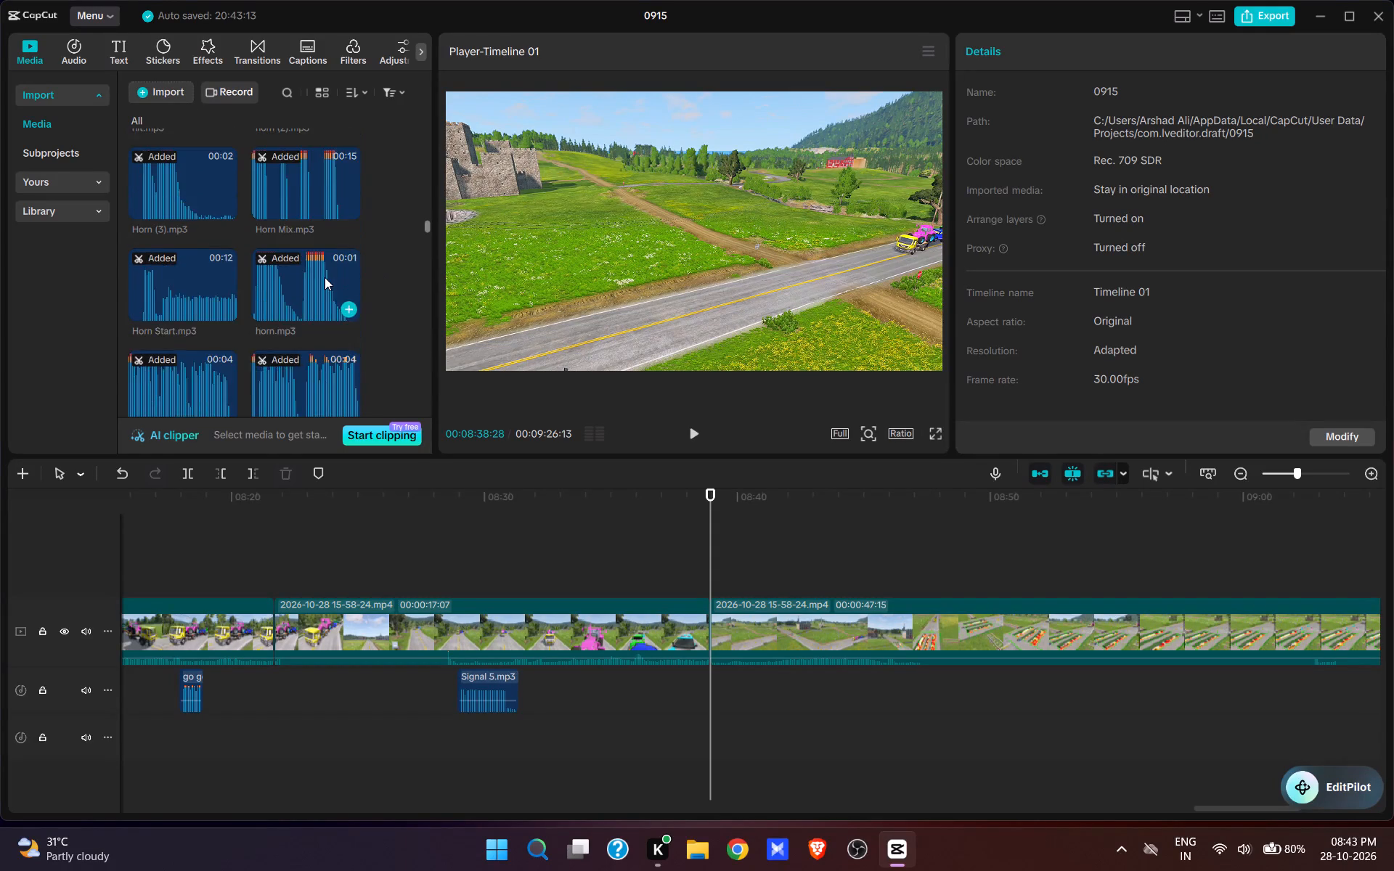
{"action": "scroll", "coordinate": [325, 277], "scroll_direction": "down", "scroll_amount": 8}
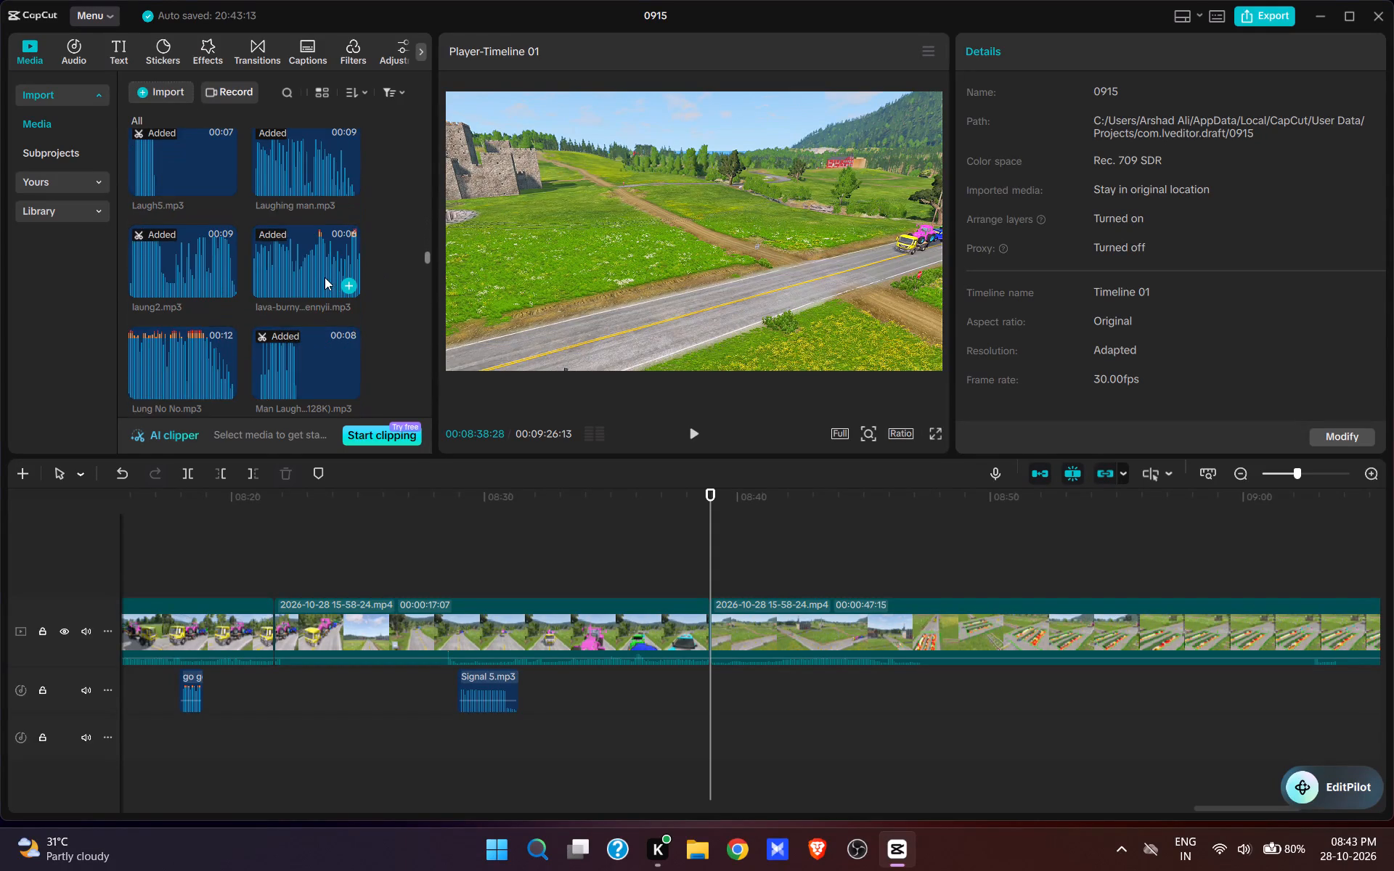
{"action": "scroll", "coordinate": [325, 277], "scroll_direction": "down", "scroll_amount": 8}
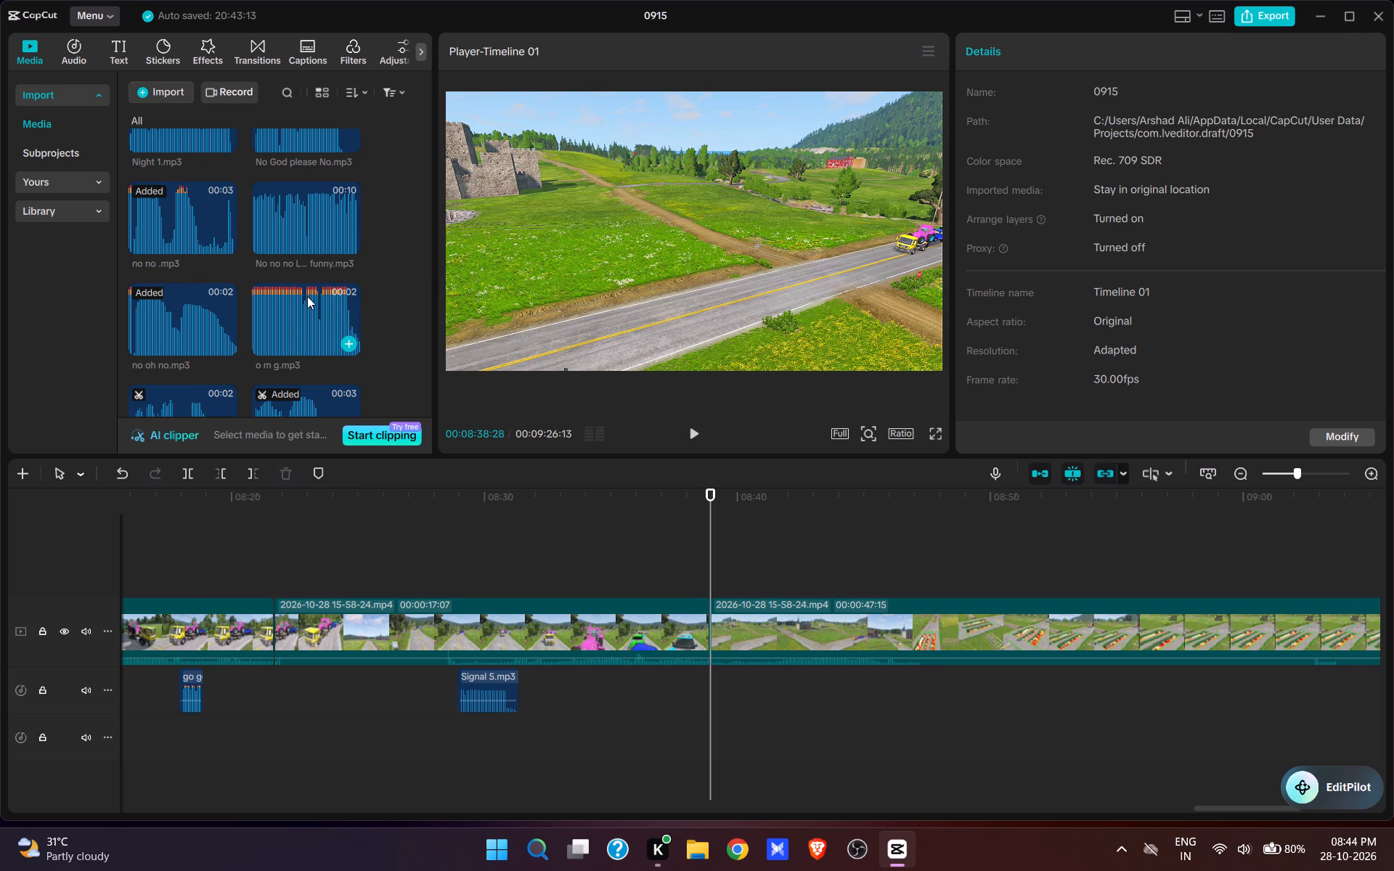
{"action": "left_click", "coordinate": [296, 234]}
{"action": "scroll", "coordinate": [311, 287], "scroll_direction": "up", "scroll_amount": 1}
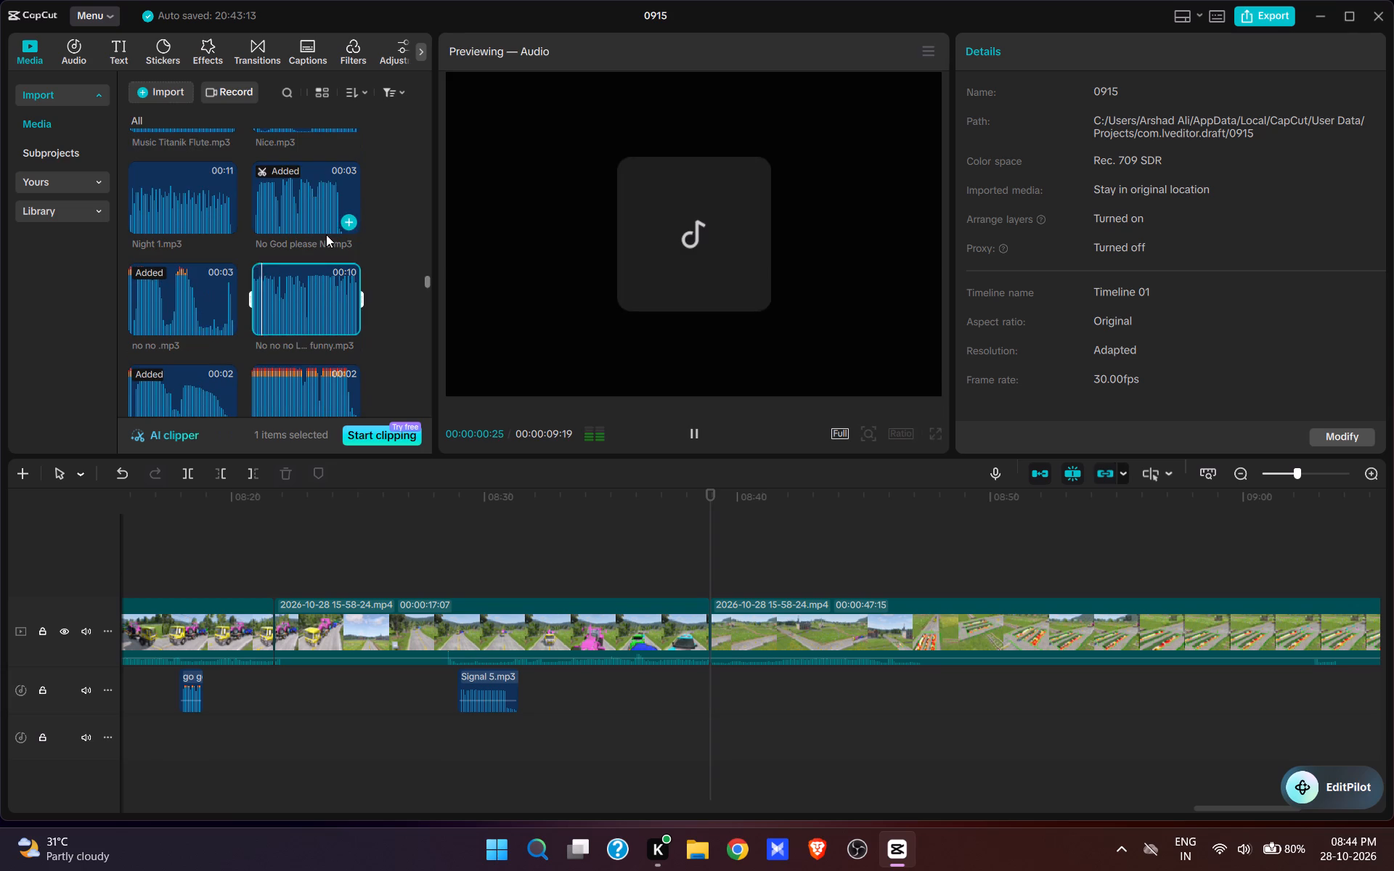
{"action": "left_click", "coordinate": [326, 234]}
{"action": "left_click", "coordinate": [325, 222]}
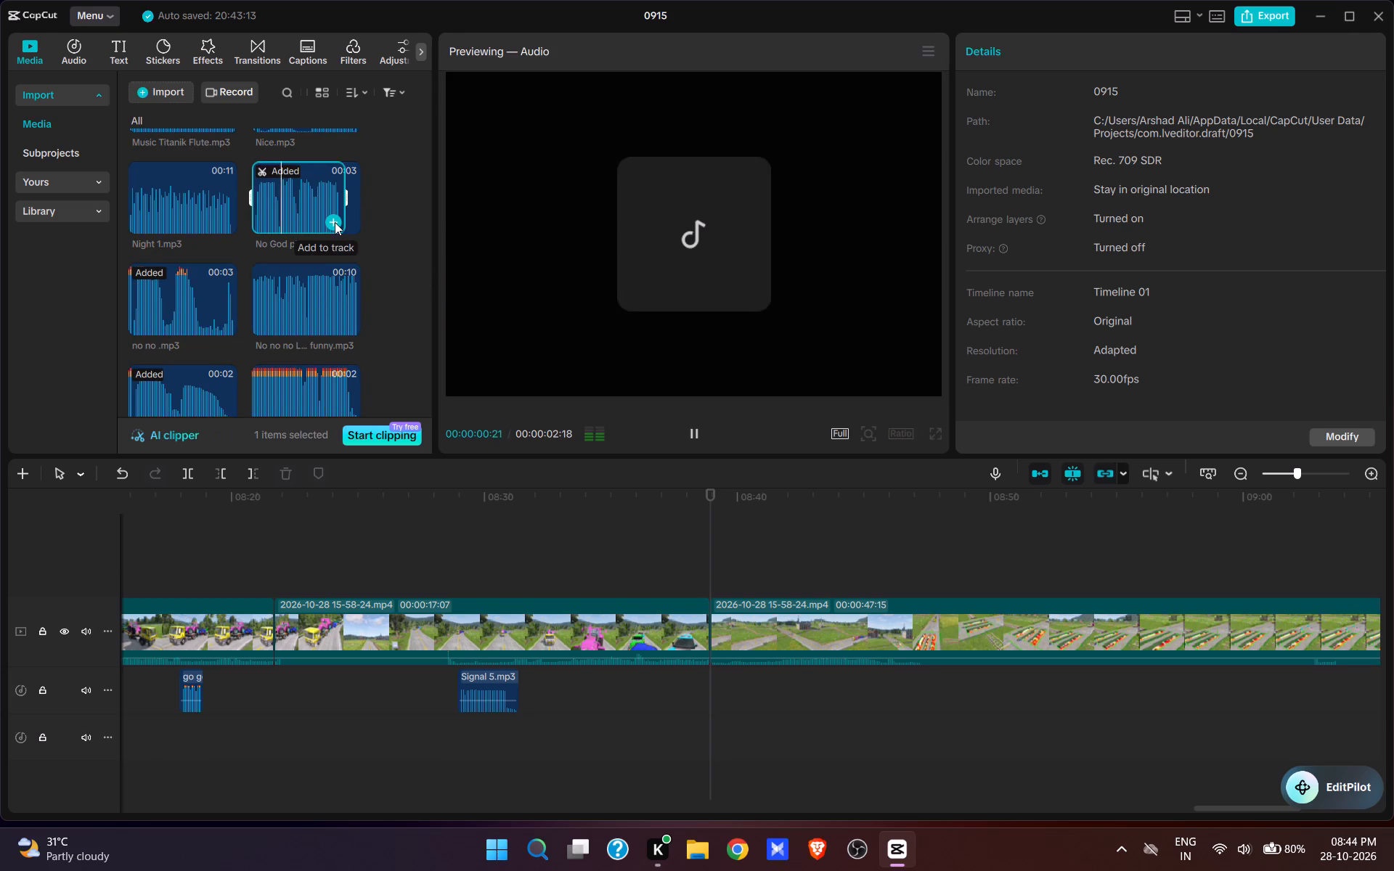
{"action": "left_click", "coordinate": [335, 222]}
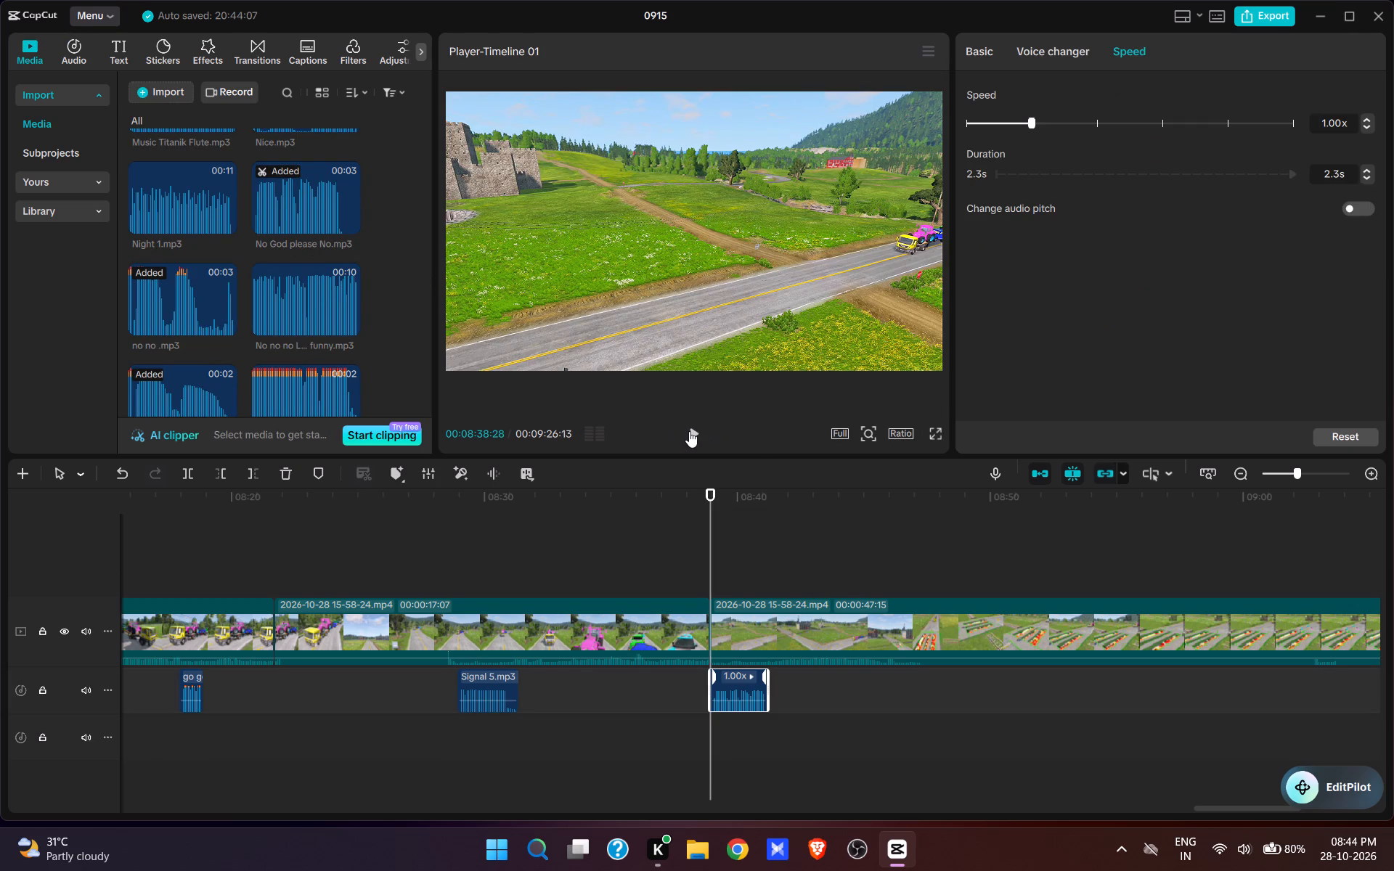
Play the start of the wide field shot several times from 00:08:38:28 to check No God please No.mp3 against the camera movement.
{"action": "left_click", "coordinate": [691, 431]}
{"action": "key", "text": "space"}
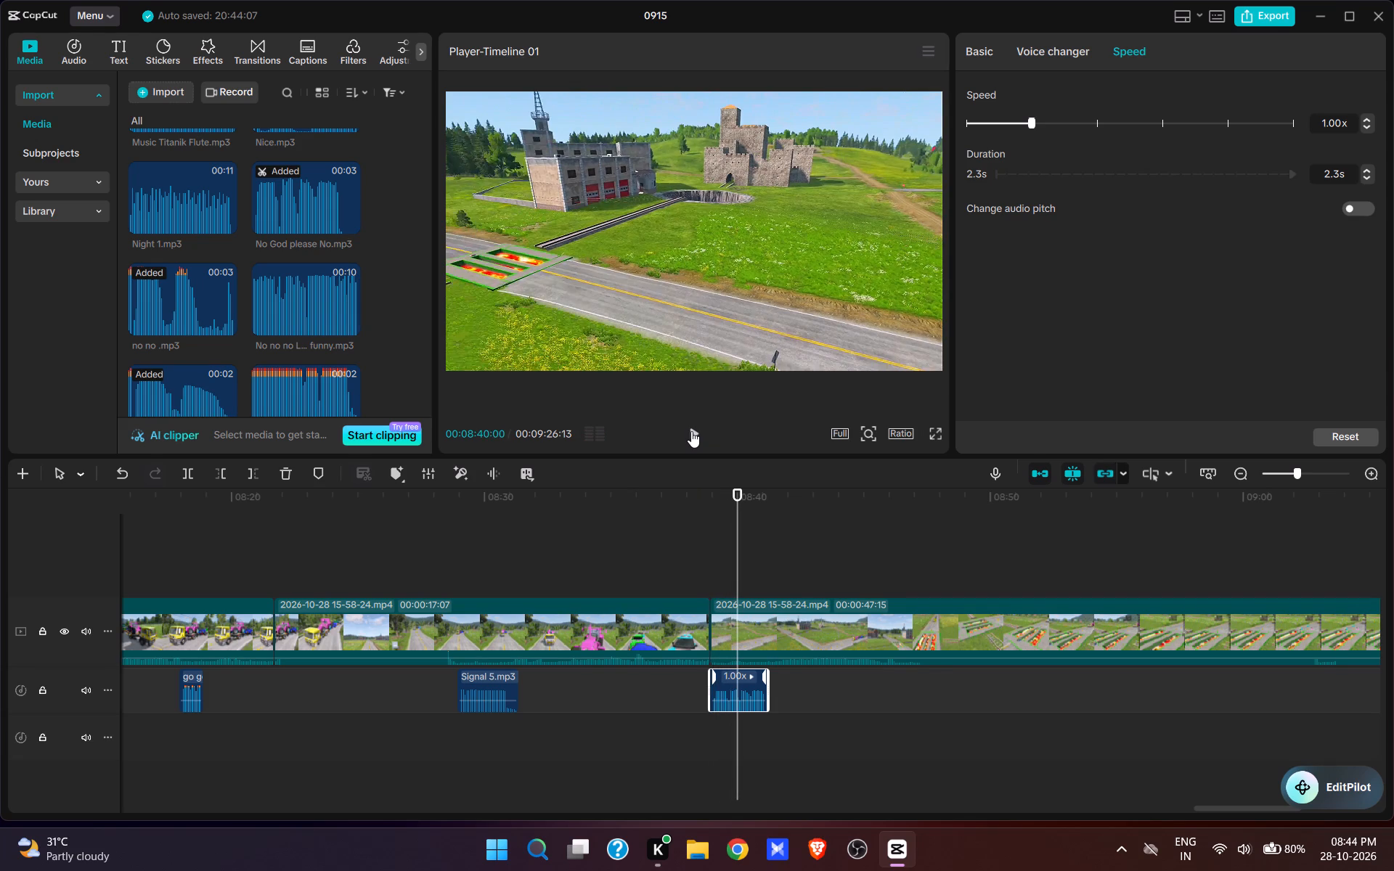
{"action": "key", "text": "space"}
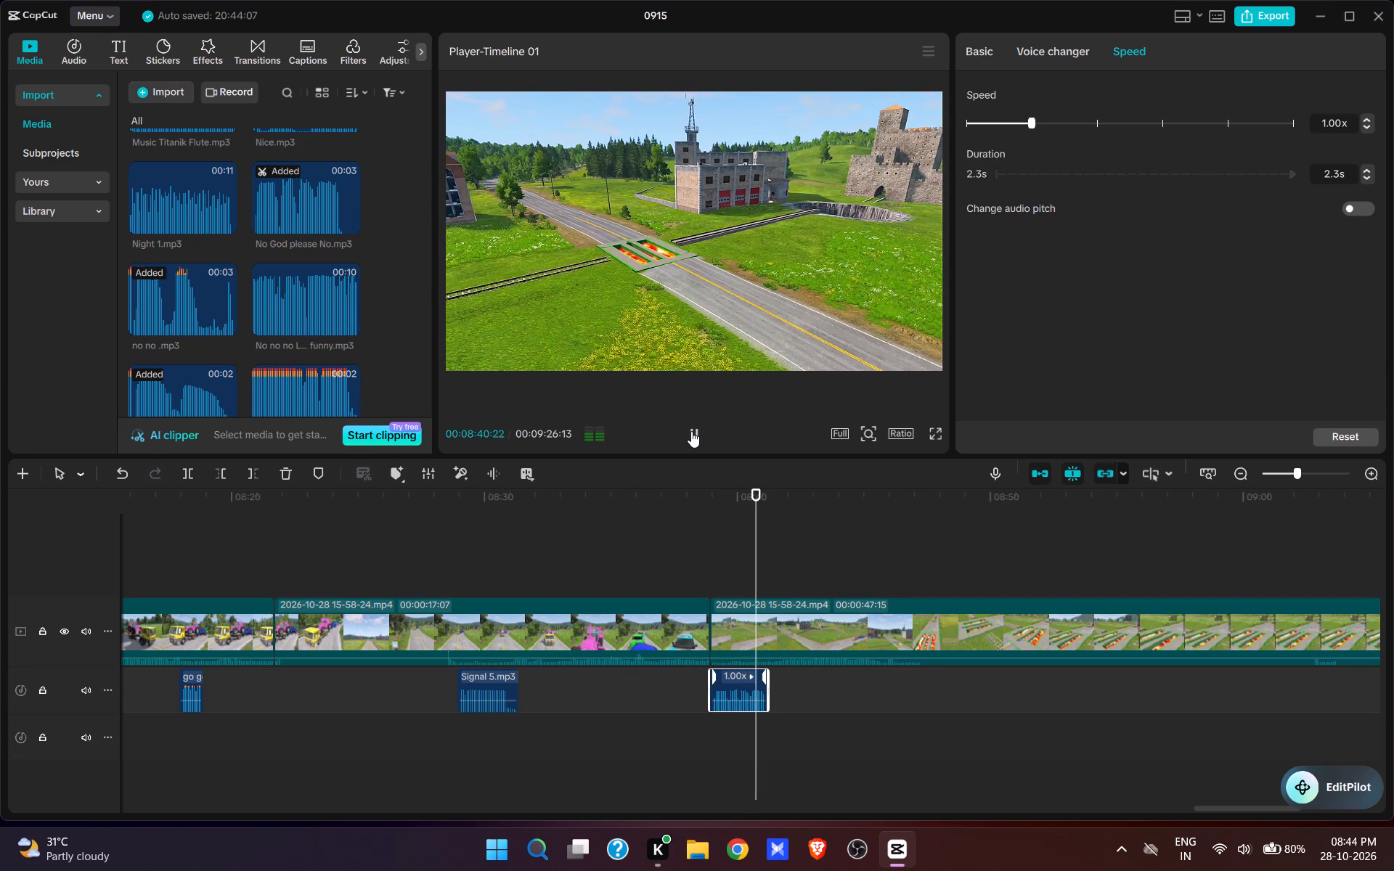
{"action": "key", "text": "space"}
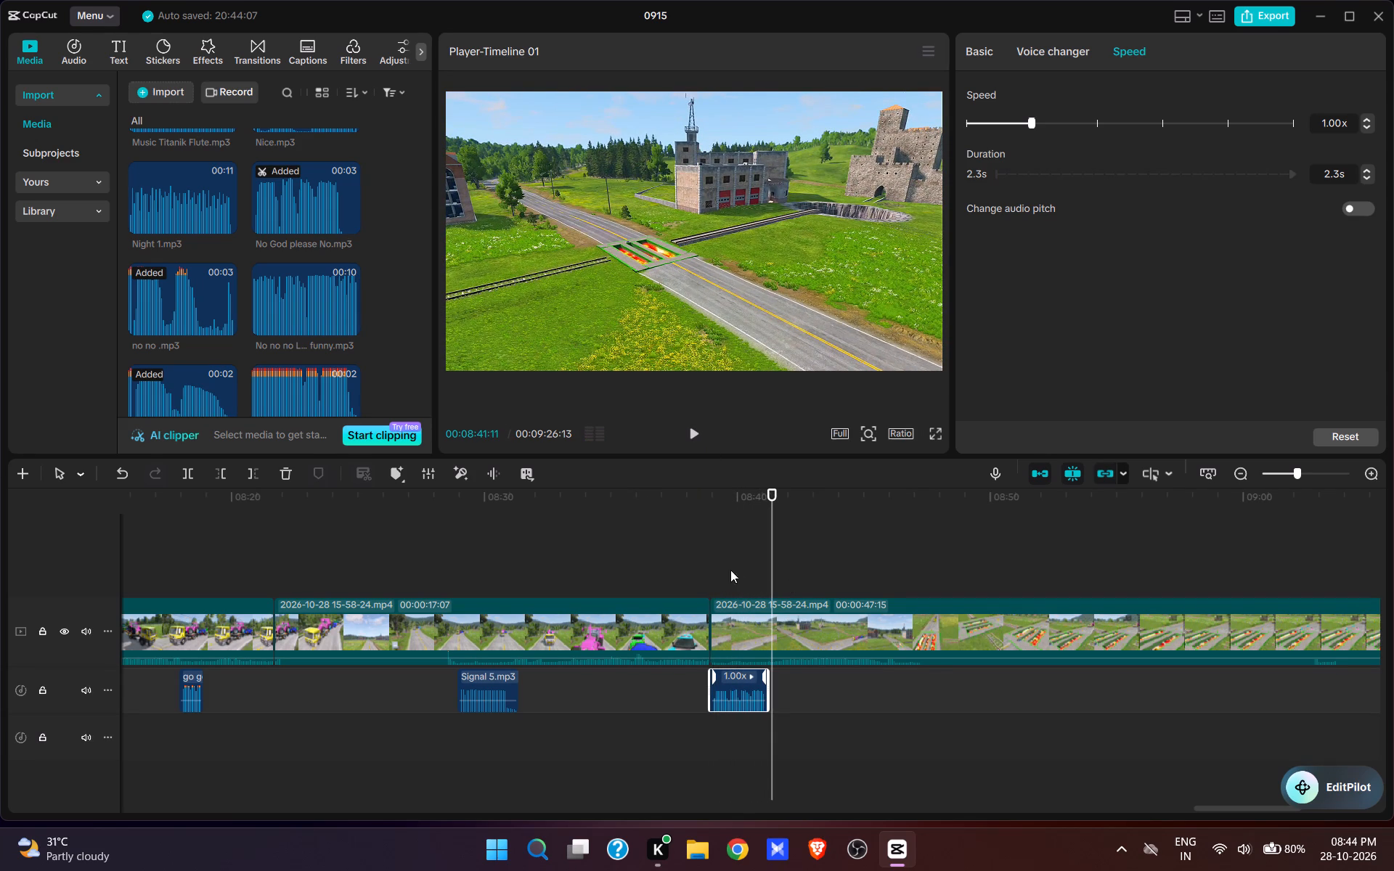
{"action": "left_click", "coordinate": [690, 557]}
{"action": "key", "text": "space"}
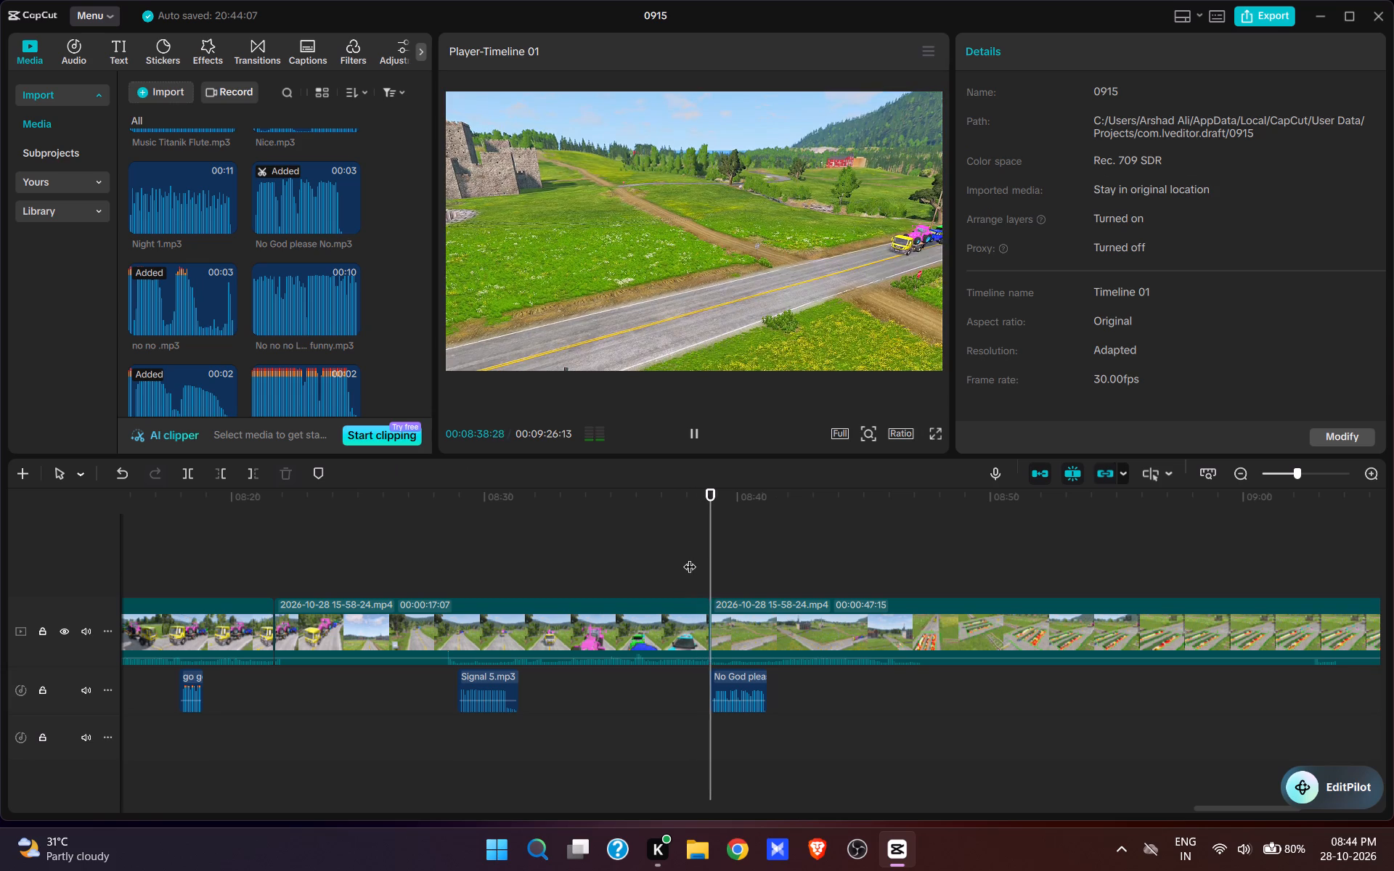
{"action": "key", "text": "space"}
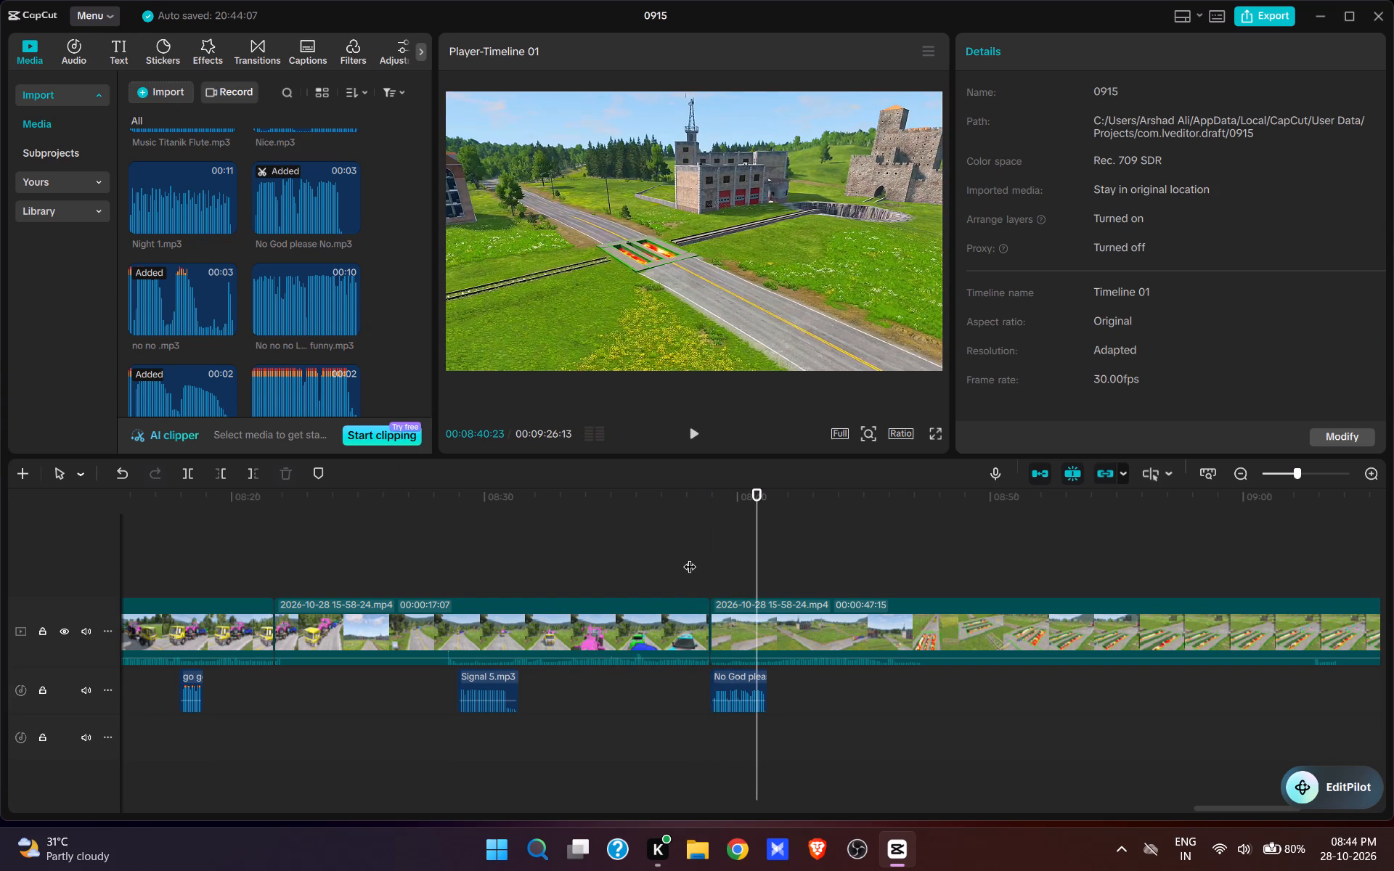
{"action": "key", "text": "space"}
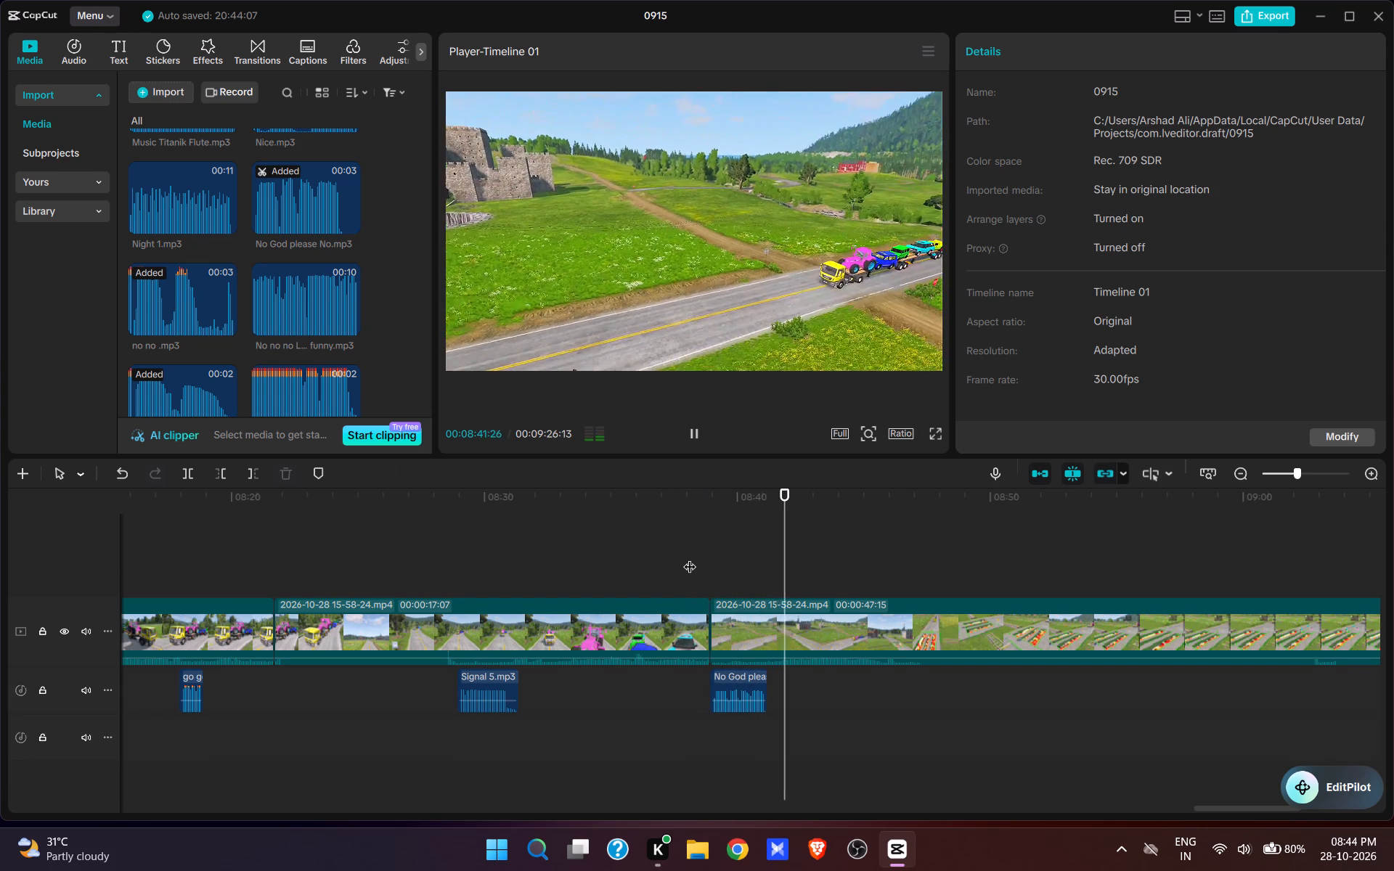
{"action": "key", "text": "space"}
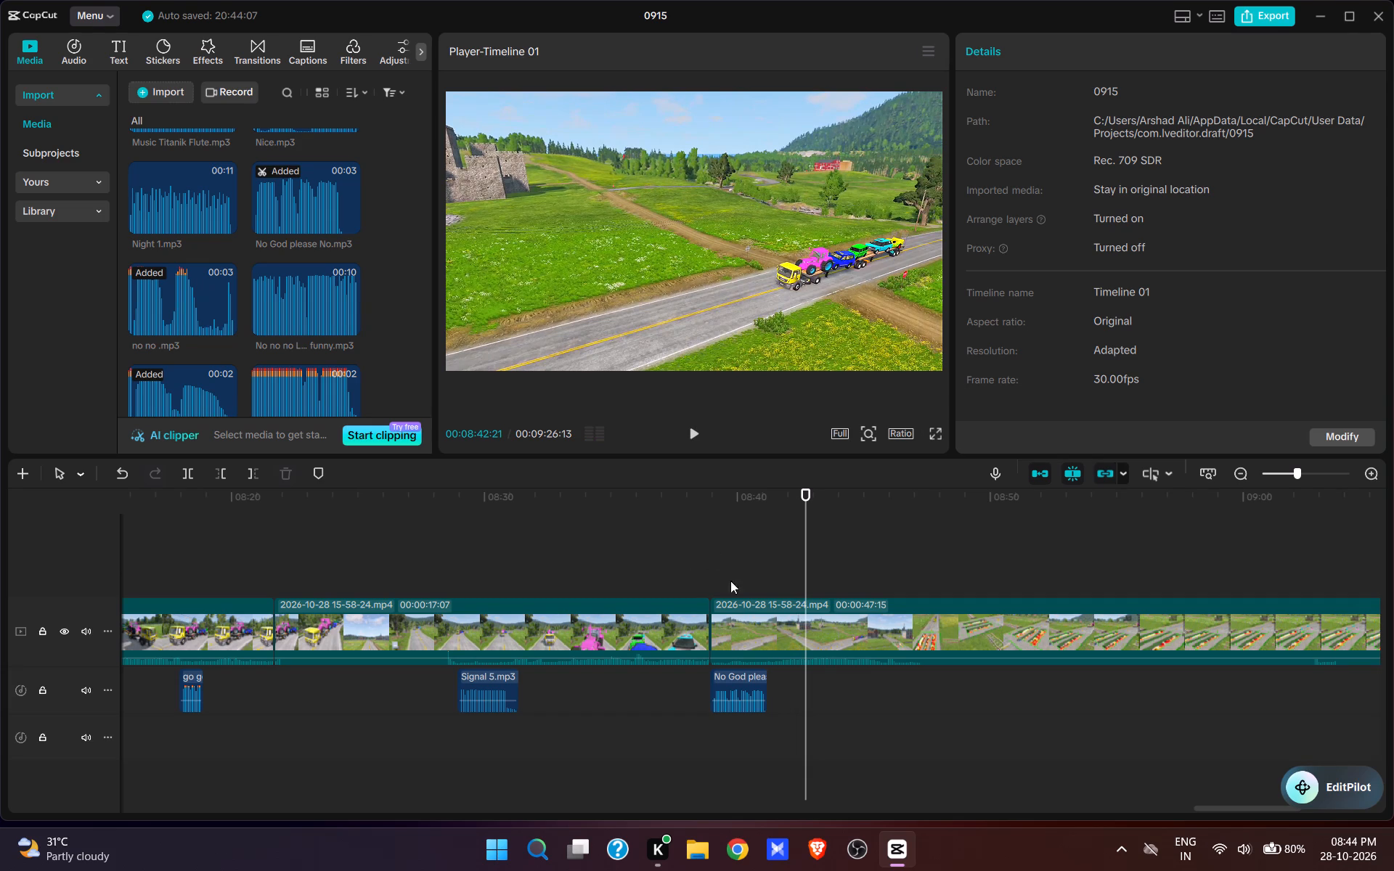
{"action": "left_click", "coordinate": [712, 569]}
{"action": "key", "text": "space"}
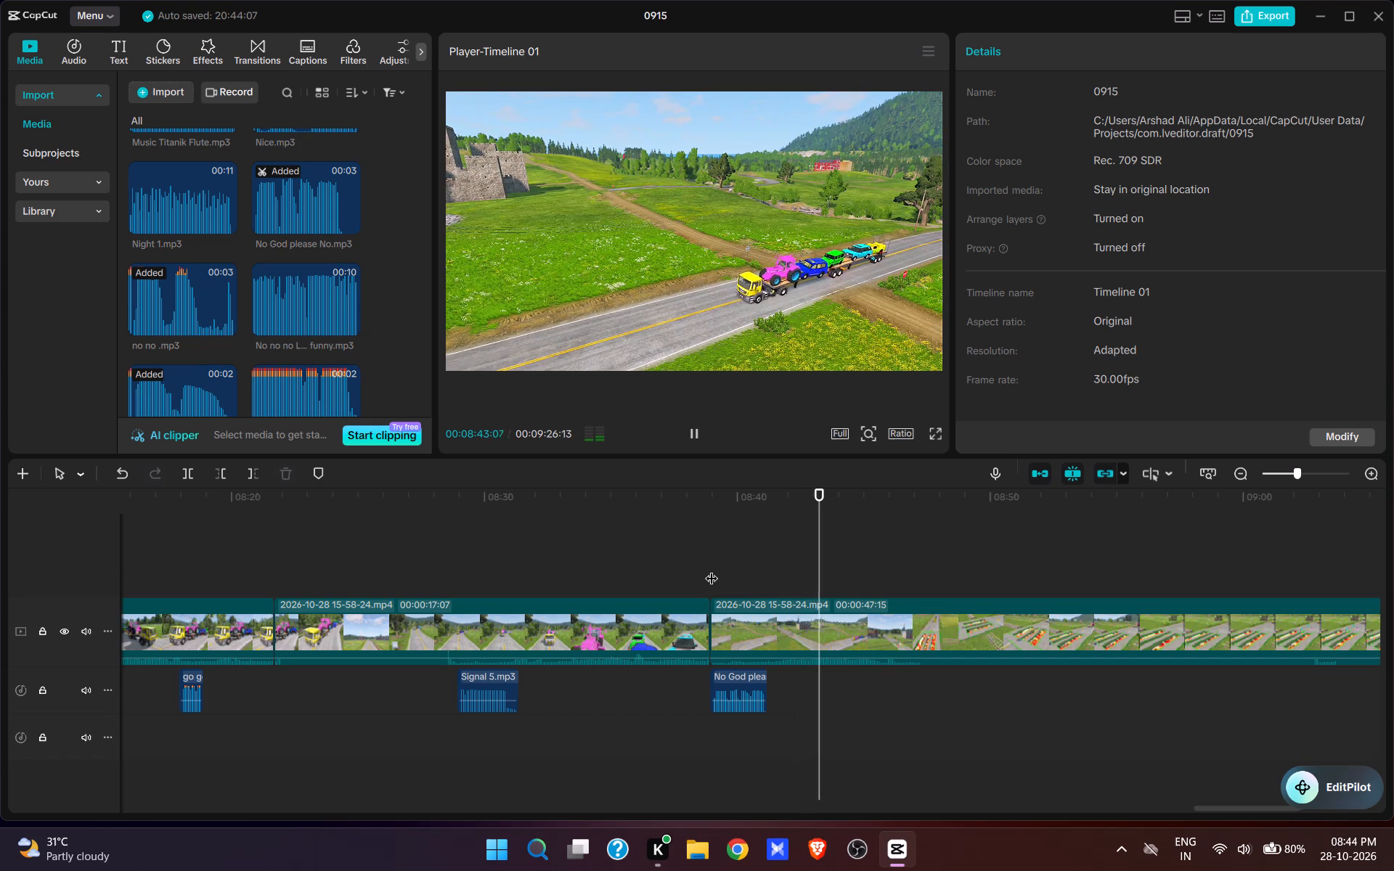
{"action": "key", "text": "space"}
{"action": "key", "text": "space"}
{"action": "key", "text": "space"}
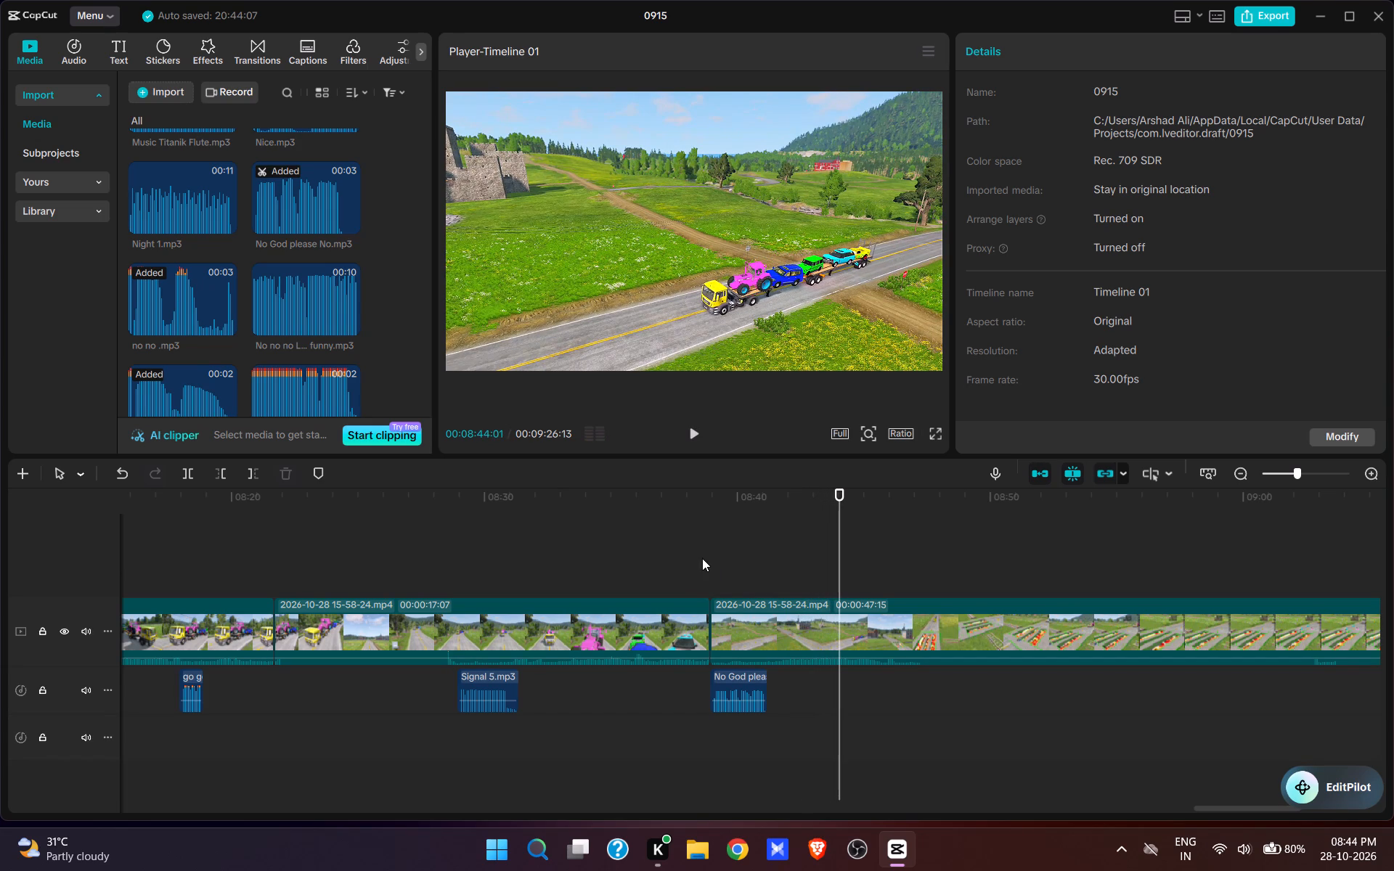
{"action": "left_click", "coordinate": [702, 558]}
{"action": "key", "text": "space"}
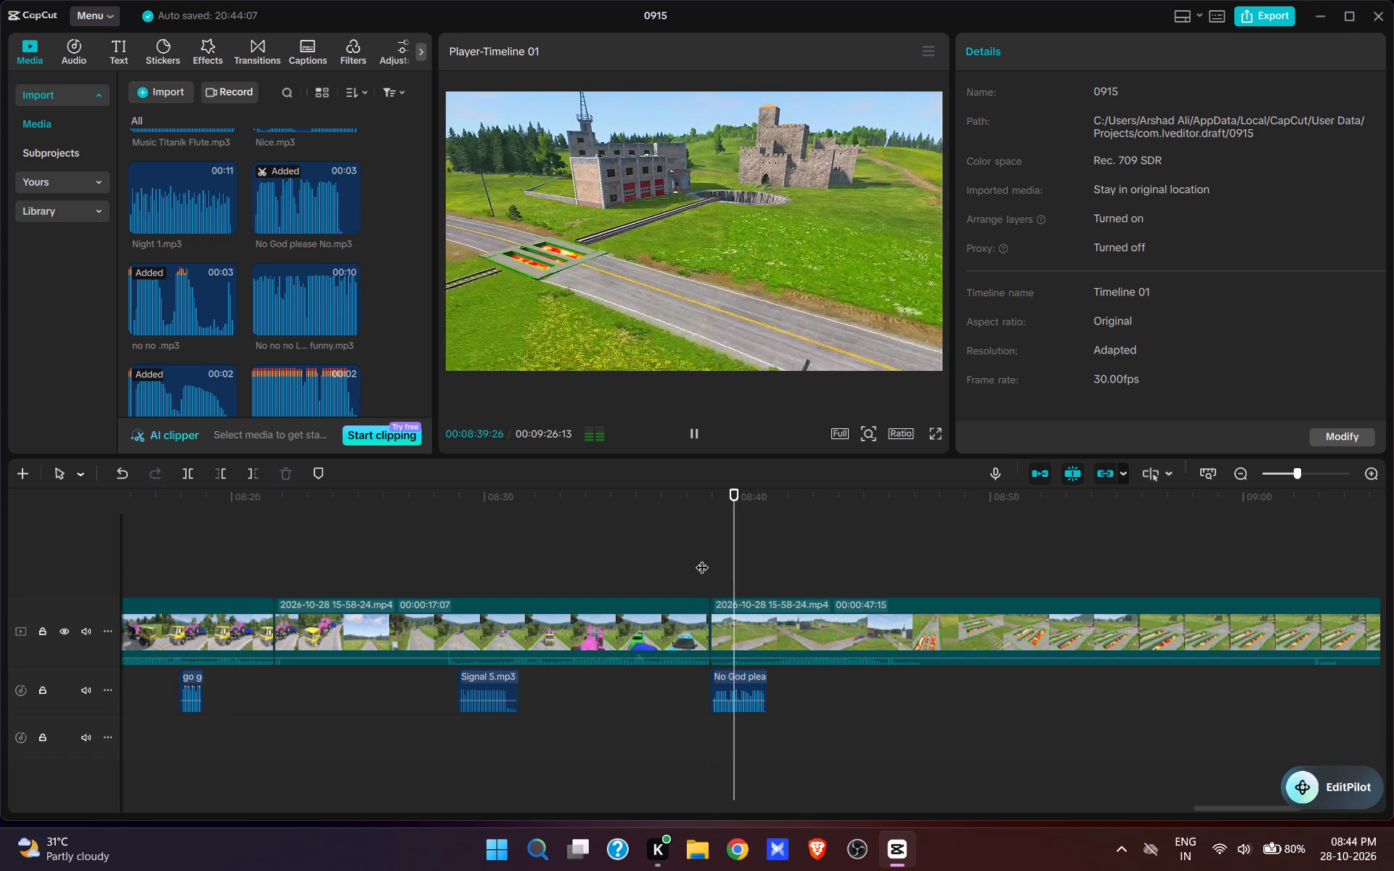
{"action": "key", "text": "space"}
{"action": "left_click", "coordinate": [714, 563]}
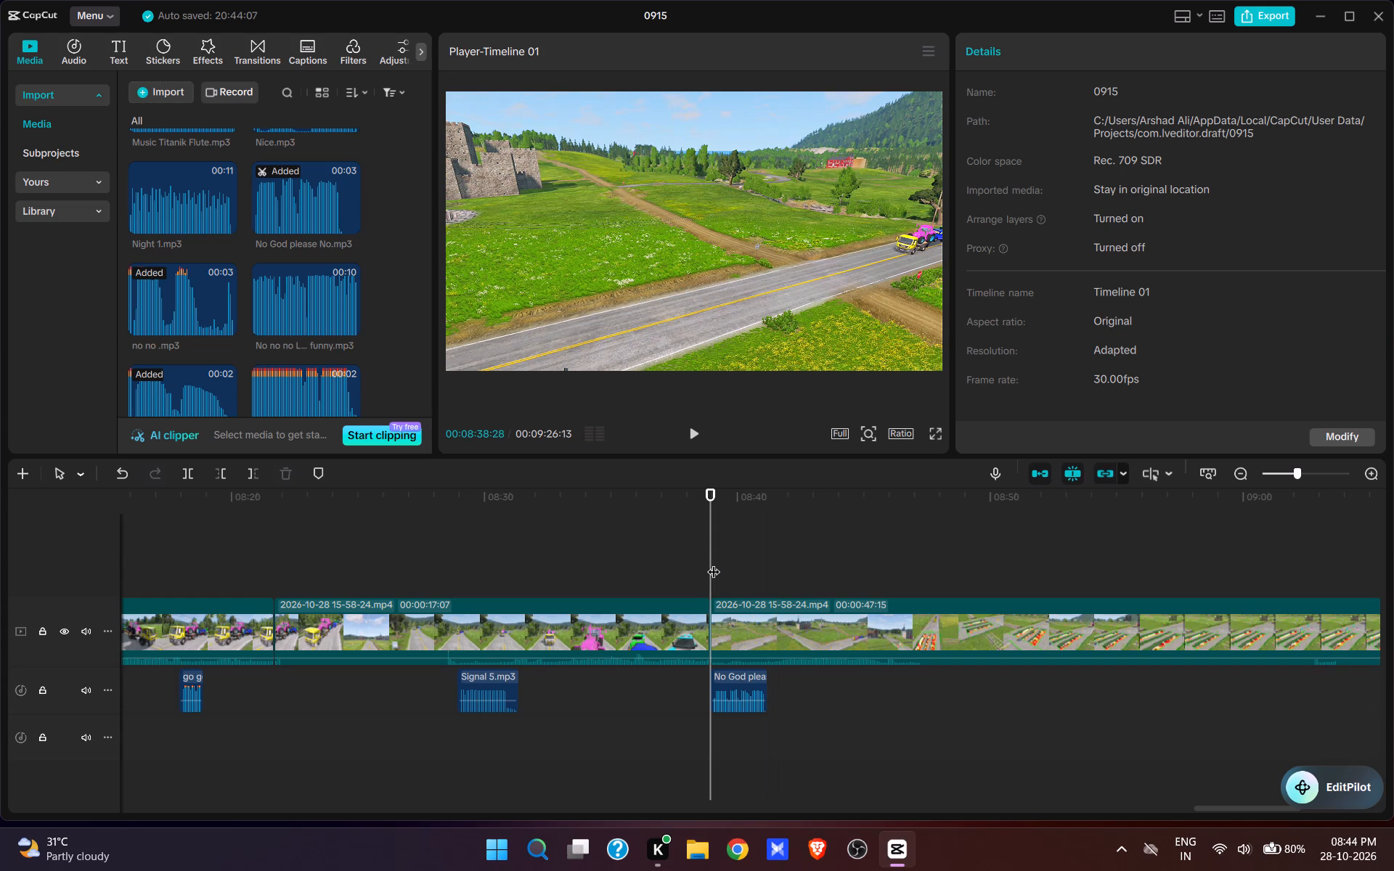
{"action": "key", "text": "space"}
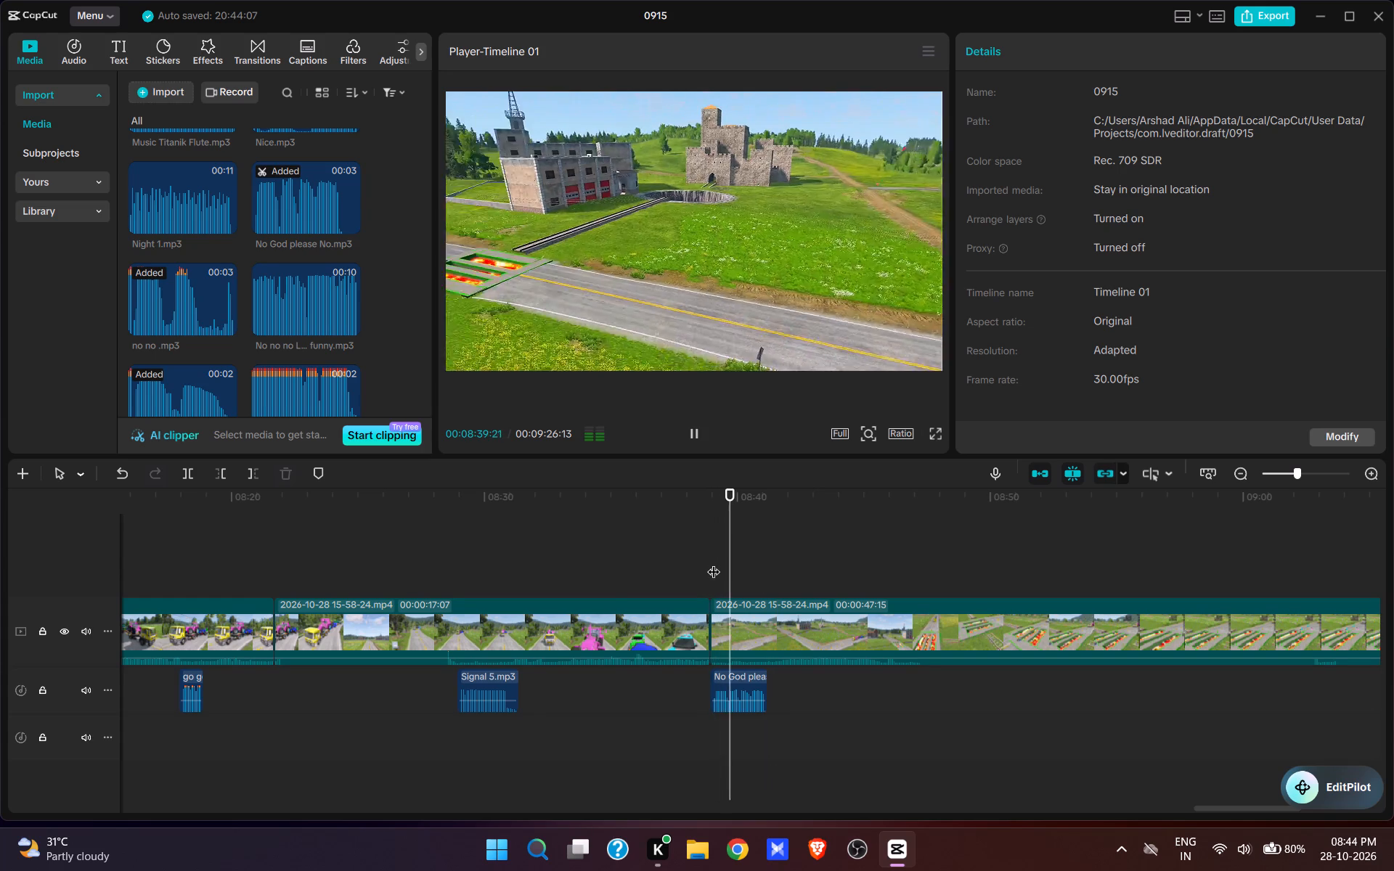
{"action": "left_click", "coordinate": [714, 563]}
{"action": "key", "text": "space"}
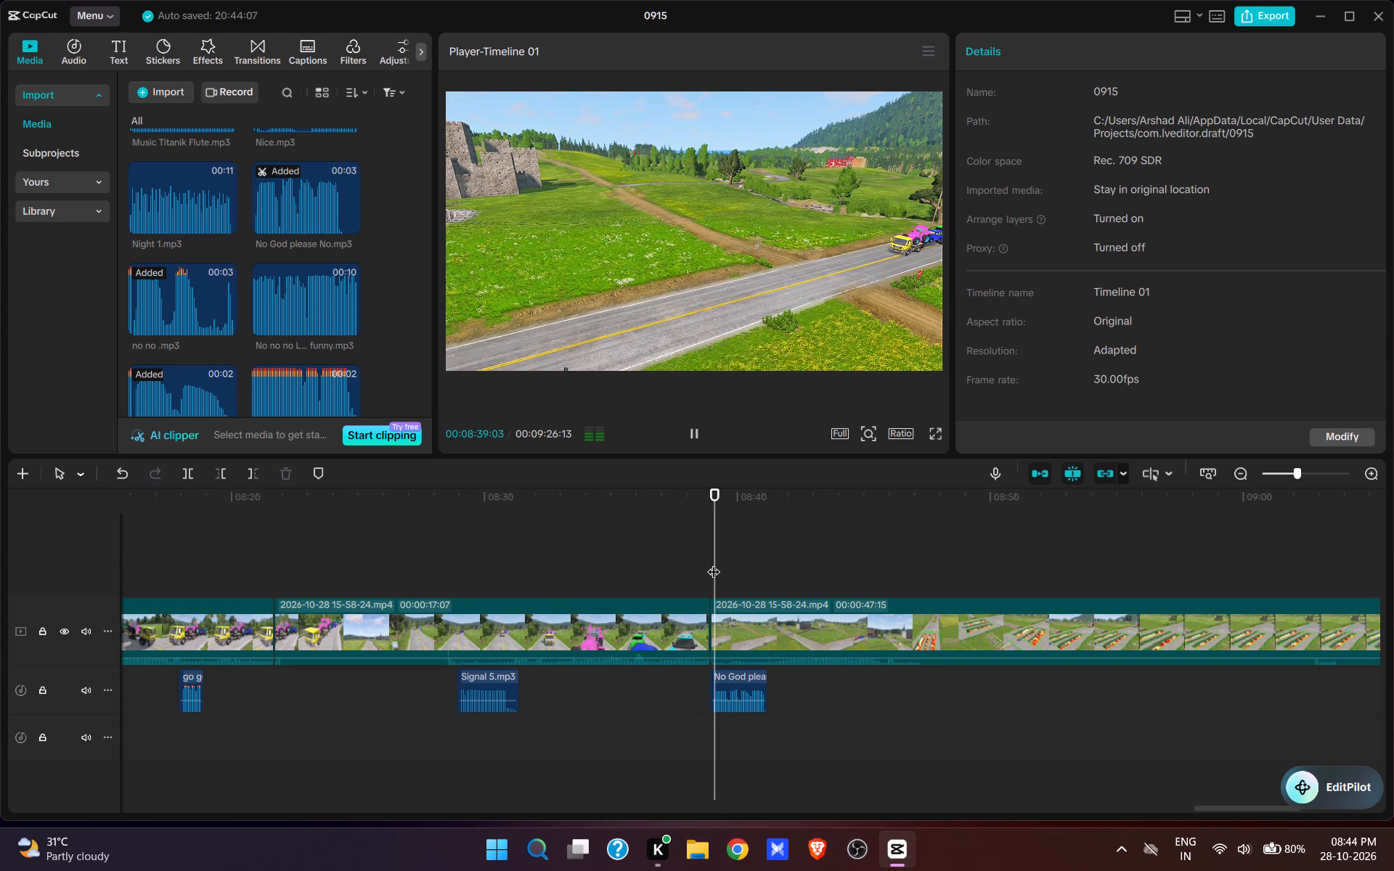
{"action": "key", "text": "space"}
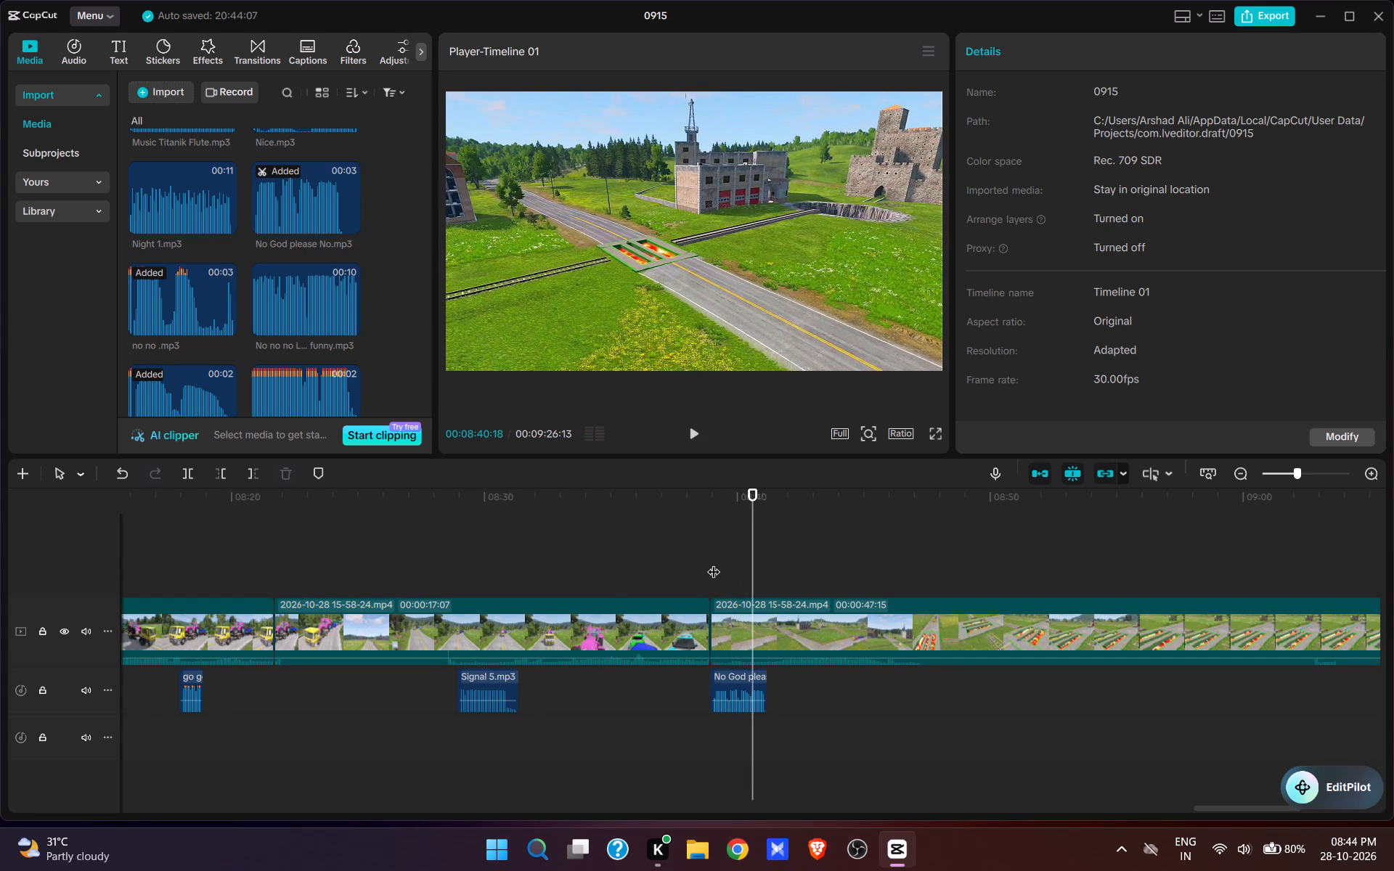
{"action": "key", "text": "space"}
{"action": "key", "text": "space"}
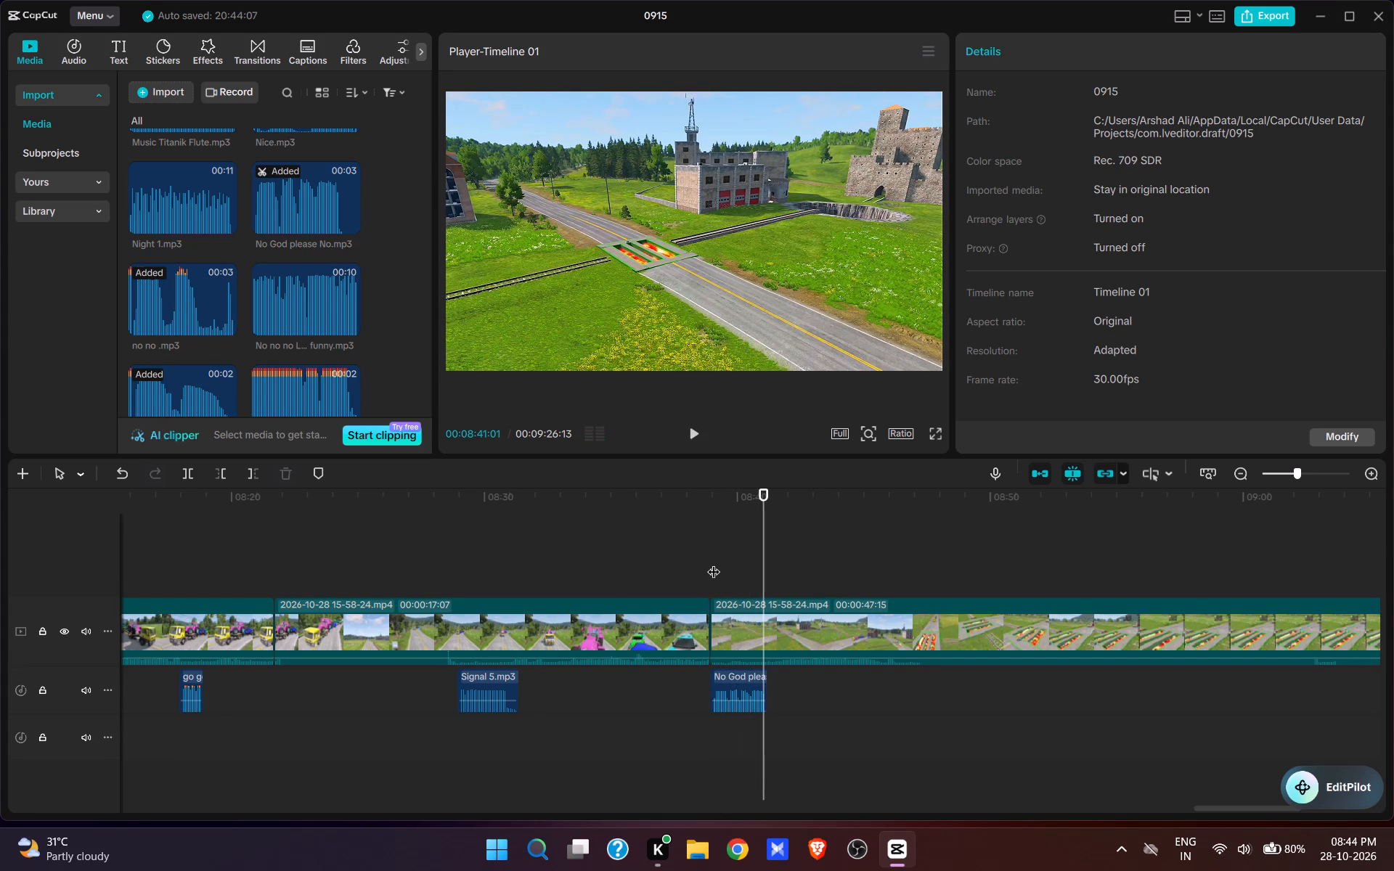
Split the video at 00:08:41:06, where the No God please No.mp3 sound ends.
{"action": "key", "text": "space"}
{"action": "key", "text": "space"}
{"action": "left_click", "coordinate": [761, 575]}
{"action": "left_click_drag", "start_coordinate": [766, 575], "coordinate": [773, 577]}
{"action": "left_click", "coordinate": [789, 636]}
{"action": "key", "text": "w"}
{"action": "key", "text": "space"}
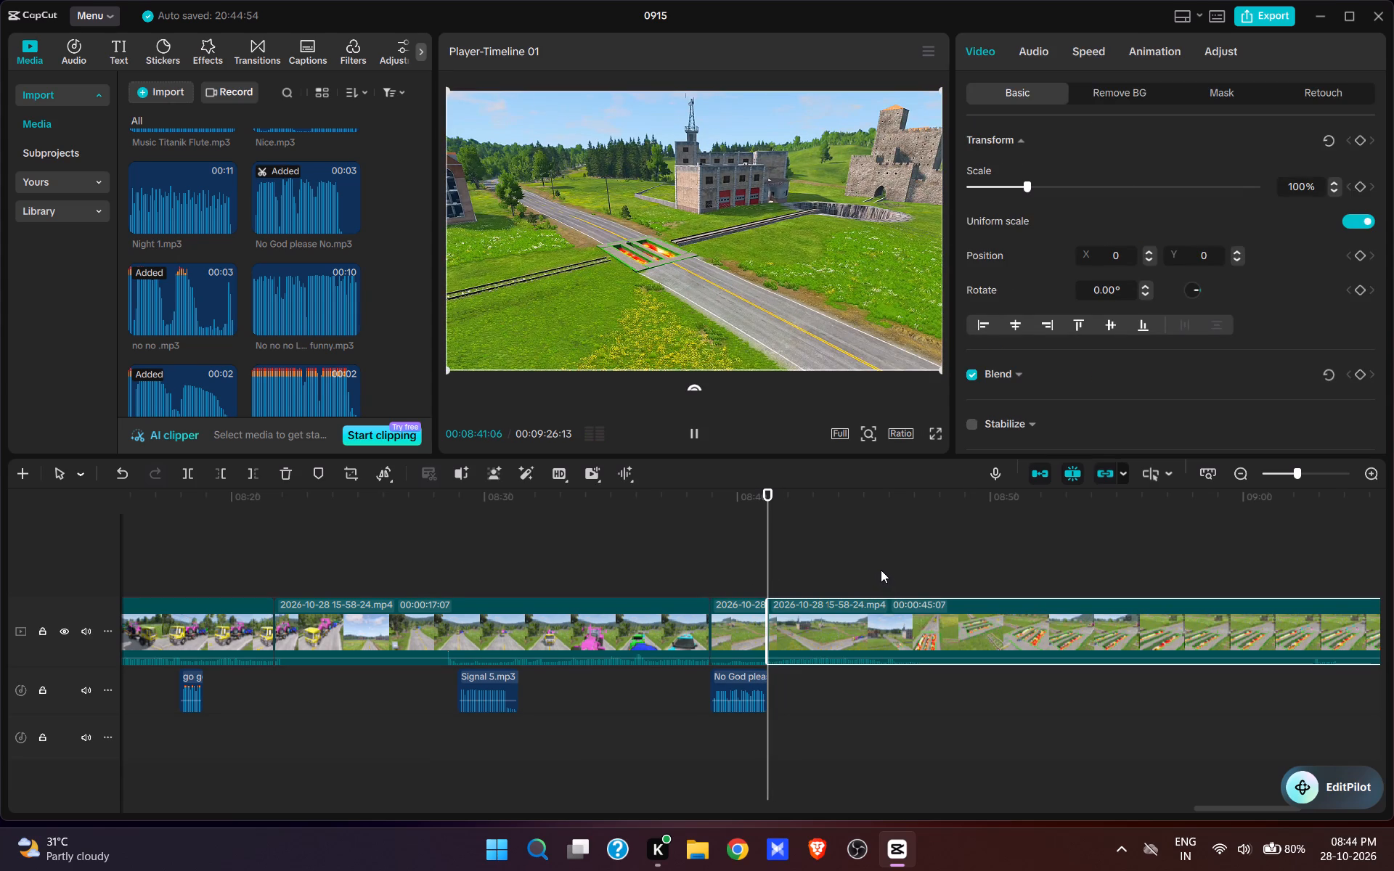
Review the footage after the 00:08:41:06 split, checking the truck's approach to the lava pits and the paused section up to about 00:09:12.
{"action": "left_click", "coordinate": [860, 571]}
{"action": "key", "text": "space"}
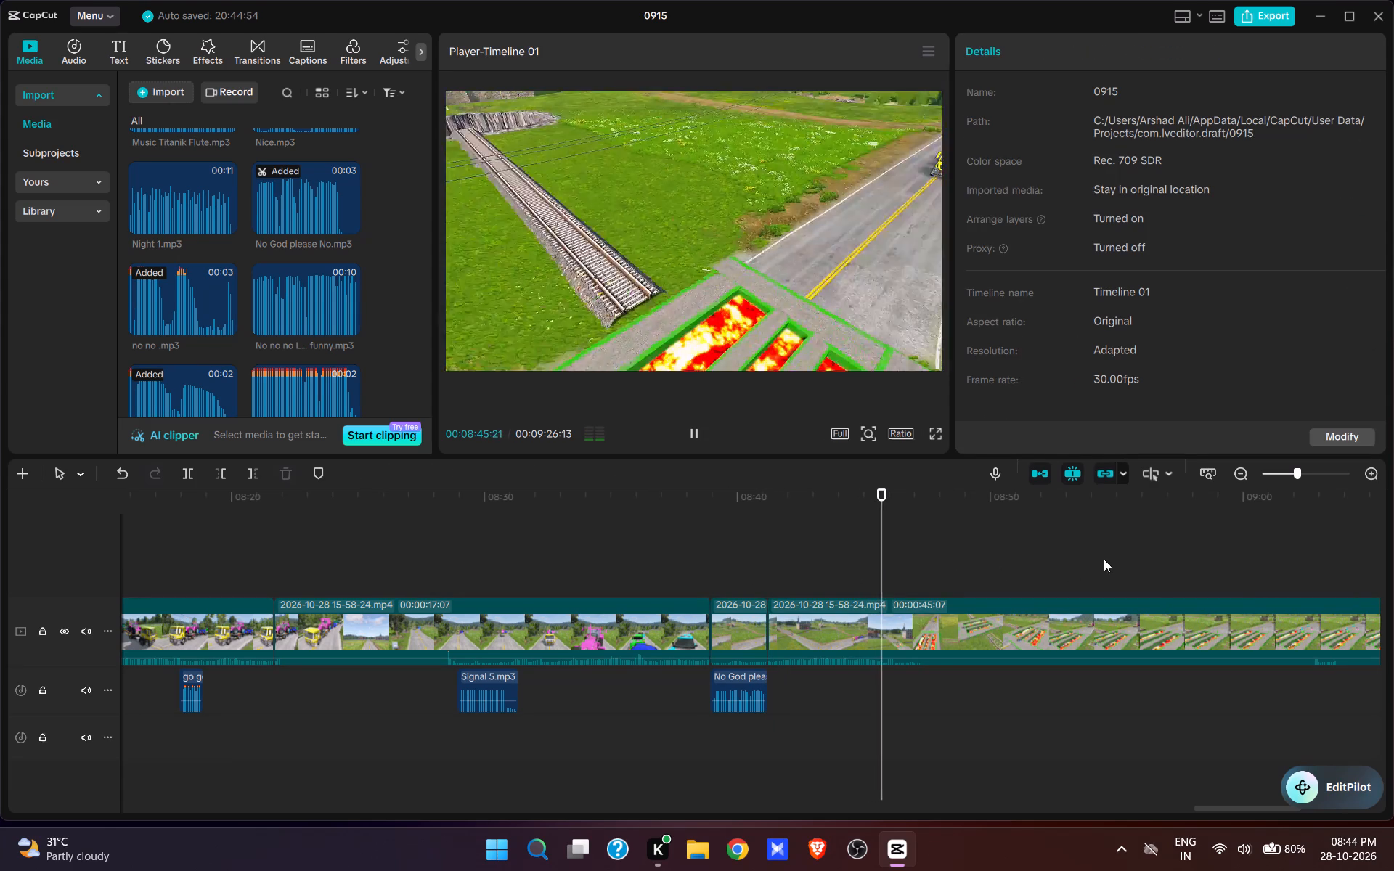
{"action": "left_click_drag", "start_coordinate": [1175, 539], "coordinate": [894, 727]}
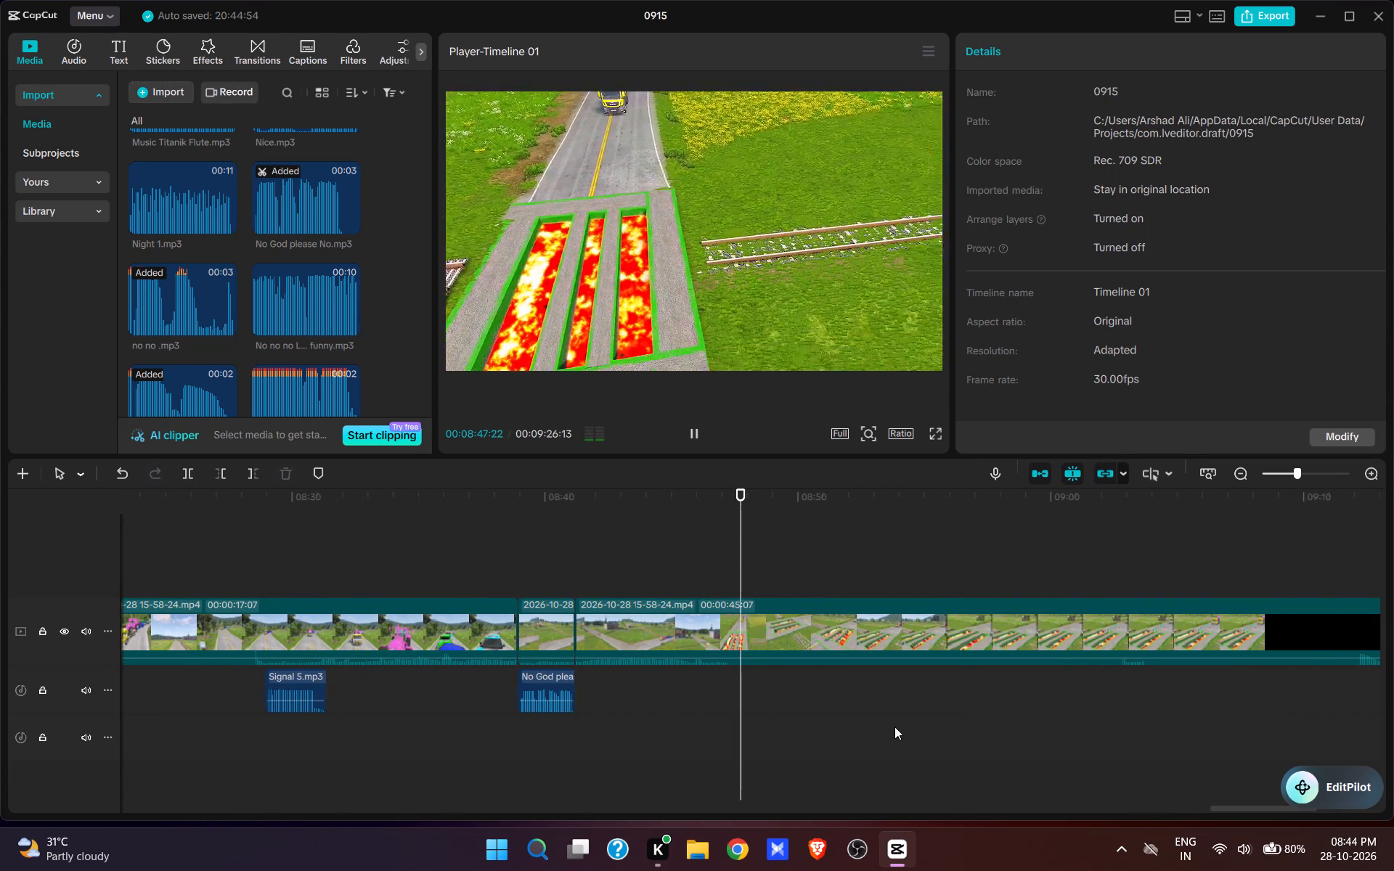
{"action": "left_click", "coordinate": [1096, 542]}
{"action": "key", "text": "space"}
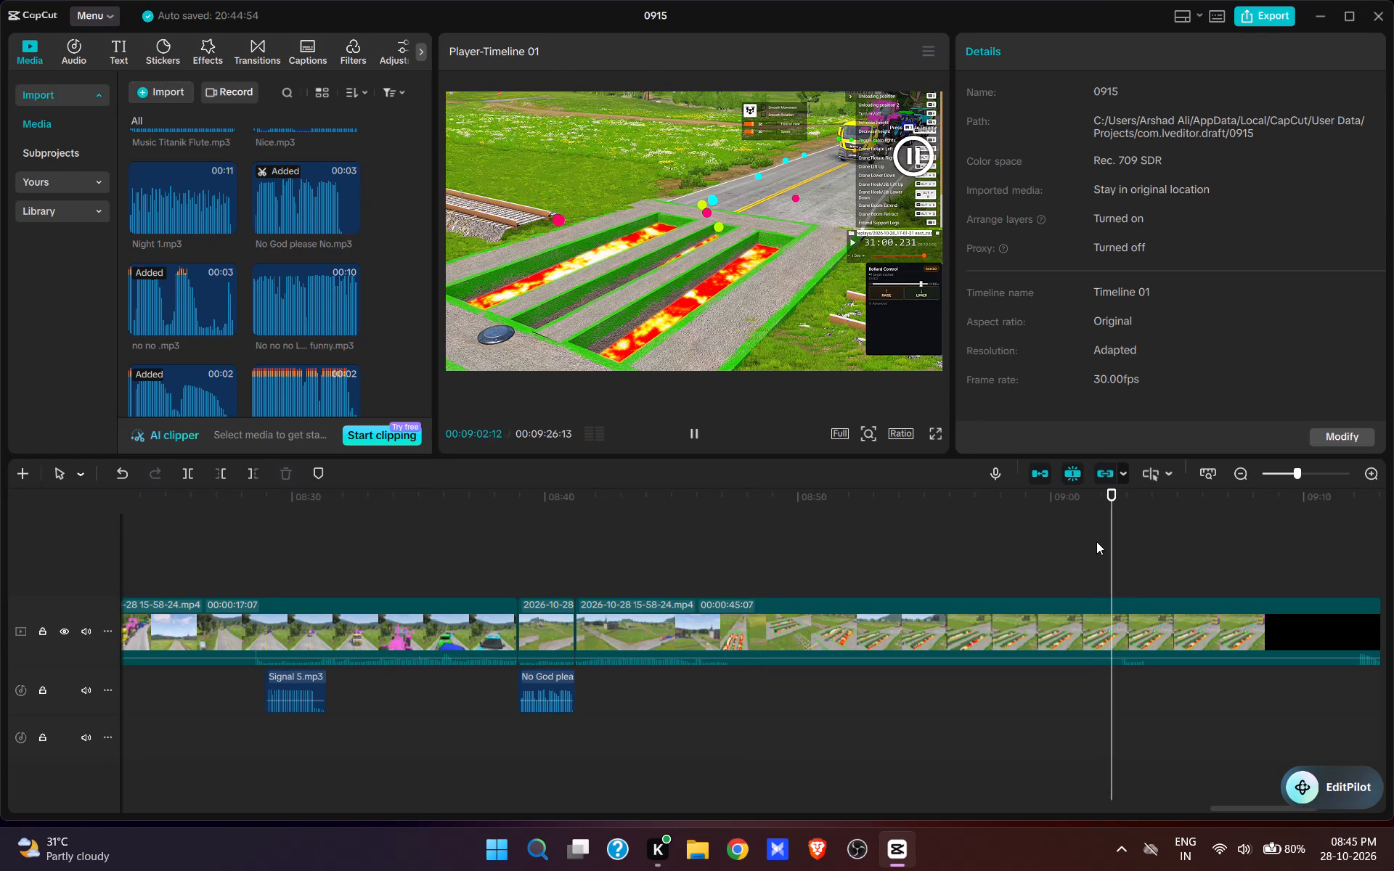
{"action": "left_click_drag", "start_coordinate": [1085, 586], "coordinate": [902, 639]}
{"action": "left_click_drag", "start_coordinate": [901, 639], "coordinate": [841, 687]}
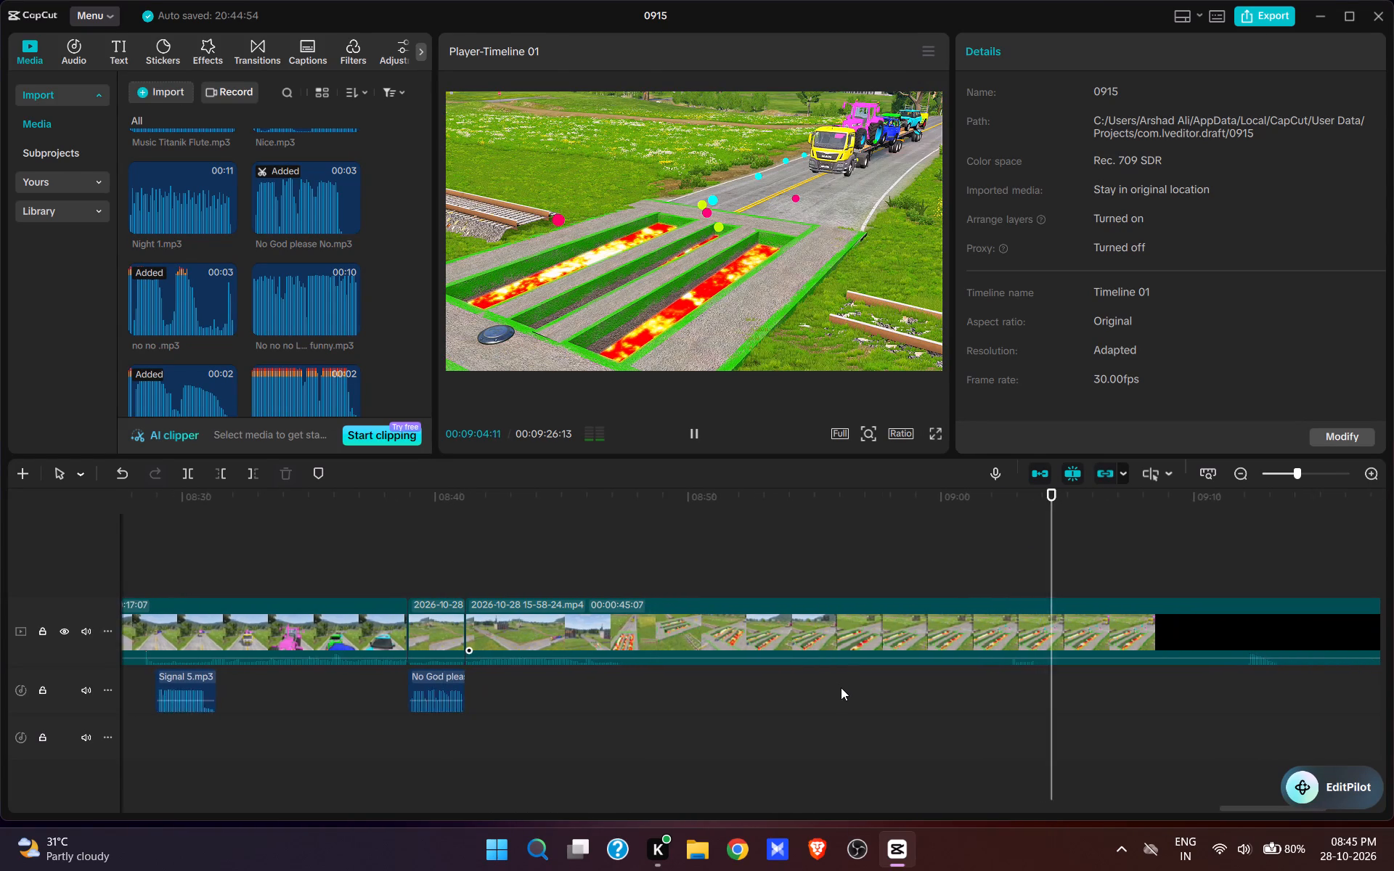
{"action": "left_click_drag", "start_coordinate": [841, 687], "coordinate": [844, 692]}
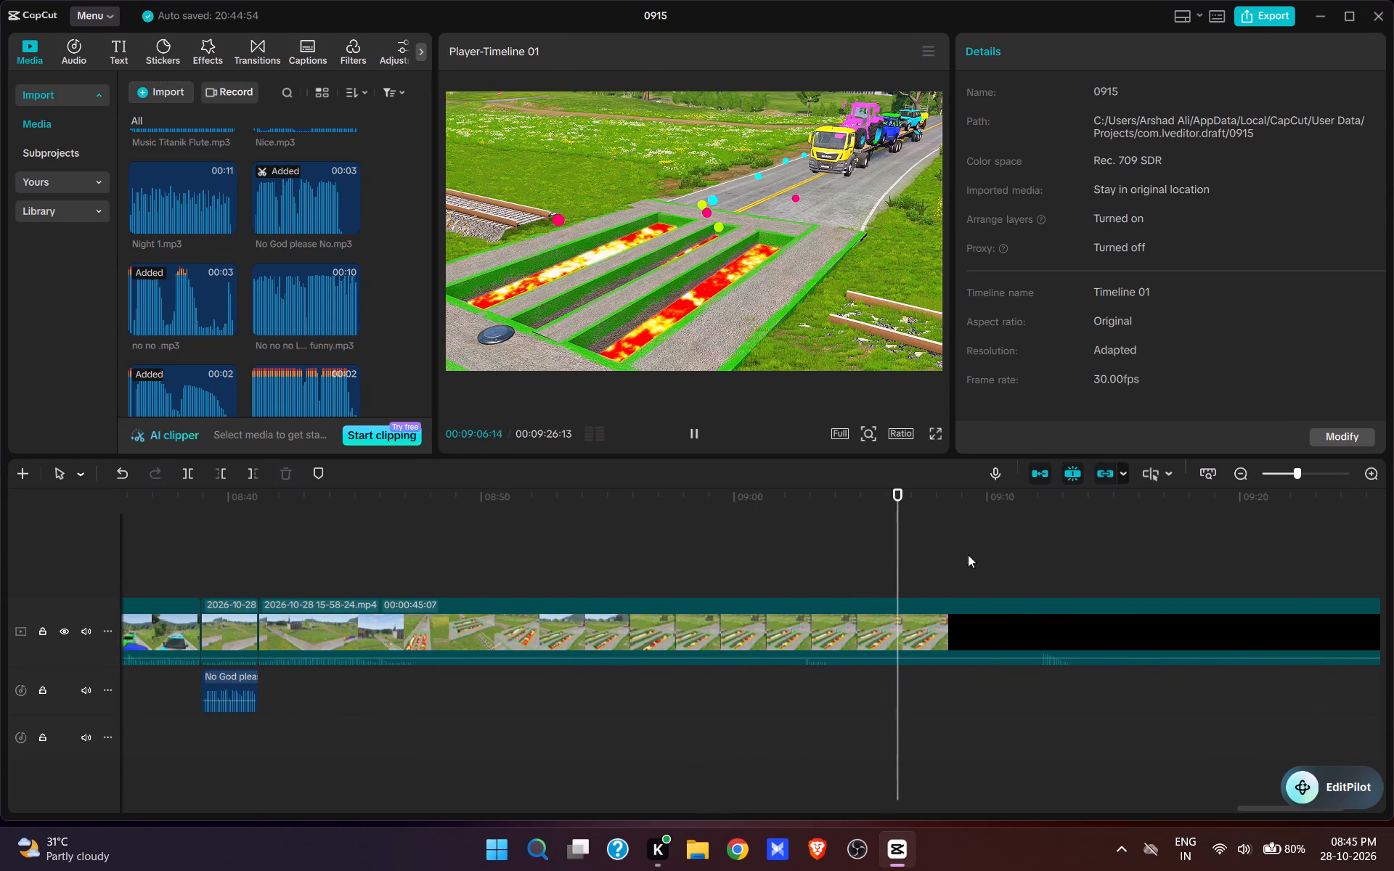
{"action": "left_click", "coordinate": [1018, 550]}
{"action": "key", "text": "space"}
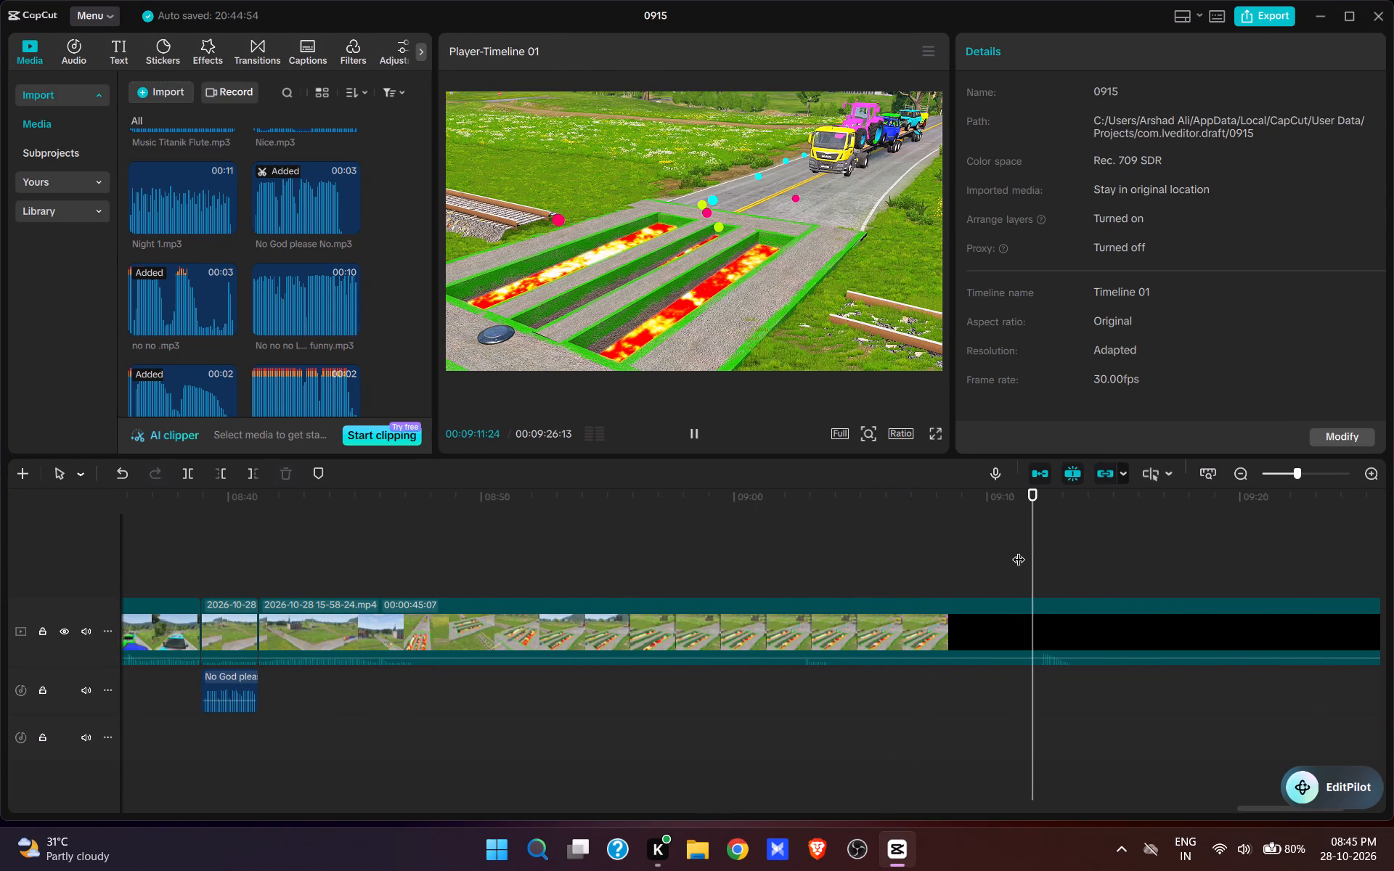
{"action": "left_click", "coordinate": [507, 523]}
{"action": "key", "text": "space"}
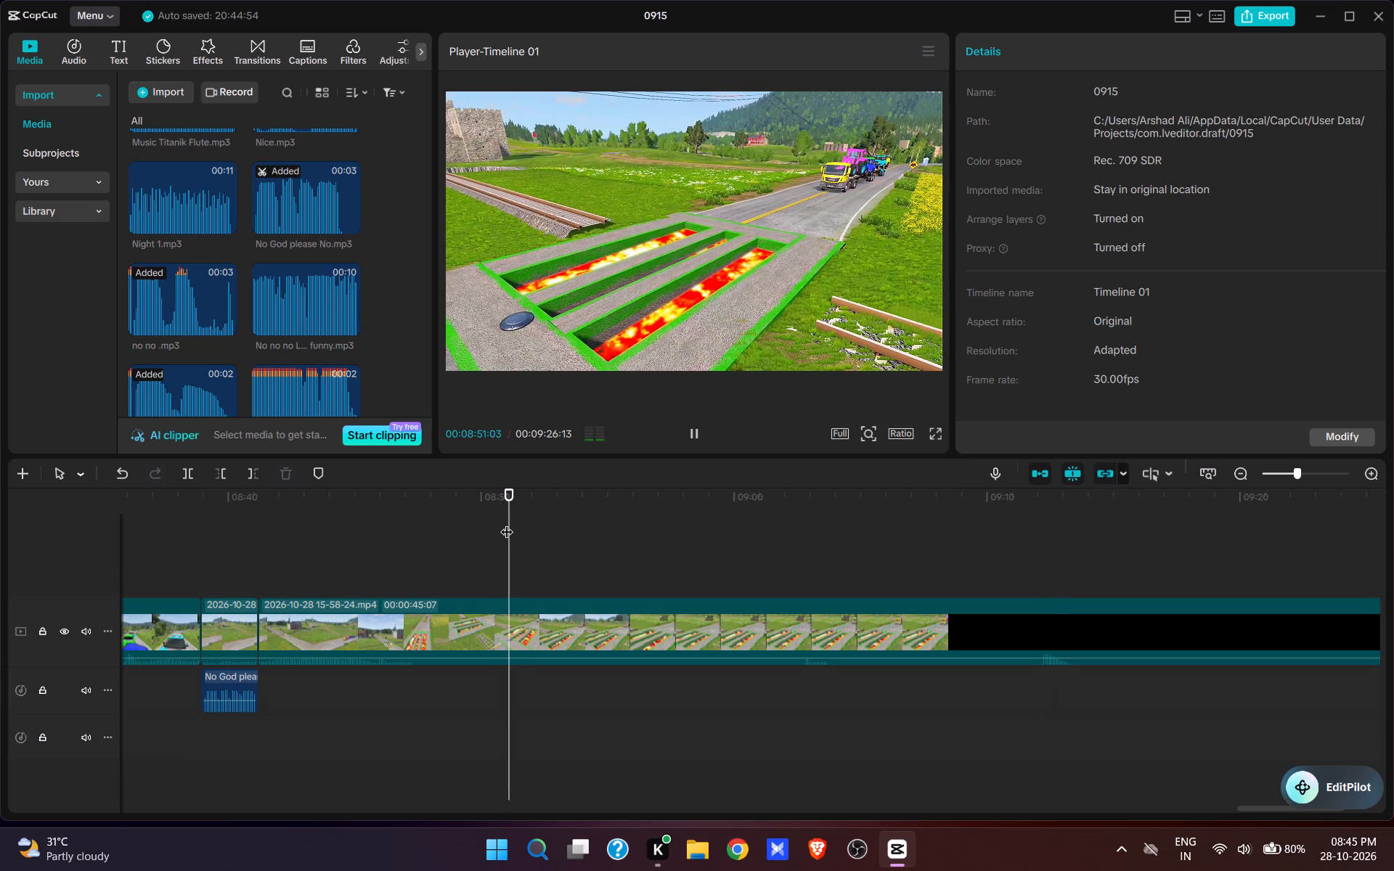
{"action": "key", "text": "space"}
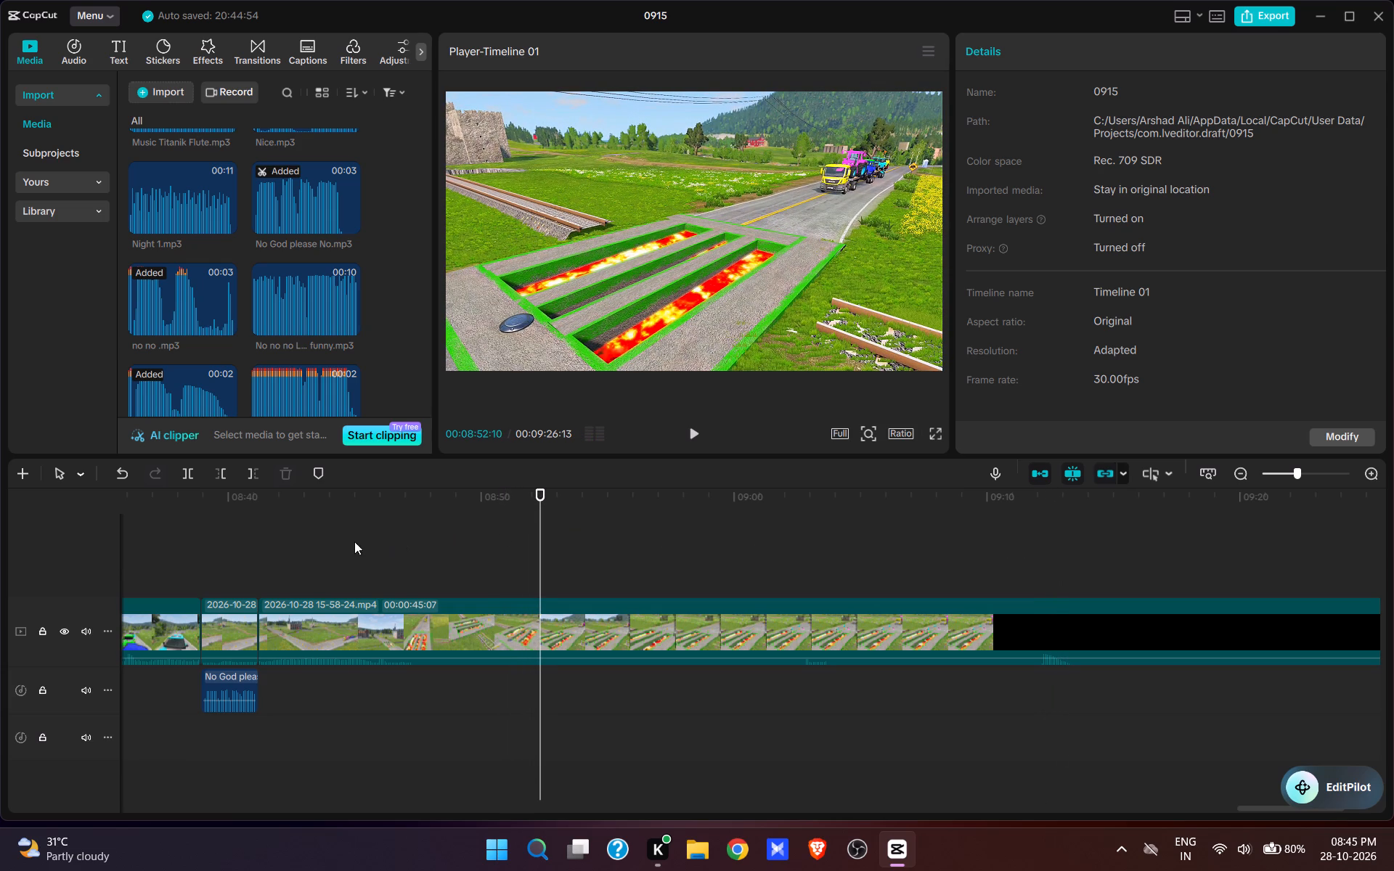
Replay the approach to the lava pits and split the video at 00:08:46:14, where the truck faces the pits.
{"action": "left_click", "coordinate": [320, 552]}
{"action": "key", "text": "space"}
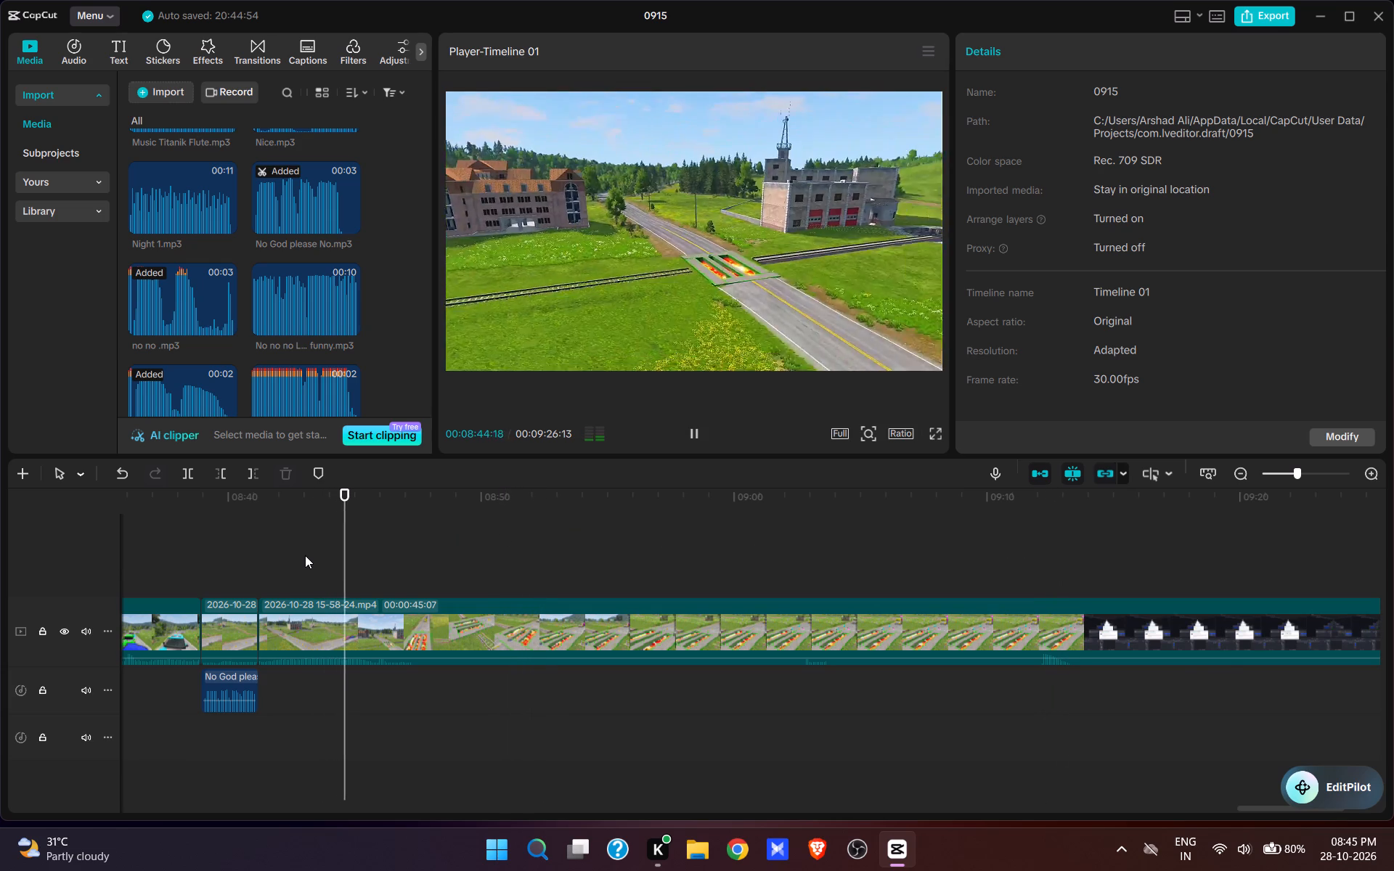
{"action": "left_click", "coordinate": [263, 563]}
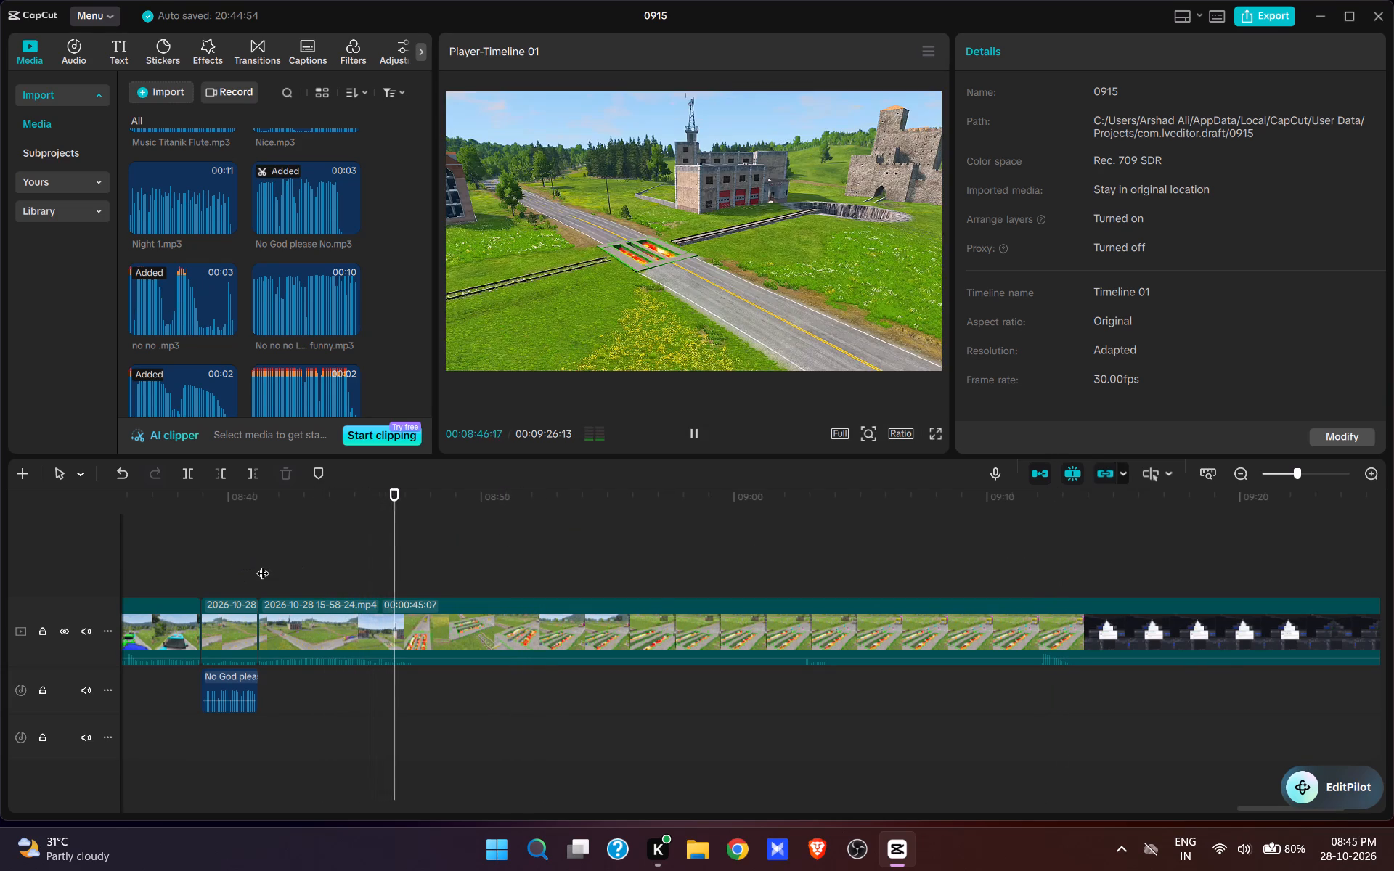
{"action": "key", "text": "space"}
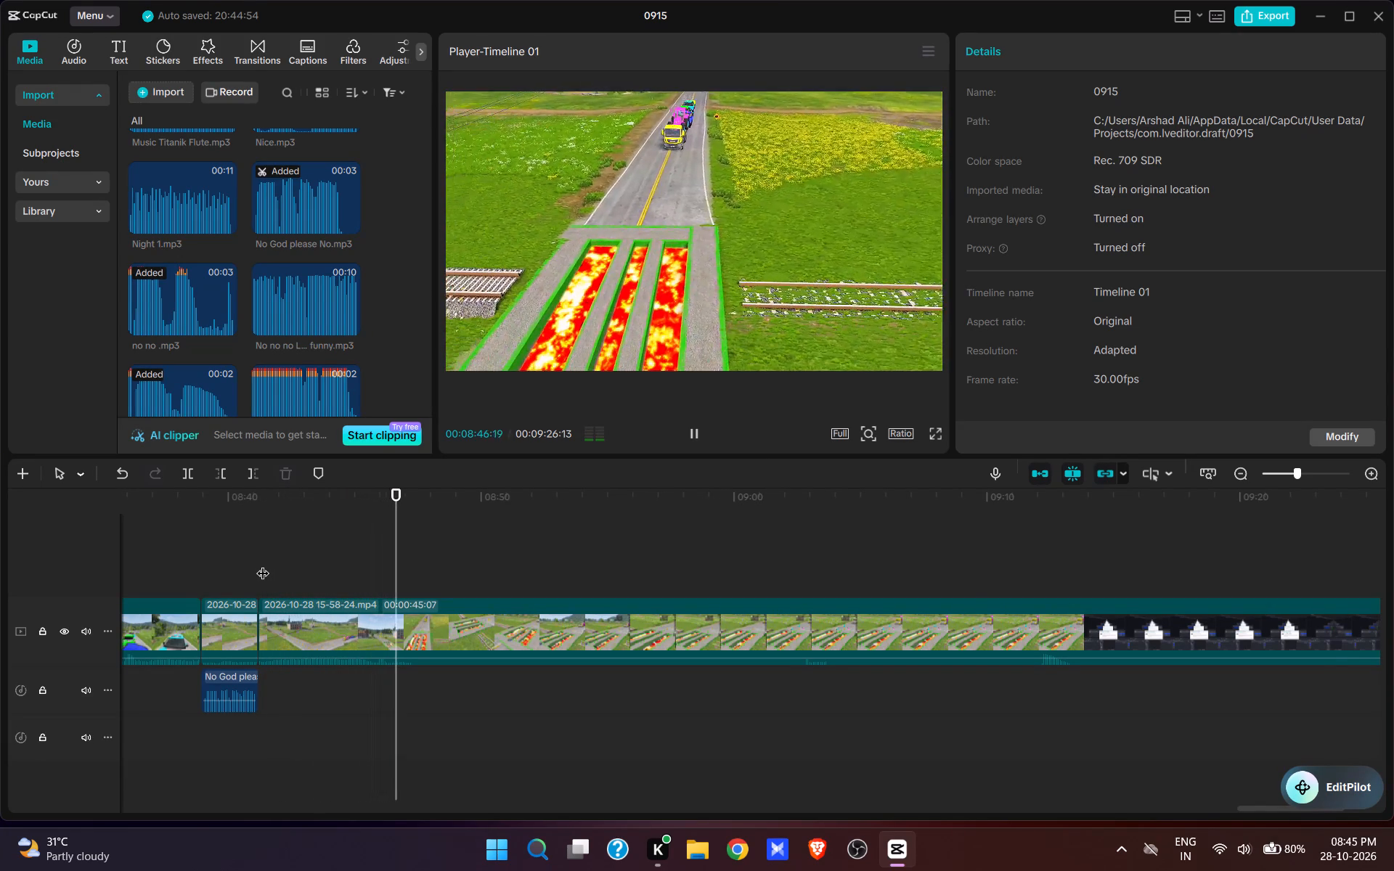
{"action": "left_click", "coordinate": [376, 574]}
{"action": "key", "text": "space"}
{"action": "key", "text": "space"}
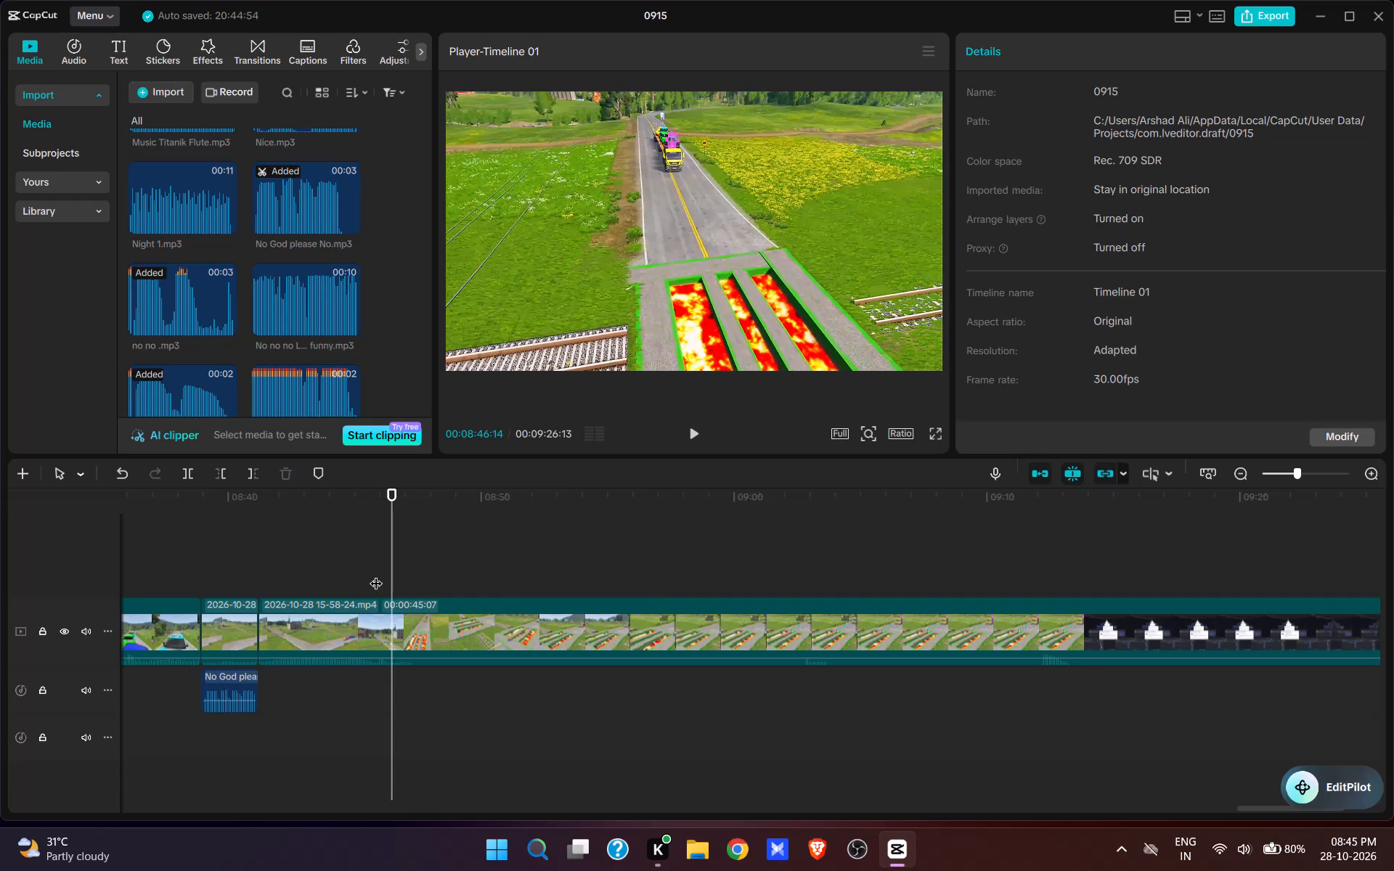
{"action": "key", "text": "w"}
Check the footage after the 00:08:46:14 split, including the paused and desktop sections, and delete that whole remaining clip.
{"action": "left_click", "coordinate": [767, 567]}
{"action": "key", "text": "space"}
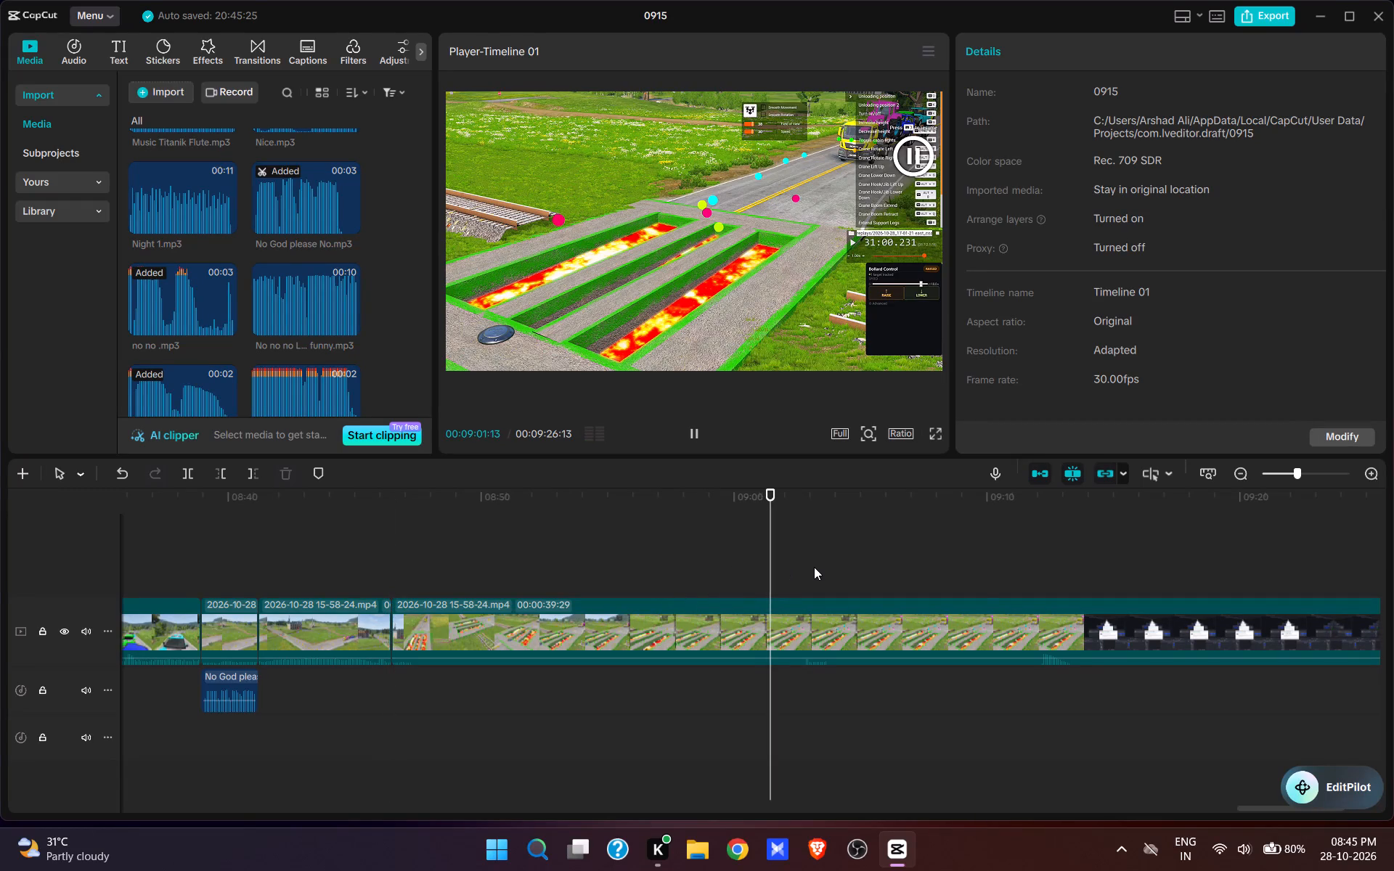
{"action": "left_click", "coordinate": [1027, 580]}
{"action": "key", "text": "space"}
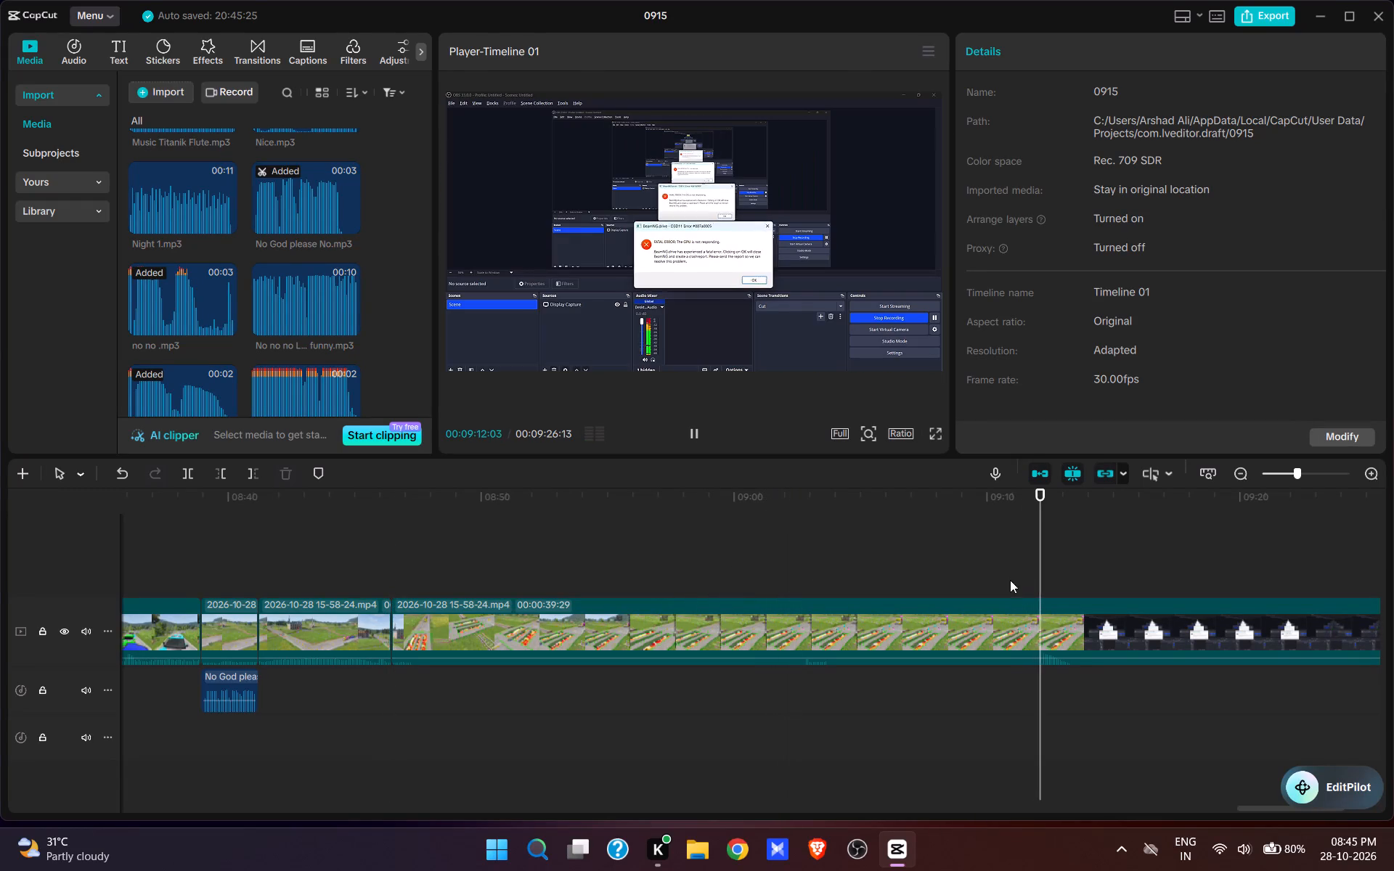
{"action": "key", "text": "space"}
{"action": "left_click", "coordinate": [409, 549]}
{"action": "left_click", "coordinate": [451, 617]}
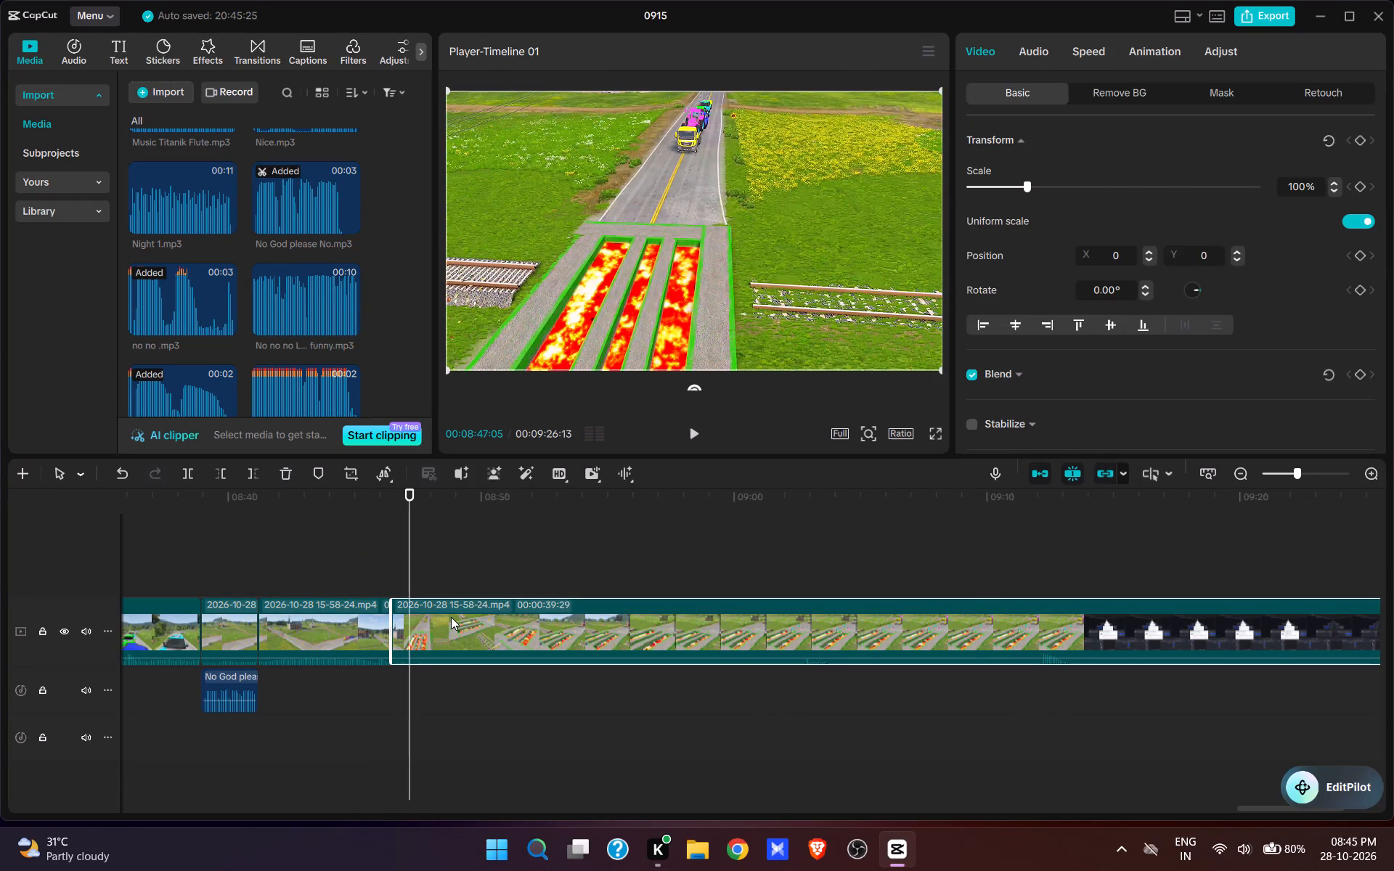
{"action": "key", "text": "d"}
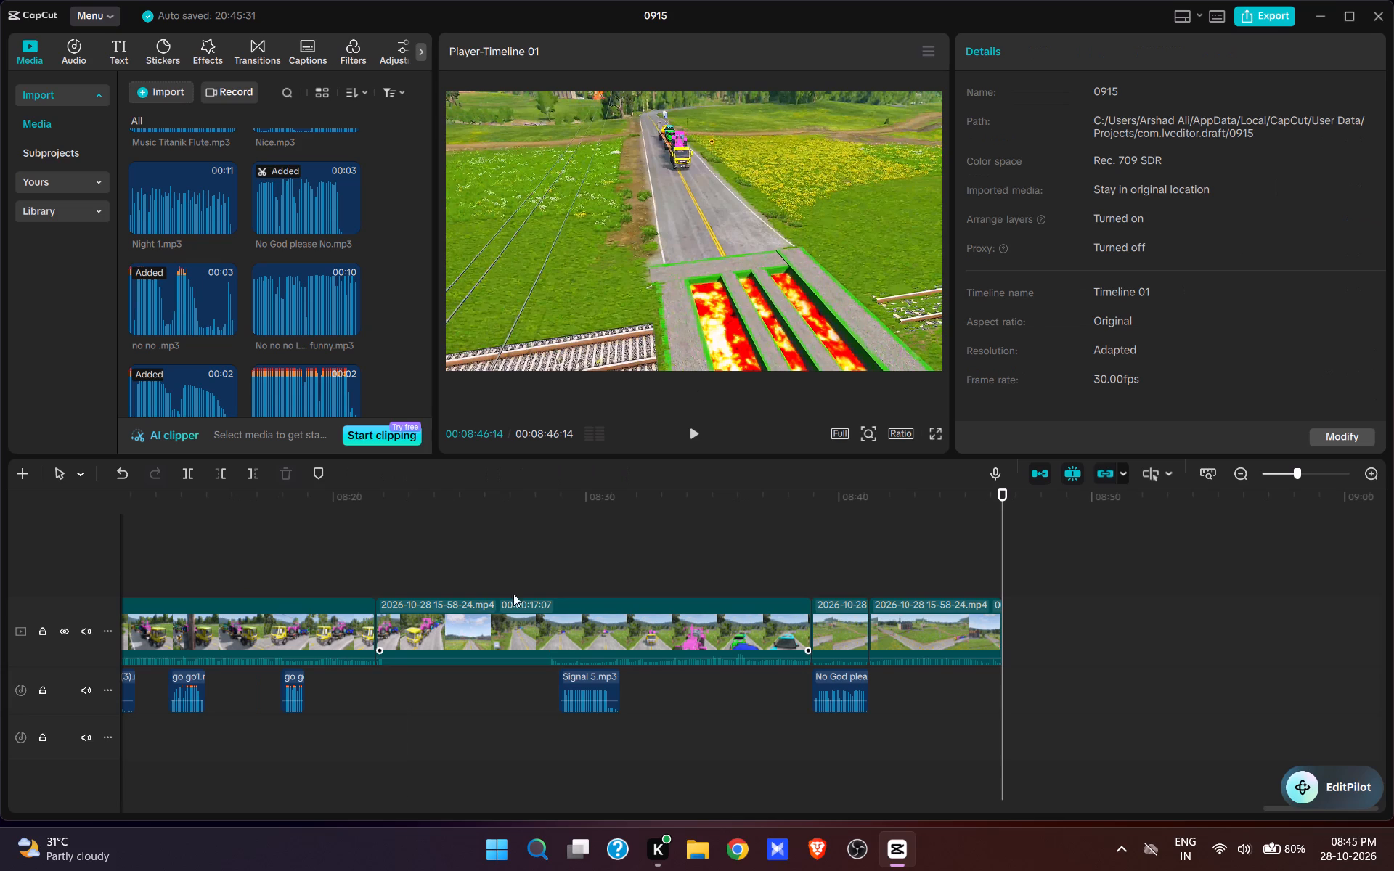
Play the ending in full screen from about 00:08:28:05, and check the last frames up to the end of the video.
{"action": "left_click", "coordinate": [539, 493]}
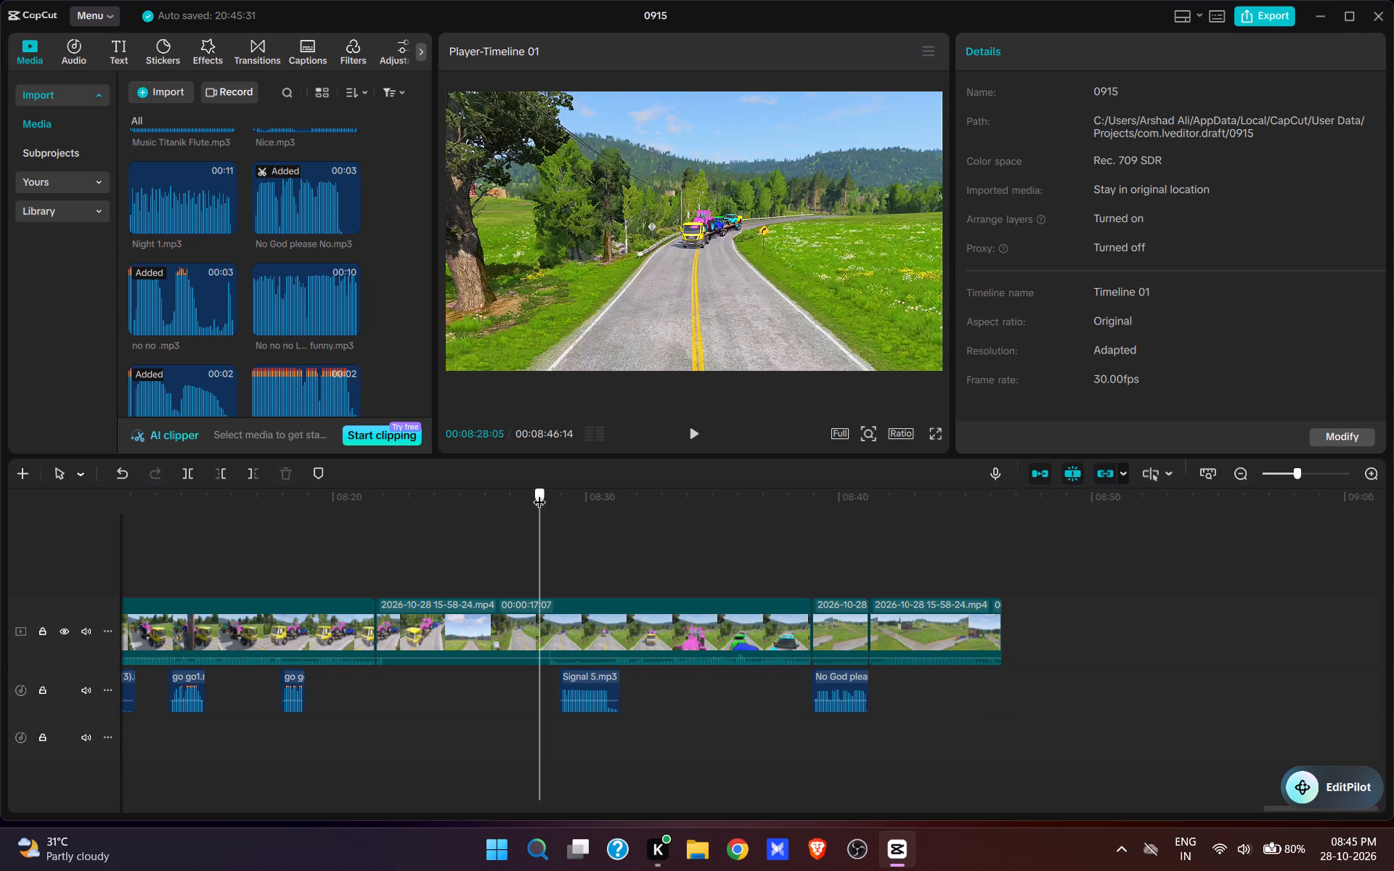
{"action": "key", "text": "space"}
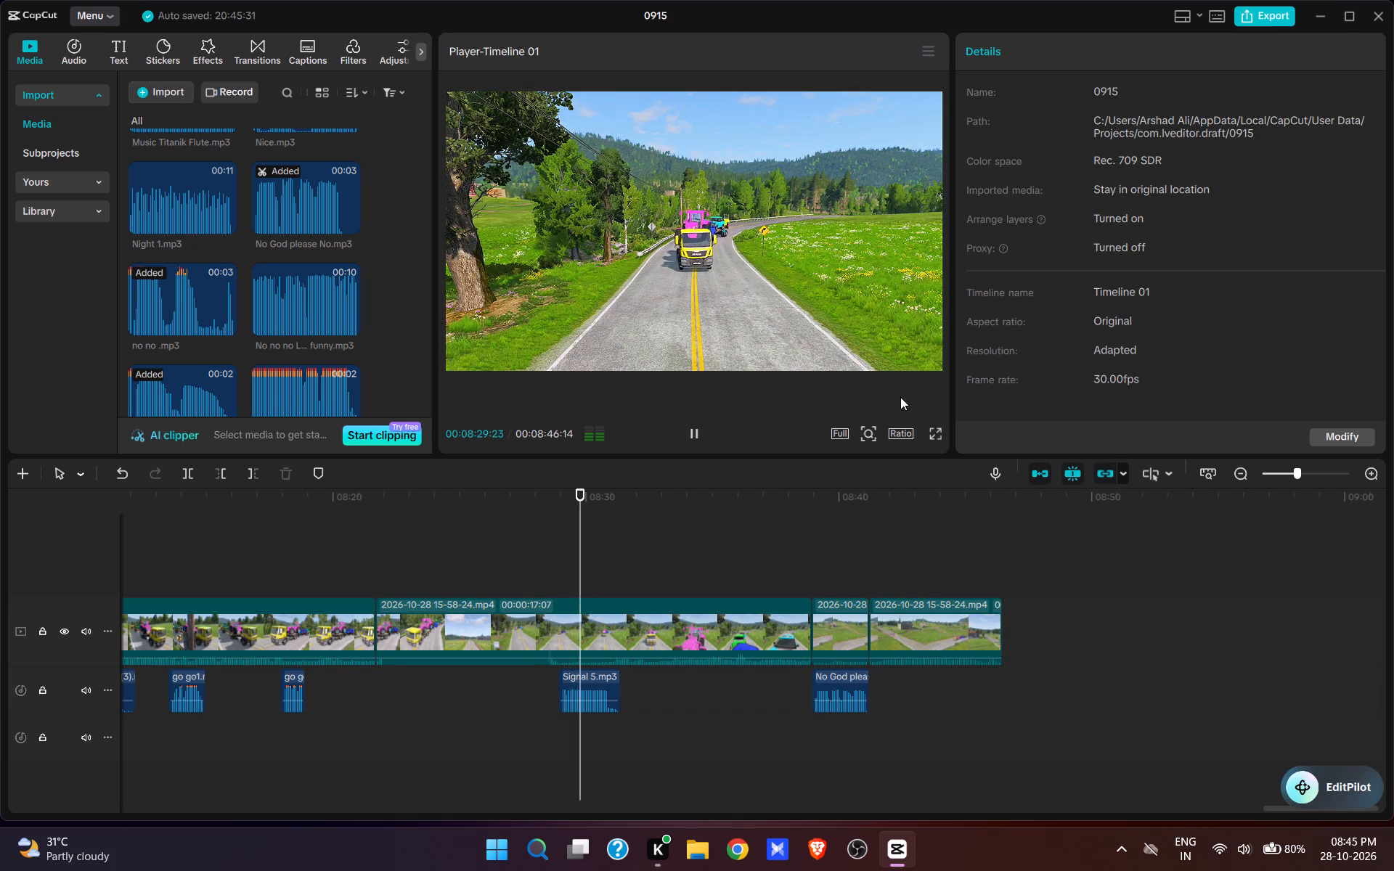
{"action": "left_click", "coordinate": [932, 435]}
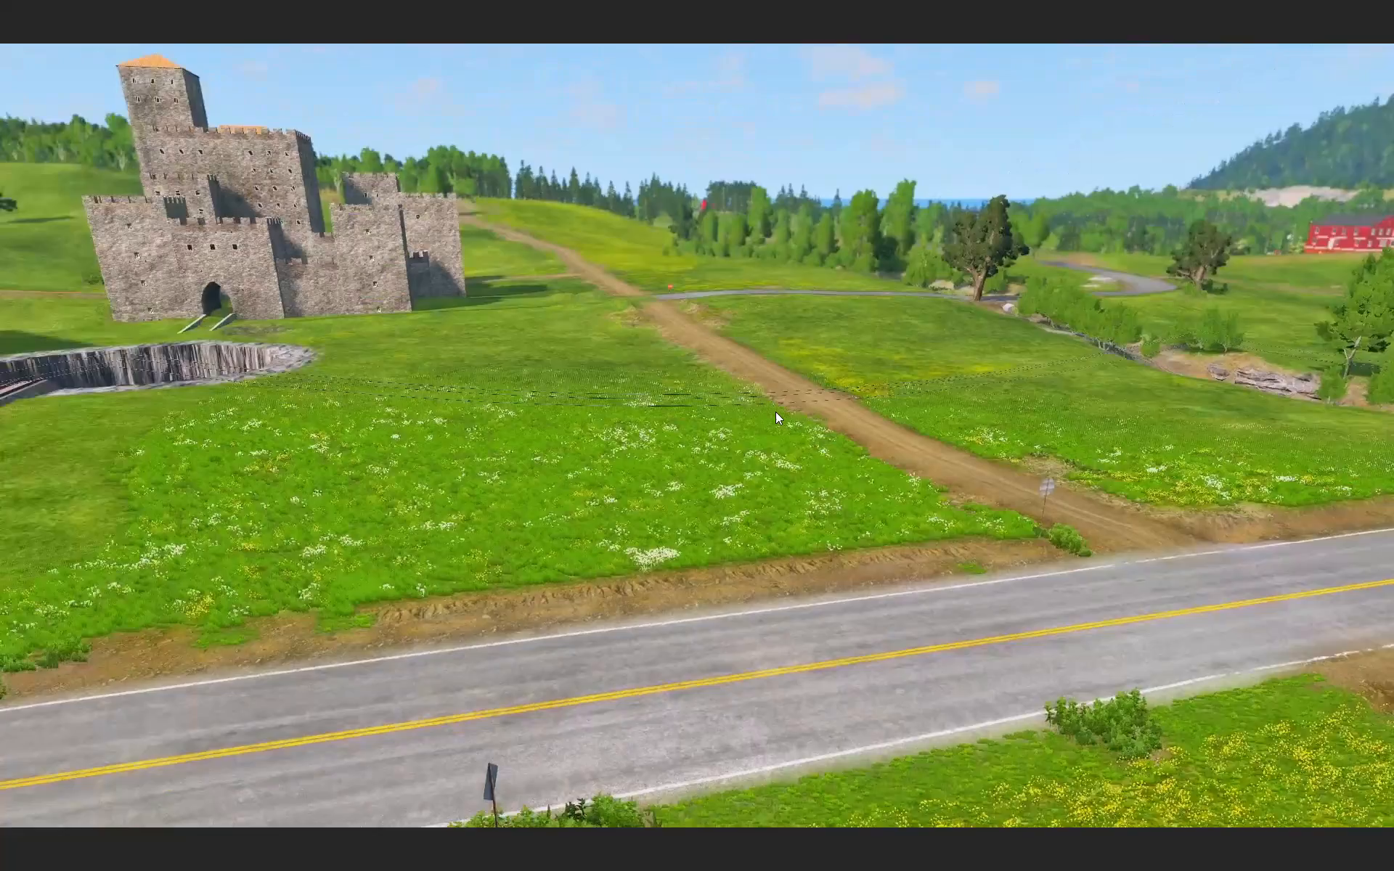
{"action": "key", "text": "Escape"}
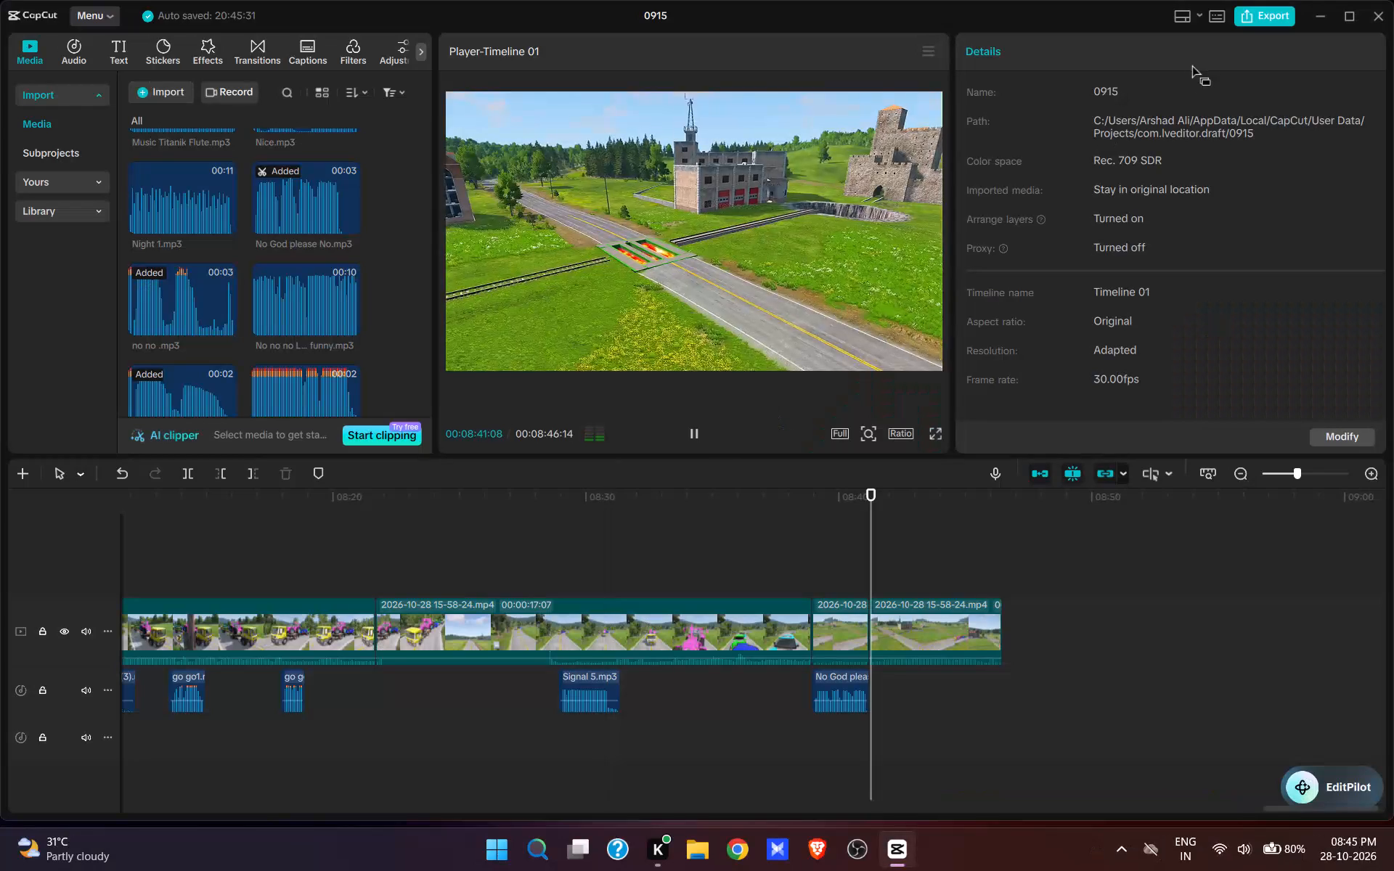
{"action": "left_click", "coordinate": [949, 547]}
{"action": "left_click_drag", "start_coordinate": [950, 547], "coordinate": [1034, 555]}
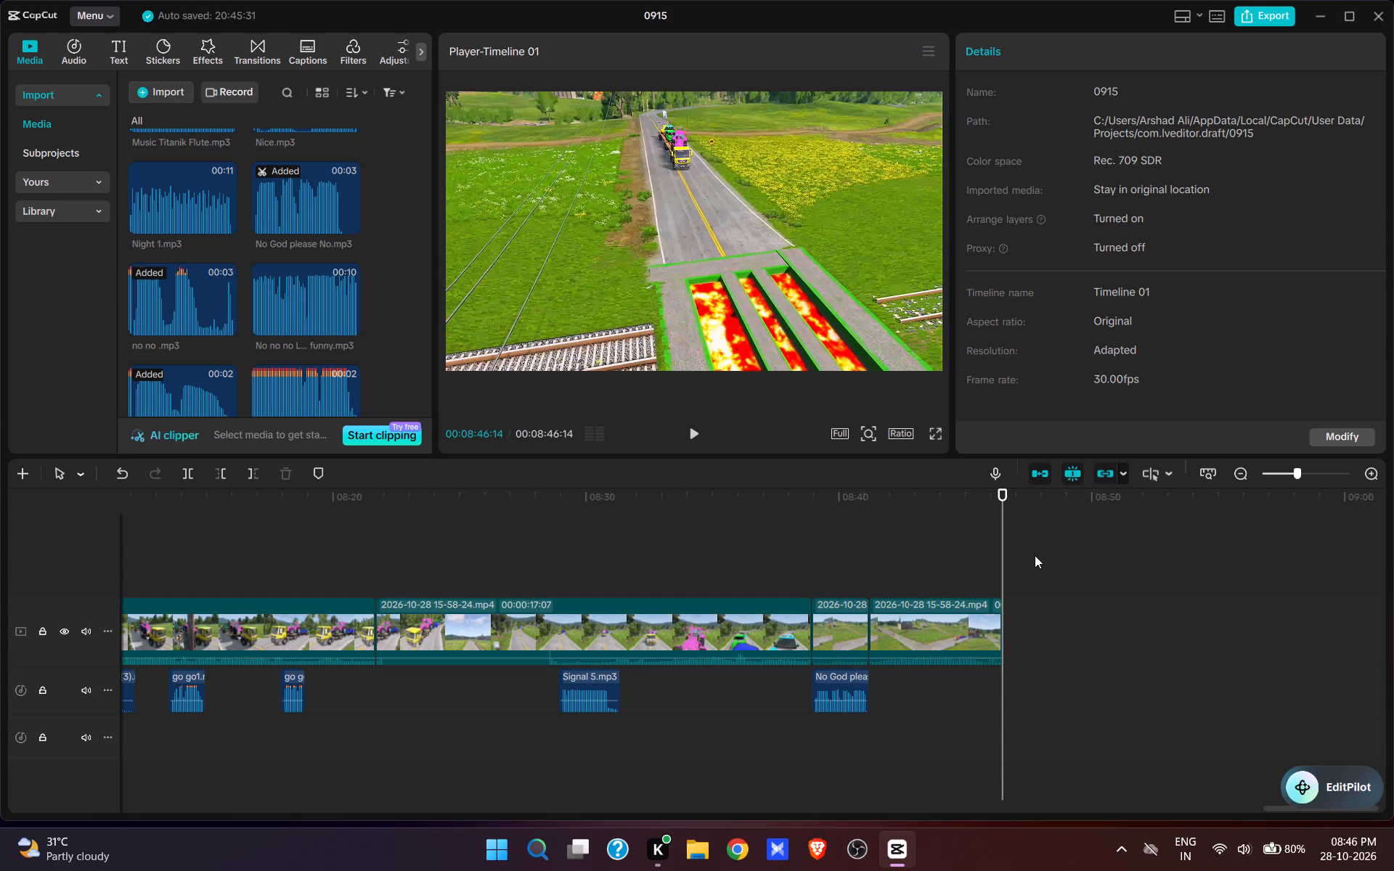
Close the 0915 project window.
{"action": "left_click", "coordinate": [1377, 9]}
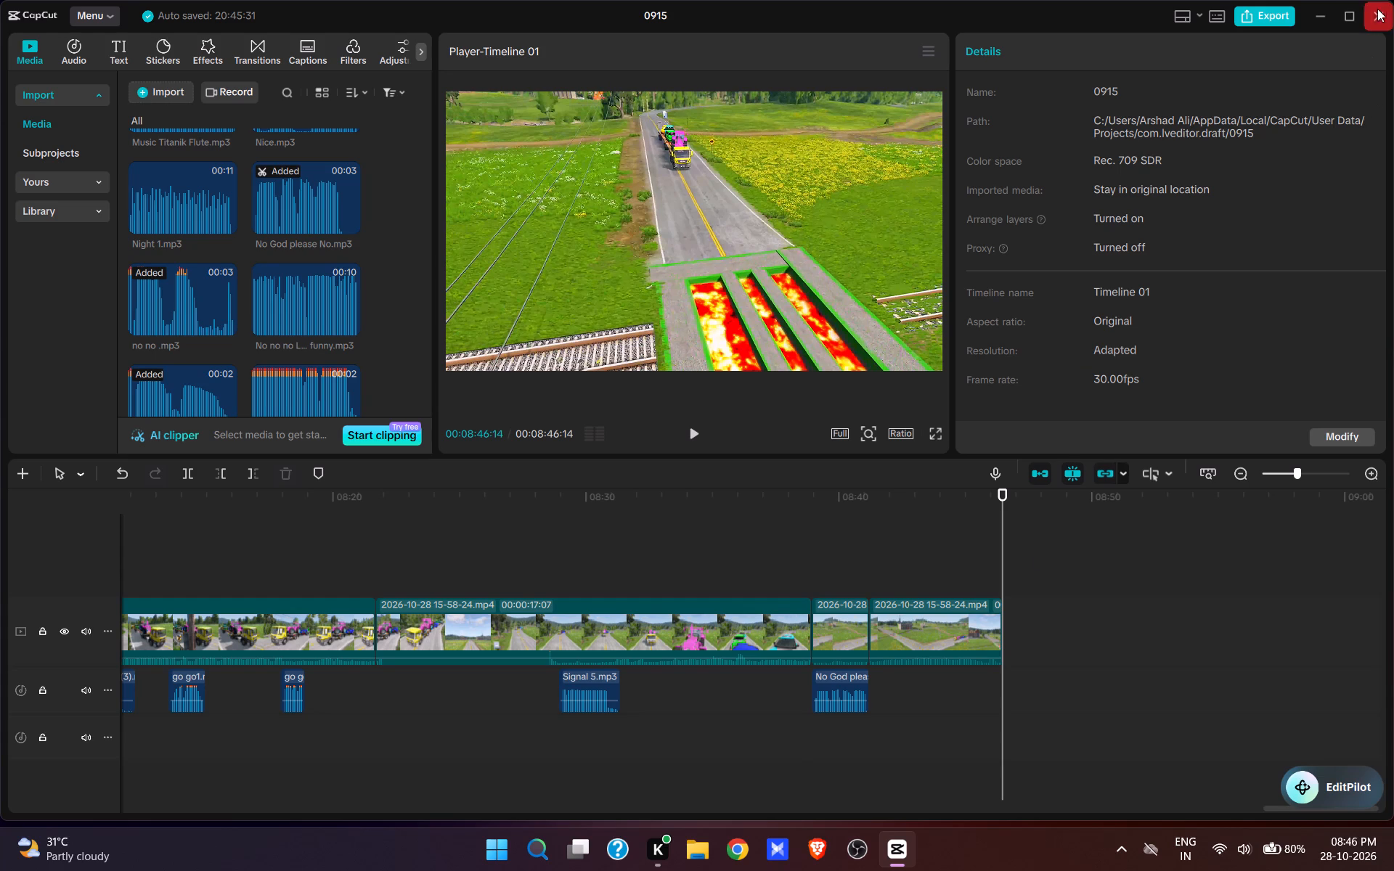